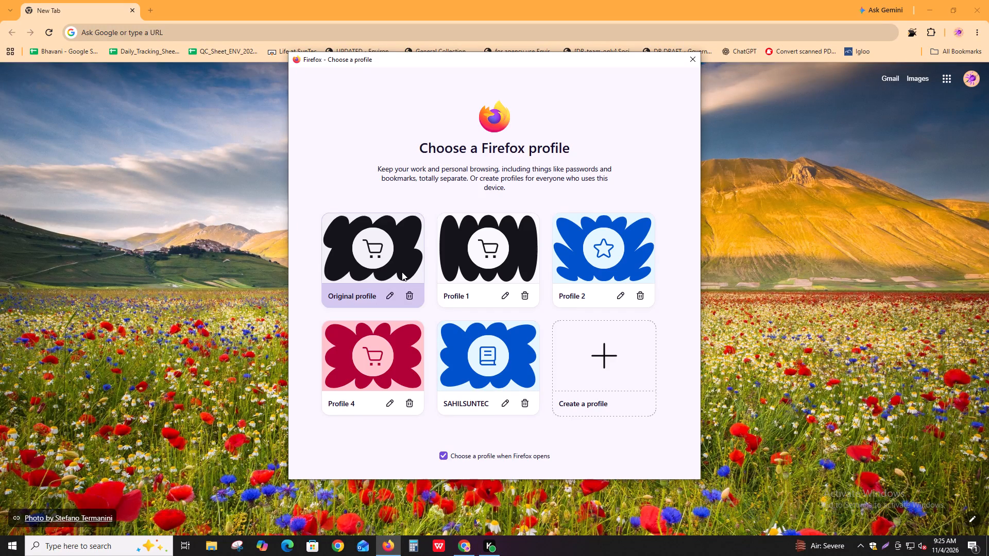
Open Firefox with the Original profile and decline for now to make it the default browser.
left_click(402, 272)
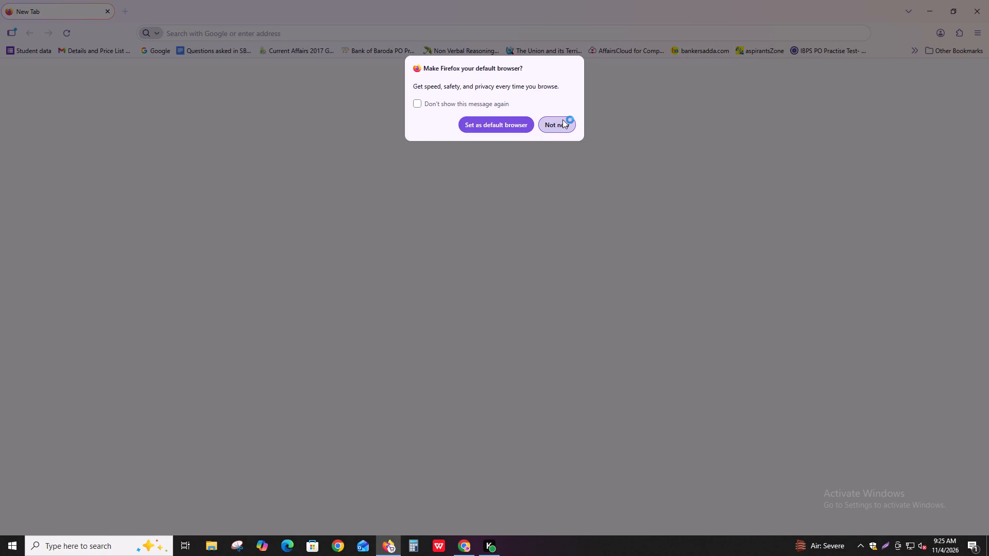
left_click(562, 119)
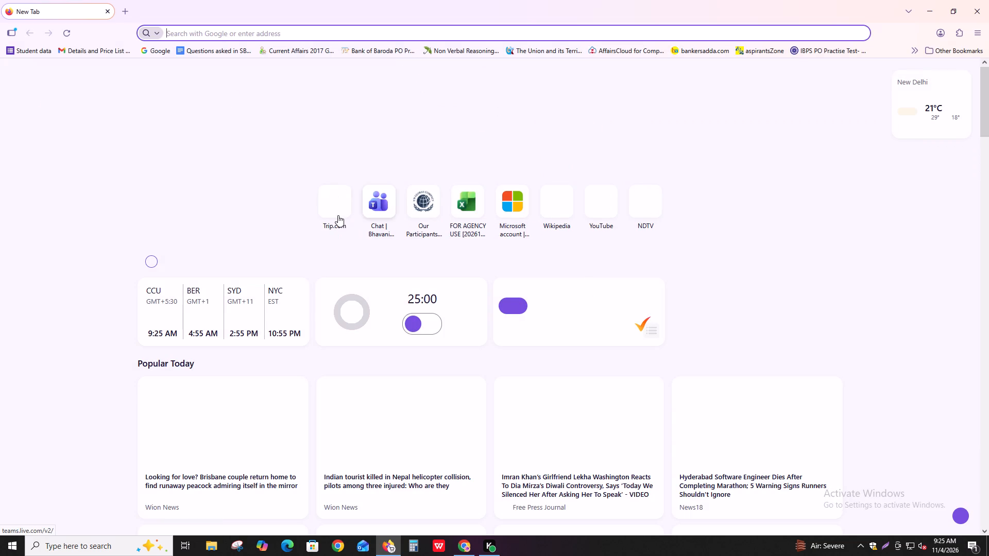
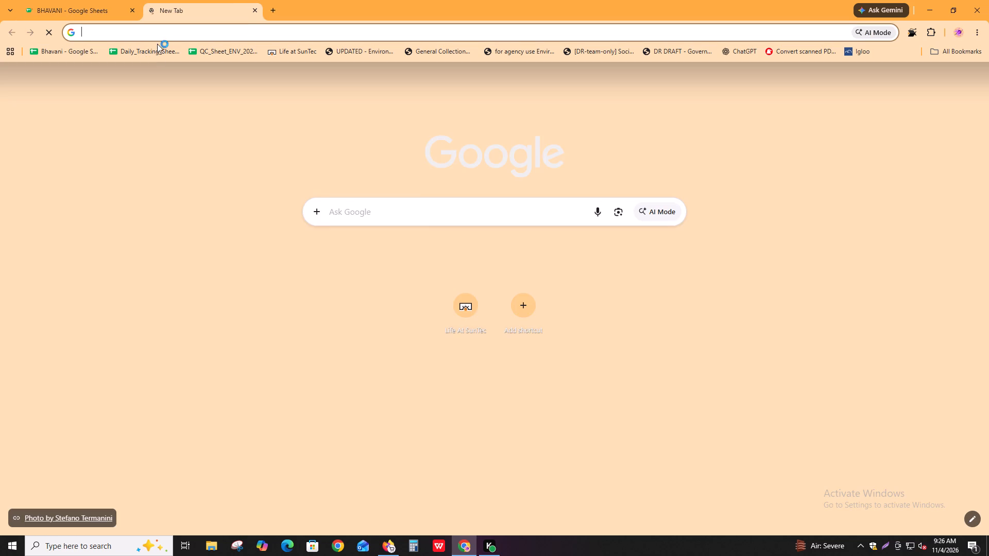
Load the bookmarked Daily_Tracking_Sheet in the new tab.
left_click(155, 54)
Go back to the BHAVANI spreadsheet and find the last filled entry row of Sheet1.
left_click(93, 0)
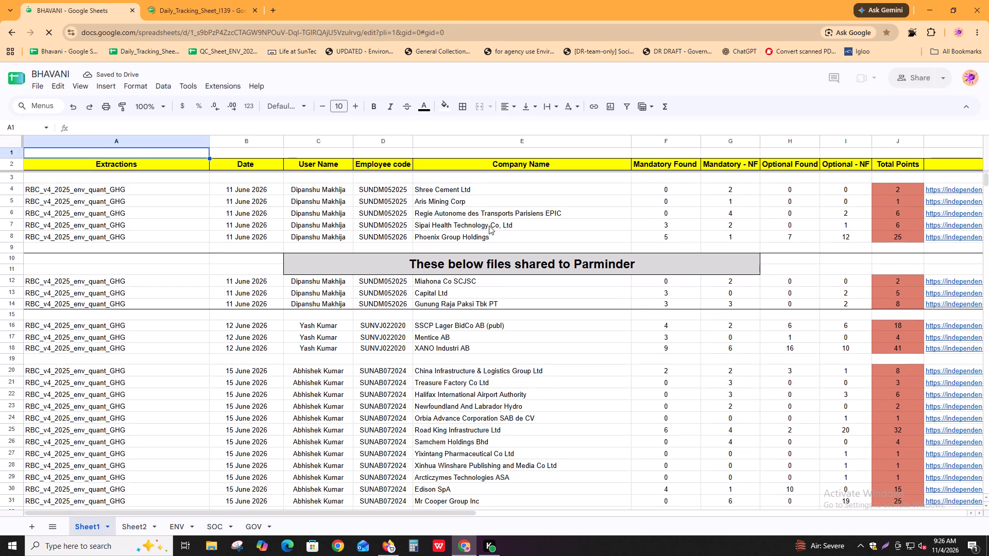
left_click(489, 225)
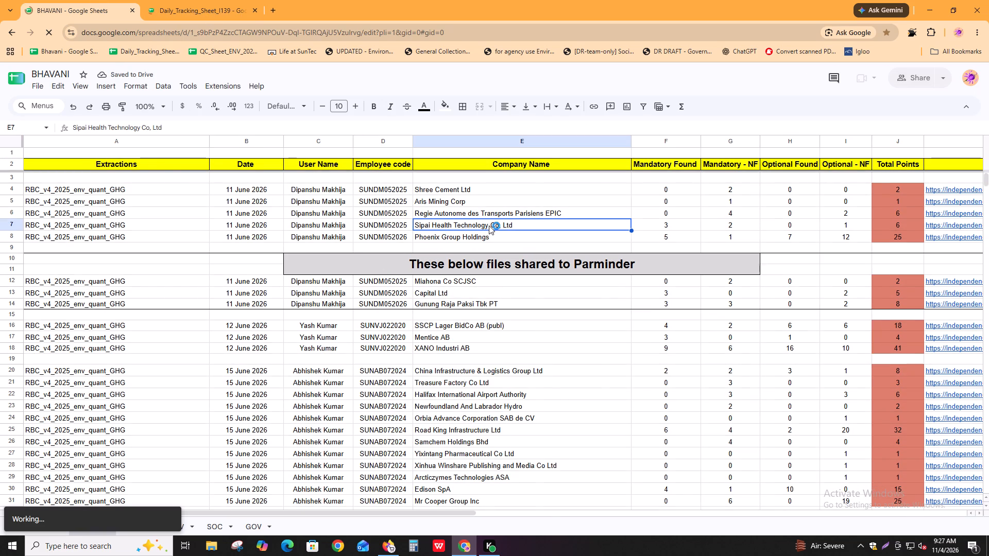
key("ctrl+Right")
key("ctrl+Right")
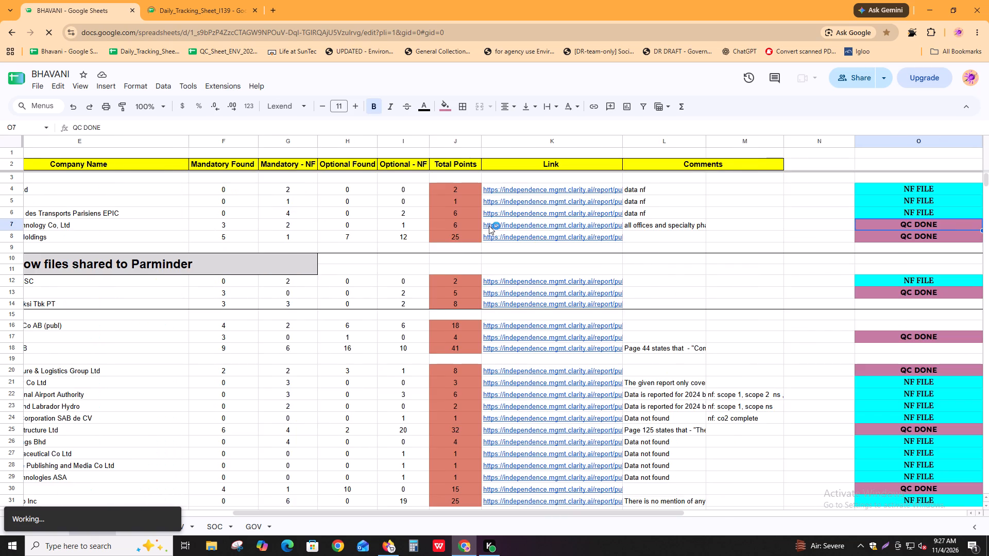
key("ctrl+Right")
key("ctrl+Right")
key("ctrl+Right")
key("ctrl+Right")
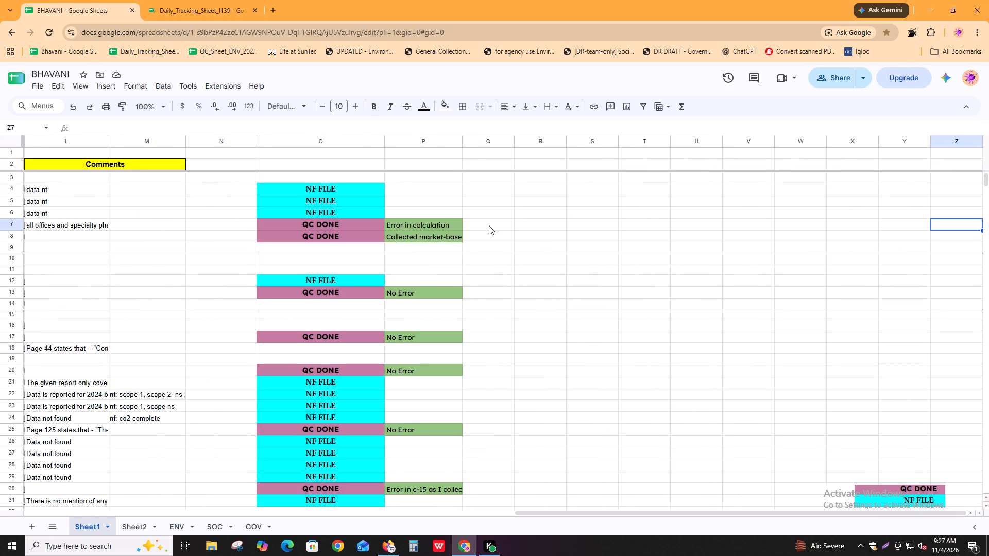
key("ctrl+Right")
key("ctrl+Down")
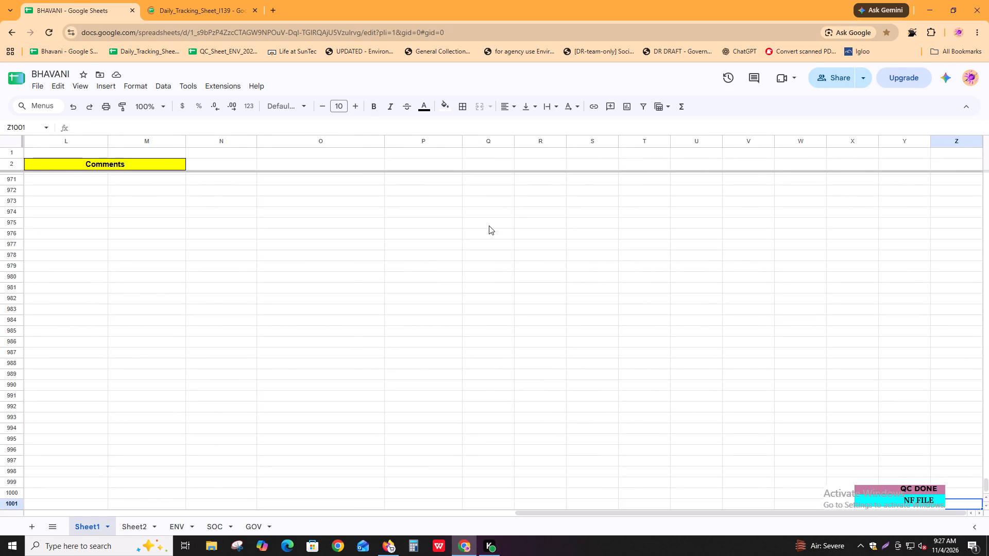
key("ctrl+Left")
key("ctrl+Up")
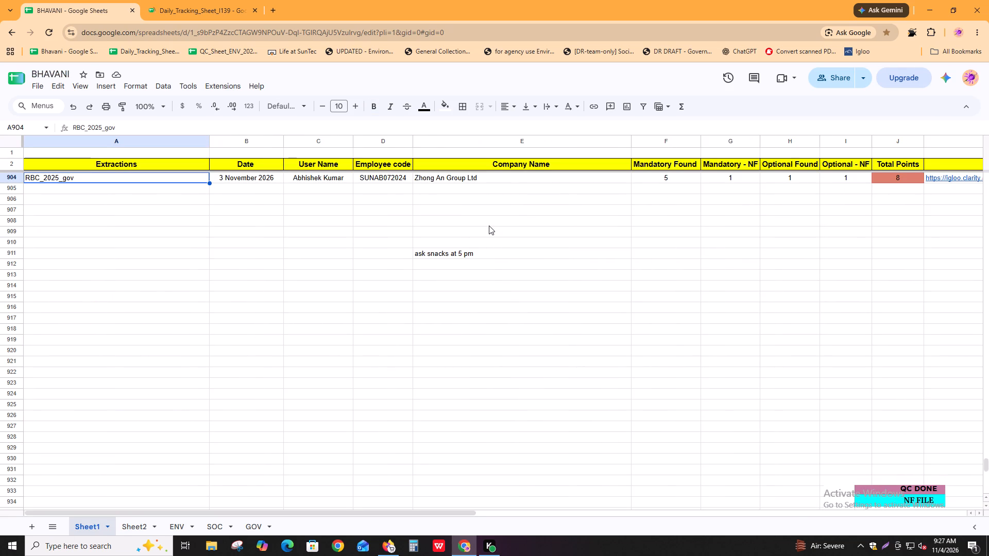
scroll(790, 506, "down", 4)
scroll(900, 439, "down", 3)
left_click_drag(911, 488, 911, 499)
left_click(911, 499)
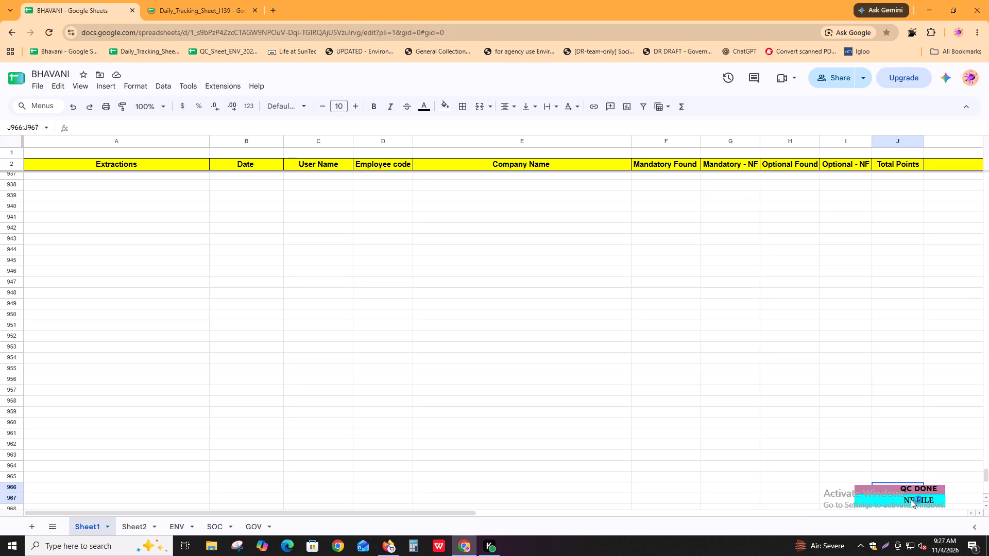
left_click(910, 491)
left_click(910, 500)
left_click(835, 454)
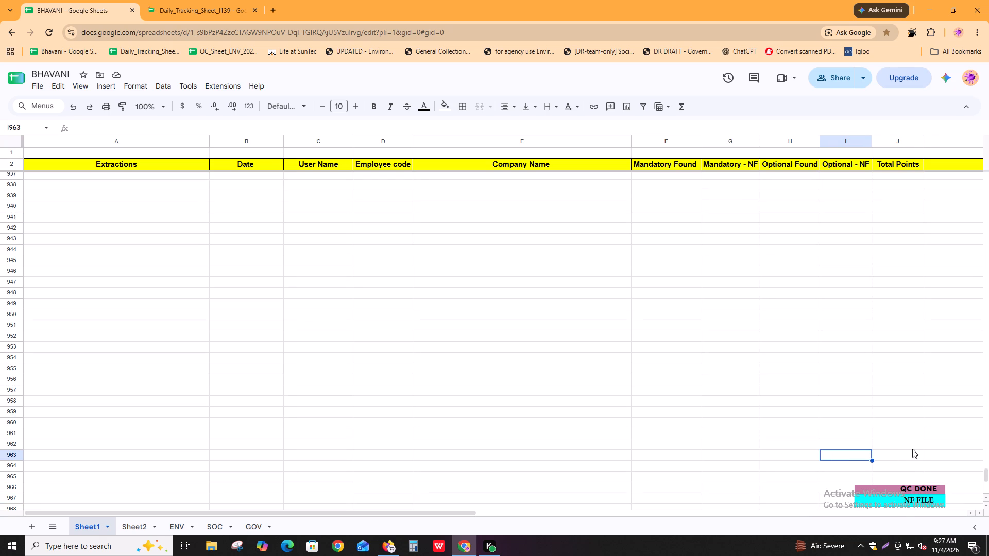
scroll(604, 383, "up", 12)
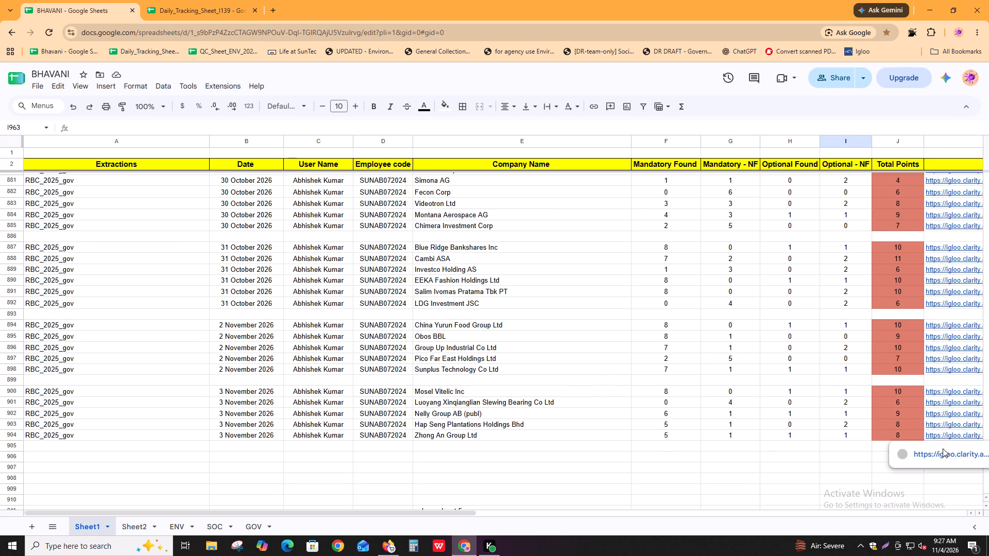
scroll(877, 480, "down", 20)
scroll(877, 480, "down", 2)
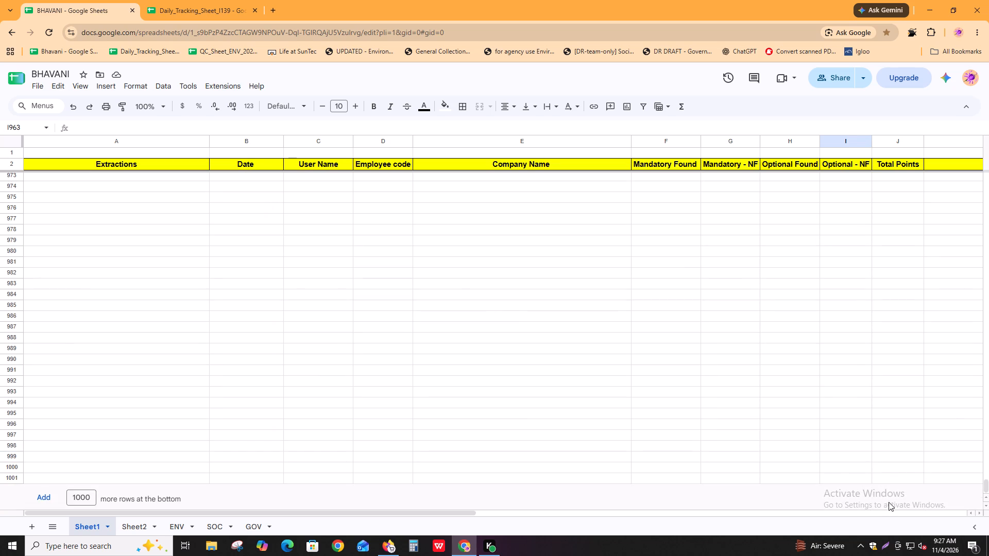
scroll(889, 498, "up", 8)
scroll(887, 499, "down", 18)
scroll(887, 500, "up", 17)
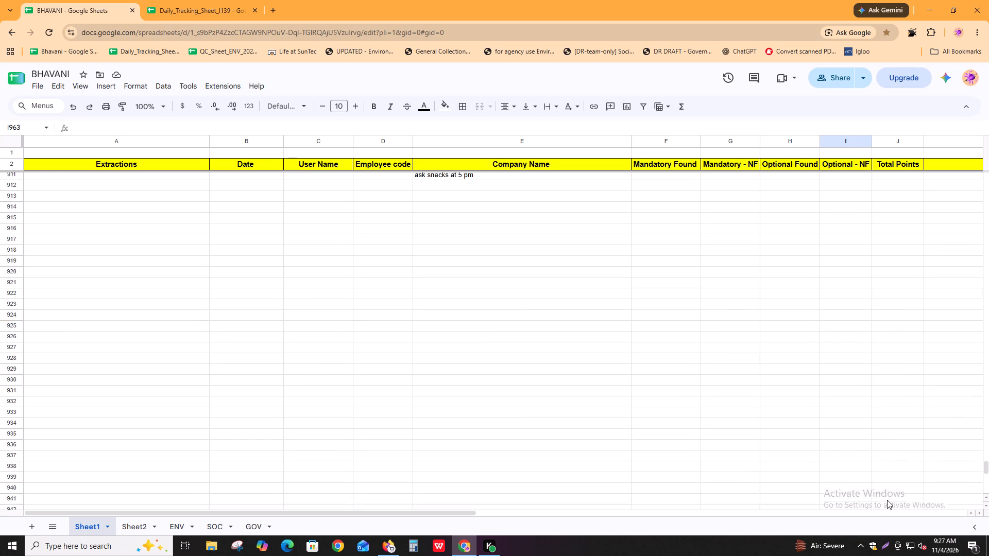
Copy the extraction, date, user name and employee code of the Zhong An Group Ltd row into row 906.
scroll(887, 500, "up", 2)
left_click(700, 445)
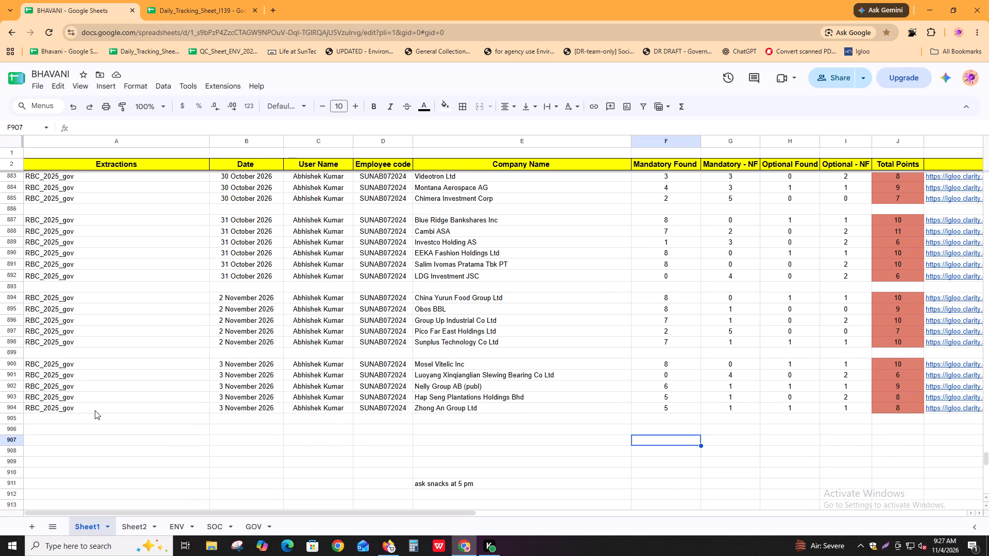
left_click_drag(97, 409, 410, 408)
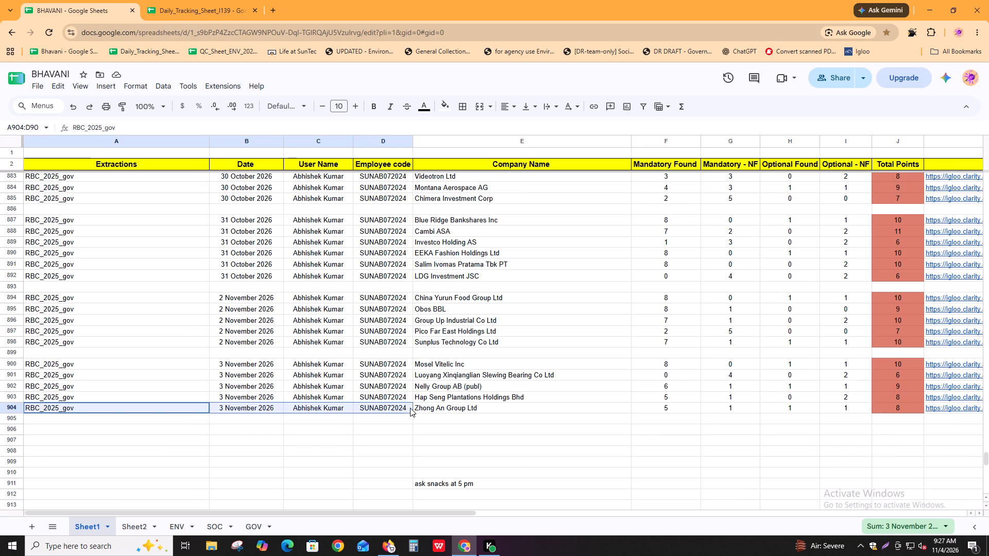
key("ctrl+c")
left_click(182, 427)
key("ctrl+v")
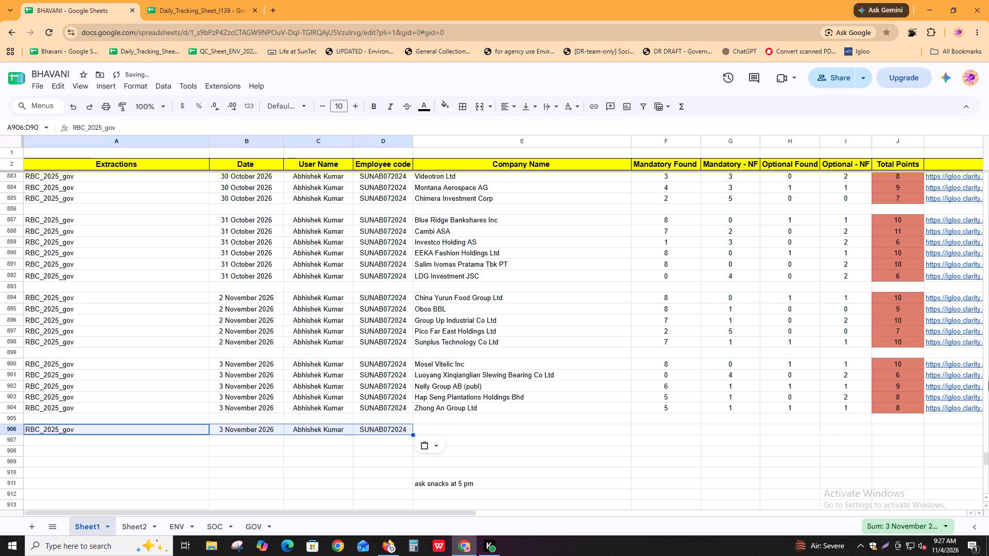
Copy the Total Points formula from row 904 into row 906.
left_click(885, 411)
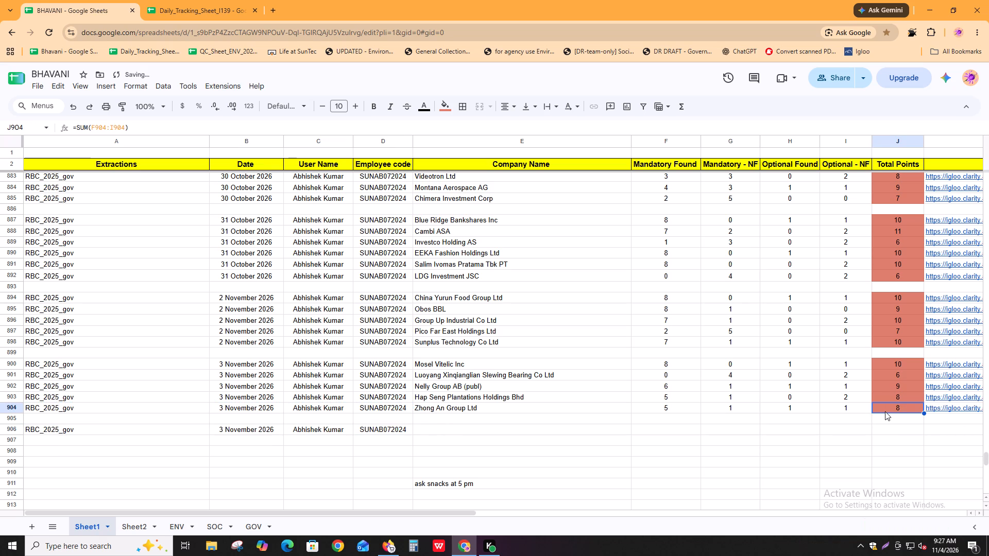
key("ctrl+c")
left_click(879, 425)
key("ctrl+v")
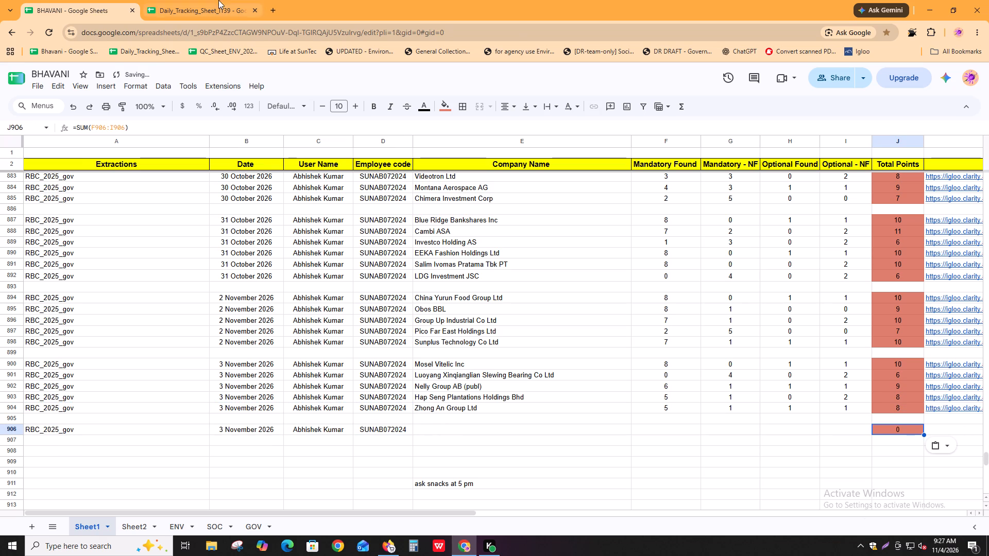
In a new browser window, open the bookmarked DR DRAFT Governance document and Igloo in separate tabs.
key("ctrl+n")
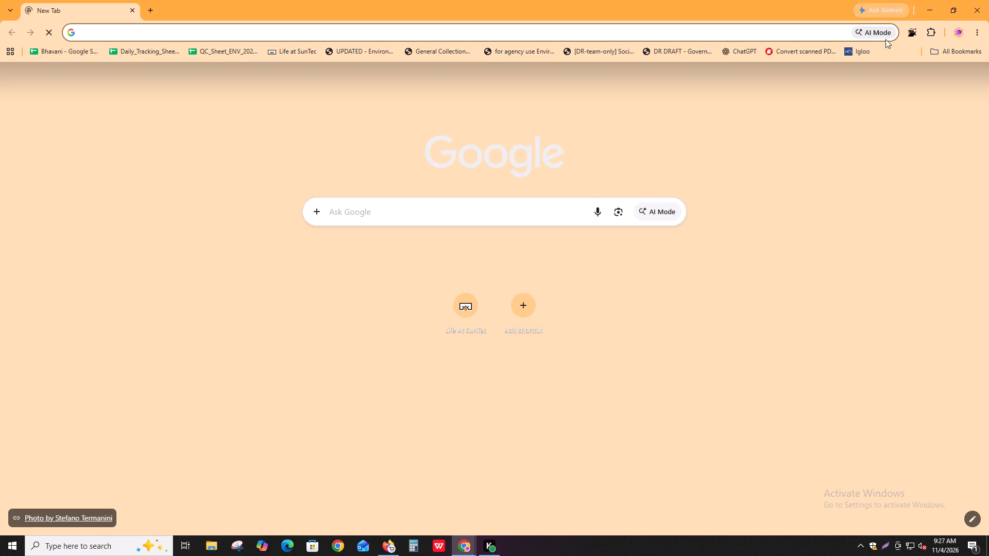
left_click_drag(644, 53, 652, 53)
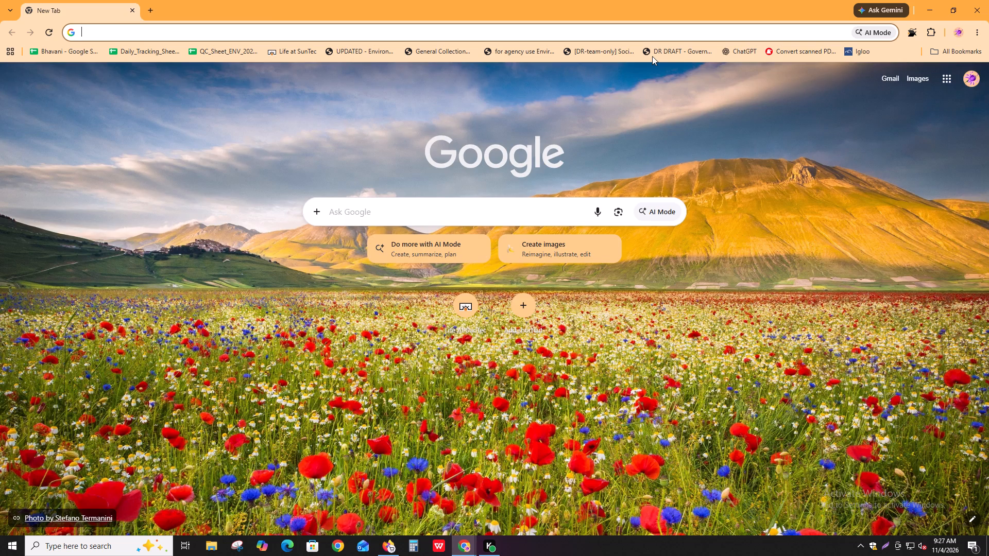
key("ctrl+t")
left_click(54, 0)
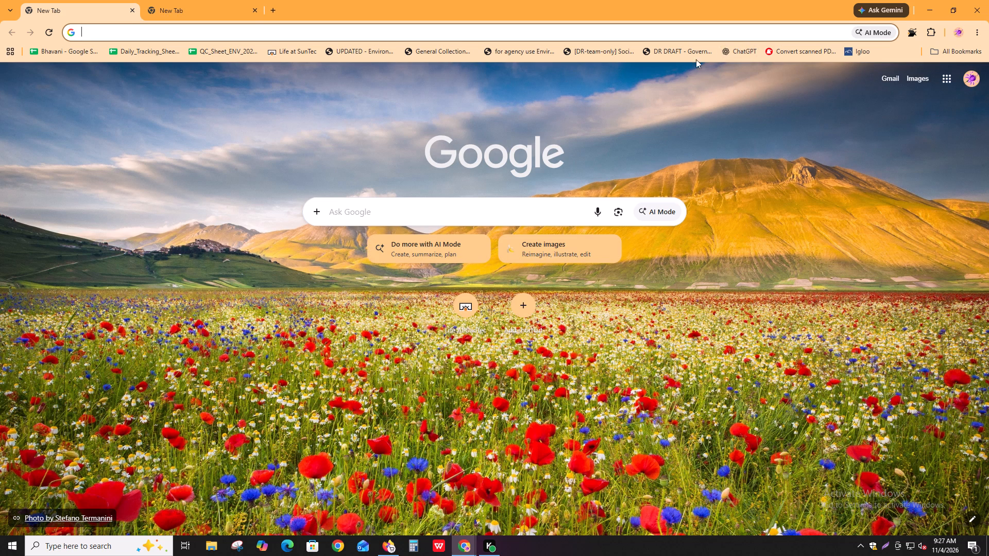
left_click(684, 57)
left_click(221, 0)
right_click(221, 0)
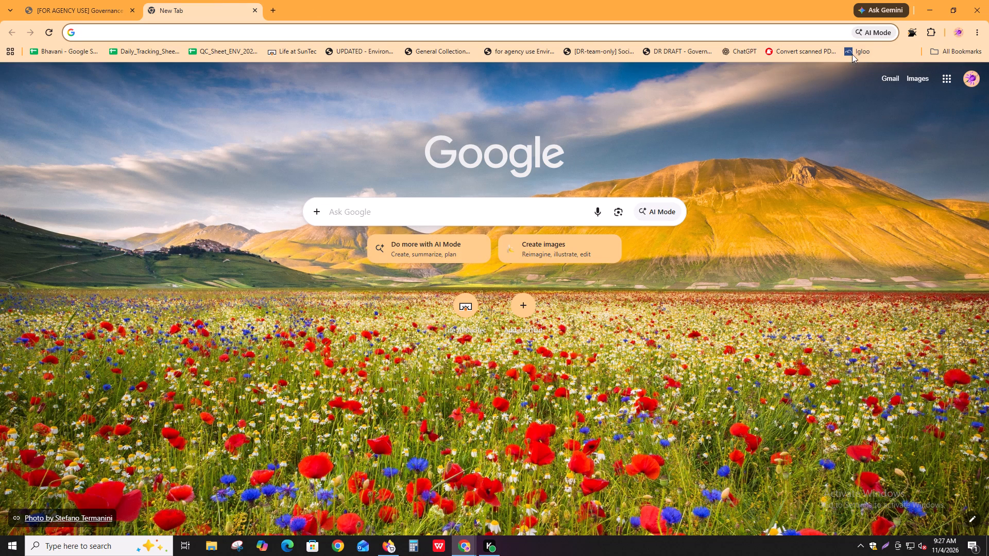
left_click(852, 54)
Open ChatGPT and a second Igloo page in two more tabs, then return to the first Igloo tab.
key("ctrl+t")
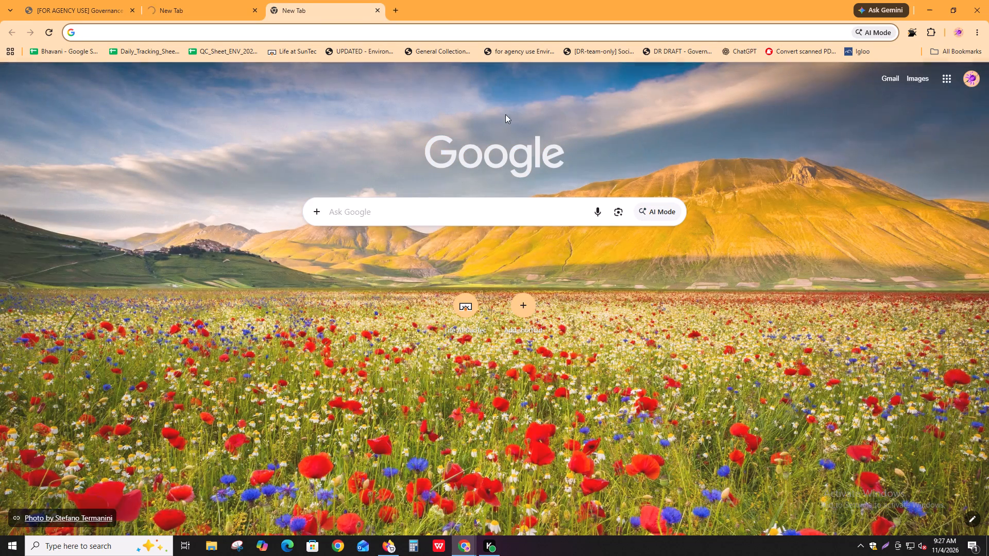
left_click(743, 55)
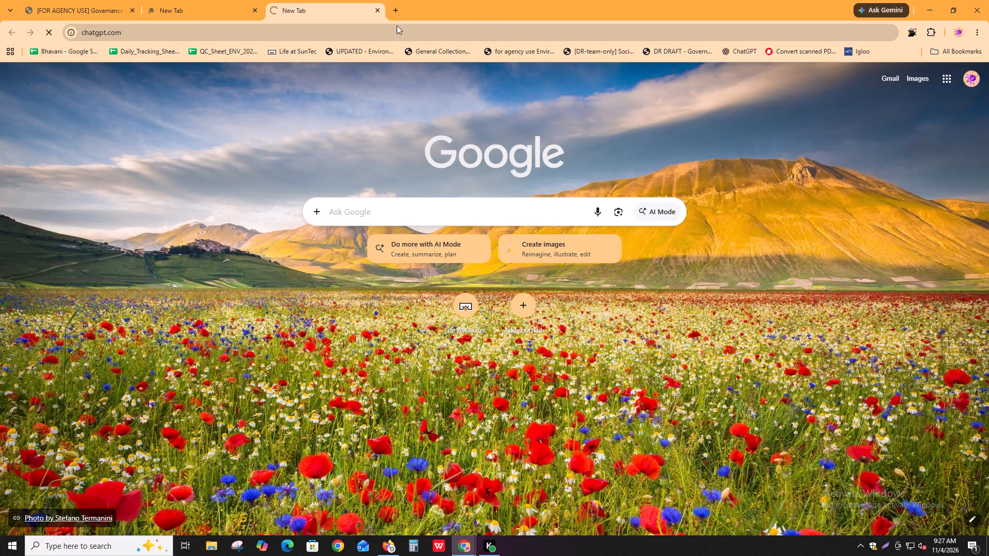
key("ctrl+t")
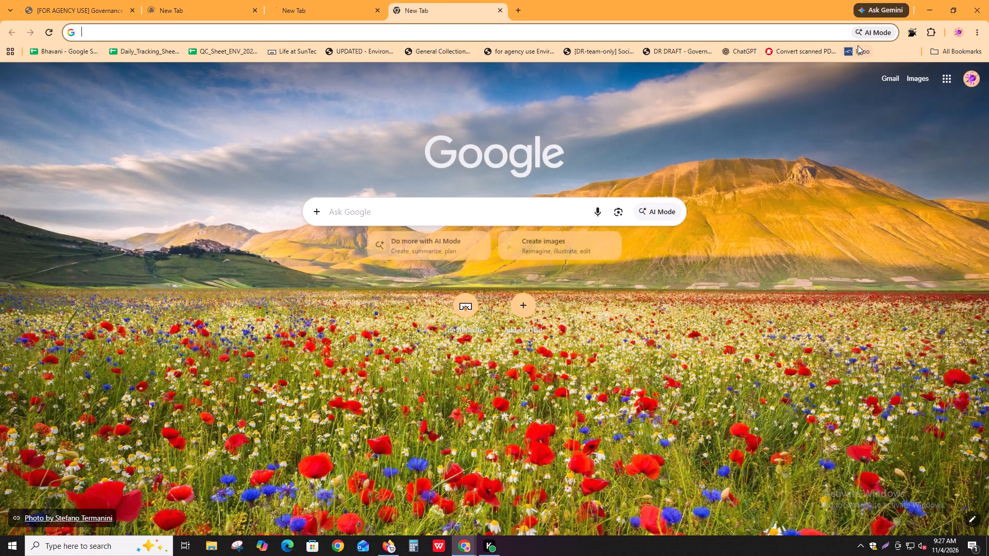
left_click(856, 49)
right_click(856, 49)
left_click(232, 0)
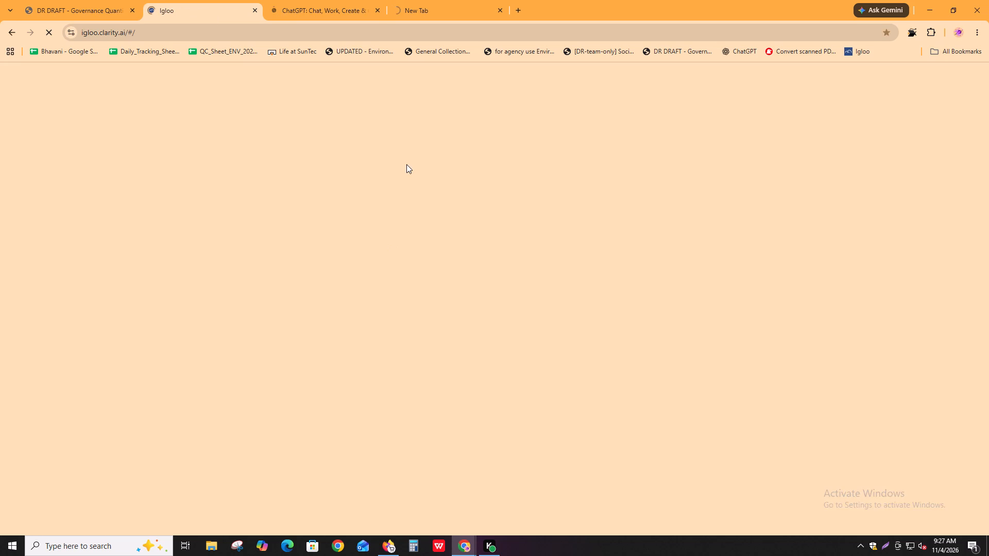
Switch to Daily_Tracking_Sheet_I139 and find the last filled row of the Team_Environment_2026 sheet.
key("alt+Tab")
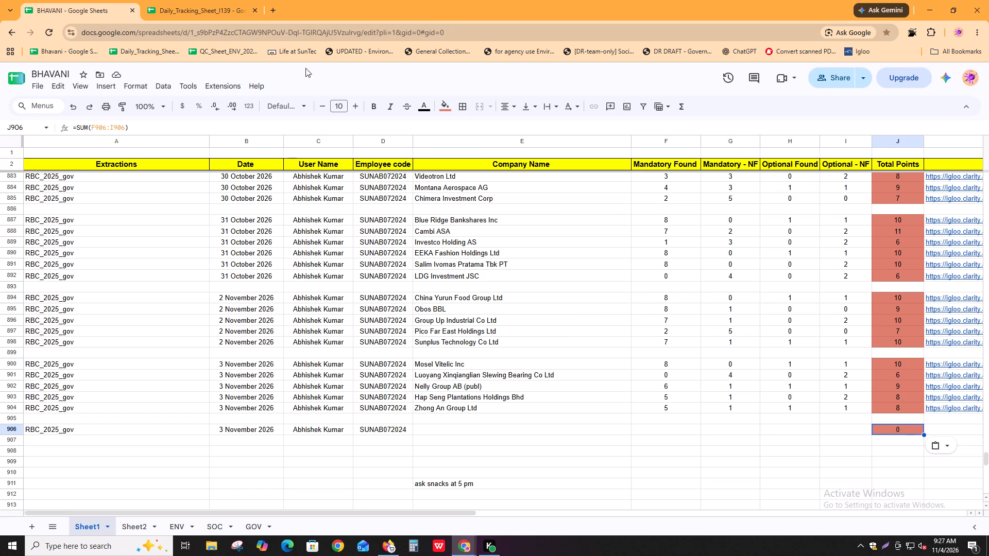
left_click(195, 0)
right_click(195, 0)
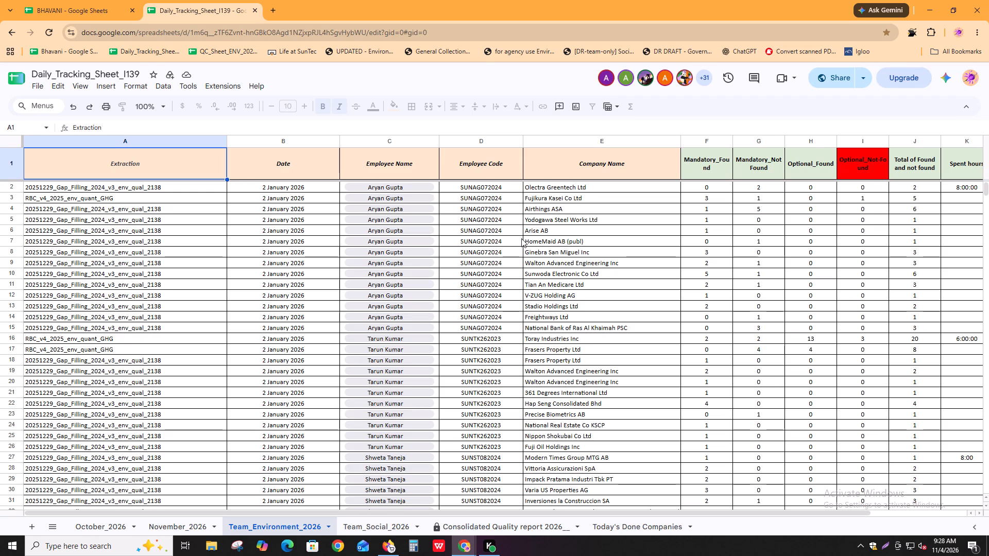
left_click(45, 421)
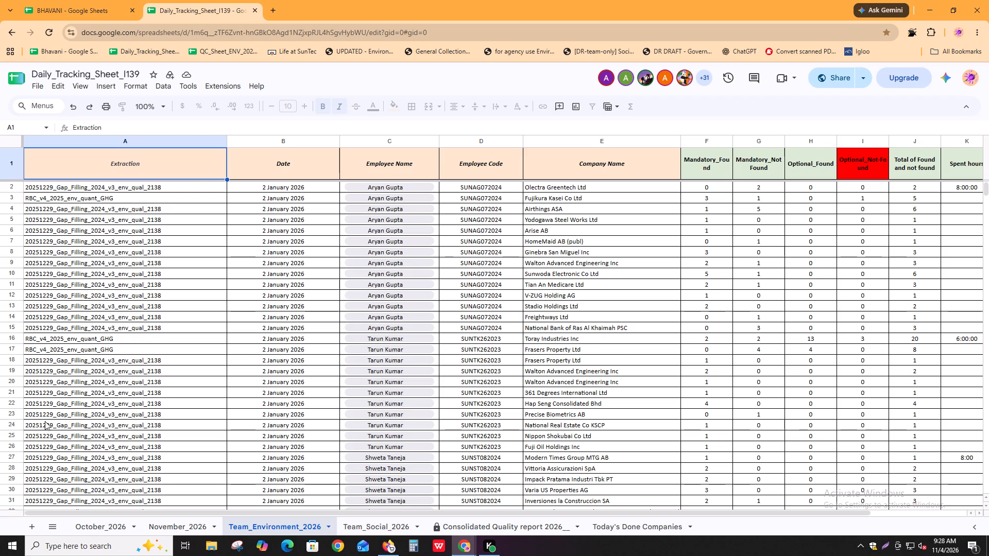
key("ctrl+Down")
key("ctrl+Down")
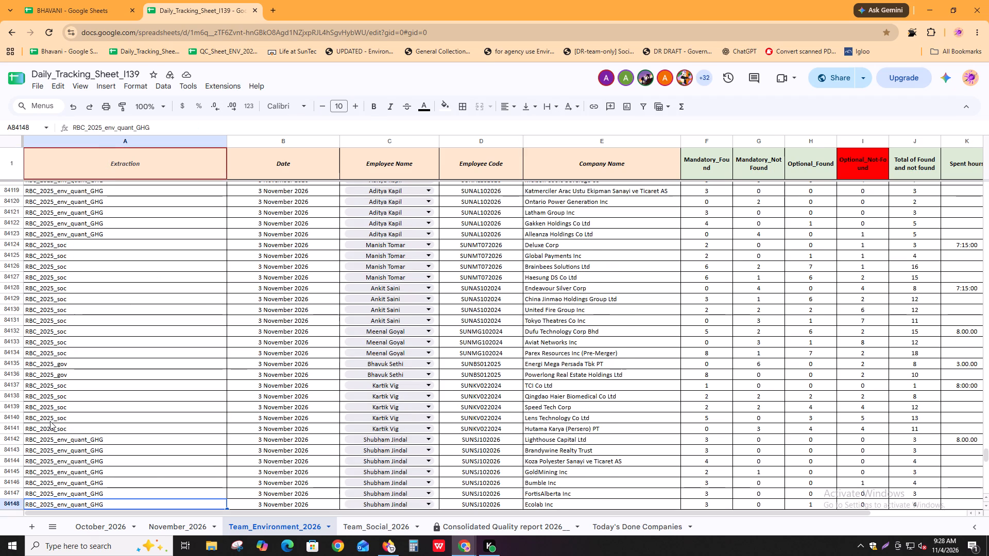
key("ctrl+Up")
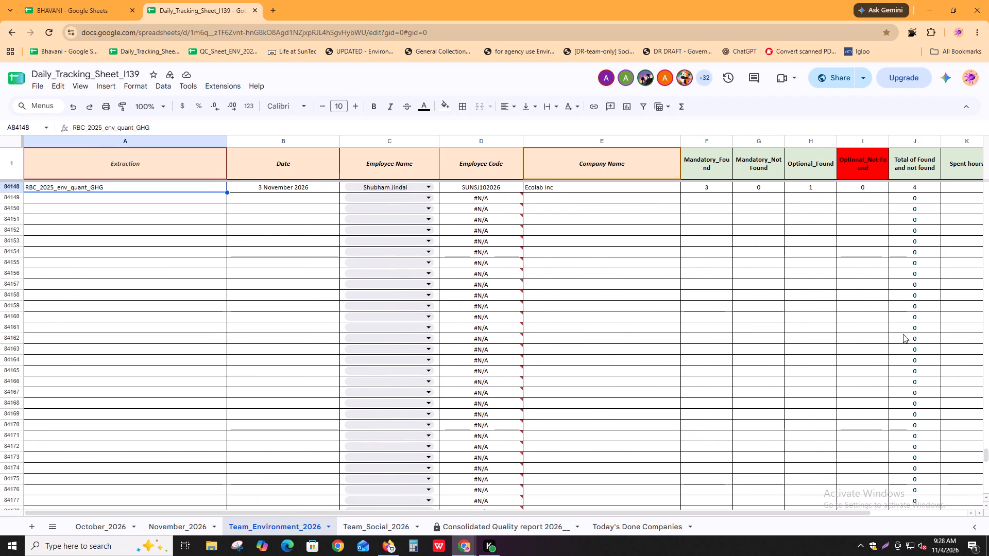
Sum the Total of Found and not found values for the 3 November 2026 rows from Deluxe Corp to Haesung DS Co Ltd.
scroll(852, 396, "up", 3)
scroll(831, 453, "up", 2)
scroll(434, 402, "up", 3)
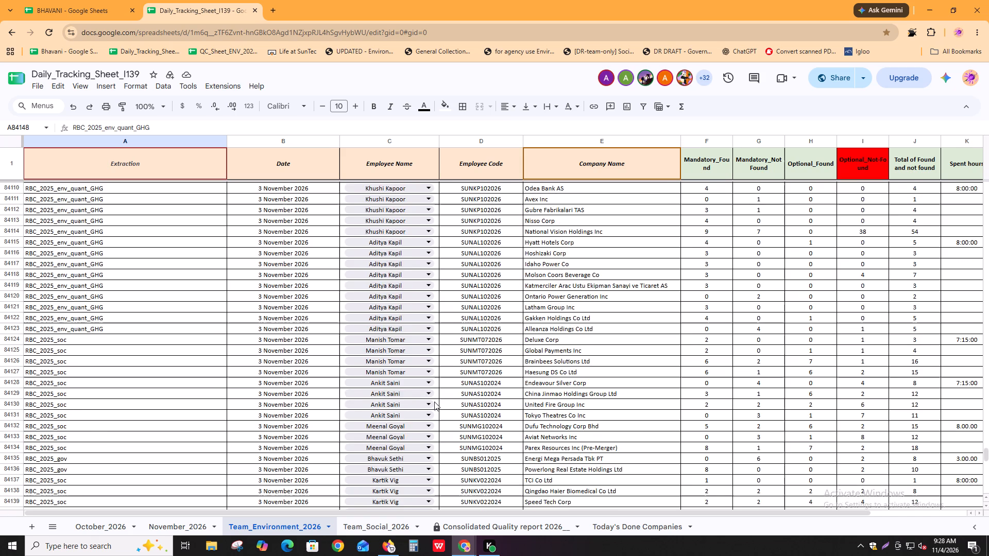
scroll(434, 402, "down", 2)
scroll(793, 335, "up", 3)
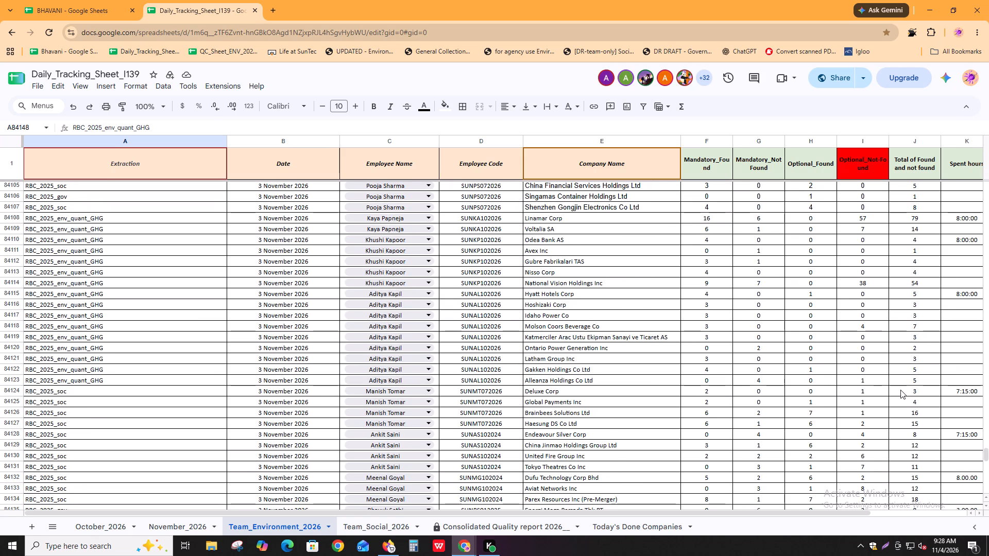
left_click_drag(900, 390, 910, 427)
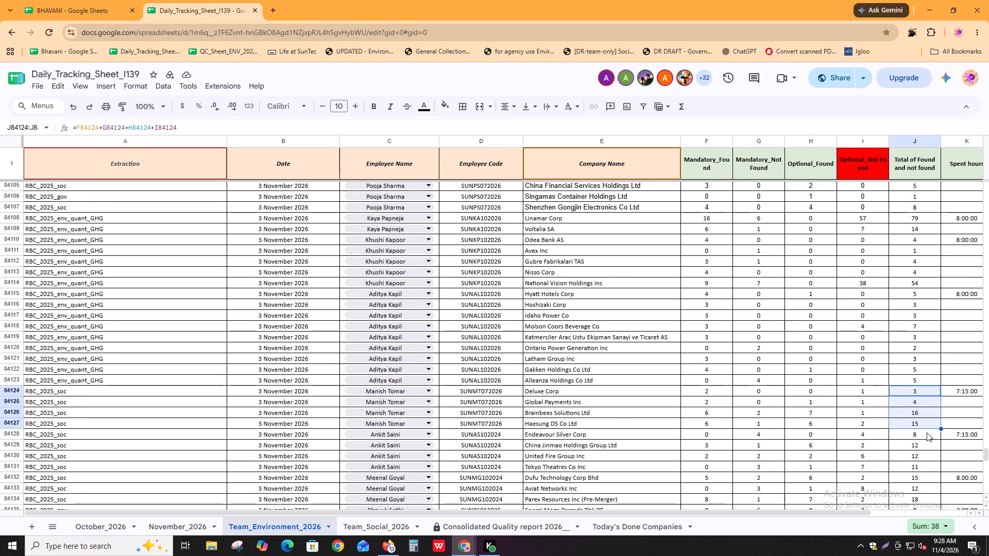
Sum the Total of Found and not found values for the 3 November 2026 rows from Spinnova Oyj to Solusi Bangun Indonesia Tbk PT.
scroll(927, 451, "down", 7, "shift")
scroll(882, 421, "down", 2)
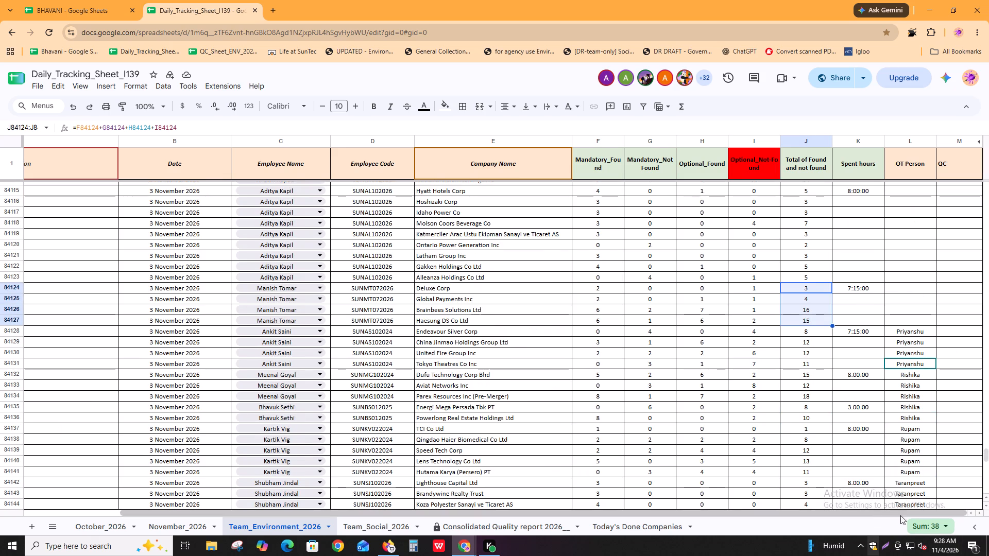
scroll(883, 413, "up", 8)
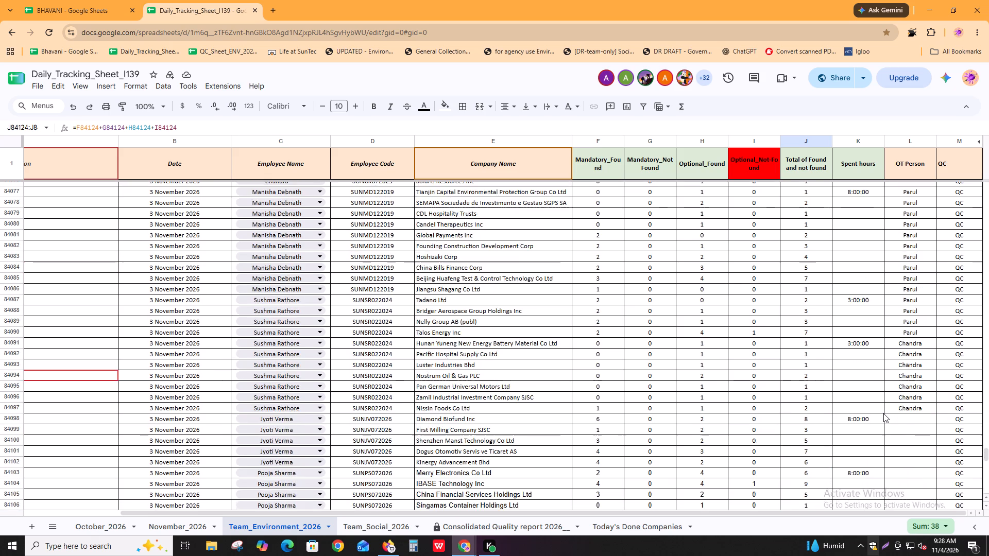
scroll(883, 413, "up", 12)
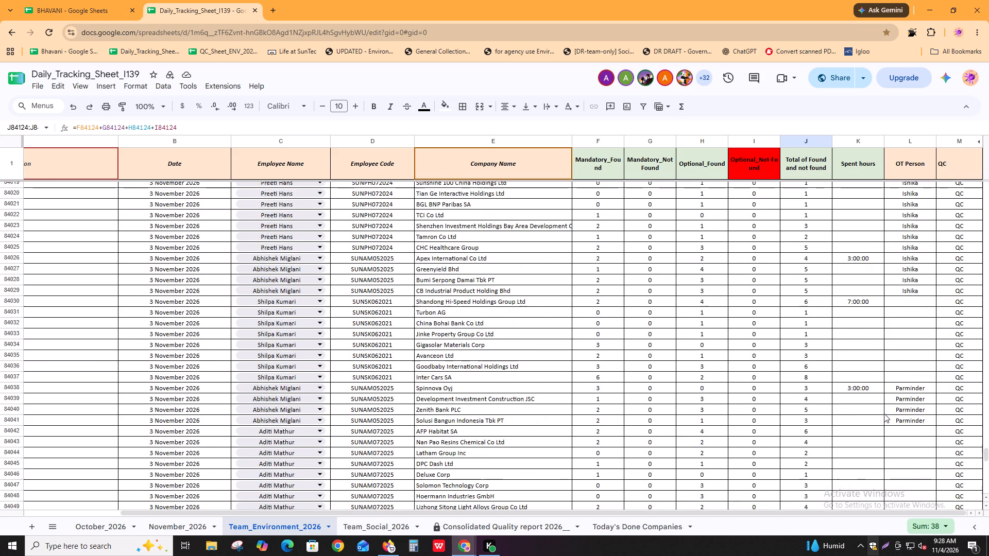
scroll(884, 413, "down", 3)
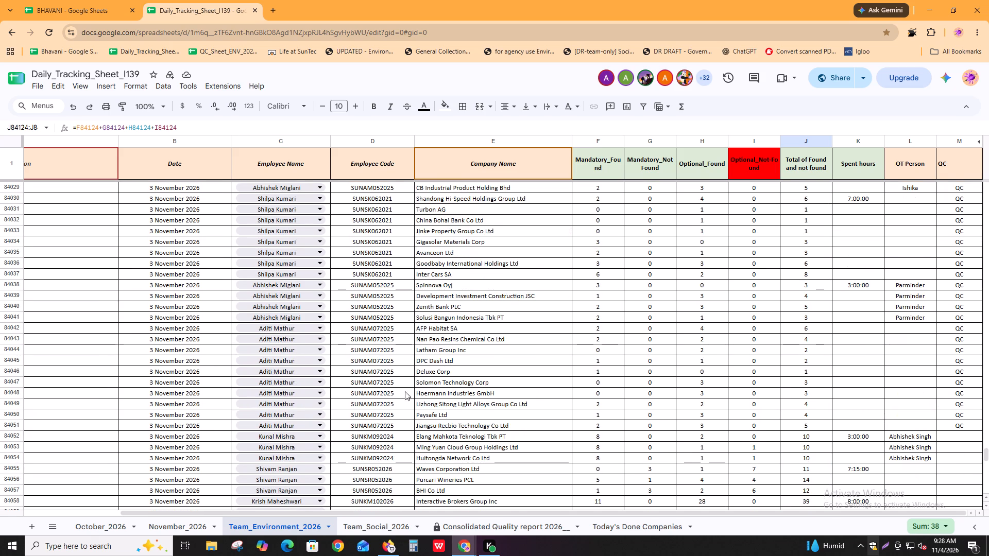
scroll(839, 401, "up", 1)
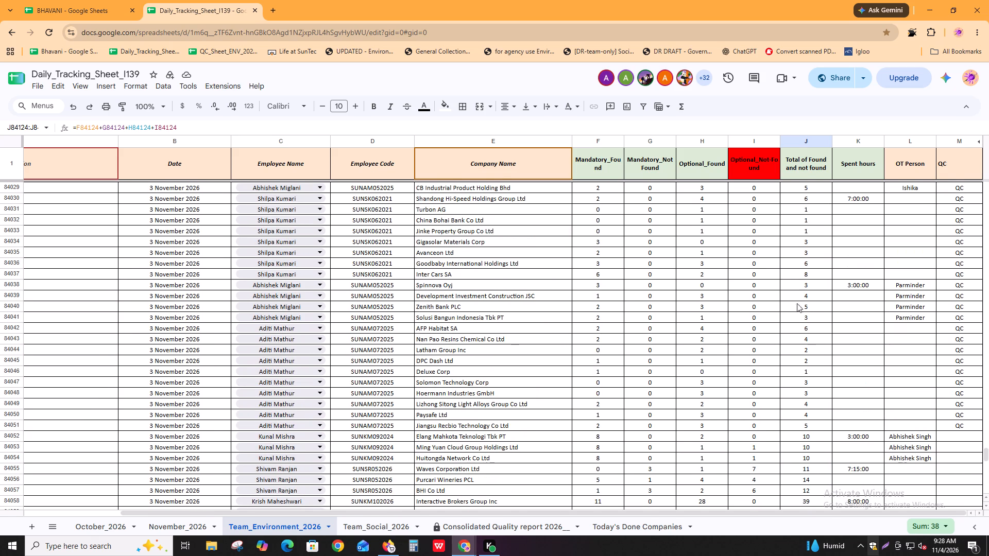
left_click_drag(816, 287, 816, 314)
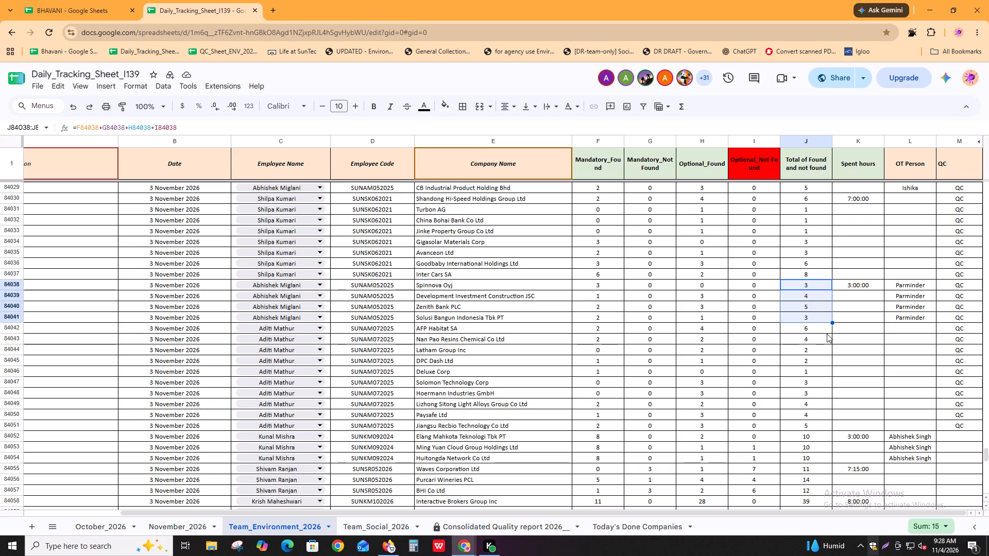
Look through the team's 3 November 2026 entries in Team_Environment_2026, comparing employees, companies, totals and spent hours.
scroll(740, 443, "down", 4)
scroll(317, 415, "down", 4)
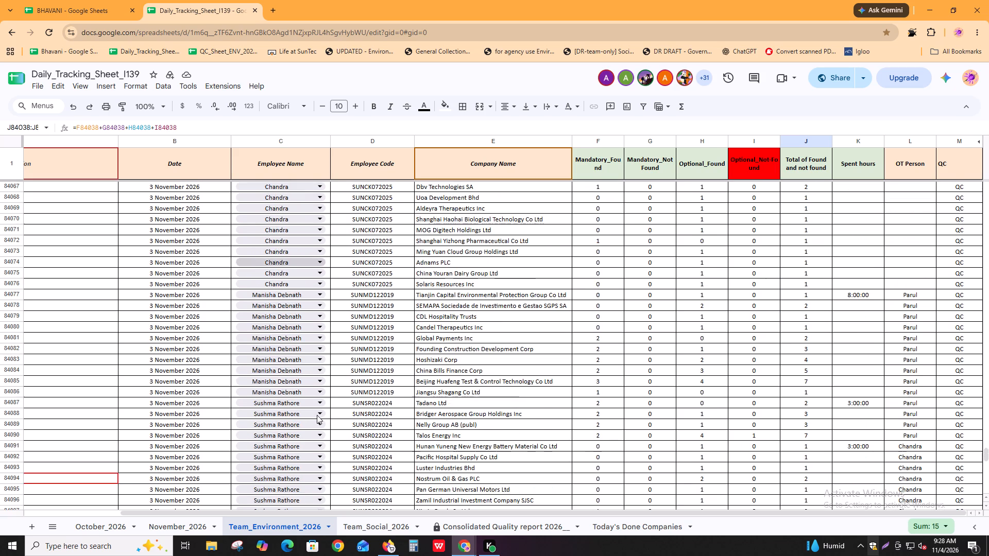
scroll(317, 415, "down", 9)
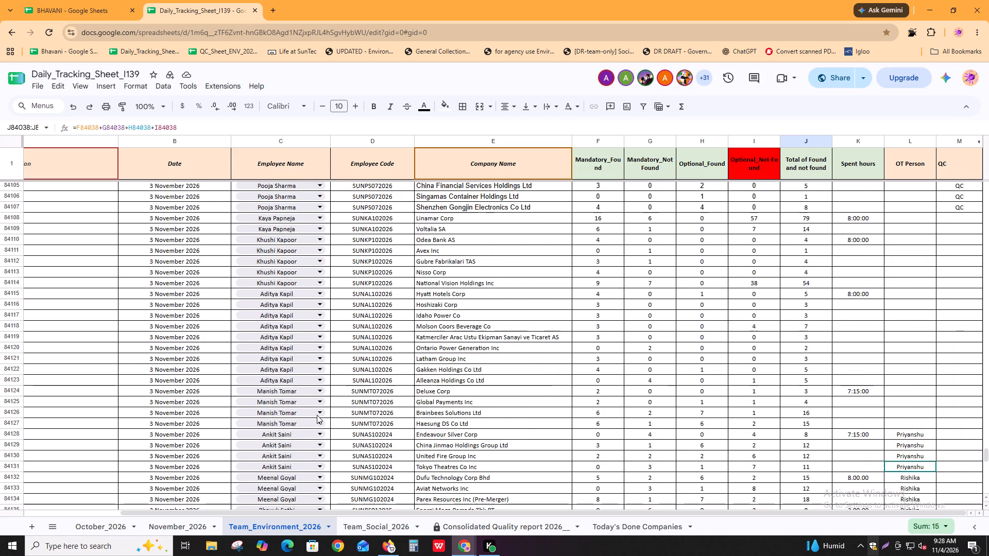
scroll(317, 415, "down", 3)
scroll(317, 415, "up", 7)
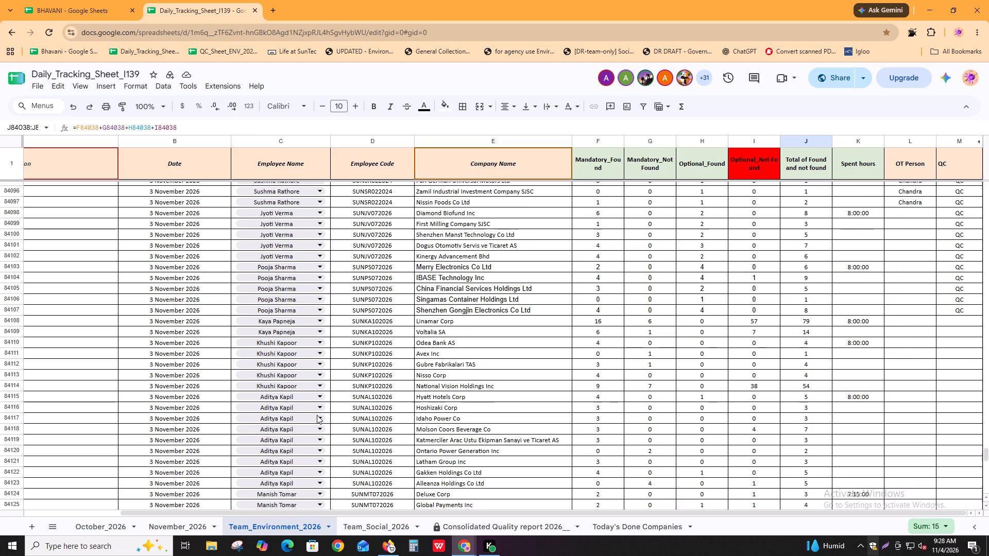
scroll(317, 415, "up", 14)
scroll(317, 415, "up", 7)
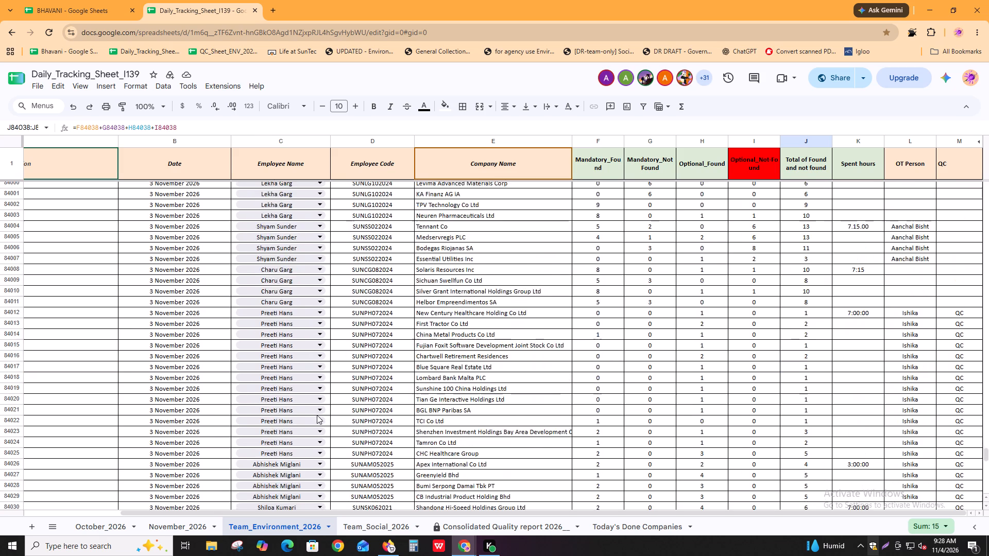
scroll(317, 415, "up", 4)
scroll(317, 415, "down", 3)
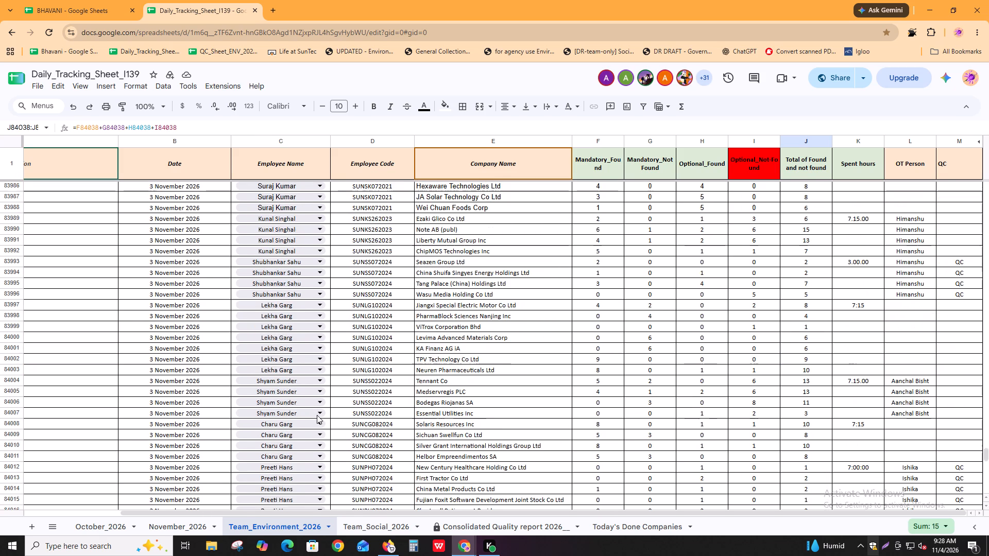
scroll(317, 415, "down", 3)
scroll(317, 415, "up", 5)
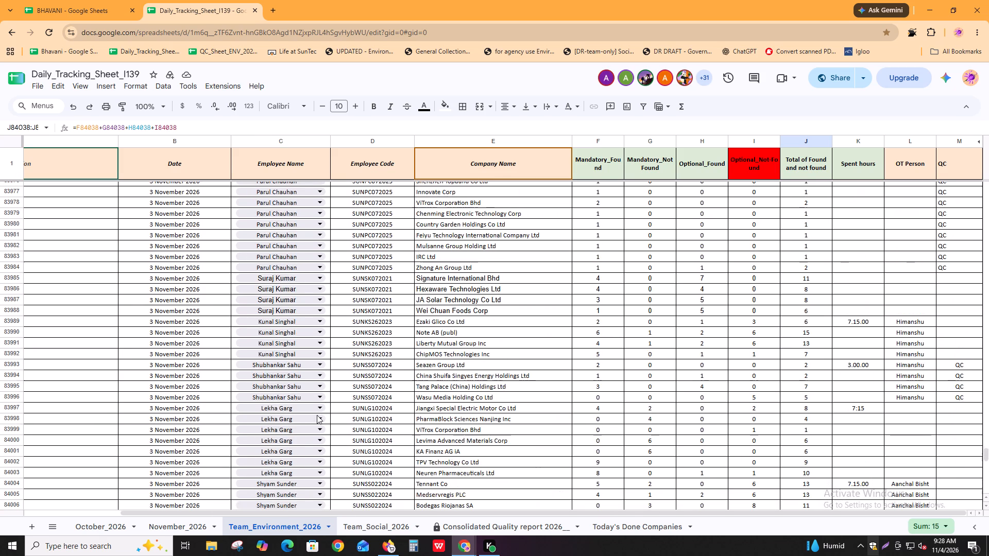
Sum the Total of Found and not found values for the 3 November 2026 rows from Mosel Vitelic Inc to Zhong An Group Ltd.
scroll(317, 415, "up", 12)
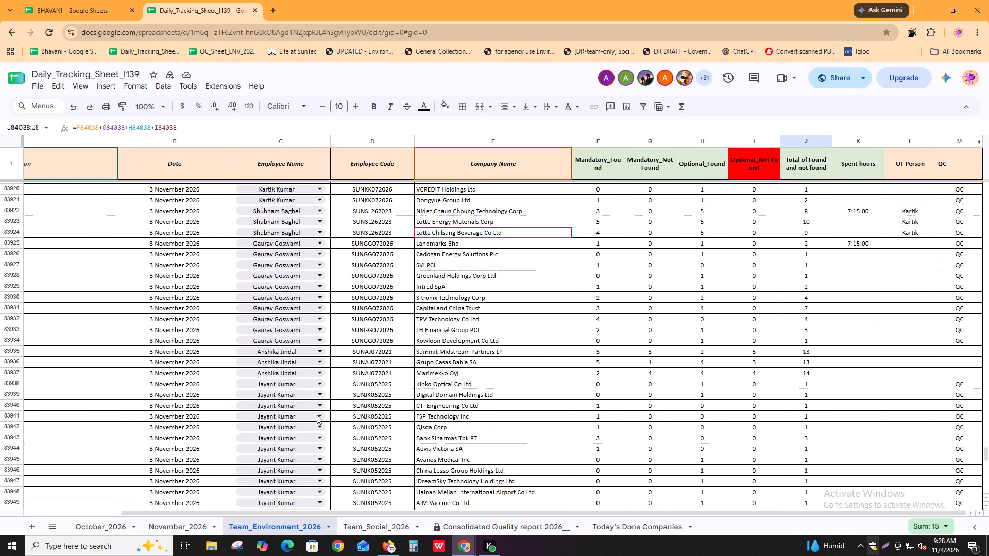
scroll(317, 415, "up", 8)
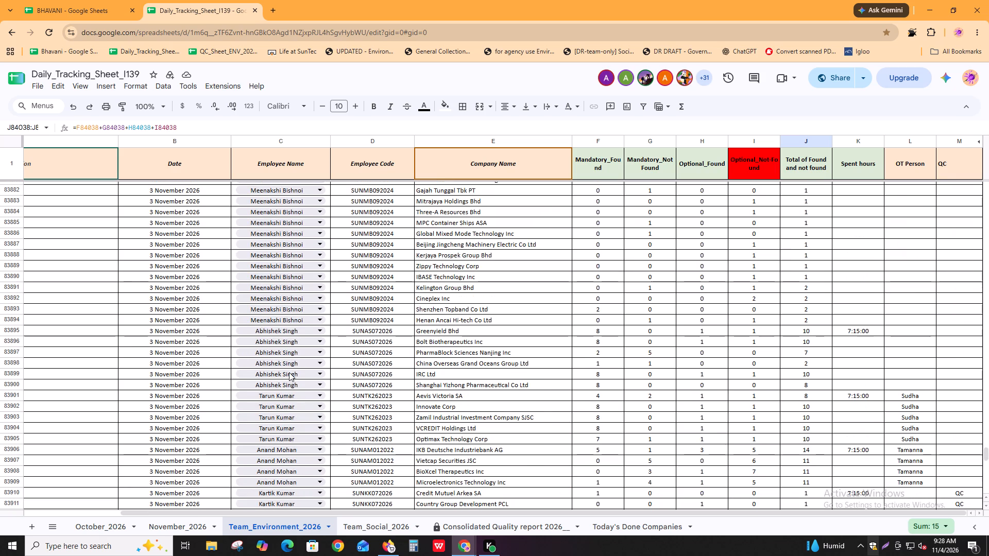
scroll(488, 348, "up", 6)
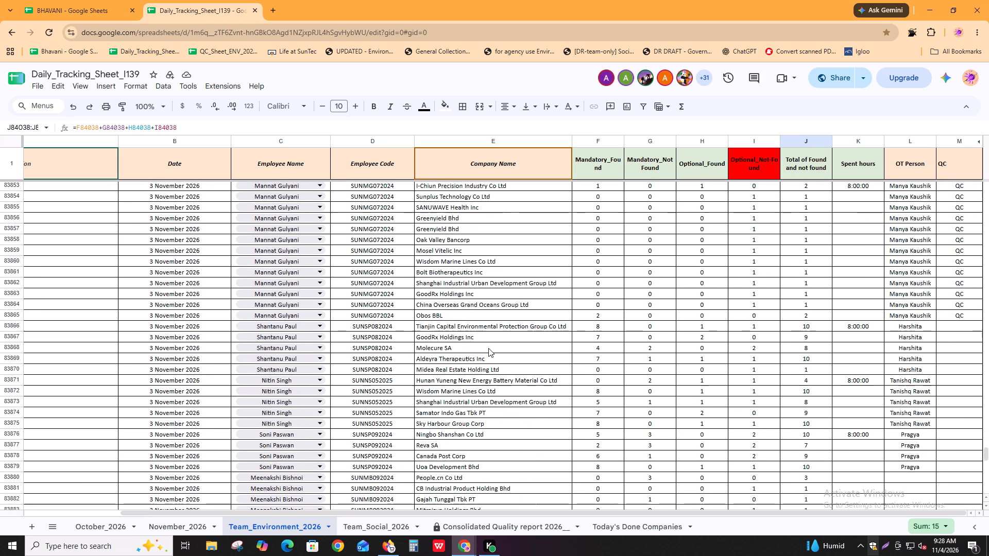
scroll(488, 348, "up", 10)
scroll(488, 348, "down", 3)
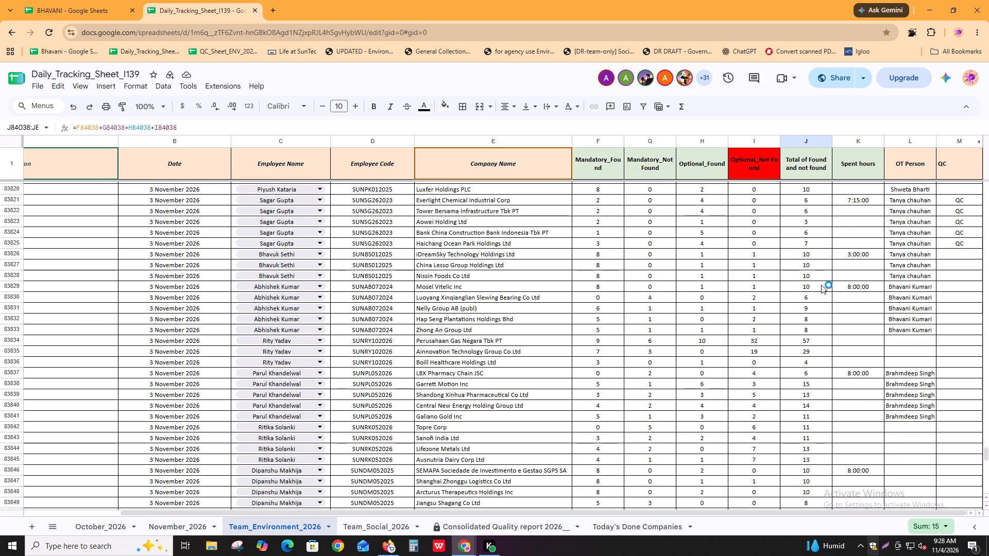
left_click_drag(821, 285, 819, 332)
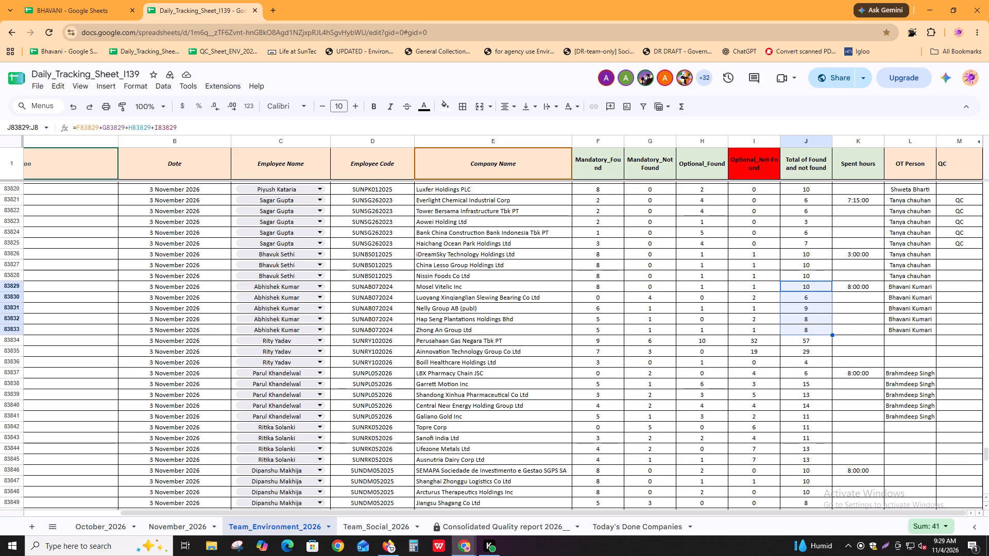
scroll(429, 362, "up", 7, "shift")
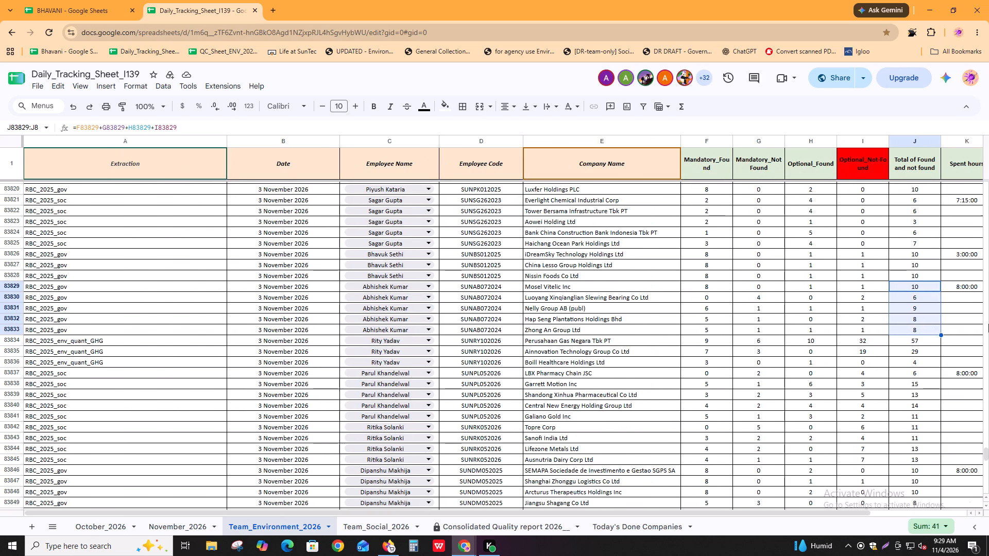
Return to the BHAVANI work log to view its latest entries.
left_click(81, 0)
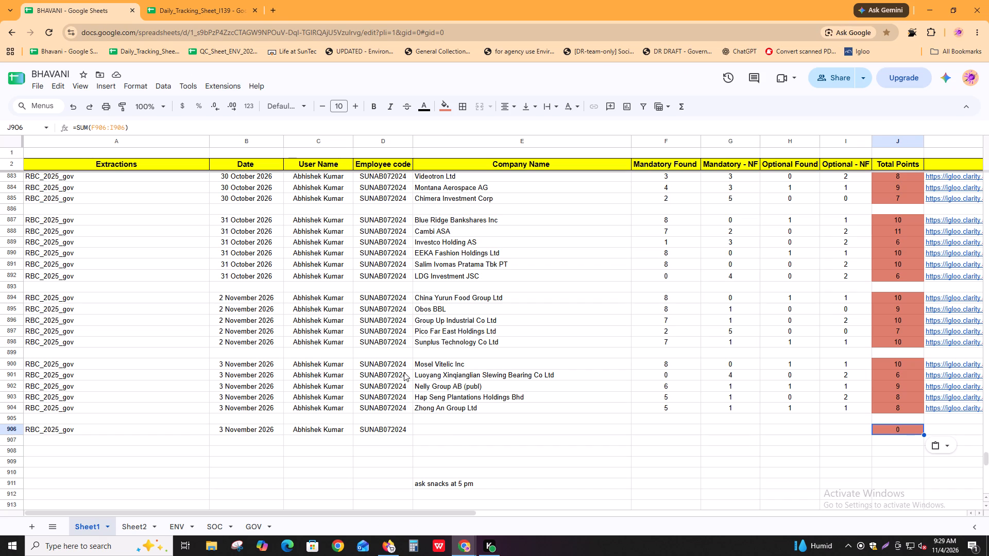
Switch to Igloo and open the active RBC_v4_2025_gov task for South Manganese Investment Ltd.
key("alt+Tab")
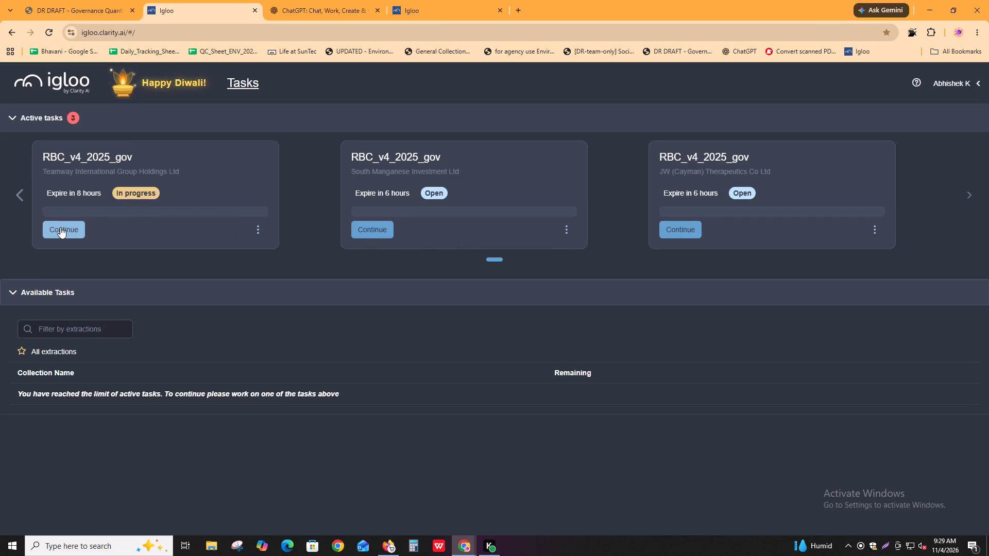
left_click(366, 225)
Glance at the BHAVANI work log and switch back to the Igloo task window.
key("alt+Tab")
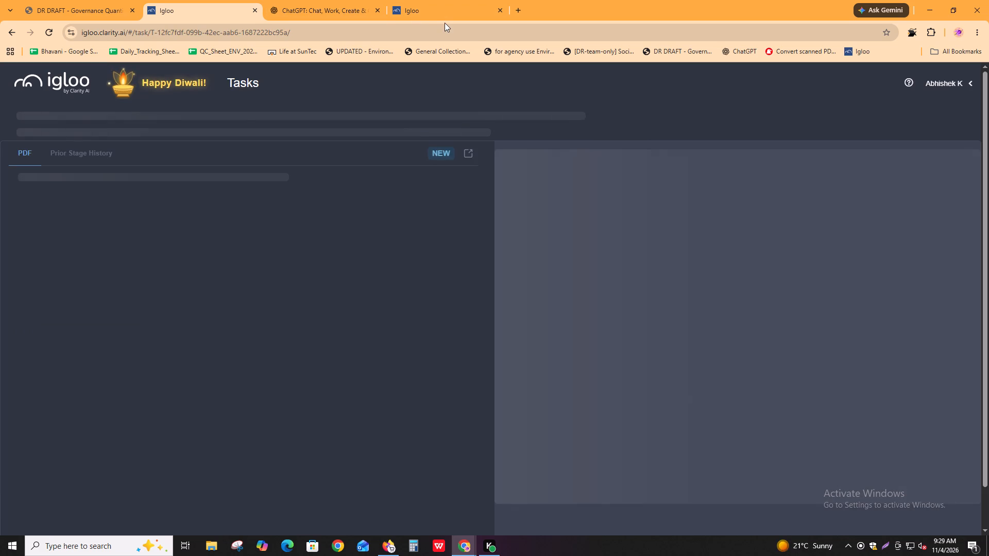
key("alt+Tab")
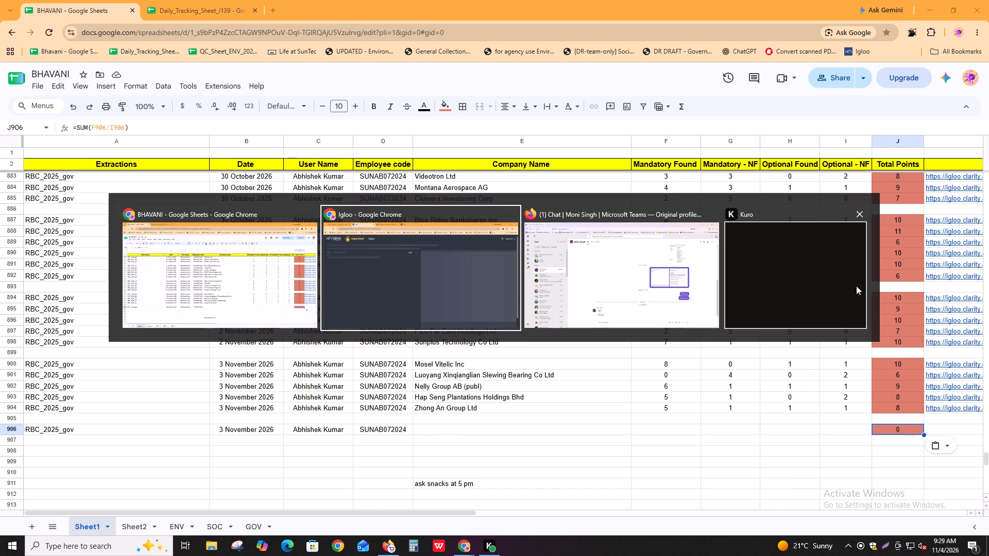
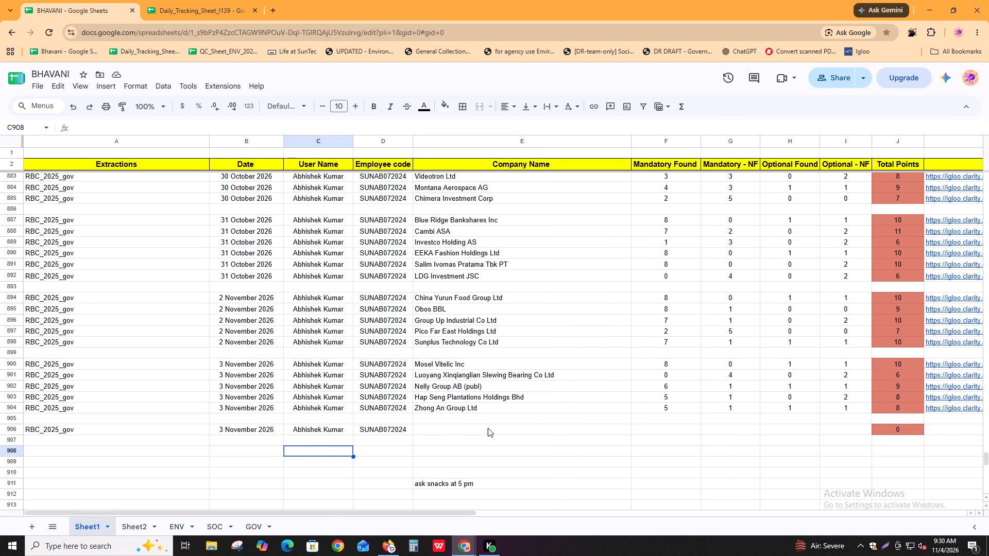
Switch to File Explorer, delete yesterday's RBC_v4_2025_gov PDF from the Downloads folder, and close the window.
left_click(488, 428)
left_click(218, 550)
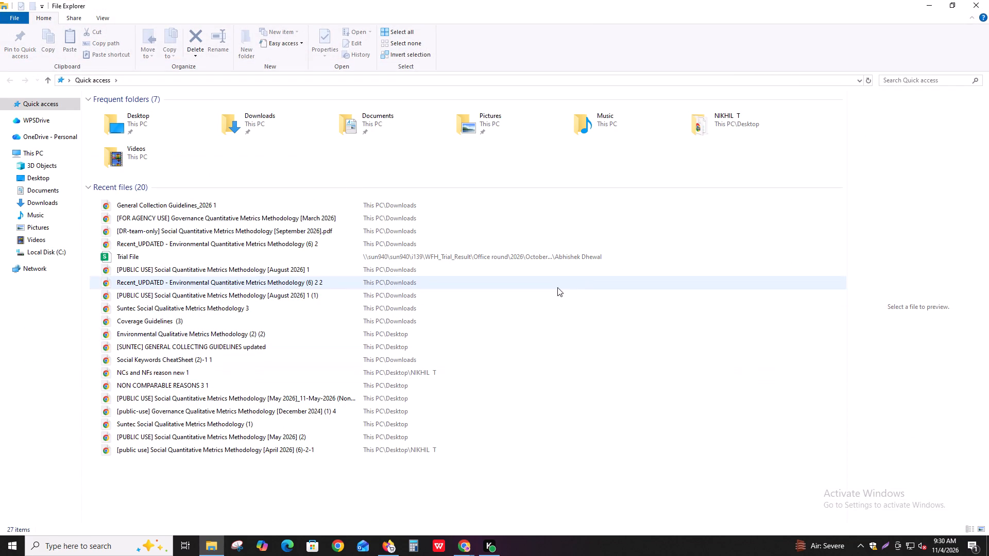
left_click(42, 207)
right_click(42, 207)
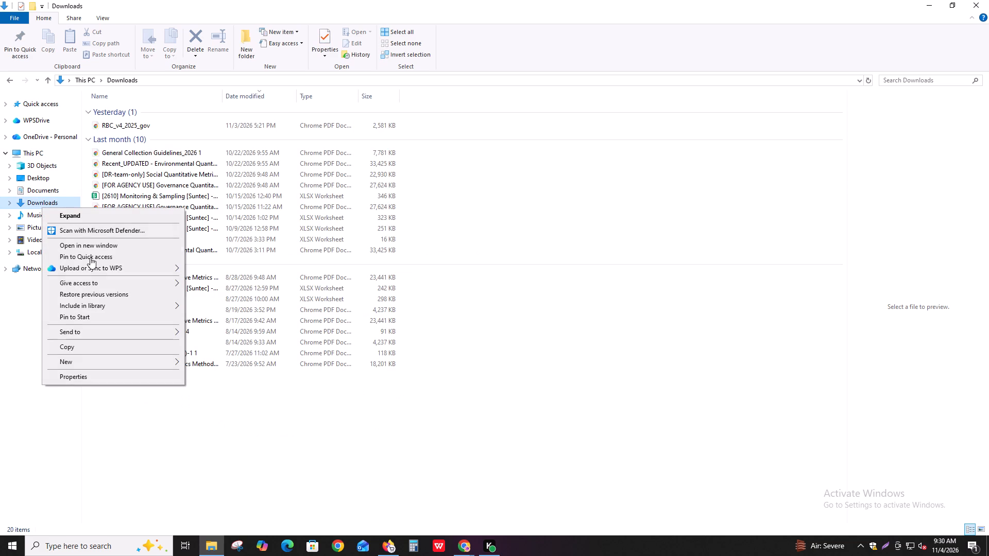
left_click(142, 480)
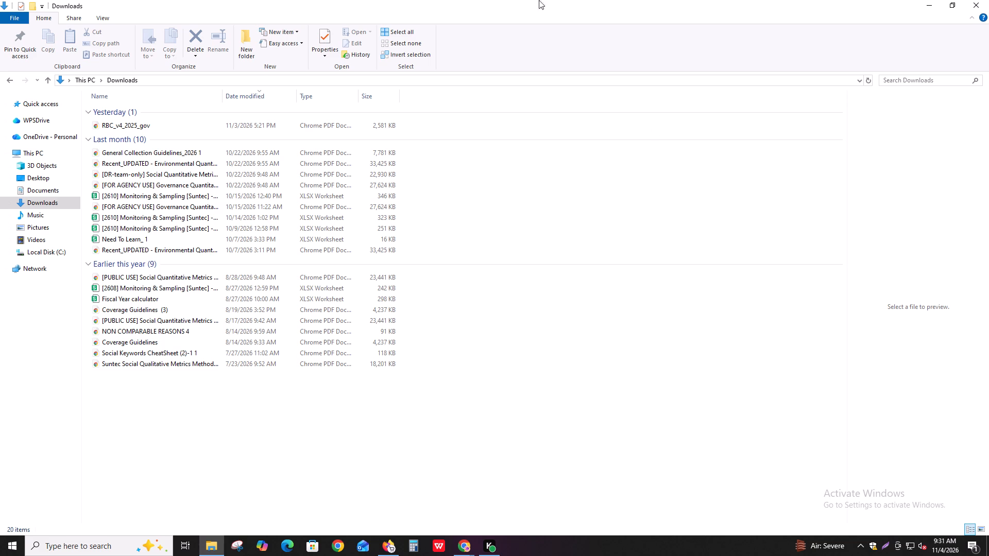
left_click(169, 124)
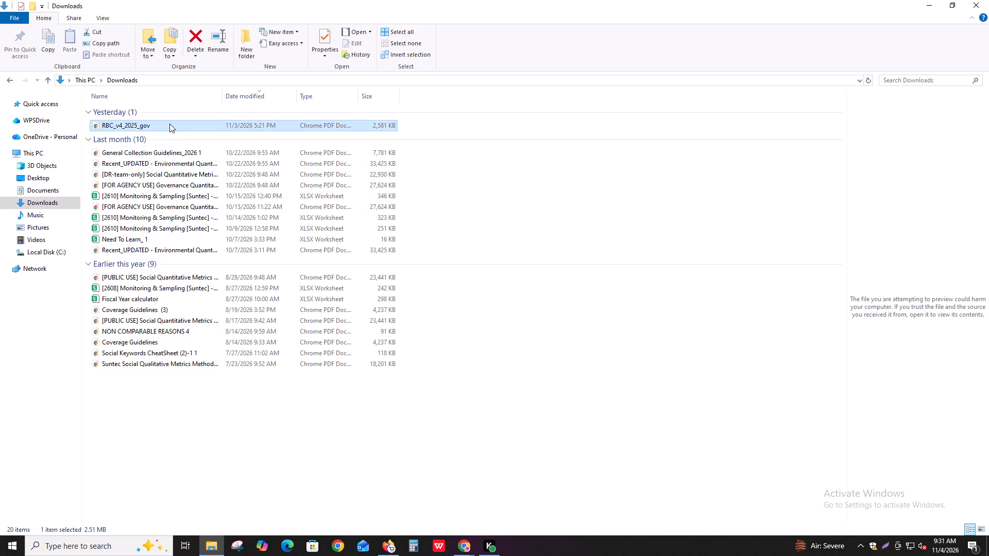
key("Delete")
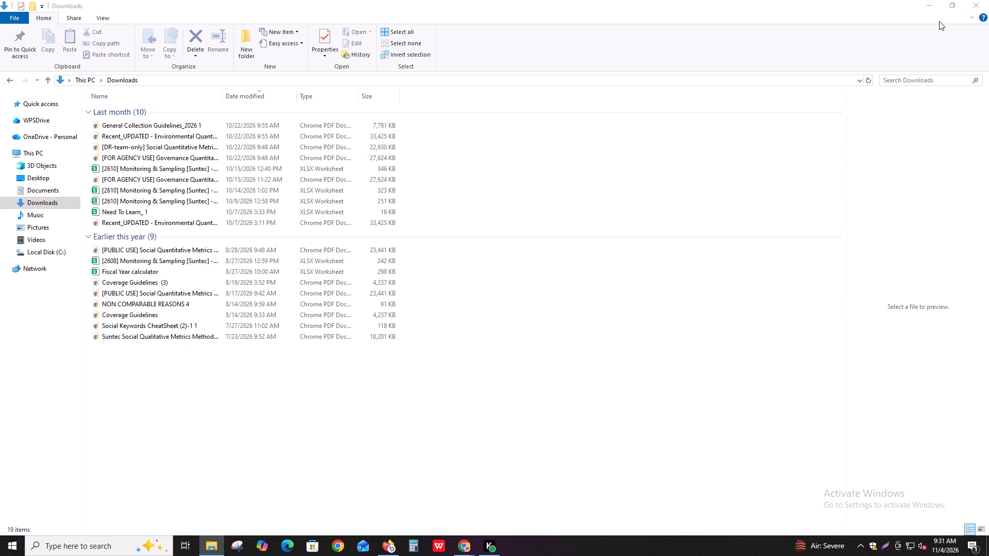
left_click(988, 0)
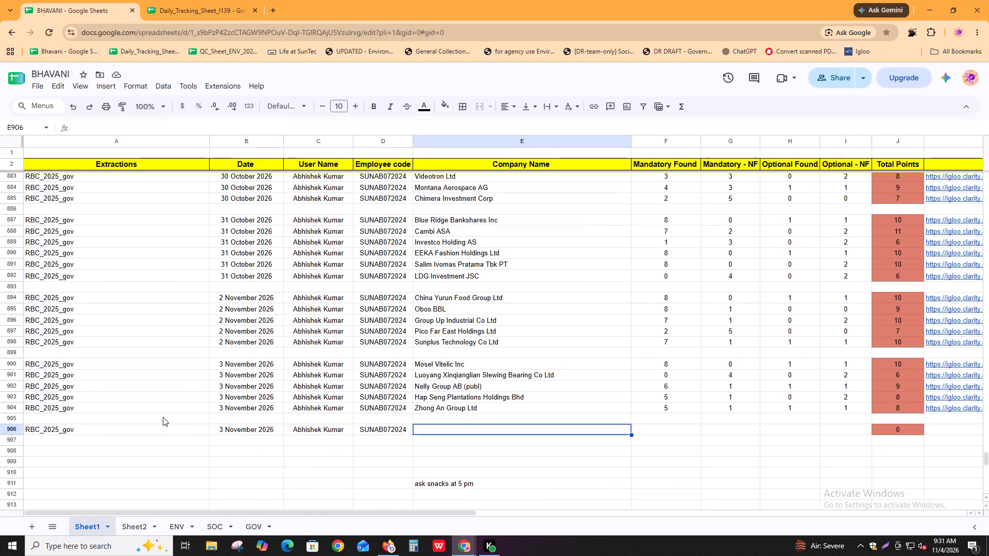
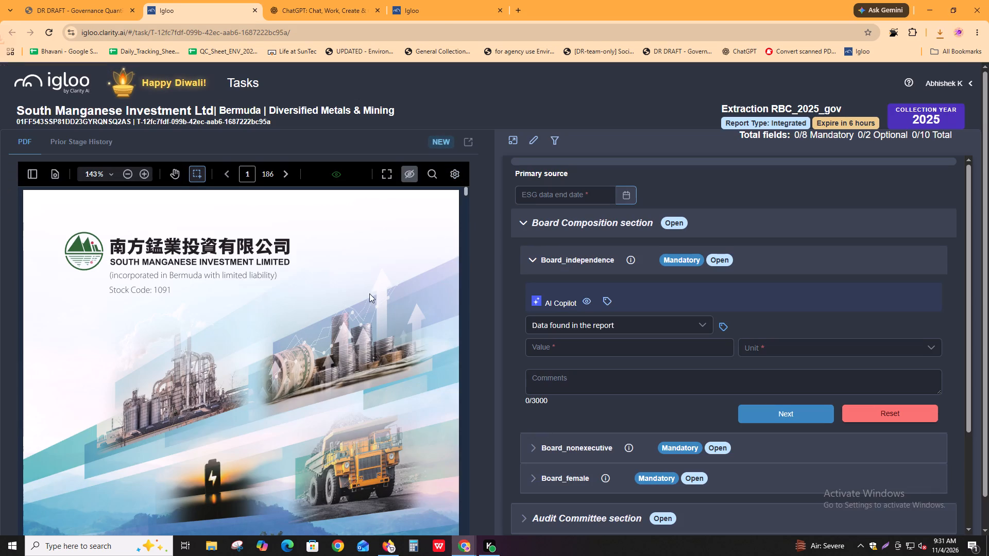
Open the downloaded RBC_v4_2025_gov PDF in a new browser window and close the blank tab.
scroll(364, 353, "down", 17)
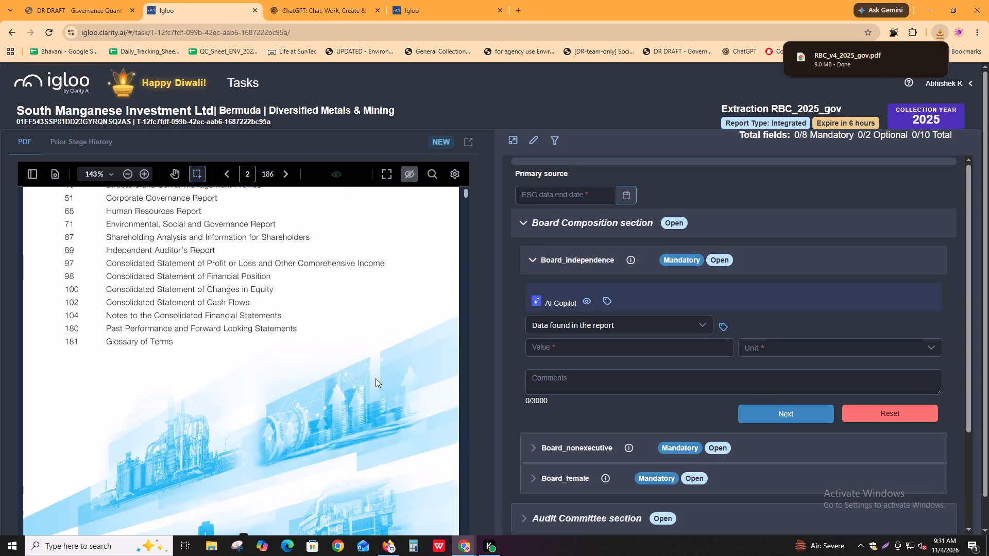
scroll(376, 378, "down", 12)
scroll(386, 375, "up", 16)
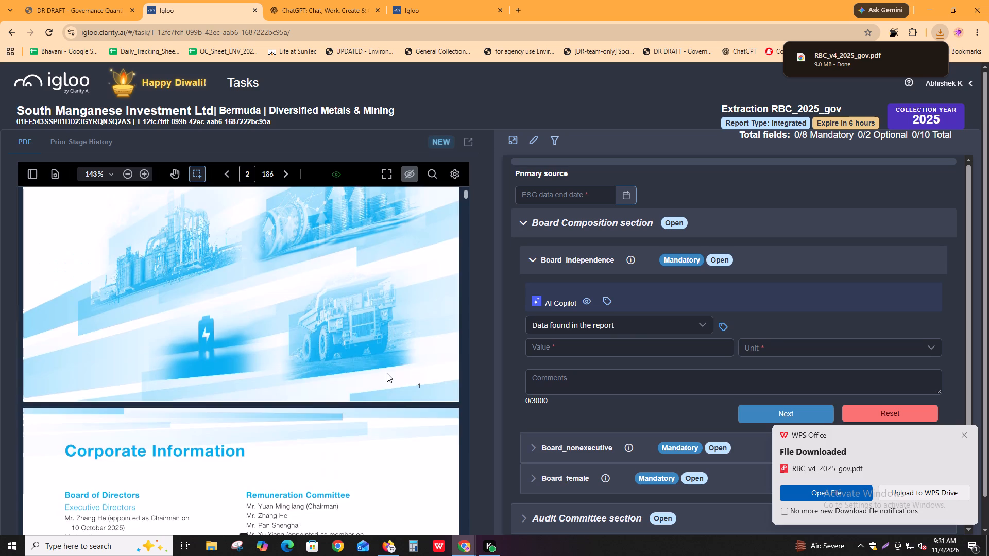
scroll(387, 373, "up", 20)
scroll(387, 373, "up", 7)
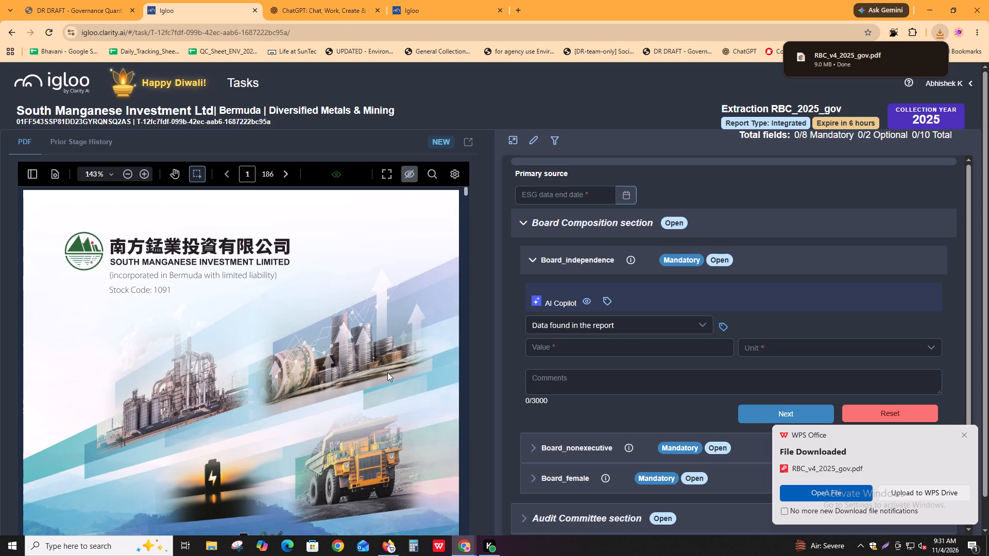
key("ctrl+n")
left_click(941, 36)
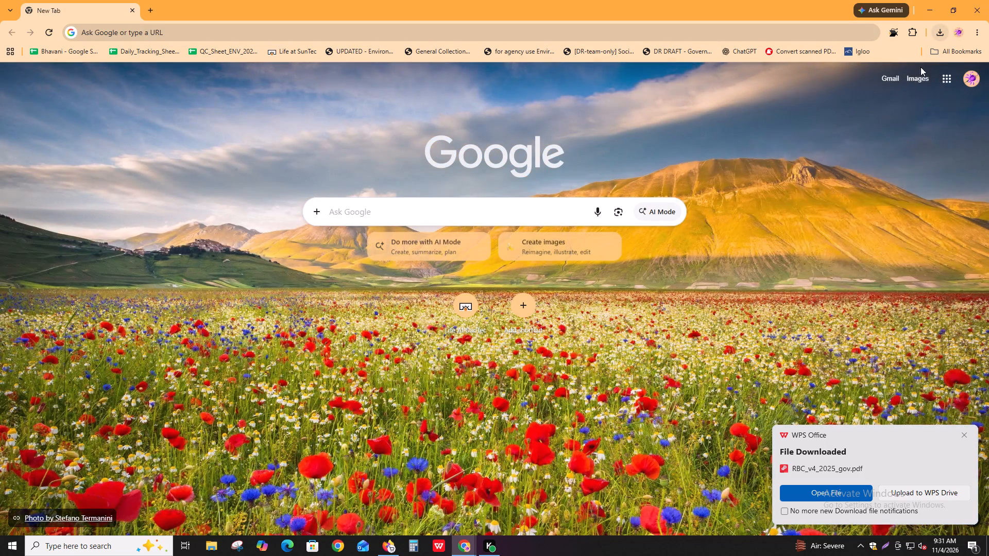
left_click(838, 82)
left_click(133, 13)
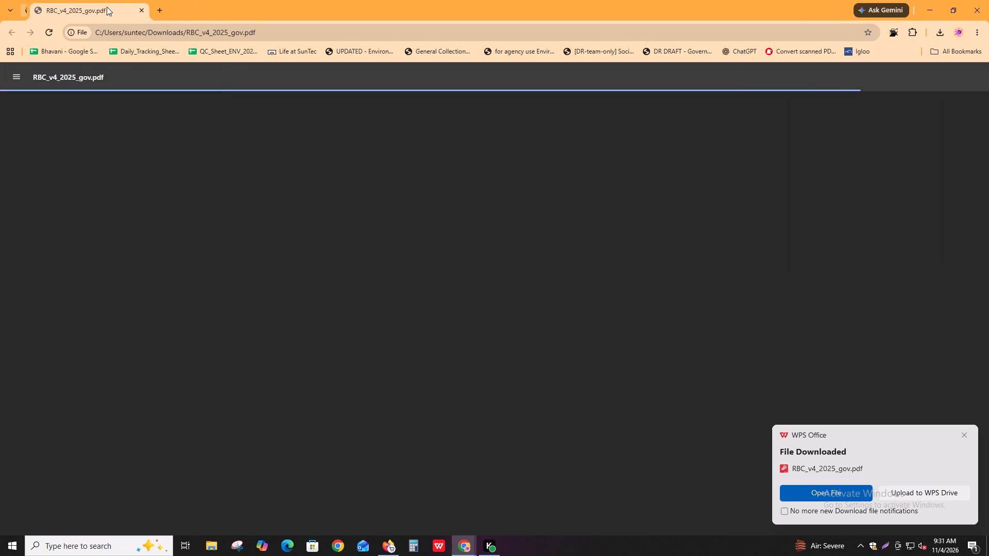
Duplicate the RBC_v4_2025_gov PDF tab three times and return to the first copy.
right_click(83, 10)
left_click(129, 106)
right_click(174, 0)
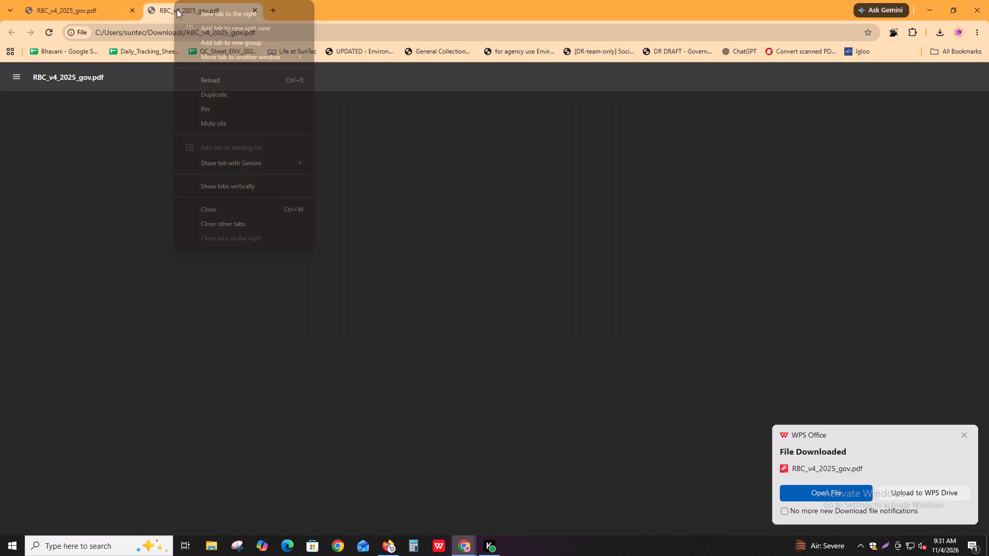
left_click(210, 93)
right_click(265, 0)
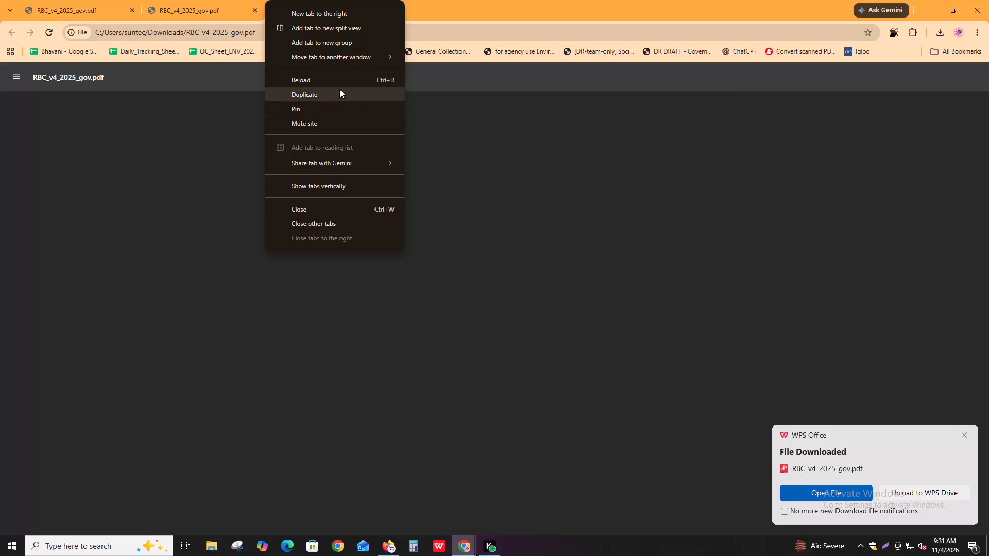
left_click(337, 91)
left_click(53, 0)
Copy the company name from the Igloo task and search the PDF for "South Manganese Investment L", stepping through the matches.
key("alt+Tab")
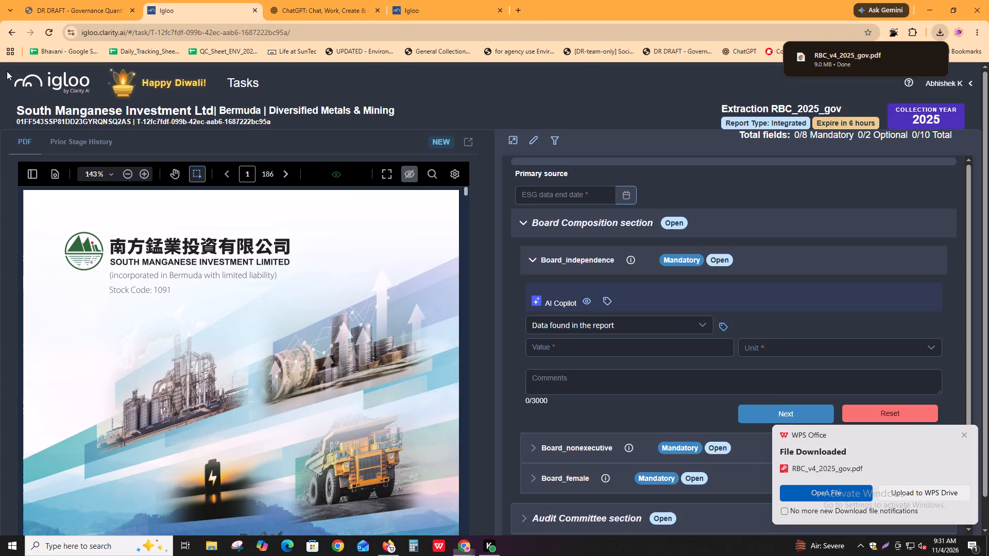
left_click(69, 108, "alt")
key("alt+Tab")
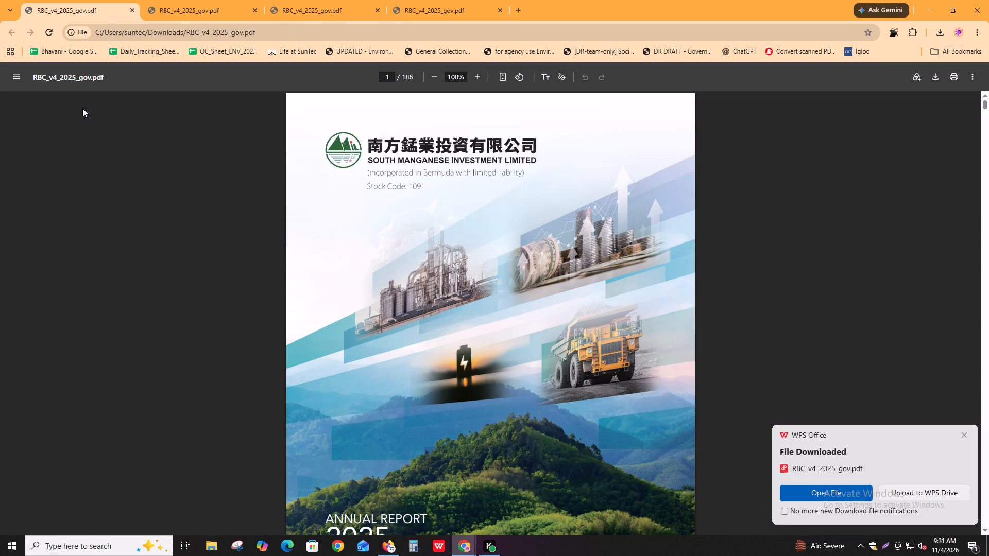
key("ctrl+f")
key("ctrl+v")
key("BackSpace")
key("BackSpace")
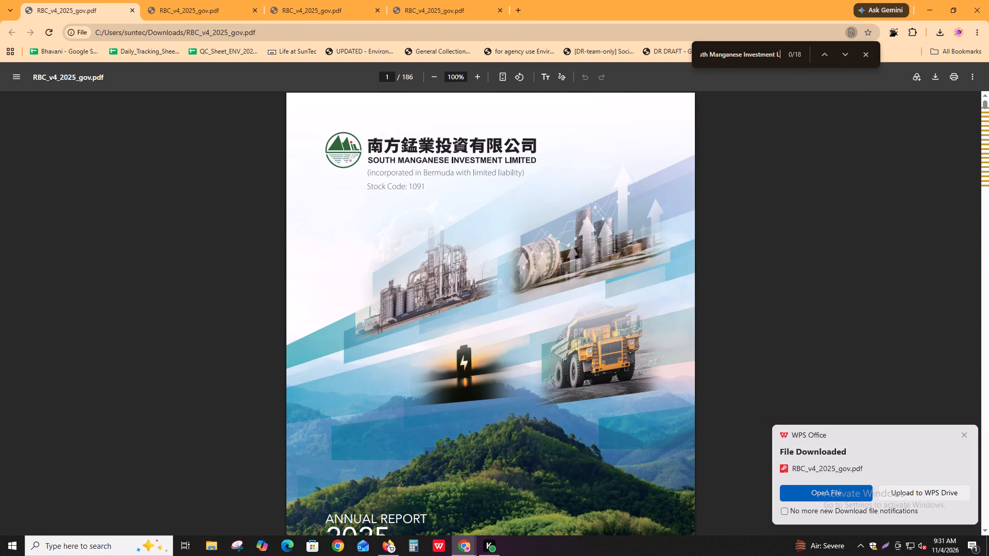
key("Return")
key("Return")
key("Return")
key("Return")
key("Return")
key("Return")
key("Return")
key("Return")
key("Return")
key("Return")
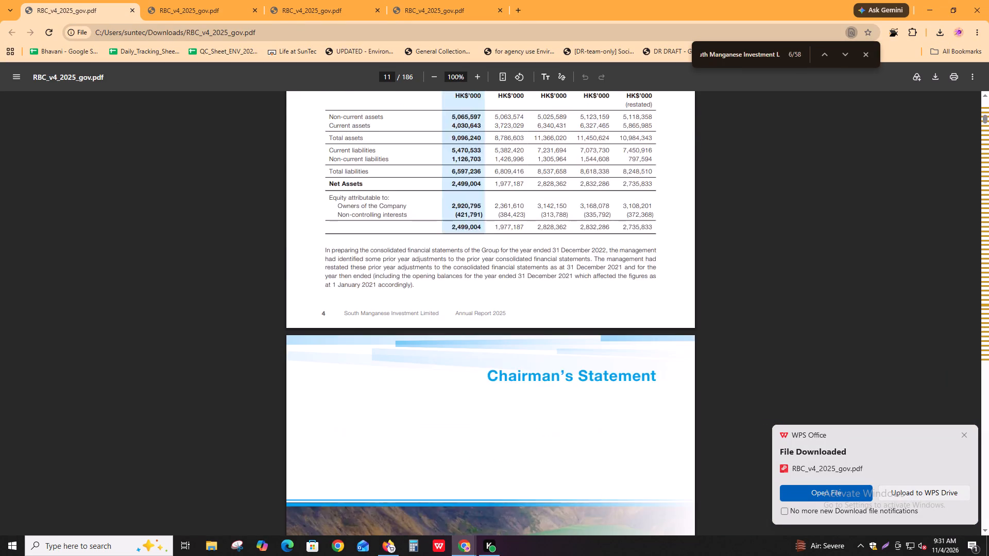
Search the annual report PDF for "year end" and check the matches for the reporting period's end date.
key("ctrl+f")
type("year end")
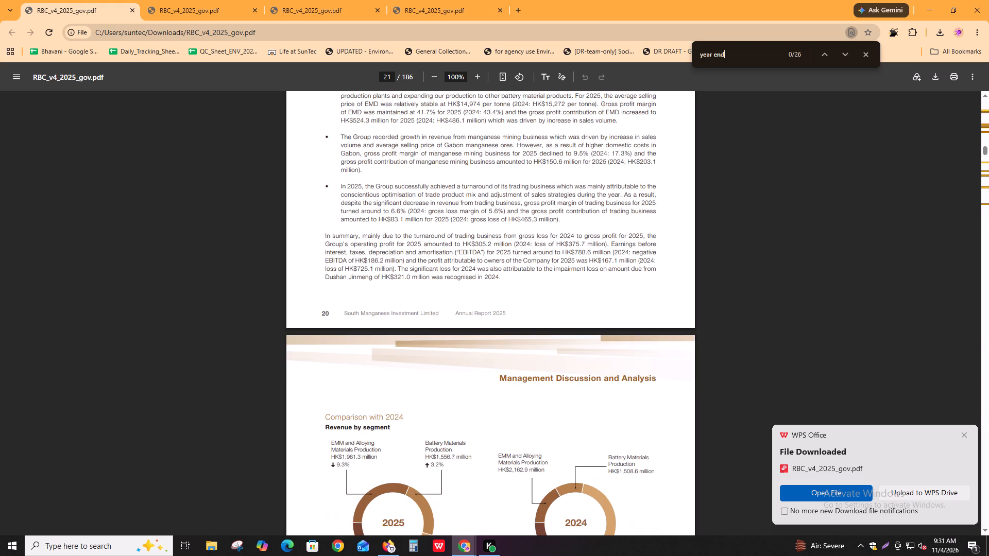
key("Return")
key("Return")
key("Return")
key("Return")
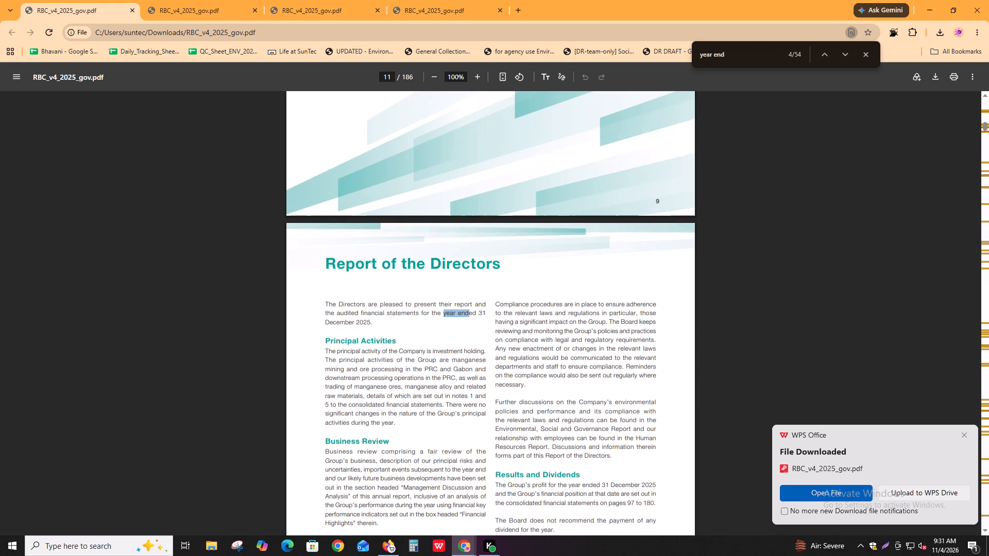
key("Return")
key("Return")
key("ctrl+f")
Switch to the Igloo task and set the ESG data end date to 31/12/2025.
key("alt+Tab")
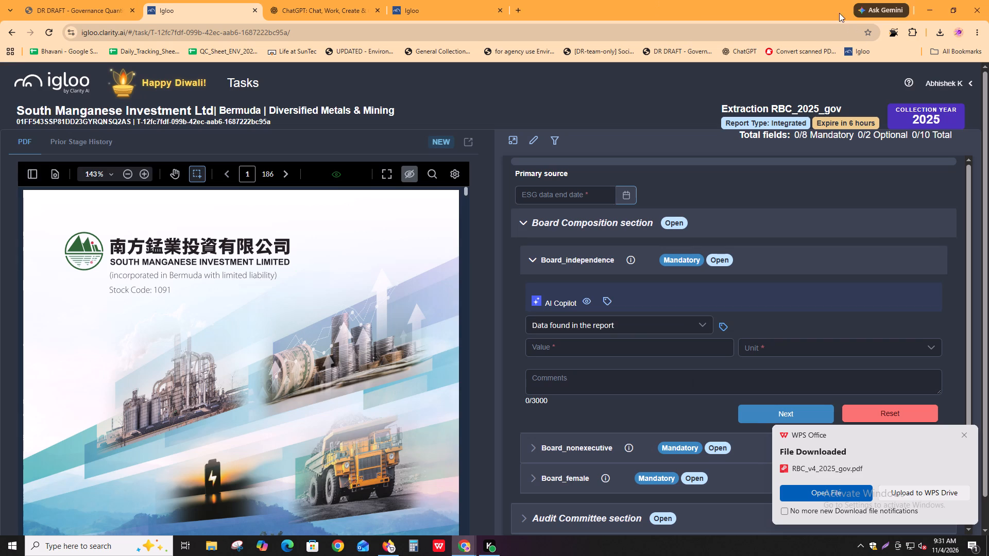
left_click(628, 199)
left_click(591, 350)
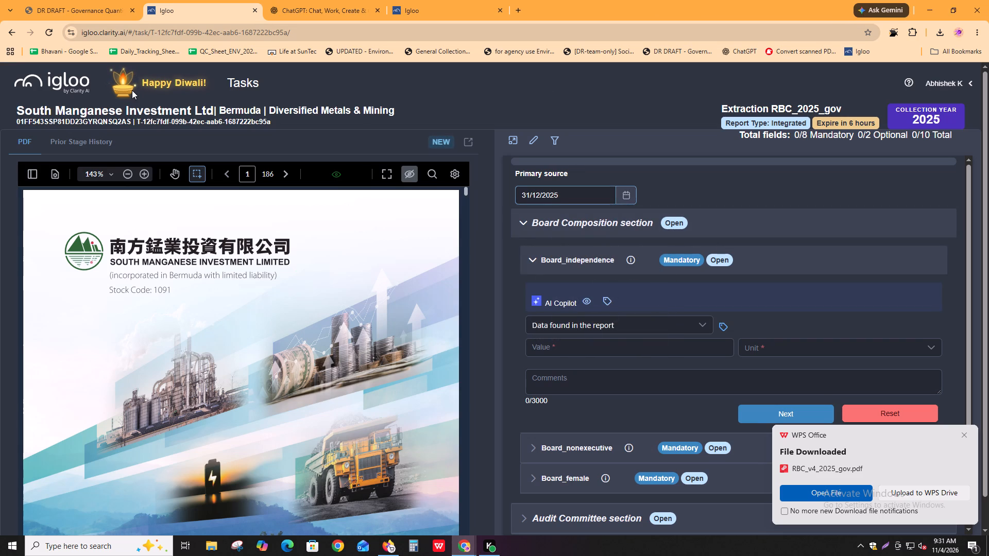
Copy the Igloo task's share link and paste it into the link cell of row 906 in the BHAVANI sheet.
left_click(453, 171)
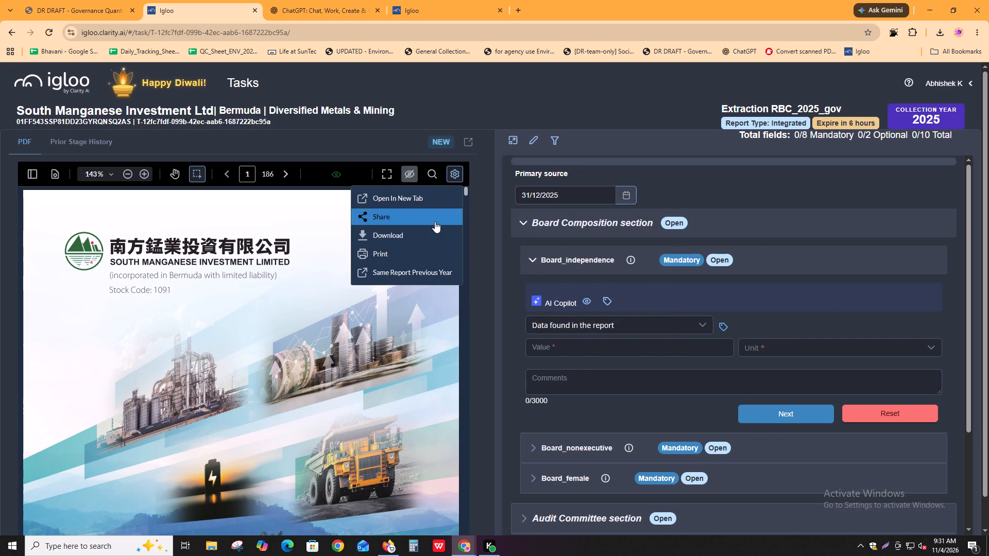
left_click(435, 221)
key("alt+Tab")
left_click(559, 294, "alt")
left_click(960, 428)
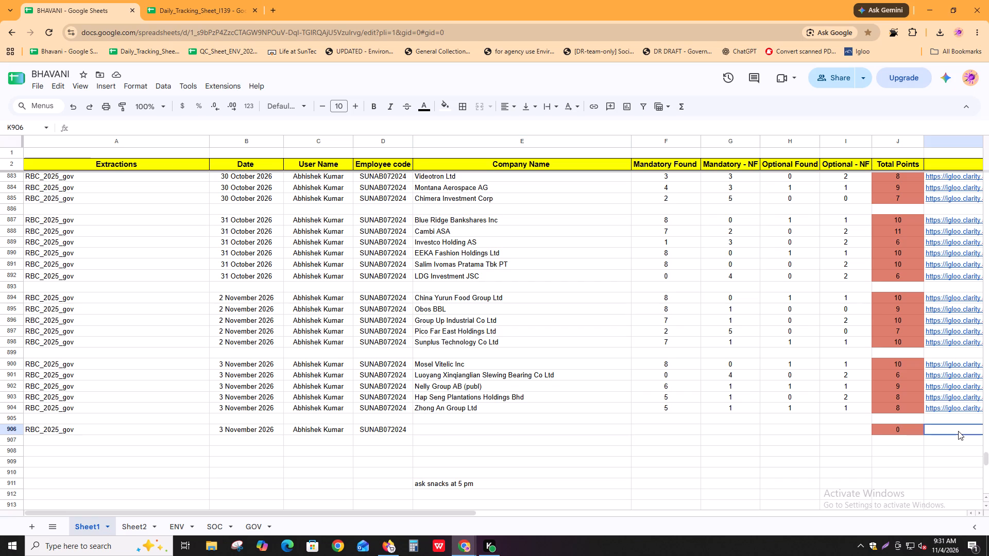
key("ctrl+v")
Copy the company name from Igloo and enter South Manganese Investment Ltd as the Company Name in row 906 of the BHAVANI sheet.
left_click(524, 429)
key("alt+Tab")
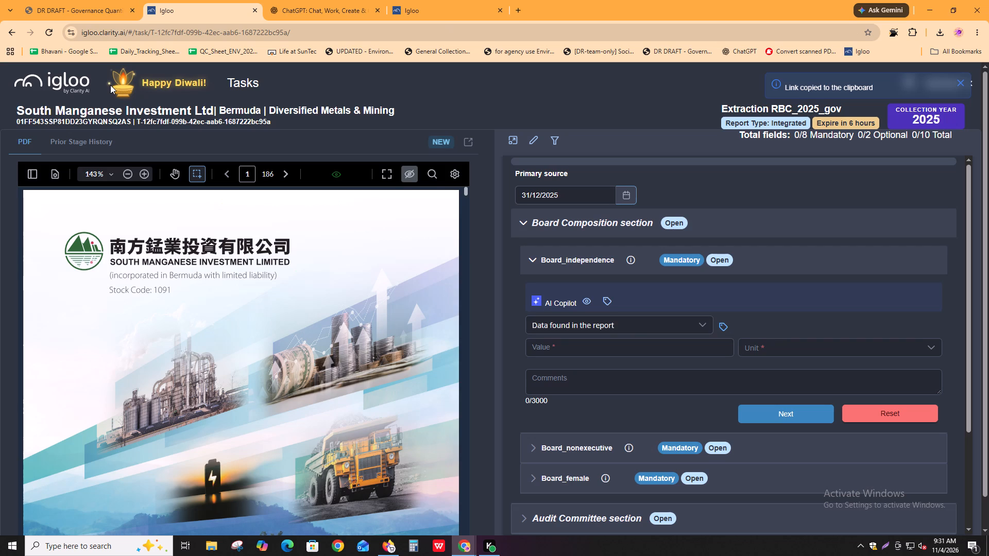
left_click(103, 115, "alt")
key("alt+Tab")
key("ctrl+v")
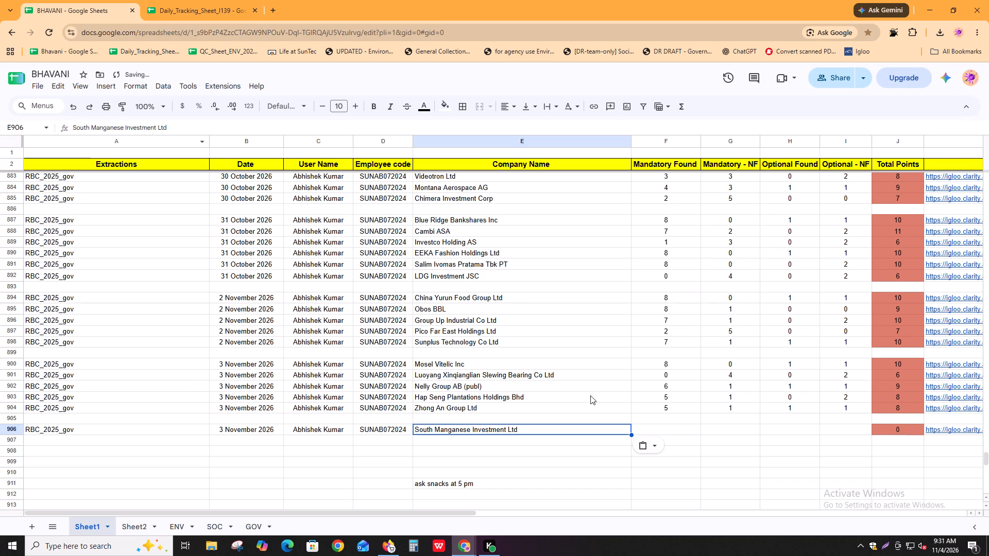
left_click(654, 427)
Switch to the annual report PDF window and fit the pages to the window width.
key("alt+Tab")
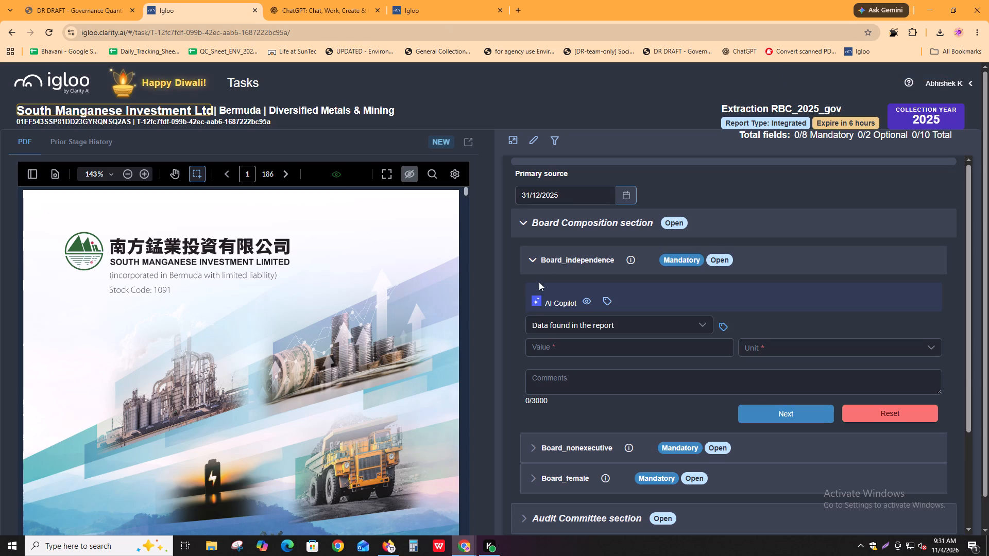
key("alt+Tab")
key("alt+Tab")
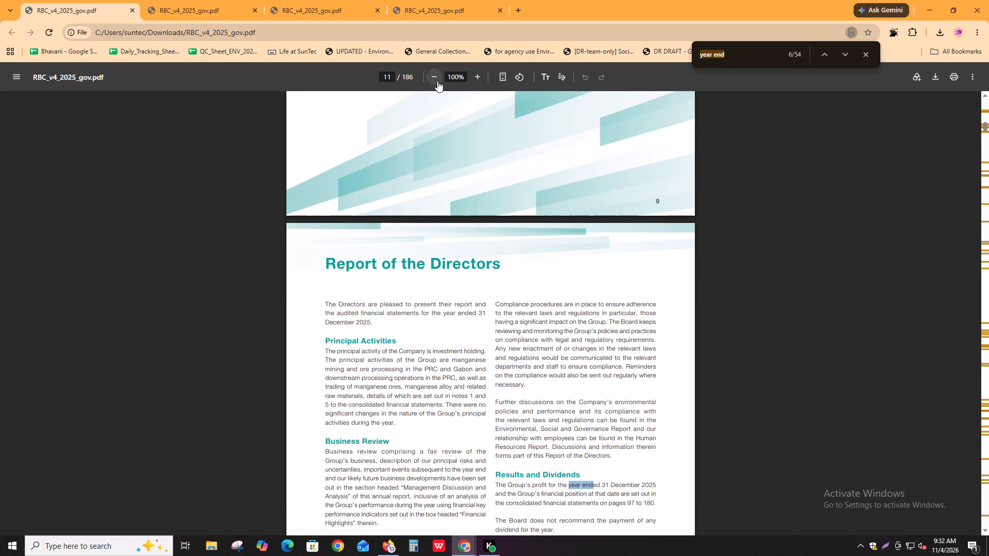
left_click(498, 79)
right_click(498, 79)
left_click(498, 79)
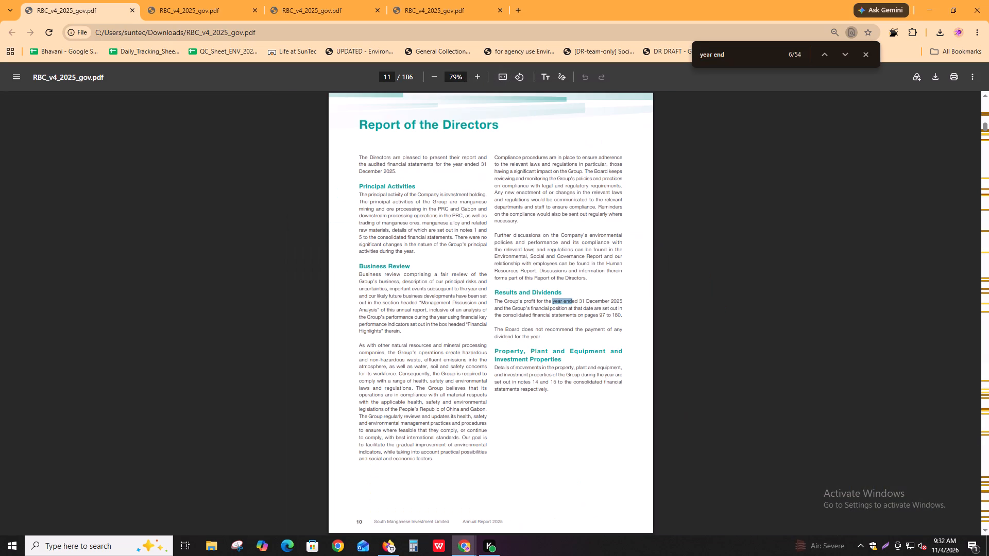
left_click(509, 75)
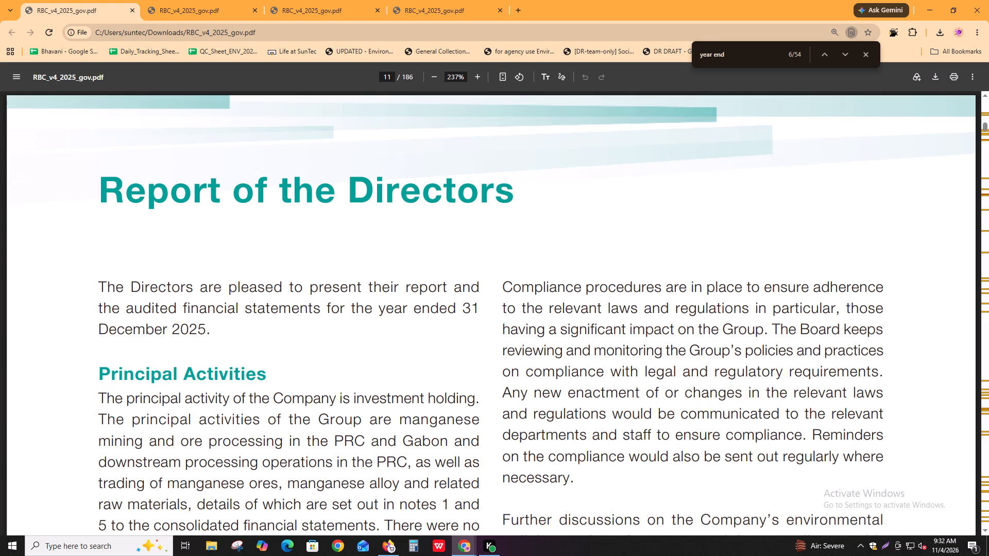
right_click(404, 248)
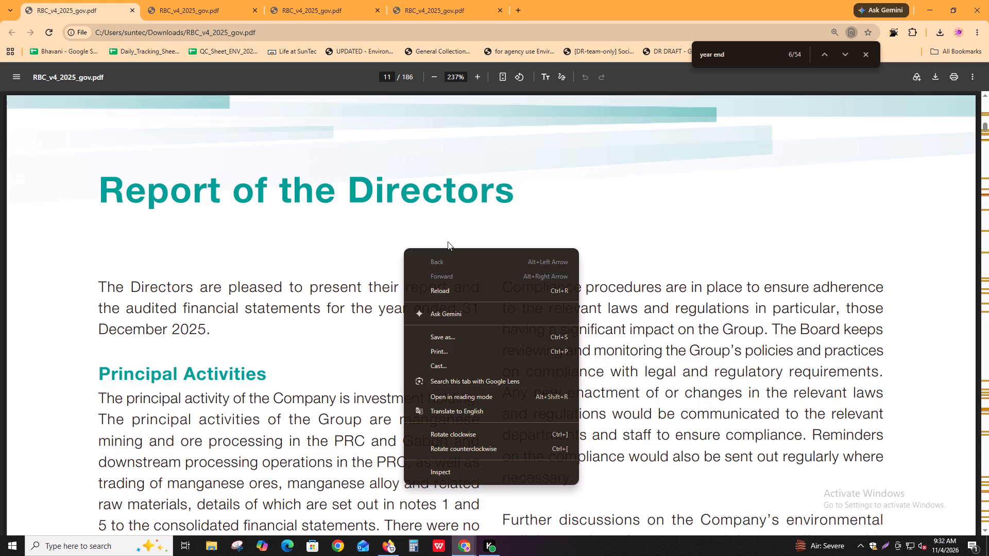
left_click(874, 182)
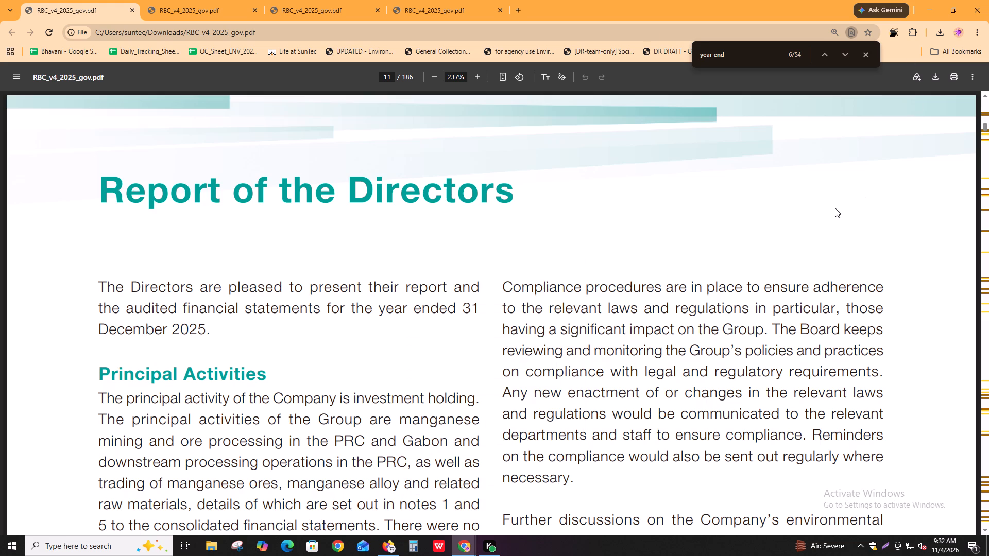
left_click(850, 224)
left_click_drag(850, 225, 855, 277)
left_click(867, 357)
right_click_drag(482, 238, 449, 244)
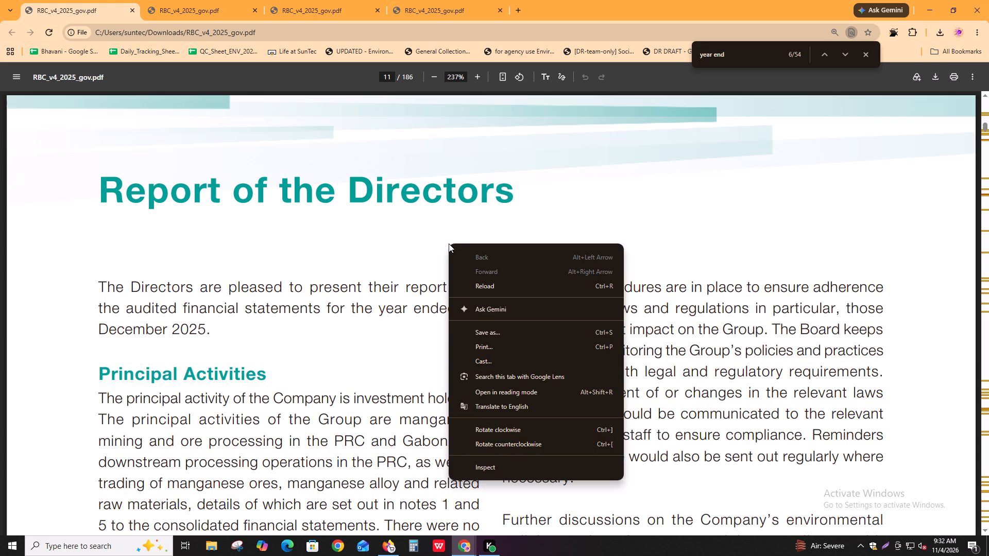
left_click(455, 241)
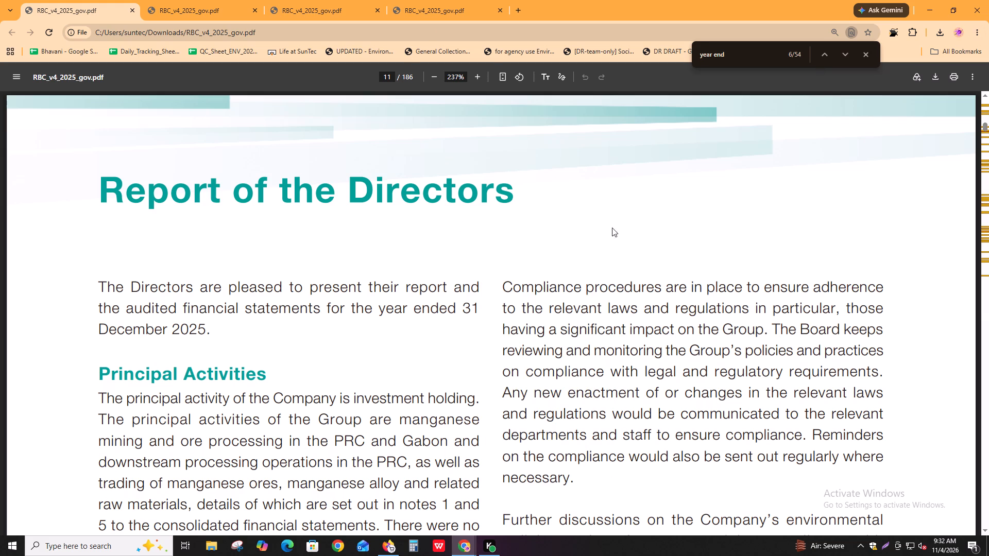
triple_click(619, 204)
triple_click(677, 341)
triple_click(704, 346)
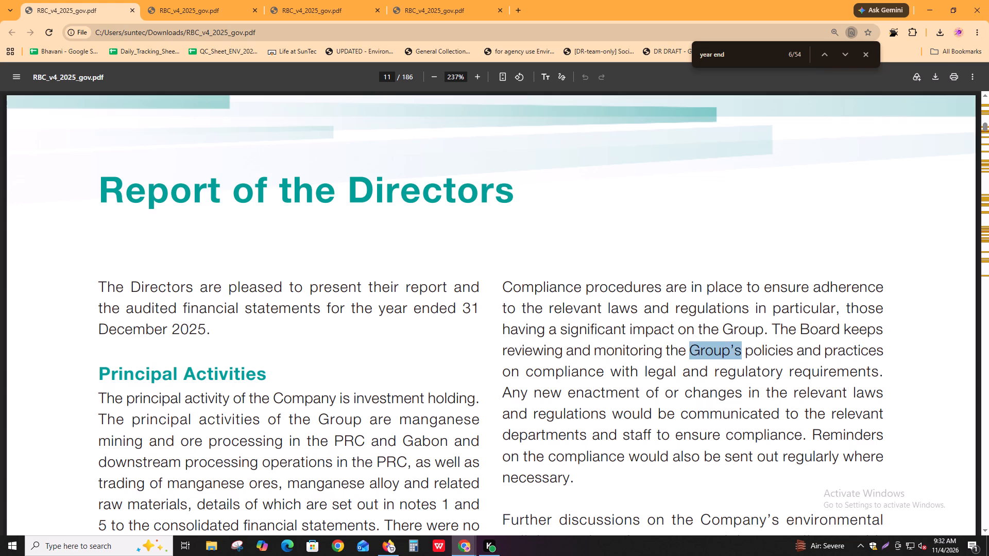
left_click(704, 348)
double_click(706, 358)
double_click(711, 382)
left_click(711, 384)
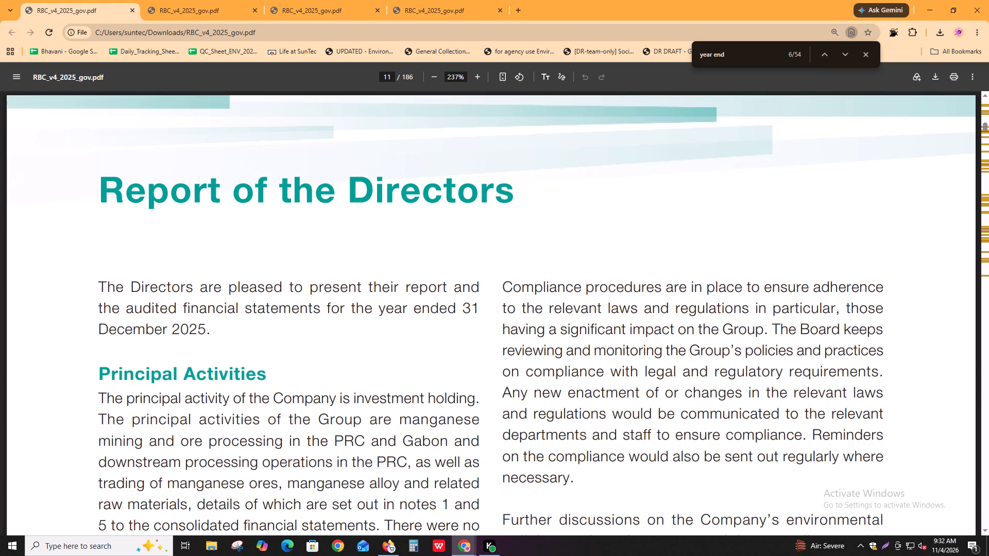
Go to page 3 of the annual report PDF and examine the Board of Directors listing under Corporate Information.
key("alt+Tab")
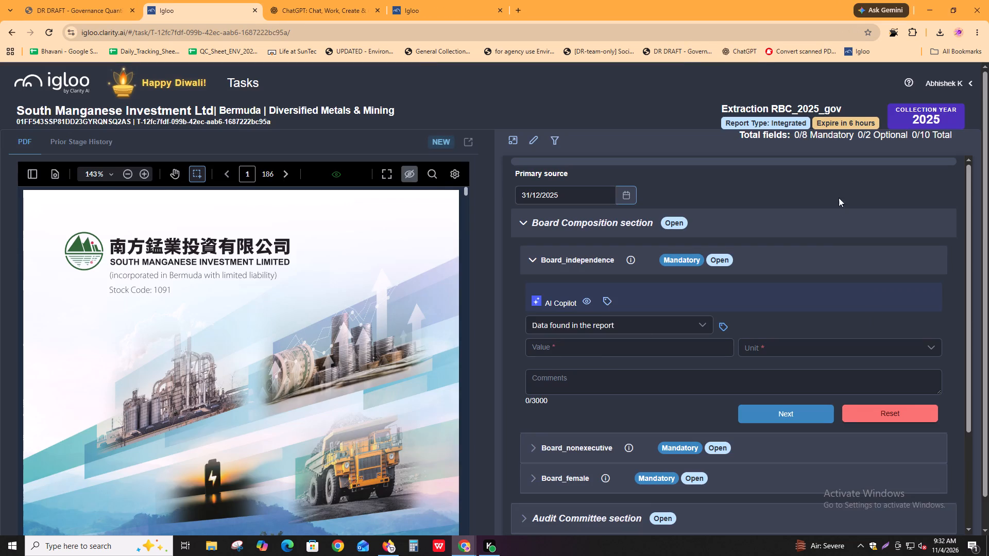
key("alt+Tab")
left_click(388, 79)
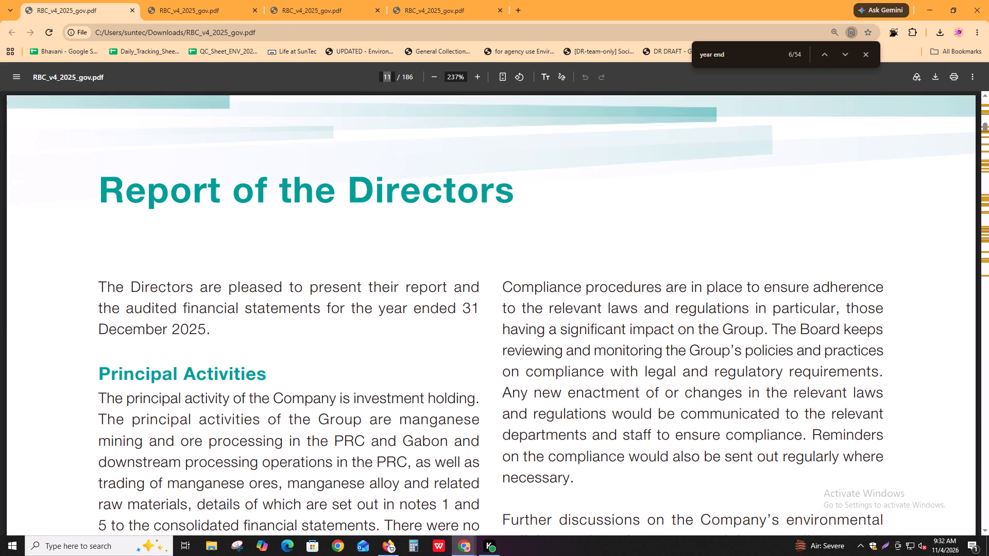
key("3")
key("Return")
scroll(404, 374, "down", 2)
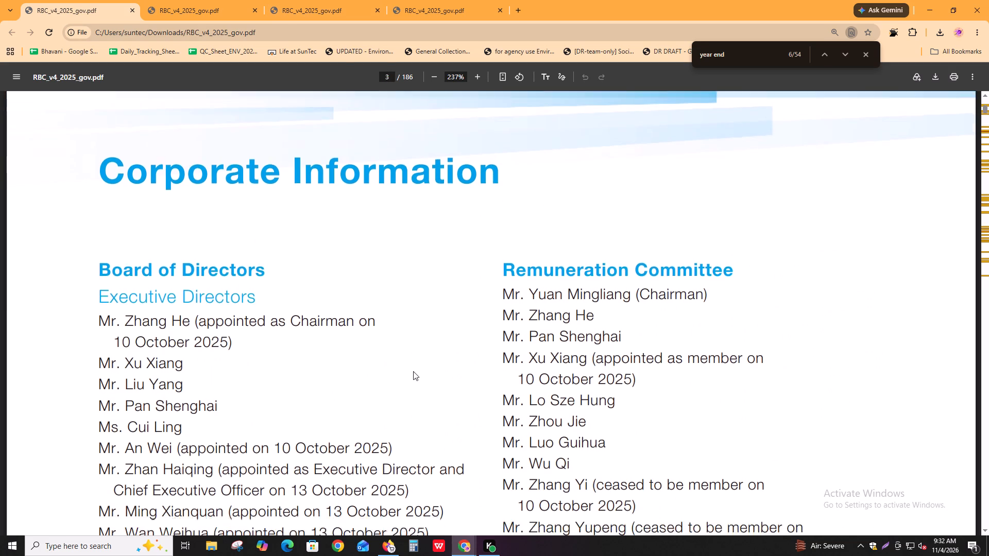
scroll(413, 371, "up", 1)
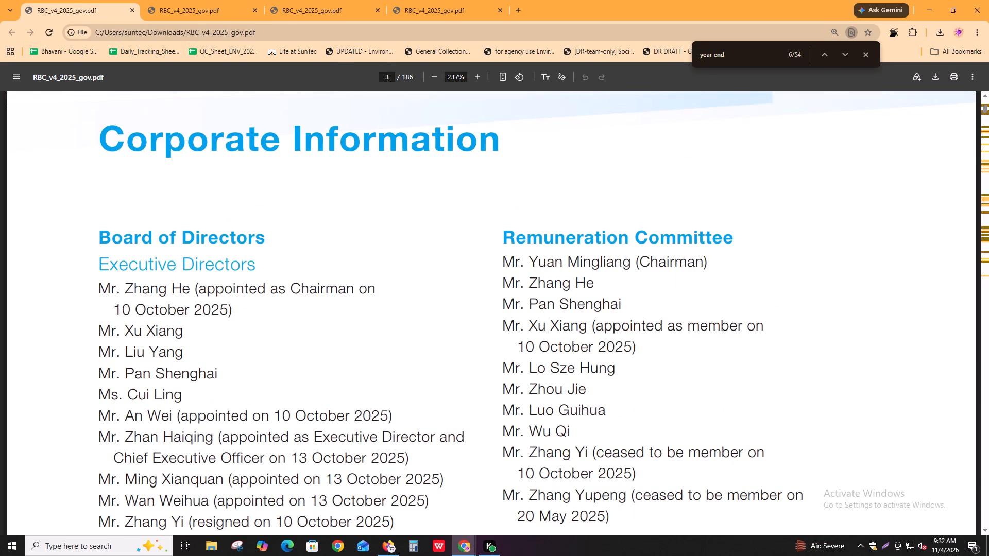
scroll(414, 370, "down", 1)
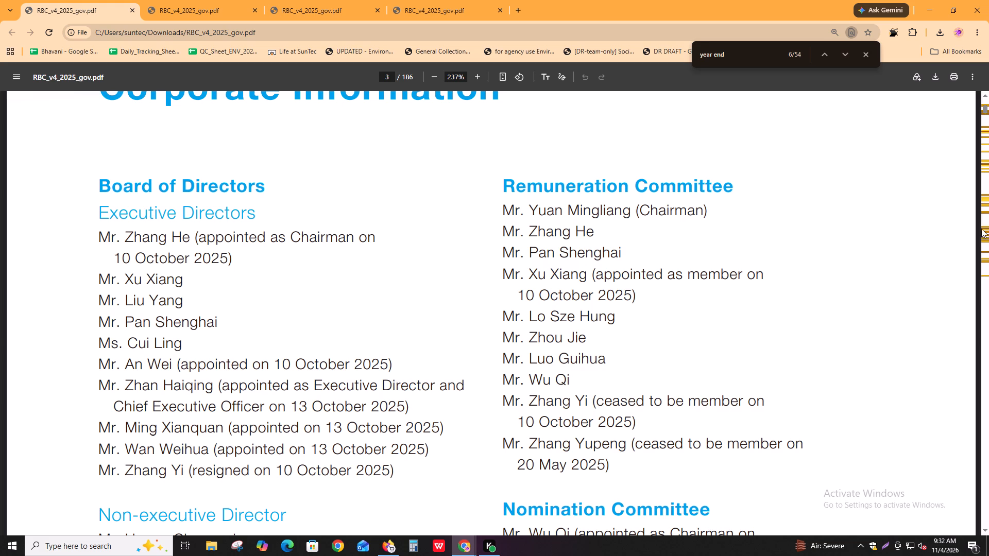
On page 3 in Igloo's report viewer, count the serving independent non-executive directors and start the Board_independence comment with "(5/".
key("alt+Tab")
scroll(248, 311, "down", 8)
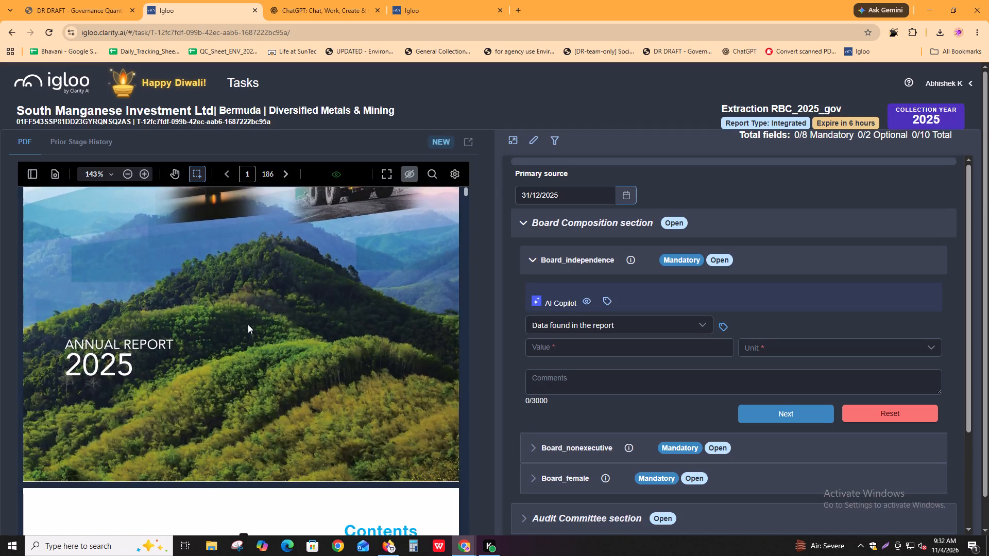
scroll(248, 324, "down", 17)
scroll(245, 333, "up", 1)
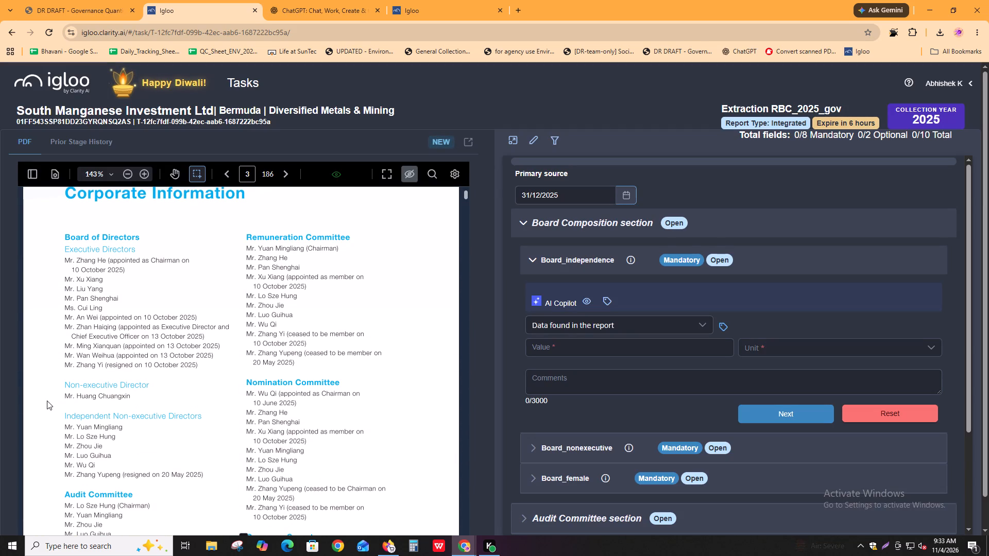
left_click_drag(70, 392, 121, 391)
left_click(103, 419)
left_click_drag(94, 430, 107, 430)
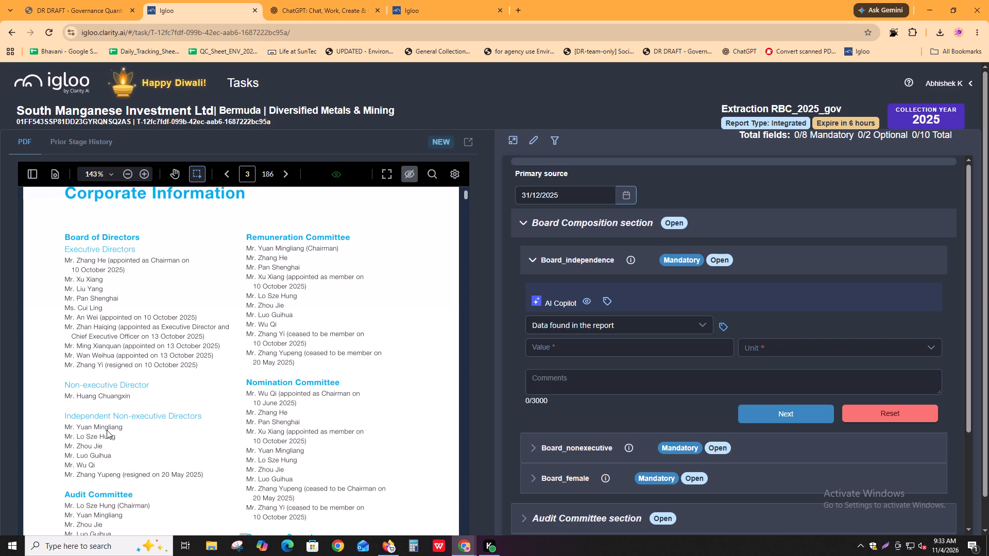
left_click_drag(107, 430, 108, 430)
left_click_drag(99, 438, 117, 440)
left_click_drag(89, 447, 103, 447)
left_click_drag(90, 454, 106, 456)
left_click_drag(87, 467, 102, 471)
left_click(550, 392)
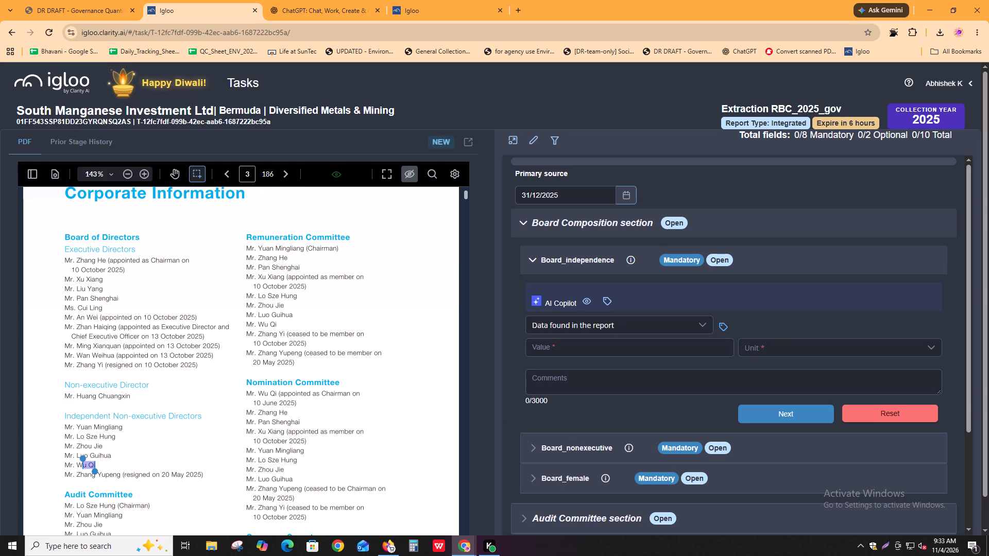
type("(5/")
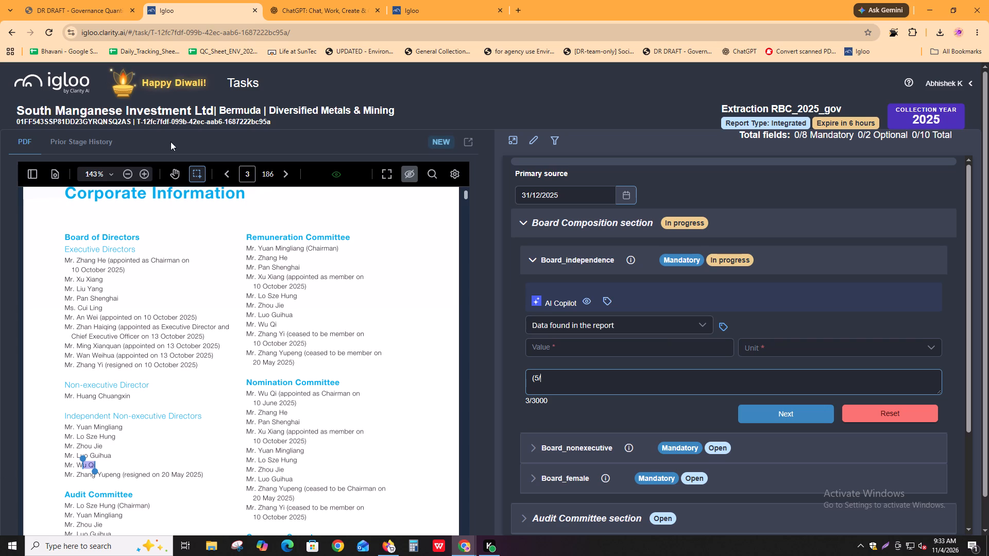
Count the board members in all three director categories and extend the Board_independence comment to "(5/16)*100 = ".
left_click_drag(71, 260, 96, 260)
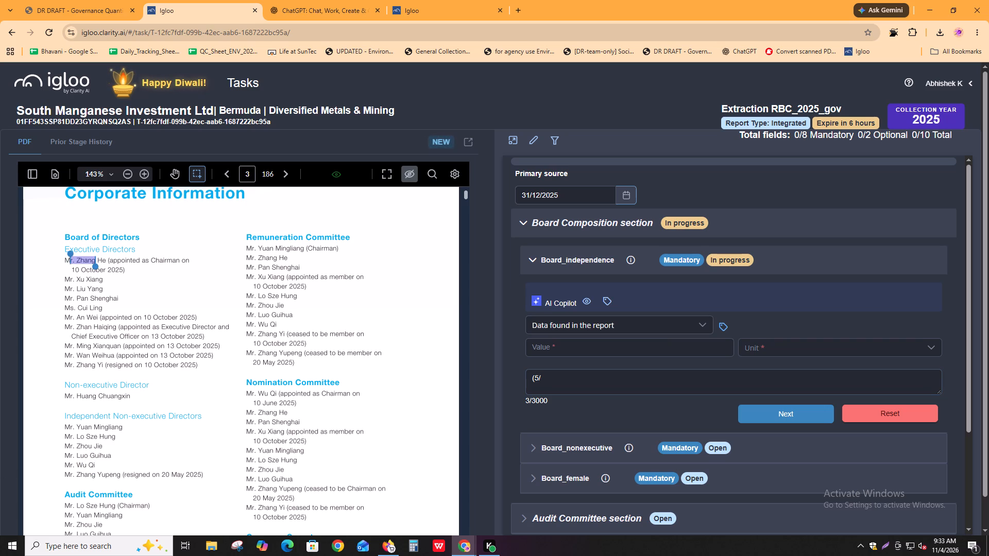
left_click_drag(86, 280, 97, 280)
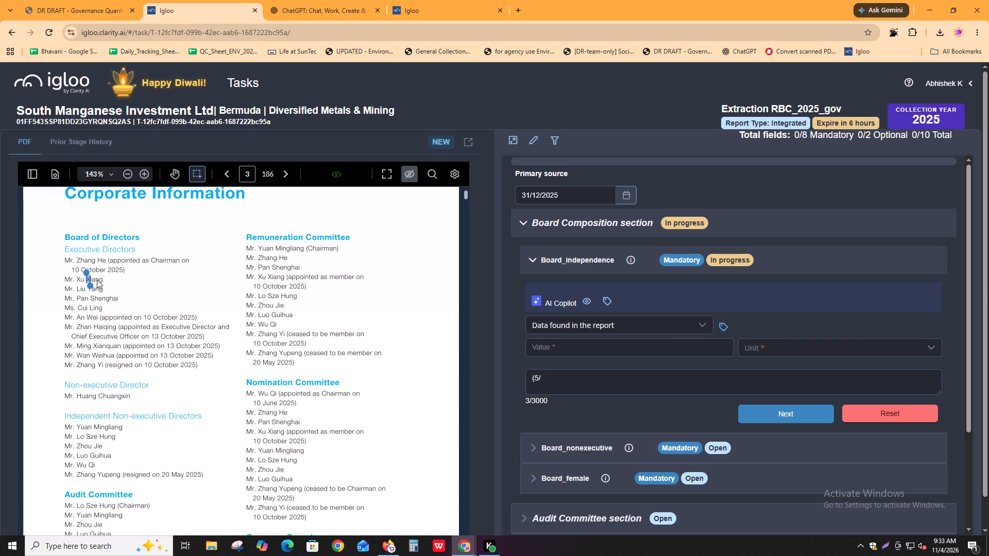
left_click_drag(97, 280, 98, 280)
left_click_drag(82, 292, 98, 291)
left_click_drag(89, 300, 95, 300)
left_click_drag(80, 307, 91, 308)
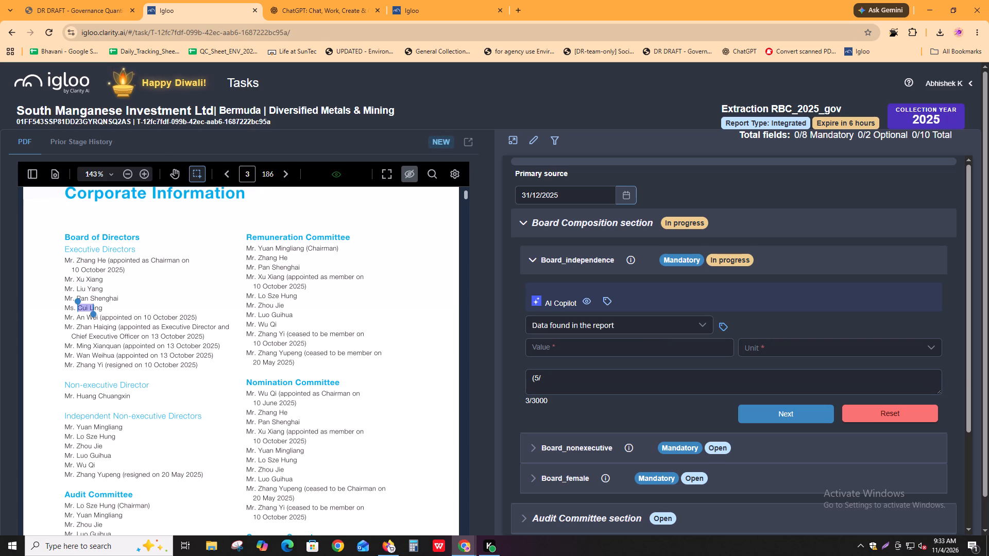
left_click_drag(78, 318, 88, 318)
left_click_drag(89, 327, 99, 327)
left_click_drag(99, 345, 113, 349)
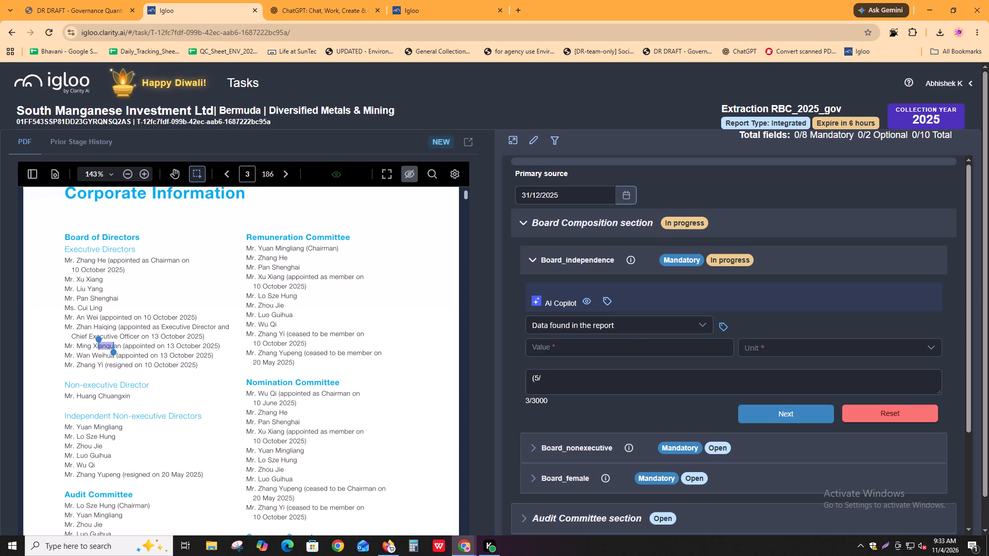
left_click_drag(99, 352, 115, 353)
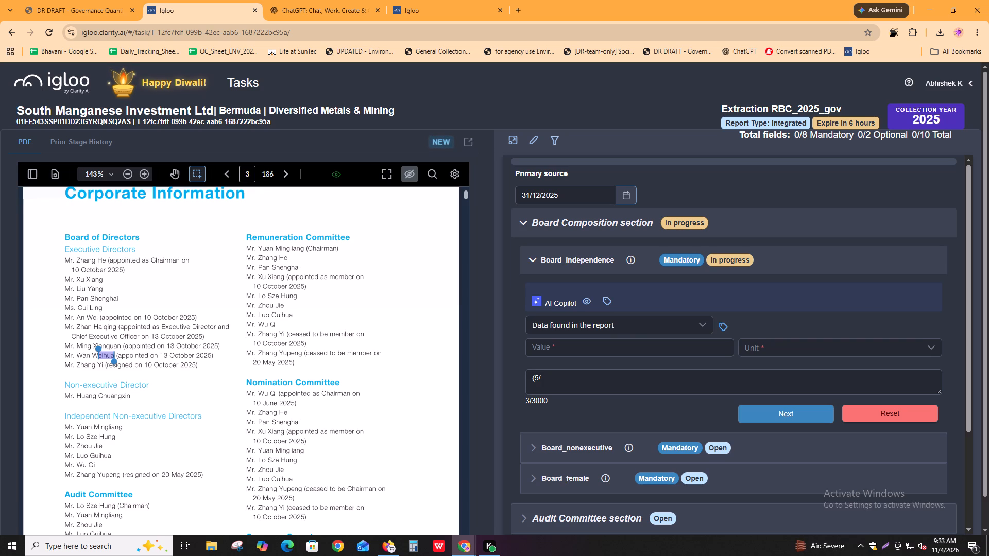
left_click_drag(88, 397, 101, 397)
left_click_drag(101, 429, 107, 429)
left_click_drag(96, 433, 104, 437)
left_click_drag(93, 446, 113, 448)
left_click(89, 457)
left_click_drag(84, 468, 94, 468)
left_click_drag(88, 474, 97, 474)
left_click(562, 387)
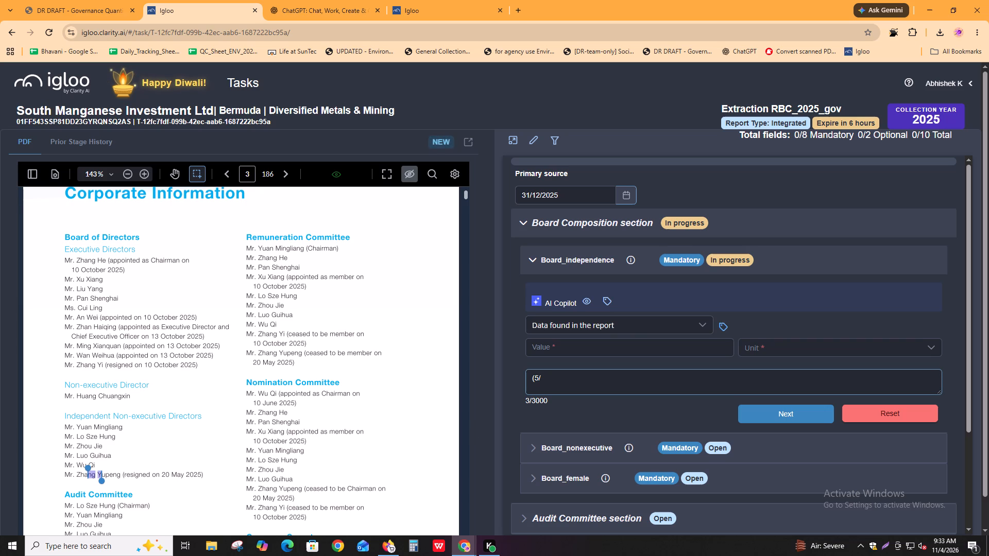
type("16")
key("shift+parenright")
type("*100")
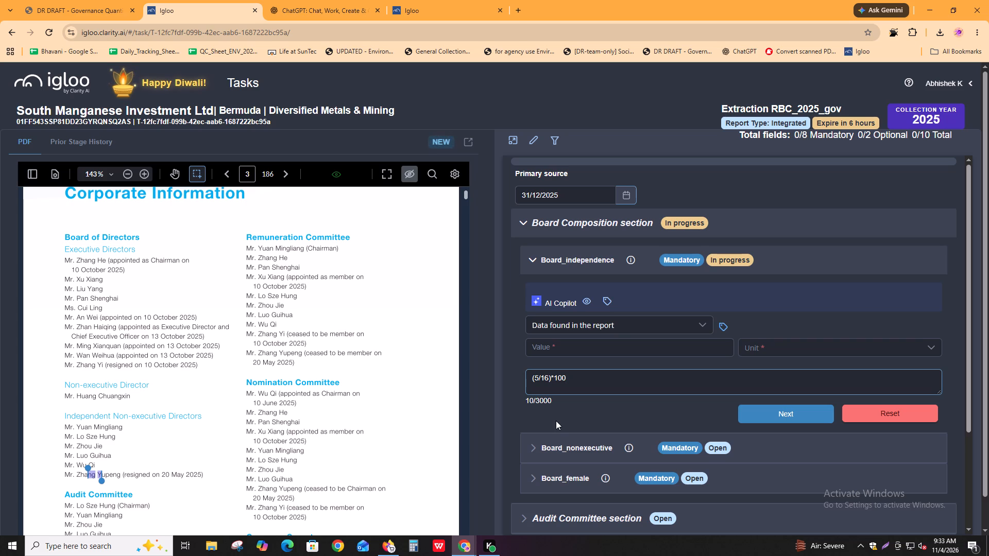
key("space")
type("=")
key("space")
Compute 5/16*100 in Calculator and copy the result into the Board_independence comment so it ends with 31.25%.
key("alt+Tab")
left_click(533, 270, "alt")
key("alt+Tab")
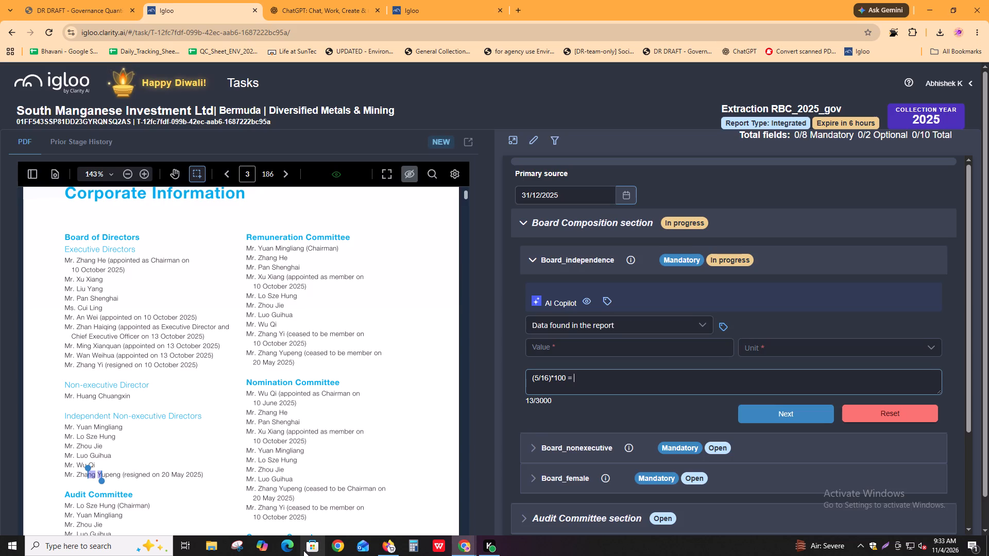
left_click(417, 549)
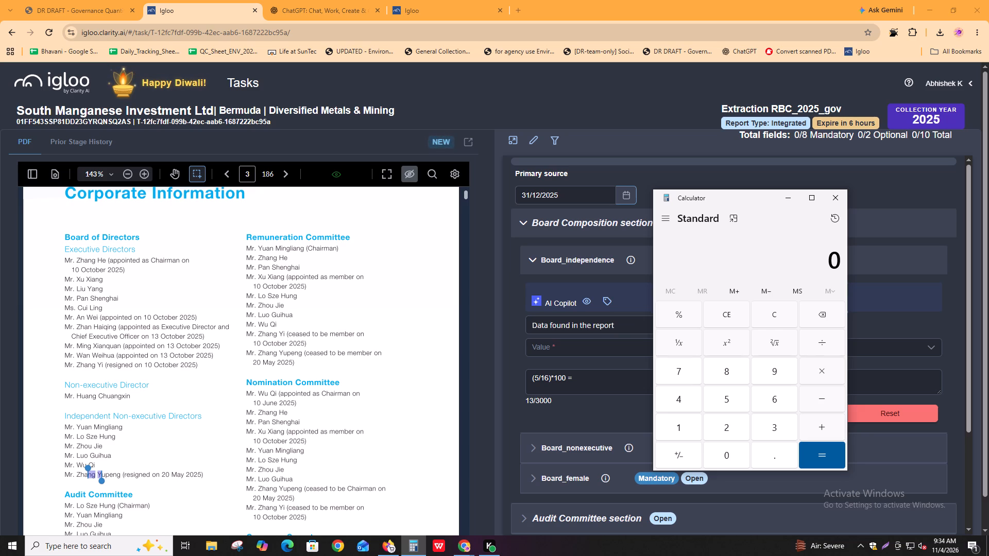
left_click(816, 252)
type("5/16")
type("*100")
key("Return")
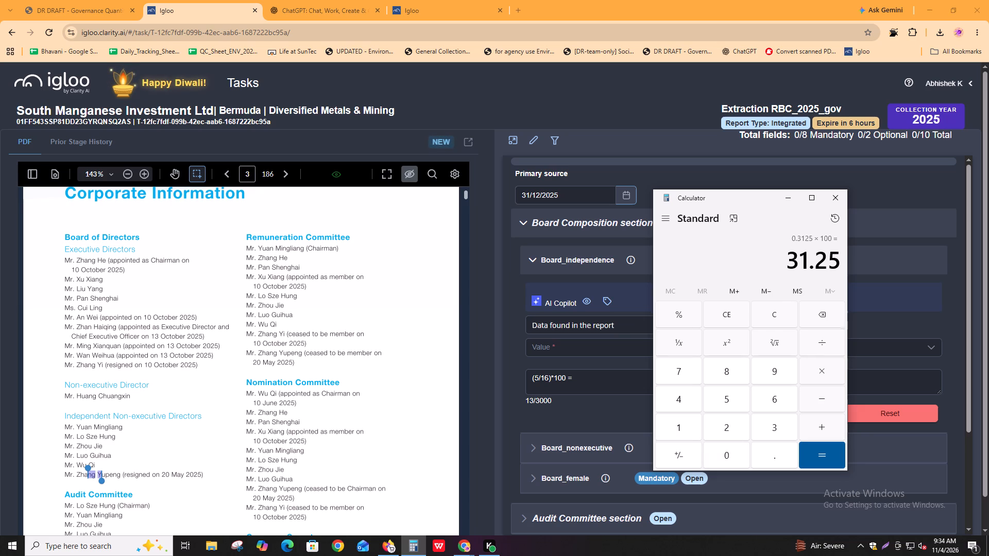
left_click_drag(787, 257, 847, 256)
key("ctrl+c")
left_click(602, 385)
key("ctrl+v")
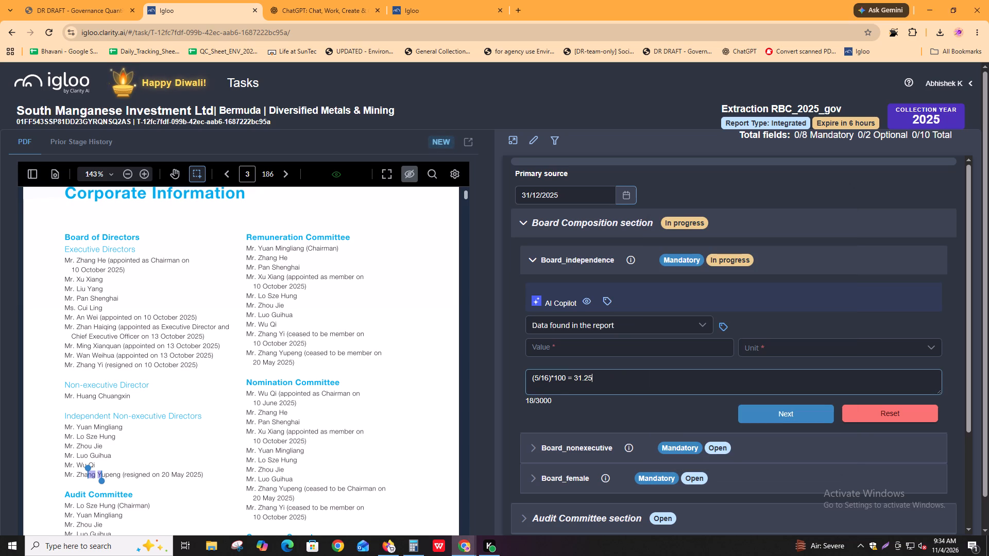
key("shift+percent")
Set the Board_independence value to 31.25 and its unit to %.
left_click(579, 358)
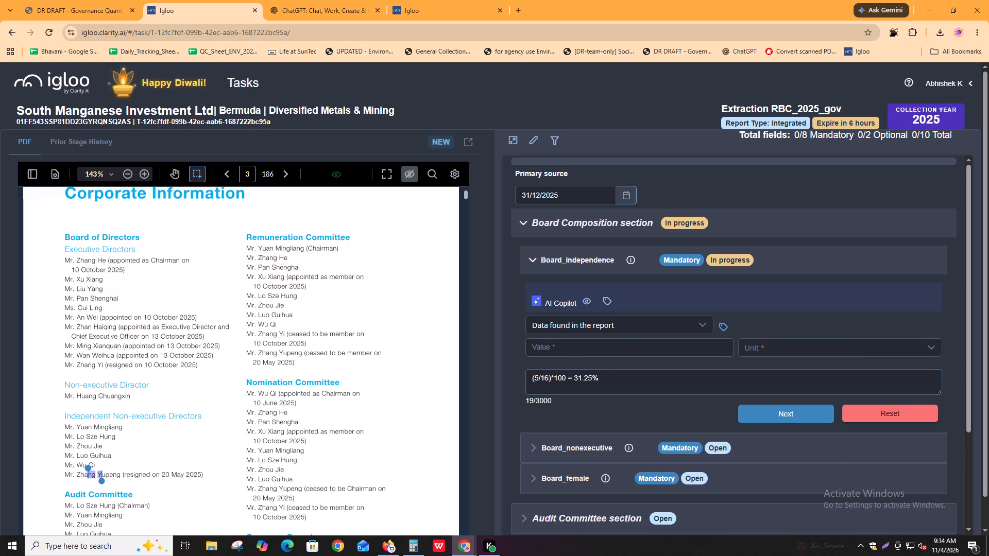
left_click(582, 348)
key("ctrl+v")
left_click(750, 342)
left_click(759, 369)
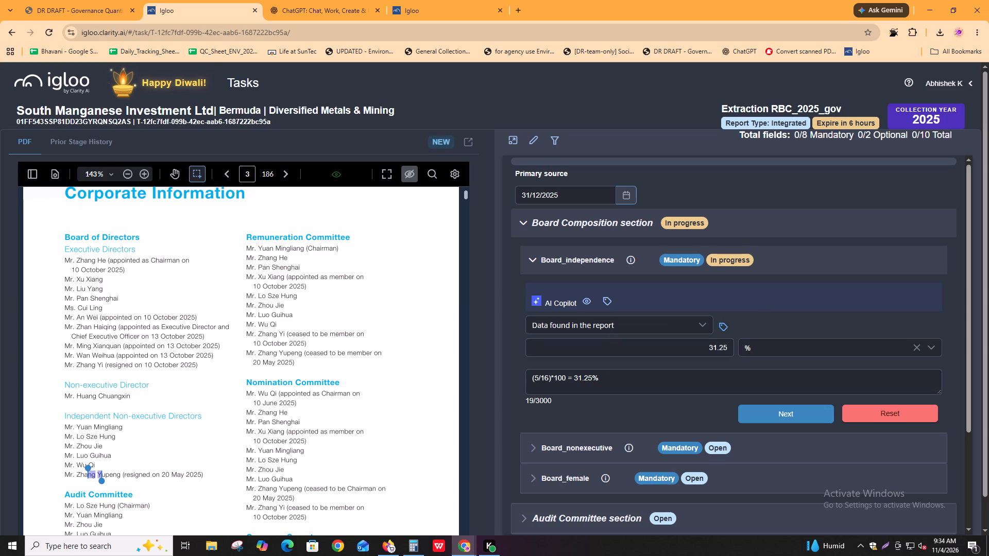
Annotate the Independent Non-executive Directors heading and list on page 3 as the Board_independence extract.
left_click(721, 322)
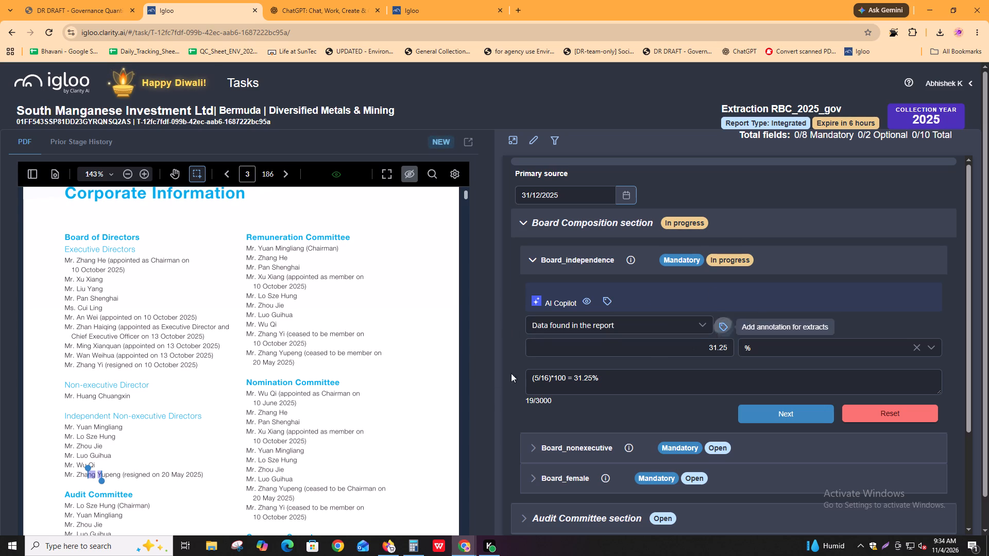
left_click_drag(58, 440, 242, 515)
scroll(734, 411, "down", 2)
scroll(671, 324, "up", 2)
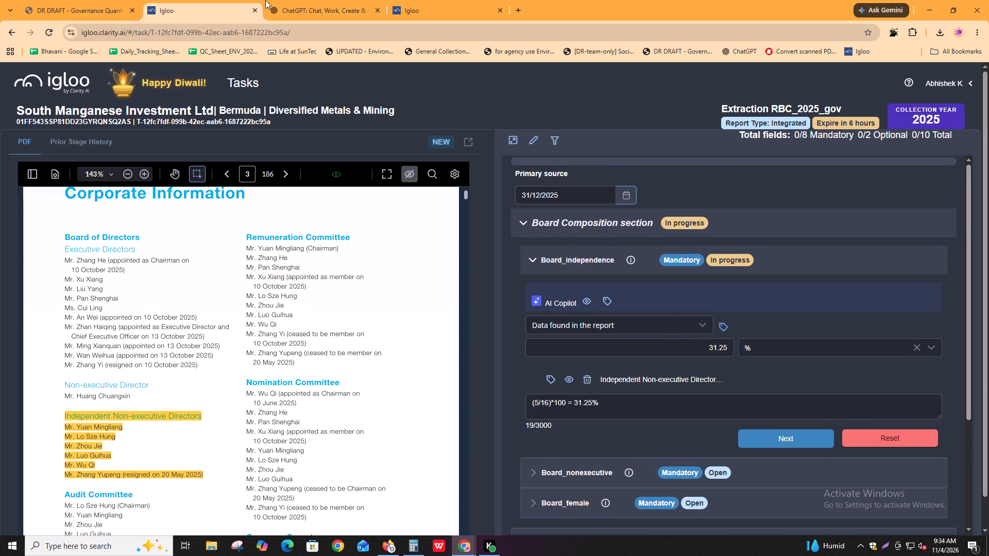
Check the prior stage history entry for Board_independence and return to the report PDF.
left_click(100, 135)
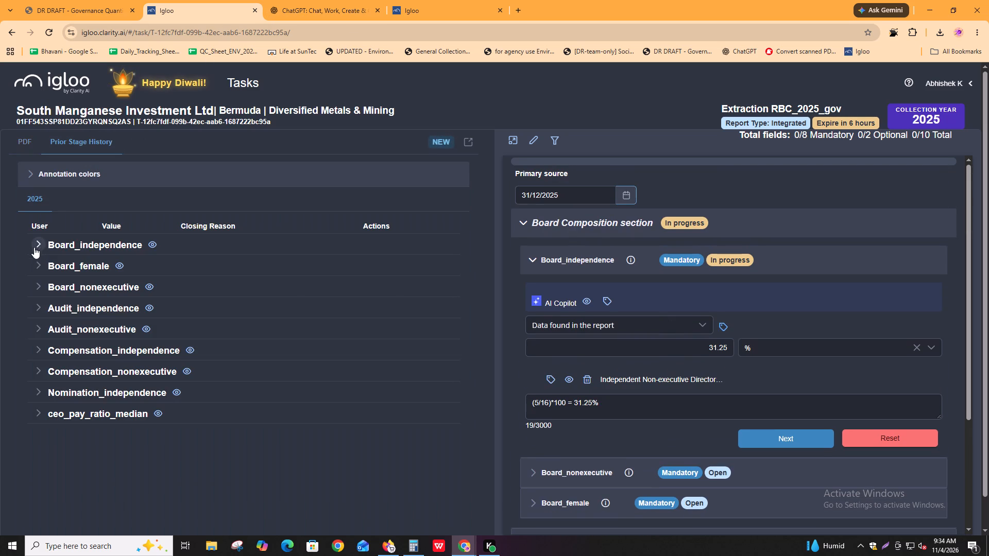
left_click(35, 247)
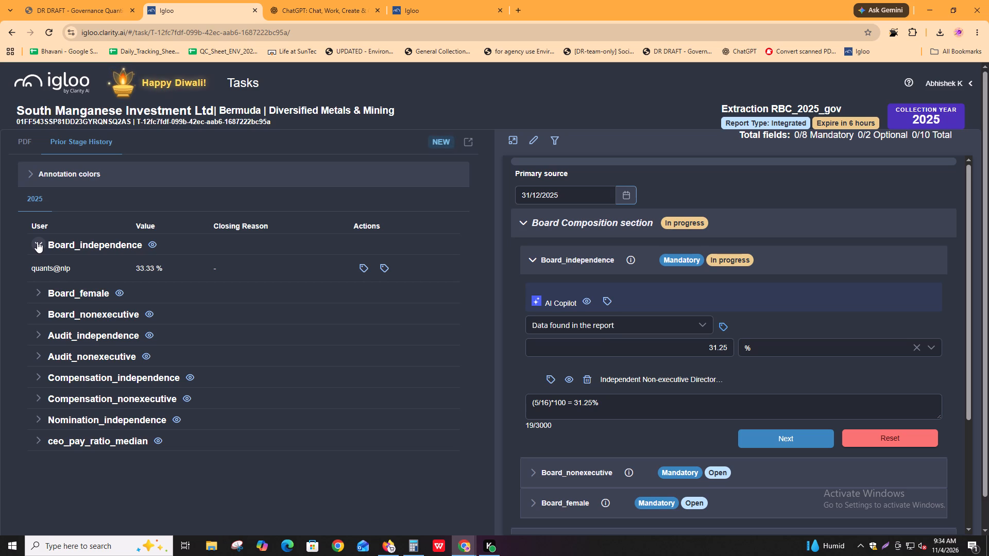
left_click(37, 241)
key("alt+Tab")
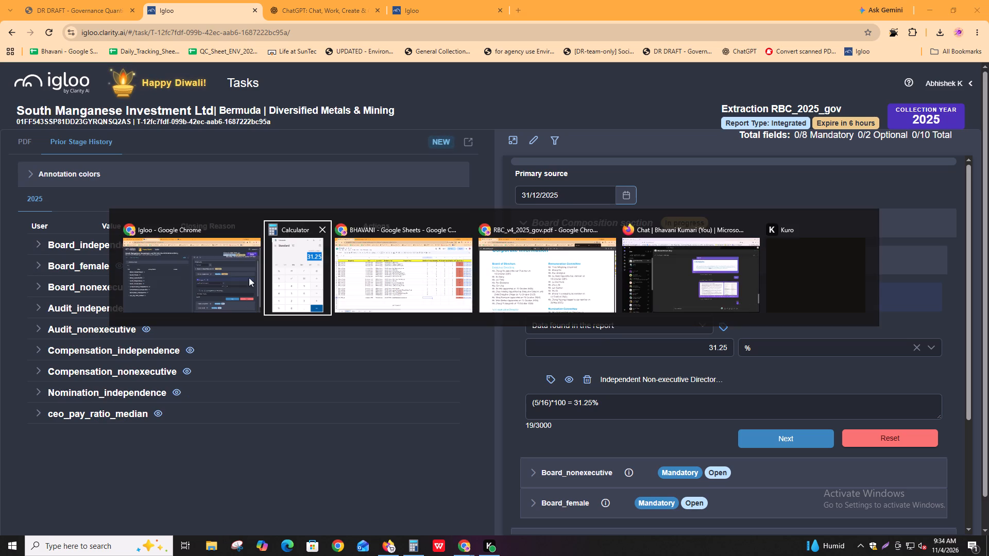
left_click(164, 278, "alt")
left_click(27, 137)
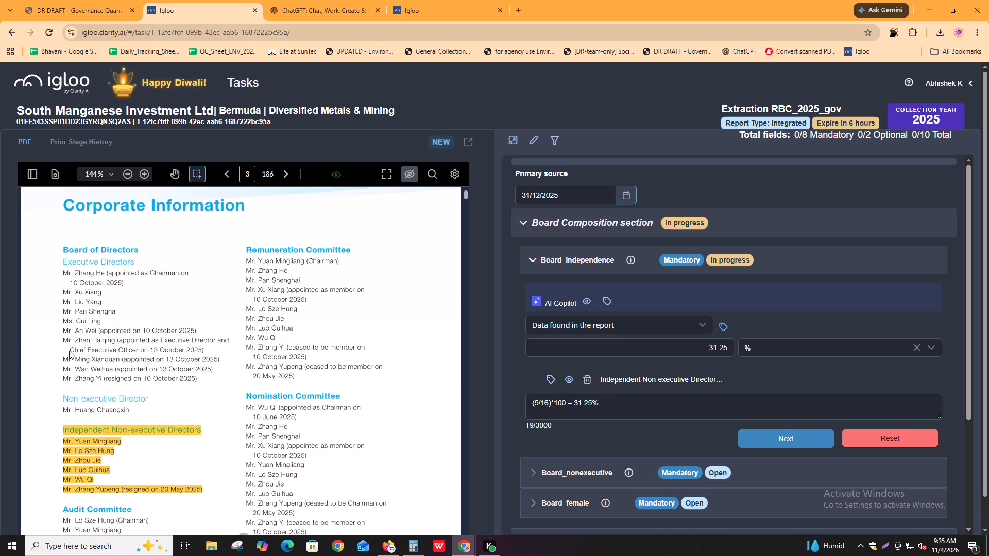
Count the executive, non-executive and independent non-executive directors in the page 3 board list, leaving out those who resigned.
left_click_drag(83, 271, 89, 272)
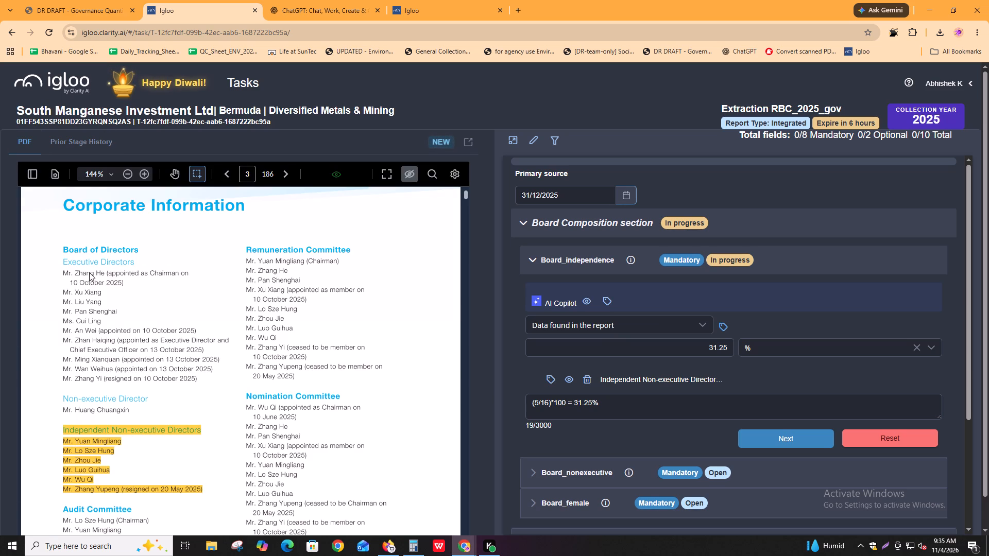
left_click_drag(89, 272, 129, 273)
left_click(86, 289)
left_click(87, 303)
left_click_drag(85, 314, 94, 314)
left_click_drag(83, 321, 88, 321)
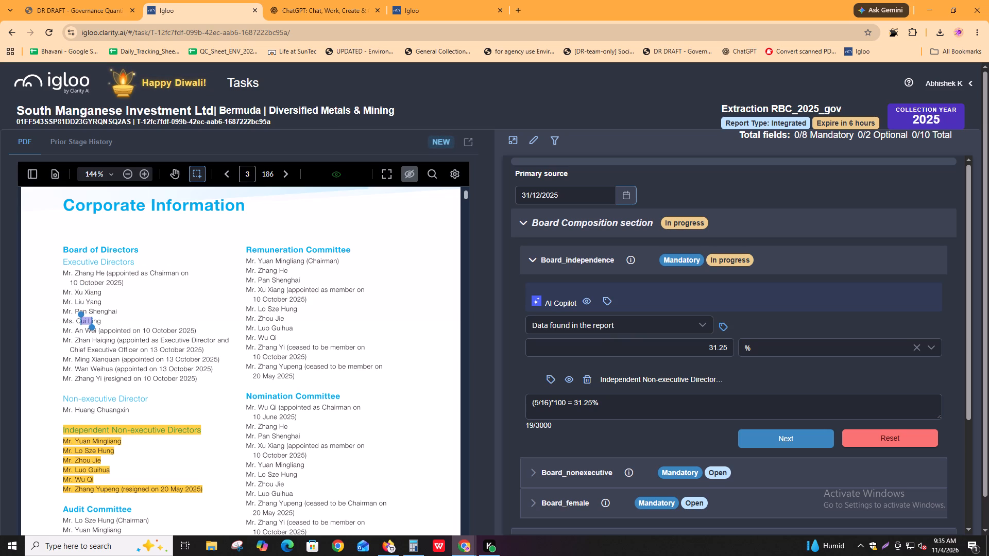
left_click_drag(90, 342, 96, 342)
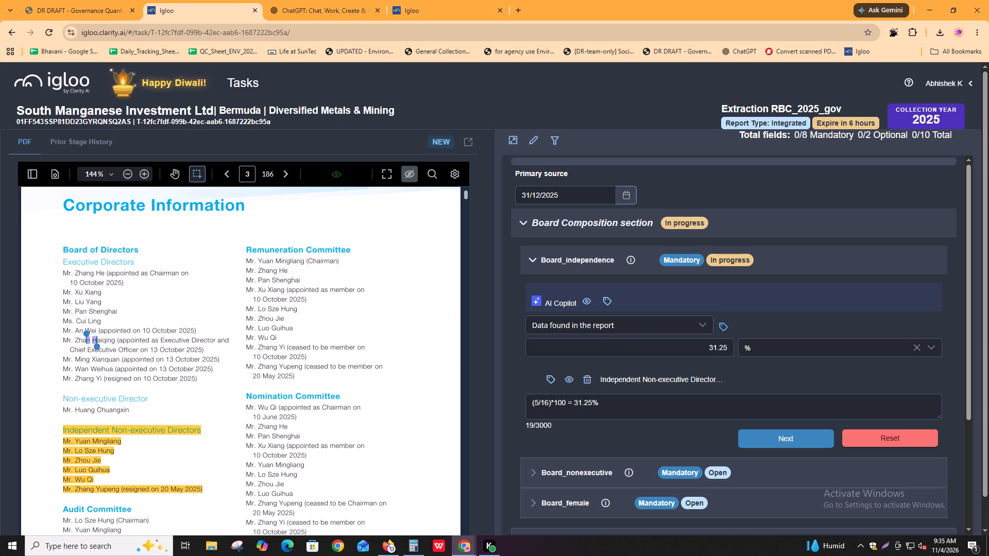
left_click(102, 360)
left_click_drag(99, 368, 116, 370)
left_click_drag(116, 370, 116, 371)
left_click_drag(106, 410, 115, 411)
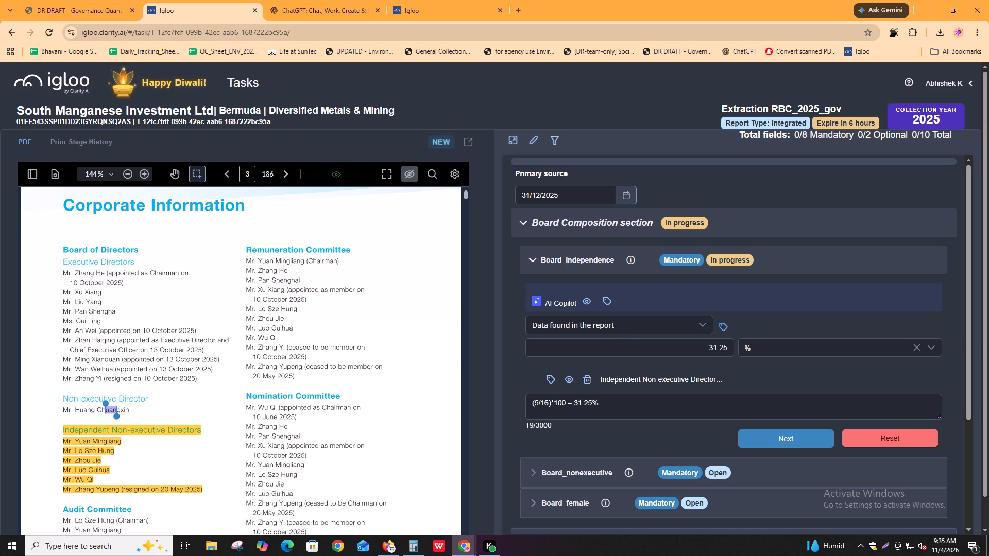
left_click_drag(88, 439, 94, 439)
left_click_drag(88, 451, 93, 451)
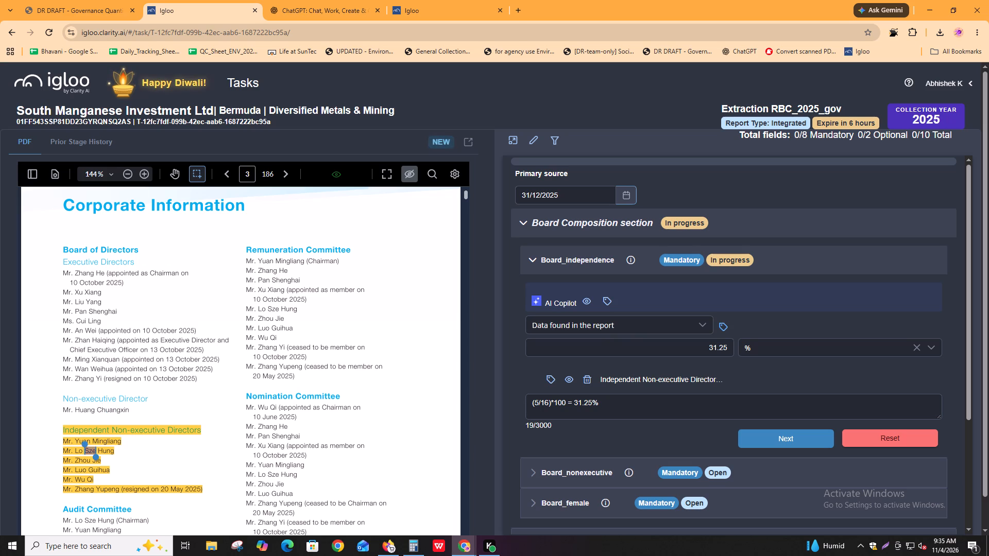
left_click(86, 462)
left_click_drag(83, 471, 89, 472)
left_click_drag(80, 481, 86, 481)
Correct the Board_independence comment to (5/15)*100 = 33.33%, computing 5/15*100 in Calculator.
left_click(548, 404)
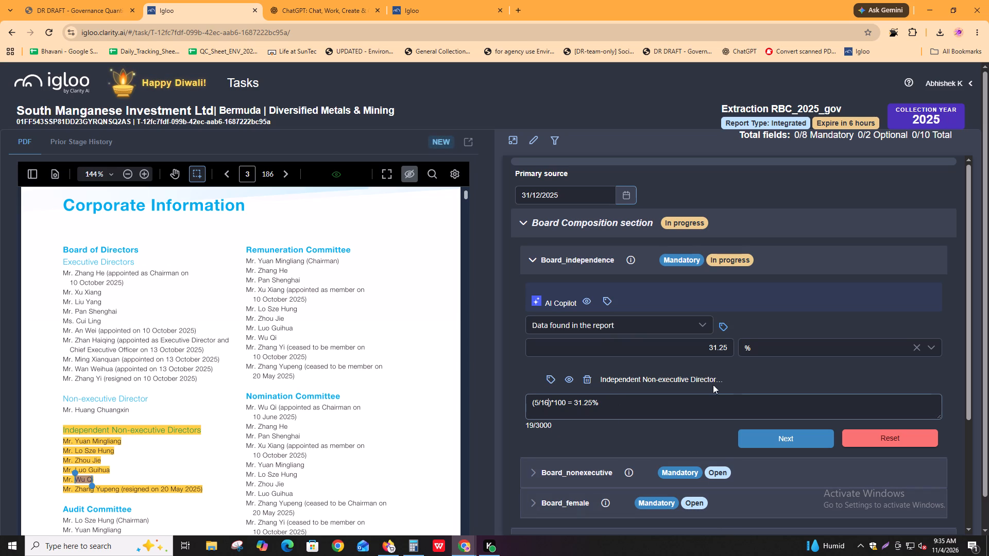
key("BackSpace")
key("5")
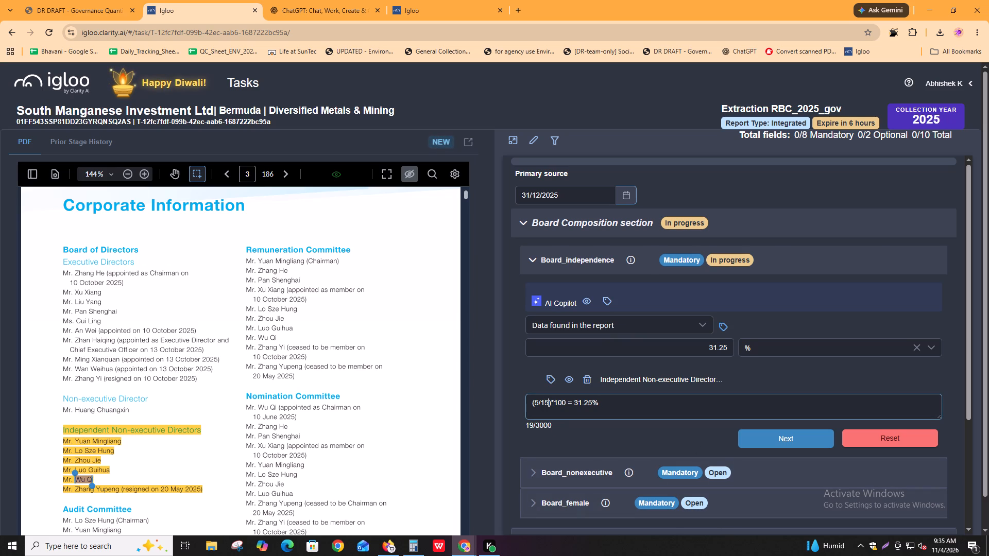
key("alt+Tab")
left_click(299, 271, "alt")
left_click(789, 316)
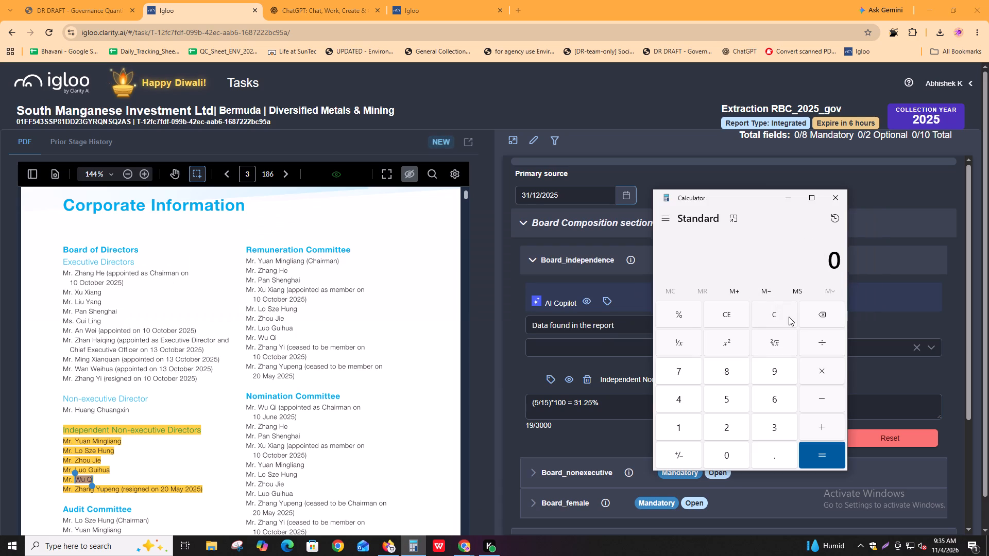
type("5/15*100")
key("Return")
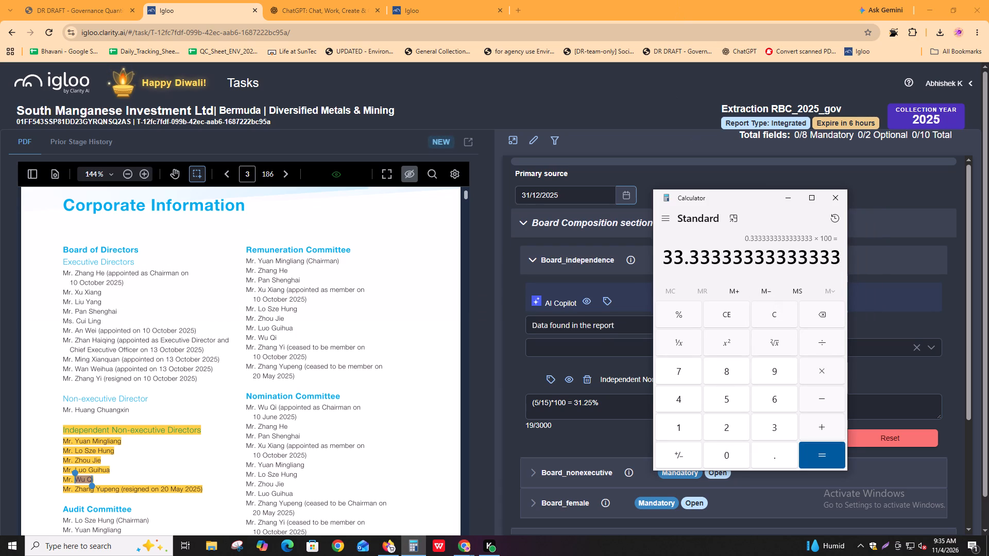
left_click_drag(665, 254, 708, 260)
key("ctrl+c")
left_click(600, 411)
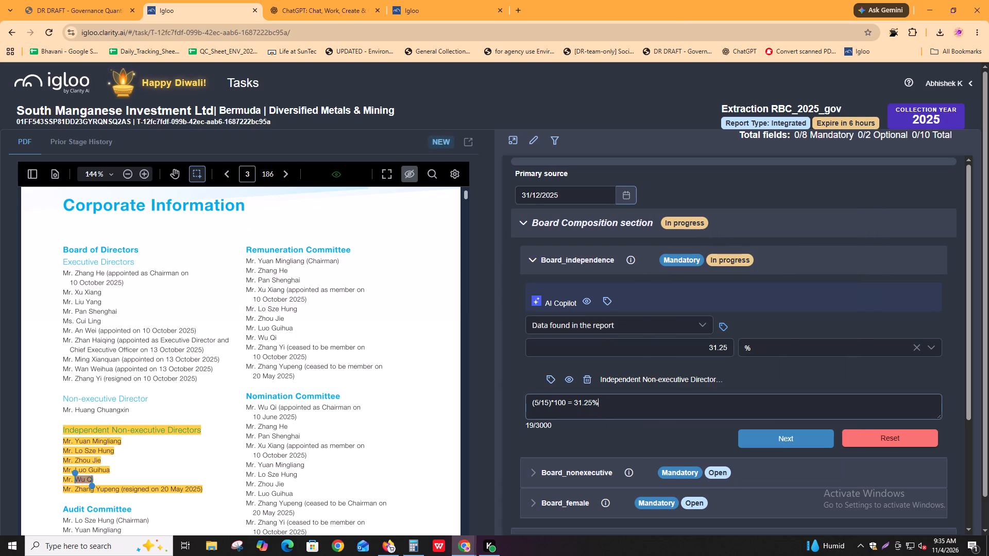
double_click(586, 401)
key("ctrl+v")
Set the Board_independence value to 33.33.
double_click(709, 348)
key("ctrl+v")
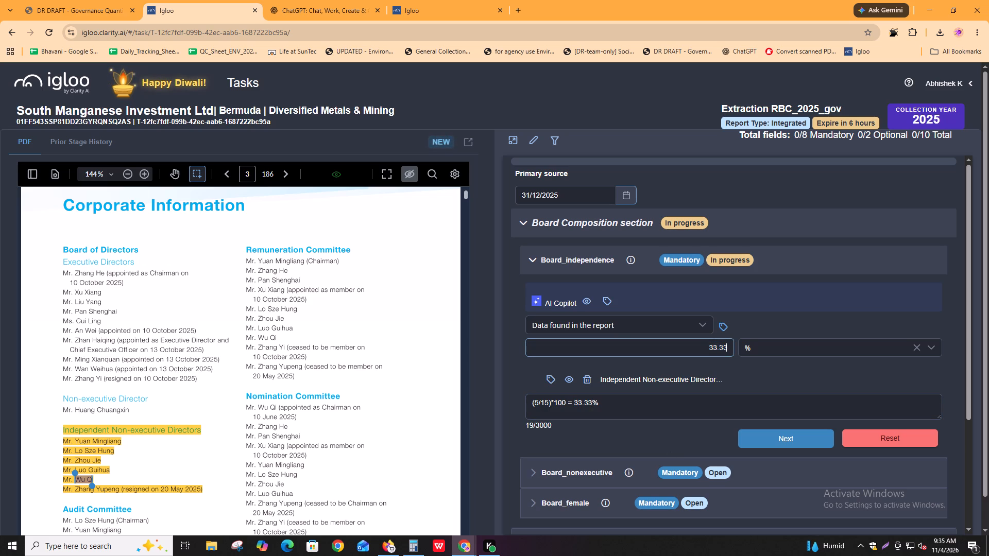
Recount the current independent non-executive directors on page 3 and complete the Board_independence field to move on to Board_nonexecutive.
left_click(111, 422)
left_click_drag(64, 483, 96, 482)
left_click_drag(83, 466, 92, 465)
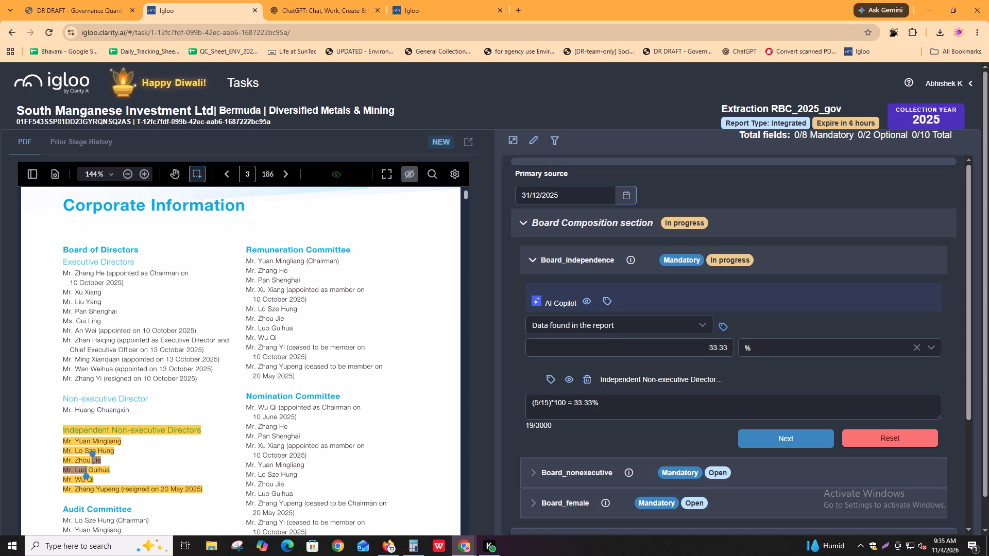
left_click_drag(86, 462, 92, 461)
left_click_drag(81, 448, 93, 450)
left_click_drag(87, 439, 100, 439)
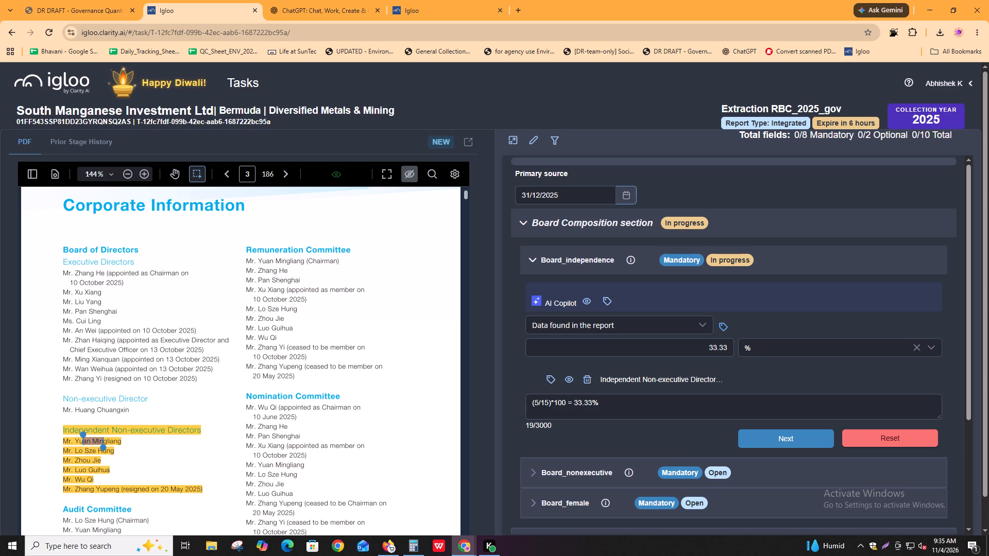
left_click(750, 438)
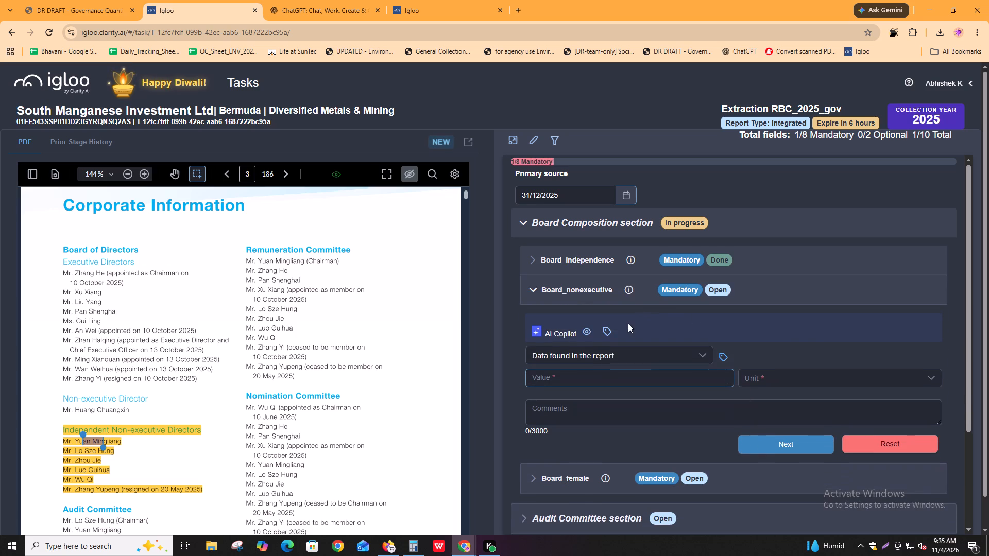
Start the Board_nonexecutive comment with the formula (6/15)*100 =.
left_click(560, 413)
key("shift+parenleft")
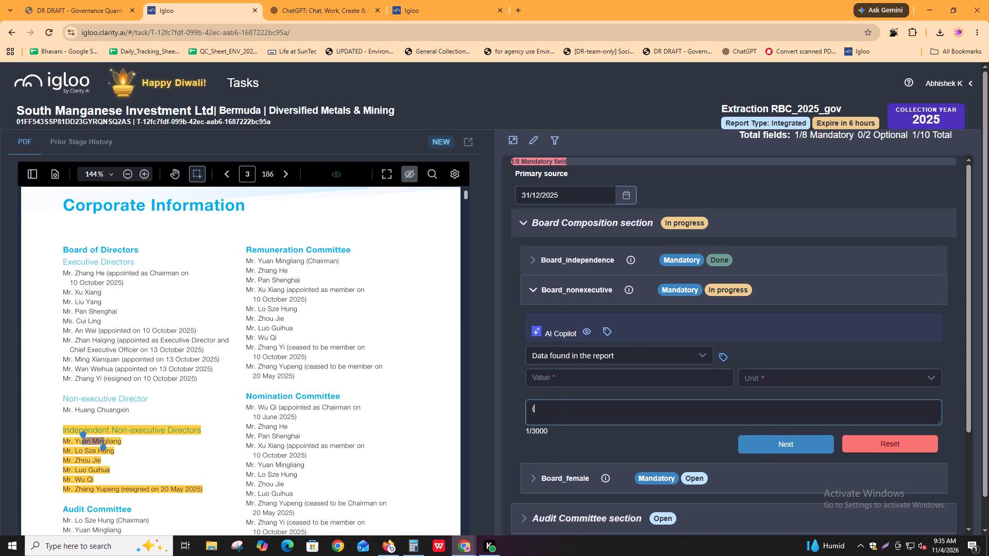
key("6")
key("slash")
type("15/")
key("BackSpace")
type(")*100 =")
key("space")
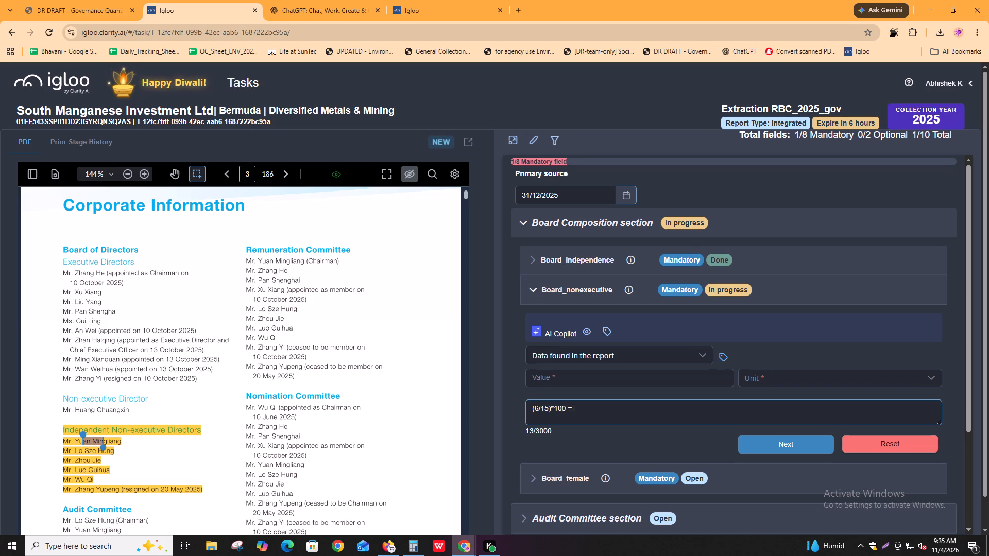
Compute 6/15*100 in Calculator and copy the result into the Board_nonexecutive comment so it ends with 40%.
key("alt+Tab")
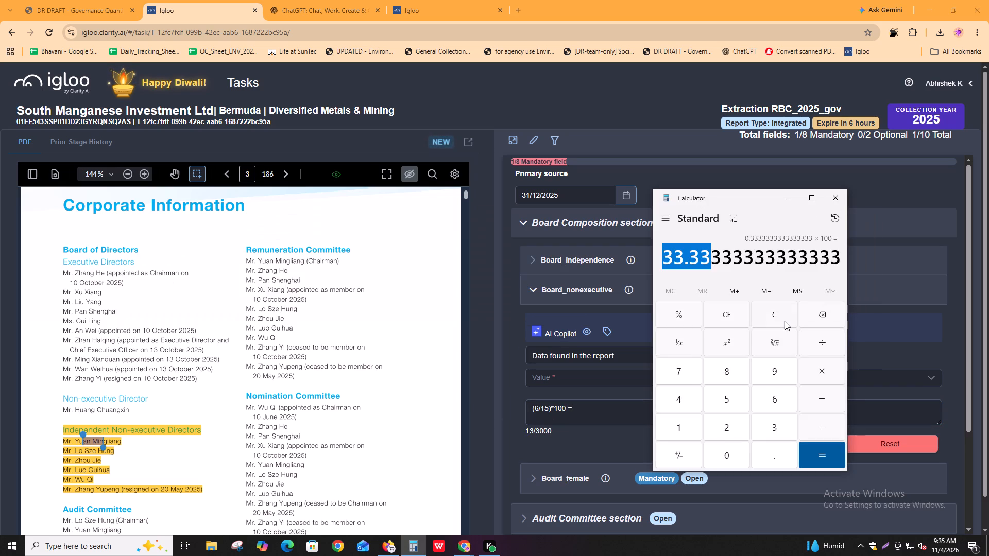
left_click(785, 321)
right_click(784, 322)
type("69")
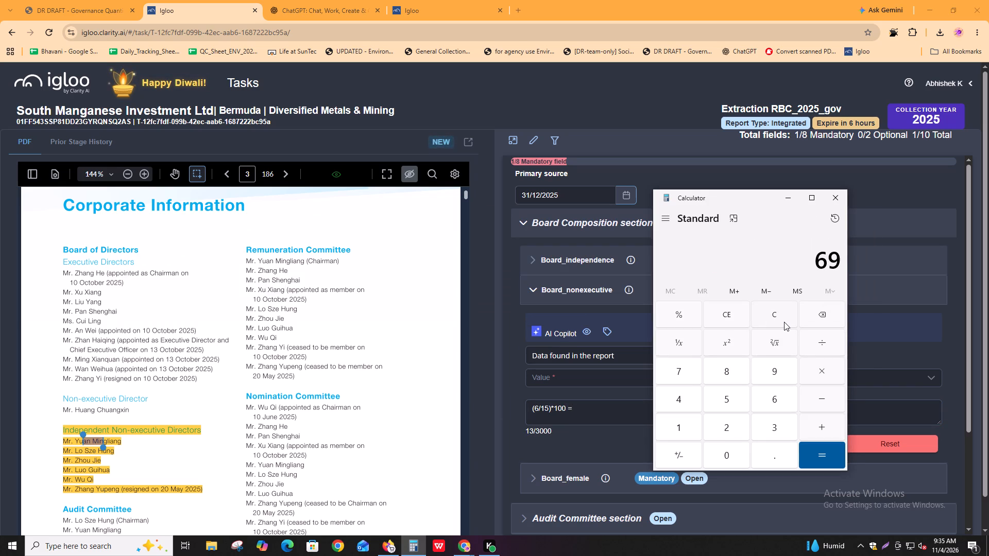
key("BackSpace")
key("BackSpace")
type("6/15*100")
key("Return")
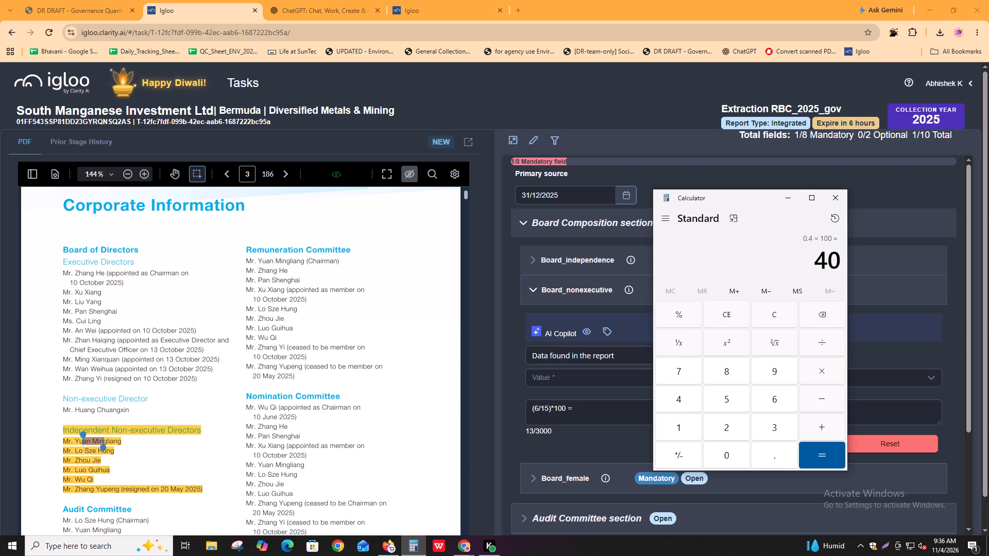
left_click_drag(816, 263, 837, 270)
right_click(816, 263)
key("ctrl+c")
key("ctrl+c")
key("ctrl+c")
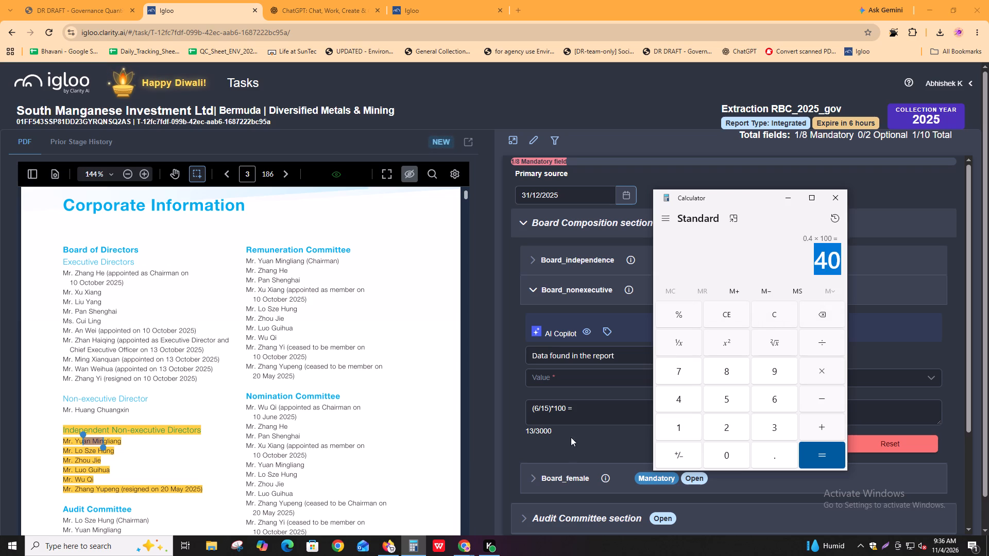
key("ctrl+c")
left_click(592, 414)
key("ctrl+v")
key("shift+percent")
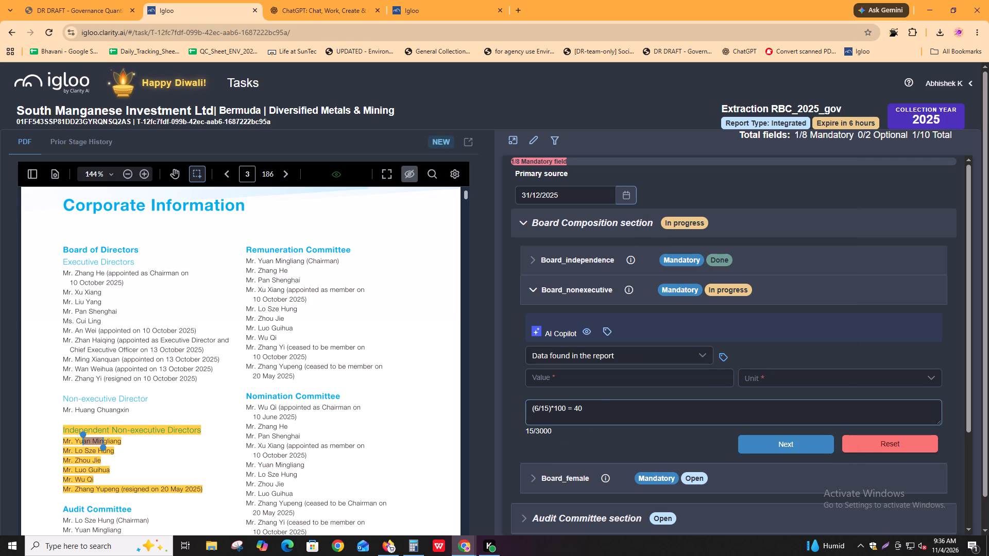
Set the Board_nonexecutive value to 40 and its unit to %.
left_click(599, 384)
key("ctrl+v")
left_click(822, 378)
left_click(811, 411)
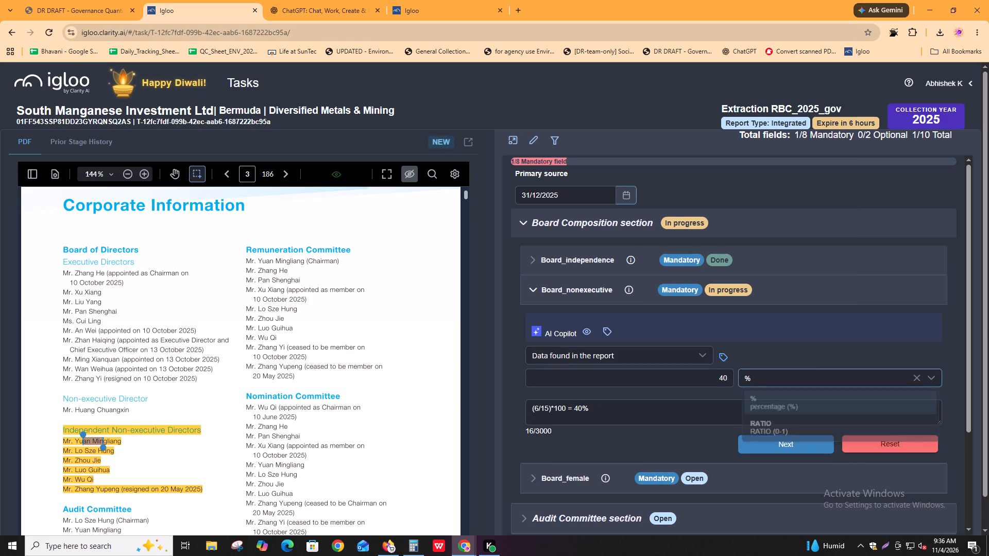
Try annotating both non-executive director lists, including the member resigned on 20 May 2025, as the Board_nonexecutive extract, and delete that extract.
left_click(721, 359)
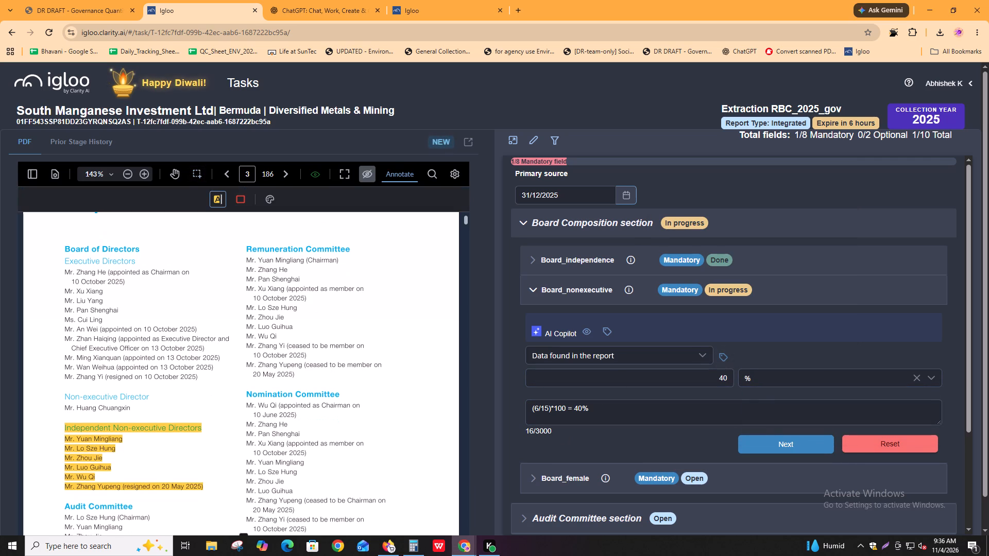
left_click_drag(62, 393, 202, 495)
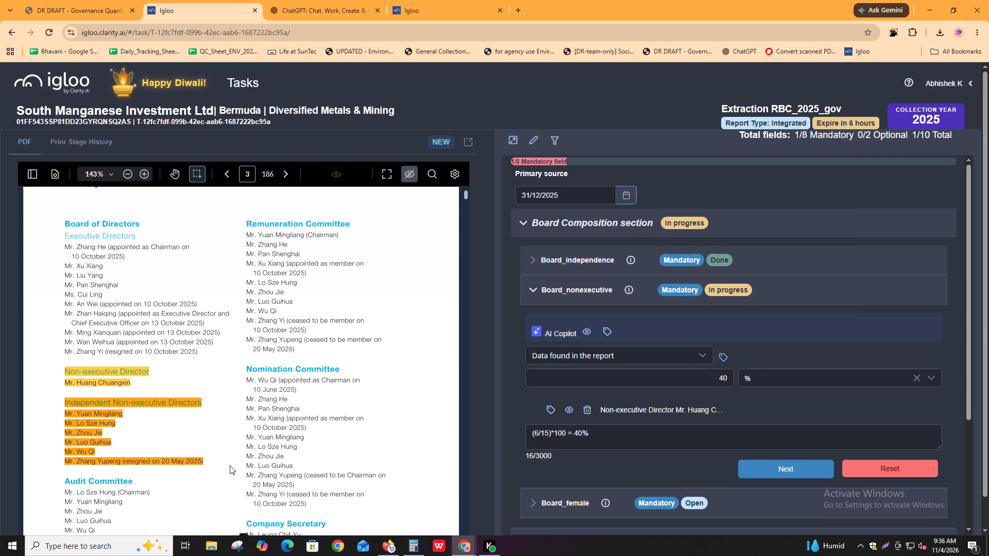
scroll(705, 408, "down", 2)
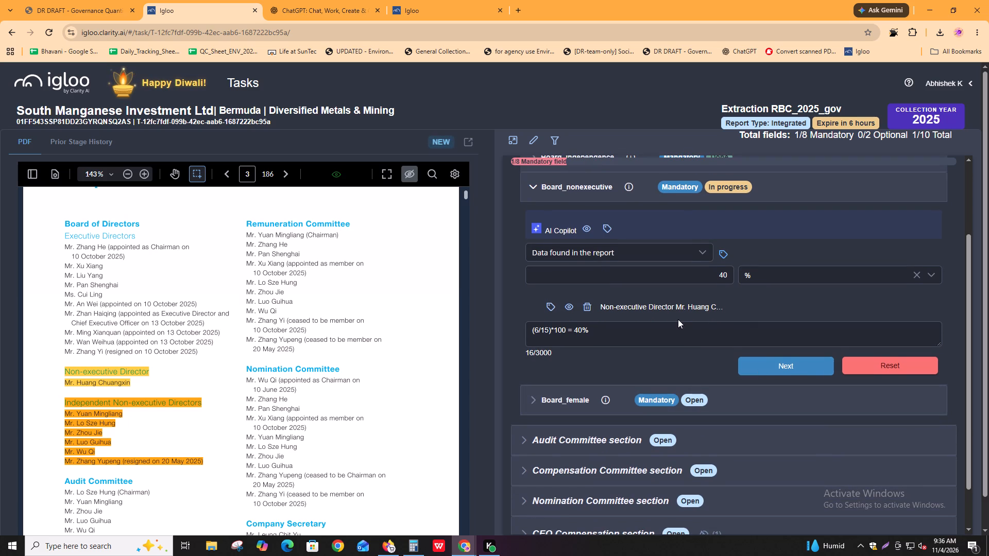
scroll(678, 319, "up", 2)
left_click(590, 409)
Annotate the Non-executive Director and Independent Non-executive Directors lists, excluding the resigned member, as the Board_nonexecutive extract.
left_click(723, 367)
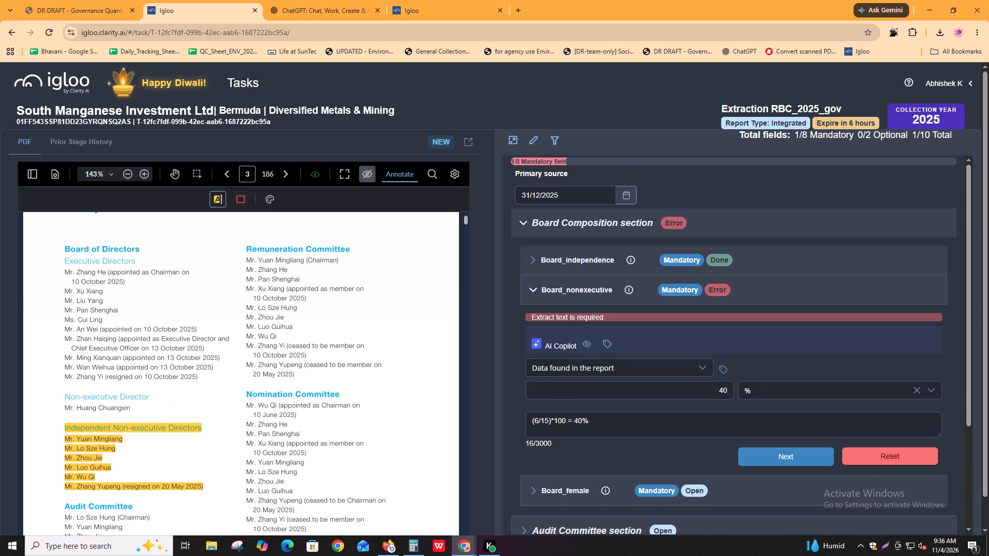
left_click_drag(62, 395, 123, 484)
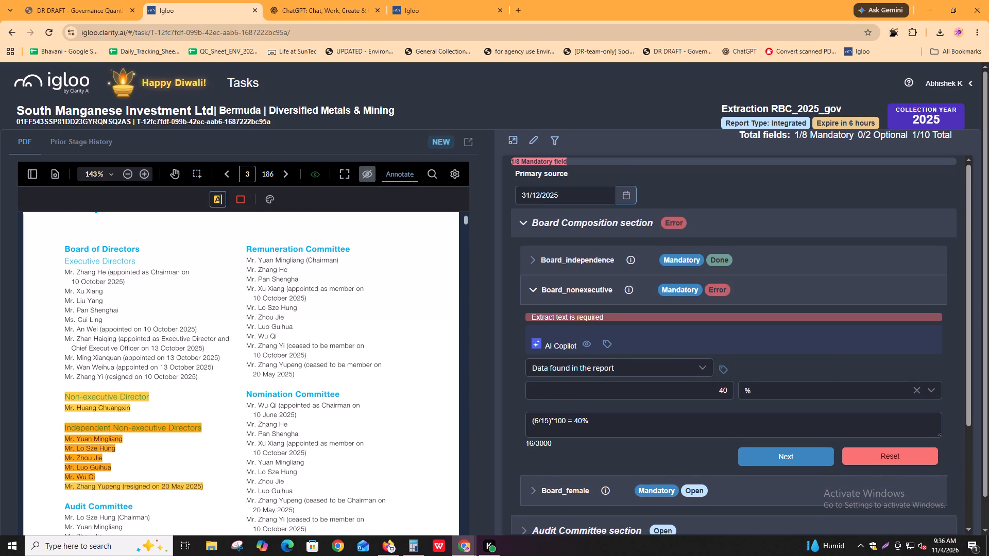
Replace the Board_independence extract with an annotation of the Independent Non-executive Directors list excluding the member resigned on 20 May 2025, and complete the field.
left_click(670, 264)
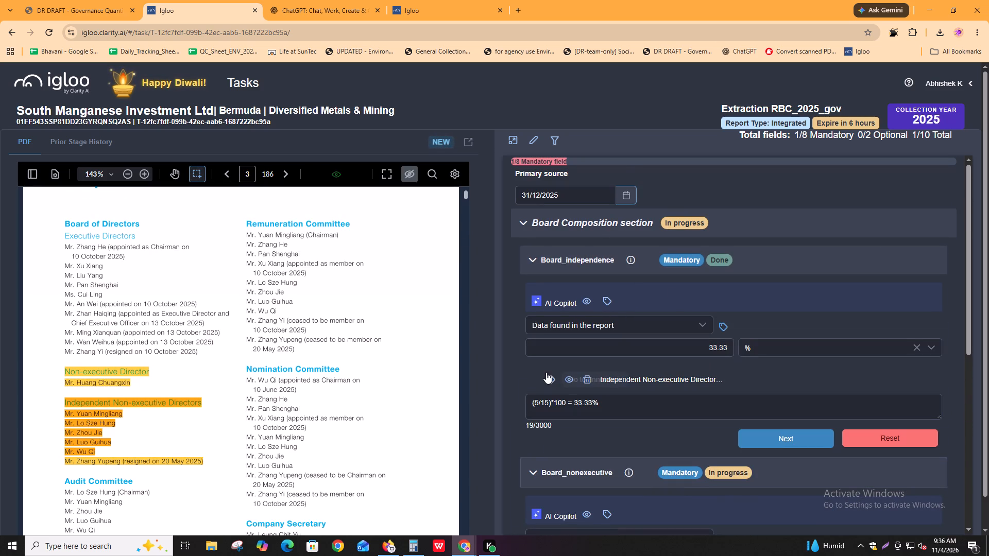
left_click(587, 376)
left_click(726, 337)
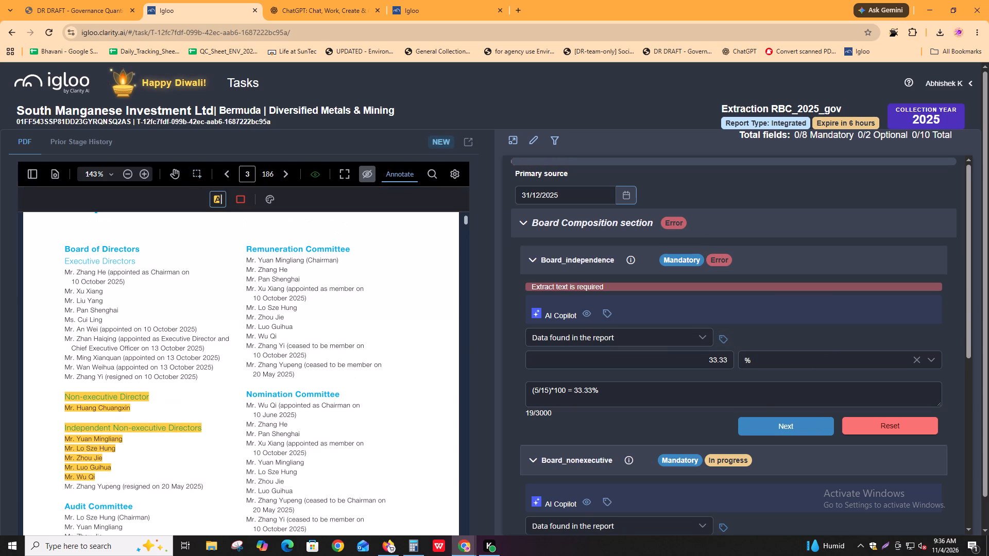
left_click_drag(62, 426, 96, 480)
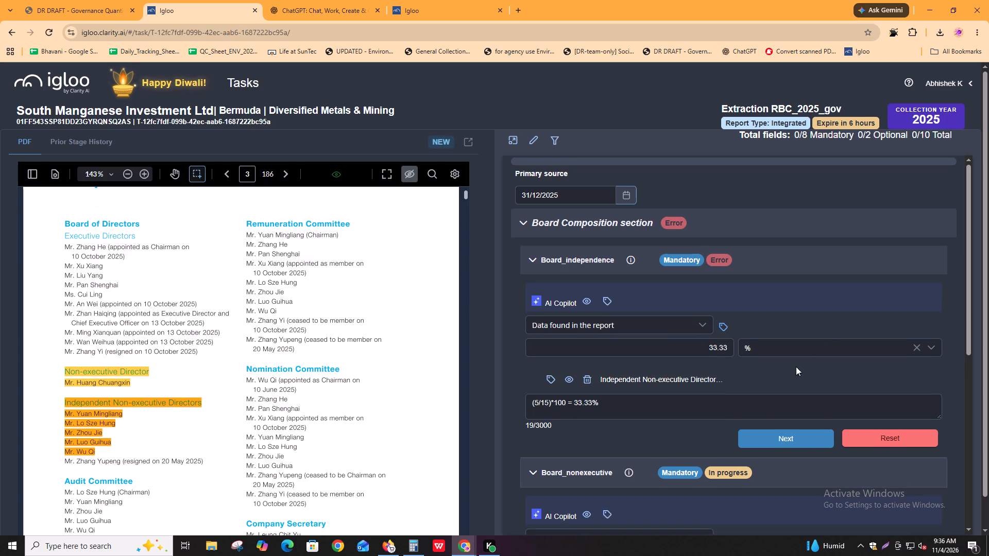
scroll(807, 367, "down", 2)
left_click(797, 333)
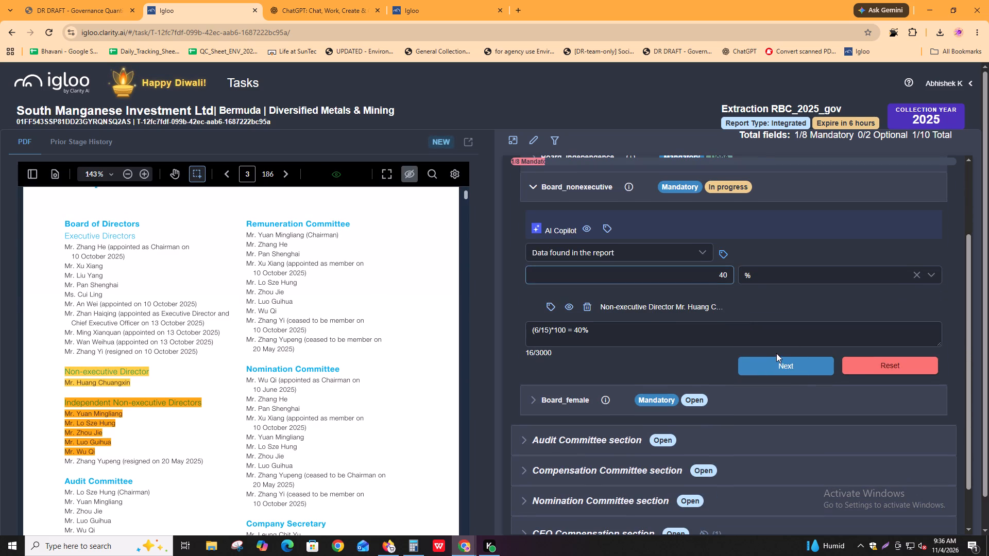
Complete the Board_nonexecutive field and advance to Board_female.
left_click(776, 353)
left_click(776, 362)
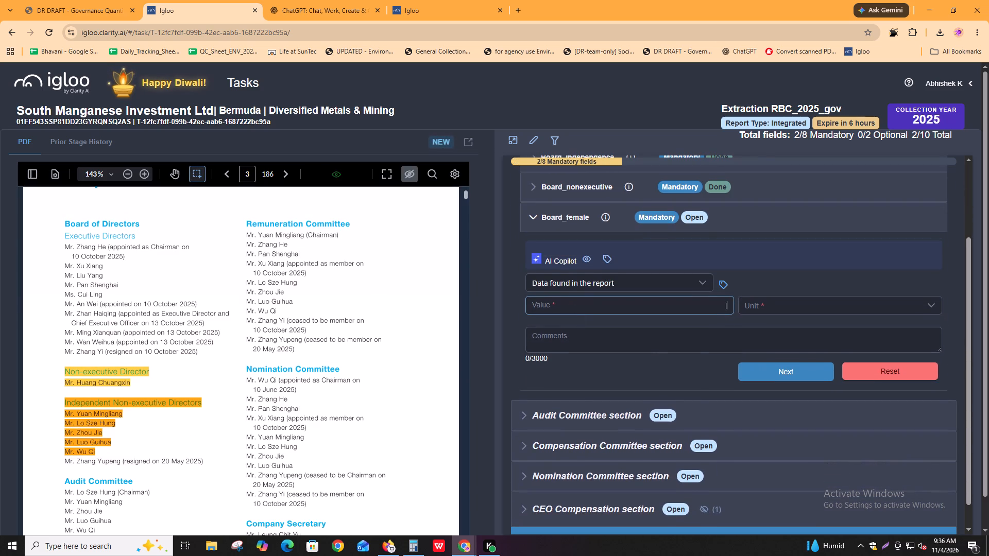
Check the female director in the Executive Directors list and begin the Board_female comment with (1/15)*100 =.
left_click(122, 352)
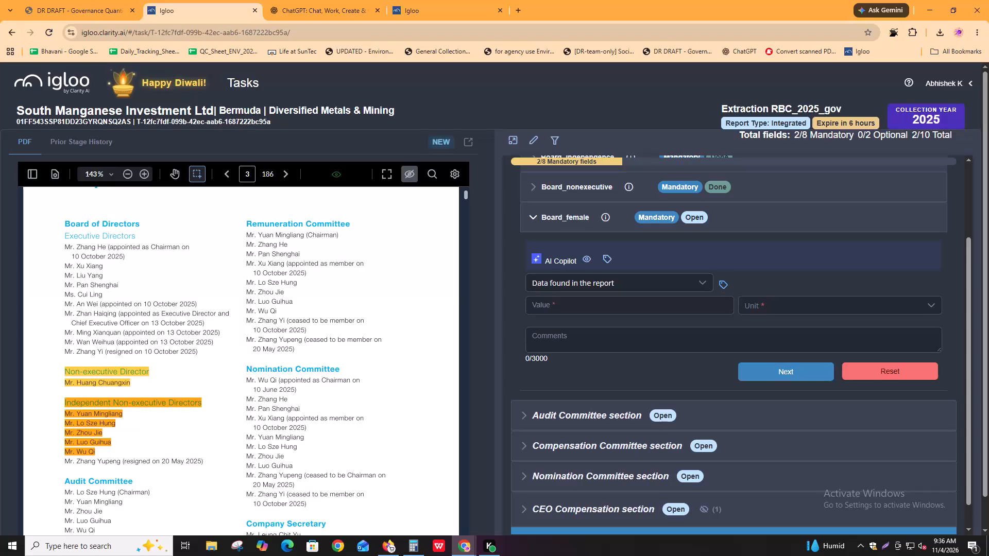
left_click(63, 293)
left_click_drag(65, 293, 70, 293)
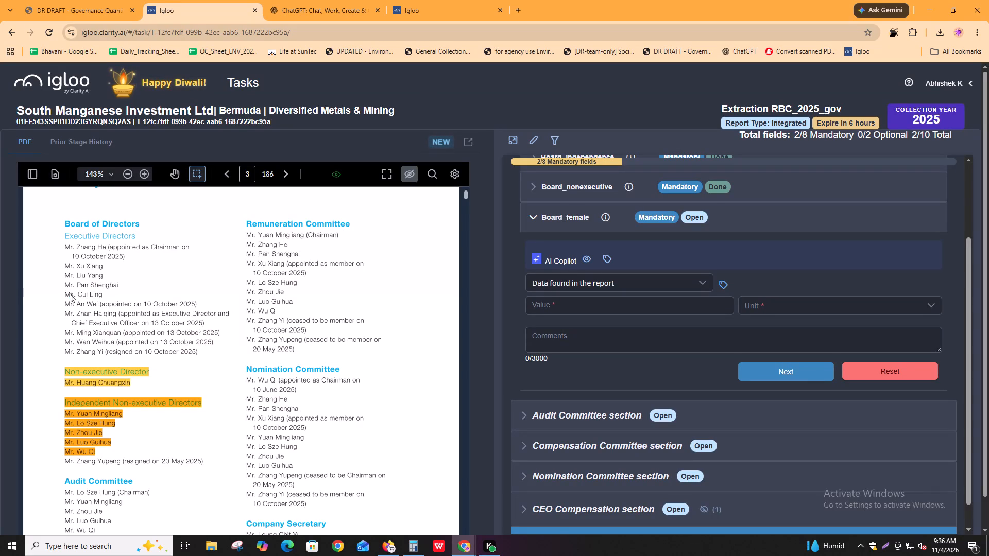
left_click_drag(70, 293, 81, 293)
left_click(640, 343)
type("(1/15")
type(")*100")
key("space")
key("space")
key("BackSpace")
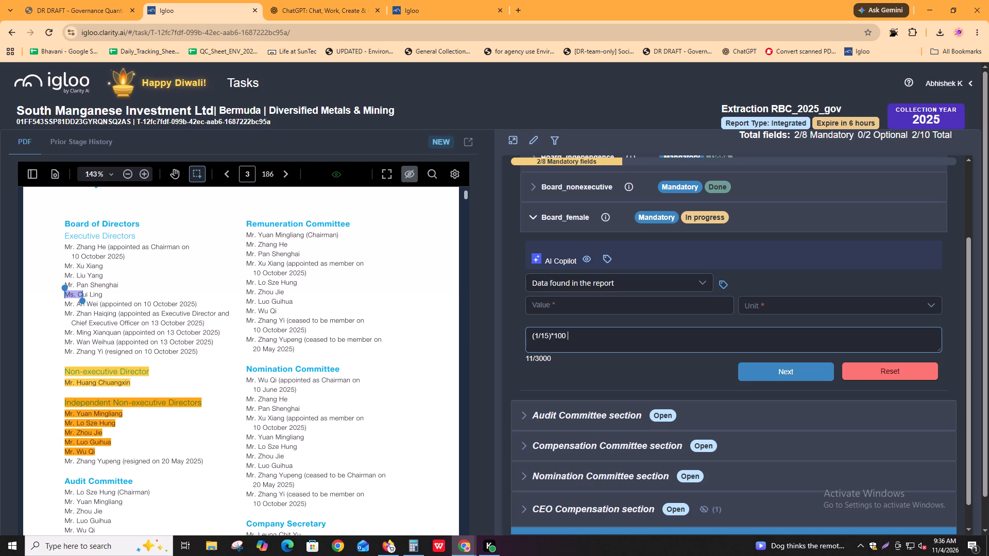
type("=")
key("space")
Compute 1/15*100 in Calculator and copy the result into the Board_female comment, rounded so it ends with 6.67%.
key("alt+Tab")
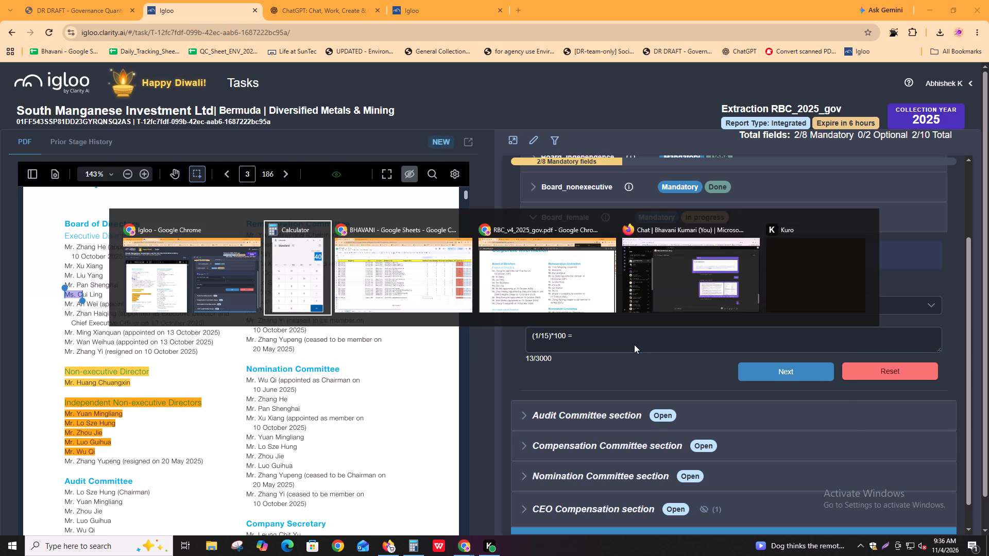
left_click(777, 321)
type("1/15/")
key("BackSpace")
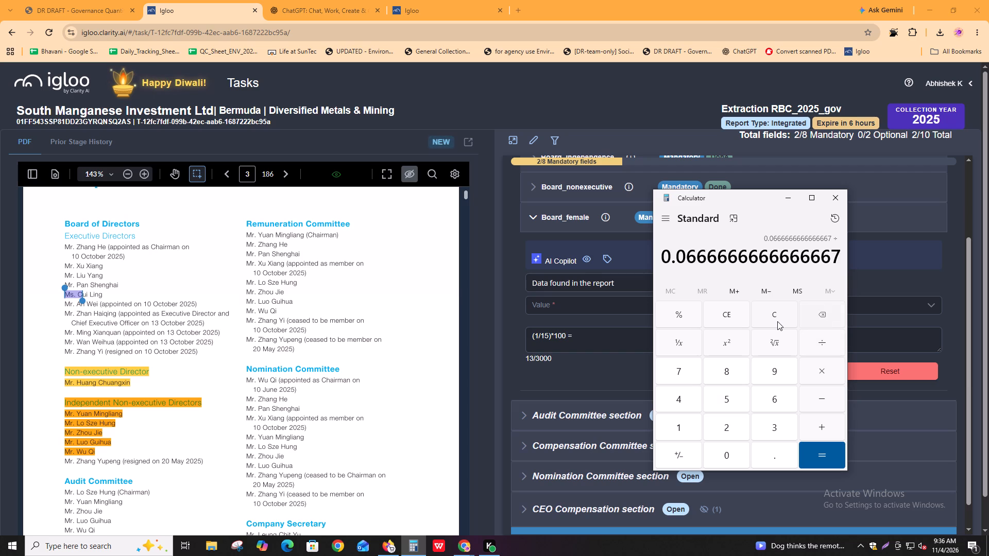
left_click(790, 320)
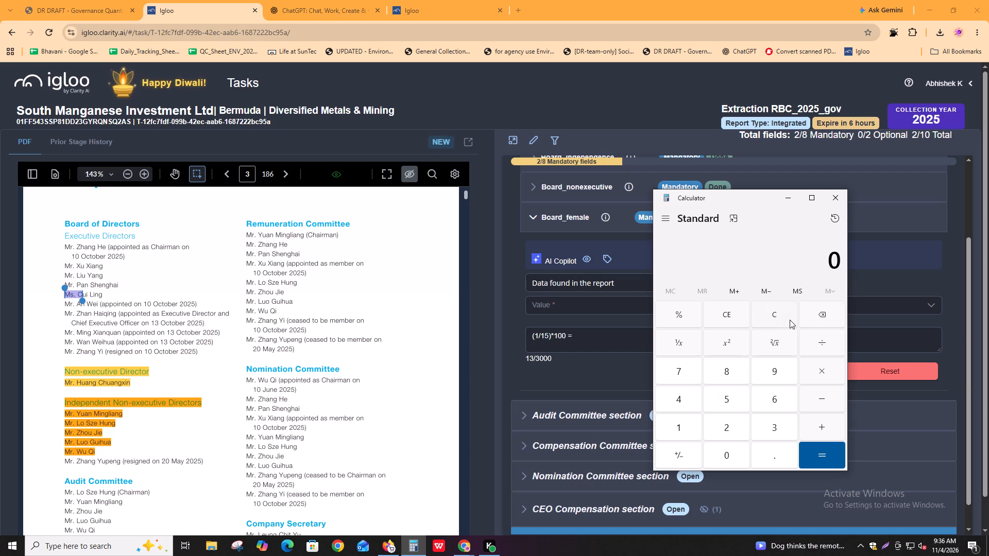
key("1")
type("/15*100")
key("Return")
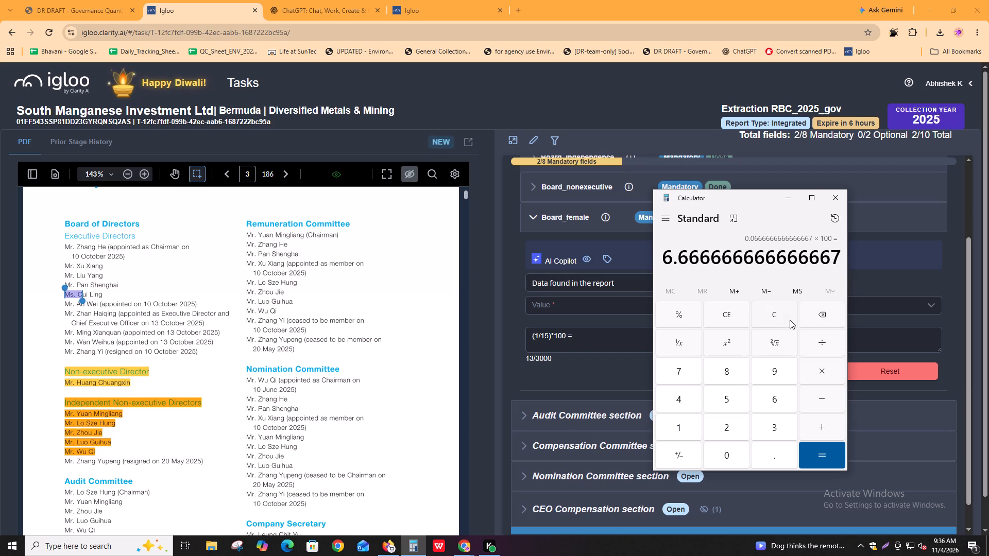
left_click_drag(663, 262, 692, 256)
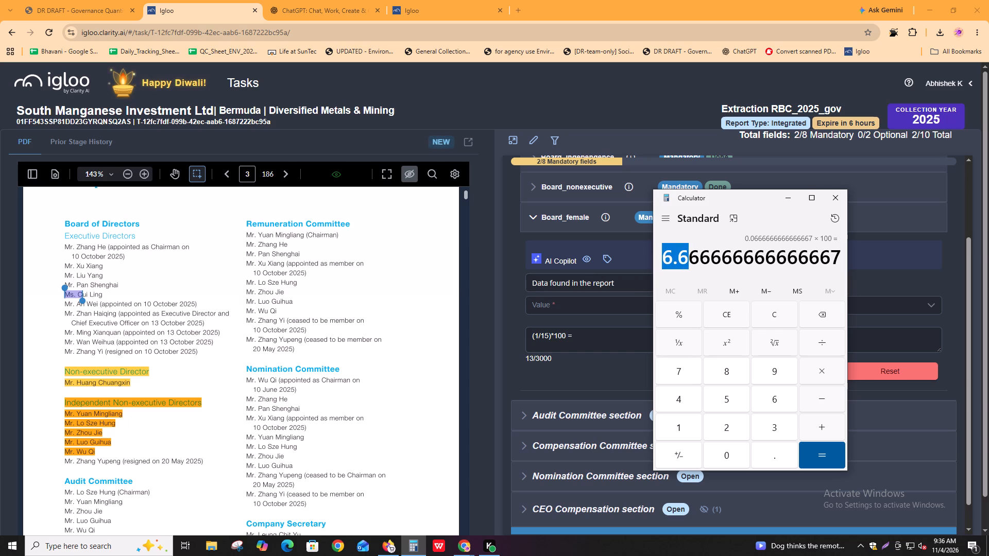
left_click_drag(692, 256, 688, 262)
key("ctrl+c")
left_click(615, 331)
key("ctrl+v")
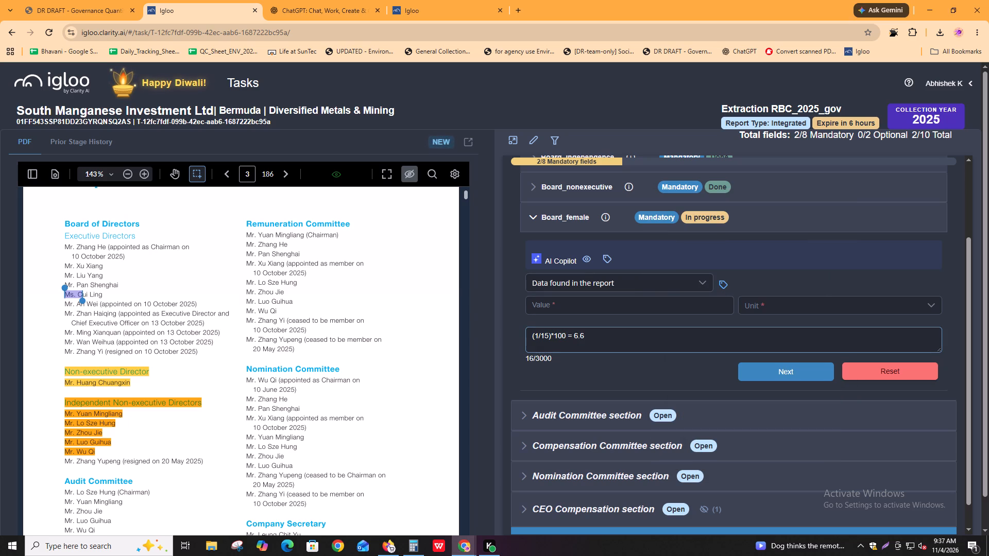
key("7")
key("shift+percent")
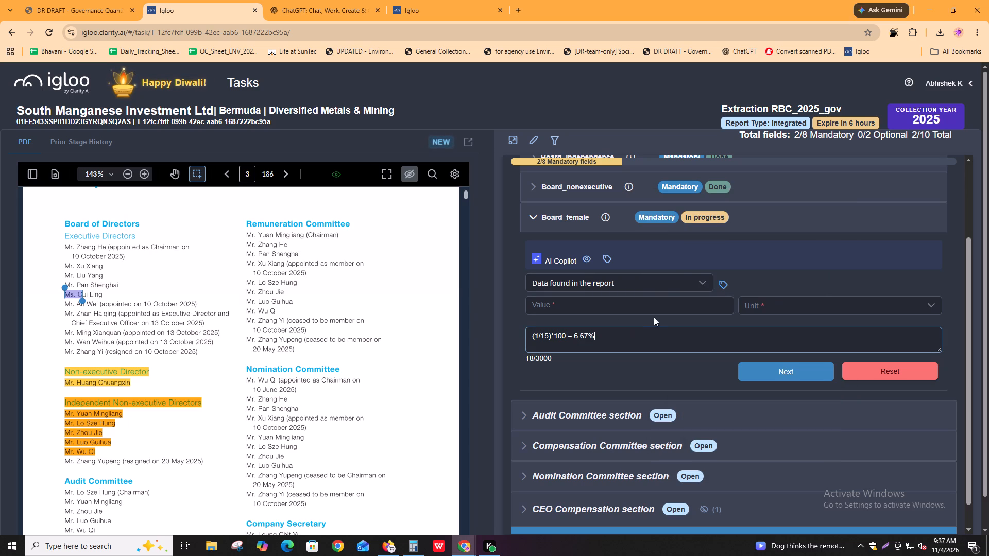
Set the Board_female value to 6.67 and its unit to %.
left_click(655, 309)
right_click(655, 309)
key("ctrl+v")
left_click(605, 304)
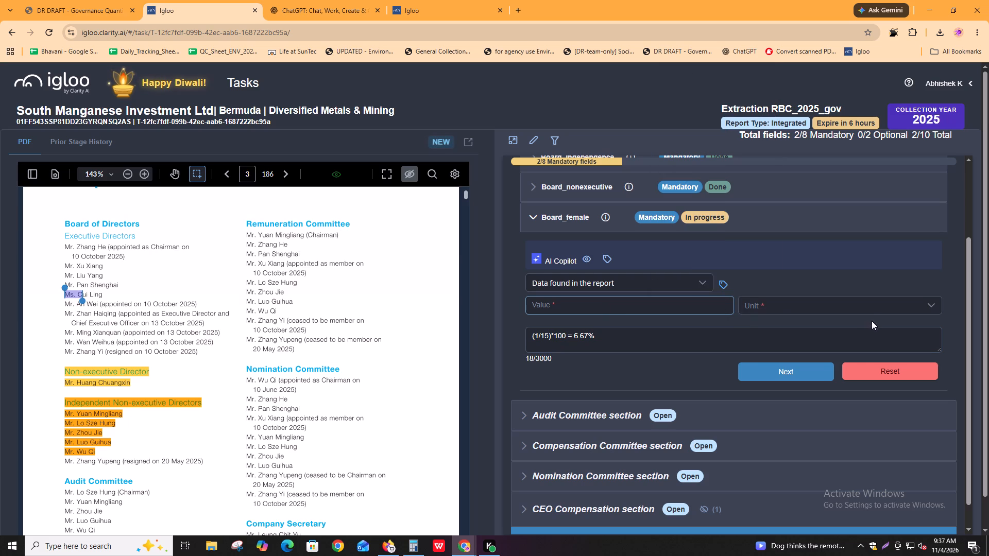
key("ctrl+v")
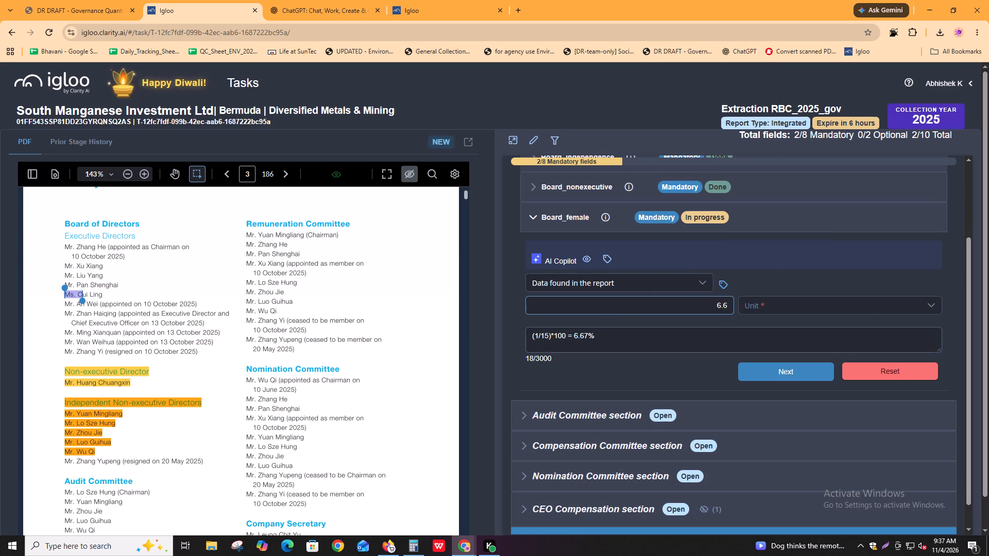
key("7")
left_click(834, 305)
left_click(826, 332)
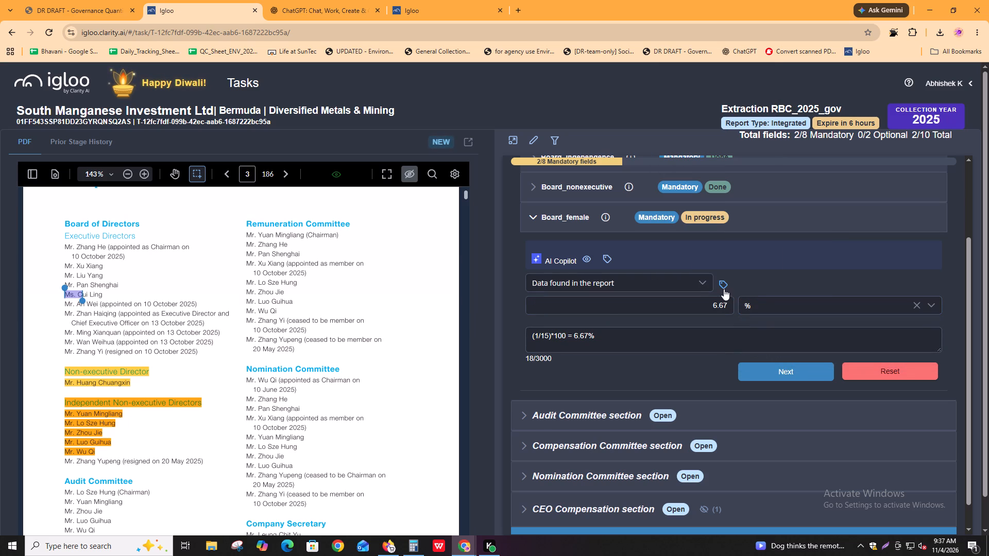
Annotate the female director's name in the Executive Directors list as the Board_female extract and complete the field.
left_click(724, 289)
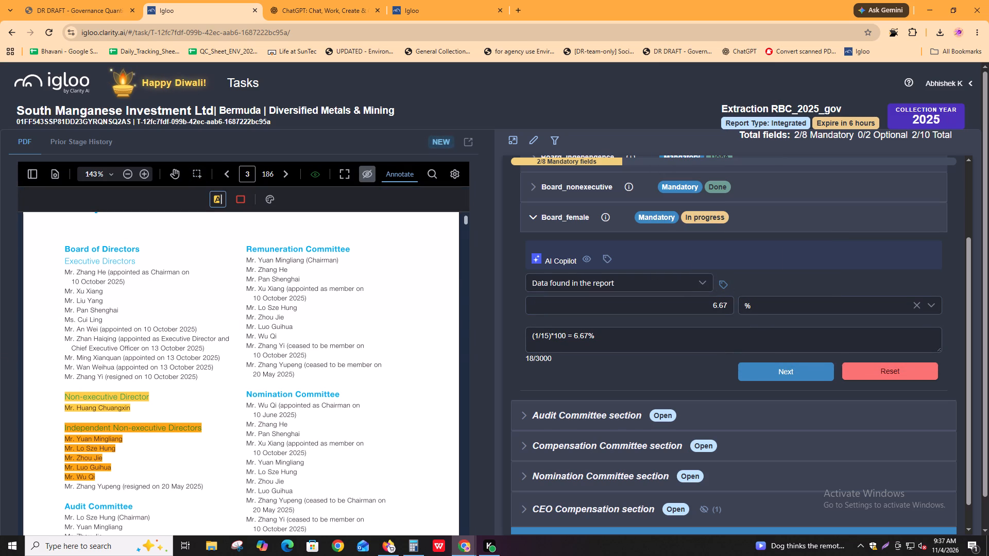
left_click_drag(56, 320, 110, 322)
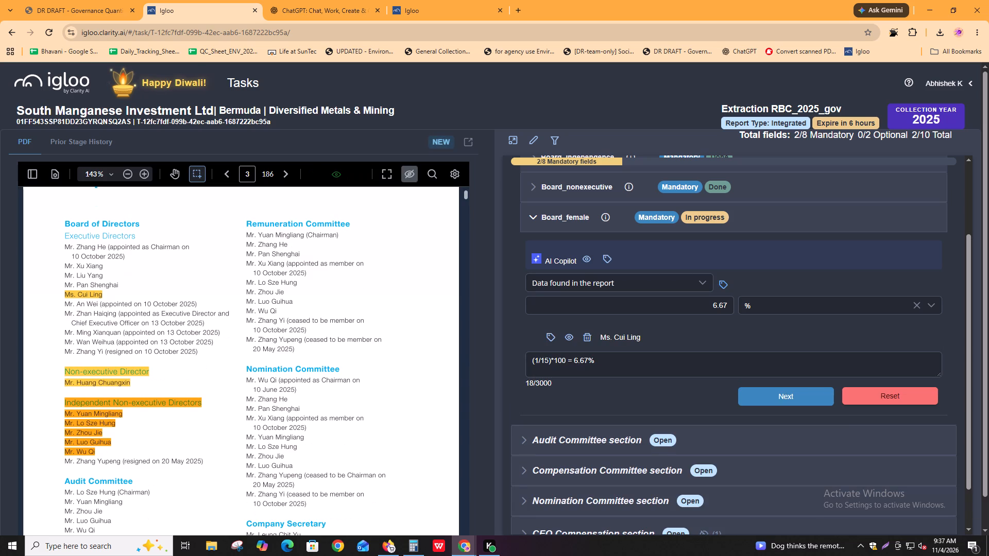
left_click(769, 397)
right_click(769, 397)
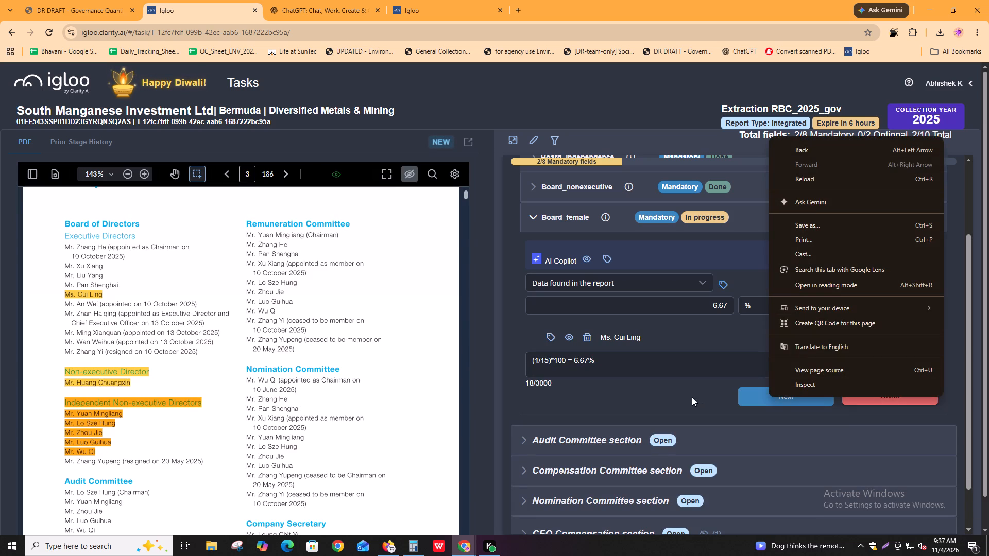
left_click(741, 395)
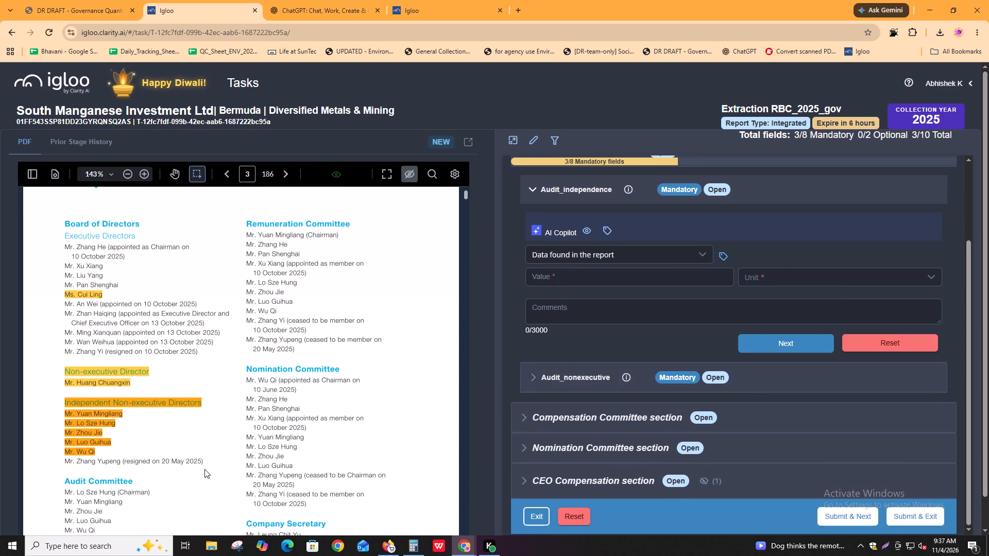
Compare the Audit Committee members, including the one who ceased on 20 May 2025, with the non-executive and independent non-executive director lists.
scroll(192, 454, "down", 3)
scroll(93, 359, "up", 1)
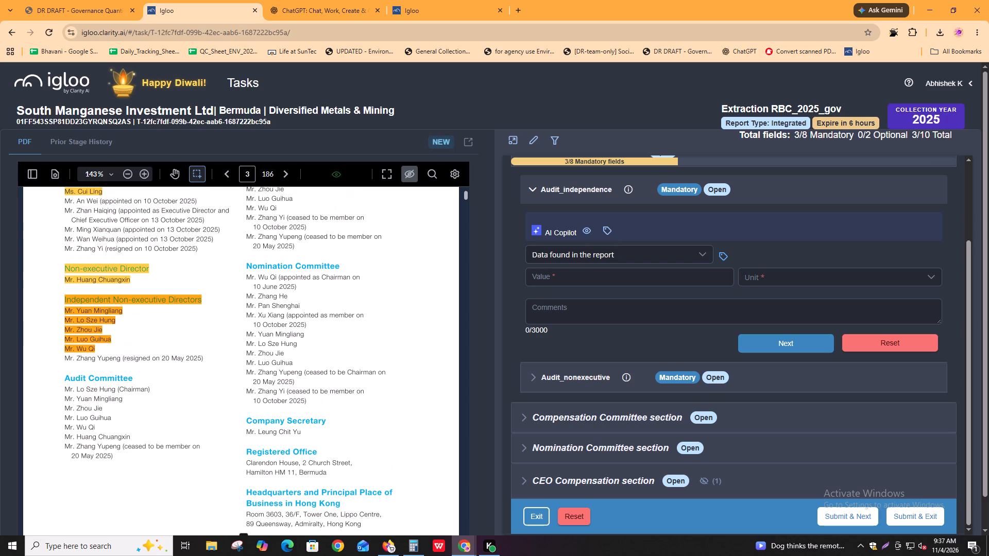
left_click_drag(78, 391, 109, 392)
right_click(88, 391)
right_click(109, 392)
left_click(109, 392)
left_click_drag(86, 407, 97, 407)
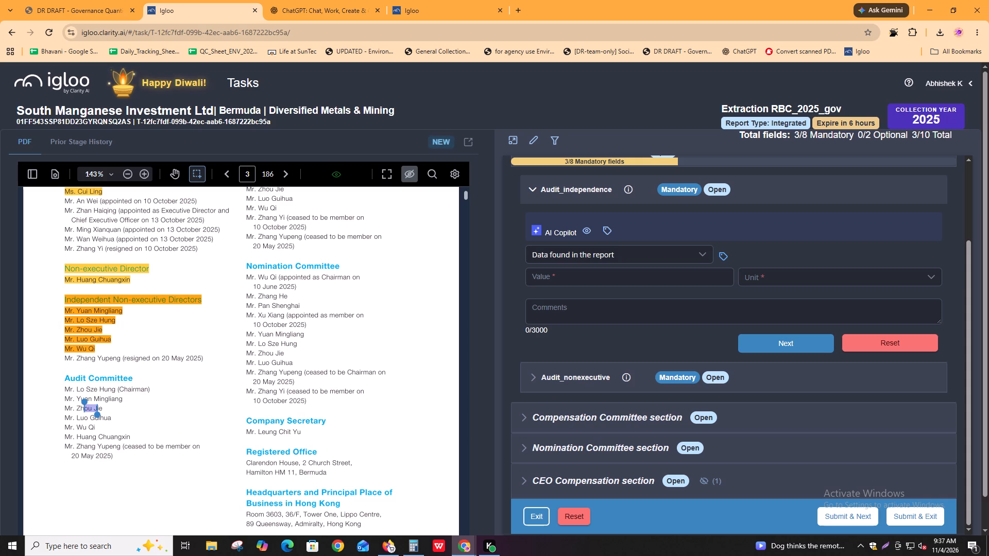
left_click_drag(82, 328, 96, 327)
left_click(96, 327)
left_click_drag(83, 420, 105, 422)
left_click_drag(86, 342, 99, 343)
left_click_drag(90, 427, 97, 427)
left_click_drag(77, 349, 86, 348)
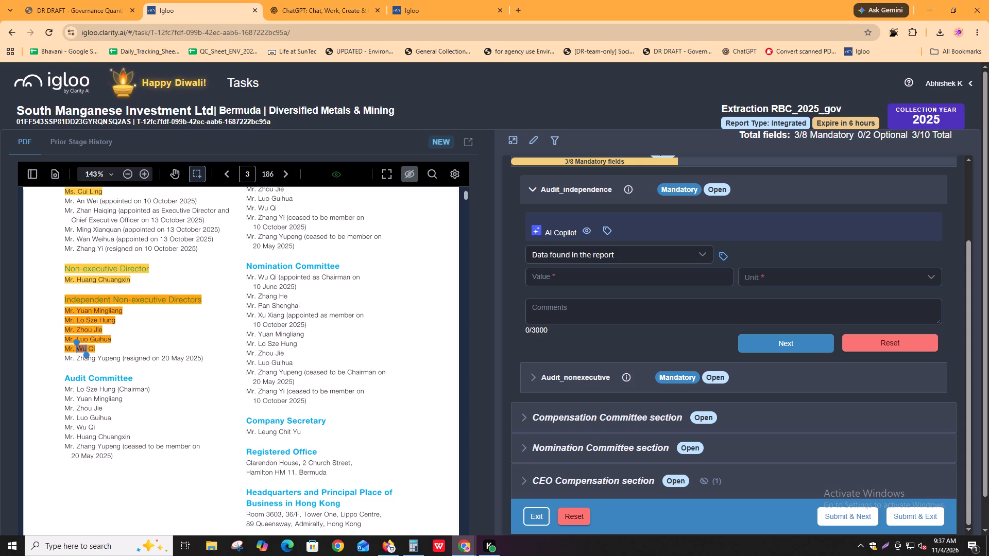
left_click_drag(80, 437, 105, 437)
scroll(111, 407, "up", 1)
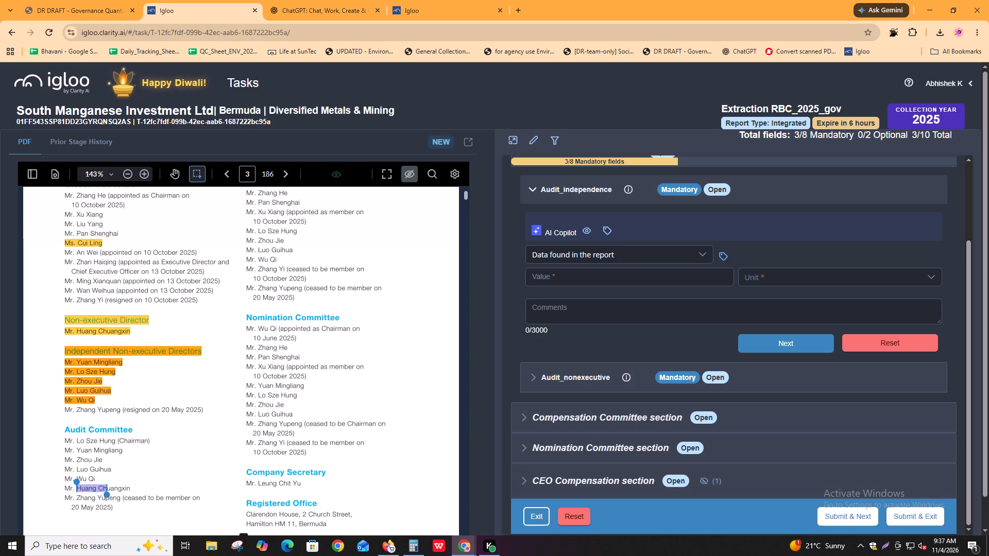
left_click_drag(115, 332, 124, 332)
left_click(124, 332)
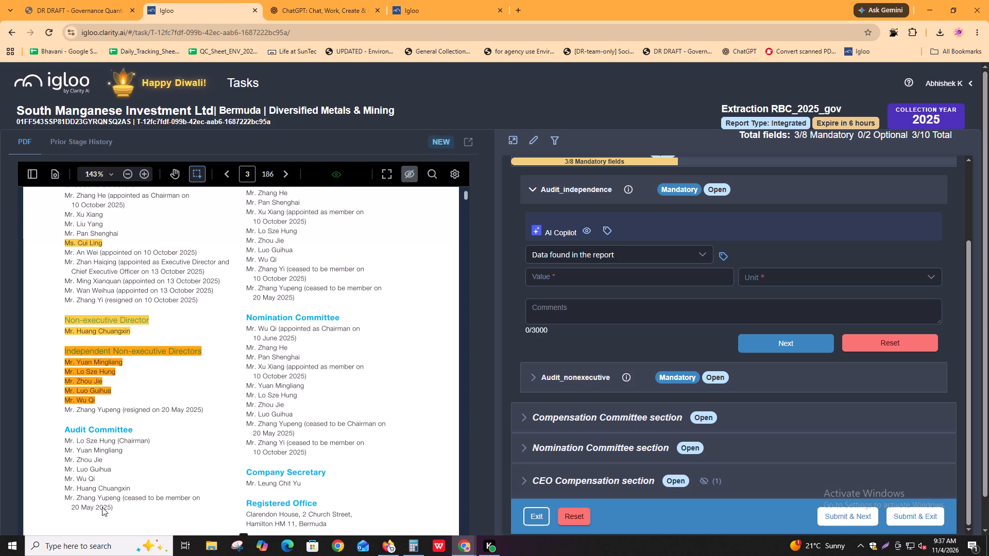
left_click_drag(86, 497, 101, 499)
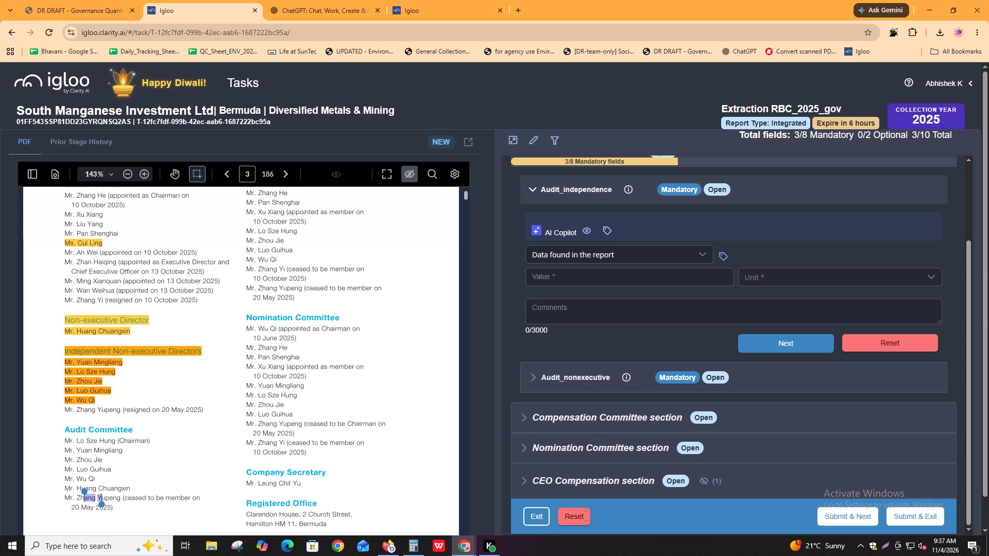
left_click(101, 499)
left_click_drag(96, 489, 105, 489)
left_click(105, 489)
Tally the current Audit Committee members and start the Audit_nonexecutive comment with (6/6)*100 =.
left_click(598, 371)
left_click(592, 501)
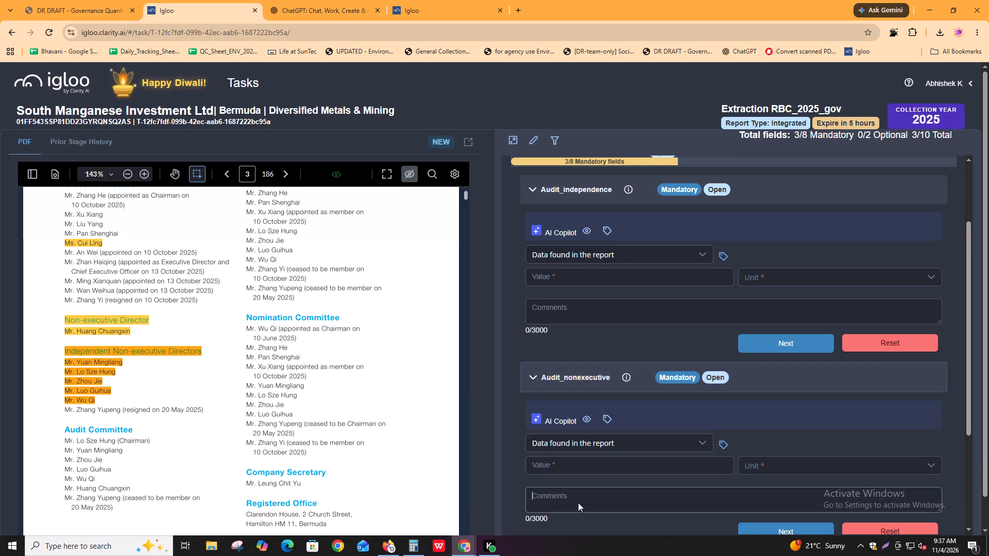
left_click_drag(105, 435, 123, 439)
left_click_drag(100, 451, 113, 451)
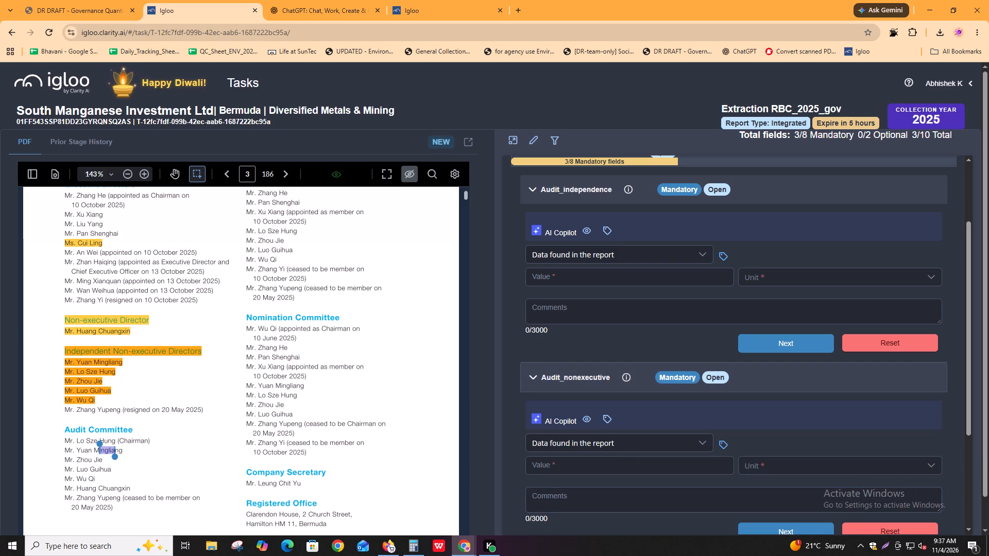
left_click_drag(87, 457, 95, 458)
left_click_drag(84, 468, 98, 469)
left_click_drag(86, 476, 94, 477)
left_click_drag(84, 493, 99, 493)
left_click(575, 496)
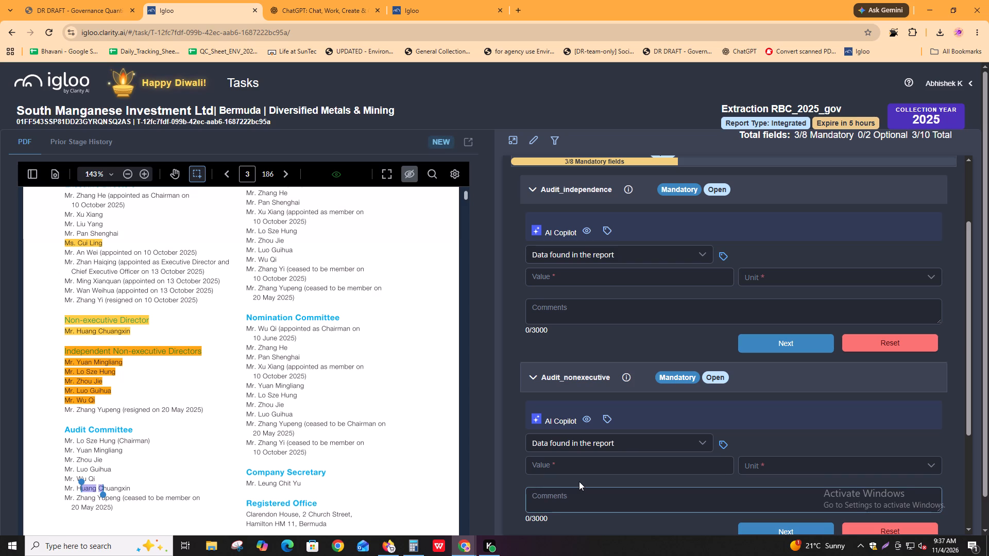
type("(6/6)*100 =")
key("space")
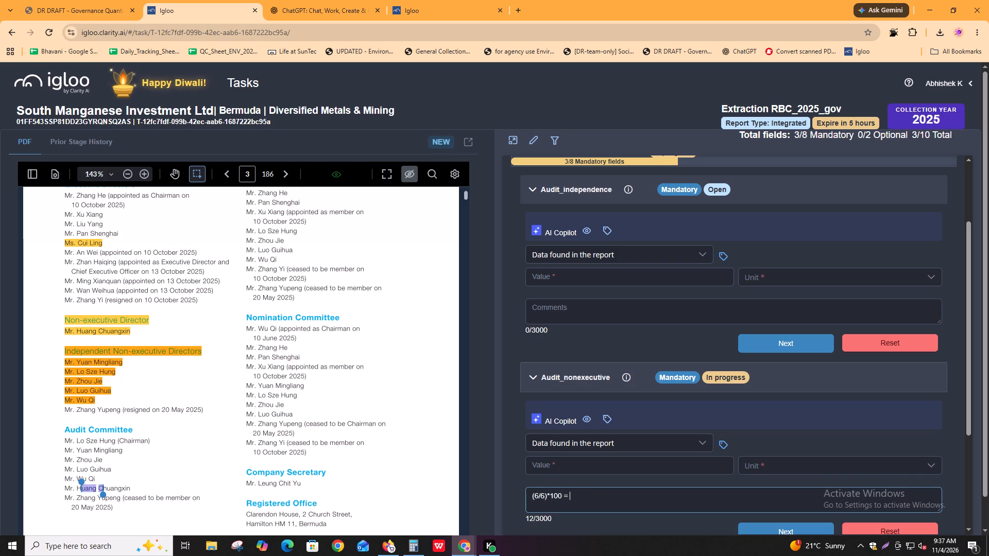
Enter (5/6)*100 = 83.33% as the Audit_independence comment, computing 5/6*100 in Calculator and copying the result to two decimals.
left_click(587, 317)
type("(5/6)*100 =")
key("space")
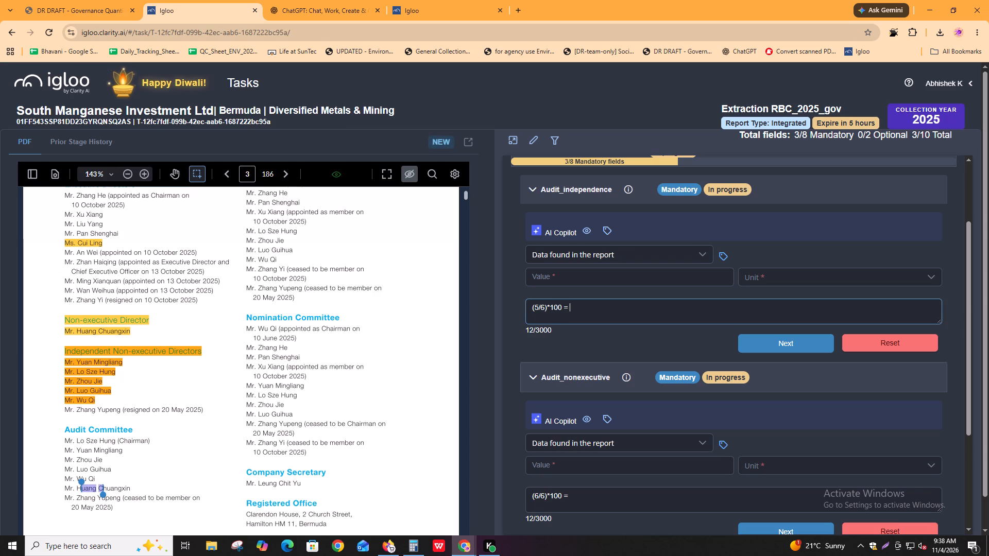
key("alt+Tab")
left_click(284, 293, "alt")
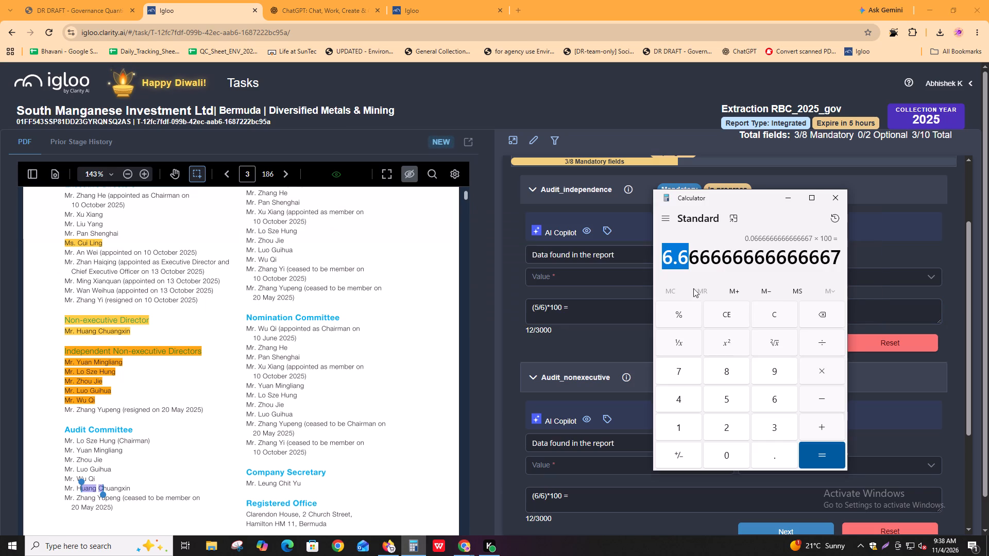
left_click(787, 312)
type("5/6*100")
key("Return")
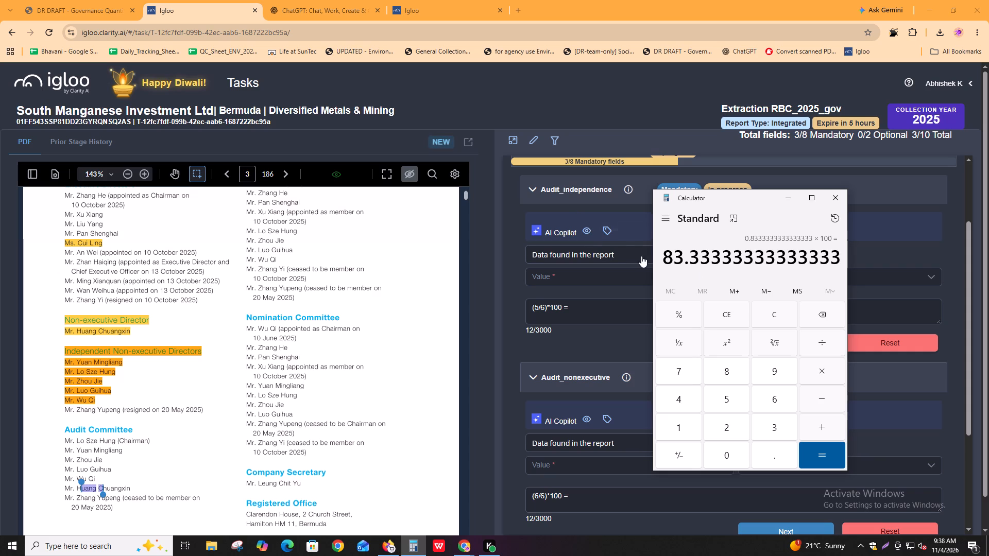
left_click_drag(663, 255, 696, 258)
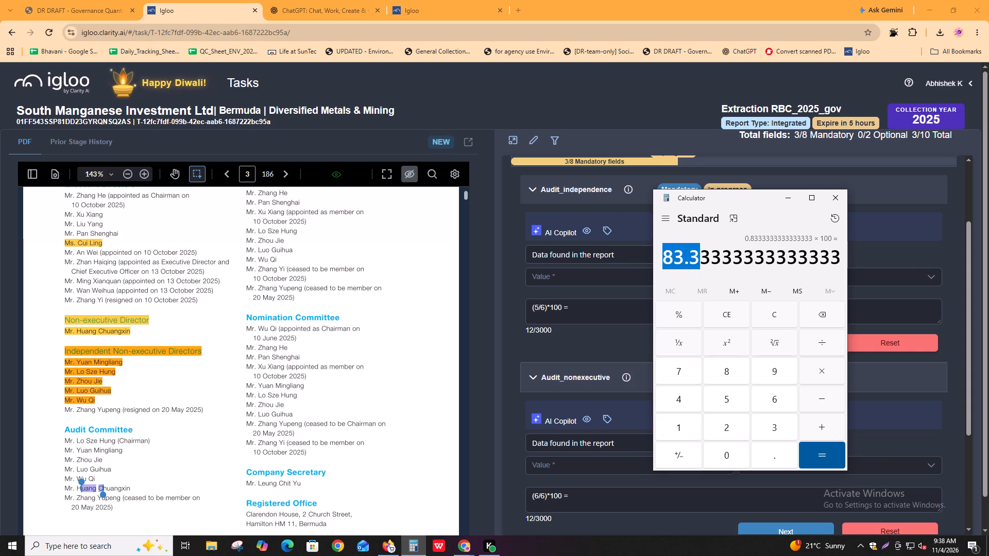
left_click_drag(696, 258, 709, 263)
key("ctrl+c")
left_click(627, 315)
key("ctrl+v")
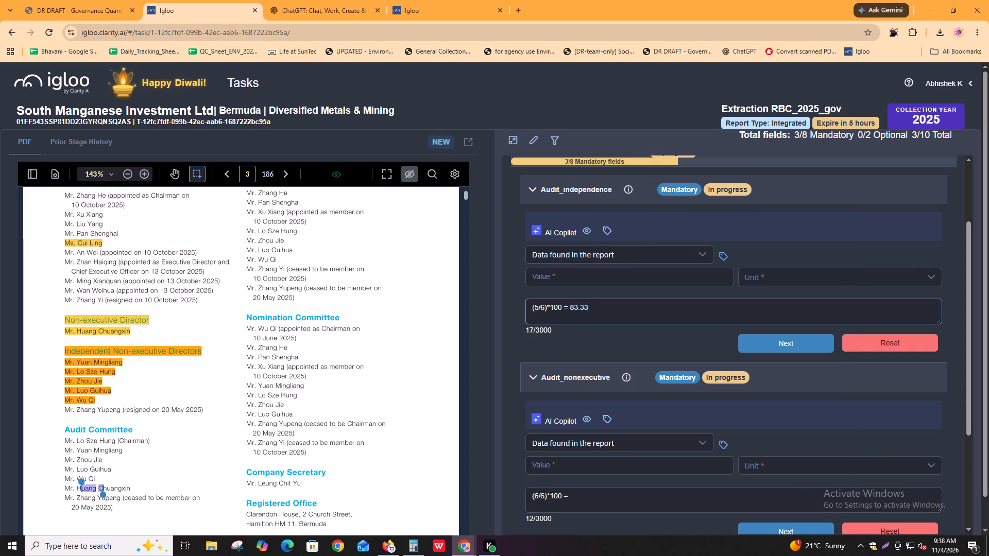
key("shift+percent")
Set the Audit_independence value to 83.33 and its unit to %.
left_click(652, 285)
key("ctrl+v")
left_click(741, 274)
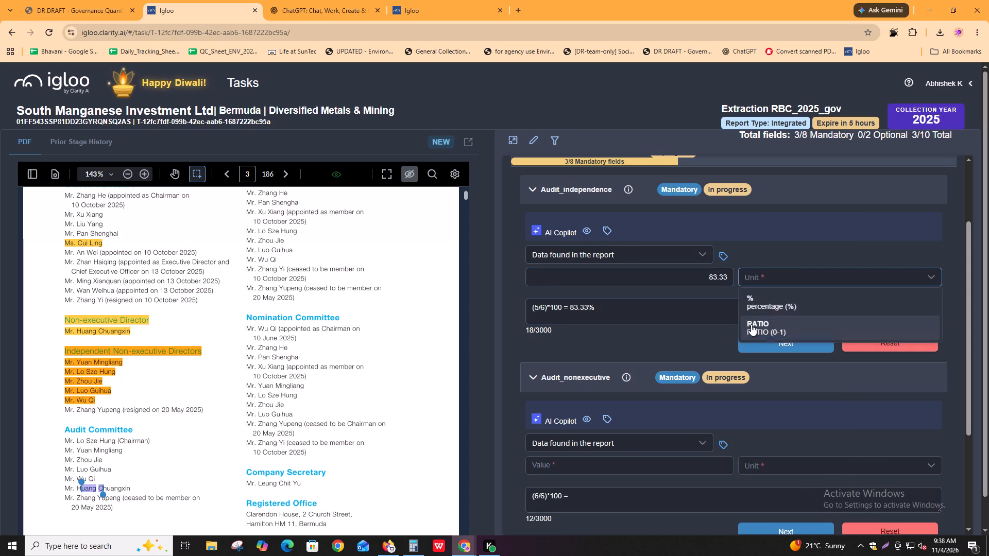
left_click(755, 301)
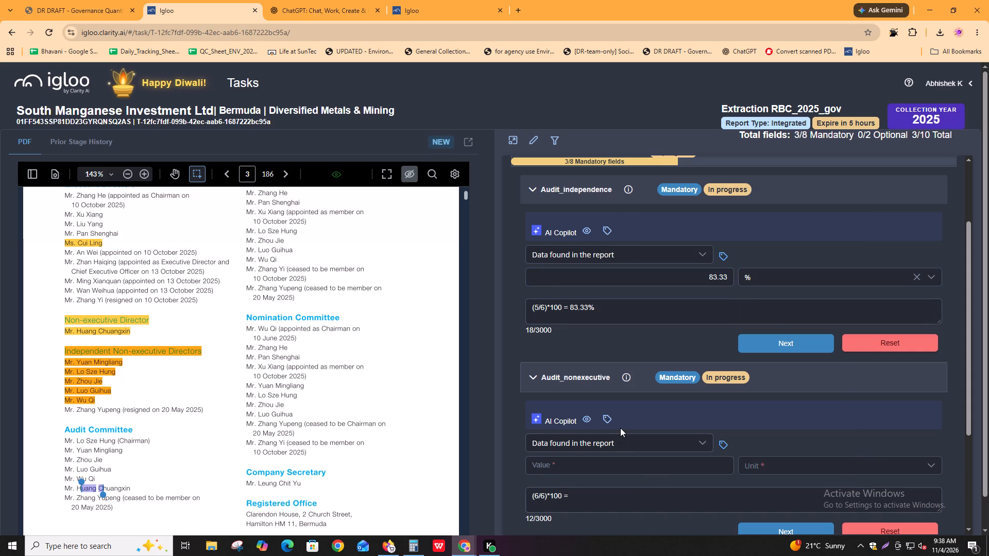
Finish the Audit_nonexecutive comment with 100%, and set its value to 100 and its unit to %.
left_click(628, 497)
type("100%")
left_click(655, 471)
type("100")
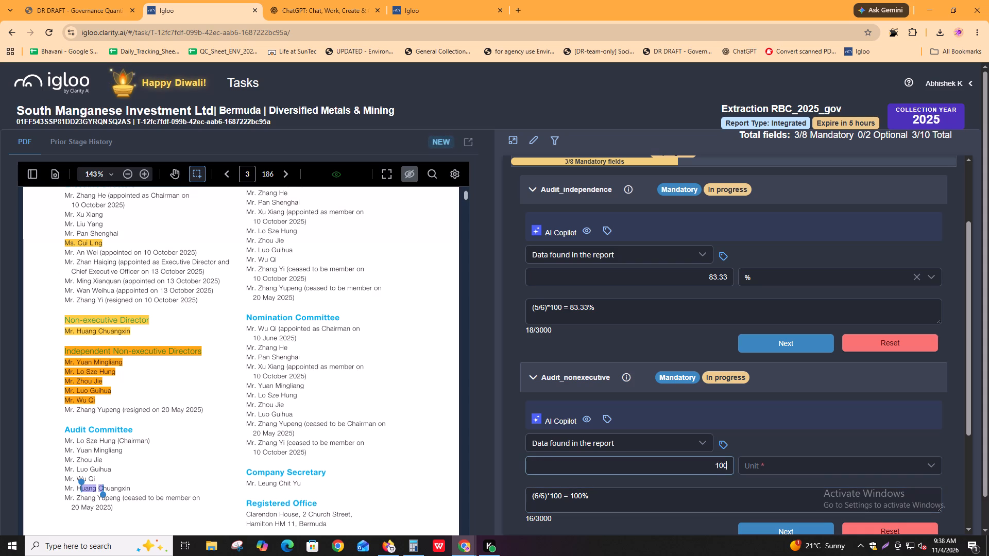
key("Tab")
key("Return")
key("Down")
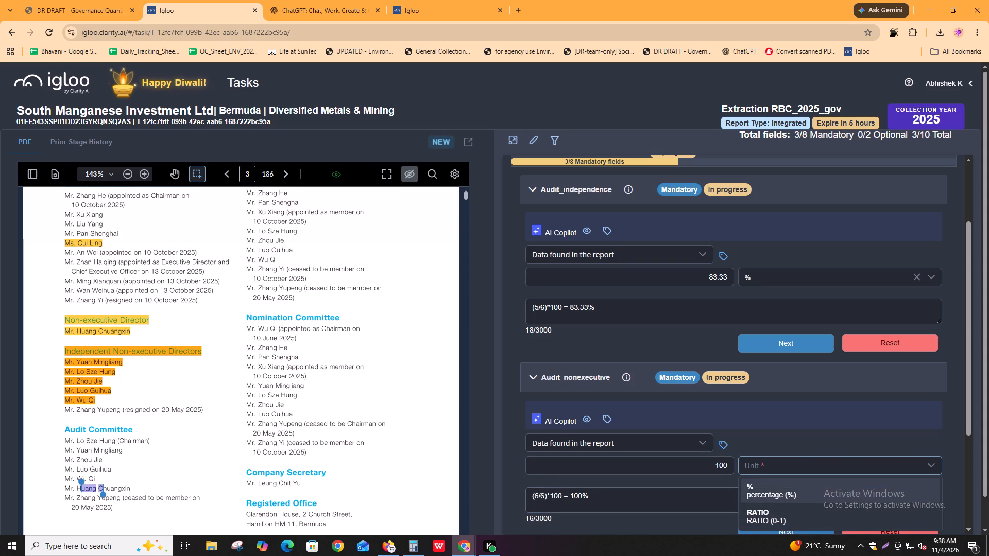
key("Return")
Annotate the Audit Committee heading and its six current members as extracts for Audit_independence and Audit_nonexecutive, and complete both fields.
left_click(727, 249)
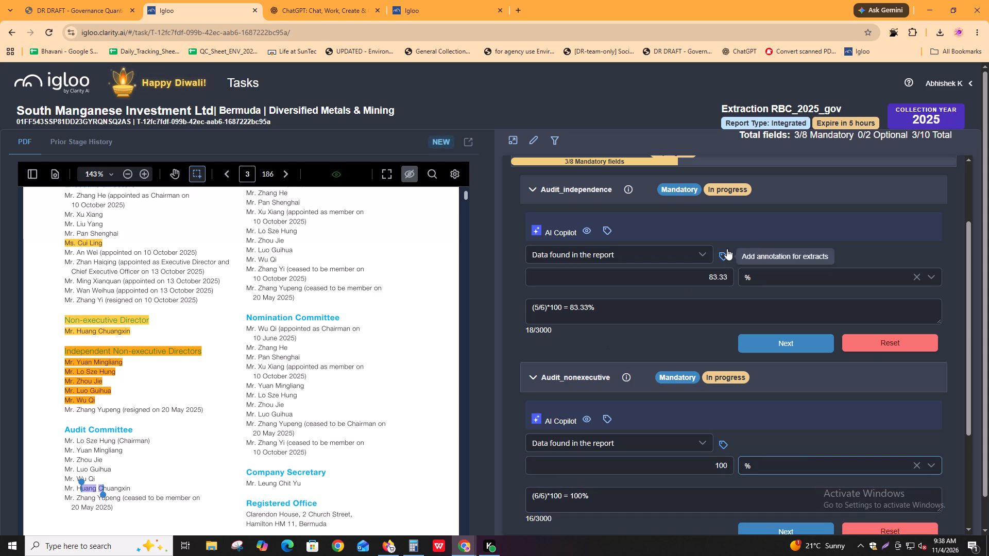
left_click_drag(63, 452, 137, 516)
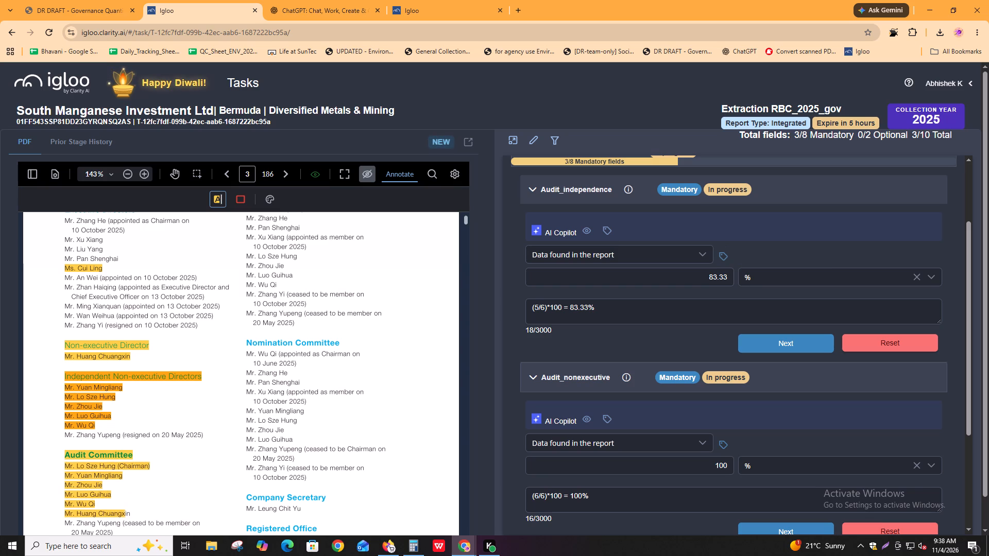
left_click_drag(137, 516, 138, 516)
scroll(722, 388, "down", 2)
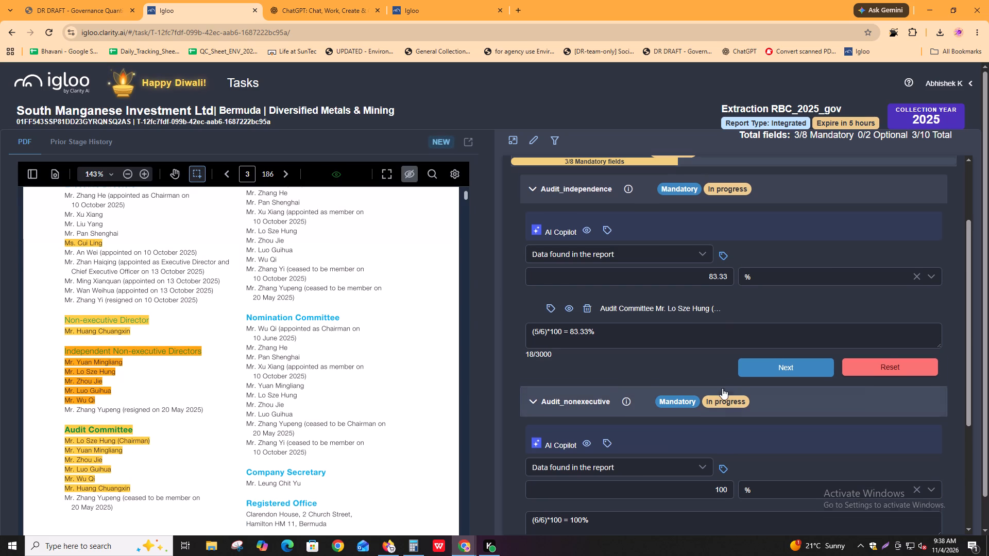
left_click(729, 363)
left_click_drag(61, 453, 132, 517)
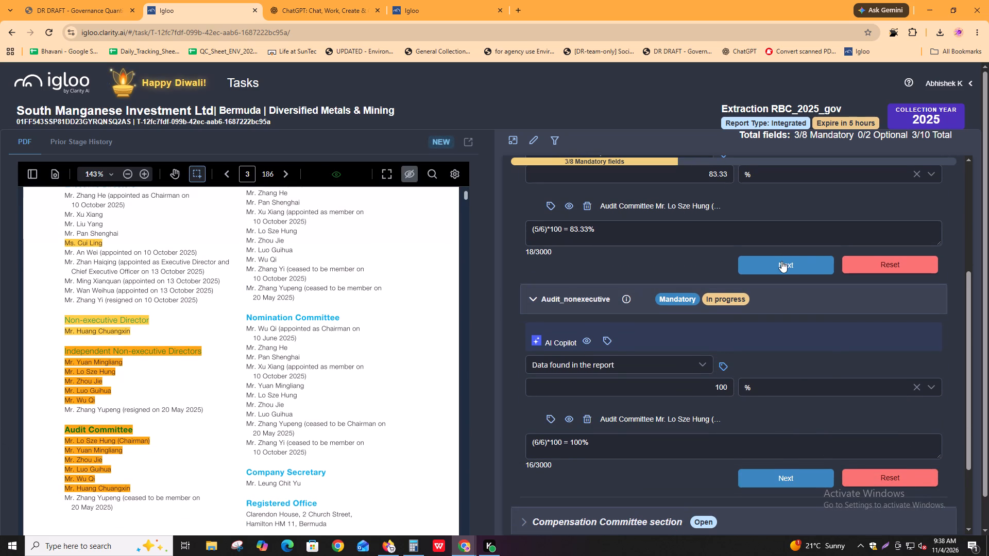
left_click(781, 261)
left_click(769, 385)
left_click(768, 381)
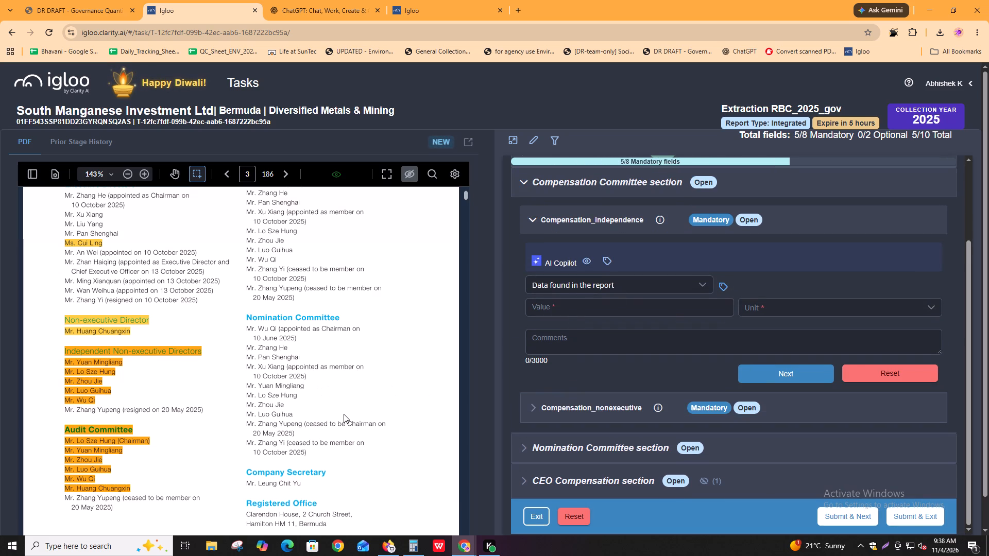
Start the Compensation_independence comment with an opening parenthesis.
scroll(343, 414, "down", 2)
scroll(341, 415, "up", 6)
scroll(341, 411, "down", 2)
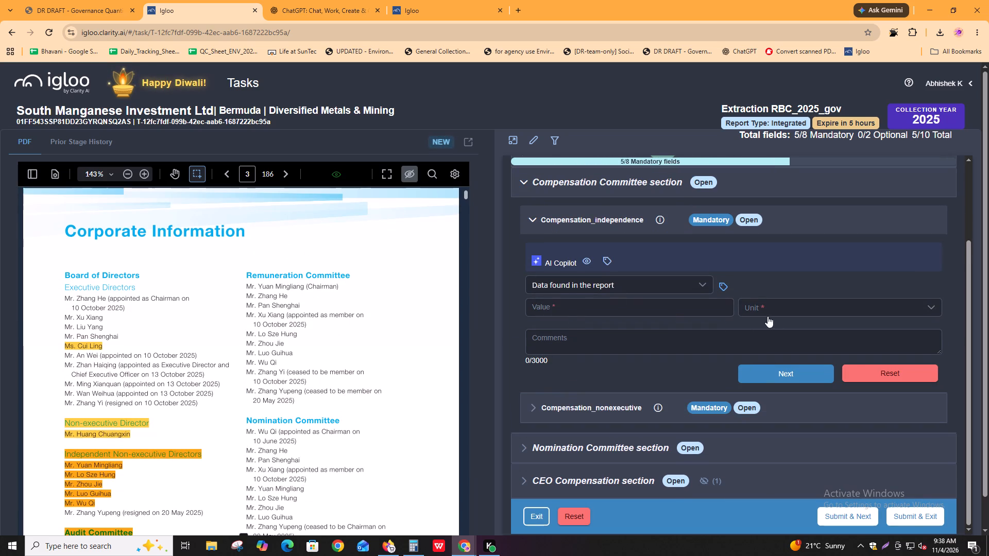
left_click(640, 346)
key("shift+parenleft")
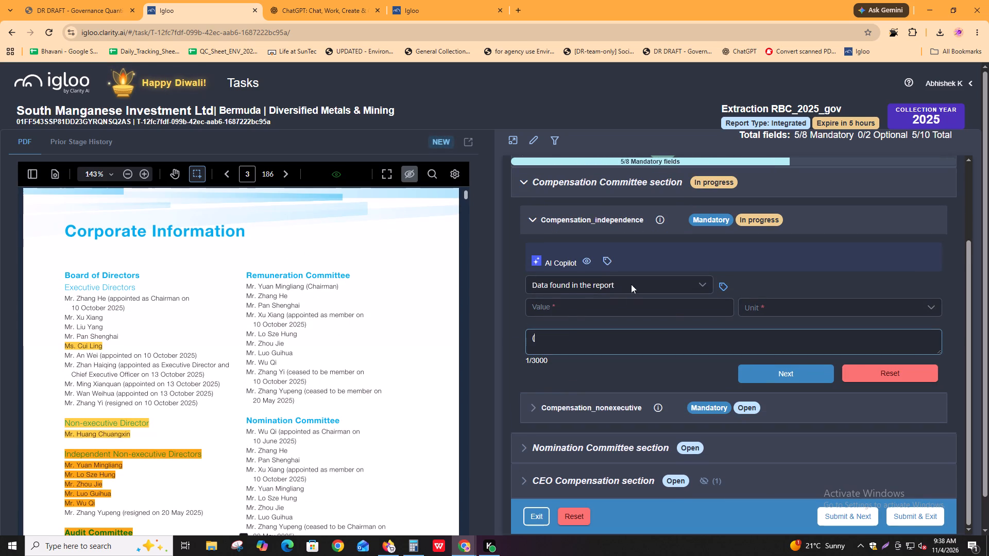
Compare the current Remuneration Committee members with the executive and independent non-executive director lists on the Corporate Information page.
left_click_drag(262, 287, 272, 286)
right_click(272, 286)
left_click(272, 286)
left_click_drag(94, 465, 103, 466)
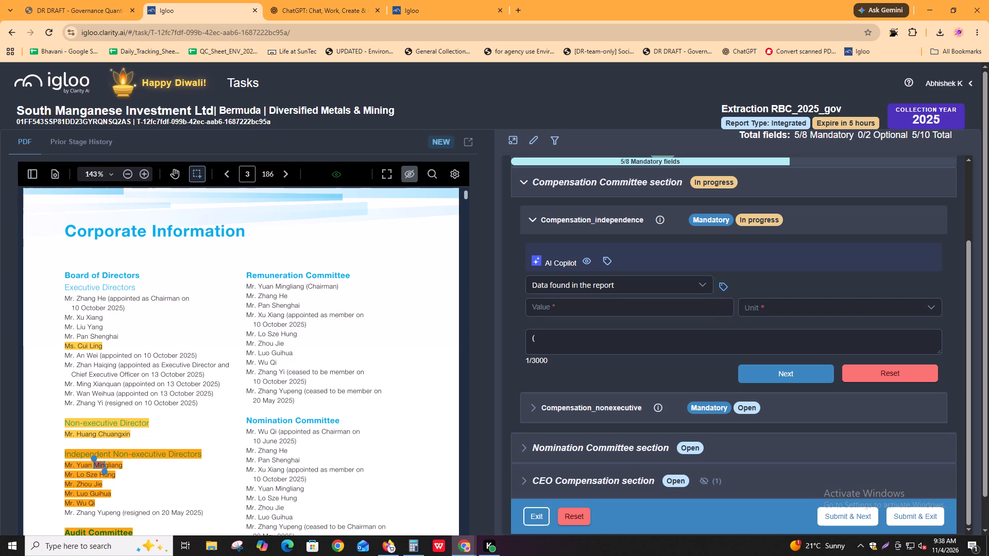
left_click_drag(93, 299, 105, 298)
left_click_drag(260, 305, 279, 306)
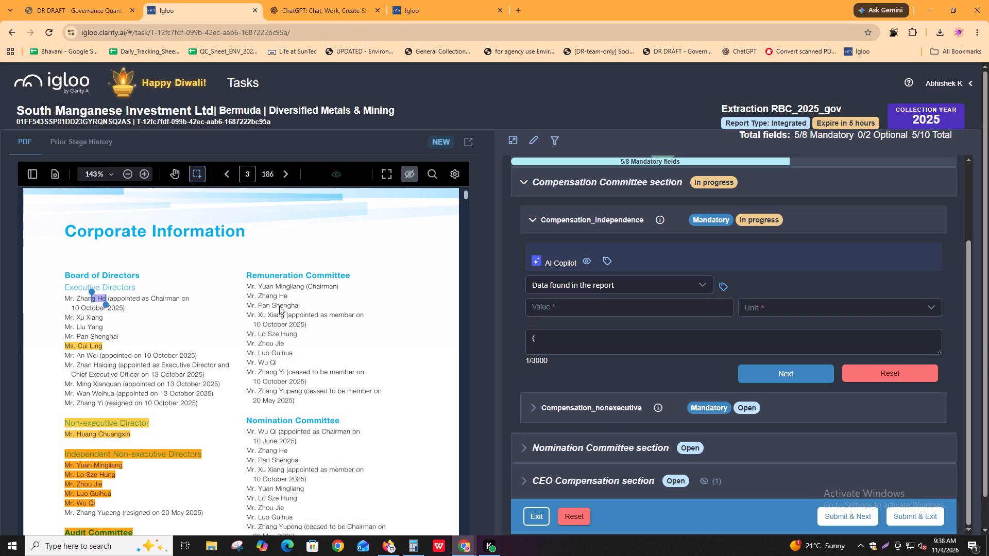
left_click_drag(279, 306, 286, 306)
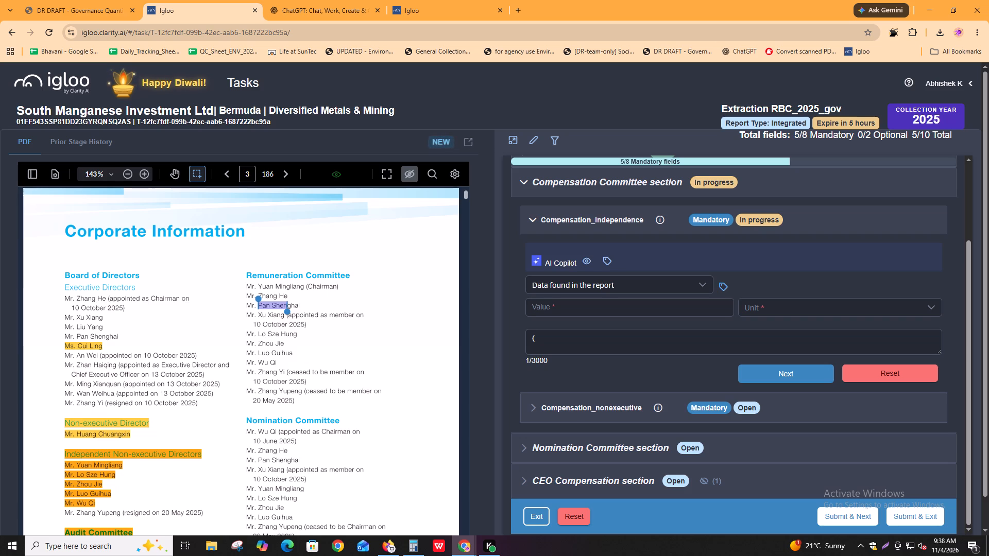
left_click_drag(261, 315, 275, 316)
left_click(275, 316)
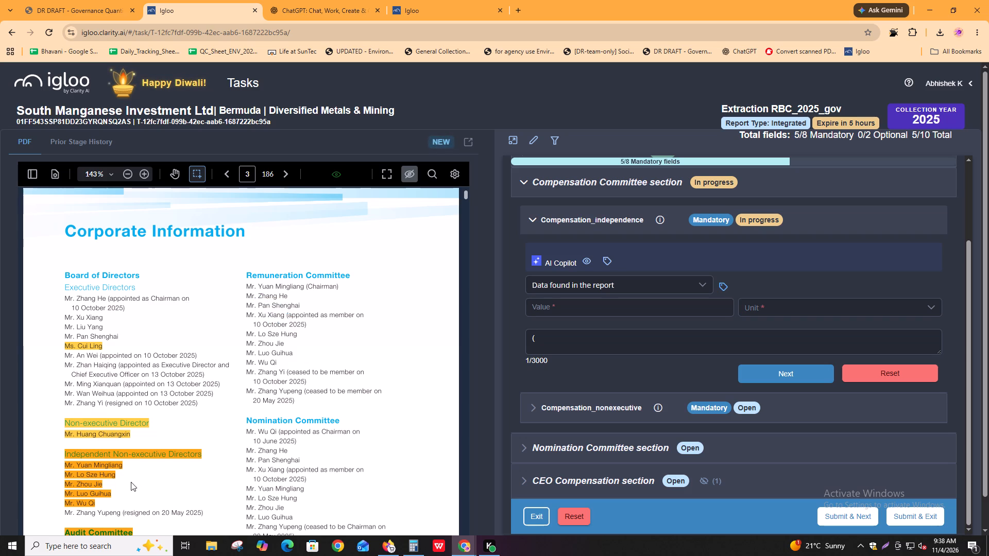
left_click_drag(89, 319, 98, 316)
left_click_drag(250, 337, 287, 334)
left_click(287, 334)
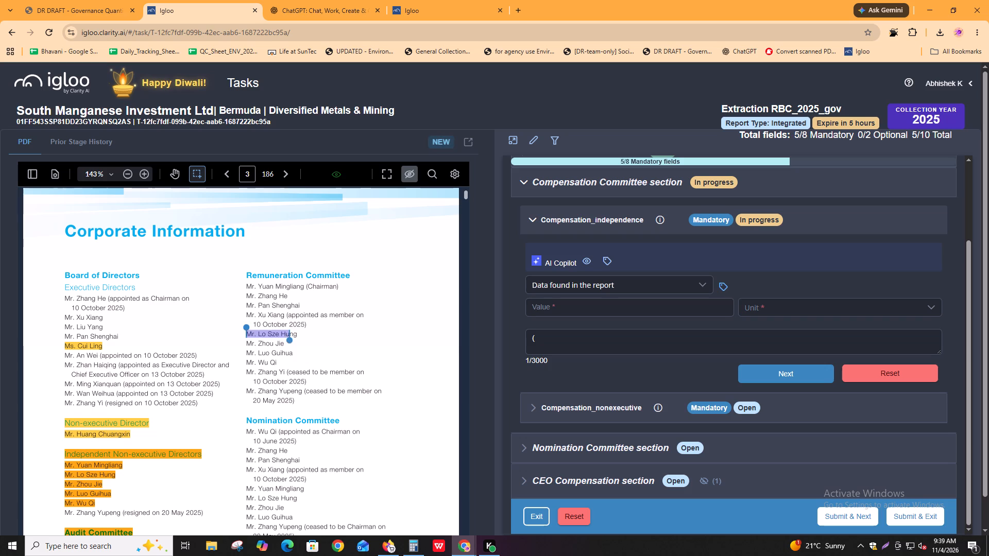
left_click_drag(79, 472, 88, 471)
right_click(82, 471)
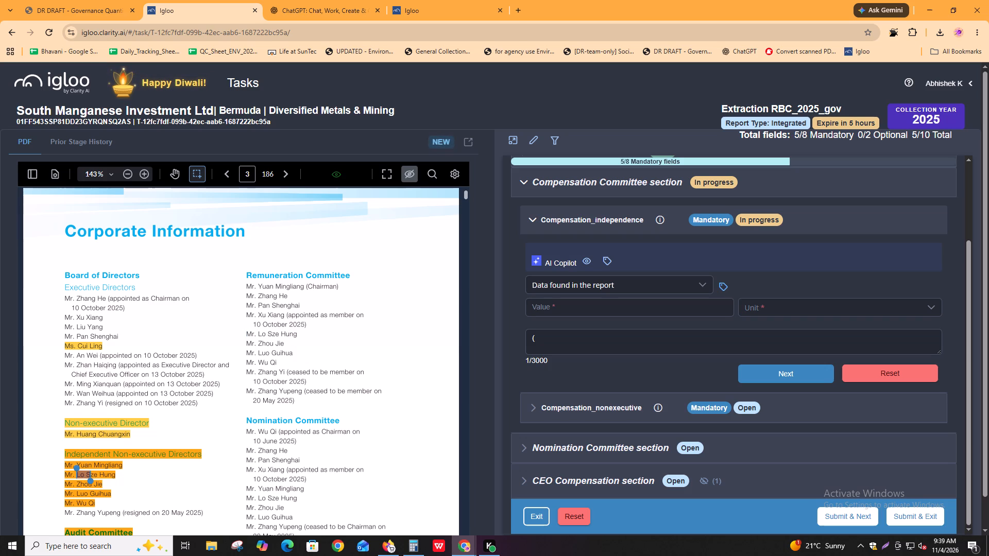
left_click_drag(76, 486, 89, 485)
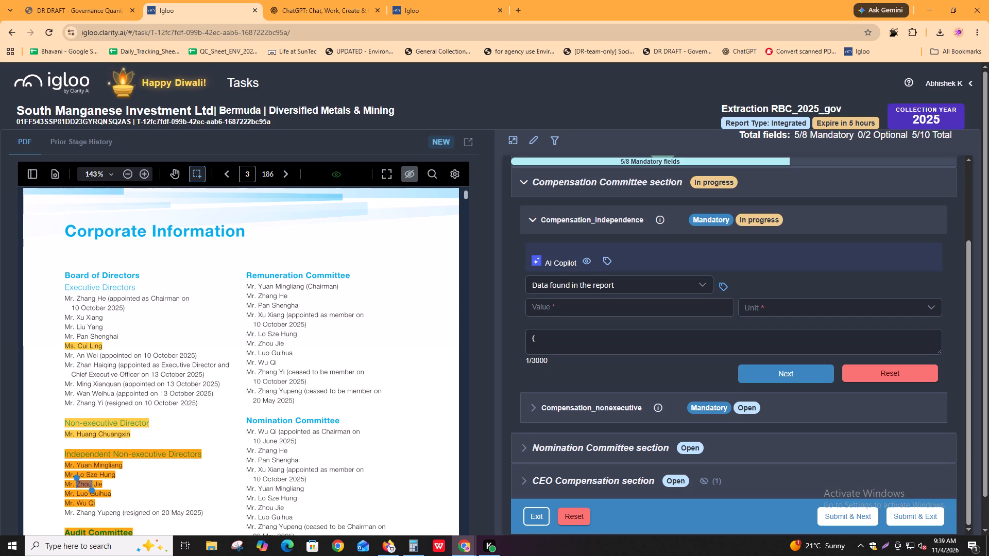
left_click_drag(77, 492, 88, 492)
left_click_drag(76, 505, 88, 503)
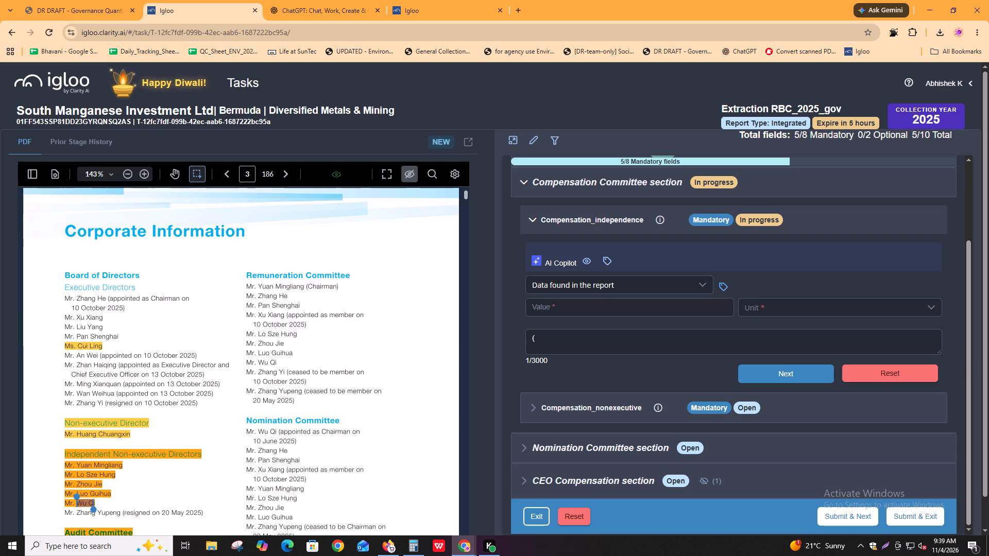
left_click_drag(97, 464, 98, 464)
left_click_drag(98, 464, 107, 465)
left_click_drag(87, 475, 97, 475)
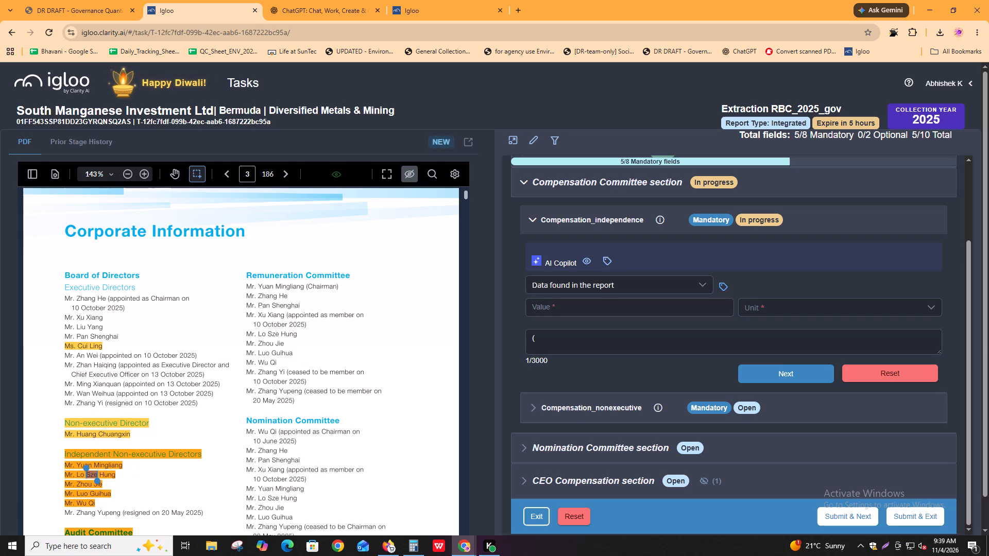
left_click_drag(78, 482, 92, 484)
left_click_drag(83, 494, 88, 495)
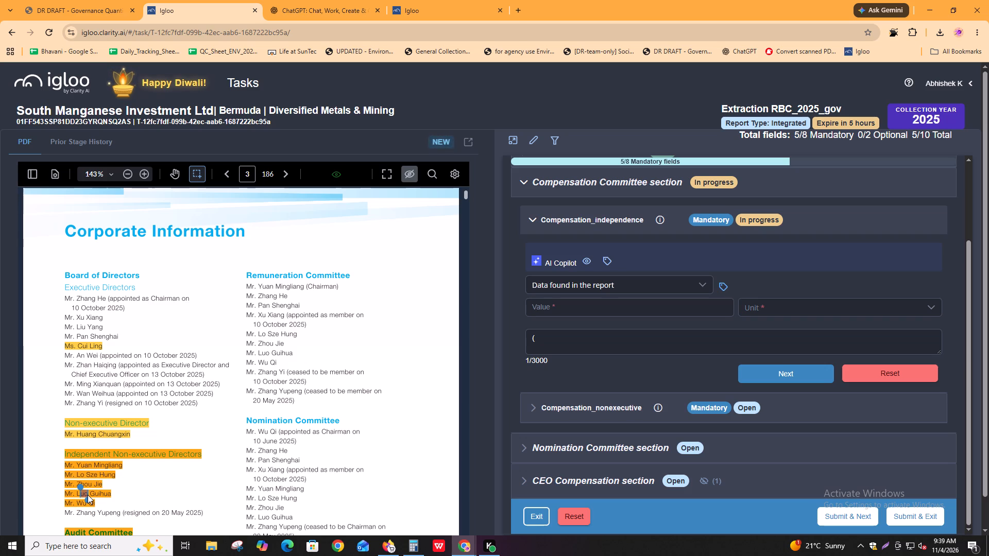
left_click_drag(88, 495, 91, 495)
left_click_drag(79, 501, 88, 501)
left_click(88, 501)
Count the current Remuneration Committee members and extend the Compensation_independence comment to "(5/8)*100 =".
left_click(568, 341)
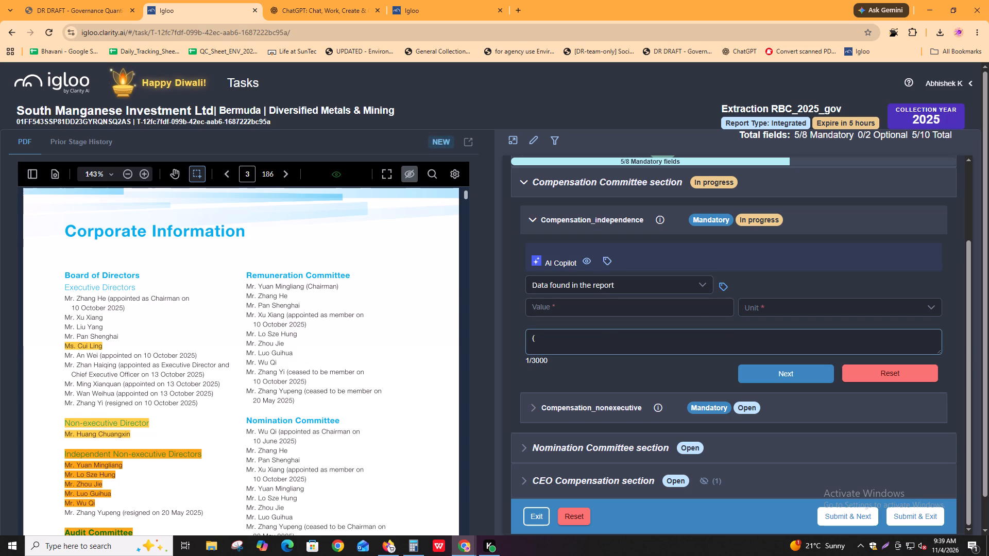
type("5/")
left_click_drag(289, 289, 301, 287)
left_click_drag(275, 297, 286, 297)
left_click_drag(264, 305, 274, 304)
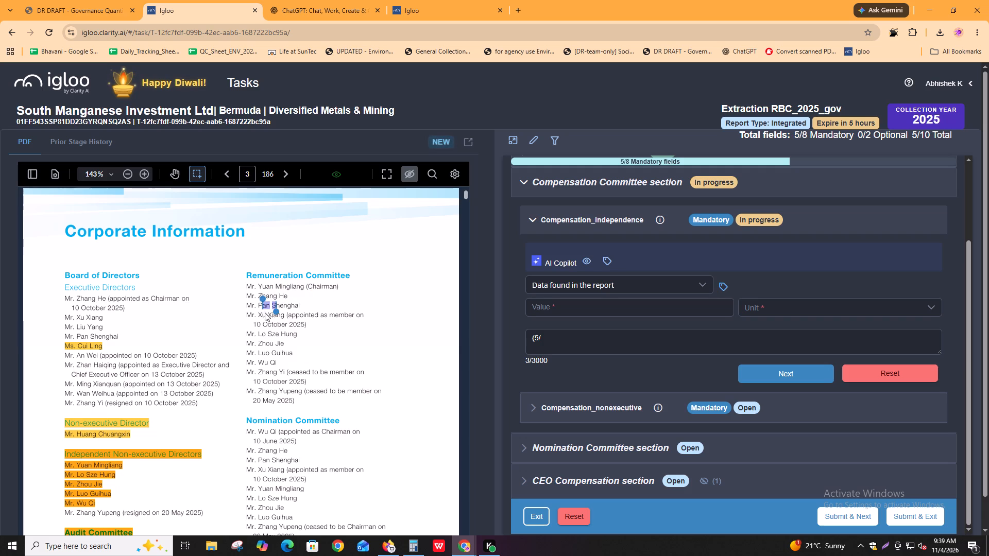
left_click_drag(264, 314, 272, 315)
left_click_drag(261, 331, 267, 333)
left_click_drag(260, 344, 271, 345)
left_click_drag(262, 354, 272, 354)
left_click_drag(264, 361, 268, 362)
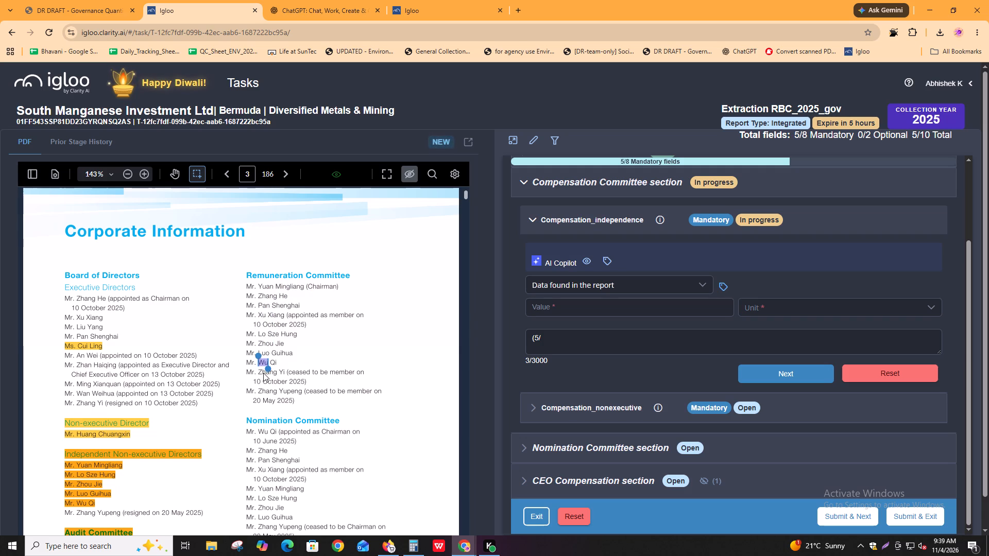
left_click(547, 348)
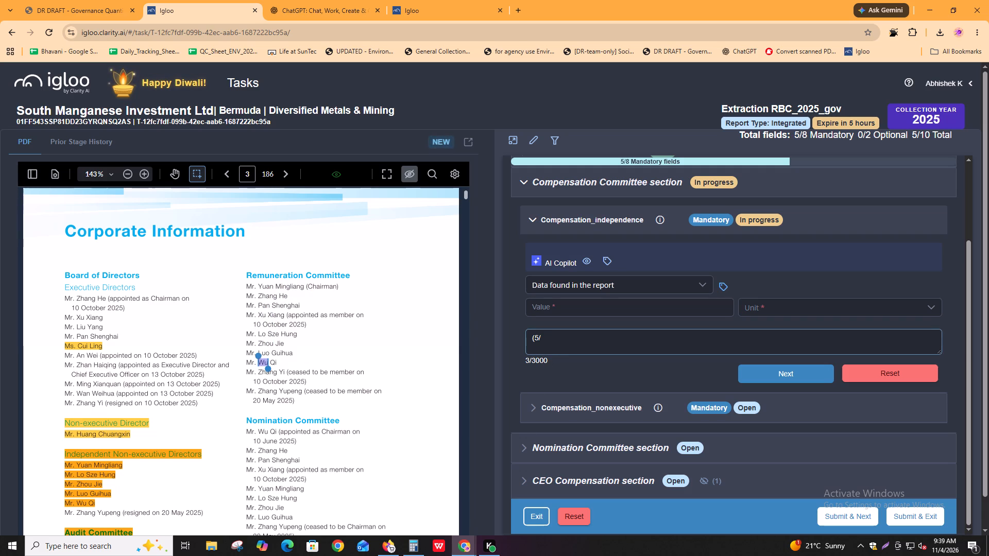
key("8")
type(")*100 =")
key("space")
Compute 5/8*100 in Calculator and finish the Compensation_independence comment in Igloo with 62.5%.
key("alt+Tab")
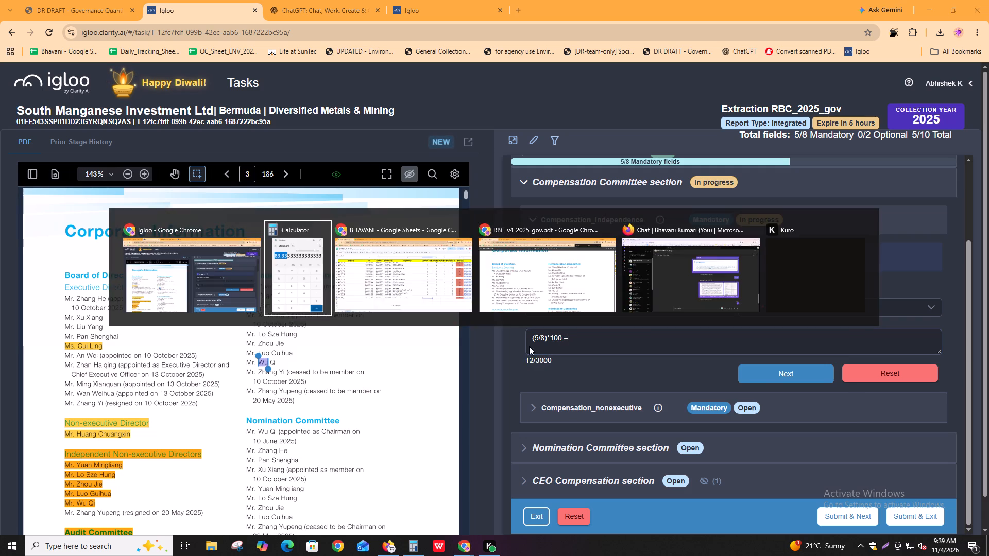
left_click(785, 319)
type("5/8*100")
key("Return")
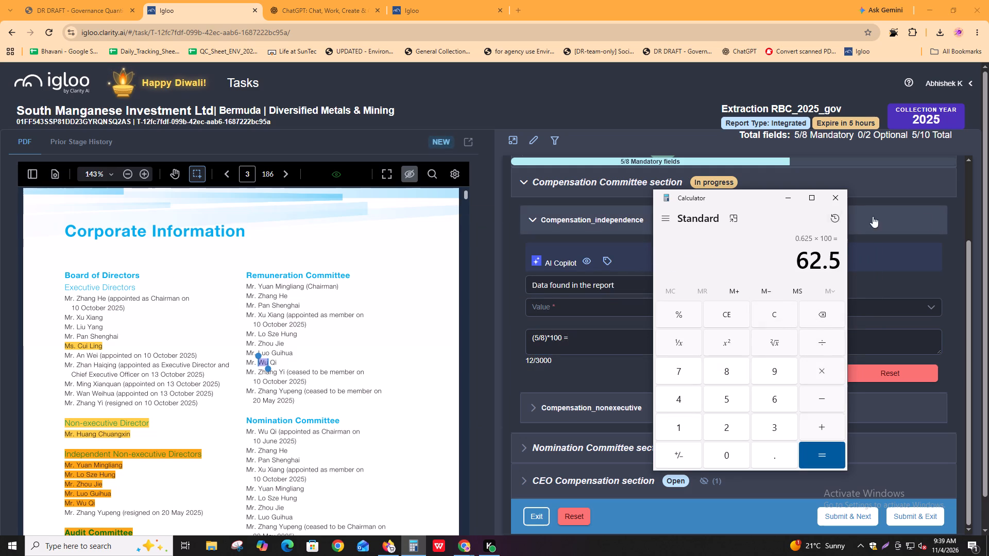
left_click_drag(799, 264, 840, 268)
key("ctrl+c")
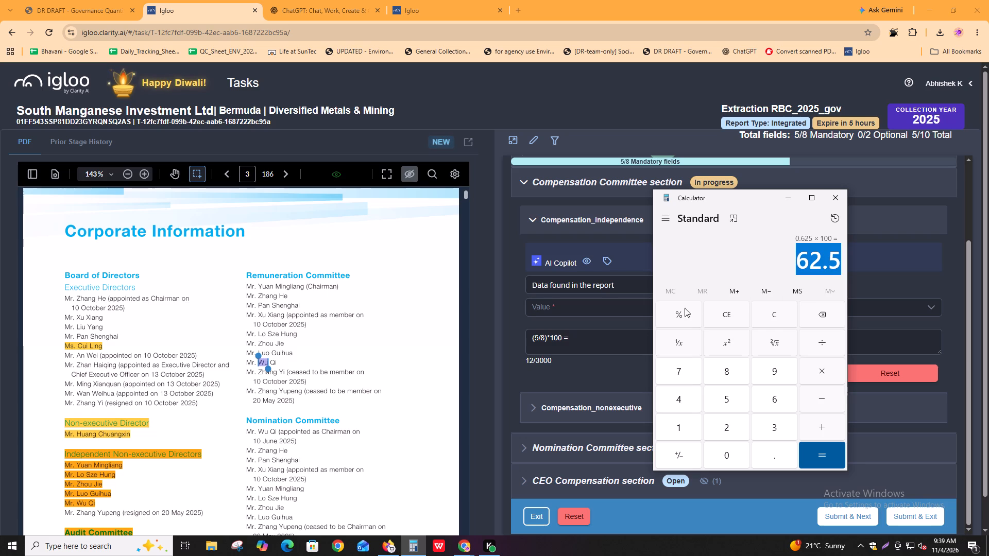
left_click(605, 345)
key("ctrl+v")
key("shift+percent")
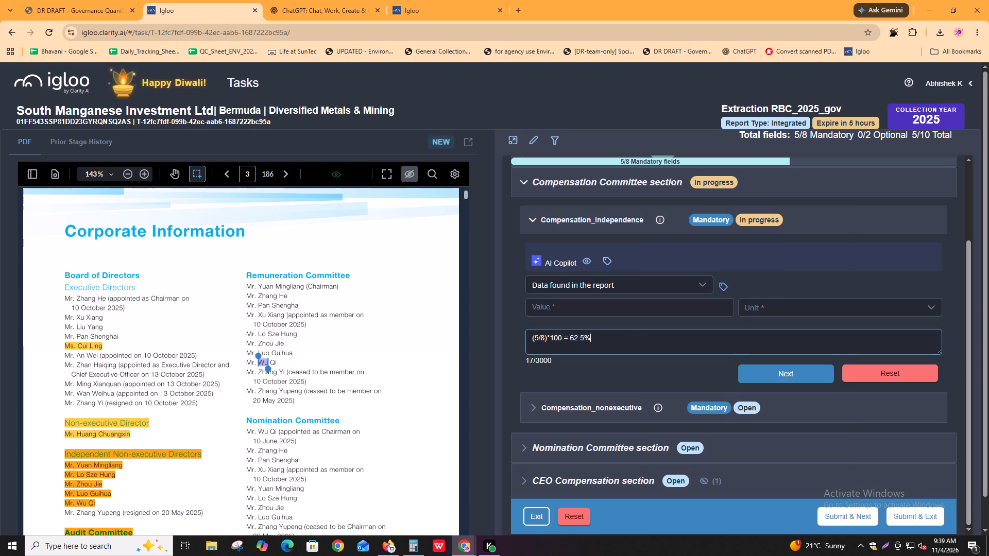
Set the Compensation_independence value to 62.5 and its unit to %.
left_click(641, 306)
key("ctrl+v")
left_click(797, 314)
left_click(781, 354)
left_click(780, 315)
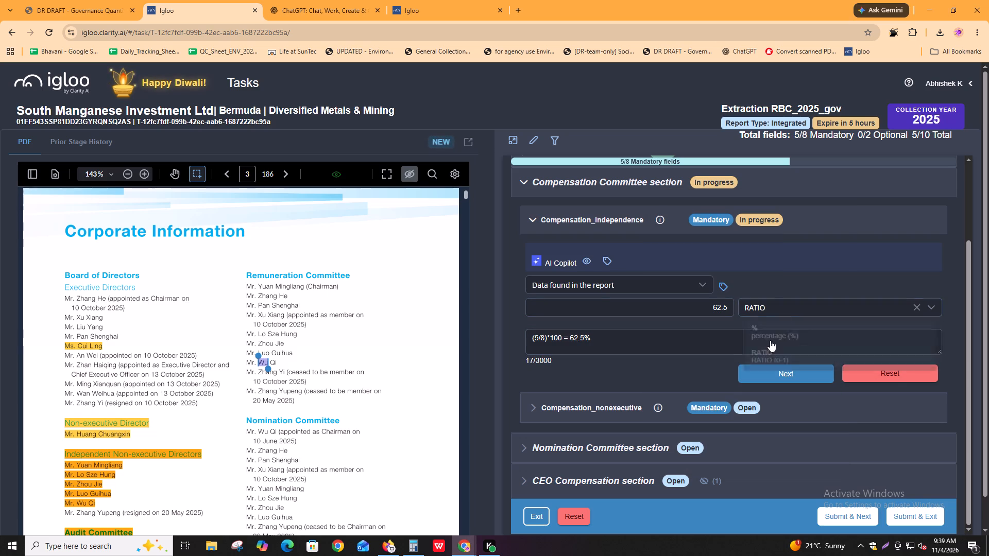
left_click(770, 336)
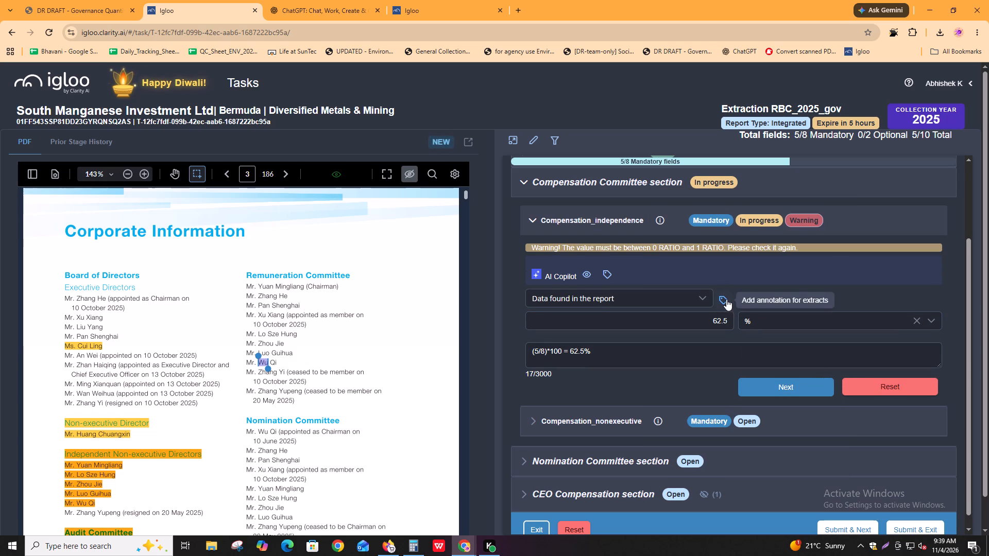
left_click(754, 315)
left_click(754, 337)
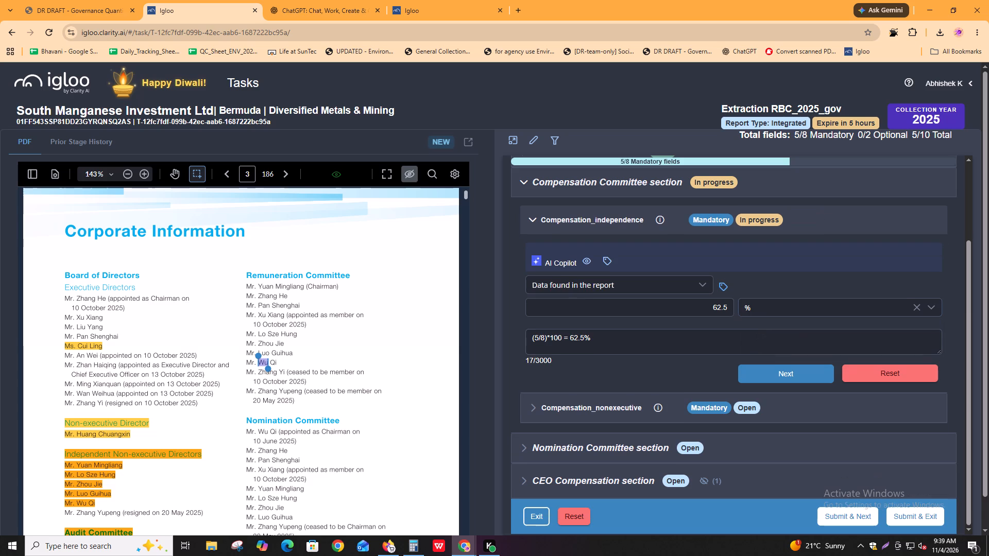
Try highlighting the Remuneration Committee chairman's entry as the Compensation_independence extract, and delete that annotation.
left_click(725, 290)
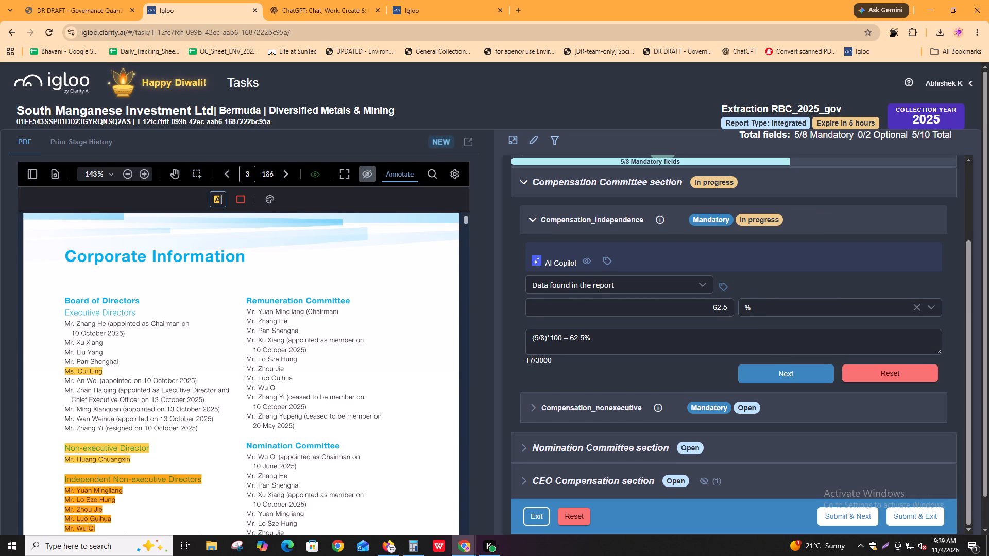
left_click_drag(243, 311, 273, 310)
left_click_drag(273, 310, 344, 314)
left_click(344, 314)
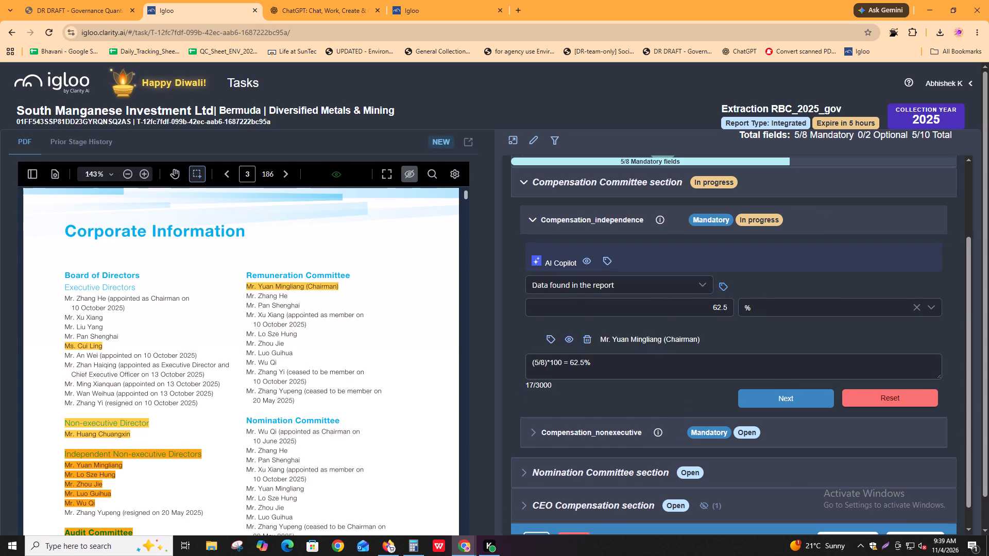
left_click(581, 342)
Start a rectangle annotation for the Compensation_independence extract on the Corporate Information page.
left_click(717, 299)
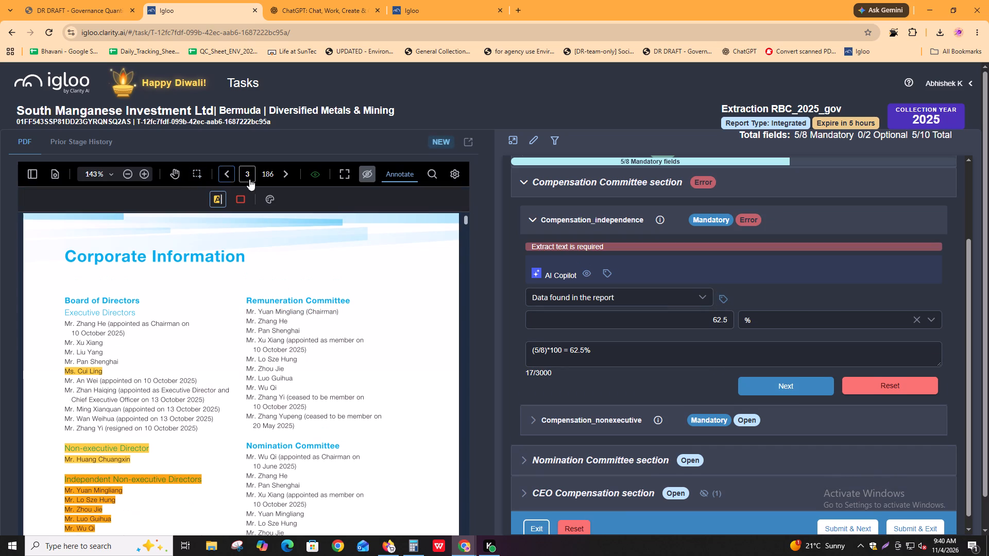
left_click(248, 195)
Draw the rectangle annotation around the whole Remuneration Committee list on the Corporate Information page.
left_click_drag(241, 288, 412, 439)
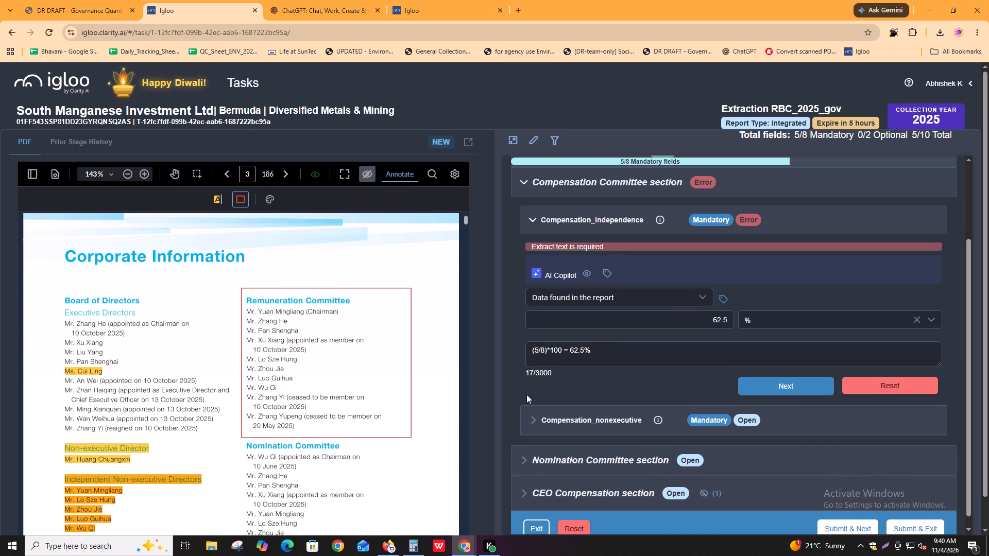
Begin the Compensation_independence extract text with an opening double quote, the Remuneration Committee chairman's entry copied from the report, and a comma.
left_click(625, 349)
key("shift+parenleft")
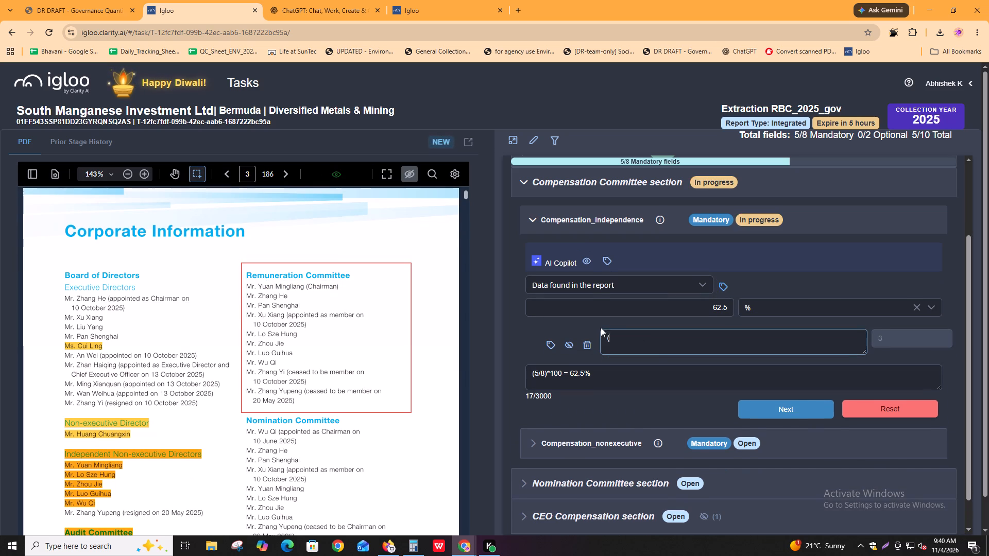
key("BackSpace")
key("shift+quotedbl")
left_click_drag(247, 285, 348, 285)
right_click(247, 285)
key("ctrl+v")
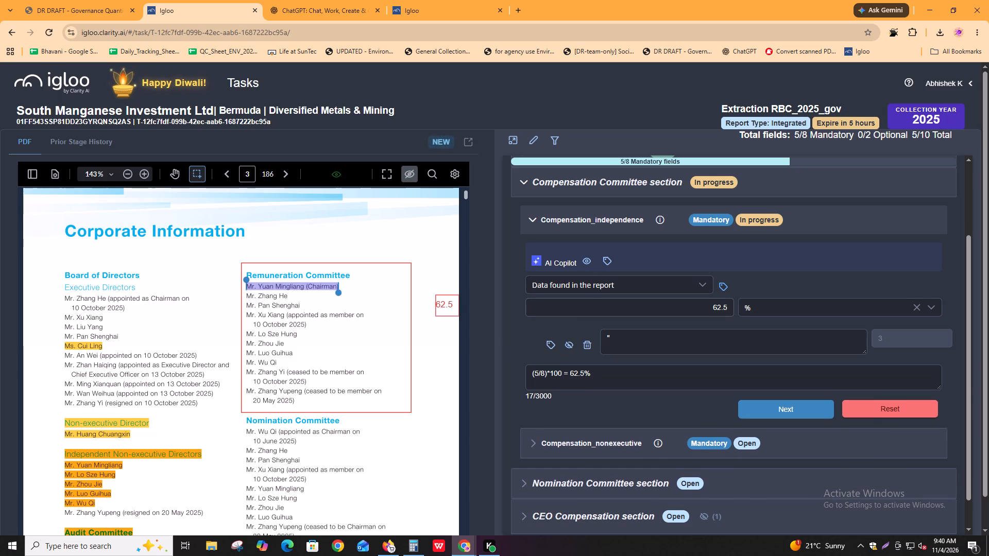
key("ctrl+c")
key("ctrl+c")
key("ctrl+c")
key("ctrl+c")
key("ctrl+c")
left_click(458, 329)
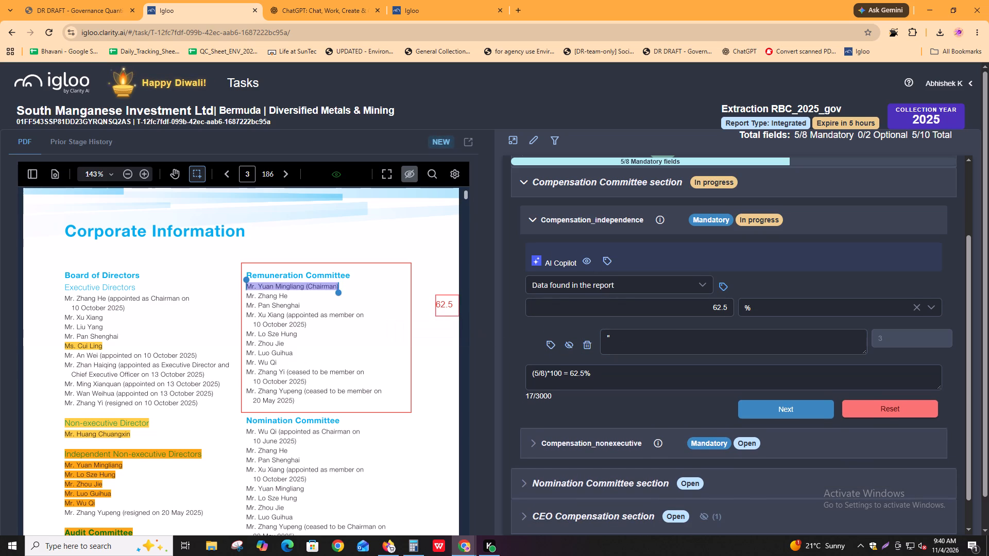
left_click(635, 333)
key("ctrl+v")
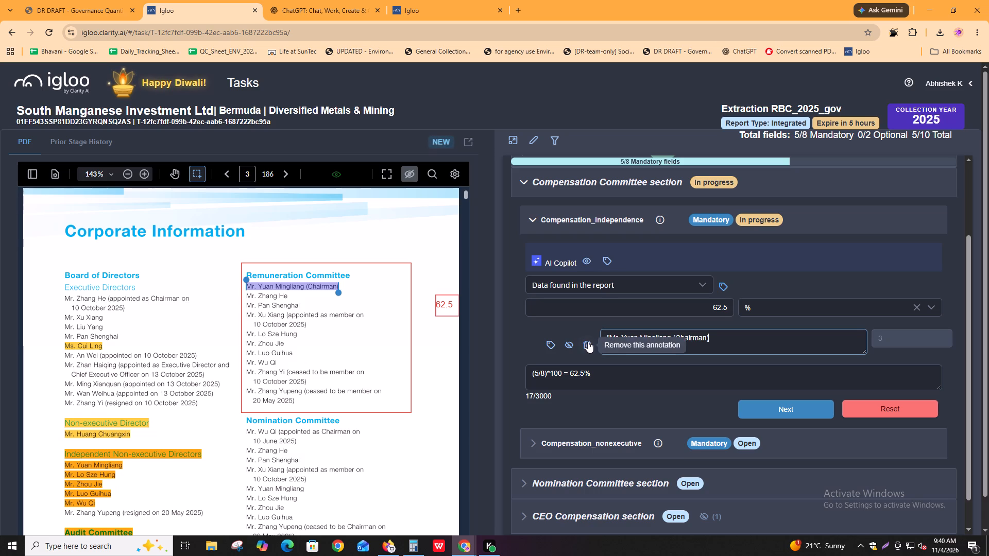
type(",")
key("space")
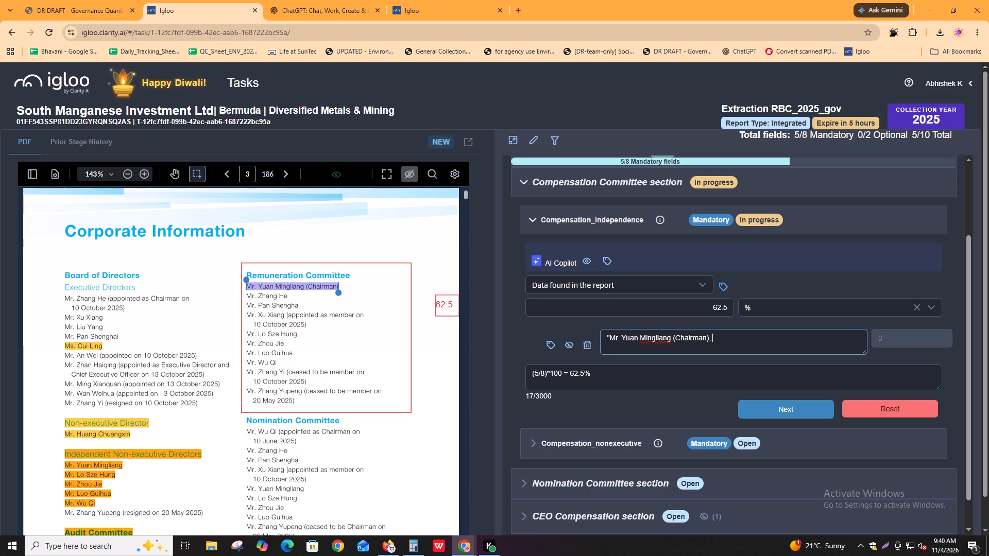
Append the name of the independent director listed fifth in the Remuneration Committee to the extract text, followed by a comma.
left_click_drag(246, 337, 306, 337)
key("ctrl+c")
key("ctrl+c")
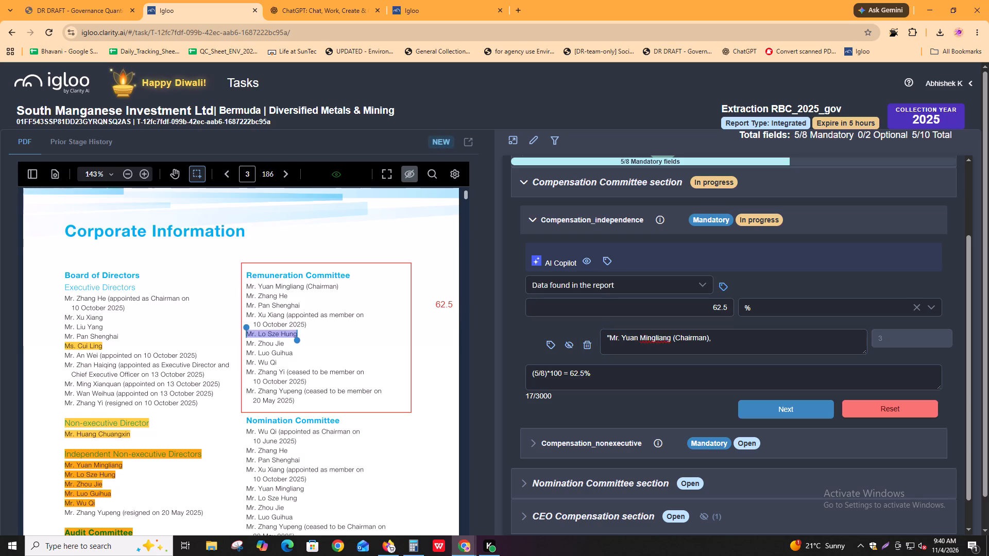
key("ctrl+c")
key("ctrl+c")
key("ctrl+c")
key("ctrl+c")
key("ctrl+c")
left_click(739, 344)
key("ctrl+v")
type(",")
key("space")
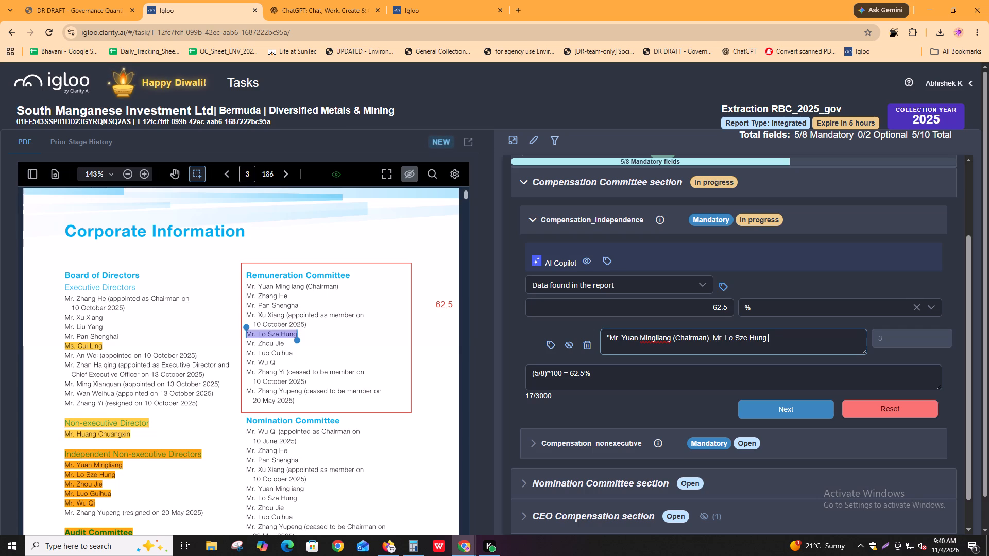
Append the name of the independent director listed sixth in the Remuneration Committee to the extract text, followed by a comma.
left_click_drag(248, 344, 315, 347)
right_click_drag(287, 346, 302, 347)
right_click(315, 347)
key("ctrl+c")
left_click(771, 333)
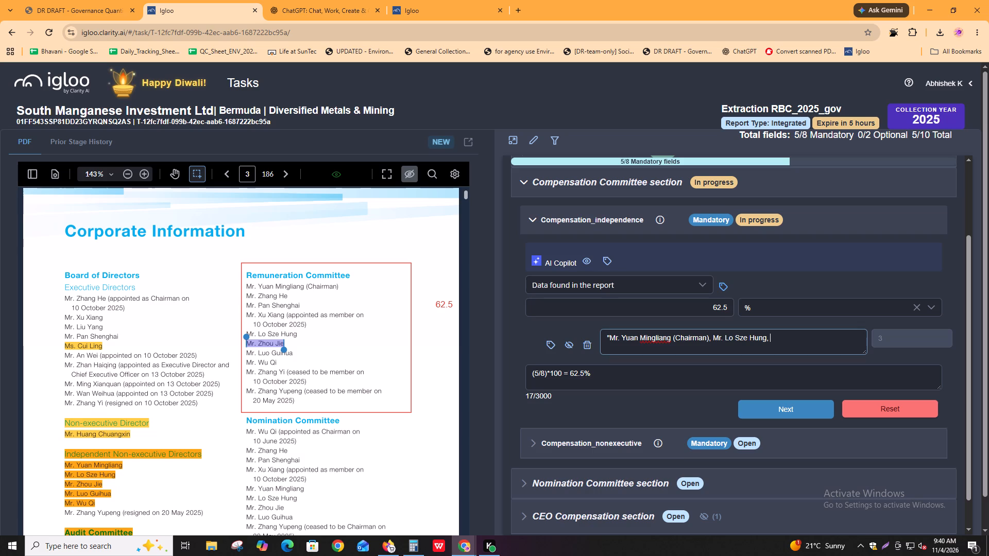
key("ctrl+v")
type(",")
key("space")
Append the name of the independent director listed seventh in the Remuneration Committee to the extract text, followed by a comma.
left_click_drag(241, 352, 268, 352)
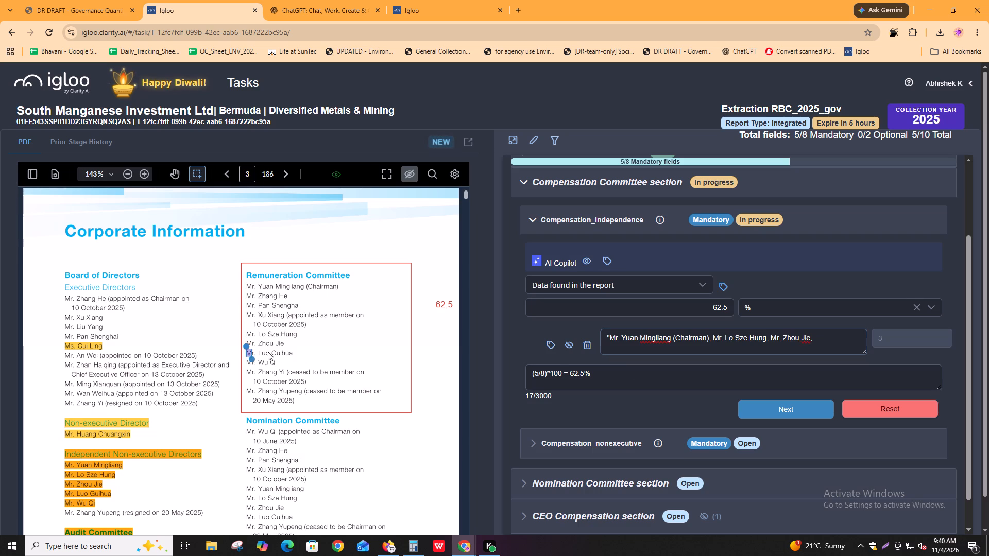
left_click_drag(268, 352, 304, 353)
key("ctrl+c")
left_click(847, 342)
key("ctrl+v")
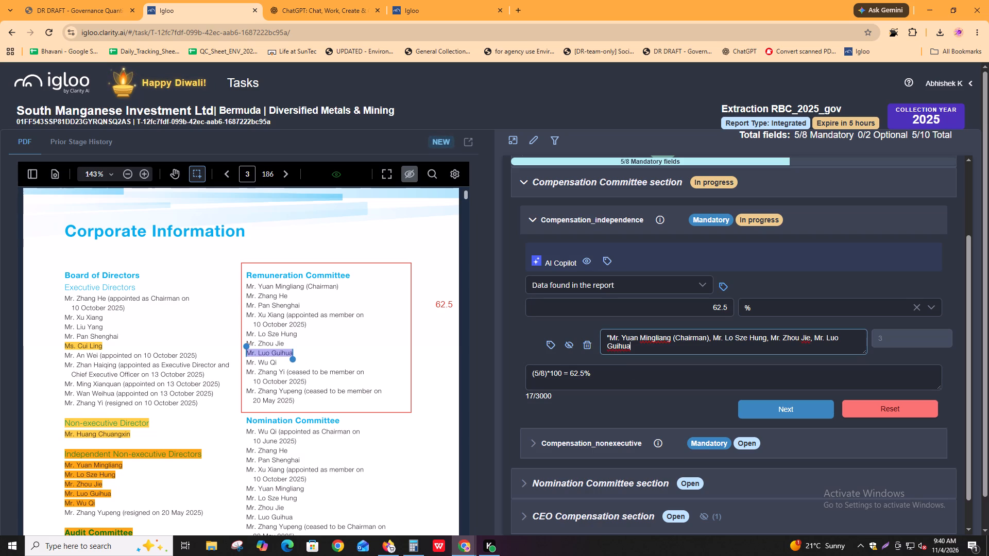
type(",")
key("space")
Finish the extract text with the eighth-listed Remuneration Committee member's name and a closing double quote, and proceed to Compensation_nonexecutive.
left_click_drag(245, 363, 275, 364)
key("ctrl+c")
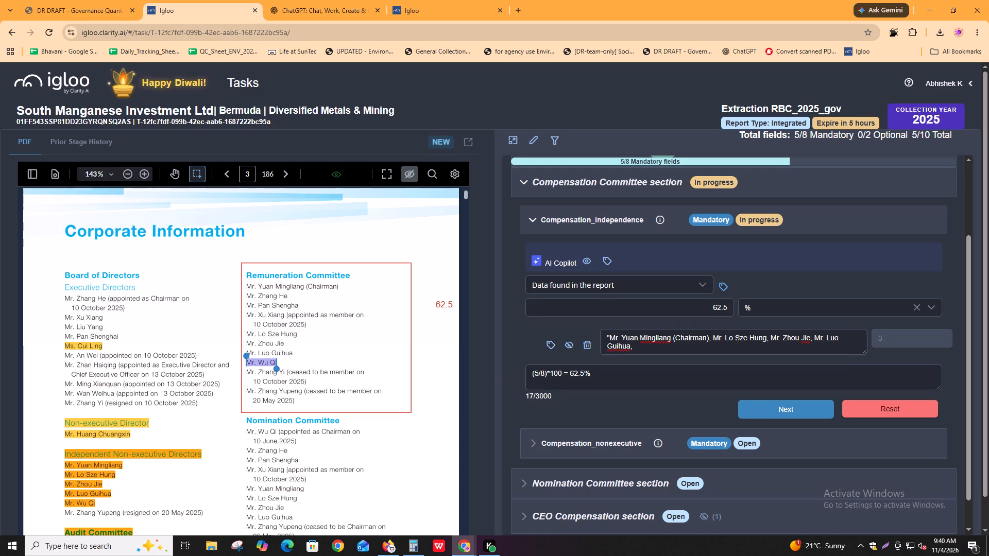
left_click(764, 350)
key("ctrl+v")
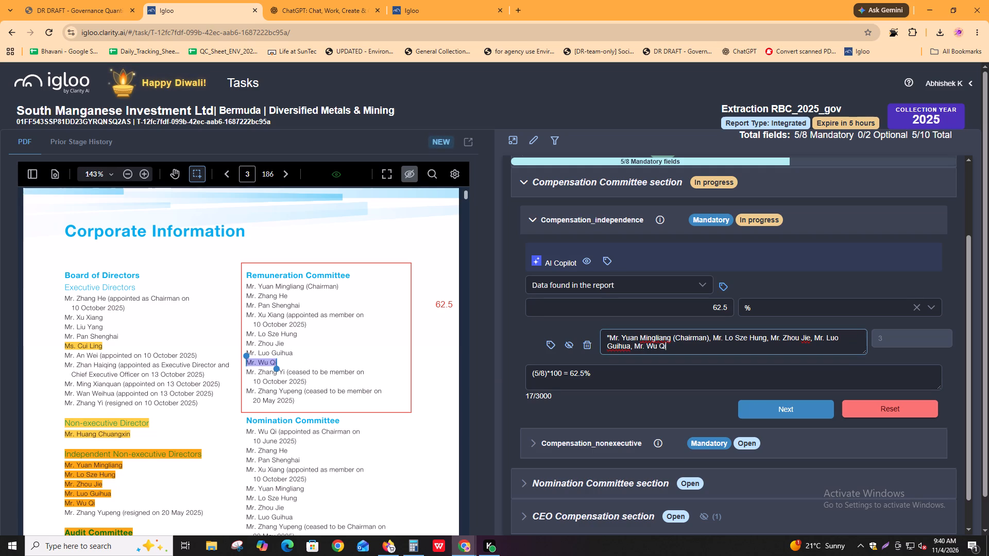
key("shift+quotedbl")
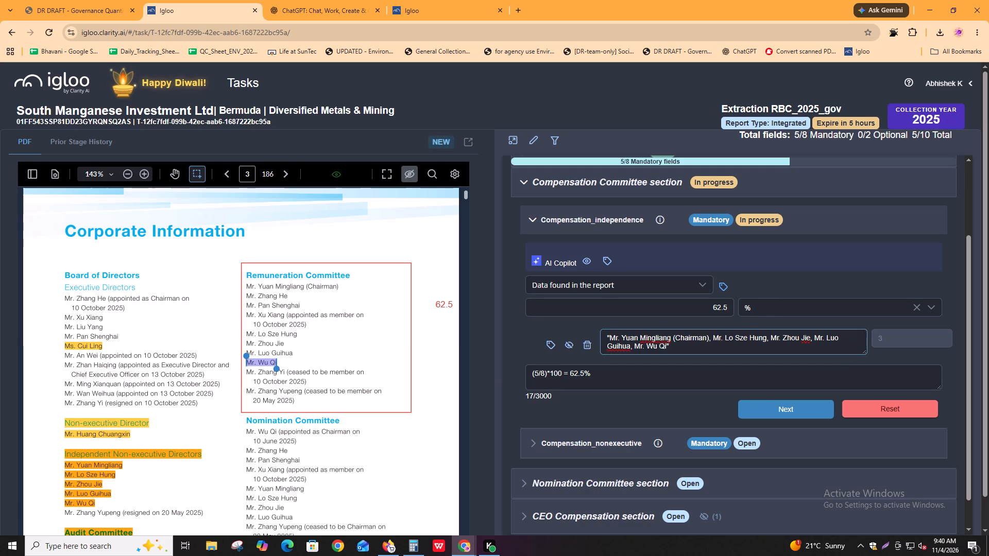
left_click(567, 338)
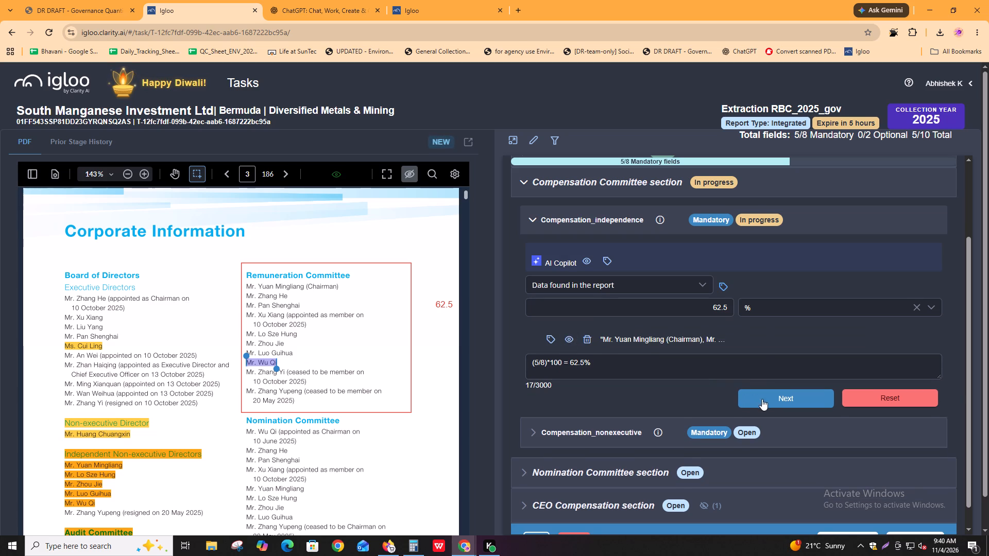
left_click(762, 398)
Start the comment for the Compensation_nonexecutive field.
left_click(647, 380)
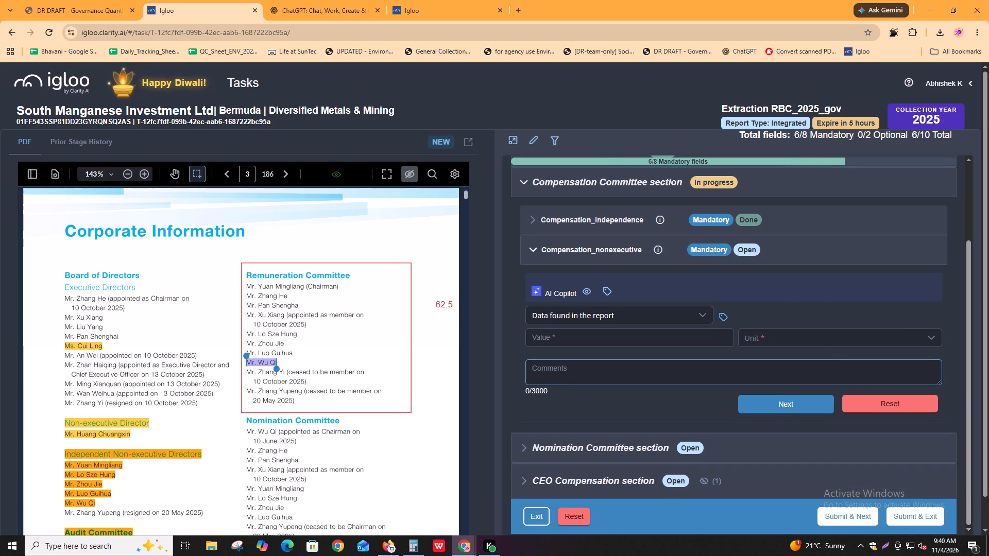
Review each current Remuneration Committee member on the Corporate Information page for the Compensation_nonexecutive count.
left_click_drag(260, 284, 300, 284)
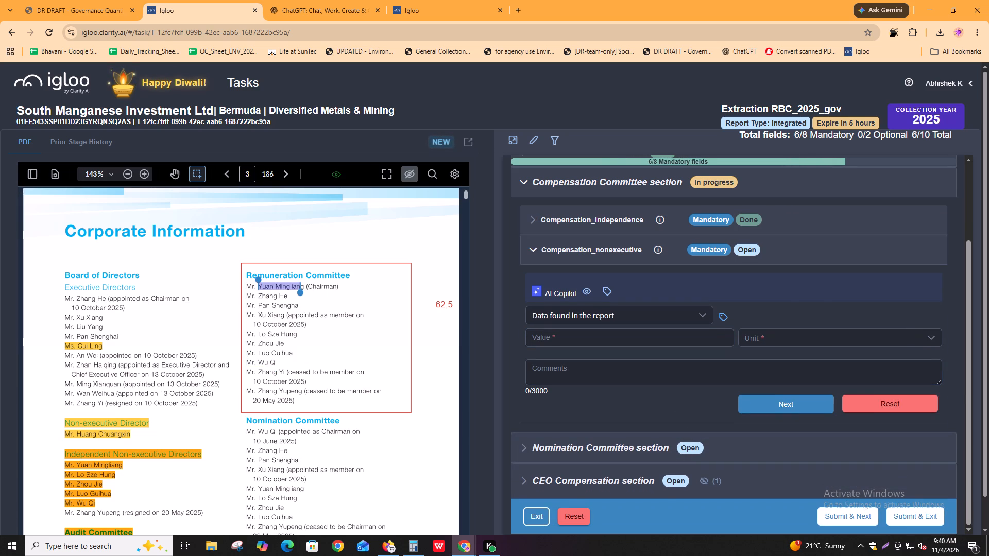
left_click_drag(254, 299, 270, 299)
left_click_drag(261, 304, 278, 306)
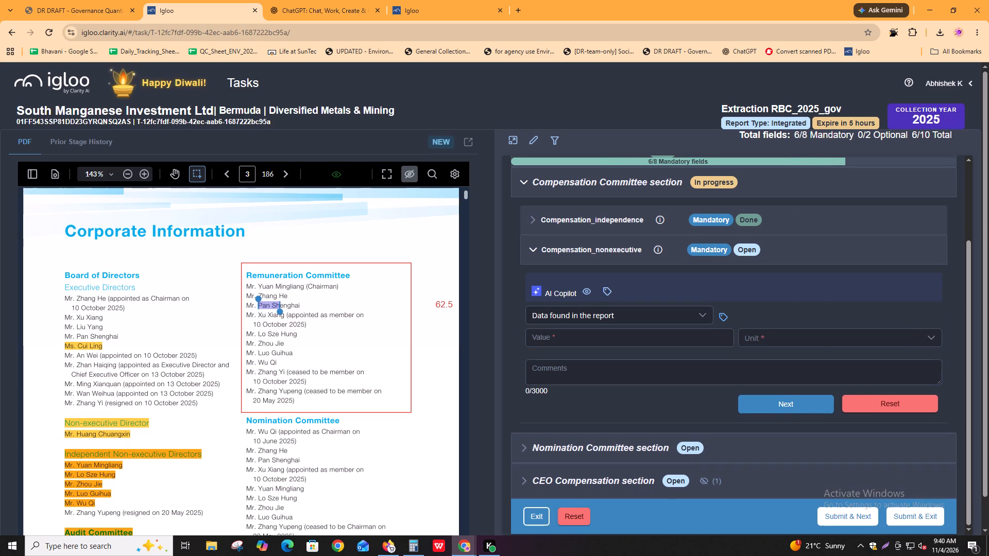
left_click_drag(256, 313, 269, 313)
left_click_drag(255, 334, 268, 333)
left_click_drag(256, 339, 272, 343)
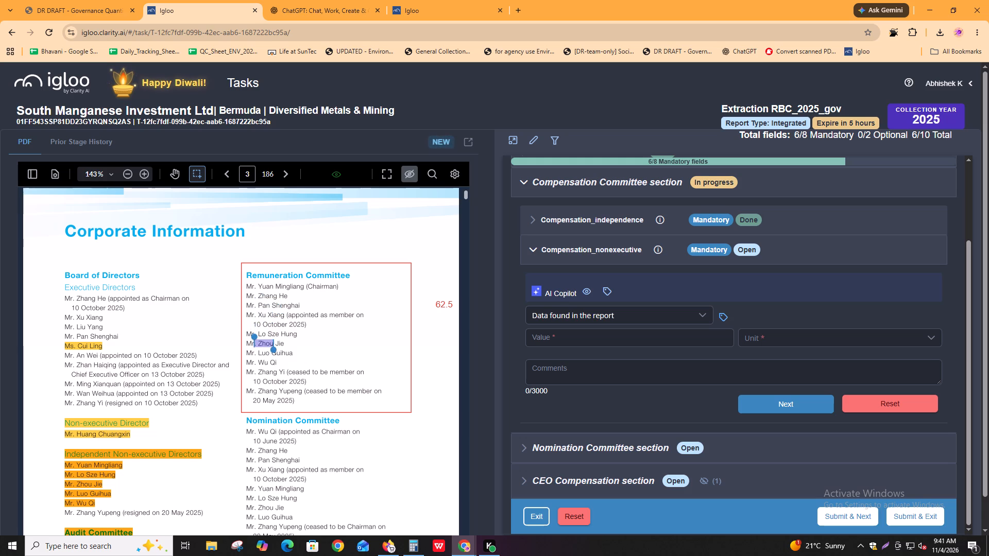
left_click_drag(260, 352, 275, 351)
left_click_drag(250, 360, 258, 360)
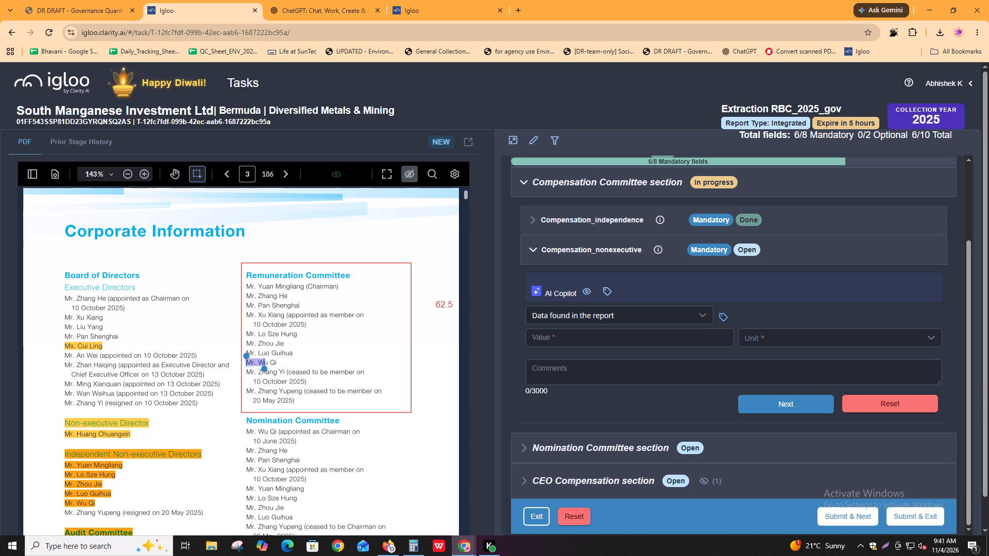
Reuse the Compensation_independence comment "(5/8)*100 = 62.5%" as the Compensation_nonexecutive comment.
left_click(601, 369)
left_click(604, 225)
left_click(586, 364, "alt")
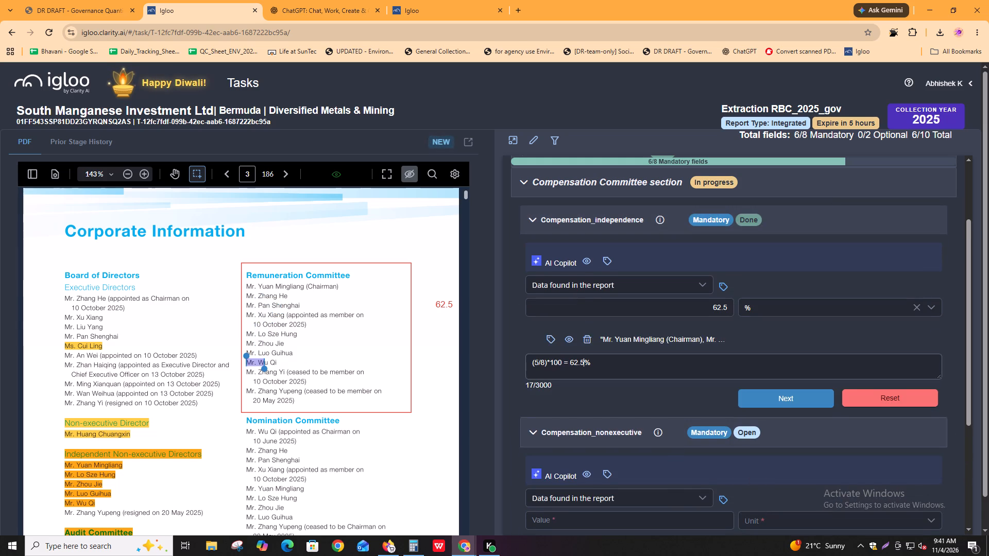
scroll(584, 368, "down", 3)
left_click(581, 398)
key("ctrl+v")
Set the Compensation_nonexecutive value to 62.5 and its unit to %.
scroll(604, 239, "up", 2)
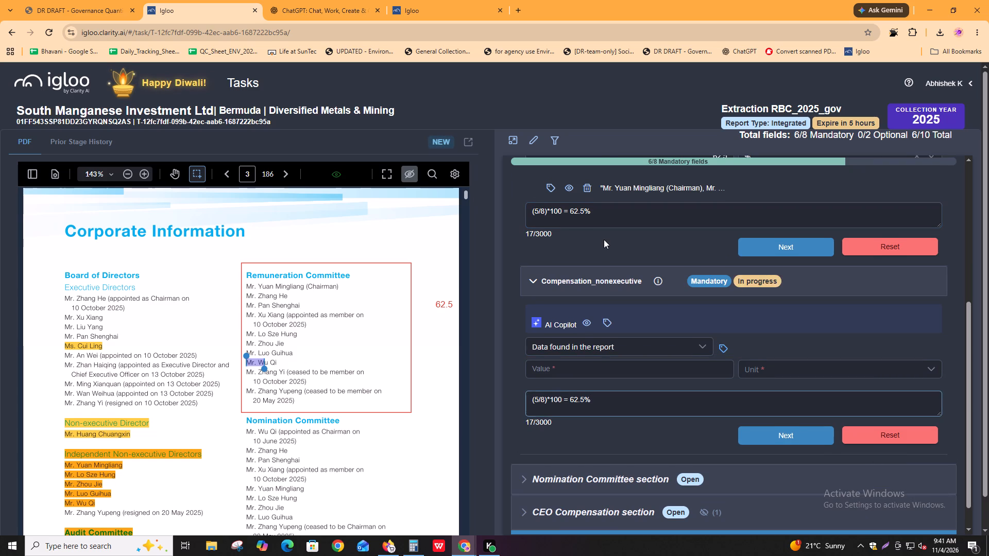
left_click(605, 253, "alt")
left_click(633, 468)
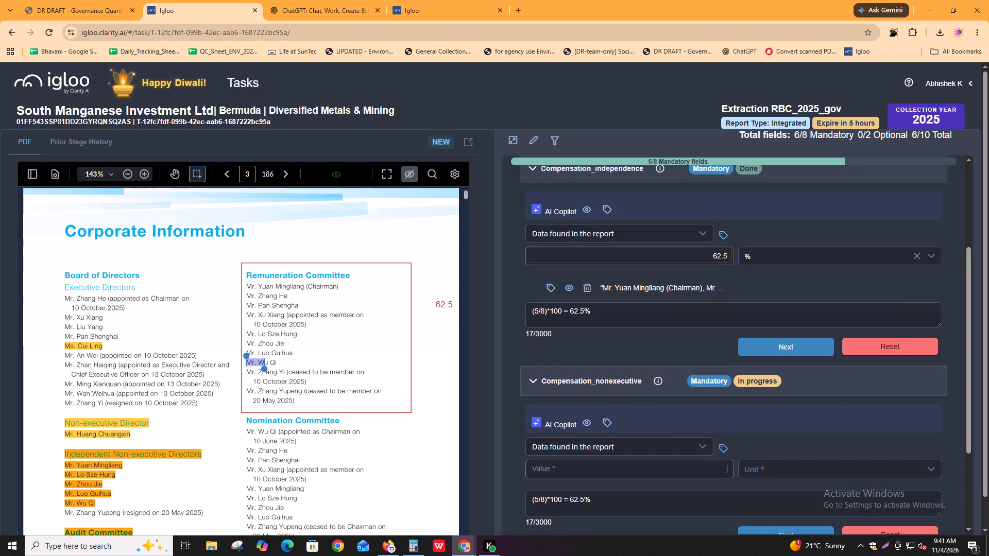
key("ctrl+v")
left_click(758, 467)
left_click(758, 486)
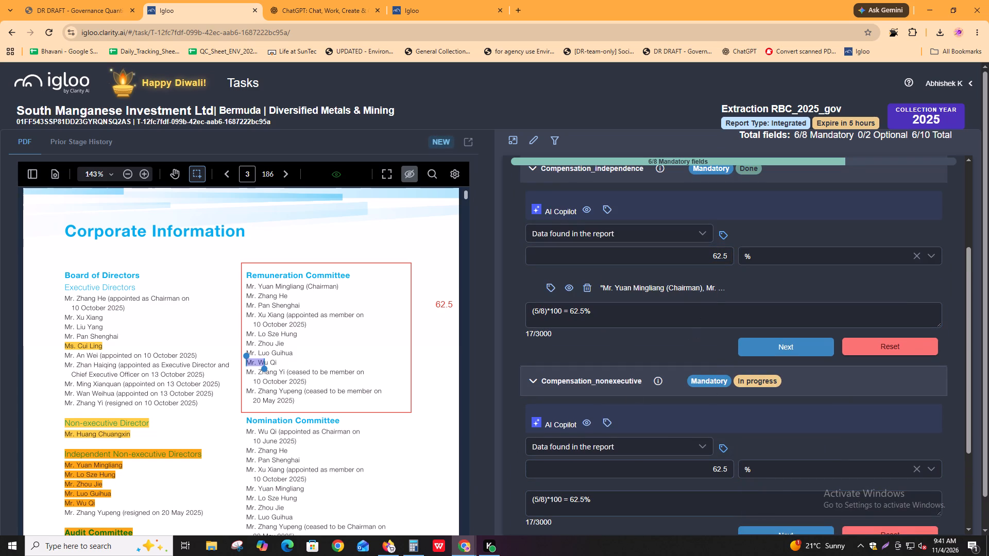
Draw a rectangle annotation around the whole Remuneration Committee list as the Compensation_nonexecutive extract.
left_click(719, 445)
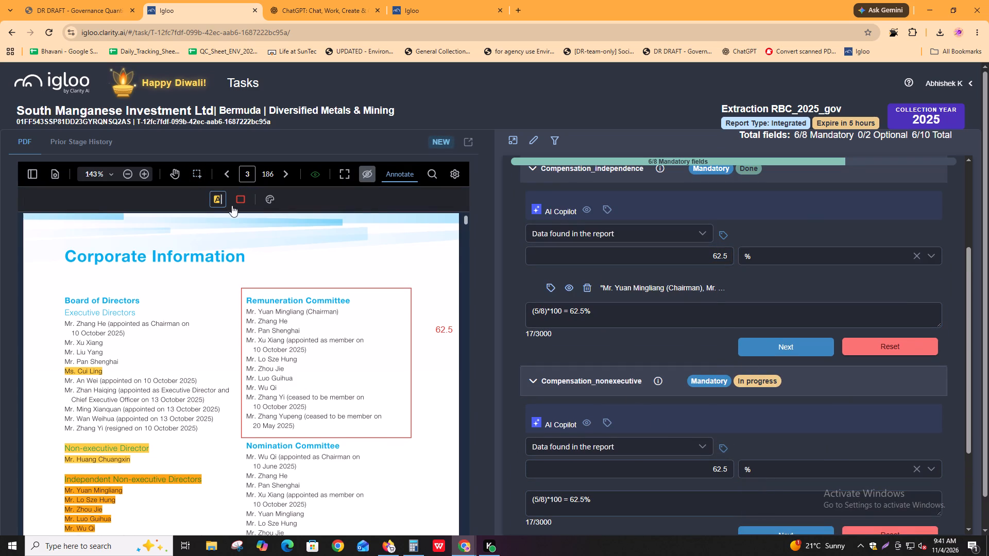
left_click(244, 199)
left_click_drag(242, 287, 416, 439)
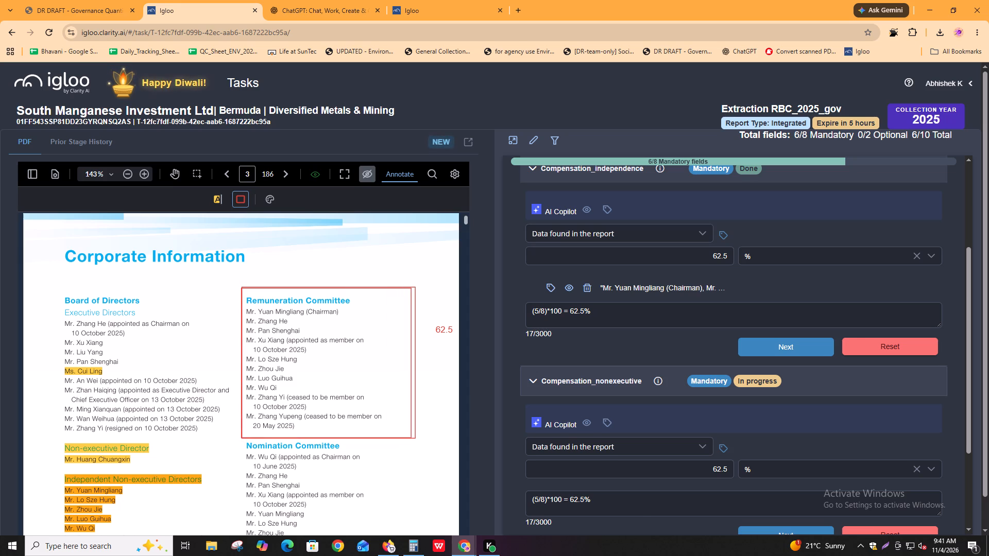
Fill the Compensation_nonexecutive extract text with the Compensation_independence extract naming the chairman and four other independent members, and complete both fields.
left_click(630, 508)
left_click(570, 285)
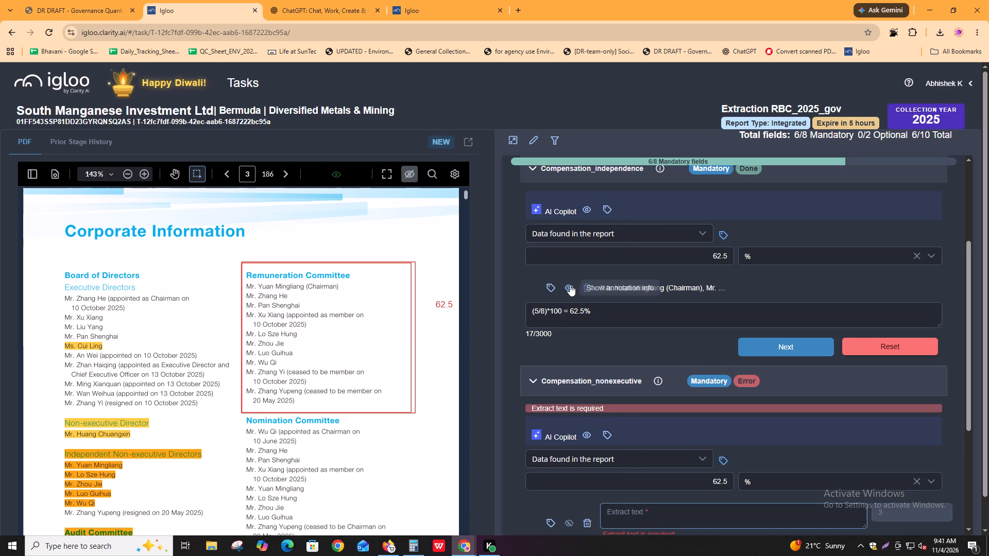
left_click(634, 303, "alt")
scroll(634, 303, "down", 4)
left_click(645, 325)
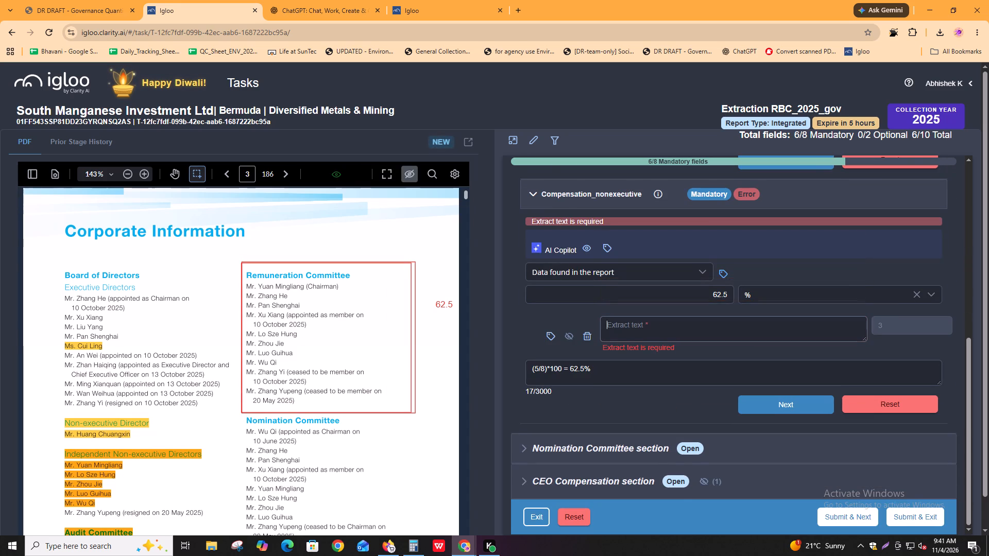
key("ctrl+v")
left_click(777, 182)
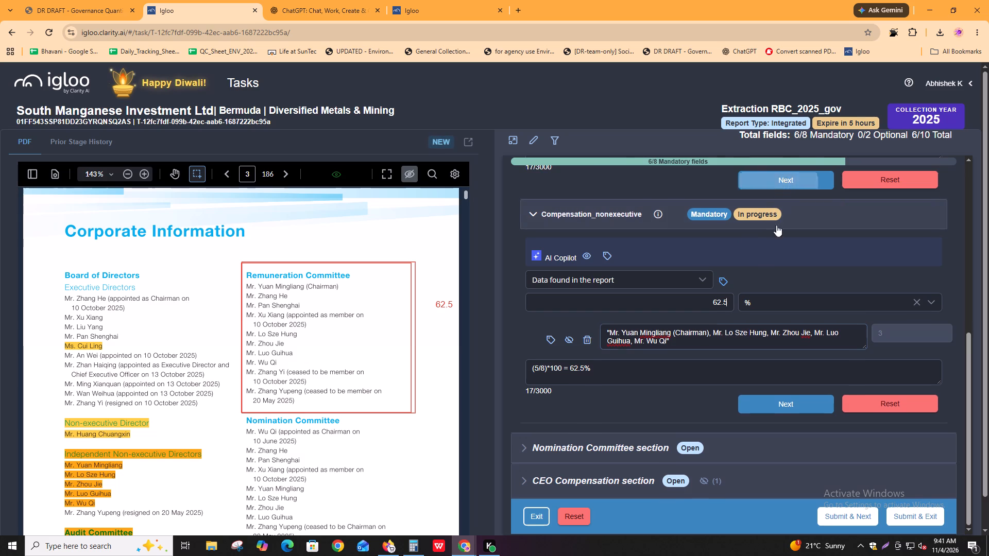
left_click(779, 402)
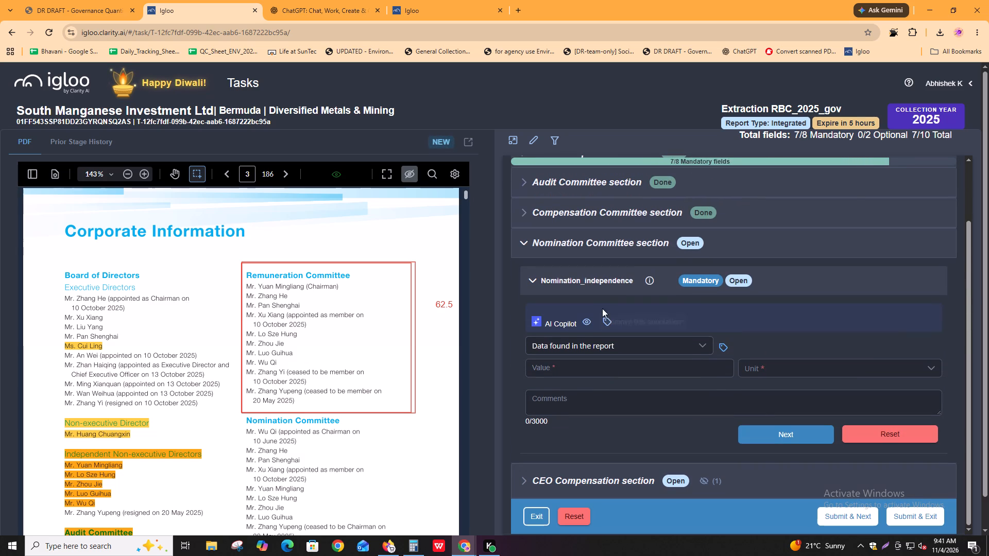
Start the Nomination_independence comment with an opening parenthesis.
scroll(330, 403, "down", 2)
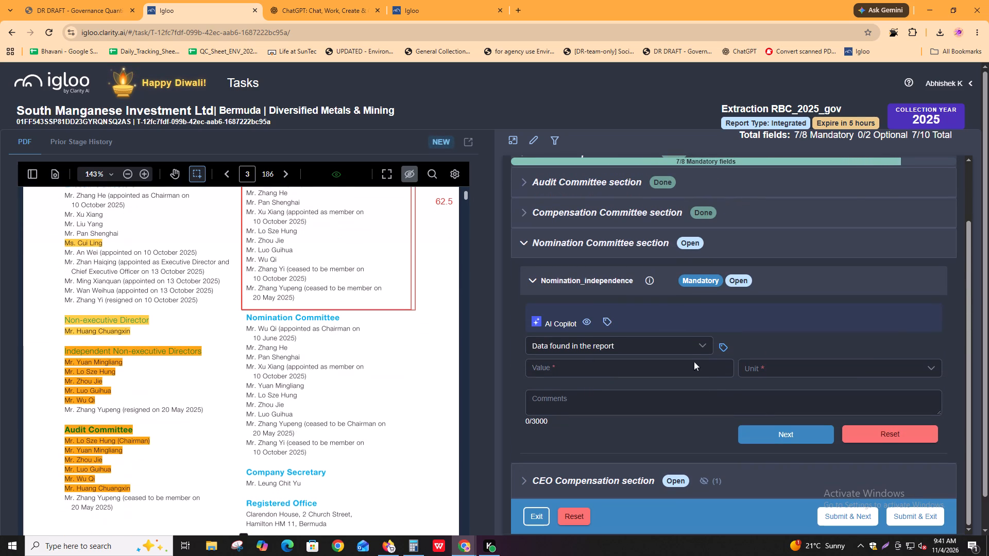
left_click(657, 406)
key("shift+parenleft")
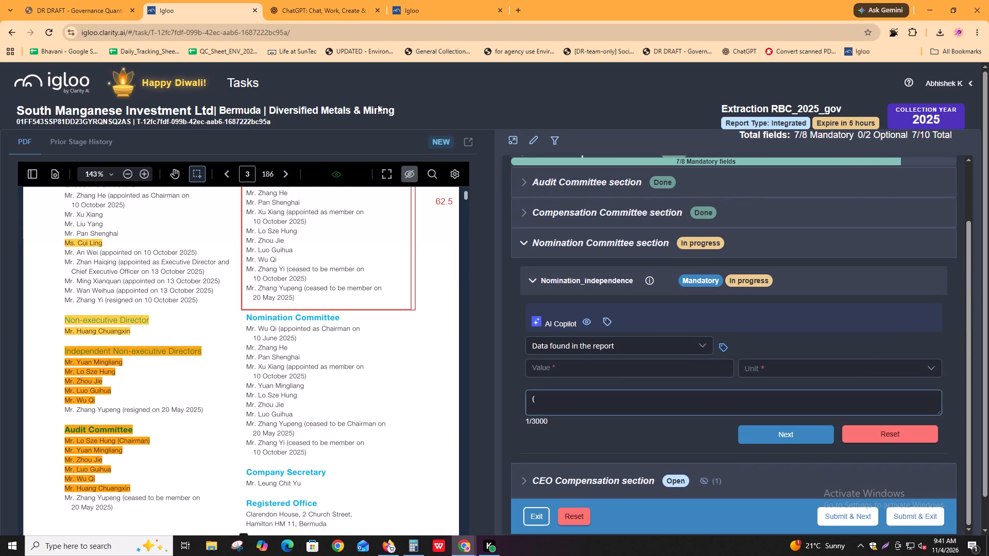
Count the independent members in the report's Nomination Committee list and add 5/ to the Nomination_independence comment.
left_click_drag(259, 332, 276, 331)
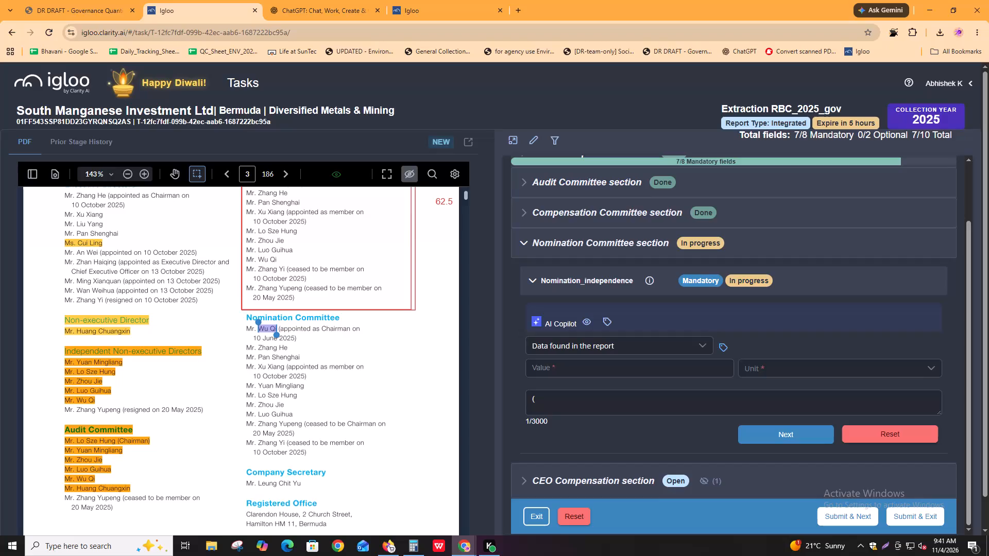
scroll(276, 331, "up", 1)
scroll(276, 331, "down", 1)
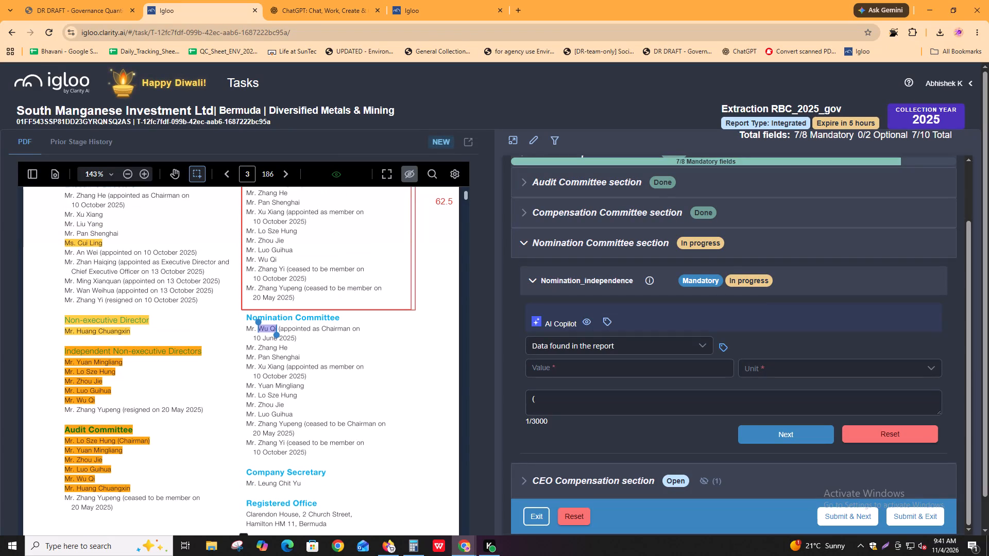
left_click_drag(263, 351, 281, 351)
right_click(281, 351)
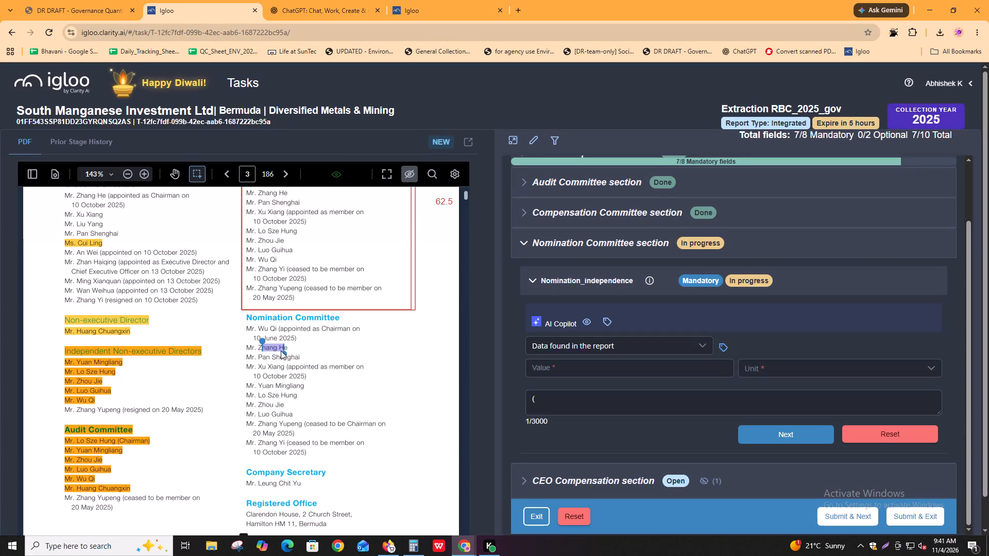
left_click_drag(265, 359, 280, 359)
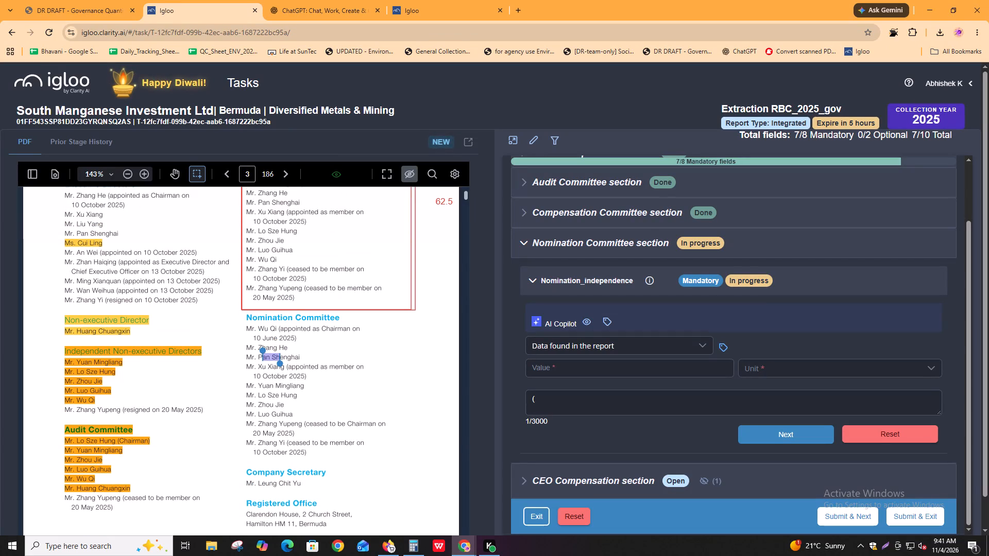
left_click_drag(262, 367, 274, 365)
left_click_drag(263, 385, 281, 388)
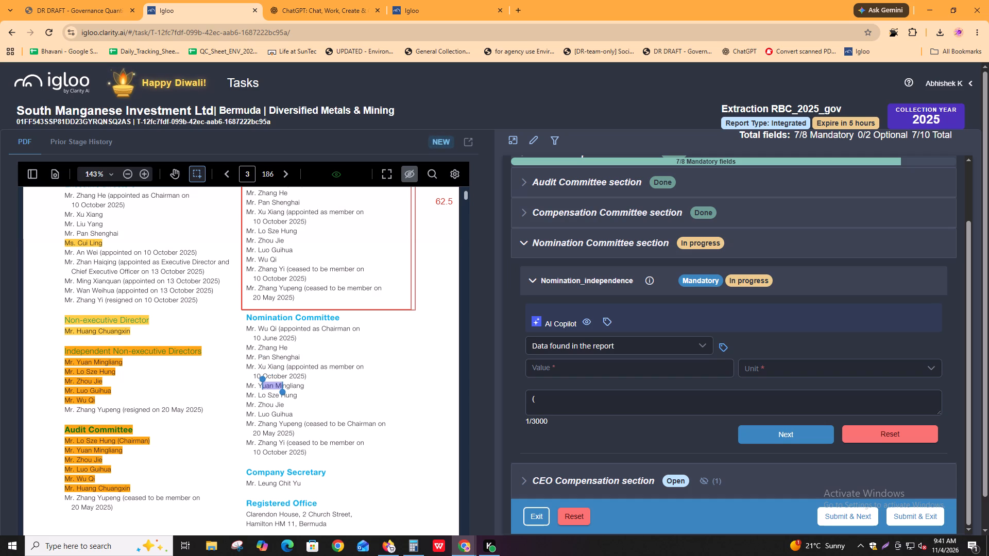
left_click_drag(264, 396, 277, 396)
left_click_drag(255, 405, 267, 405)
left_click_drag(257, 416, 271, 418)
left_click_drag(257, 381, 262, 384)
left_click_drag(258, 392, 265, 393)
left_click_drag(259, 410, 267, 409)
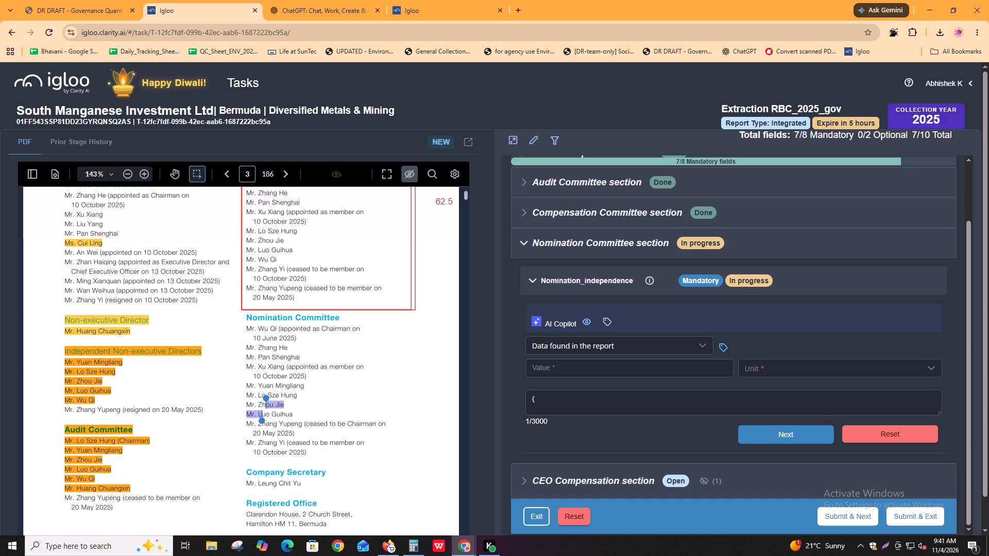
left_click_drag(261, 416, 267, 417)
left_click(570, 393)
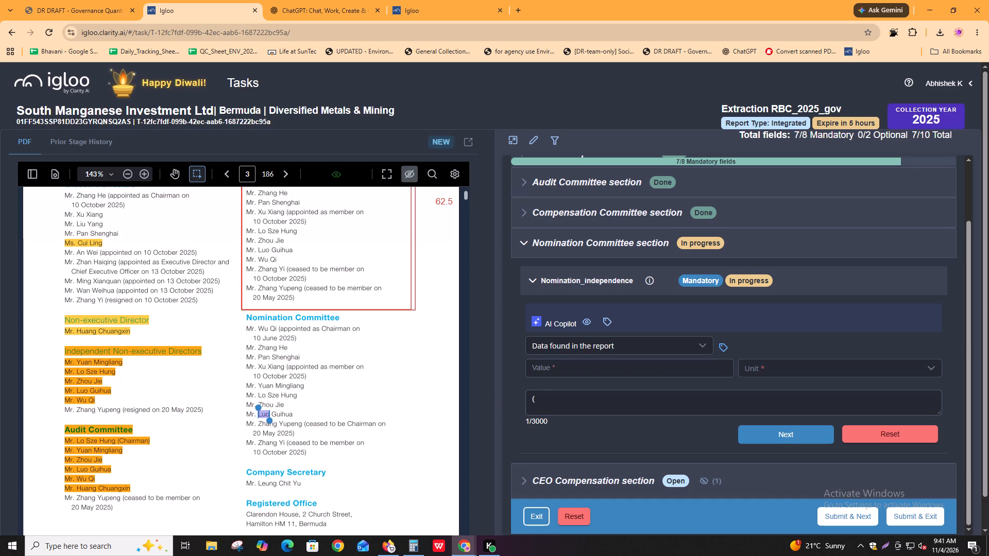
type("5/")
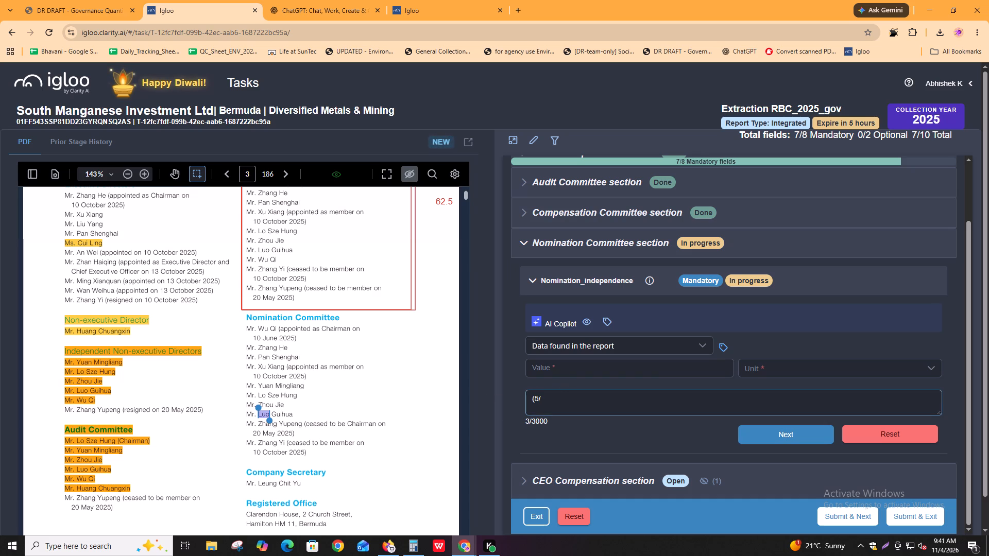
Count all current members of the Nomination Committee list and continue the Nomination_independence comment with 8)*100 =.
left_click_drag(261, 330, 283, 335)
left_click_drag(266, 351, 292, 351)
left_click_drag(268, 358, 284, 358)
left_click_drag(265, 364, 288, 364)
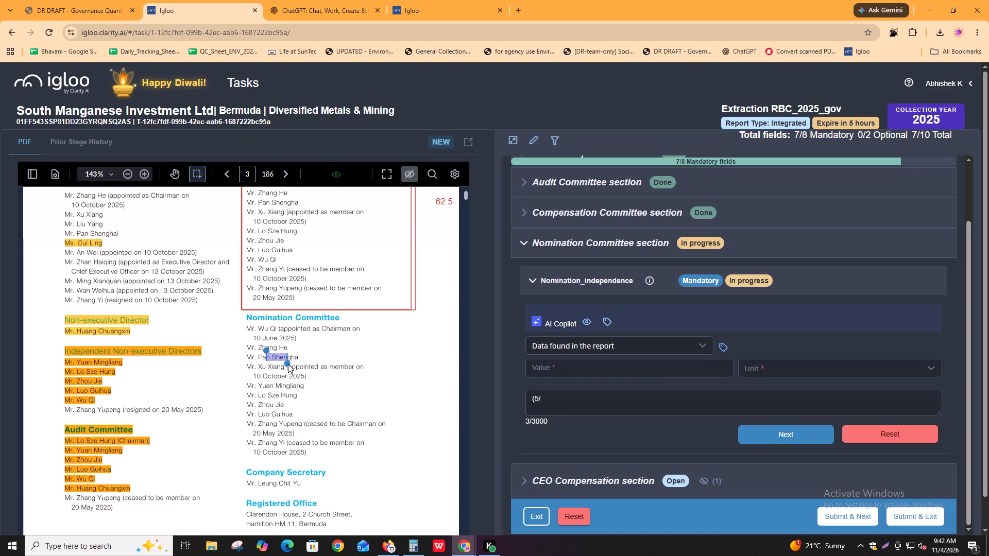
left_click_drag(288, 364, 289, 364)
left_click_drag(274, 383, 284, 383)
left_click_drag(270, 395, 278, 395)
right_click(270, 395)
left_click_drag(254, 406, 270, 405)
left_click_drag(262, 416, 271, 416)
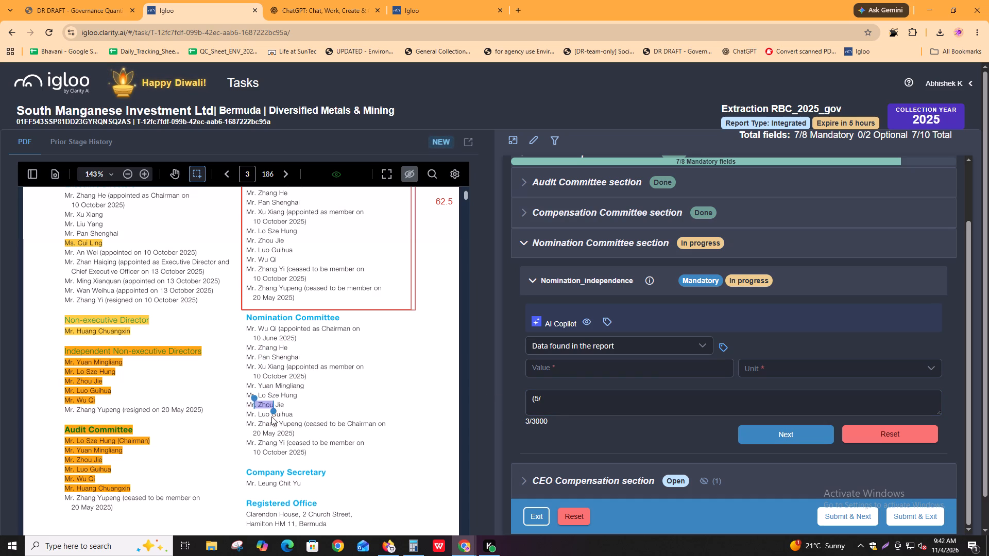
left_click_drag(271, 416, 274, 416)
left_click(565, 407)
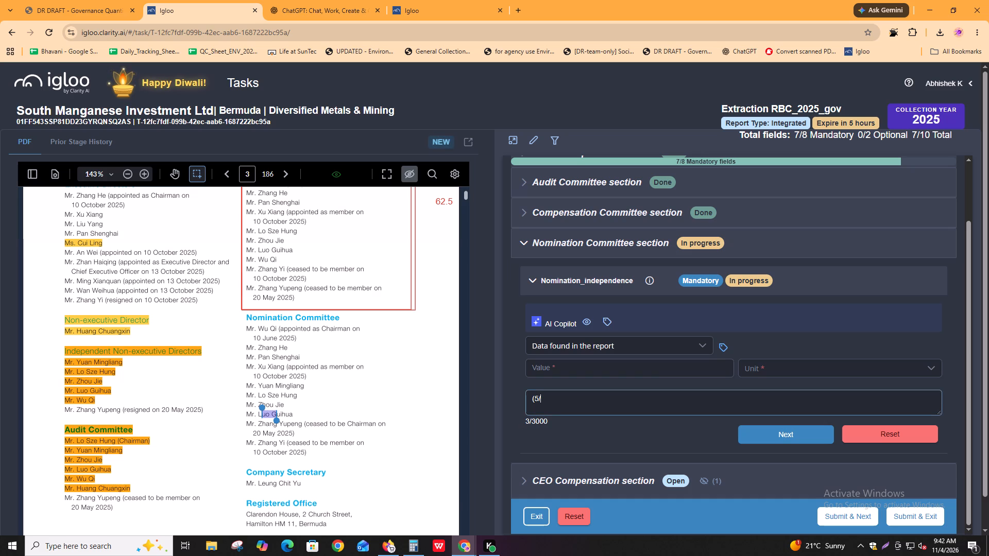
type("8)*100 =")
key("space")
Compute 5/8*100 in Calculator and finish the Nomination_independence comment with the result 62.5%.
key("alt+Tab")
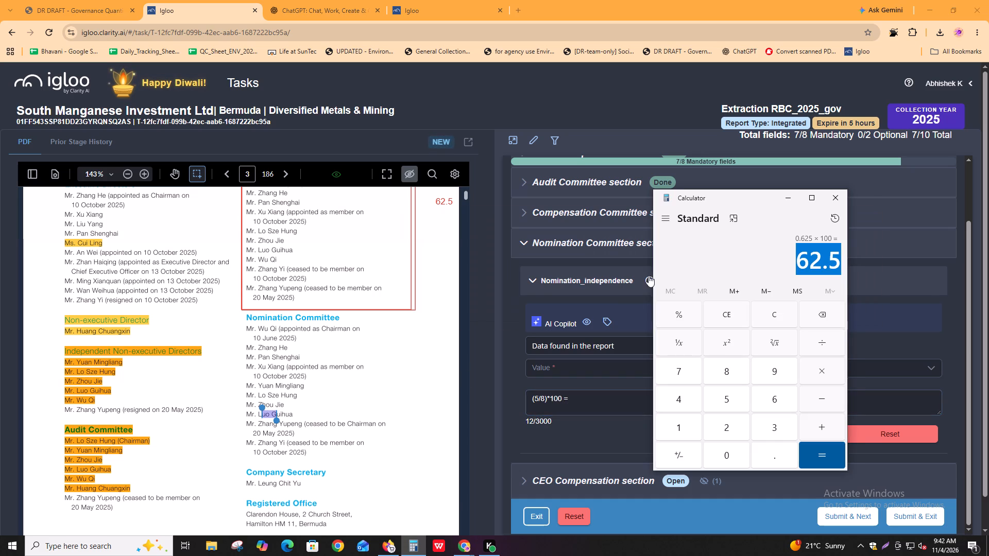
left_click(775, 315)
type("5/8*100")
key("Return")
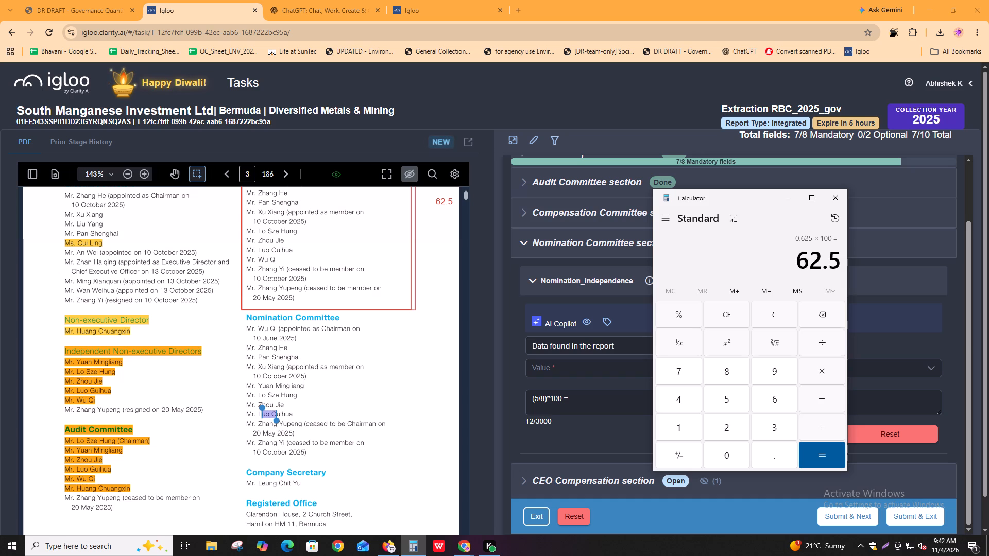
left_click_drag(799, 261, 861, 265)
key("ctrl+c")
left_click(591, 395)
key("ctrl+v")
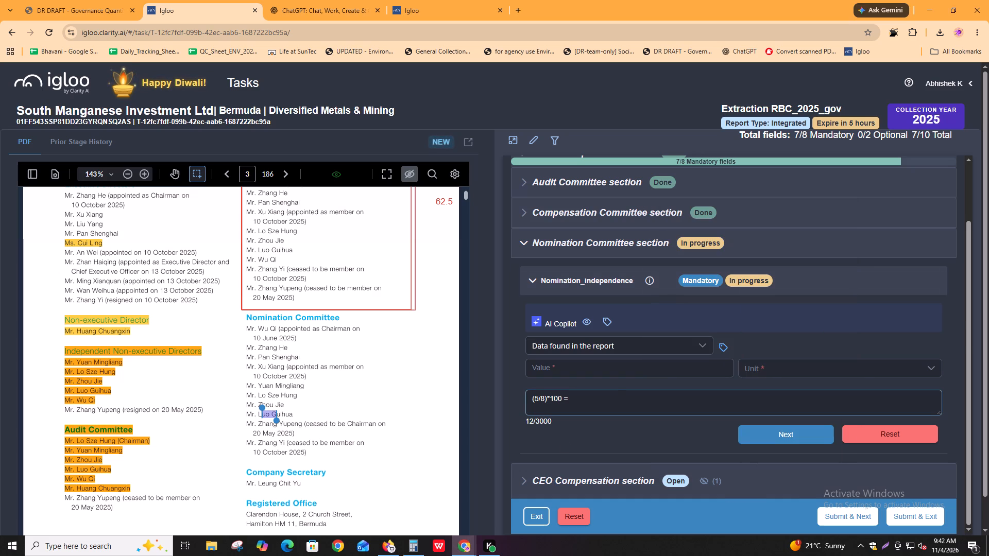
key("shift+percent")
Set the Nomination_independence value to 62.5 and its unit to %.
left_click(609, 371)
key("ctrl+v")
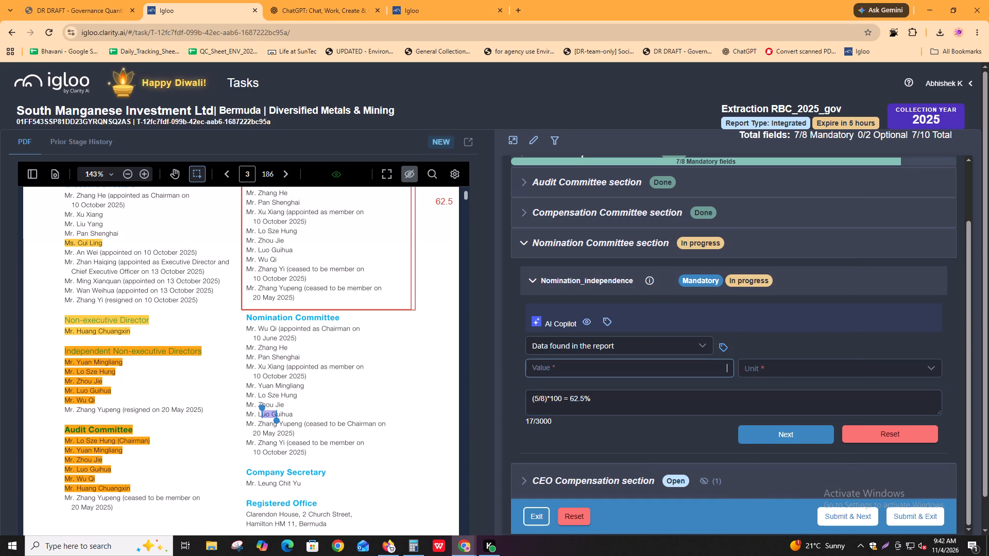
left_click(765, 364)
left_click(774, 396)
Draw a rectangle annotation around the whole Nomination Committee list as the Nomination_independence extract.
left_click(734, 351)
left_click(727, 351)
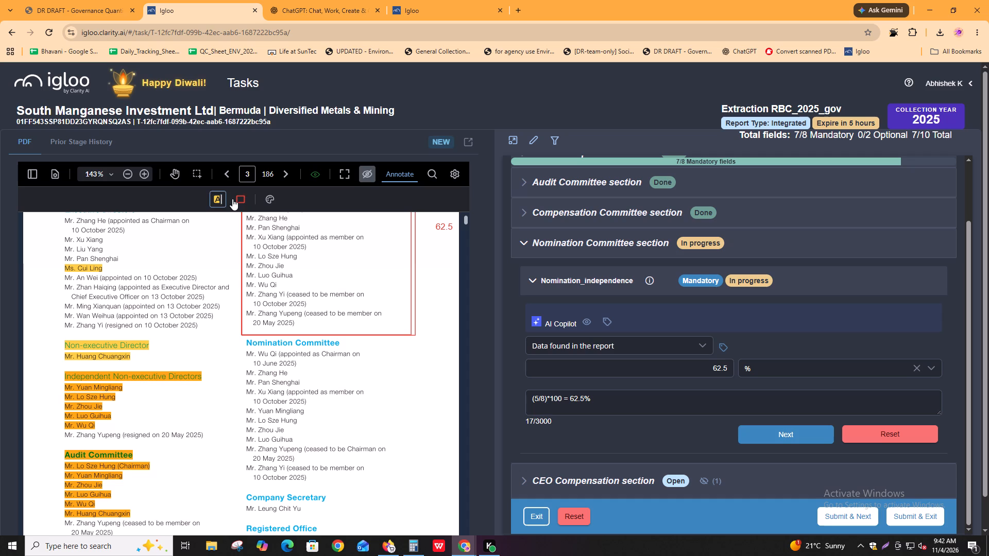
left_click(232, 199)
left_click_drag(243, 338, 388, 473)
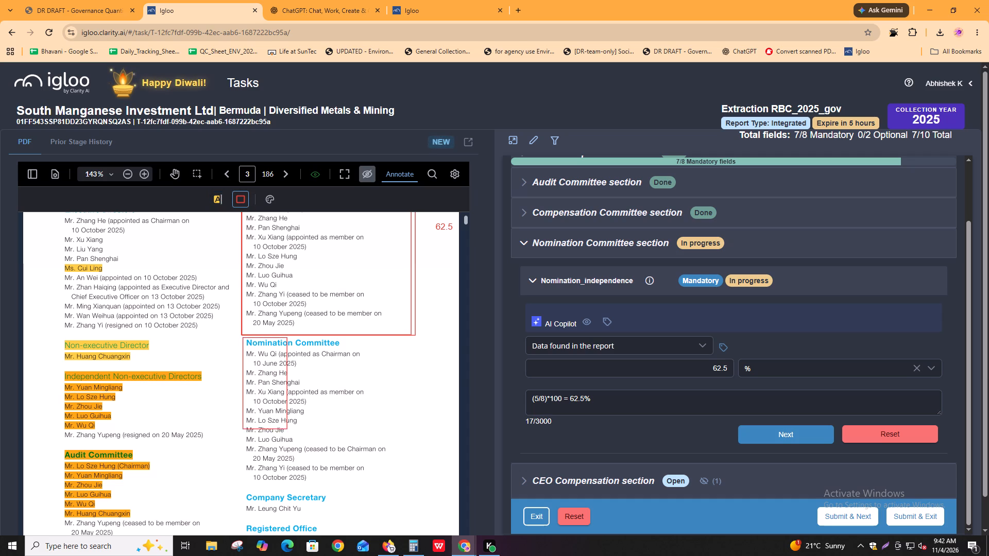
left_click_drag(388, 473, 402, 489)
left_click(625, 425)
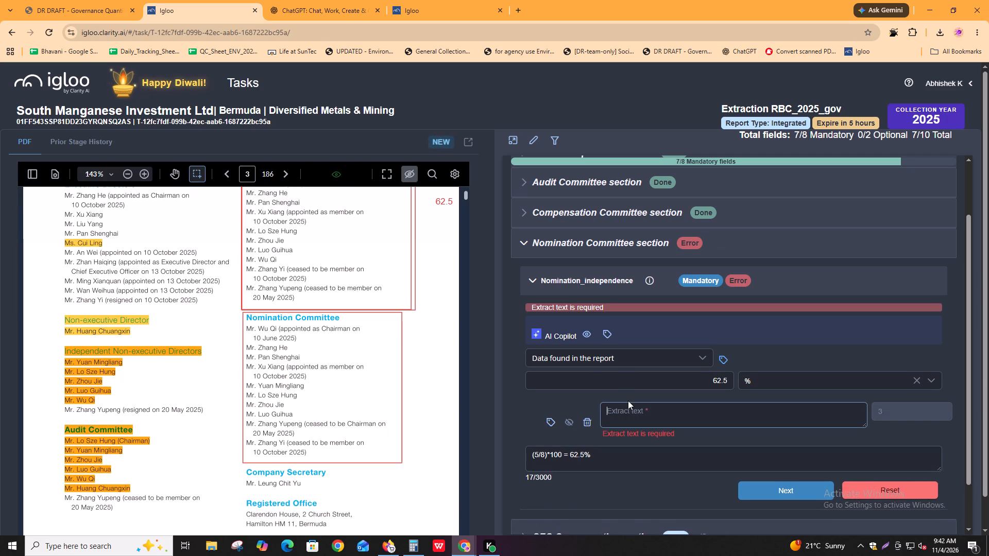
Begin the Nomination_independence extract text with an opening quotation mark and the Chairman's entry with the 10 June 2025 appointment, on one line, followed by a comma.
key("shift+quotedbl")
scroll(668, 299, "up", 1)
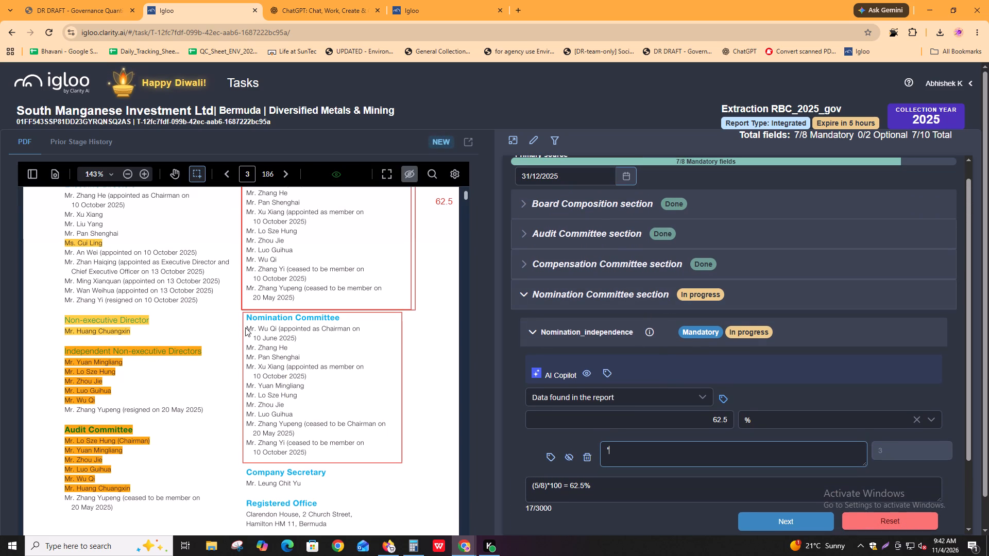
left_click_drag(246, 328, 300, 343)
key("ctrl+c")
left_click(707, 444)
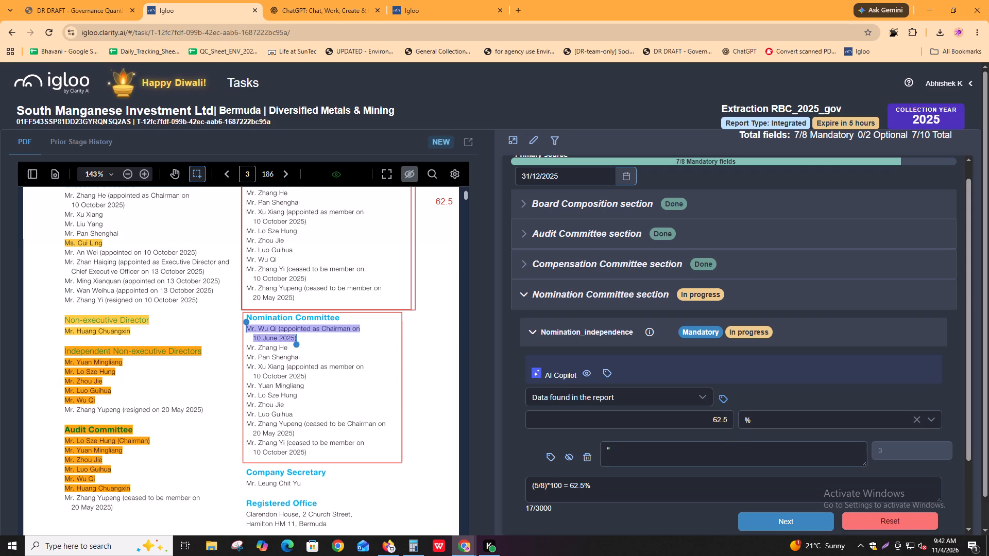
key("ctrl+v")
key("ctrl+Left")
key("ctrl+Left")
key("ctrl+Left")
key("ctrl+Left")
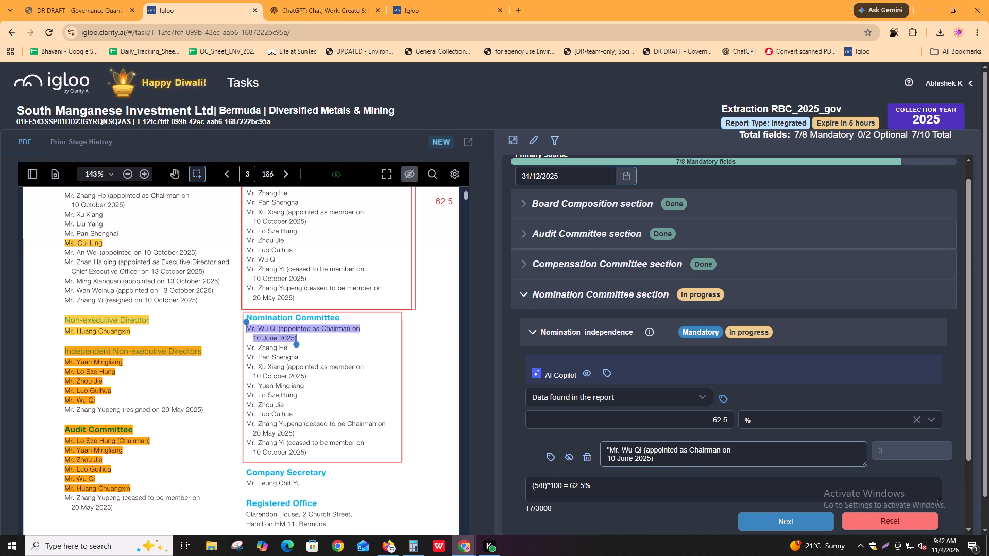
key("BackSpace")
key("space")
key("ctrl+Right")
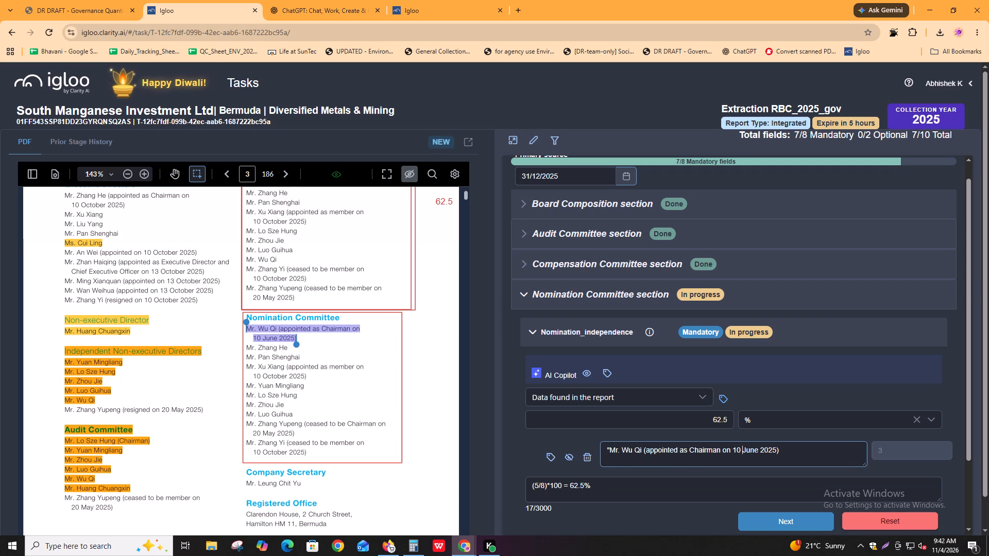
key("ctrl+Down")
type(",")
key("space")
Append Mr. Yuan's full name from the Nomination Committee list to the extract text, followed by a comma.
left_click(253, 394)
left_click_drag(246, 387, 319, 385)
right_click(246, 387)
right_click(319, 385)
key("ctrl+c")
key("ctrl+c")
key("ctrl+c")
left_click(798, 453, "ctrl")
key("ctrl+v")
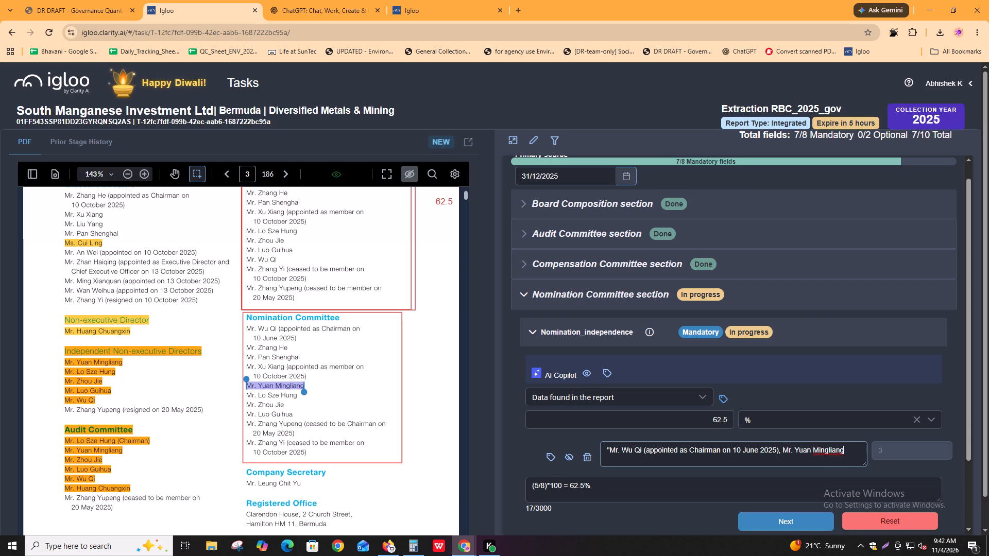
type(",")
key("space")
Append Mr. Lo's full name from the Nomination Committee list to the extract text, followed by a comma.
left_click_drag(245, 398, 302, 400)
right_click(245, 398)
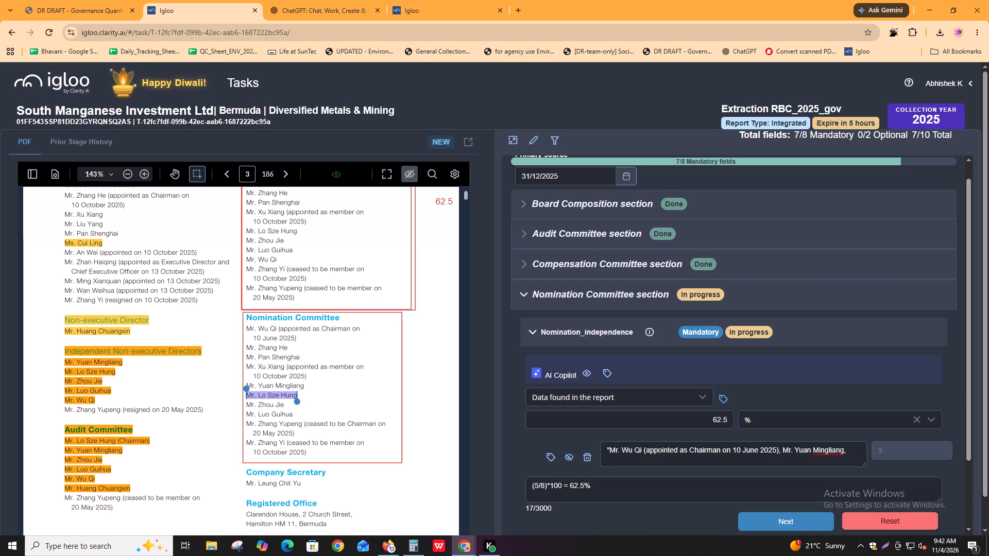
key("ctrl+c")
left_click(859, 450)
key("ctrl+v")
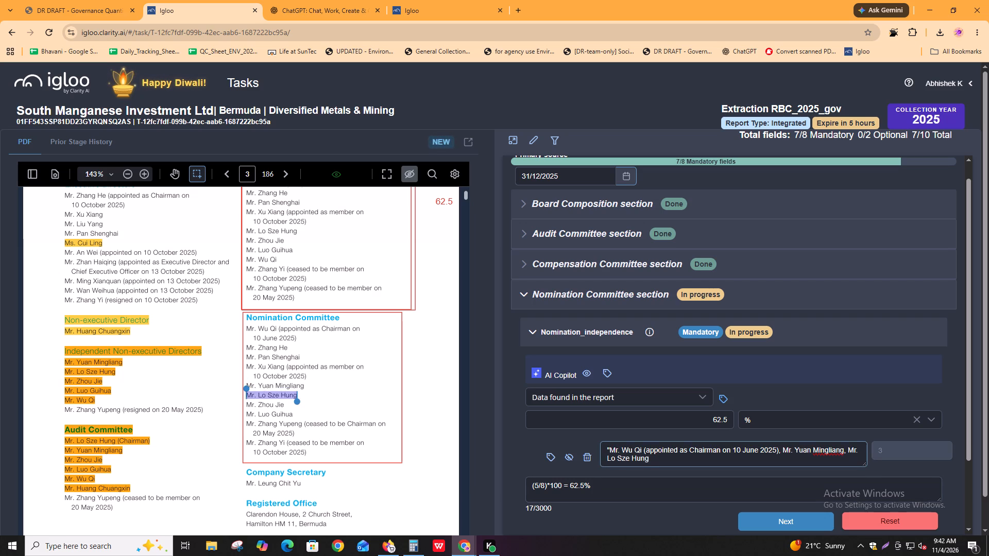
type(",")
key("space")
Append Mr. Zhou's full name from the Nomination Committee list to the extract text, followed by a comma.
left_click_drag(247, 405, 291, 407)
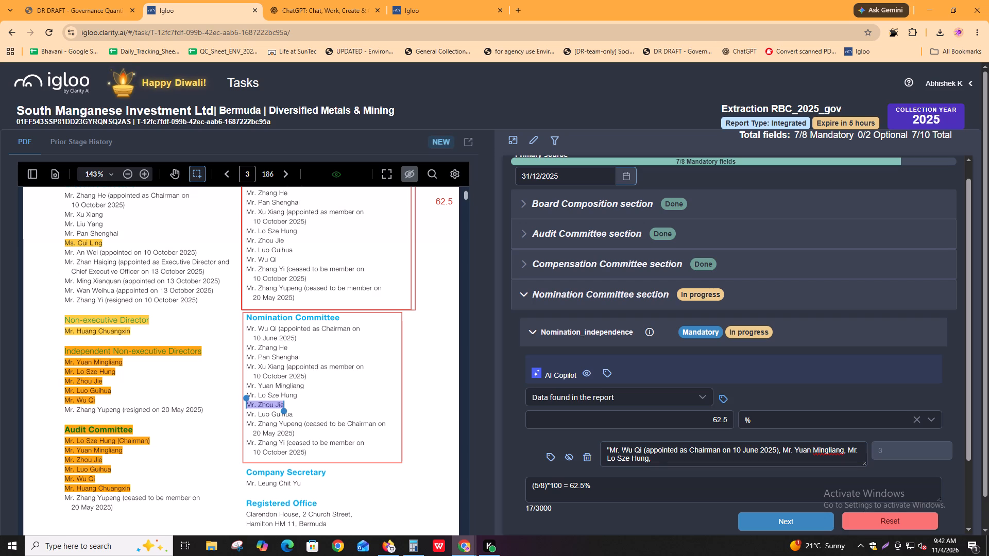
key("ctrl+c")
key("ctrl+c")
key("ctrl+c")
key("ctrl+c")
key("ctrl+c")
key("ctrl+c")
key("ctrl+c")
left_click(693, 461)
key("ctrl+v")
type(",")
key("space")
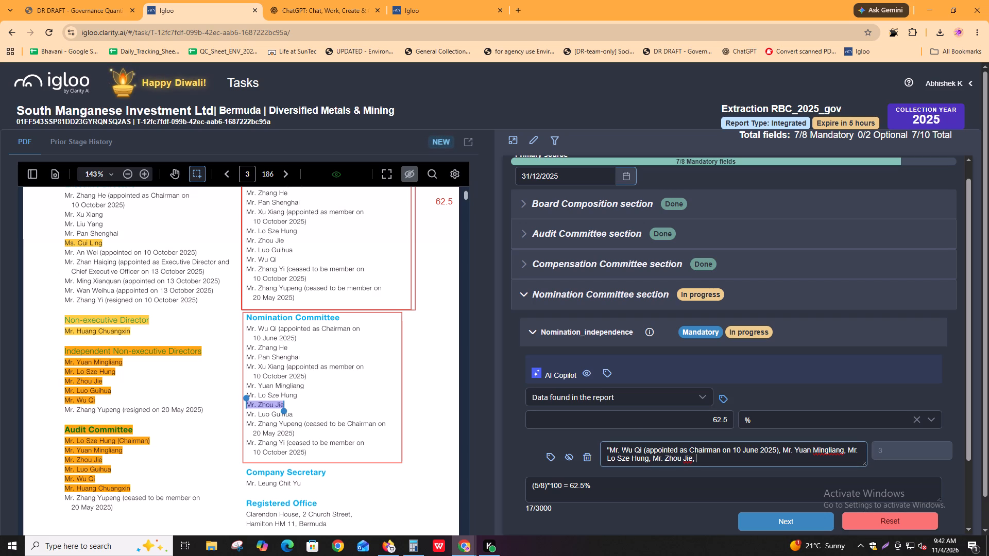
Append Mr. Luo's full name from the Nomination Committee list and end the extract text with a closing quotation mark.
left_click_drag(248, 413, 301, 413)
key("ctrl+c")
key("ctrl+c")
key("ctrl+c")
key("ctrl+c")
key("ctrl+c")
left_click(722, 455)
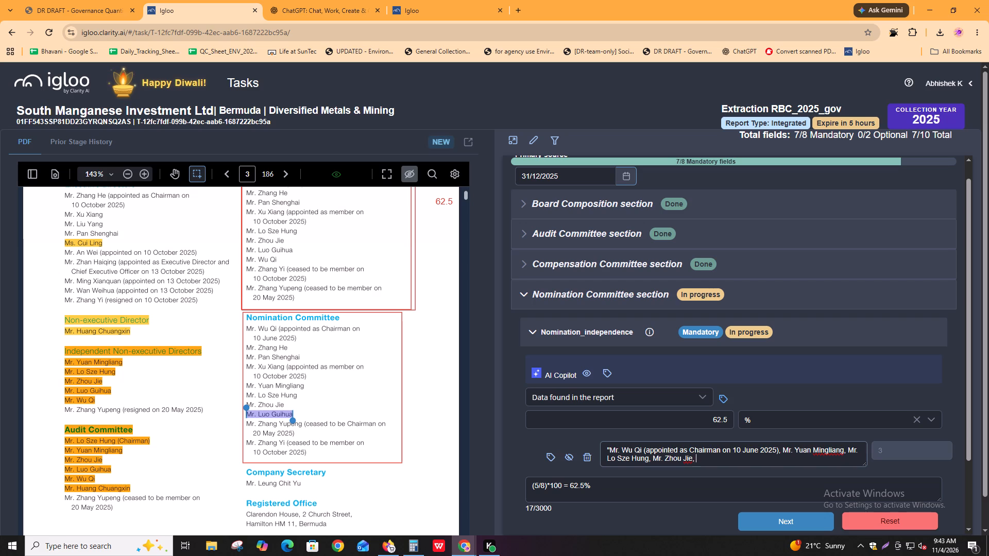
key("ctrl+v")
key("shift+quotedbl")
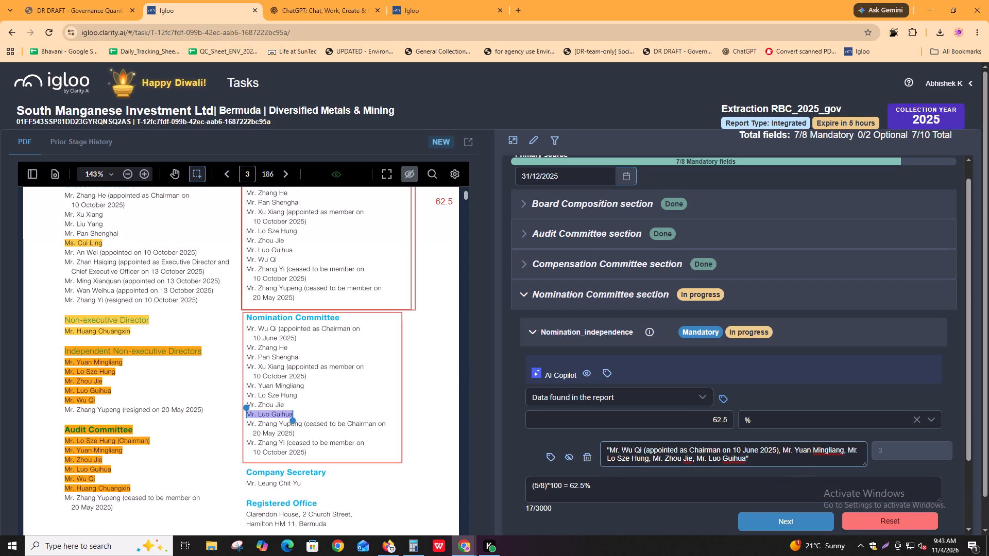
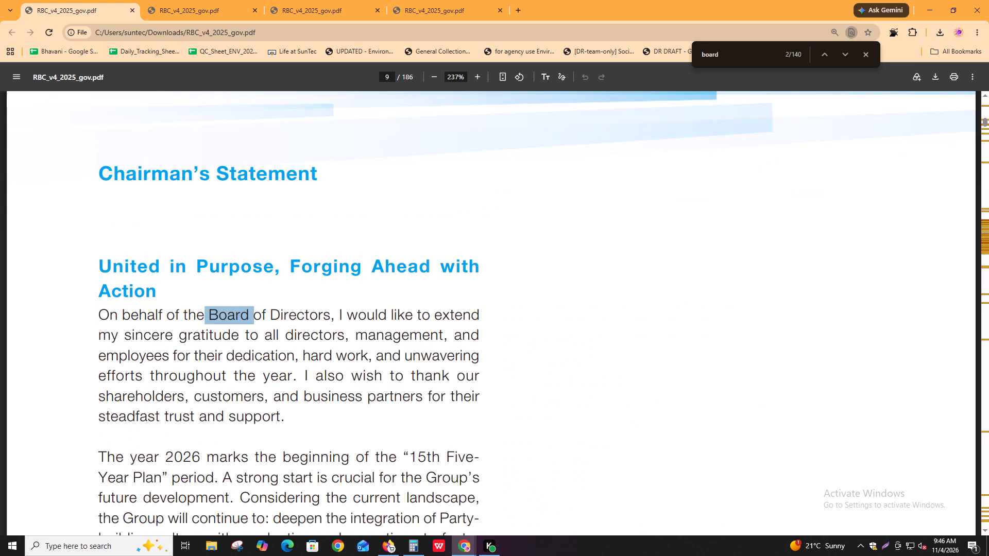
key("Return")
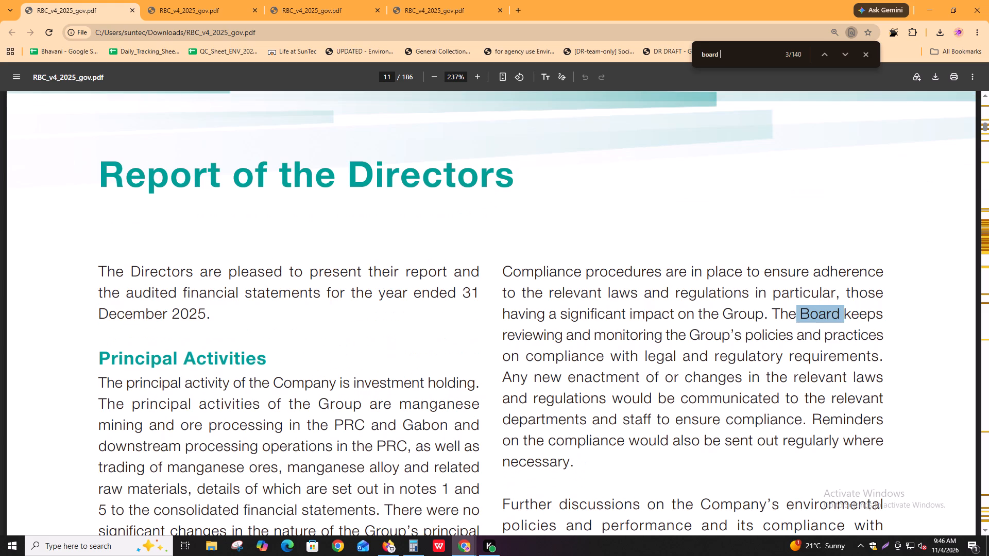
key("Return")
key("Return")
key("Return")
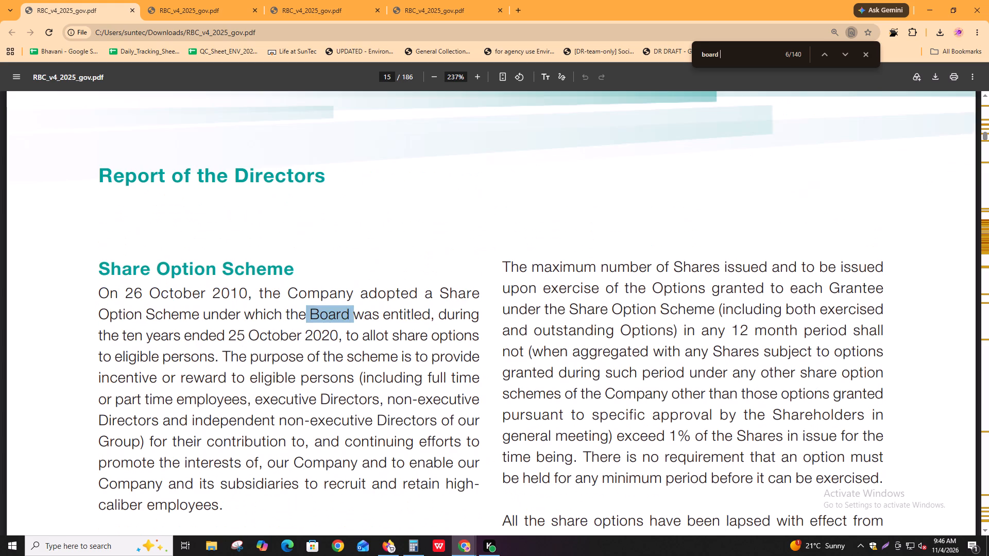
key("Return")
key("Return")
key("Return")
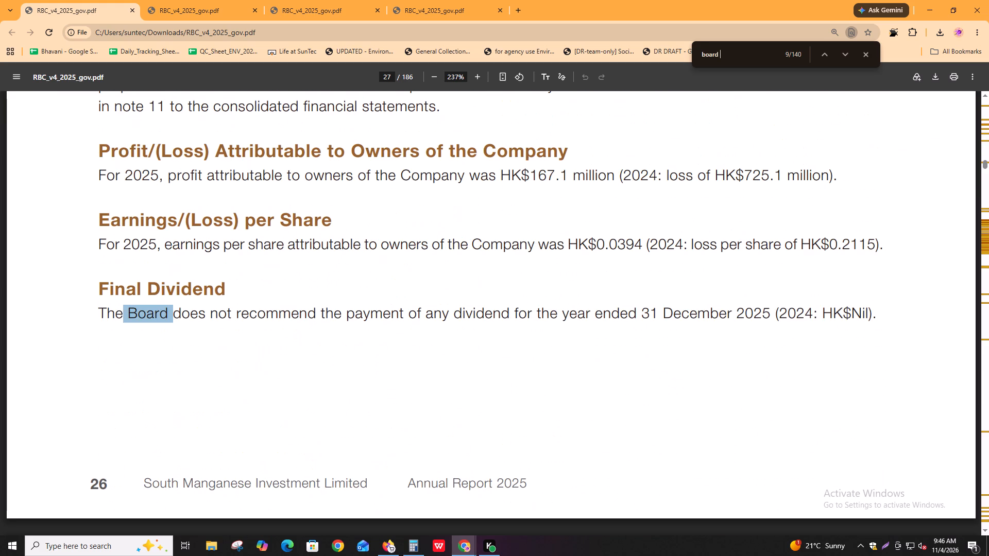
key("Return")
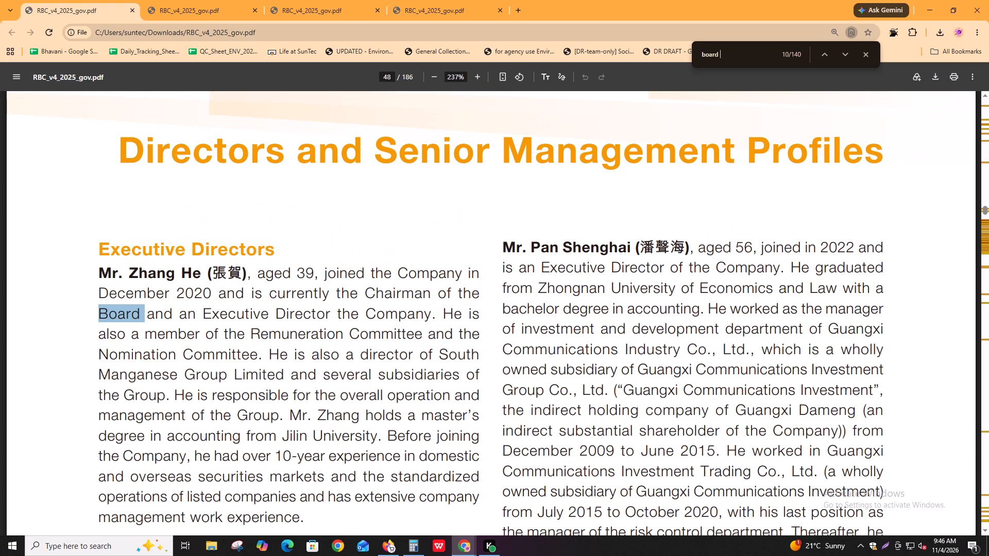
key("Return")
key("Return")
key("shift+Return")
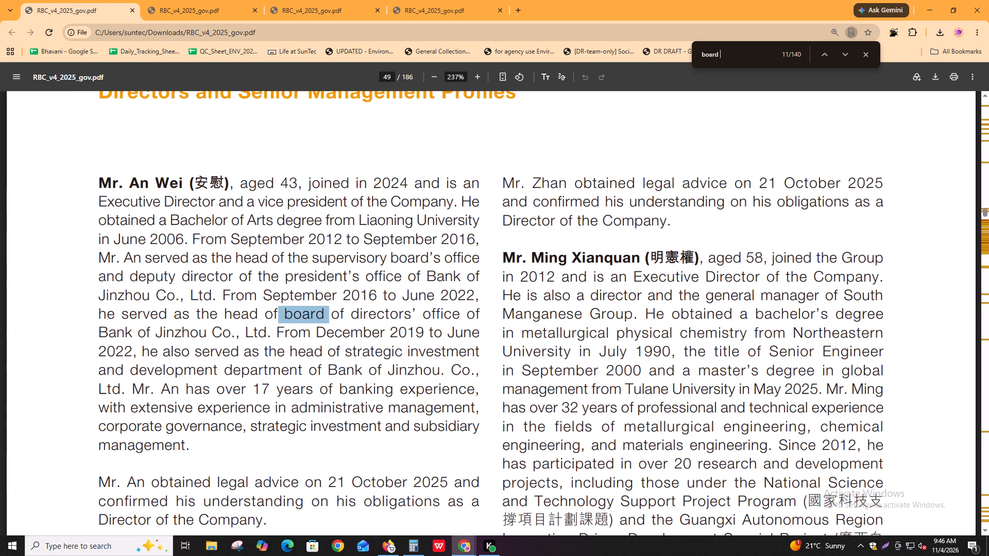
key("Return")
key("Return")
key("Return")
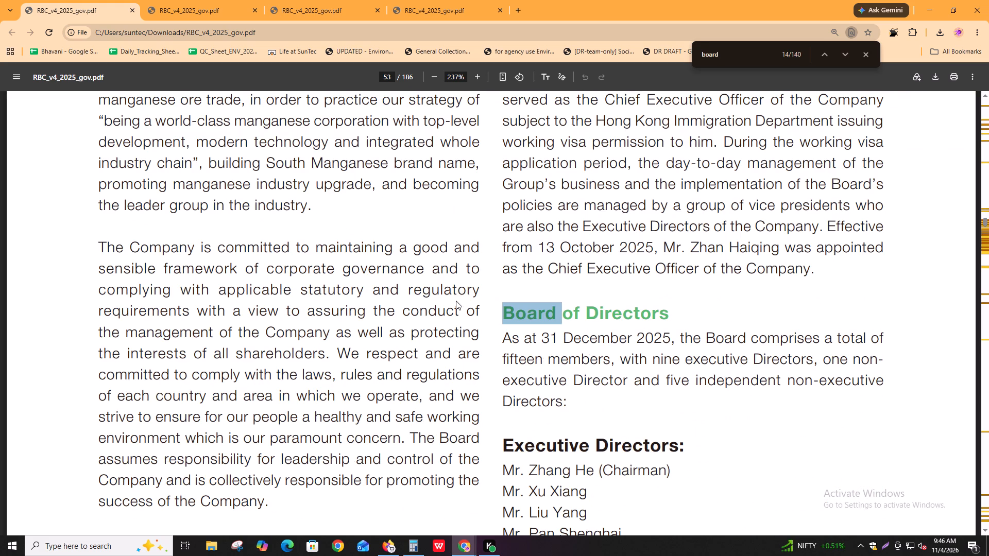
scroll(863, 354, "down", 3)
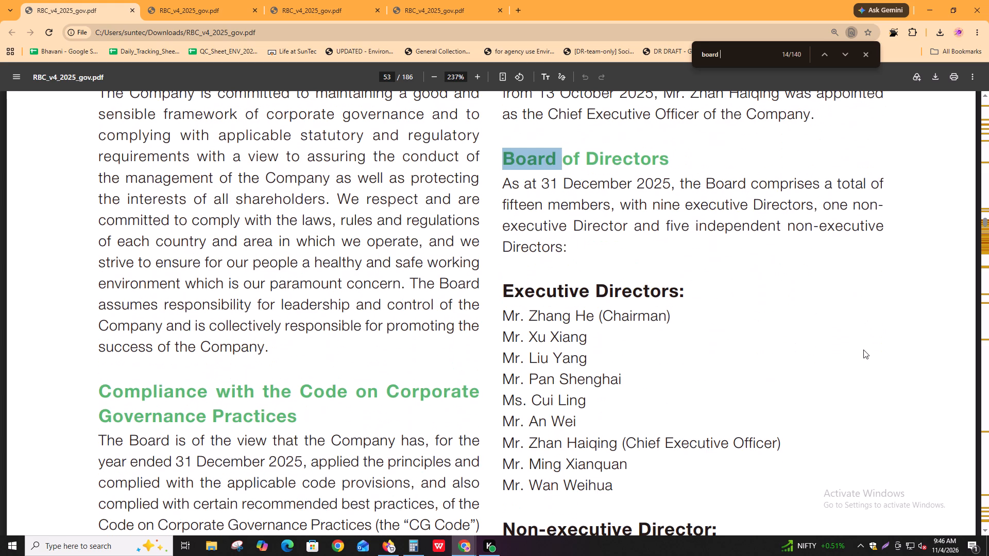
scroll(863, 350, "up", 1)
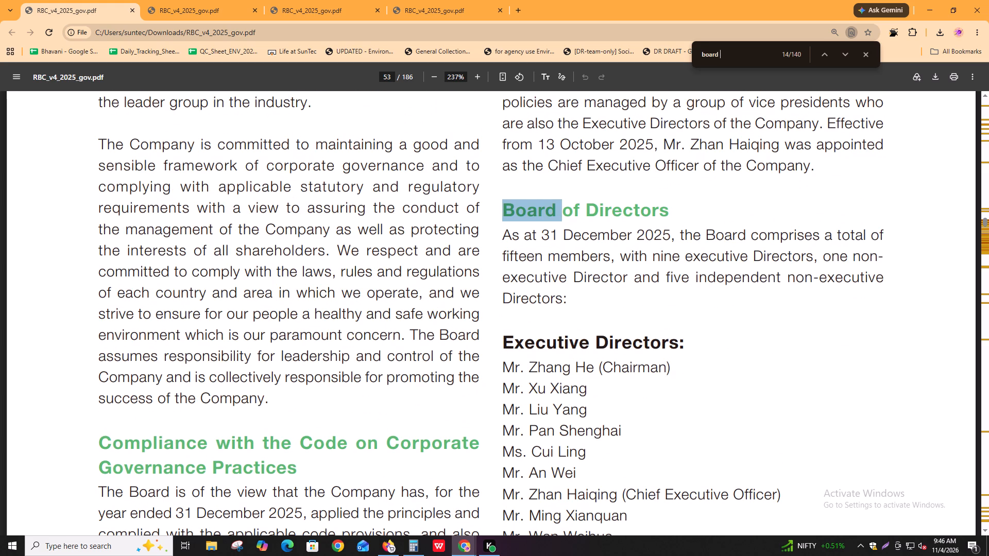
Go to page 53 in Igloo's report viewer, at the Board of Directors section, and expand the Board_independence field.
key("alt+Tab")
left_click(245, 178)
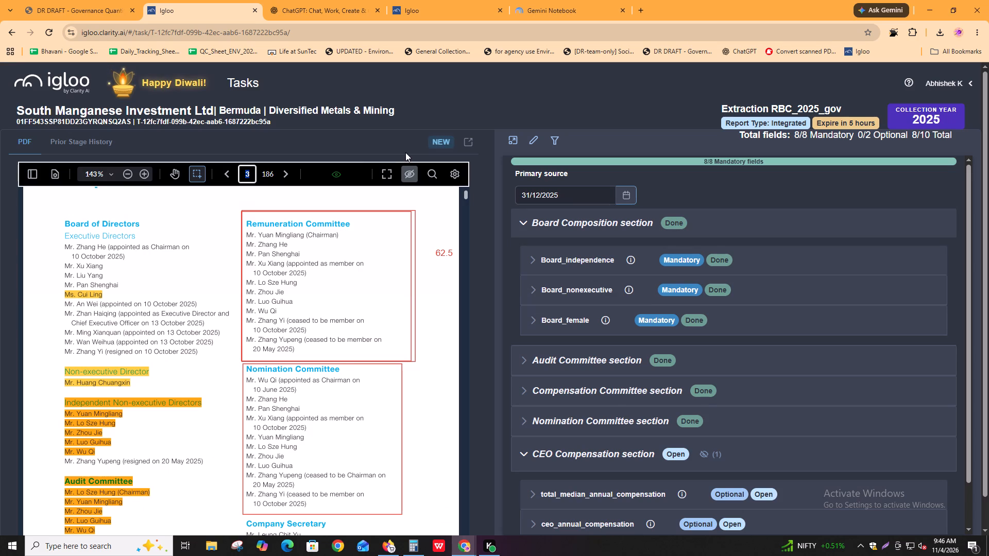
type("53")
key("Return")
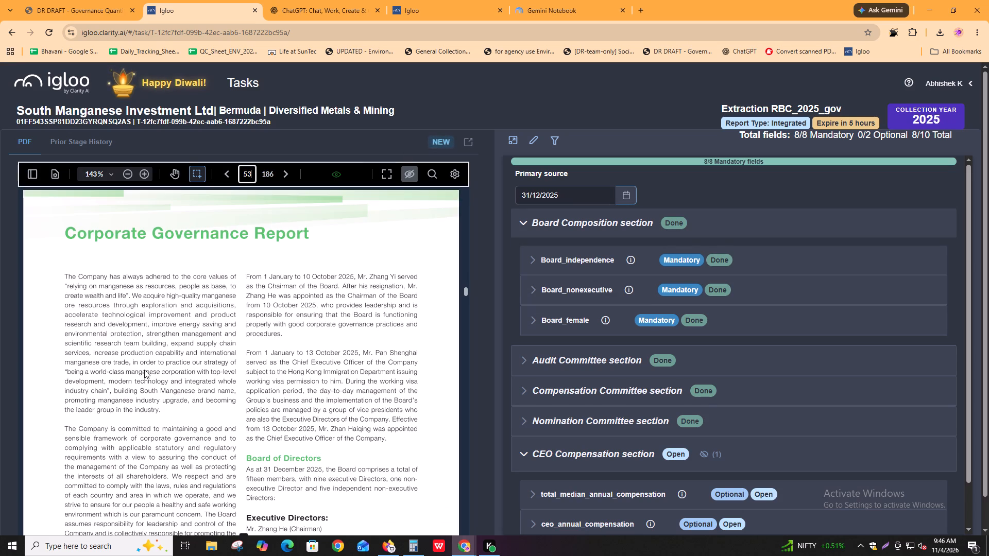
left_click_drag(317, 398, 319, 405)
left_click(374, 419)
scroll(374, 419, "down", 2)
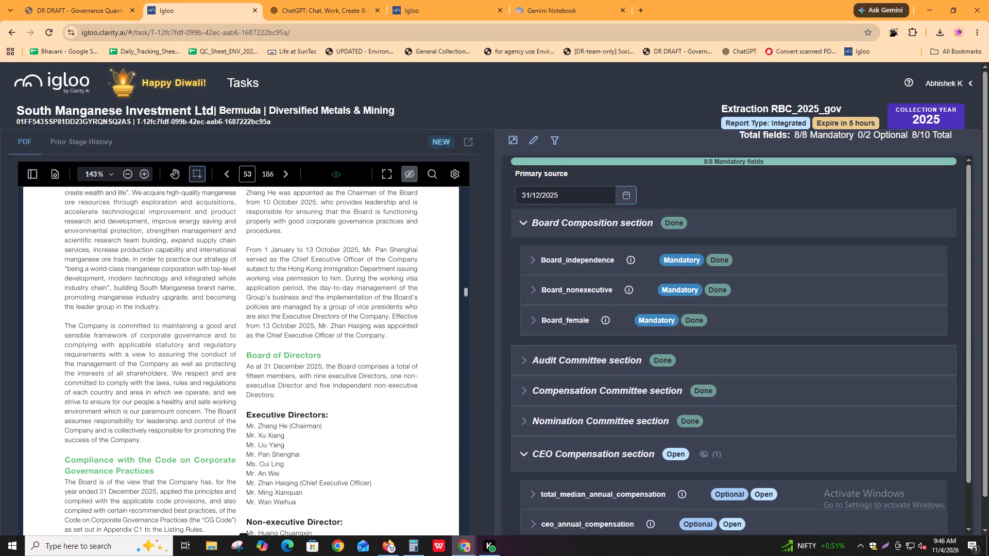
left_click(587, 251)
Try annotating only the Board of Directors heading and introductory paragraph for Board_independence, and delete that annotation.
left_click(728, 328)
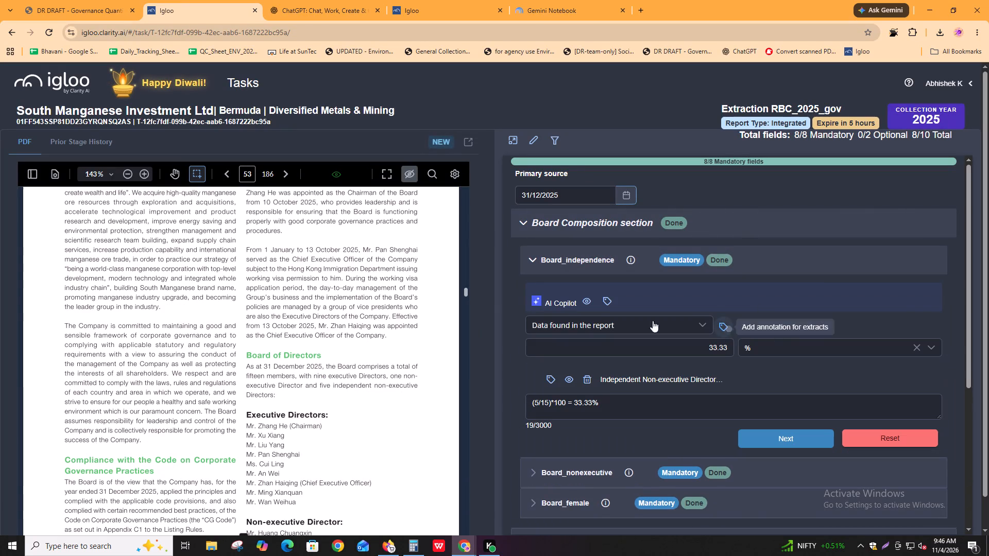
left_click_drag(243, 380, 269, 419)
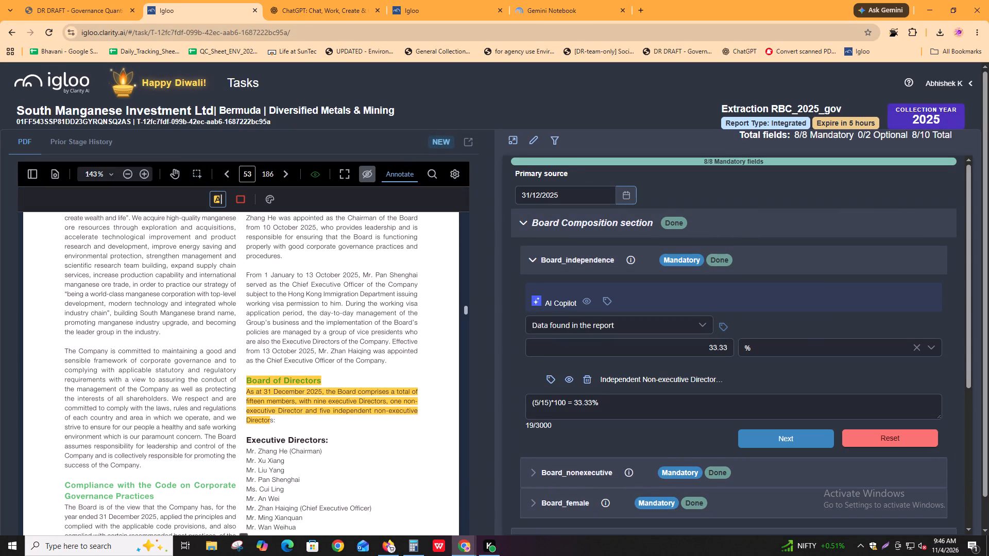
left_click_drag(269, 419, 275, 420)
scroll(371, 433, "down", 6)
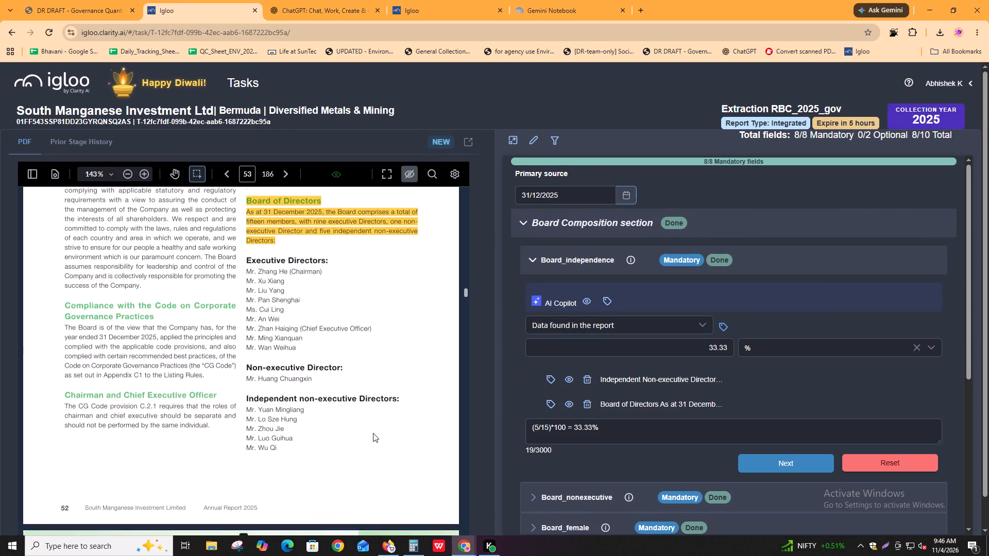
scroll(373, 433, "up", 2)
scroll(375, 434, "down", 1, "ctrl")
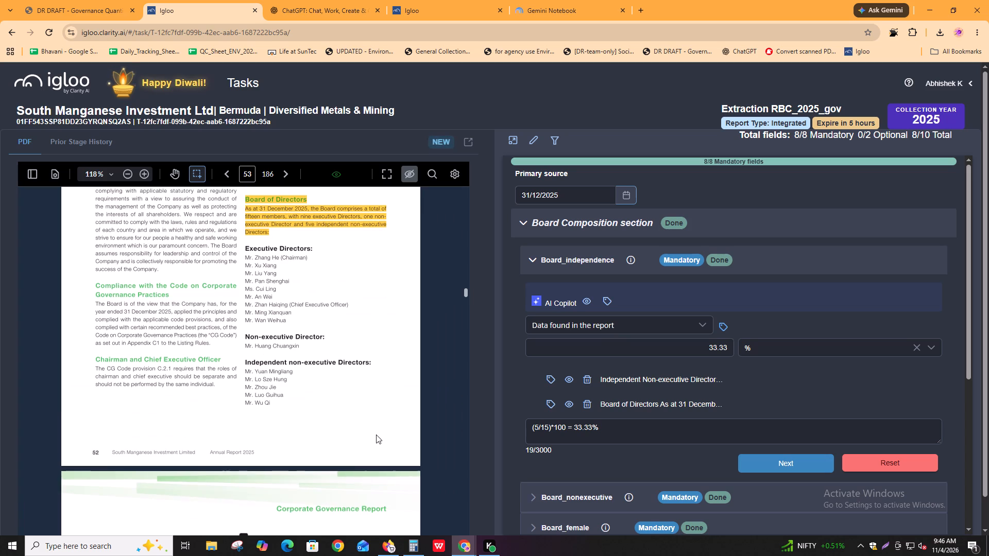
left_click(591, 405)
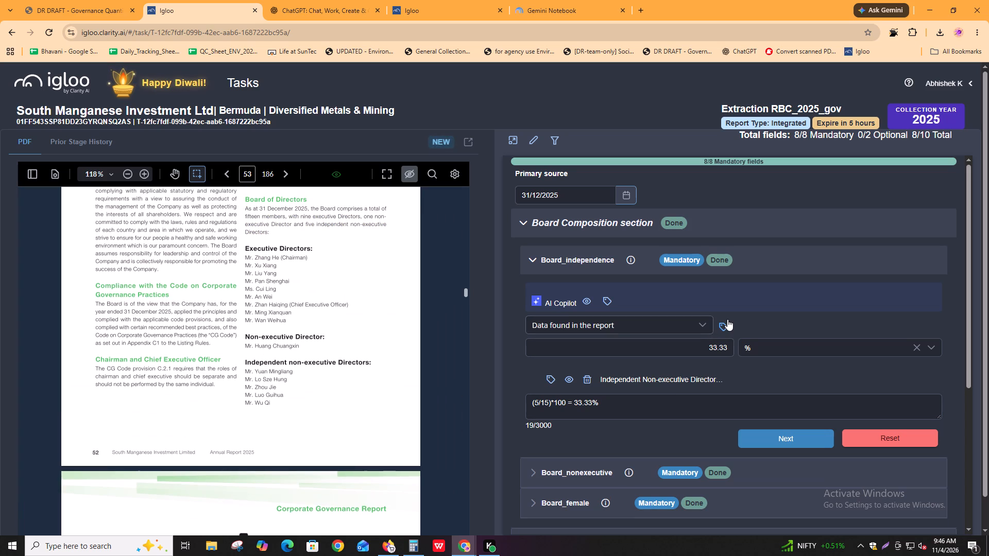
Annotate the Board of Directors section on page 53, from its heading to the last independent director, for Board_independence and advance to Board_nonexecutive.
left_click(727, 319)
left_click_drag(245, 222, 328, 429)
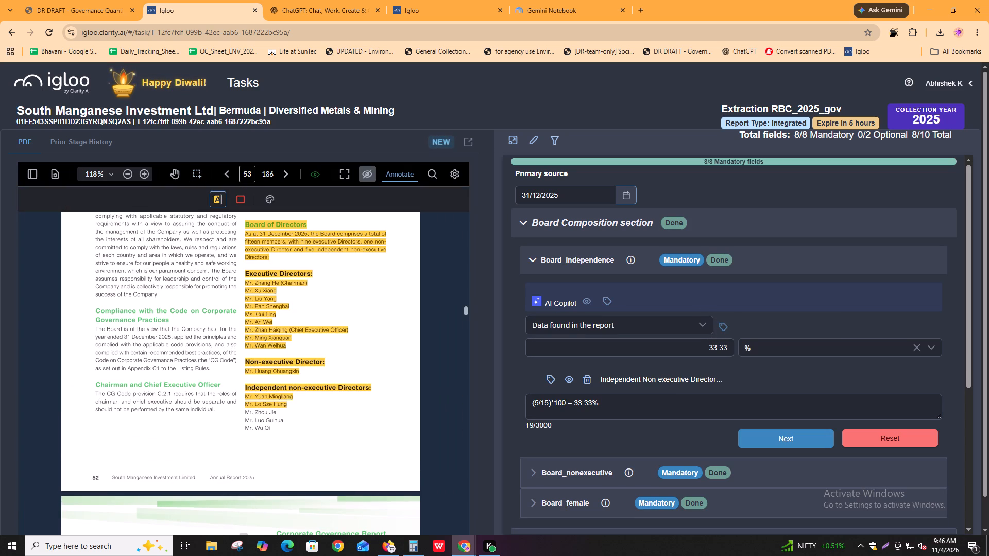
left_click_drag(328, 429, 328, 429)
scroll(836, 411, "down", 1)
left_click(799, 411)
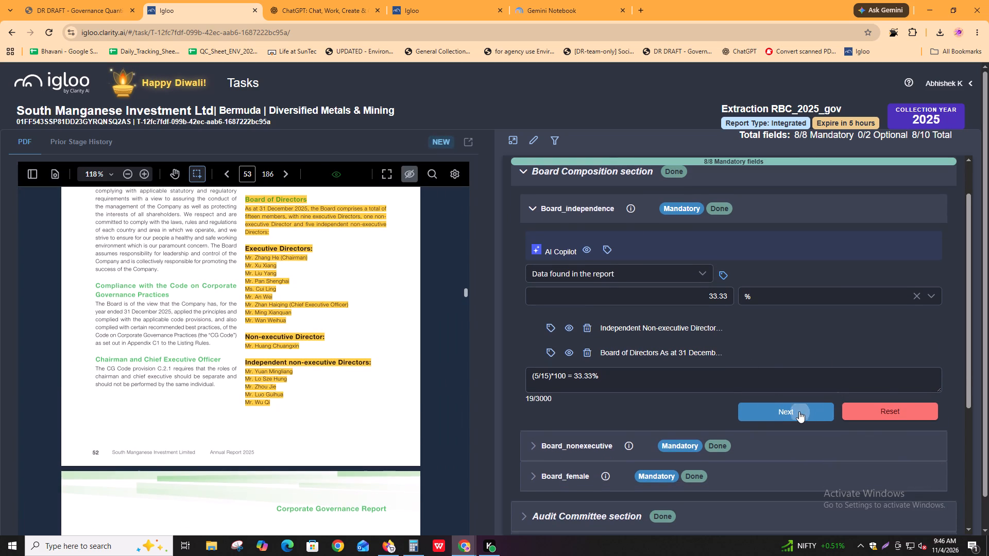
Add the same full Board of Directors section on page 53 as an annotation for Board_nonexecutive and advance to Board_female.
left_click(724, 301)
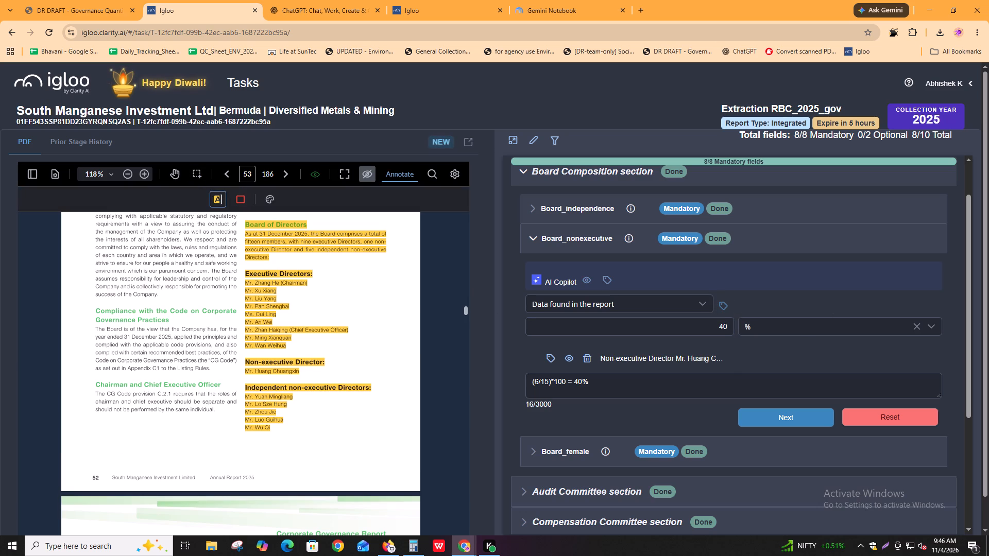
left_click_drag(245, 222, 275, 451)
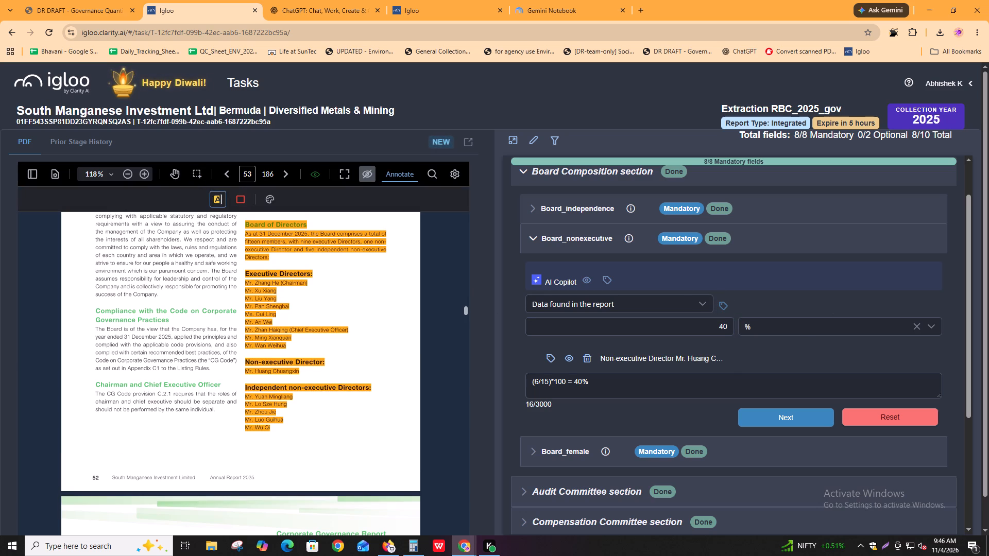
left_click_drag(275, 451, 285, 450)
left_click(775, 447)
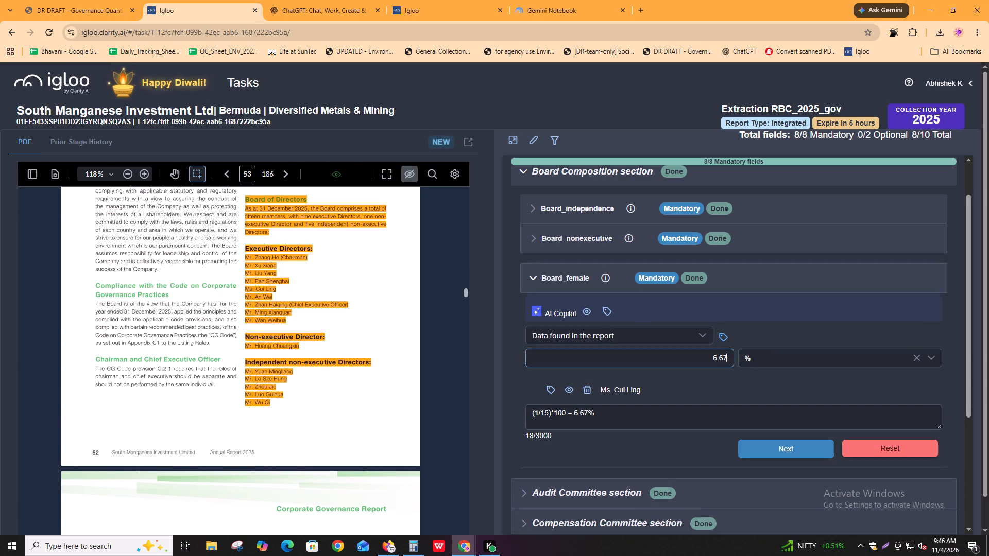
Collapse the Board_female field in the Board Composition section.
left_click(588, 273)
Switch to RBC_v4_2025_gov.pdf and review the "board" matches from page 53 through the board diversity policy text on pages 54 and 55.
key("alt+Tab")
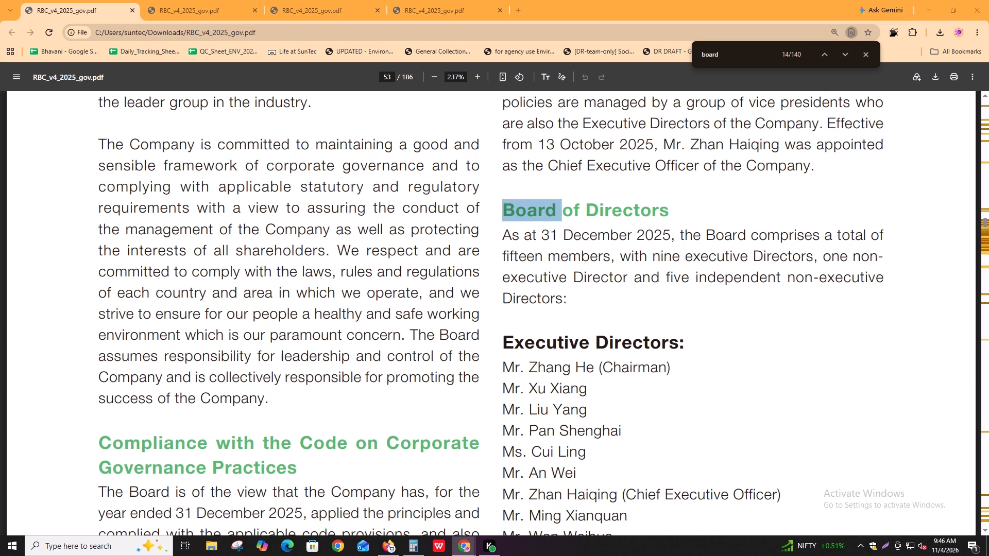
key("ctrl+f")
key("Return")
key("Return")
key("Return")
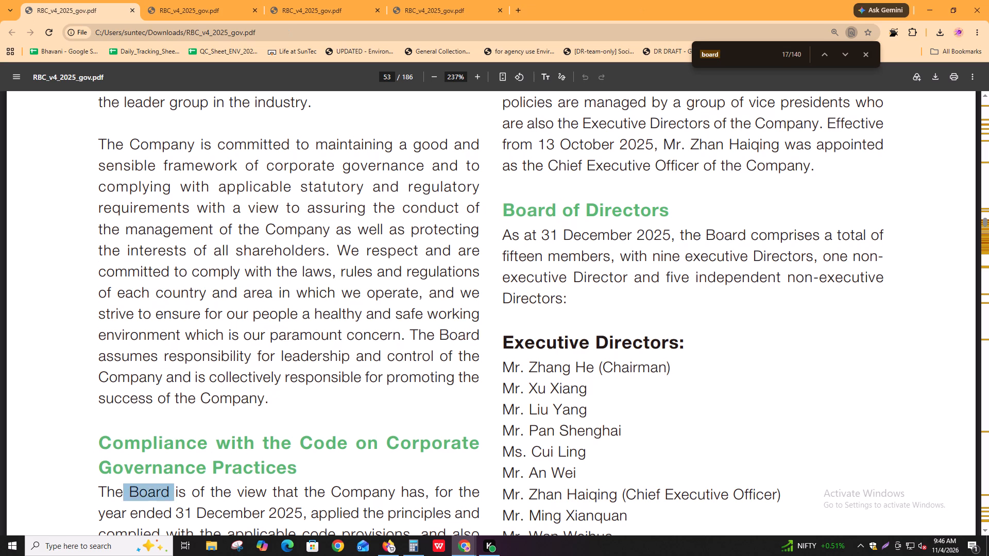
key("Return")
key("shift+Return")
key("Return")
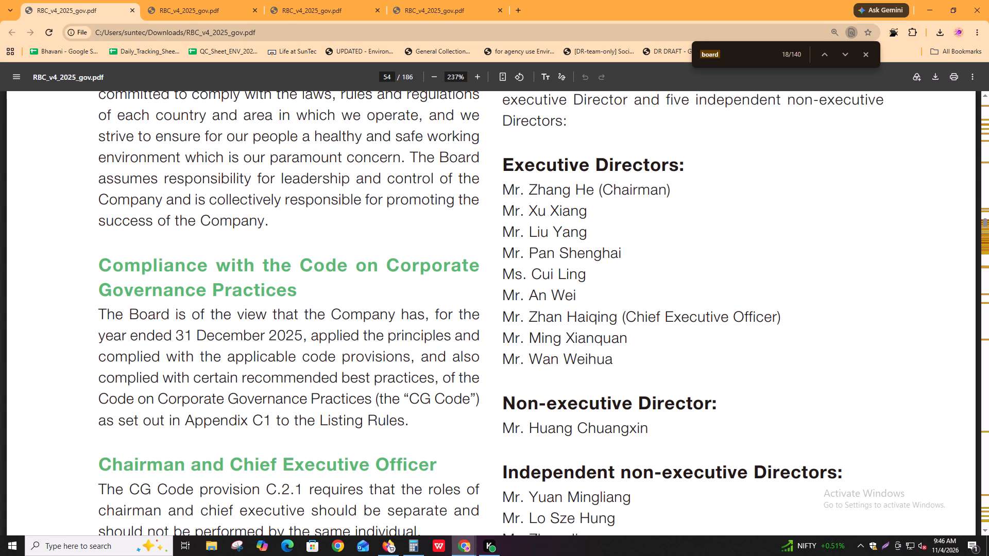
key("Return")
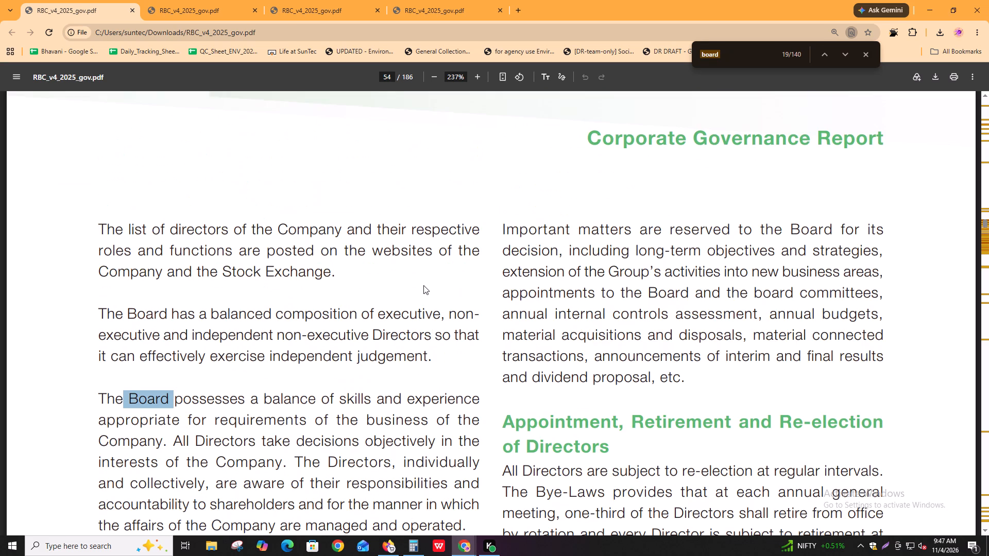
key("Return")
key("Return")
key("Return")
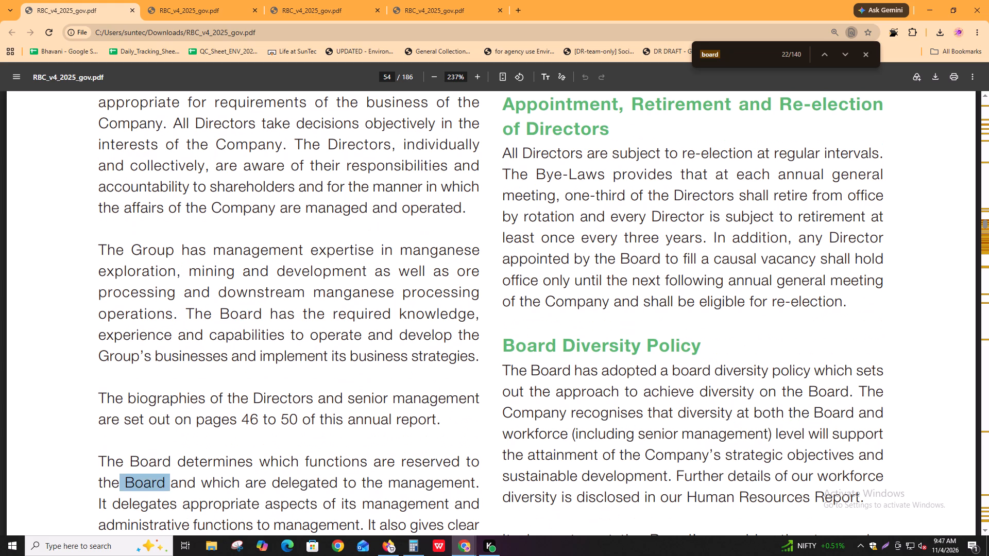
key("Return")
key("Return")
key("Return")
key("Return")
key("Return")
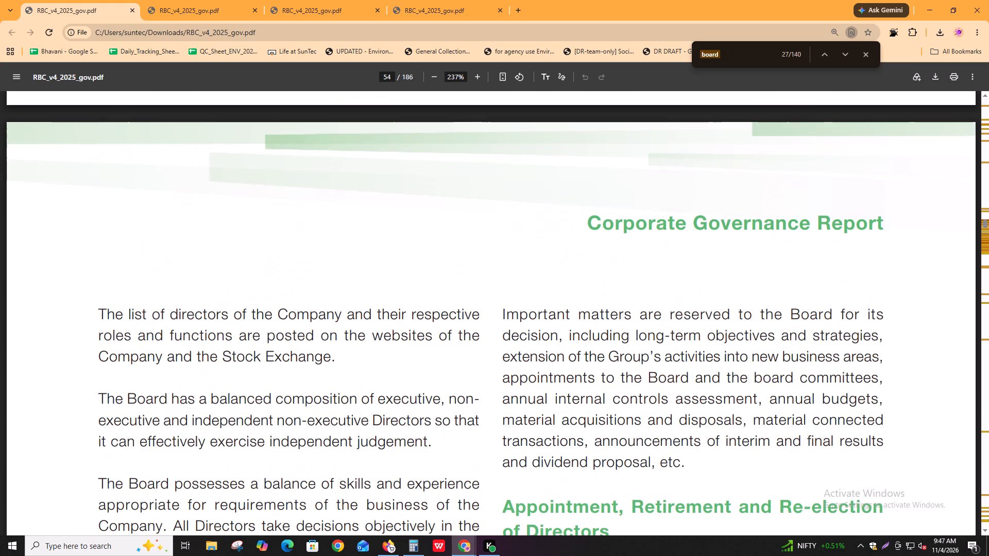
key("Return")
key("Return")
key("Return")
key("Return")
key("Return")
key("Return")
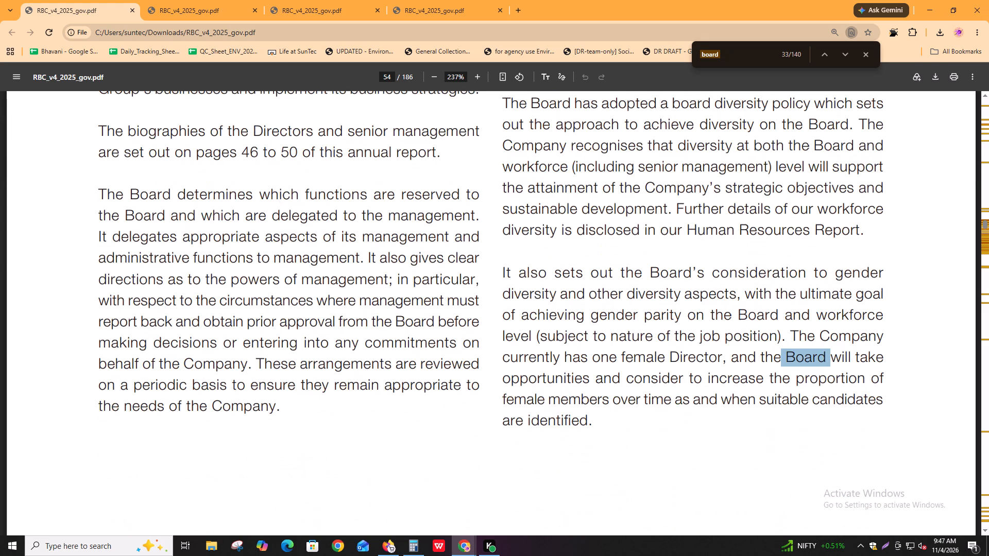
key("Return")
key("Return")
key("shift+Return")
key("Return")
key("Return")
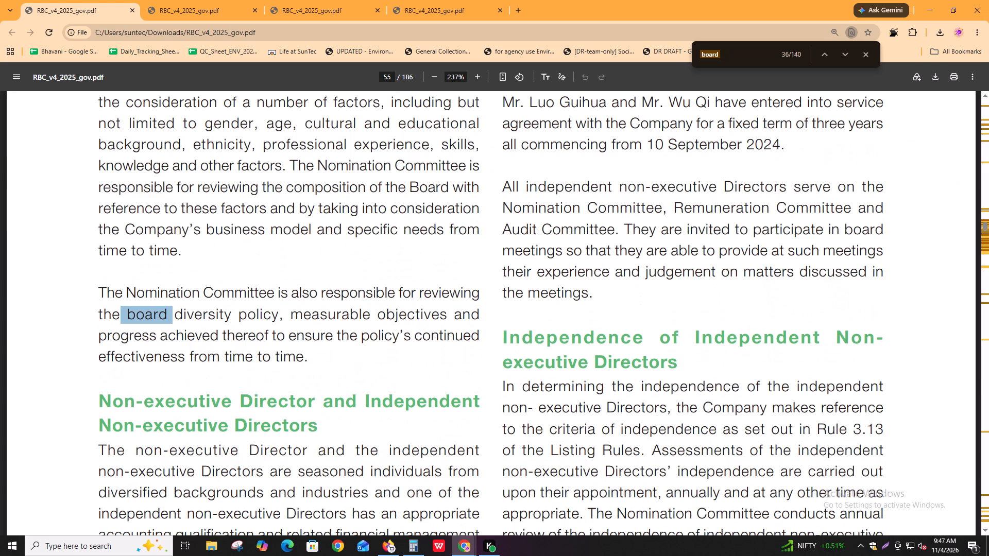
Continue through the "board" matches from page 55 and examine the 2025 directors' attendance table on page 58.
key("Return")
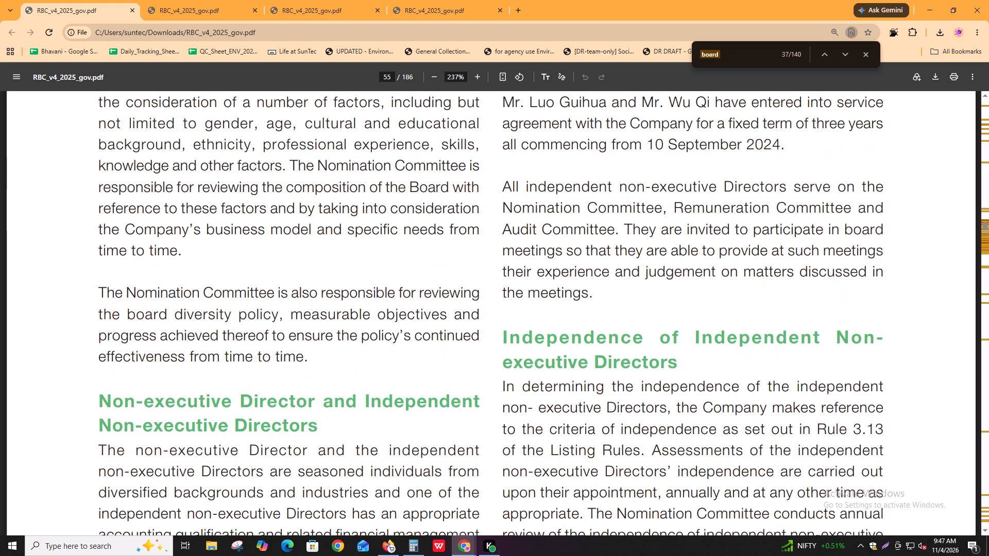
key("Return")
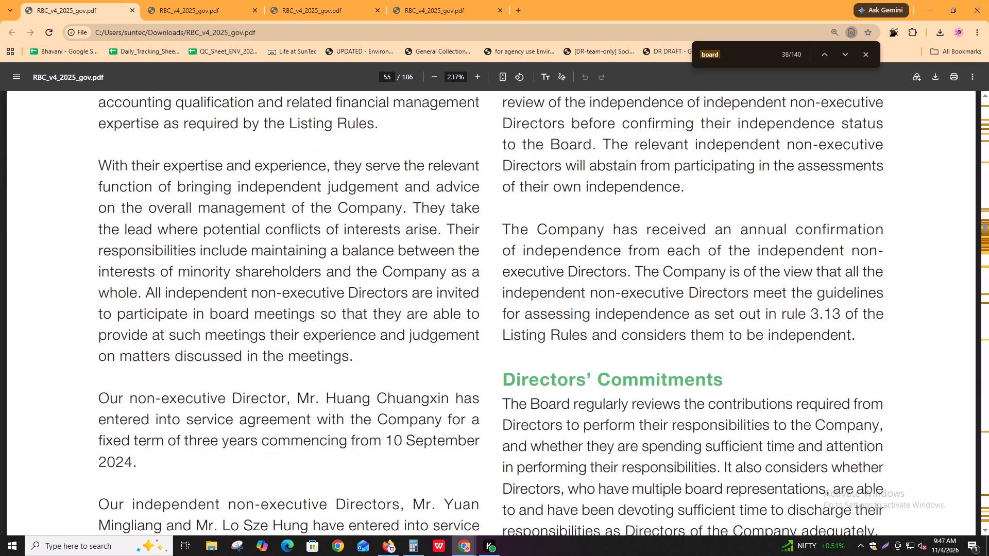
key("Return")
key("Return")
key("Return")
key("Return")
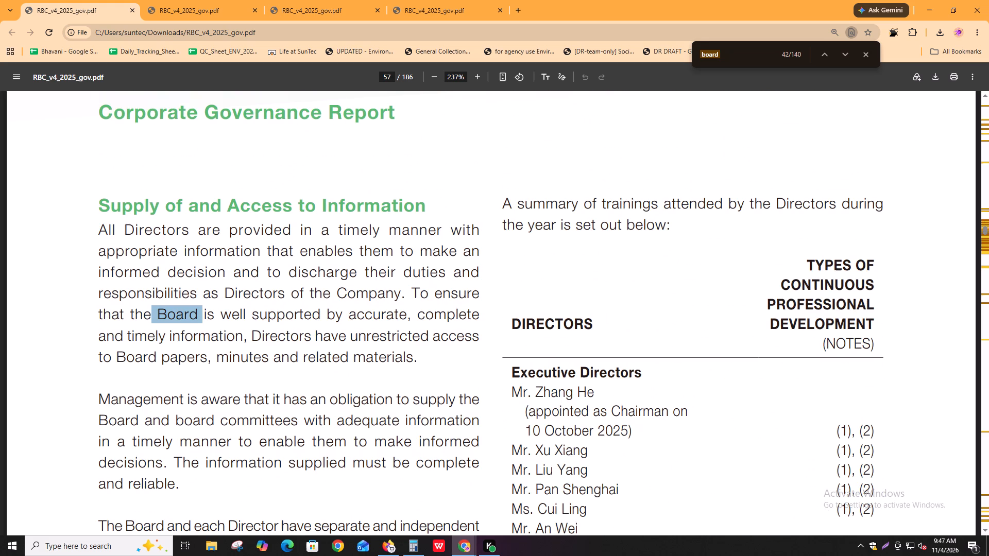
key("Return")
key("Return")
key("Return")
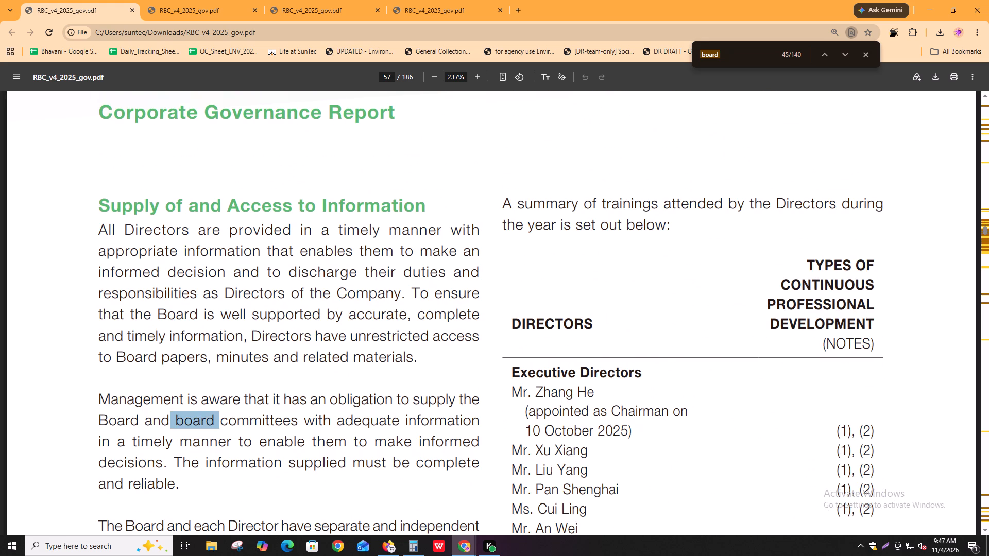
key("Return")
key("Return")
key("Return")
key("Return")
key("Return")
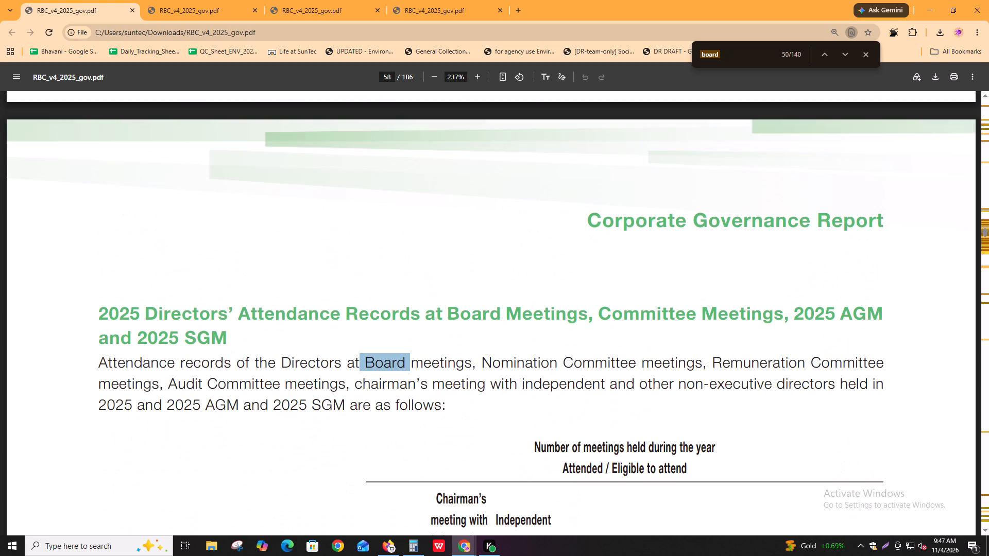
key("shift+Return")
key("Return")
key("Return")
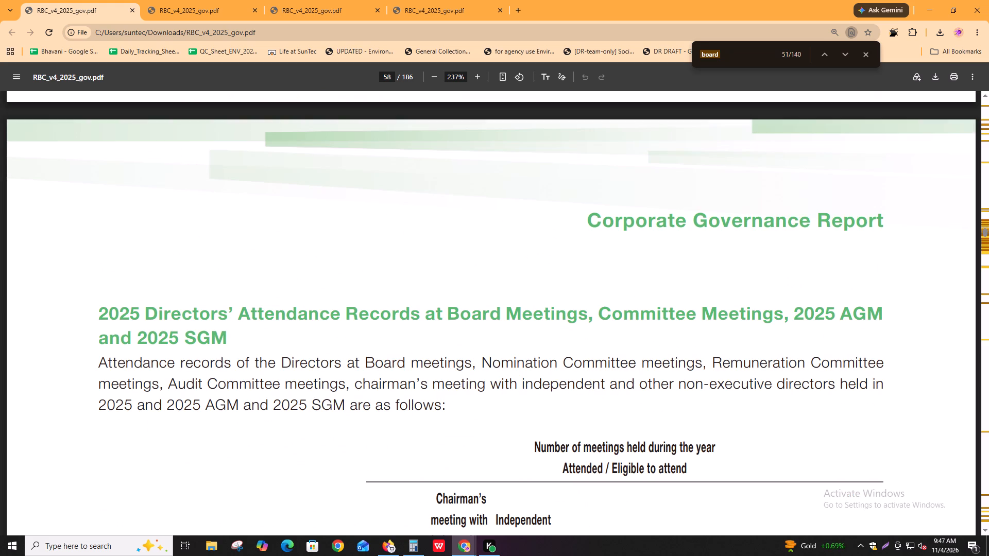
scroll(449, 320, "down", 3)
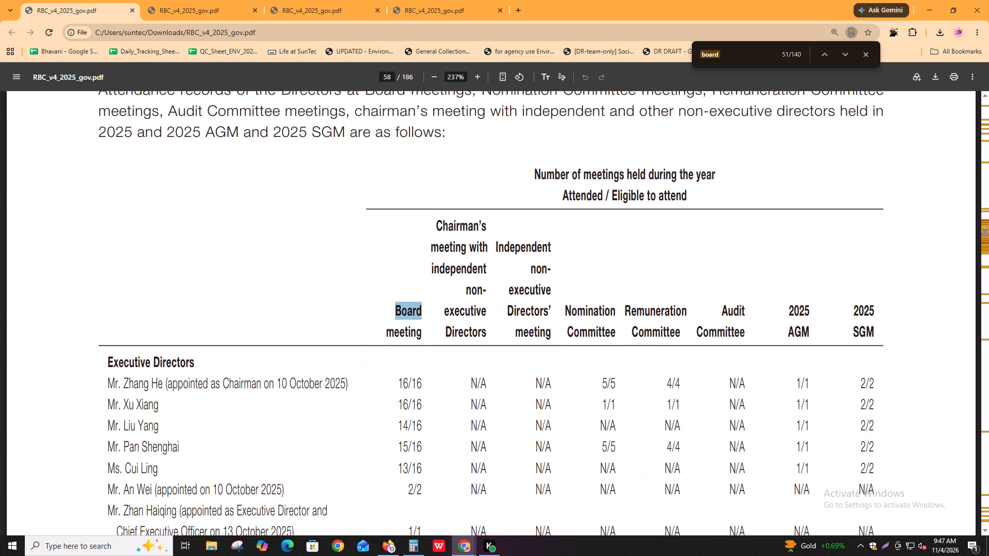
Review the "board" matches in the Board Meetings section on page 59, up to the Board Committees heading on page 60.
key("Return")
key("Return")
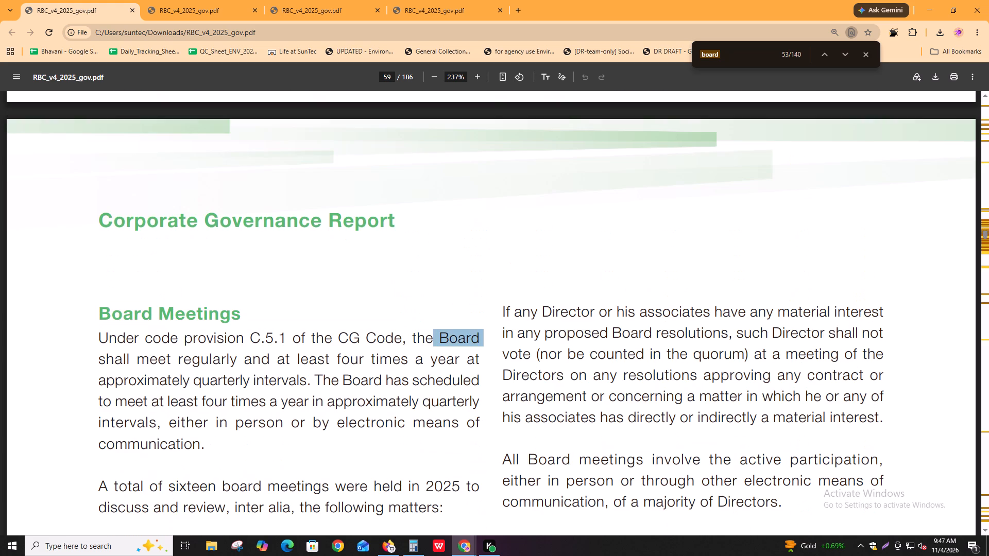
key("Return")
key("Return")
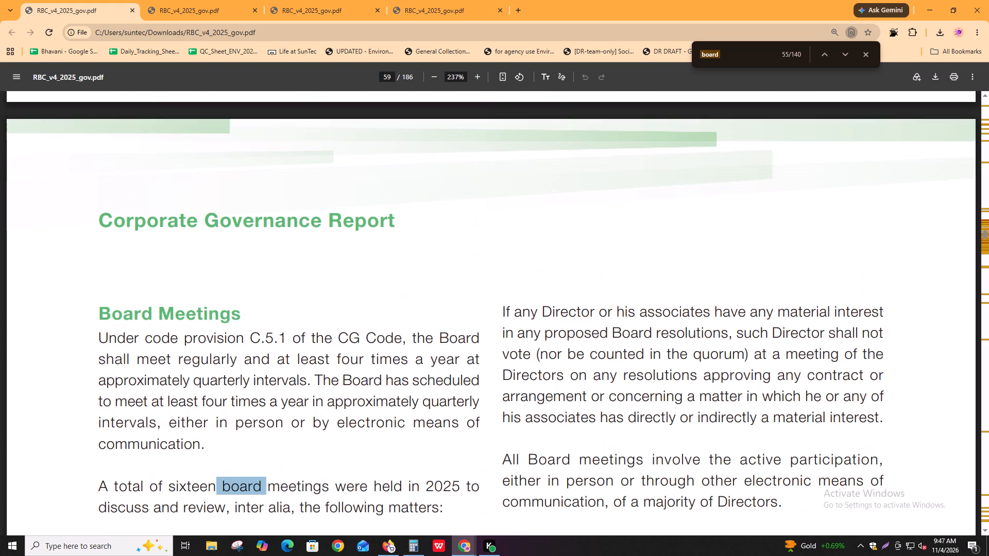
key("Return")
key("shift+Return")
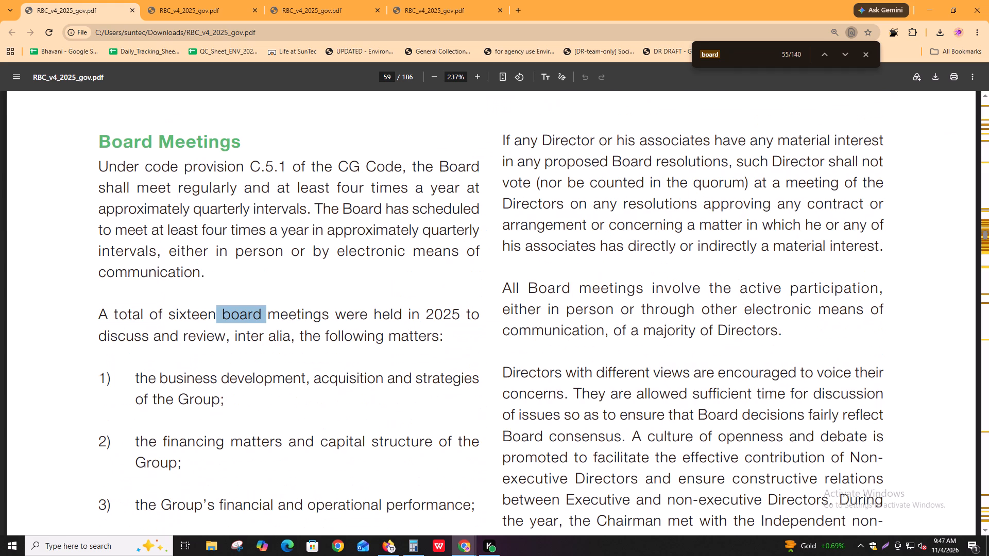
key("Return")
key("Return")
key("Return")
key("Return")
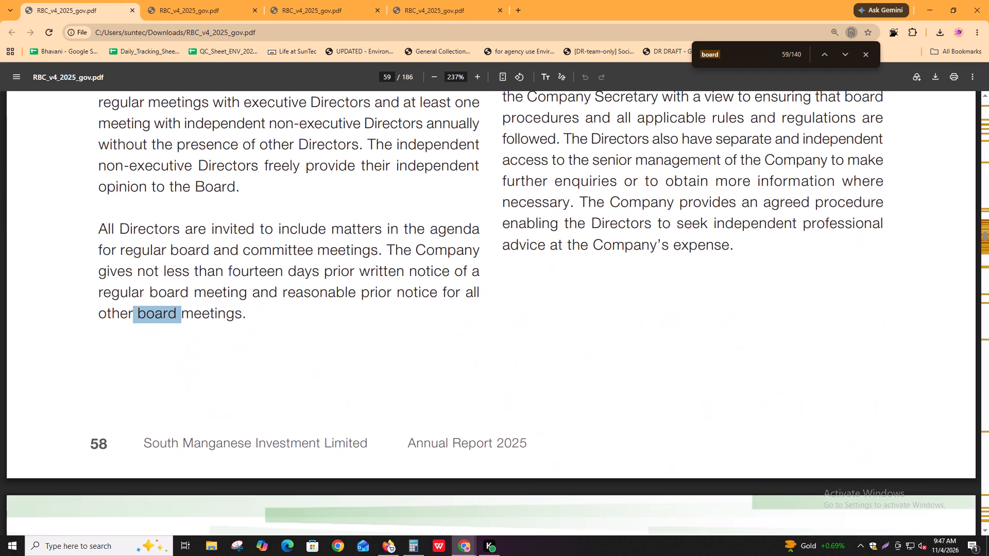
key("Return")
key("Return")
key("shift+Return")
key("Return")
key("Return")
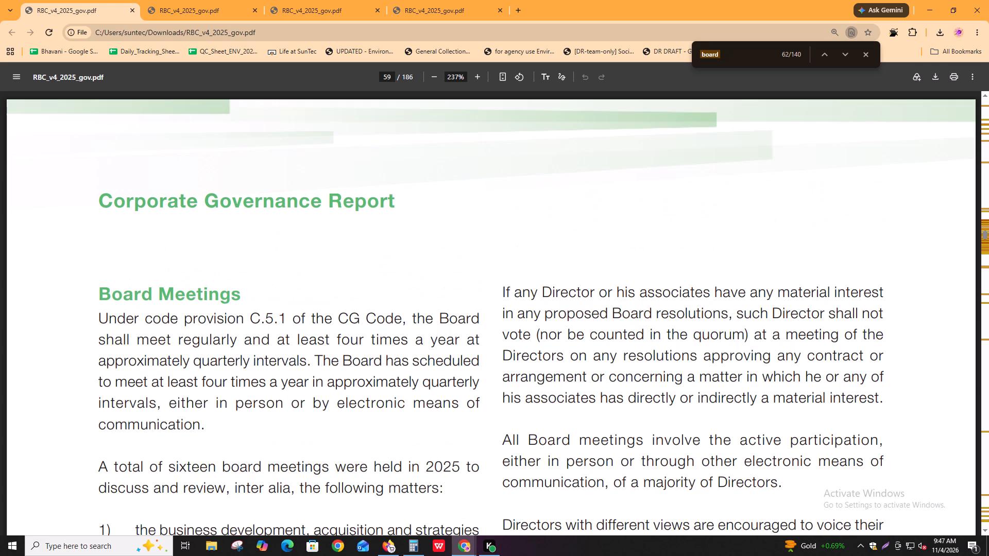
key("Return")
key("Return")
key("Return")
key("Return")
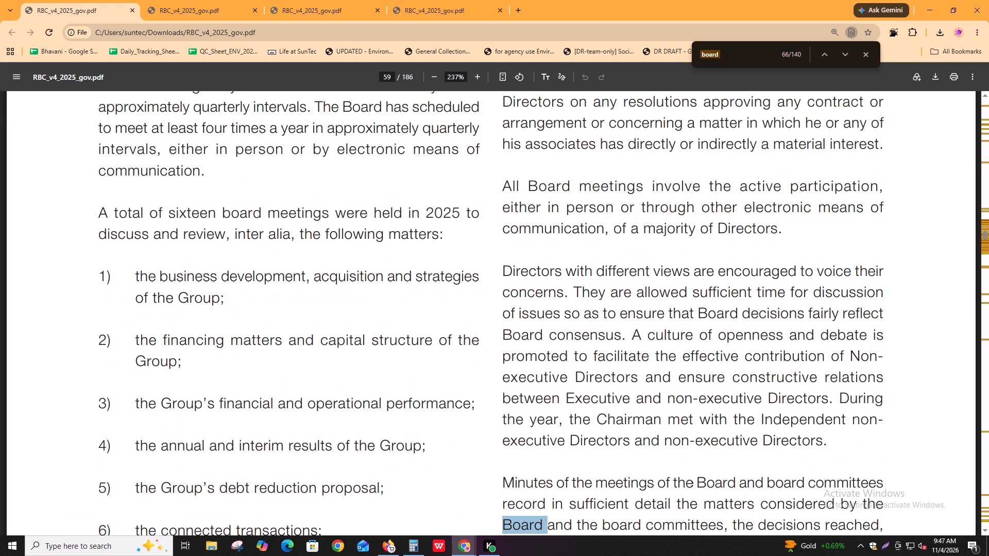
key("Return")
key("Return")
key("Return")
key("Return")
key("Return")
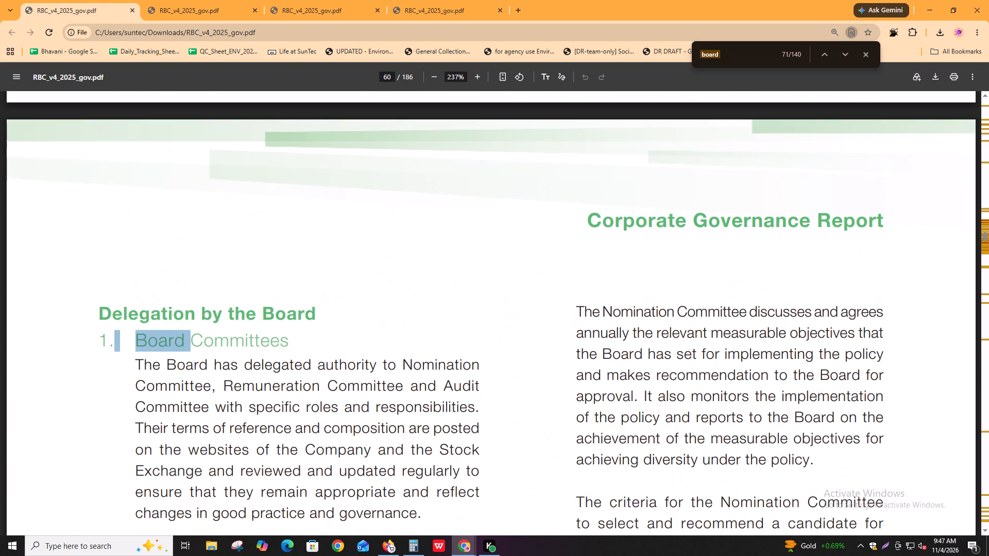
Follow the "board" matches through the Nomination and Audit Committee sections on pages 60 to 62, returning to the Remuneration Committee on page 61.
key("Return")
key("Return")
key("Return")
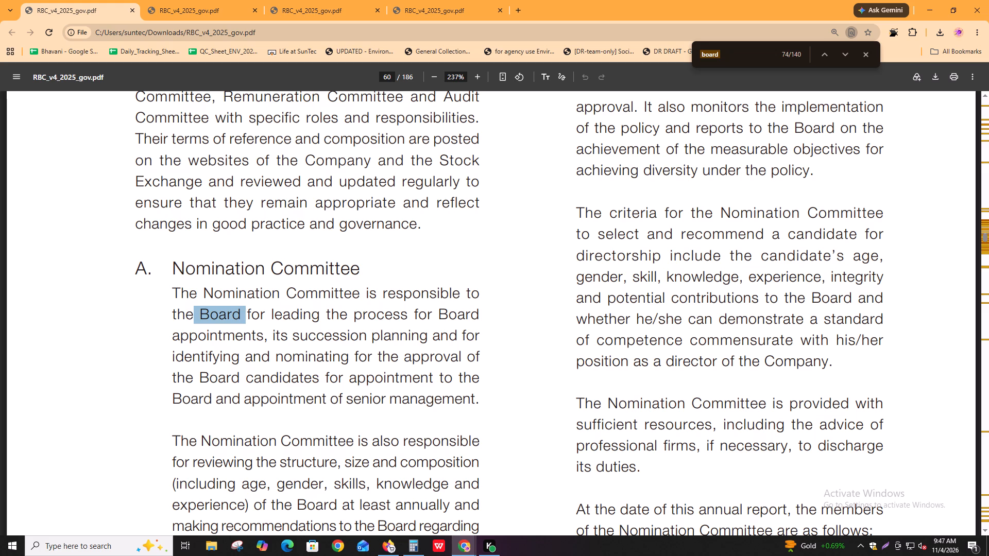
key("shift+Return")
key("Return")
key("Return")
key("Return")
key("Return")
key("Return")
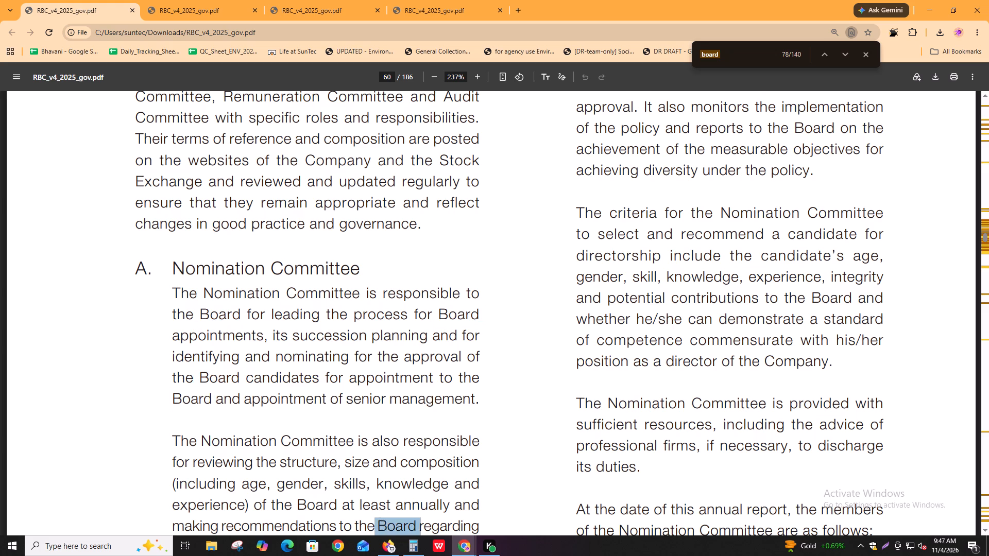
key("Return")
key("Return")
key("Return")
key("Return")
key("Return")
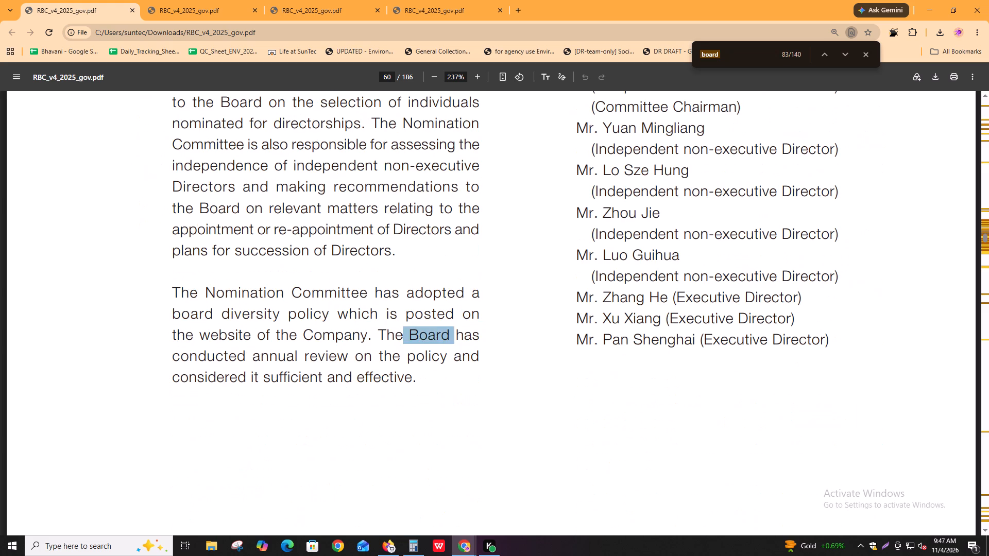
key("Return")
key("Return")
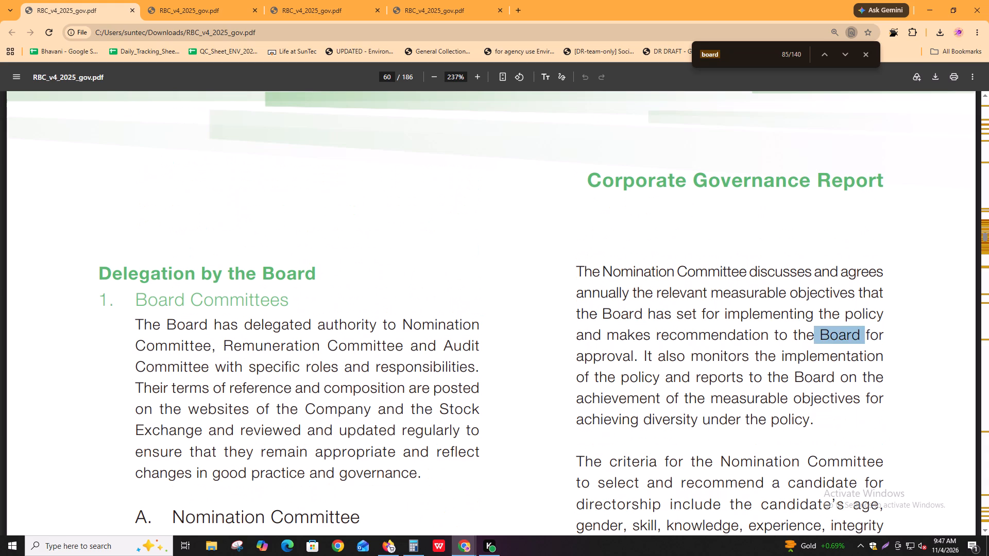
key("Return")
key("Return")
key("Return")
key("Return")
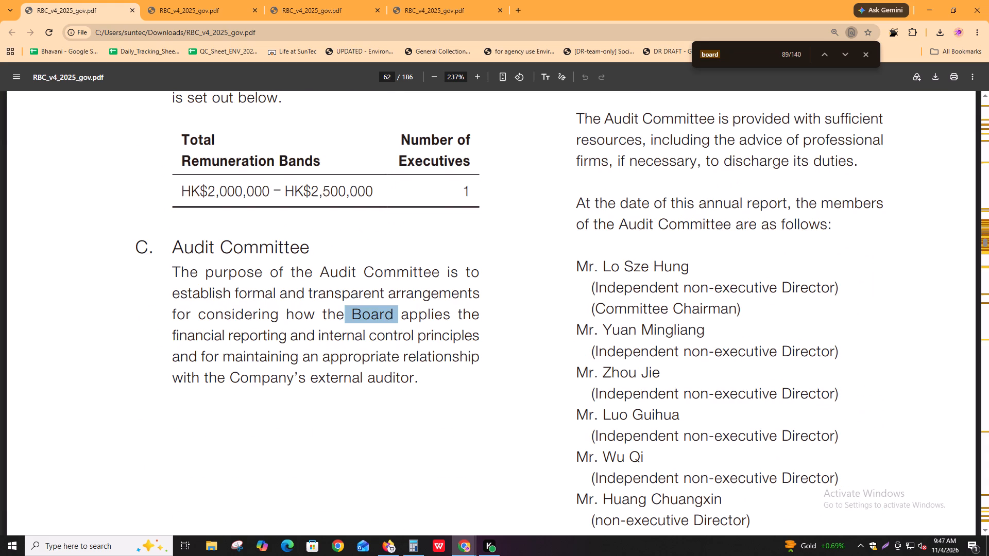
key("shift+Return")
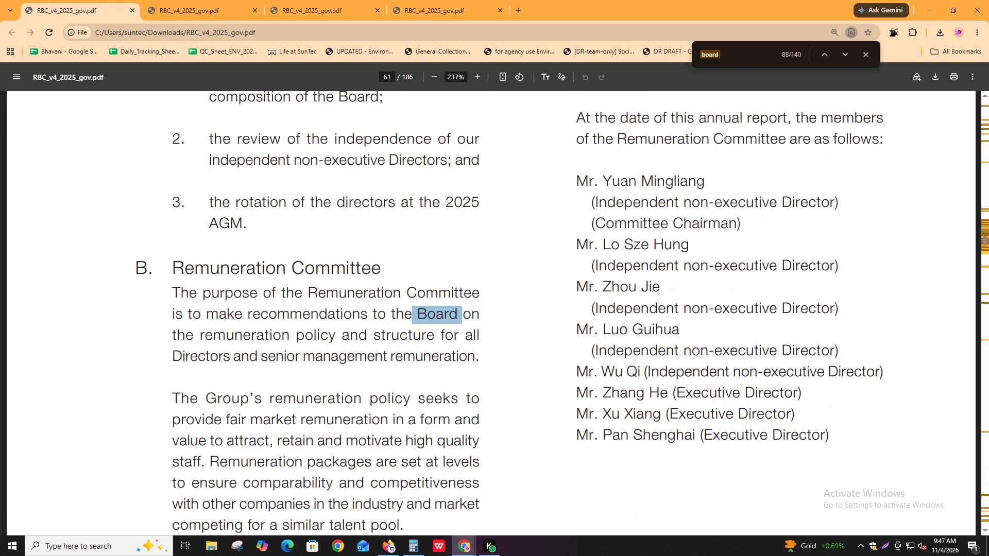
Examine the Remuneration Committee member list on page 61, checking each independent non-executive director's name.
scroll(760, 388, "up", 2)
scroll(779, 329, "down", 1)
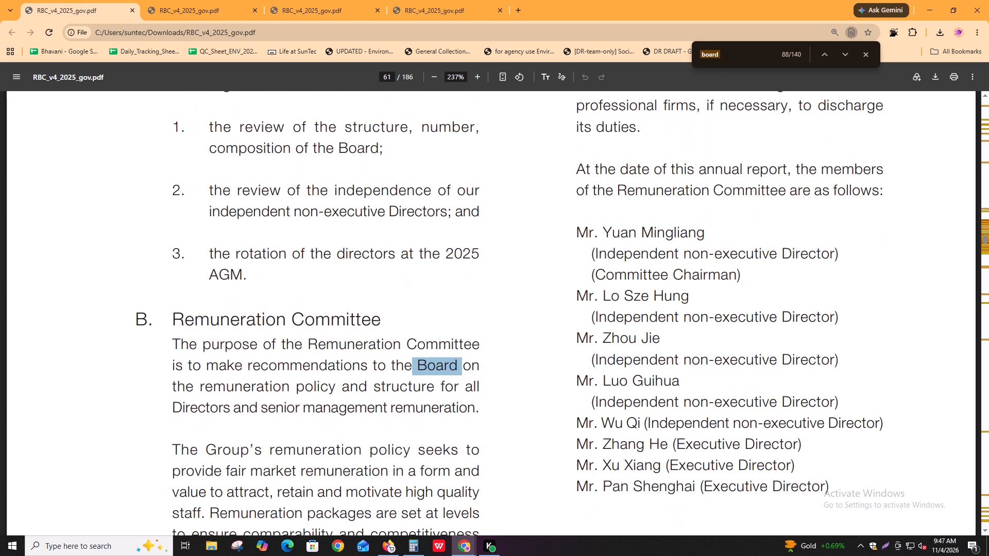
left_click_drag(638, 230, 674, 228)
left_click(674, 228)
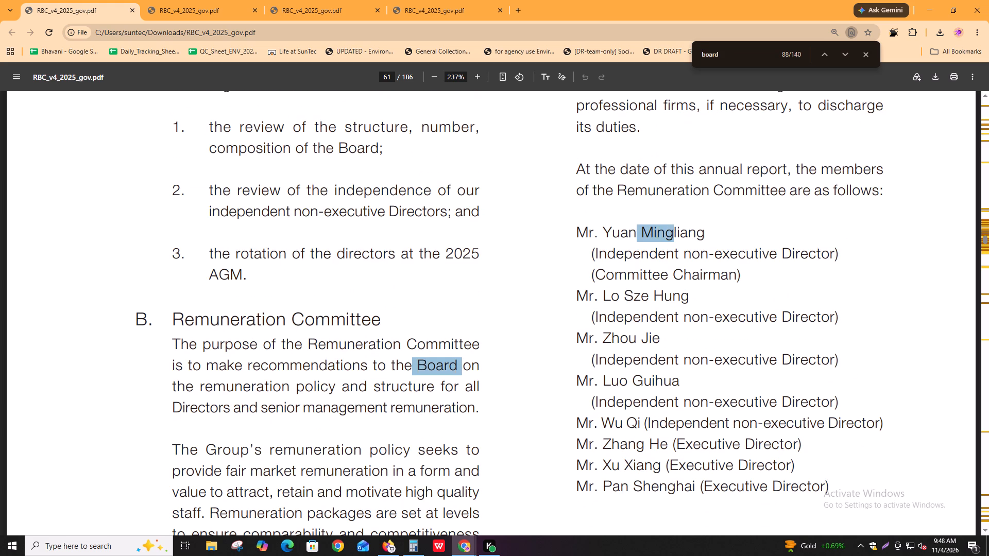
left_click_drag(615, 297, 655, 301)
left_click_drag(621, 338, 640, 340)
left_click_drag(629, 390, 664, 391)
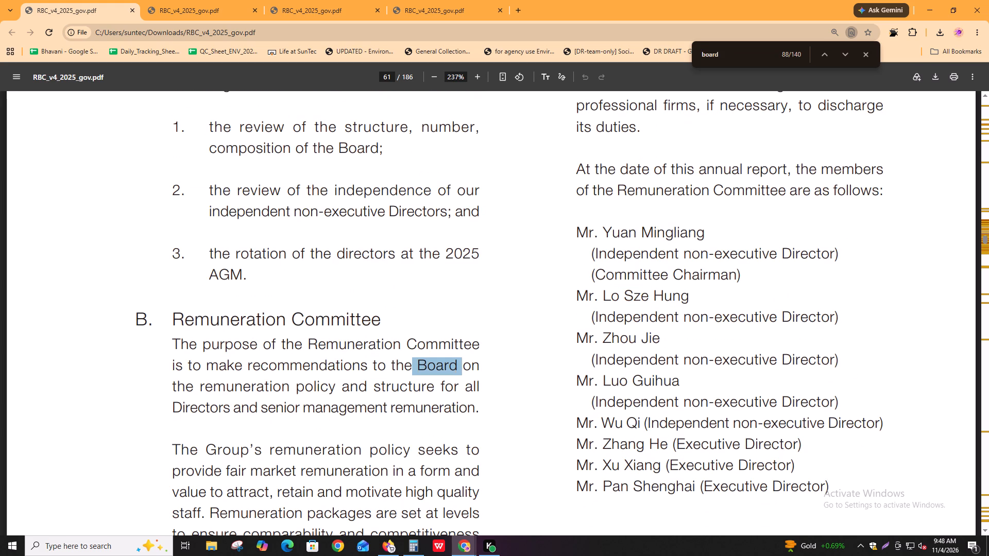
left_click_drag(664, 391, 667, 392)
left_click_drag(626, 420, 646, 422)
left_click(646, 422)
scroll(845, 345, "up", 1)
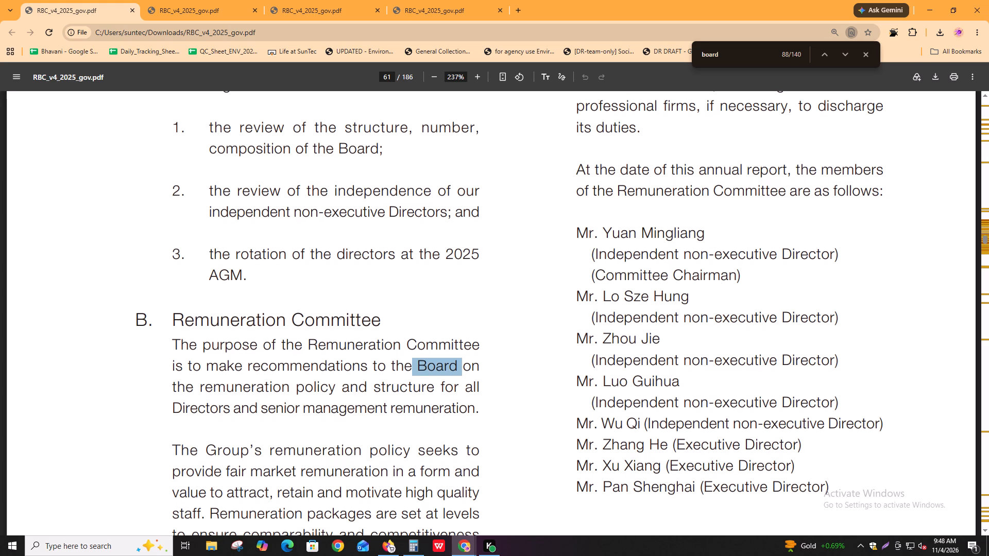
scroll(845, 345, "up", 2)
scroll(845, 347, "down", 2)
scroll(755, 338, "down", 1)
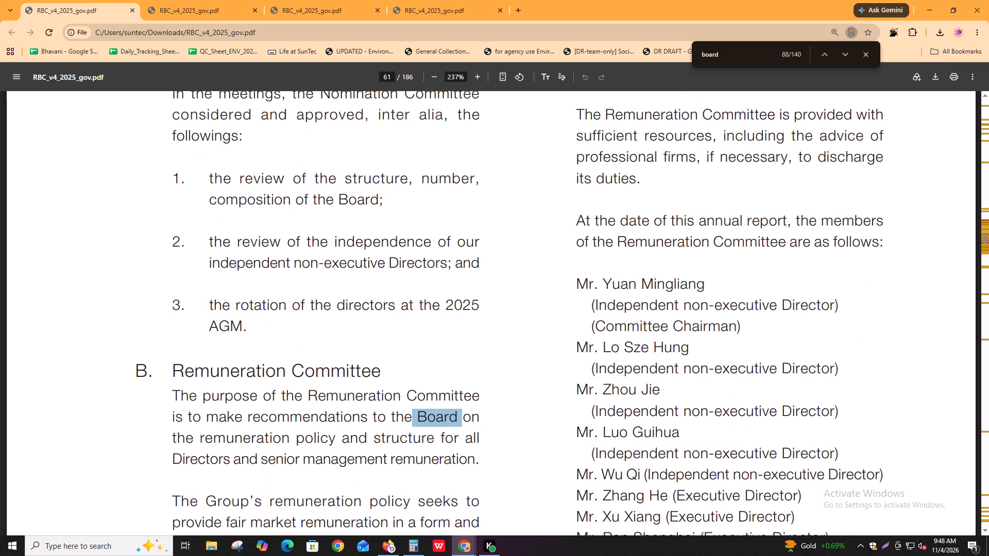
In Igloo, go to report page 61 and annotate the Remuneration Committee introduction and full member list as an extract for Compensation_independence.
key("alt+Tab")
key("alt+Tab")
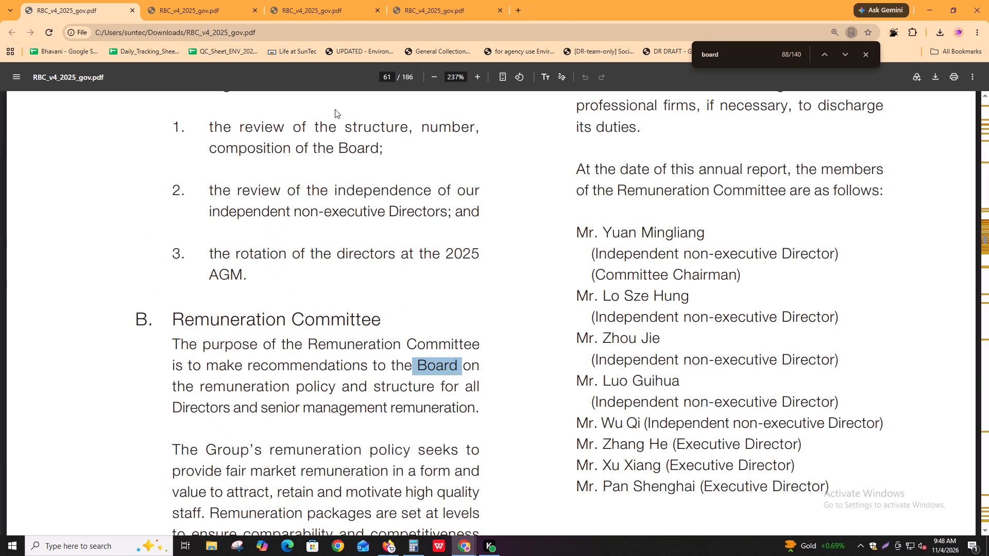
key("alt+Tab")
left_click(248, 172)
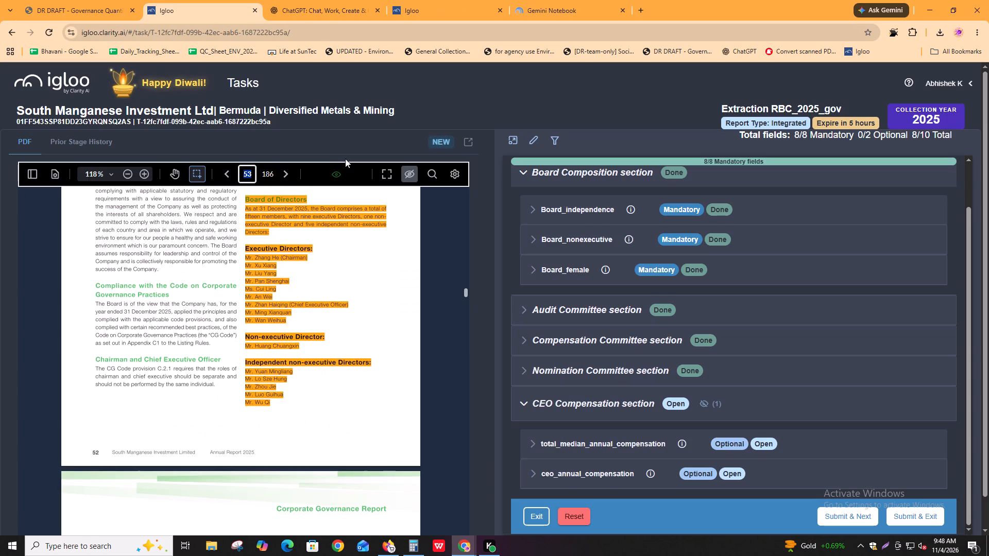
type("61")
key("Return")
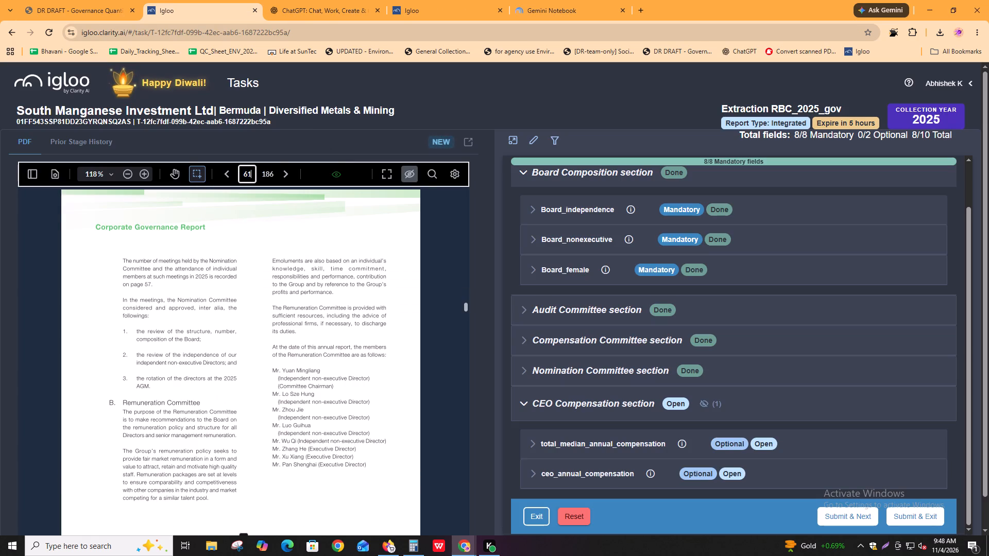
left_click(615, 376)
scroll(650, 439, "down", 1)
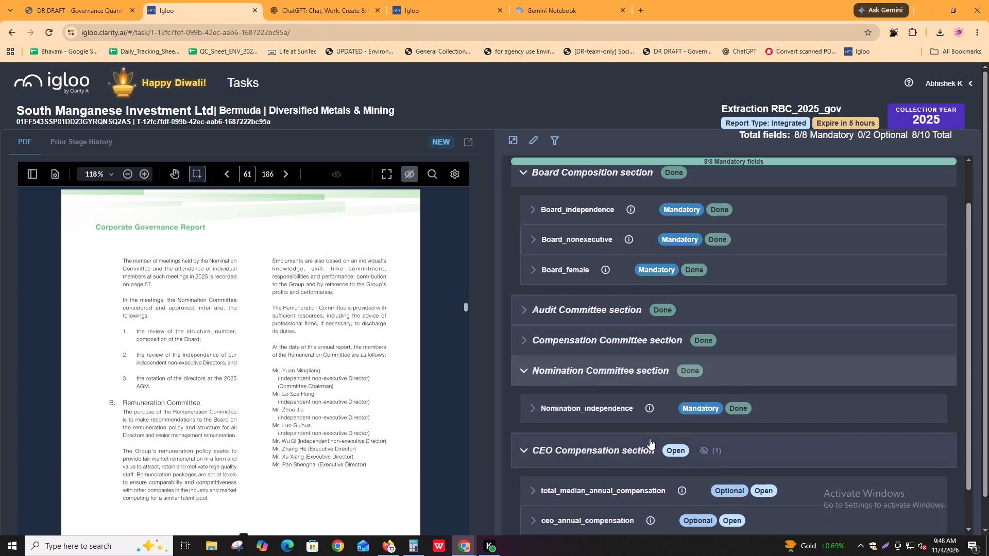
scroll(650, 439, "down", 1)
left_click(616, 285)
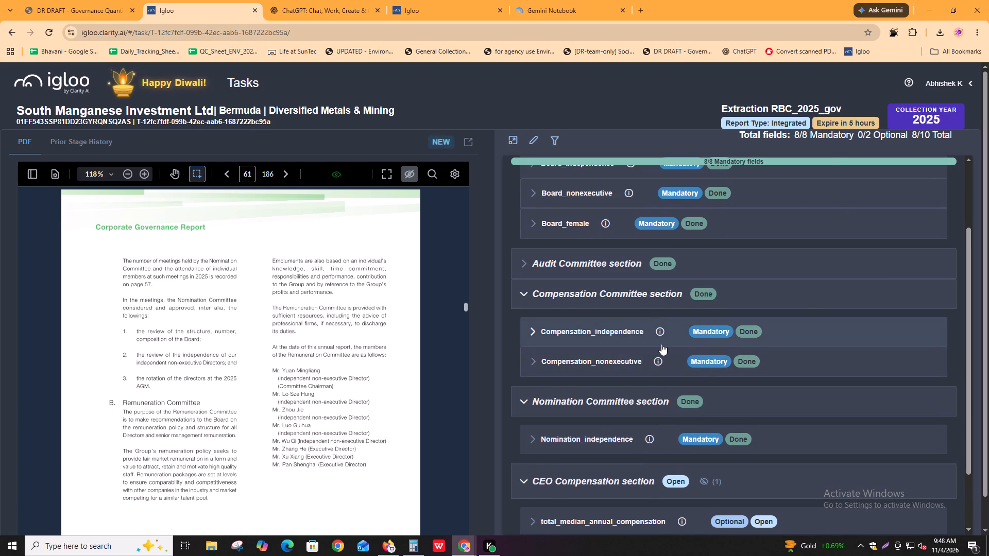
left_click(659, 336)
right_click(659, 336)
left_click(580, 343)
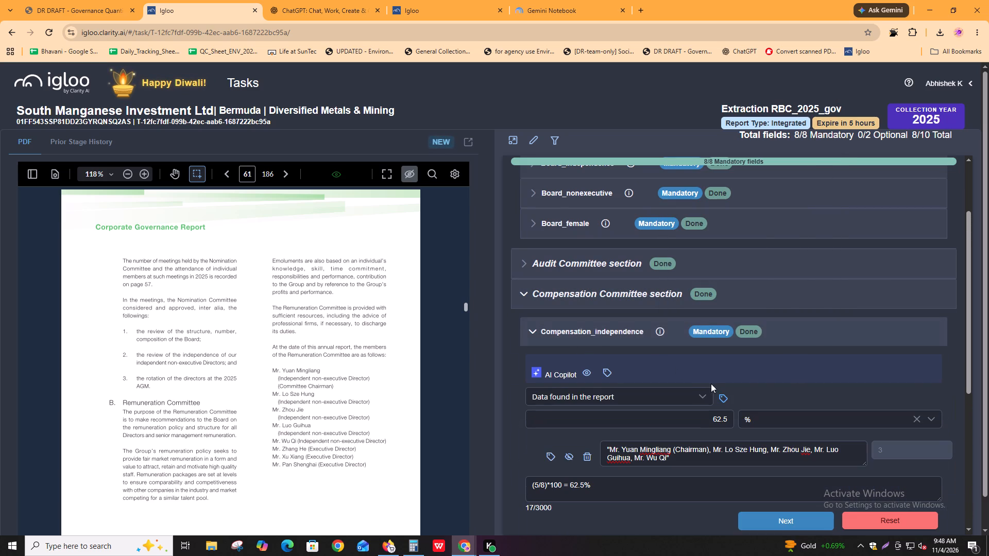
left_click(727, 401)
left_click_drag(268, 369, 379, 495)
scroll(371, 480, "down", 4)
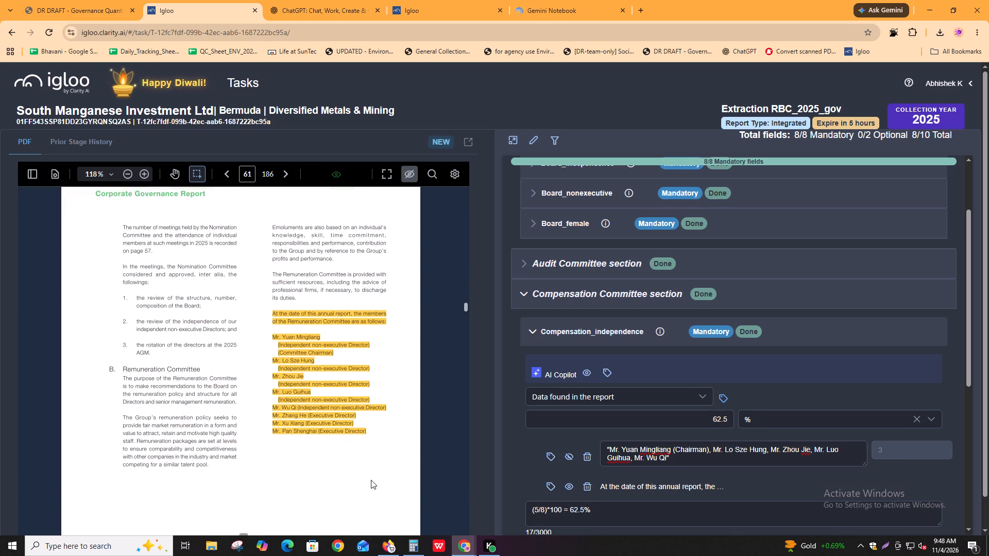
scroll(371, 480, "down", 3)
scroll(371, 480, "up", 8)
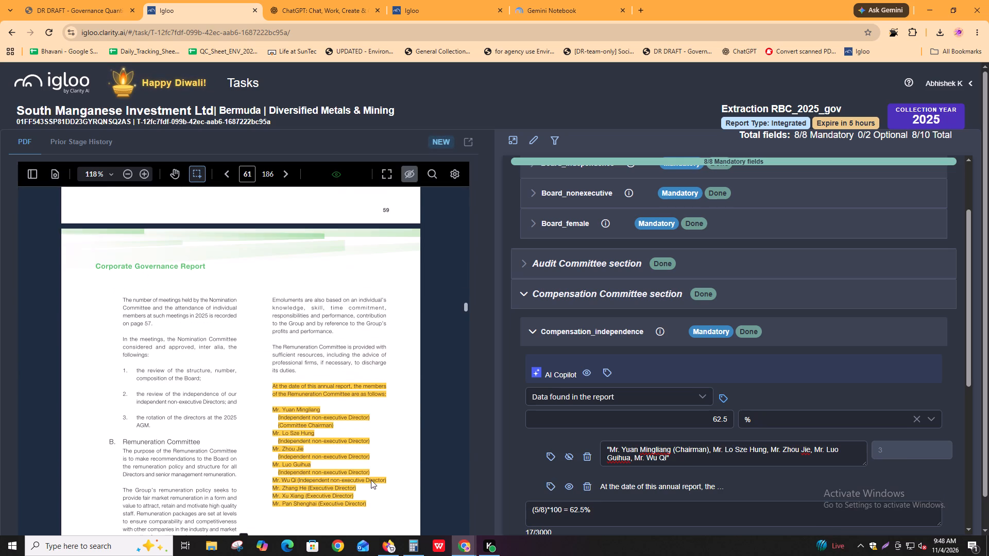
Annotate the same Remuneration Committee introduction and member list on page 61 as an extract for Compensation_nonexecutive.
scroll(790, 405, "down", 6)
left_click(732, 283)
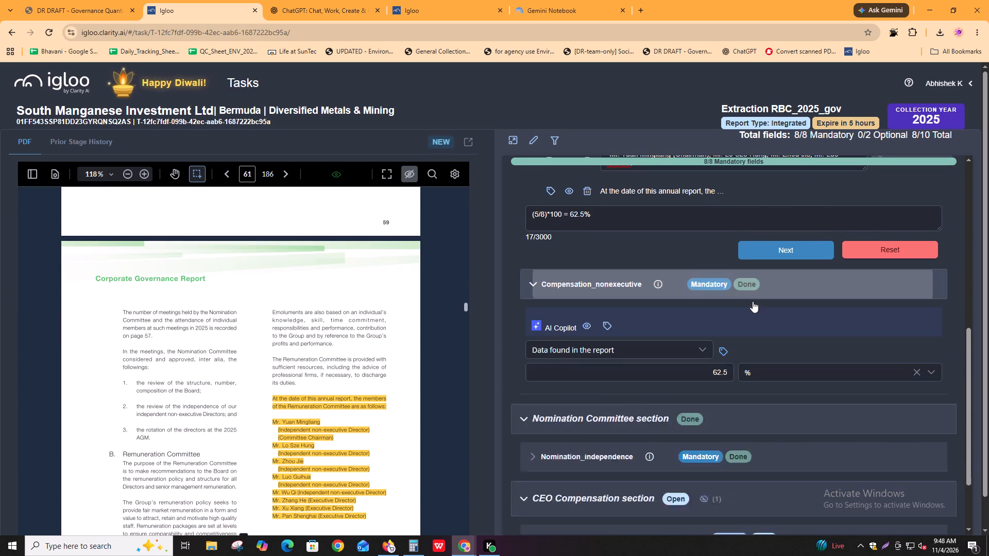
left_click(724, 351)
scroll(287, 416, "down", 1)
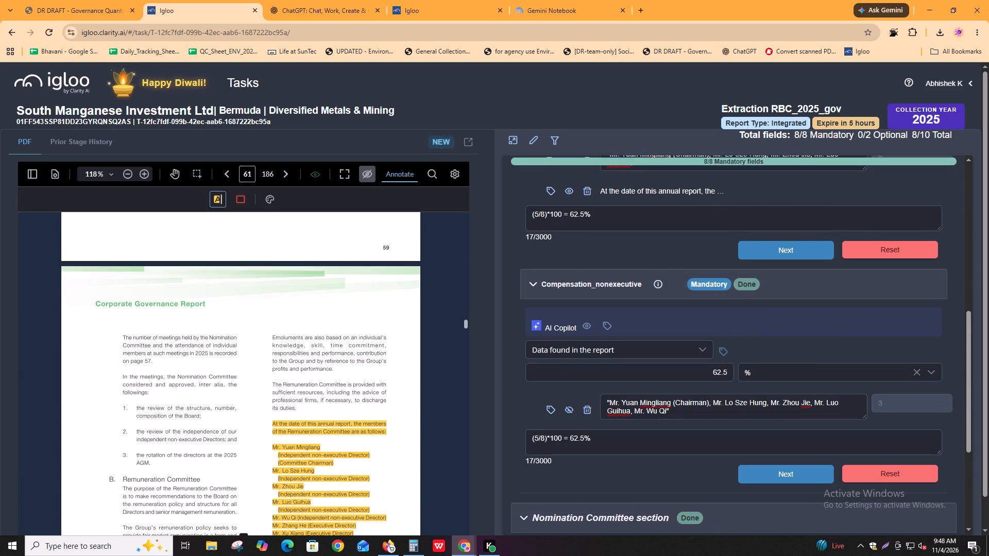
left_click_drag(269, 369, 374, 501)
Examine the Audit Committee section and its member list on page 62 in the downloaded PDF, and bring Igloo's report view to that page.
key("alt+Tab")
key("ctrl+f")
key("Return")
key("Return")
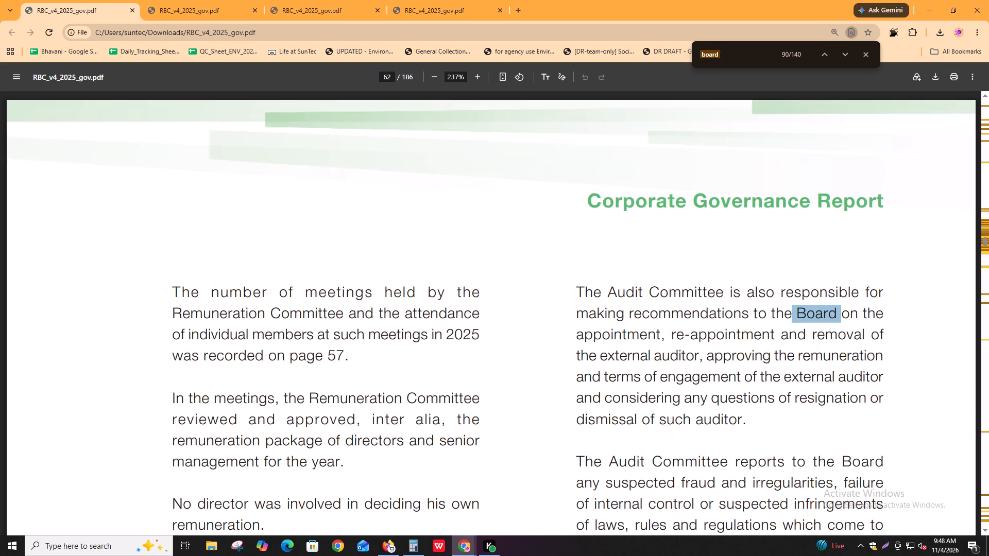
key("shift+Return")
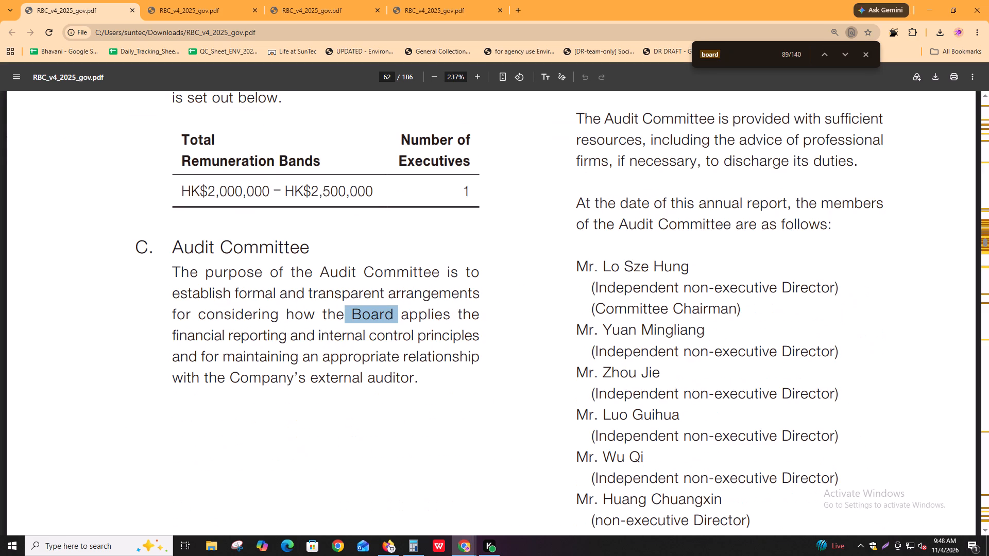
scroll(772, 371, "down", 1)
key("alt+Tab")
scroll(325, 409, "down", 2)
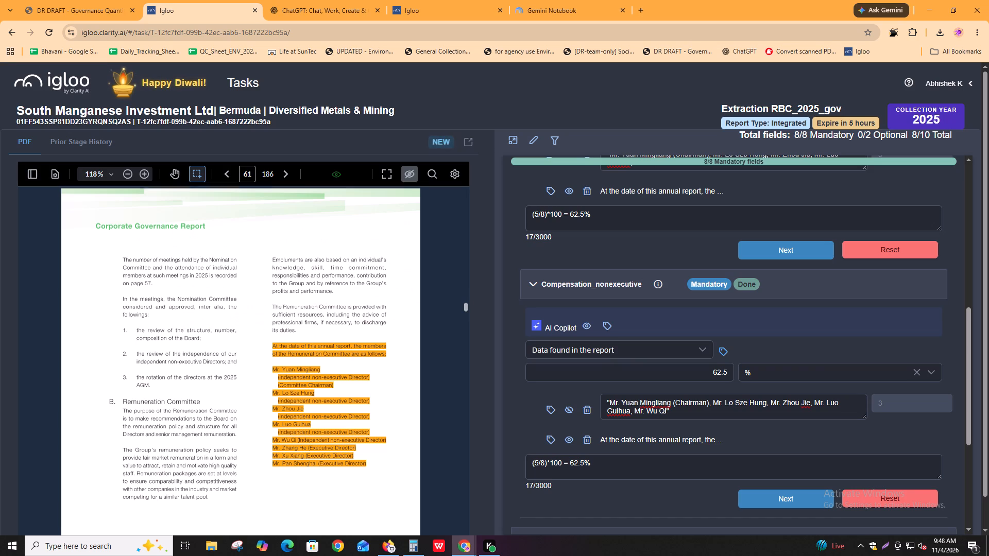
scroll(331, 420, "down", 9)
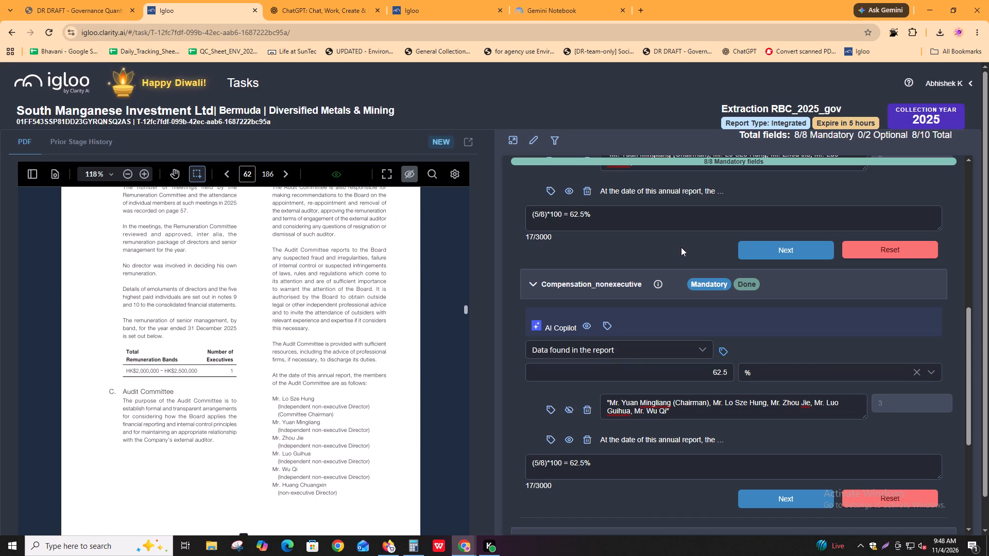
Return to page 61 of the downloaded PDF and check the Remuneration Committee members and their director roles one by one.
key("alt+Tab")
scroll(757, 301, "up", 6)
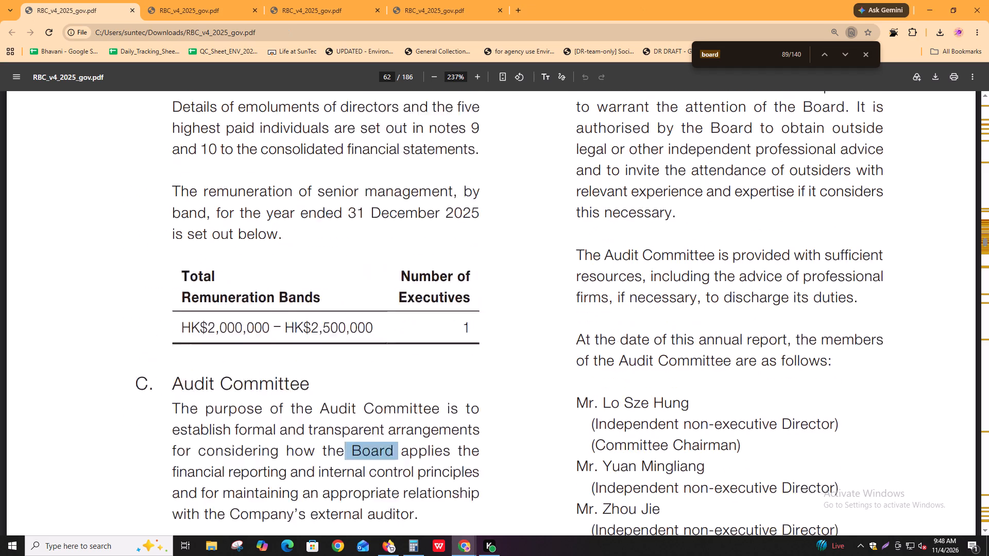
scroll(756, 301, "up", 19)
scroll(759, 299, "up", 6)
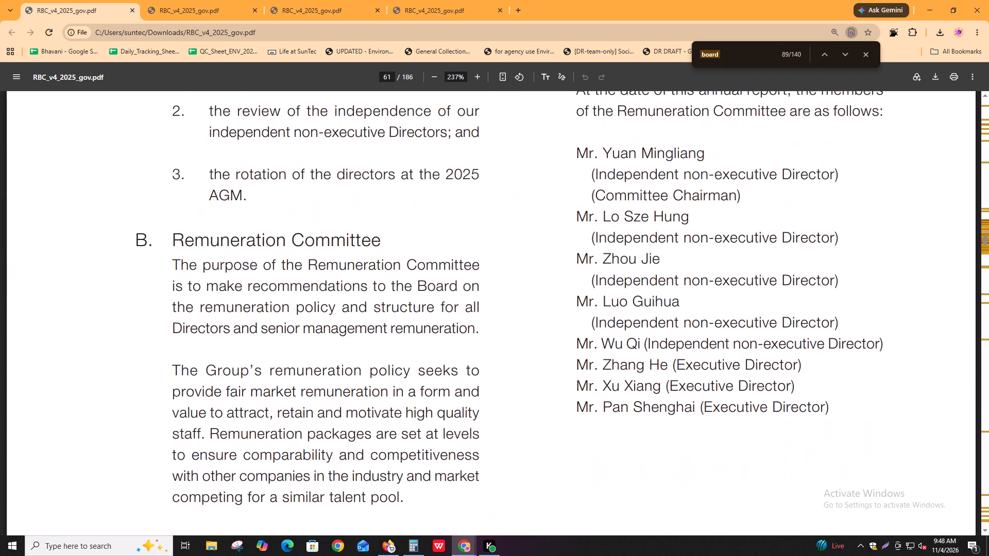
left_click_drag(582, 203, 596, 306)
right_click(601, 287)
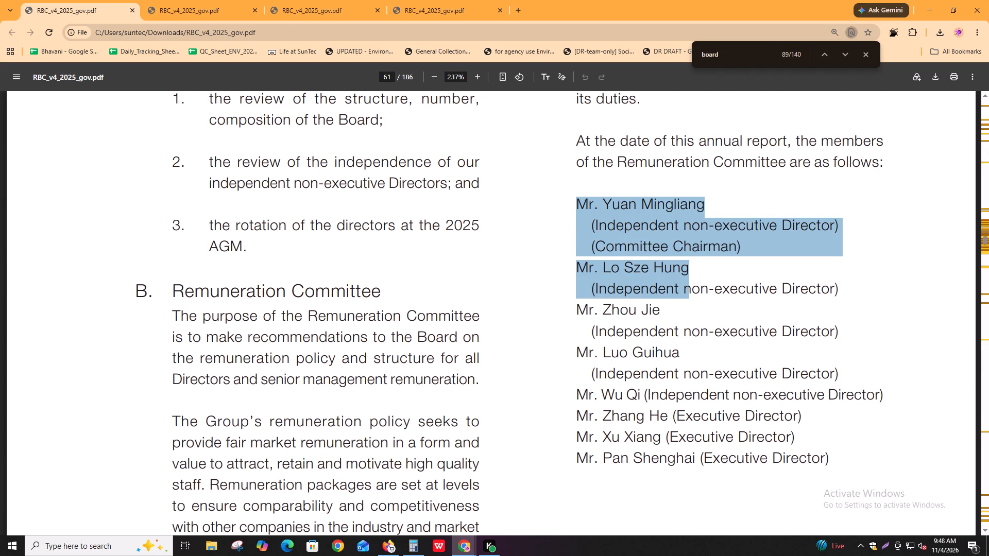
left_click_drag(596, 306, 593, 425)
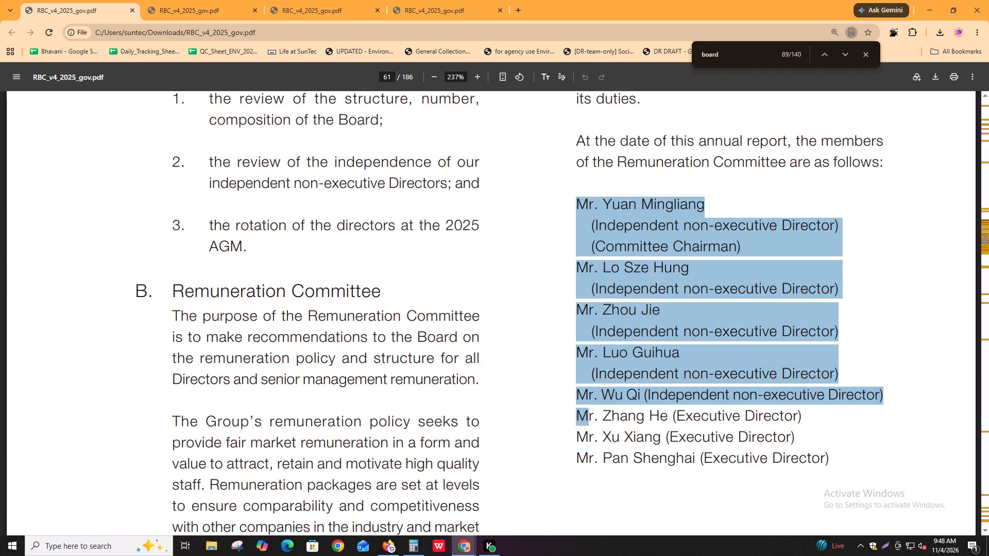
left_click_drag(593, 425, 594, 462)
left_click(599, 465)
right_click(600, 465)
In Igloo, collapse the annotation details of the independent directors' names extract under Compensation_nonexecutive and Compensation_independence.
key("alt+Tab")
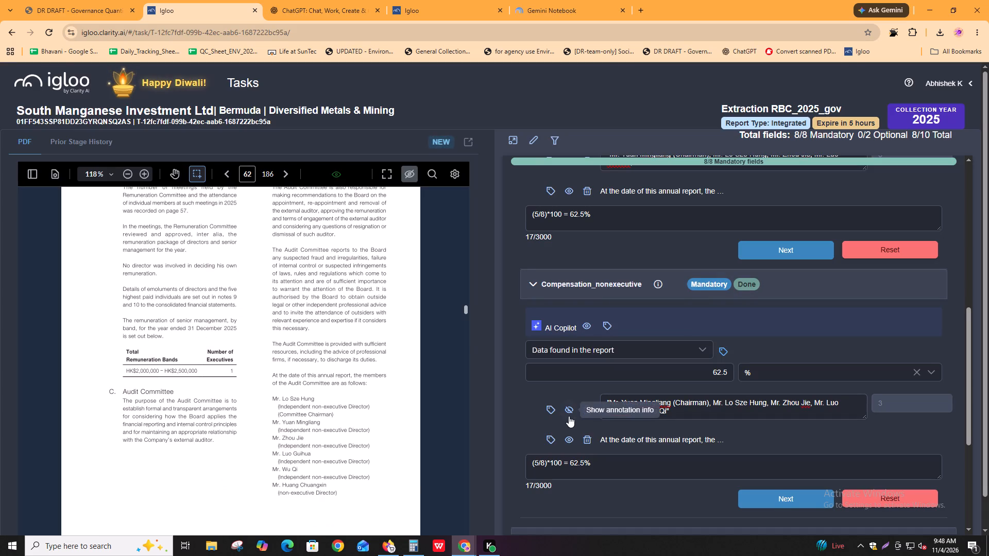
left_click(564, 410)
scroll(615, 150, "up", 3)
scroll(607, 253, "up", 2)
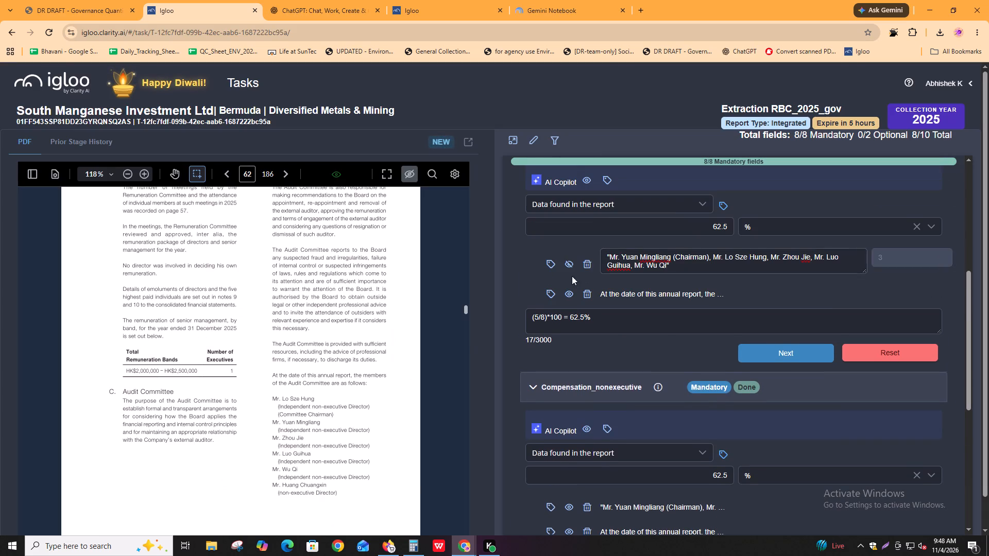
left_click(572, 270)
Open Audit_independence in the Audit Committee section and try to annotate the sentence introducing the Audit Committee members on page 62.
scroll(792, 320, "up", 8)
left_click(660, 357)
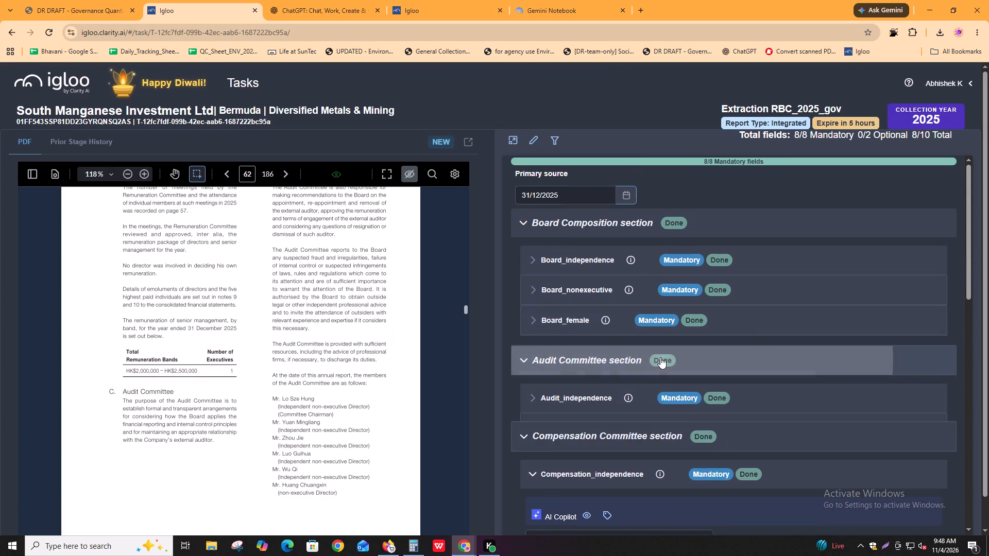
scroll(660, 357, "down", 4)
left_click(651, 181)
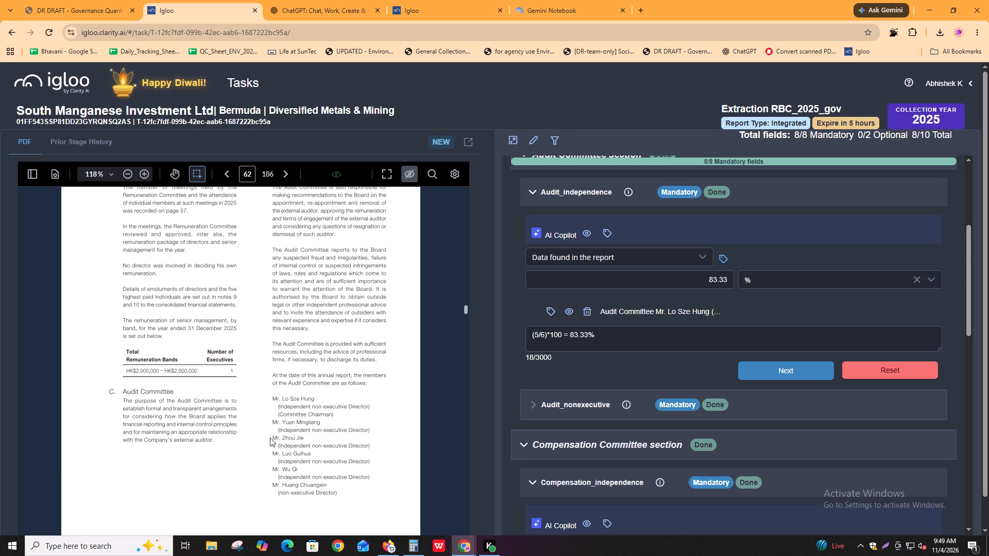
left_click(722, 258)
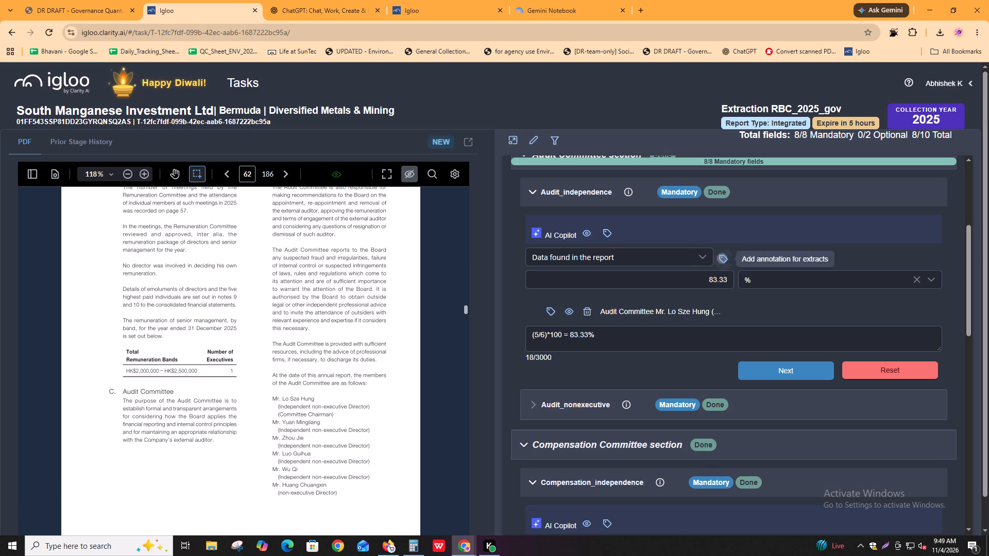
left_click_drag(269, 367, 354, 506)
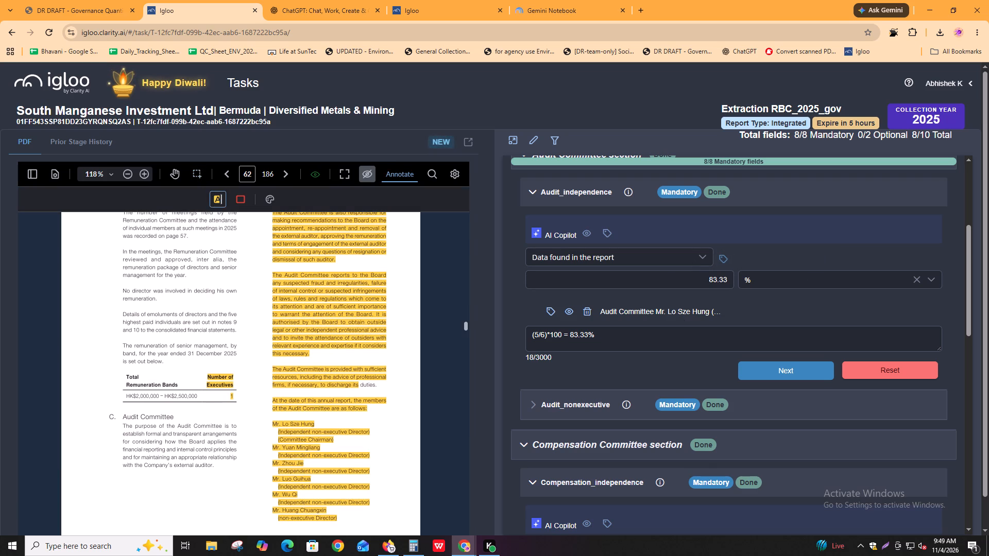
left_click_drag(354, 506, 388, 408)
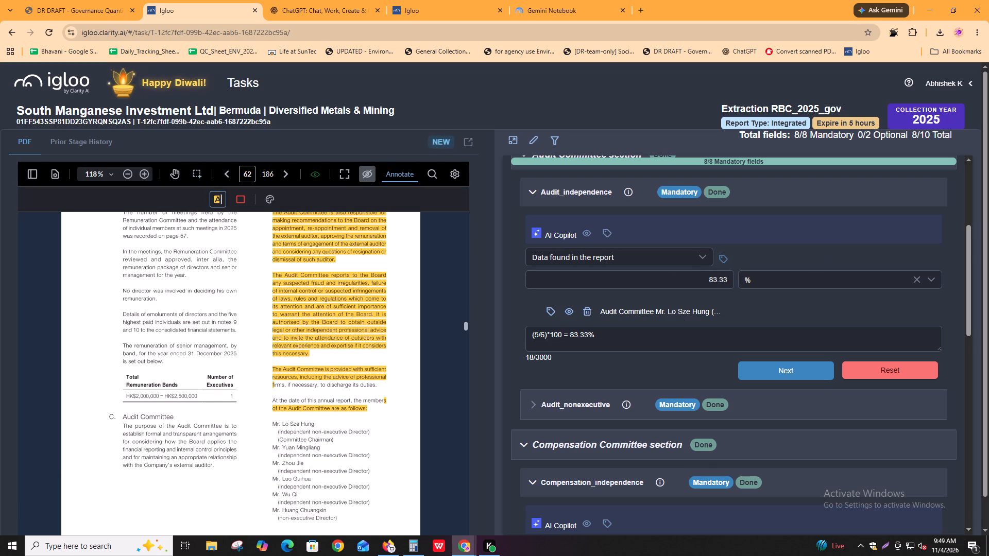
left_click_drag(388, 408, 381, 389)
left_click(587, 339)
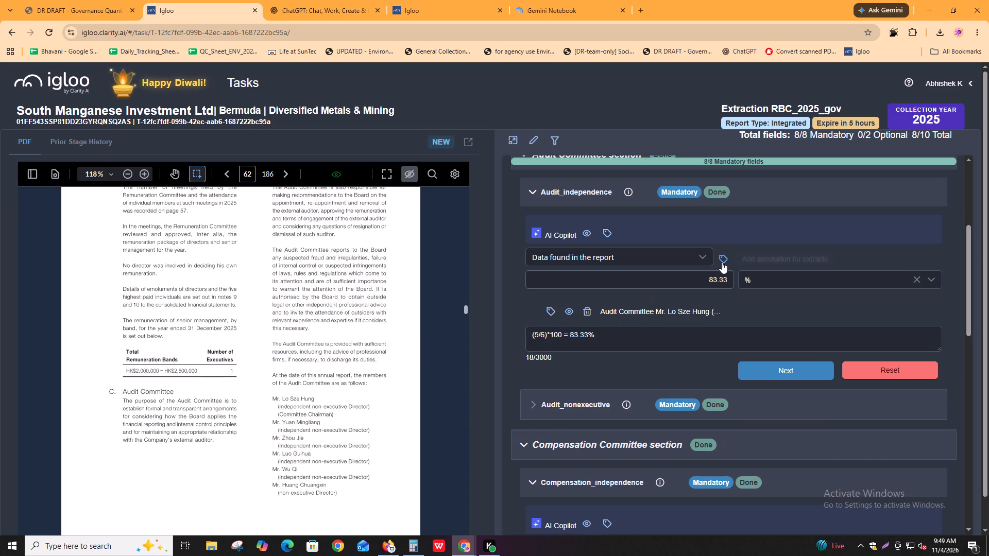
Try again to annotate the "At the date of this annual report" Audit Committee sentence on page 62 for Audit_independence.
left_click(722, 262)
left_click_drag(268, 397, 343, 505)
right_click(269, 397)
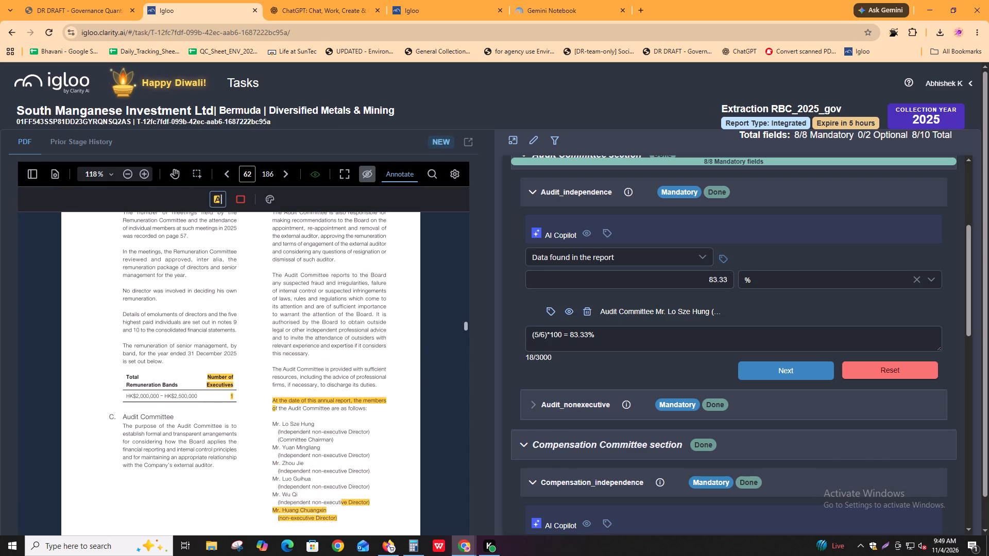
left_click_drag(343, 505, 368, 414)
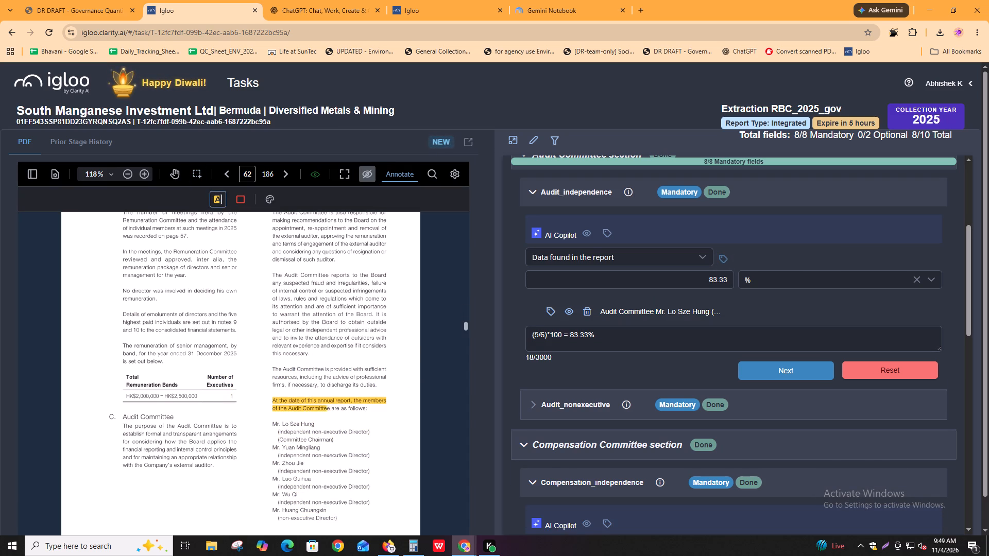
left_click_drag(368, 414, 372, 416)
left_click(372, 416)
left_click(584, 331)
In the downloaded PDF, review the "board" matches from the Audit Committee section on page 62 to Corporate Governance Functions on page 64.
key("alt+Tab")
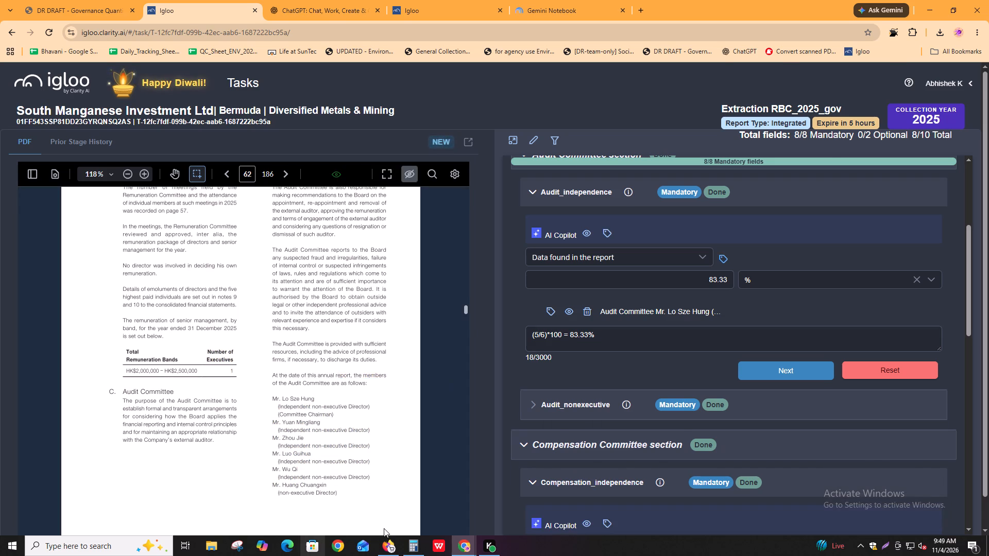
key("ctrl+f")
key("Return")
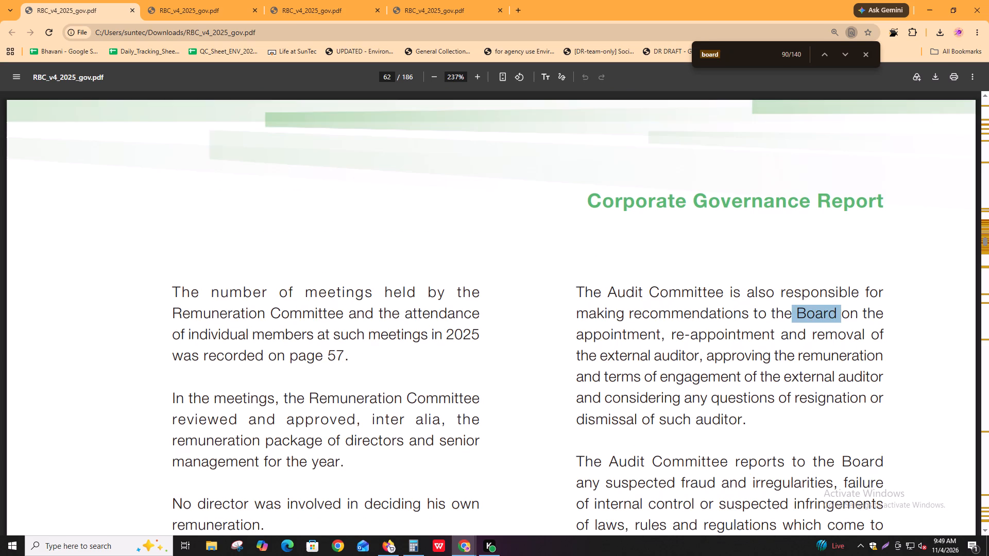
key("Return")
key("Return")
key("Return")
key("Return")
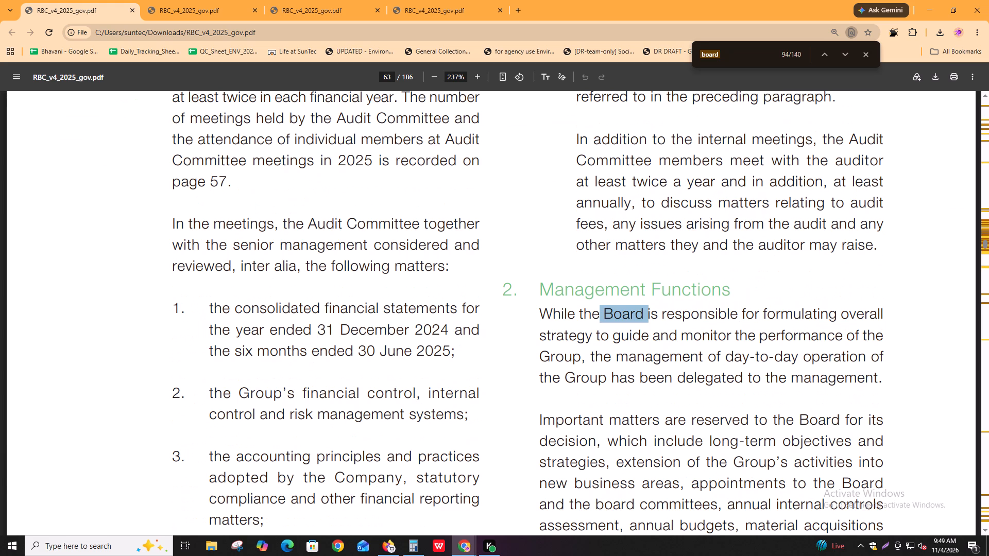
key("Return")
key("Return")
key("Return")
key("Return")
key("Return")
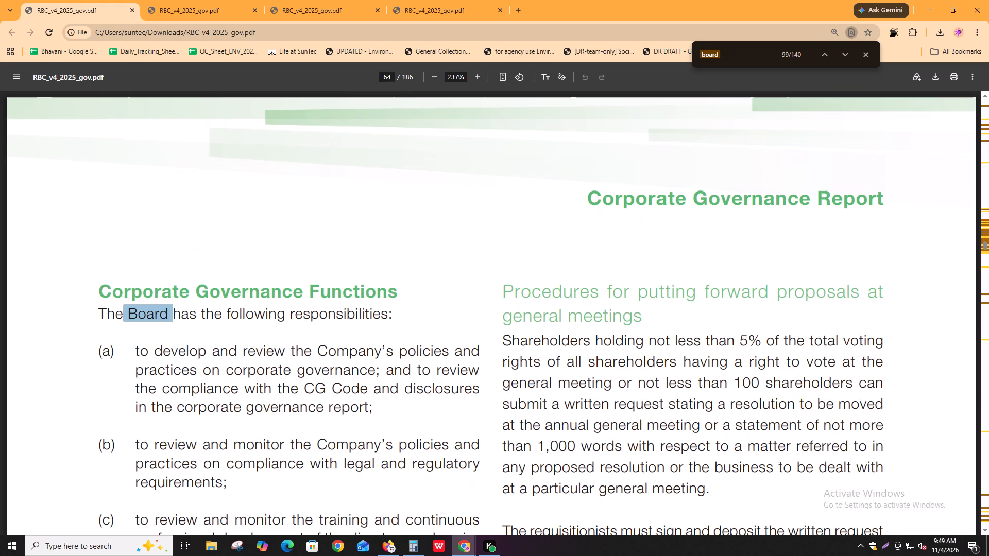
Review the "board" matches from Corporate Governance Functions on page 64 through Risk Management and Internal Controls on page 65.
key("Return")
key("Return")
key("Return")
key("Return")
key("Return")
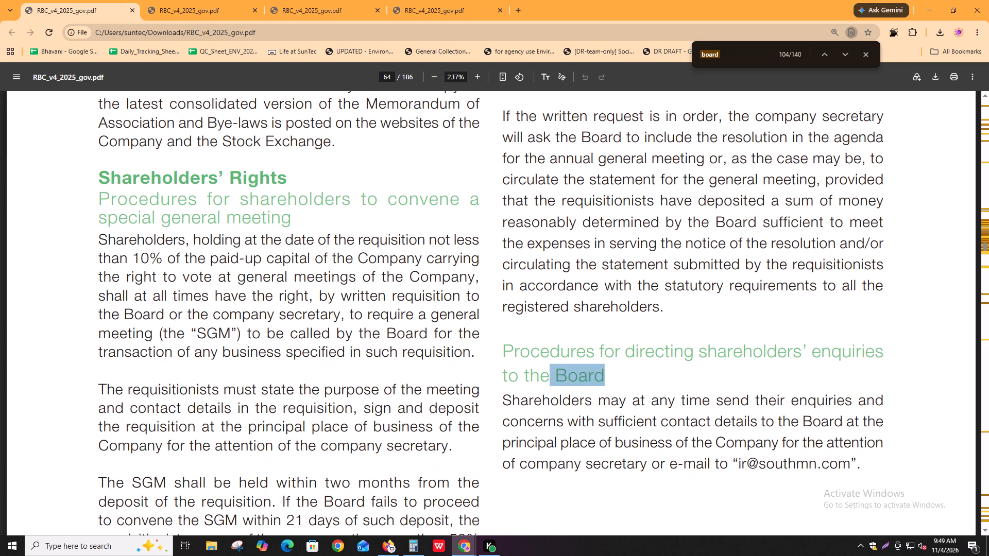
key("Return")
key("Return")
key("Return")
key("Return")
key("Return")
key("Return")
key("Return")
key("Return")
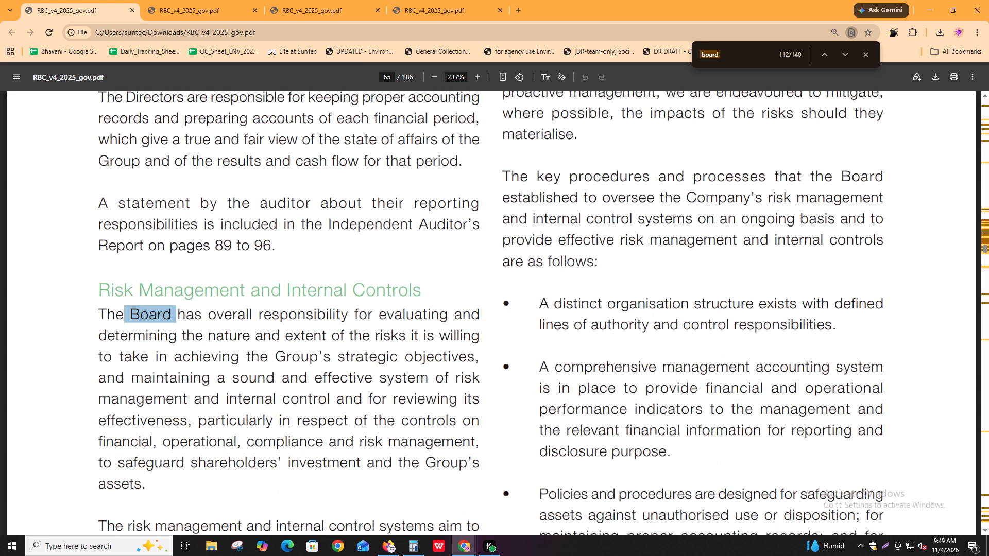
key("Return")
key("Return")
key("Return")
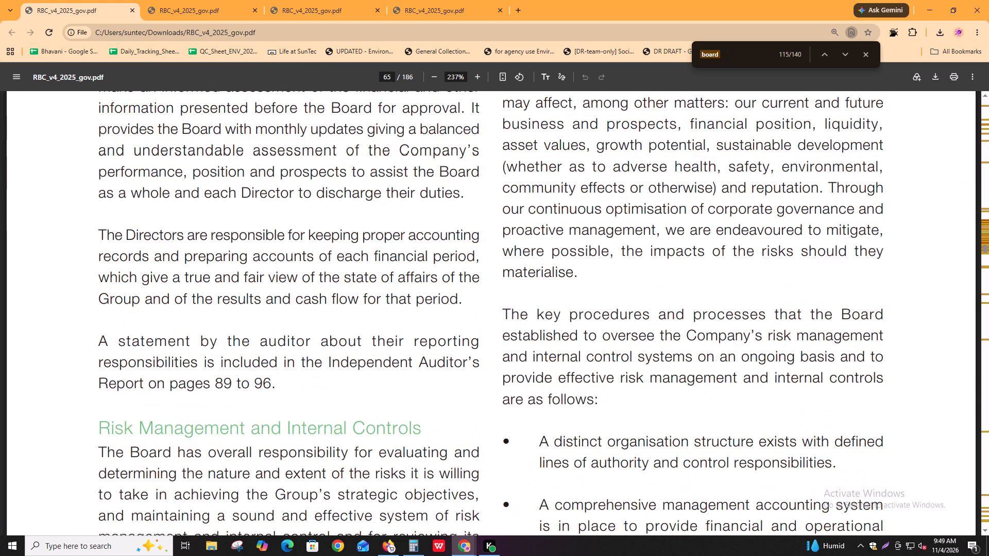
Review the "board" matches from page 65 through the 2025 AGM resolutions on page 67 and the Code of Conduct section on page 89.
key("Return")
key("Return")
key("Return")
key("Return")
key("Return")
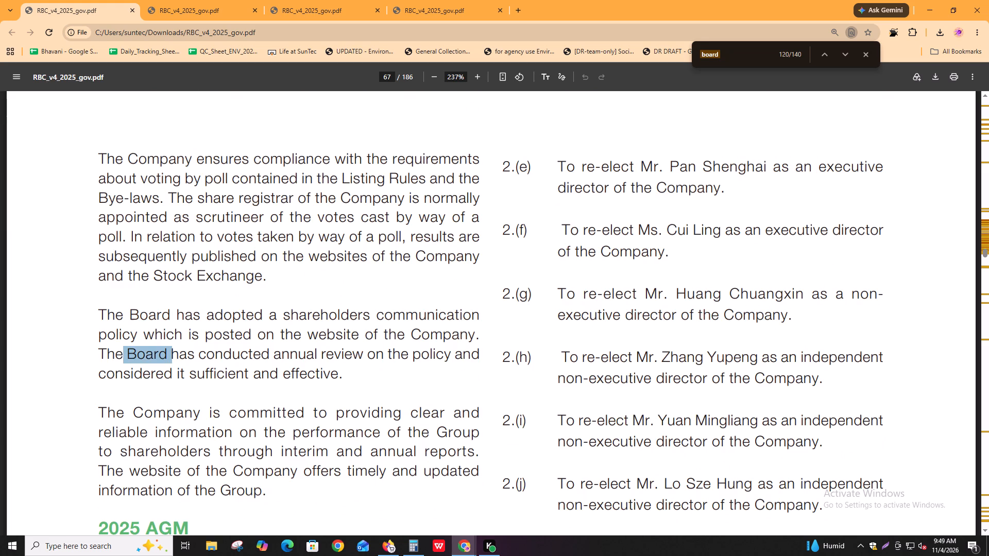
key("Return")
key("Return")
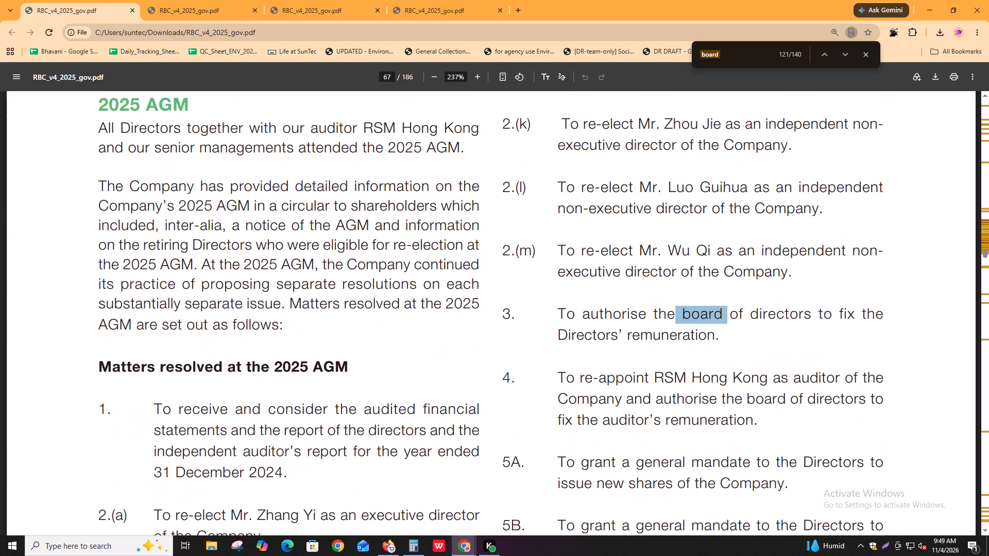
key("Return")
key("Return")
key("Return")
key("Return")
key("Return")
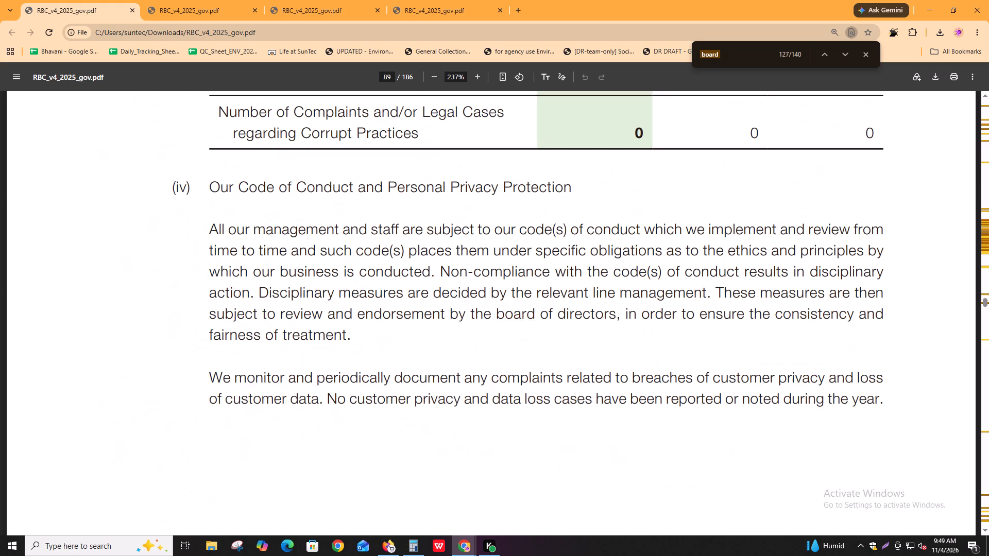
Review the remaining "board" matches from the financial statement notes on page 105 through the glossary and back to Corporate Information on page 3.
key("Return")
key("shift+Return")
key("Return")
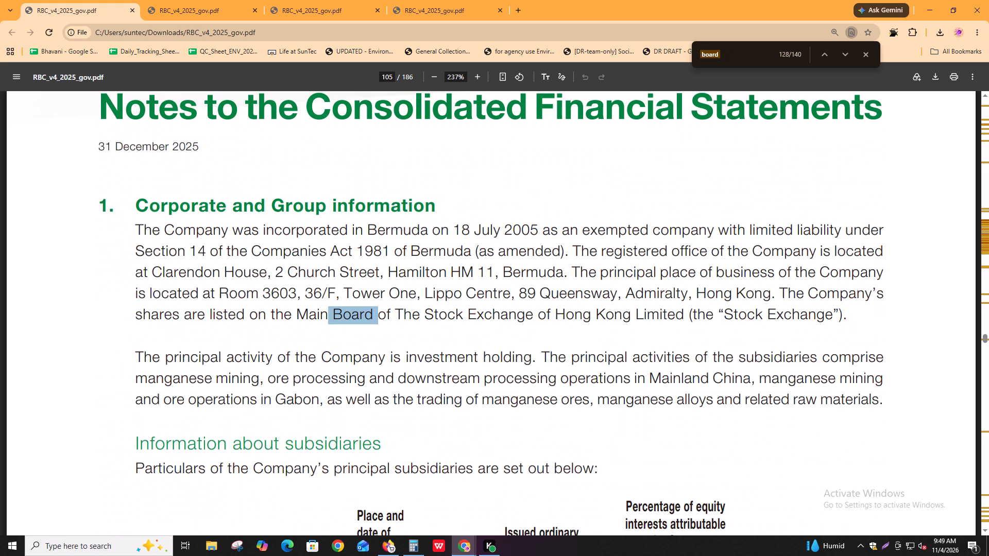
key("Return")
key("Return")
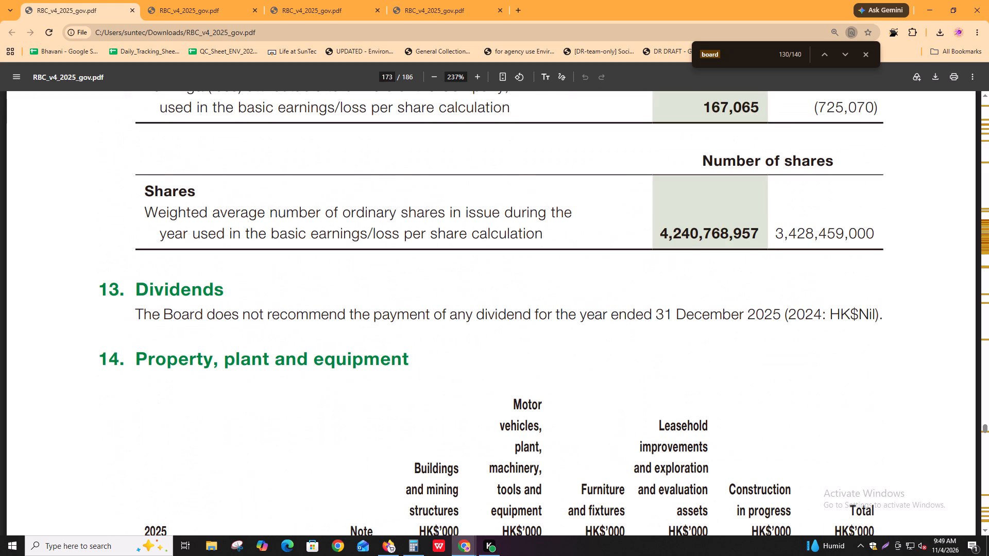
key("Return")
key("Return")
key("Return")
key("Return")
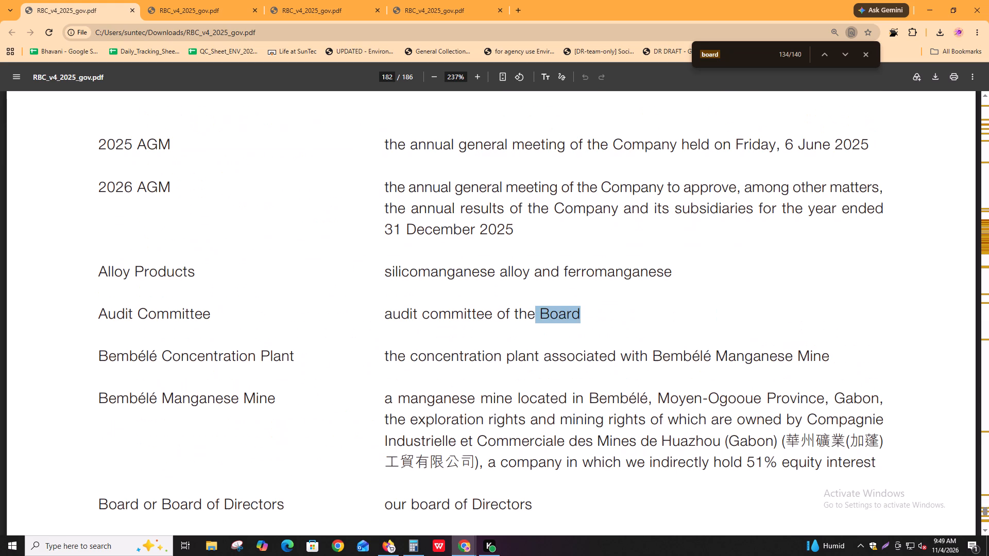
key("Return")
key("Return")
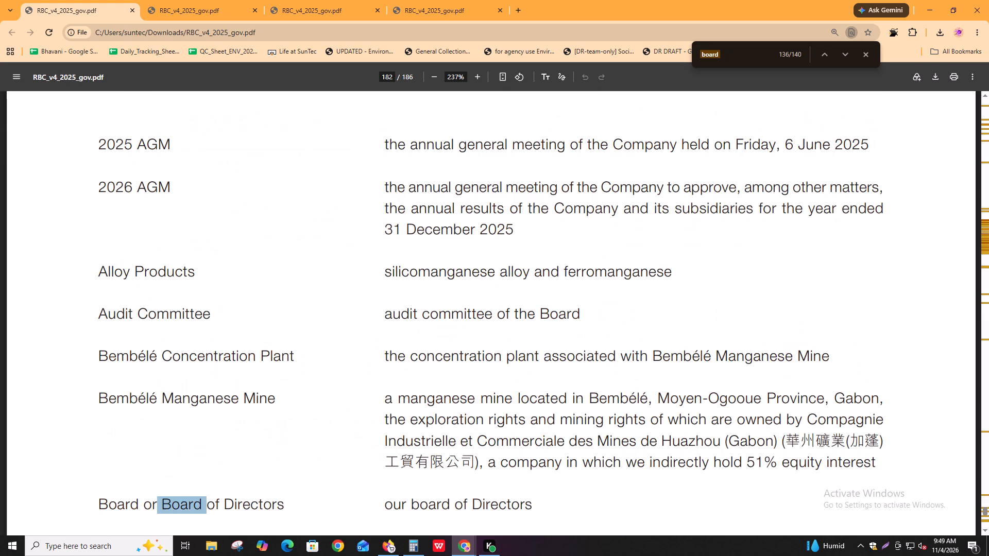
key("Return")
key("Return")
key("Return")
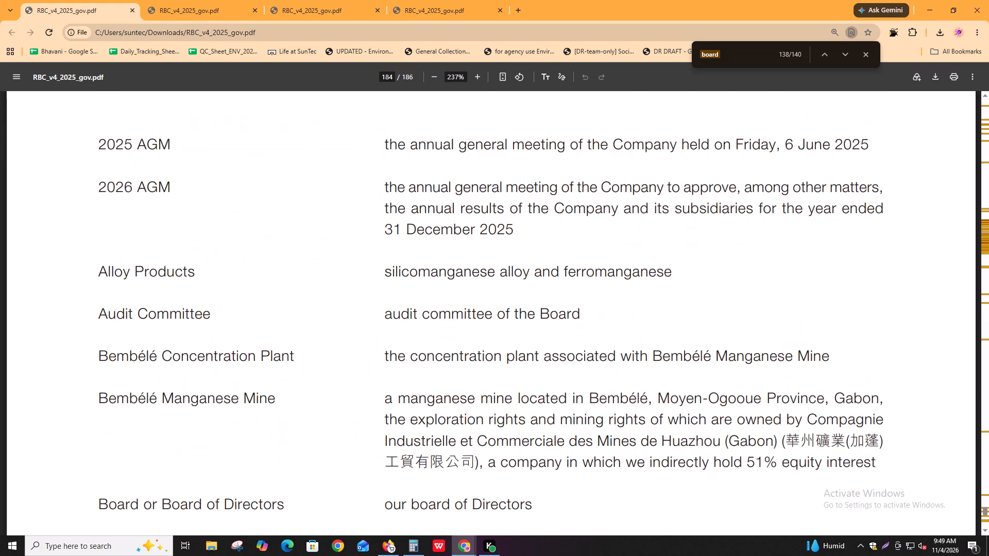
key("Return")
key("Return")
Search the PDF for "audit comm" and review the matches from Corporate Information on page 3 to the meeting minutes paragraph on page 59.
key("ctrl+f")
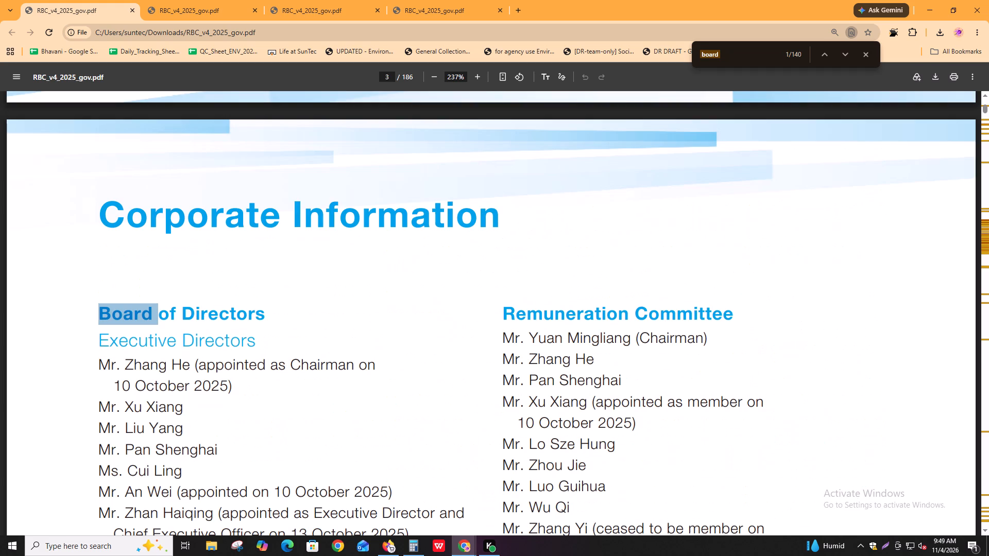
key("alt+Tab")
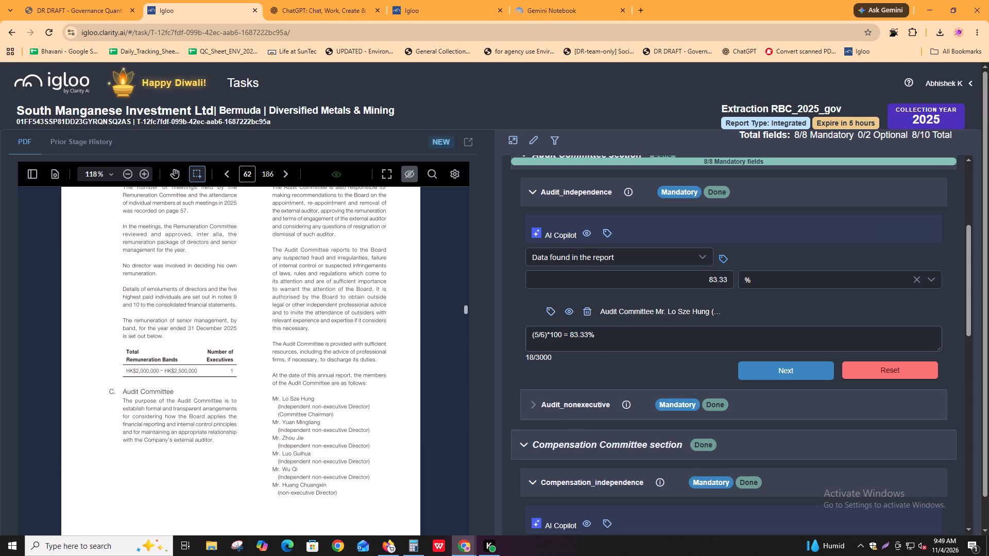
key("alt+Tab")
type("audit")
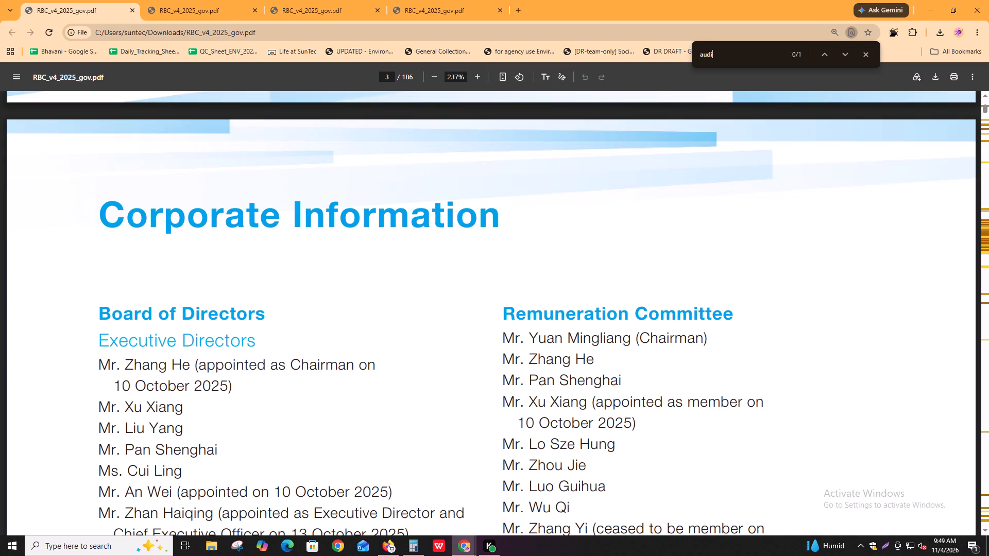
key("space")
type("comm")
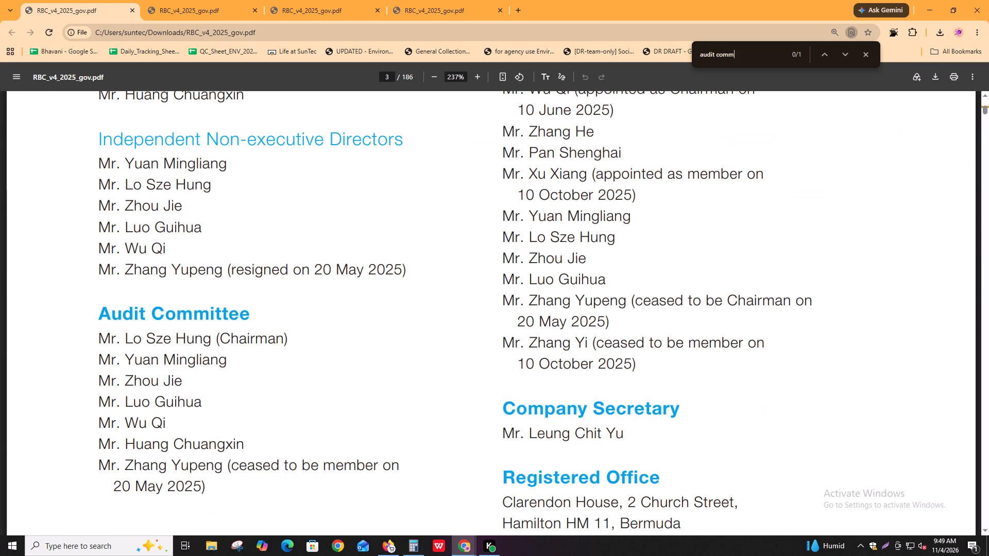
key("Return")
key("Return")
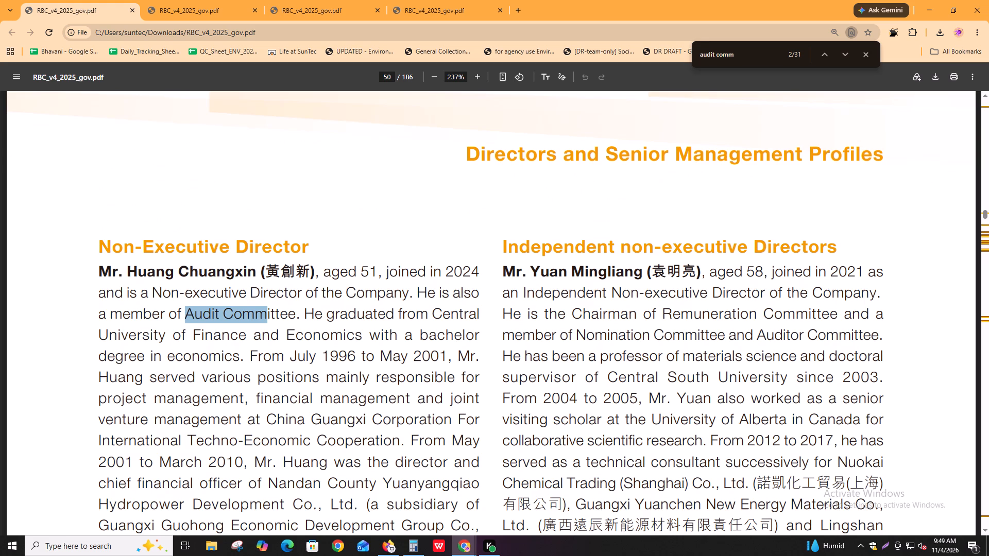
key("Return")
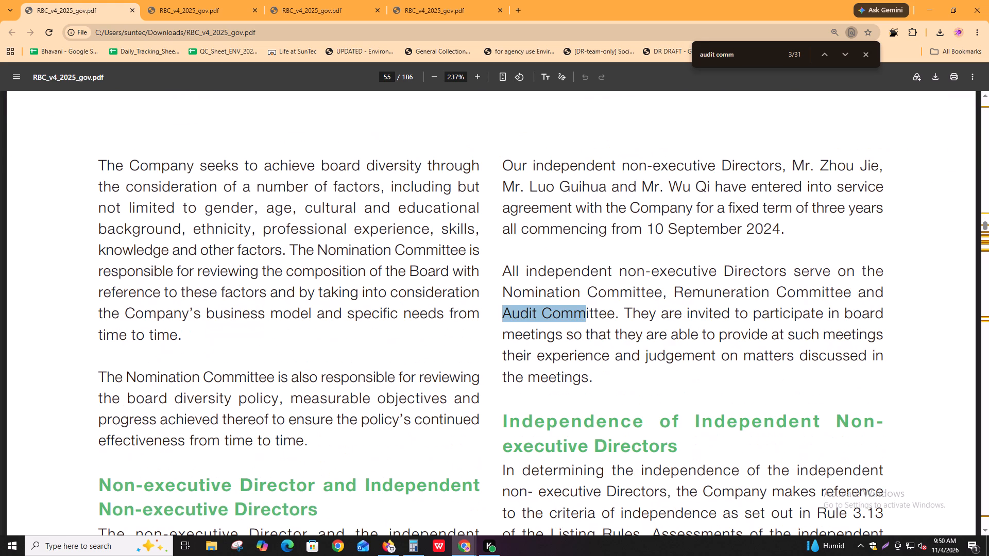
key("shift+Return")
key("Return")
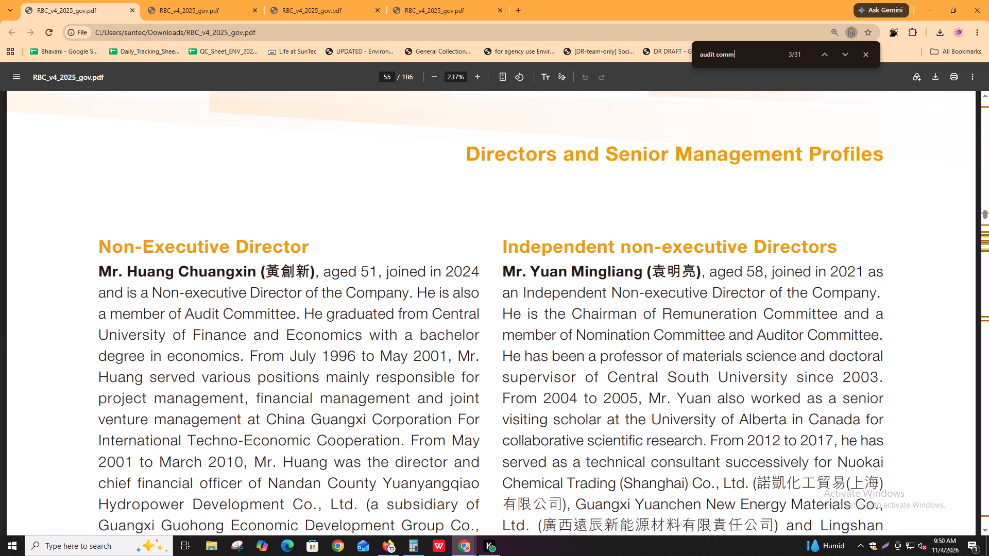
key("Return")
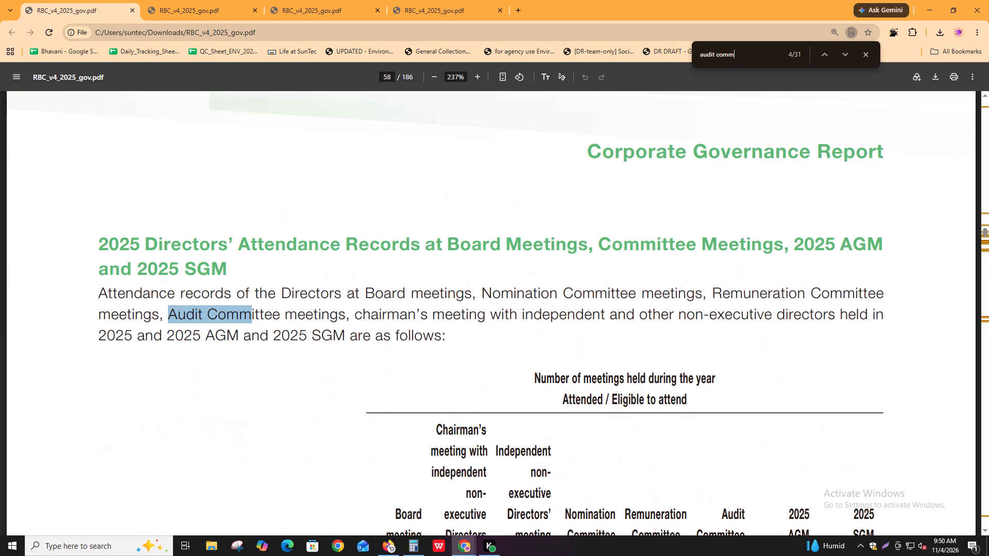
key("Return")
key("Return")
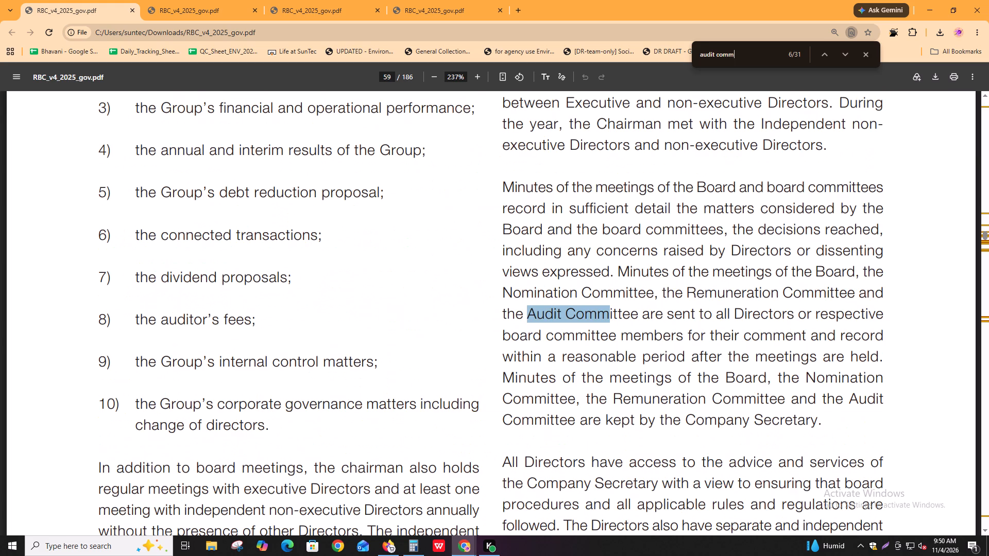
Review the "audit comm" matches covering the Audit Committee's purpose, members, meetings and reporting on pages 62 and 63.
key("Return")
key("Return")
key("Return")
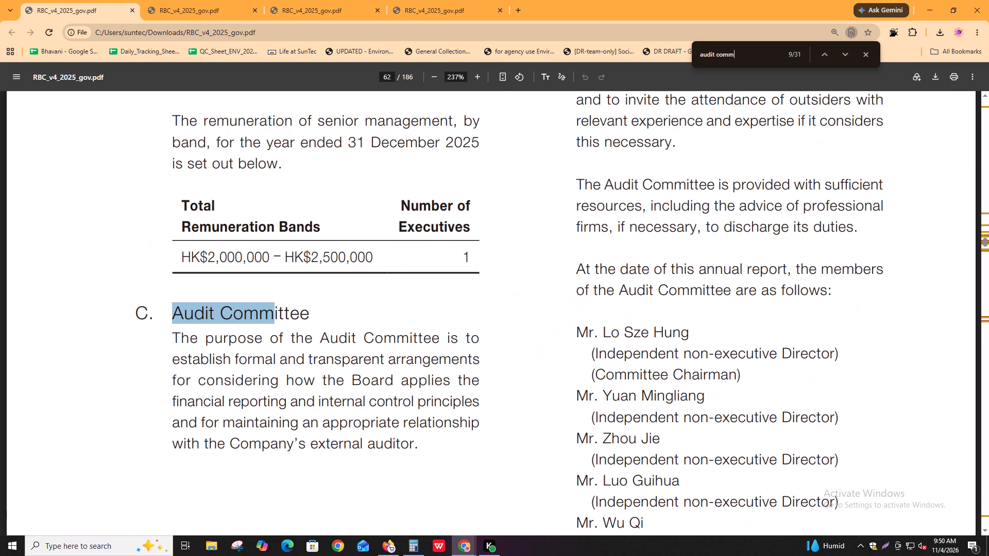
key("Return")
key("Return")
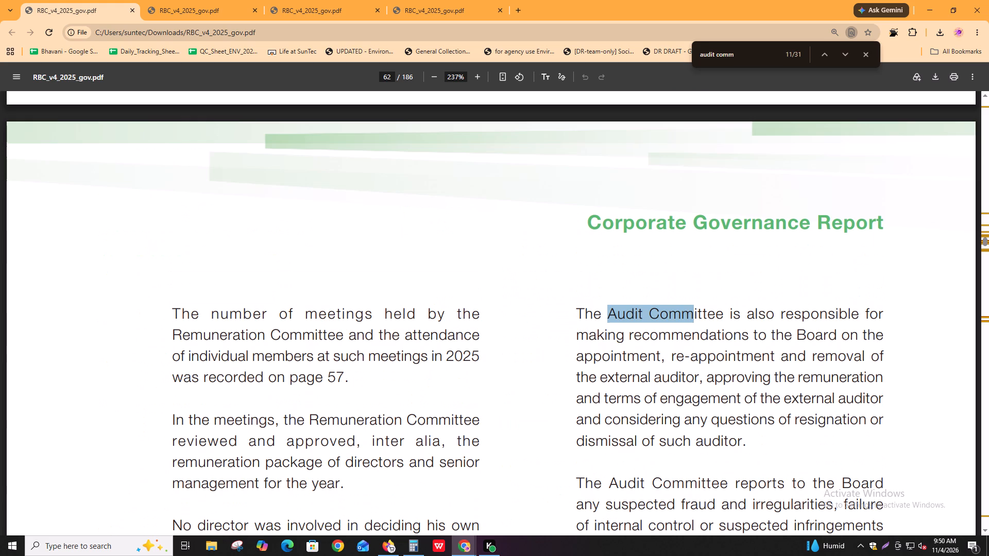
key("Return")
key("Return")
key("Return")
key("Return")
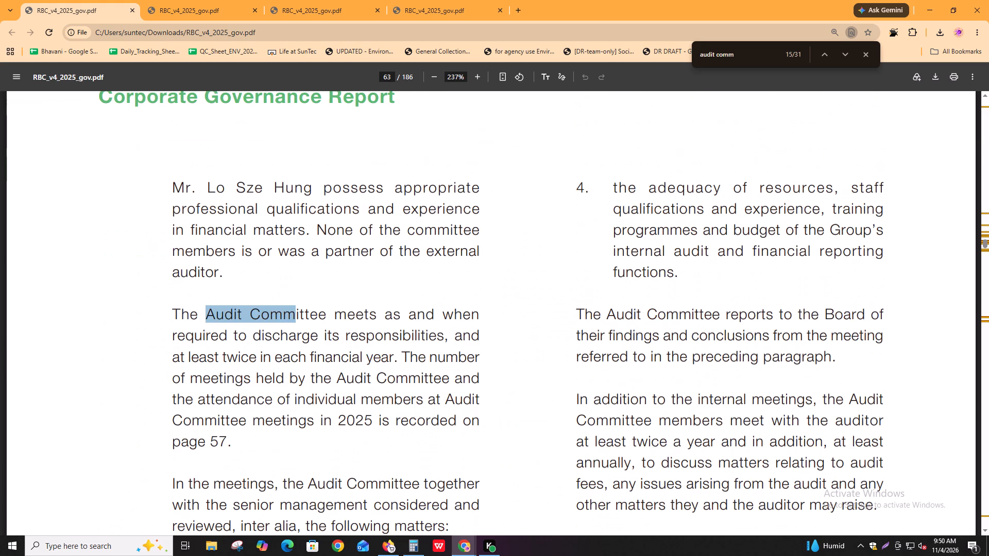
key("Return")
key("Return")
key("Return")
key("Return")
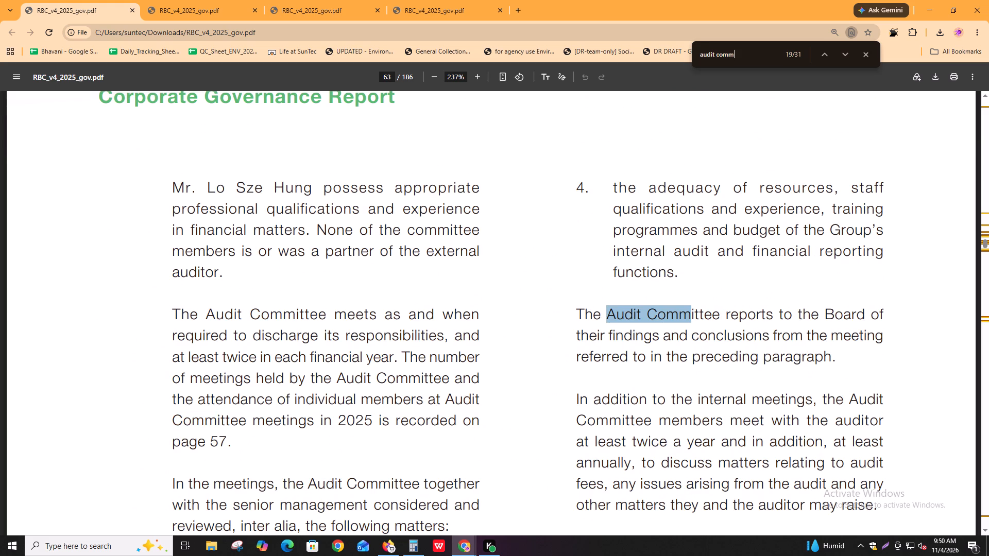
Review the remaining "audit comm" matches through page 66, the Independent Auditor's Report and the glossary on page 182.
key("Return")
key("Return")
key("Return")
key("Return")
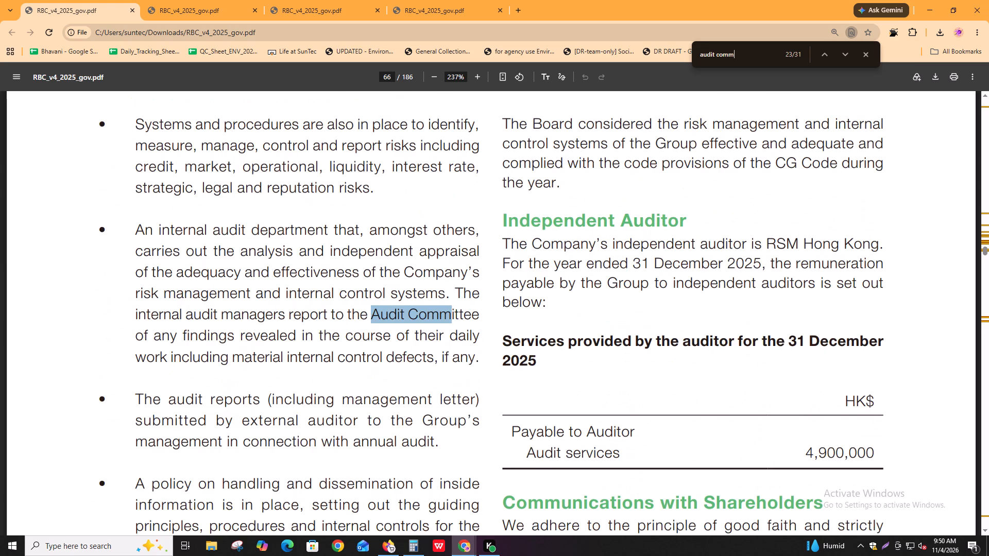
key("Return")
key("Return")
key("Return")
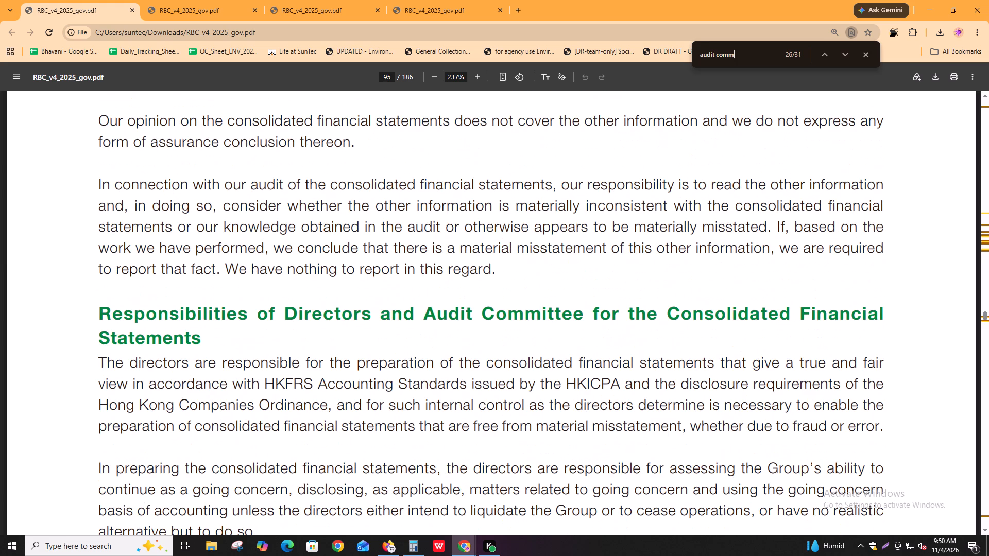
key("Return")
key("Return")
key("Return")
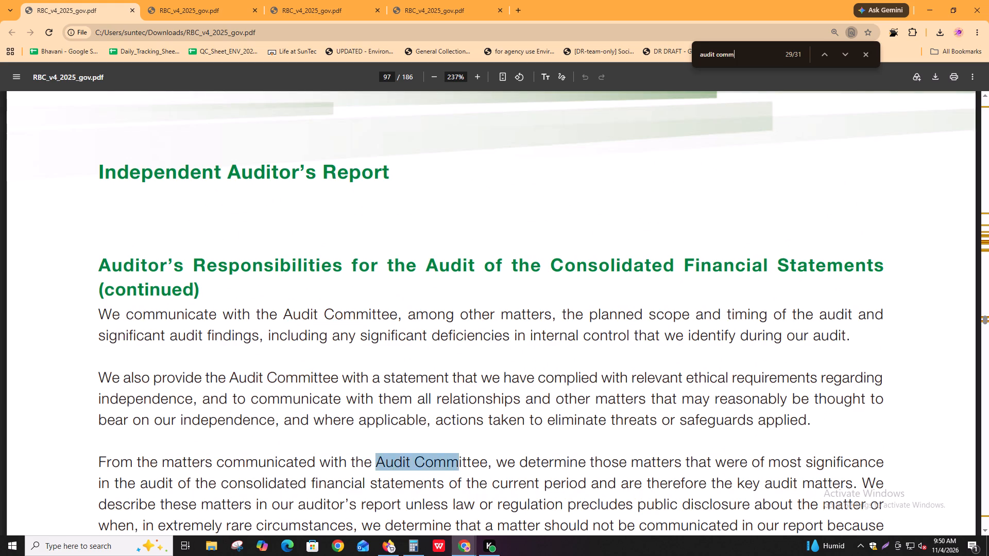
key("Return")
key("Return")
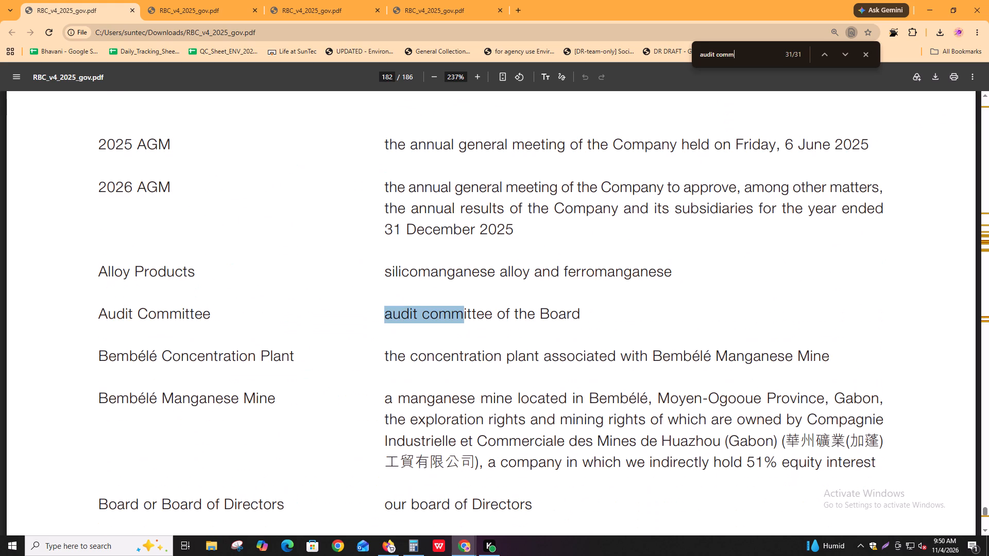
Broaden the PDF search to "audit" and review the matches from Corporate Information on page 3 to the meeting minutes paragraph on page 59.
key("ctrl+Left")
key("ctrl+shift+Right")
key("BackSpace")
key("Return")
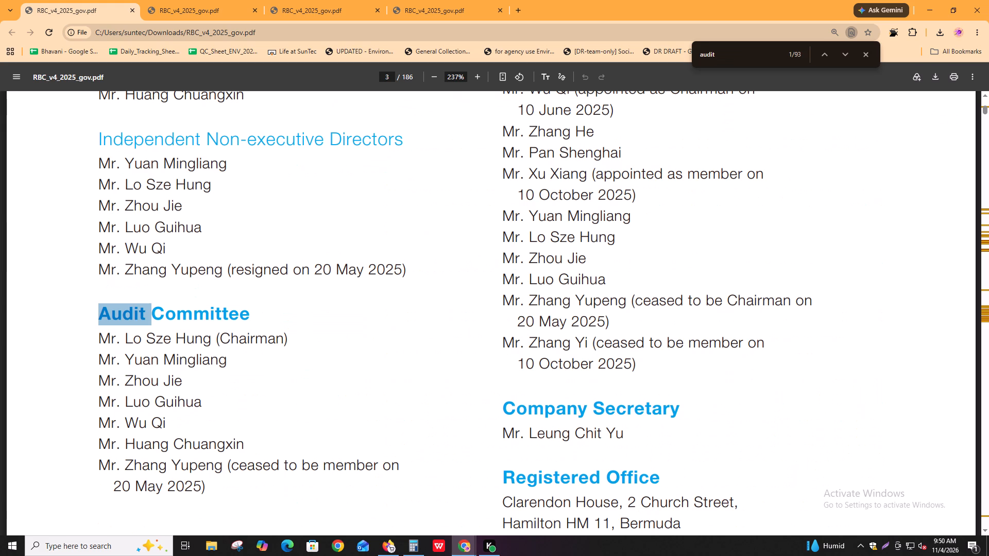
key("Return")
key("Return")
key("Return")
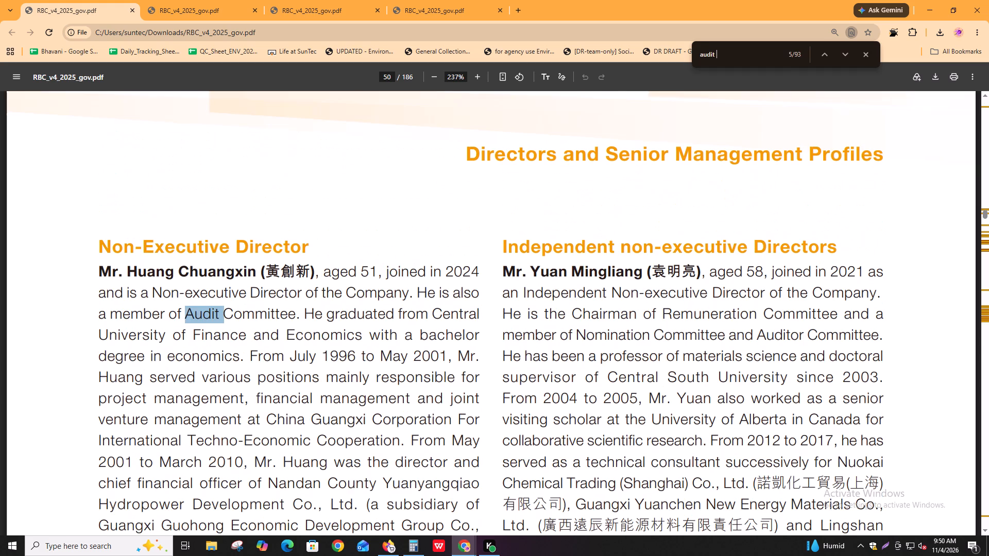
key("Return")
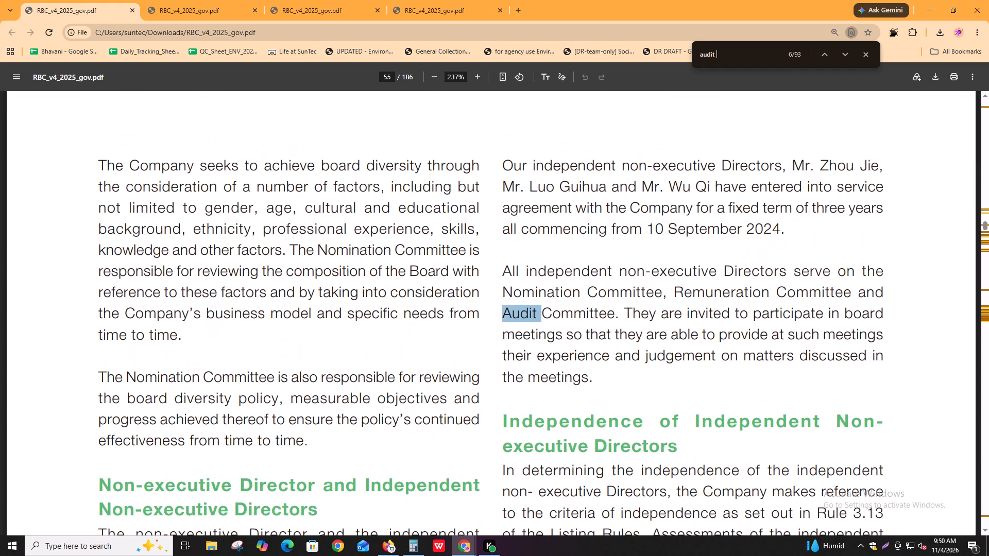
key("Return")
key("Return")
key("Return")
key("Return")
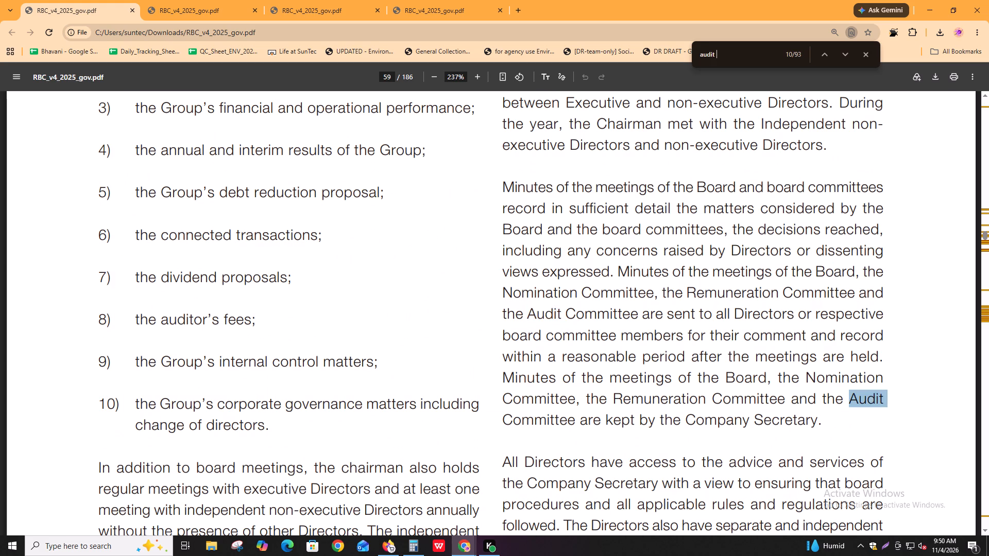
Review the "audit" matches from page 59 to page 63, covering the Audit Committee's purpose, members, meetings and reporting to the Board.
key("Return")
key("Return")
key("Return")
key("Return")
key("Return")
key("Return")
key("Return")
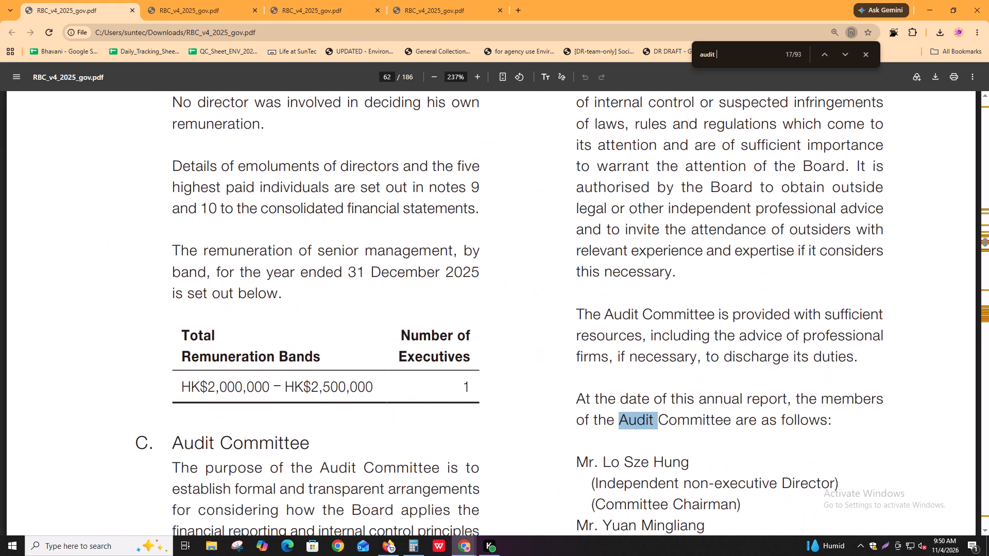
key("Return")
key("Return")
key("Return")
key("Return")
key("Return")
key("Return")
key("Return")
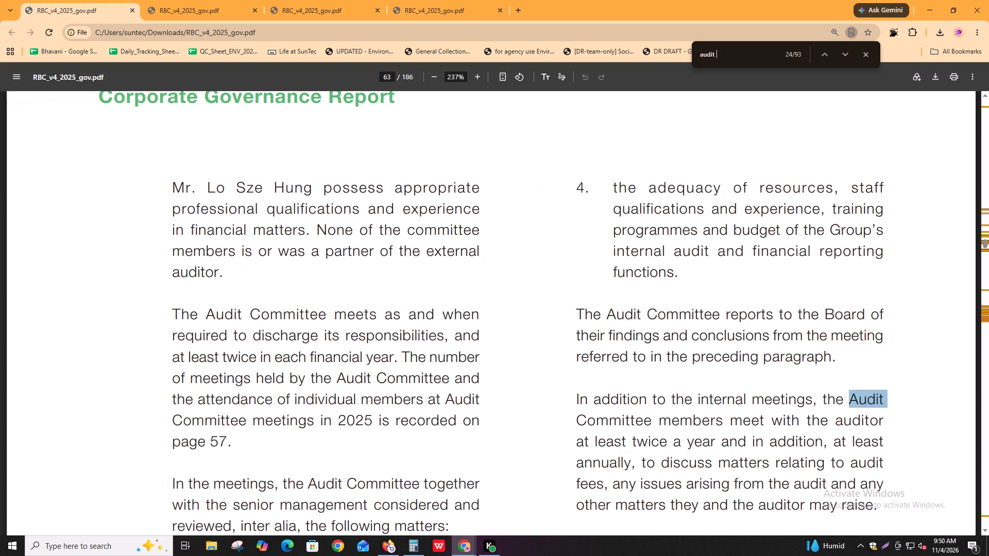
Review the next "audit" matches from page 63 through the internal audit department text on page 66 to the suppliers section on page 83.
key("Return")
key("Return")
key("Return")
key("Return")
key("Return")
key("Return")
key("Return")
key("Return")
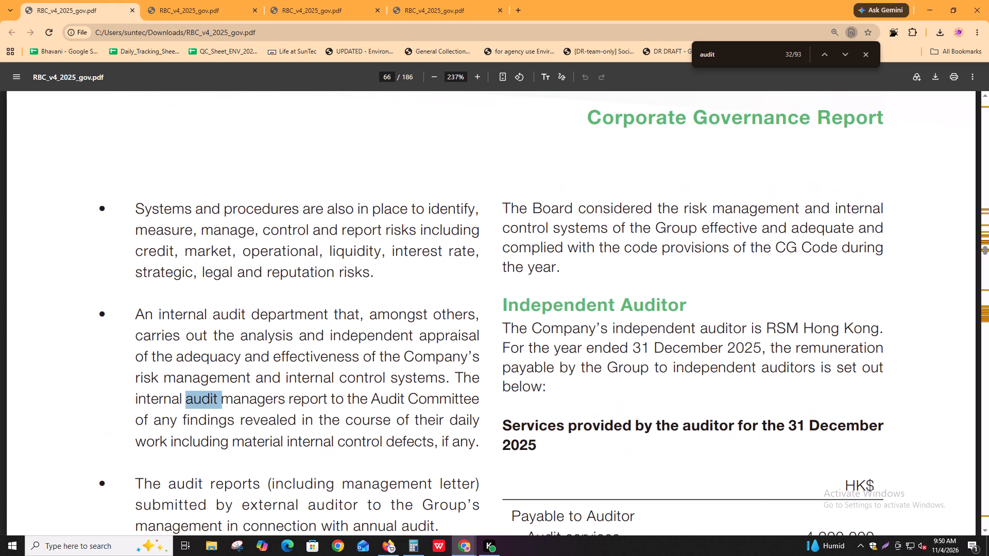
key("Return")
key("Return")
key("Return")
key("Return")
key("Return")
key("Return")
key("Return")
key("Return")
key("Return")
key("Return")
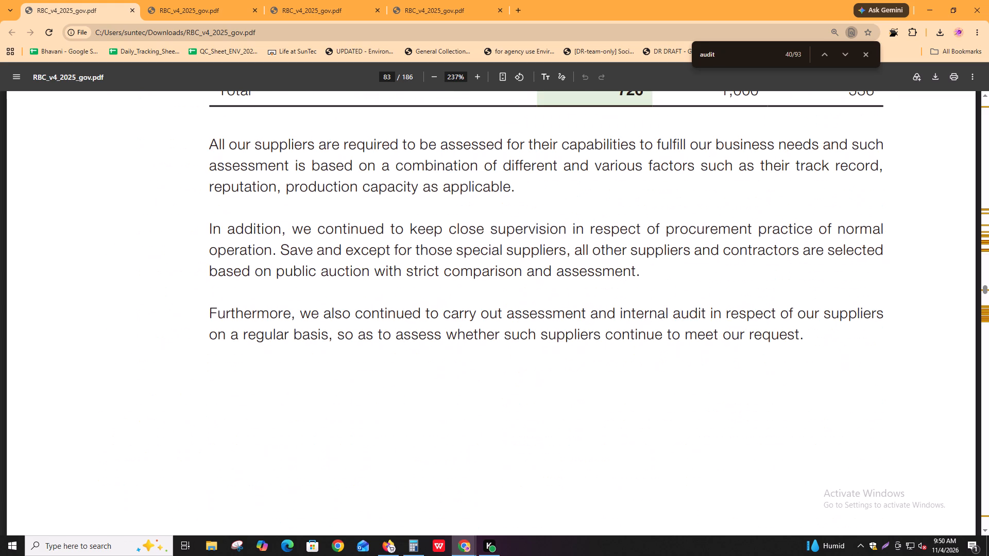
Review the "audit" matches in the Independent Auditor's Report, covering the Key Audit Matters on pages 91 to 95.
key("Return")
key("Return")
key("Return")
key("Return")
key("Return")
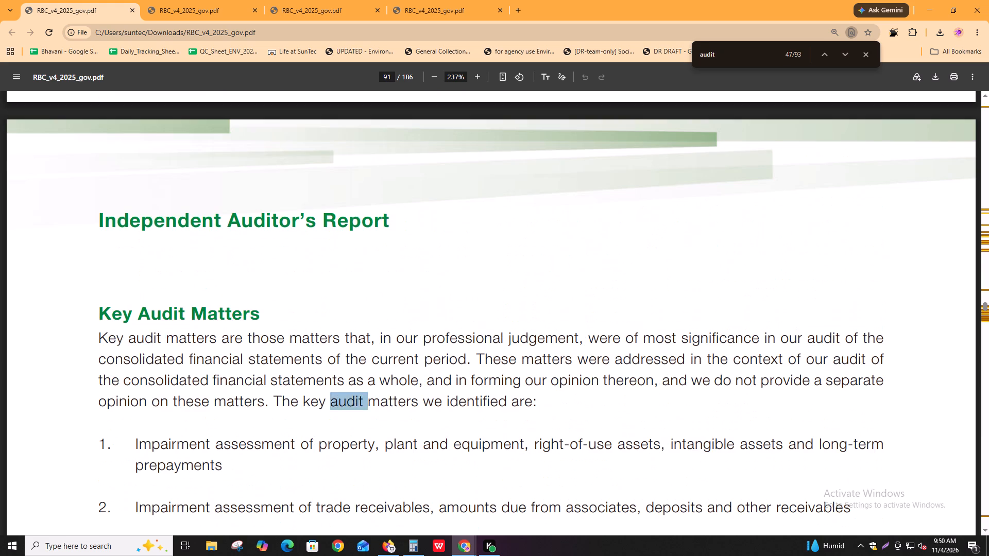
key("Return")
key("Return")
key("Return")
key("Return")
key("Return")
key("Return")
key("Return")
key("Return")
key("Return")
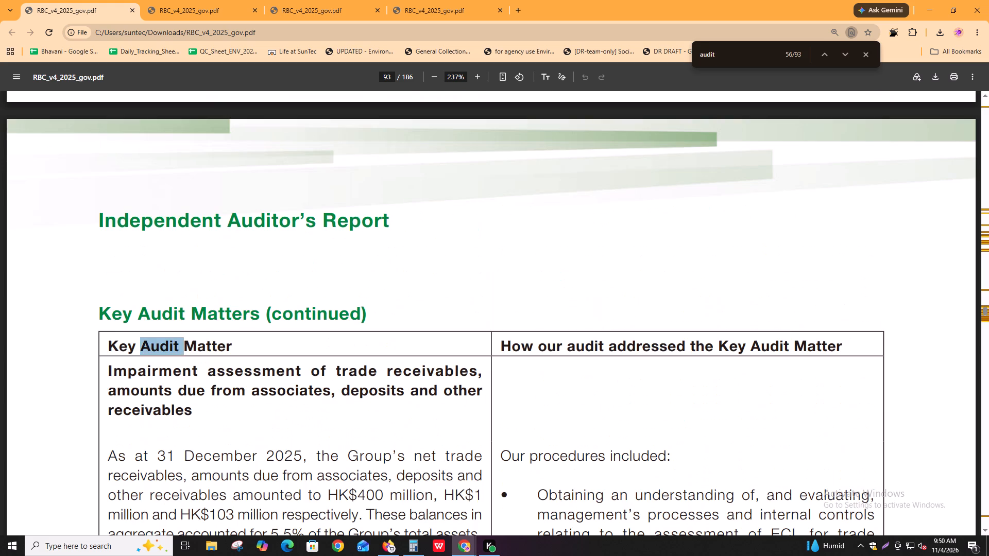
key("Return")
key("Return")
key("Return")
key("Return")
key("Return")
key("Return")
key("Return")
key("Return")
key("Return")
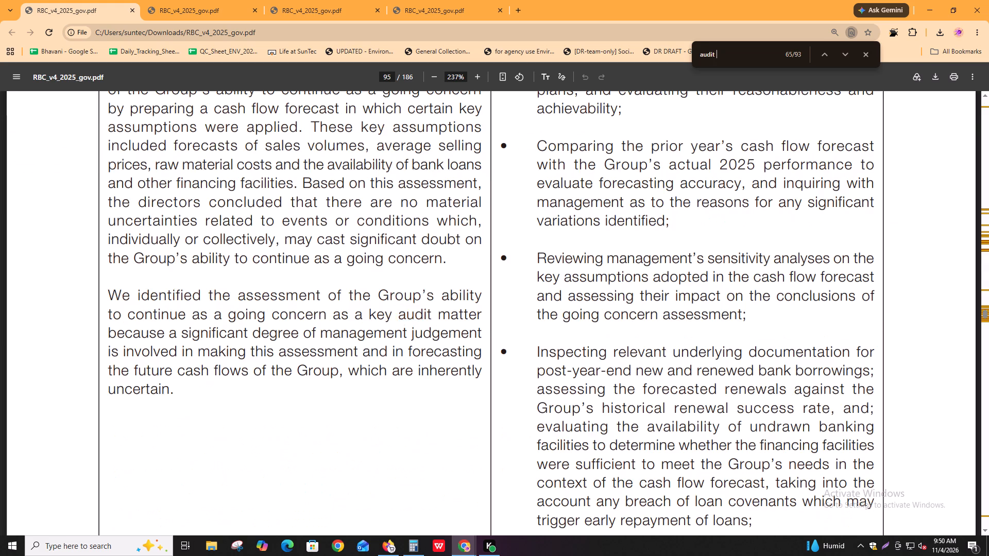
Review the remaining "audit" matches covering the auditor's responsibilities on pages 96 and 97 and the glossary on page 182.
key("Return")
key("Return")
key("Return")
key("Return")
key("Return")
key("Return")
key("Return")
key("Return")
key("Return")
key("Return")
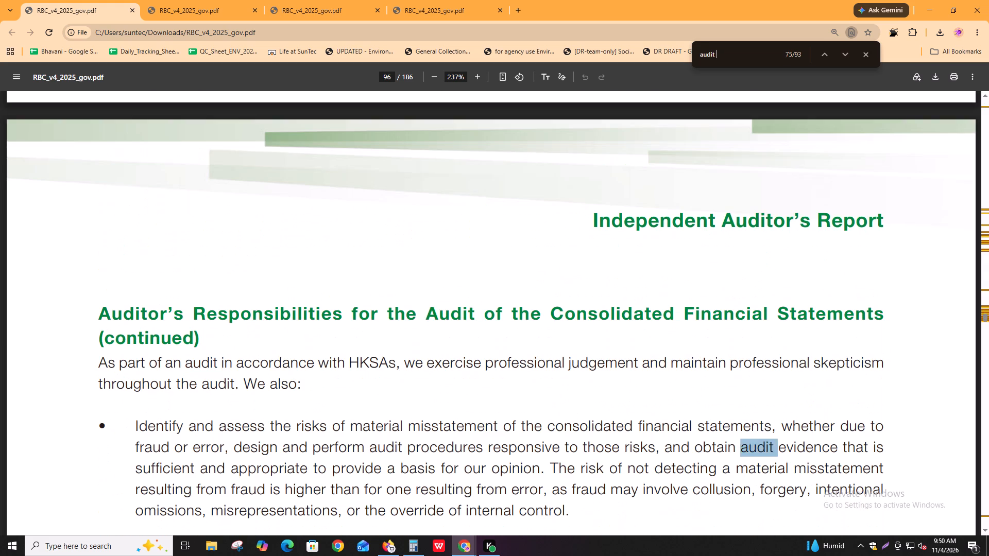
key("Return")
key("Return")
key("Return")
key("Return")
key("Return")
key("Return")
key("Return")
key("Return")
key("Return")
key("Return")
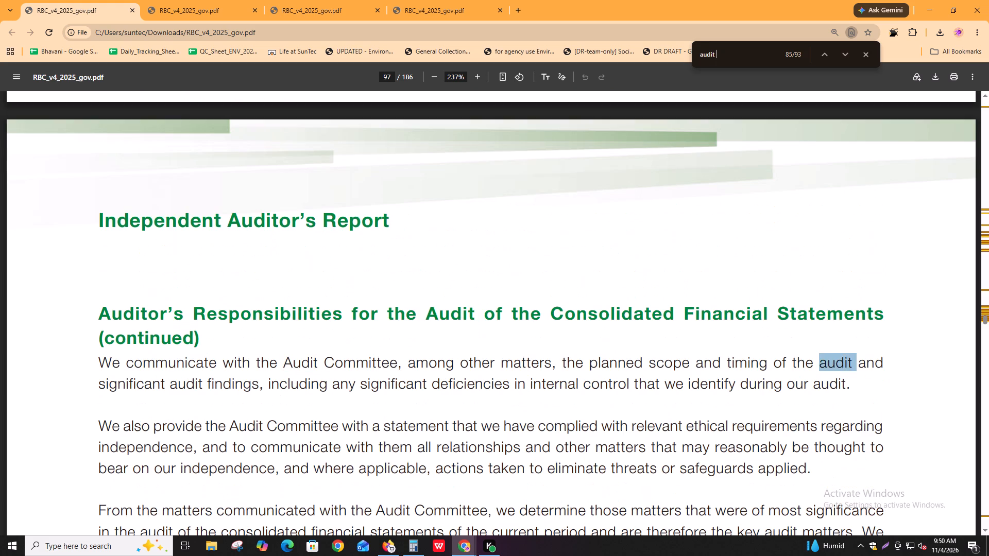
key("Return")
key("Return")
key("Return")
key("Return")
key("Return")
key("Return")
key("Return")
key("Return")
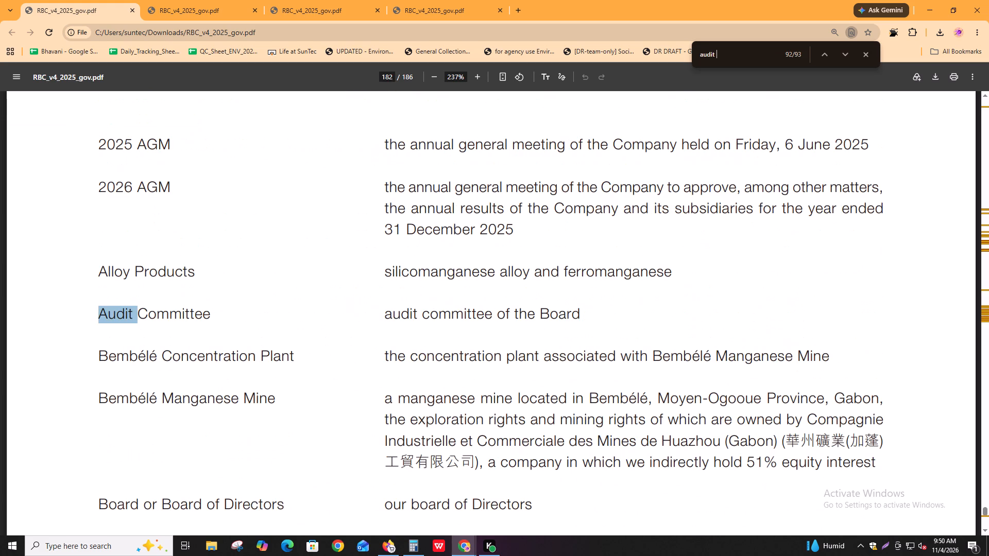
key("ctrl+f")
In Igloo, annotate Audit_independence with the page 62 sentence introducing the Audit Committee members and the full member list, and move on.
key("alt+Tab")
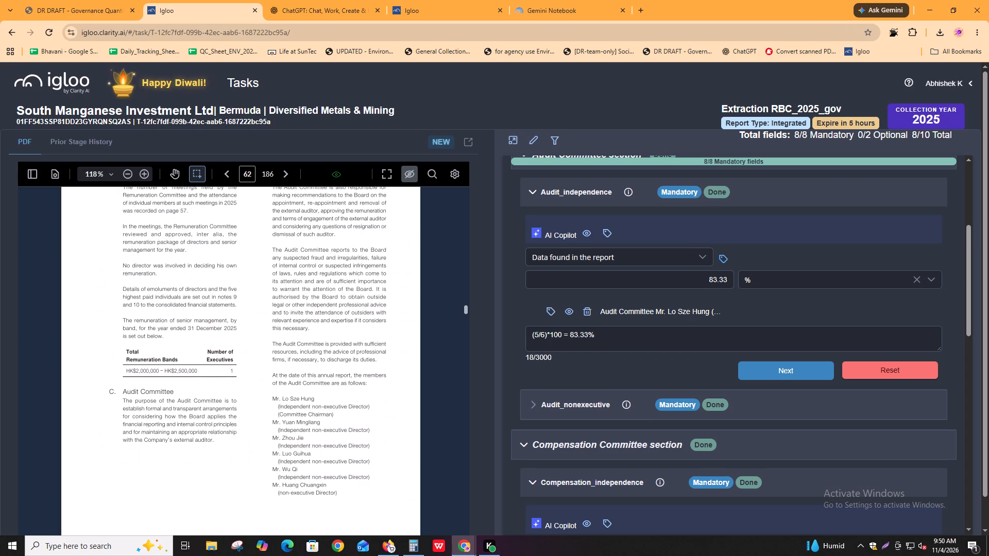
left_click(719, 253)
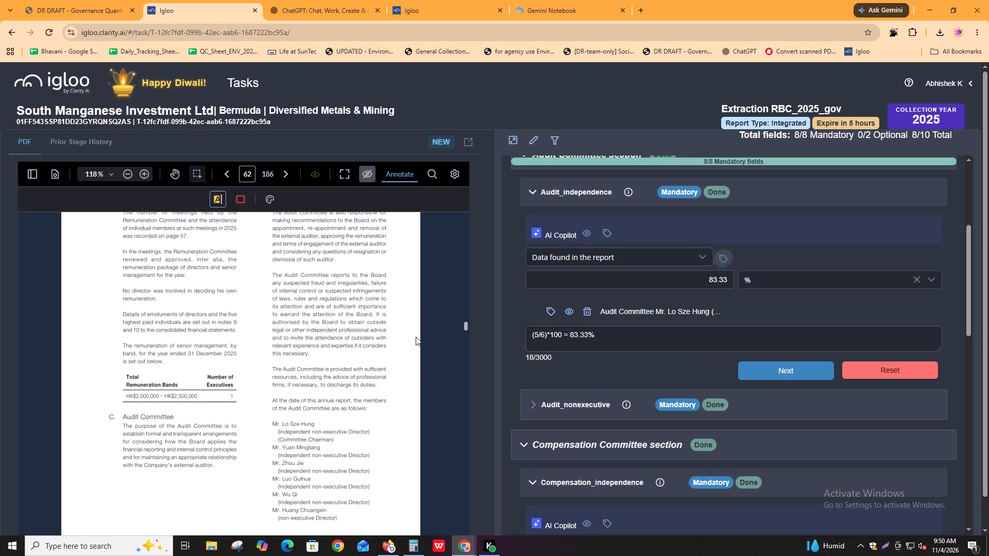
left_click_drag(266, 402, 369, 413)
right_click(365, 413)
left_click(728, 255)
scroll(302, 373, "down", 3)
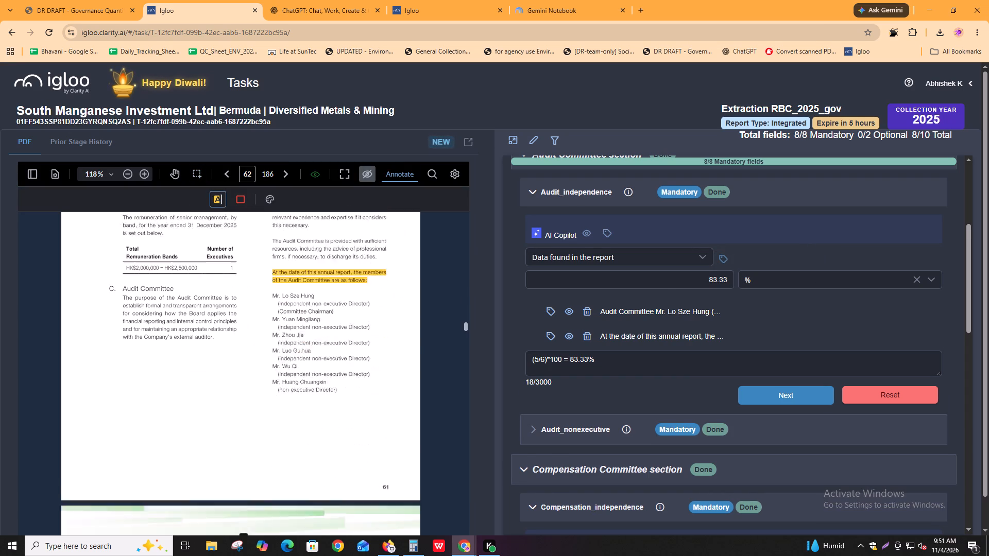
left_click_drag(270, 266, 345, 369)
right_click(274, 269)
left_click(765, 426)
Annotate Audit_nonexecutive with the same introductory sentence and Audit Committee member list on page 62, and move on.
left_click(721, 289)
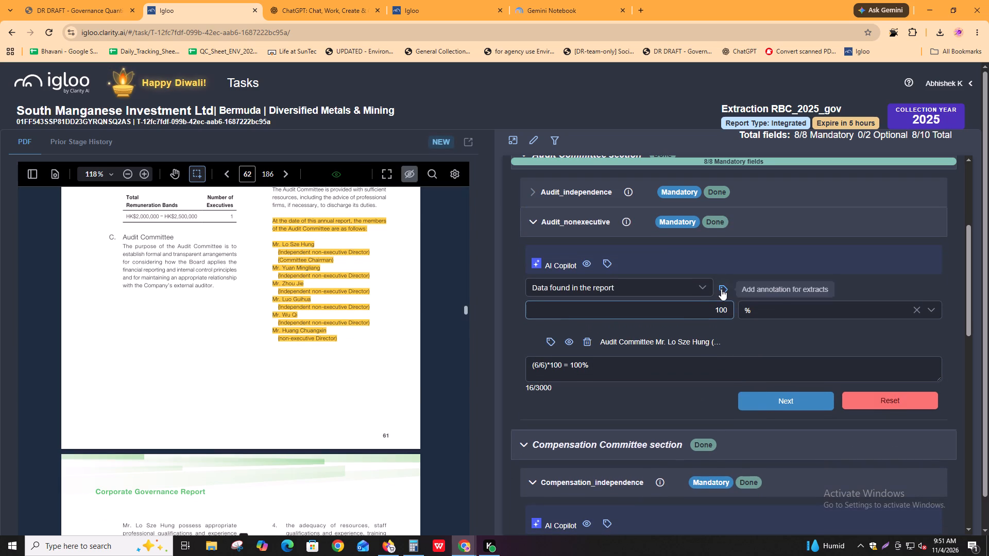
left_click_drag(269, 242, 361, 252)
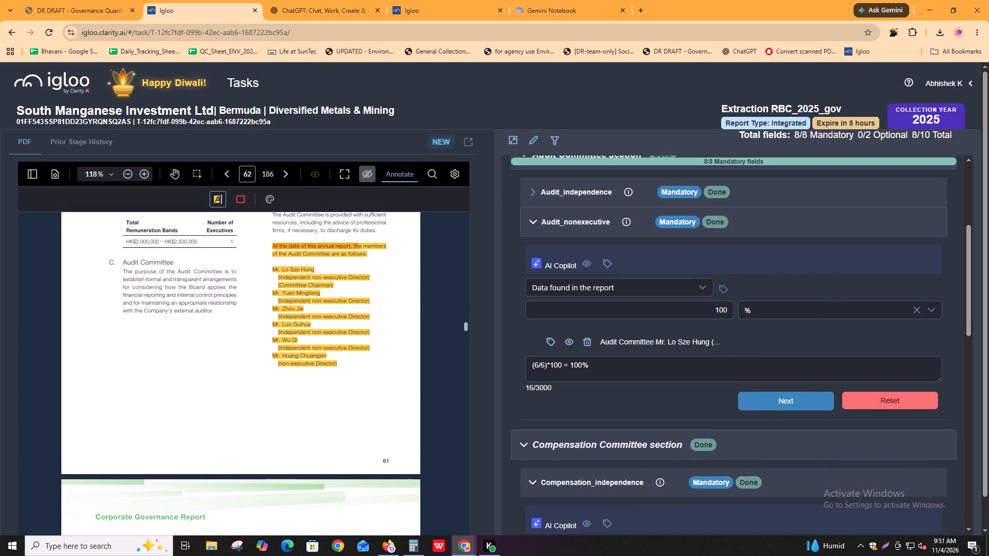
left_click_drag(361, 252, 368, 256)
left_click(720, 287)
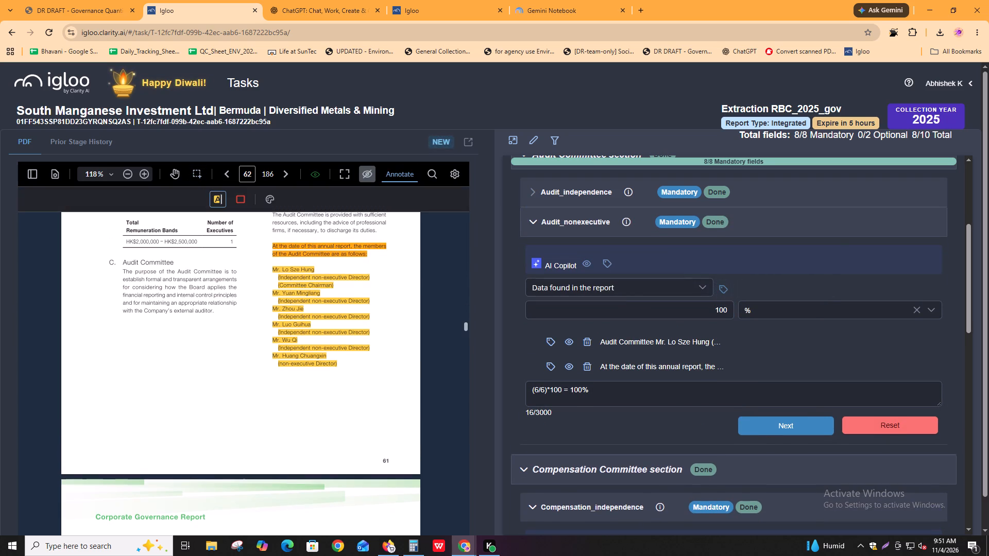
left_click_drag(269, 268, 344, 369)
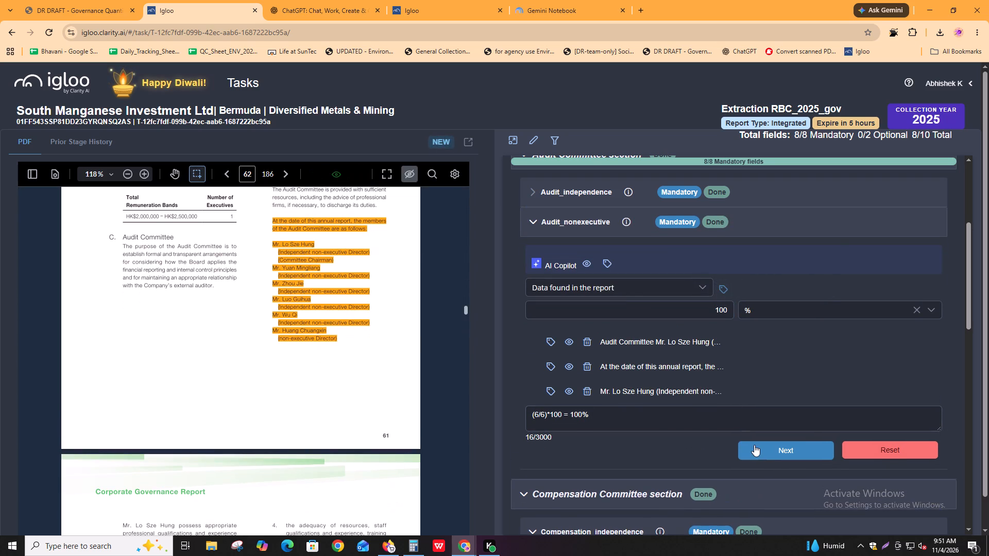
left_click(755, 445)
Check the Board Composition fields, search the annual report PDF for "female" and review the matches on pages 54, 70 and 74.
scroll(686, 252, "up", 4)
scroll(702, 334, "down", 2)
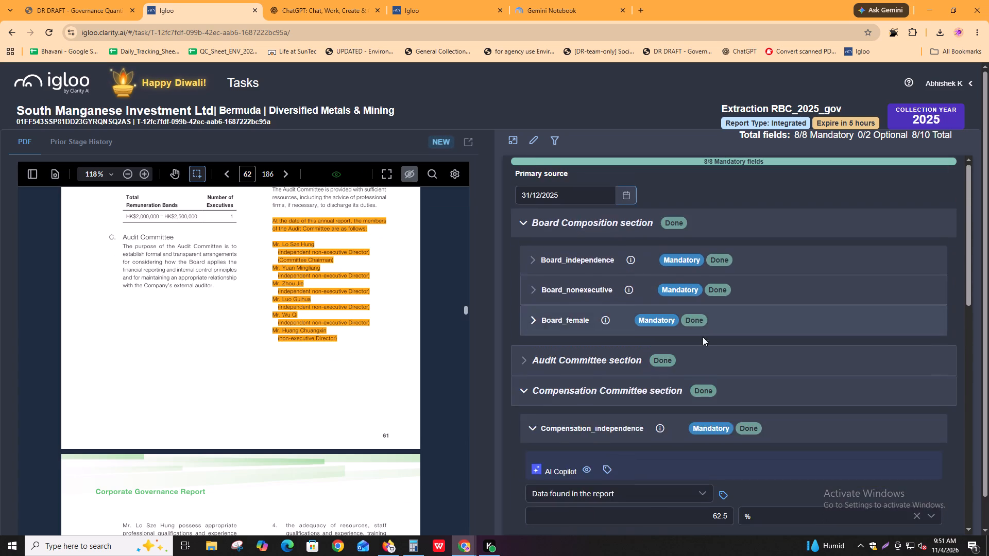
key("alt+Tab")
key("ctrl+f")
type("female")
key("Return")
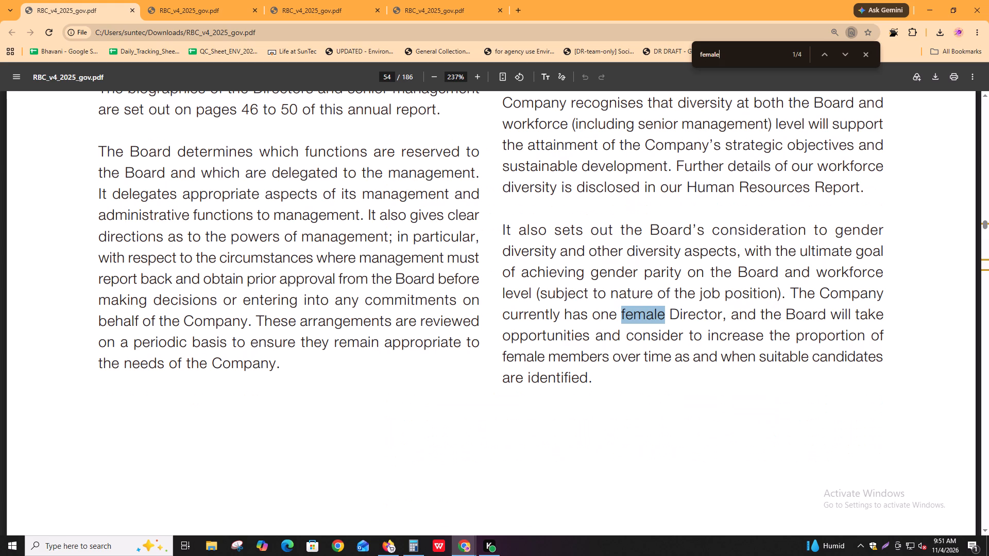
key("Return")
key("Return")
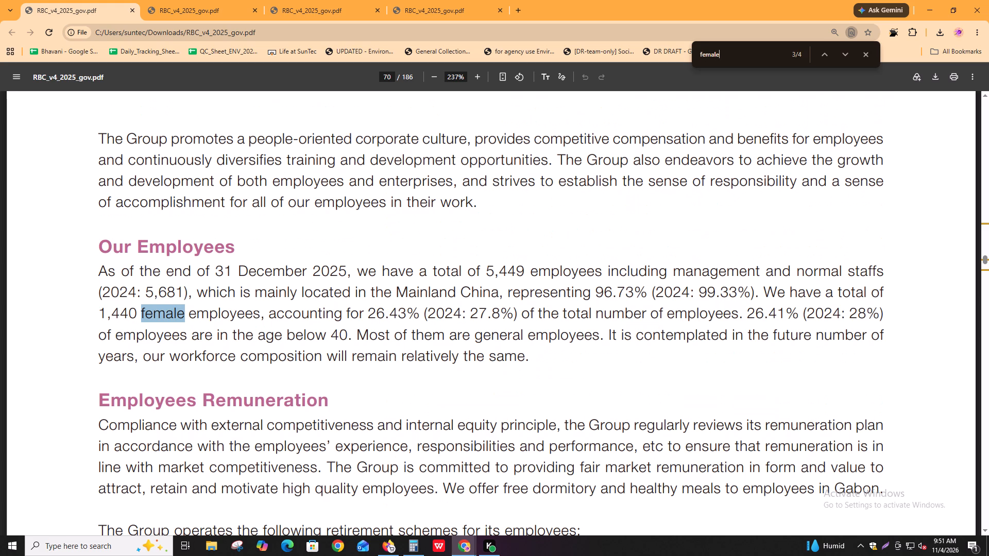
key("Return")
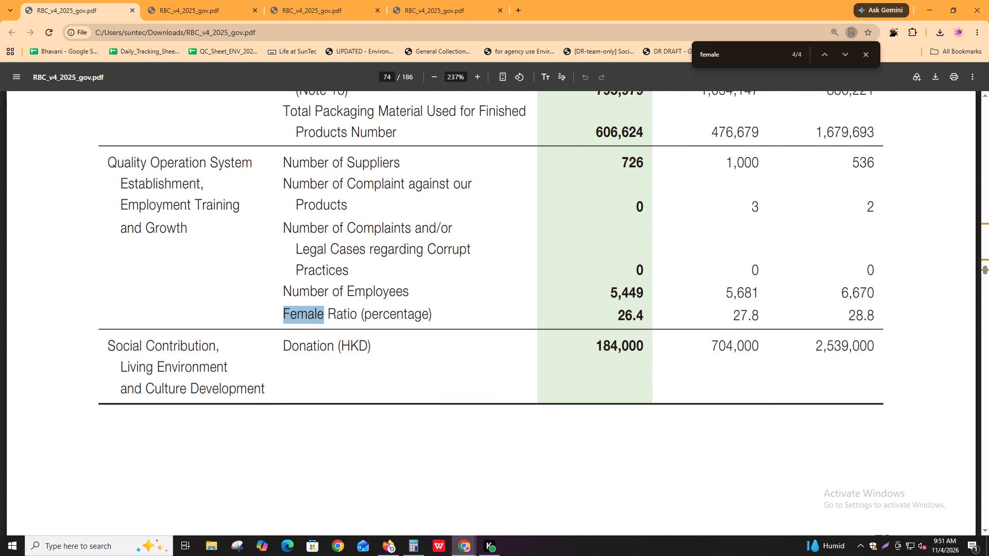
key("Return")
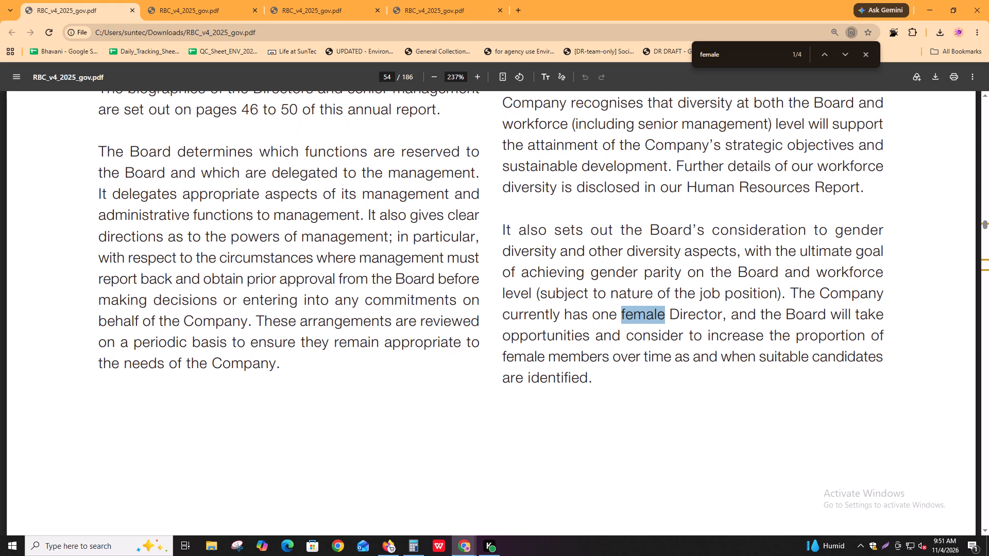
Search the PDF for "women", review the mention on page 87, and change the search term to "woman".
key("ctrl+f")
type("women")
key("Return")
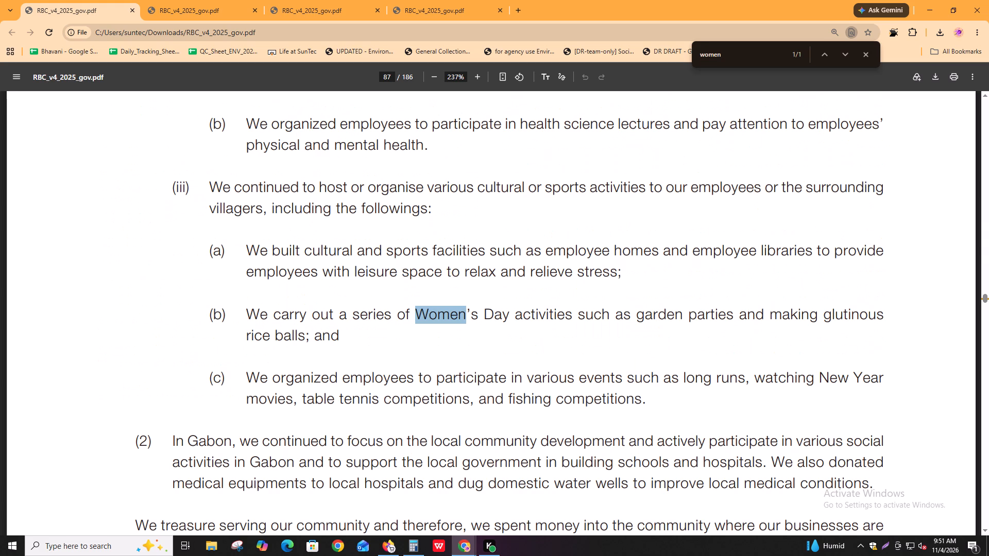
key("Return")
key("Return")
key("Return")
key("Return")
key("BackSpace")
key("BackSpace")
type("am")
key("BackSpace")
key("n")
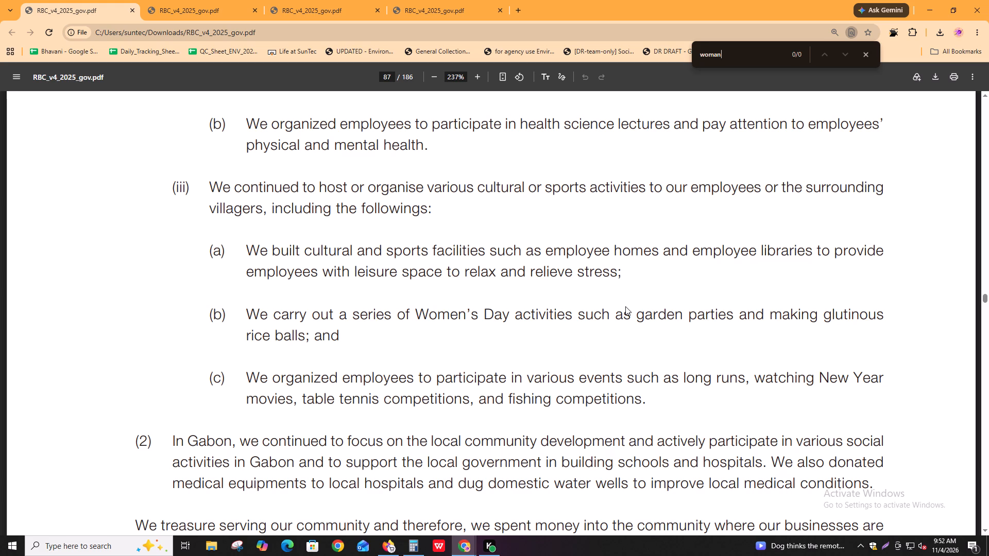
Search the annual report PDF for "woman" and again for "female" to locate the mention of female directors.
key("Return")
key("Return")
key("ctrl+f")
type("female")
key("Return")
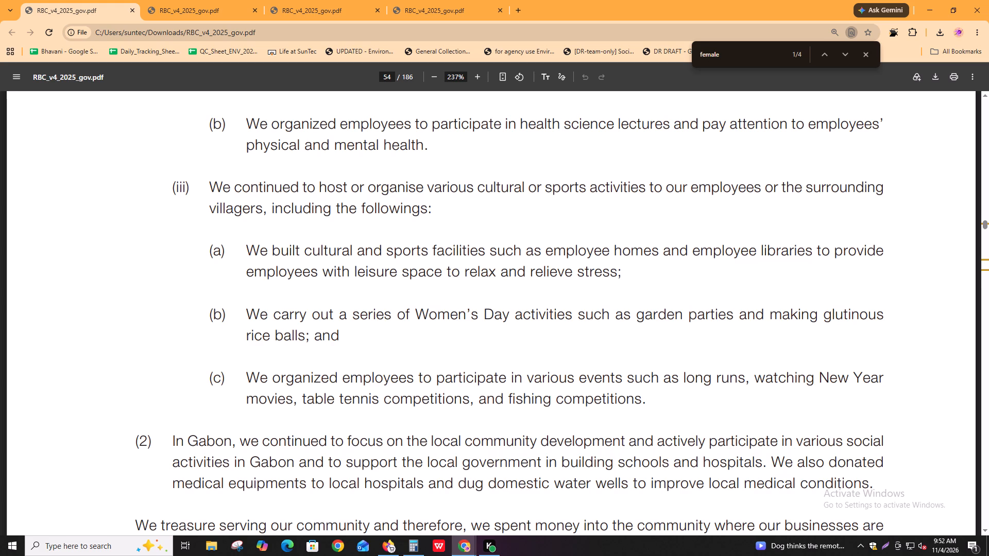
In Igloo, annotate Board_female with "The Company currently has one female Director" on page 54, and move on.
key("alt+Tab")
left_click(243, 175)
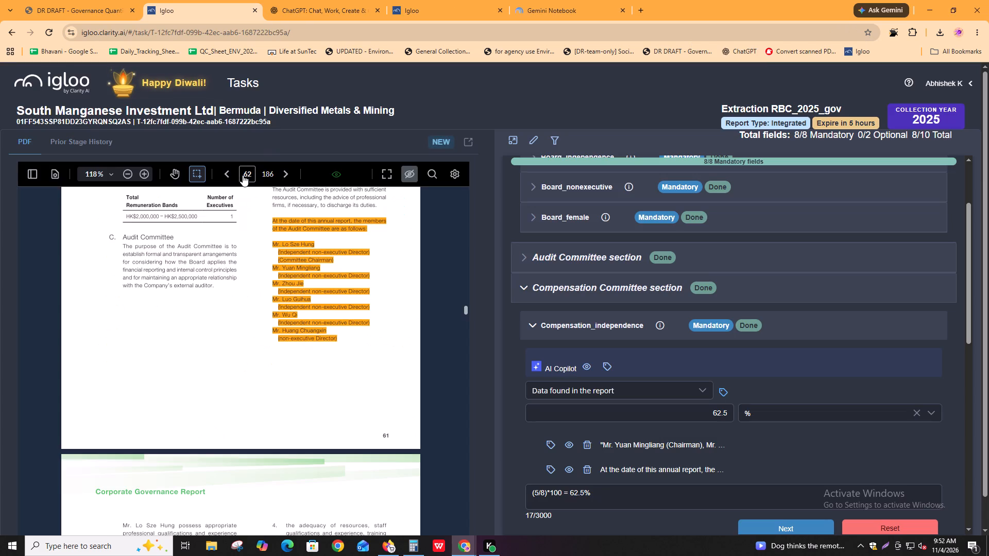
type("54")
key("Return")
scroll(304, 395, "down", 4)
scroll(366, 334, "up", 2, "ctrl")
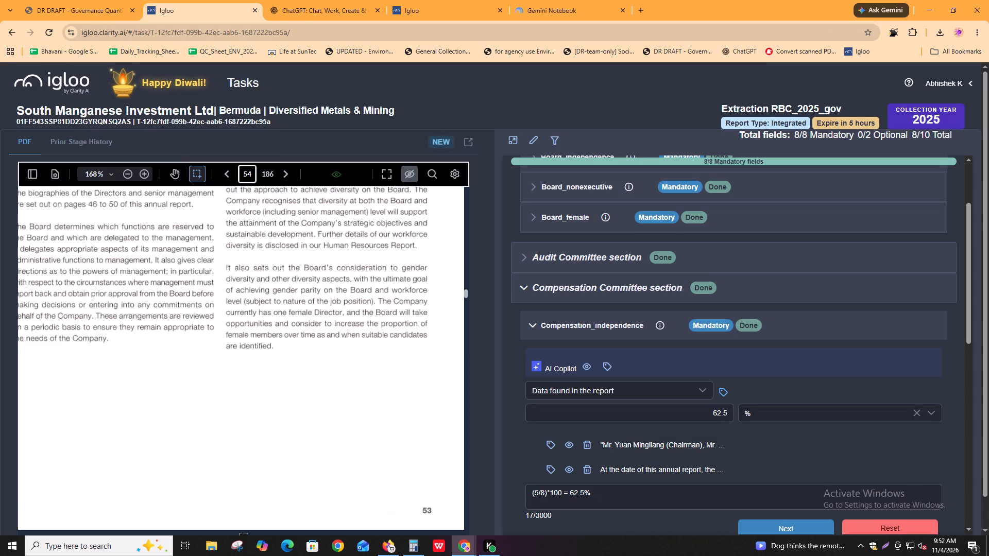
scroll(367, 334, "down", 1, "shift")
left_click(635, 213)
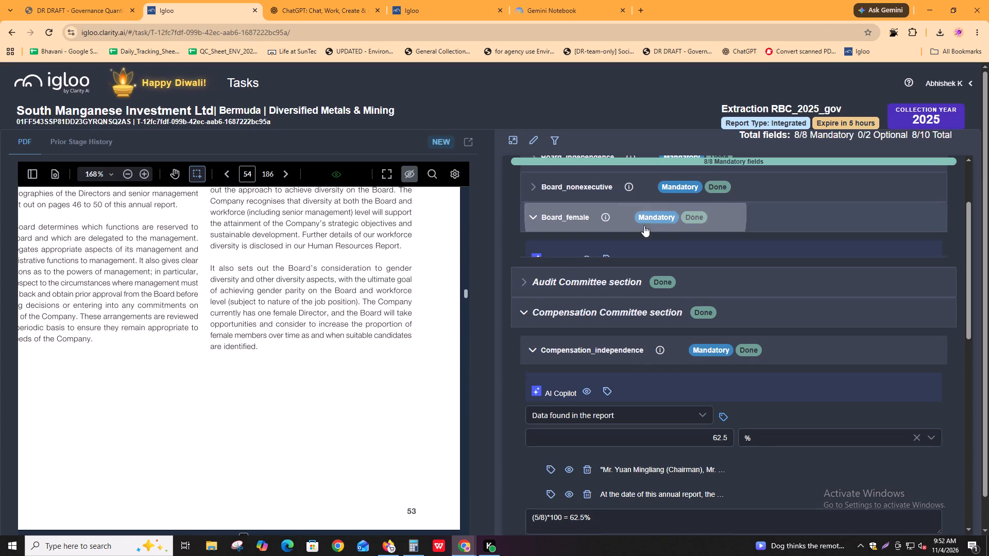
left_click(723, 282)
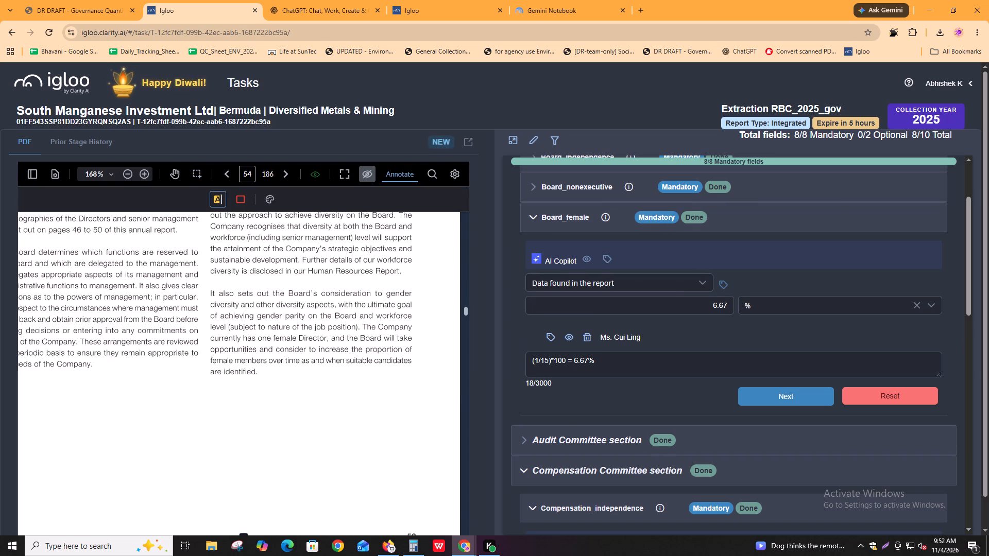
left_click_drag(362, 324, 326, 339)
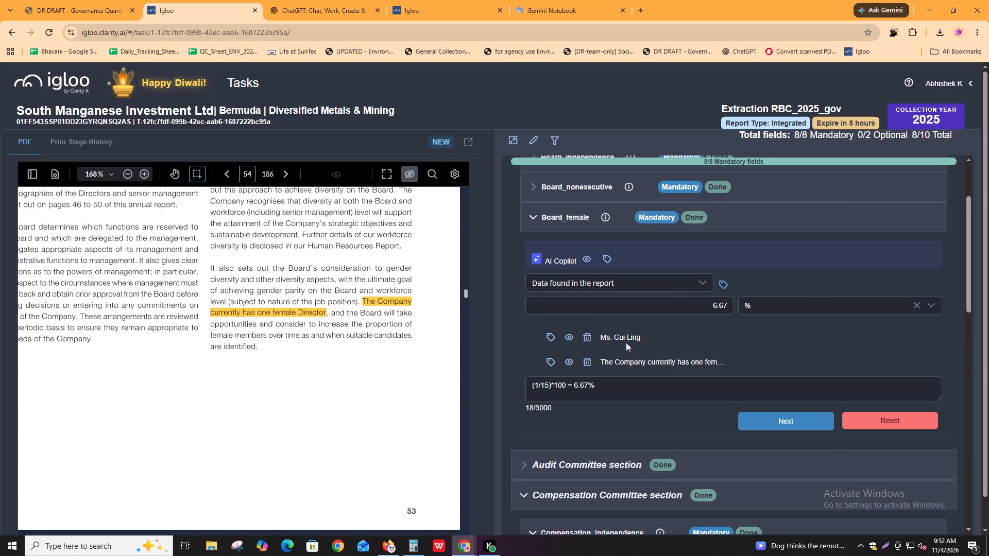
left_click(752, 411)
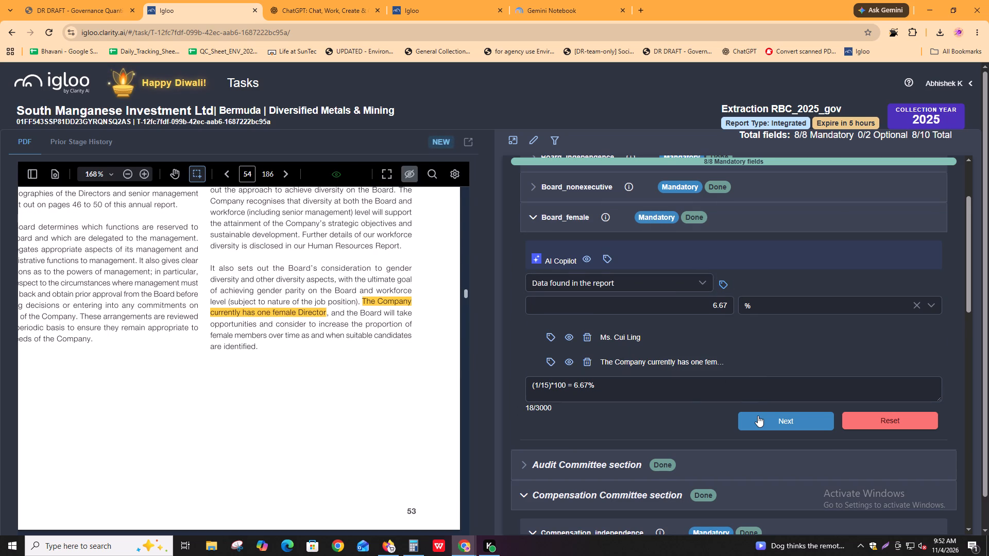
left_click(758, 415)
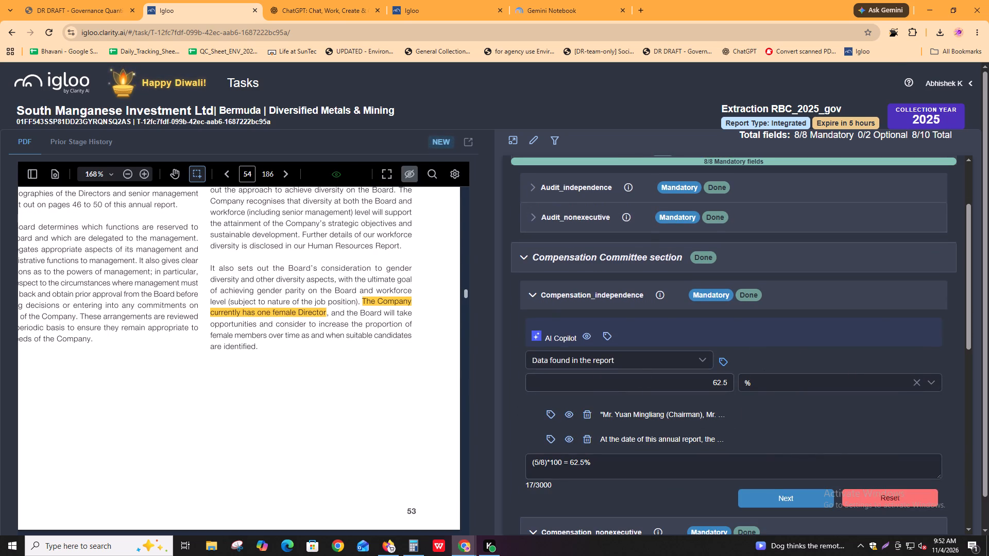
Switch to the annual report PDF, search for "compensation" and review the successive matches for compensation committee information.
key("alt+Tab")
key("alt+Tab")
key("alt+Tab")
key("ctrl+f")
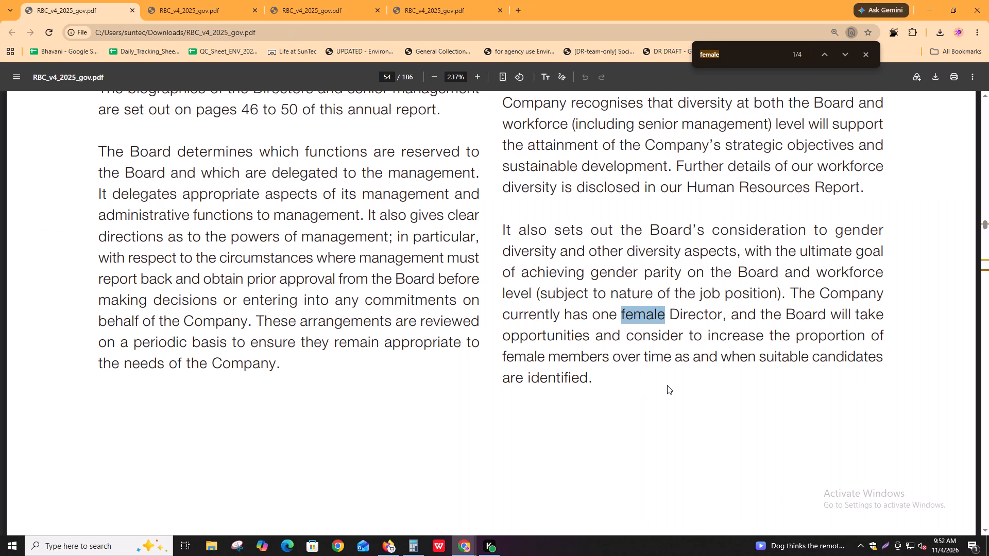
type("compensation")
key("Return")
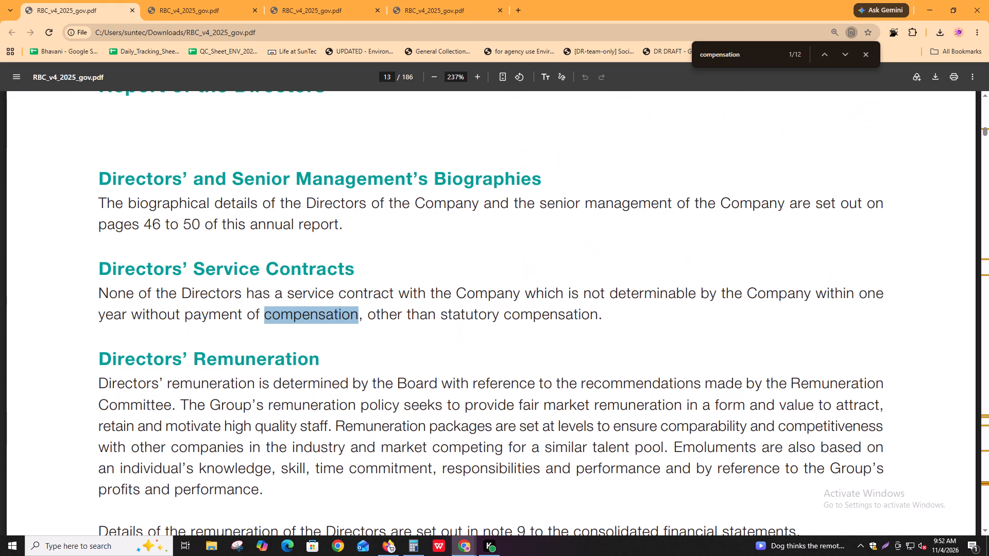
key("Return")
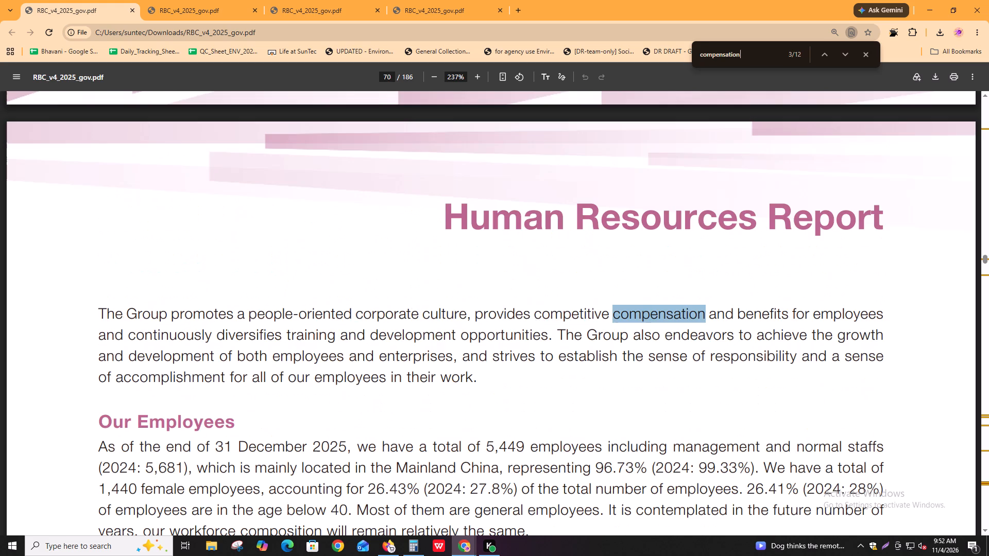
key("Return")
Review the "compensation" matches from page 70 through the key management personnel note on page 168 and back to Directors' Service Contracts on page 13.
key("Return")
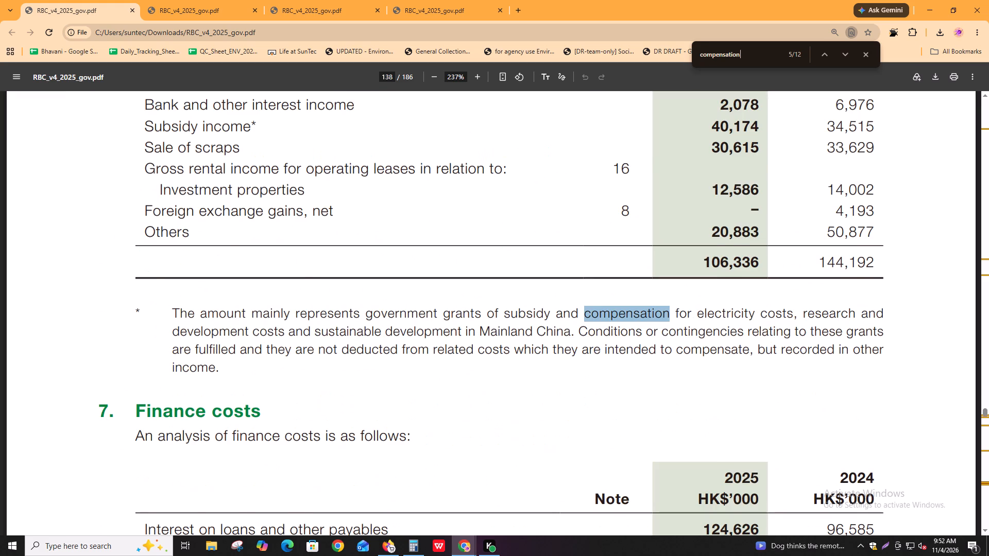
key("Return")
key("Return")
key("shift+Return")
key("Return")
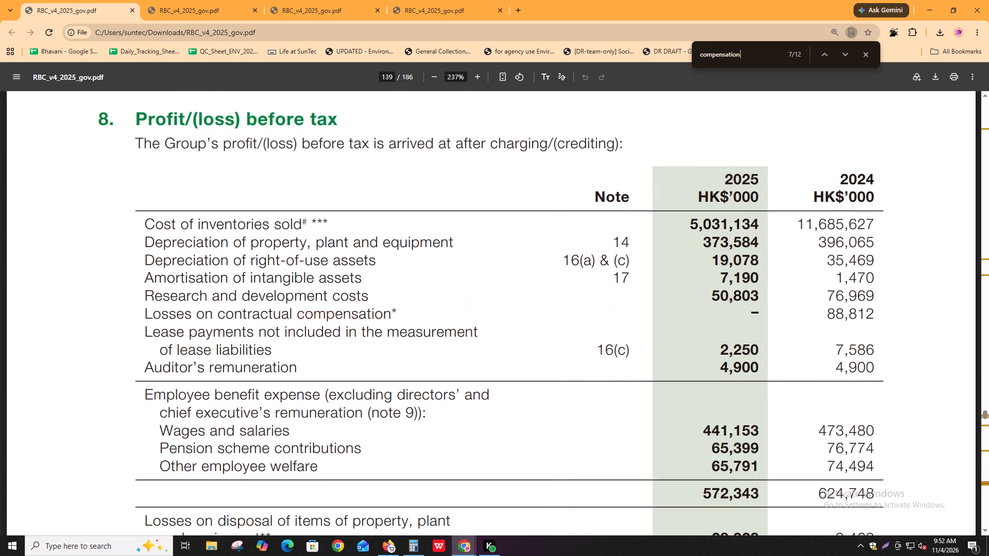
key("Return")
key("Return")
key("shift+Return")
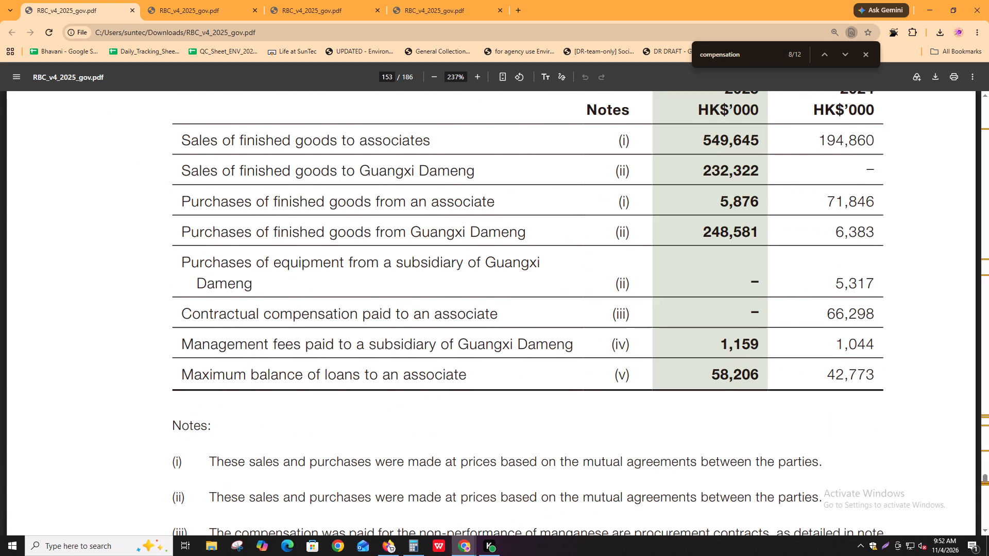
key("Return")
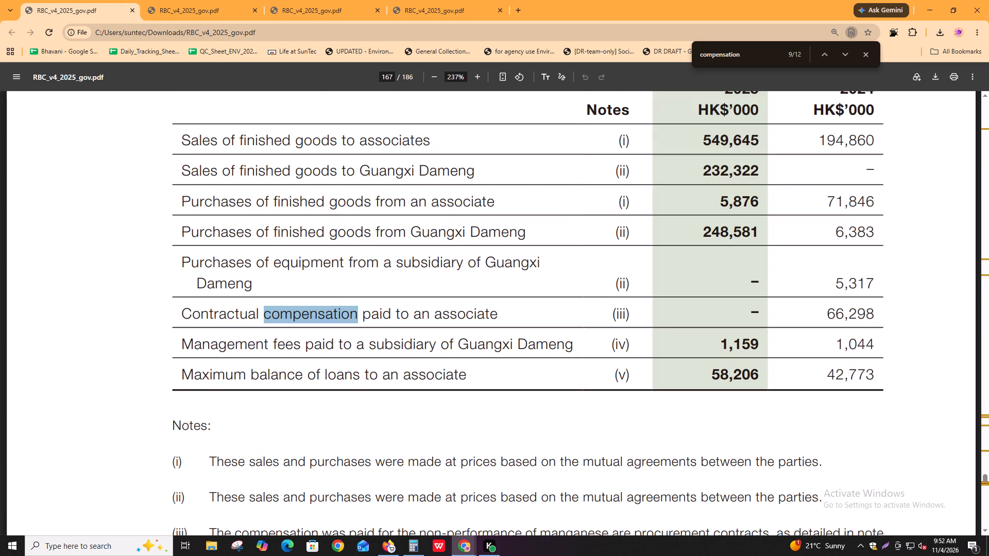
key("Return")
key("Return")
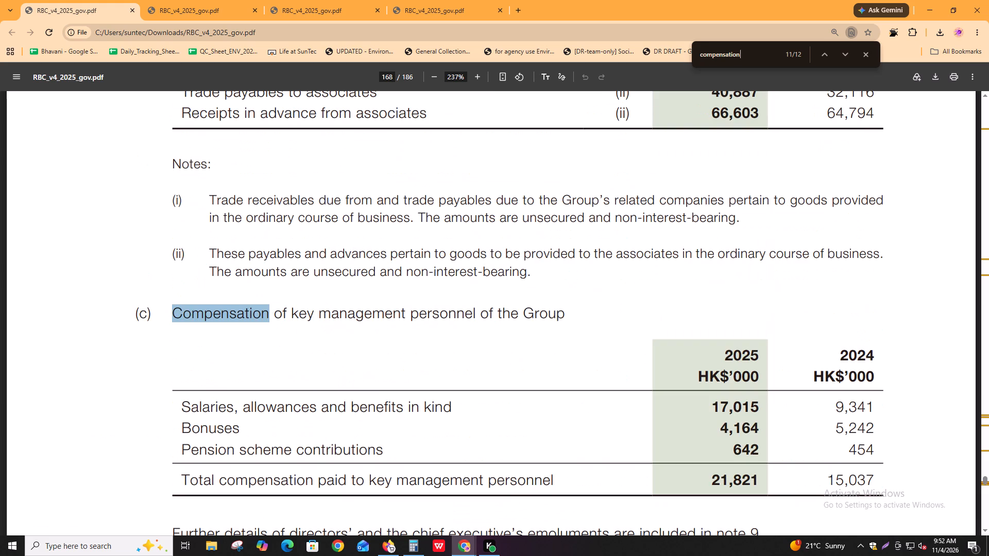
key("Return")
key("Return")
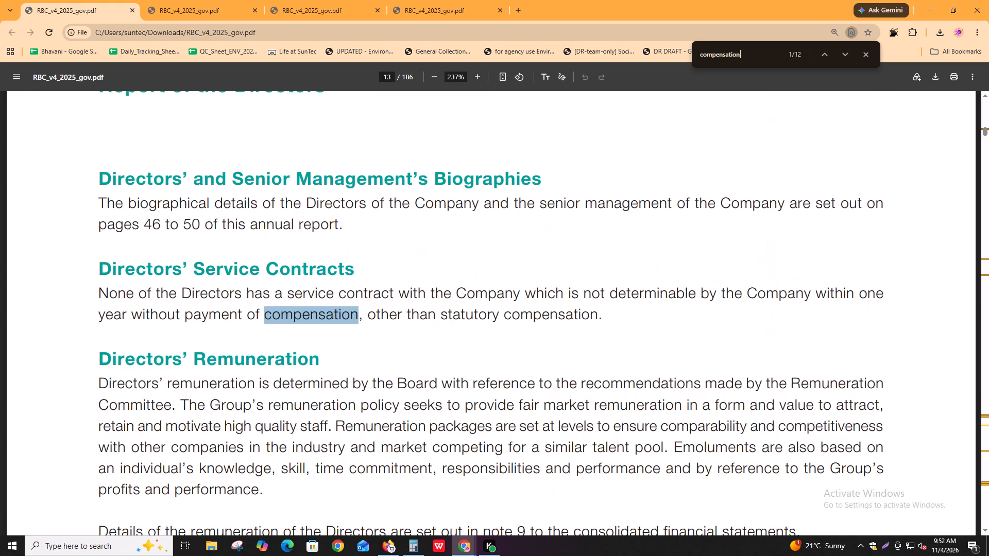
key("Return")
Search the annual report PDF for "remuneration" and review the matches under Directors' Remuneration on page 13 and in the director profiles on page 48.
key("ctrl+f")
type("reu")
key("BackSpace")
type("muneration")
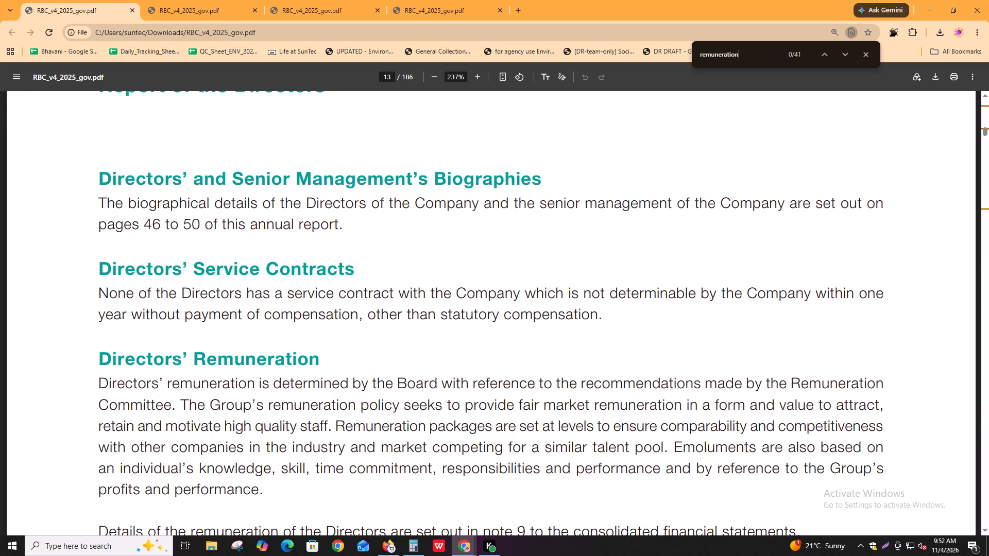
key("Return")
key("Return")
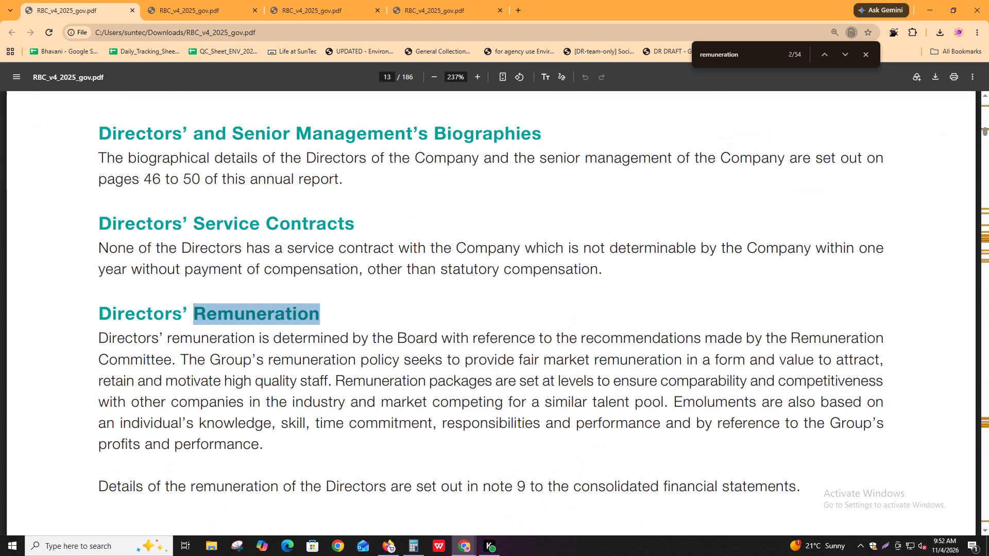
key("Return")
key("Return")
key("Return")
key("Return")
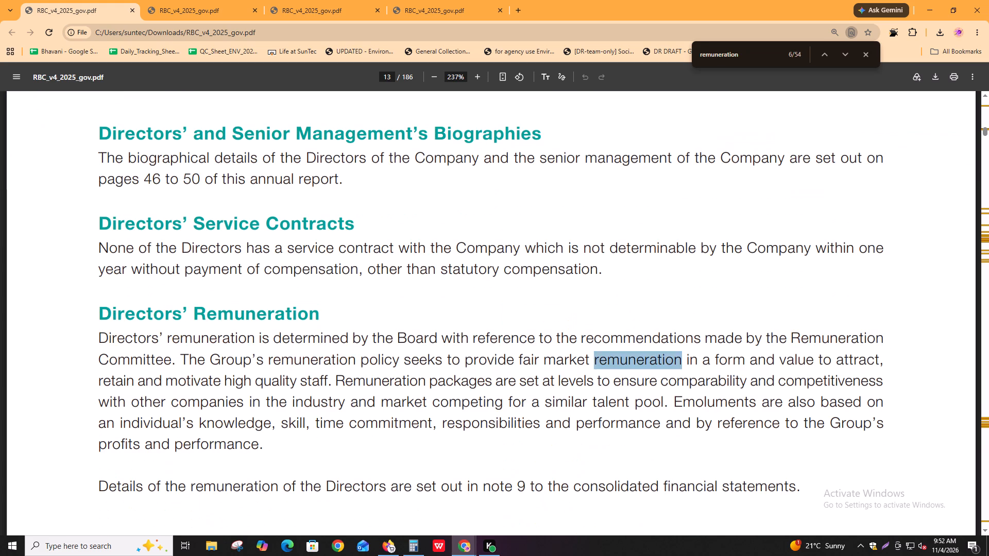
key("Return")
key("Return")
key("Return")
key("shift+Return")
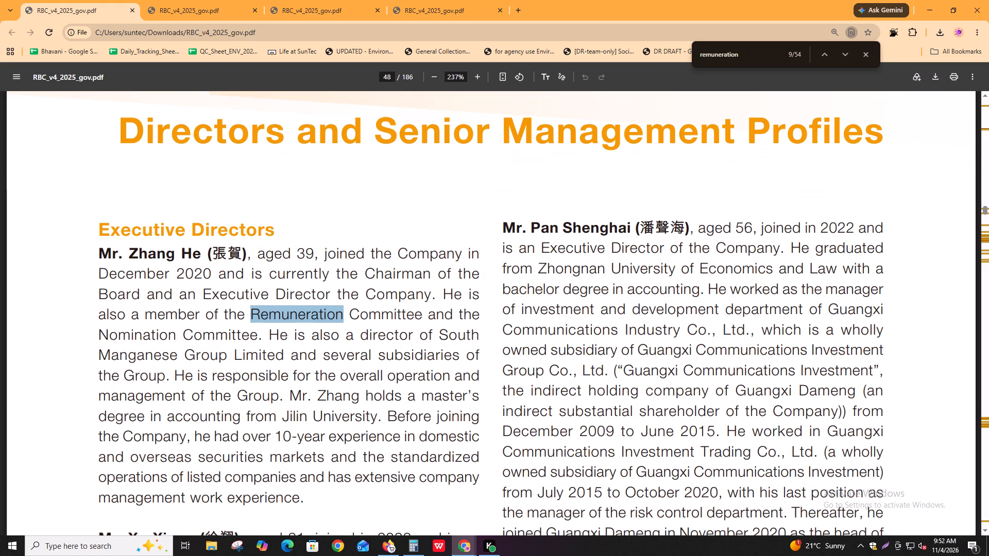
key("Return")
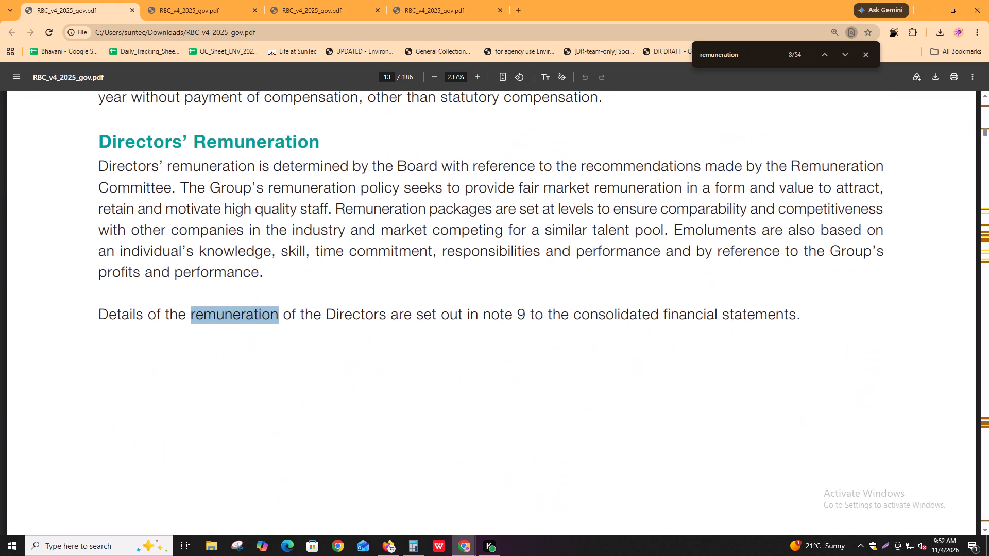
key("Return")
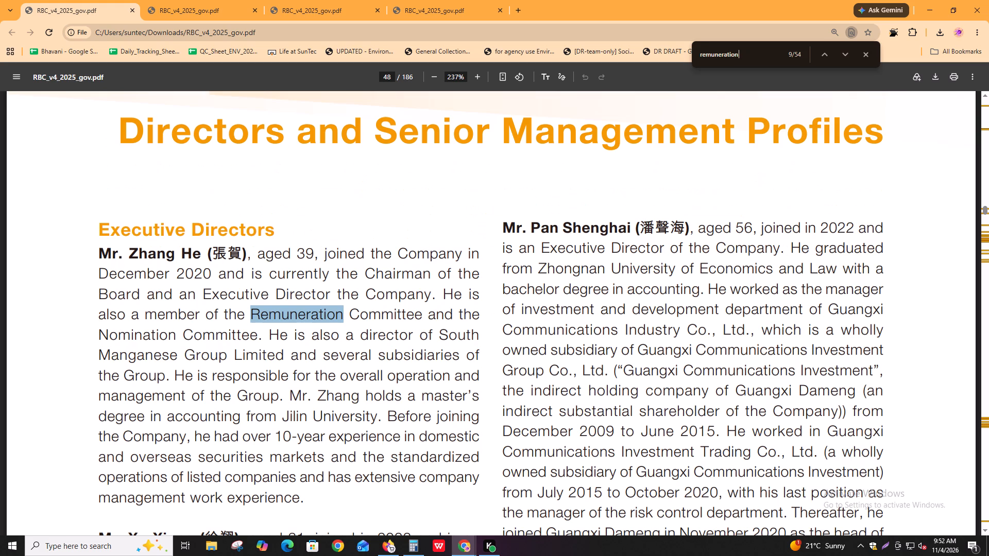
Review the "remuneration" matches in the Corporate Governance Report from page 55 through the attendance table on page 58 to the Remuneration Committee section on page 61.
key("Return")
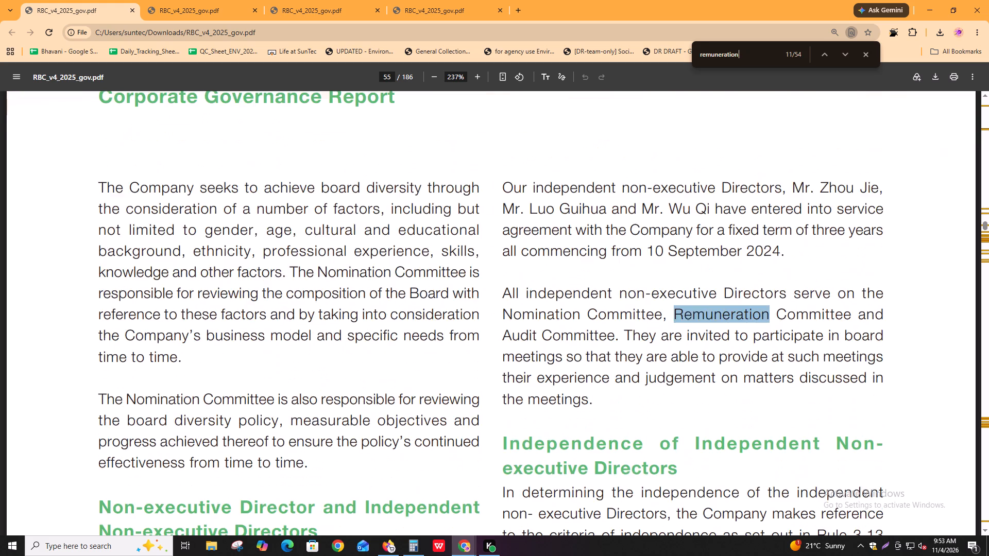
key("Return")
key("Return")
key("Return")
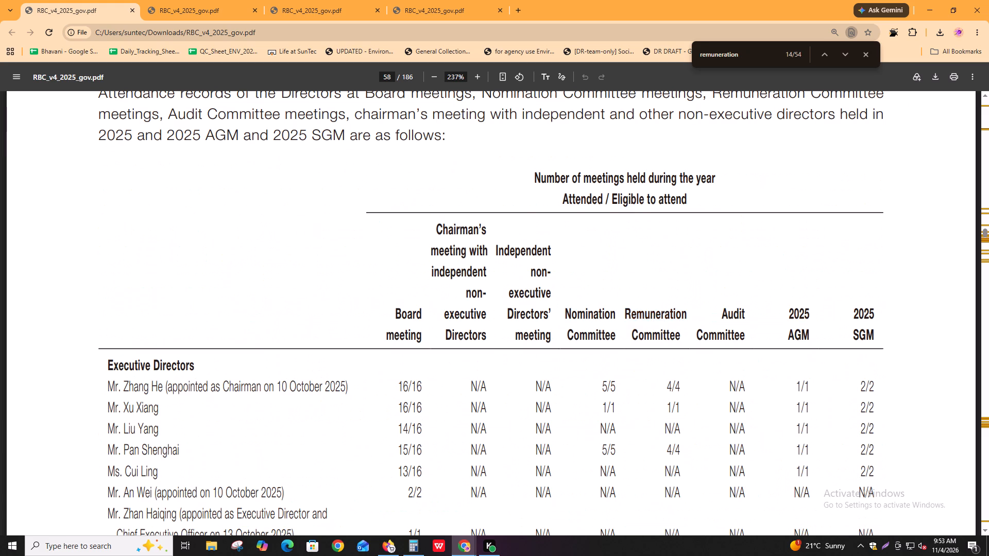
key("Return")
key("shift+Return")
key("Return")
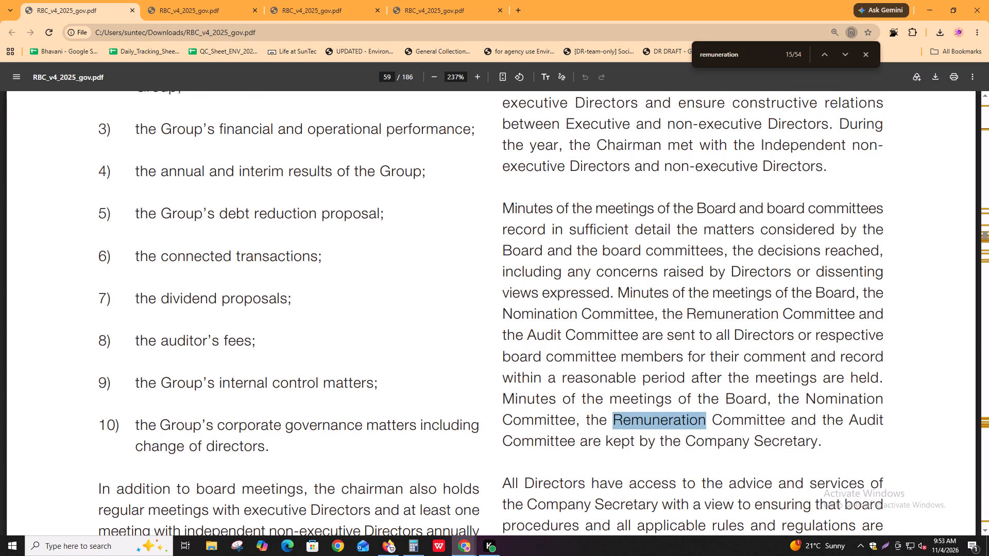
key("Return")
key("Return")
key("shift+Return")
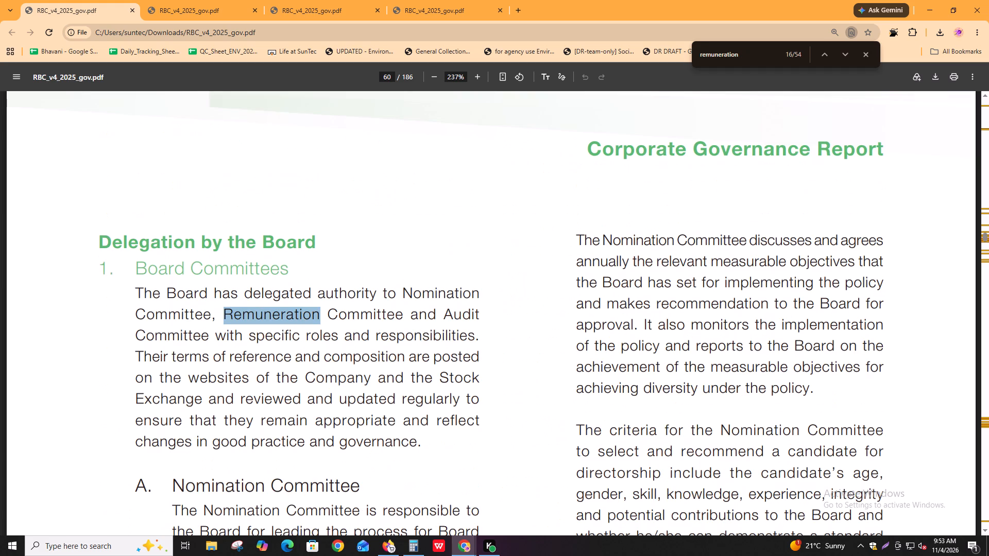
key("Return")
key("Return")
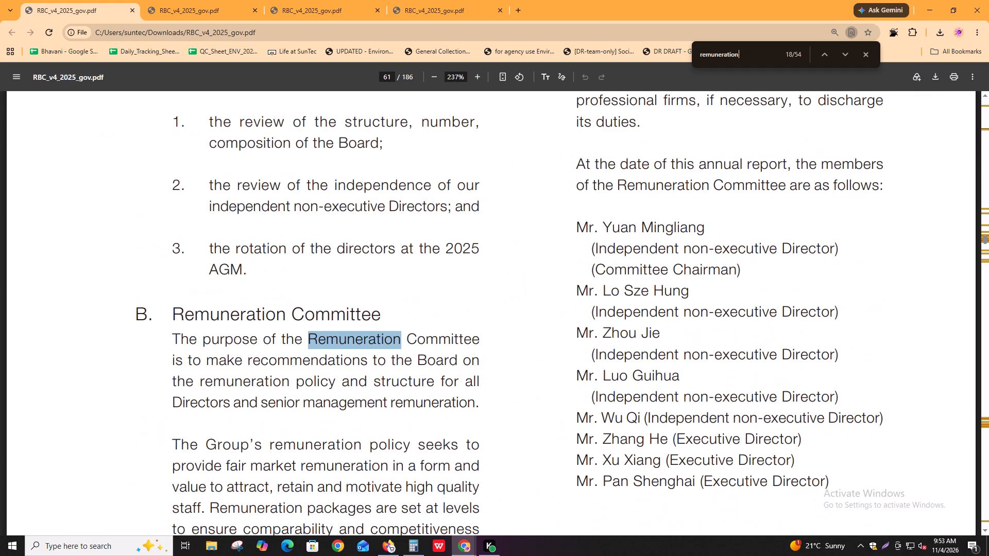
Review the "remuneration" matches from the Remuneration Committee text on page 61 through the remuneration bands on page 62 to Independent Auditor on page 66.
key("Return")
key("Return")
key("Return")
key("Return")
key("Return")
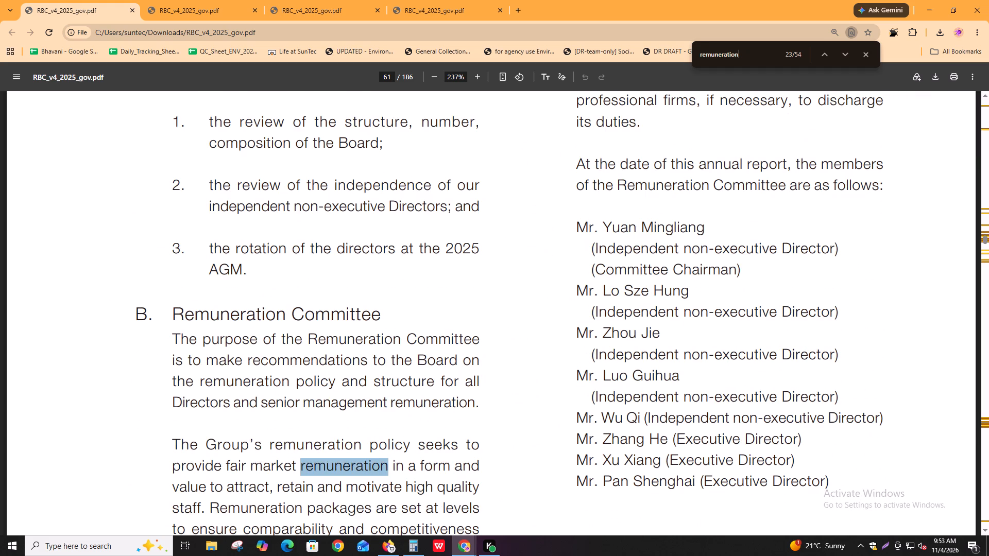
key("Return")
key("Return")
key("Return")
key("Return")
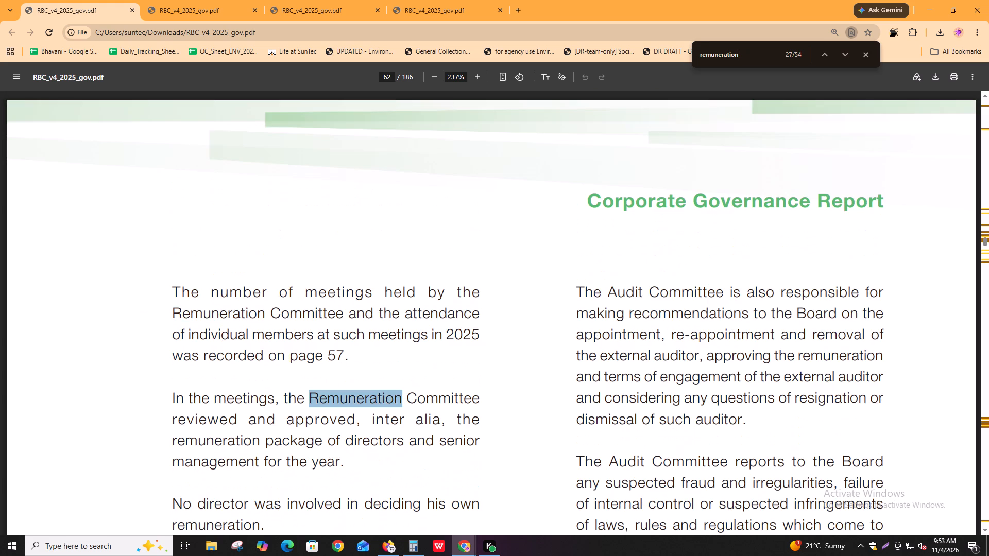
key("Return")
key("Return")
key("Return")
key("Return")
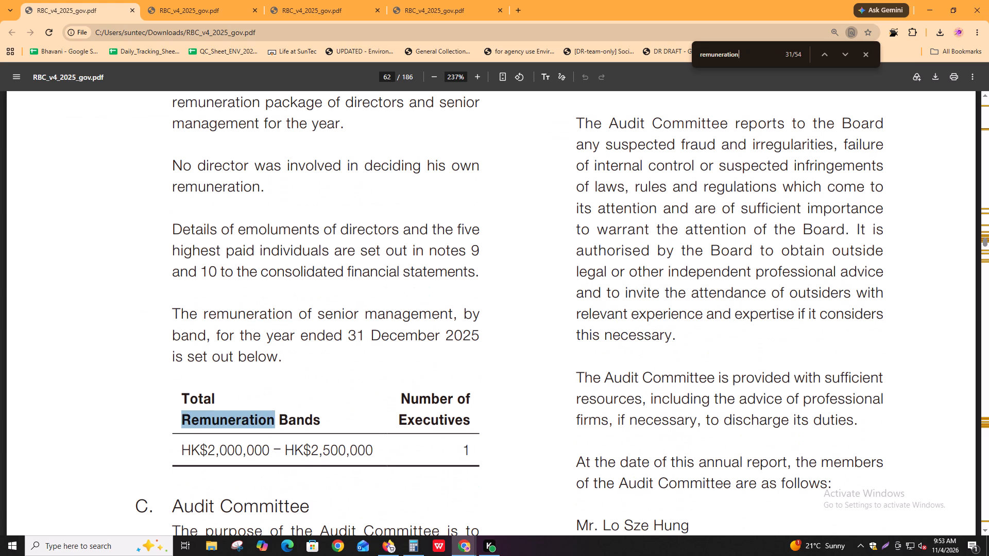
key("Return")
key("Return")
key("Return")
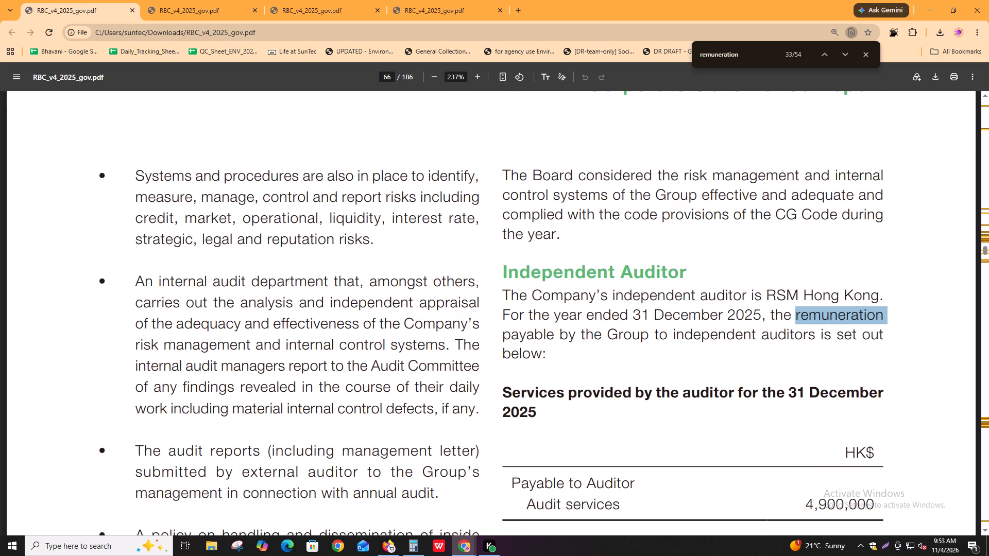
Review the "remuneration" matches in the employee sections on pages 70 and 71 and continue to note 9 on page 140.
key("Return")
key("Return")
key("Return")
key("Return")
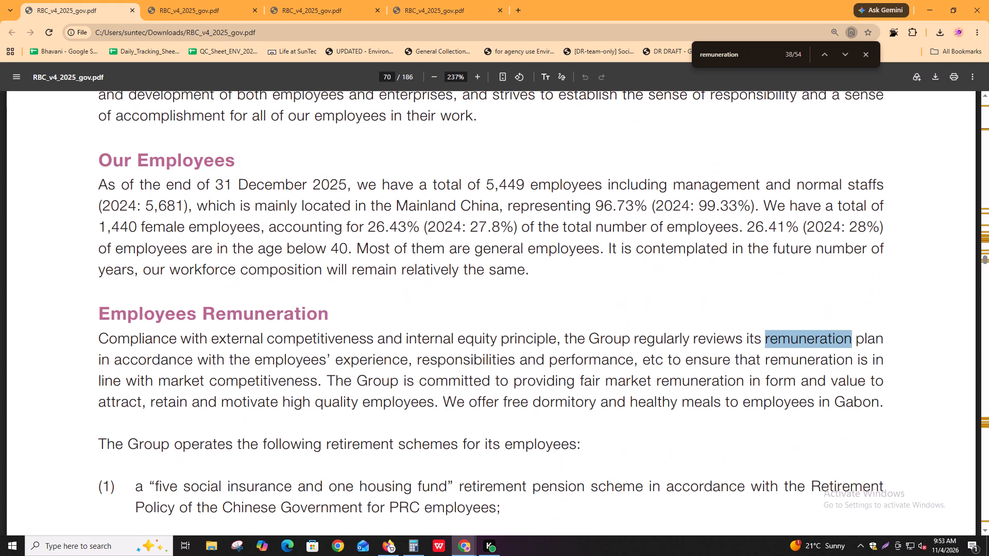
key("Return")
key("Return")
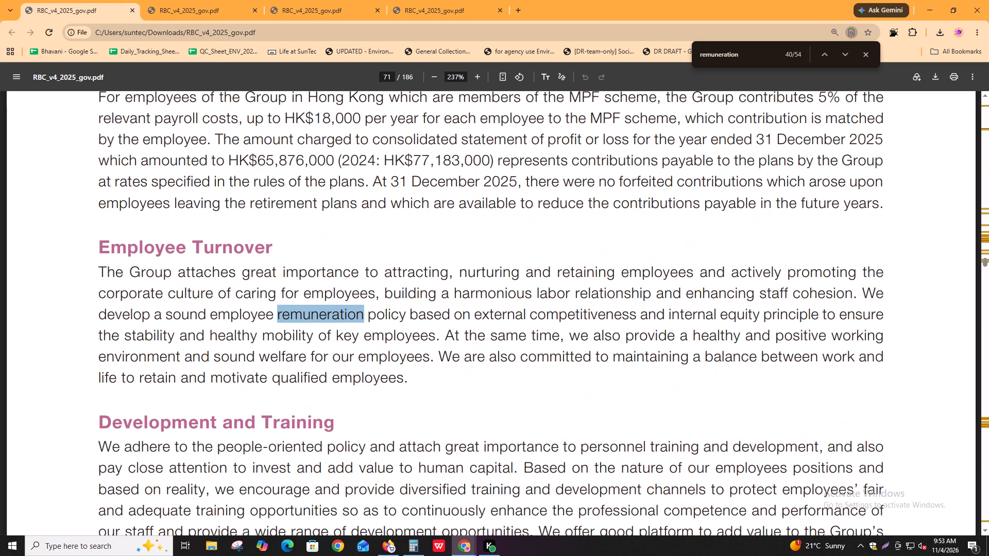
key("Return")
key("Return")
key("Return")
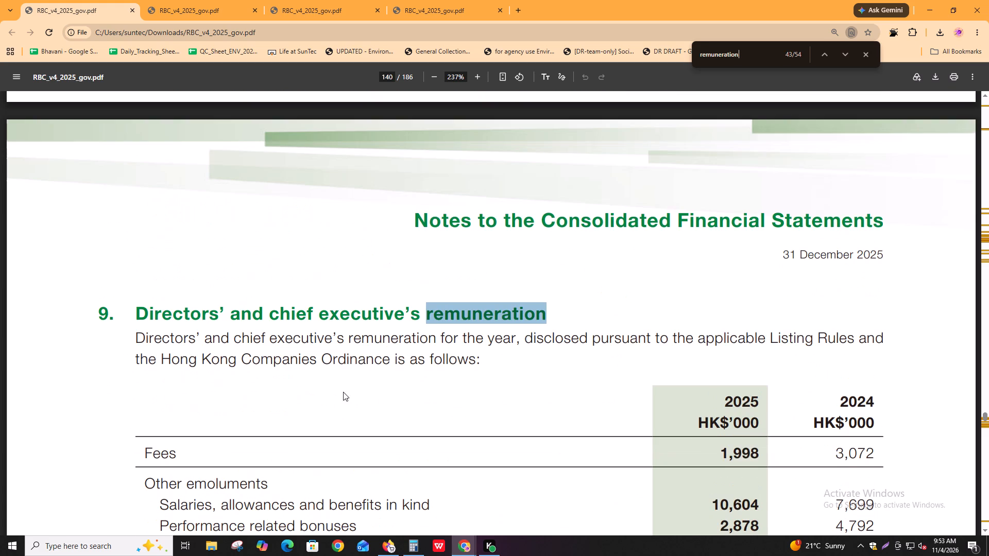
Examine the directors' and chief executive's remuneration tables in note 9 on pages 140 and 141, including the individual totals for 2025.
scroll(450, 350, "down", 6)
key("Return")
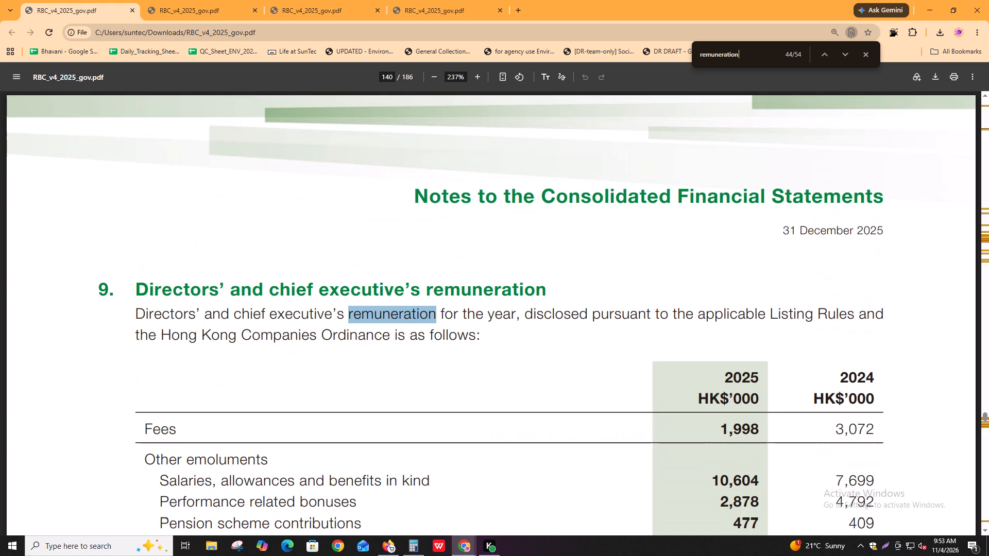
key("Return")
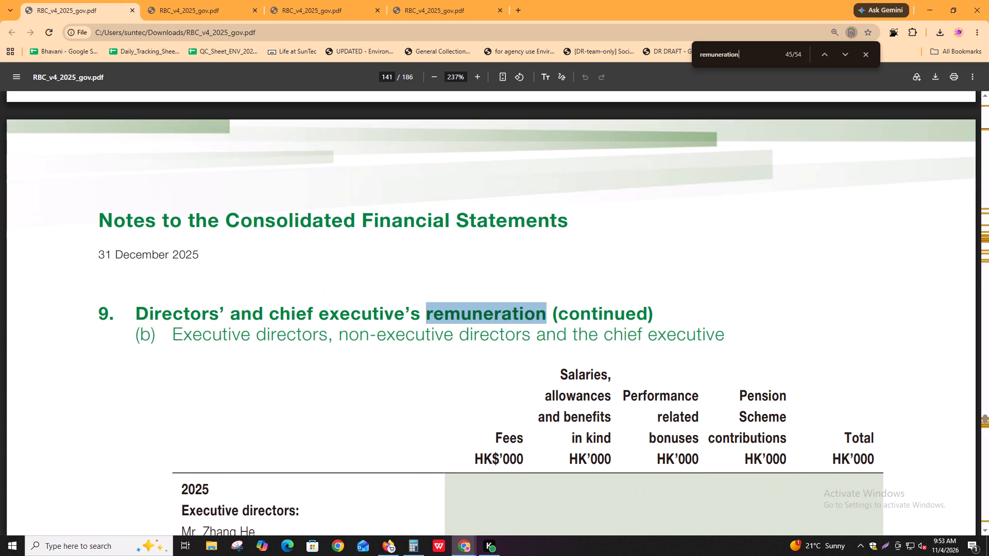
scroll(696, 373, "down", 4)
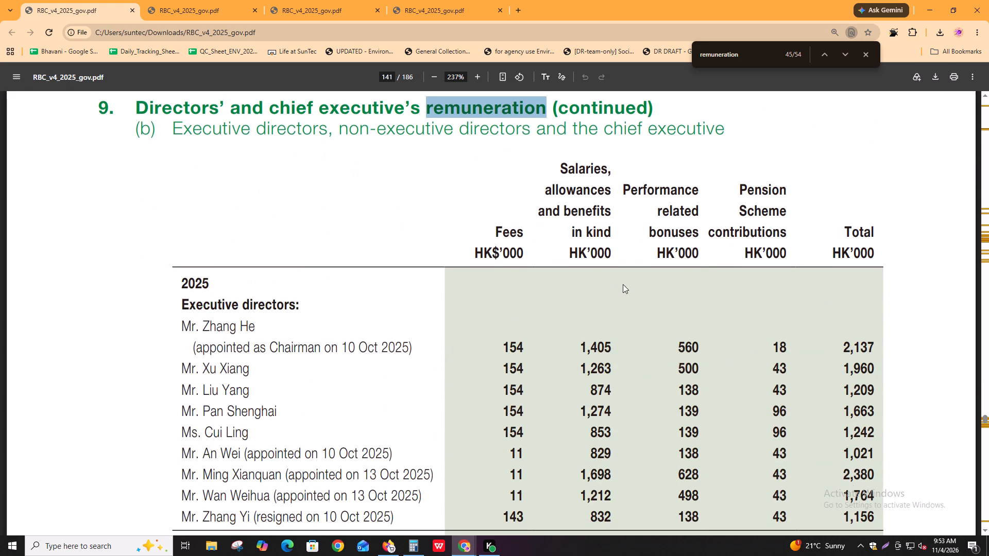
scroll(623, 284, "down", 2)
scroll(663, 263, "up", 5)
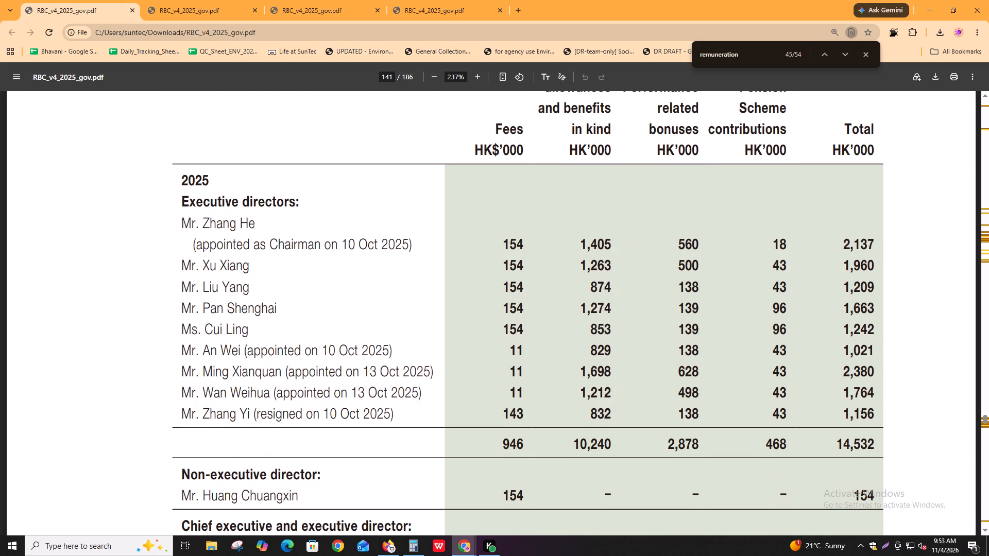
scroll(663, 263, "down", 4)
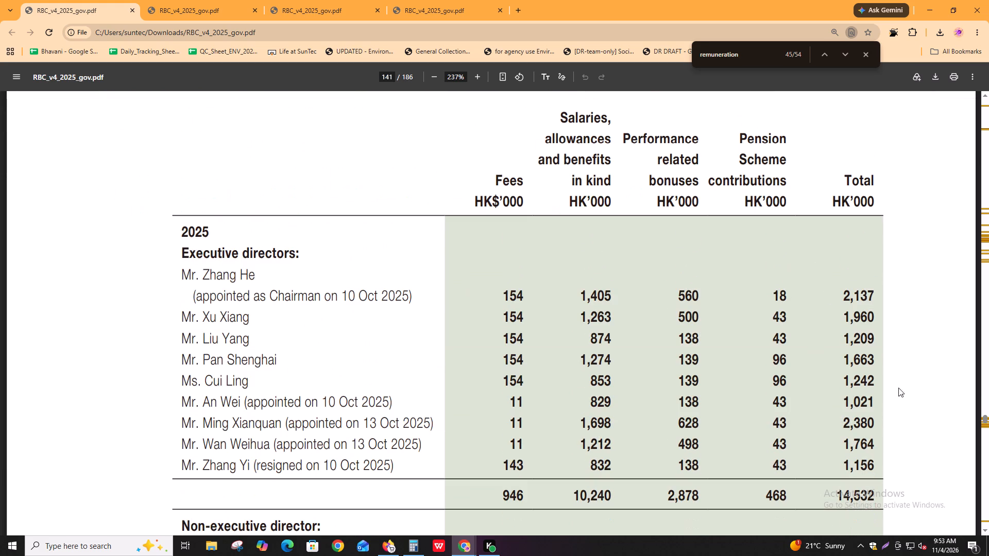
left_click_drag(844, 423, 844, 422)
left_click_drag(844, 422, 875, 420)
left_click(875, 420)
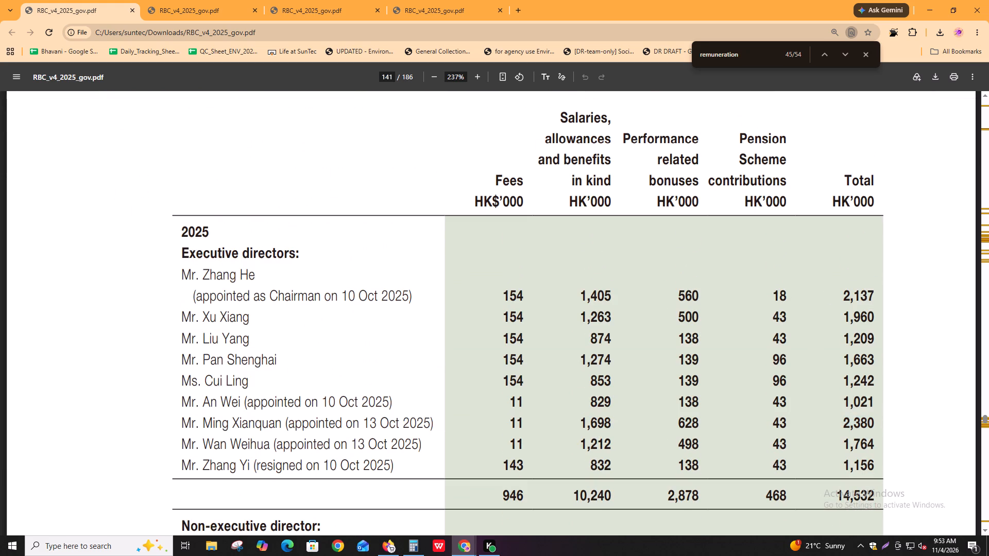
left_click_drag(845, 427, 872, 425)
left_click(872, 425)
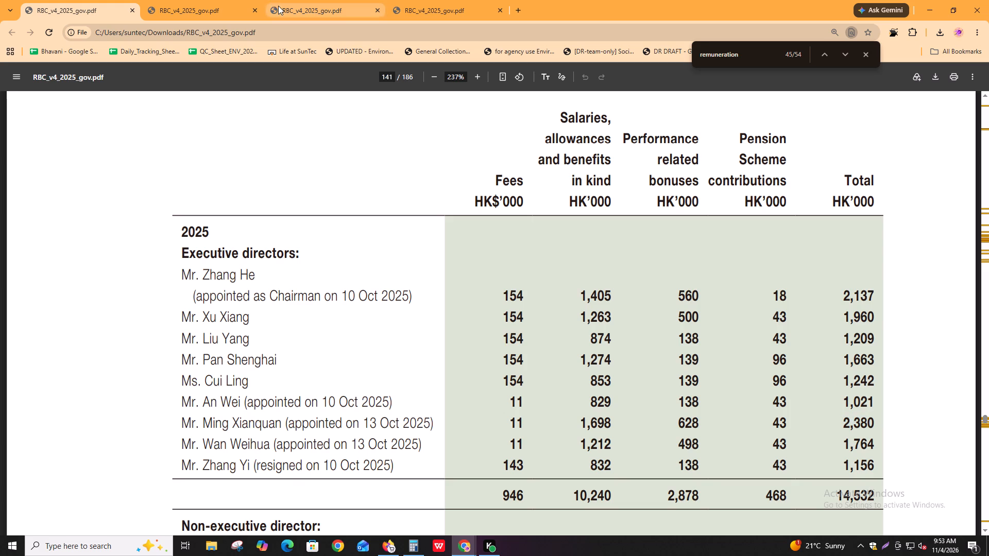
Switch to the Igloo task, go to page 141 of its report and examine the 2025 directors' remuneration table.
key("alt+Tab")
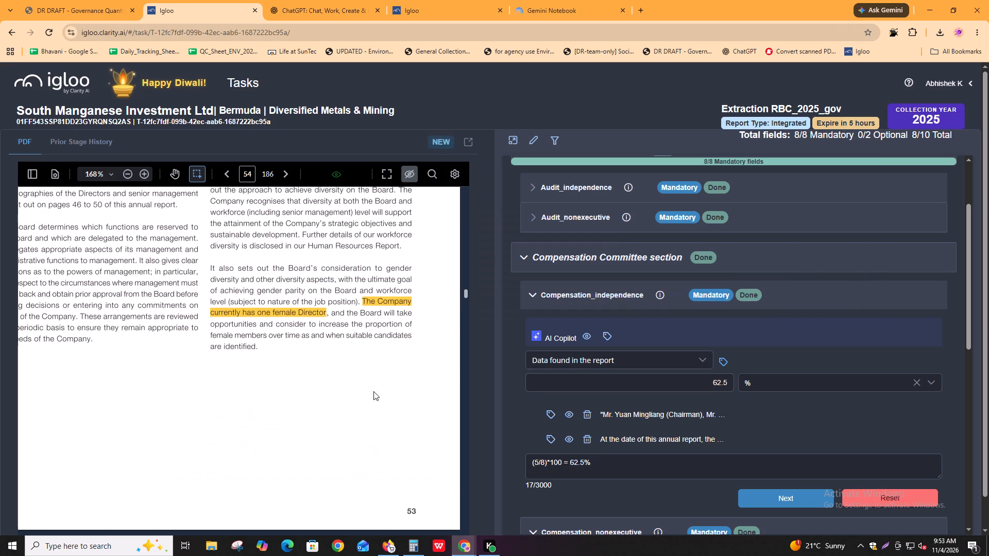
key("alt+Tab")
key("alt+Tab")
left_click(249, 171)
right_click(249, 171)
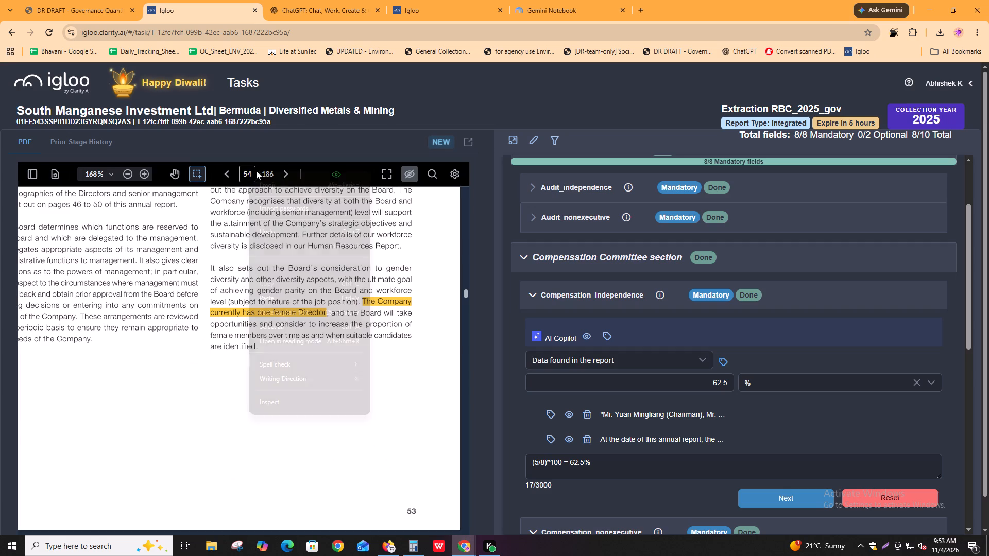
left_click(243, 171)
right_click(243, 171)
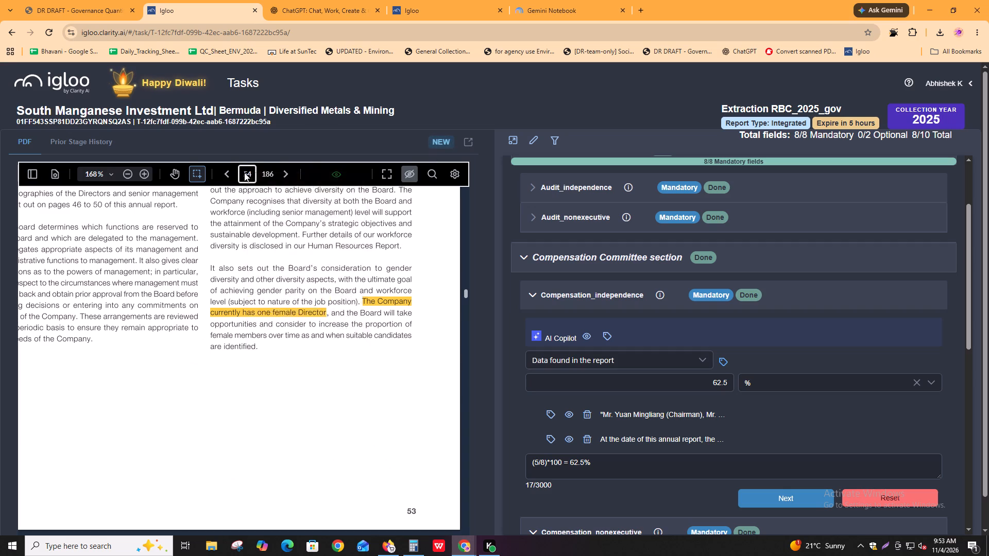
left_click(193, 241)
left_click(248, 177)
type("141")
key("Return")
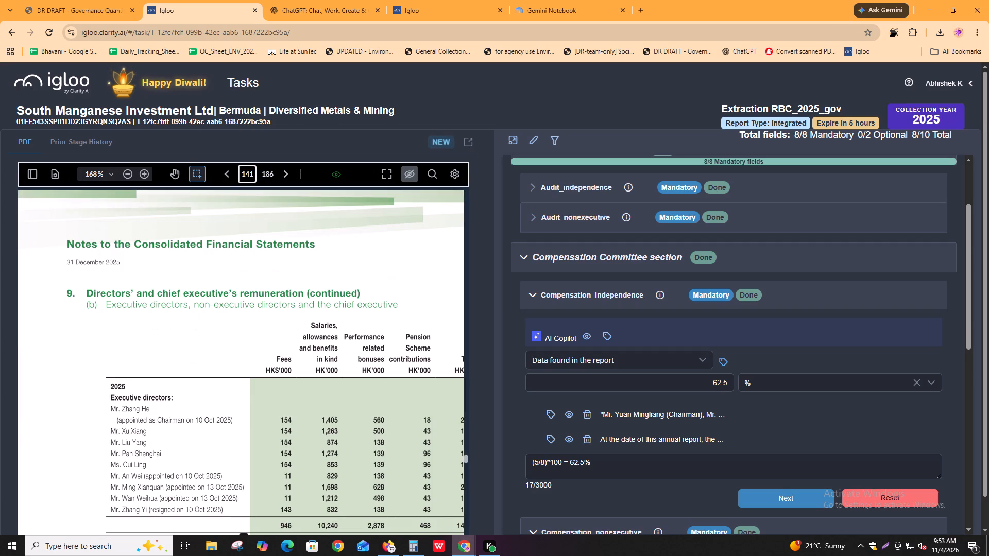
scroll(401, 308, "down", 2)
scroll(379, 341, "down", 1, "shift")
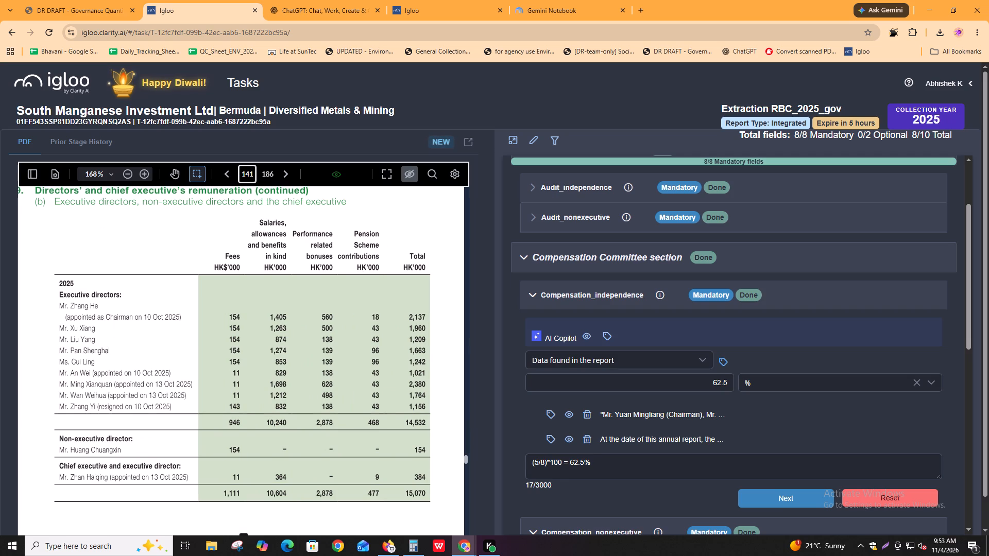
Return to the annual report PDF and review the "remuneration" matches through the rest of note 9 on pages 142 and 143.
key("alt+Tab")
key("ctrl+f")
key("Return")
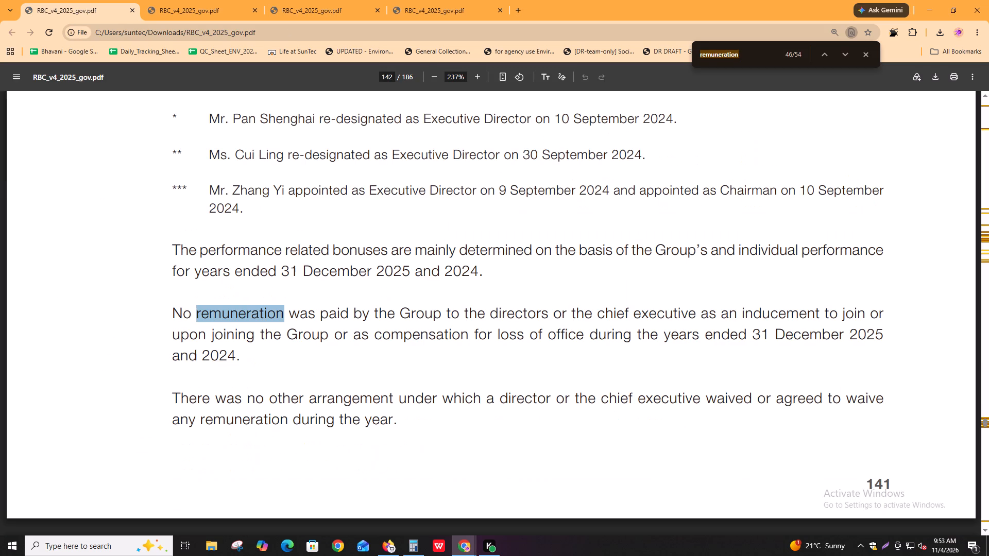
key("Return")
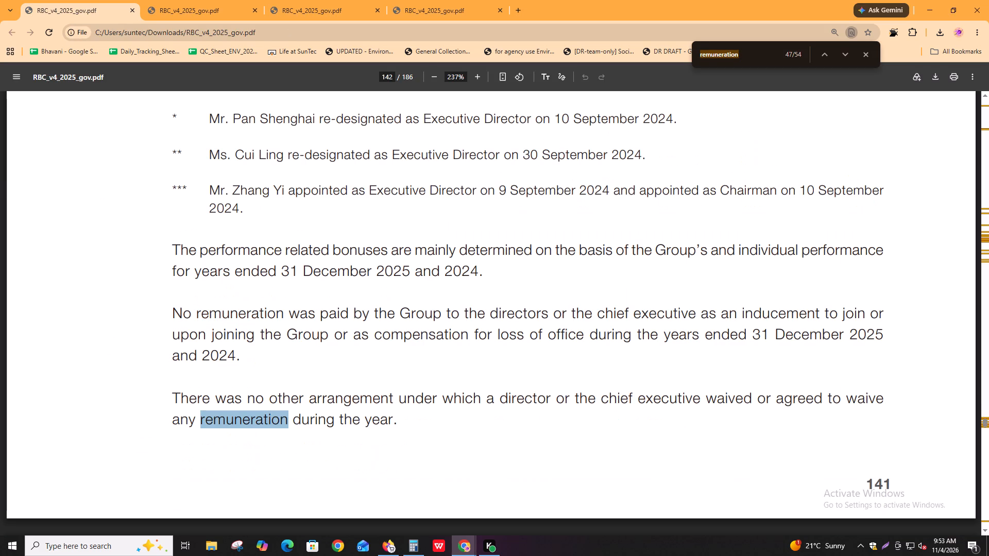
key("Return")
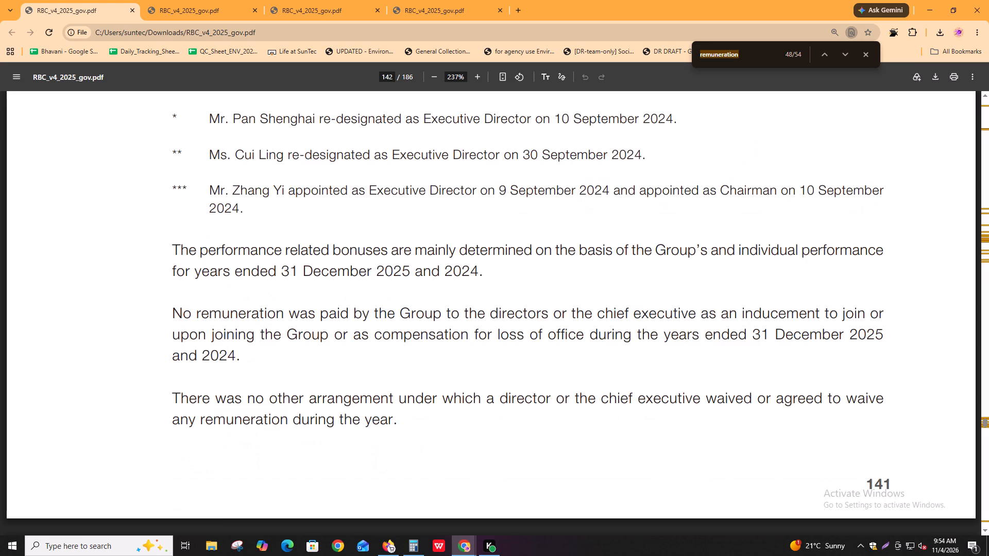
key("Return")
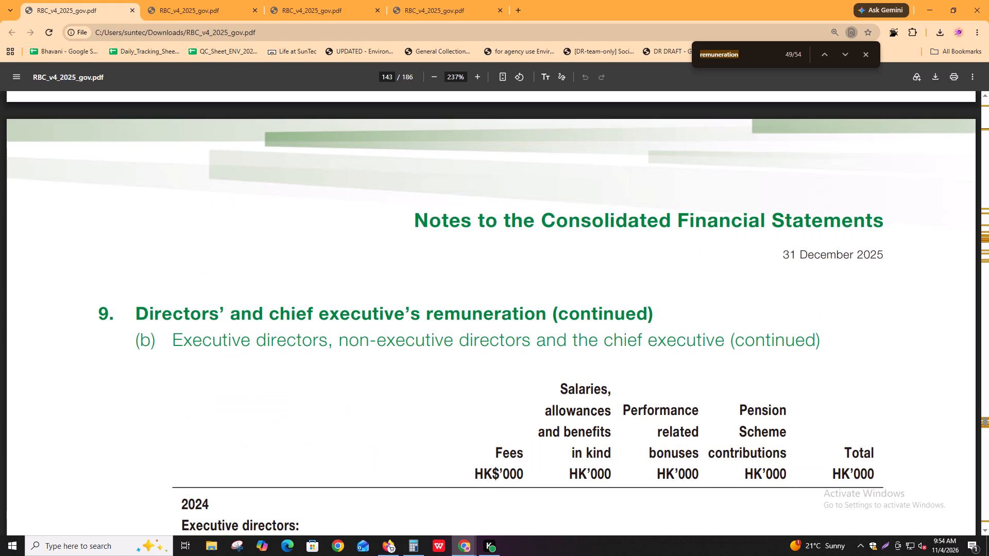
Examine the introductory text of note 10 on the five highest paid employees.
left_click_drag(332, 288, 879, 301)
left_click(879, 300)
left_click_drag(213, 306, 390, 337)
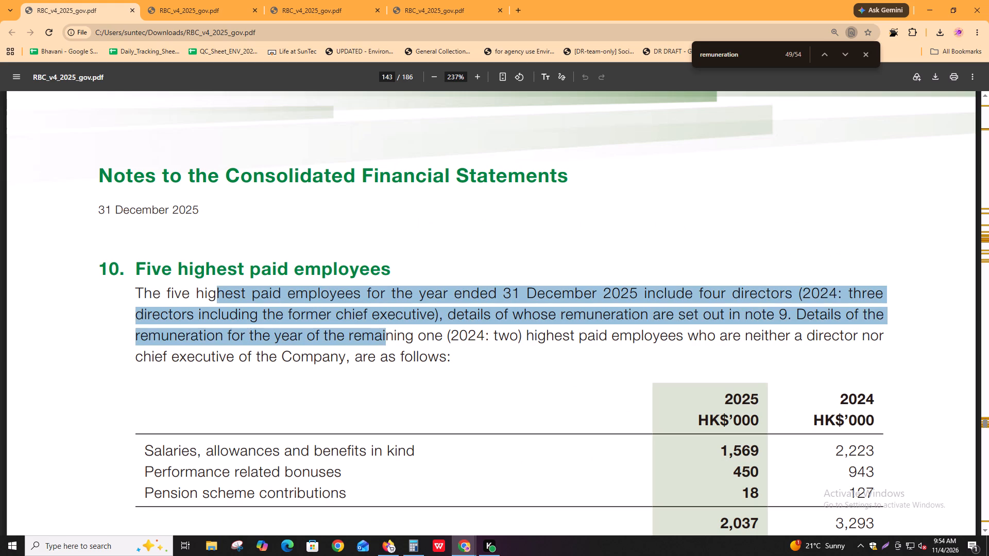
left_click_drag(365, 325, 378, 322)
left_click_drag(421, 317, 859, 317)
left_click(859, 317)
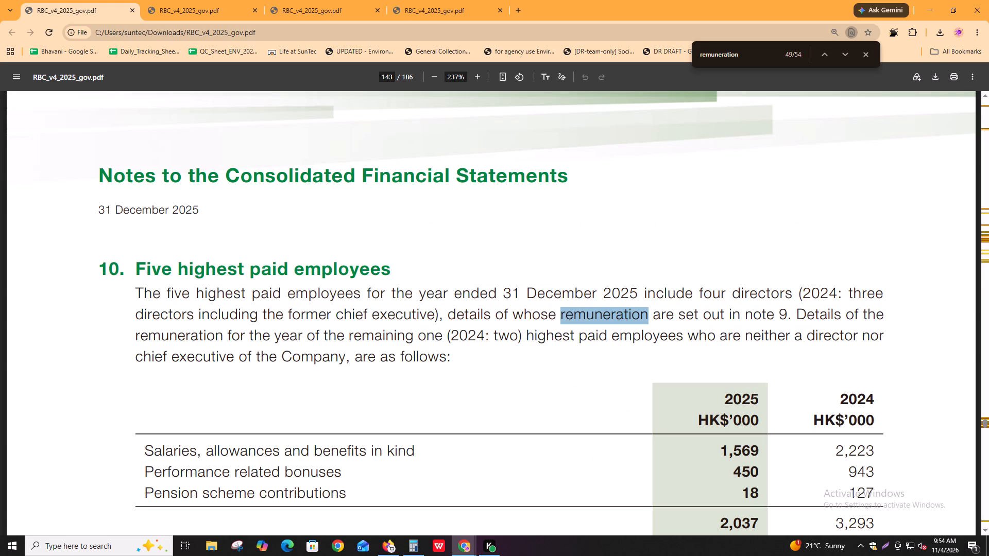
left_click_drag(177, 338, 778, 337)
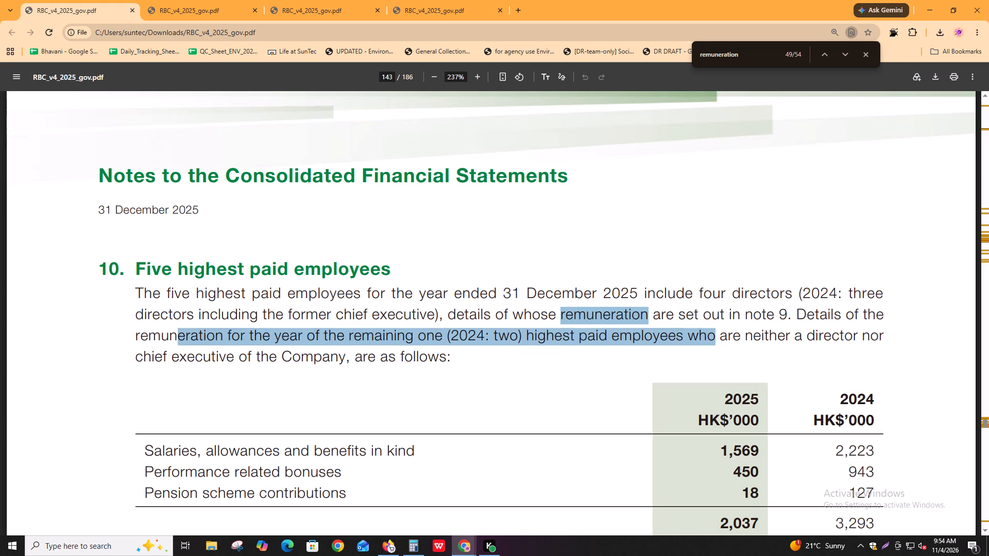
left_click_drag(778, 337, 856, 341)
left_click_drag(856, 341, 859, 350)
Review the remaining "remuneration" matches from note 10's remuneration bands to the Remuneration Committee definition on page 184.
key("ctrl+f")
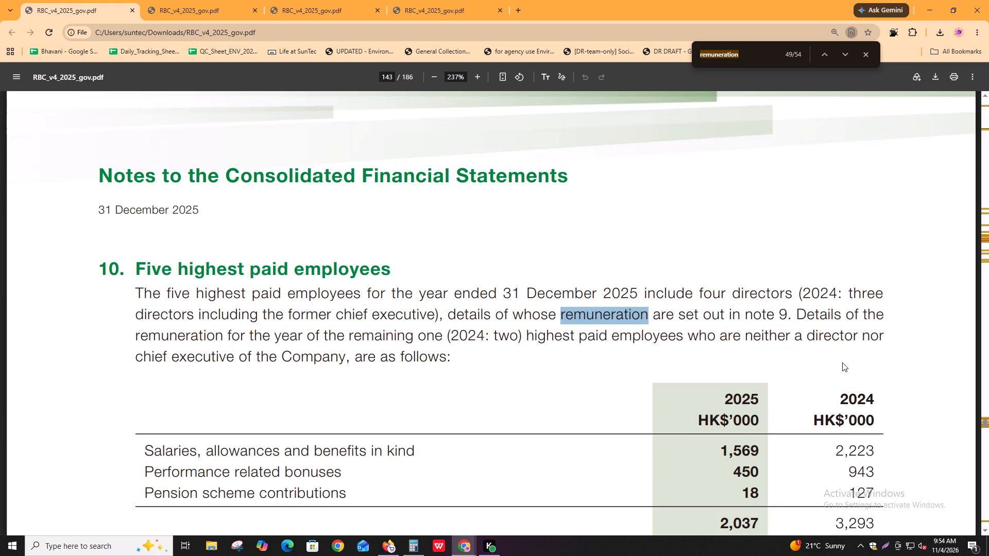
key("Return")
key("Return")
key("Return")
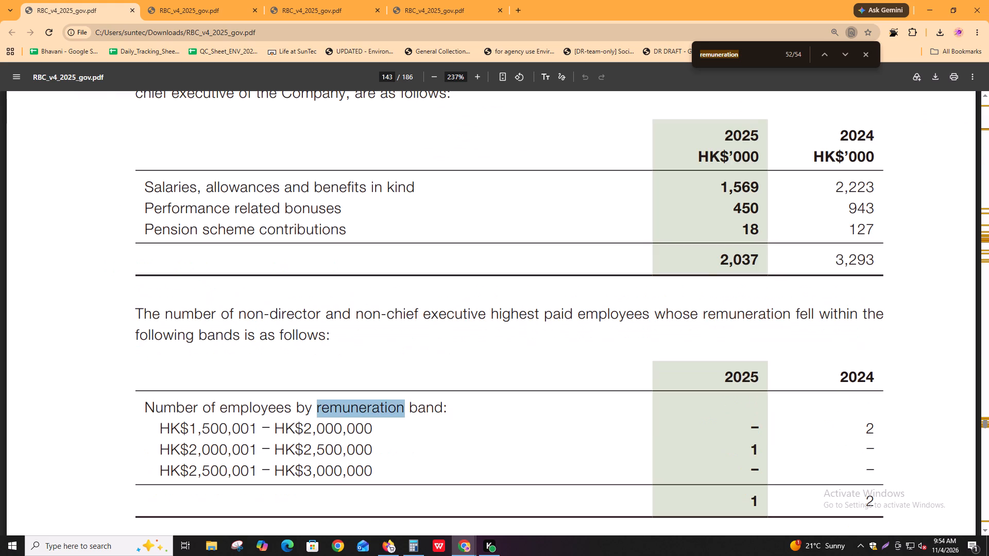
key("Return")
key("Return")
key("ctrl+f")
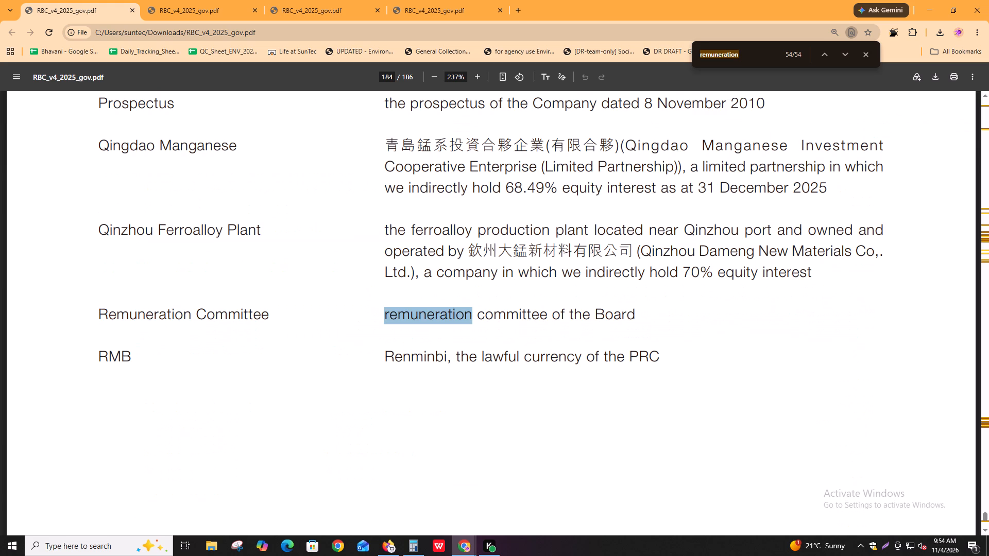
key("alt+Tab")
key("alt+Tab")
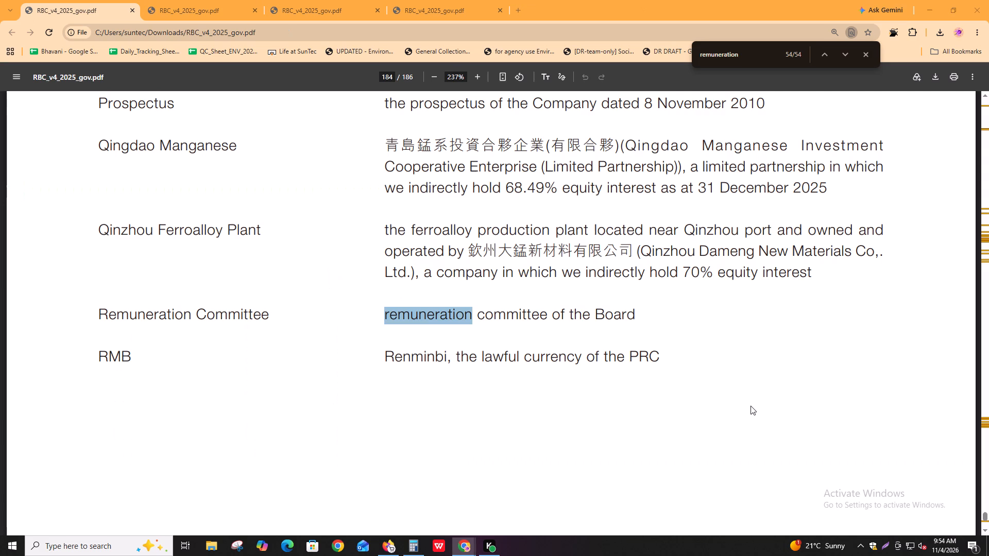
Search the report for "nomination" and review the matches from page 28 through the director profiles to the board diversity text on page 55.
key("ctrl+f")
type("nominaton")
key("BackSpace")
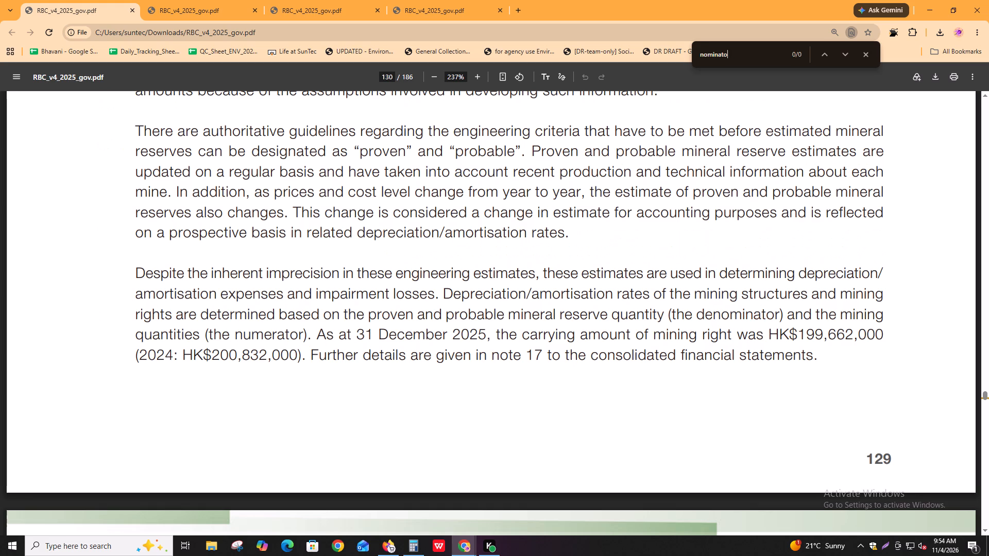
key("BackSpace")
type("ion")
key("Return")
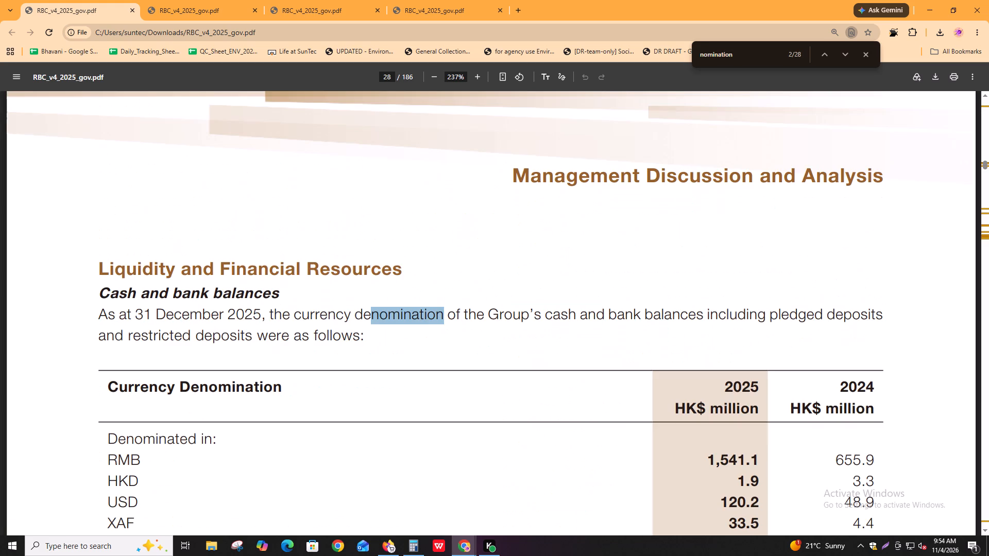
key("Return")
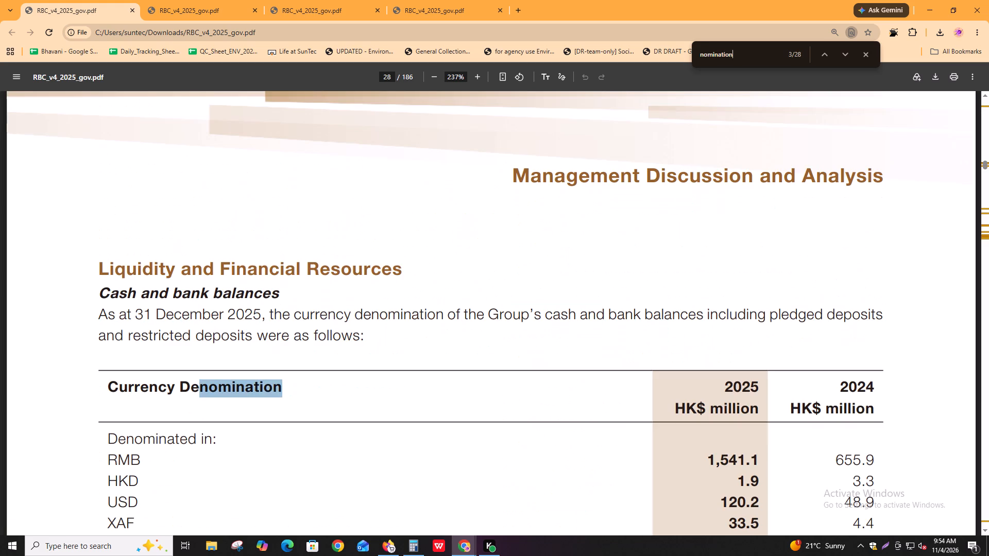
key("Return")
key("Return")
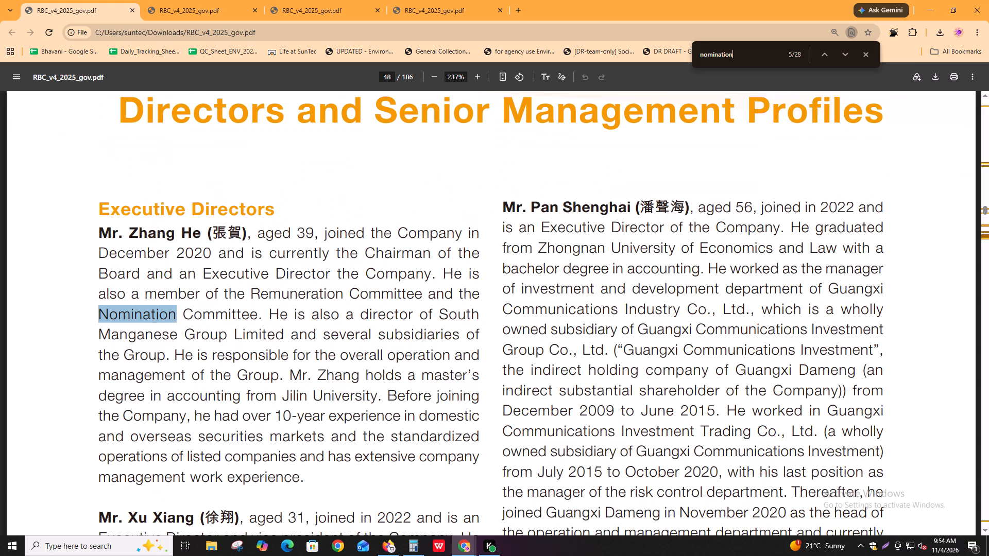
key("shift+Return")
key("Return")
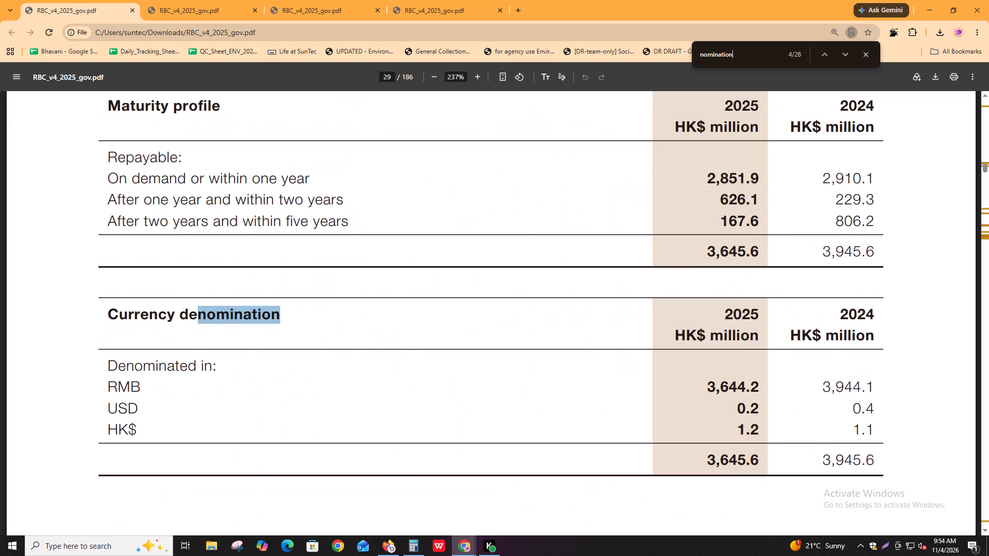
key("Return")
key("Return")
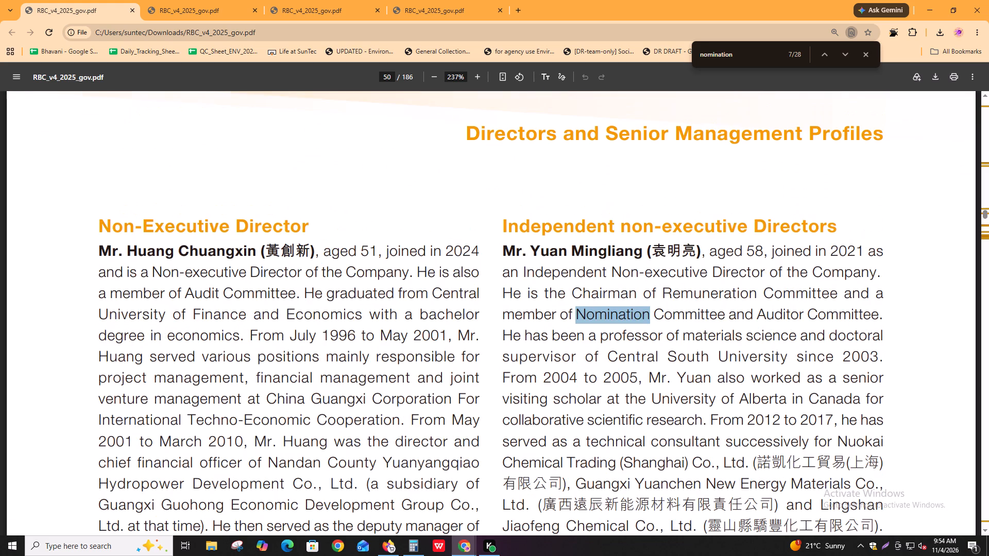
key("Return")
key("Return")
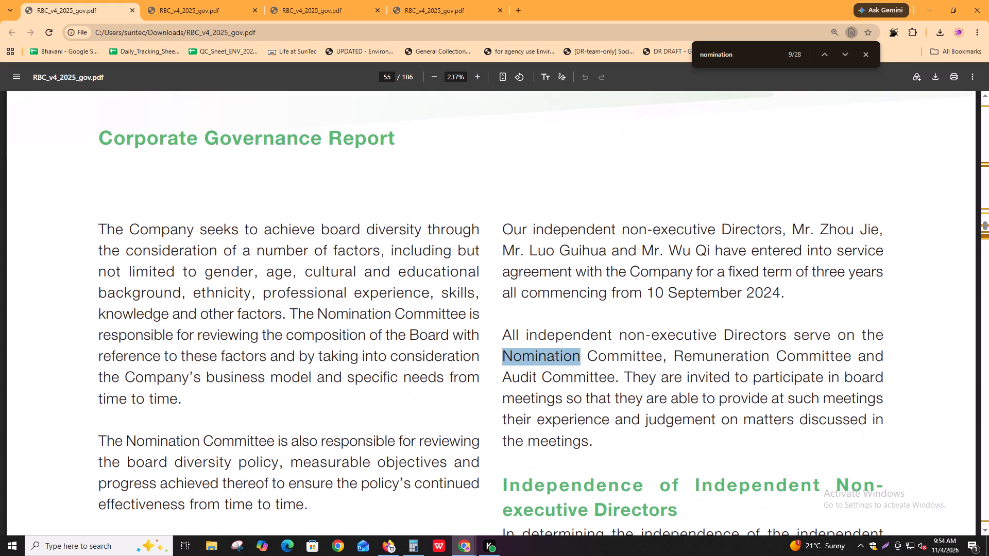
Review the "nomination" matches from page 55 through the meeting attendance table on page 58 to the Nomination Committee heading on page 60.
key("Return")
key("shift+Return")
key("Return")
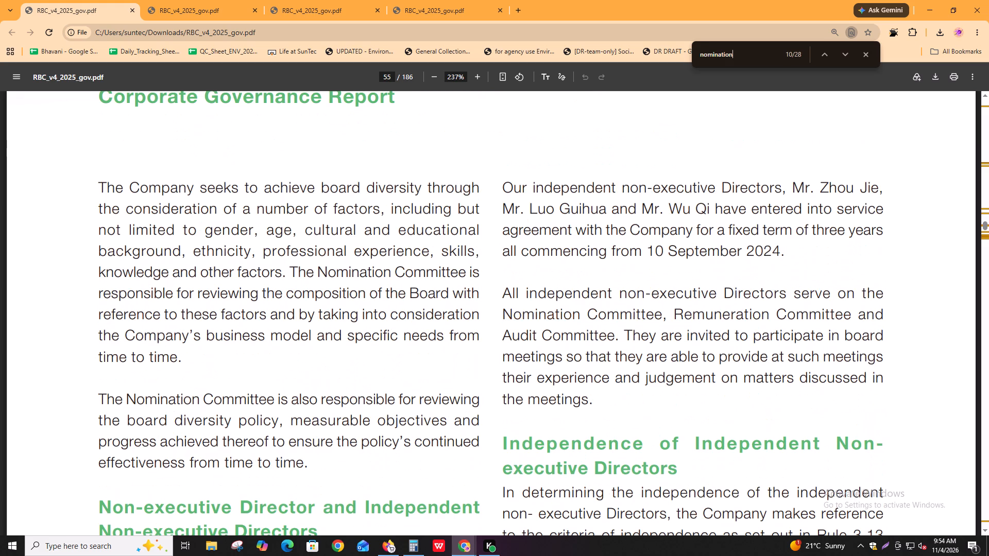
key("Return")
key("Return")
key("shift+Return")
key("Return")
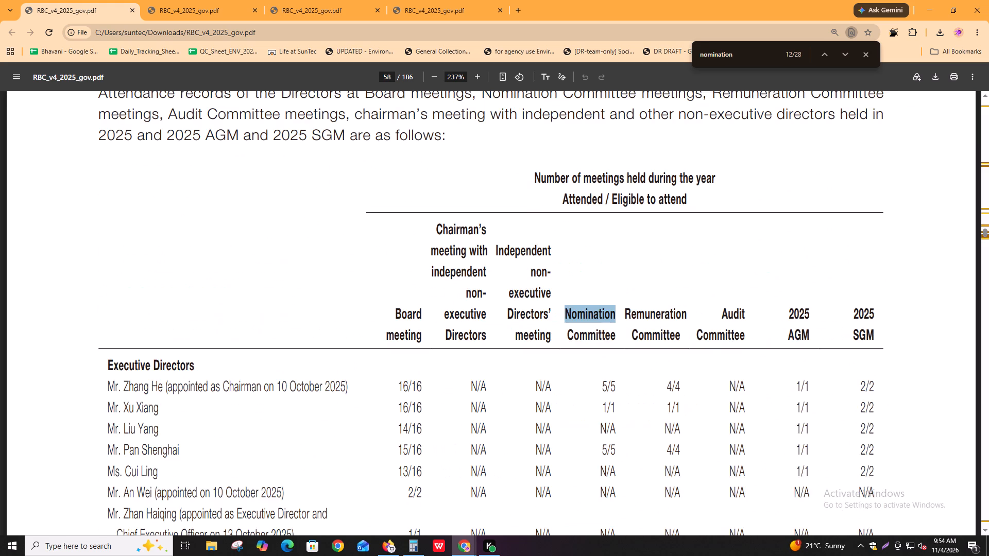
key("Return")
key("Return")
key("Return")
key("Return")
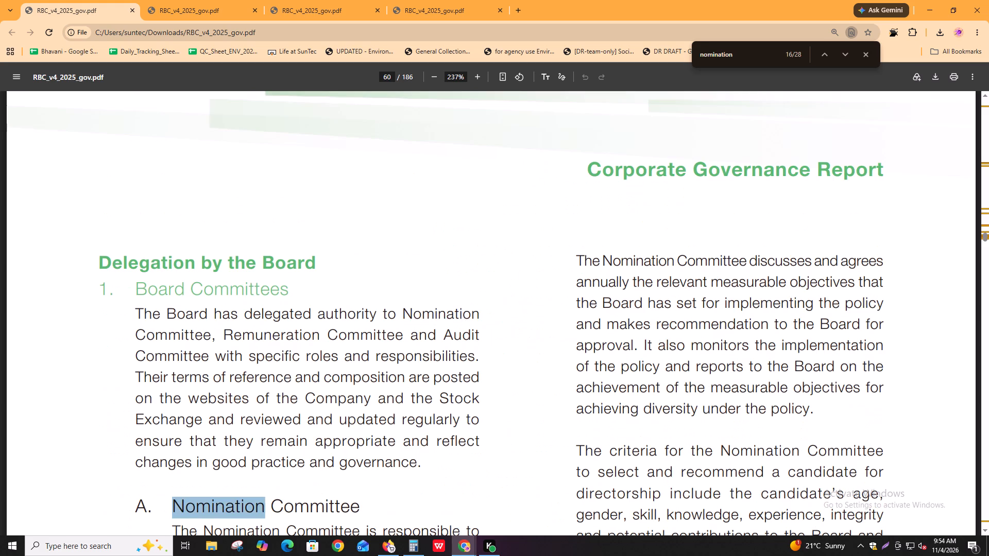
Review the "nomination" matches in the Nomination Committee section on pages 60 and 61 and continue to the definitions on page 184.
key("shift+Return")
key("Return")
key("Return")
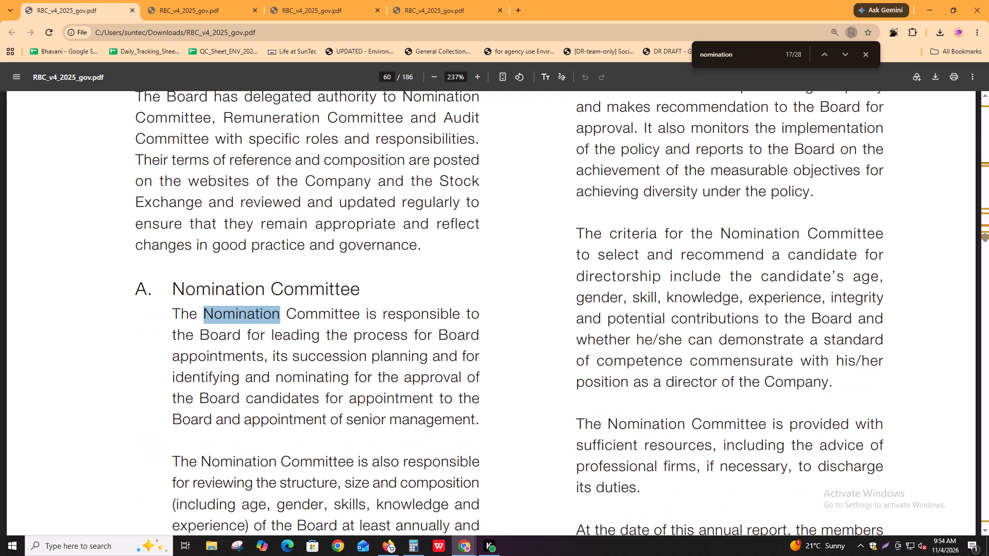
key("Return")
key("Return")
key("Return")
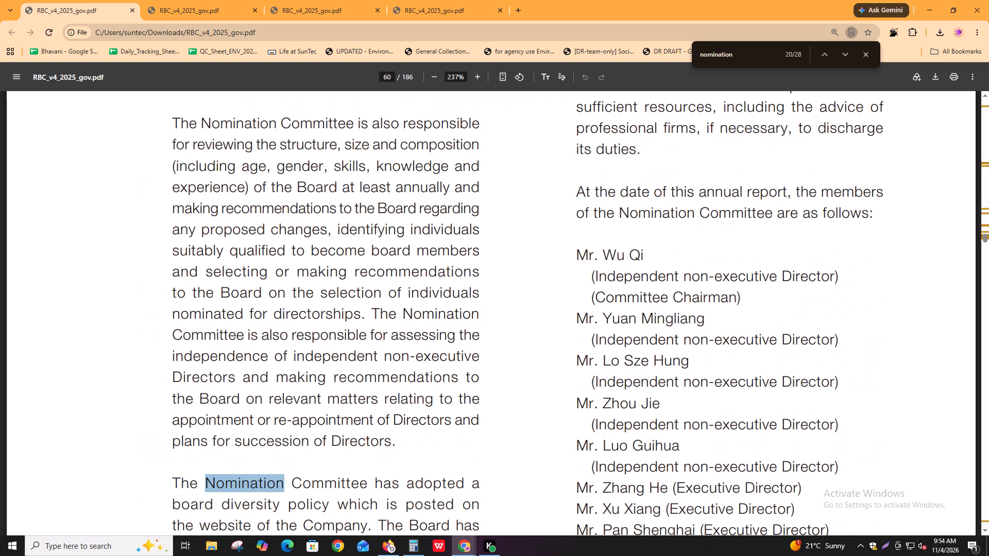
key("Return")
key("Return")
key("Return")
key("Return")
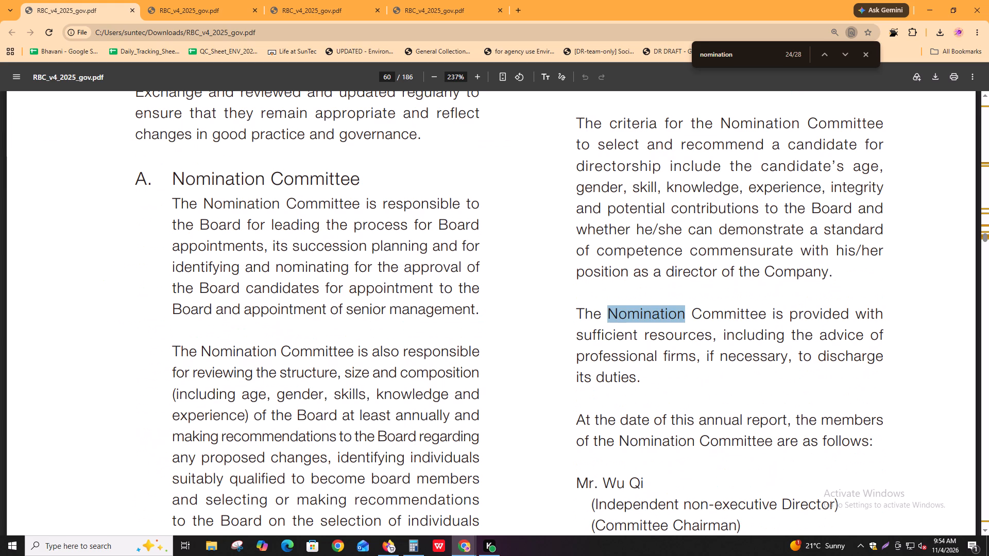
key("shift+Return")
key("Return")
key("Return")
key("Return")
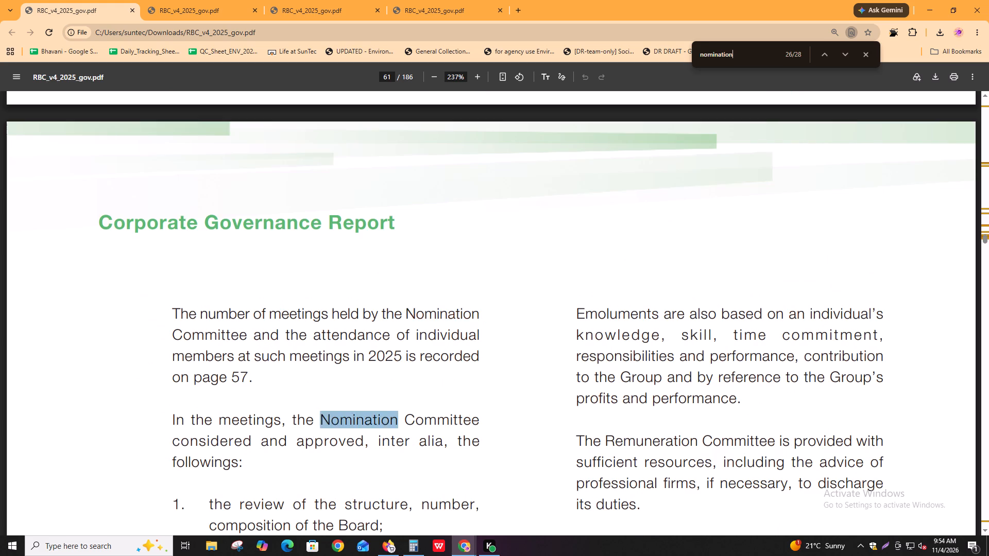
key("Return")
key("Return")
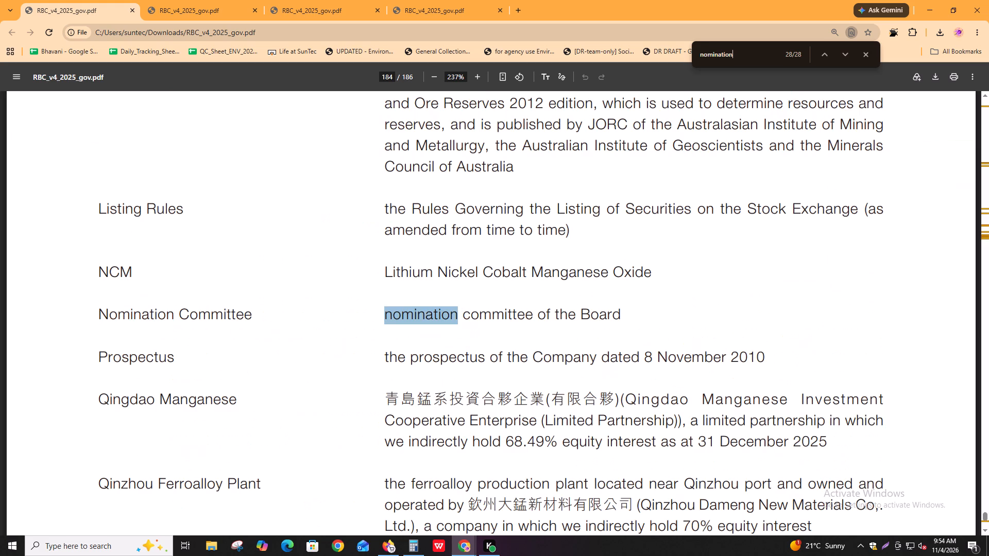
Search the report for "nominati" and review the matches from Corporate Information on page 3 to the board meeting minutes text on page 59.
key("BackSpace")
key("BackSpace")
key("BackSpace")
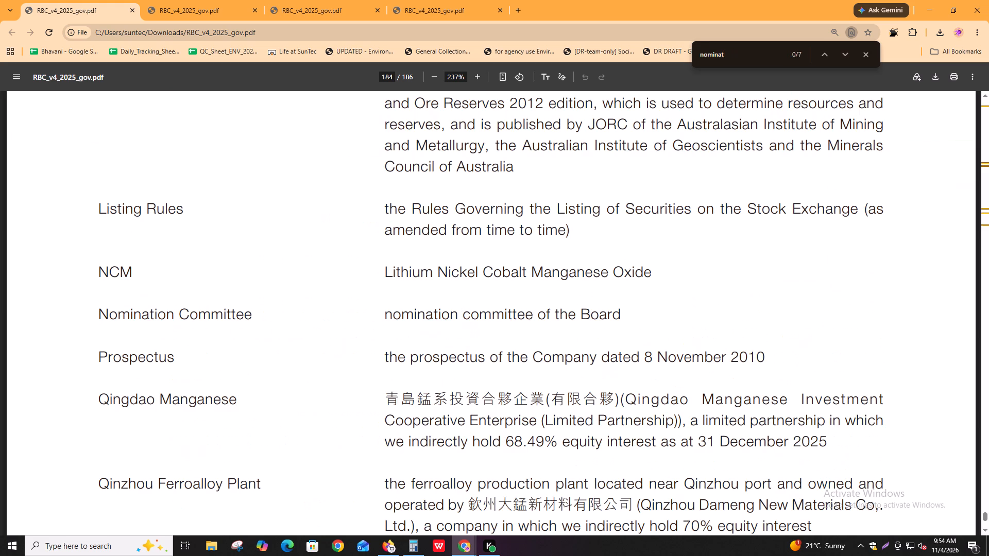
key("i")
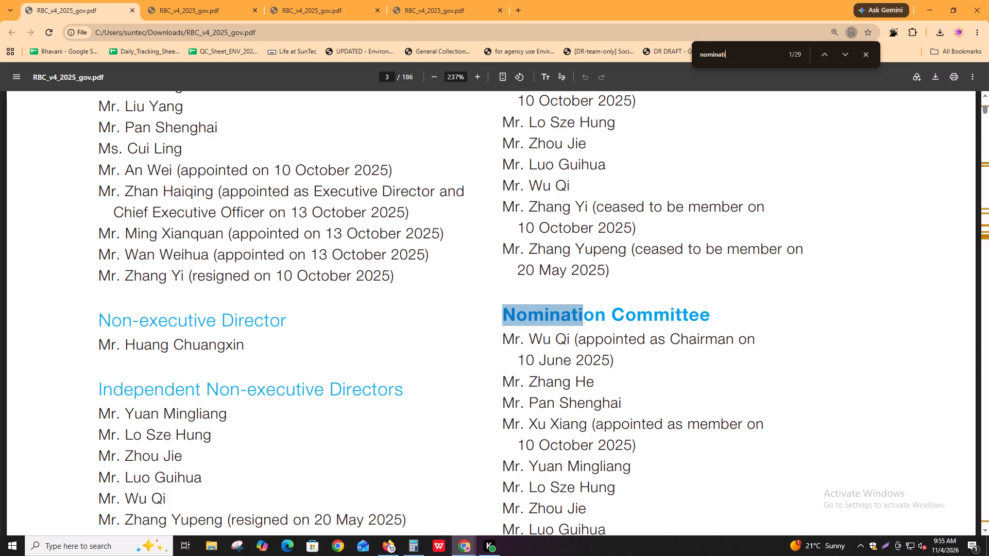
key("Return")
key("Return")
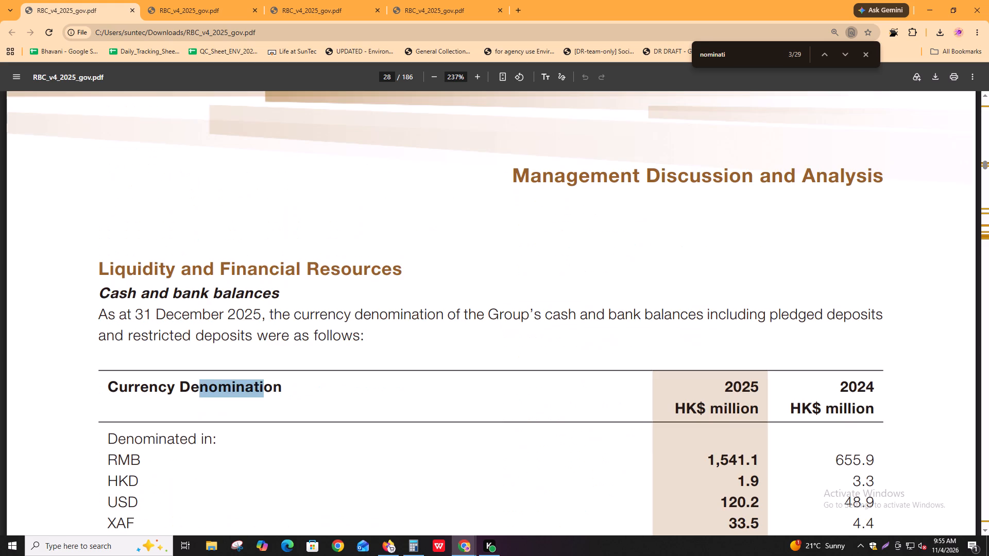
key("Return")
key("Return")
key("Return")
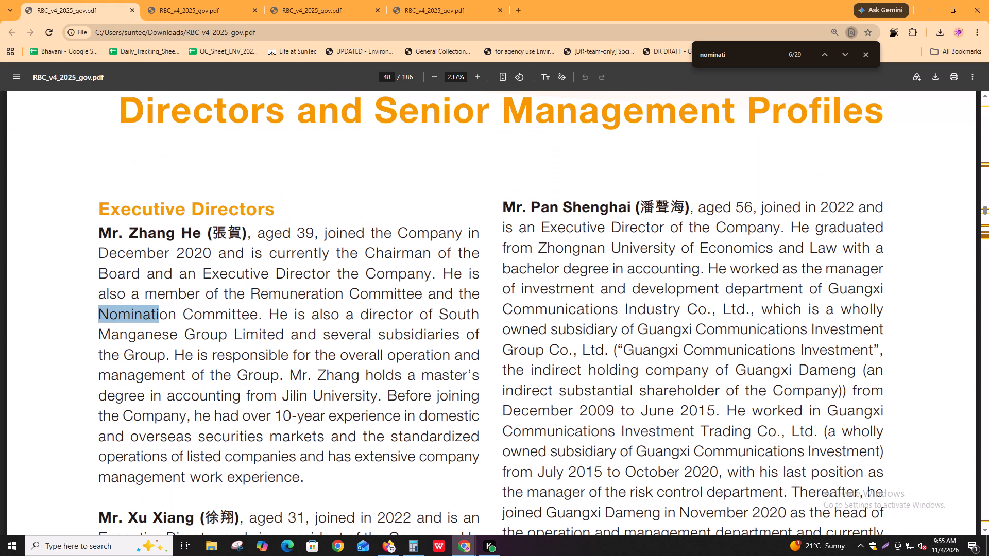
key("Return")
key("Return")
key("Return")
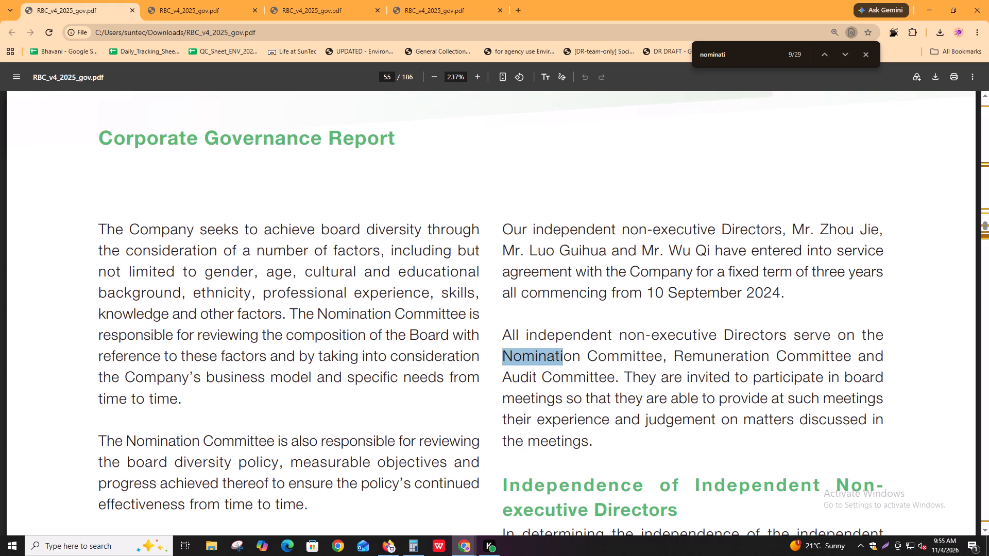
key("Return")
key("Return")
key("Return")
key("Return")
key("Return")
key("Return")
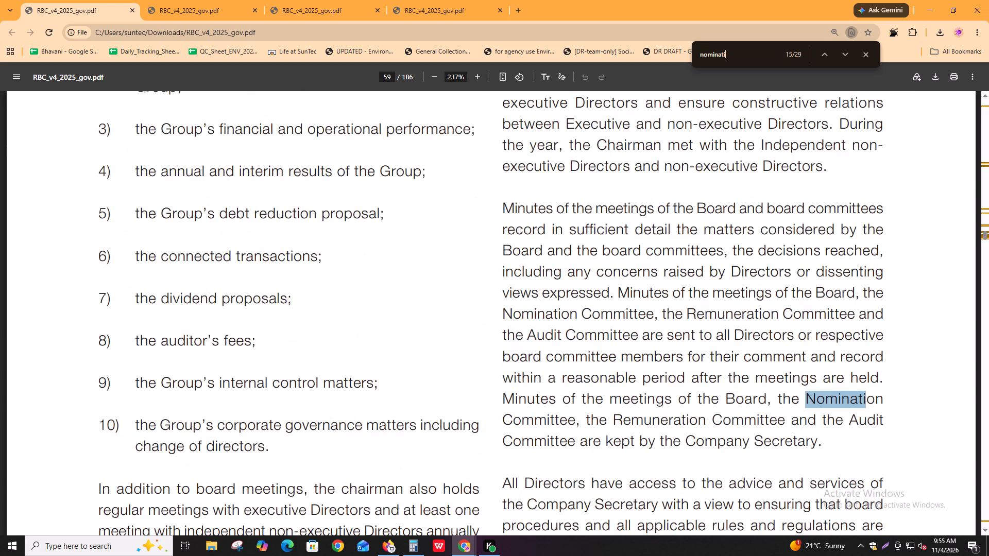
Review the remaining "nominati" matches from page 59 onward, including the Nomination Committee section on page 60.
key("Return")
key("Return")
key("Return")
key("Return")
key("Return")
key("Return")
key("Return")
key("Return")
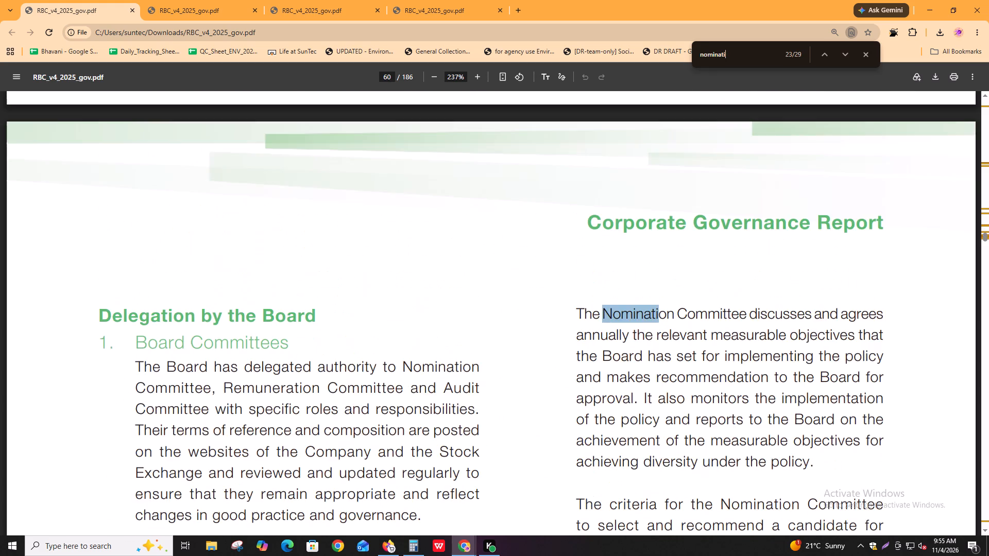
key("Return")
key("Return")
key("Return")
key("Return")
key("Return")
key("Return")
key("Return")
key("Return")
key("Return")
Search the annual report for "appoint" and review the matches among the board and committee members in Corporate Information on page 3.
key("ctrl+f")
type("appoint")
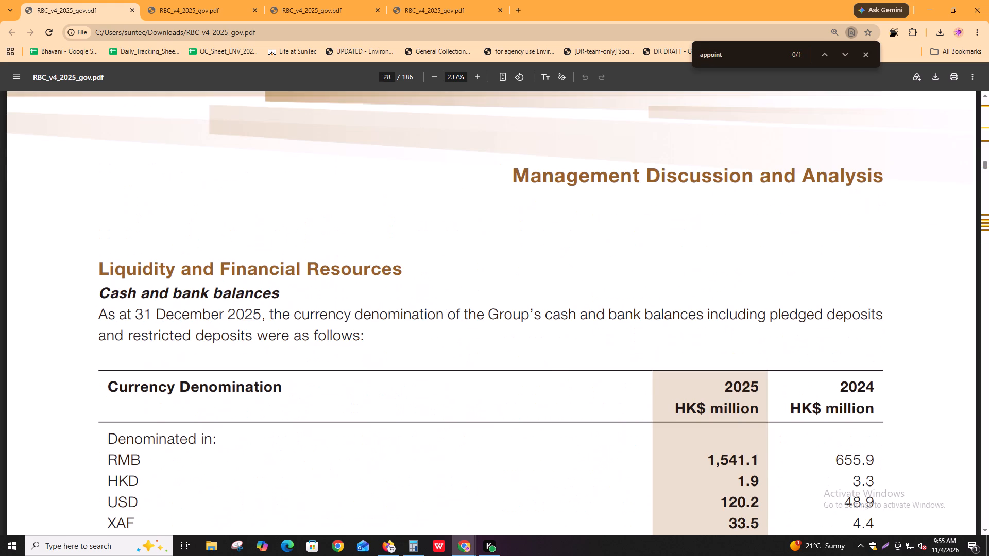
key("Return")
key("Return")
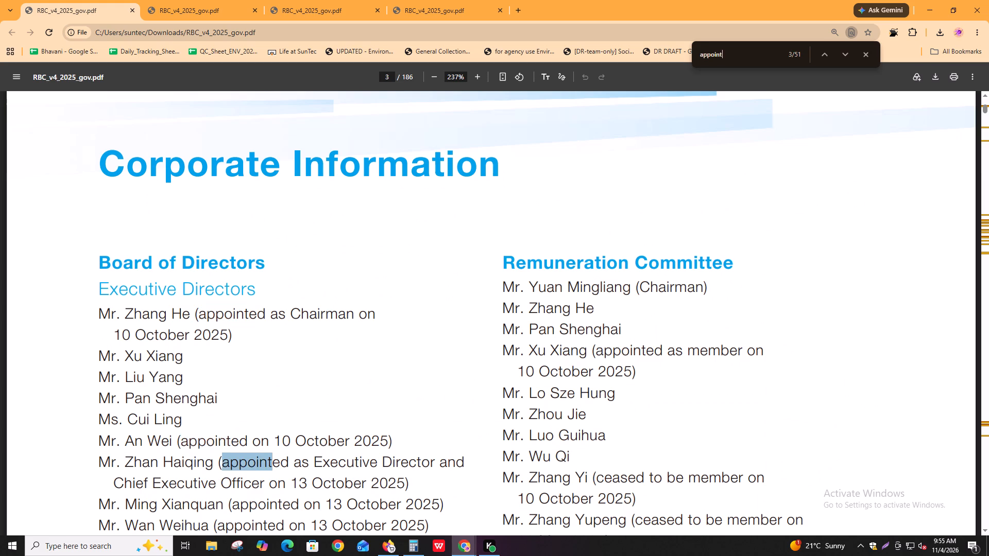
key("Return")
key("Return")
key("Return")
key("Return")
key("Return")
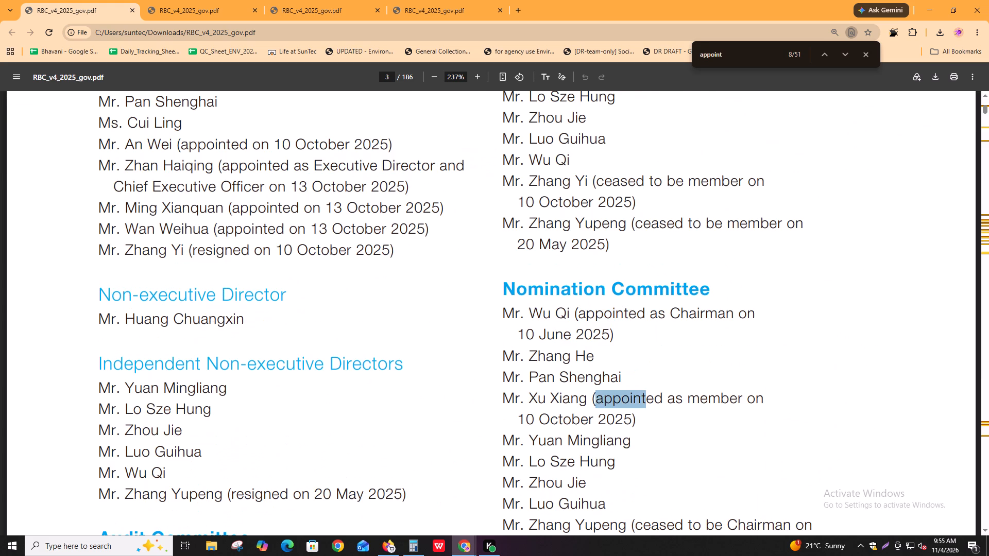
Continue through the "appoint" matches to the Directors list on page 12 and read the surrounding Report of the Directors text.
key("Return")
key("Return")
key("Return")
key("Return")
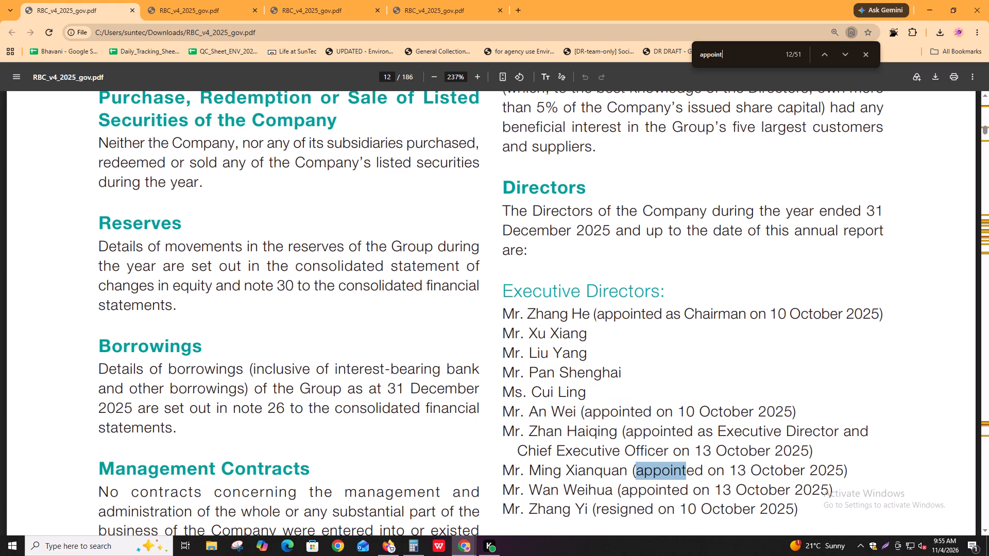
scroll(664, 316, "down", 5)
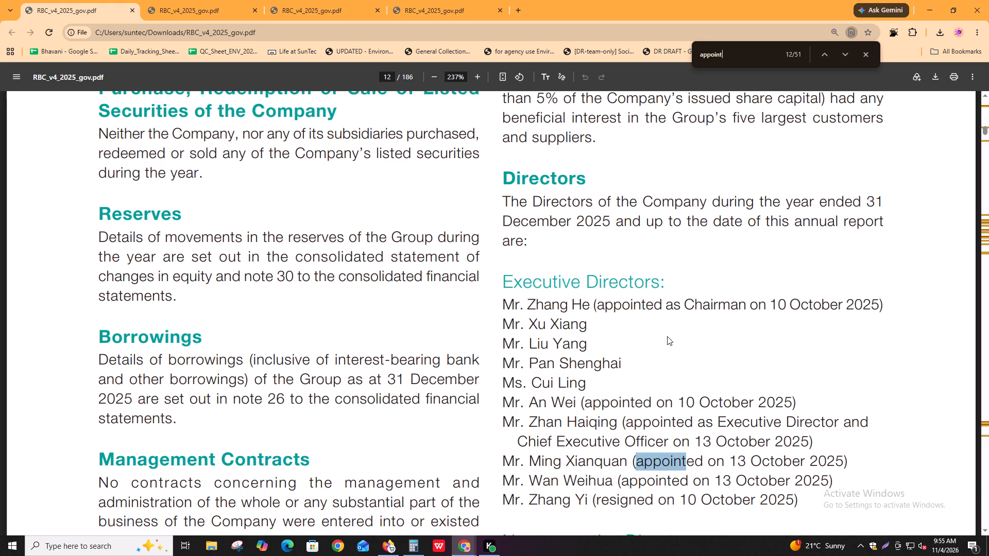
scroll(667, 336, "down", 4)
scroll(668, 352, "up", 8)
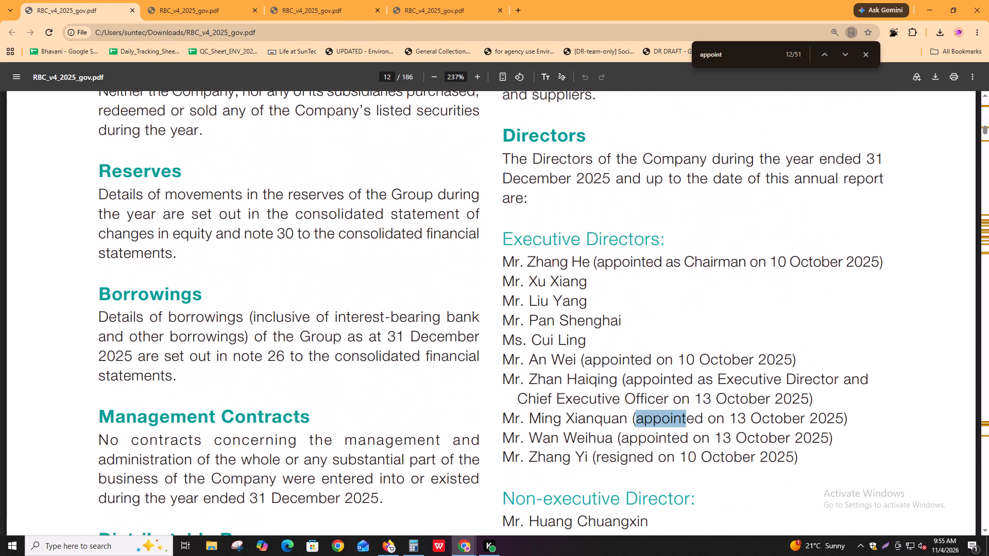
scroll(668, 352, "up", 8)
Review the "appoint" matches from page 12 through the biography on page 50 to the Chairman paragraph on page 53.
key("Return")
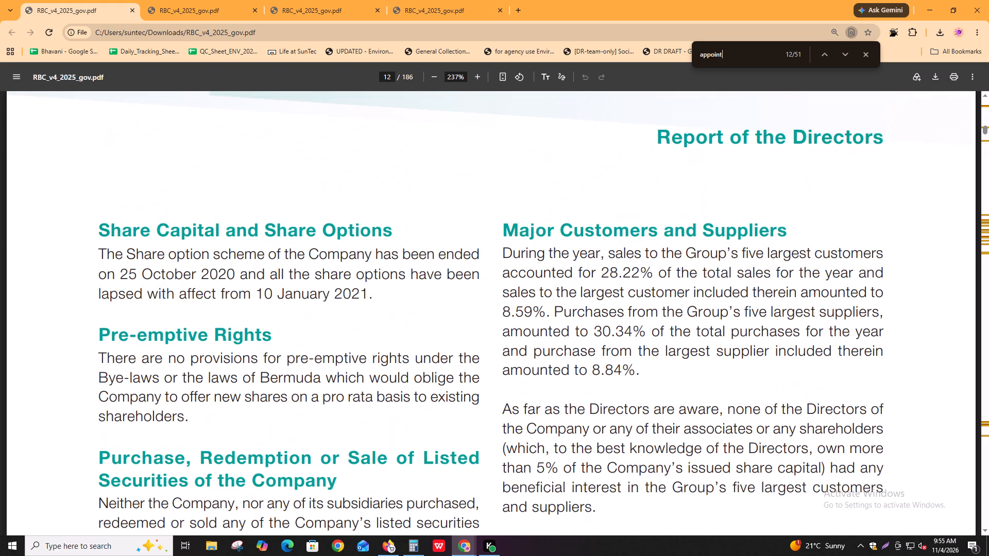
key("Return")
key("Return")
key("Return")
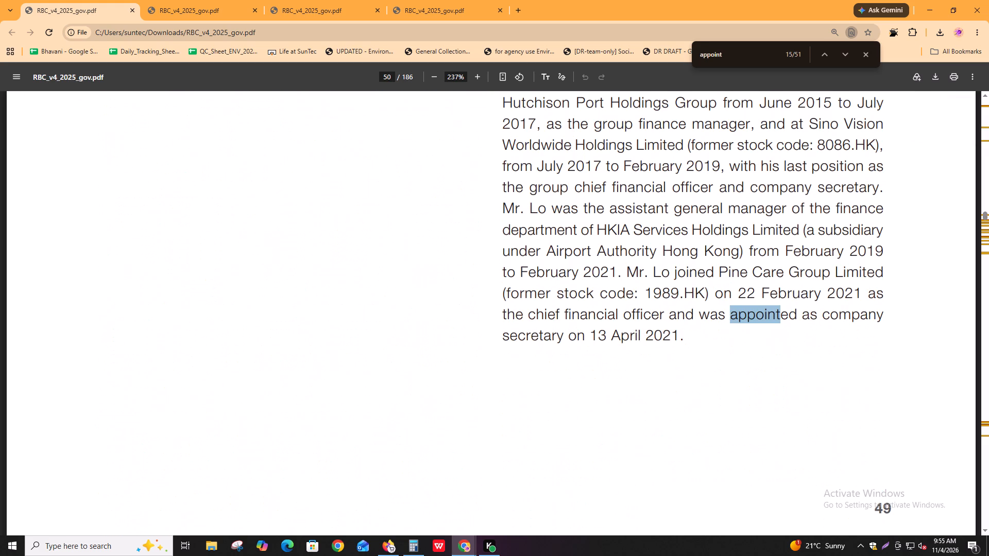
key("Return")
key("shift+Return")
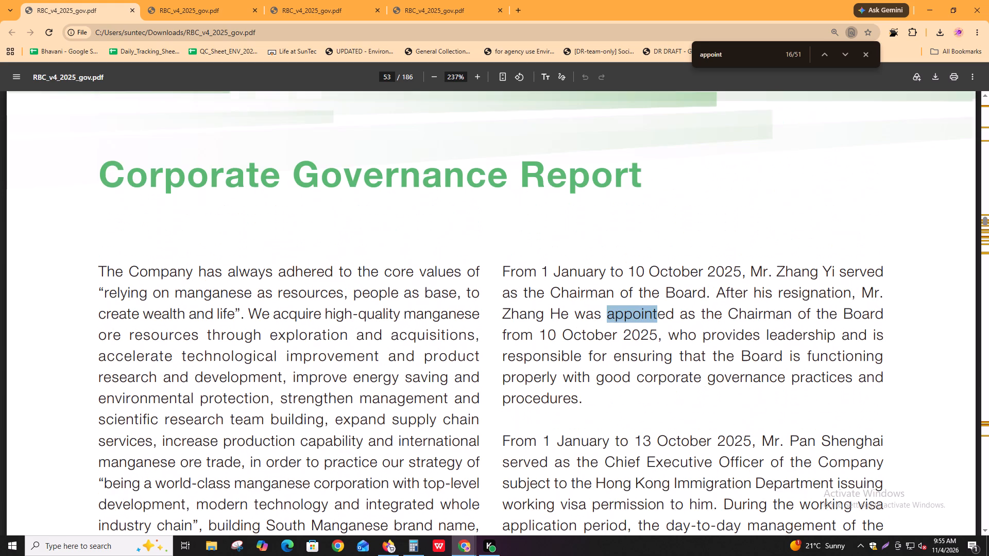
key("Return")
key("shift+Return")
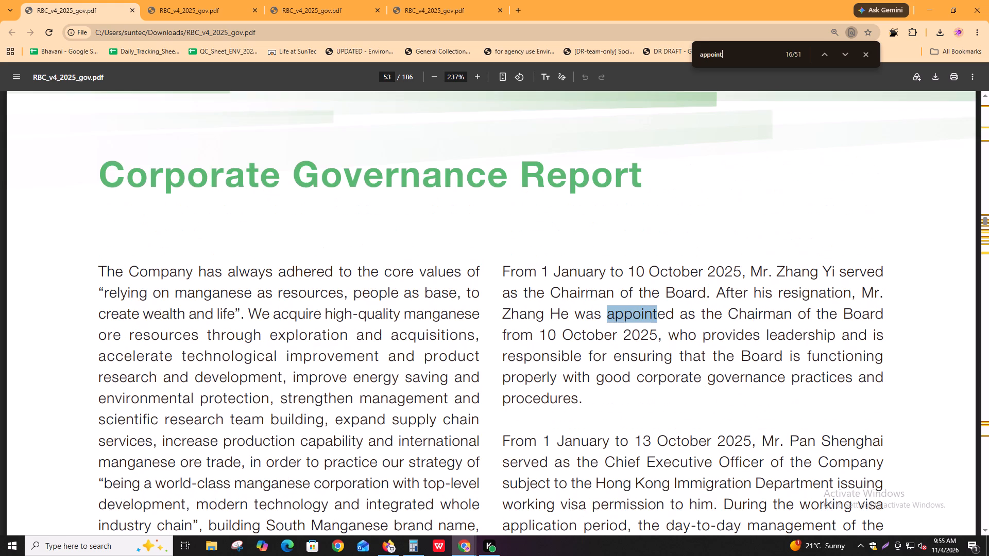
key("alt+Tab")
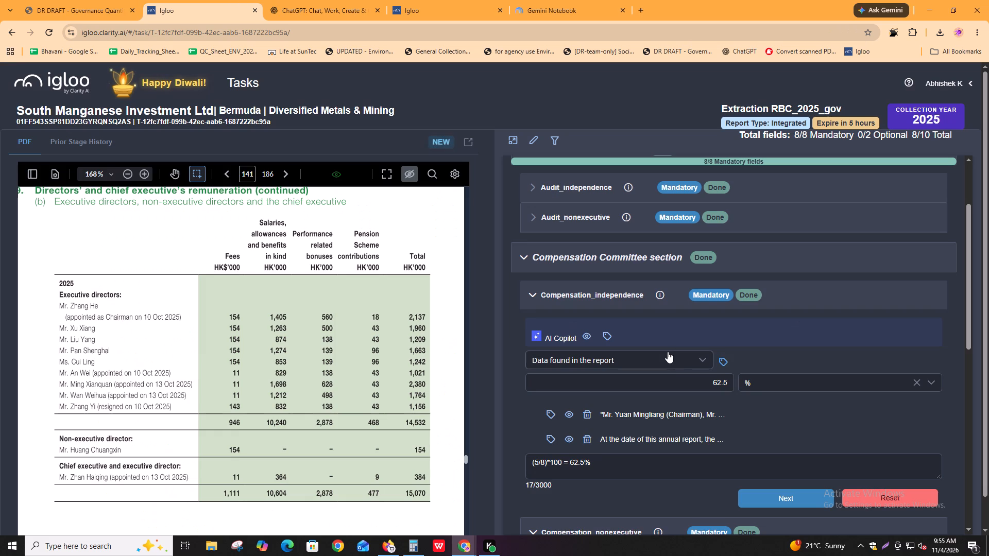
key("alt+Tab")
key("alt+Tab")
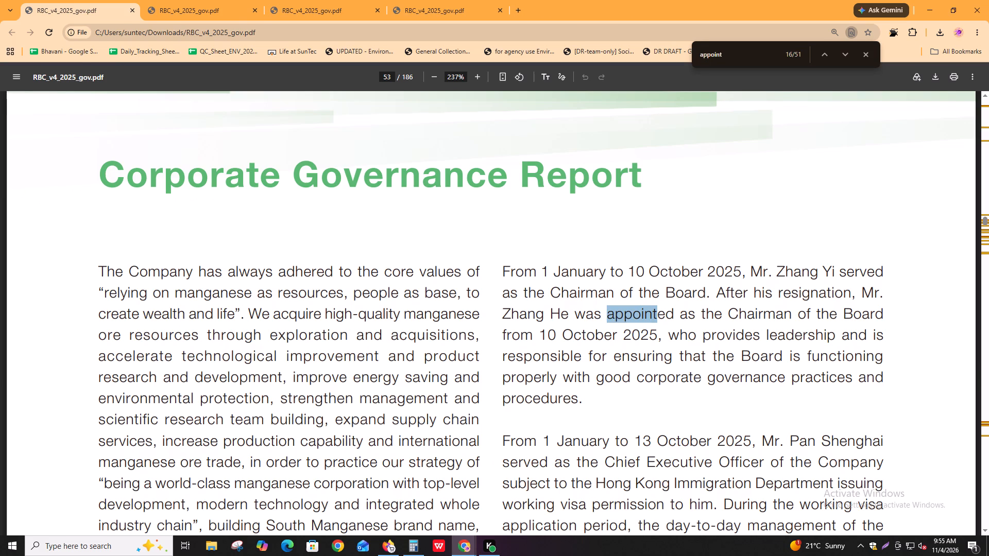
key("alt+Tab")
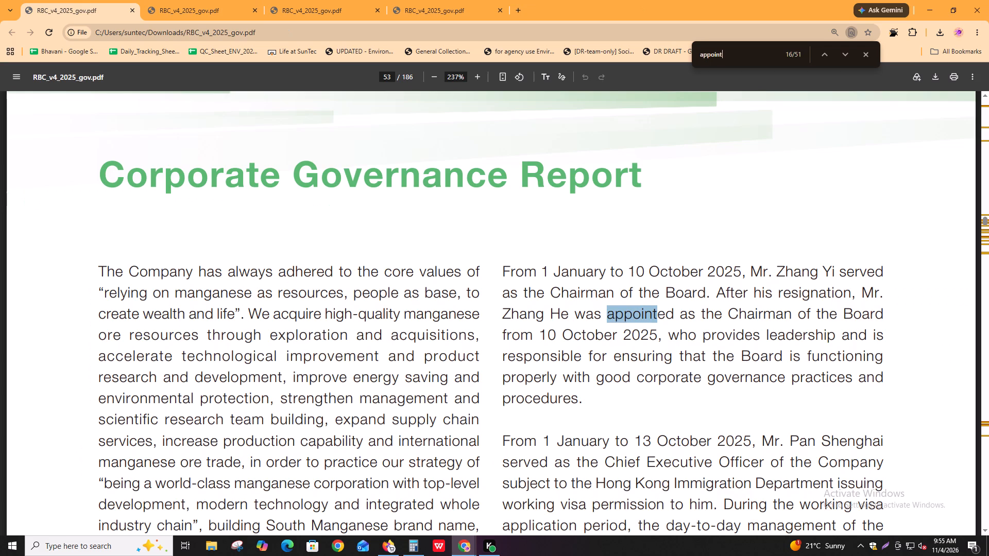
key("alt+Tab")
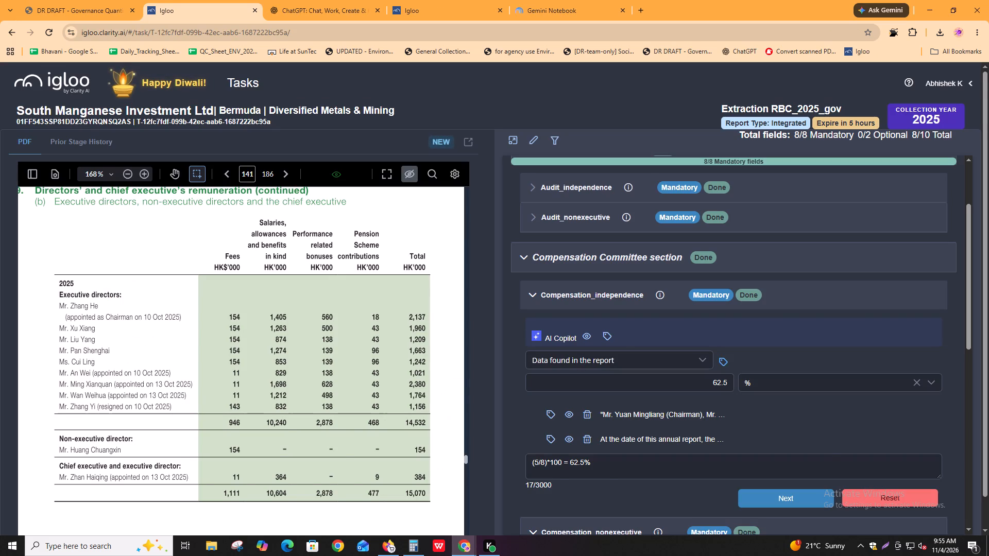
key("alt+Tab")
Review the "appoint" matches from the Chief Executive Officer paragraph on page 53 to the directors' training table on page 57.
key("ctrl+f")
key("Return")
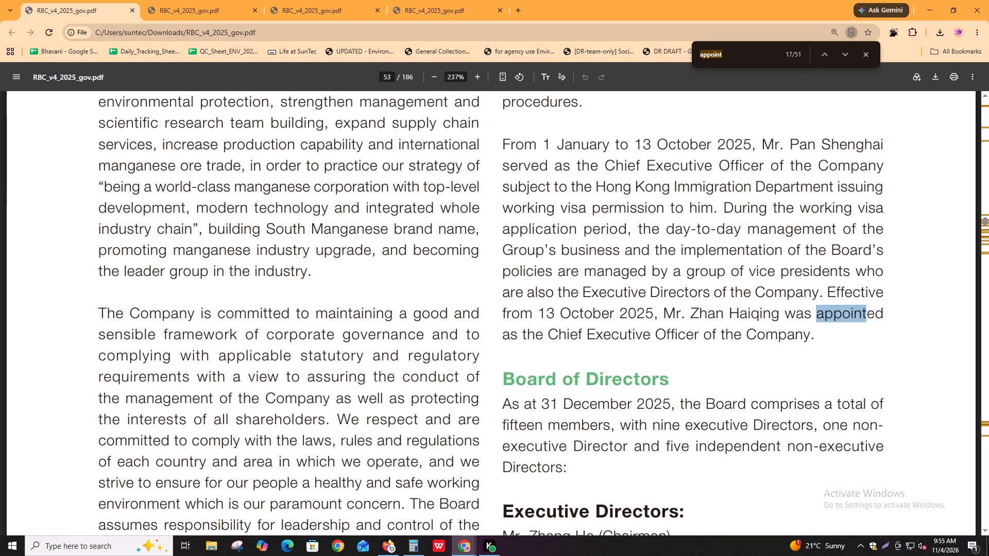
key("Return")
key("shift+Return")
key("Return")
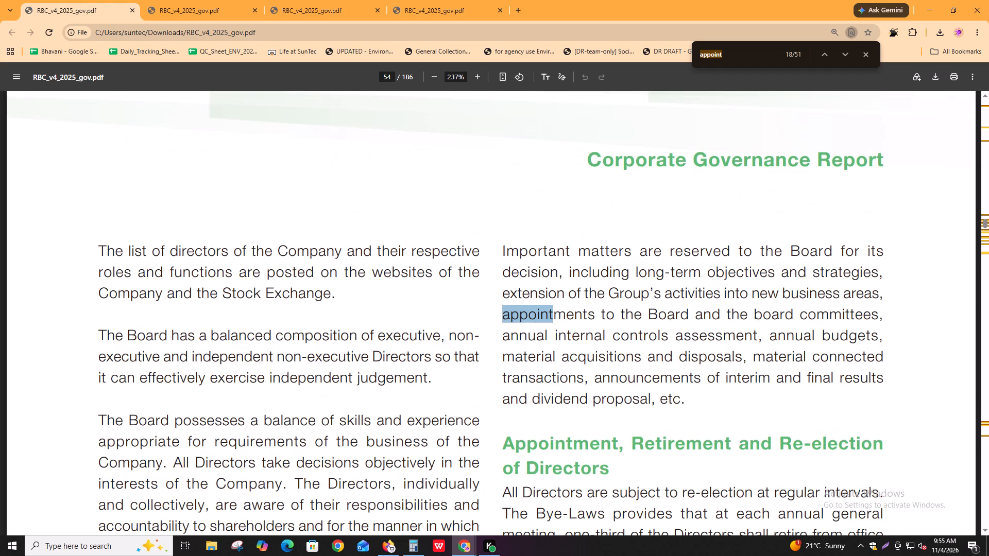
key("Return")
key("Return")
key("Return")
key("Return")
key("Return")
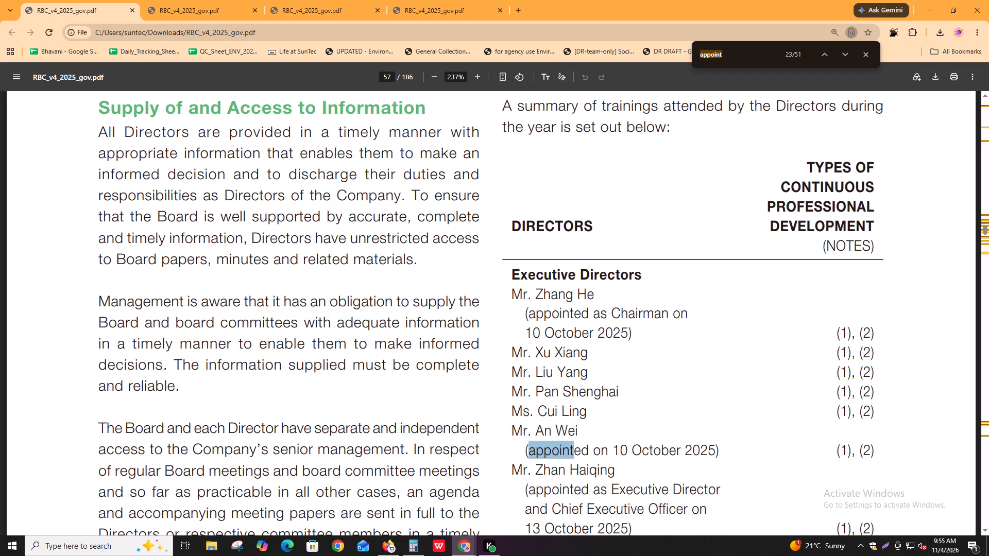
Review the "appoint" matches from page 57 through the meeting attendance table on page 58 to the Nomination Committee section on page 60.
key("Return")
key("Return")
key("Return")
key("Return")
key("Return")
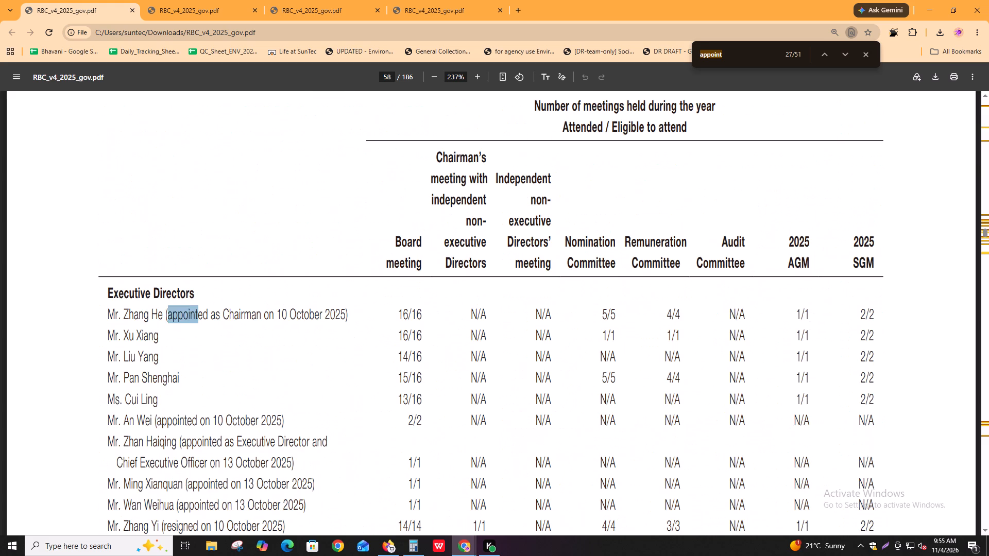
key("Return")
key("Return")
key("Return")
key("Return")
key("Return")
key("Return")
key("Return")
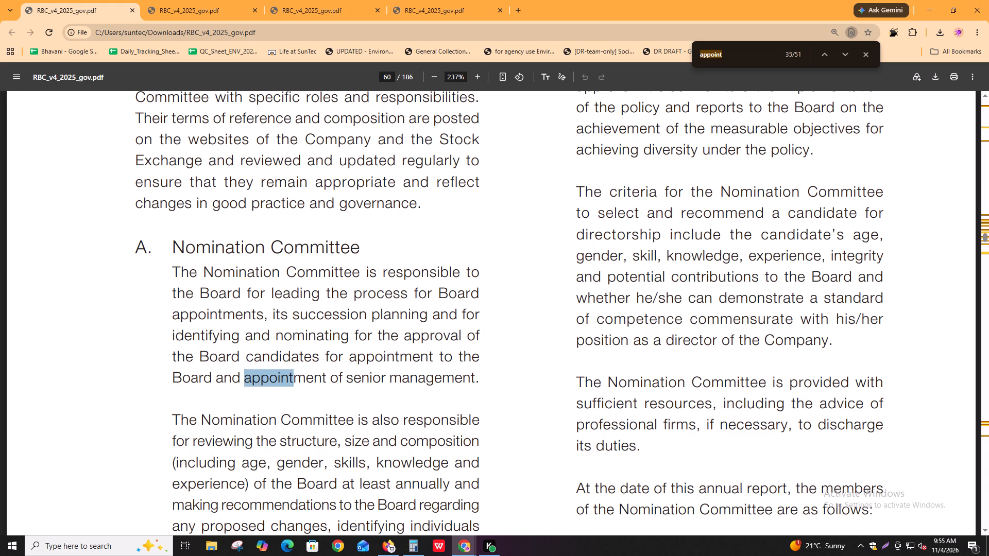
Review the "appoint" matches from the Nomination Committee section on page 60 to the voting by poll text on page 67.
key("Return")
key("Return")
key("Return")
key("Return")
key("Return")
key("Return")
key("Return")
key("Return")
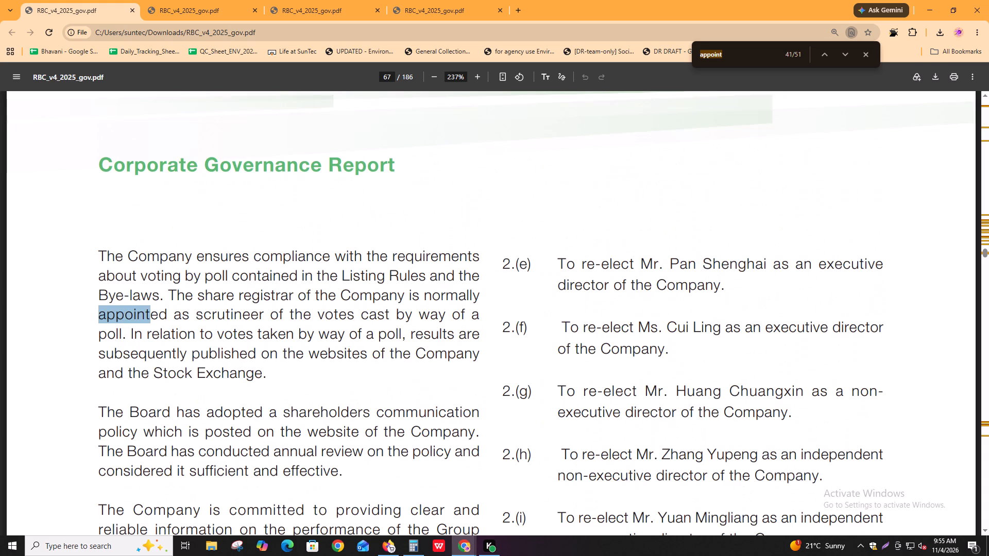
Continue through the "appoint" matches to page 142 and examine the 2024 and 2025 directors' remuneration tables on pages 141 and 142.
key("Return")
key("Return")
key("Return")
key("Return")
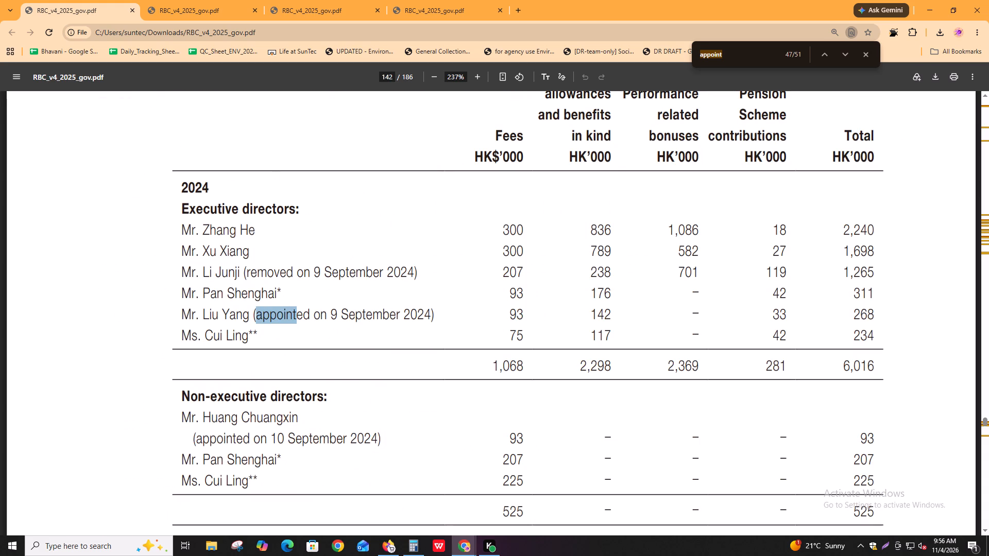
scroll(549, 364, "up", 7)
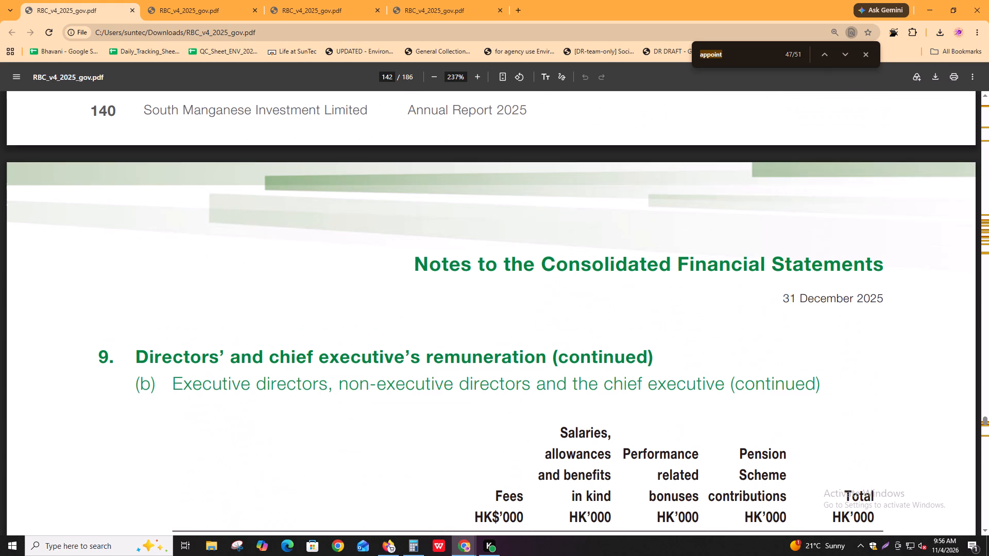
scroll(583, 331, "down", 2)
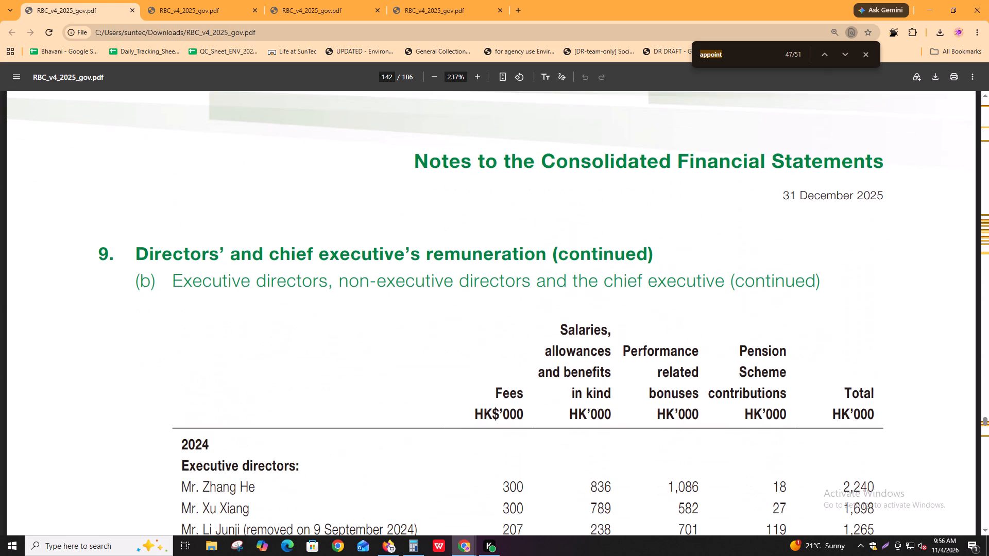
scroll(575, 325, "up", 16)
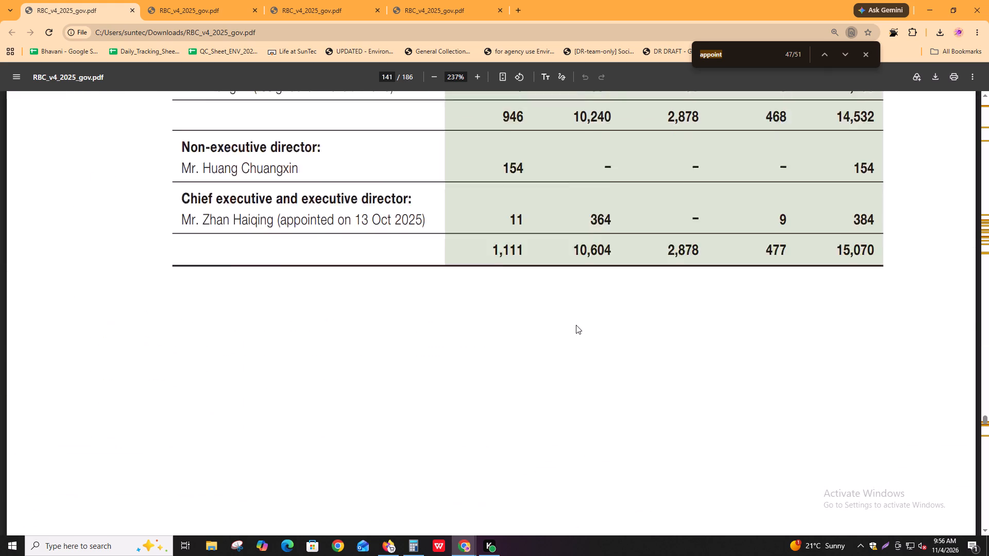
scroll(576, 325, "up", 7)
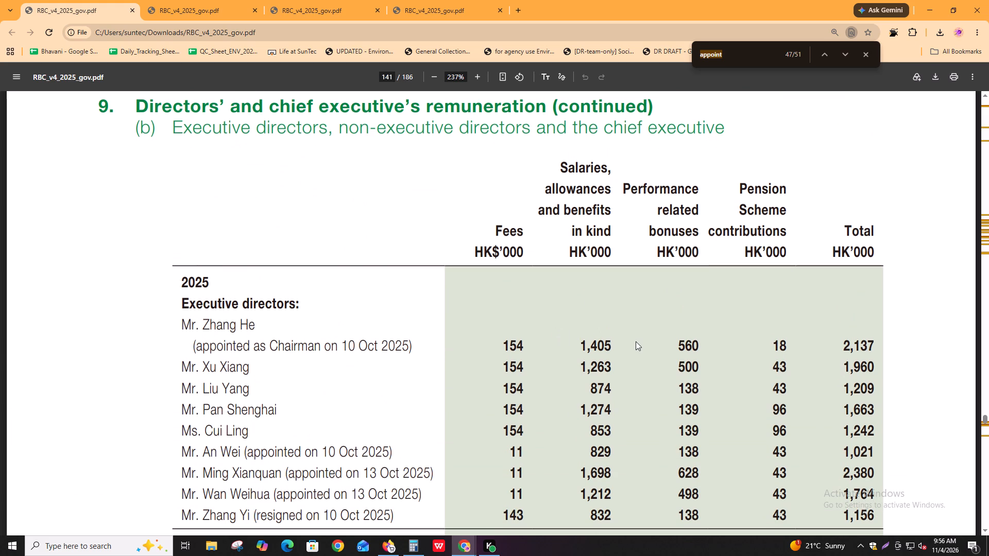
Review the remaining "appoint" matches from the remuneration note on page 142 to the investment property valuation text on page 147.
key("Return")
key("Return")
key("shift+Return")
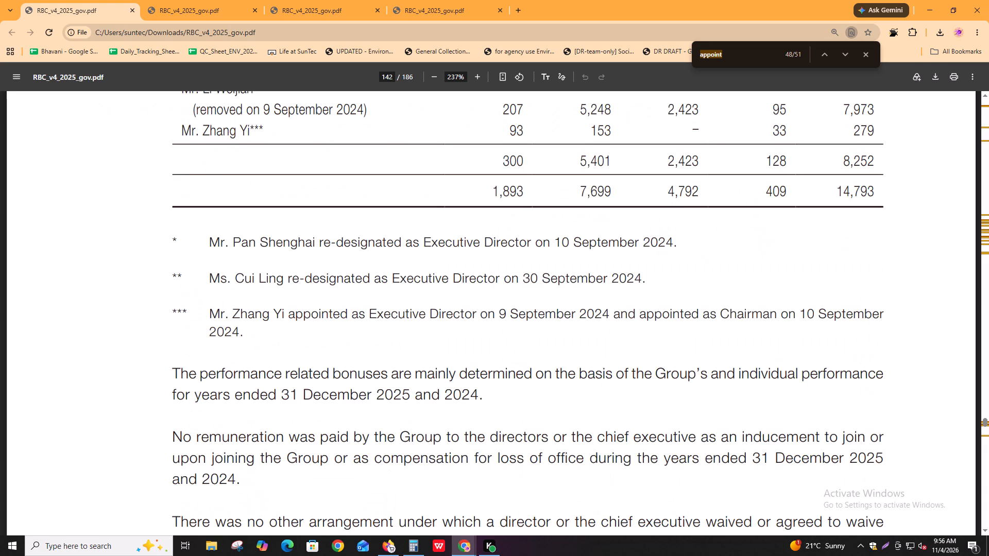
key("Return")
key("Return")
key("Return")
key("Return")
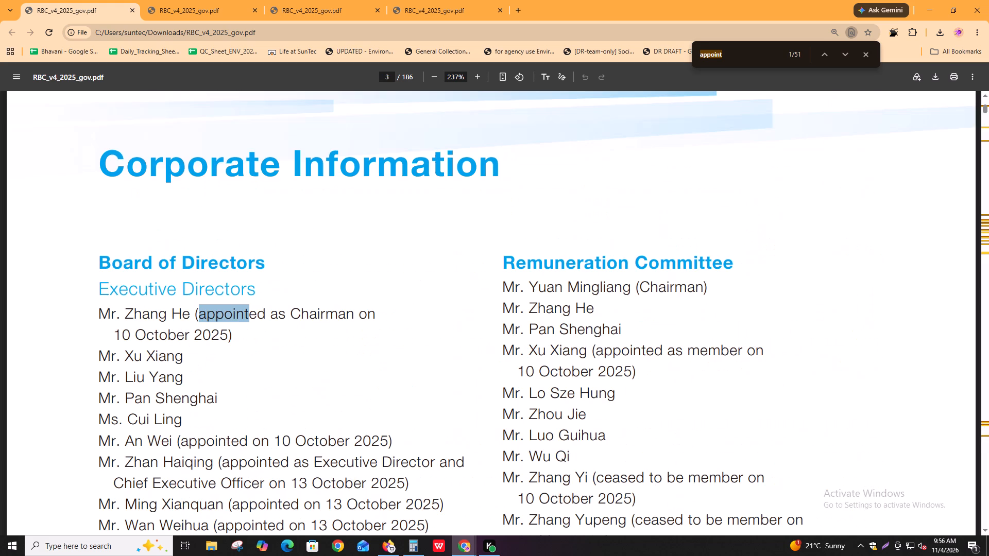
key("shift+Return")
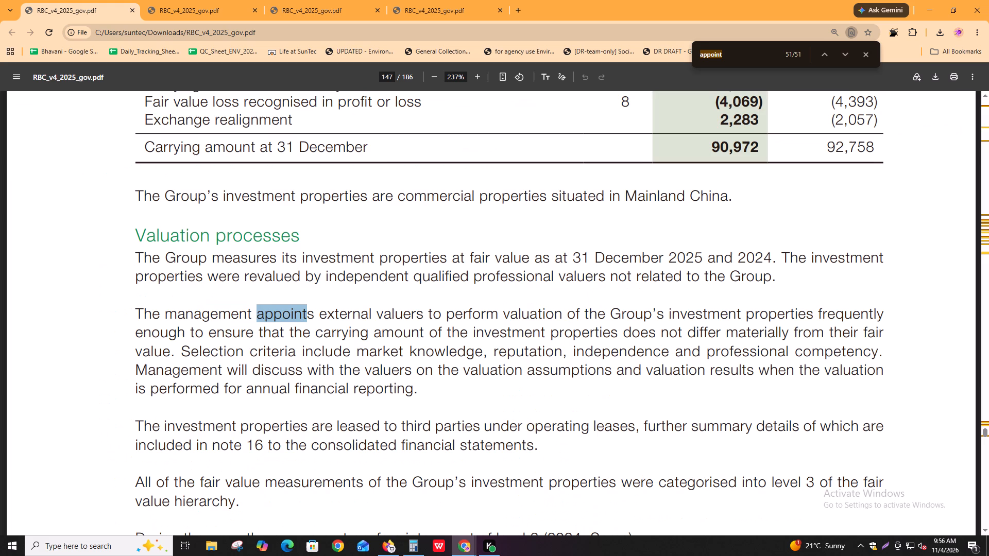
key("Return")
key("ctrl+f")
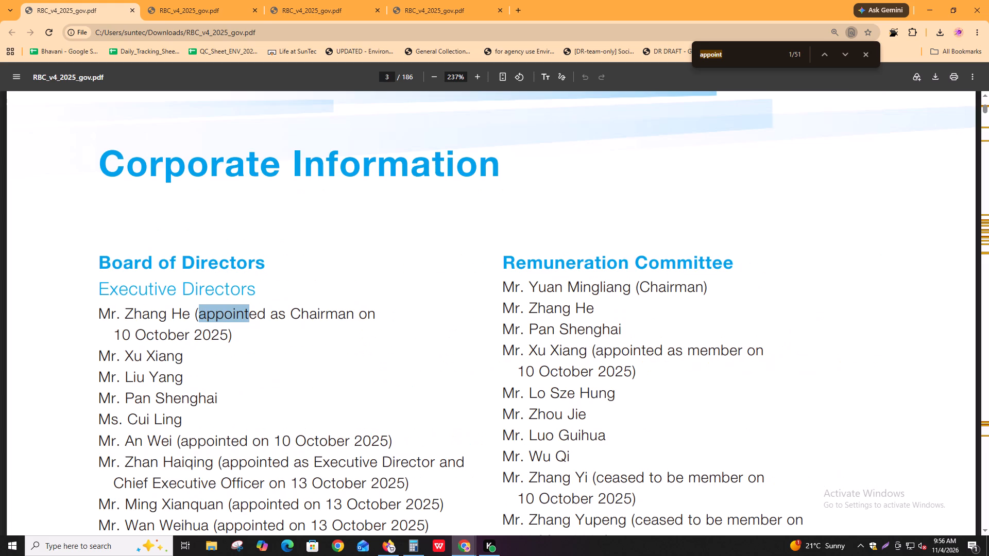
Switch to Igloo and advance past the completed Compensation_independence and Compensation_nonexecutive fields.
key("alt+Tab")
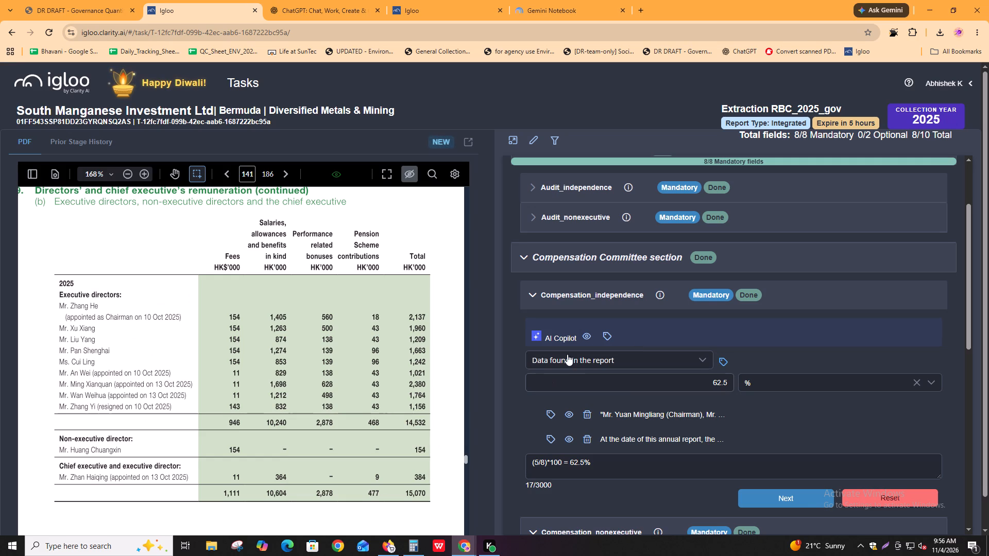
left_click(800, 495)
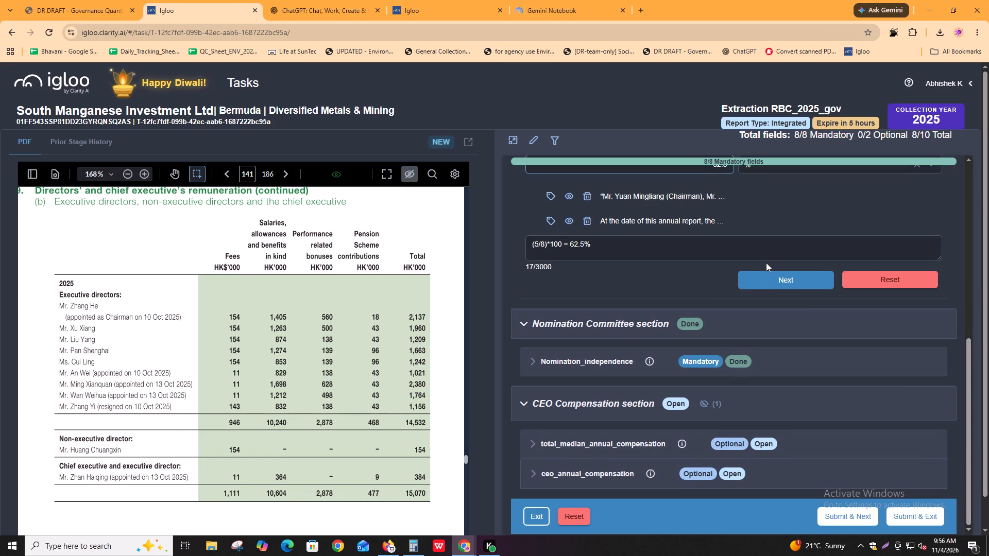
left_click(761, 276)
Mark total_median_annual_compensation as Data not found with the reason "Data not found in reports".
left_click(602, 442)
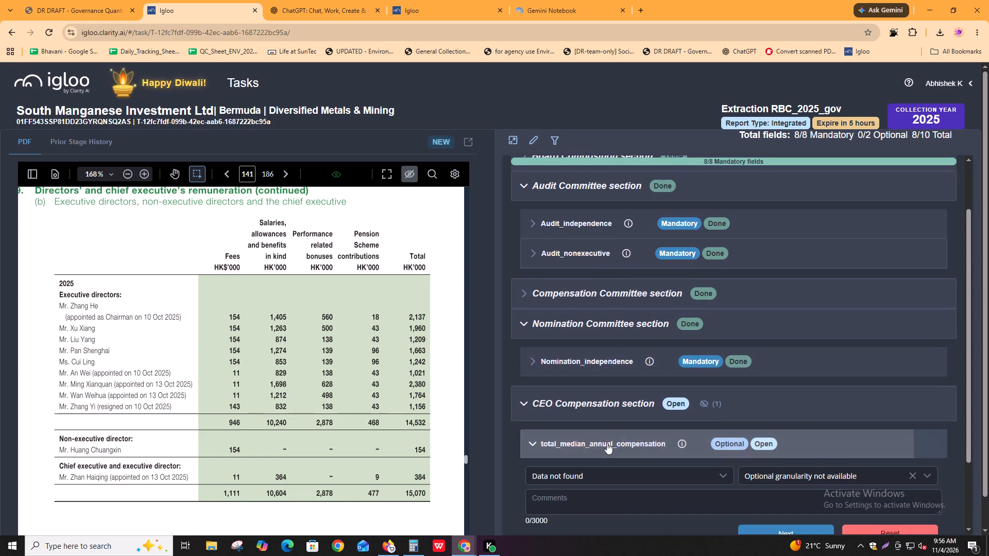
scroll(607, 443, "down", 3)
left_click(823, 376)
left_click(817, 415)
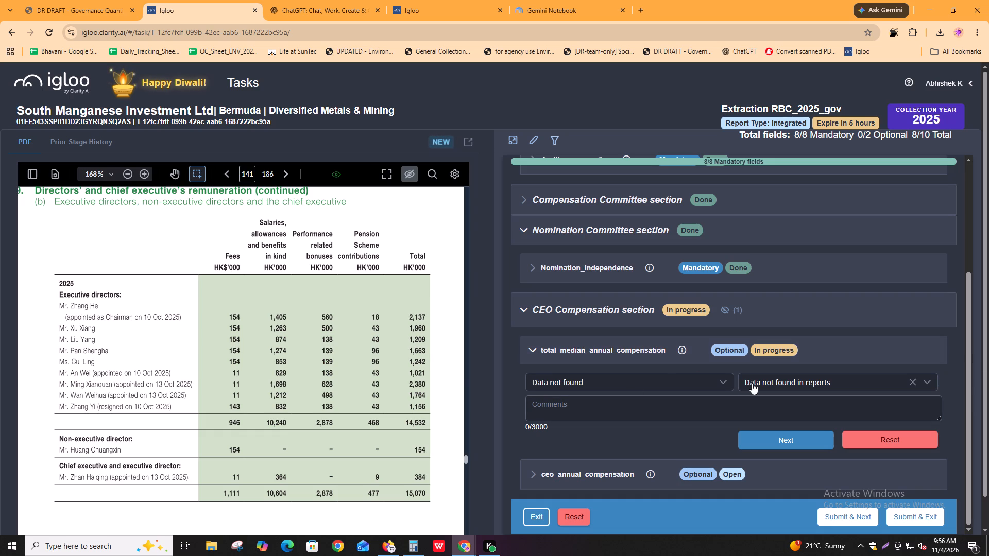
left_click(697, 411)
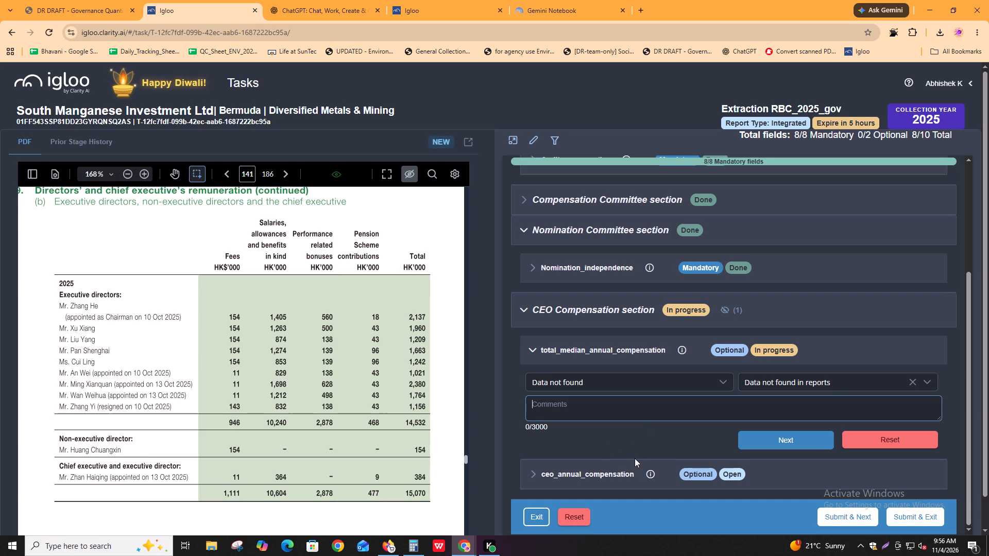
Switch to the annual report PDF and search it for "median".
key("alt+Tab")
key("alt+Tab")
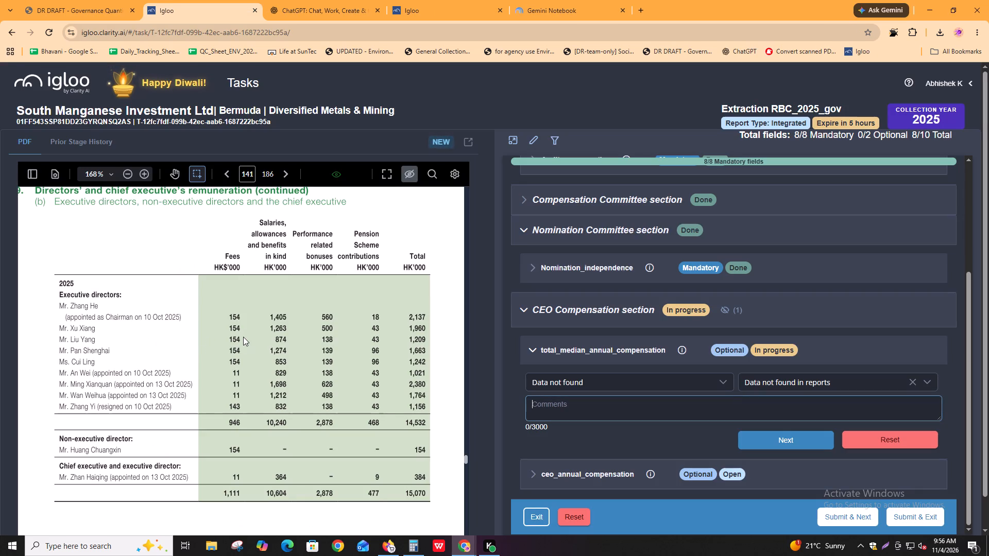
key("alt+Tab")
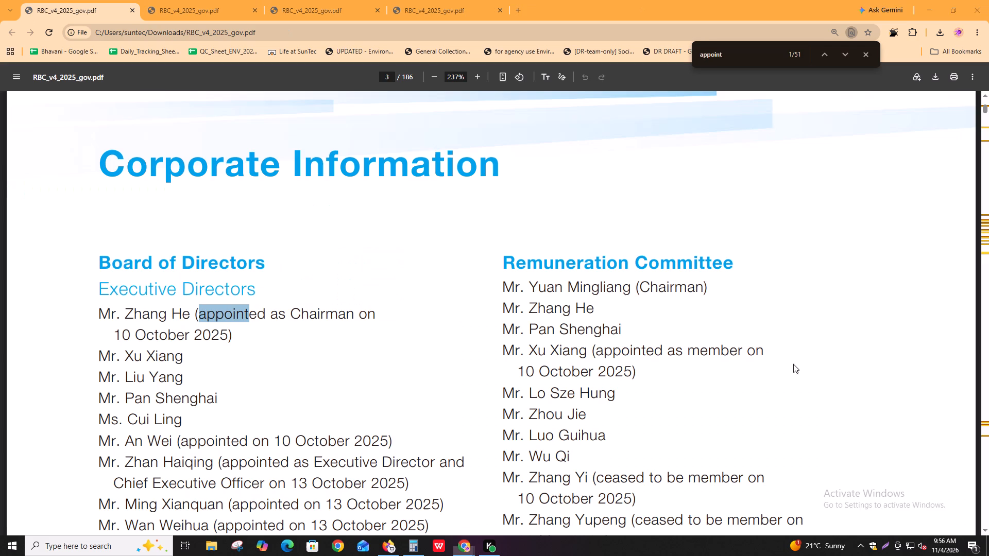
key("alt+Tab")
key("alt+Tab")
key("ctrl+f")
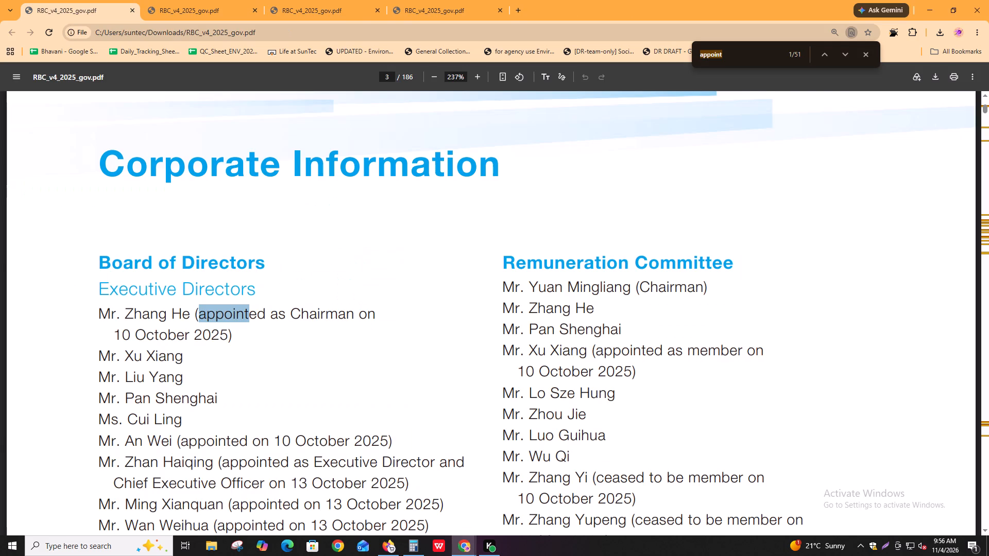
type("median")
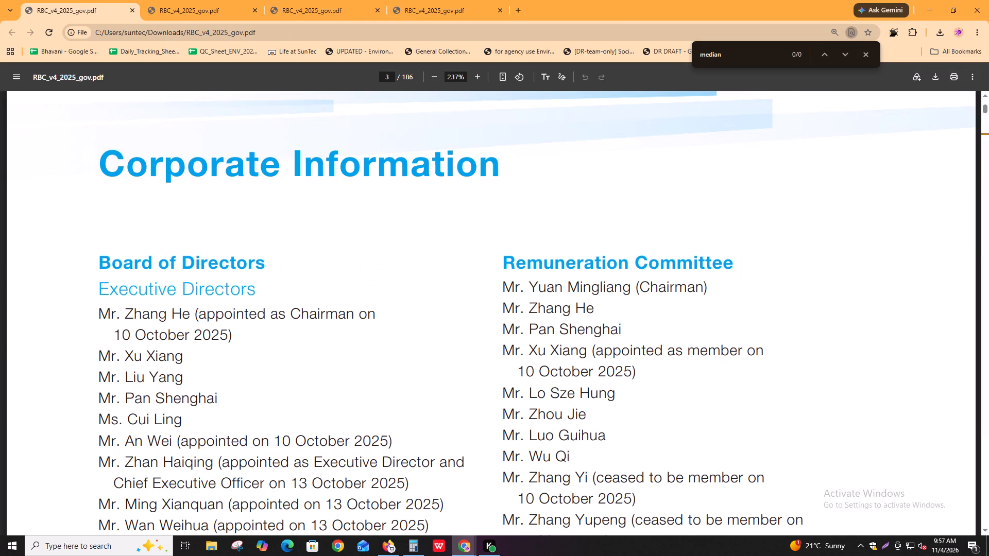
key("Return")
key("Return")
key("Return")
key("ctrl+f")
Add the GOV sheet's comment "There is no mention of total_median_annual_compensation in this report." and complete the field in Igloo.
key("alt+Tab")
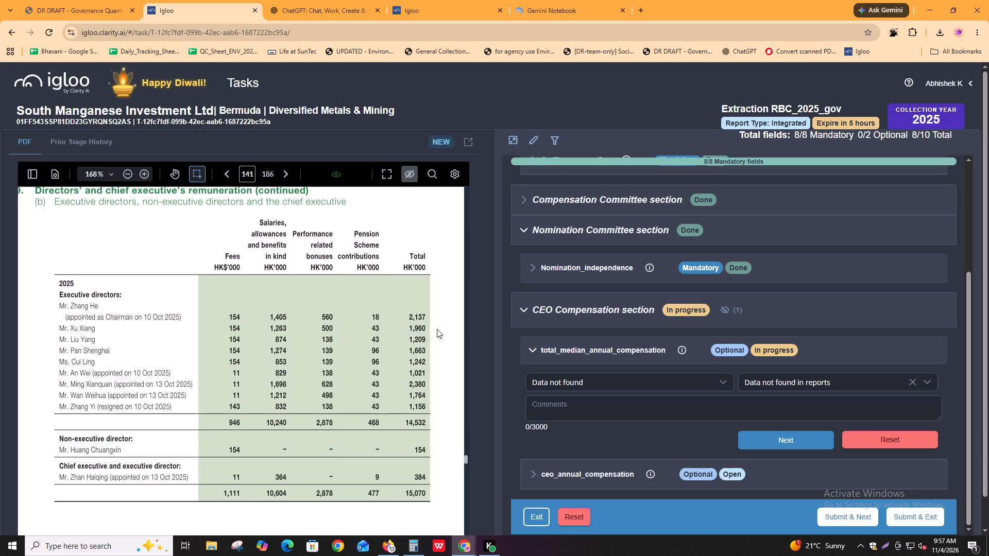
key("alt+Tab")
left_click(485, 265, "alt")
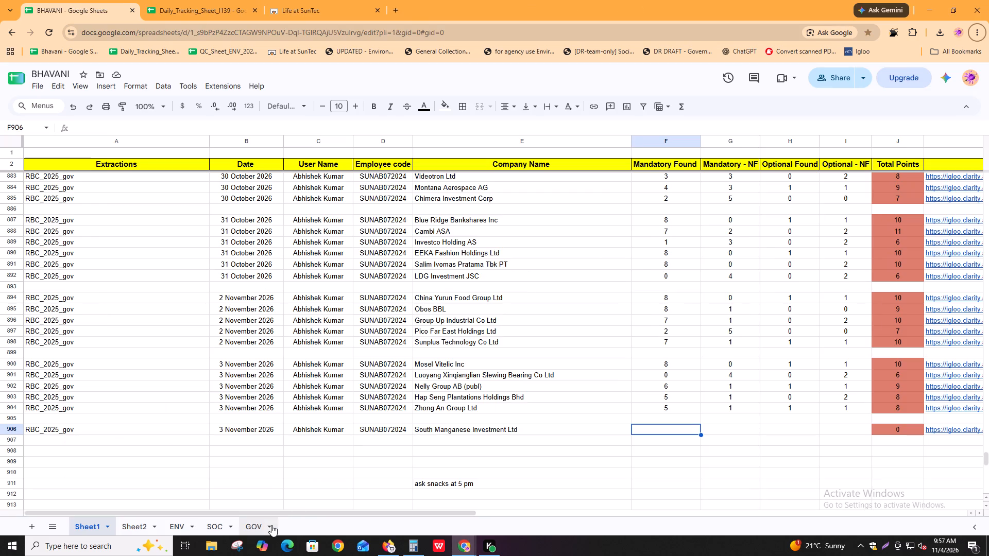
left_click(267, 525)
left_click(467, 296)
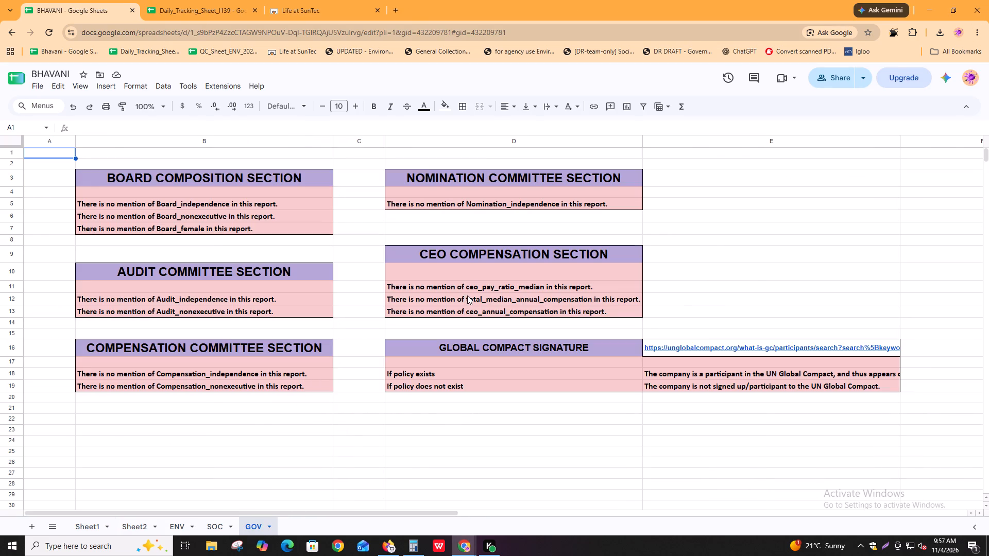
key("ctrl+c")
key("alt+Tab")
key("ctrl+v")
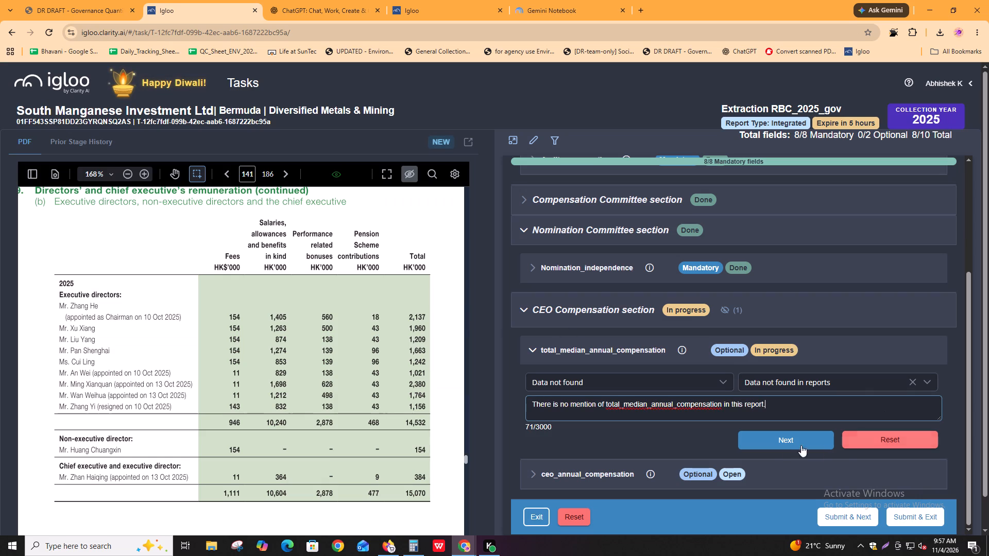
left_click(785, 444)
Set ceo_annual_compensation to Data found in the report, entering 2380 from the 2025 directors' remuneration table as its value.
left_click(647, 411)
left_click(642, 422)
left_click(640, 429)
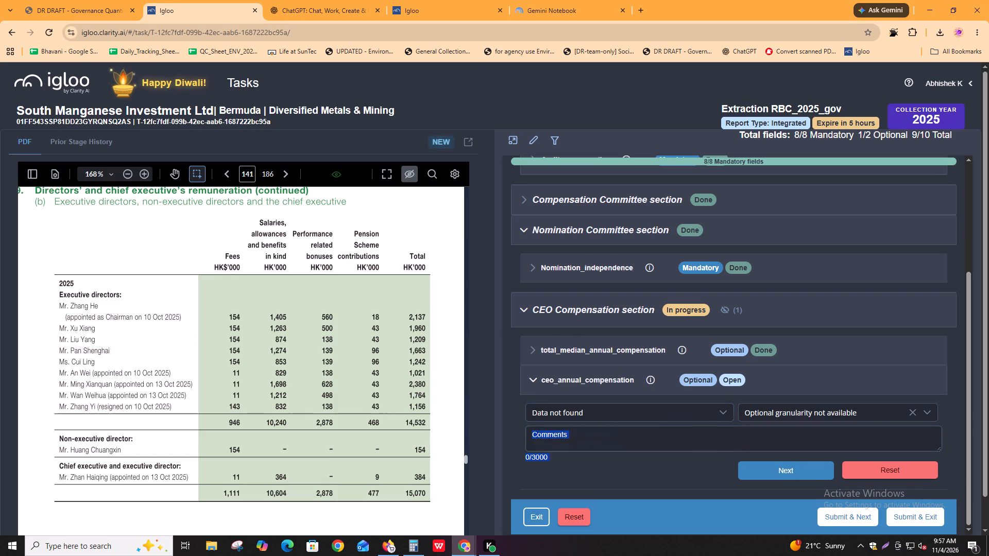
left_click(622, 419)
left_click(615, 435)
left_click(613, 437)
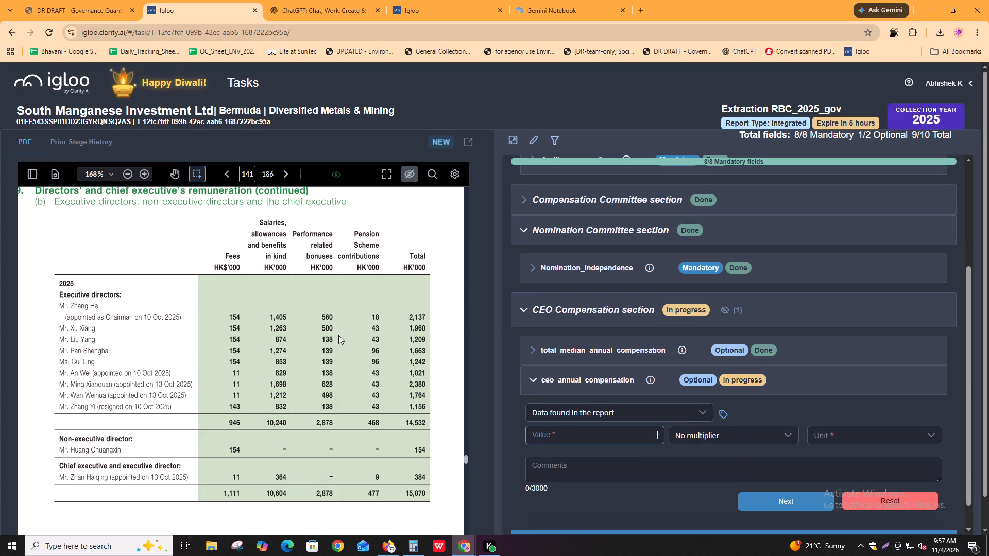
double_click(418, 384)
right_click(418, 384)
key("ctrl+c")
left_click(568, 434)
key("ctrl+v")
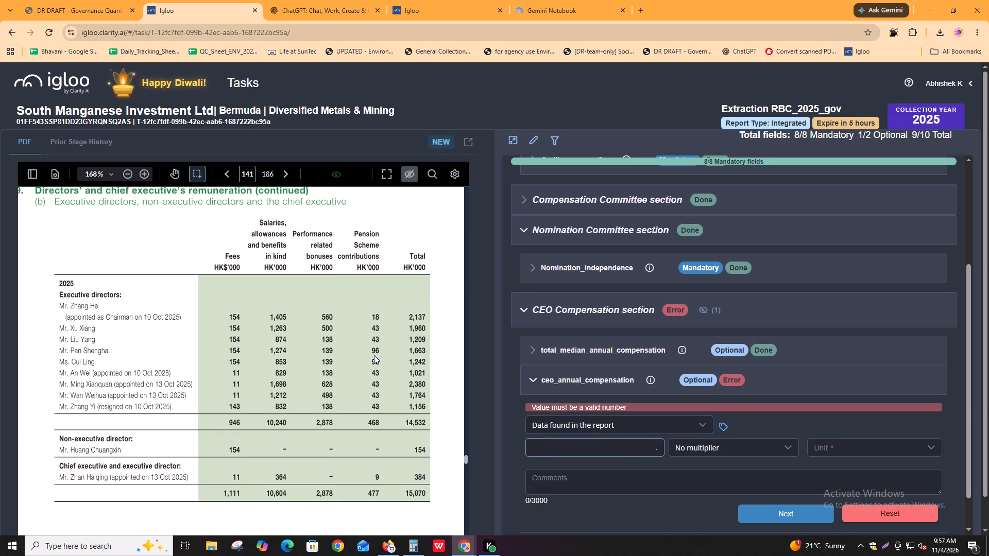
double_click(416, 383)
key("ctrl+c")
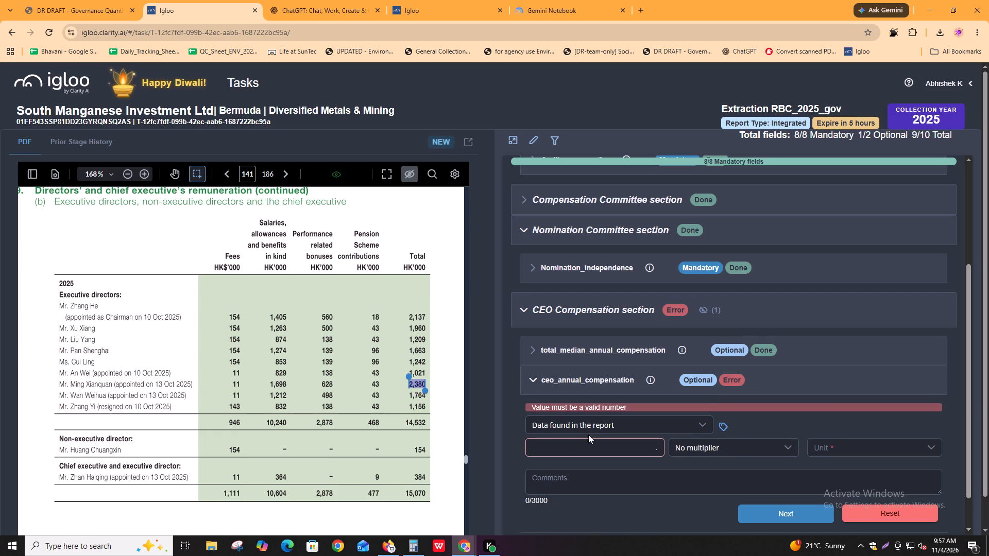
double_click(600, 439)
key("ctrl+v")
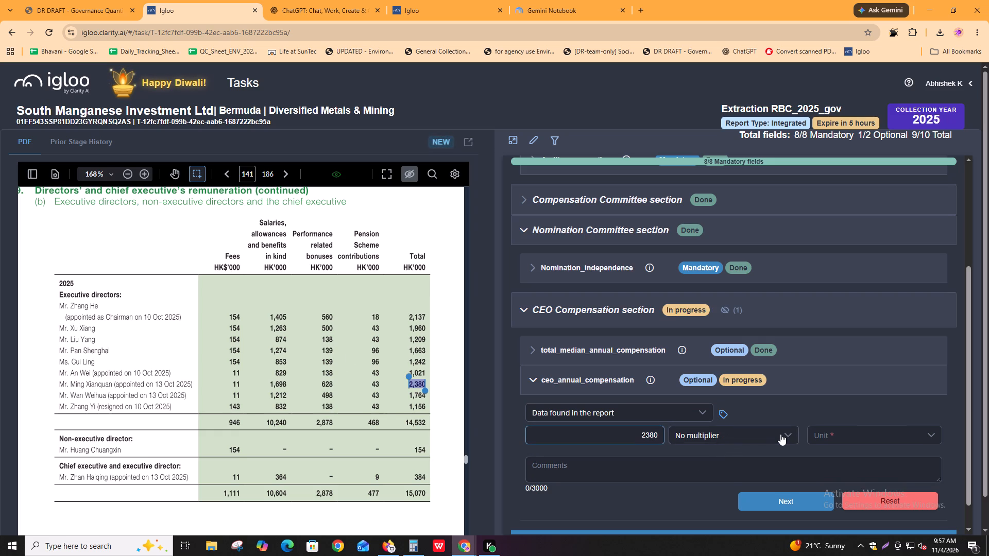
Set the ceo_annual_compensation multiplier to Thousands and its unit to HKD.
left_click(780, 434)
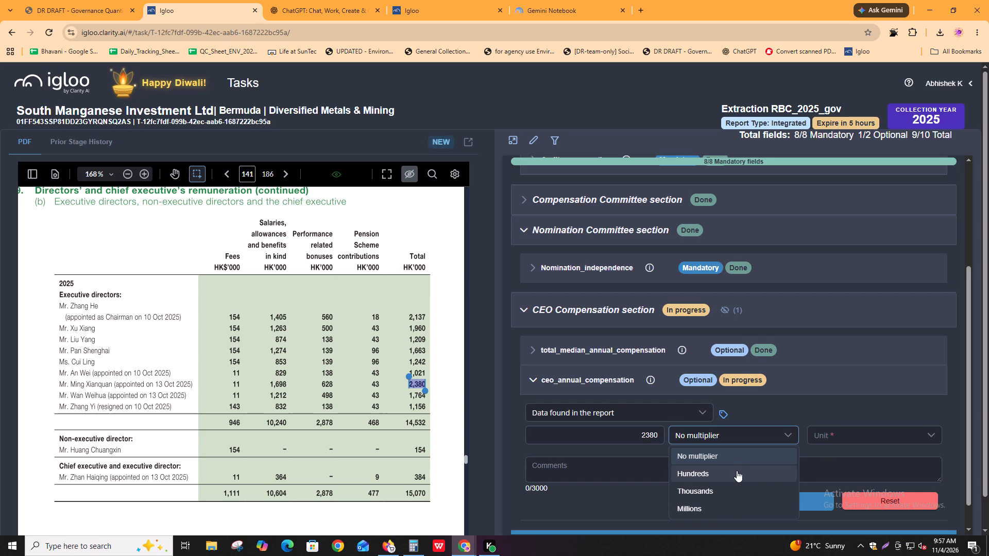
left_click(735, 483)
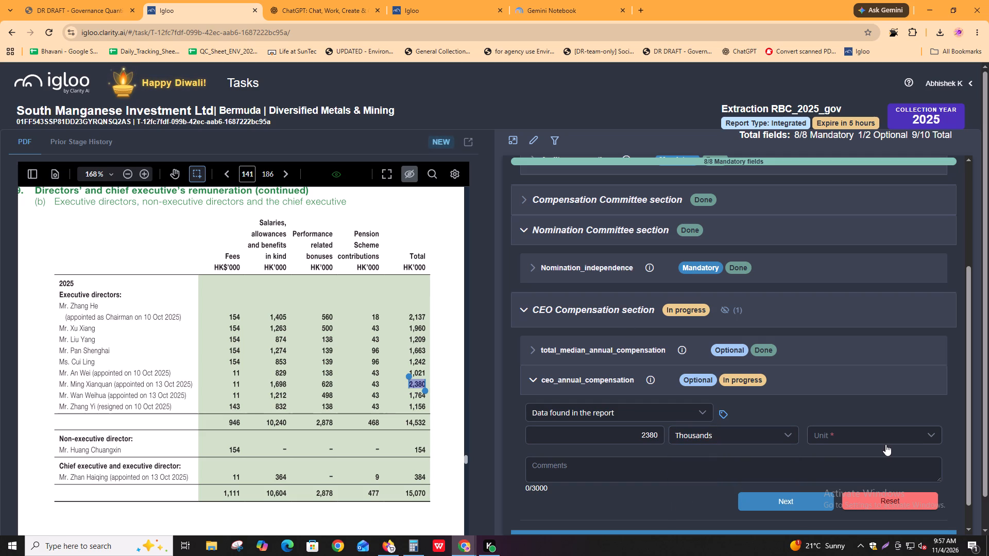
left_click(885, 444)
left_click(883, 441)
left_click(881, 440)
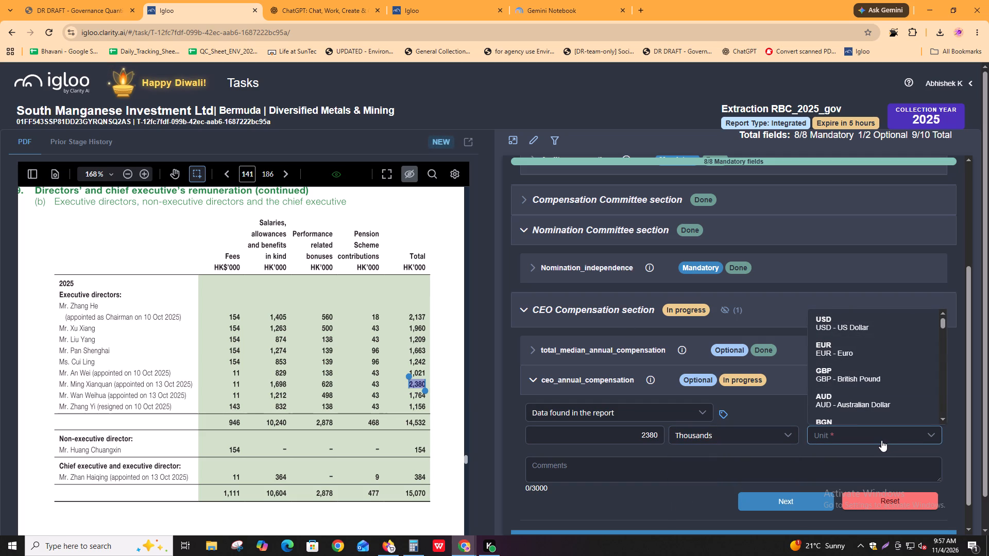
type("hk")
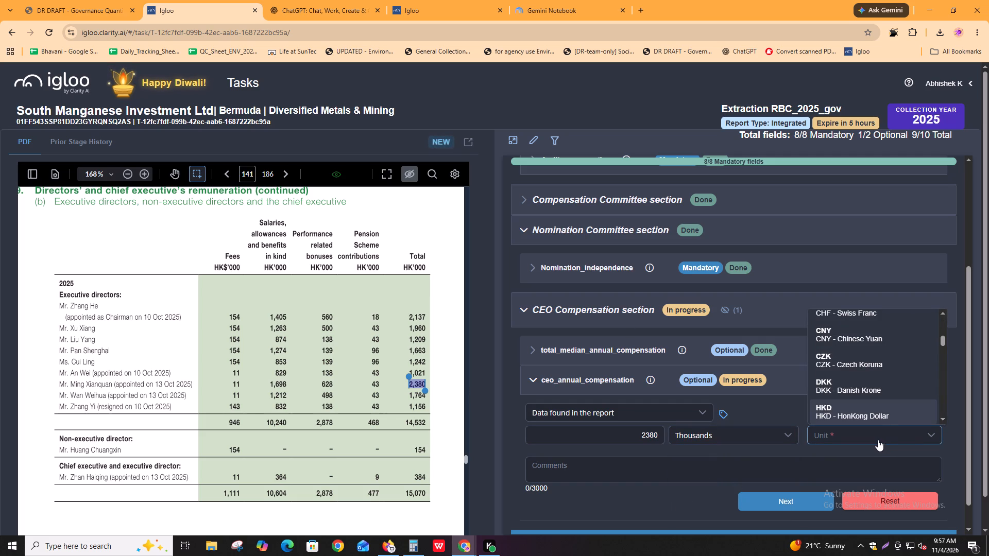
left_click(884, 416)
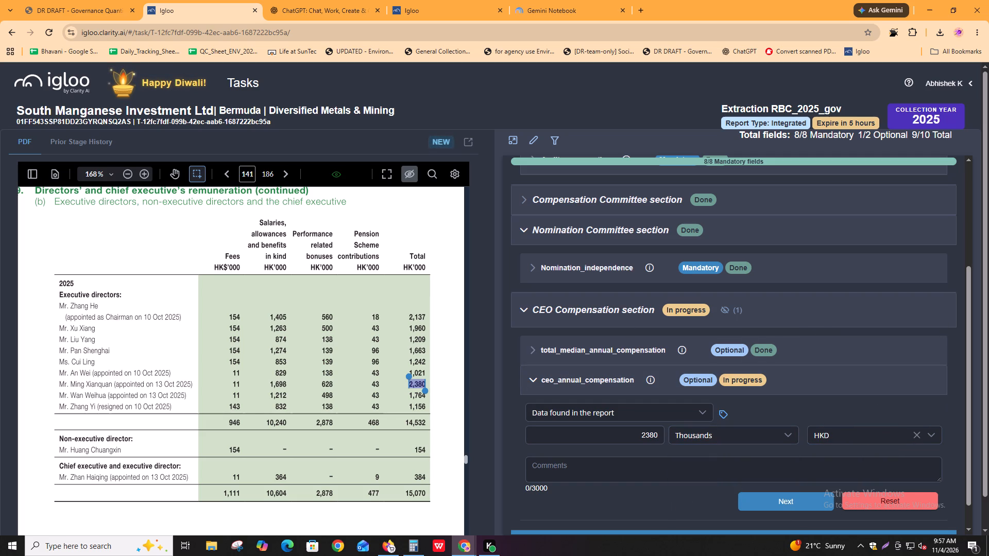
Tag the 2,380 total, the matching director's name with appointment date, and the "Total HK'000" heading as extracts for ceo_annual_compensation.
scroll(277, 345, "up", 1)
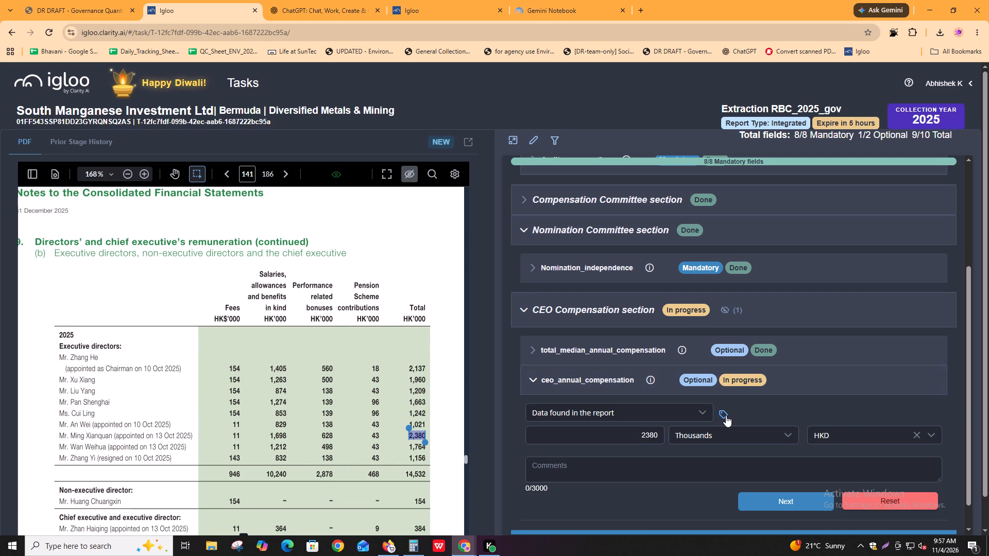
left_click(723, 415)
left_click_drag(404, 461, 425, 461)
left_click(723, 409)
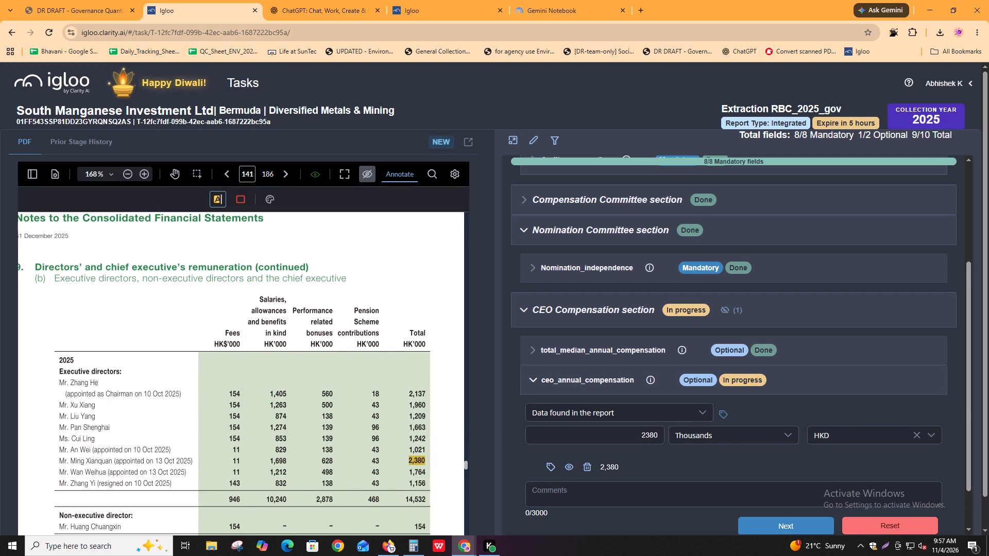
left_click_drag(54, 461, 194, 465)
scroll(808, 485, "down", 1)
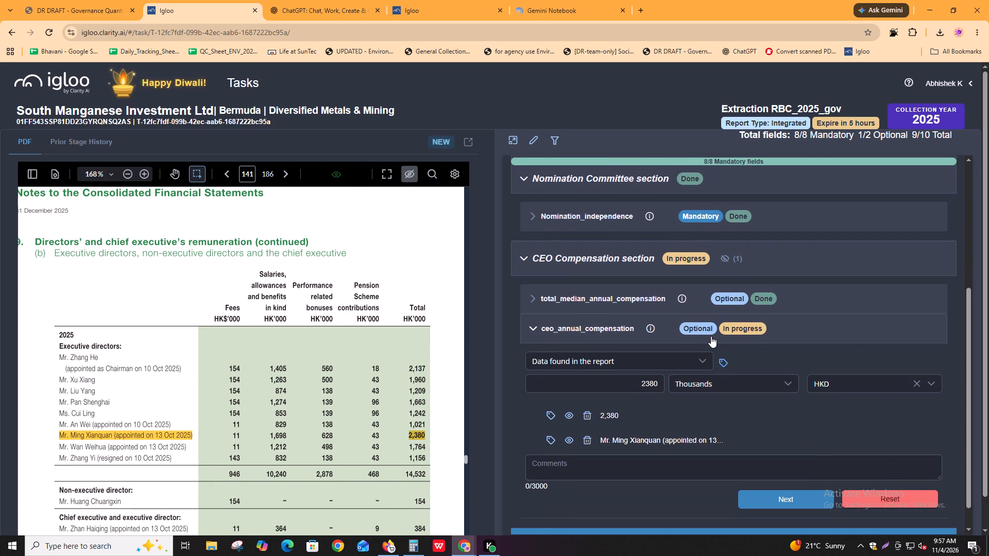
left_click(722, 361)
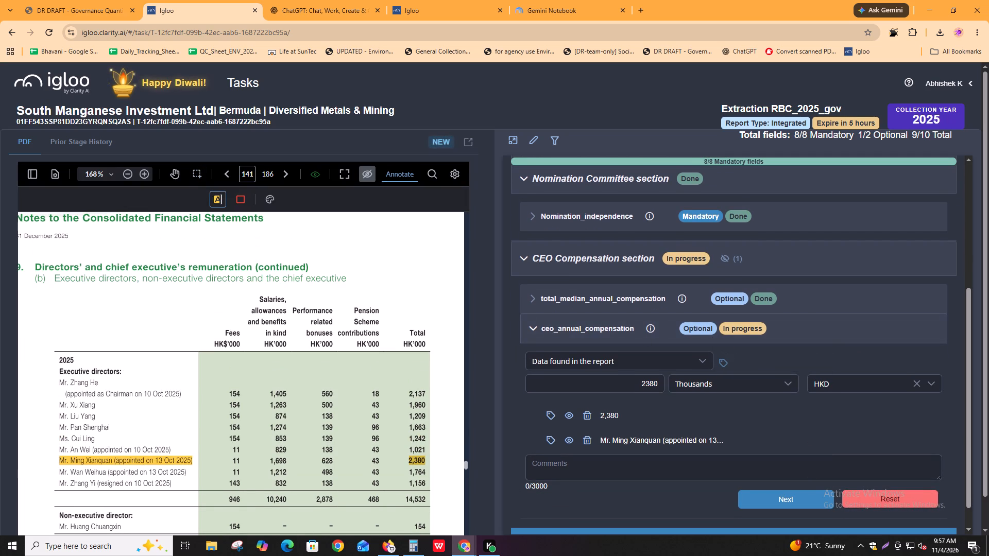
left_click_drag(405, 330, 427, 345)
Switch to the annual report PDF, search it for "dollar" and go through the matches to check the reporting currency.
key("alt+Tab")
key("alt+Tab")
key("alt+Tab")
key("alt+Tab")
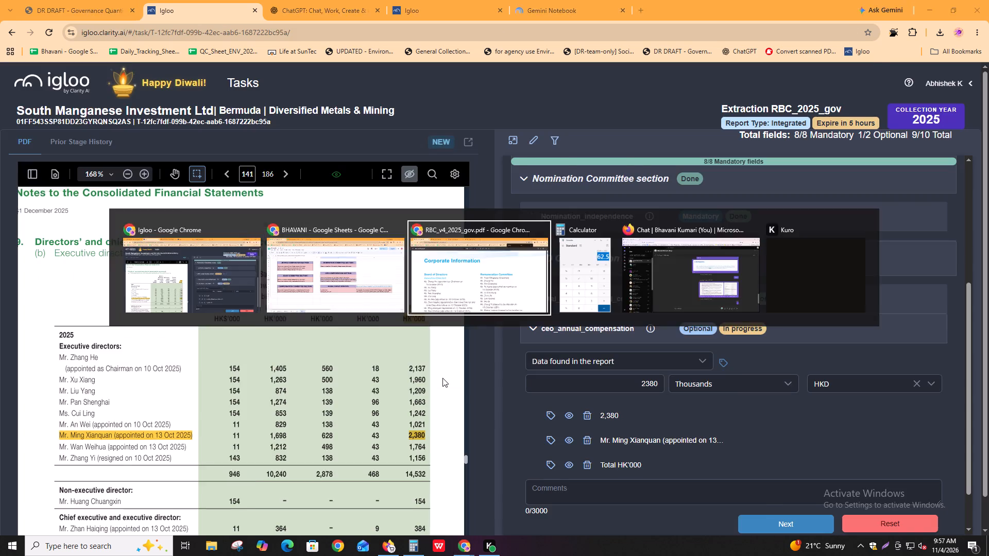
key("ctrl+f")
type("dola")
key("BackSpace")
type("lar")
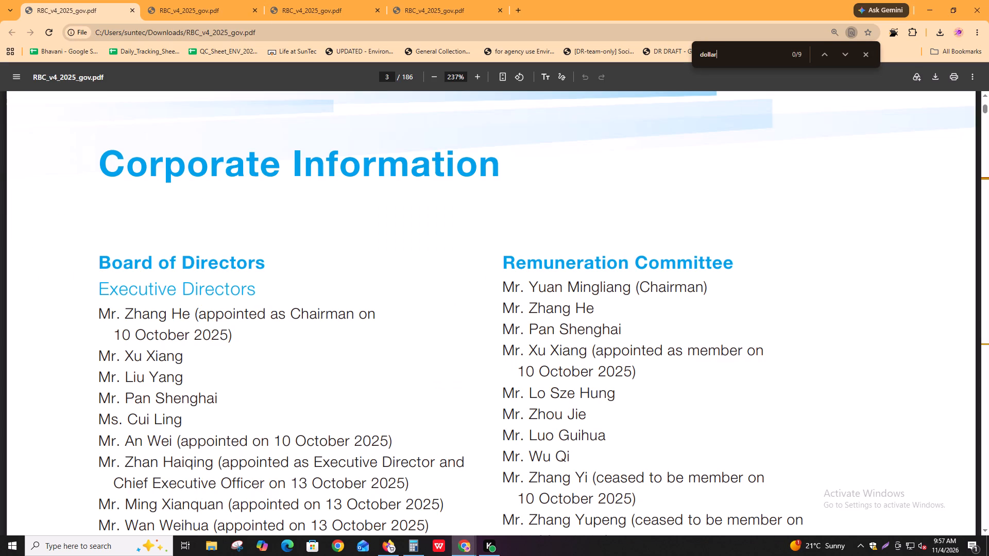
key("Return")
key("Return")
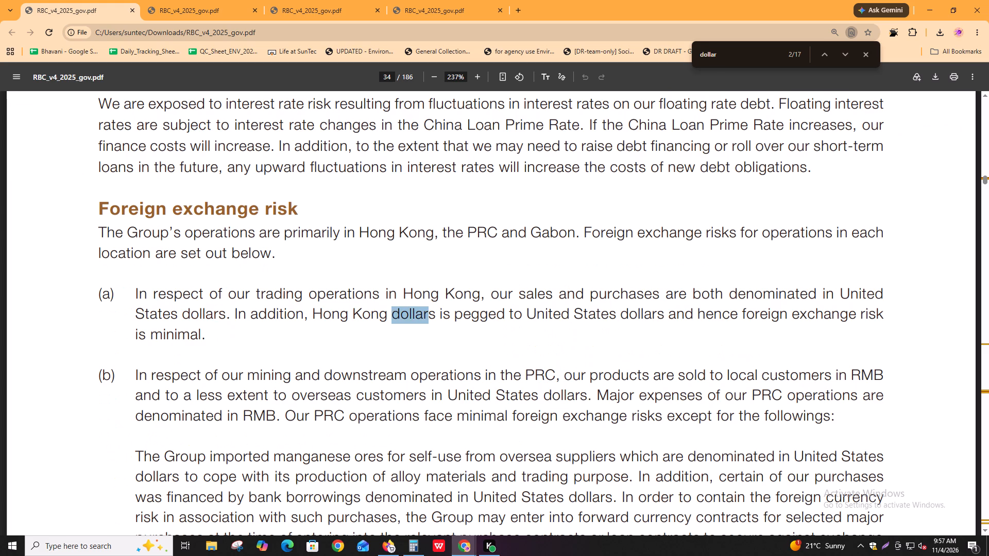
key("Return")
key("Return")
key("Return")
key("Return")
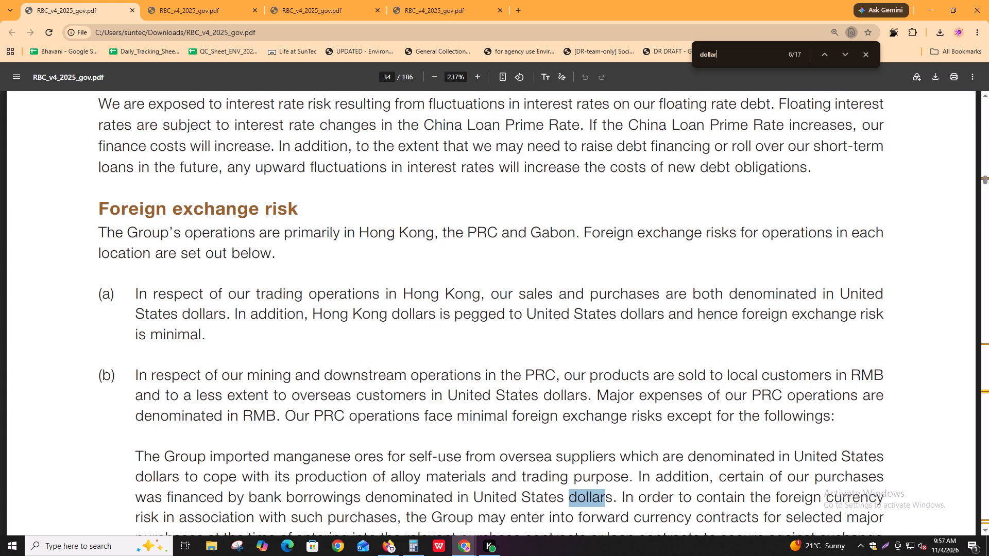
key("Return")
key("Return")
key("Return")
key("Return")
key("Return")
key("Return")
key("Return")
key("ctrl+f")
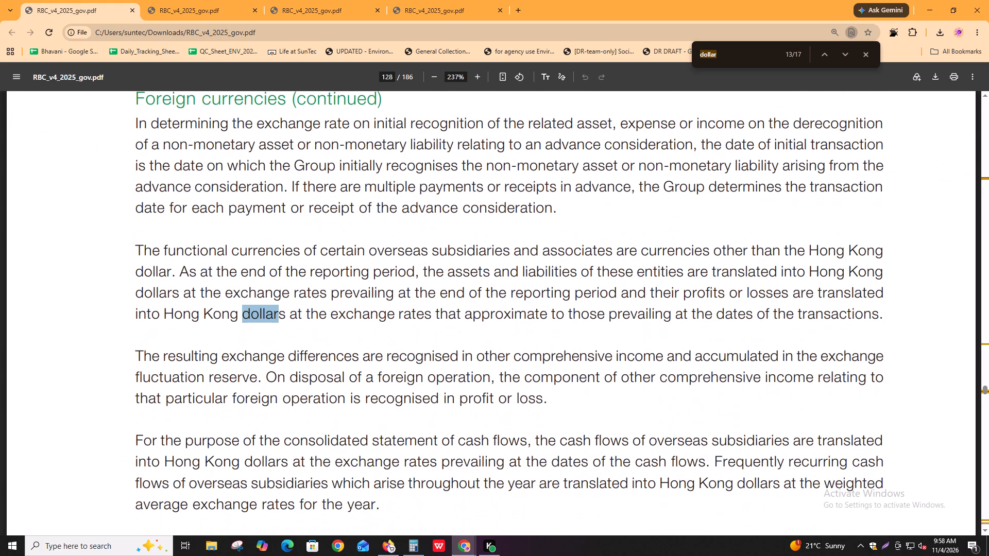
Return to Igloo and complete the ceo_annual_compensation field without a comment.
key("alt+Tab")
scroll(924, 432, "down", 1)
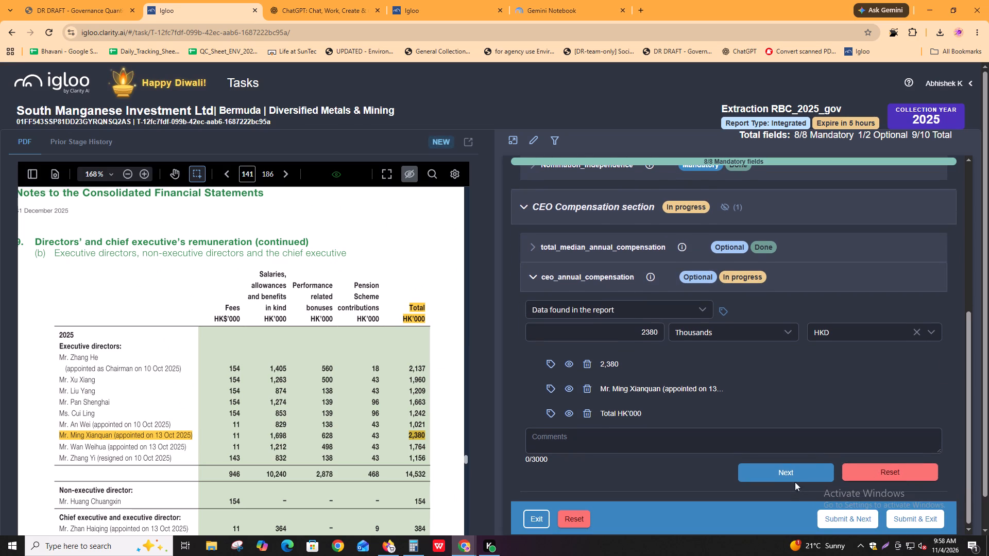
left_click(793, 477)
Reopen Board_independence in the Board Composition section and view its tagged Independent Non-executive Directors evidence in the report.
scroll(652, 342, "up", 4)
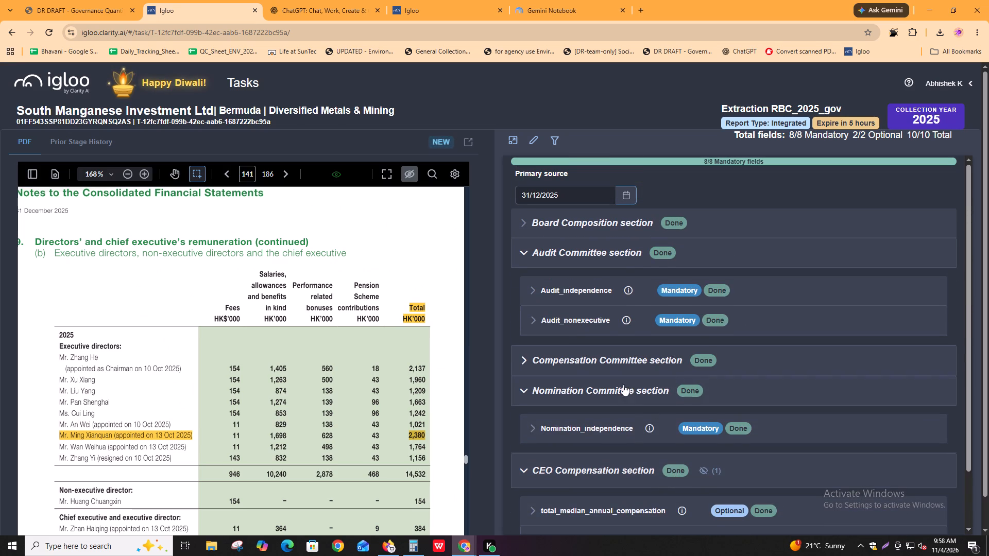
left_click(582, 363)
right_click(582, 363)
left_click(540, 363)
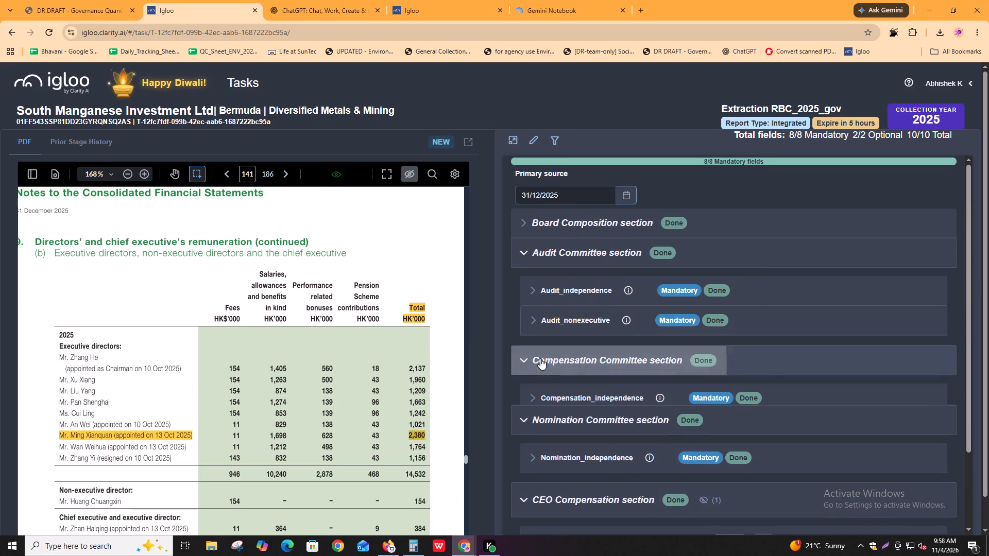
left_click(572, 223)
left_click(580, 249)
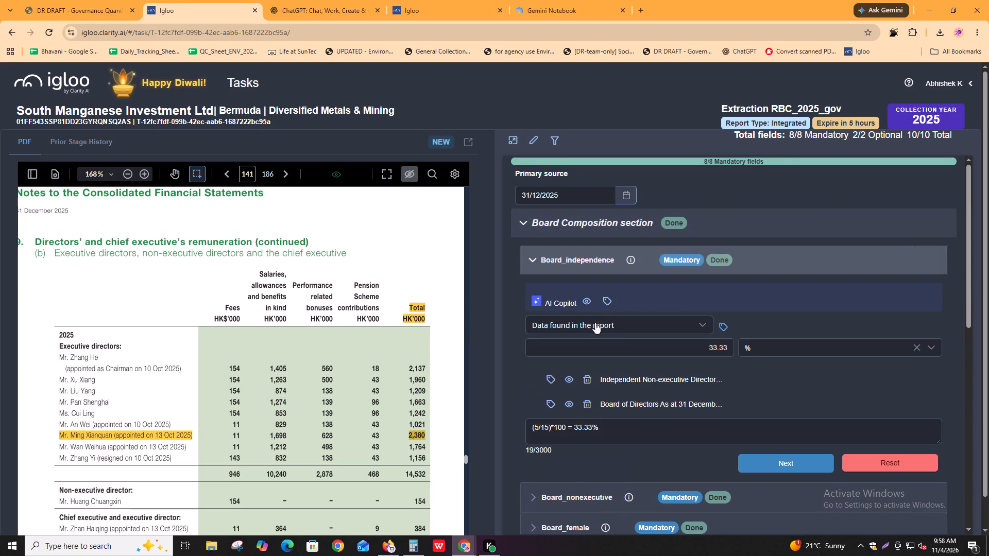
left_click(552, 373)
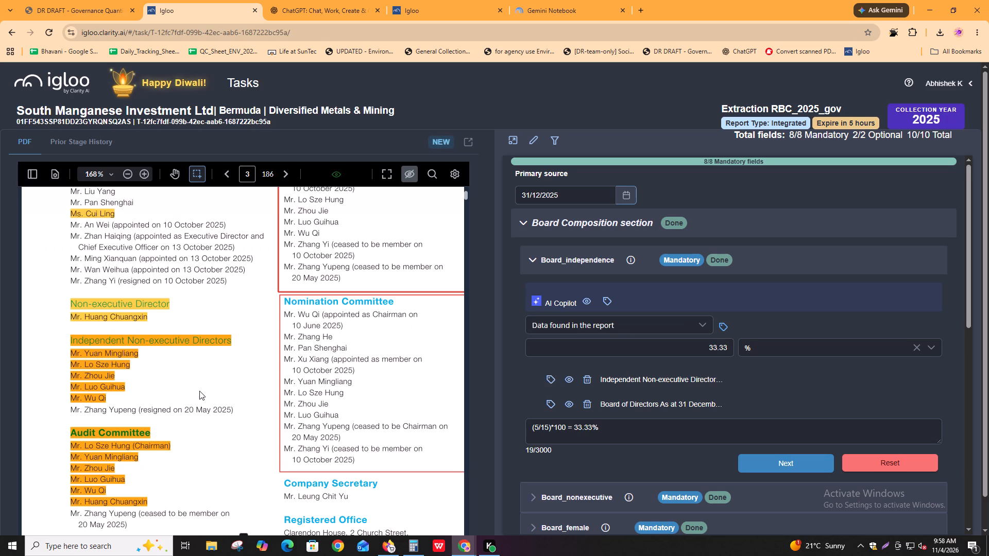
Search the annual report PDF for "independent " and review the matches up to the manganese resources notes on page 38.
key("alt+Tab")
key("ctrl+f")
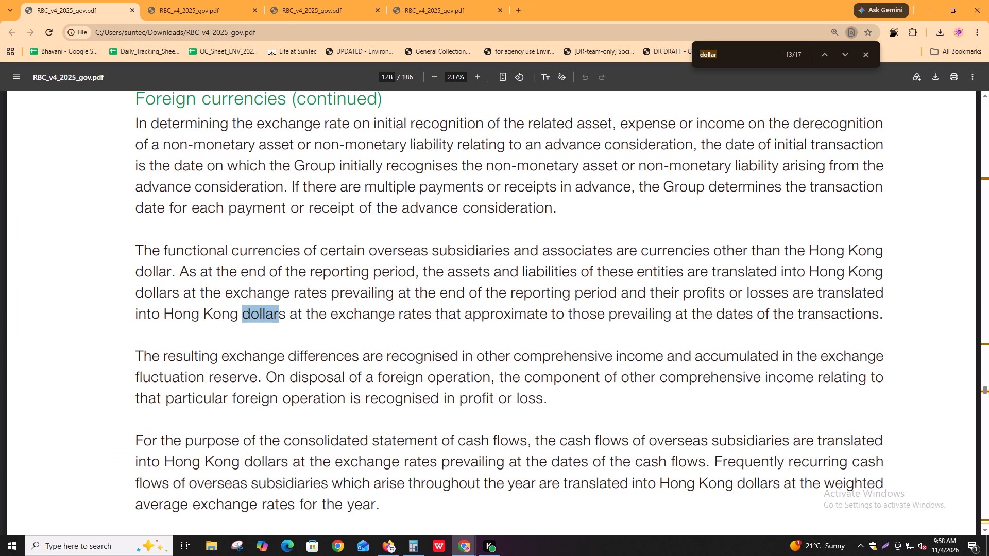
type("independe")
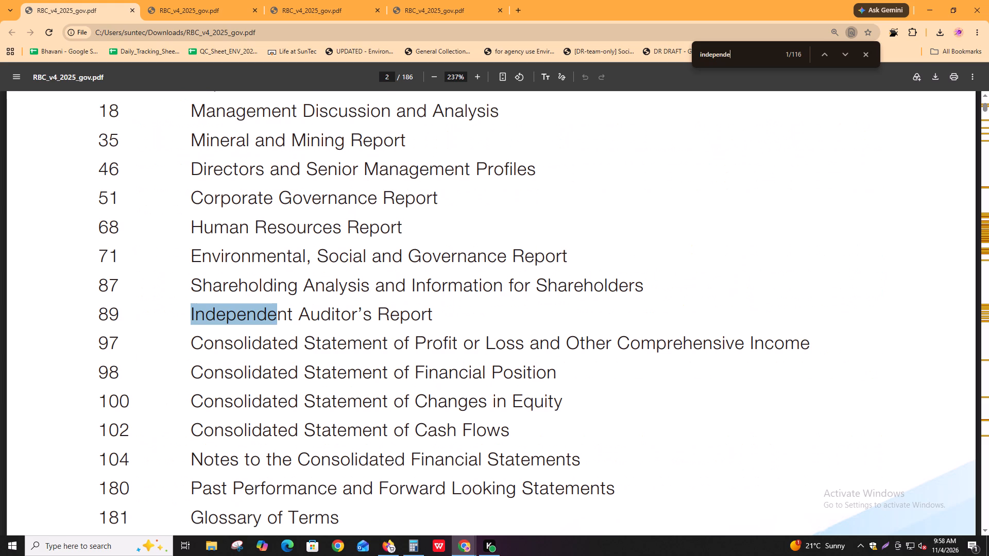
key("n")
type("t")
key("space")
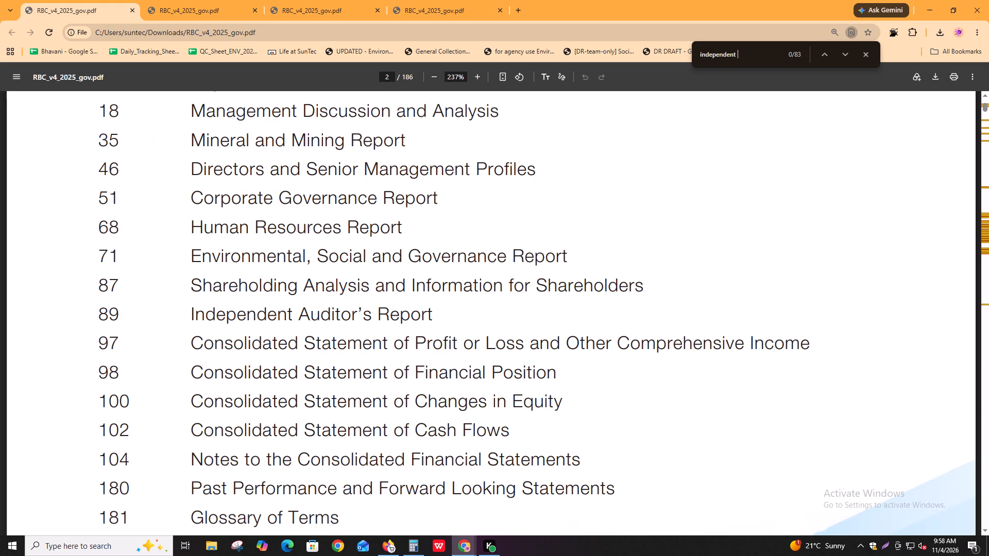
key("Return")
key("Return")
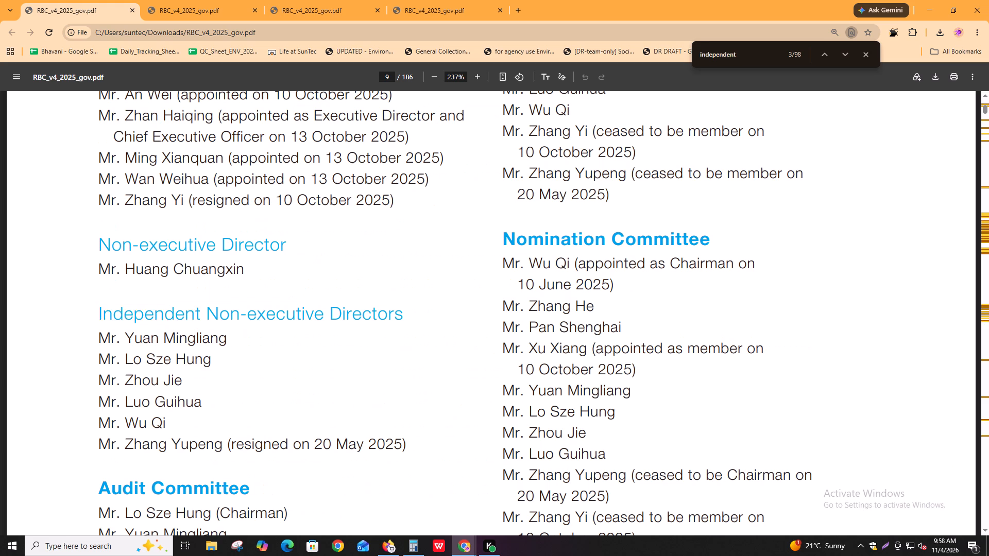
key("Return")
key("Return")
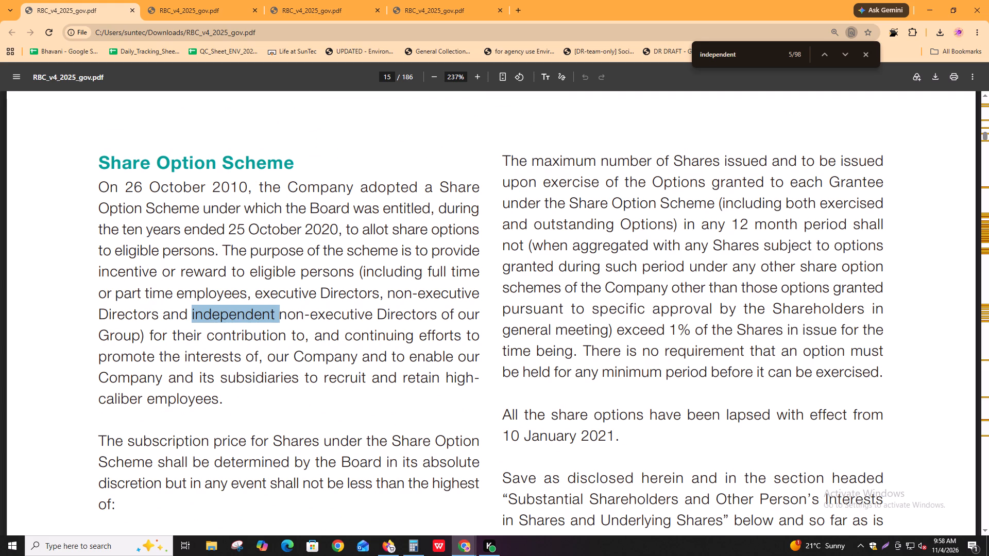
key("Return")
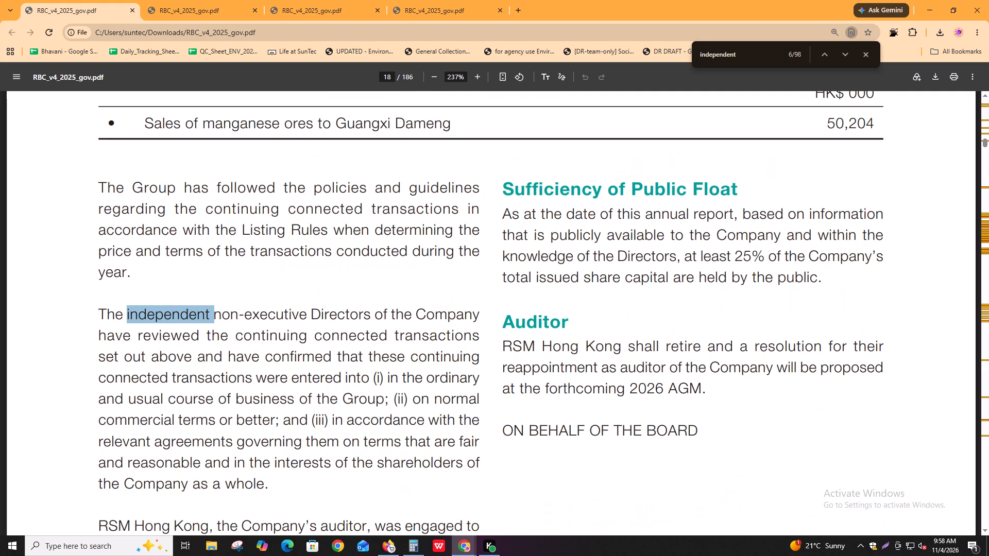
key("Return")
key("Return")
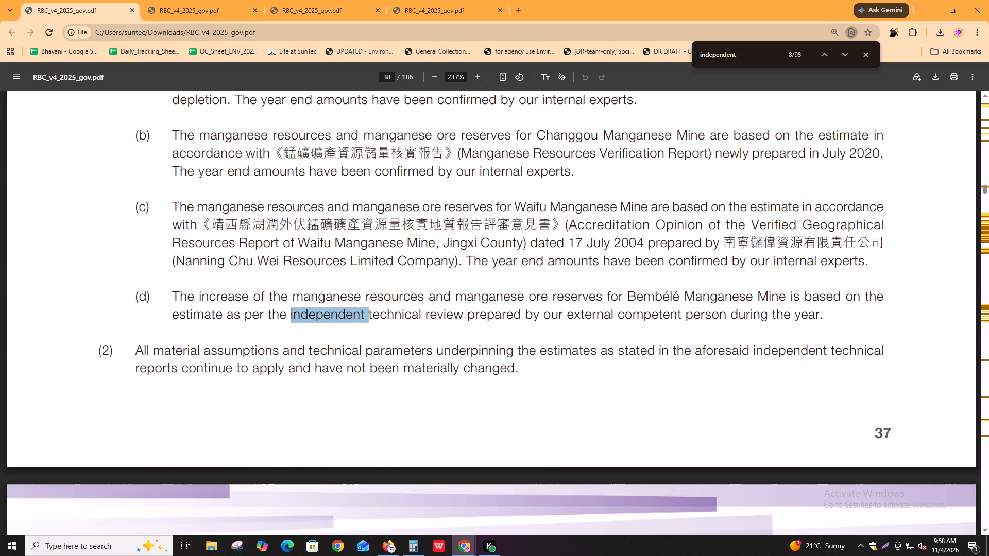
Continue through the "independent " matches in the directors' profiles to the Board of Directors composition statement on page 53.
key("Return")
key("Return")
key("Return")
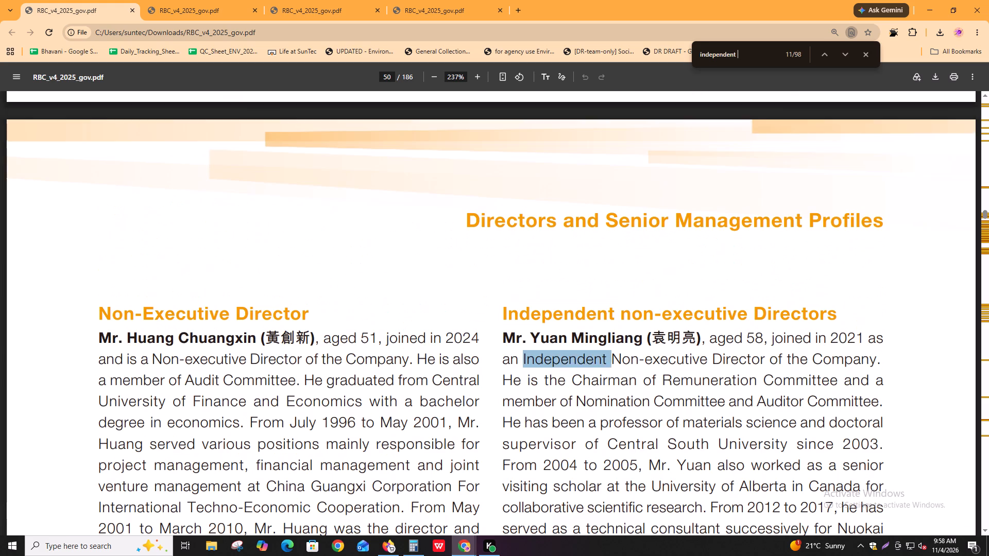
key("Return")
key("Return")
key("Return")
key("Return")
key("Return")
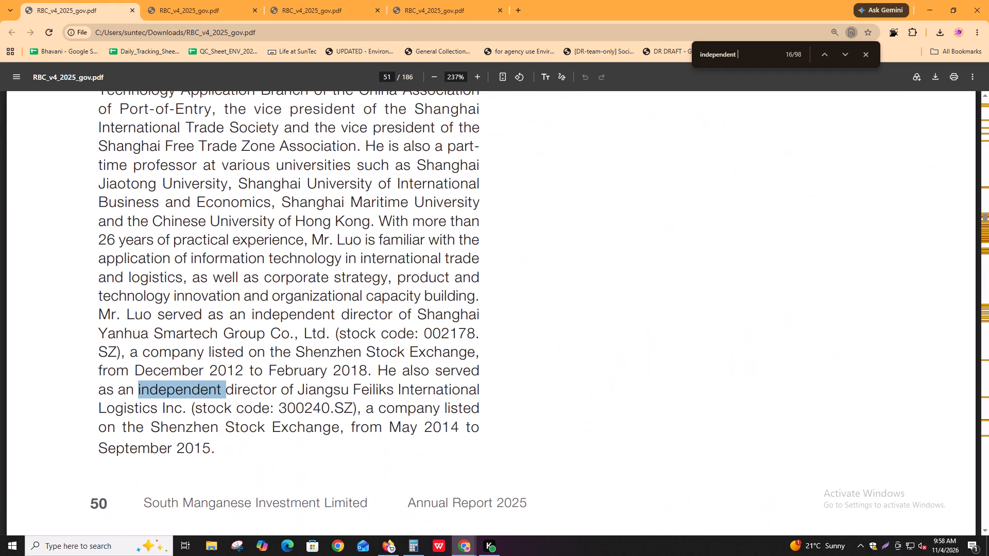
key("Return")
key("Return")
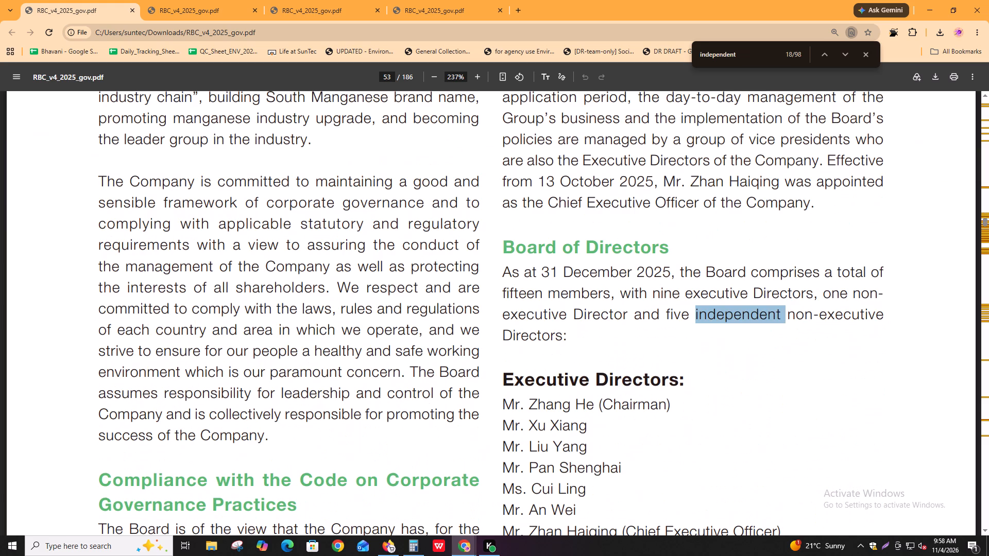
Switch to Igloo, view Board_independence's tagged Board of Directors evidence on page 53, and return to the annual report PDF.
key("alt+Tab")
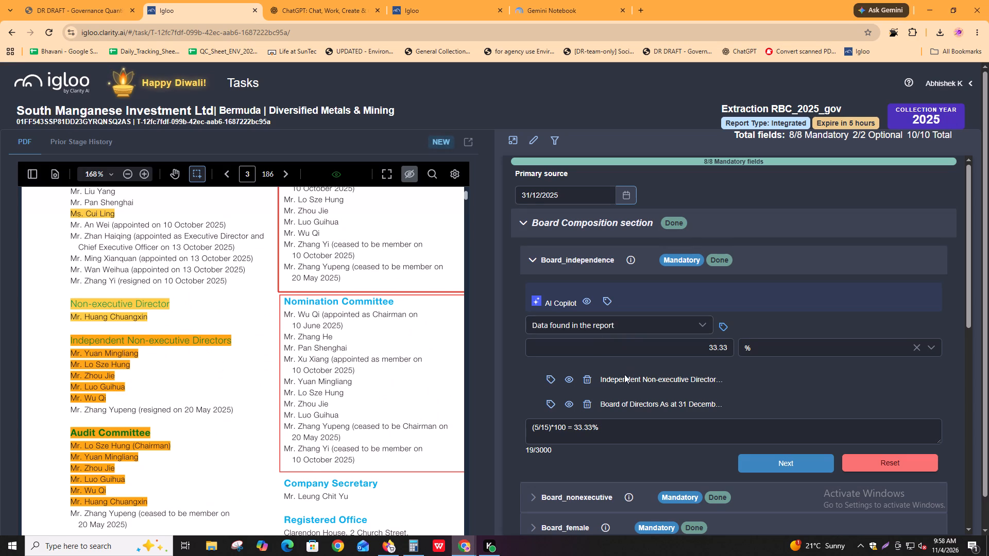
left_click(549, 400)
key("alt+Tab")
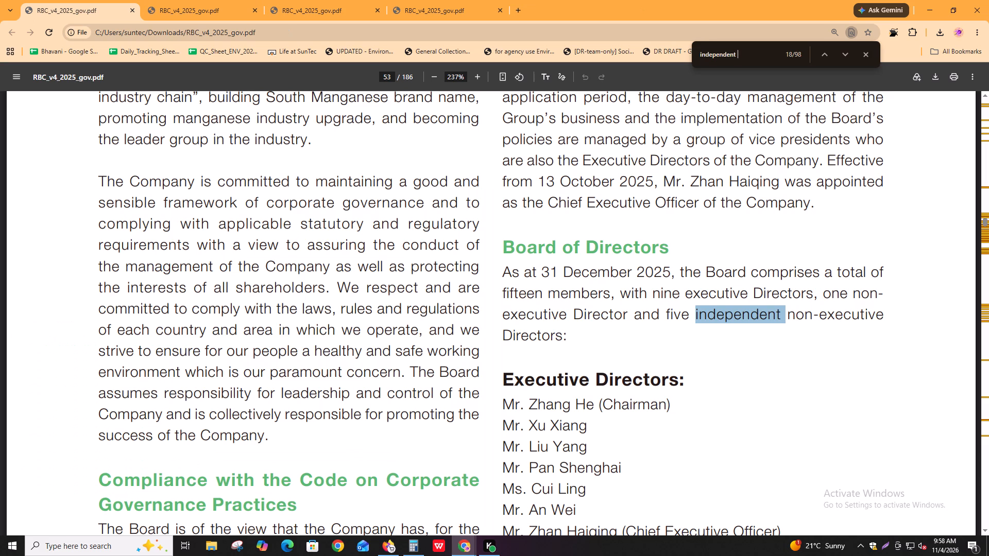
Continue through the "independent " matches on page 54 to the independent non-executive Directors' service agreements on page 55.
key("Return")
key("Return")
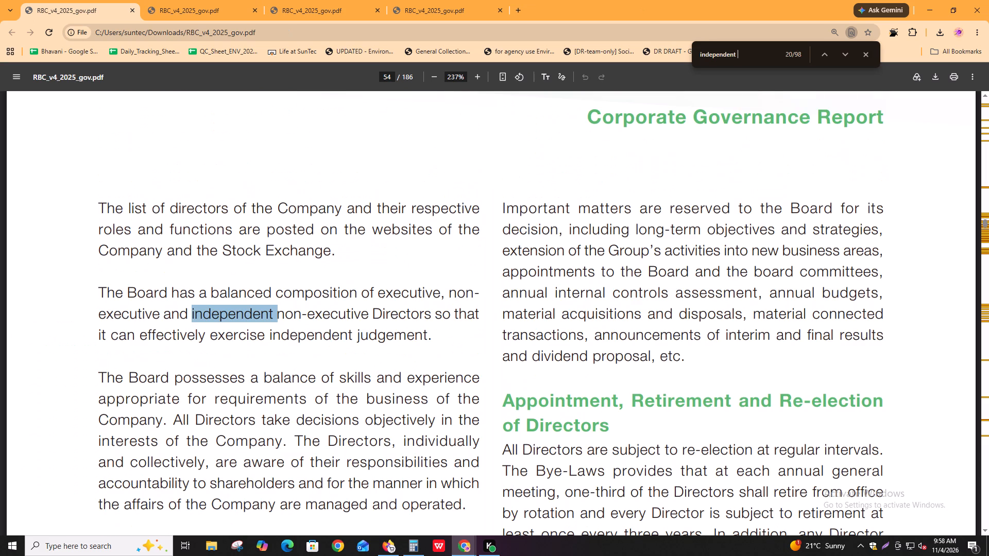
key("Return")
key("Return")
key("Return")
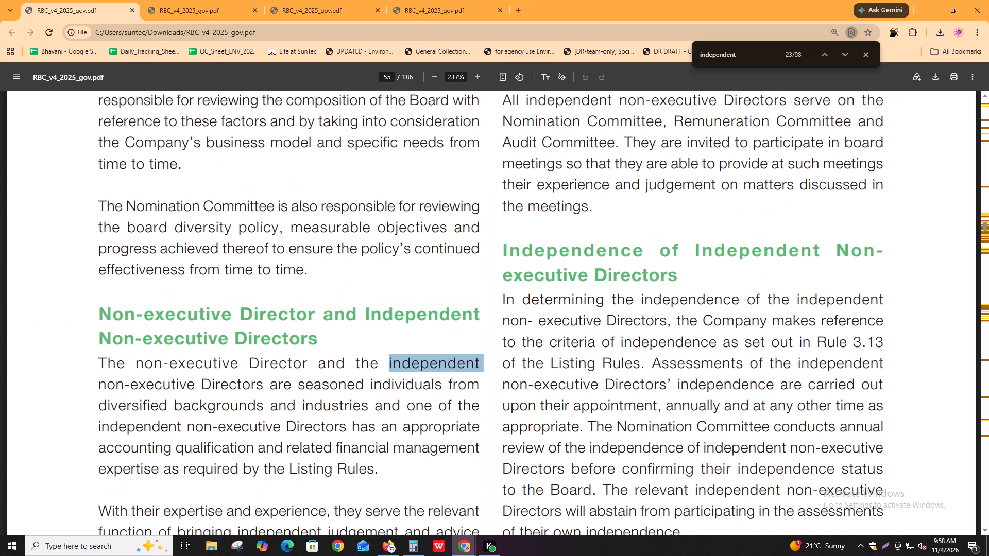
key("Return")
key("Return")
key("Return")
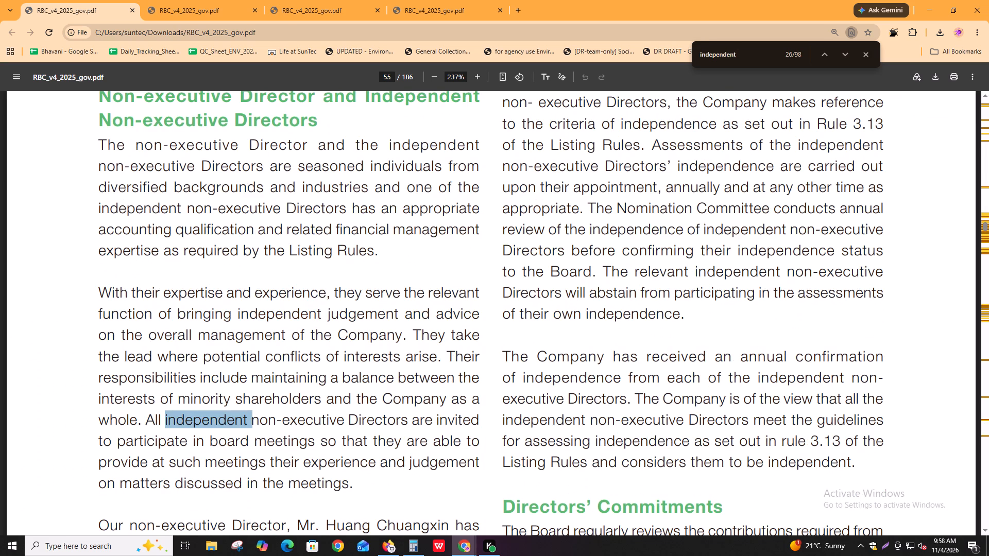
key("Return")
key("Return")
key("shift+Return")
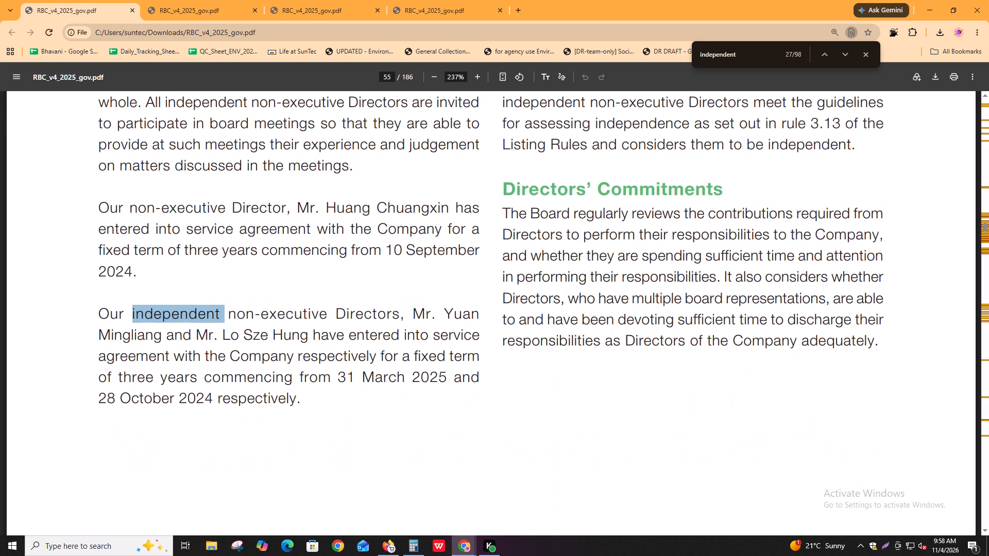
key("Return")
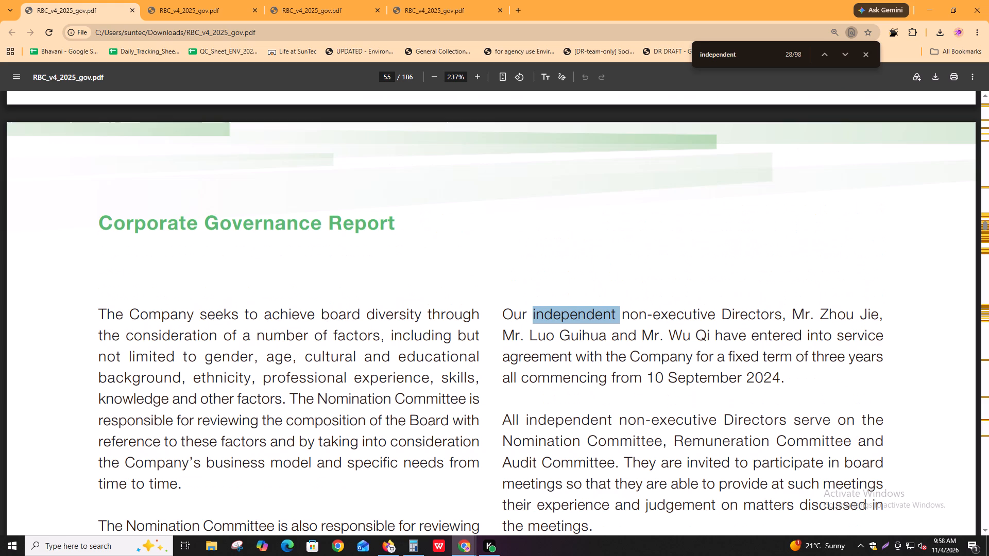
Examine the remaining "independent " matches on page 55, covering the Independence of Independent Non-executive Directors section.
key("Return")
key("Return")
key("shift+Return")
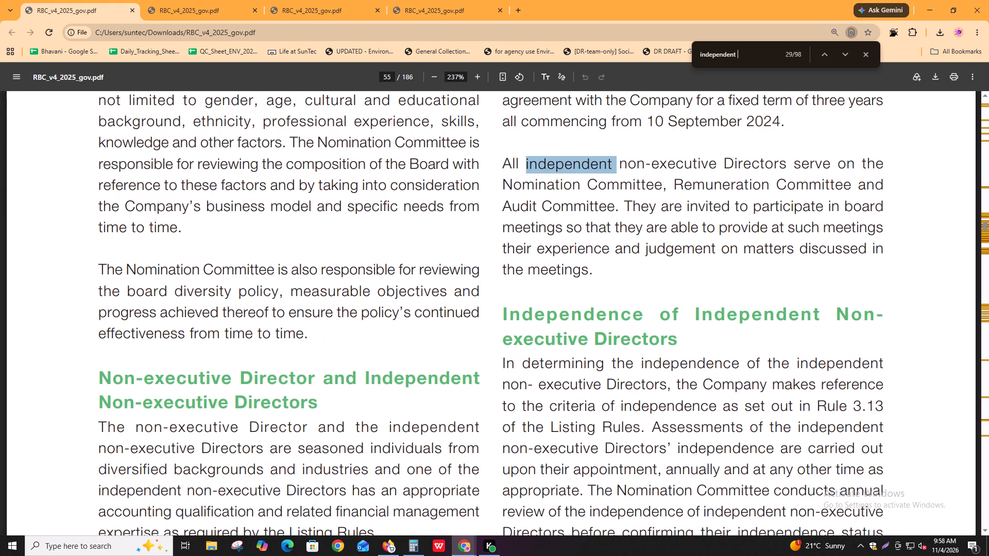
key("Return")
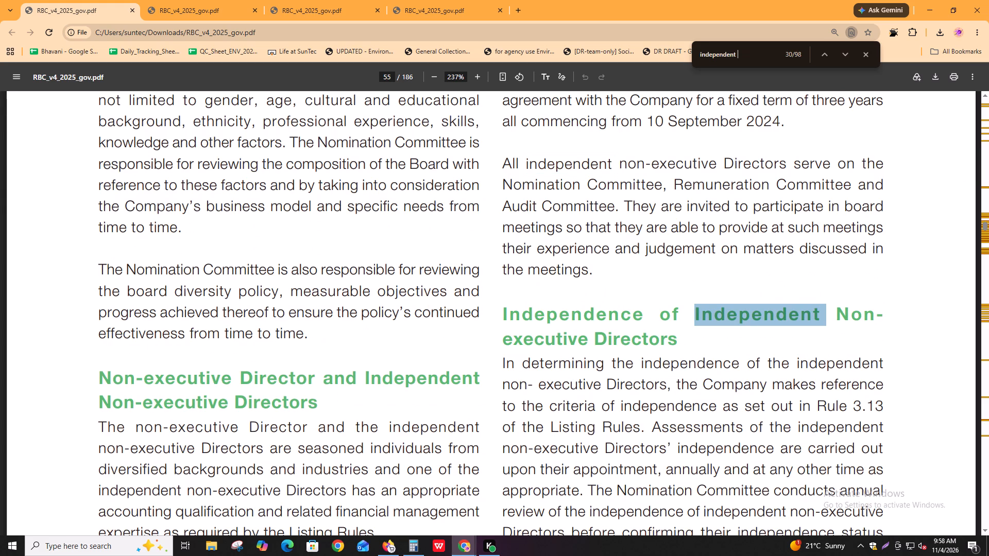
key("Return")
key("Return")
key("Return")
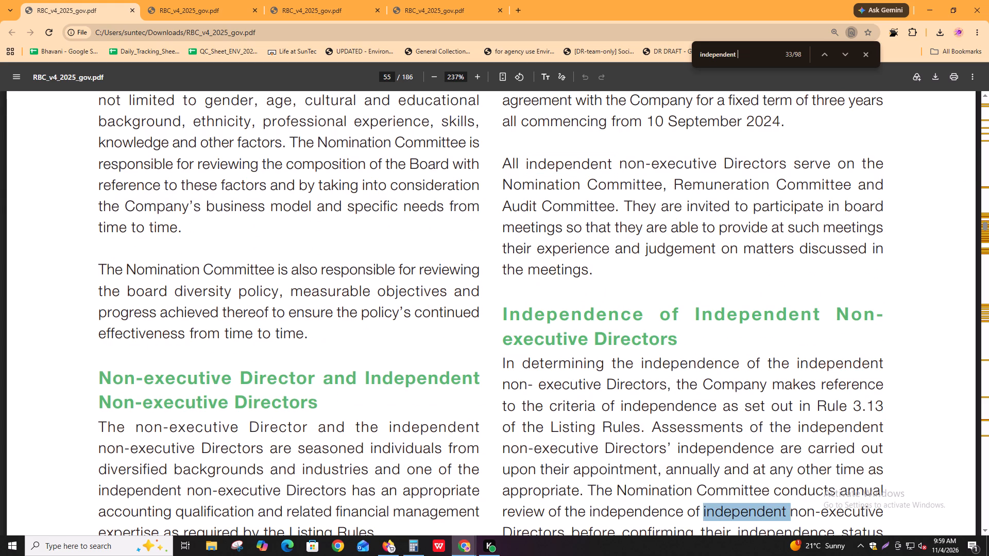
key("Return")
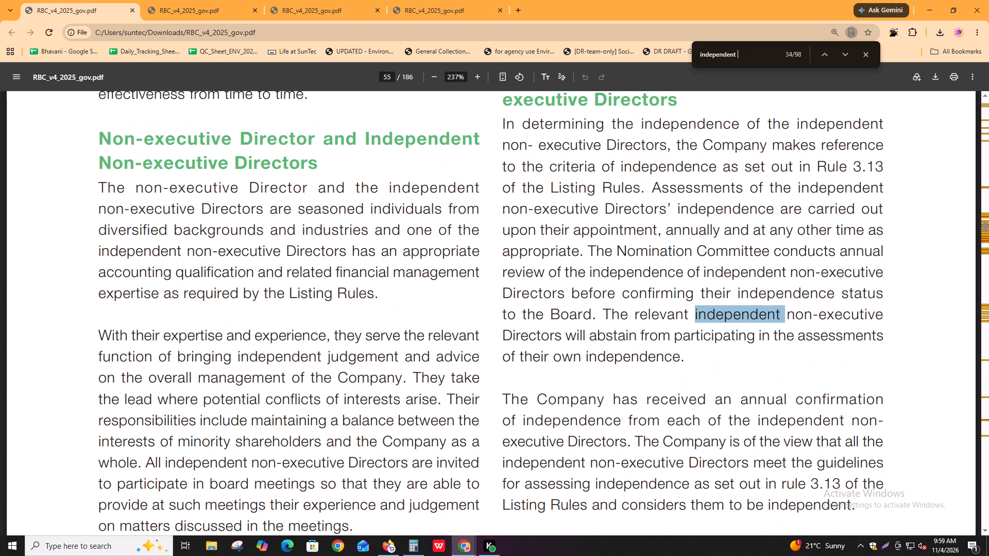
key("Return")
key("Return")
key("Return")
key("shift+Return")
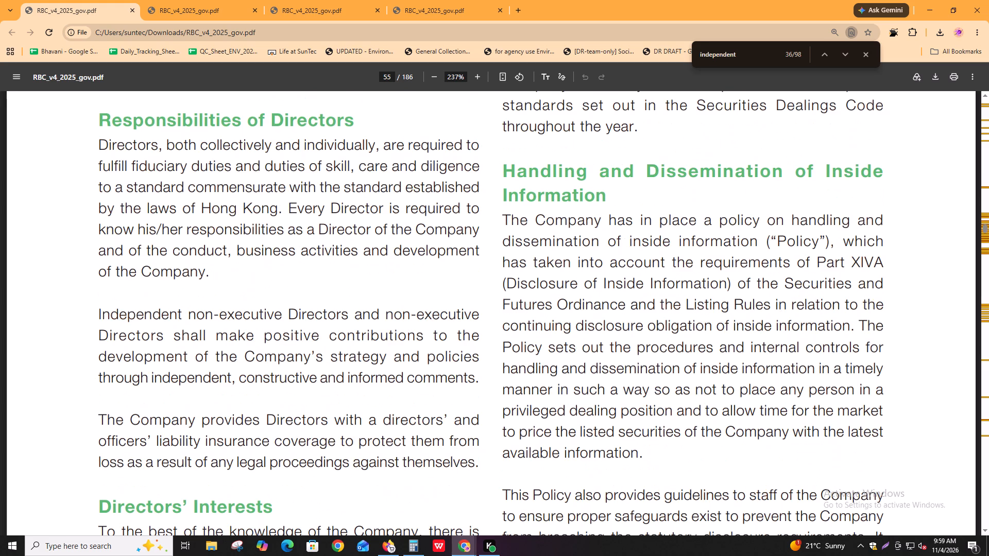
Examine the "independent " matches from Responsibilities of Directors on page 56 through the attendance records to the board meeting text on page 59.
key("Return")
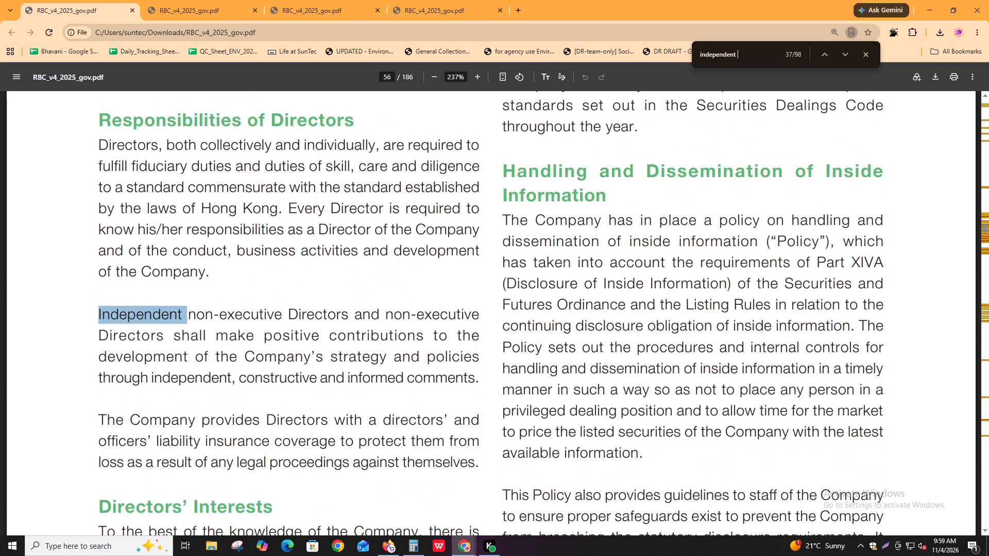
key("Return")
key("Return")
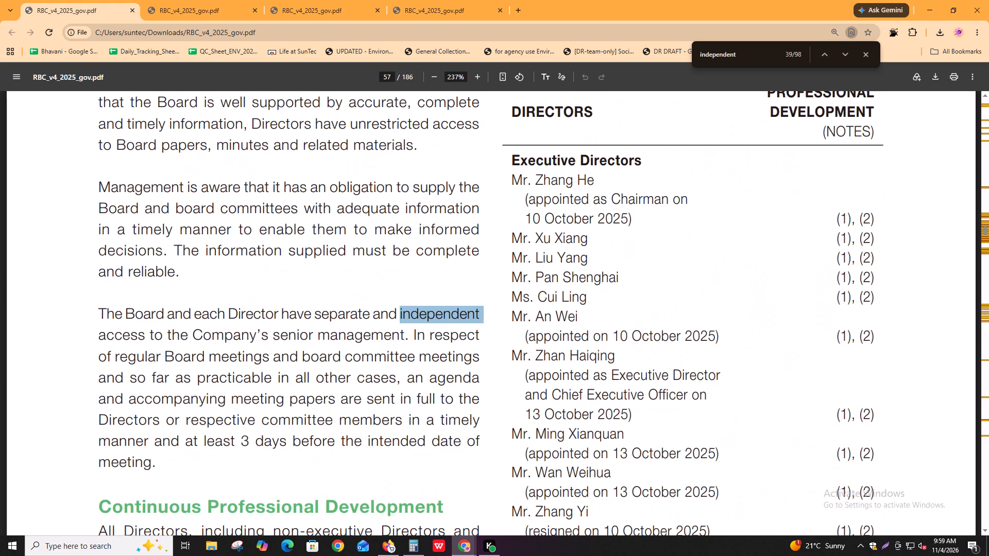
key("Return")
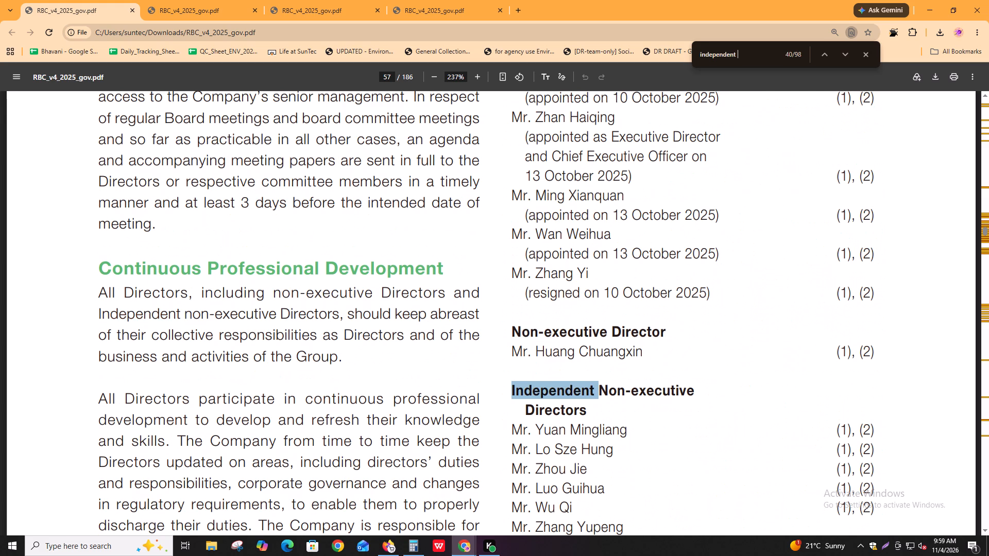
key("Return")
key("Return")
key("shift+Return")
key("Return")
key("Return")
key("Return")
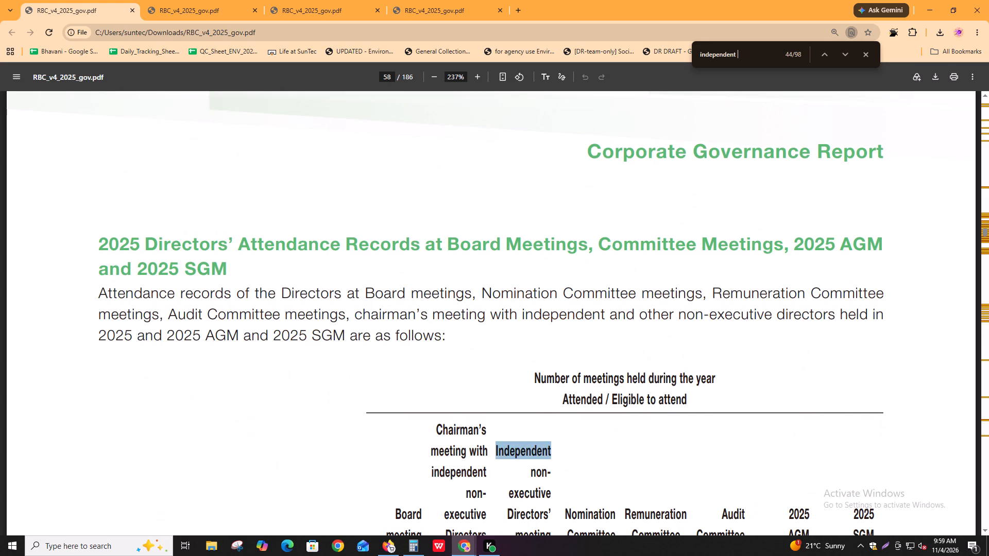
key("Return")
key("Return")
key("Return")
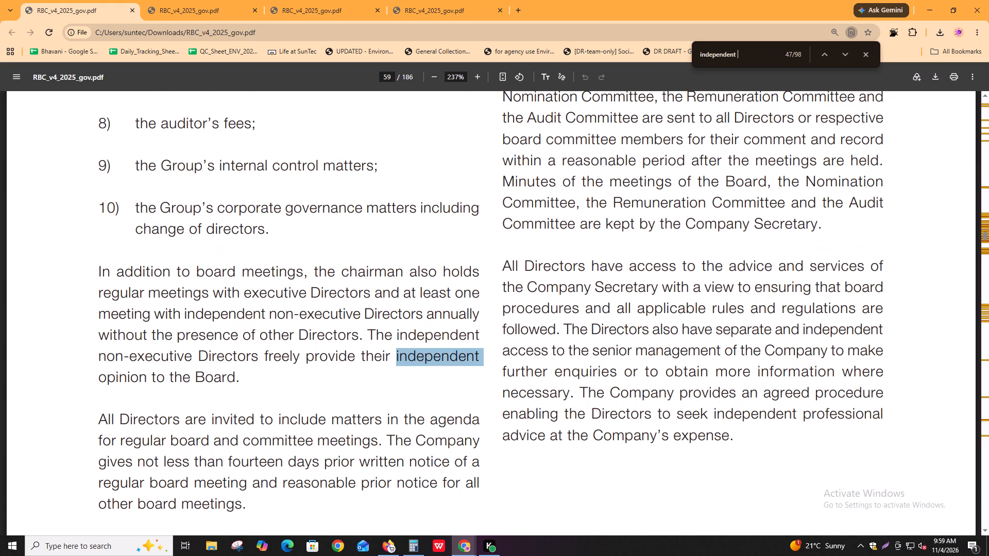
Check the "independent " matches in the Nomination Committee and Remuneration Committee member lists on pages 60 and 61.
key("Return")
key("Return")
key("Return")
key("shift+Return")
key("Return")
key("Return")
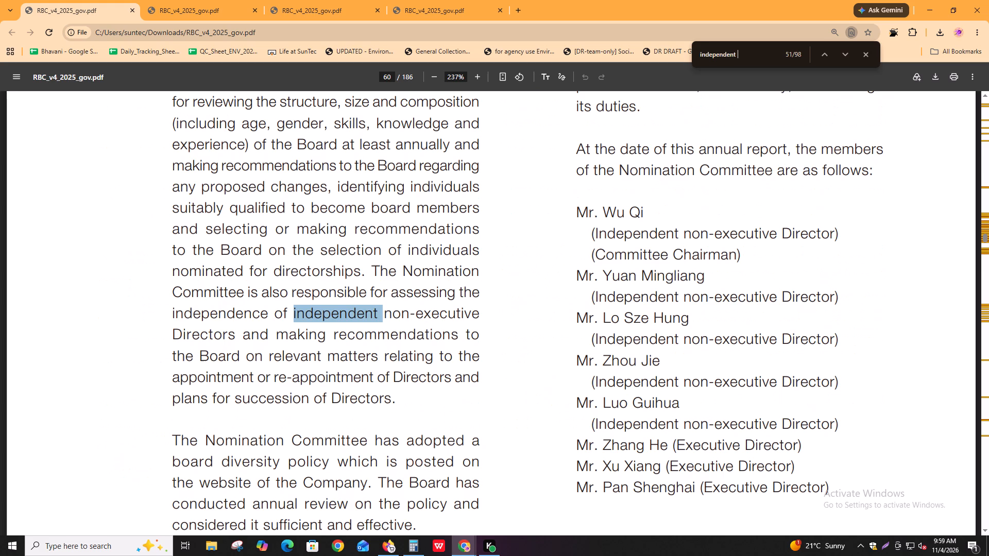
key("Return")
key("Return")
key("Return")
key("Return")
key("Return")
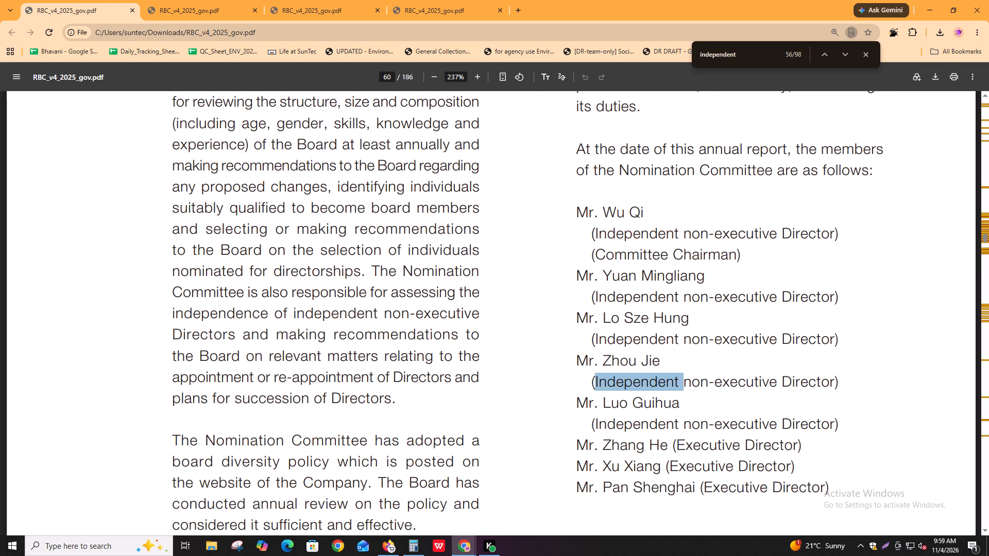
key("Return")
key("Return")
key("Return")
key("Return")
key("Return")
key("Return")
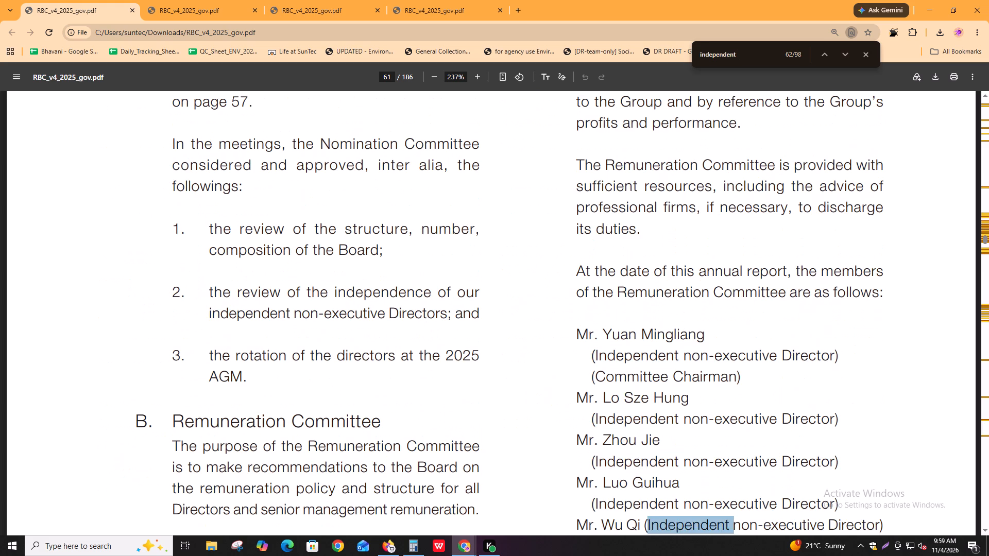
Continue through the "independent " matches to the internal audit, auditor and shareholder meeting text on page 66.
key("Return")
key("Return")
key("Return")
key("Return")
key("Return")
key("Return")
key("Return")
key("Return")
key("Return")
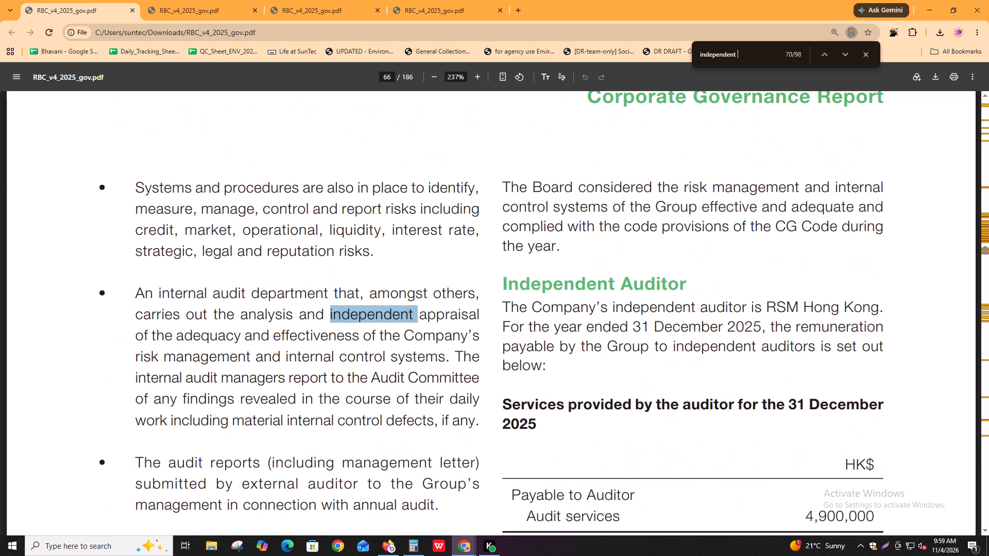
key("shift+Return")
key("Return")
key("Return")
key("Return")
key("Return")
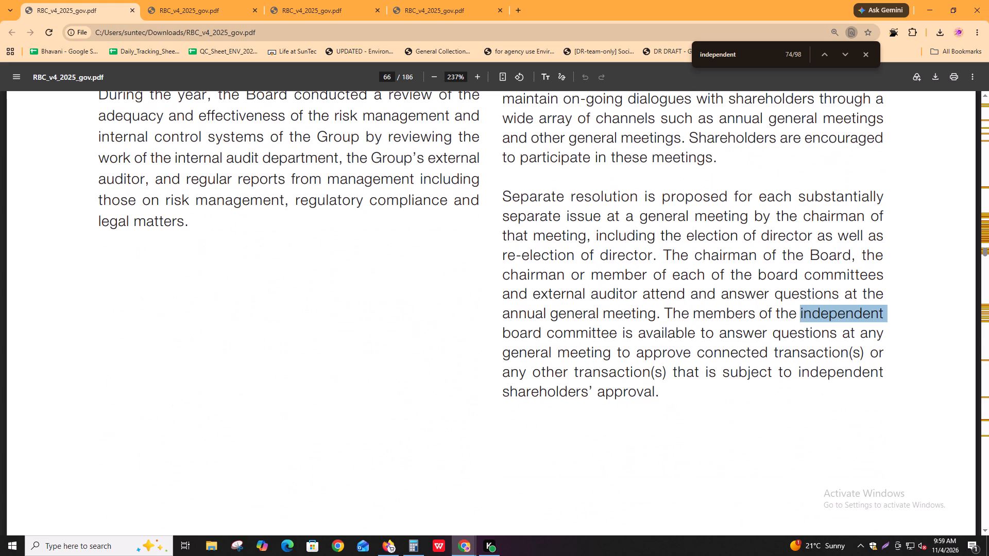
Review the "independent " matches in the 2025 AGM director re-election resolutions on page 67.
key("Return")
key("Return")
key("Return")
key("Return")
key("Return")
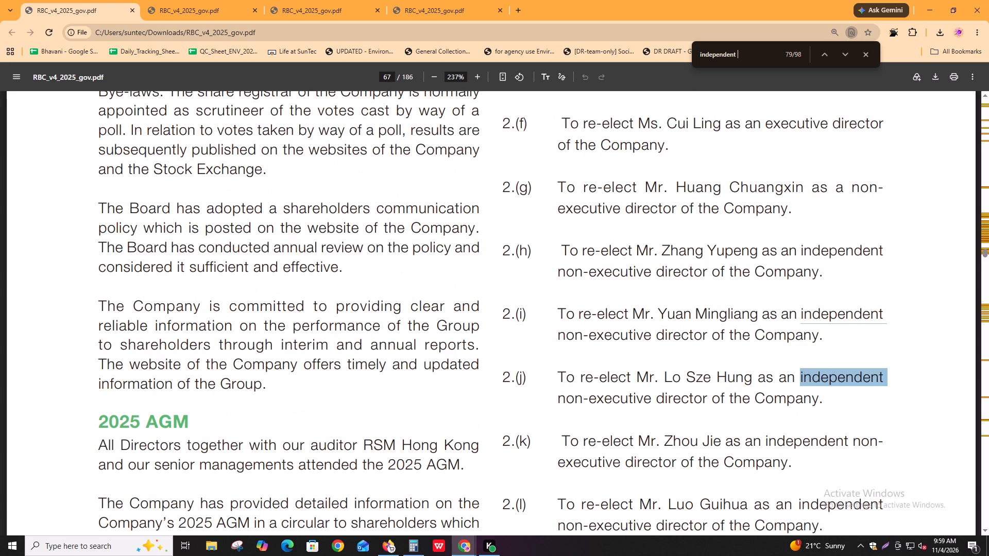
key("Return")
key("Return")
key("Return")
key("Return")
Step through the "independent " matches in the Independent Auditor's Report from page 90 to page 97.
key("Return")
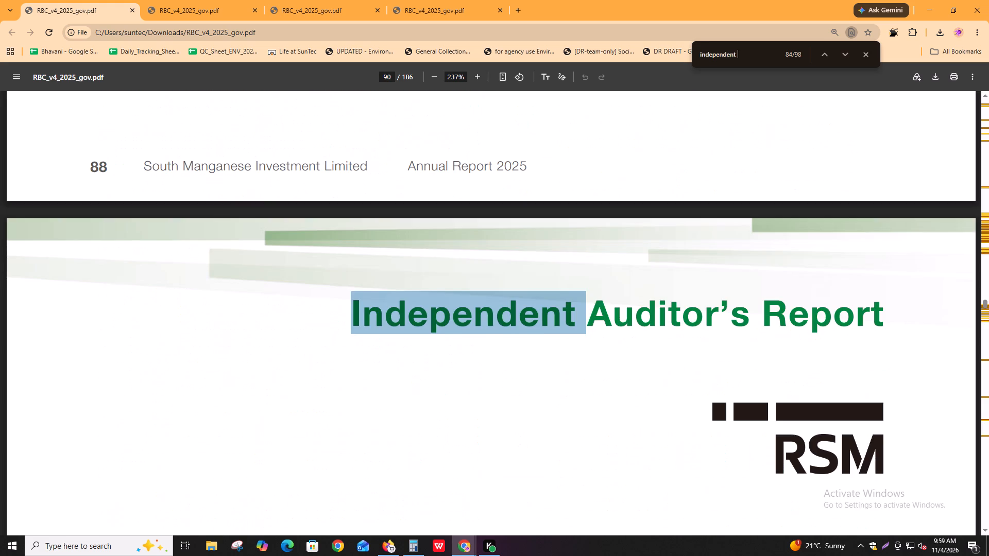
key("Return")
key("Return")
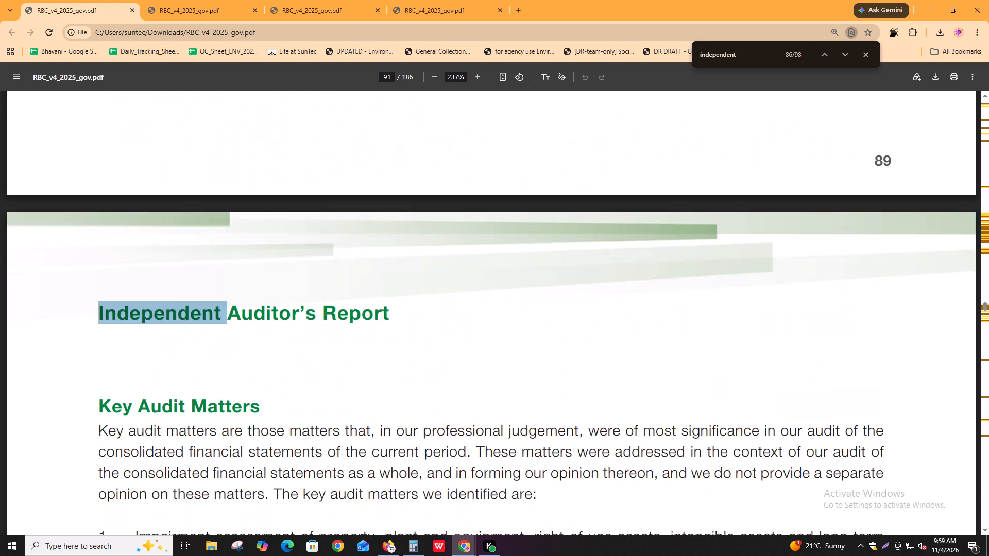
key("Return")
key("Return")
key("Return")
key("Return")
key("Return")
key("Return")
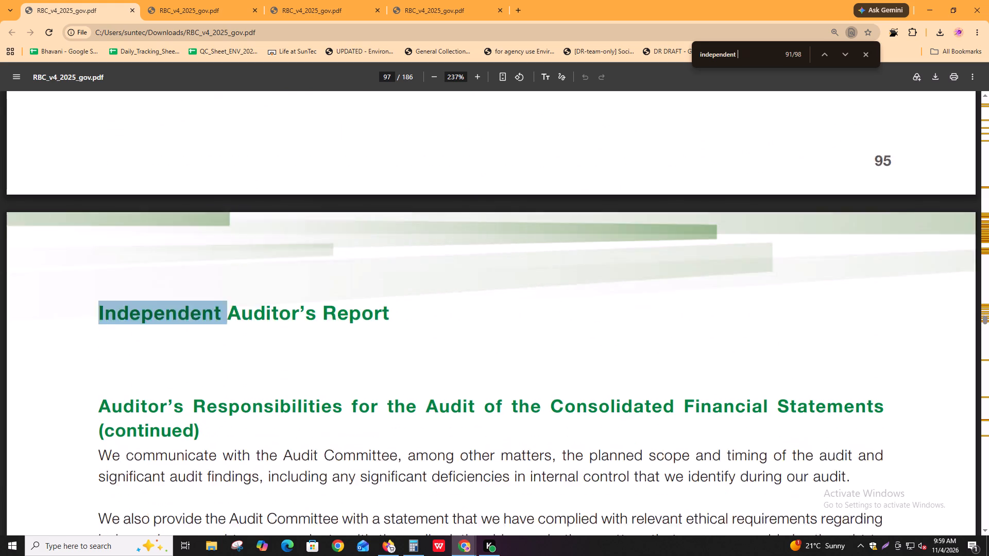
Check the "independent " matches in the financial statement notes, including the independent directors' fees on page 140, and run past the last match.
key("Return")
key("shift+Return")
key("Return")
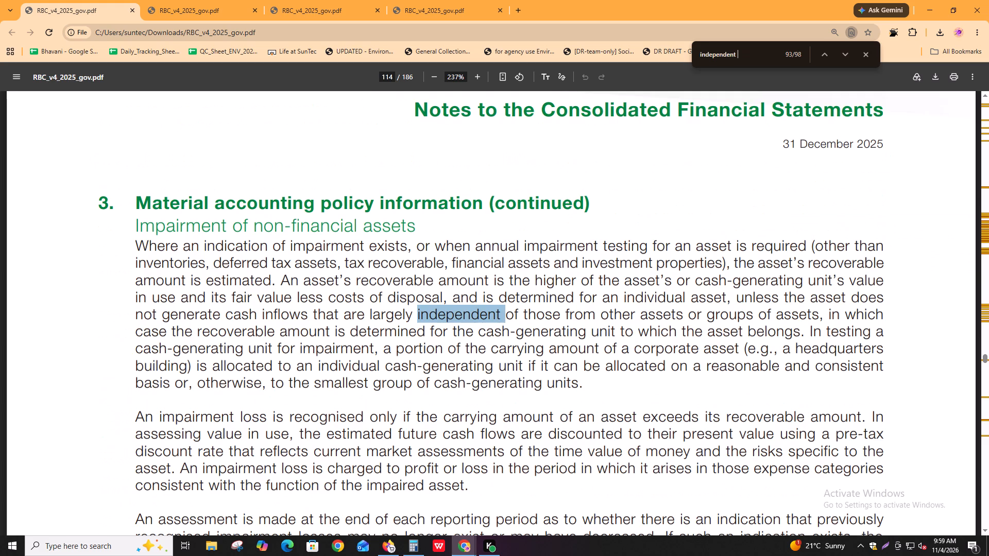
key("Return")
key("Return")
key("Return")
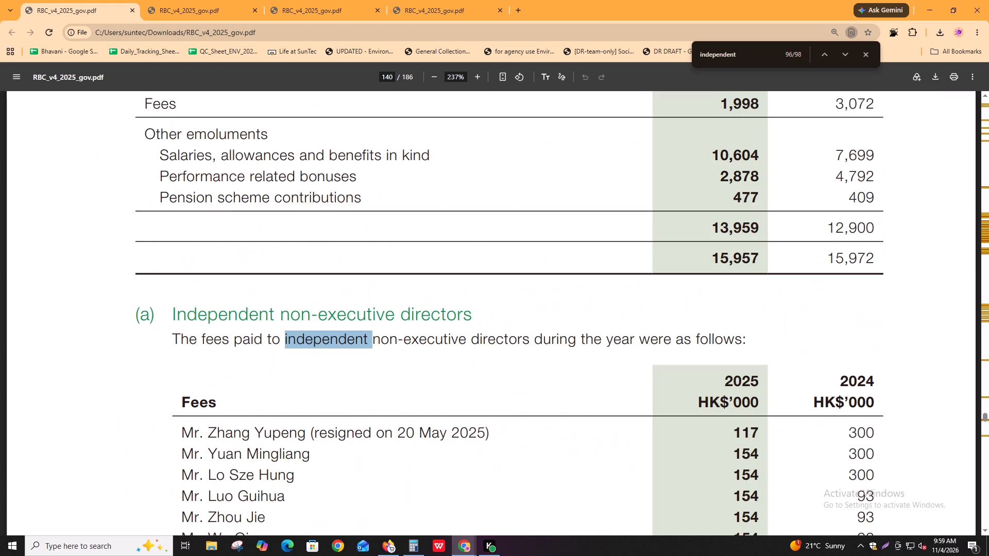
scroll(469, 404, "down", 4)
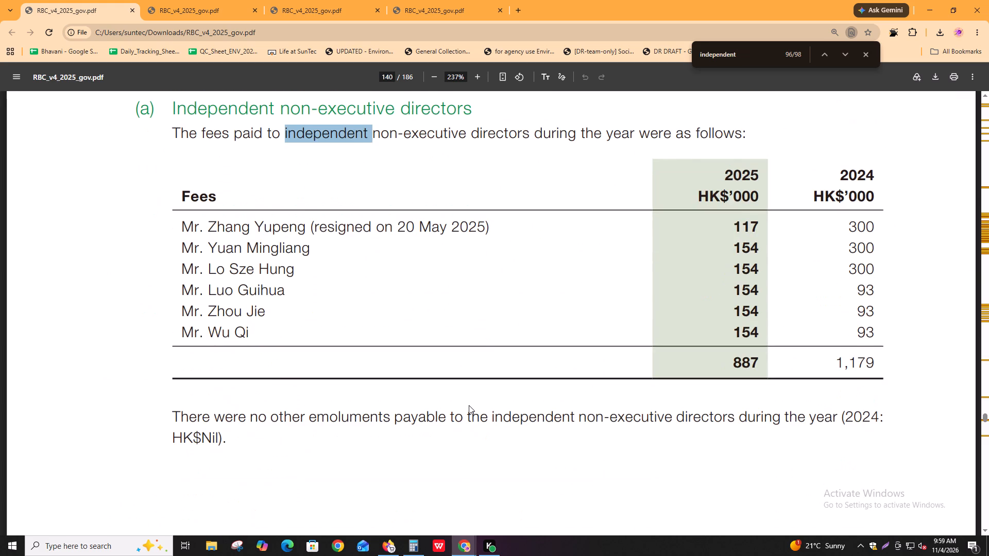
key("Return")
key("Return")
key("Return")
key("Return")
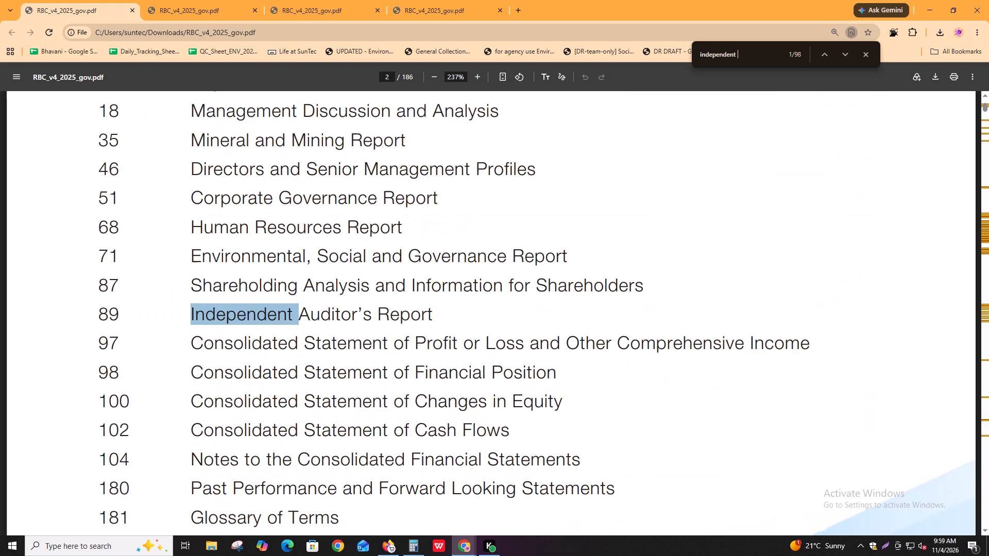
key("Return")
key("ctrl+f")
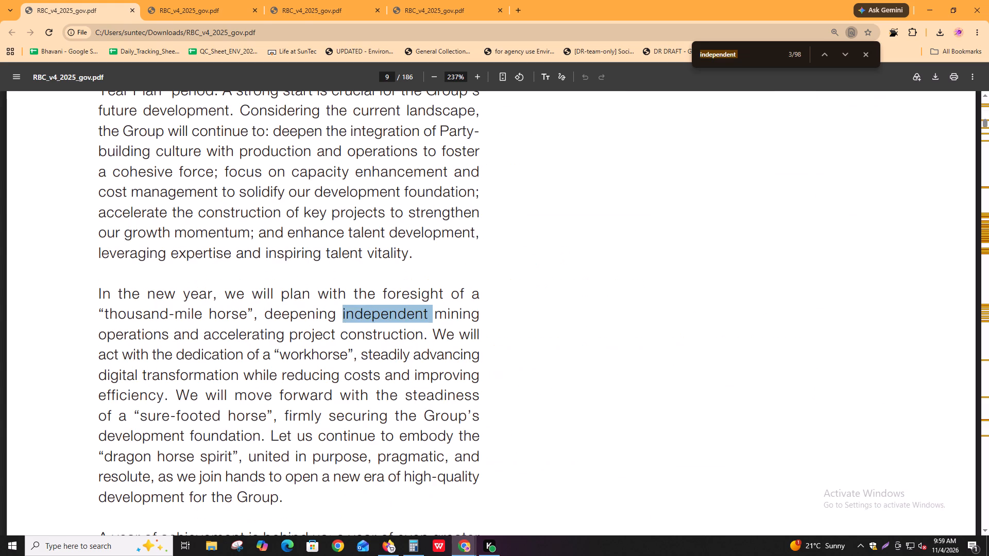
Switch back to Igloo and view Board_independence's tagged Independent Non-executive Directors evidence on page 3.
key("alt+Tab")
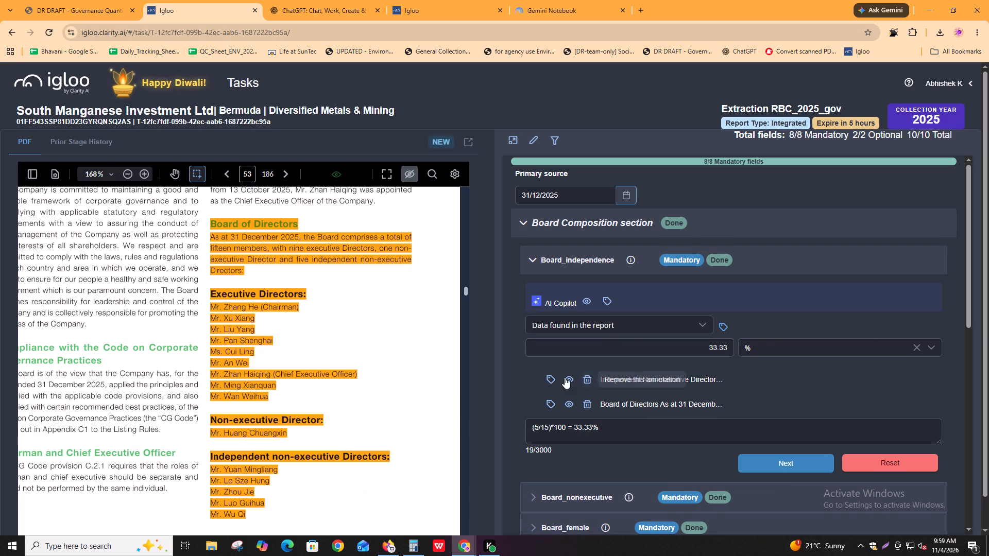
left_click(547, 379)
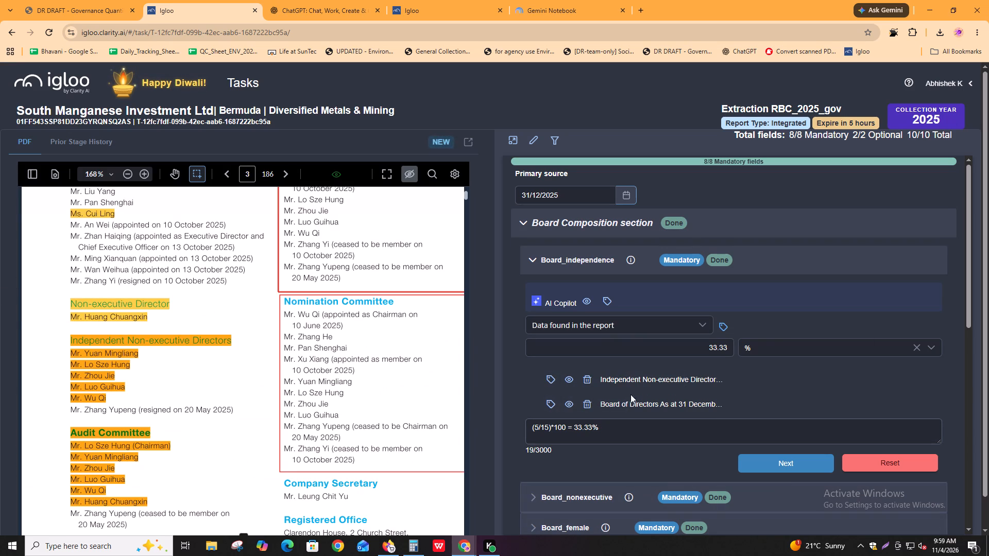
Reconfirm the Board_independence and Board_nonexecutive fields as entered and move on from each.
left_click(792, 458)
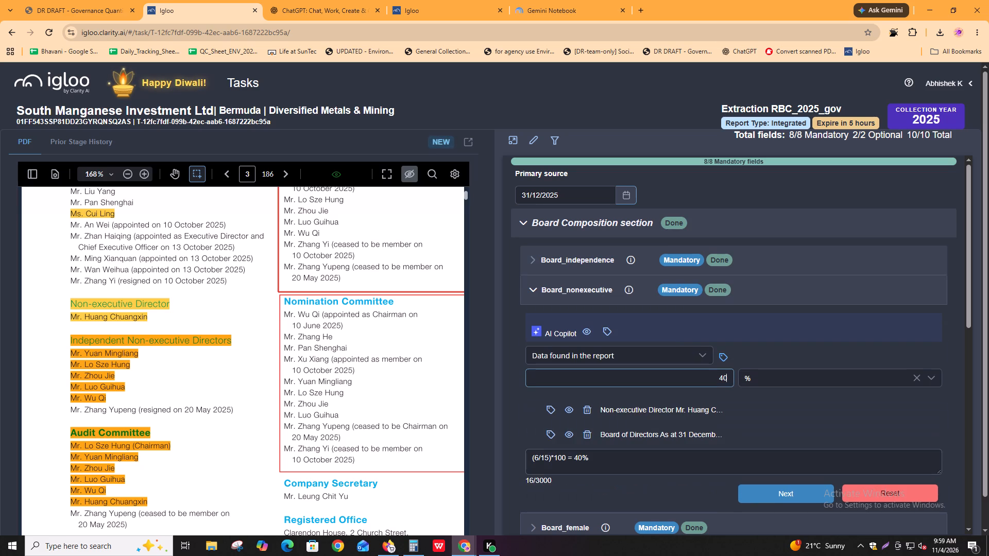
left_click(775, 495)
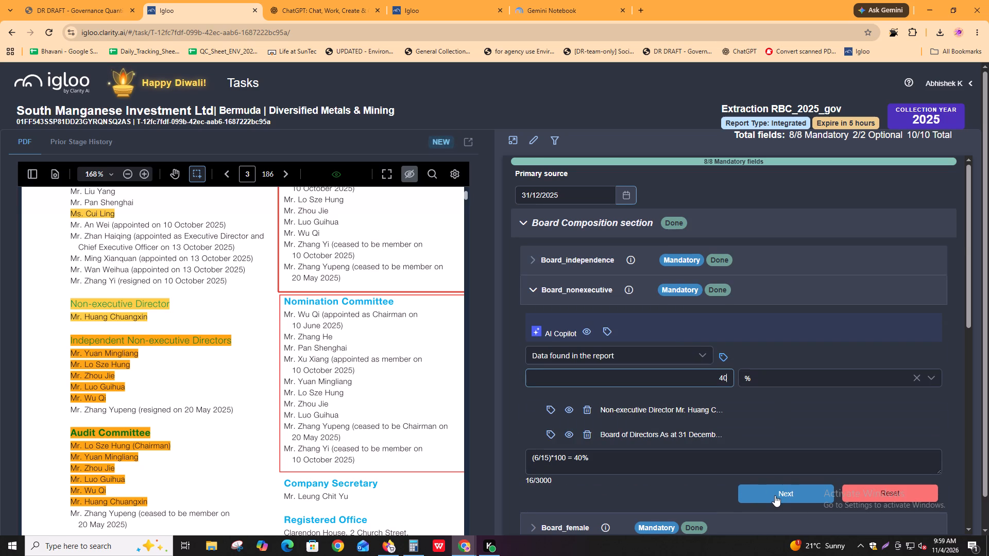
Check Board_female's tagged female director evidence on page 3 and move on from the field.
scroll(633, 308, "up", 1)
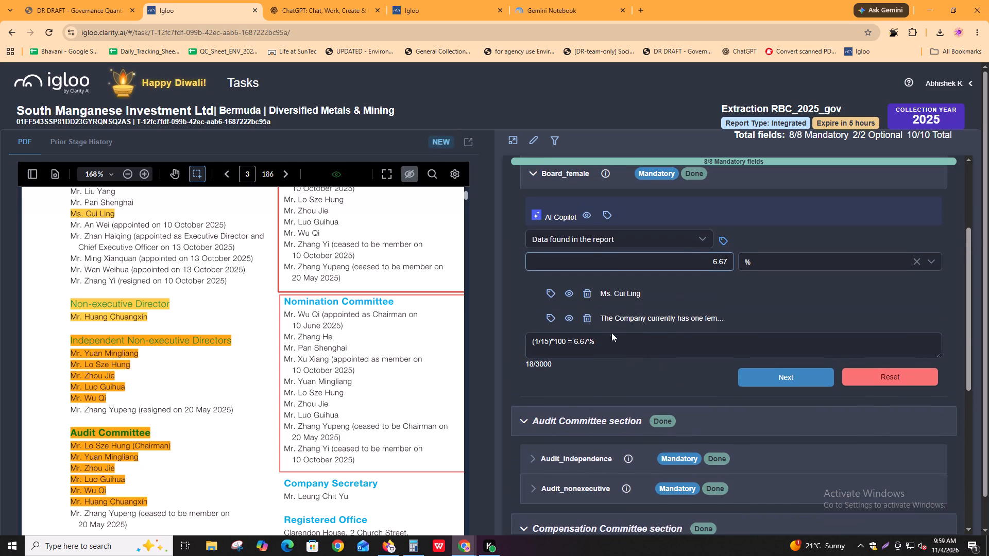
left_click(551, 299)
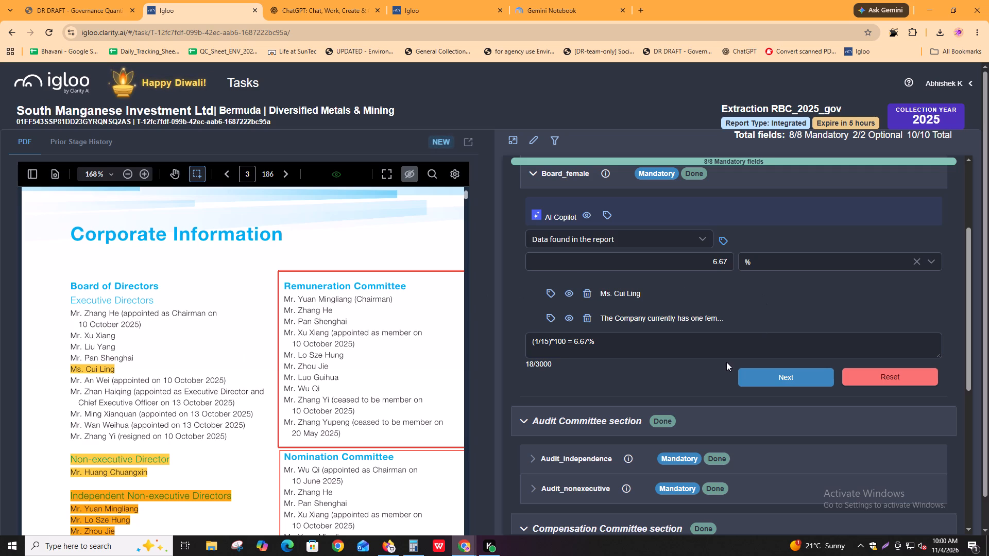
left_click(814, 379)
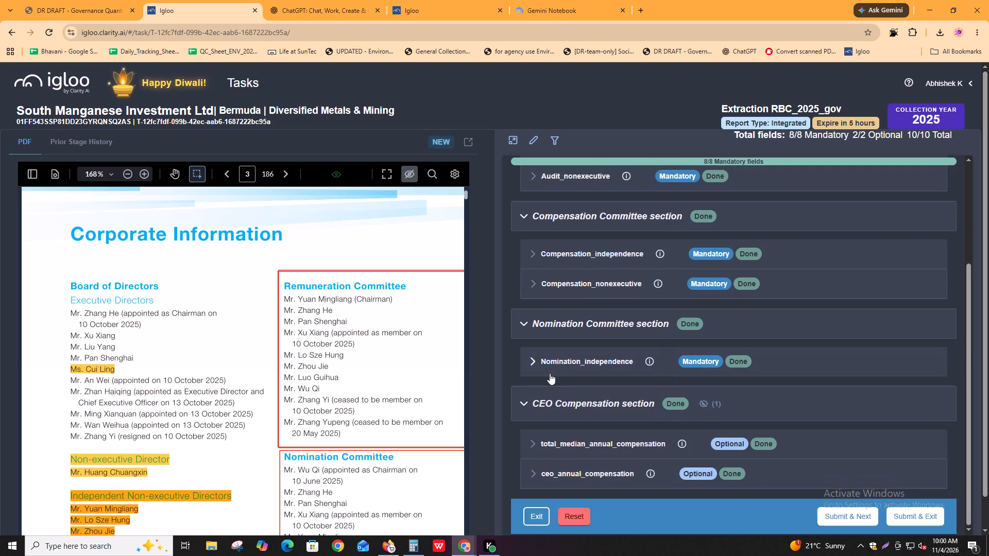
Recheck Audit_independence and Audit_nonexecutive against the tagged Audit Committee list on page 3, moving on from each.
scroll(731, 241, "up", 1)
left_click(608, 200)
right_click(608, 200)
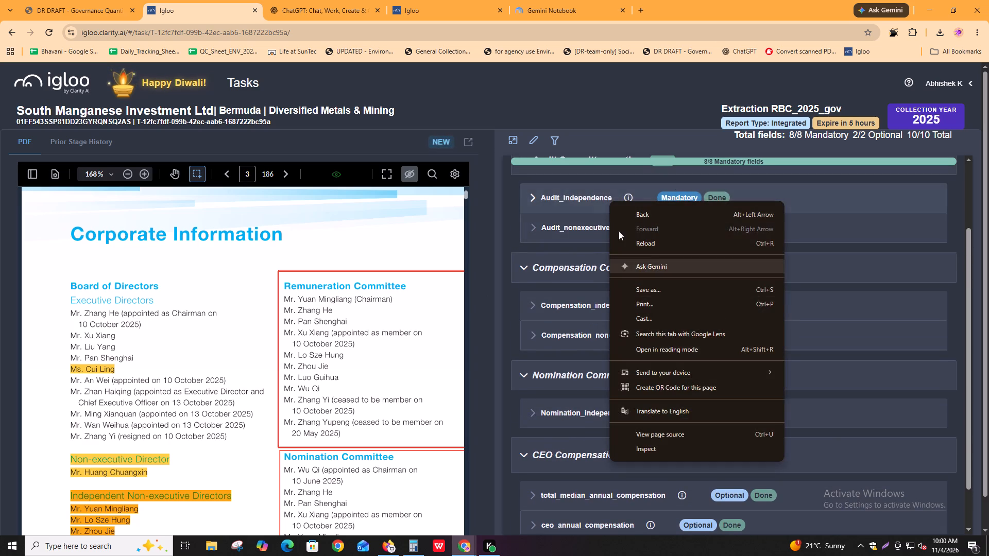
left_click(585, 197)
left_click(550, 323)
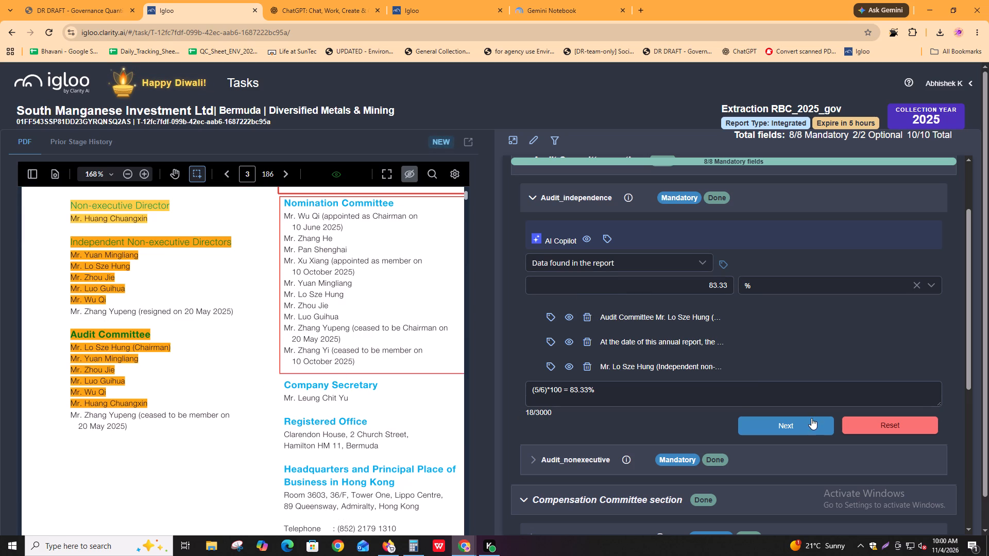
left_click(806, 431)
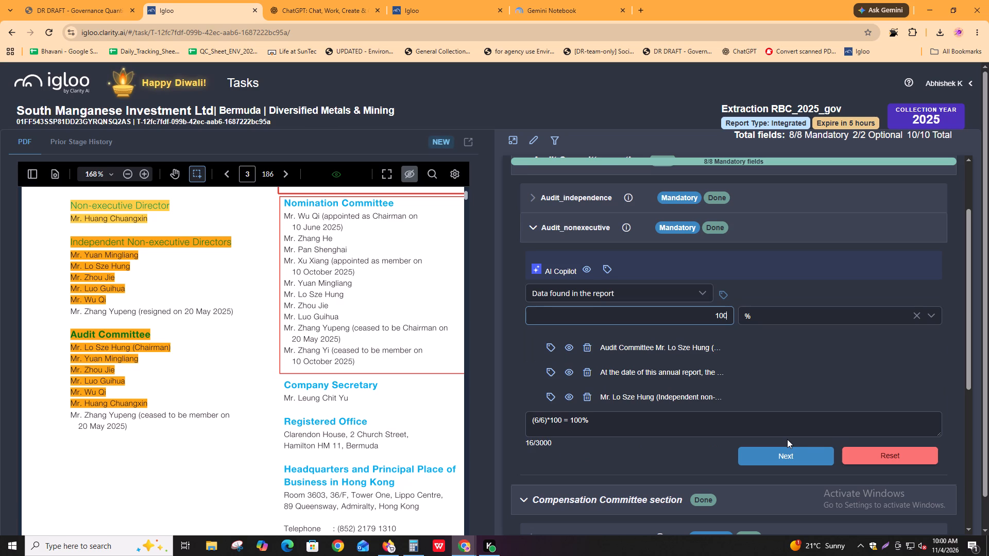
left_click(549, 348)
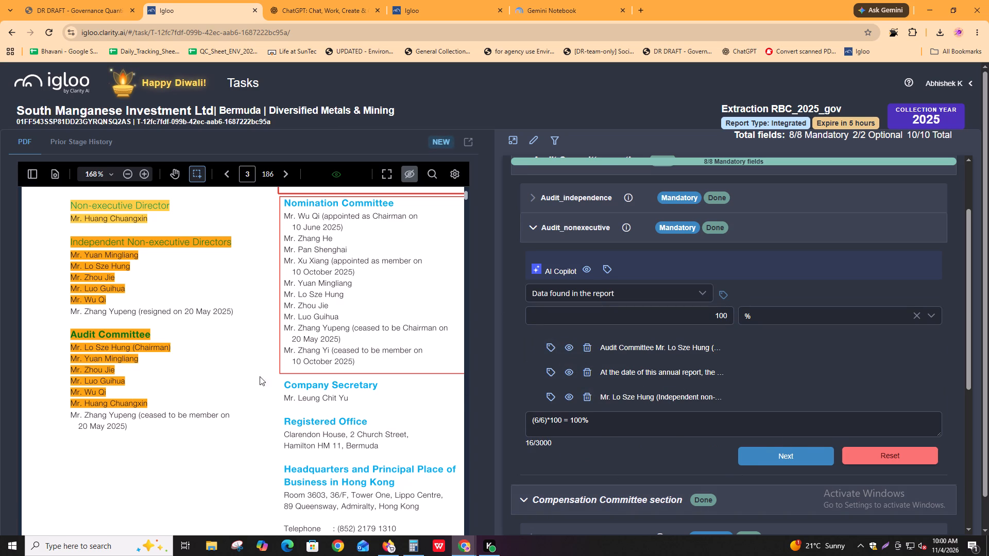
left_click(772, 450)
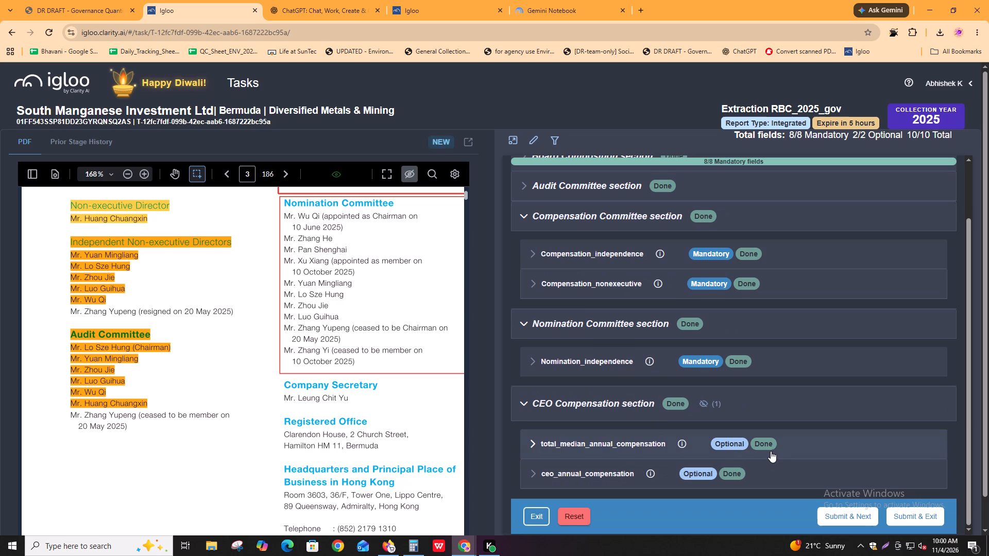
Open the Compensation_independence field for review.
left_click(586, 264)
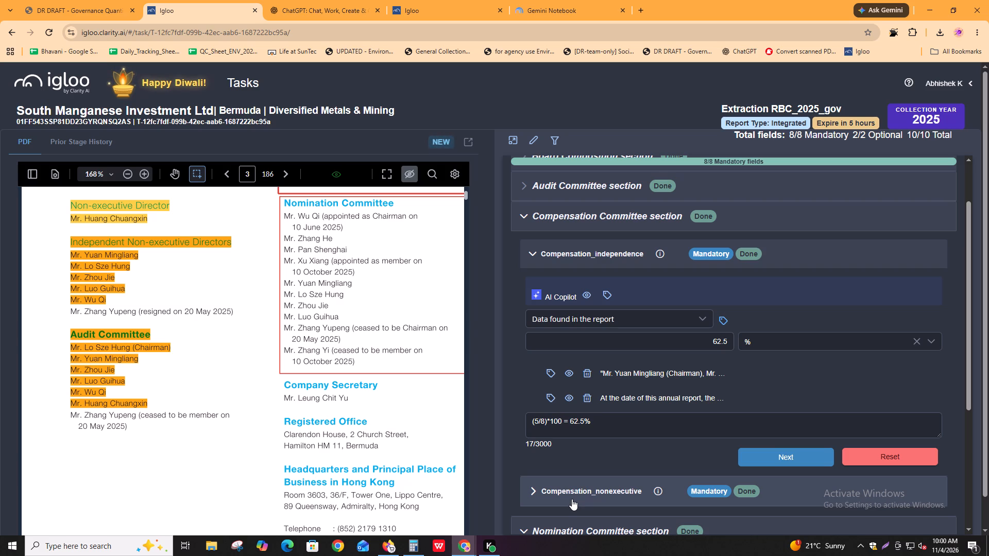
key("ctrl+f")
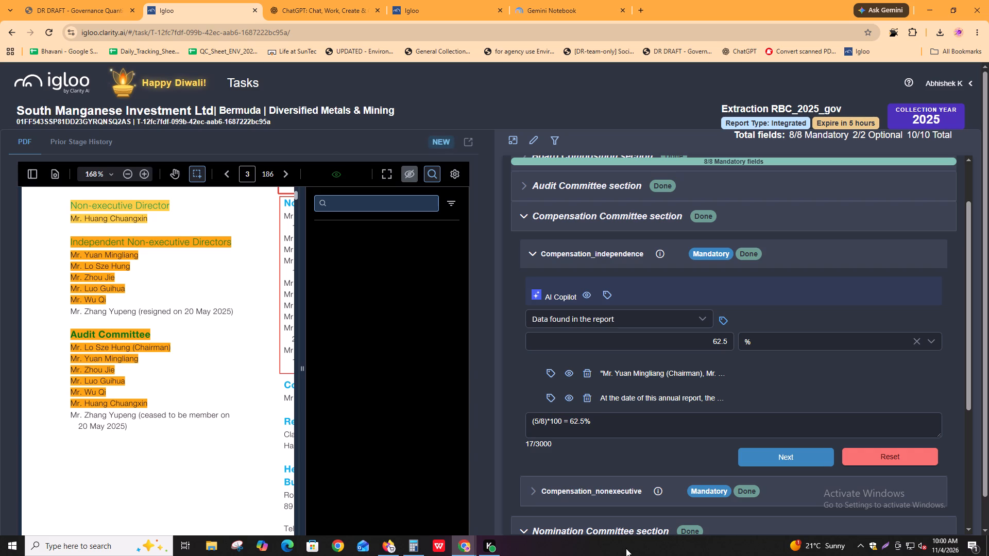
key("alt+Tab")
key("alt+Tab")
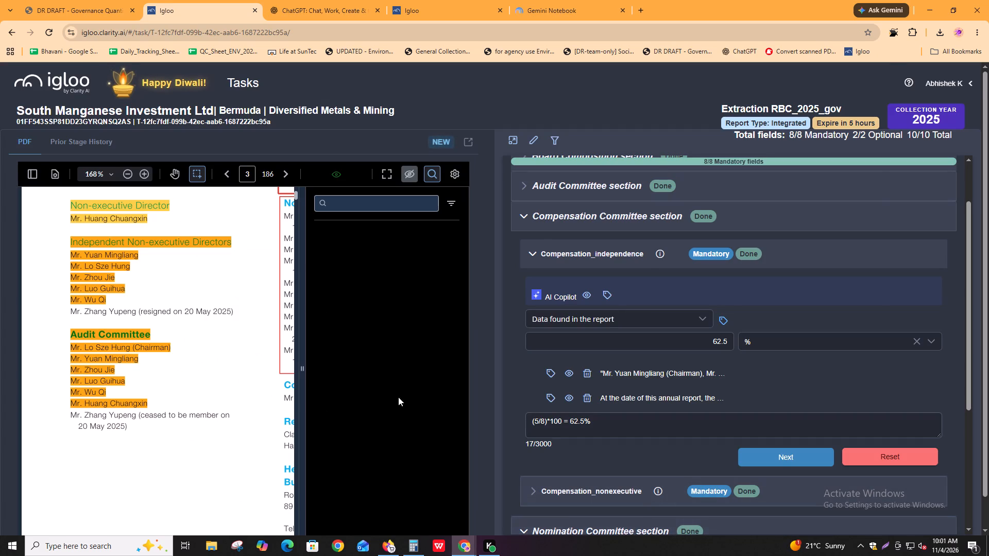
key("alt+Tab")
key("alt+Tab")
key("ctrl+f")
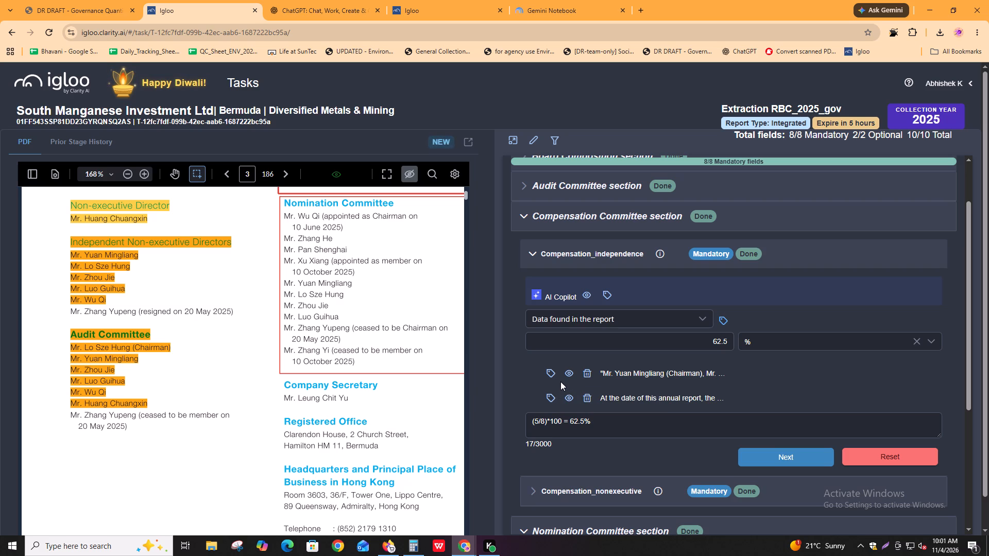
Check Compensation_independence against the tagged Remuneration Committee member list on page 3 and move on from the field.
left_click(551, 371)
right_click(551, 371)
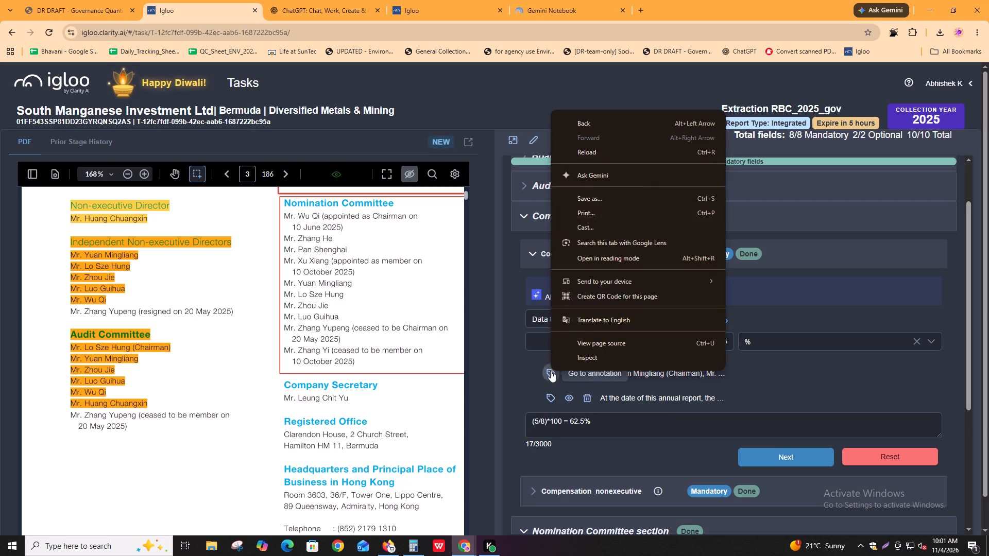
left_click(547, 374)
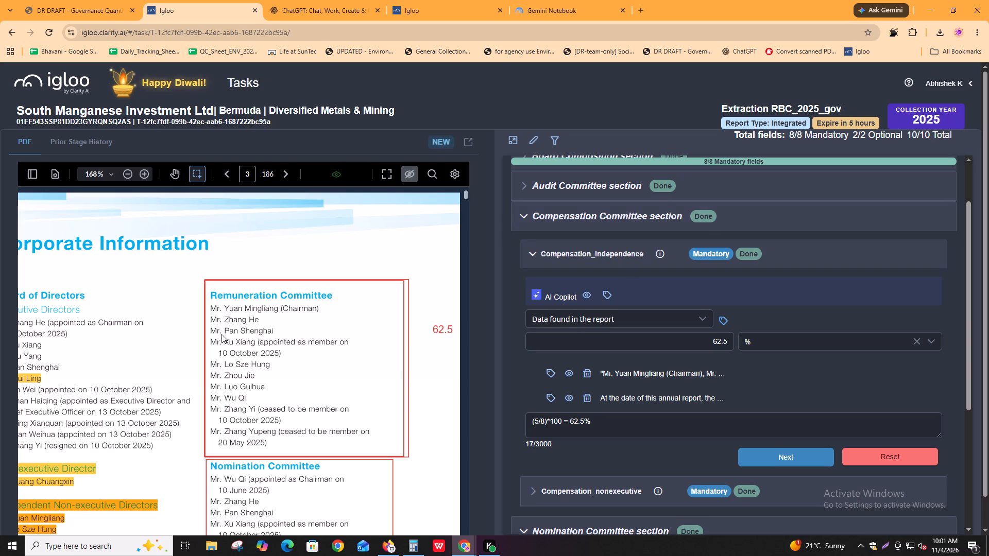
scroll(267, 376, "up", 1, "ctrl")
scroll(267, 376, "down", 1)
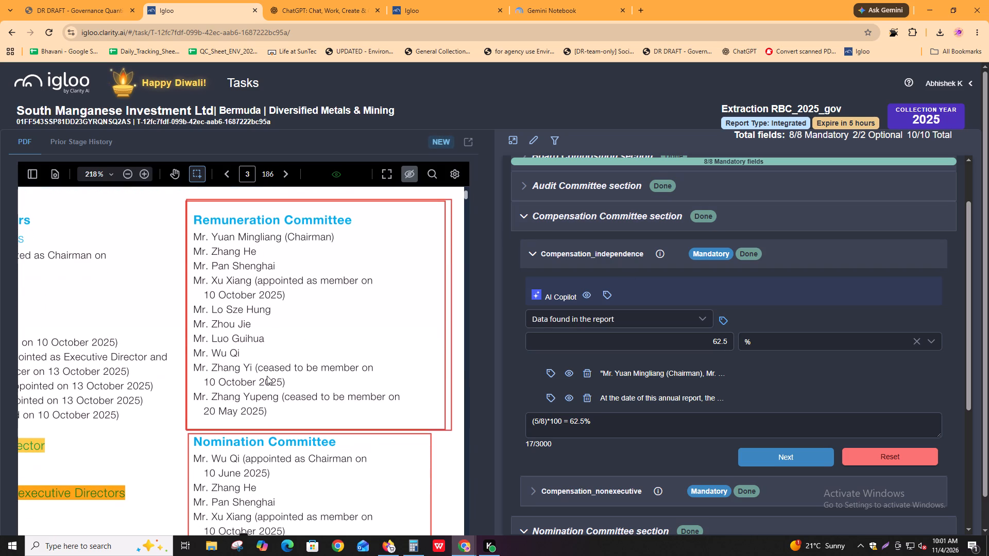
scroll(267, 376, "down", 1, "shift")
scroll(269, 376, "up", 1)
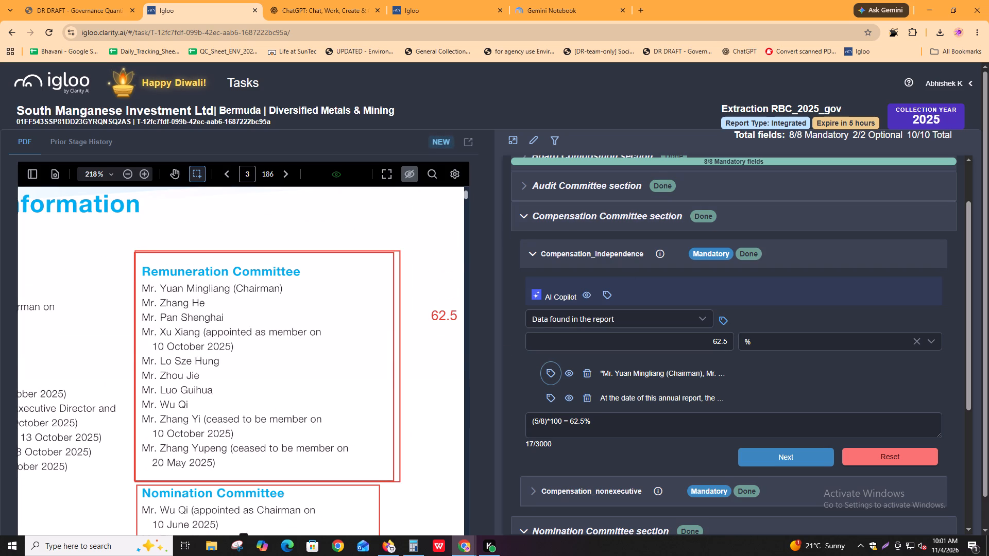
left_click_drag(153, 316, 200, 315)
right_click(200, 315)
left_click(200, 315)
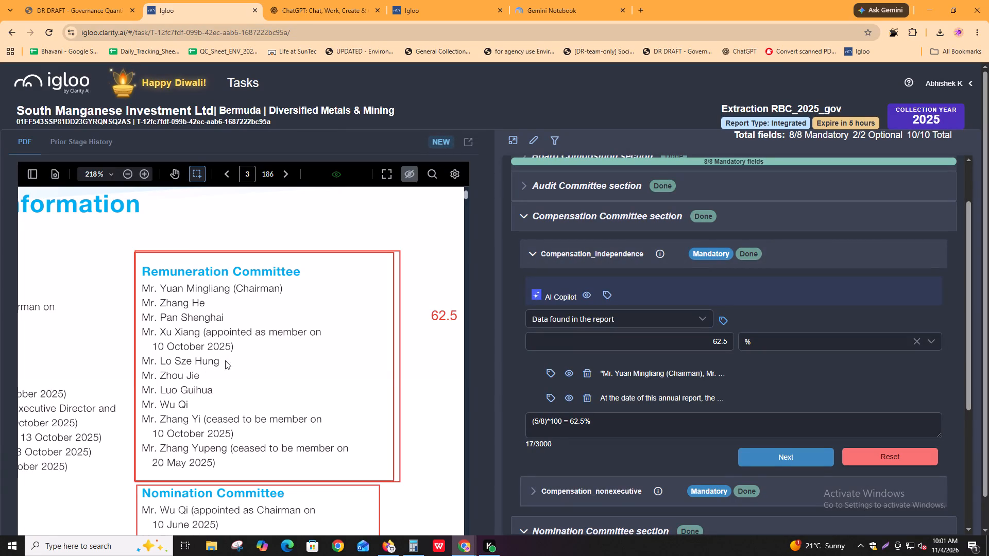
left_click_drag(187, 287, 199, 290)
left_click_drag(199, 290, 195, 366)
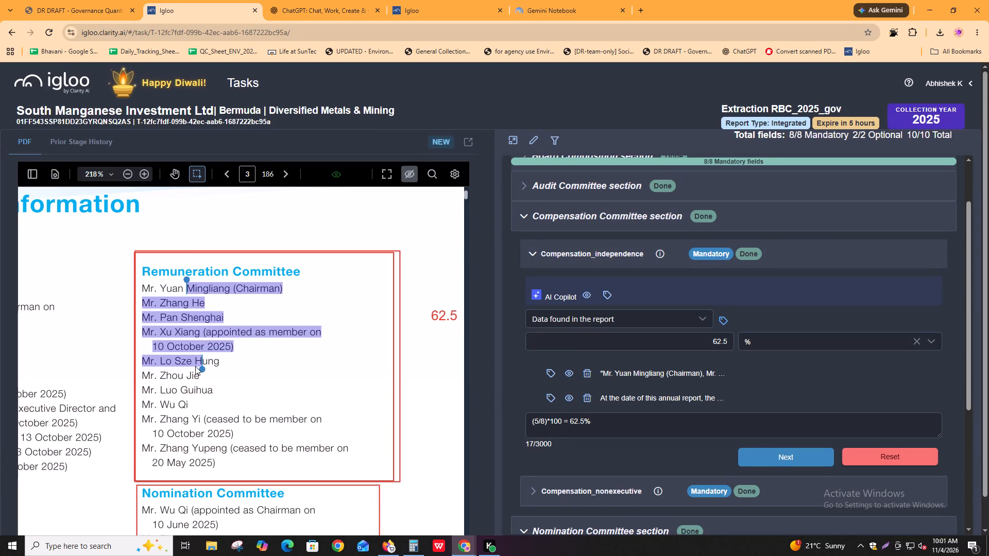
left_click_drag(195, 366, 179, 410)
left_click(253, 408)
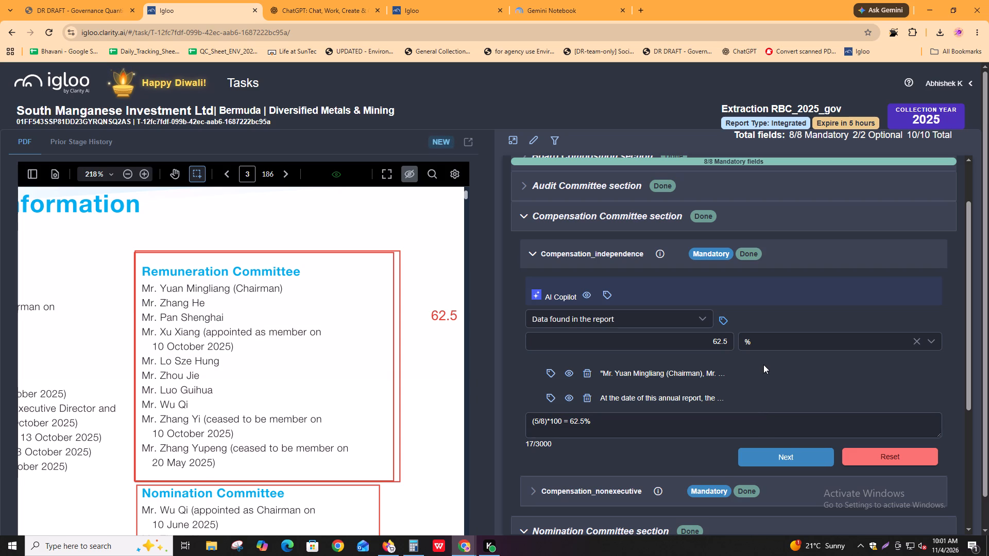
left_click(781, 451)
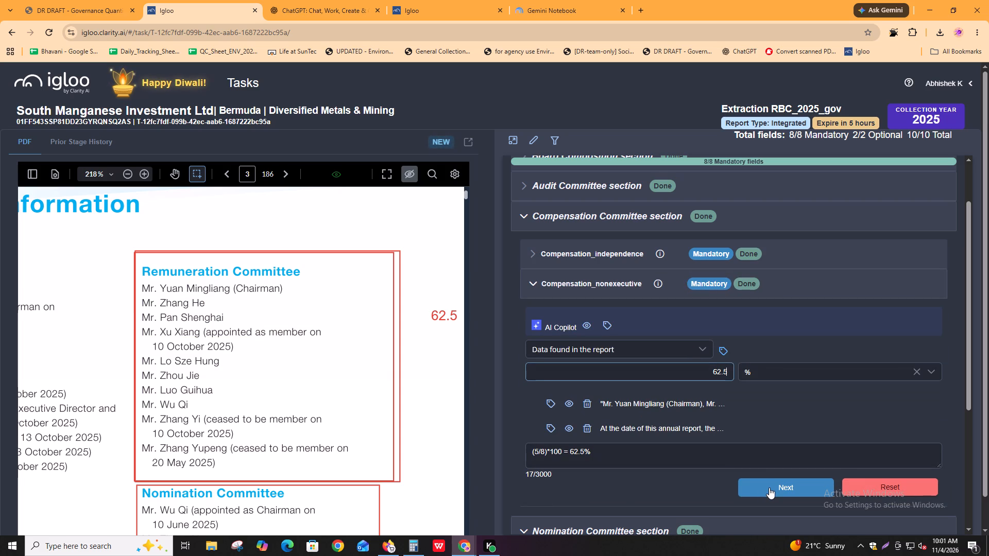
Compare Compensation_nonexecutive with the Compensation_independence entry and move on from the Compensation Committee section.
left_click(717, 247)
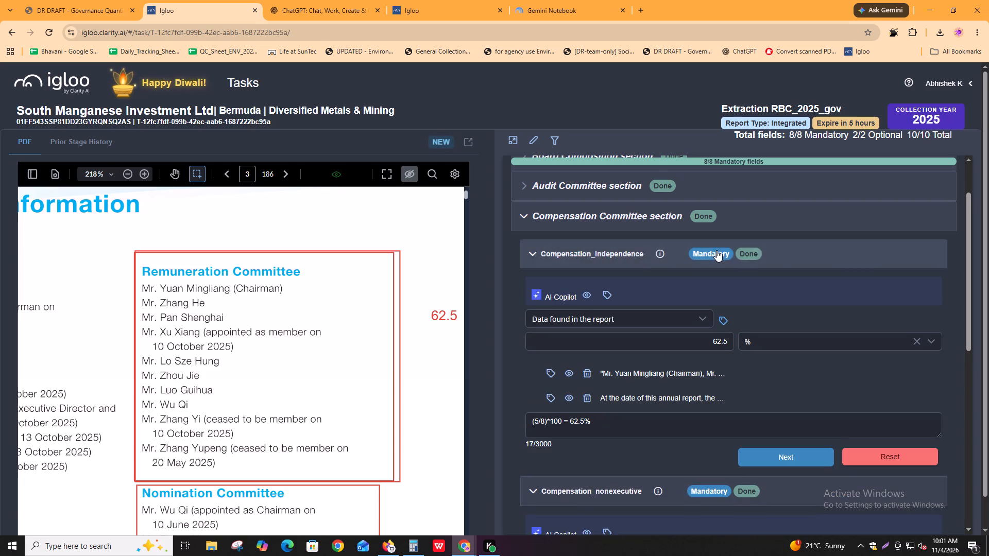
left_click(717, 250)
left_click(792, 489)
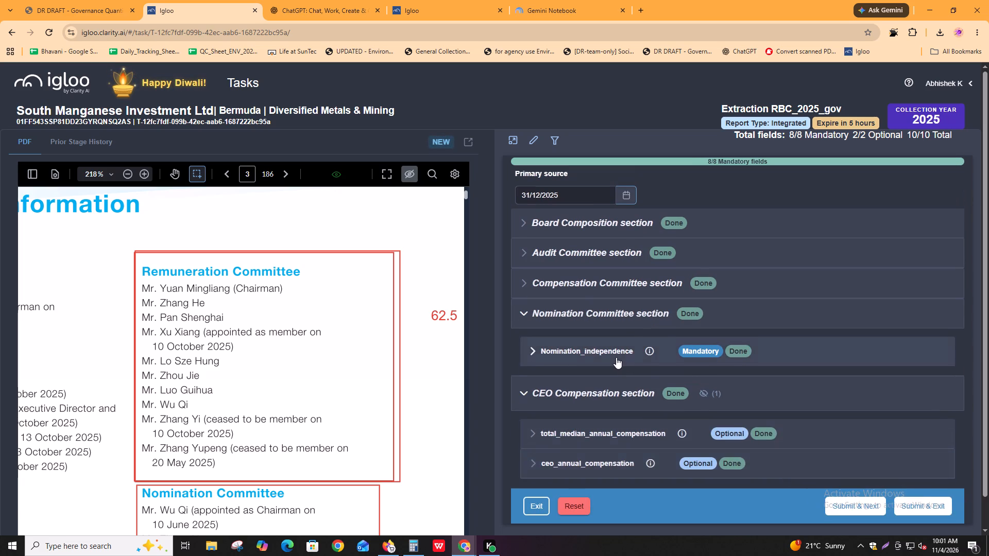
Open Nomination_independence and check its entry against the tagged Nomination Committee member list on page 3.
left_click(616, 357)
left_click(546, 473)
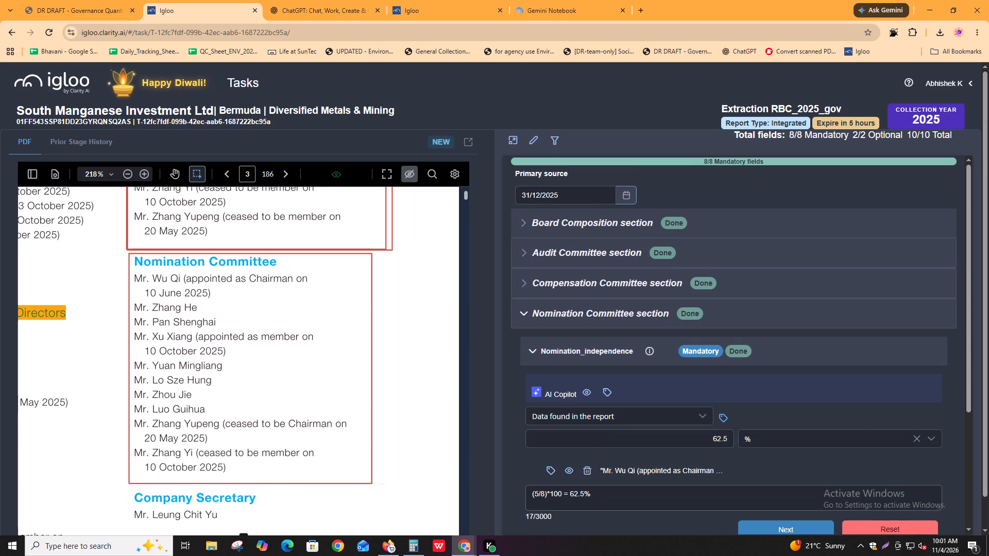
left_click_drag(171, 280, 171, 325)
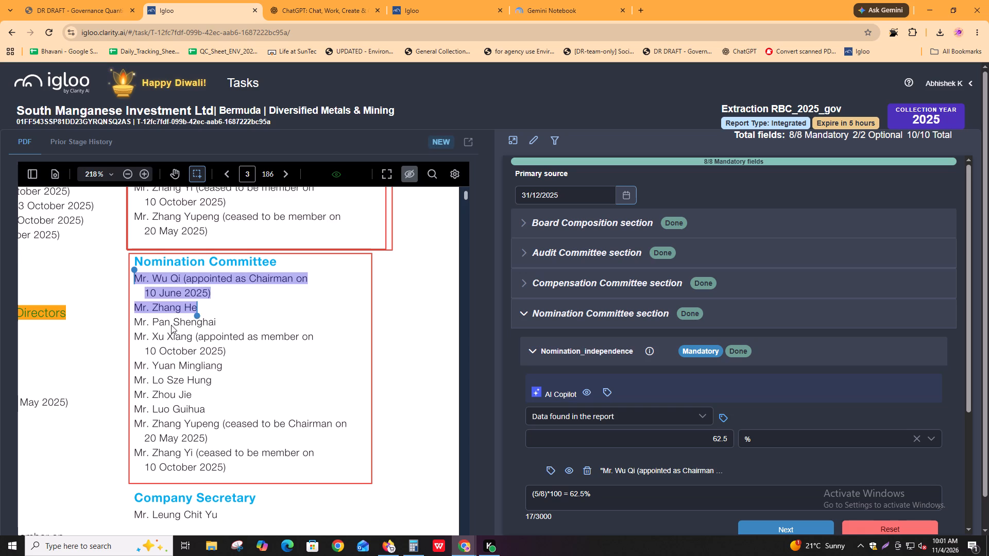
left_click_drag(171, 325, 171, 393)
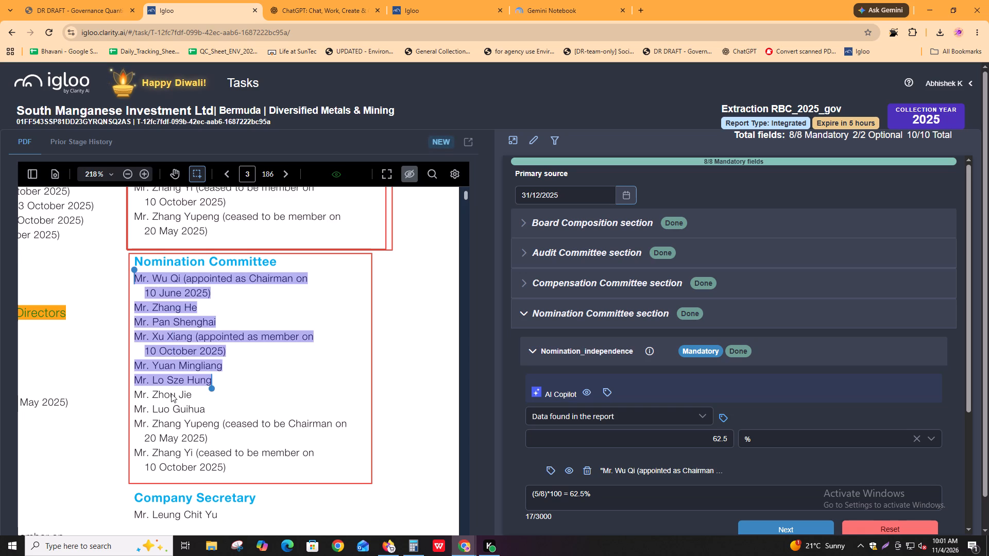
left_click_drag(171, 393, 172, 414)
left_click(267, 424)
scroll(735, 474, "down", 1)
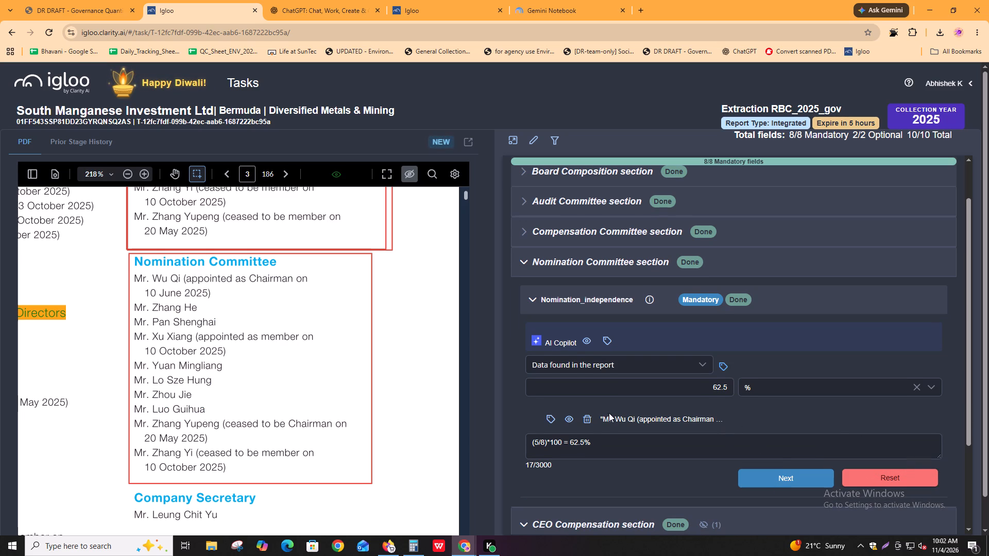
left_click(547, 414)
Switch to the RBC_v4_2025_gov.pdf report, search for "nomination" and step through the matches to the directors' profiles on page 48.
key("alt+Tab")
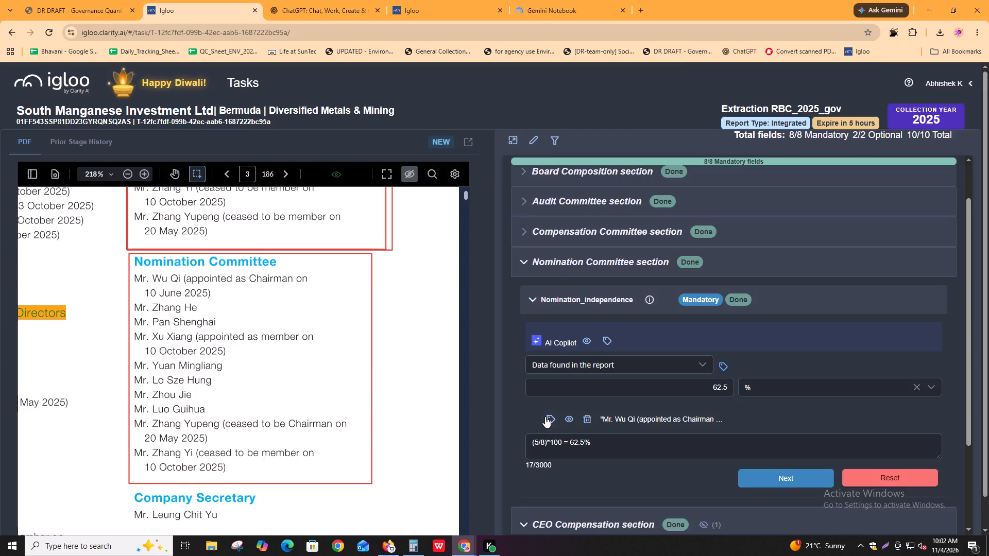
key("ctrl+f")
type("nomina")
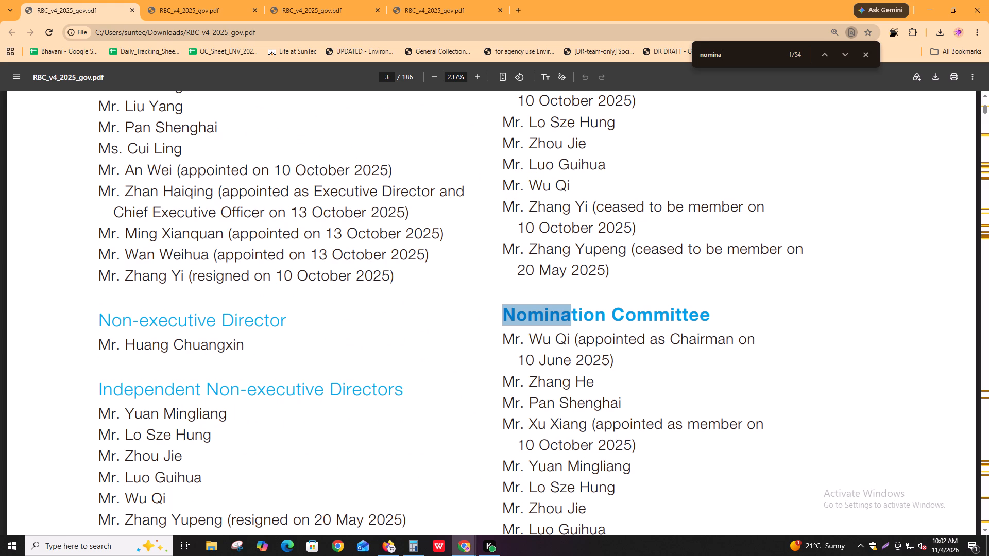
type("tion")
key("Return")
key("Return")
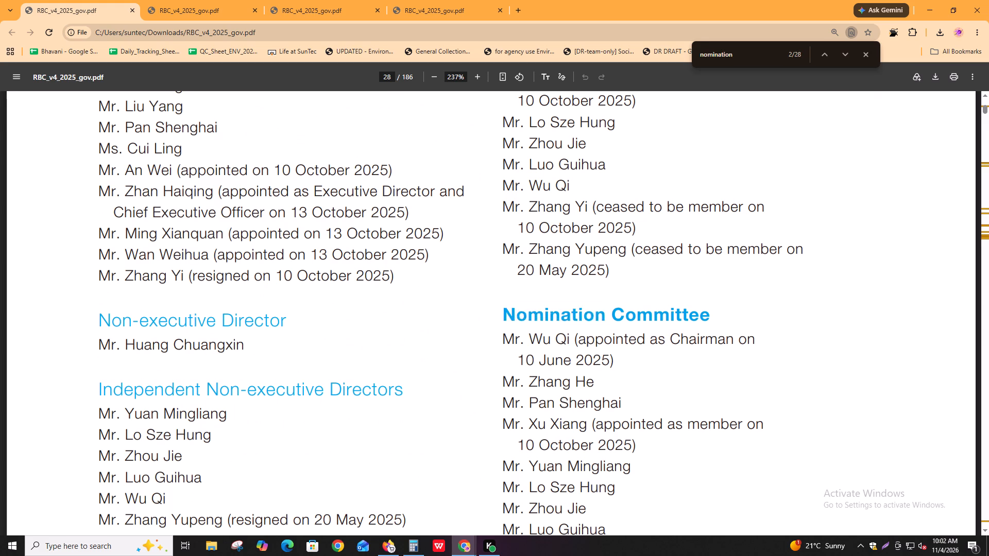
key("Return")
key("Return")
key("Return")
key("Return")
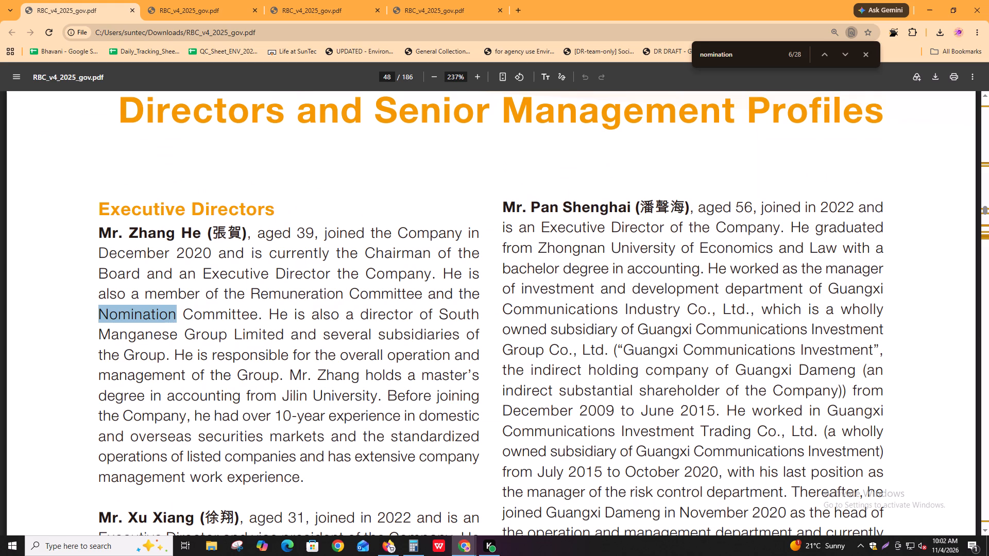
Step through the remaining "nomination" matches in the report to reach the Nomination Committee member list on page 60.
key("Return")
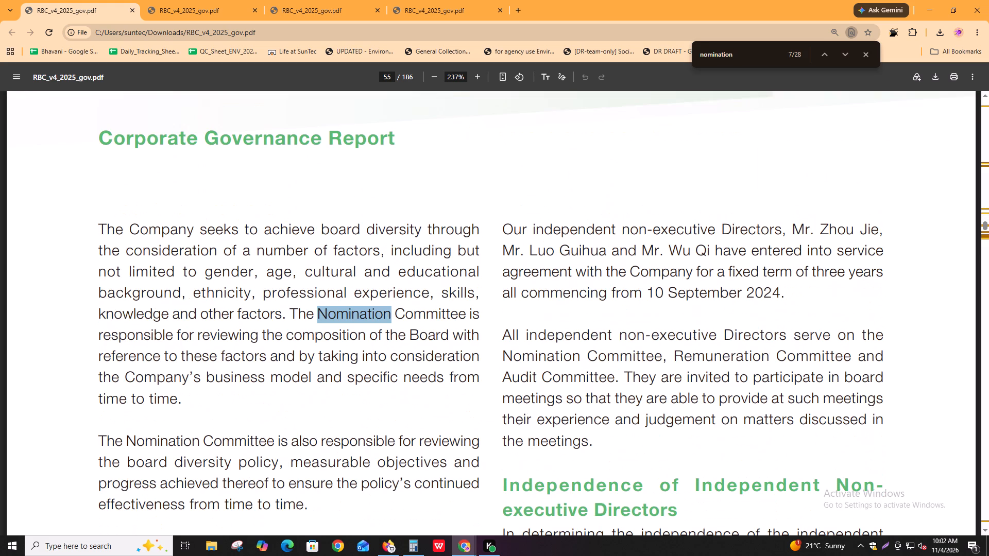
key("Return")
key("Return")
key("Return")
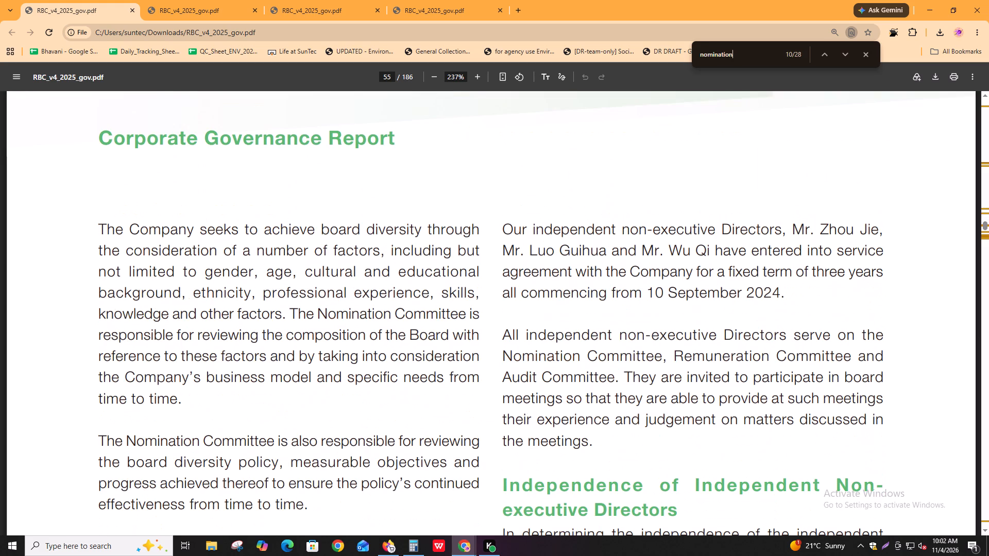
key("Return")
key("Return")
key("Return")
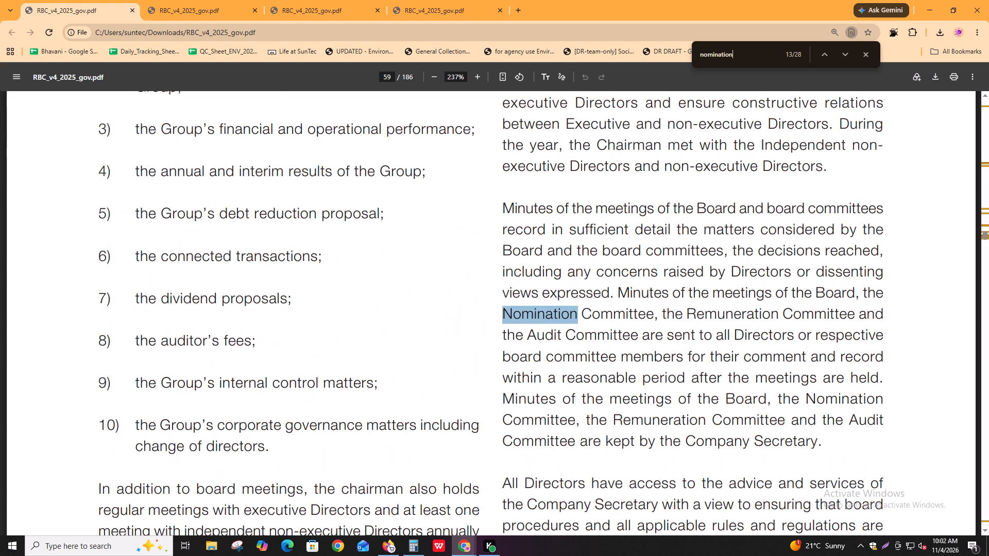
key("Return")
key("Return")
key("Return")
key("Return")
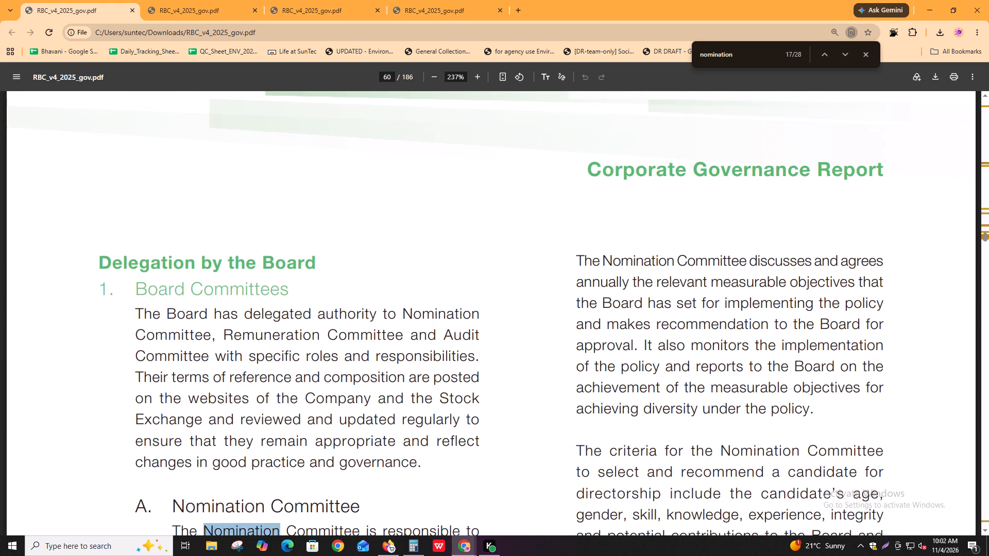
key("Return")
key("Return")
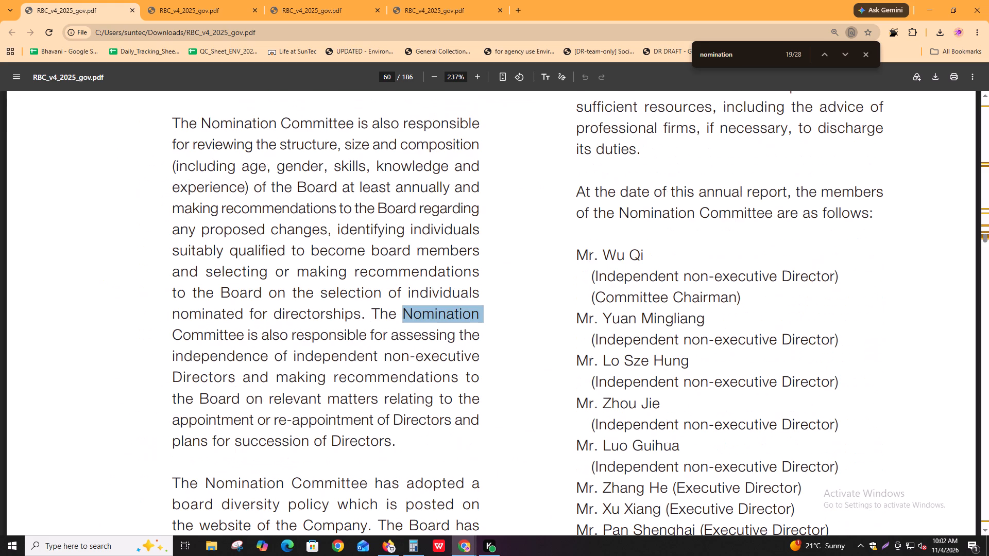
Switch to Igloo, tag the full Nomination Committee member list on page 60 as an extract for Nomination_independence, and move on from the field.
key("alt+Tab")
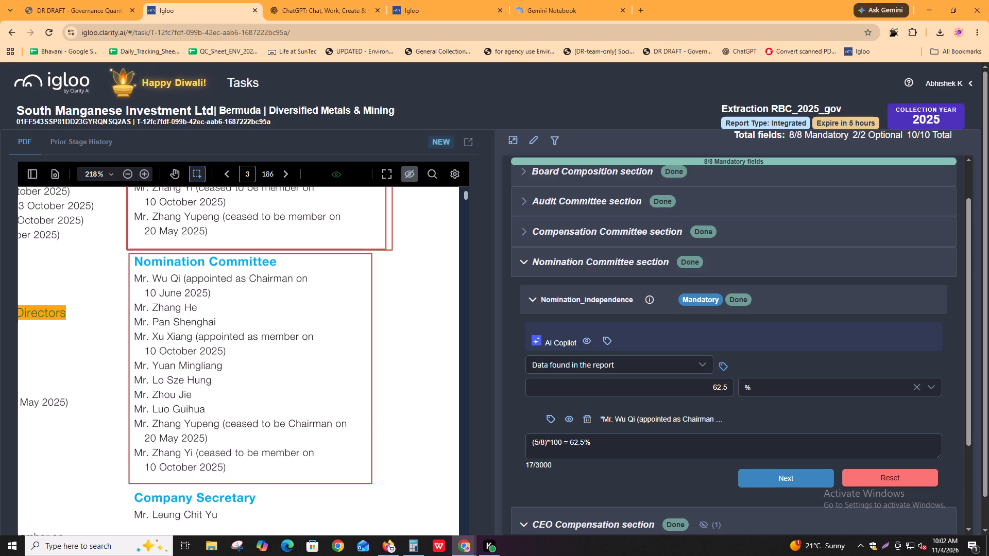
left_click(247, 175)
type("60")
key("Return")
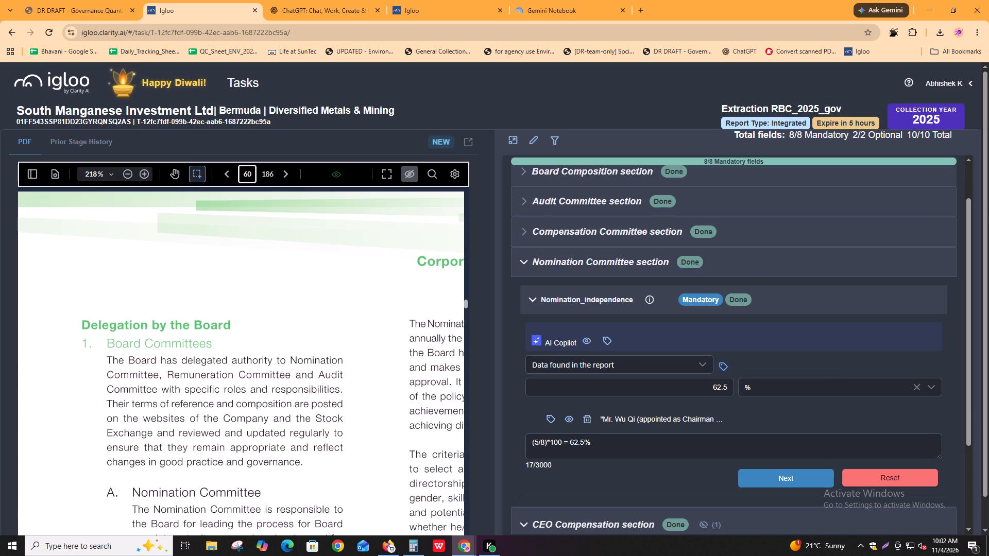
scroll(297, 430, "down", 5, "shift")
scroll(297, 430, "down", 4)
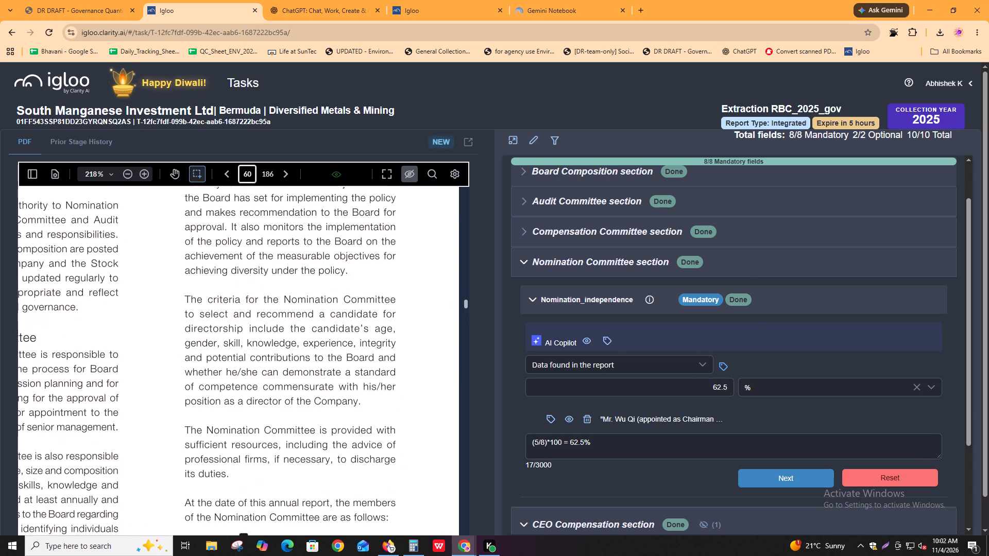
scroll(297, 430, "down", 4)
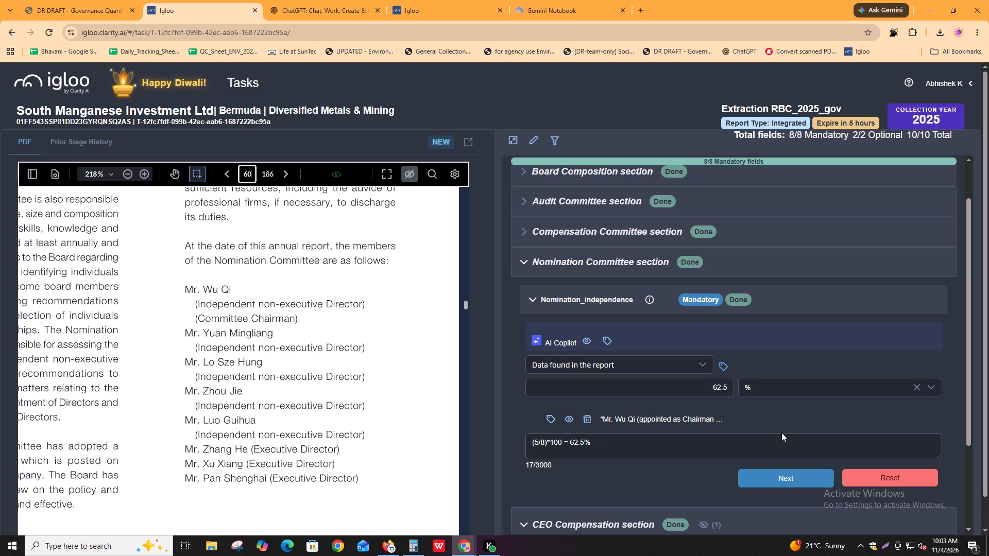
left_click(720, 363)
right_click(720, 363)
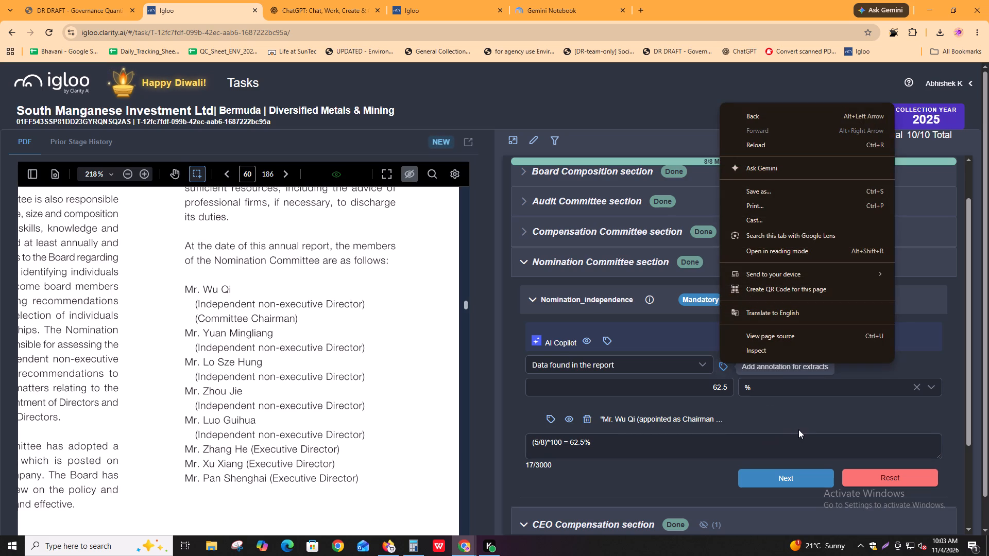
left_click(792, 434)
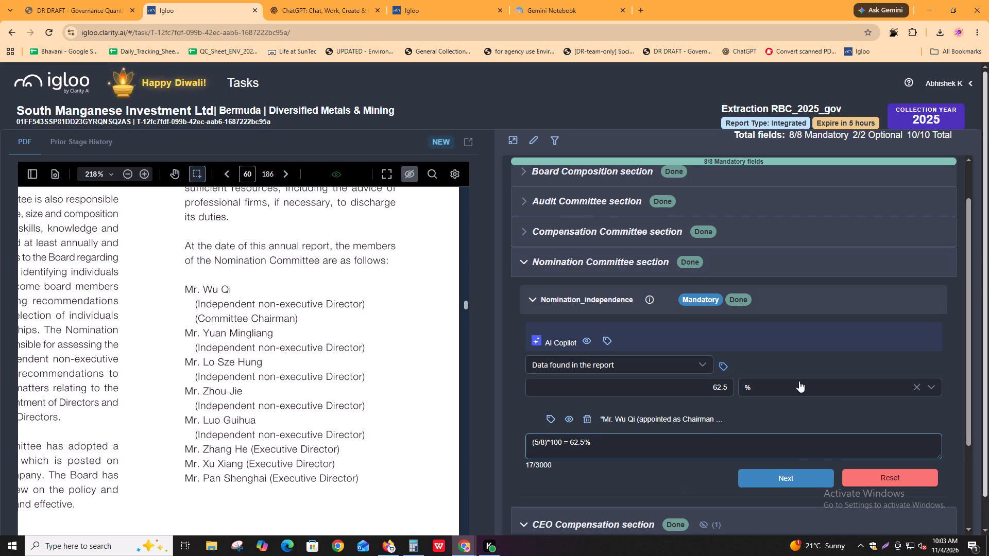
left_click(729, 364)
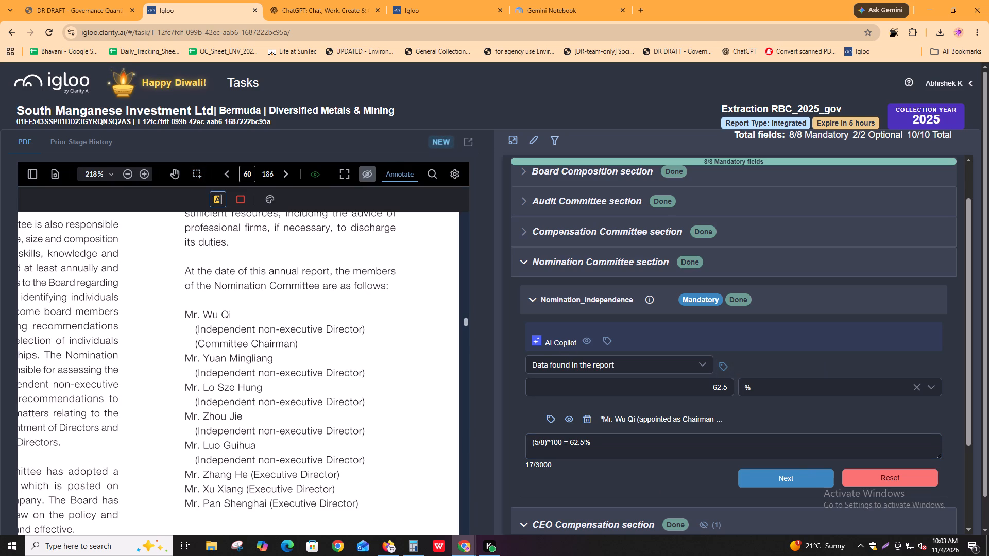
left_click_drag(175, 268, 323, 483)
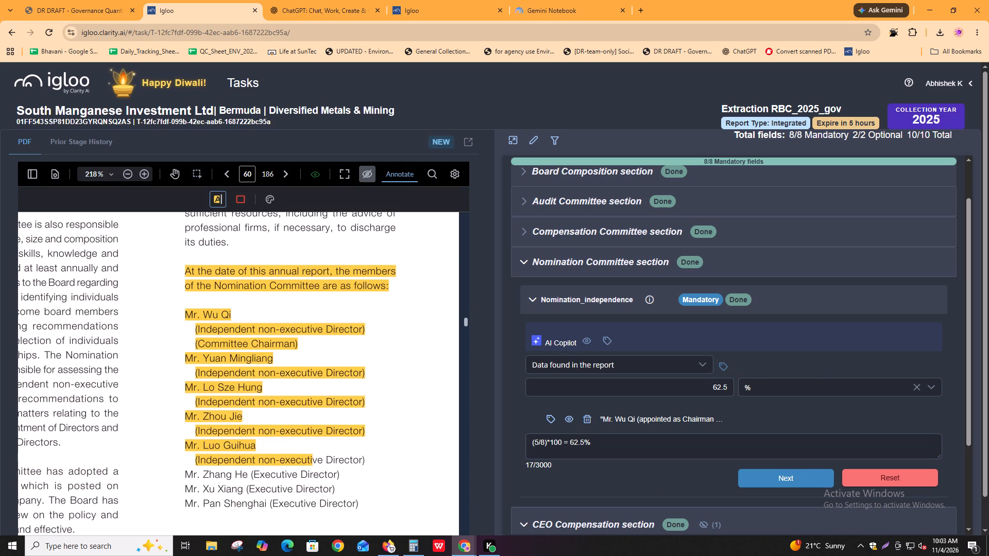
left_click_drag(323, 483, 367, 515)
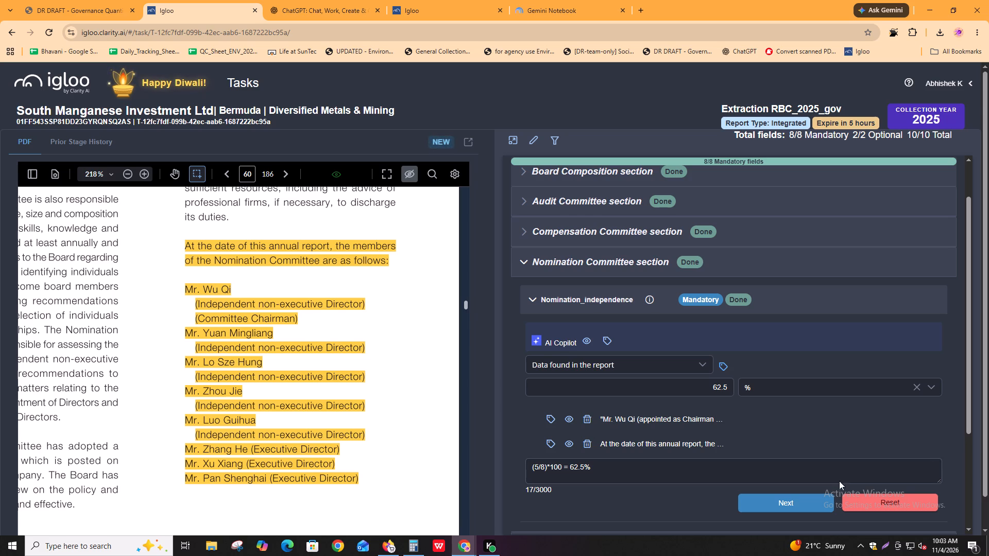
left_click(770, 514)
left_click(770, 504)
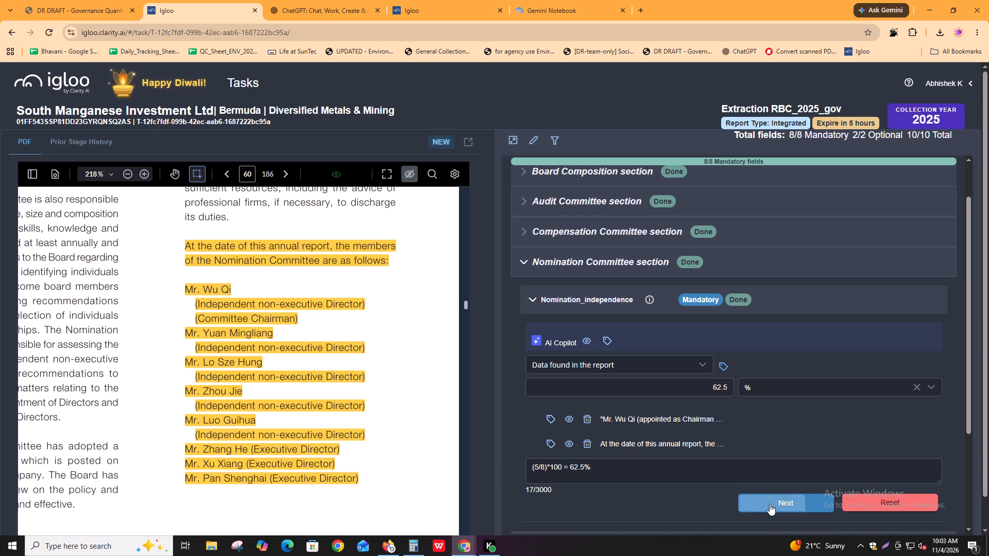
Review the total_median_annual_compensation and ceo_annual_compensation entries and move on from both fields.
left_click(659, 397)
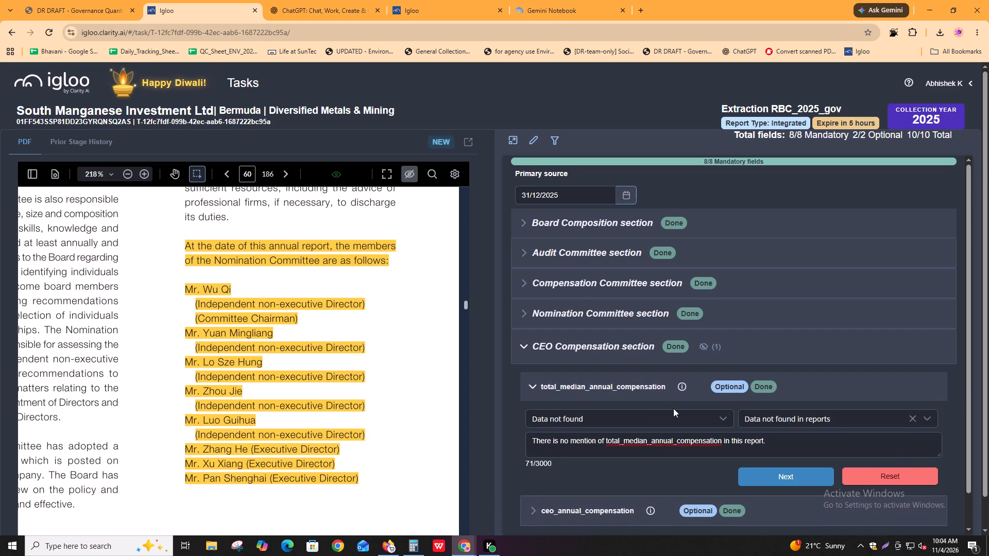
left_click(782, 480)
scroll(765, 501, "down", 3)
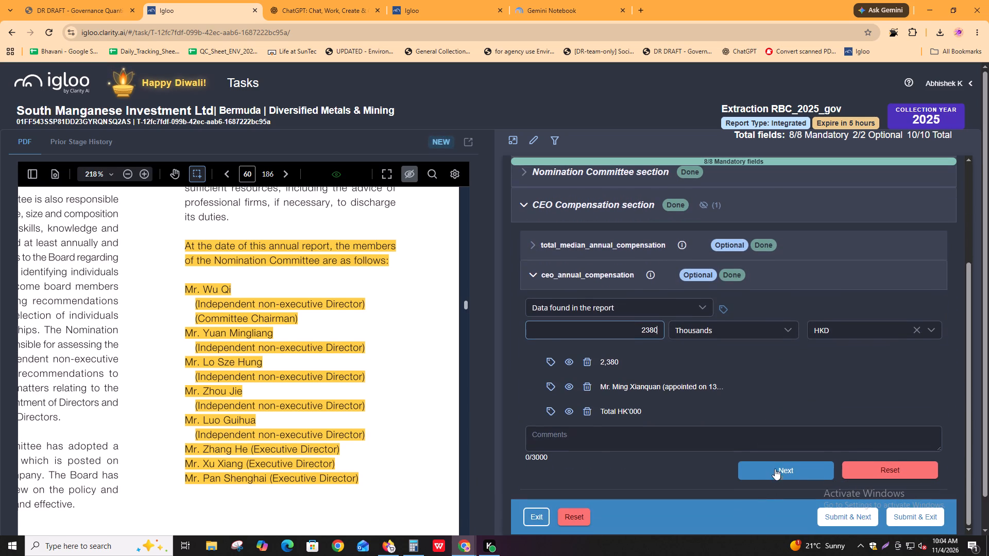
left_click(772, 466)
left_click(605, 319)
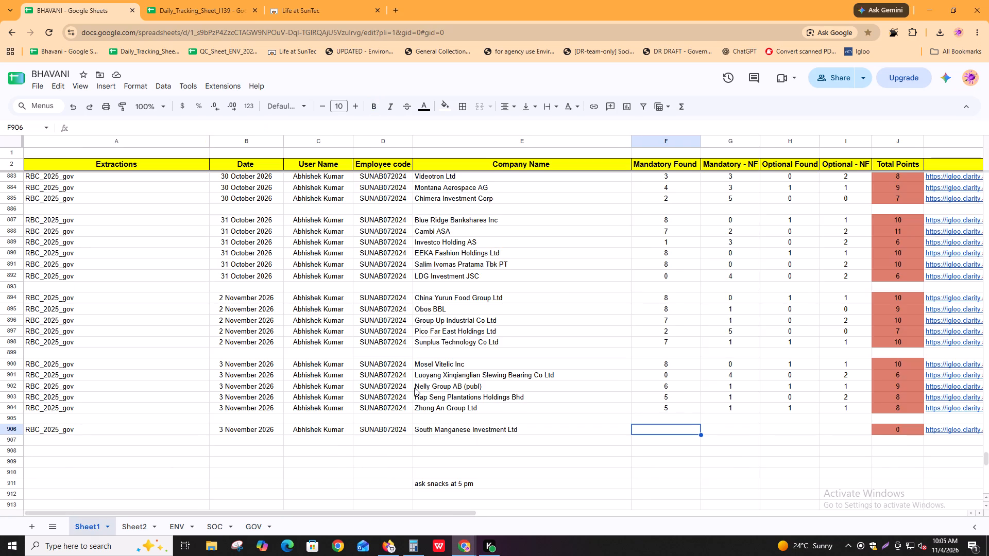
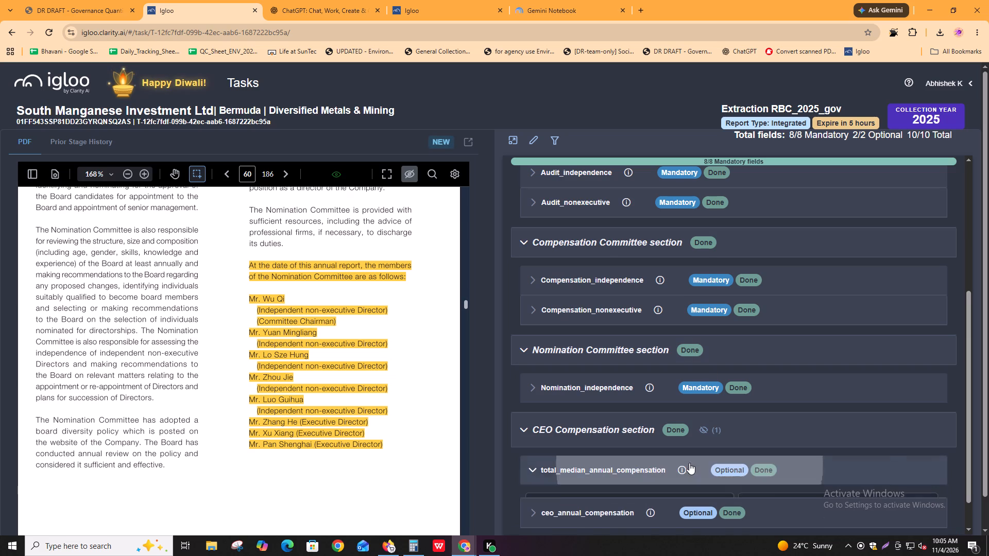
Review the Board_independence, Board_nonexecutive and Board_female entries in the Board Composition section once more.
scroll(612, 255, "up", 6)
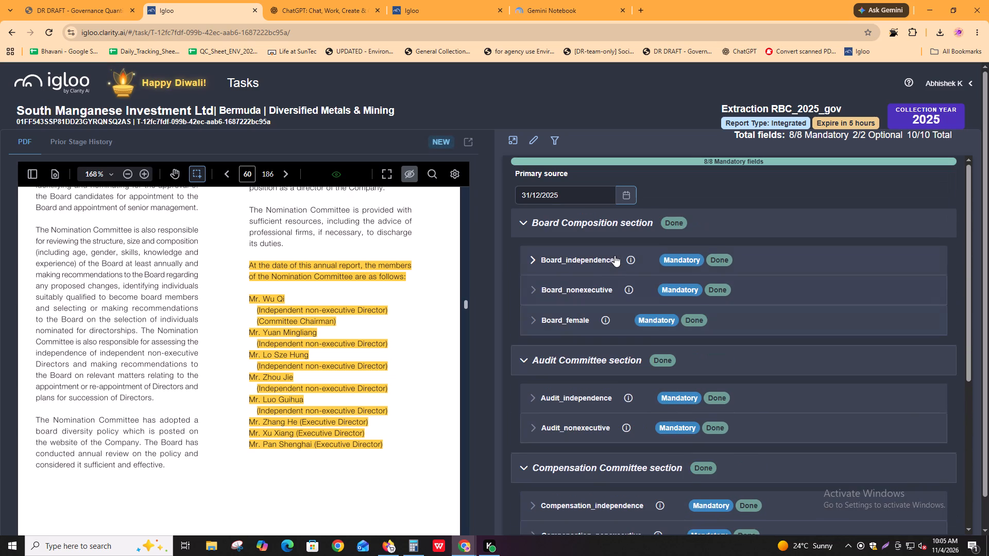
scroll(615, 255, "up", 3)
left_click(615, 255)
left_click(615, 255)
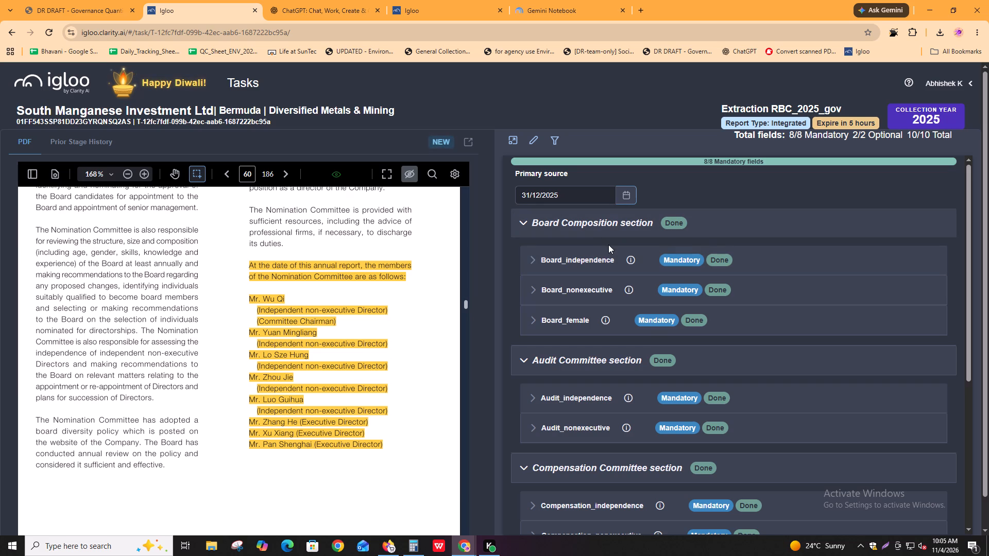
double_click(651, 258)
double_click(643, 291)
left_click(645, 308)
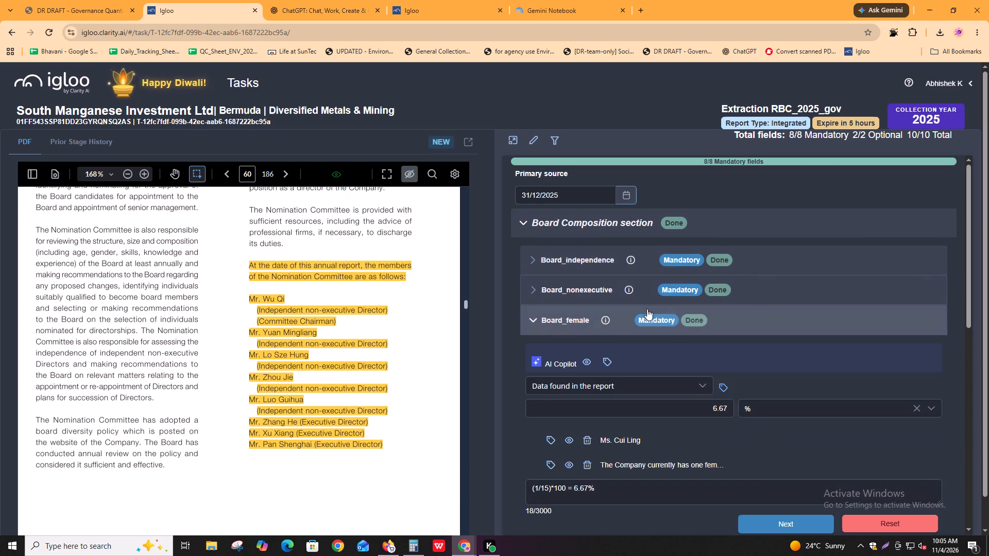
left_click(647, 309)
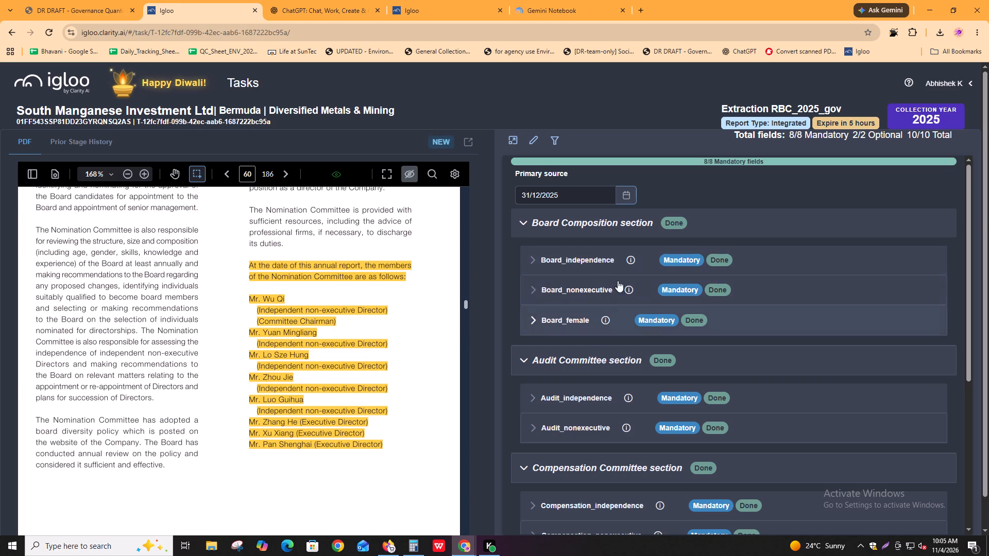
left_click(610, 268)
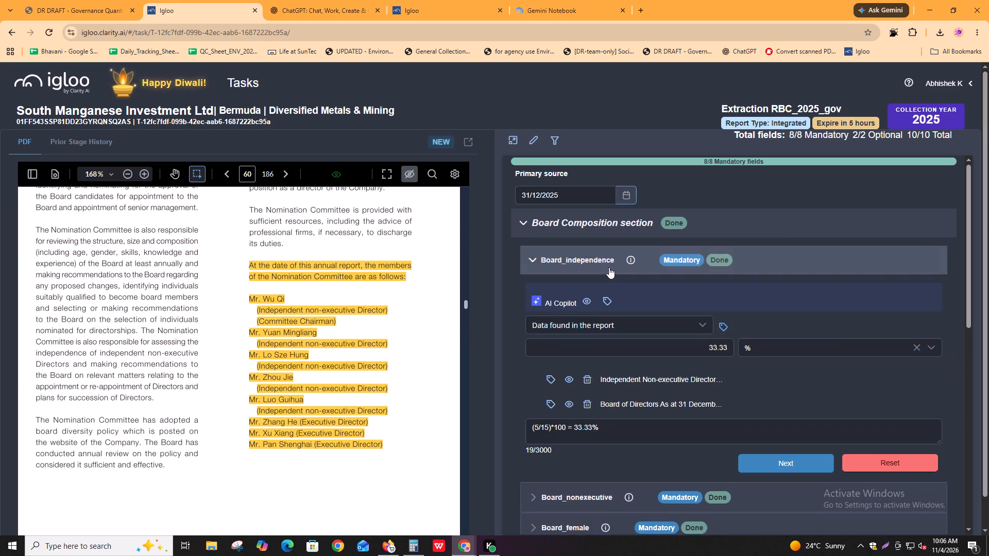
left_click(609, 267)
double_click(609, 284)
left_click(607, 304)
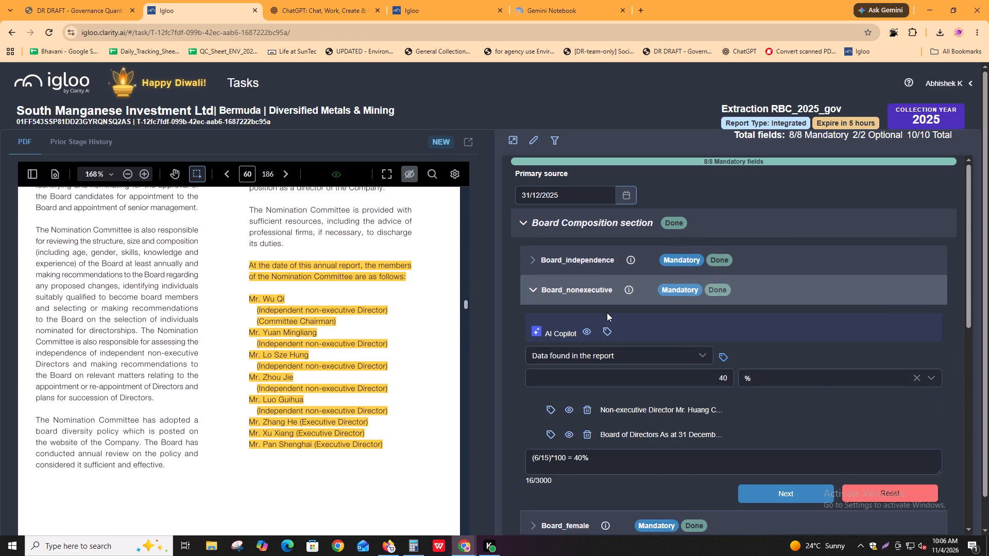
left_click(603, 293)
left_click(603, 325)
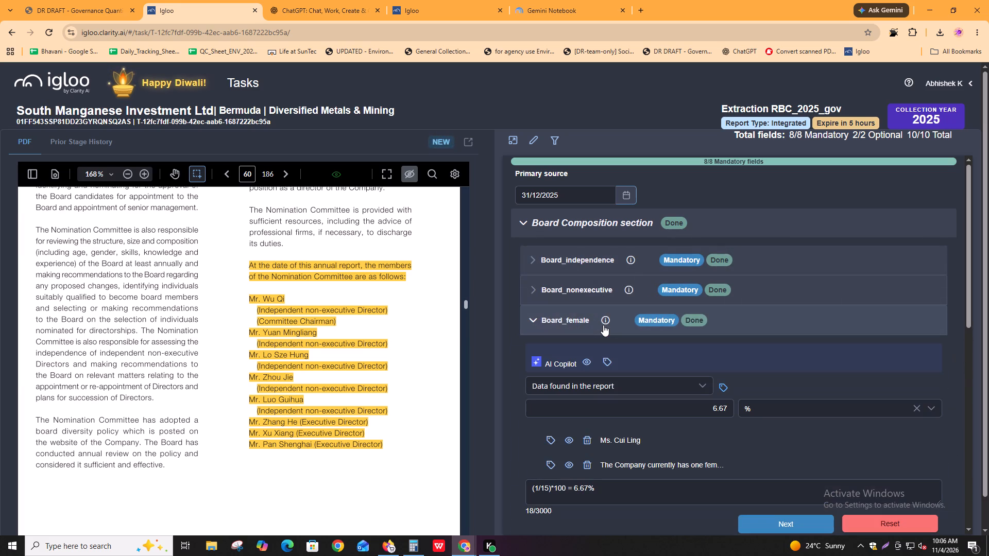
left_click(603, 325)
Review the Audit, Compensation and Nomination Committee sections and the CEO Compensation section of the extraction before submission.
scroll(638, 460, "down", 2)
left_click(619, 301)
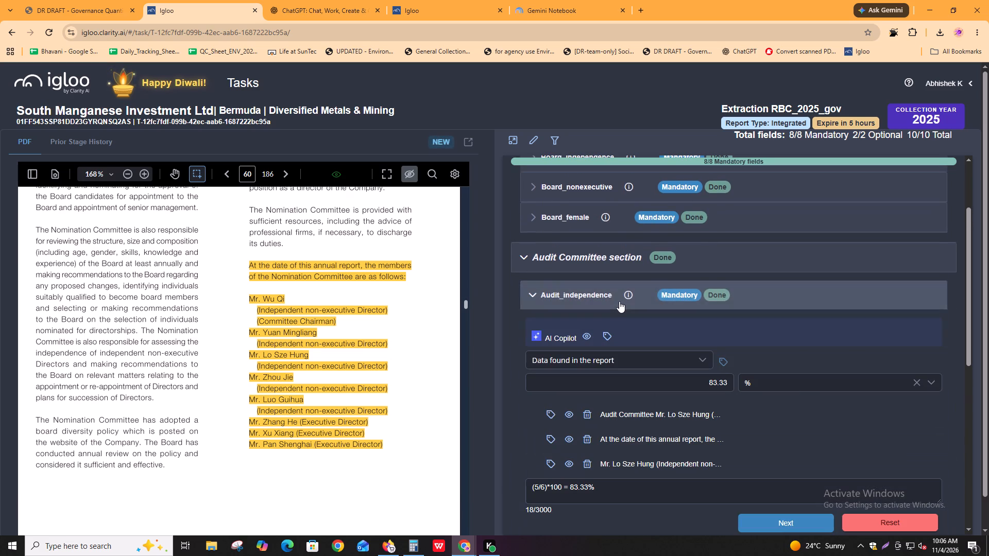
left_click(619, 301)
double_click(613, 331)
scroll(630, 389, "down", 2)
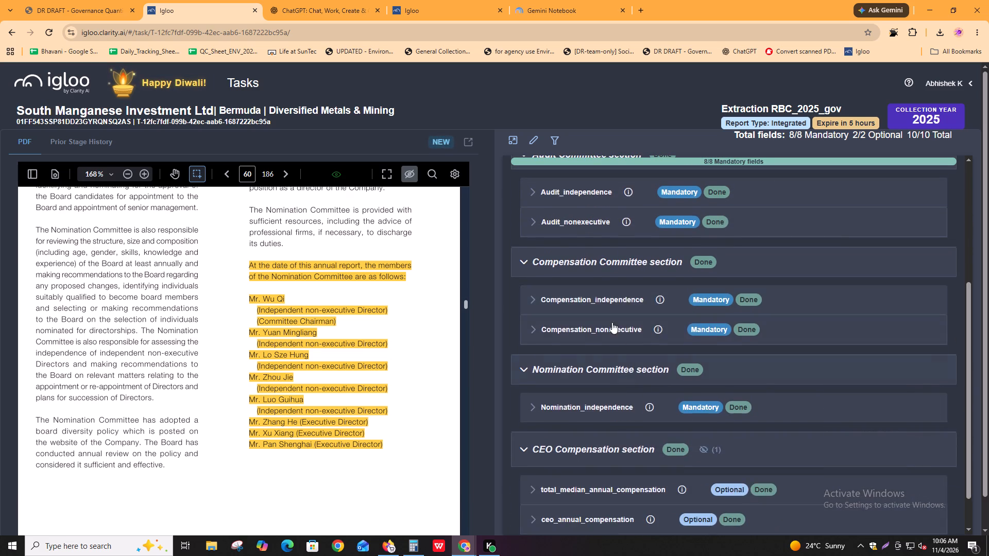
left_click(611, 302)
left_click(611, 302)
double_click(619, 333)
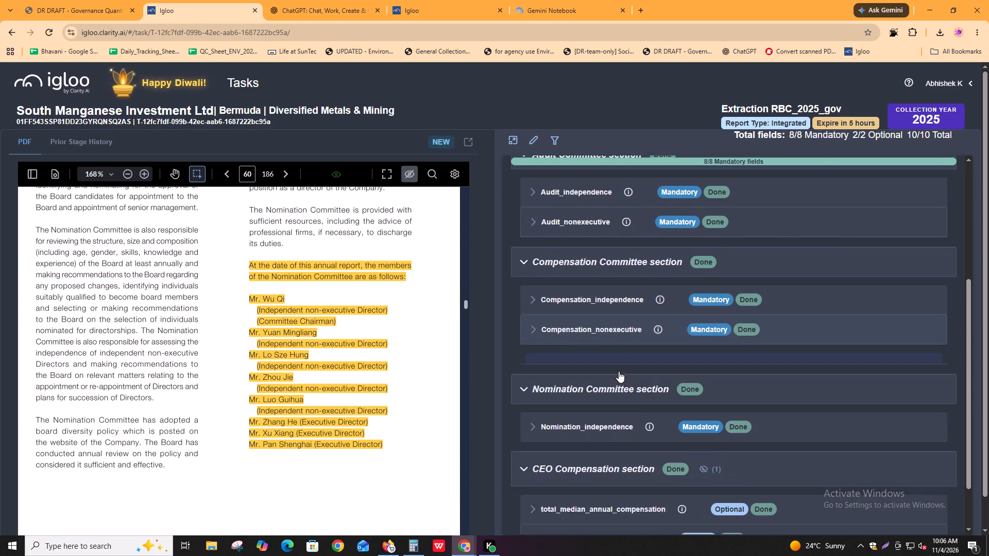
left_click(619, 396)
left_click(619, 396)
scroll(619, 396, "down", 4)
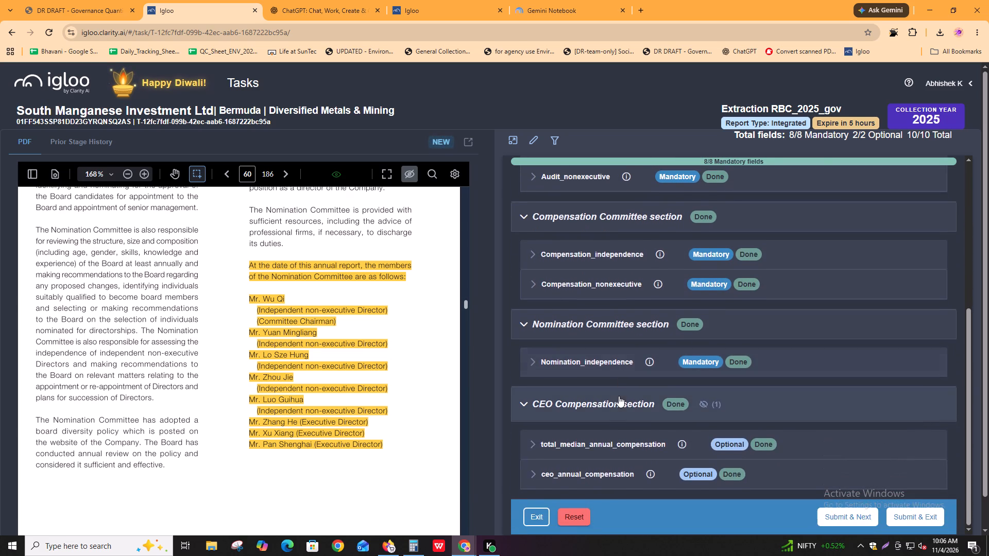
left_click(611, 453)
left_click(611, 448)
double_click(608, 466)
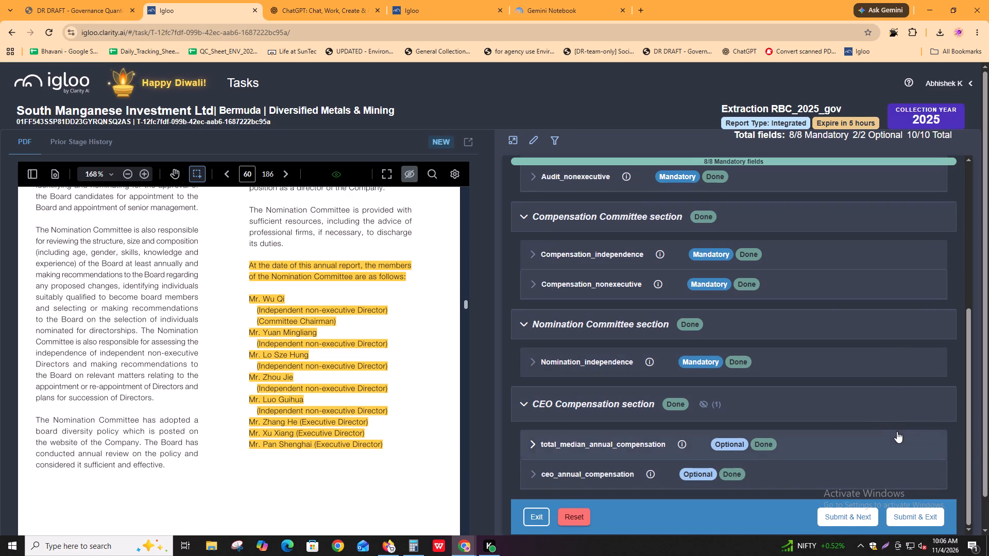
In the BHAVANI sheet, copy Mosel Vitelic Inc's mandatory and optional counts (8, 0, 1, 1) into South Manganese Investment Ltd's row.
key("alt+Tab")
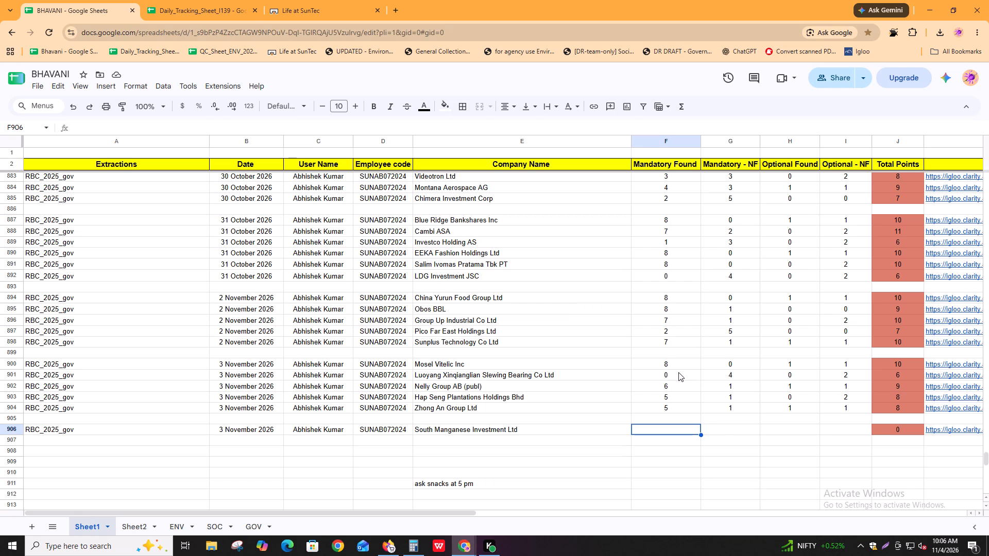
key("alt+Tab")
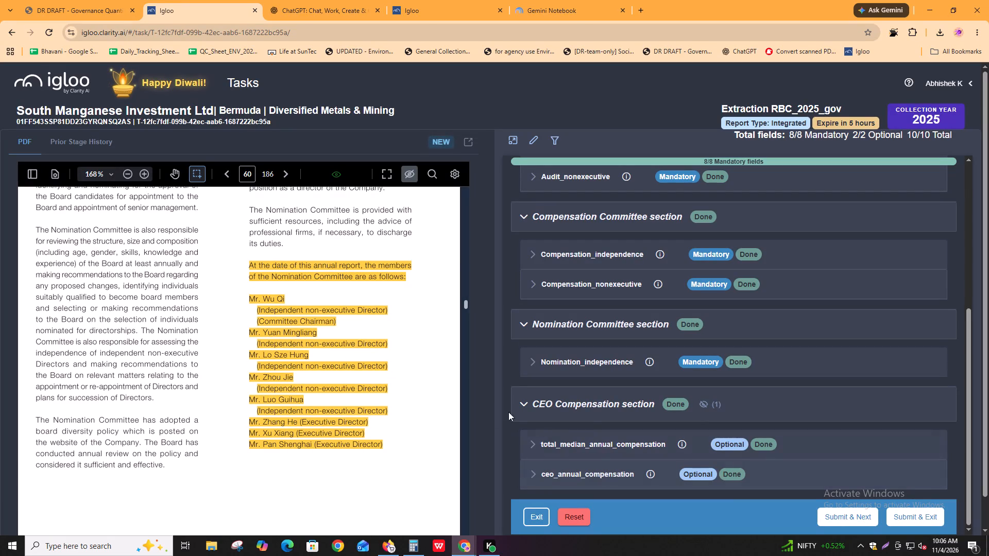
key("alt+Tab")
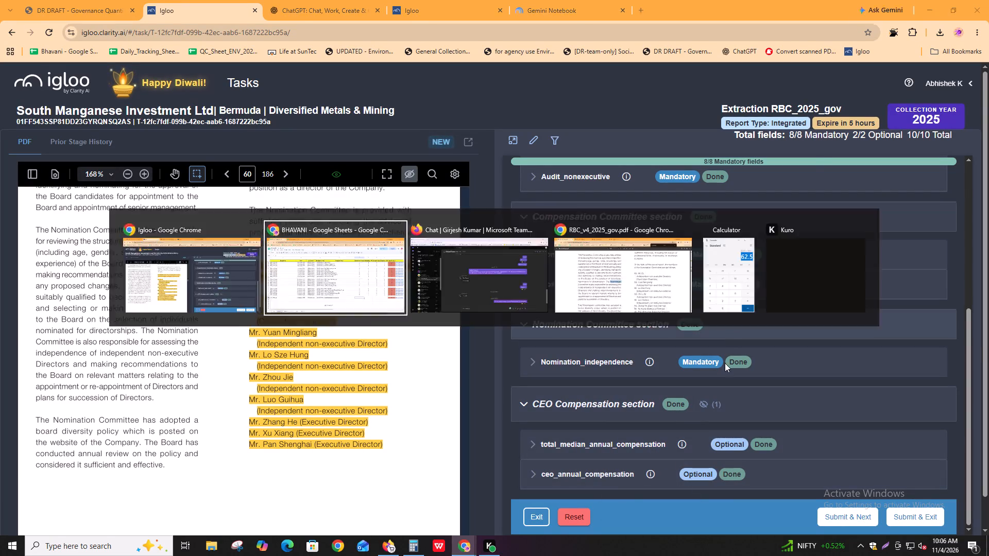
left_click_drag(668, 363, 745, 363)
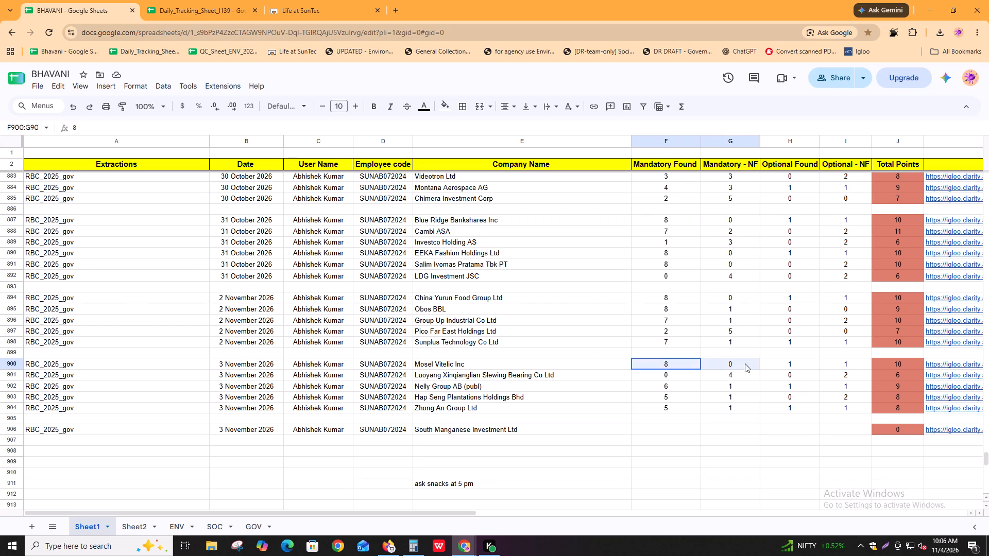
left_click_drag(745, 363, 830, 368)
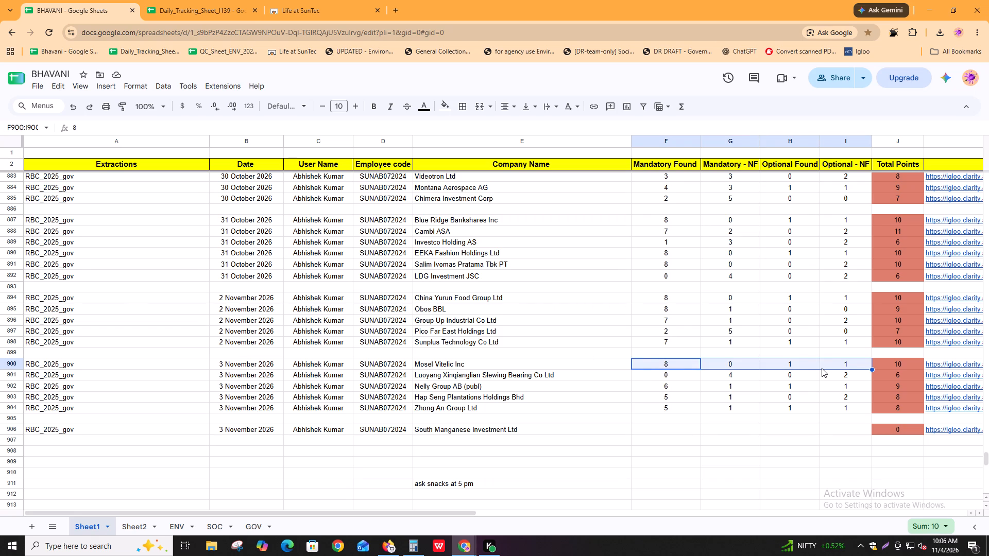
key("ctrl+c")
left_click(658, 427)
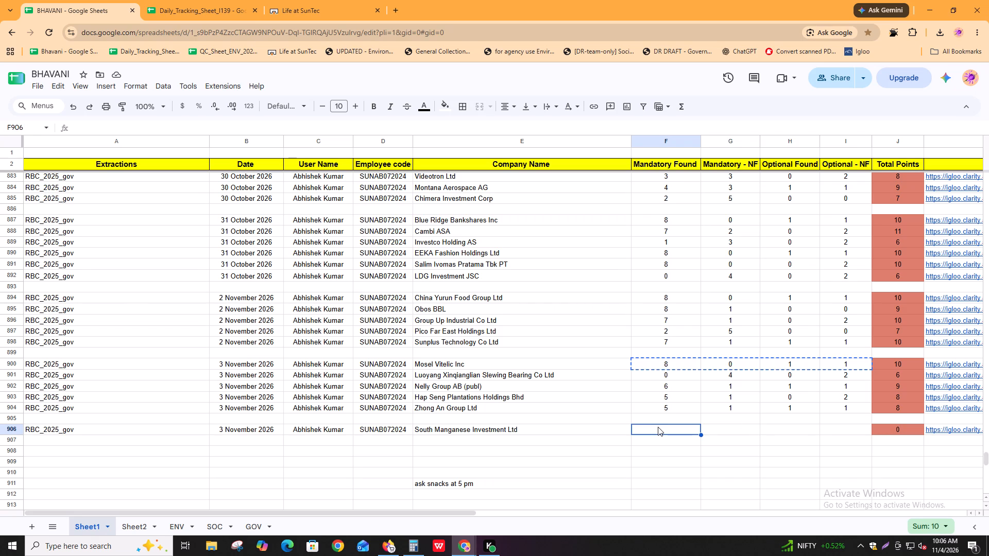
key("ctrl+v")
Copy China Yurun Food Group Ltd's column M comment into South Manganese's row, marking all fields found except total_median_annual_compensation.
scroll(841, 439, "down", 5, "shift")
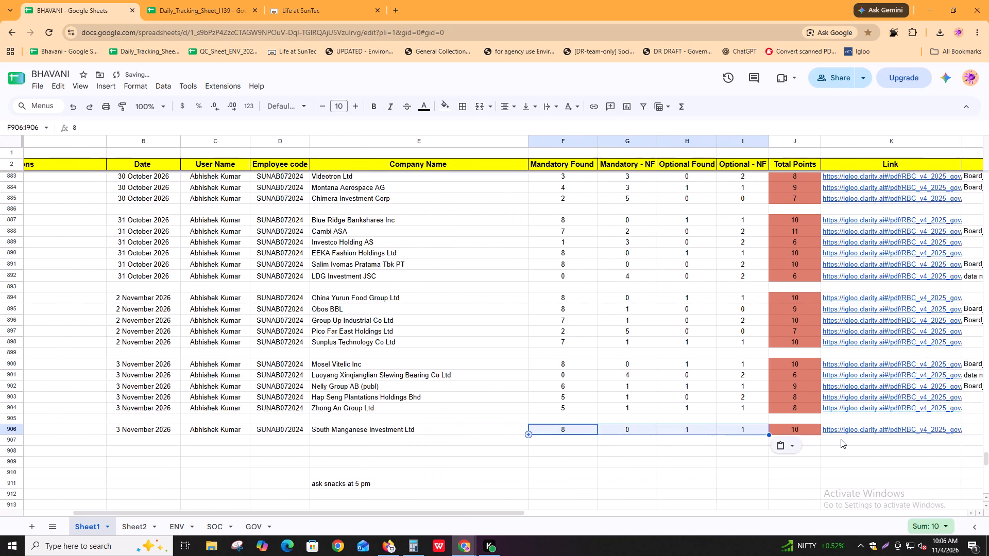
scroll(841, 439, "down", 6, "shift")
left_click(630, 428)
key("alt+Tab")
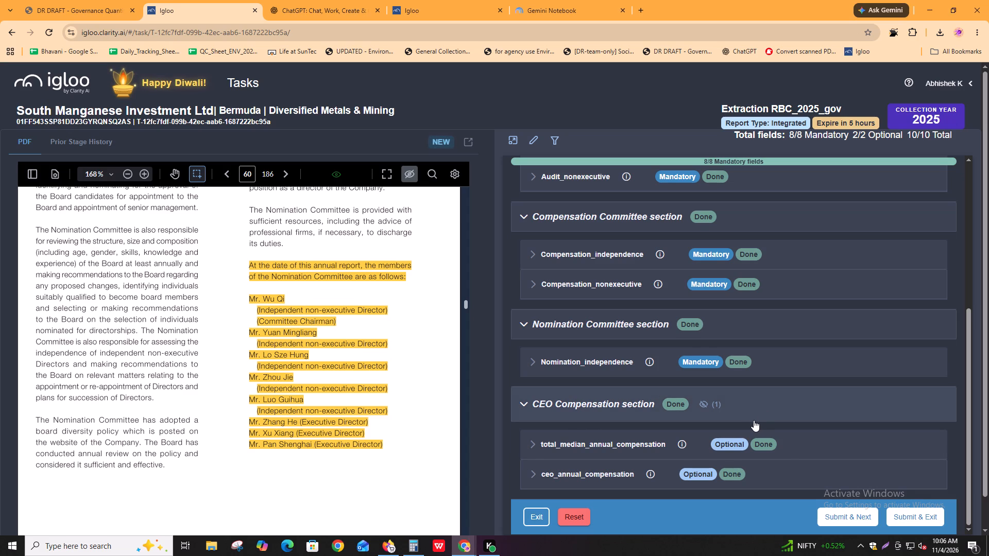
scroll(923, 375, "up", 5)
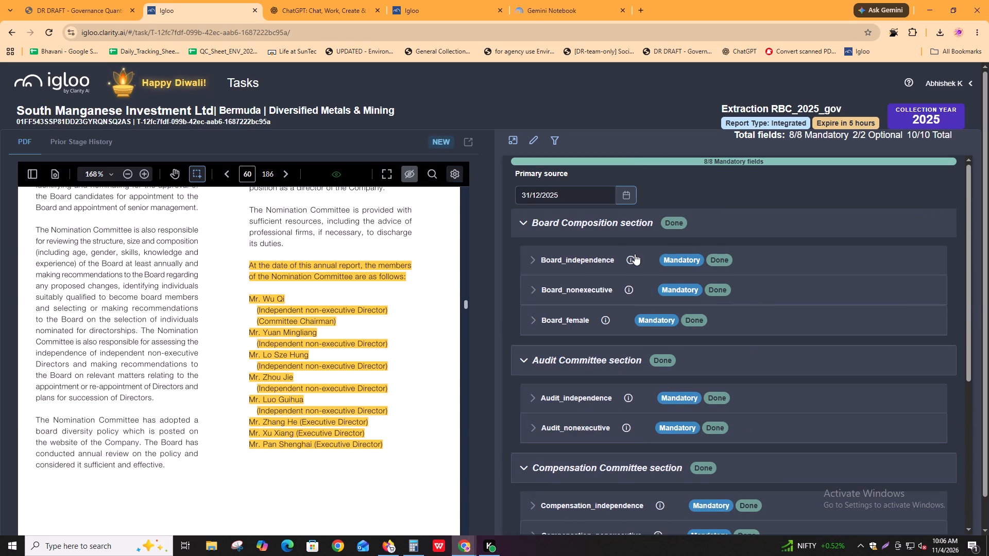
key("alt+Tab")
double_click(592, 299)
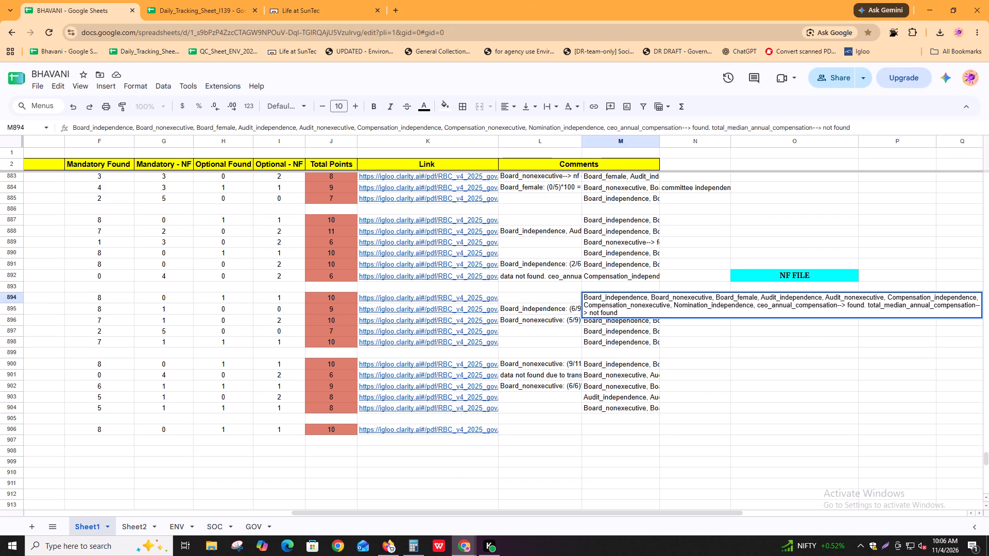
left_click(717, 346)
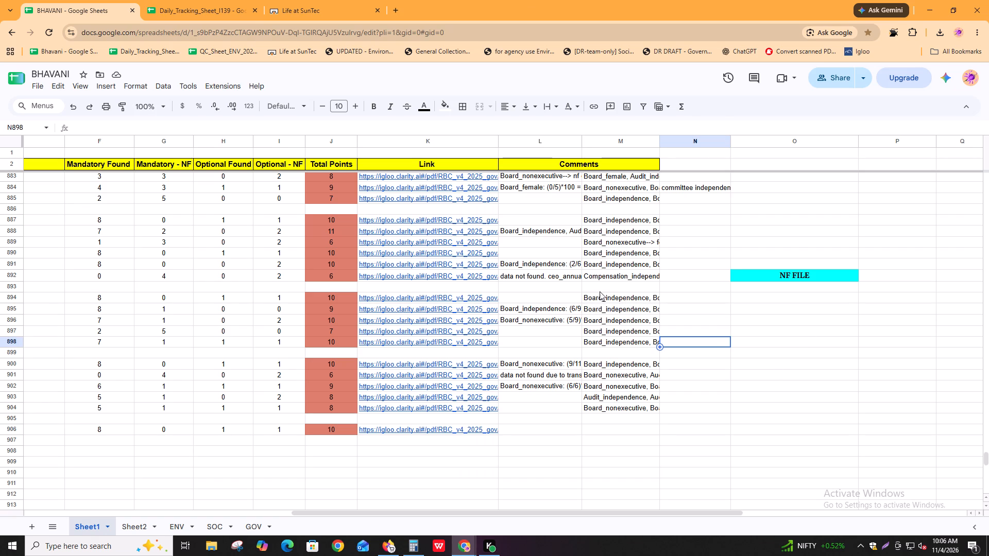
left_click(600, 299)
key("ctrl+c")
left_click(600, 428)
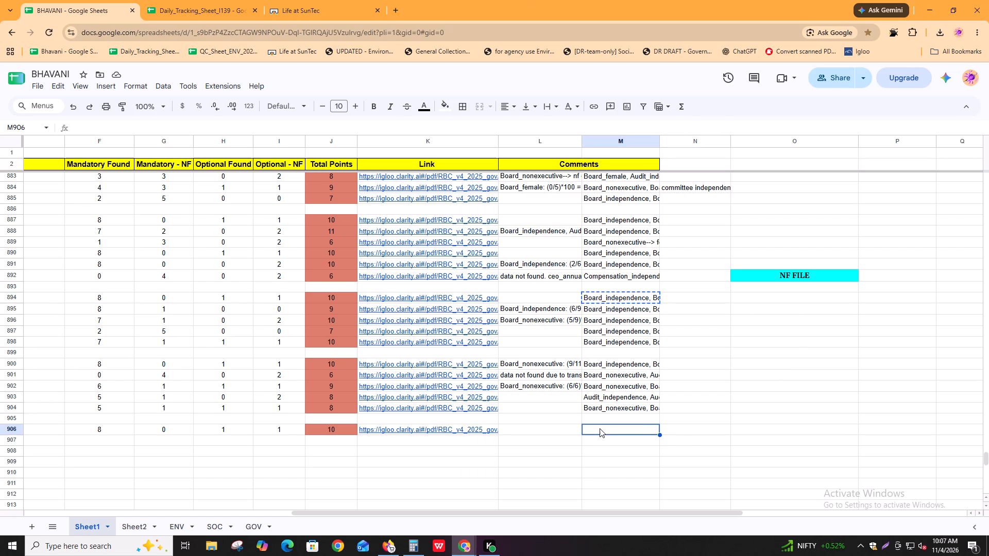
key("ctrl+v")
scroll(598, 434, "up", 20, "shift")
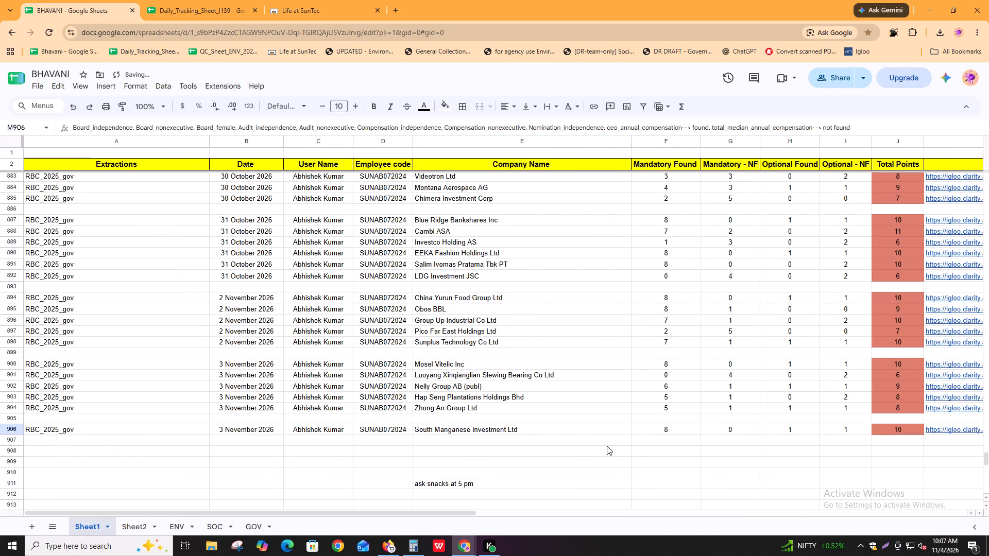
Switch to Igloo, submit the South Manganese Investment Ltd extraction and exit the task.
key("alt+Tab")
scroll(858, 477, "down", 8)
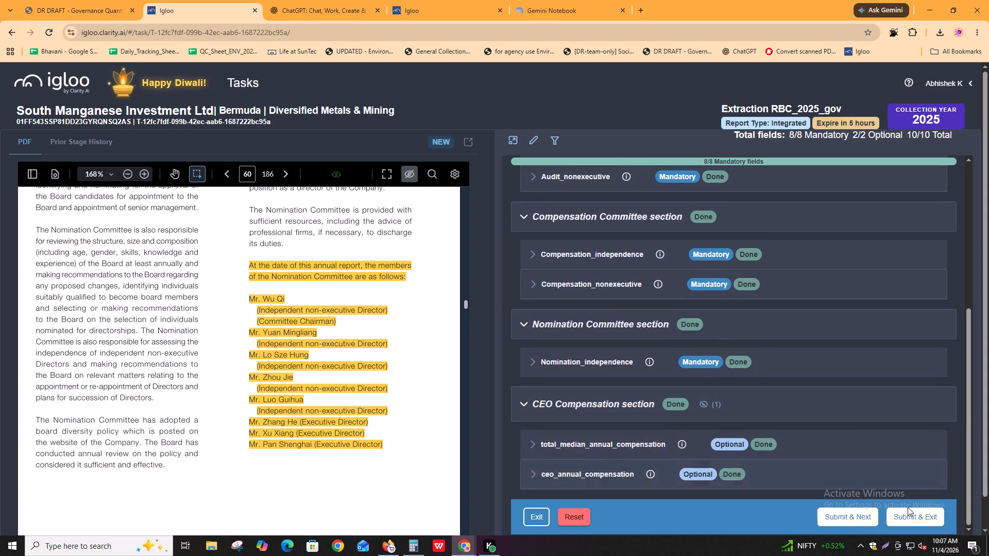
left_click(908, 511)
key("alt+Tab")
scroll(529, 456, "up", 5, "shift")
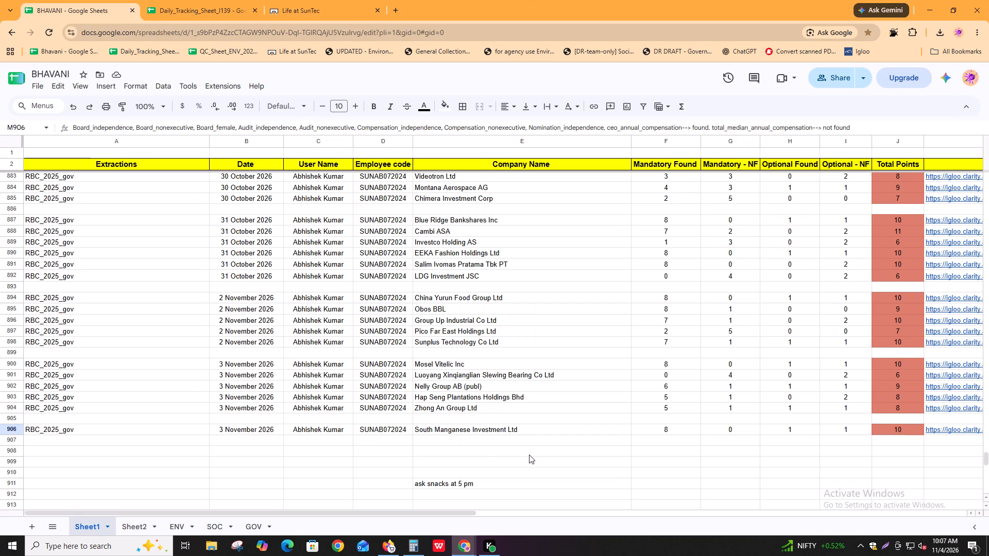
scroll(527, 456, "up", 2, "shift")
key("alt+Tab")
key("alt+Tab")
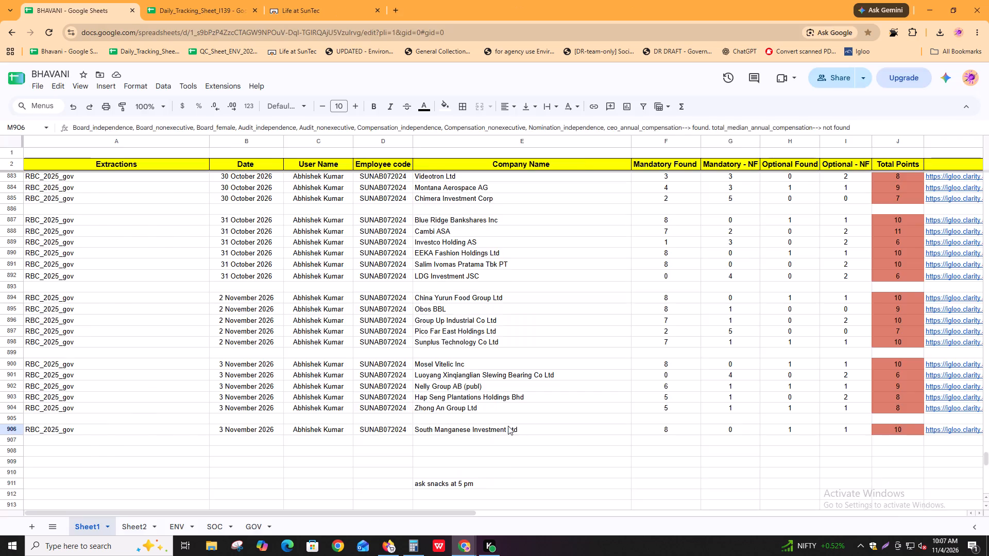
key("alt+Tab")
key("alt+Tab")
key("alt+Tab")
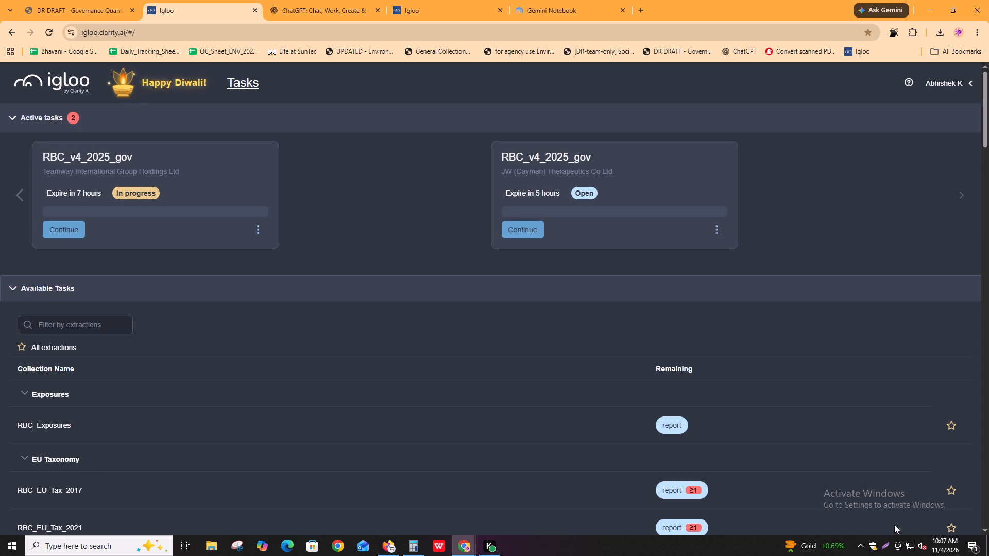
Refresh the task lists in both open Igloo tabs.
key("ctrl+r")
left_click(428, 0)
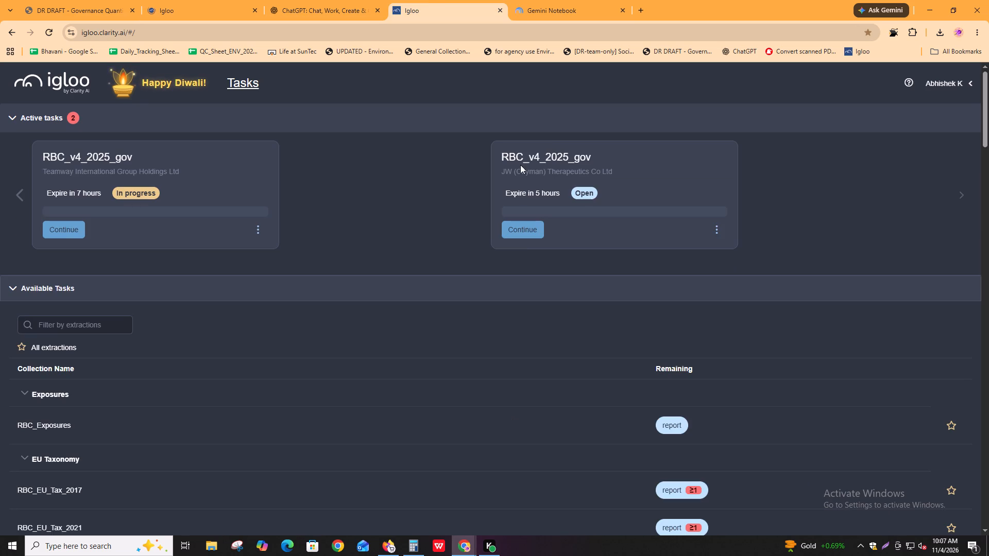
key("ctrl+r")
Switch to the Governance notebook in Gemini Notebook and delete the RBC_v4_2025_gov.pdf source.
left_click(565, 0)
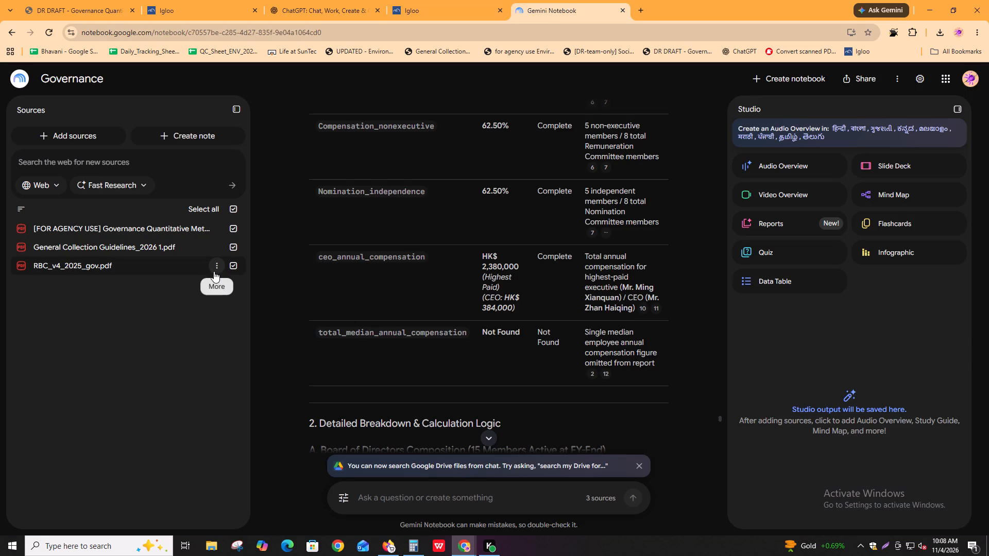
left_click(214, 271)
left_click(261, 287)
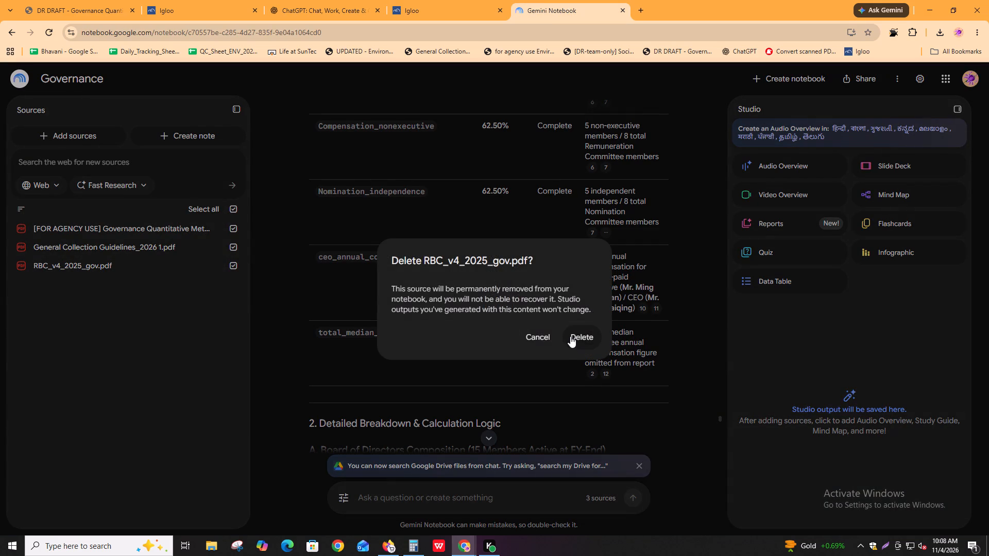
left_click(570, 336)
Return to the Igloo task list and close the separate RBC_v4_2025_gov.pdf browser window.
left_click(197, 0)
key("alt+Tab")
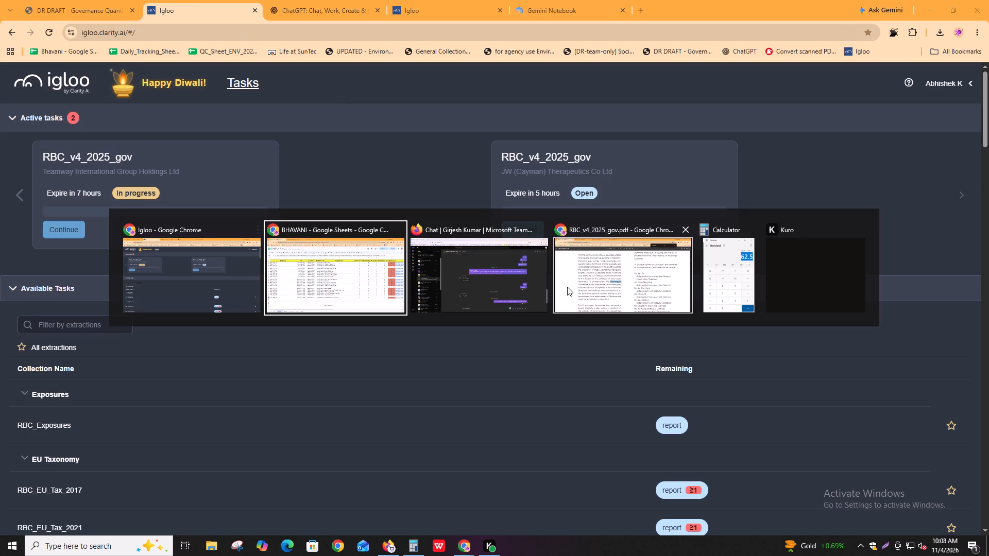
left_click(684, 230, "alt")
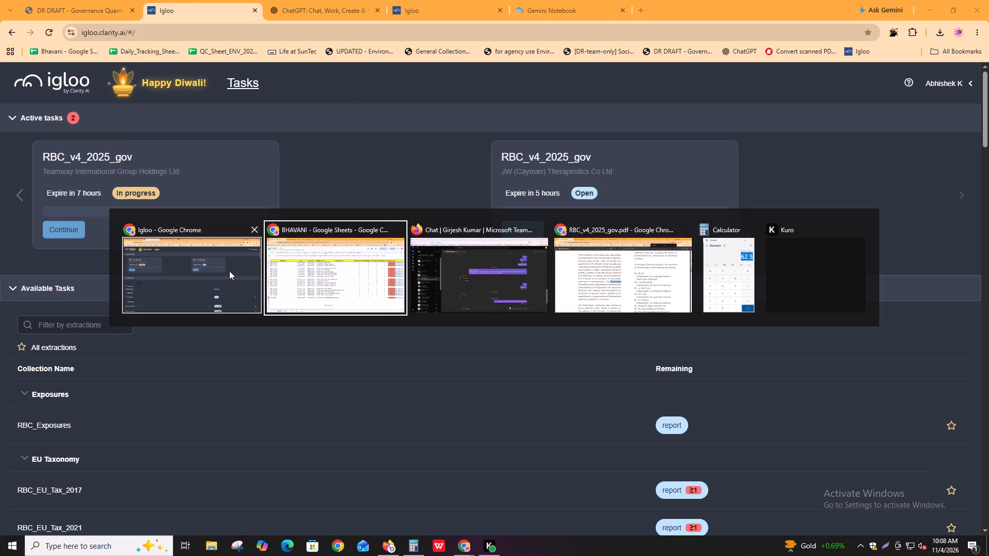
Switch to File Explorer, delete the RBC_v4_2025_gov PDF from the Downloads folder and close the window.
left_click(229, 271, "alt")
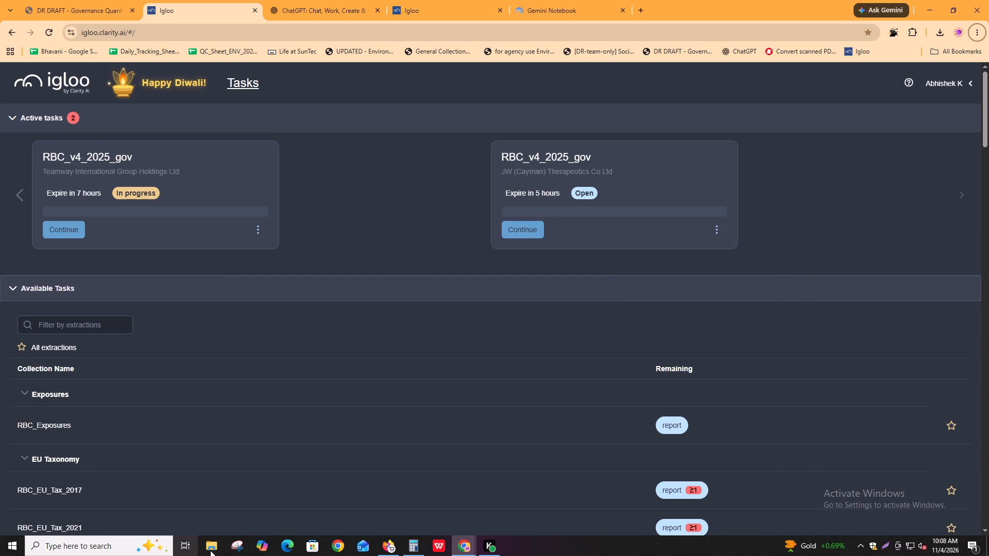
left_click(212, 551)
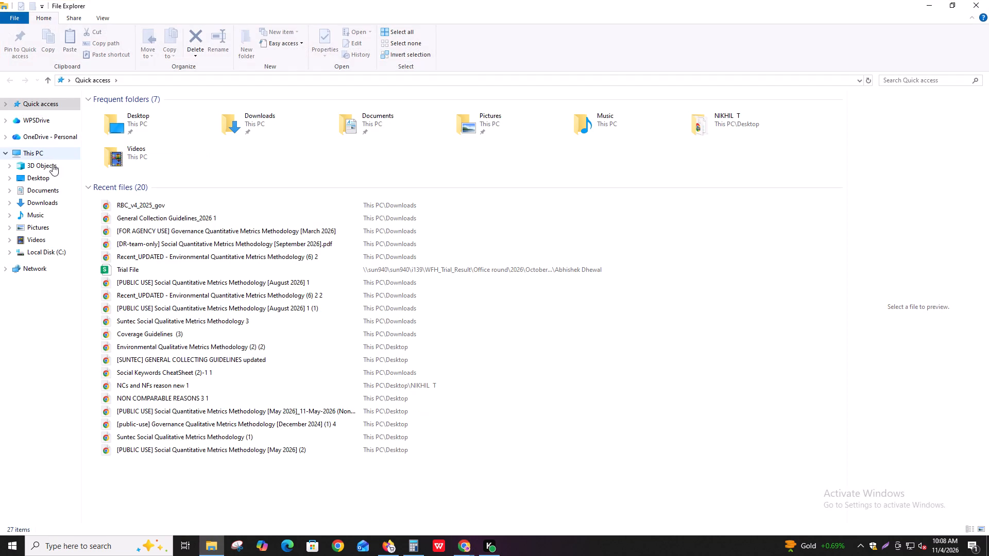
left_click(50, 202)
left_click(135, 127)
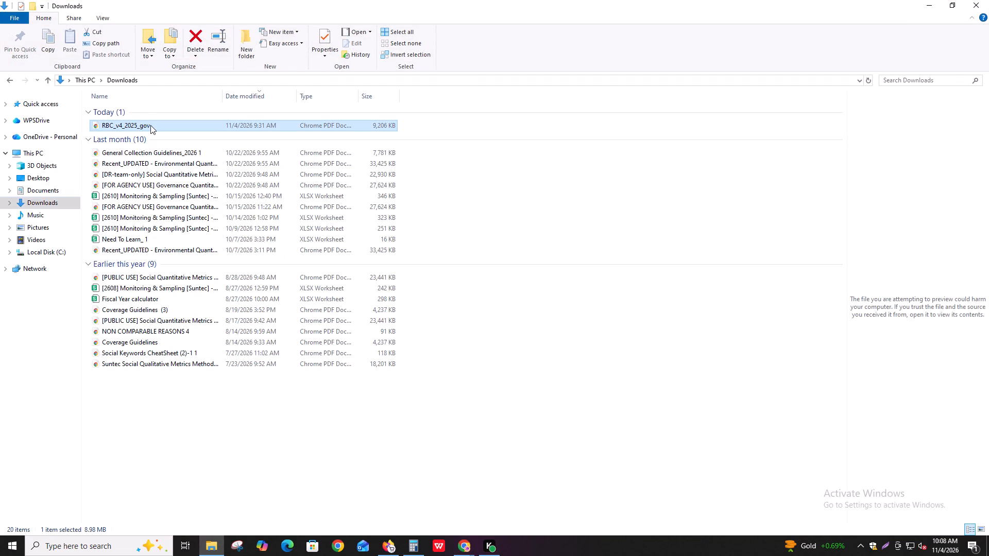
key("Delete")
left_click(988, 0)
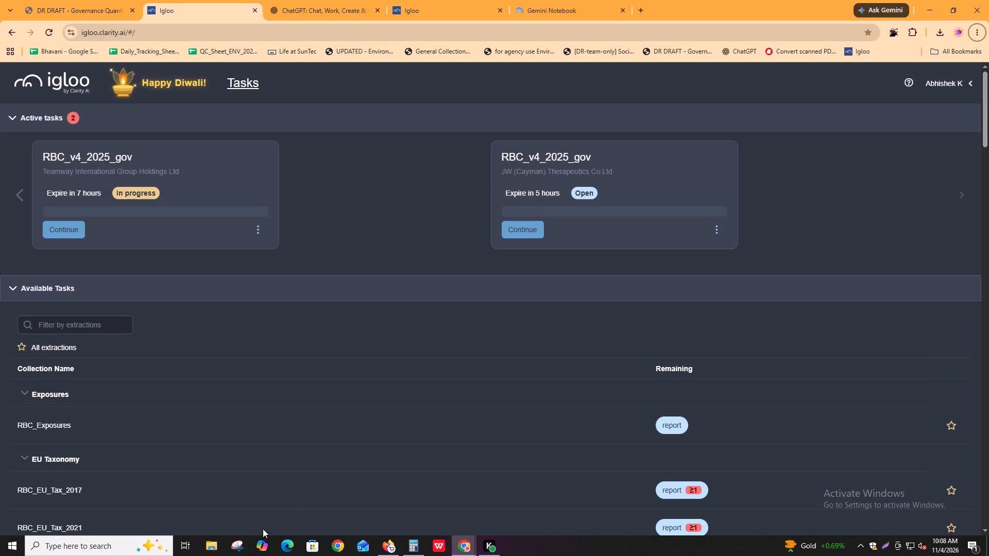
Copy the extraction name RBC_2025_gov from the South Manganese Investment Ltd row of the BHAVANI sheet and return to Igloo.
left_click(330, 223)
key("alt+Tab")
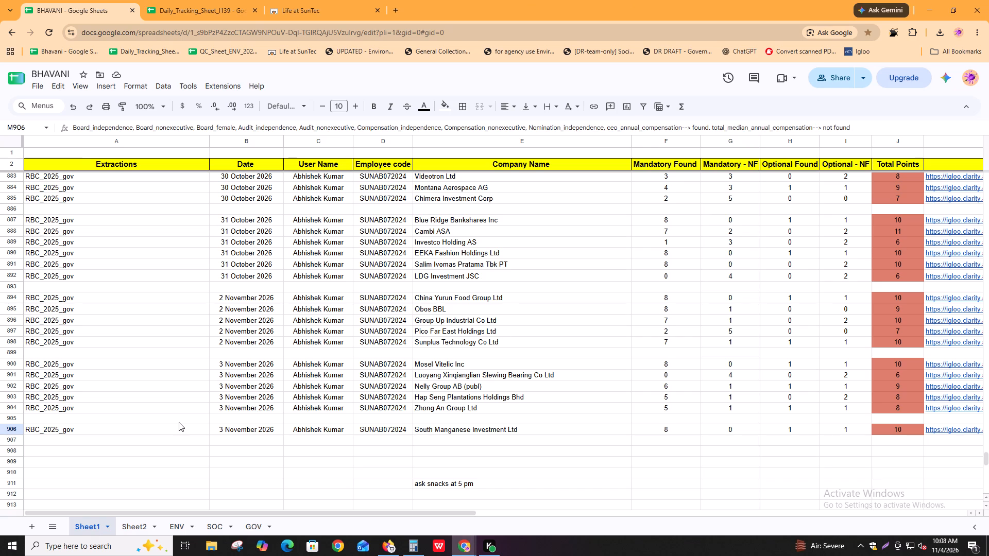
left_click(176, 429)
key("ctrl+c")
key("alt+Tab")
Refresh the task lists in both open Igloo tabs, ending on the first one.
key("ctrl+r")
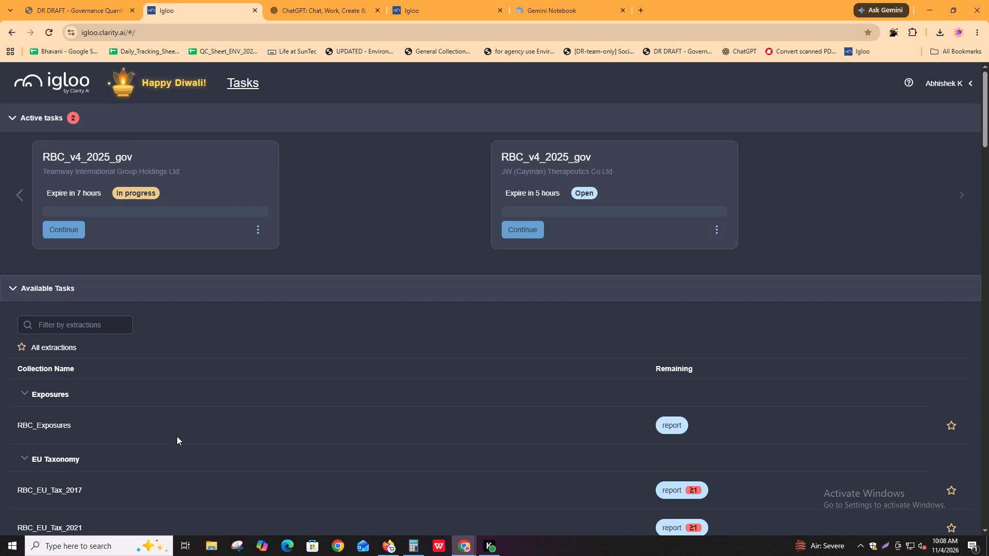
left_click(418, 0)
key("ctrl+r")
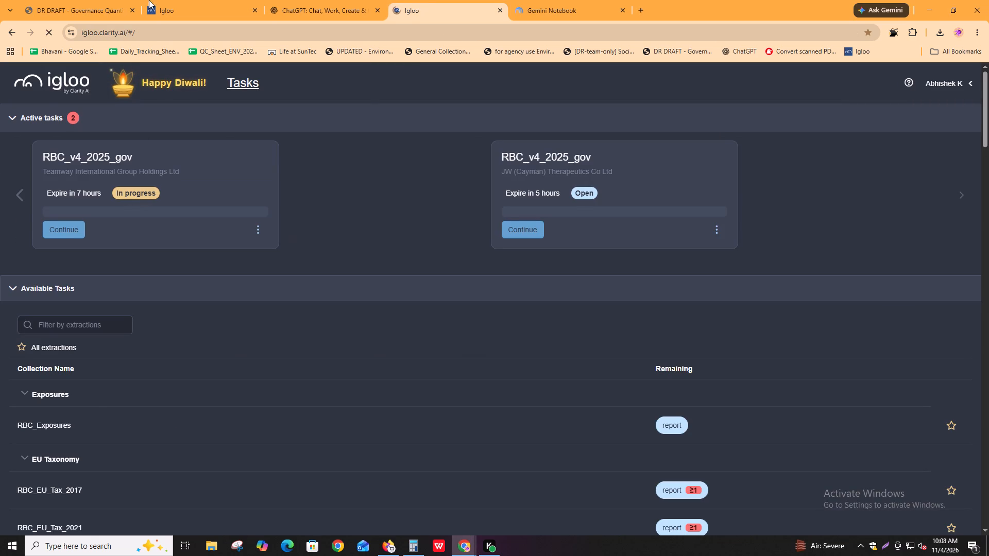
left_click(154, 0)
key("ctrl+r")
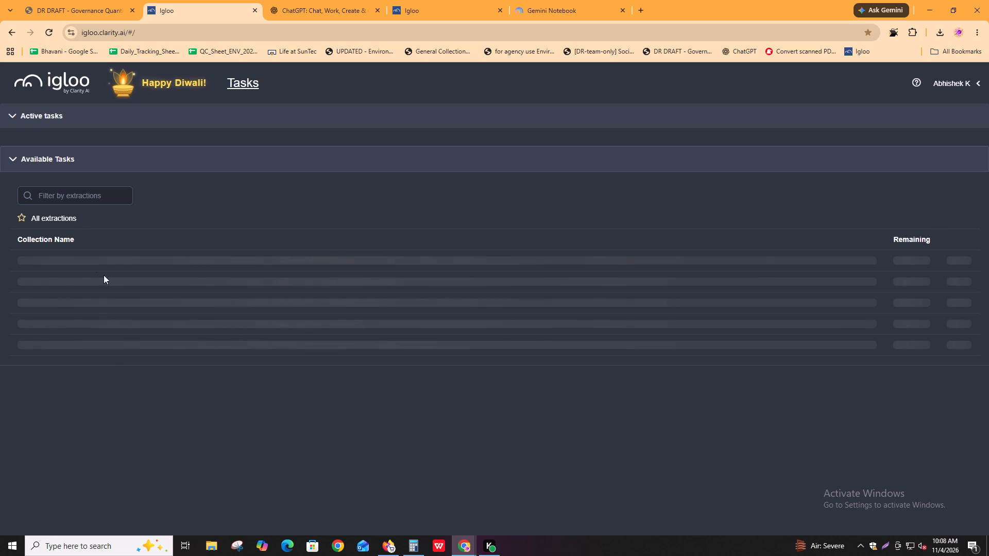
Filter the available tasks by RBC_2025_gov and open a report task from that collection.
left_click(79, 331)
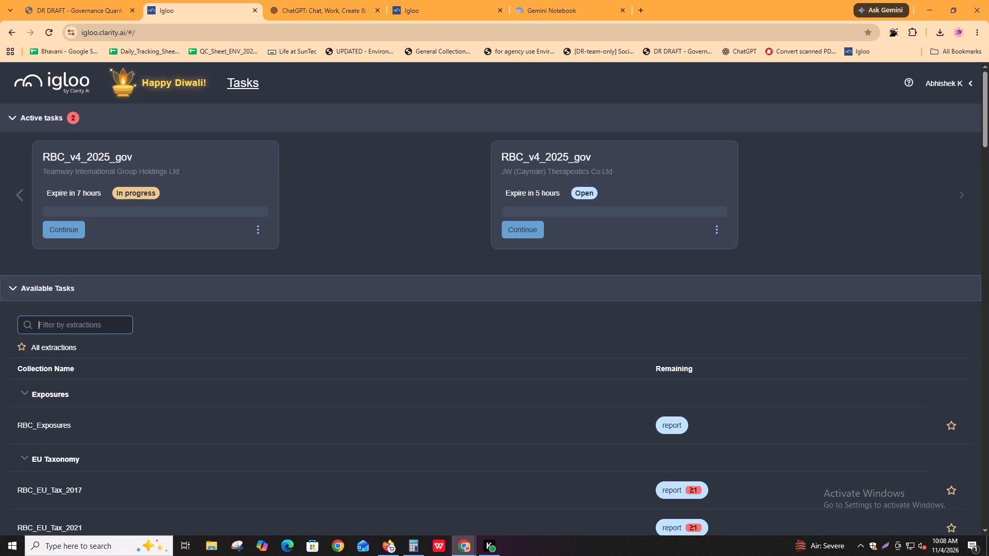
key("ctrl+v")
left_click(582, 422)
right_click(582, 422)
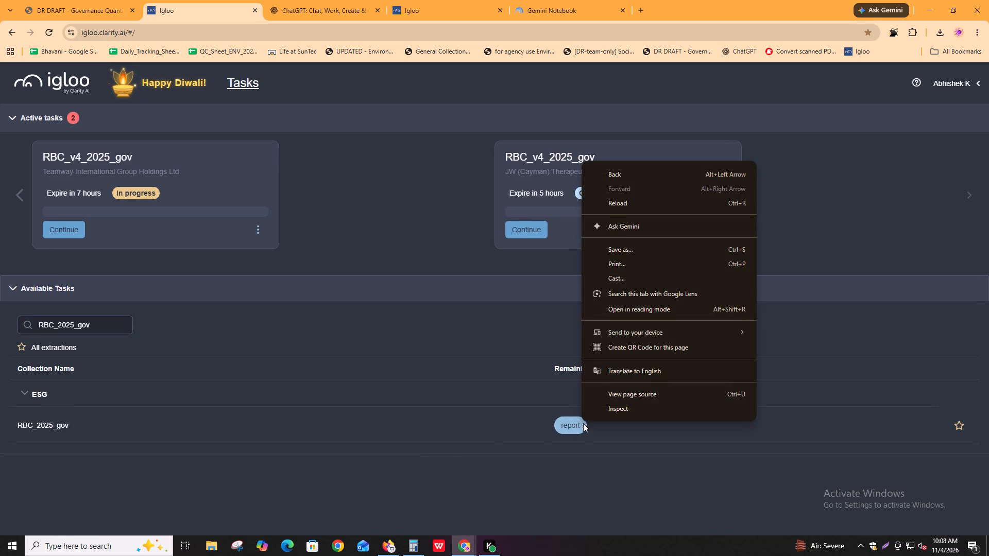
left_click(578, 424)
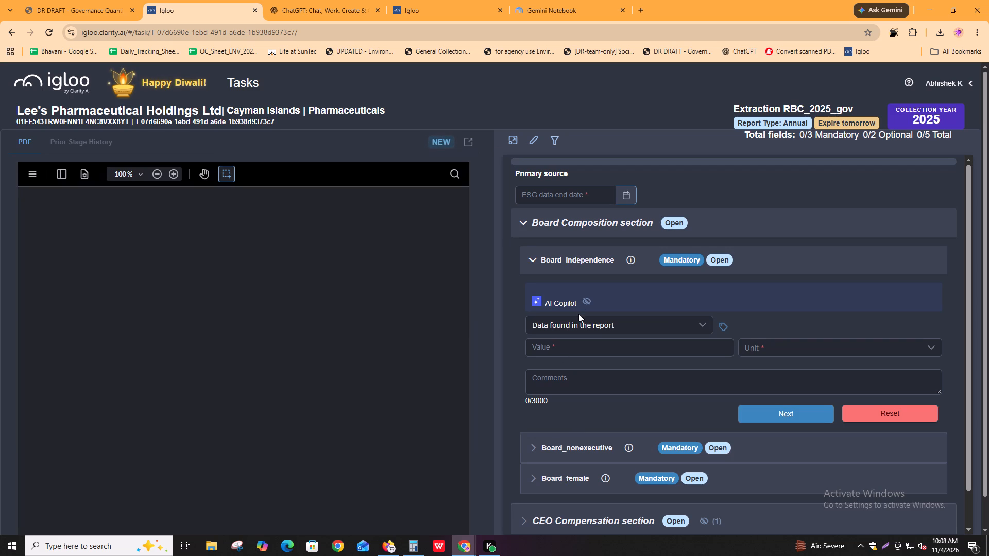
Expand the CEO Compensation section and collapse the Board_independence and total_median_annual_compensation fields to view the required fields.
left_click(571, 259)
left_click(594, 356)
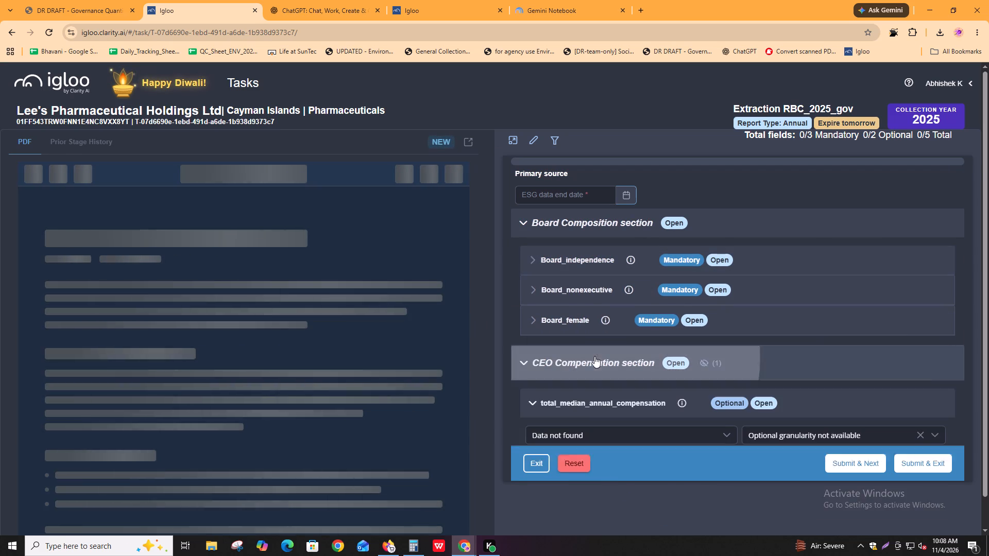
left_click(590, 393)
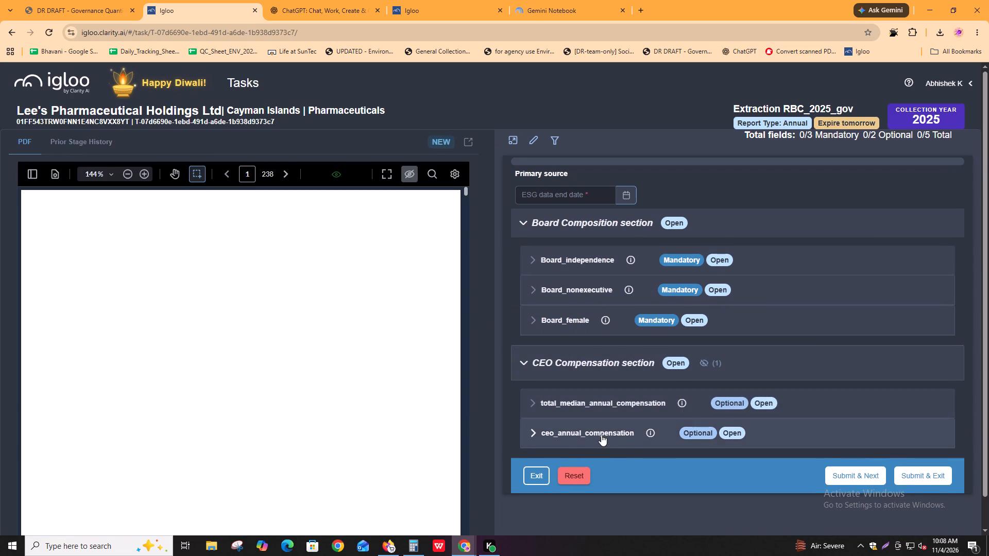
Examine the contents page and the board of directors and committee listings in the Lee's Pharmaceutical Holdings Ltd report.
scroll(302, 354, "down", 17)
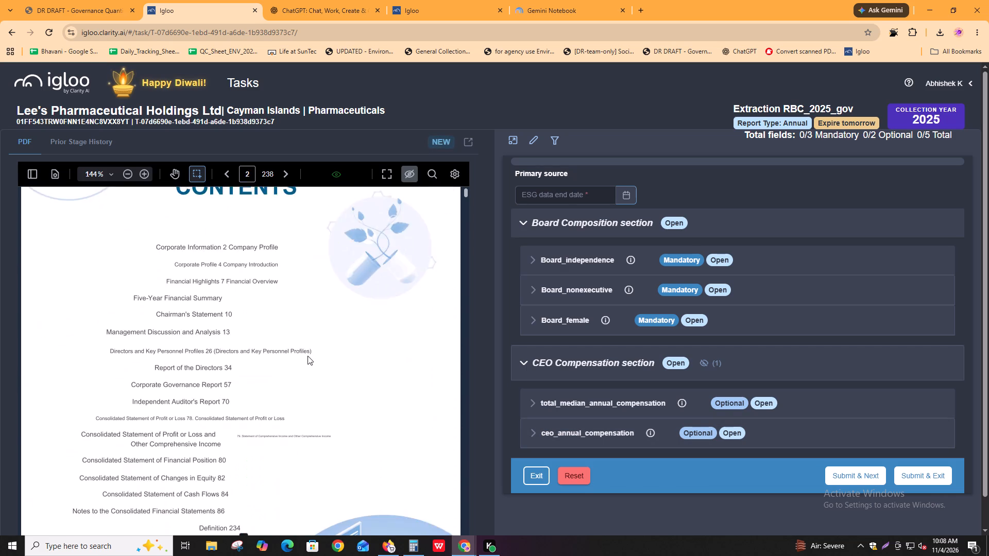
scroll(308, 356, "down", 14)
scroll(314, 351, "up", 5)
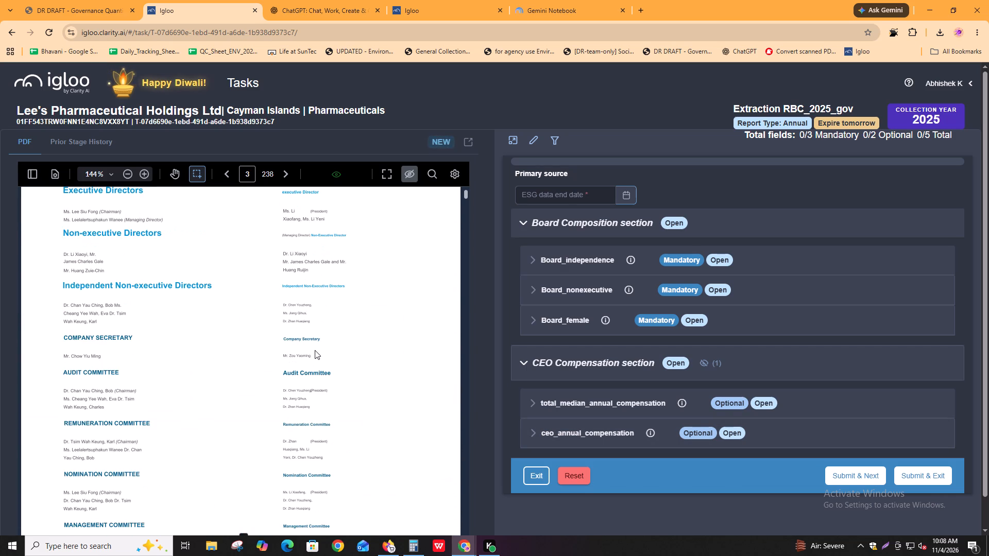
scroll(315, 350, "up", 2)
scroll(81, 413, "up", 2, "ctrl")
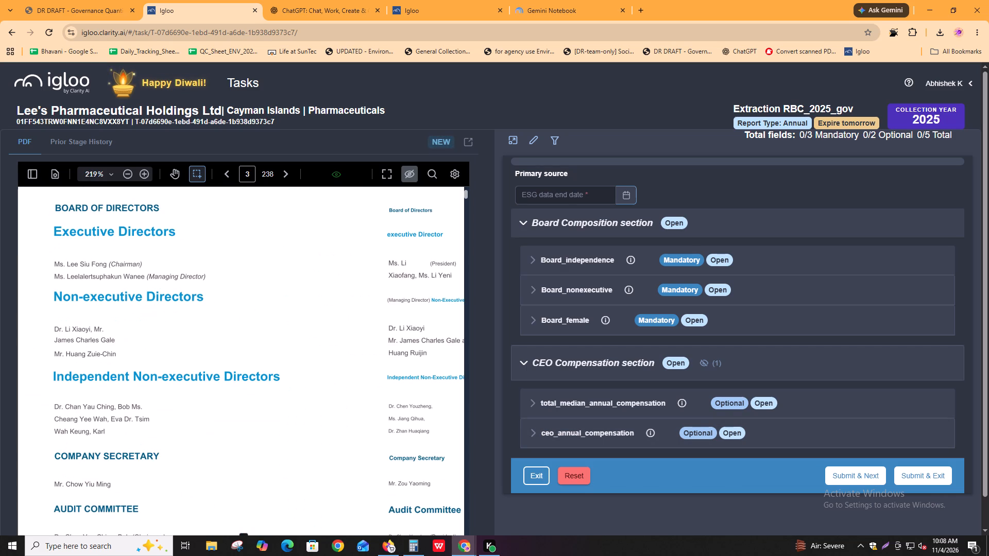
scroll(83, 409, "down", 2)
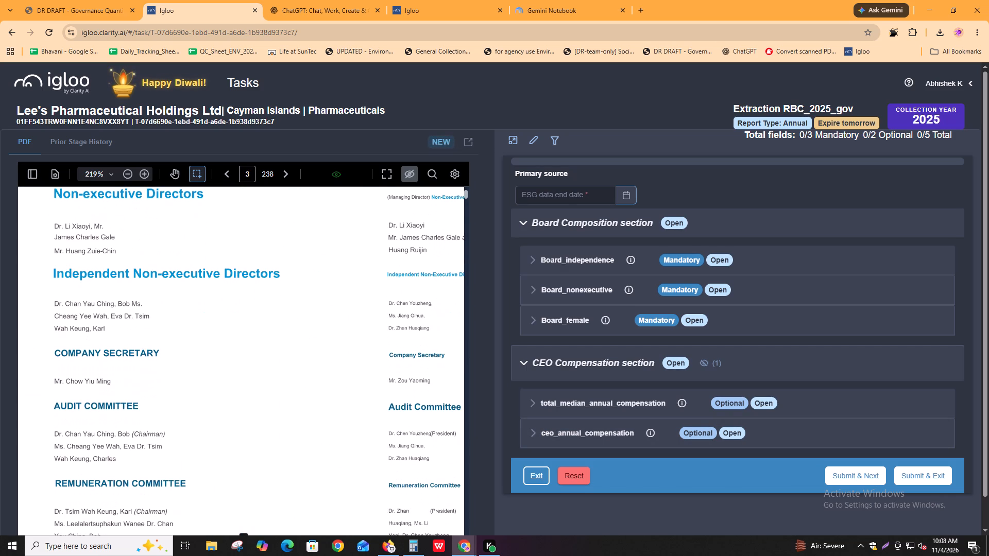
scroll(83, 409, "up", 3)
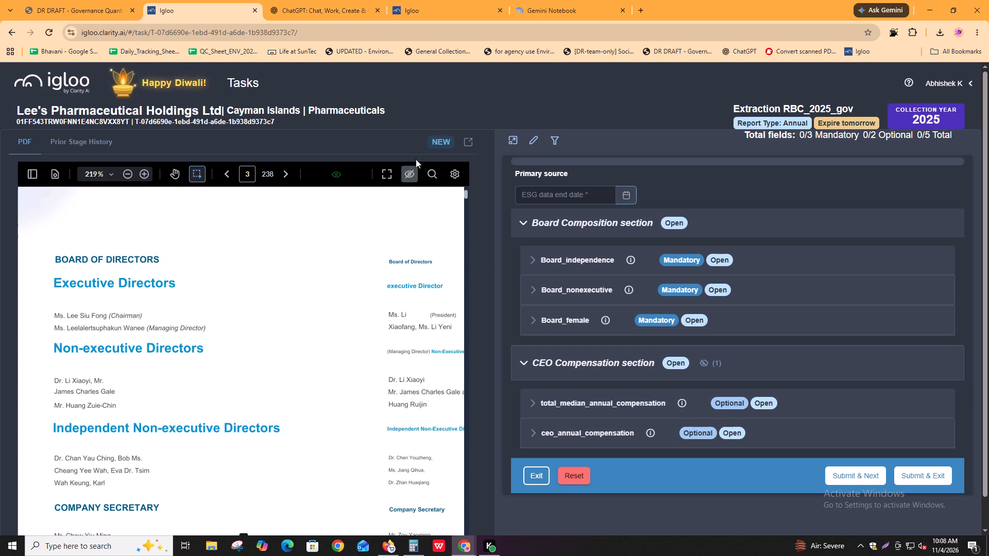
Open the original version of the Lee's Pharmaceutical Holdings Ltd report from the PDF viewer.
left_click(458, 171)
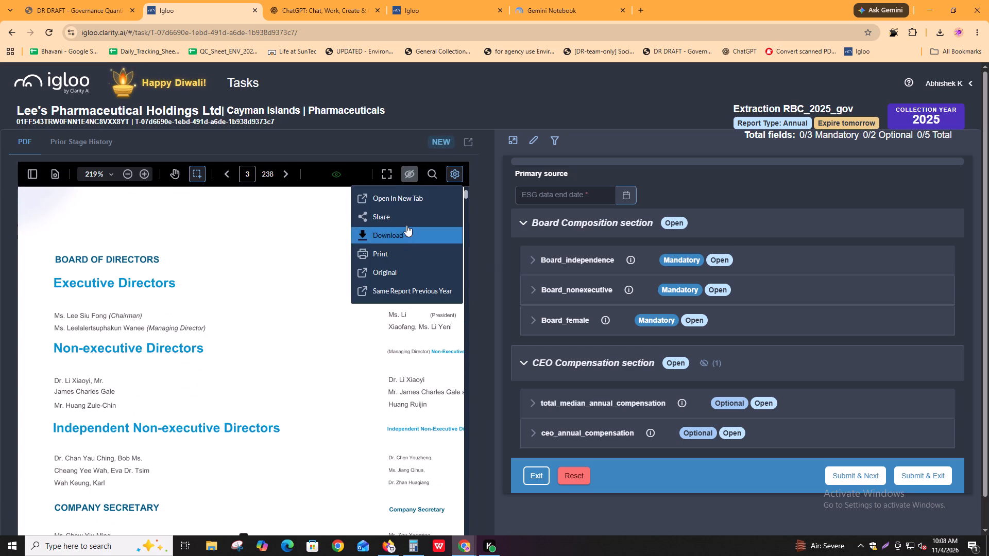
left_click(404, 271)
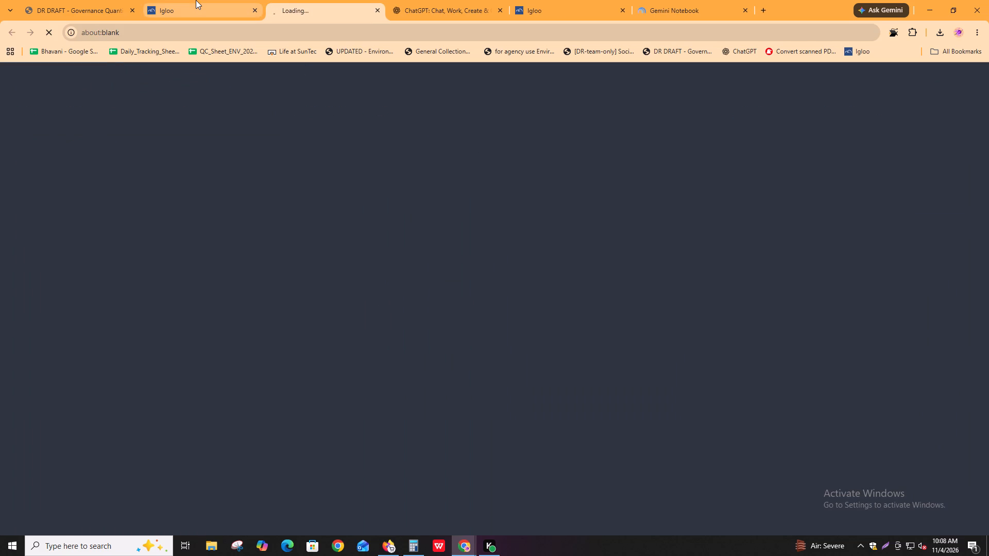
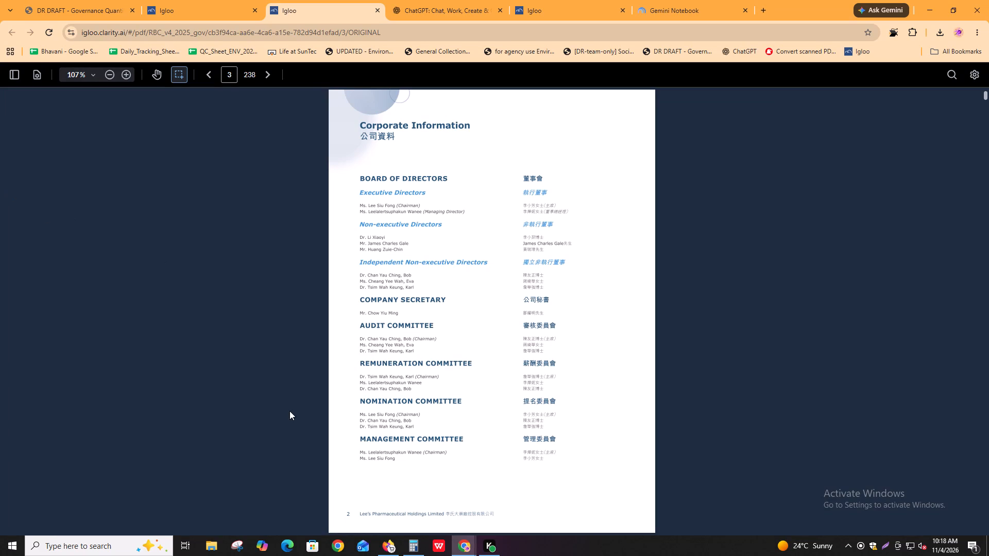
Examine the executive, non-executive and independent directors listed on the original report's Corporate Information page.
scroll(289, 411, "down", 1)
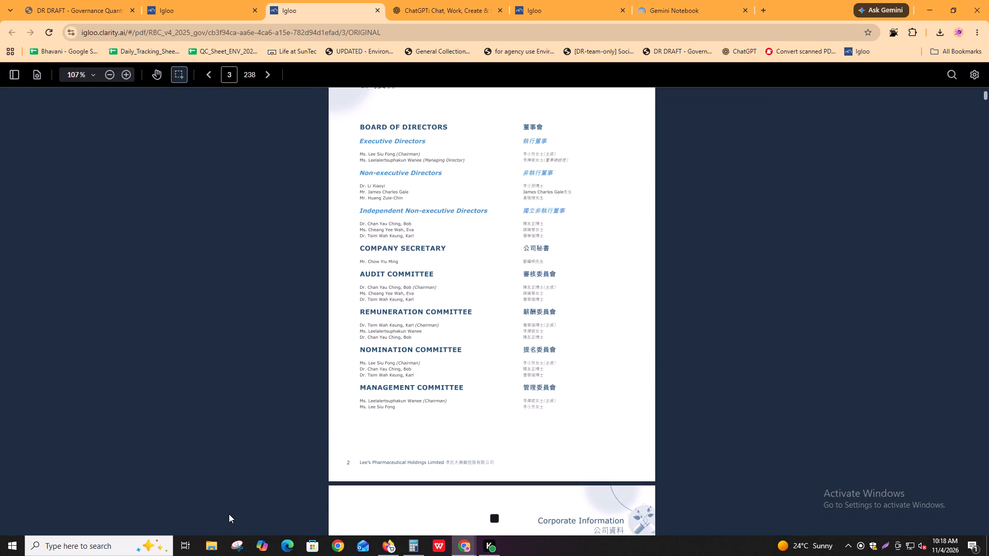
left_click(205, 0)
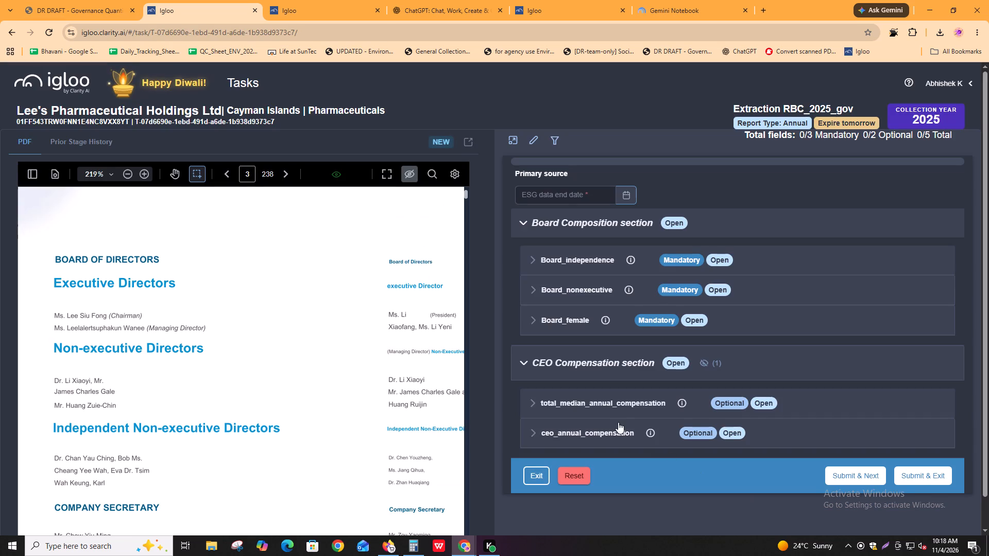
left_click(309, 7)
scroll(509, 321, "up", 3, "ctrl")
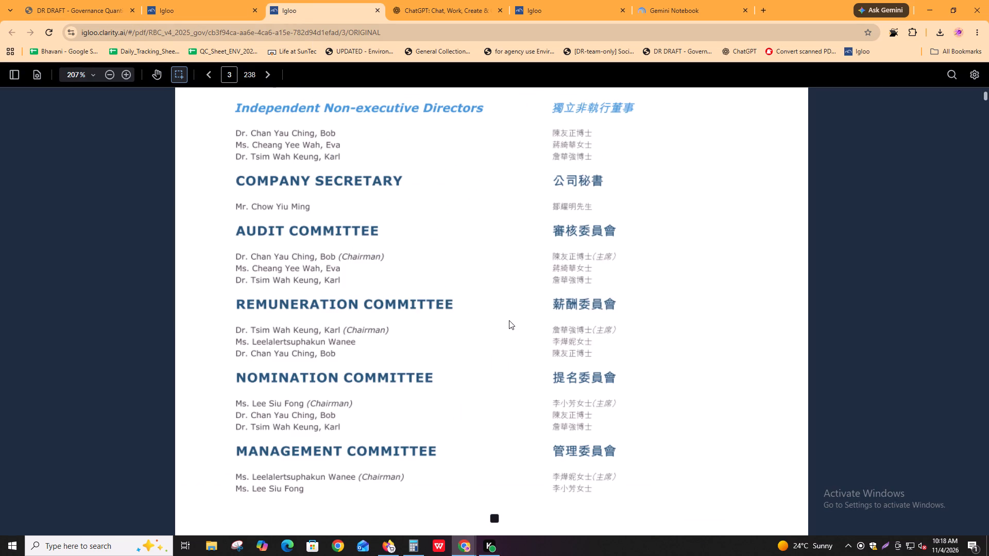
scroll(305, 312, "up", 2)
scroll(362, 374, "up", 3)
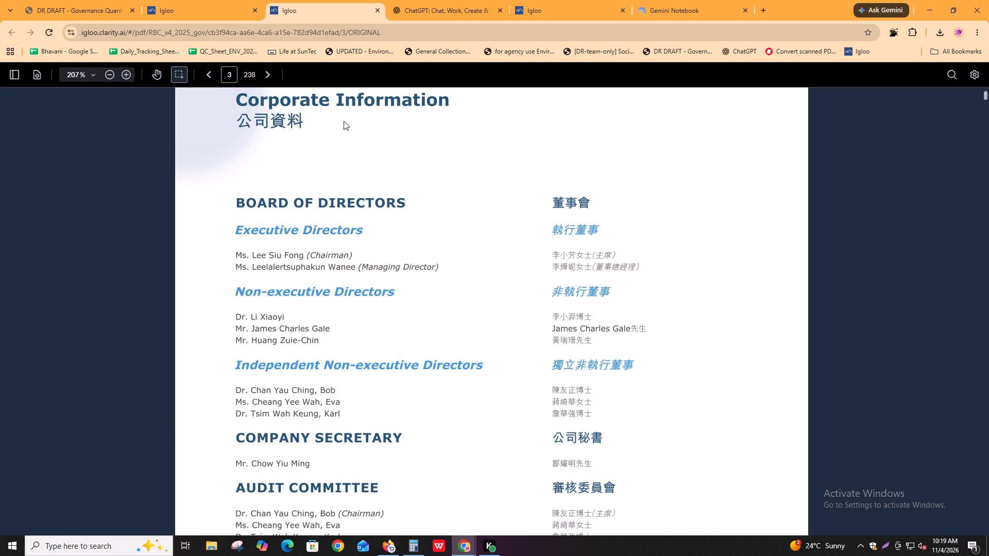
left_click(198, 0)
left_click(332, 0)
left_click_drag(241, 390, 283, 394)
left_click_drag(260, 402, 284, 407)
left_click(260, 415)
Return to the extraction task and begin the Board_independence comment with "(3/".
left_click(217, 0)
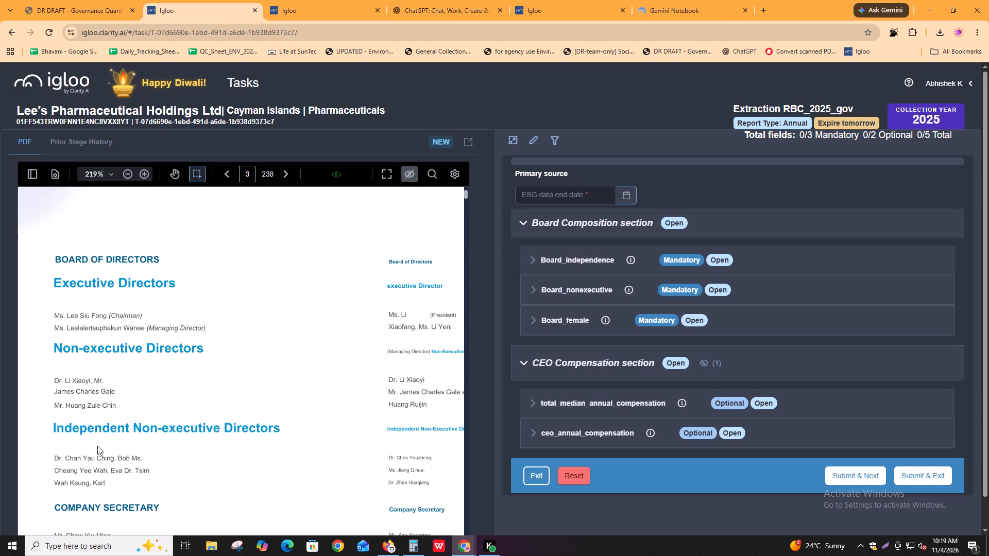
left_click(629, 258)
left_click(604, 383)
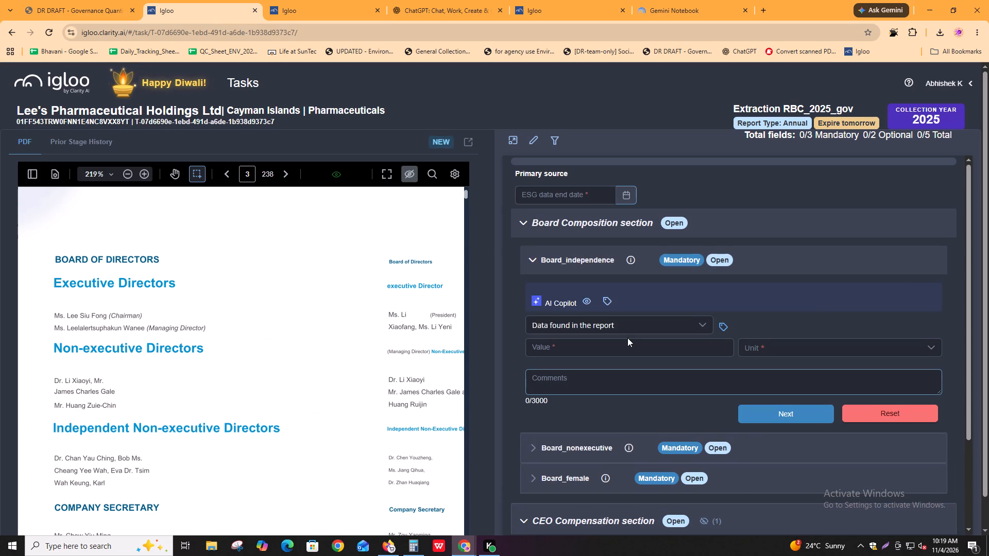
key("shift+parenleft")
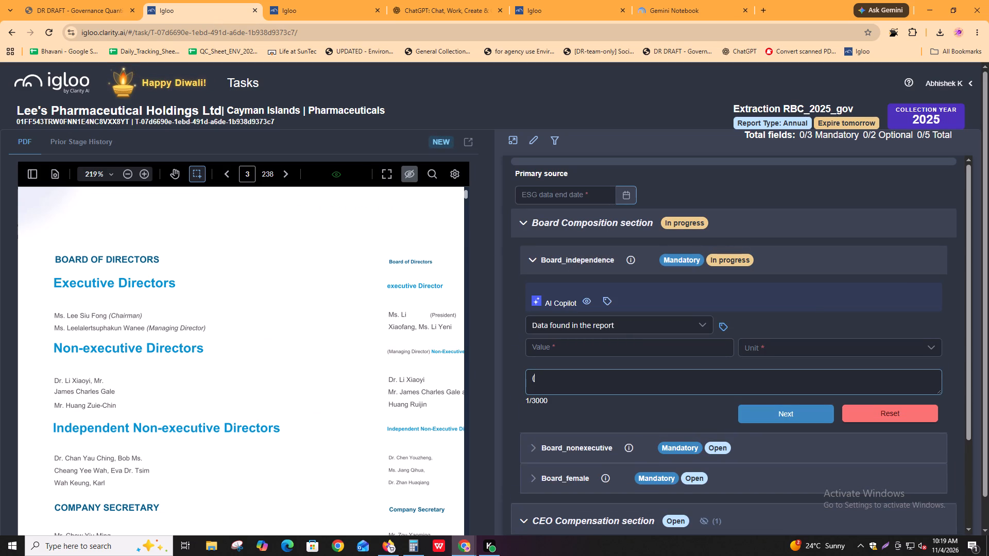
key("3")
key("slash")
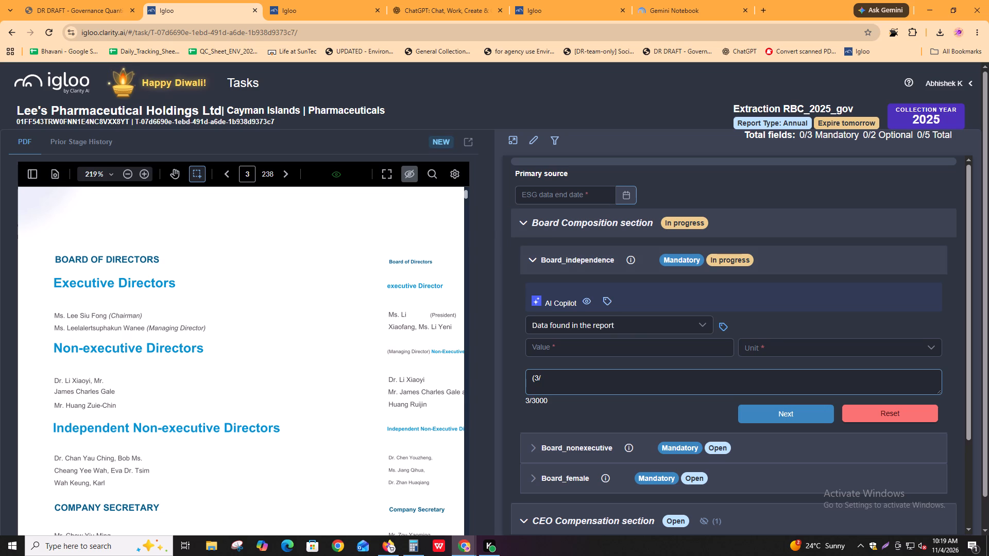
Count all board directors listed in the report and extend the Board_independence comment to read "(3/8)*100 =".
left_click_drag(70, 314, 95, 316)
left_click_drag(62, 328, 125, 344)
left_click_drag(76, 374, 101, 383)
left_click_drag(72, 399, 94, 398)
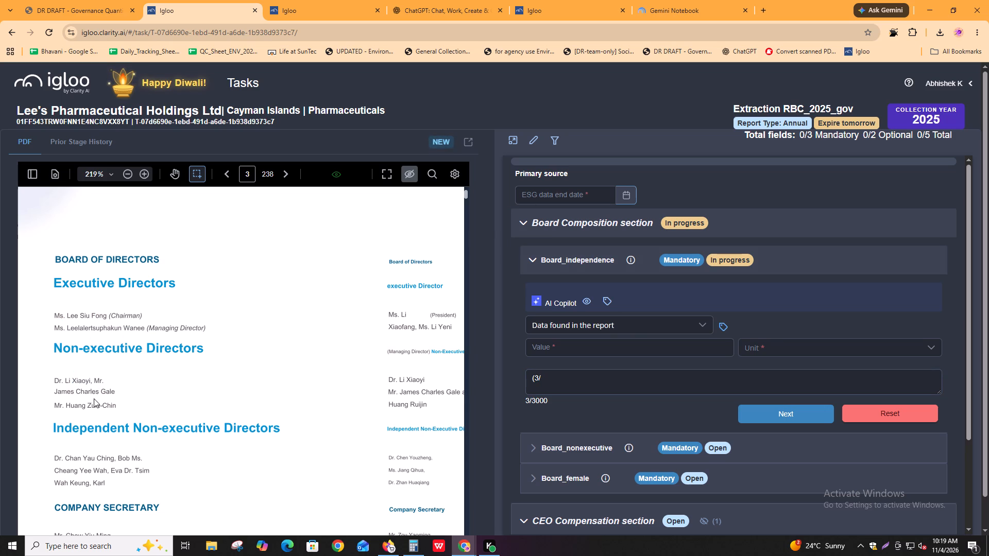
left_click_drag(94, 398, 93, 398)
left_click_drag(77, 411, 110, 411)
left_click_drag(71, 461, 93, 460)
left_click_drag(65, 471, 88, 471)
left_click_drag(76, 480, 83, 481)
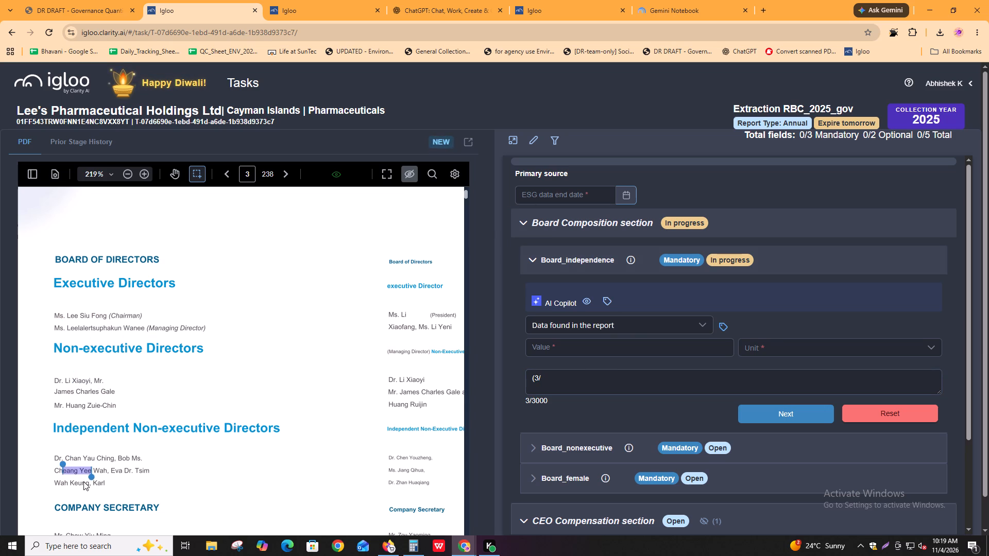
left_click_drag(83, 481, 93, 482)
left_click(585, 379)
type("8)/")
key("F12")
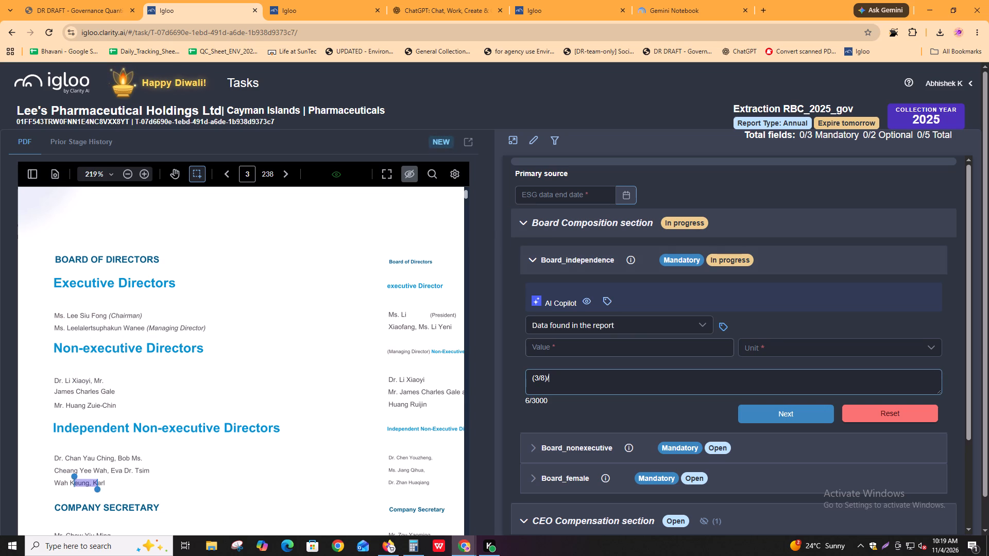
key("BackSpace")
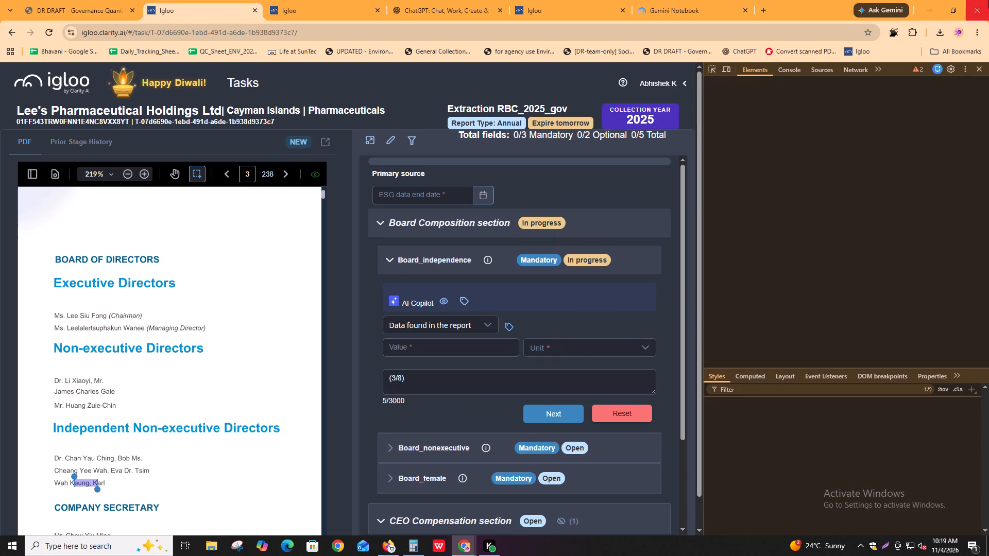
left_click(978, 68)
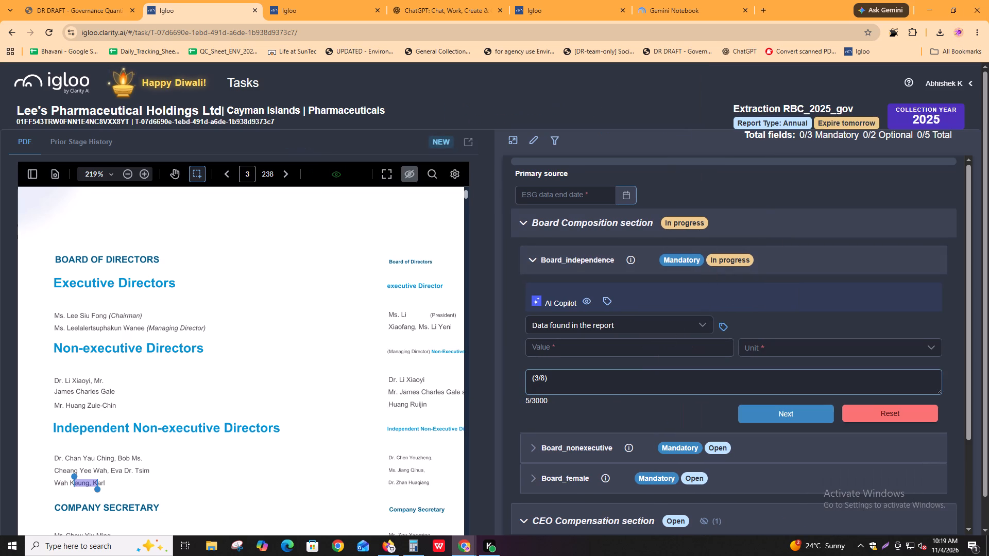
left_click(624, 388)
key("asterisk")
type("100 =")
key("space")
Calculate 3/8*100 in Calculator and add the result, 37.5%, to the end of the Board_independence comment.
key("alt+Tab")
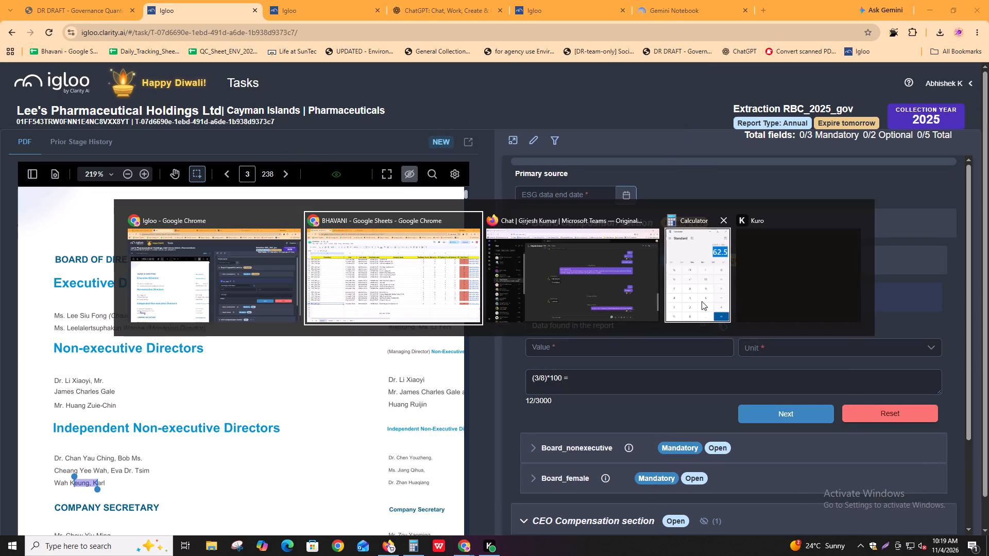
left_click(702, 301, "alt")
left_click(779, 317)
type("3/8*100")
key("Return")
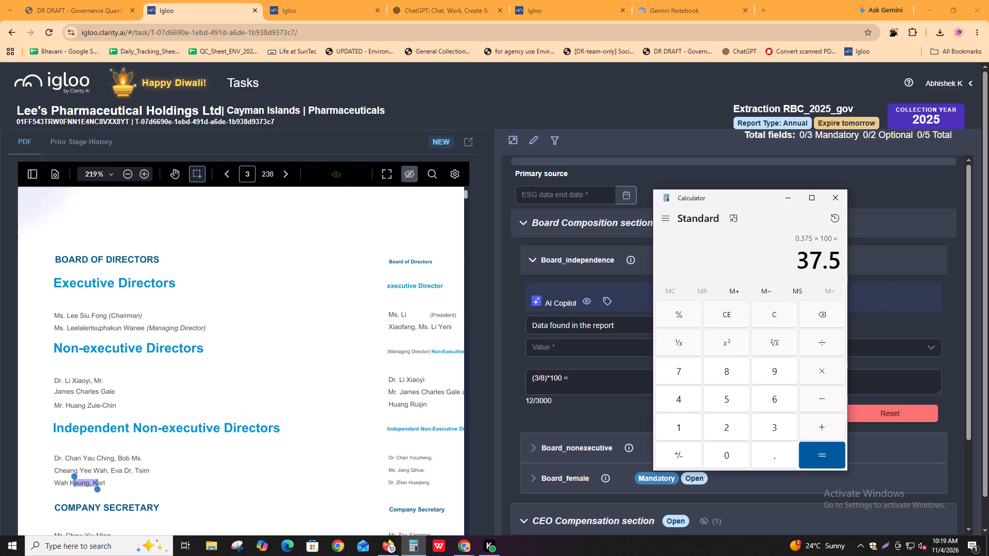
left_click_drag(799, 263, 847, 270)
key("ctrl+c")
left_click(597, 379)
key("ctrl+v")
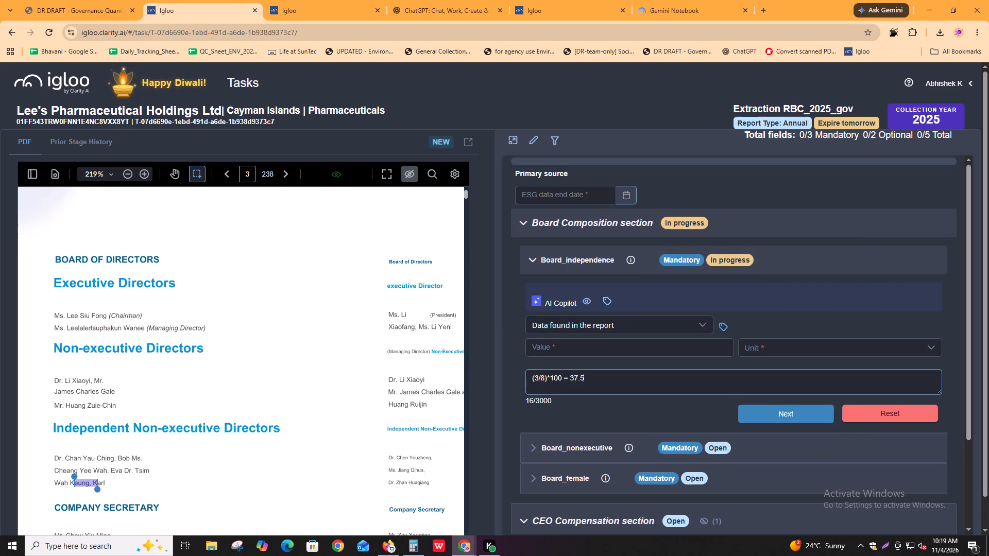
key("shift+percent")
Set the Board_independence value to 37.5 with % as the unit.
left_click(647, 352)
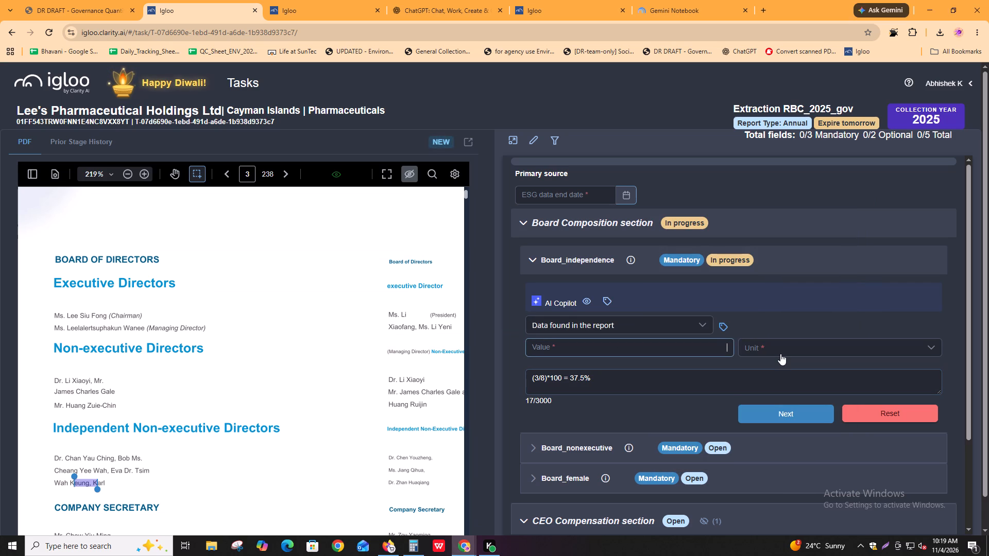
key("ctrl+v")
left_click(780, 343)
left_click(774, 378)
Annotate the Independent Non-executive Directors heading and names as the Board_independence extract, and proceed to the following field.
left_click(723, 323)
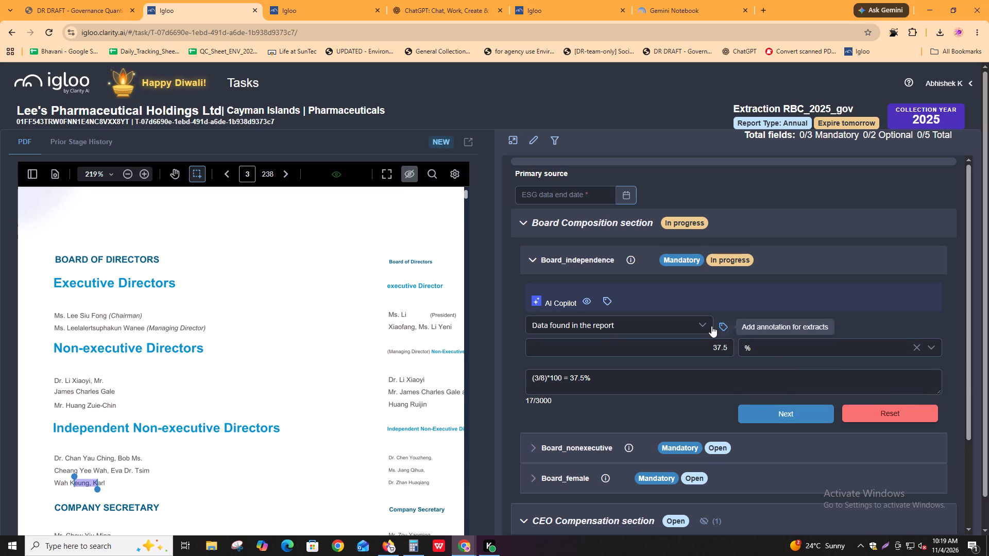
left_click_drag(43, 455, 137, 520)
scroll(873, 360, "down", 3)
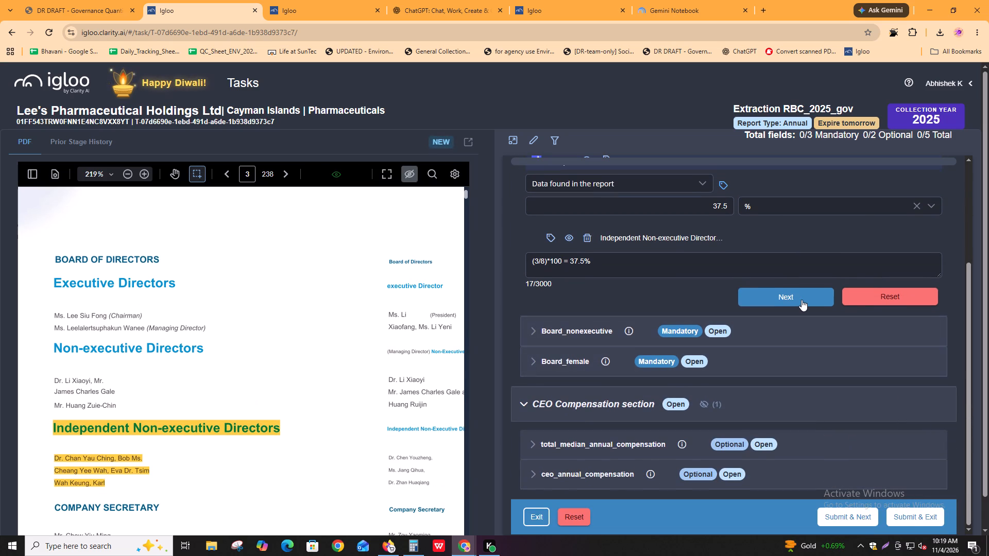
left_click(802, 300)
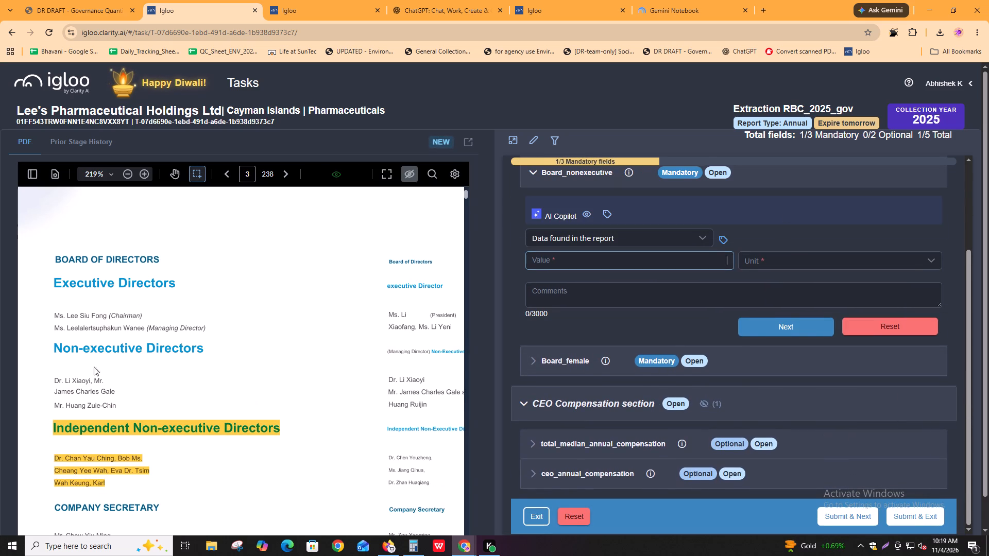
Enter the calculation "(6/8)*100 =" in the Board_nonexecutive comment.
left_click(574, 298)
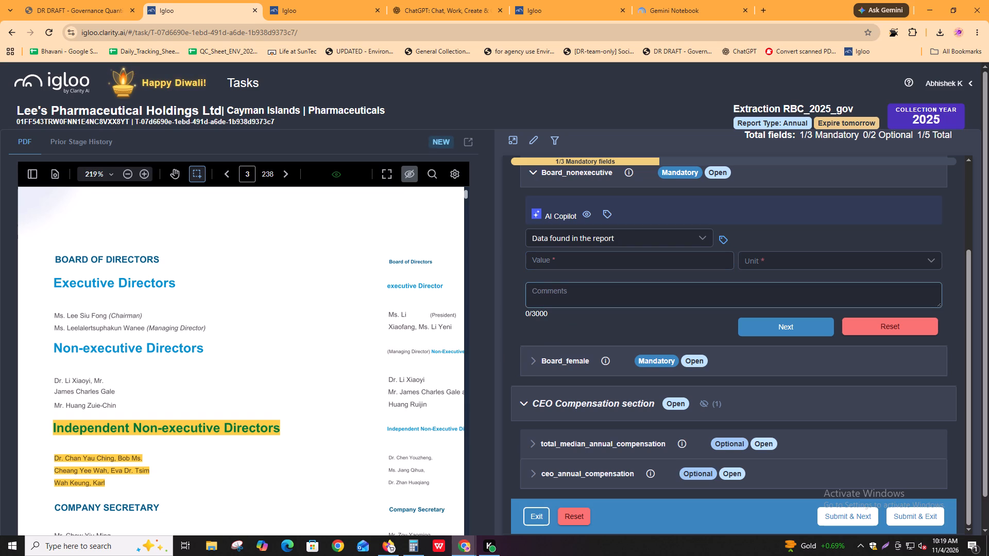
type("(6/")
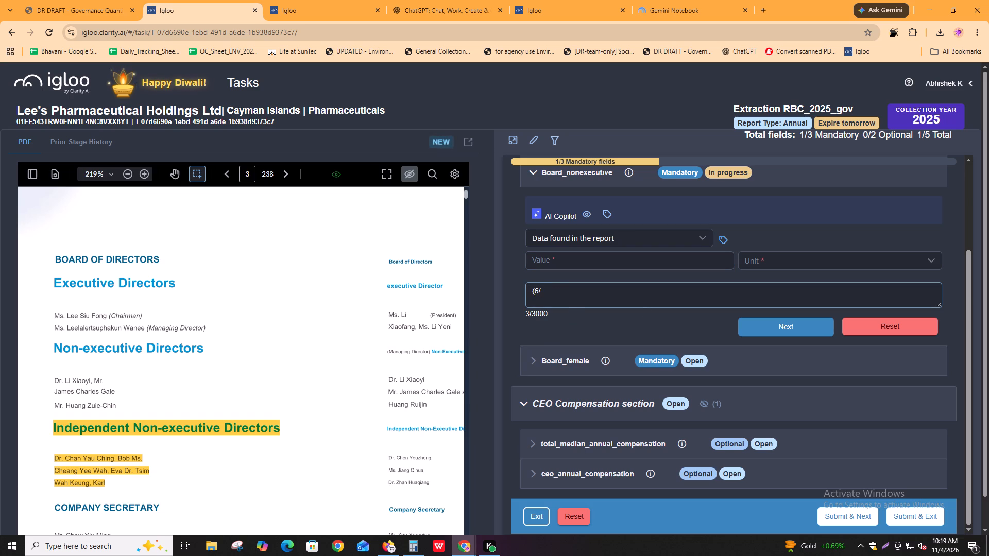
type("8)*100 =")
key("space")
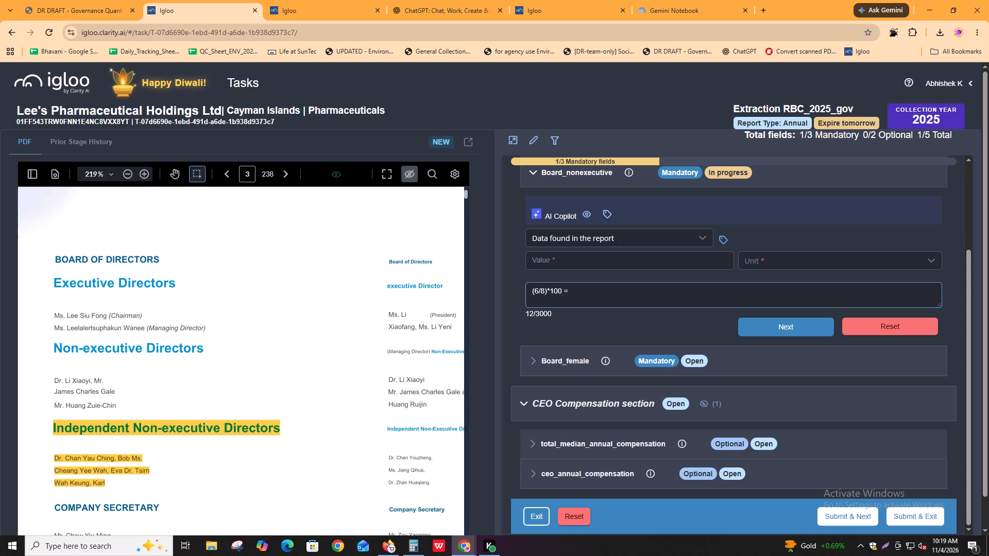
Calculate 6/8*100 in Calculator and add the result, 75%, to the end of the Board_nonexecutive comment.
key("alt+Tab")
left_click(758, 315)
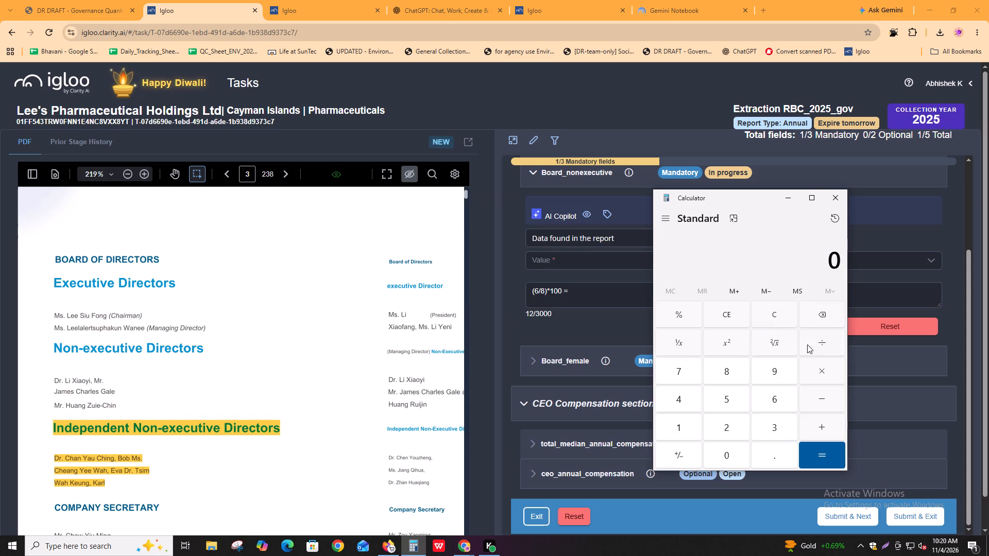
type("6/8*100")
key("Return")
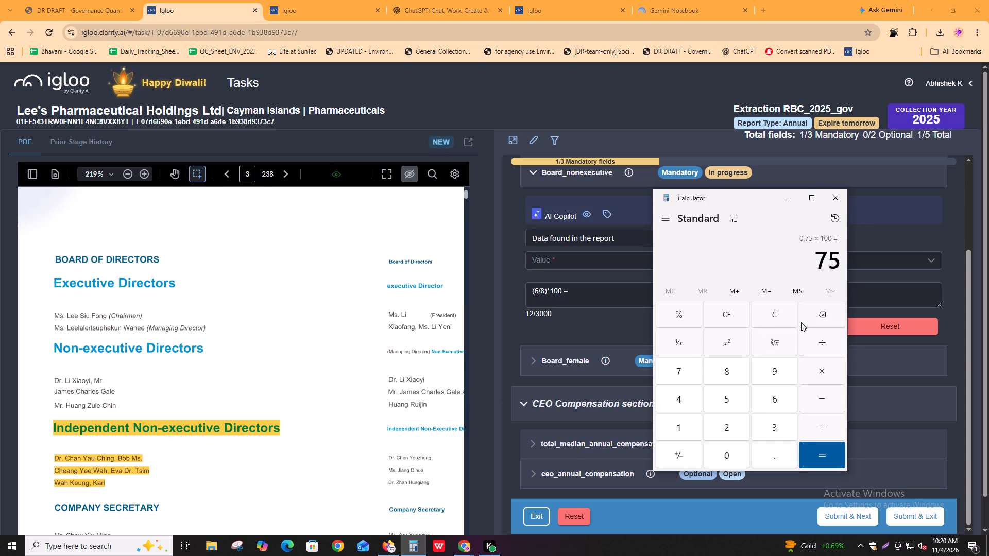
left_click_drag(816, 260, 874, 261)
key("ctrl+c")
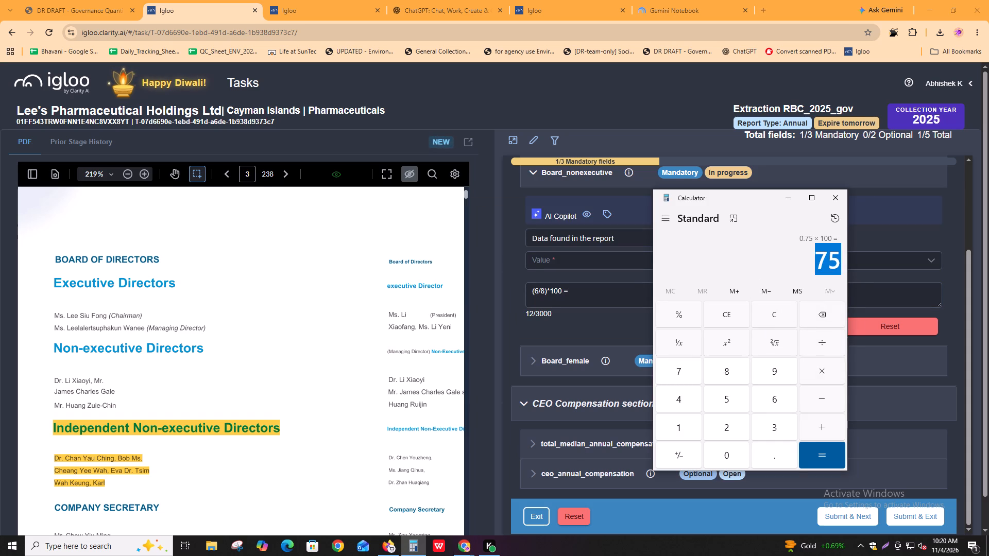
left_click(617, 302)
key("ctrl+v")
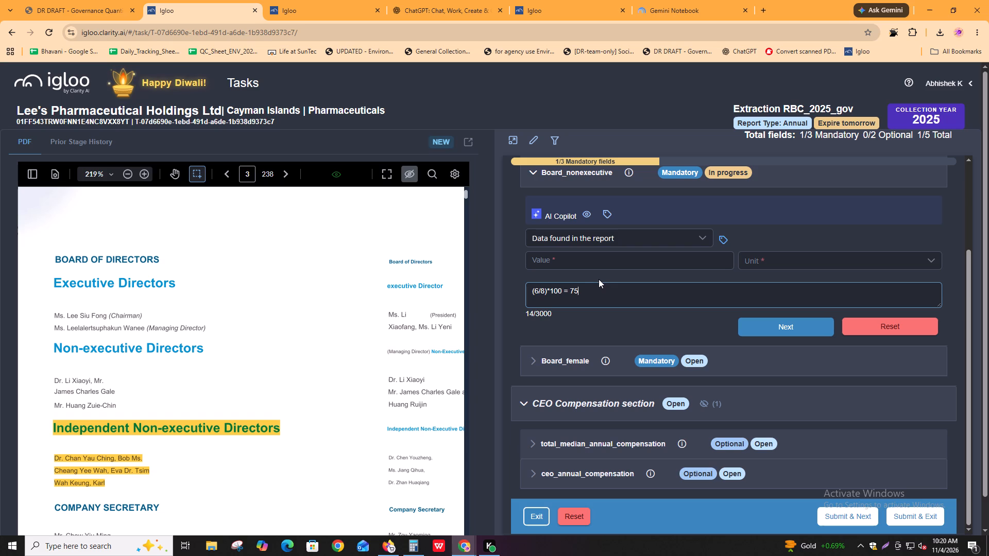
key("shift+percent")
Set the Board_nonexecutive value to 75 with % as the unit.
left_click(607, 266)
key("ctrl+v")
left_click(777, 259)
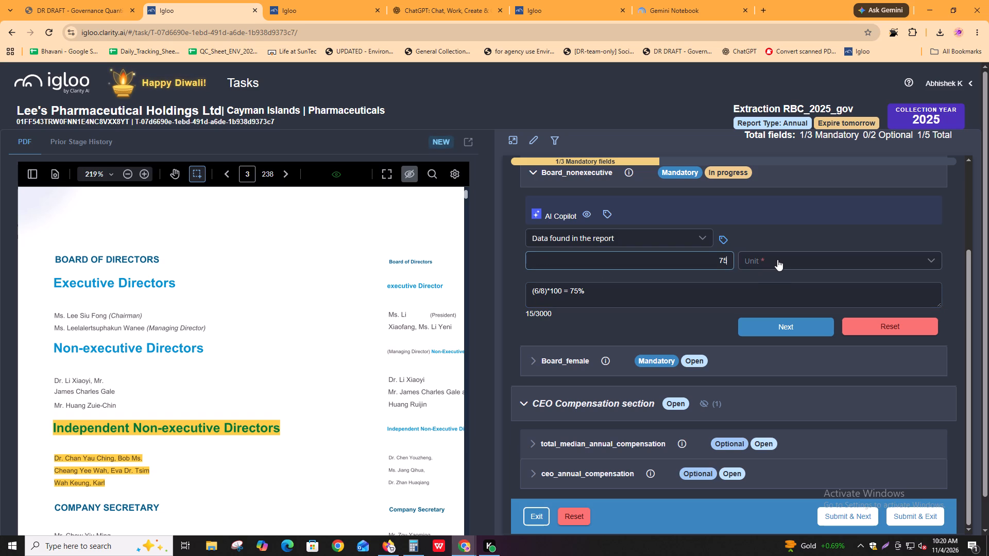
left_click(772, 275)
Annotate the Non-executive and Independent Non-executive Directors lists as the Board_nonexecutive extract, and proceed to the following field.
left_click(731, 236)
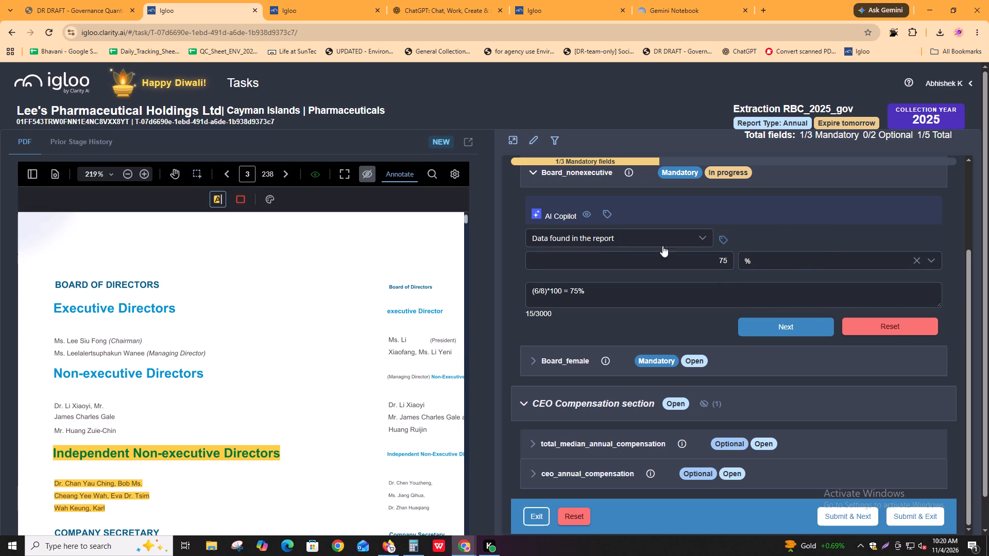
left_click_drag(48, 366, 146, 525)
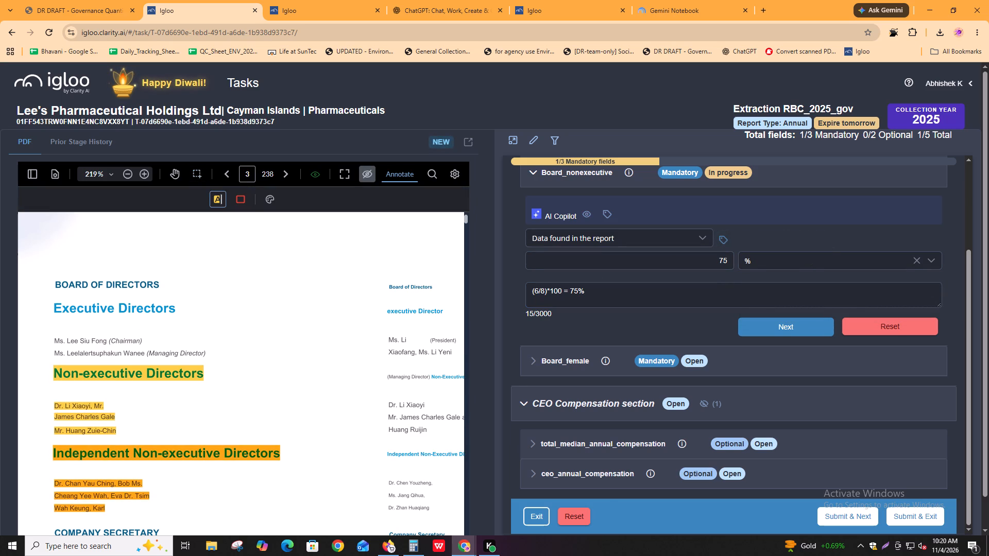
left_click_drag(146, 525, 147, 524)
left_click(774, 356)
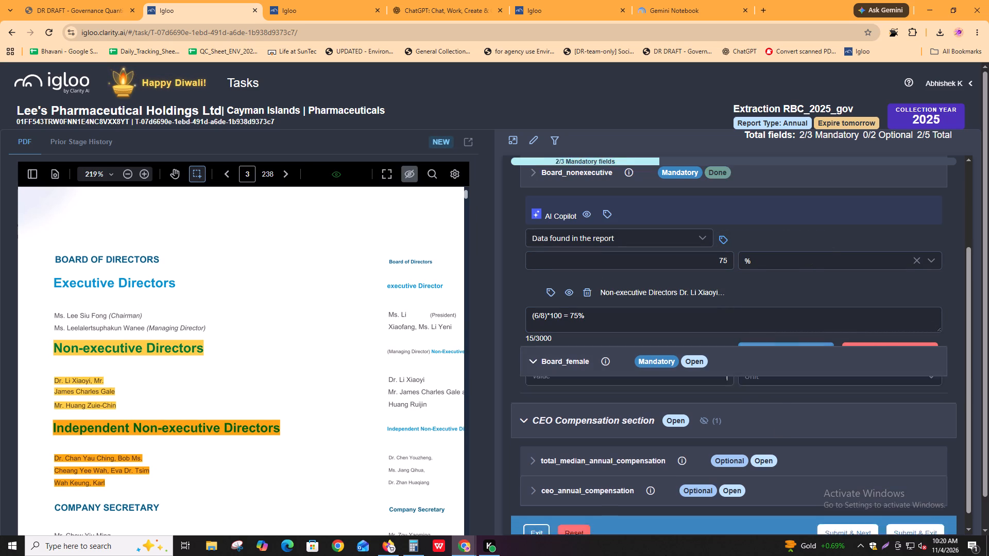
Check the directors' titles in the original report's Corporate Information page to identify the female board members.
key("alt+Tab")
key("alt+Tab")
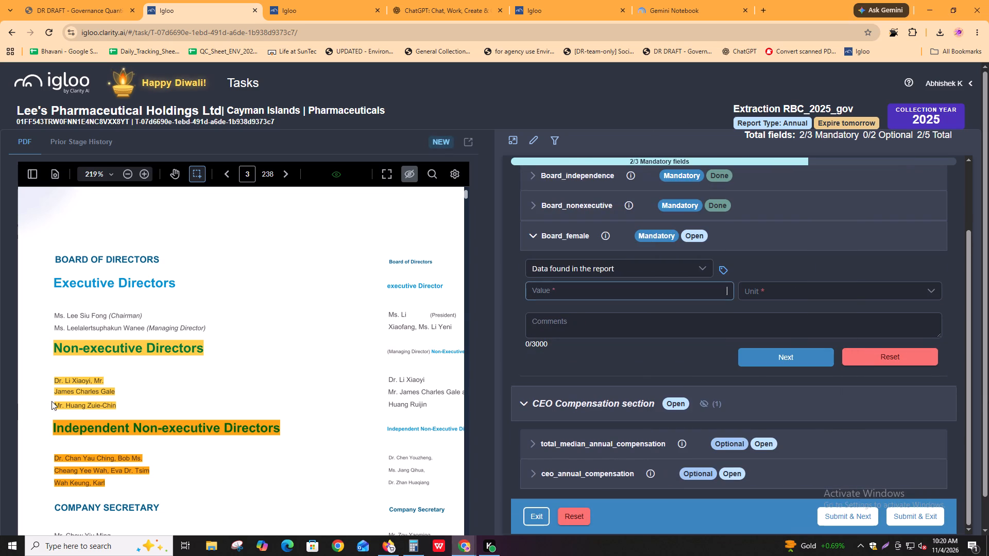
left_click(309, 0)
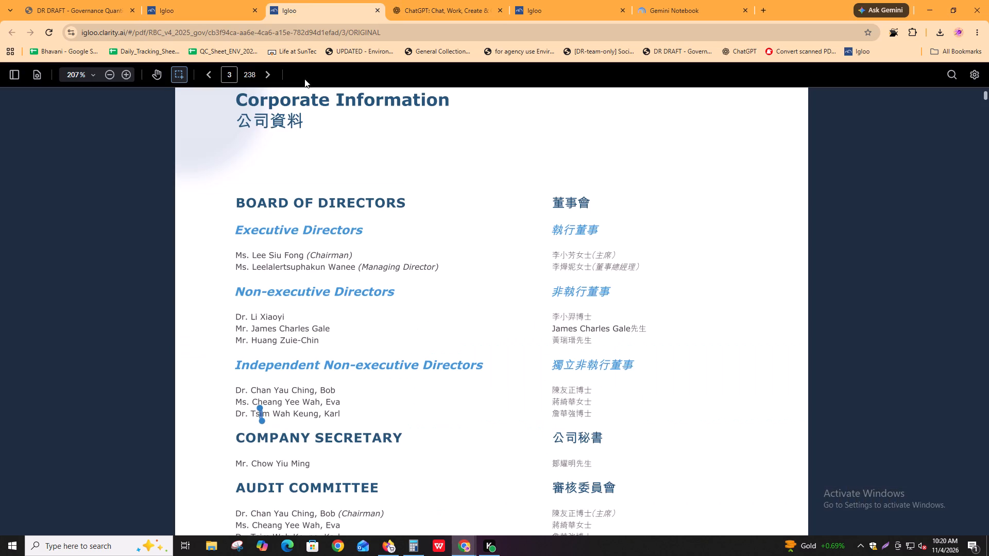
left_click_drag(259, 328, 309, 328)
left_click(309, 328)
left_click_drag(256, 255, 278, 257)
left_click_drag(265, 265, 290, 276)
left_click_drag(255, 401, 280, 403)
left_click(280, 403)
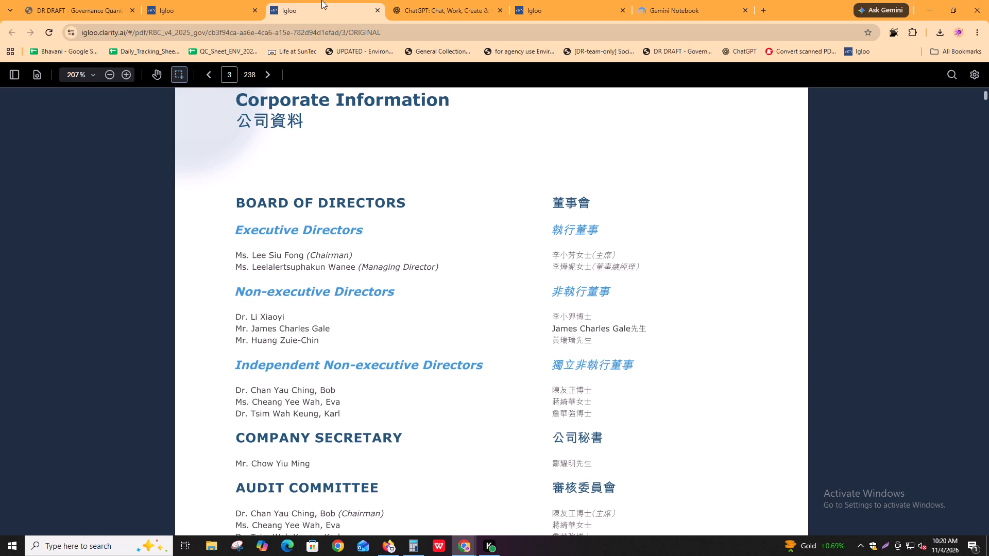
left_click(216, 9)
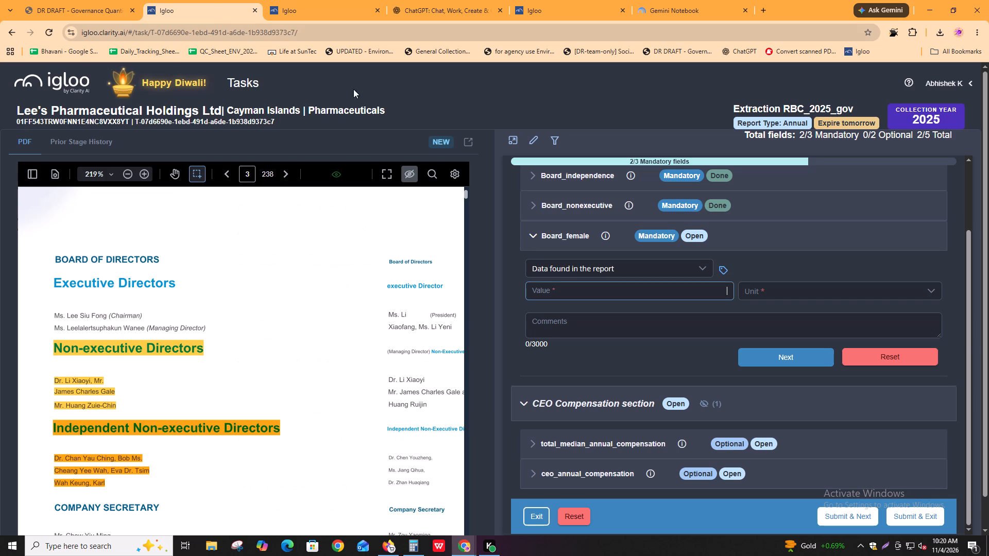
Copy the translated report's share link and paste it into the Link column of row 907 in the BHAVANI sheet.
left_click(457, 172)
key("alt+Tab")
left_click(522, 298, "alt")
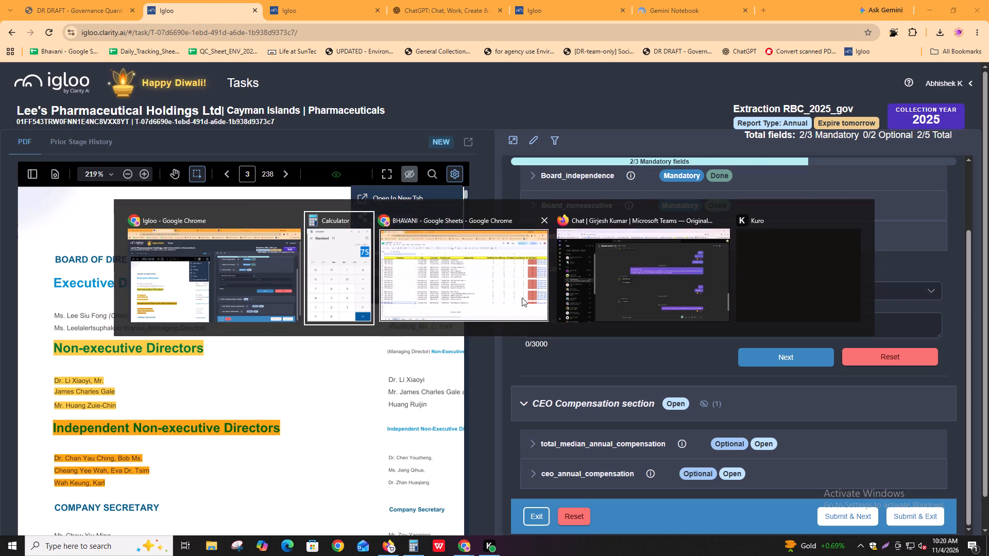
key("alt+Tab")
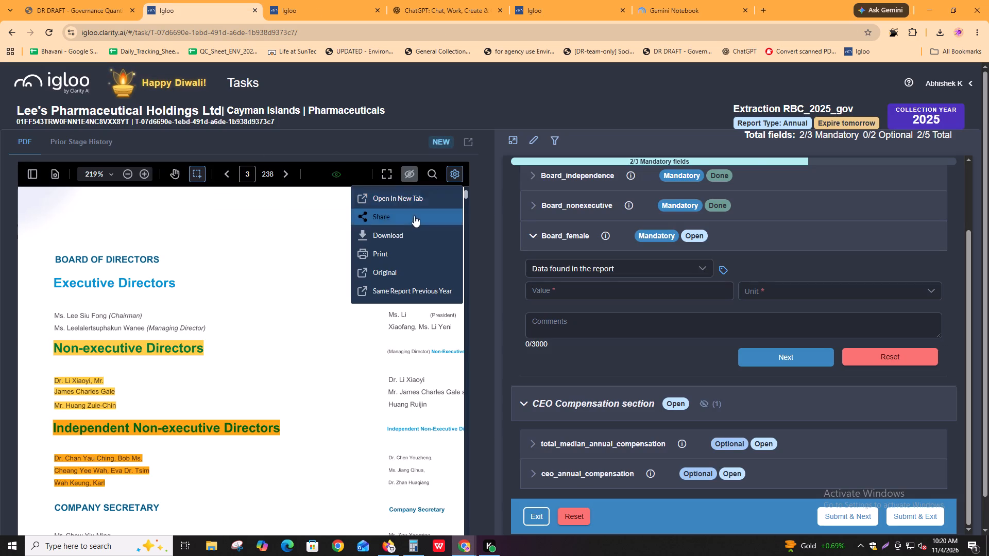
left_click(414, 216)
key("alt+Tab")
left_click(956, 444)
key("ctrl+v")
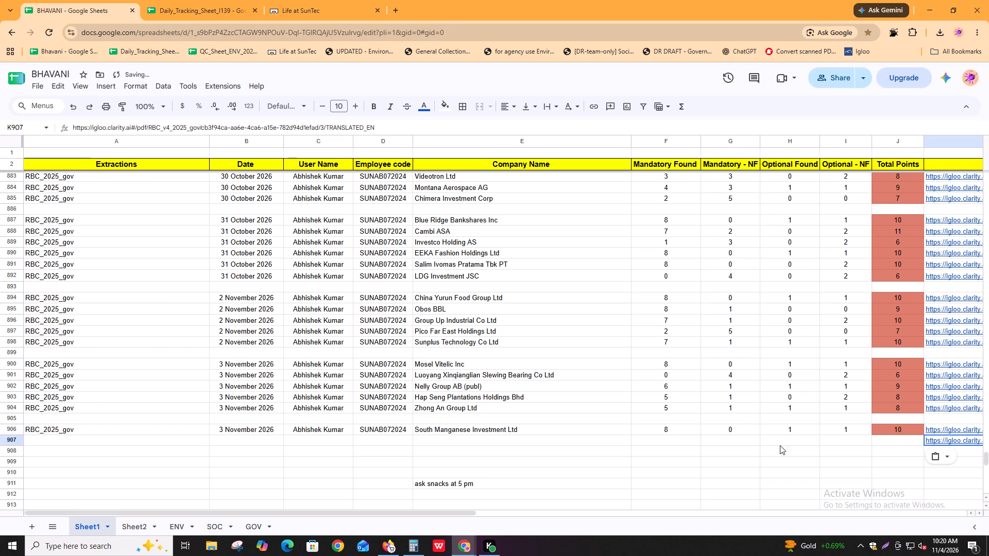
Fill the extraction, date, user name and employee code from row 906 down into row 907.
left_click_drag(163, 432, 387, 438)
key("ctrl+d")
Copy the company name Lee's Pharmaceutical Holdings Ltd from the Igloo task into the Company Name cell of row 907.
left_click(527, 438)
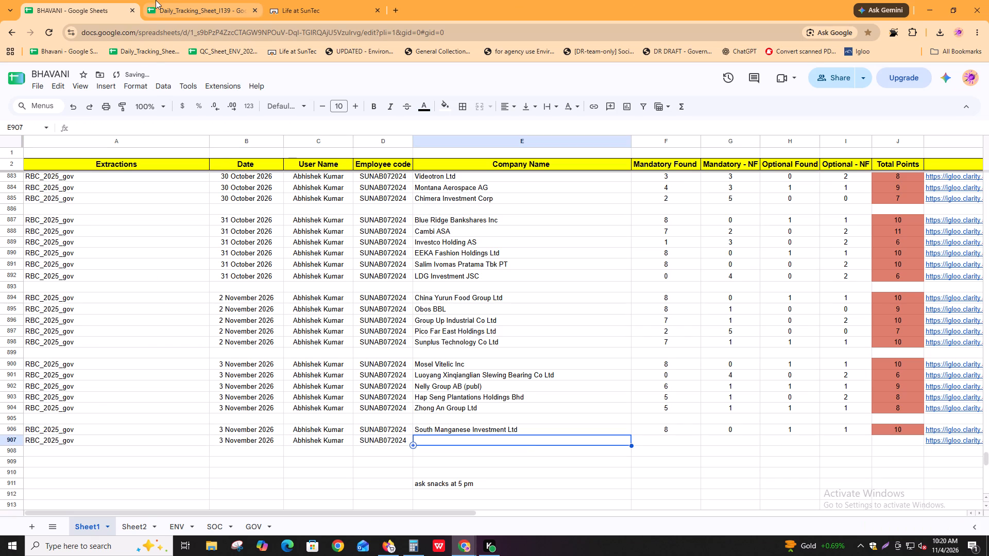
key("alt+Tab")
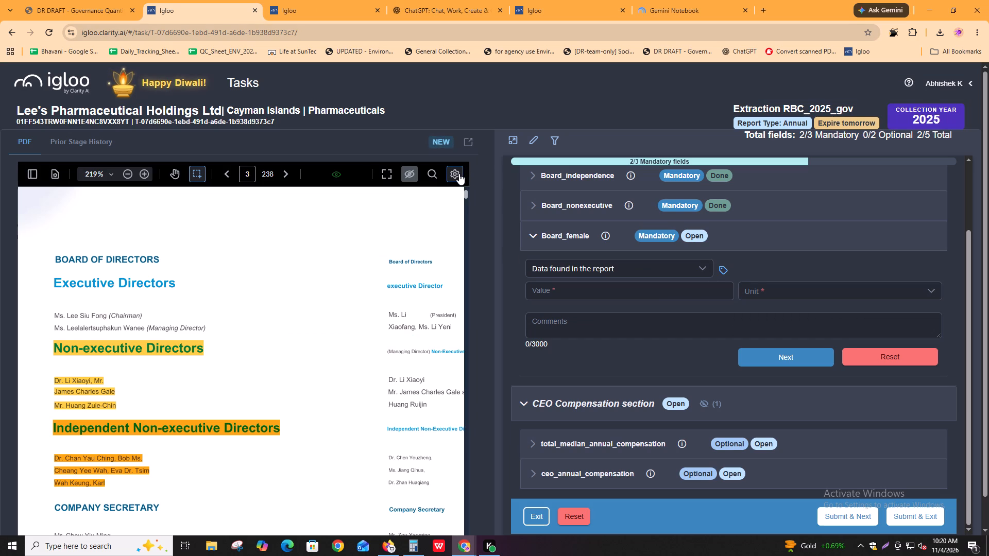
left_click(101, 113, "alt")
key("alt+Tab")
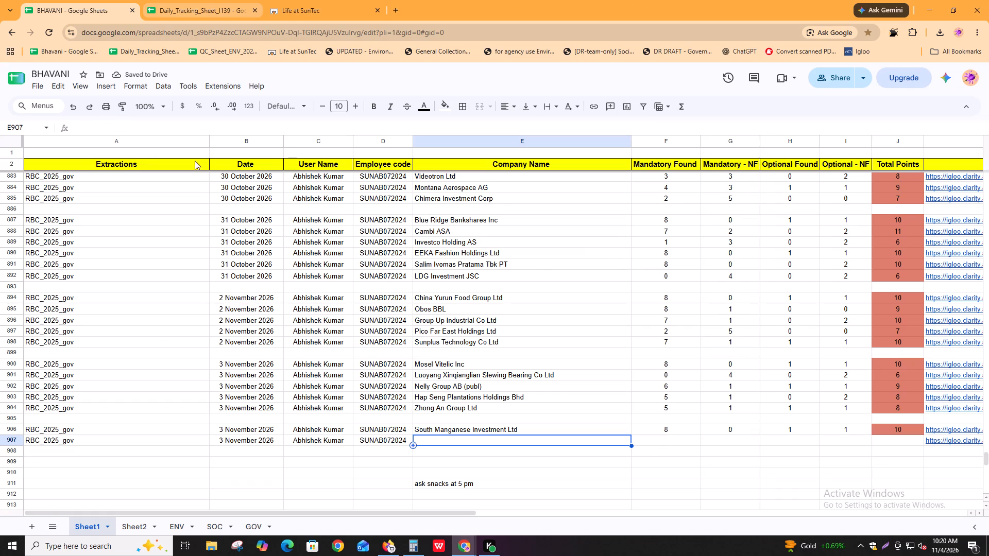
key("ctrl+v")
Fill the Total Points formula from row 906 down into row 907.
scroll(757, 470, "down", 2, "shift")
left_click_drag(778, 430, 778, 437)
key("ctrl+d")
left_click(572, 435)
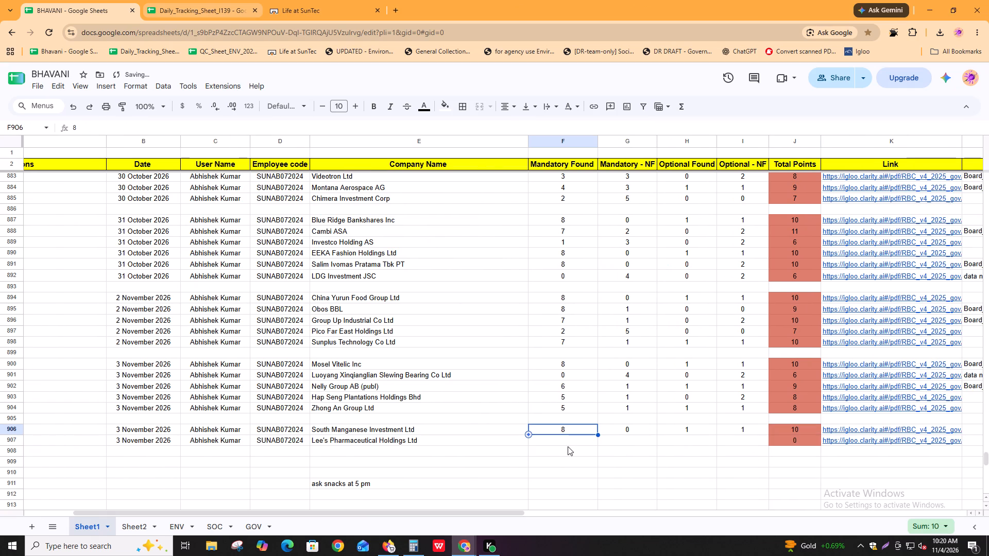
left_click(567, 437)
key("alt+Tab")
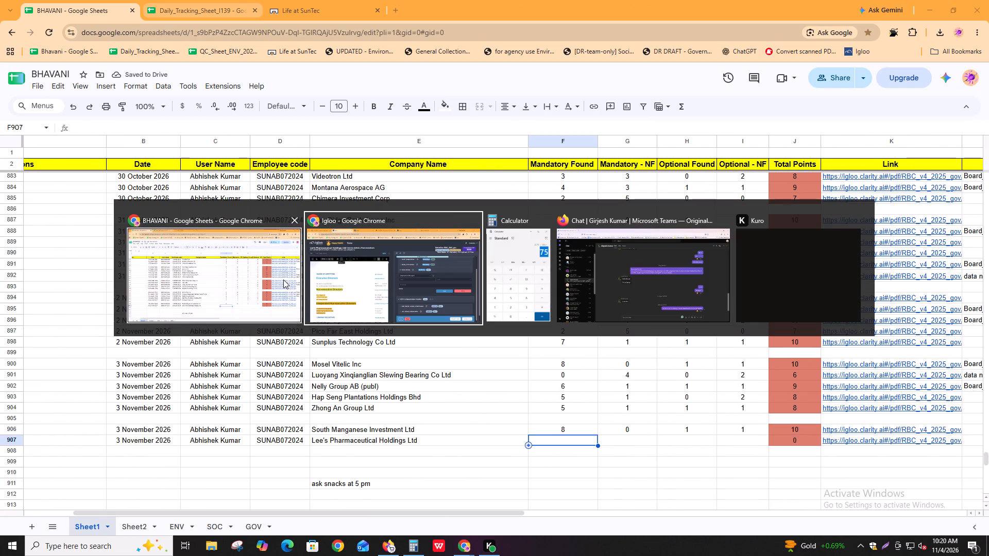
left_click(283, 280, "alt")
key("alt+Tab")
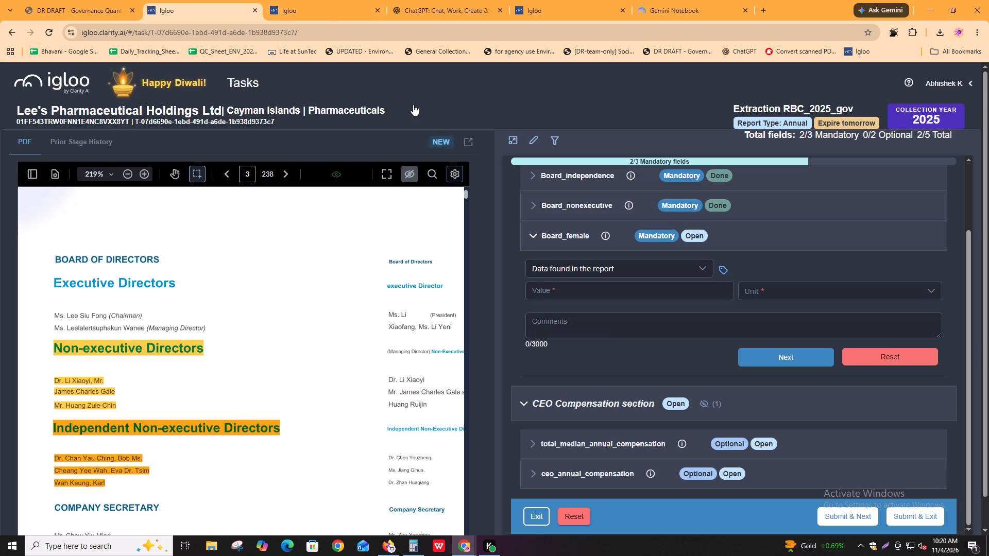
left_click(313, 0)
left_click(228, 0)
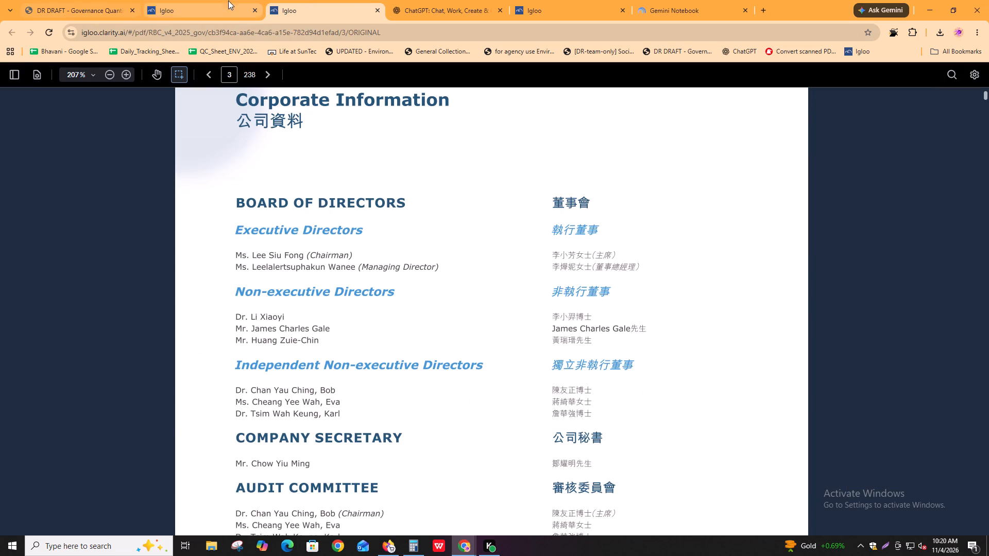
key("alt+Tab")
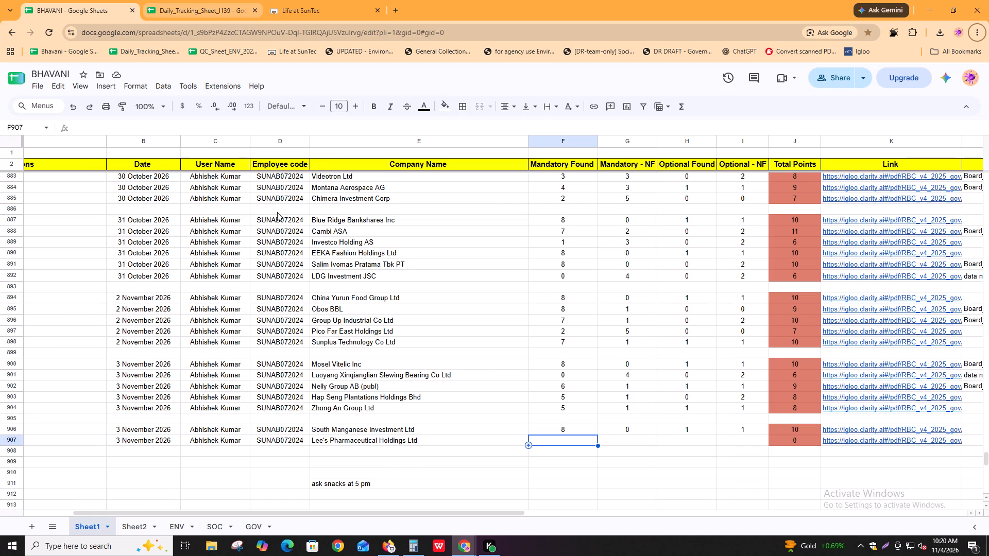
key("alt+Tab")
Search the original report for "BOARD OF DIR", copied from the Board of Directors heading.
left_click(282, 0)
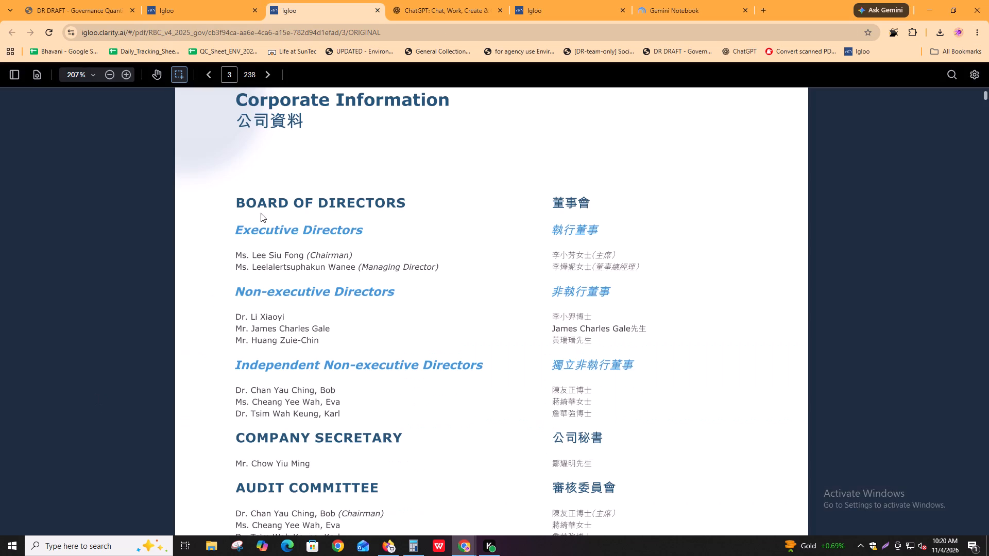
left_click_drag(237, 201, 346, 210)
key("ctrl+x")
key("ctrl+c")
key("ctrl+c")
key("ctrl+c")
key("ctrl+c")
key("ctrl+c")
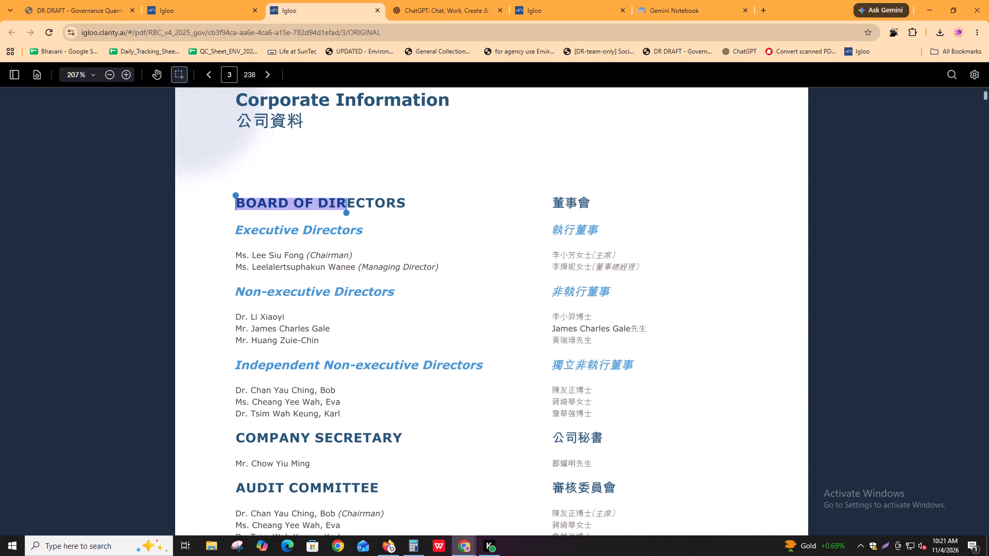
key("ctrl+c")
key("ctrl+f")
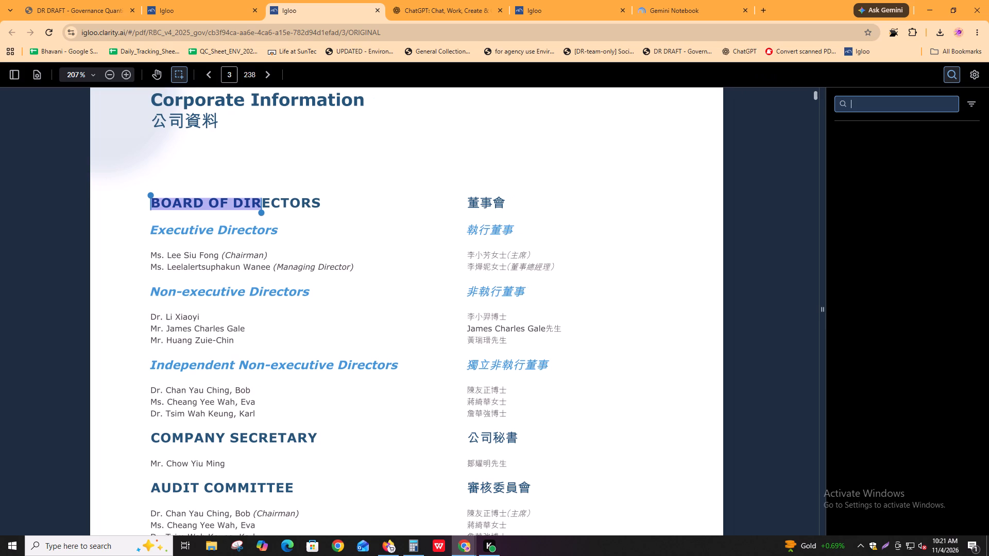
left_click(876, 107)
key("ctrl+v")
key("Return")
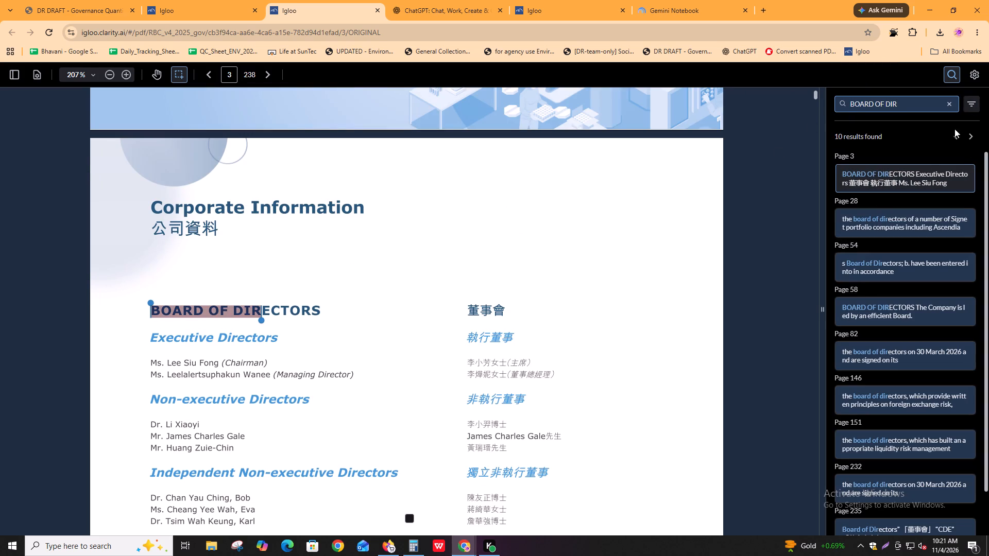
Go to the Directors and Key Personnel Profiles section and examine the executive directors' profiles for gender references.
left_click(970, 133)
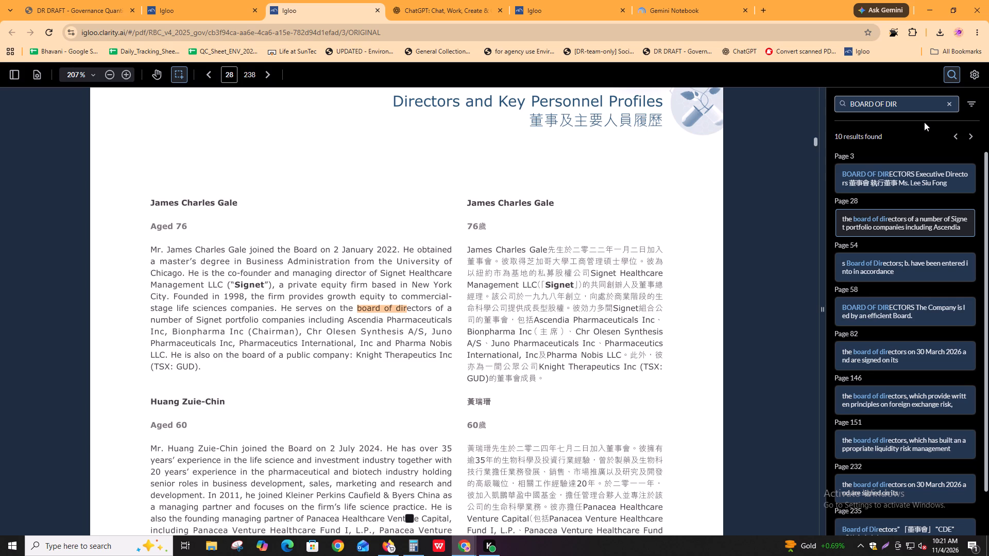
scroll(509, 273, "up", 9)
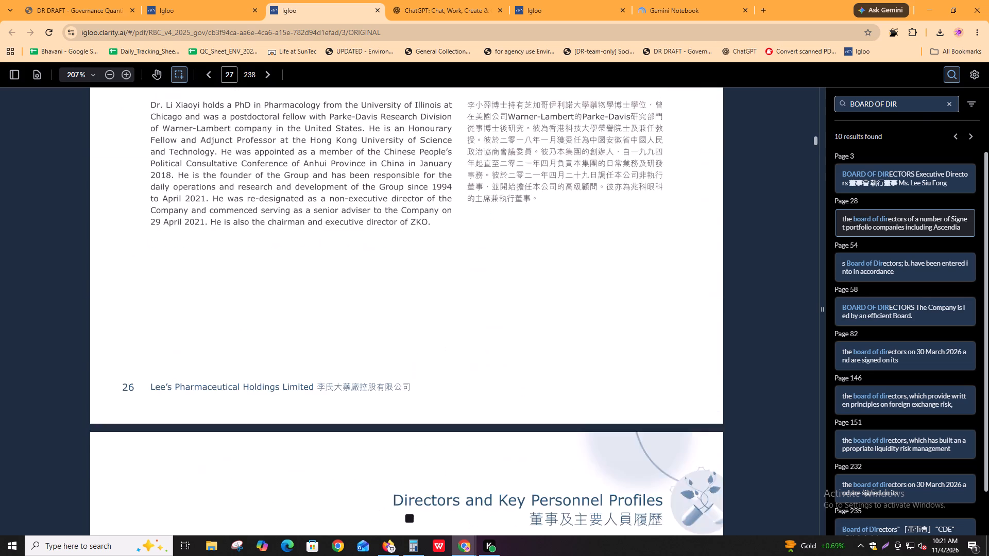
scroll(495, 247, "up", 3)
scroll(372, 319, "up", 3)
scroll(303, 321, "up", 8)
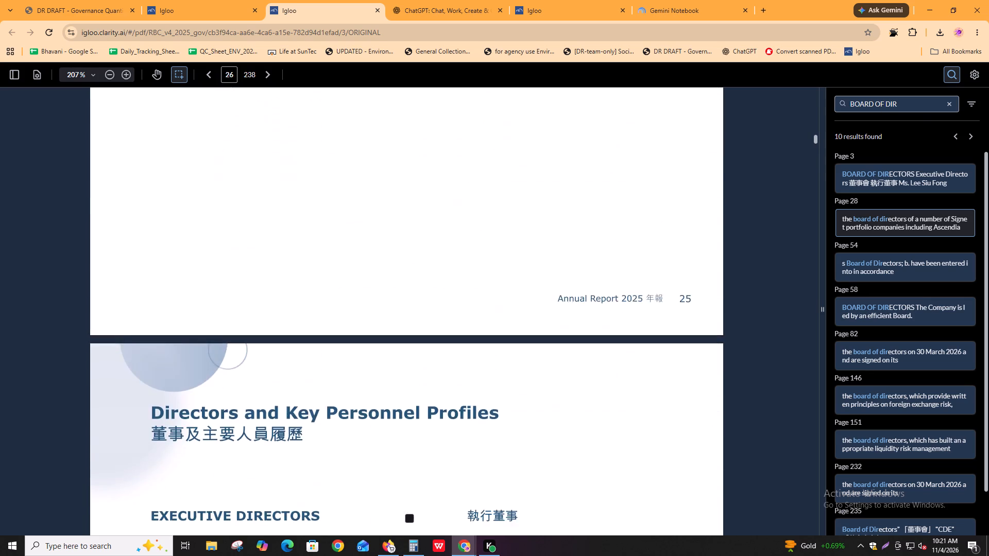
scroll(300, 324, "up", 17)
scroll(306, 341, "down", 11)
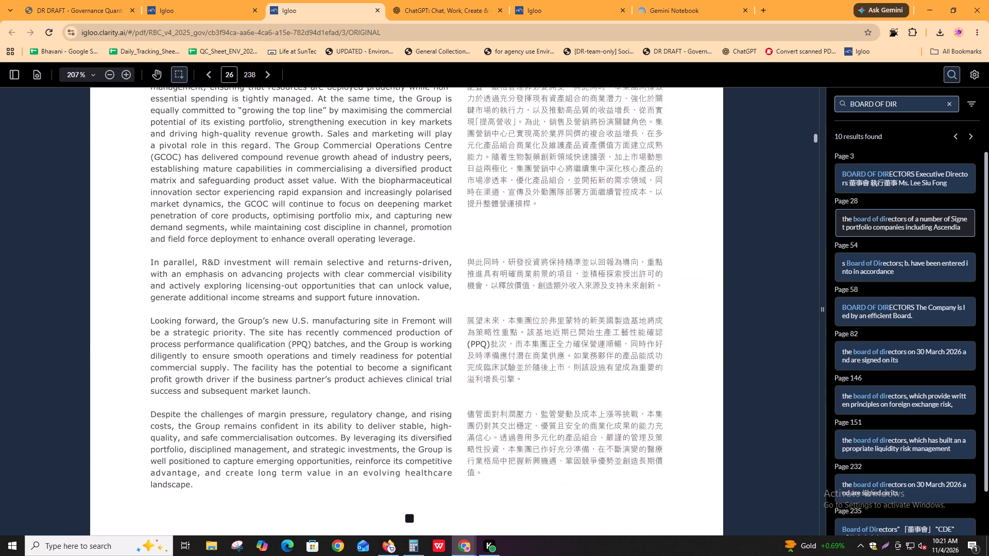
scroll(309, 358, "down", 7)
scroll(815, 465, "down", 3)
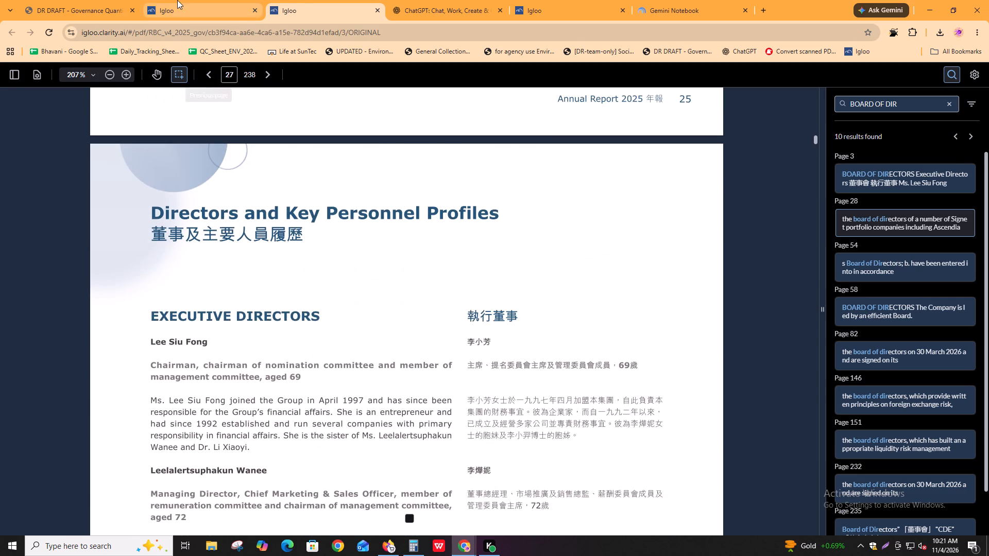
left_click(177, 0)
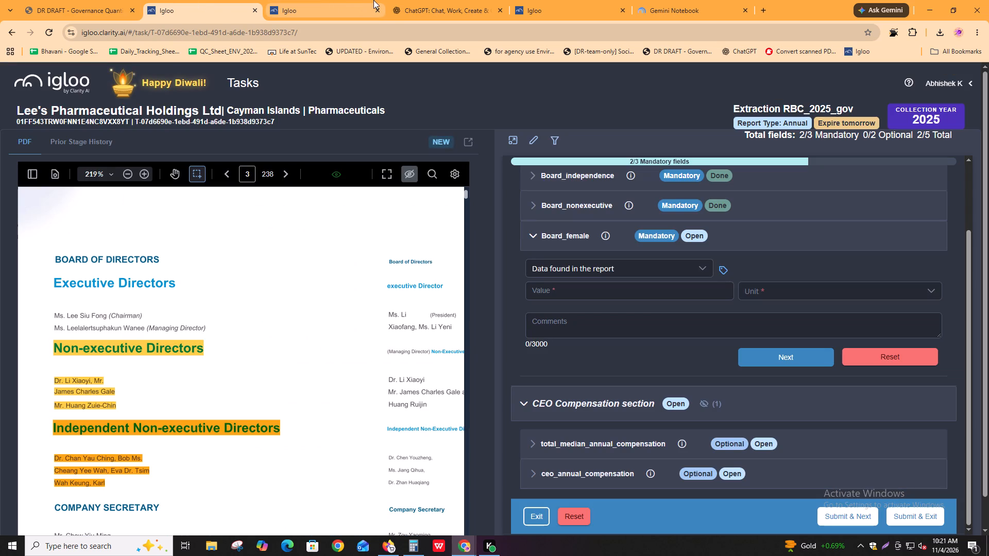
left_click(342, 4)
scroll(199, 371, "down", 2)
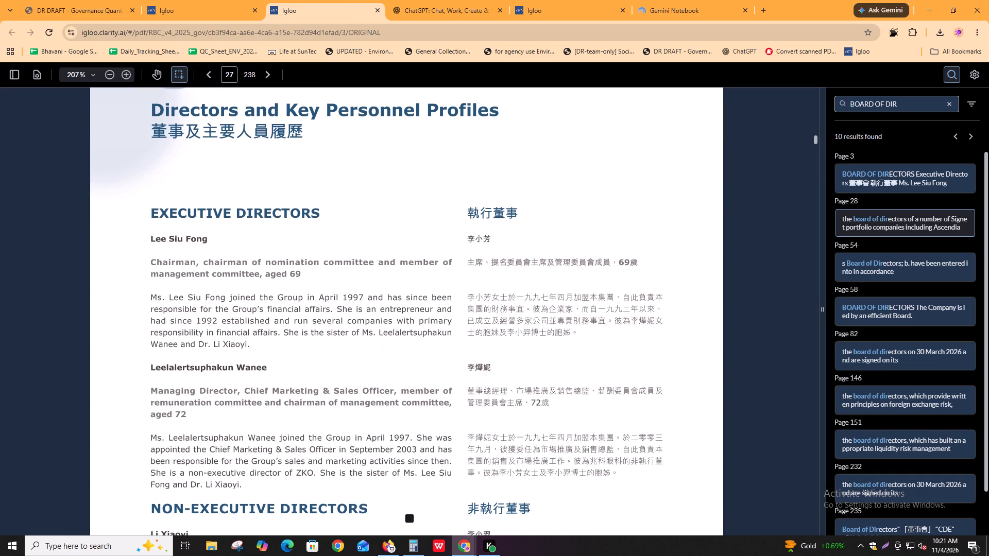
left_click_drag(200, 301, 265, 301)
left_click(265, 301)
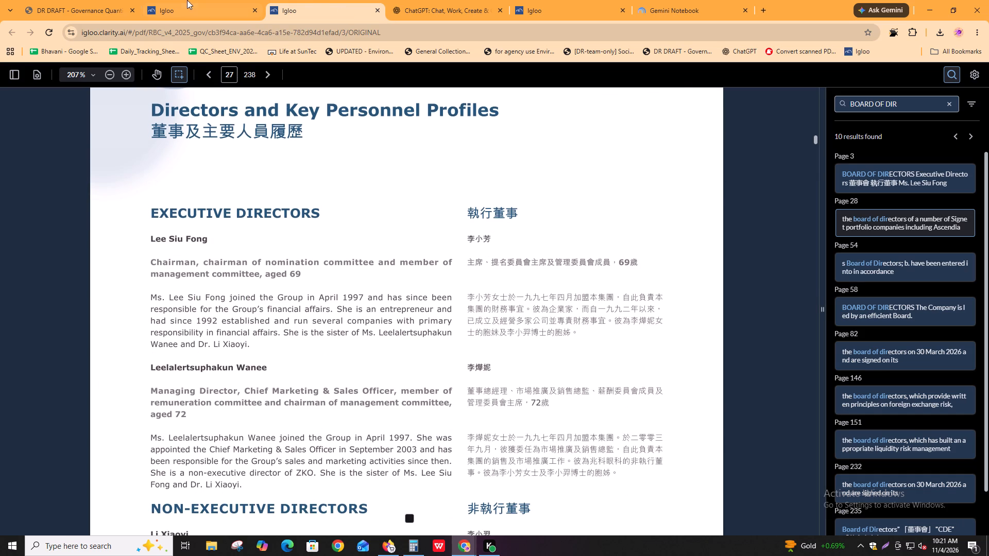
left_click(193, 0)
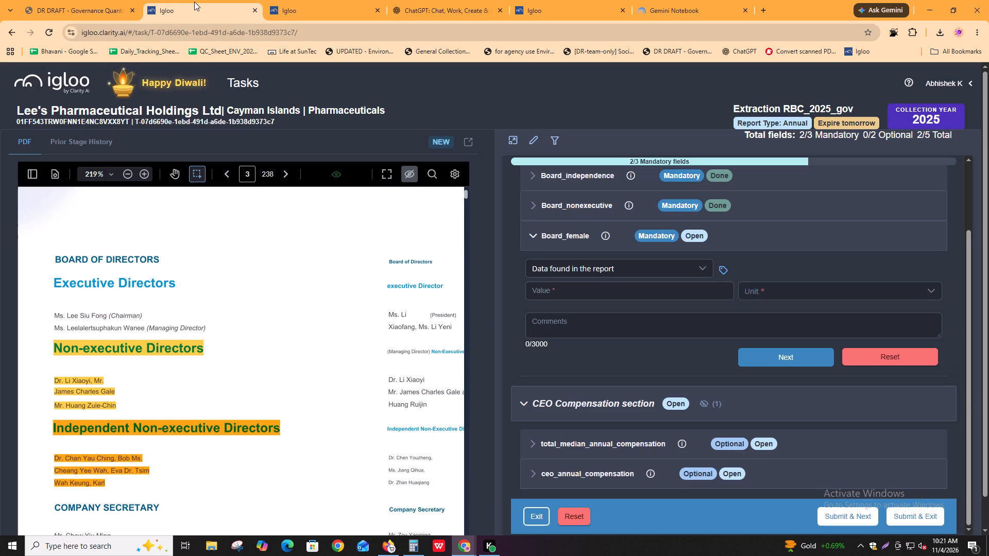
Read the first non-executive director's profile for gender references, and return to the open Board_female field.
left_click(278, 0)
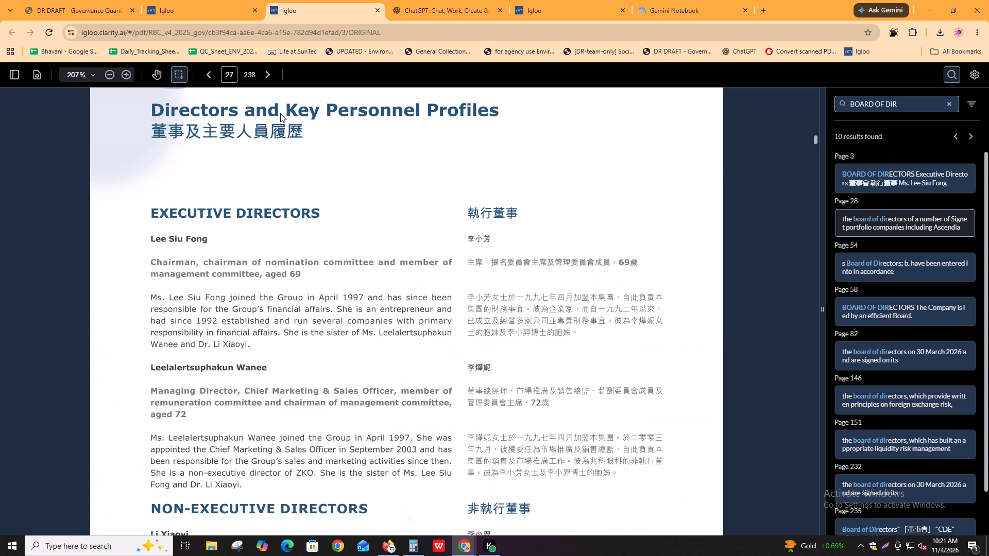
scroll(190, 374, "down", 6)
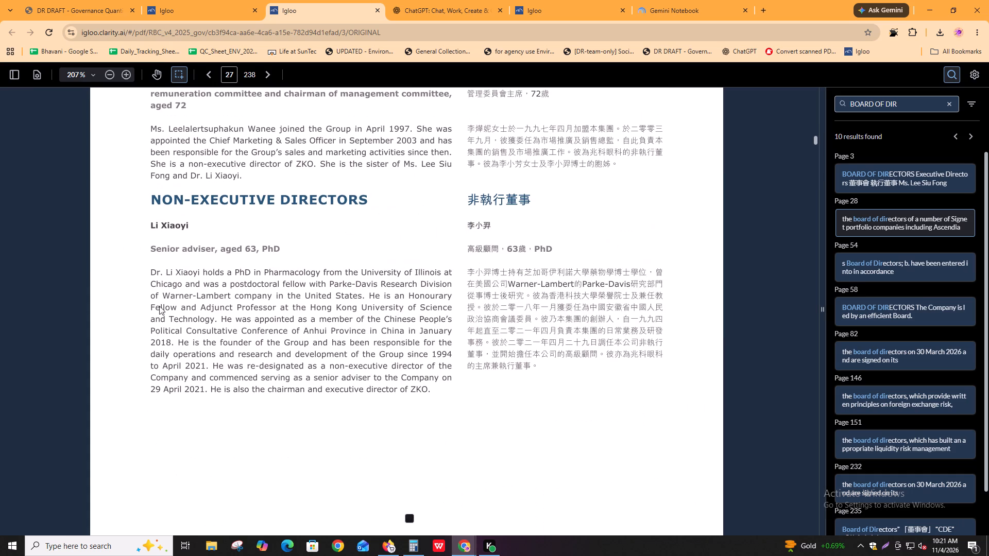
left_click_drag(176, 270, 271, 270)
left_click_drag(285, 271, 361, 271)
left_click_drag(378, 271, 433, 270)
left_click_drag(203, 286, 403, 288)
left_click(403, 288)
left_click(175, 0)
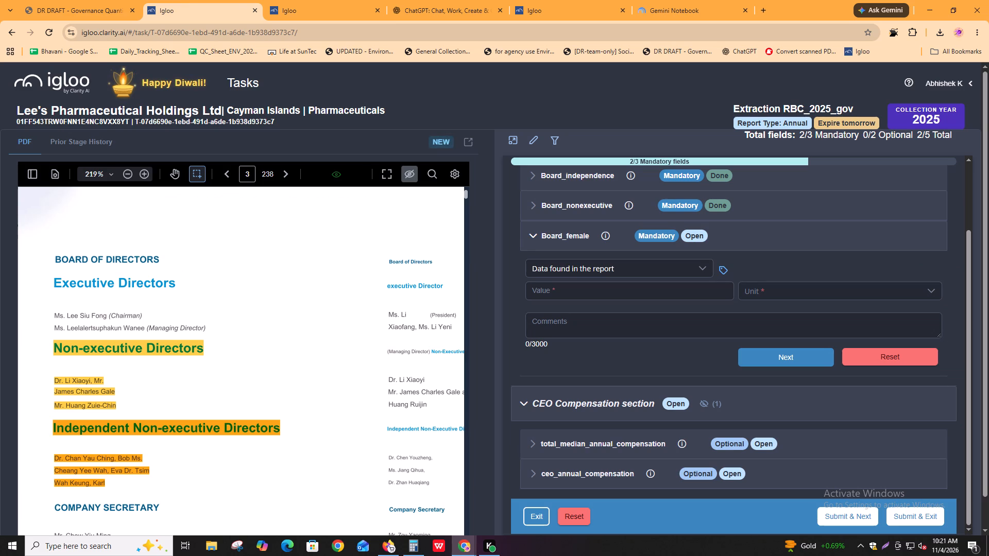
left_click(295, 0)
scroll(270, 423, "down", 9)
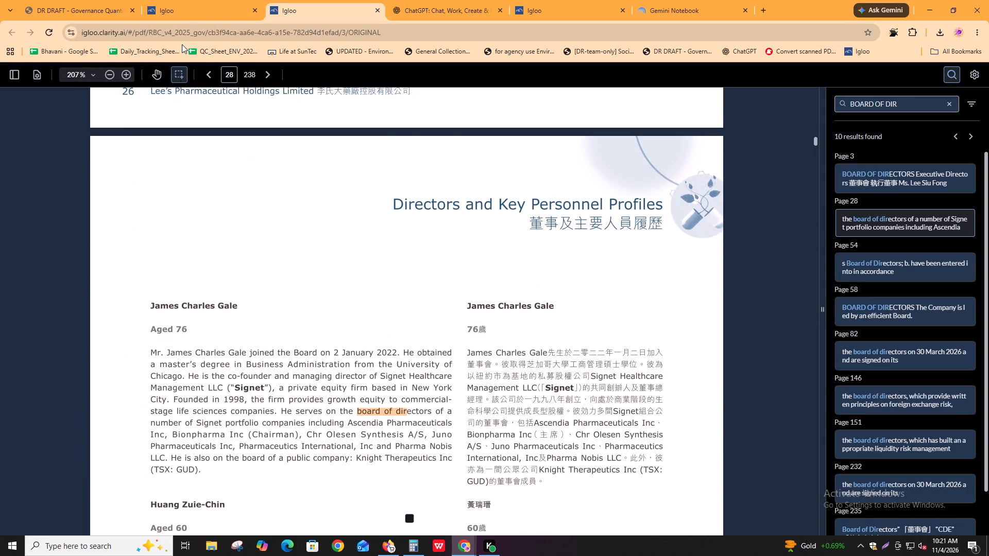
left_click(189, 14)
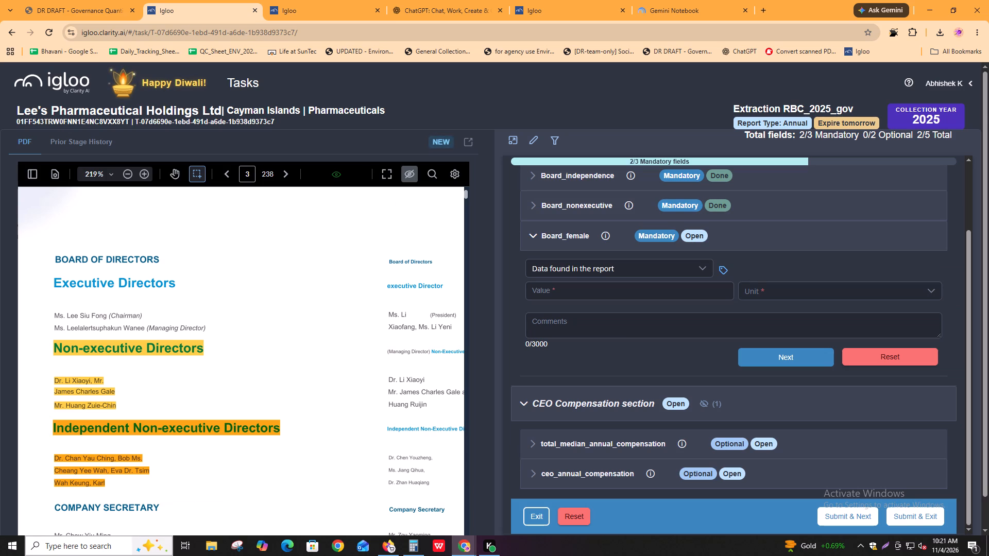
left_click(315, 0)
scroll(209, 350, "down", 5)
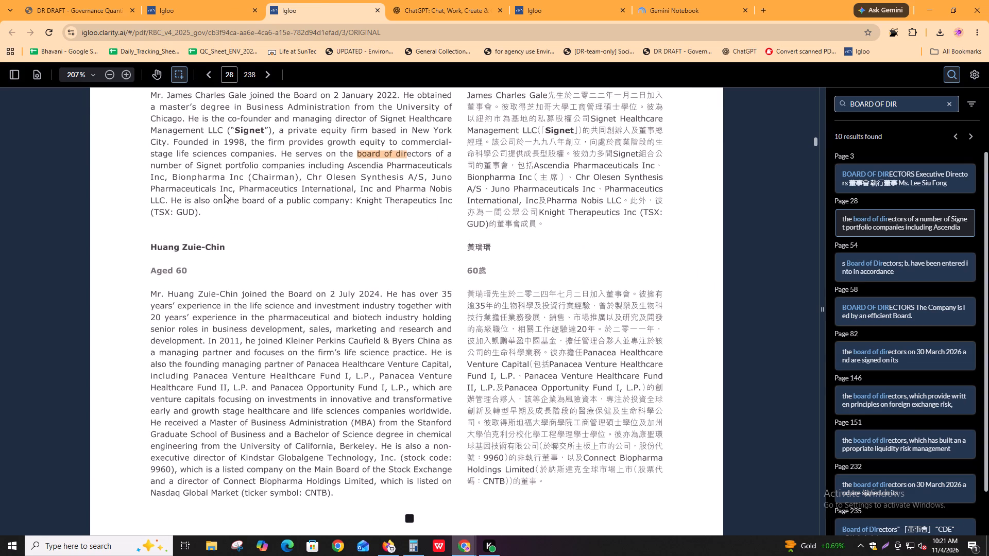
scroll(223, 402, "down", 13)
scroll(168, 404, "down", 2)
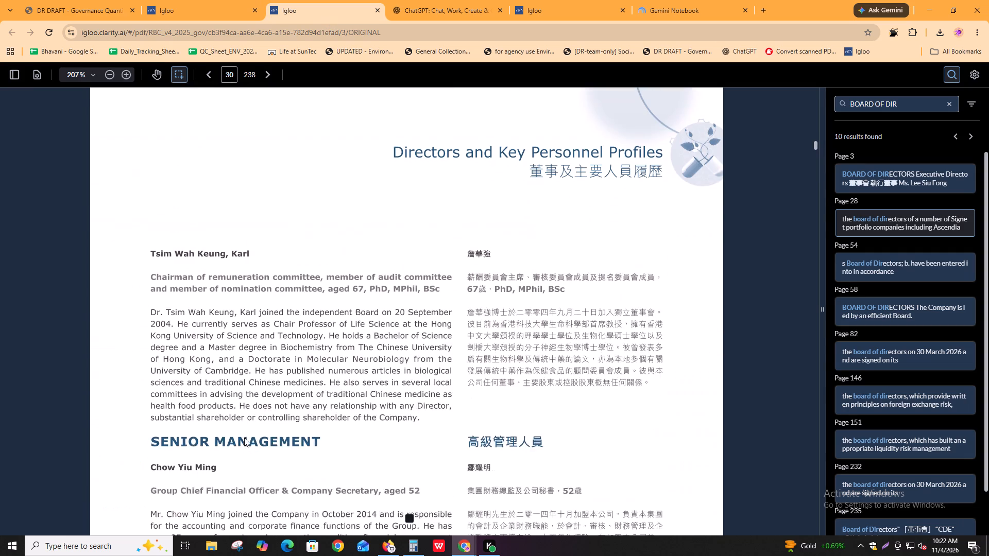
left_click_drag(217, 300, 349, 300)
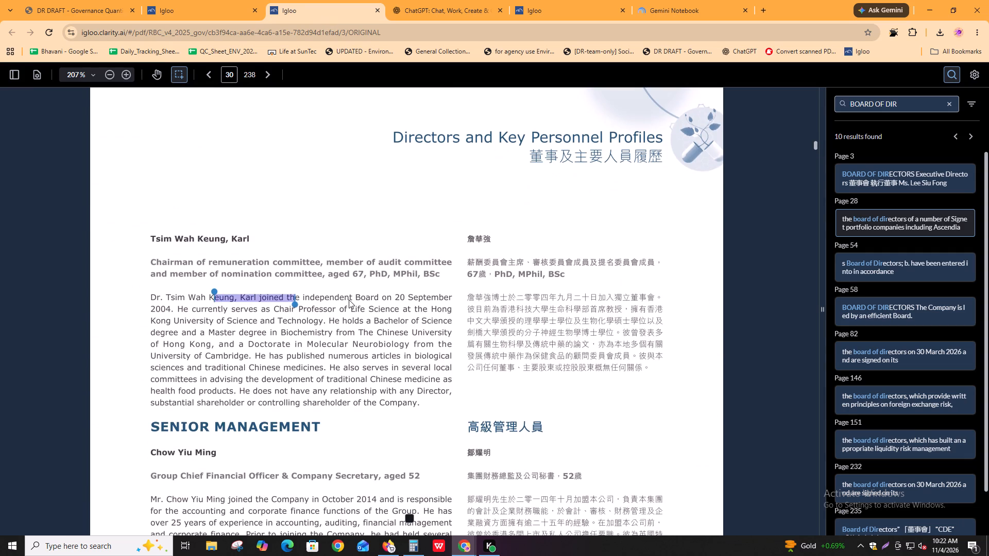
left_click_drag(349, 300, 403, 304)
left_click(403, 304)
left_click_drag(330, 345, 345, 346)
left_click(345, 346)
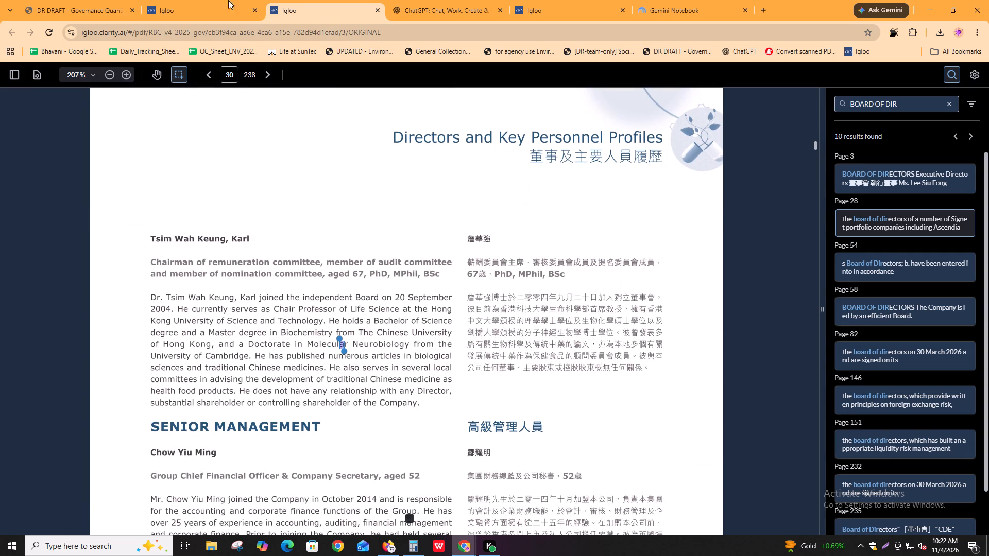
left_click(224, 9)
Go to page 3 of the original report, check the directors titled Ms. in the board list, and return to the extraction task.
left_click(319, 9)
left_click(227, 72)
key("3")
key("Return")
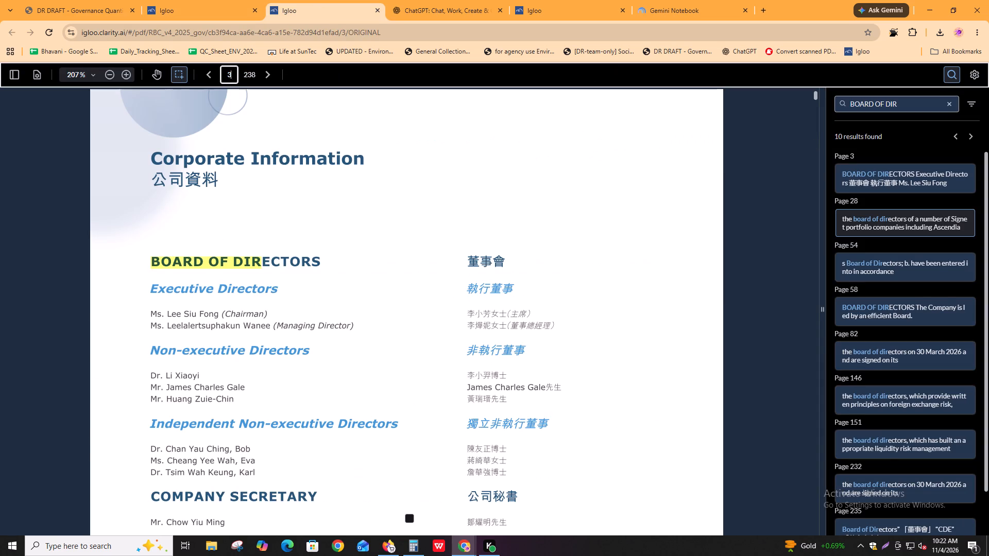
left_click_drag(164, 315, 202, 320)
left_click_drag(168, 327, 198, 331)
left_click_drag(164, 463, 198, 461)
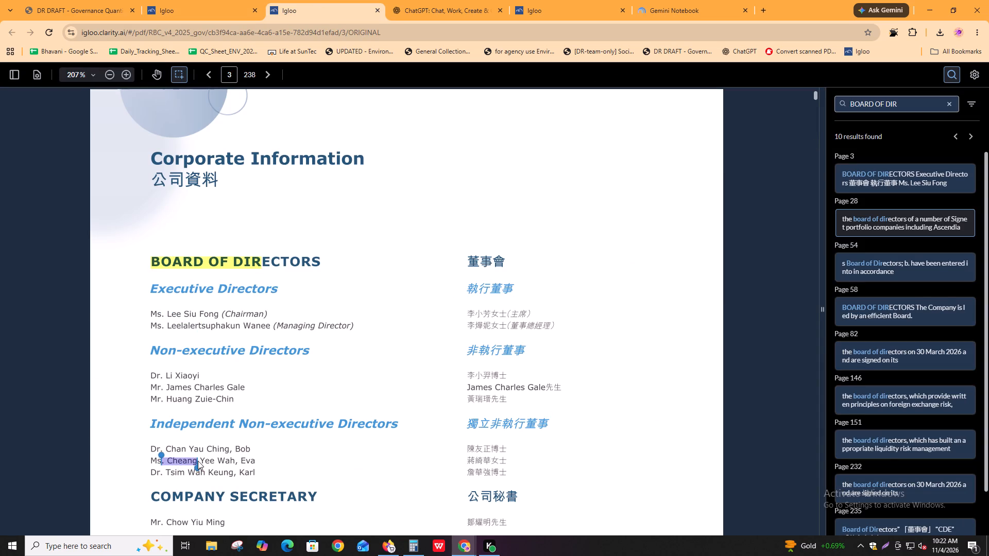
left_click(198, 461)
left_click(183, 0)
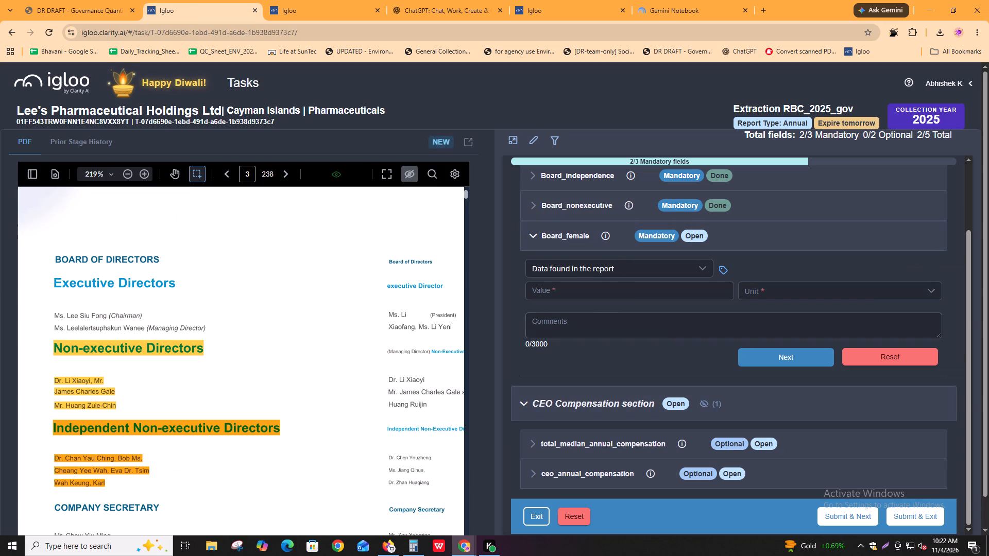
Enter the formula "(3/8)*100 =" in the Board_female comment.
left_click(588, 336)
type("(3/")
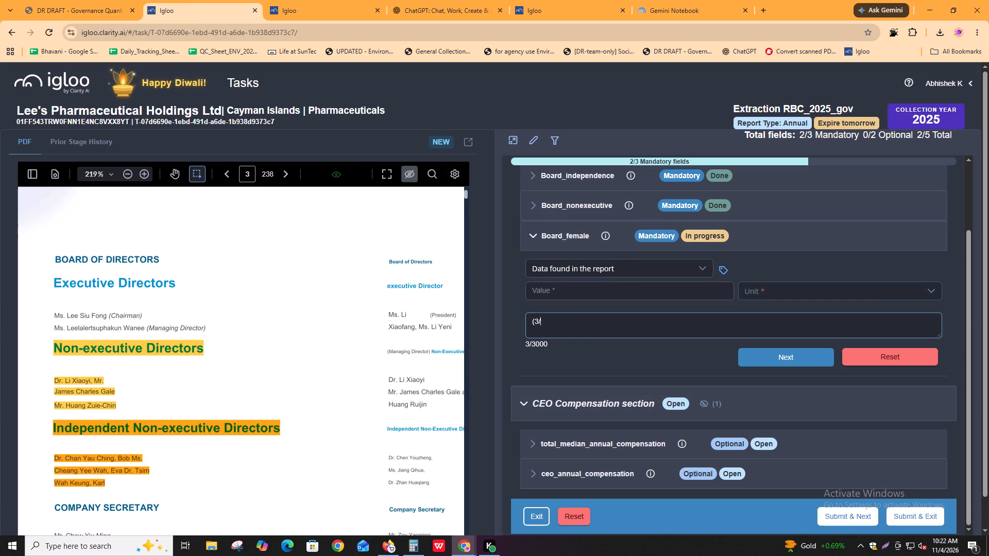
type("8)*100 =")
key("space")
Calculate 3/8*100 in Calculator and add the result, 37.5%, to the end of the Board_female comment.
key("alt+Tab")
key("alt+Tab")
left_click(787, 309)
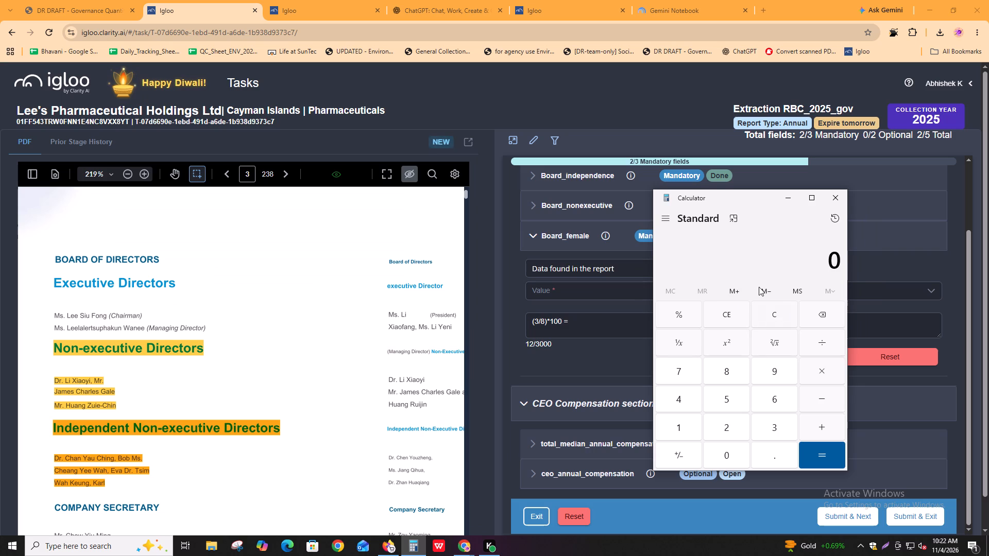
type("3/8*100")
key("Return")
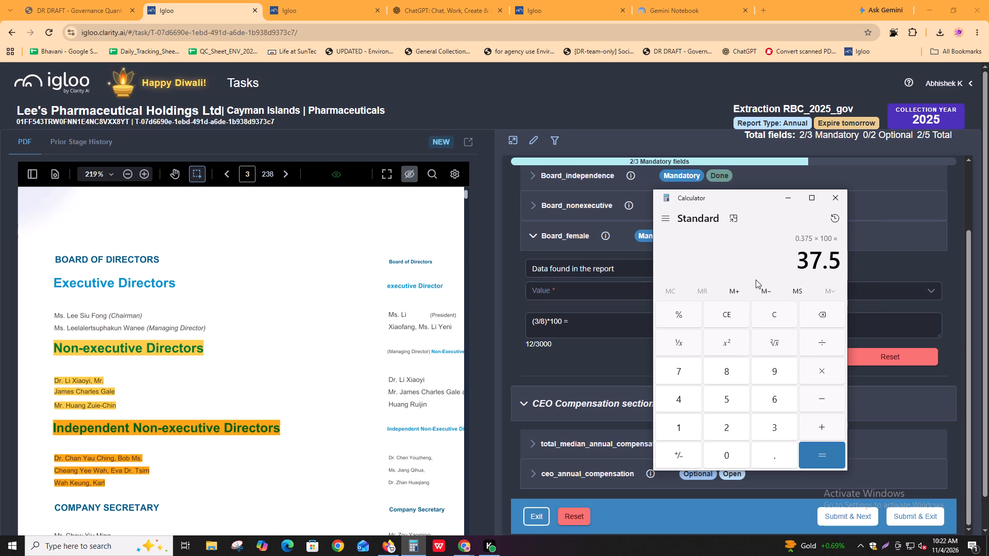
left_click_drag(798, 258, 854, 259)
key("ctrl+c")
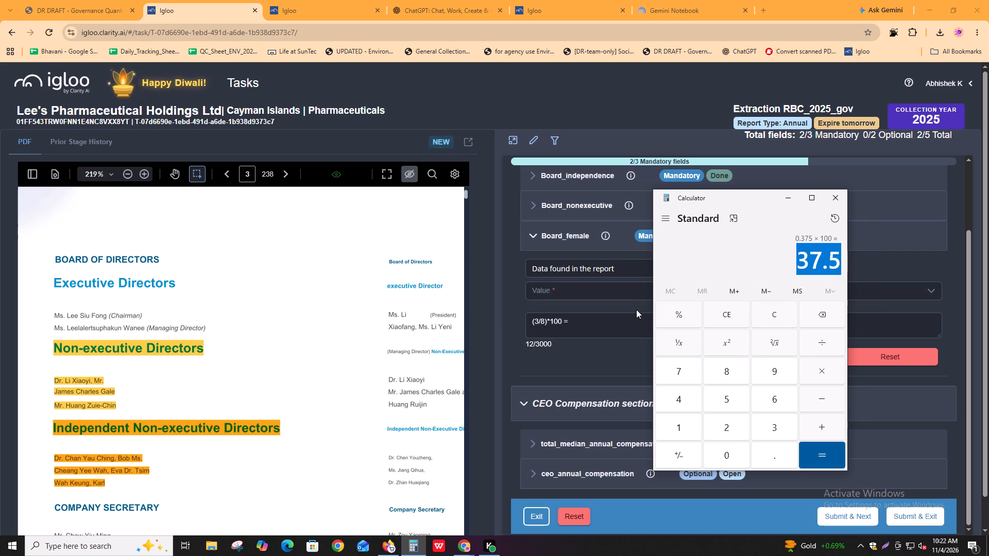
key("ctrl+c")
key("ctrl+c")
key("ctrl+c")
key("ctrl+c")
left_click(597, 322)
key("ctrl+v")
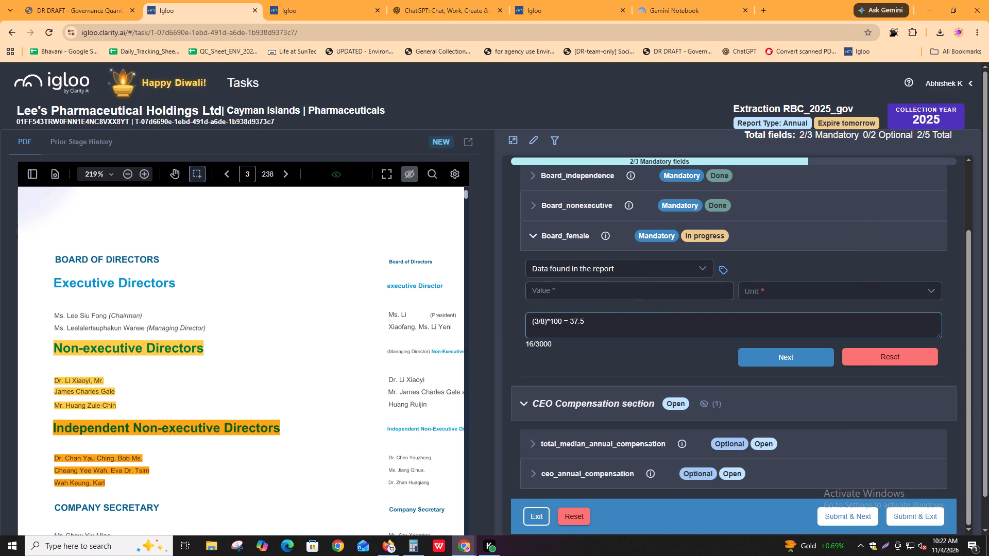
key("shift+percent")
Set the Board_female value to 37.5 with percentage (%) as the unit.
left_click(640, 294)
key("ctrl+v")
left_click(777, 299)
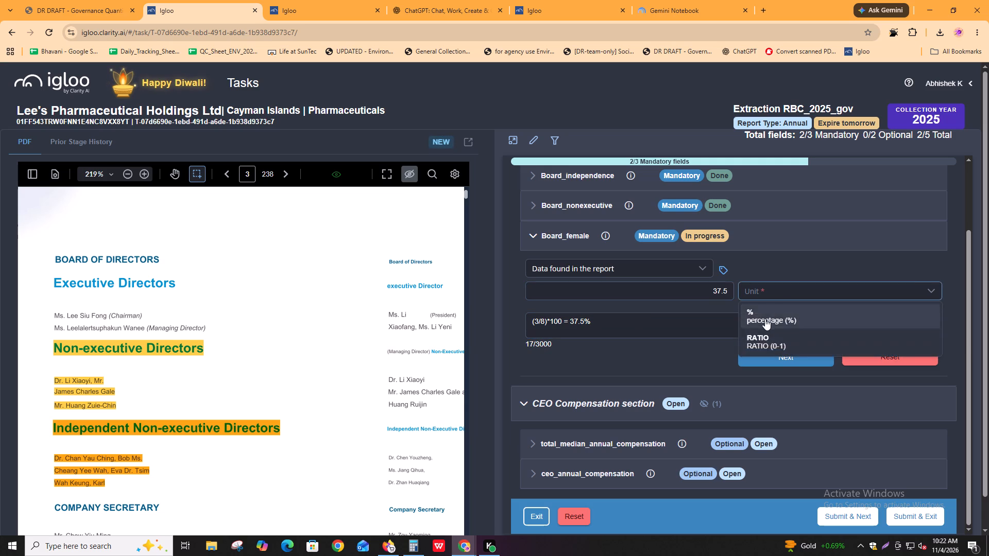
left_click(765, 319)
Tag the two executive directors' lines and the independent non-executive director titled Ms. on page 3 as Board_female evidence.
left_click(721, 276)
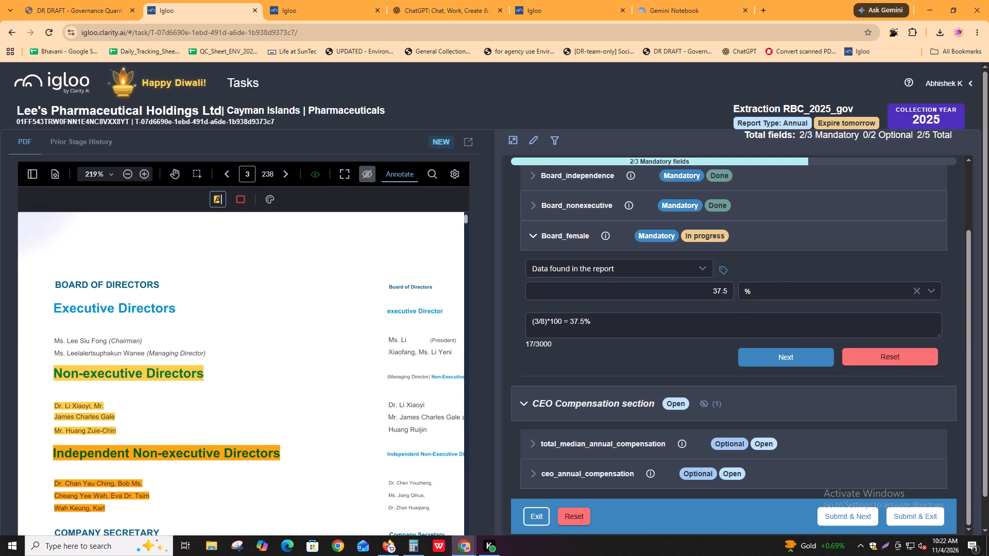
left_click_drag(50, 338, 194, 354)
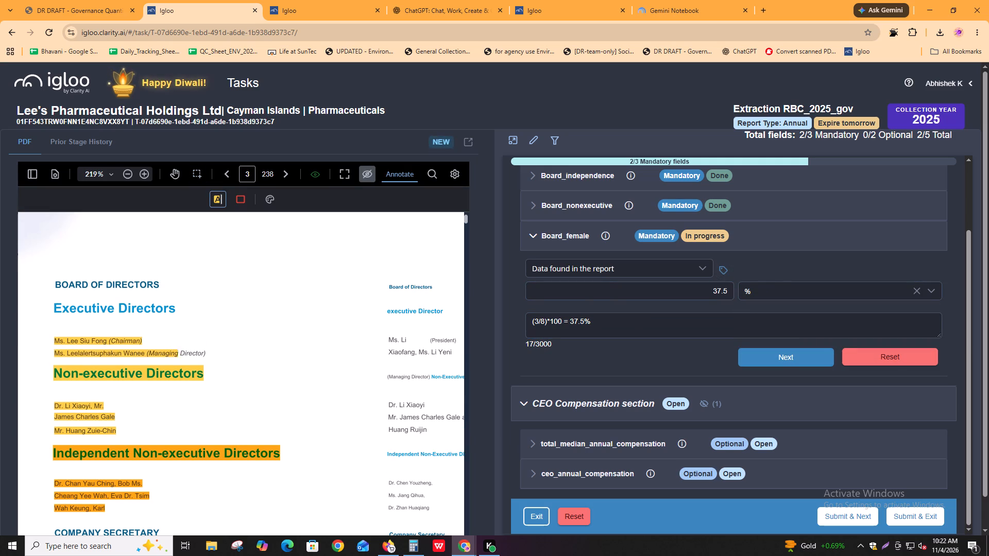
left_click_drag(194, 354, 207, 354)
left_click(727, 270)
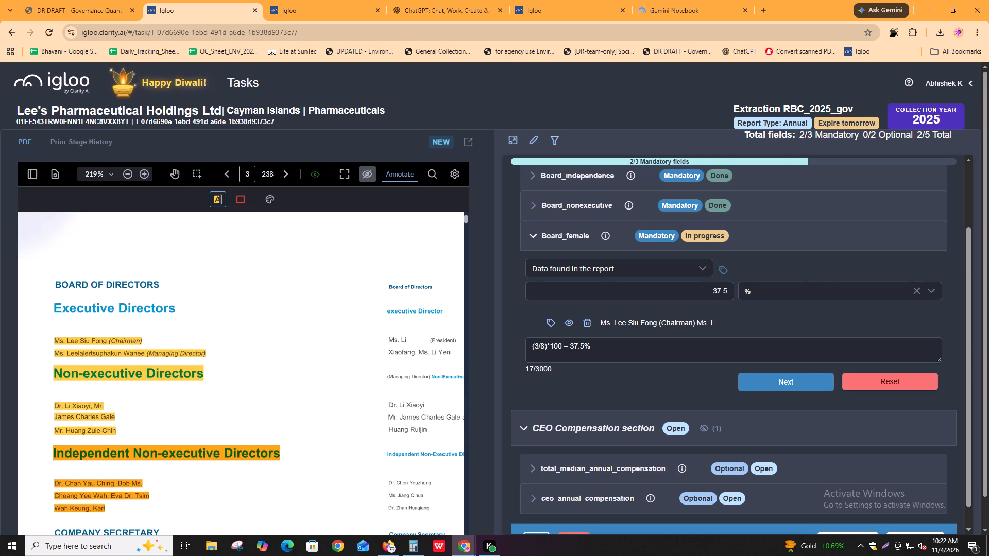
left_click_drag(132, 480, 122, 503)
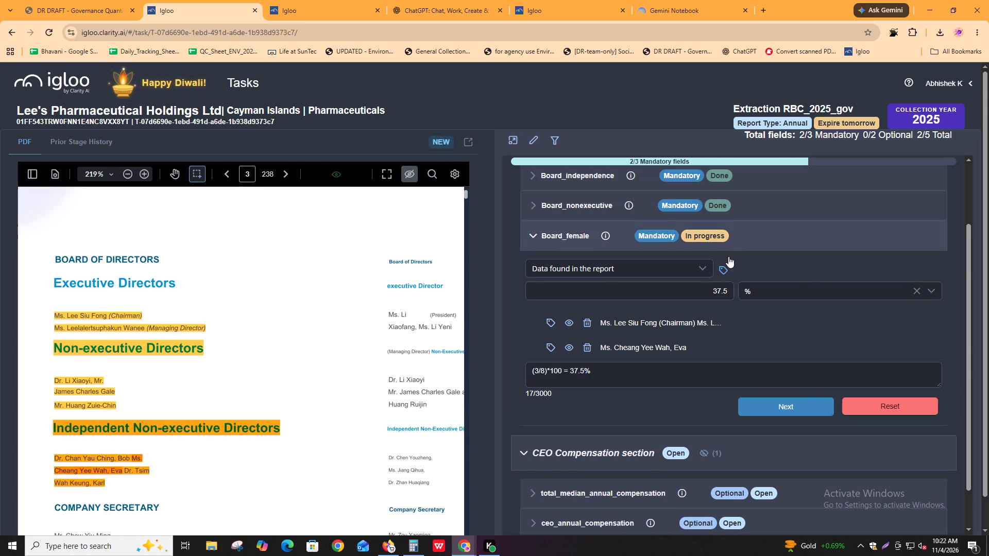
Go through the "BOARD OF DIR" search matches in the original annual report PDF to examine the passages mentioning the board.
left_click(299, 0)
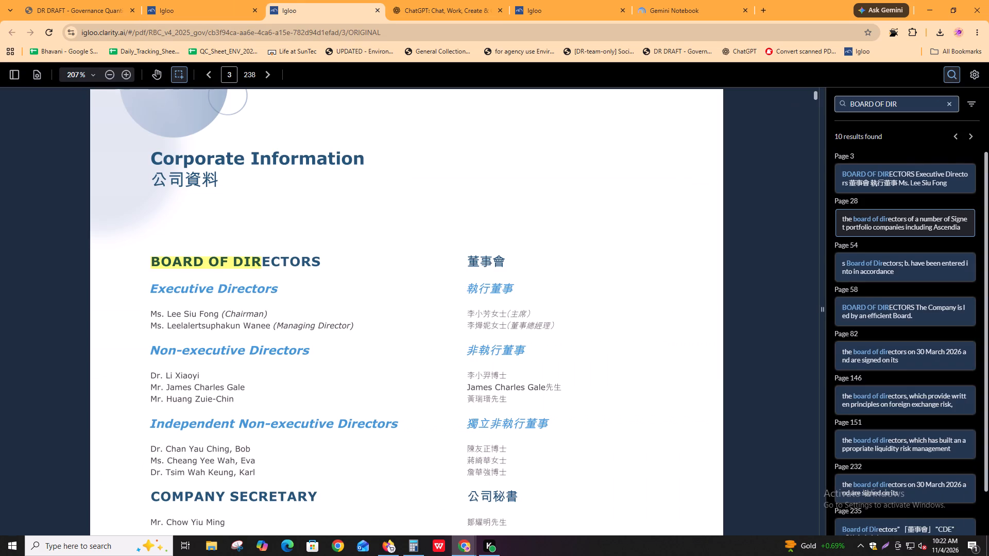
left_click(967, 138)
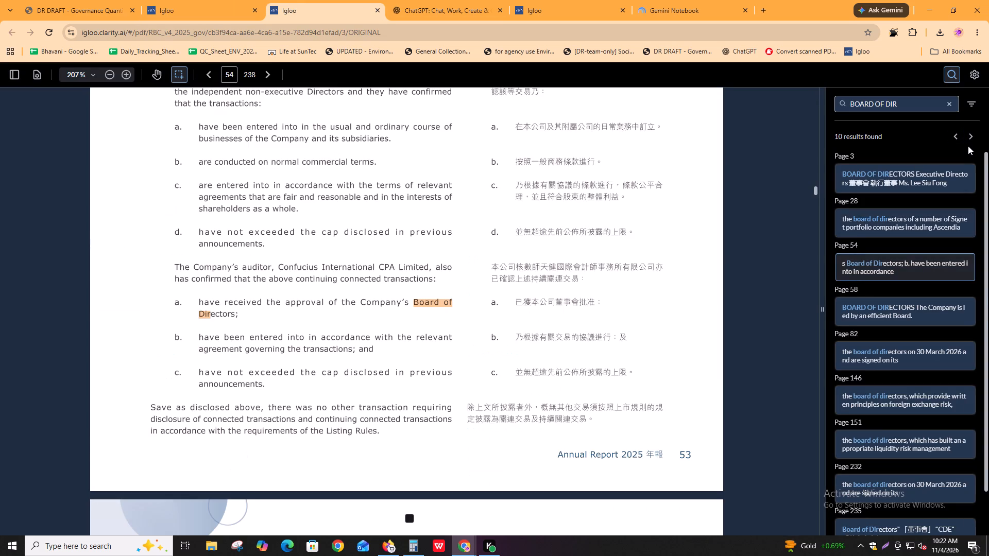
left_click(968, 137)
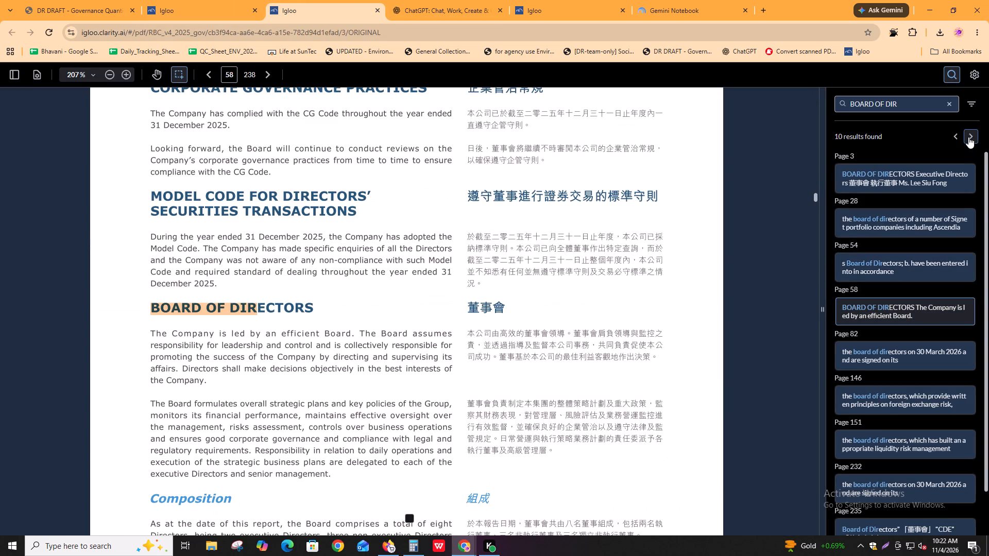
left_click(968, 137)
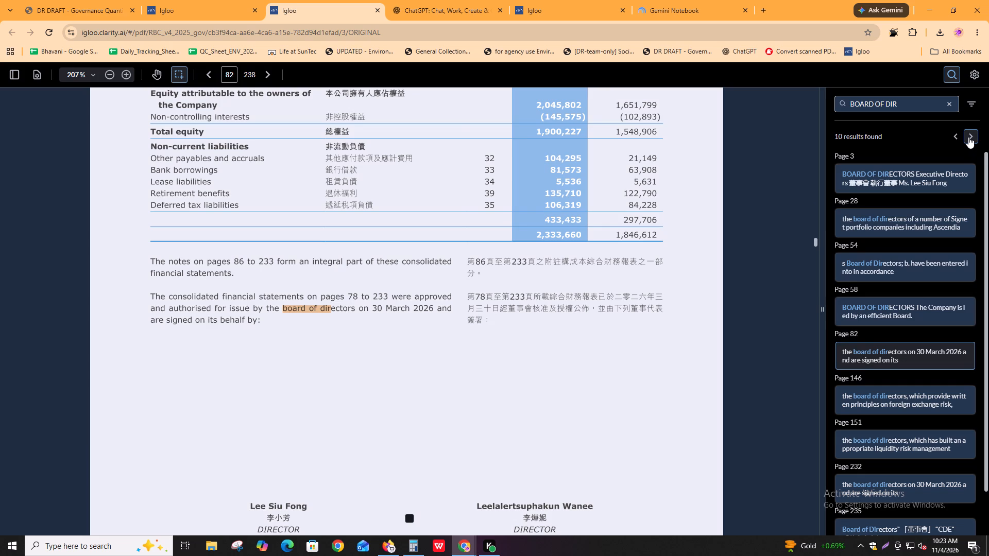
left_click(968, 137)
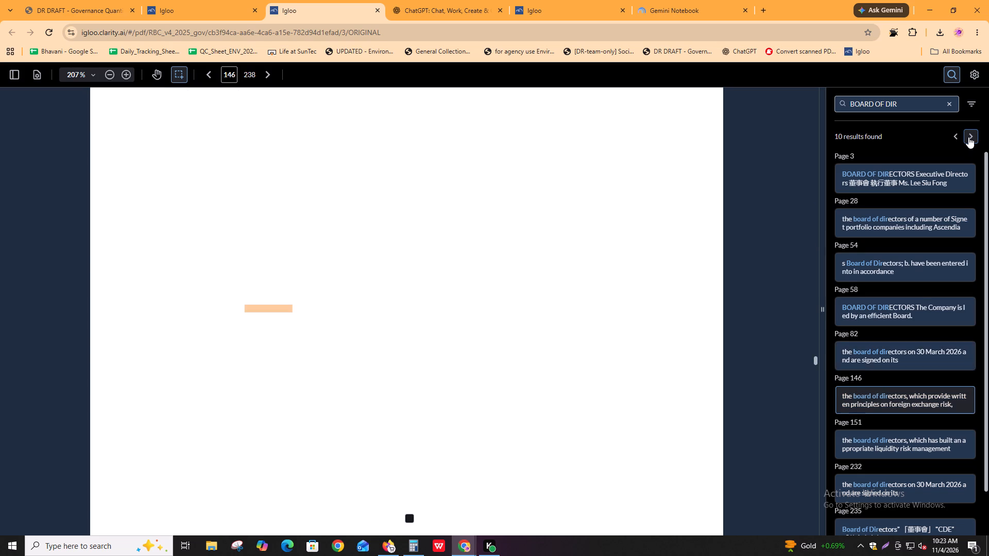
left_click(968, 137)
left_click(968, 137)
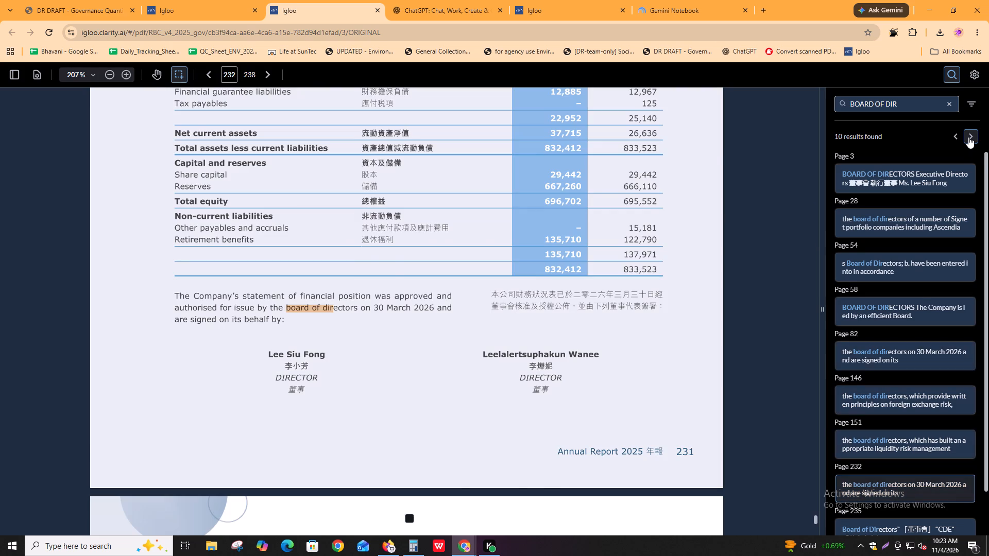
left_click(968, 137)
left_click(968, 137)
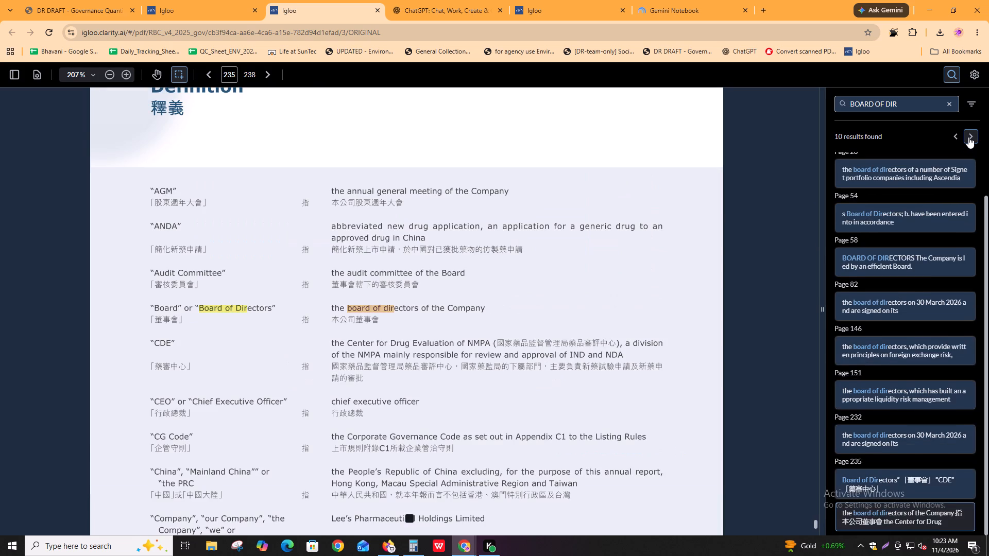
left_click(968, 137)
Search the original annual report PDF for "december".
left_click(931, 103)
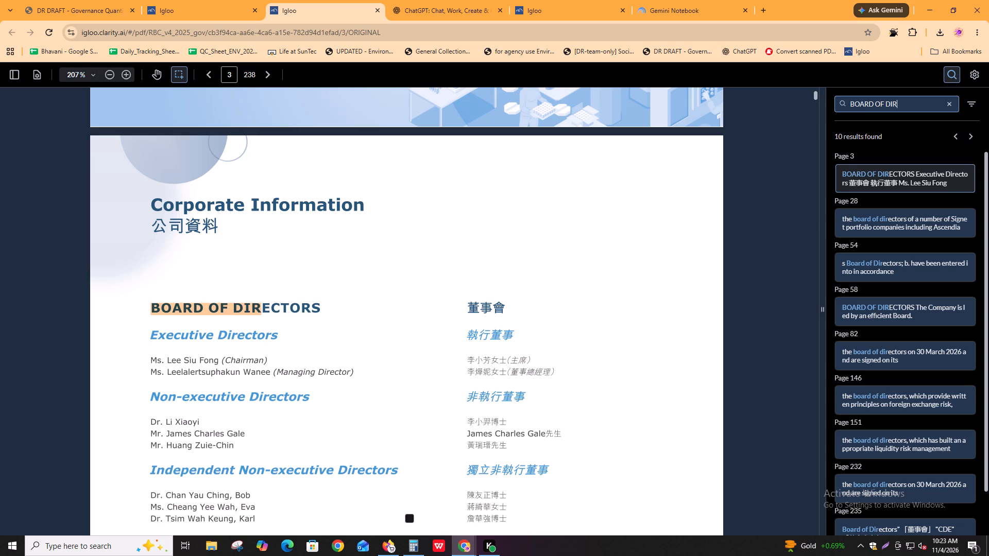
key("ctrl+a")
type("december")
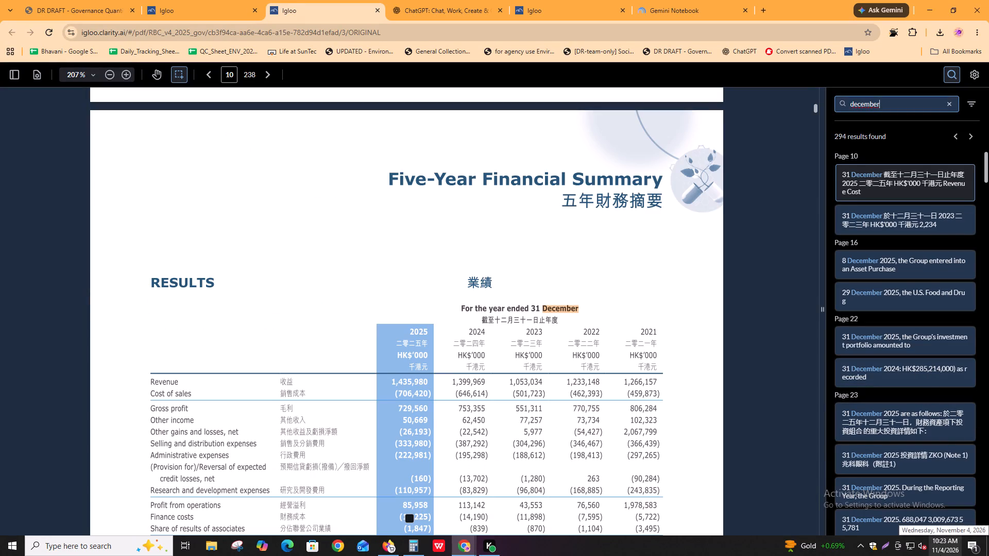
Switch to the BHAVANI spreadsheet and review the GOVERNANCE notes on the ENV sheet about non-executive directors and board secretaries.
key("alt+Tab")
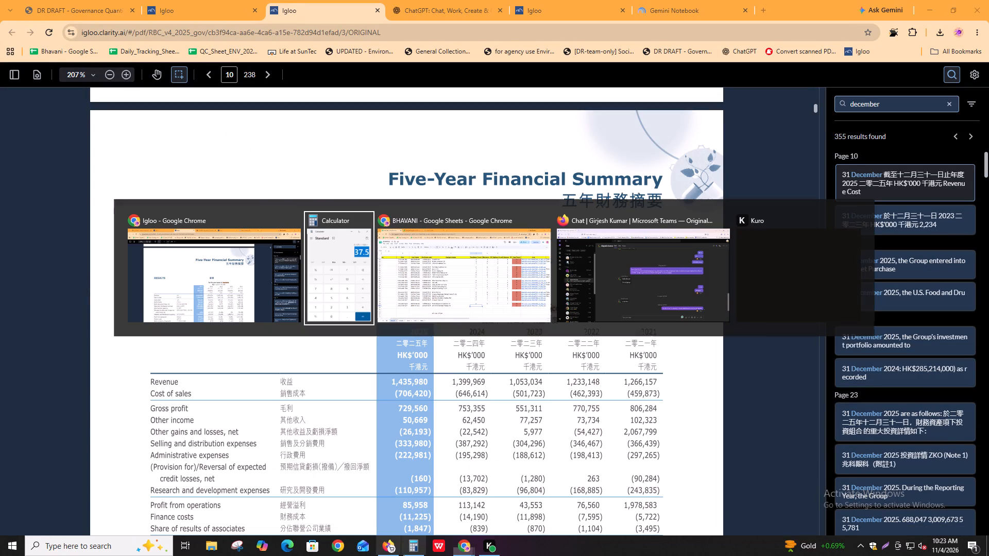
left_click(512, 266, "alt")
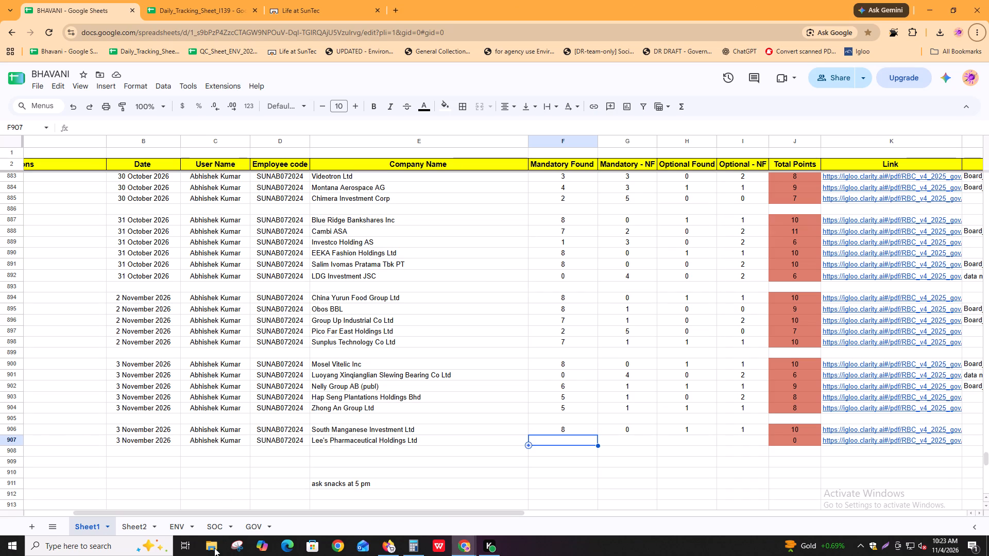
left_click(151, 524)
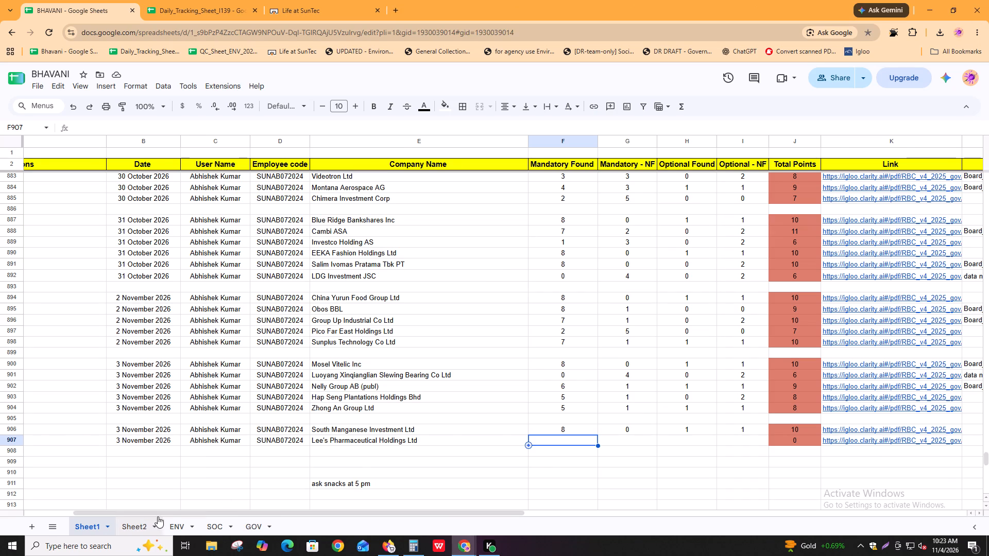
scroll(221, 471, "down", 3)
left_click(186, 526)
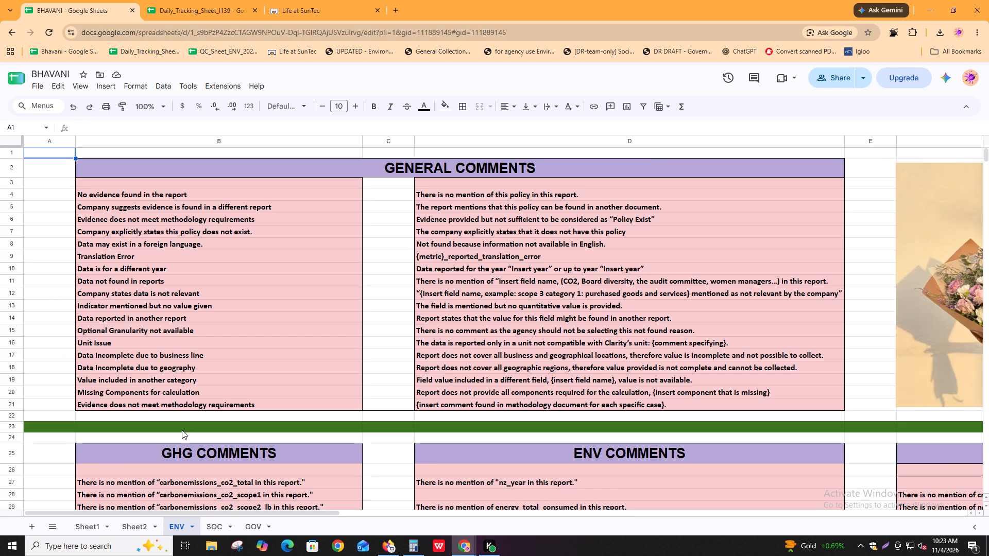
scroll(182, 430, "down", 20)
scroll(182, 430, "down", 5)
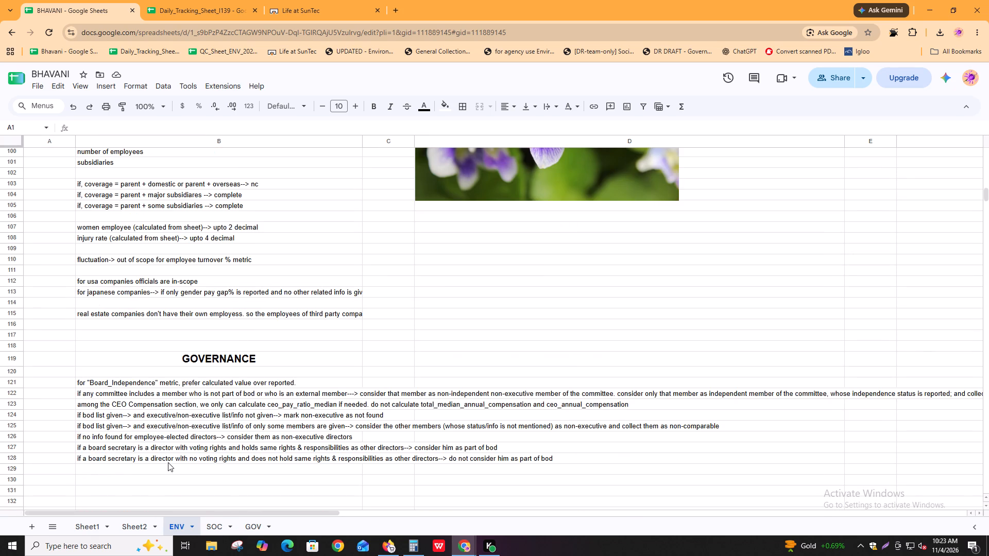
left_click(116, 440)
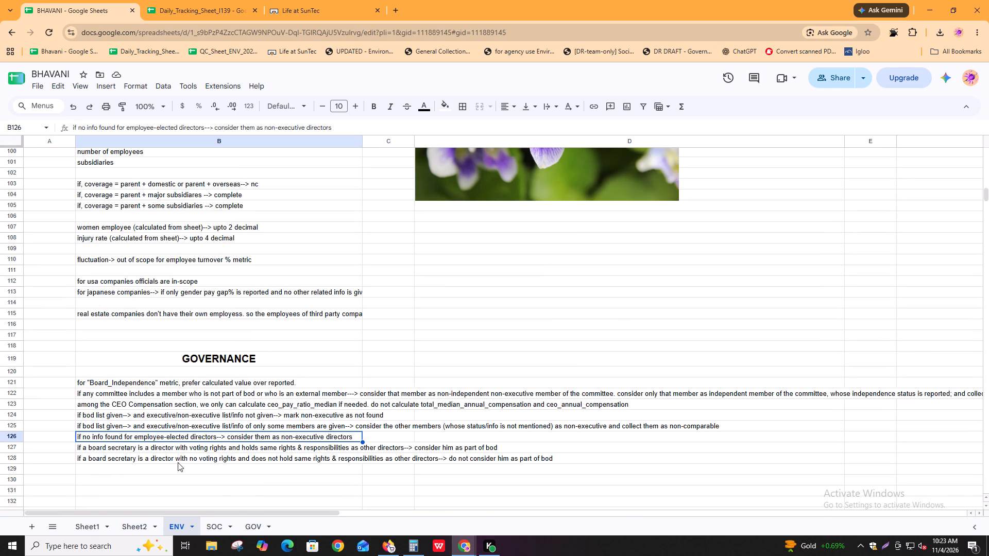
double_click(187, 437)
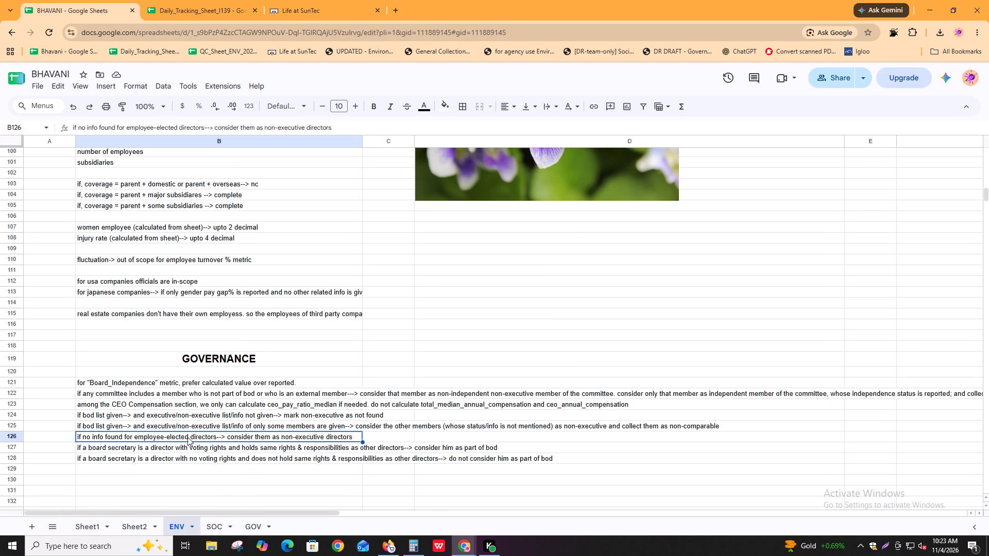
left_click(187, 437)
left_click(186, 452)
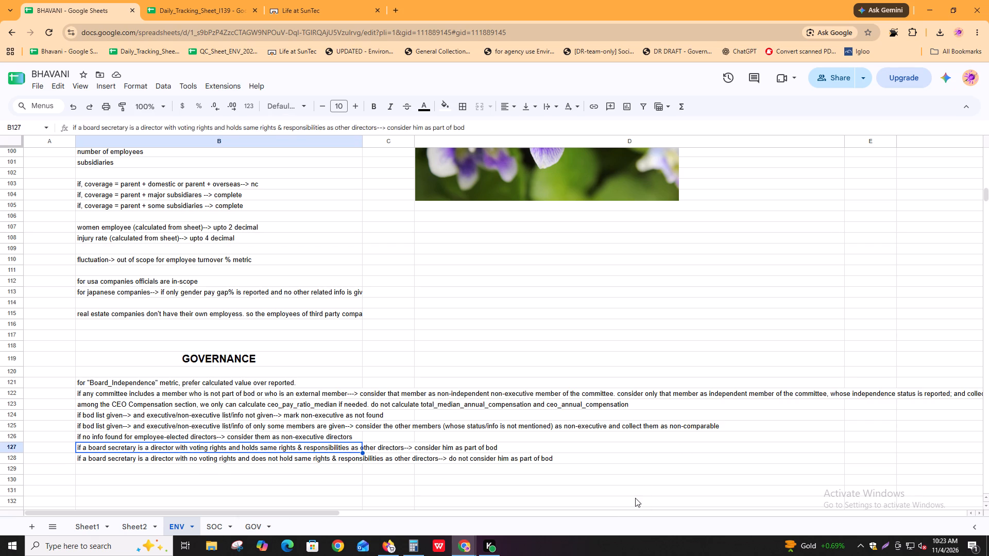
left_click(342, 406)
left_click(236, 431)
left_click(187, 454)
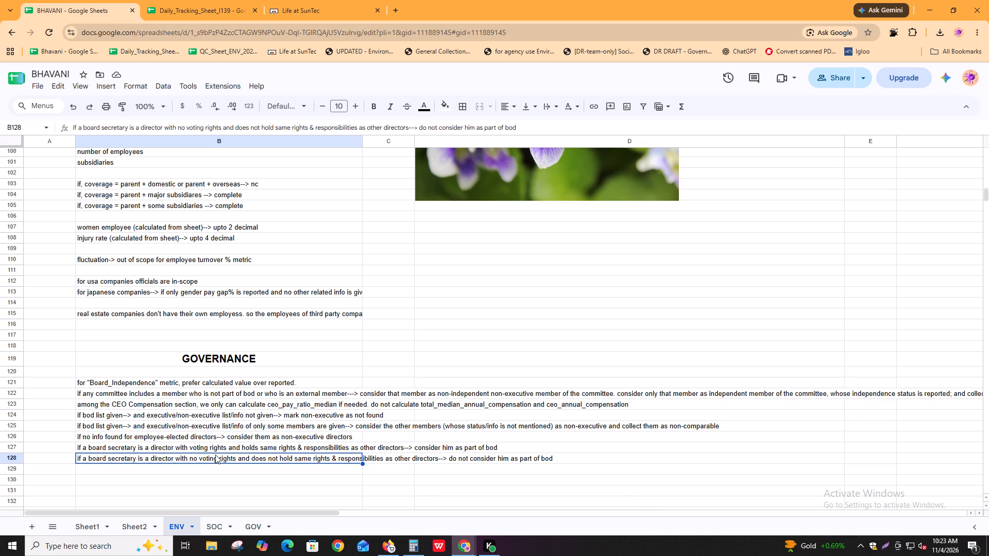
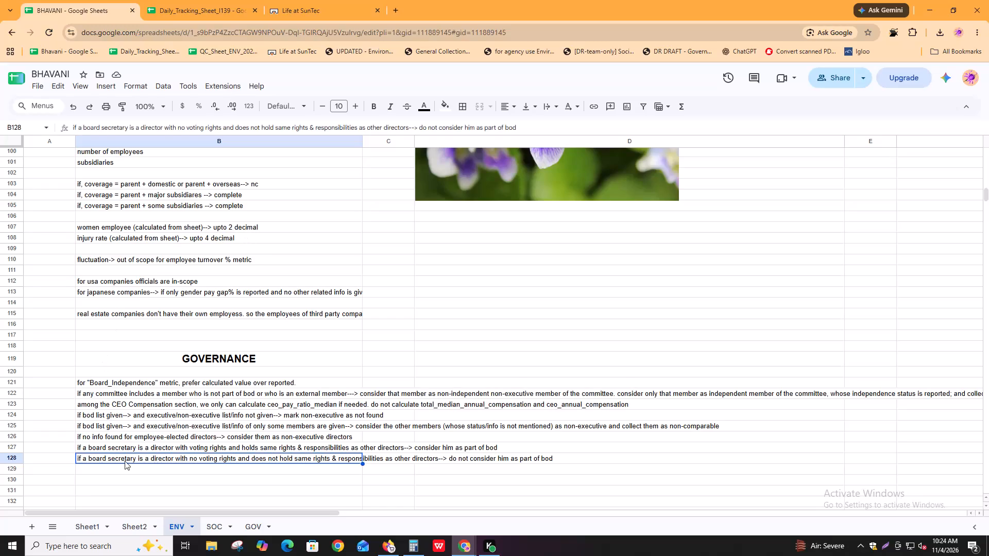
Switch from the ENV sheet to Sheet1 in the BHAVANI spreadsheet.
left_click(83, 523)
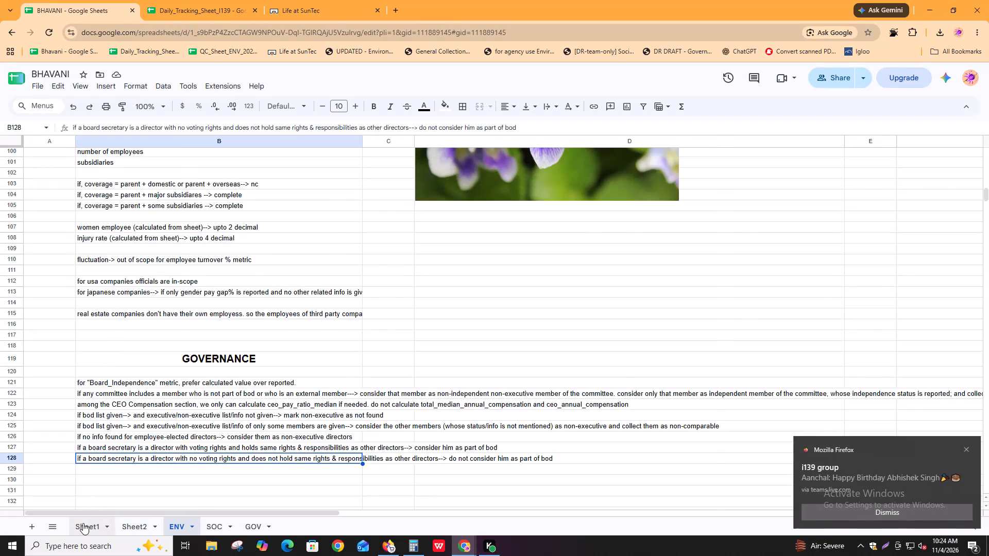
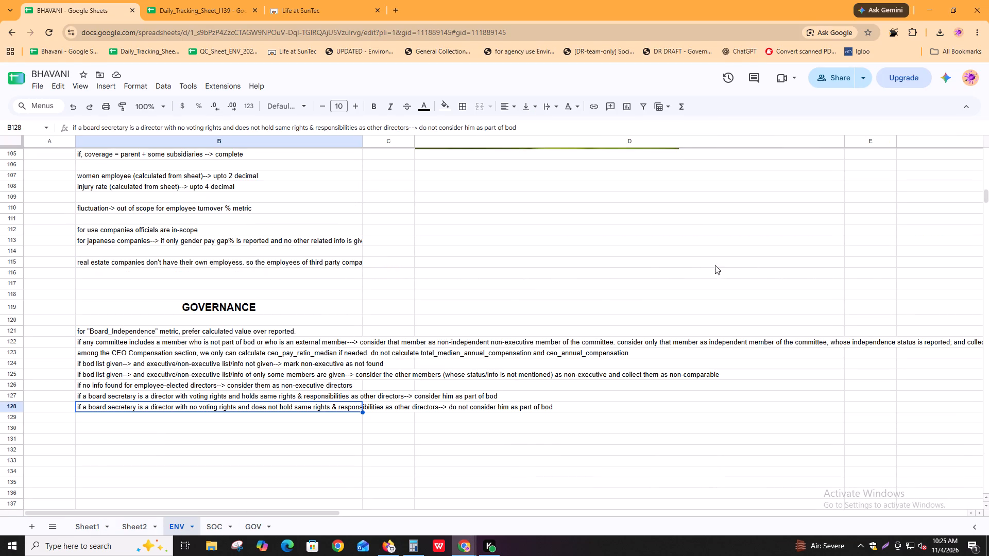
Review the GOVERNANCE guideline notes on the ENV sheet, rows 121 to 128, covering board independence, committees, CEO pay and board secretaries.
left_click(113, 409)
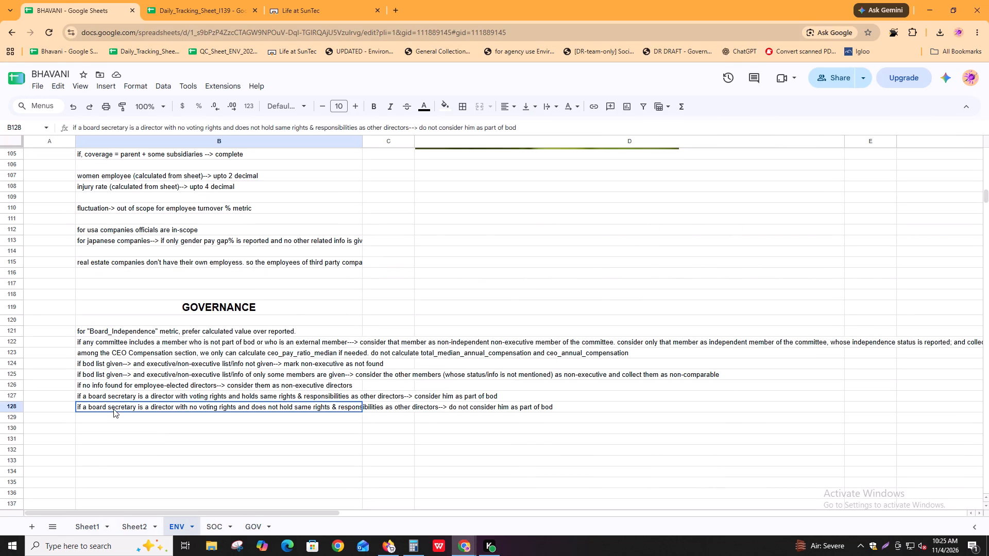
left_click(121, 399)
left_click(133, 386)
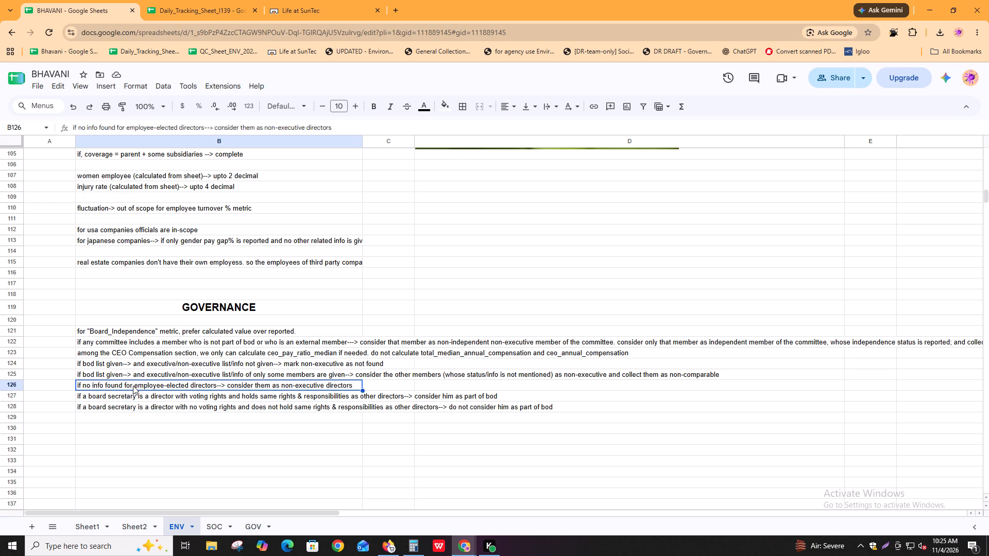
left_click(134, 379)
left_click(134, 370)
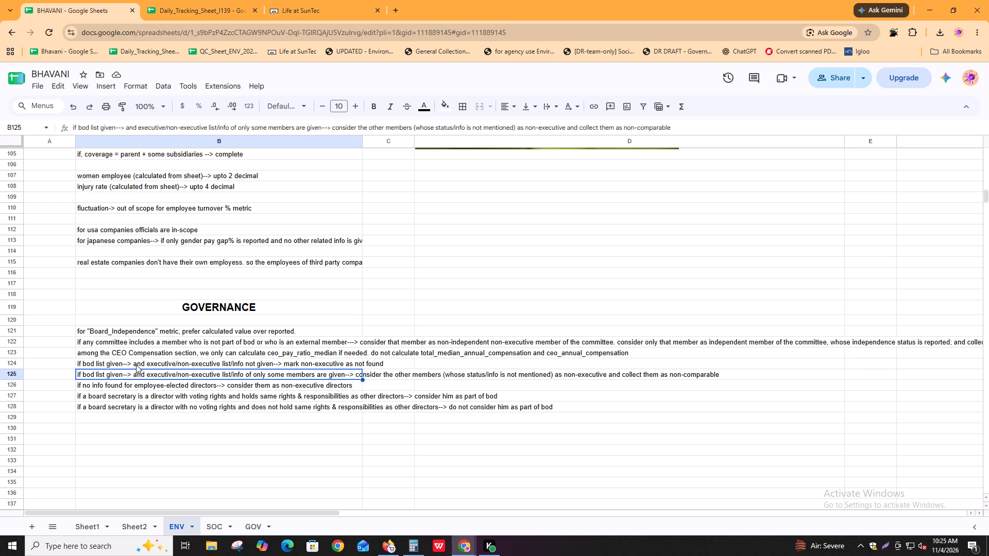
left_click(139, 361)
left_click(143, 355)
left_click(146, 341)
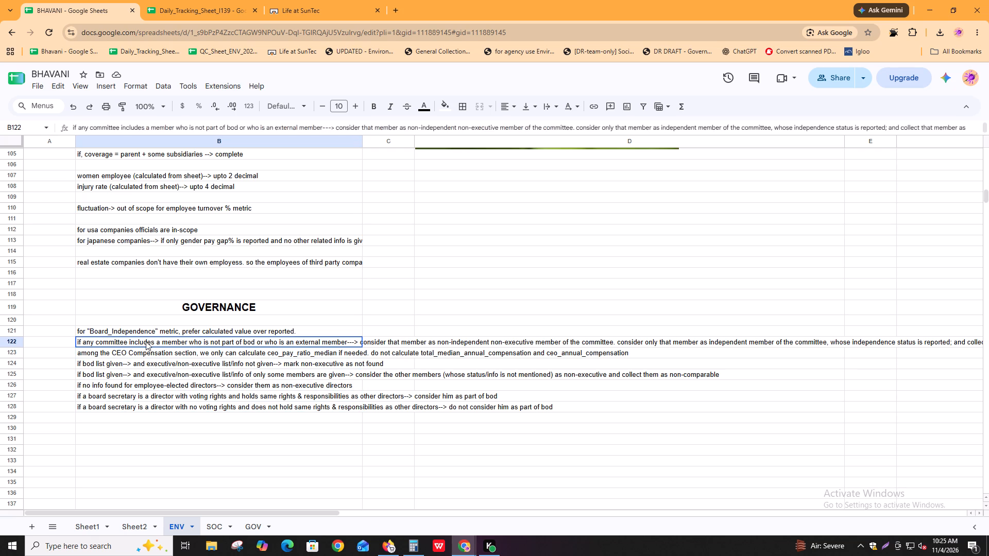
left_click(153, 334)
left_click(175, 394)
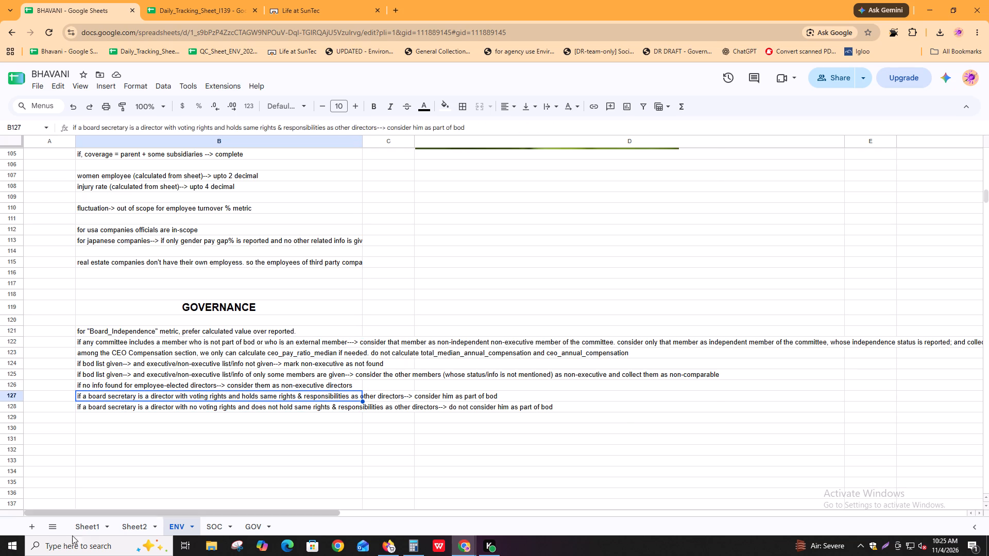
Switch from the ENV guideline notes to Sheet1 with the company tracking records.
left_click(93, 524)
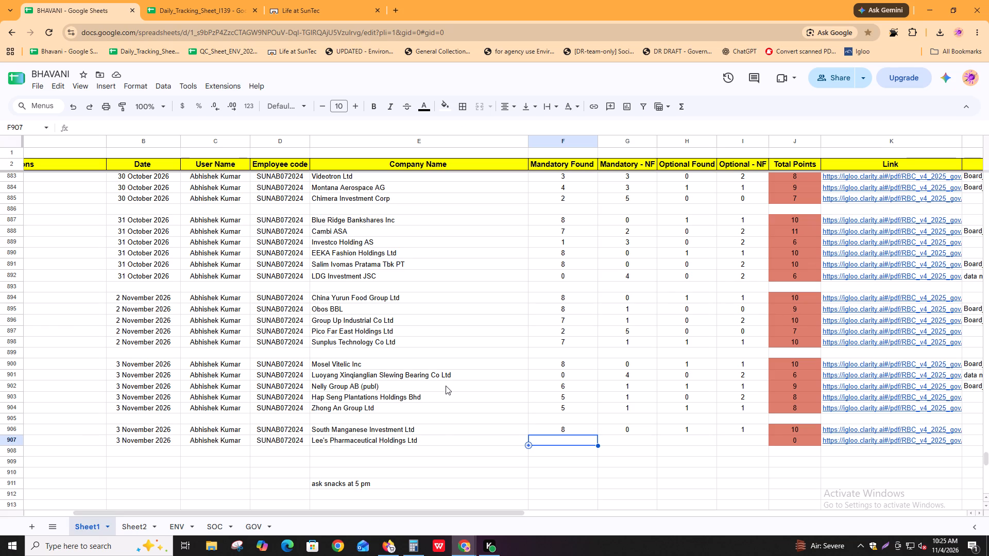
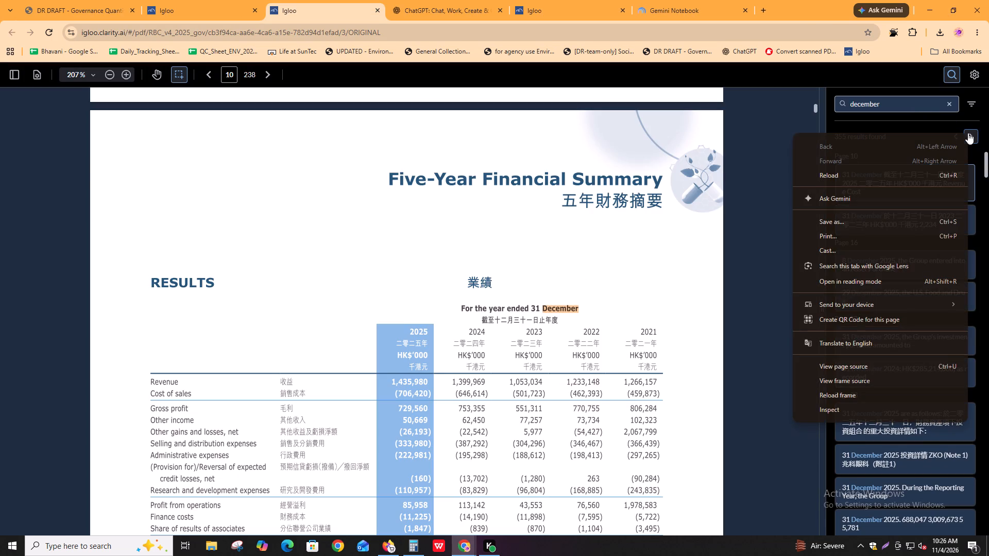
Check the report's "december" matches for the fiscal year end and set the task's ESG data end date to 31/12/2025.
key("Return")
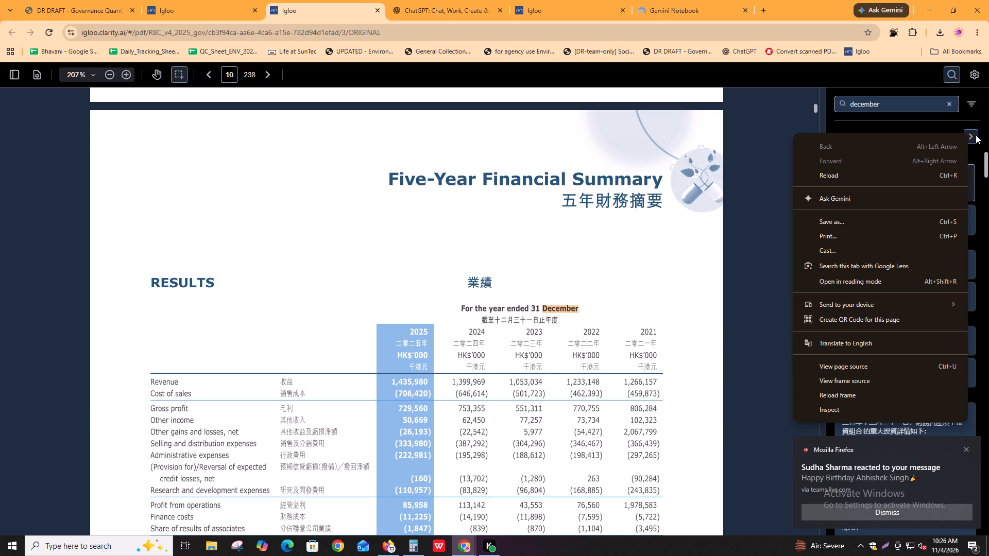
left_click(976, 135)
key("Return")
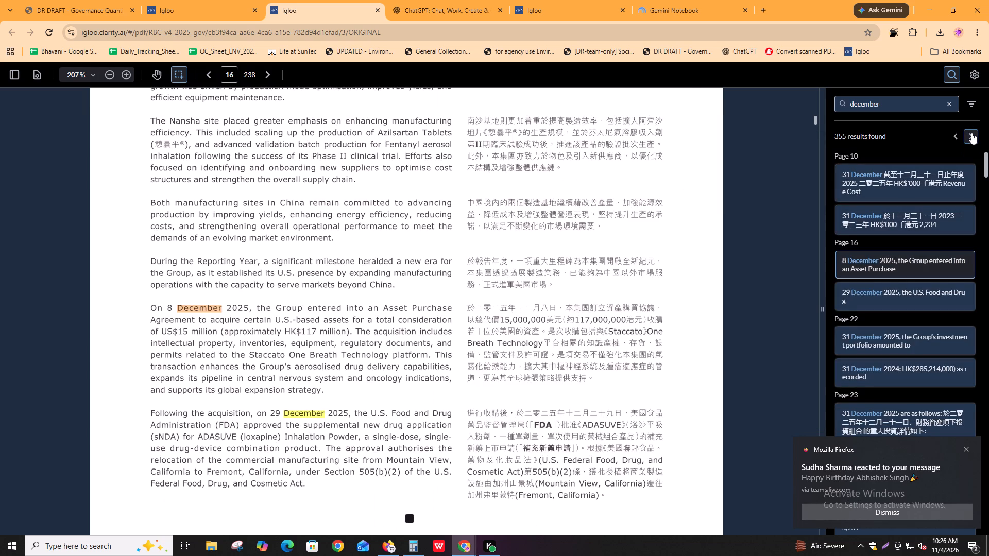
key("Return")
key("Return")
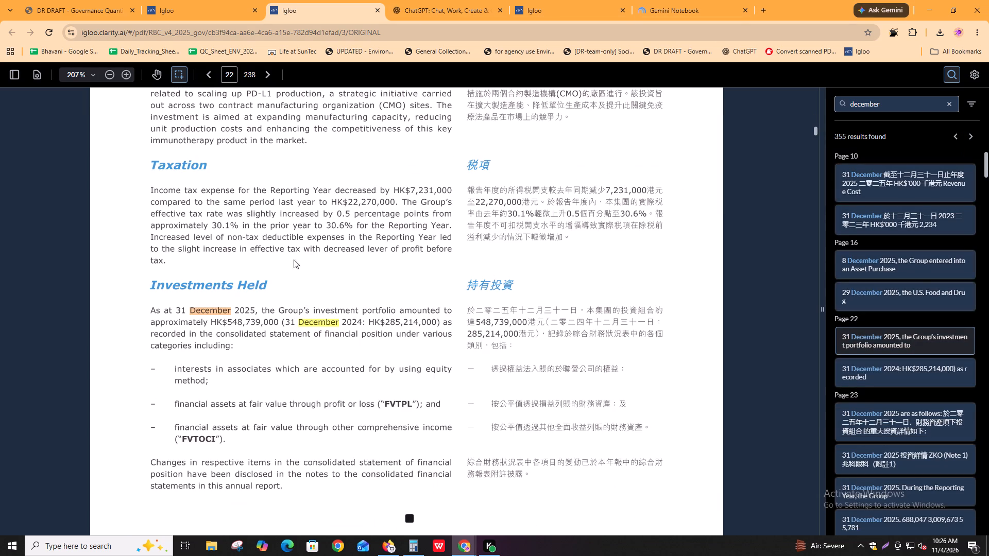
left_click(214, 0)
scroll(669, 308, "up", 5)
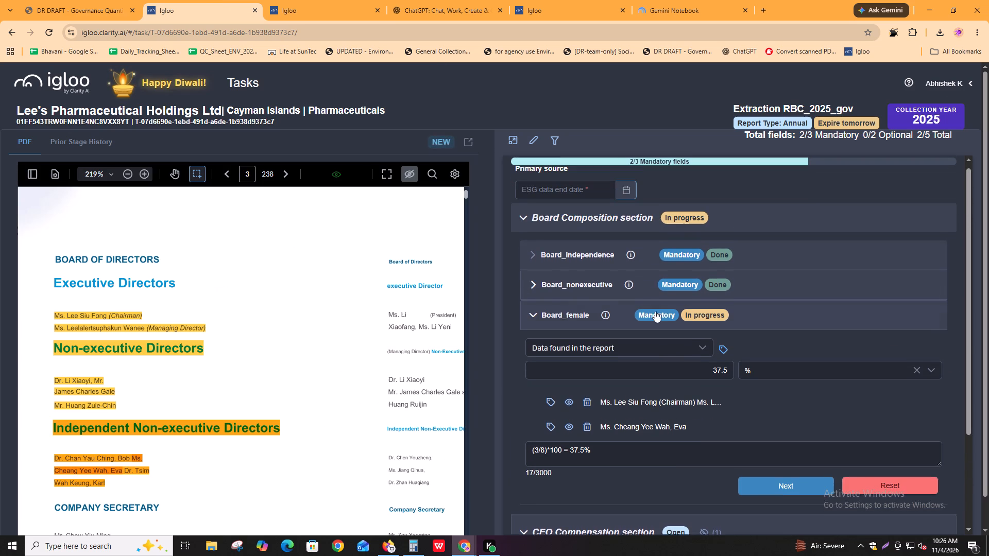
scroll(655, 311, "up", 4)
left_click(628, 195)
left_click(595, 344)
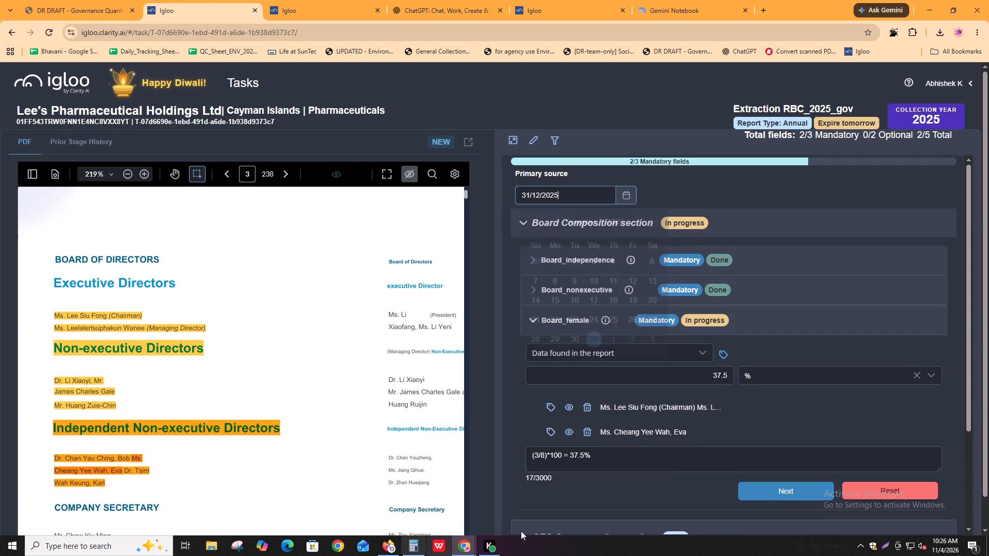
Search the annual report for "board" and examine the matches from Corporate Information through the directors' profiles and first Report of the Directors pages.
left_click(353, 0)
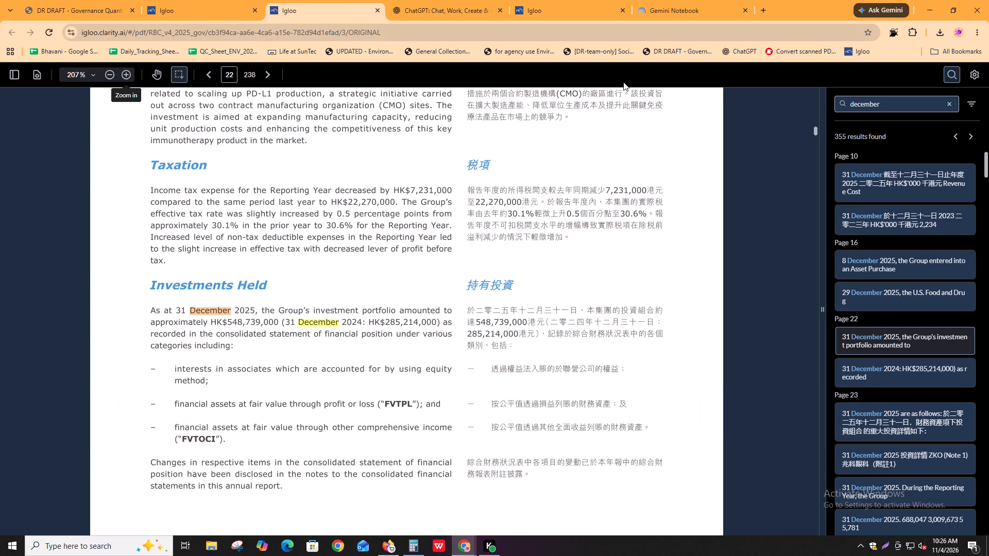
left_click(915, 101)
key("ctrl+a")
type("board")
key("space")
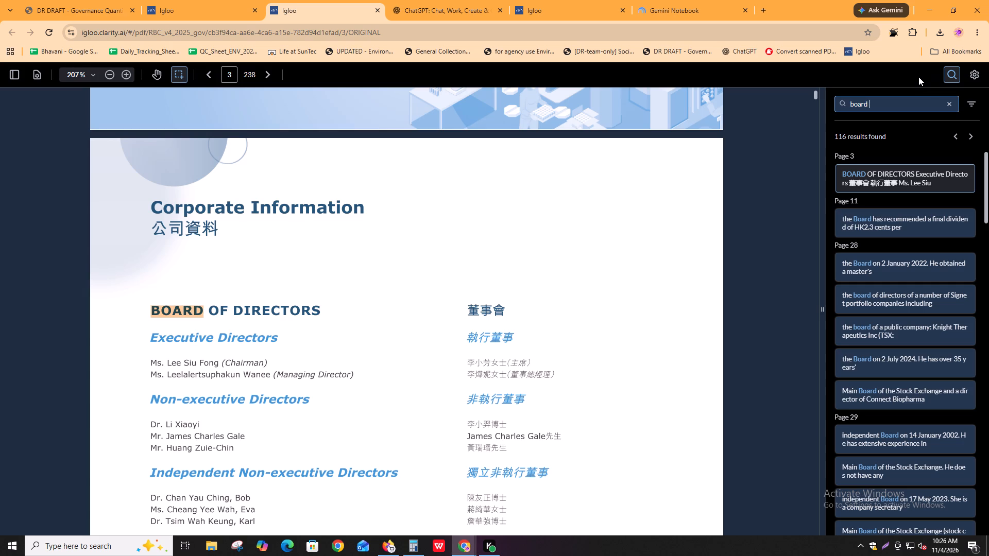
key("Return")
left_click(966, 136)
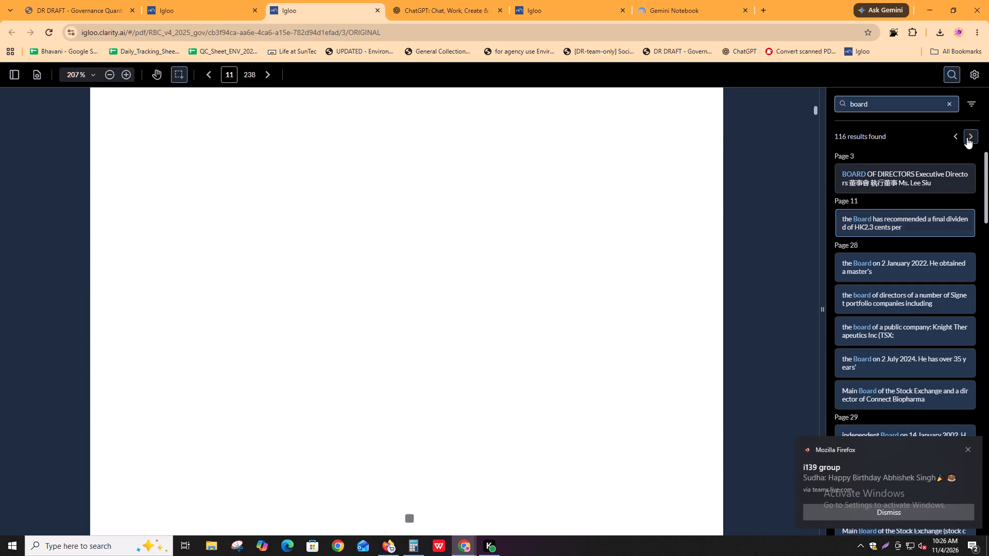
key("Return")
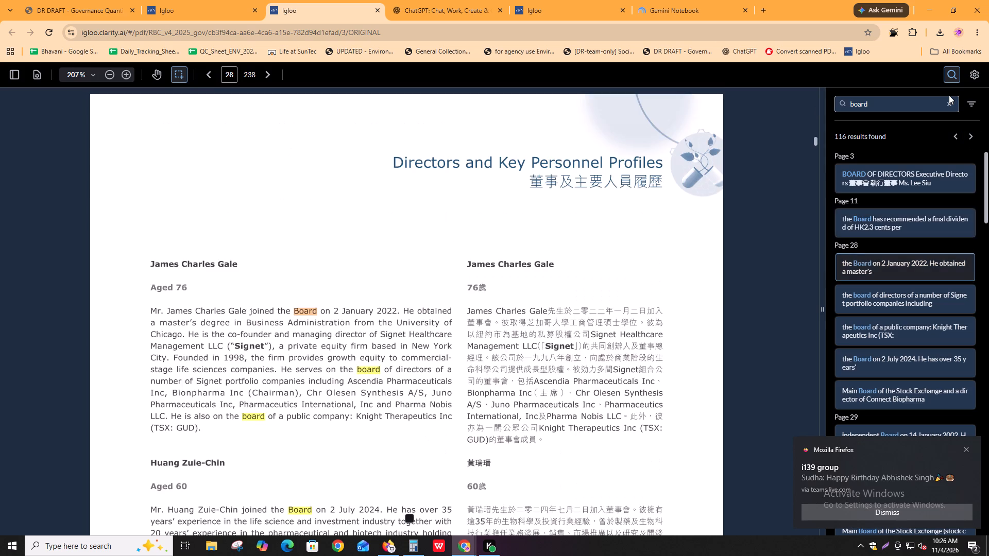
key("Return")
key("Return")
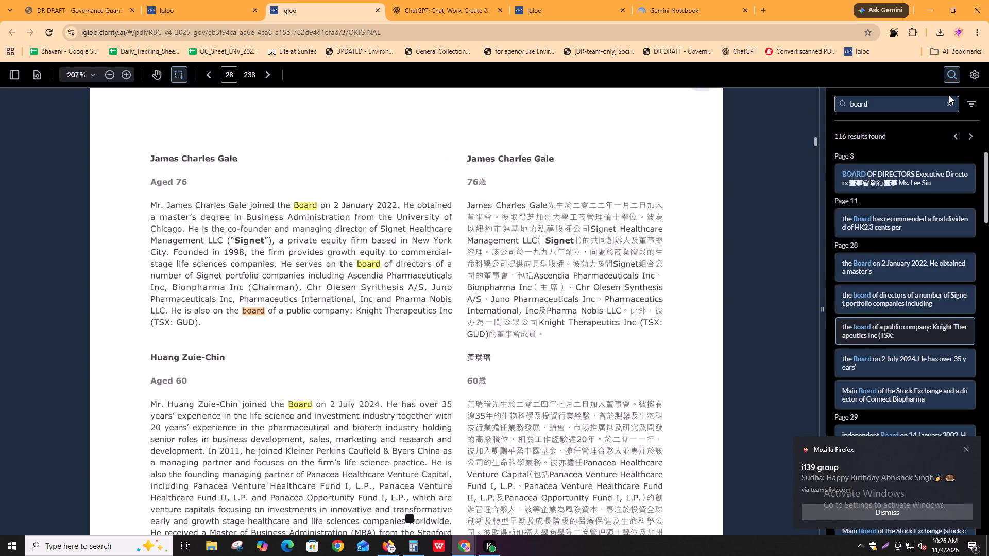
key("Return")
key("Return")
key("Return")
key("Return")
key("Return")
key("Return")
key("Return")
key("Return")
key("Return")
key("Return")
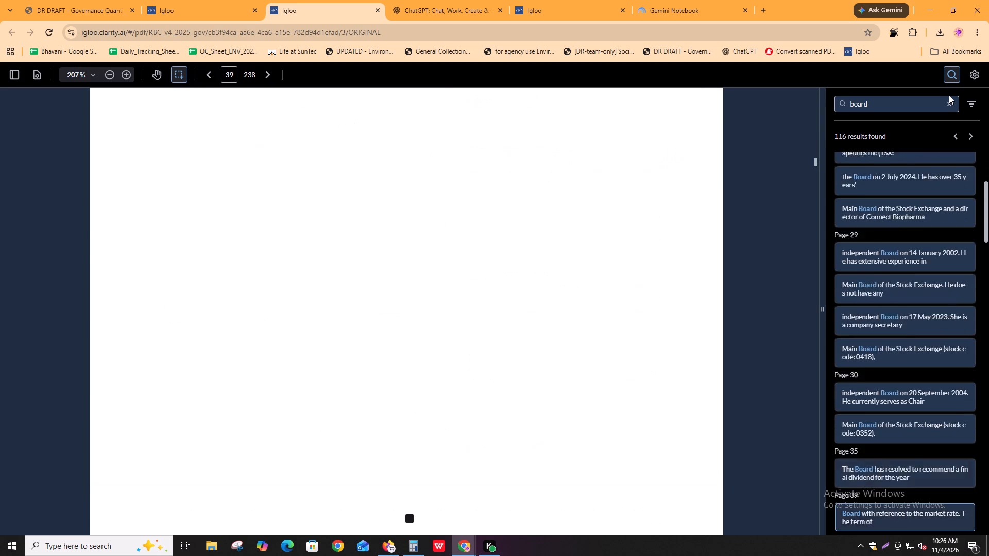
key("Return")
double_click(953, 140)
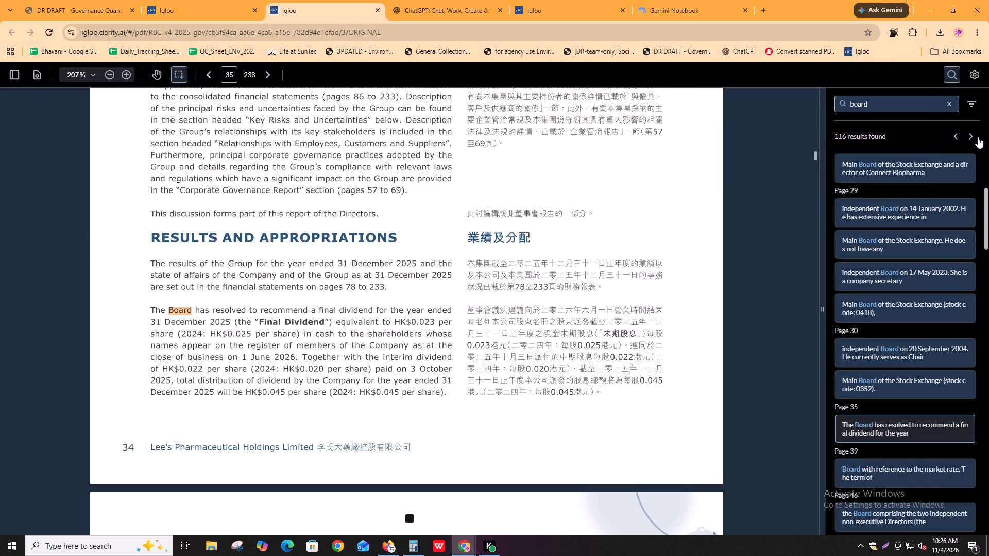
left_click(950, 137)
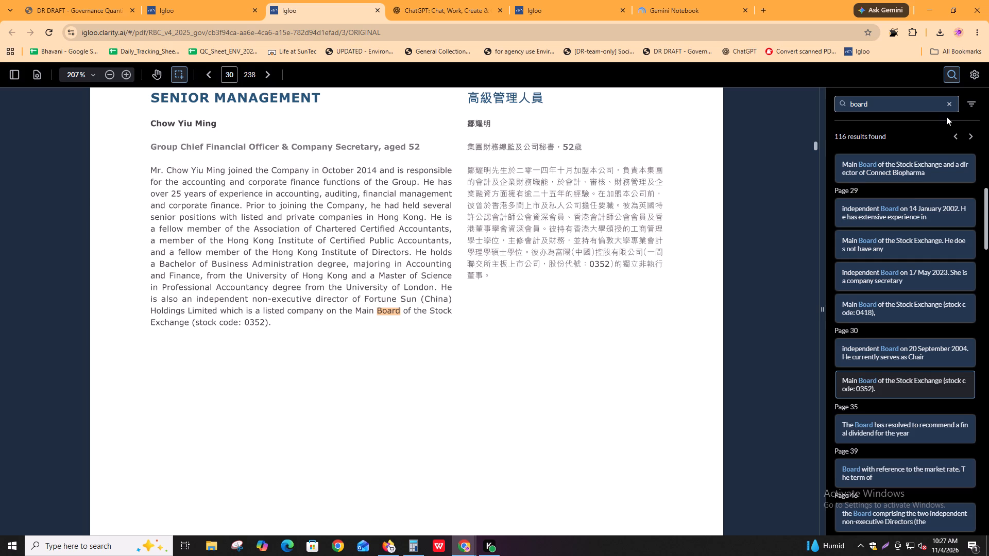
Examine the "board" matches in the Report of the Directors, from page 35 through the share option schemes to page 55.
left_click(970, 136)
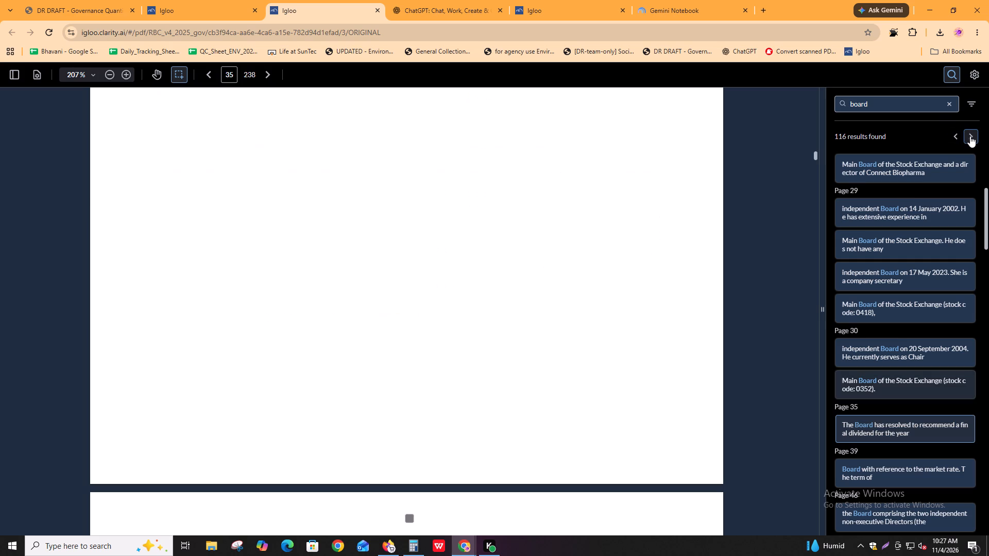
left_click(970, 136)
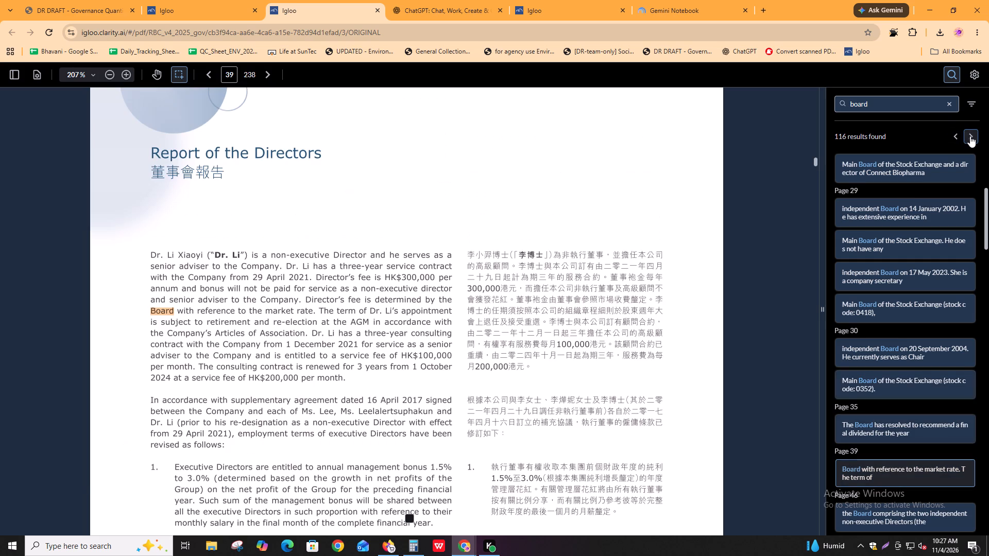
left_click(970, 136)
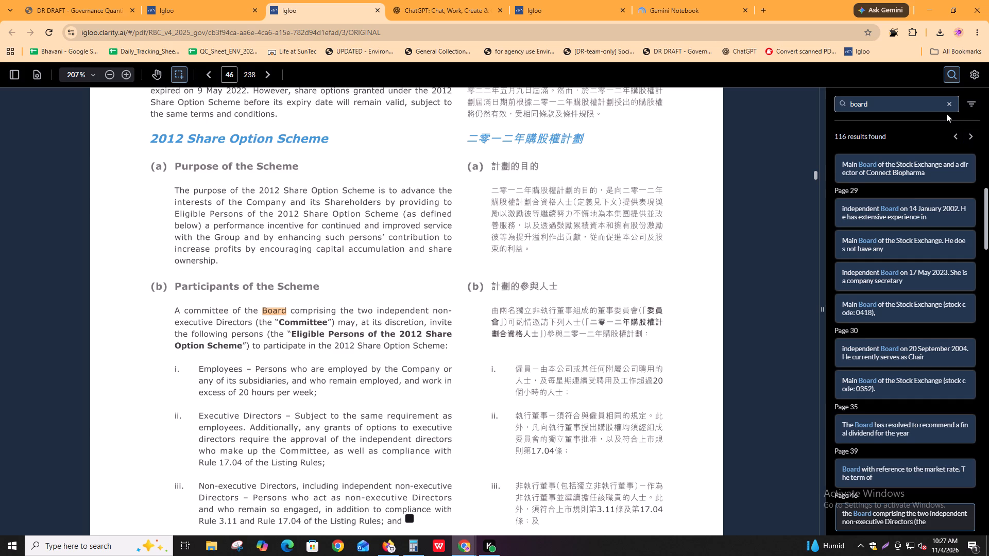
key("Return")
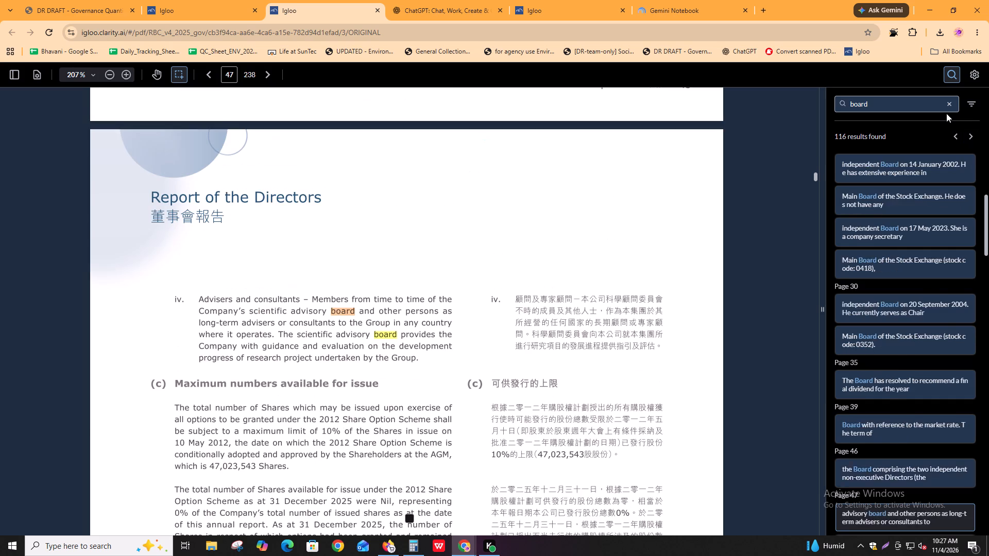
key("Return")
key("Return")
key("Return")
key("Return")
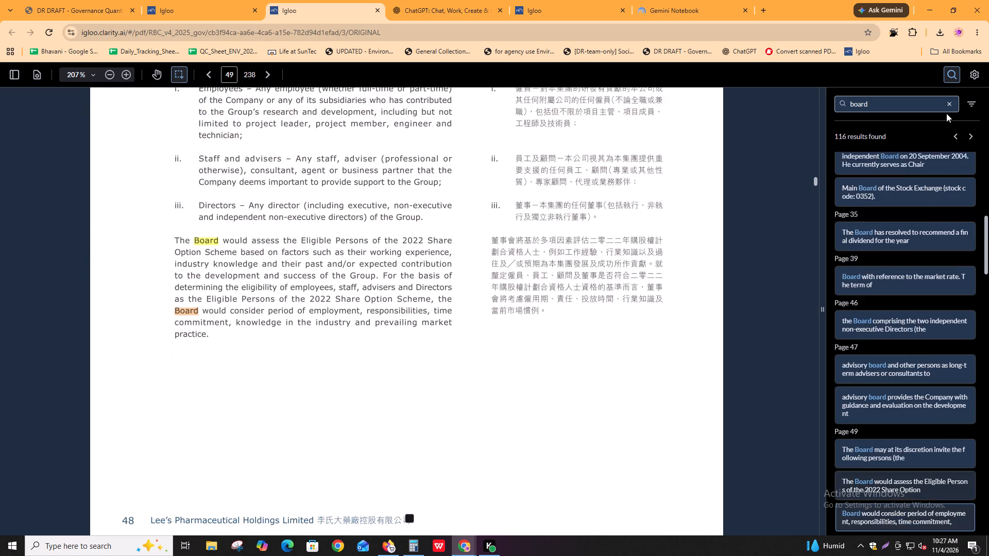
key("Return")
key("Return")
key("Return")
key("Return")
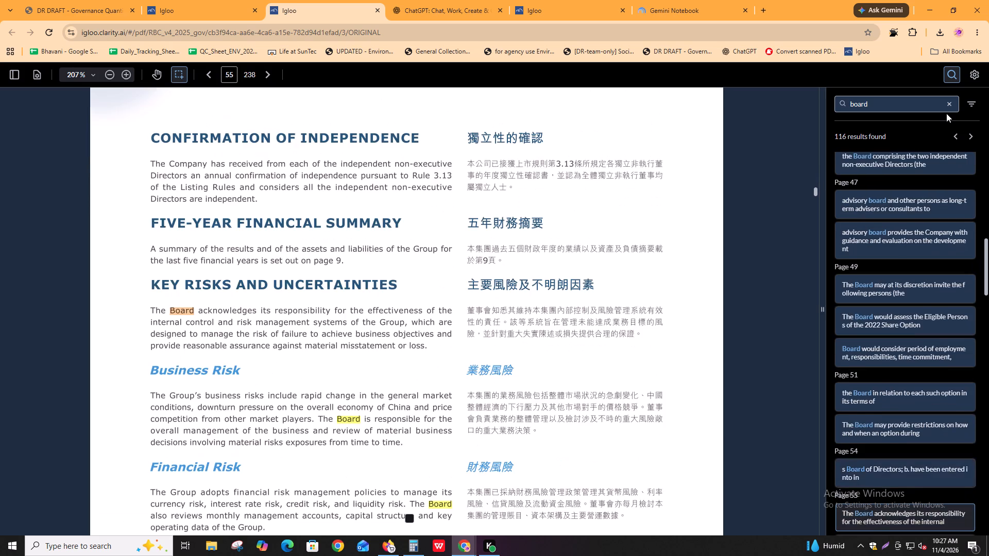
Examine the "board" matches from the risk sections on page 55 to the board Composition paragraph on page 58.
key("Return")
key("Return")
key("Return")
key("Return")
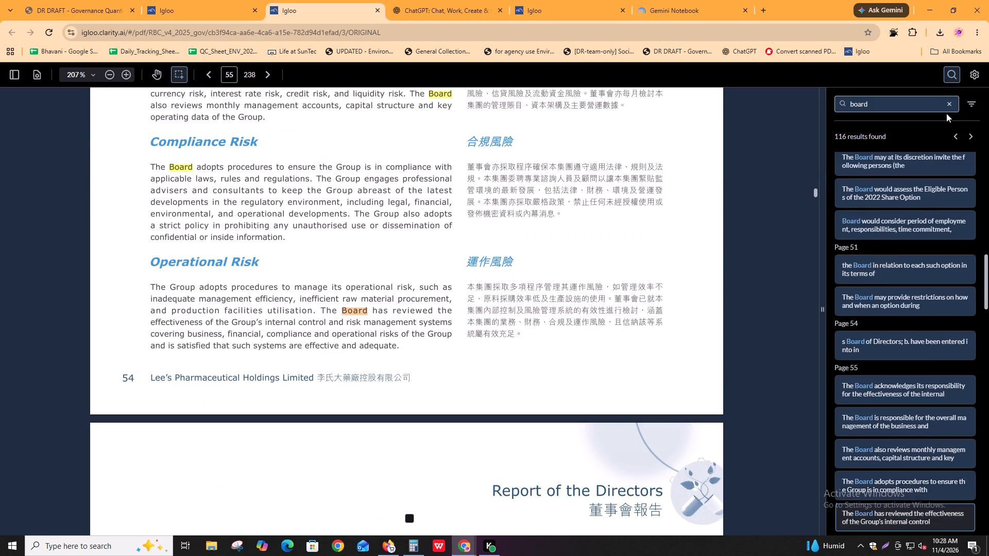
key("Return")
key("Return")
key("Return")
key("Return")
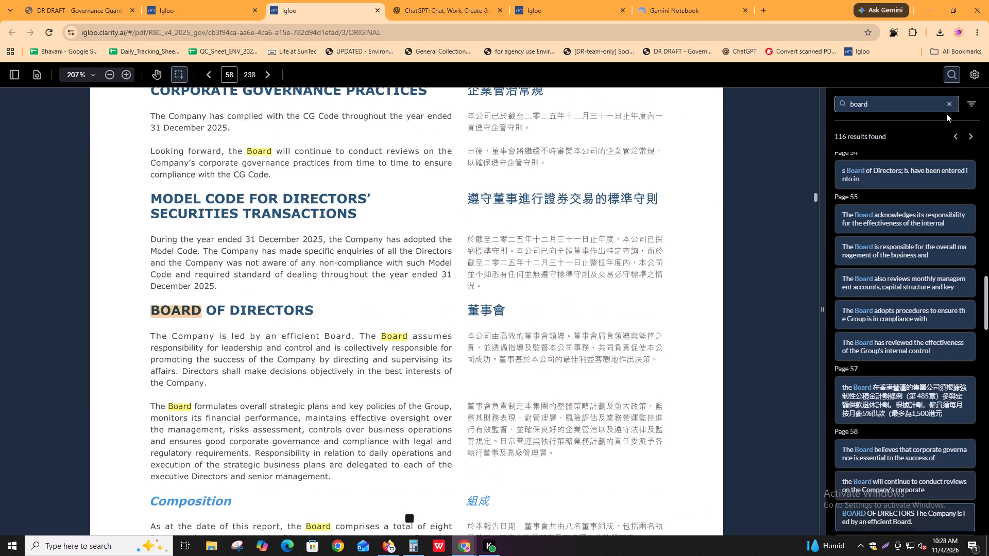
key("Return")
key("Return")
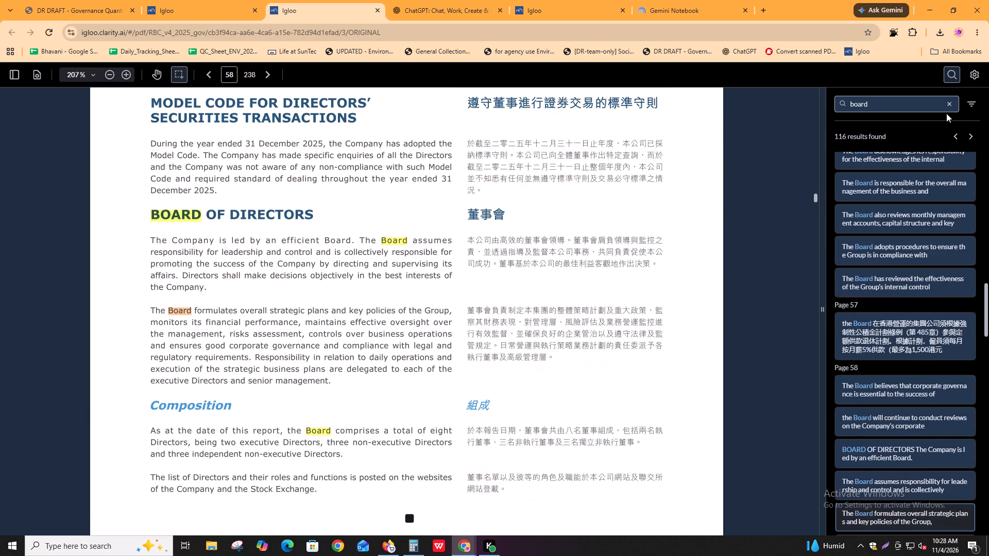
key("Return")
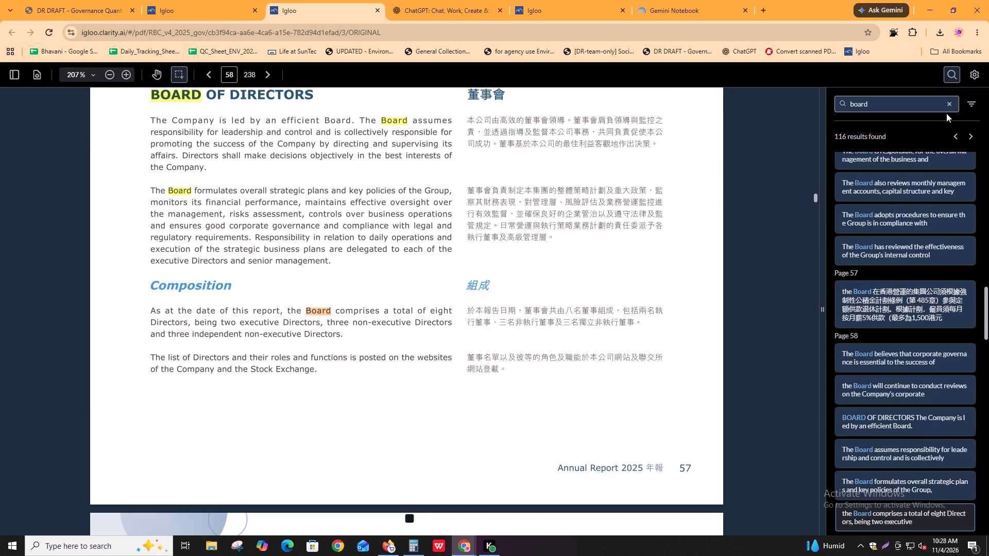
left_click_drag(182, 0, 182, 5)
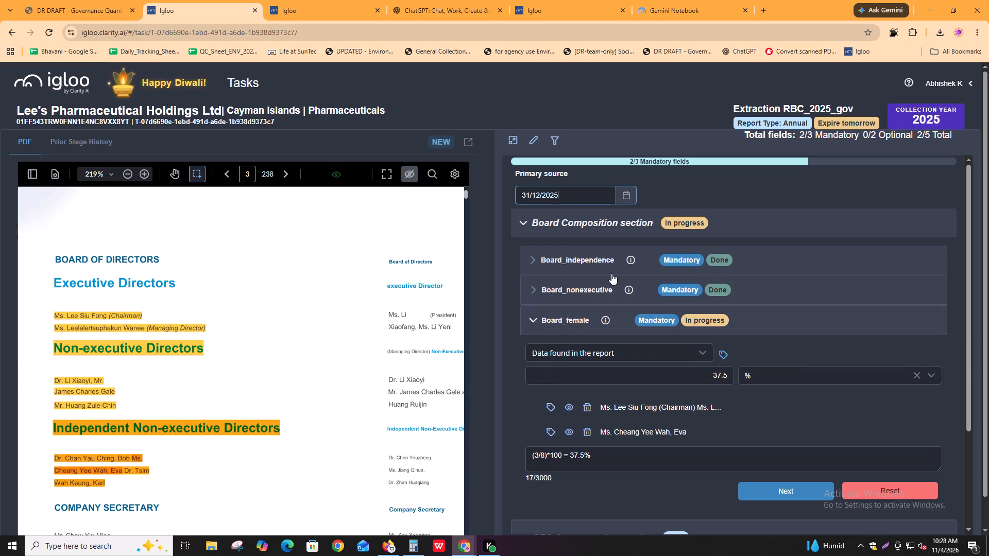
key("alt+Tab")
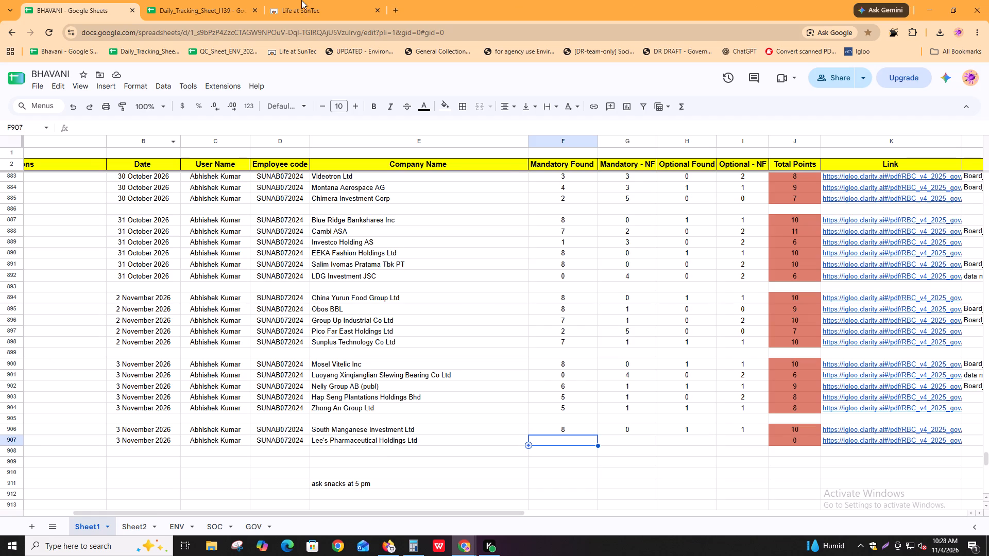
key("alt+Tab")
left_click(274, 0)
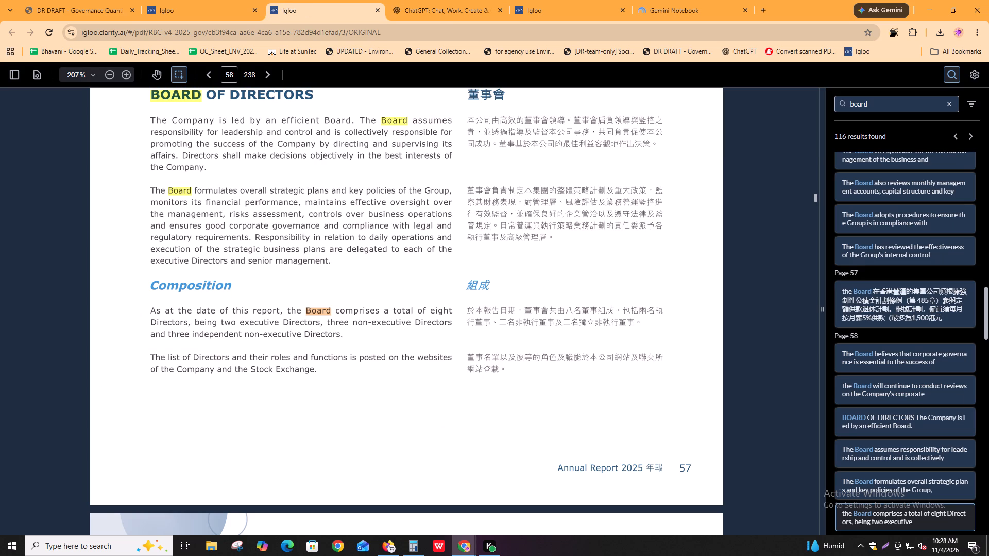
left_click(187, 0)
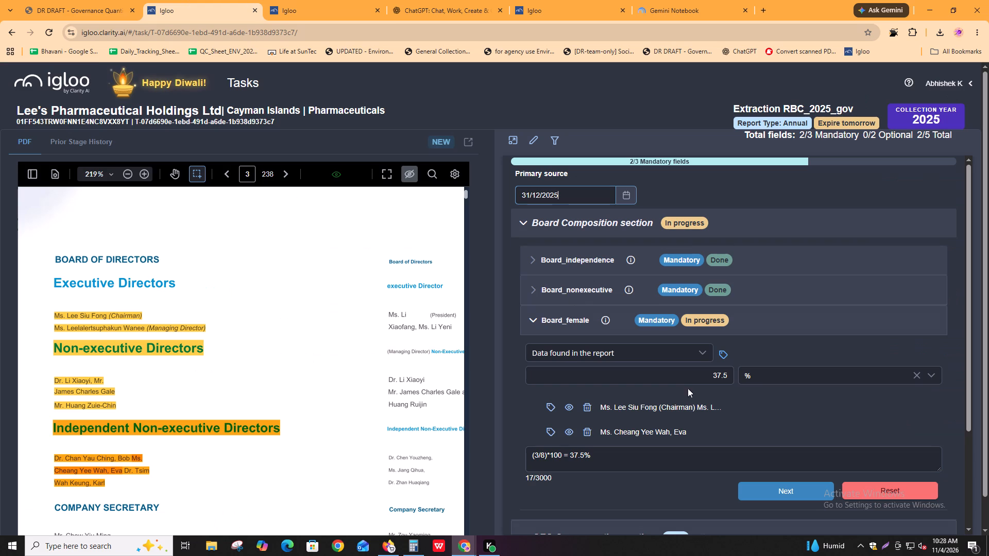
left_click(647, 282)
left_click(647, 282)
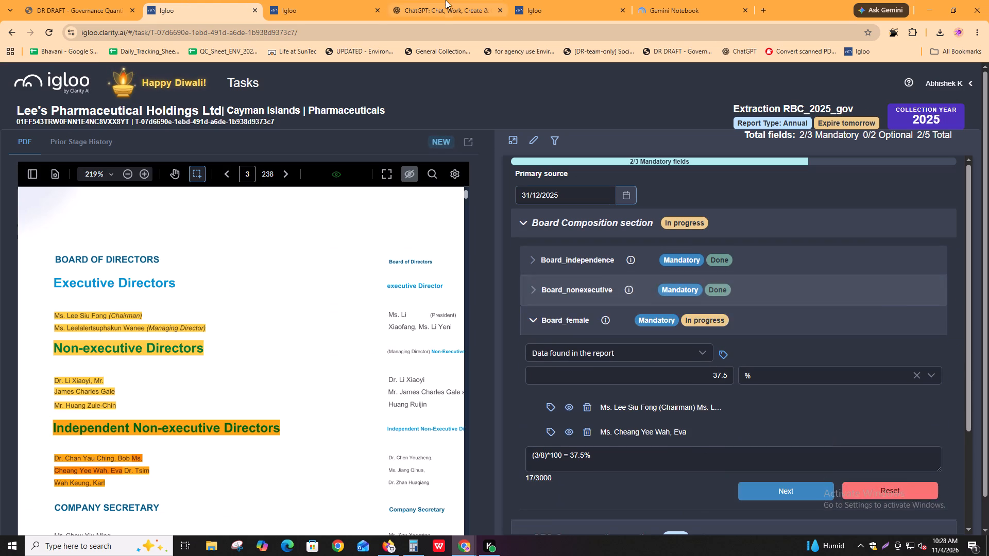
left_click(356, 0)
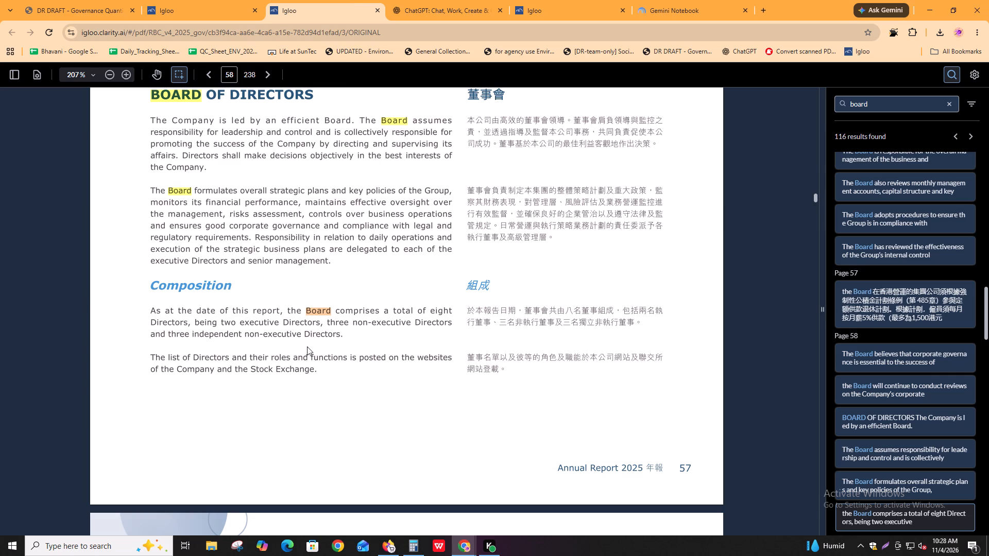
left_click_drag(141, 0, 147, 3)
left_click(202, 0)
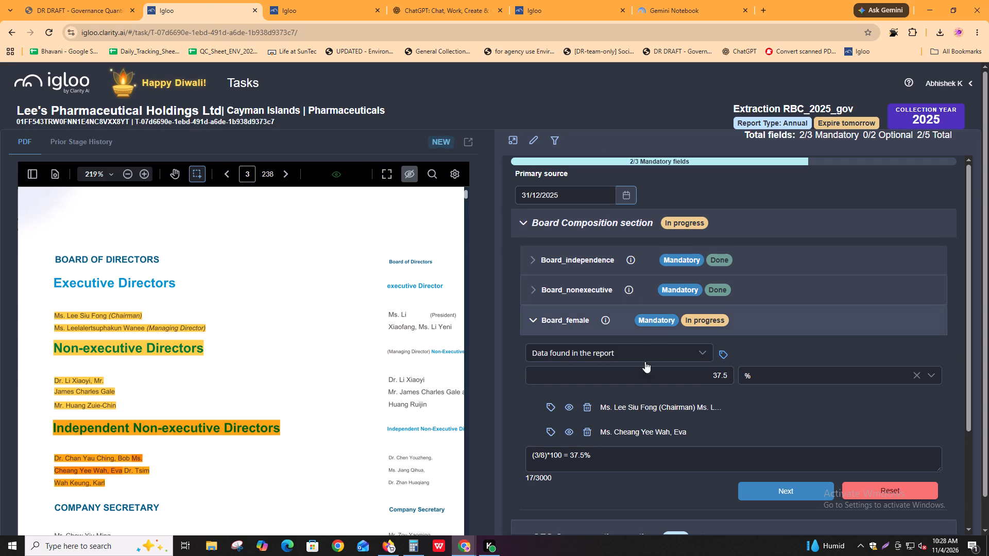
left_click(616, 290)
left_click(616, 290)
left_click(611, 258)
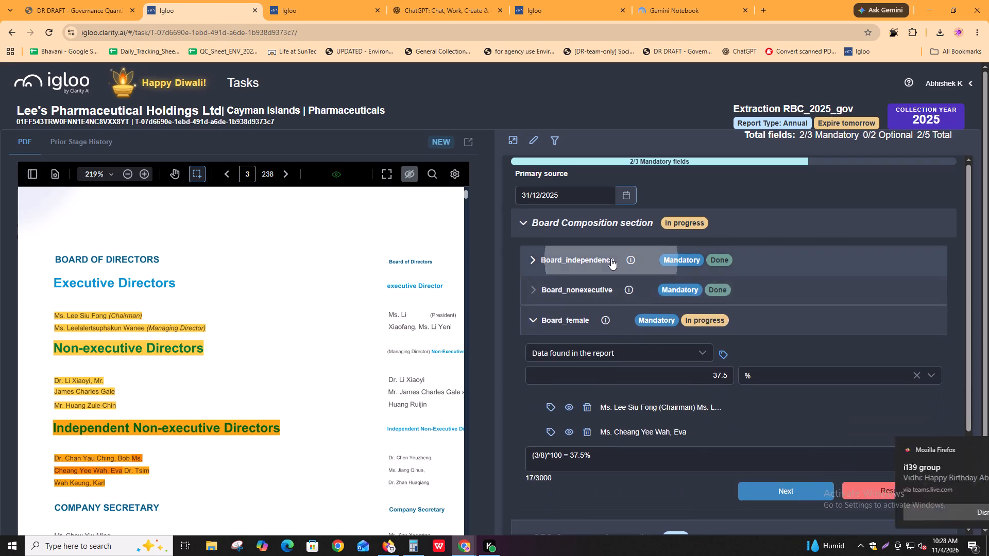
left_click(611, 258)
Annotate the Composition sentence on page 58, "As at the date of this report, the Board consists of…", as an extract for Board_independence.
left_click(321, 0)
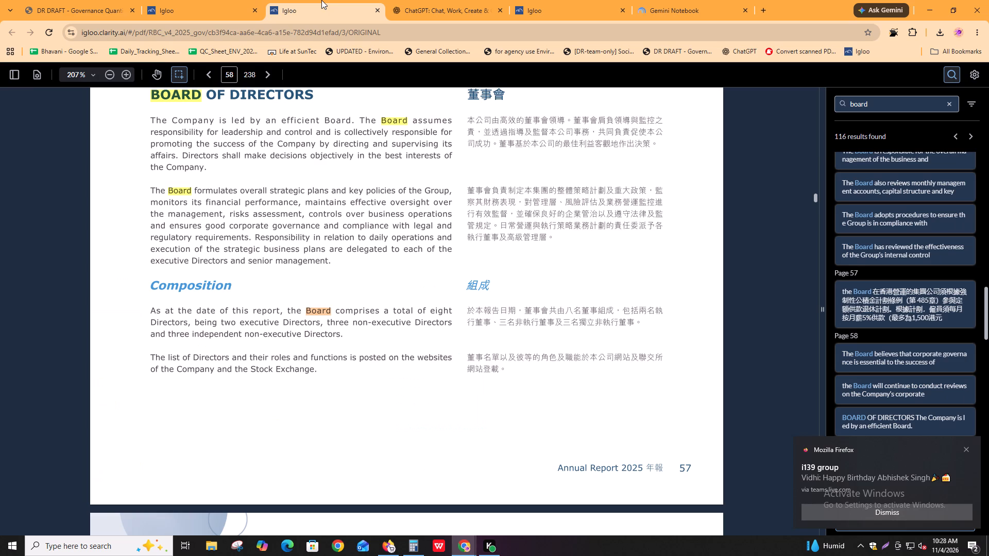
left_click(220, 0)
left_click(246, 175)
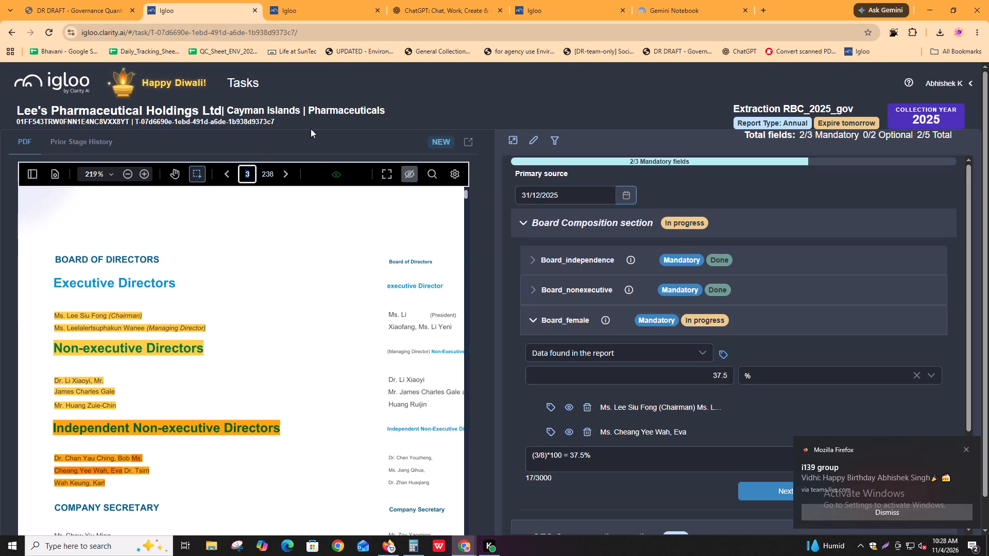
type("58")
key("Return")
scroll(43, 357, "down", 4)
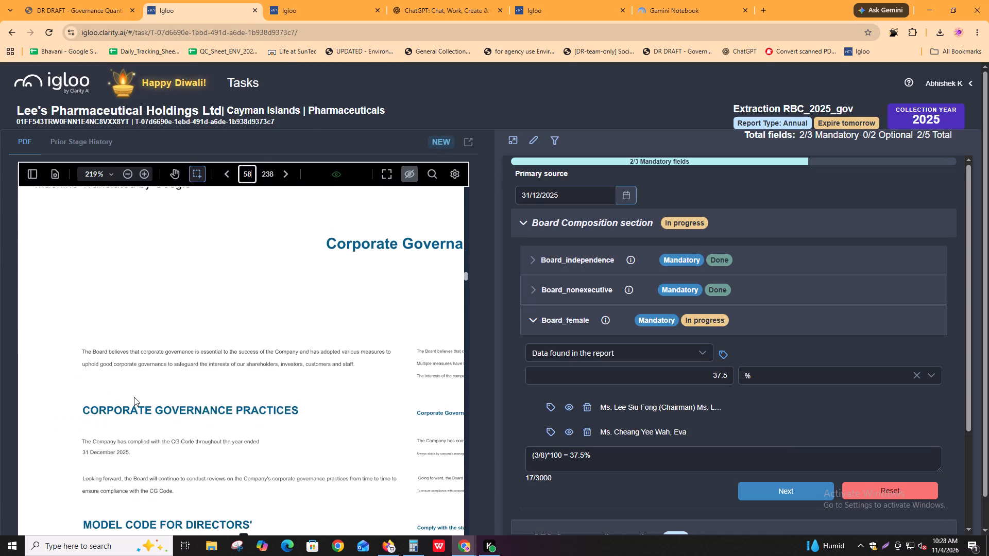
scroll(134, 397, "down", 1)
scroll(272, 477, "down", 4)
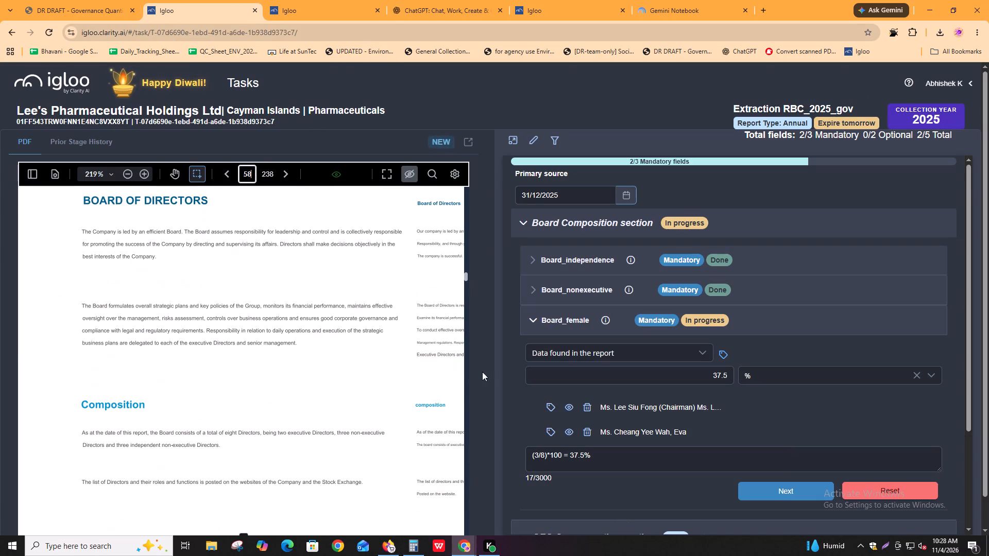
double_click(683, 279)
left_click(684, 255)
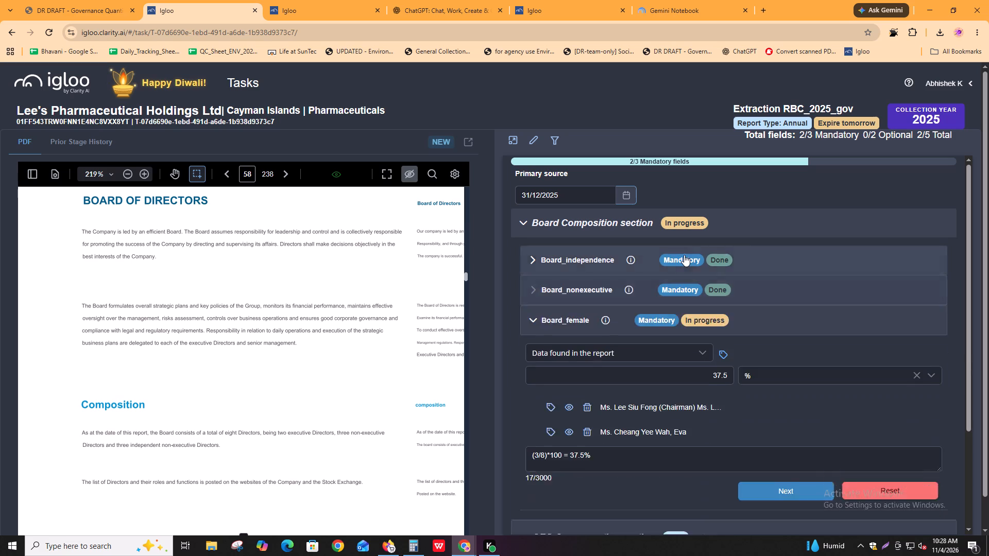
left_click(725, 322)
scroll(292, 460, "down", 1)
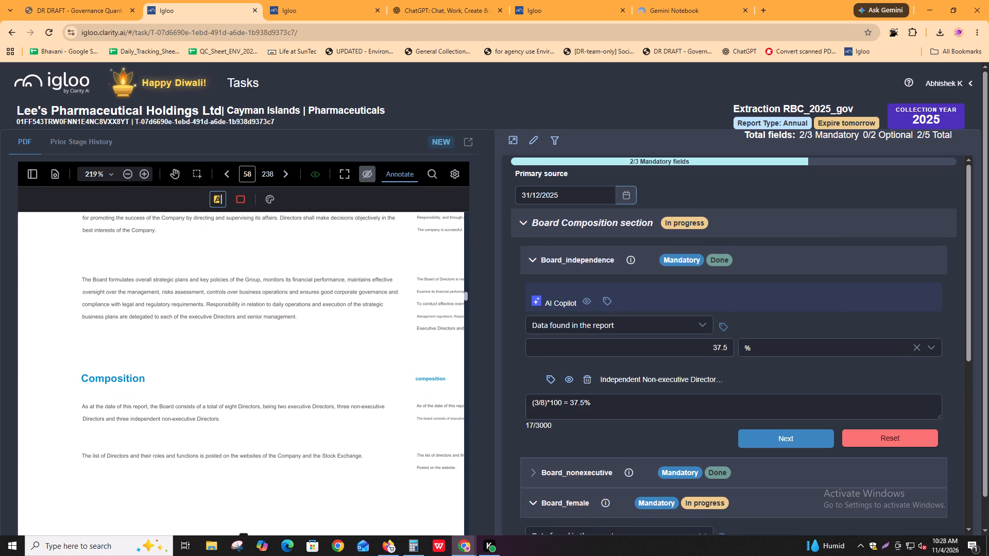
left_click_drag(78, 405, 225, 432)
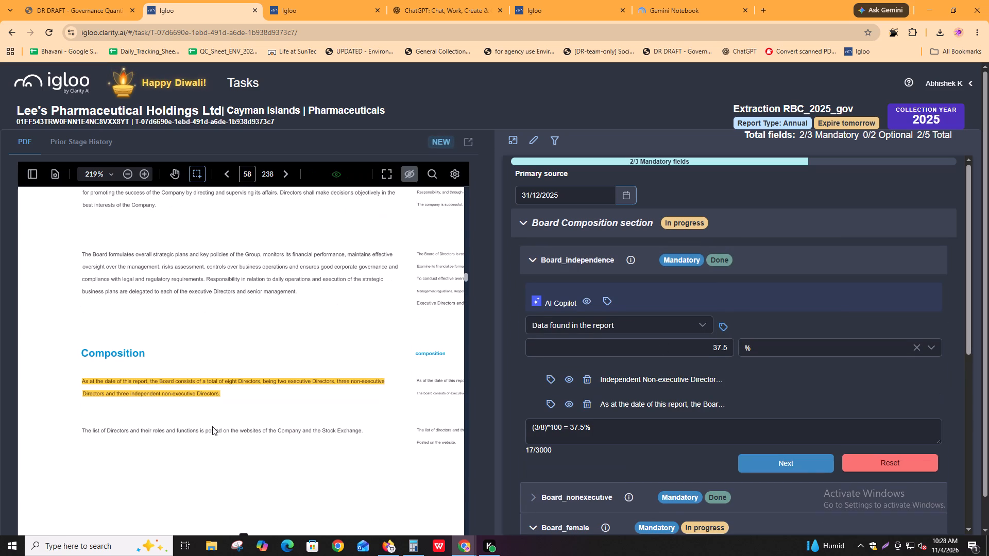
left_click(813, 467)
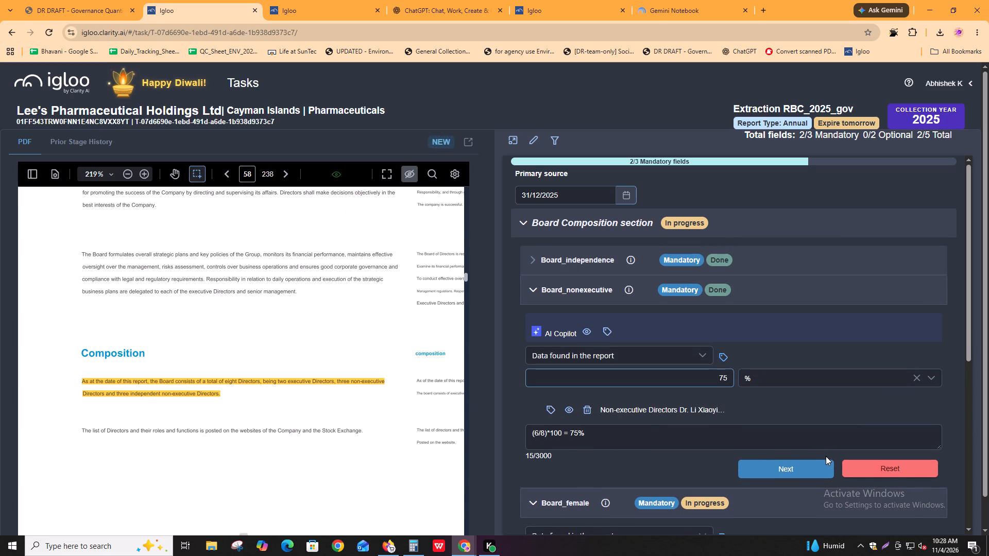
Annotate the same page 58 Composition sentence as an extract for Board_nonexecutive.
left_click(719, 359)
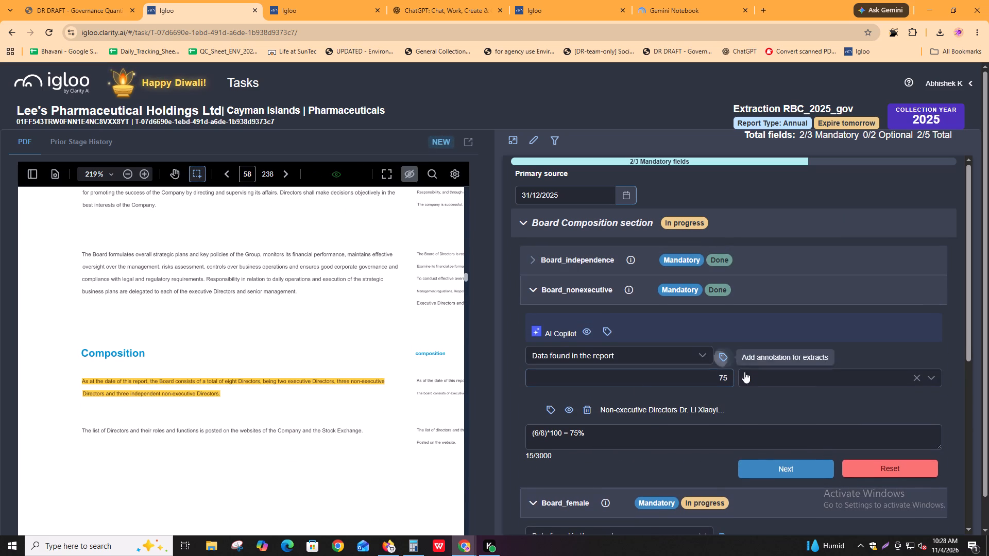
left_click_drag(72, 405, 245, 431)
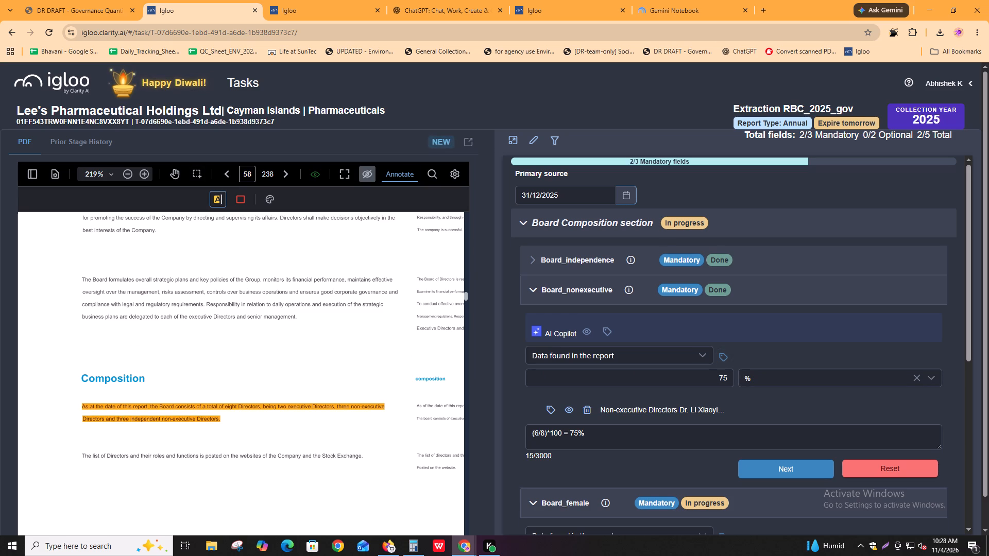
Examine the annual report's "board" matches after the Composition paragraph, through the Board diversity section on page 59.
left_click(326, 0)
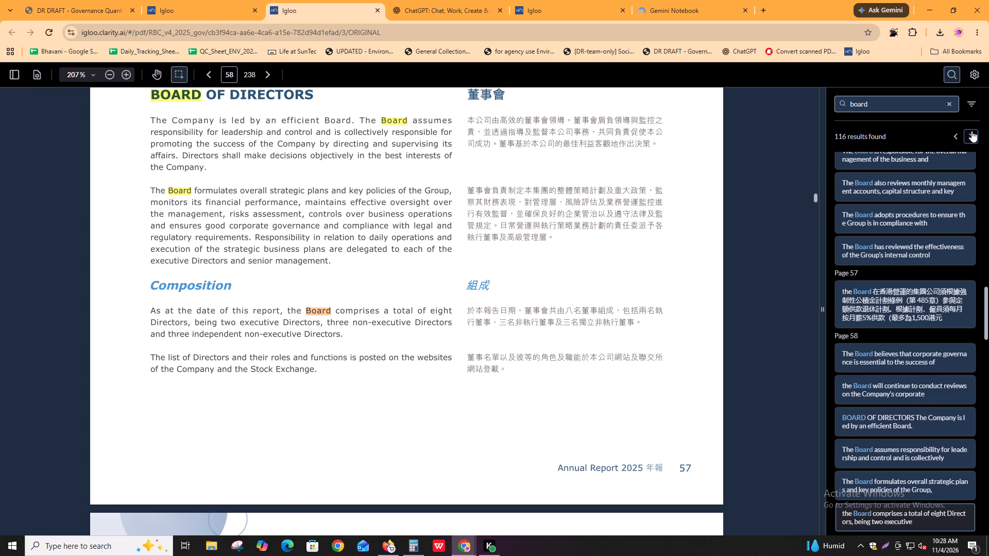
left_click(971, 131)
key("Return")
key("Return")
key("Return")
key("Return")
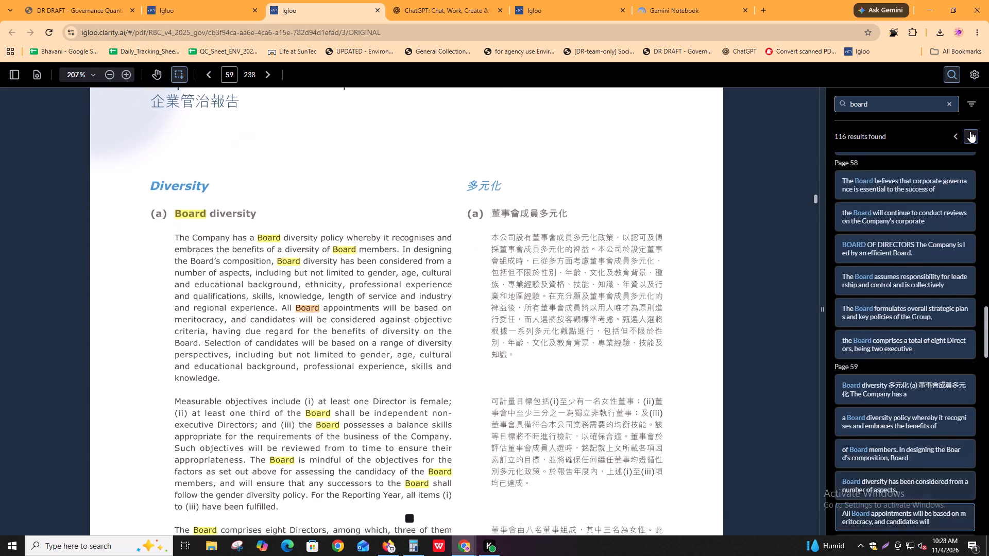
key("Return")
key("Return")
key("Return")
key("Return")
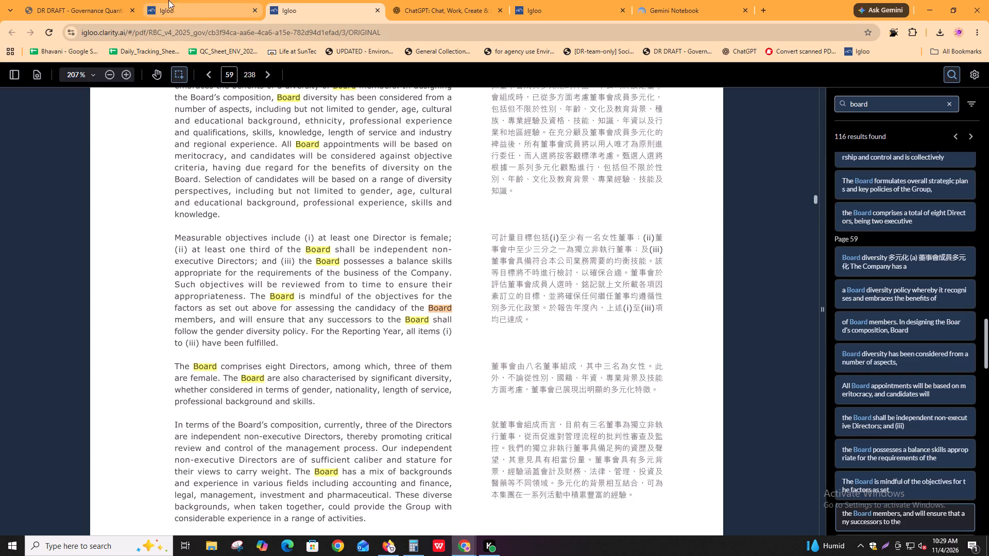
Annotate "The Board comprises eight Directors, among which, three of them are female" on page 59 as an extract for Board_female.
left_click(193, 9)
scroll(274, 360, "down", 4)
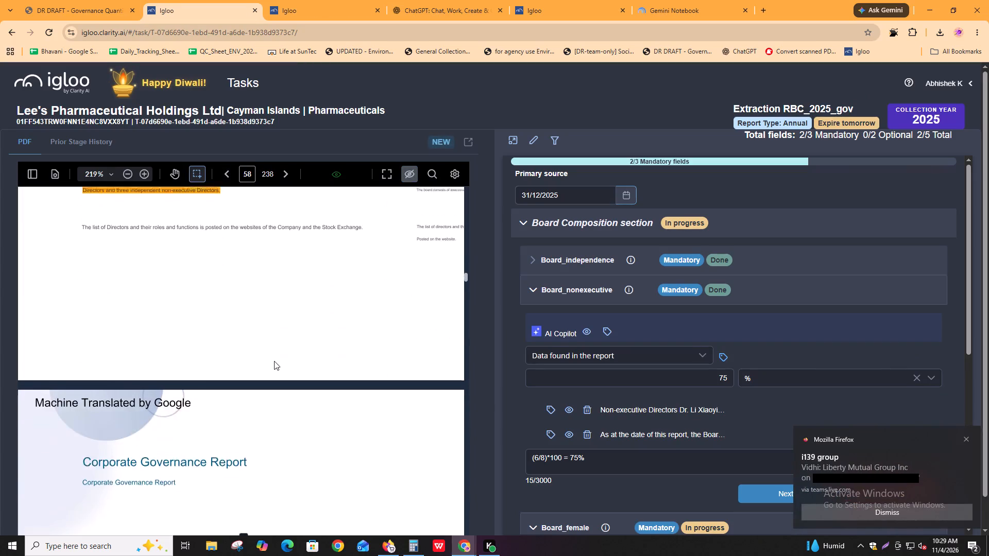
scroll(274, 361, "down", 3)
scroll(322, 383, "down", 1)
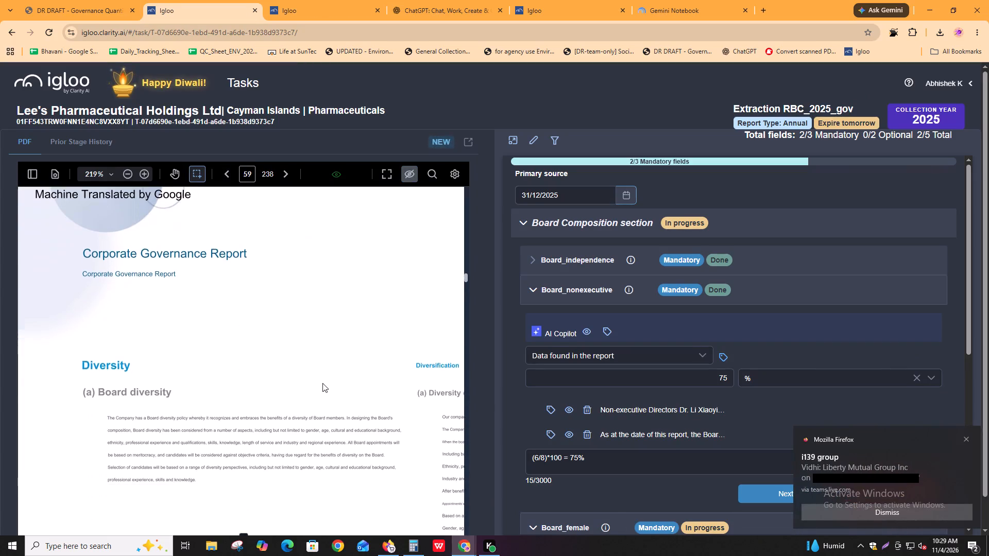
scroll(322, 383, "down", 4)
scroll(270, 392, "down", 1)
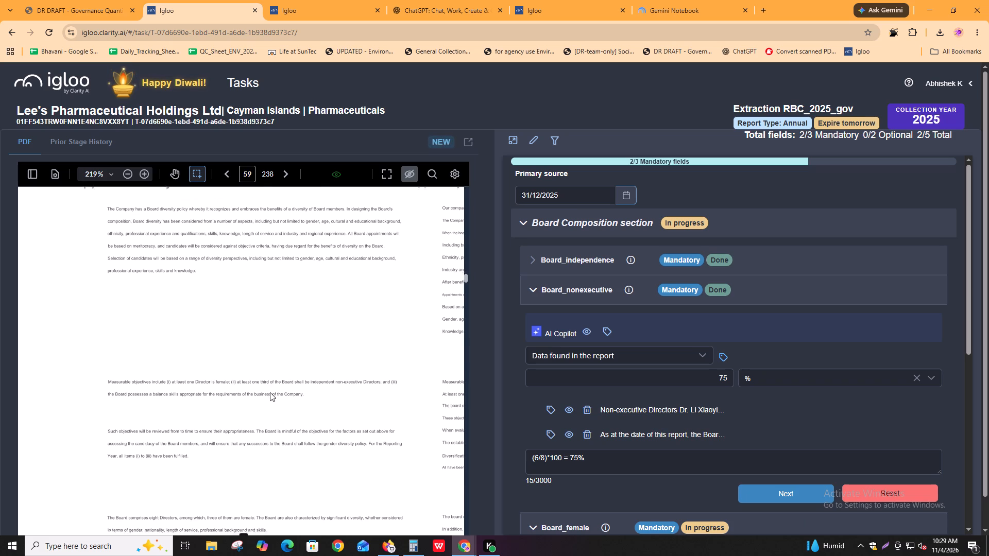
scroll(178, 424, "down", 2)
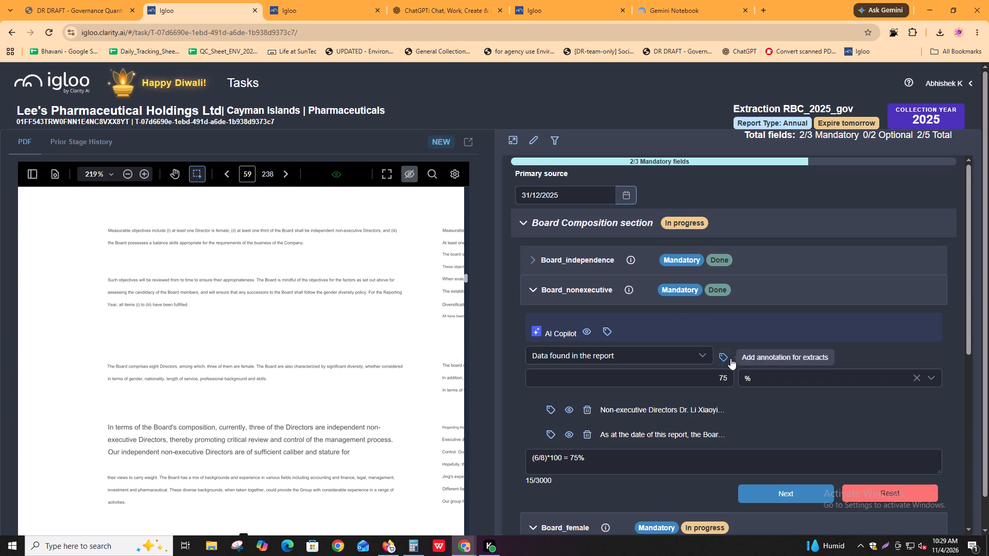
scroll(730, 358, "down", 3)
left_click(724, 406)
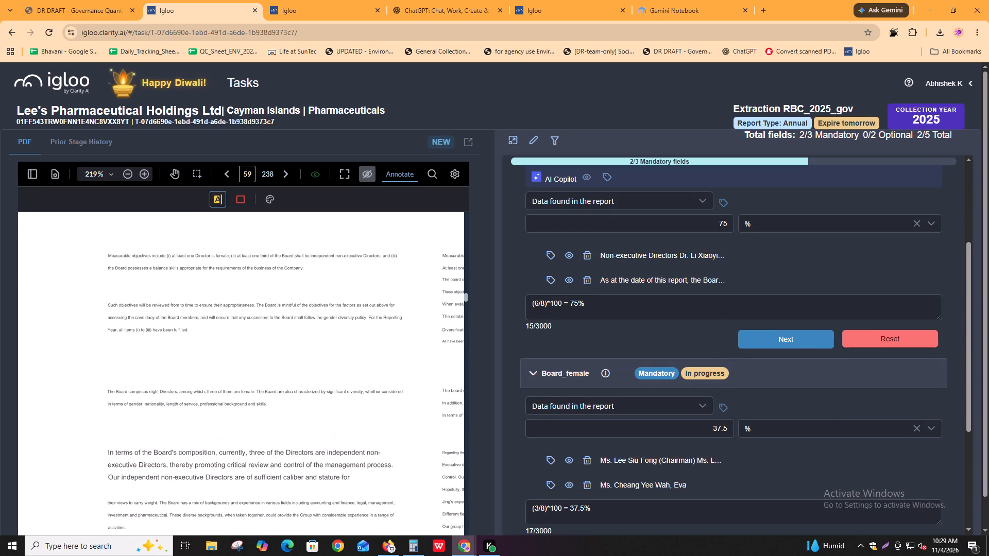
left_click_drag(100, 389, 254, 395)
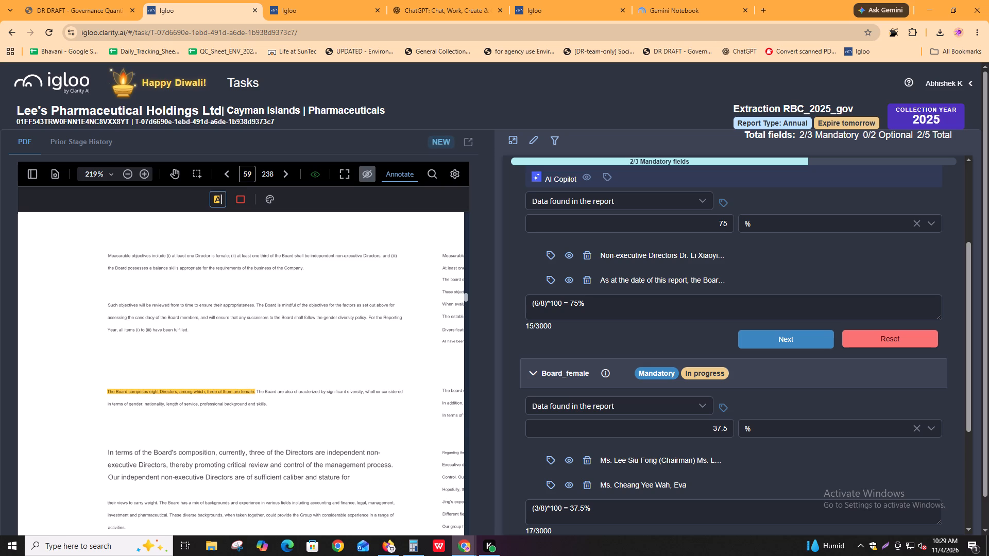
left_click_drag(254, 395, 254, 395)
Examine the remaining "board" matches on page 59 and those in the Chairman of the Board and Chief Executive Officer section on page 60.
left_click(331, 0)
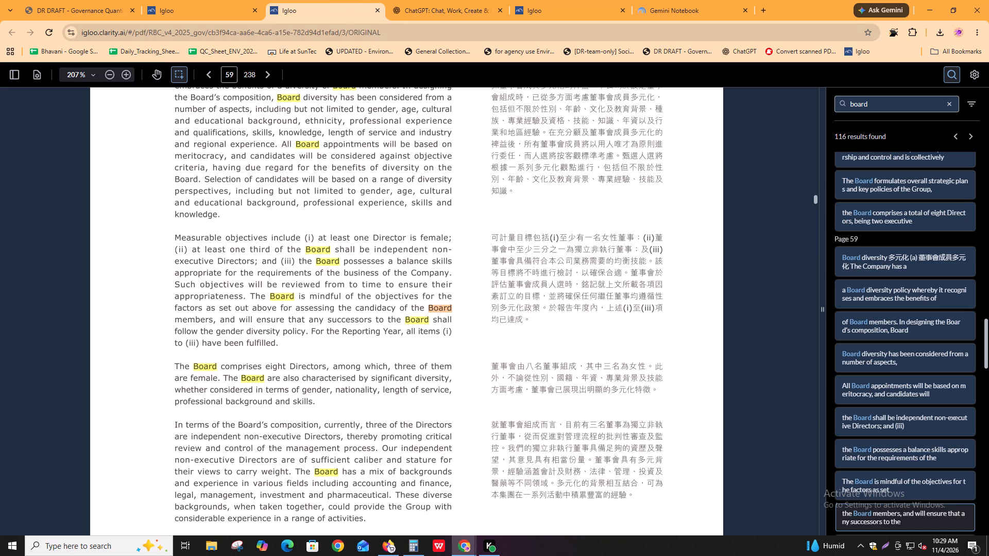
left_click(975, 135)
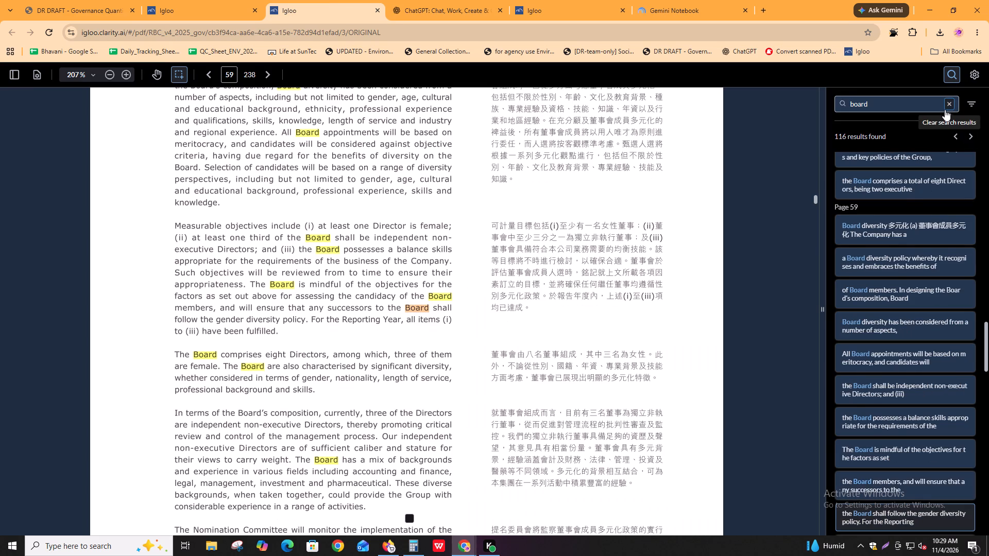
key("Return")
key("Return")
key("Return")
key("Return")
key("Return")
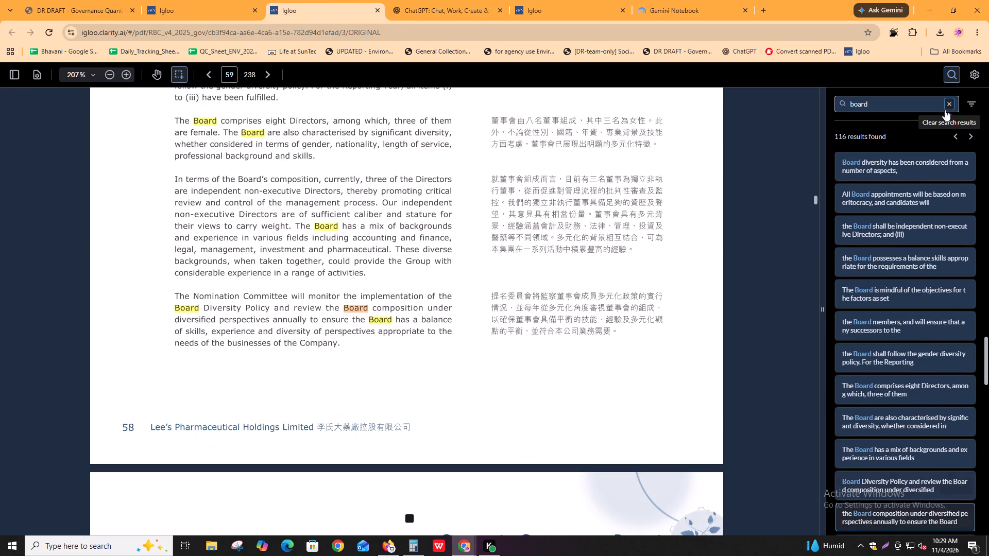
key("Return")
key("Return")
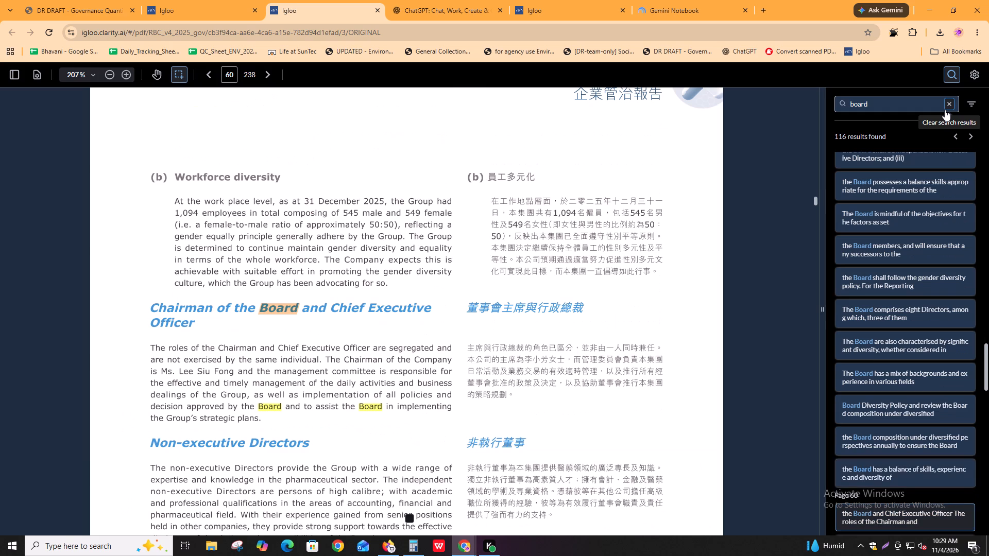
key("Return")
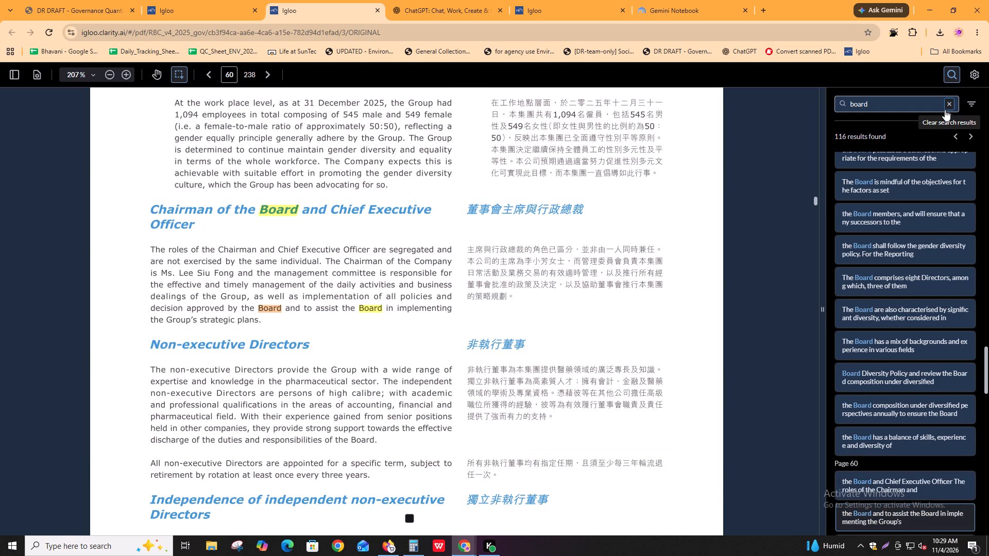
key("Return")
key("Return")
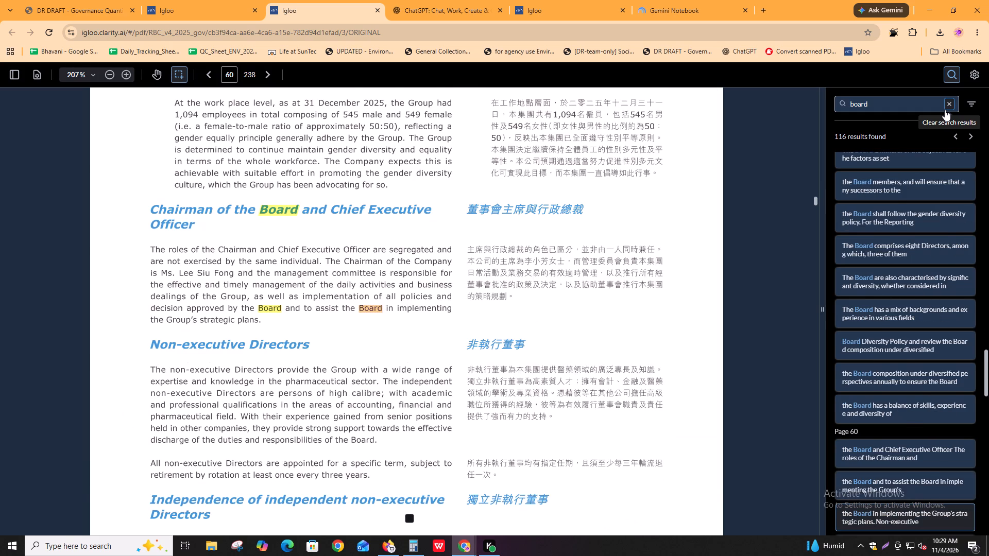
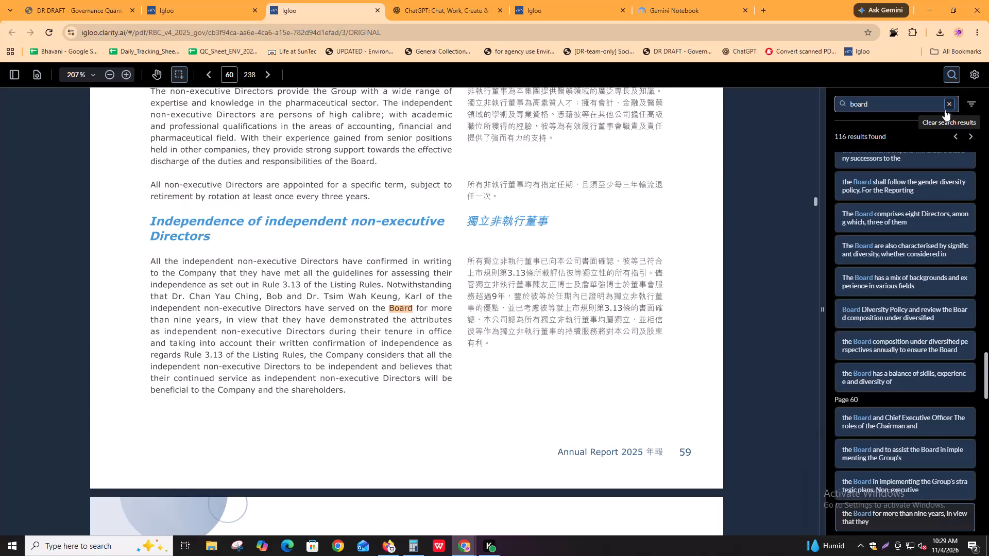
Examine the annual report's "board" matches on PDF pages 62 and 63, covering the Audit, Remuneration and Nomination Committee sections.
key("Return")
key("Return")
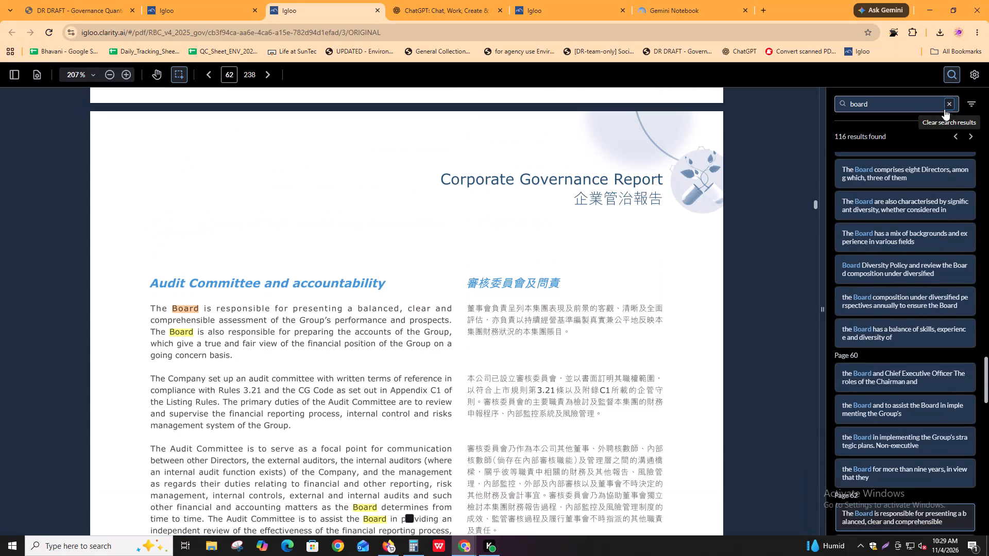
key("Return")
key("Return")
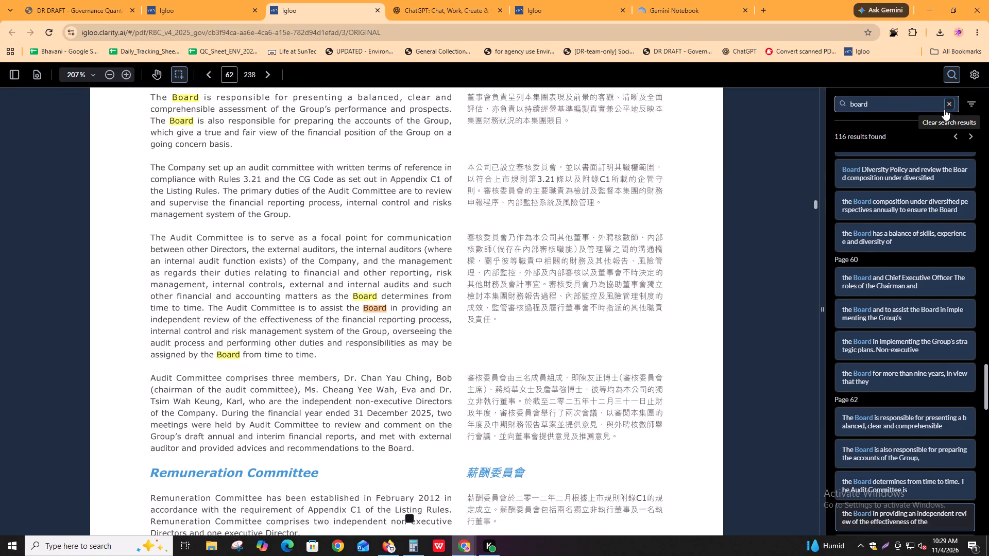
key("Return")
key("Return")
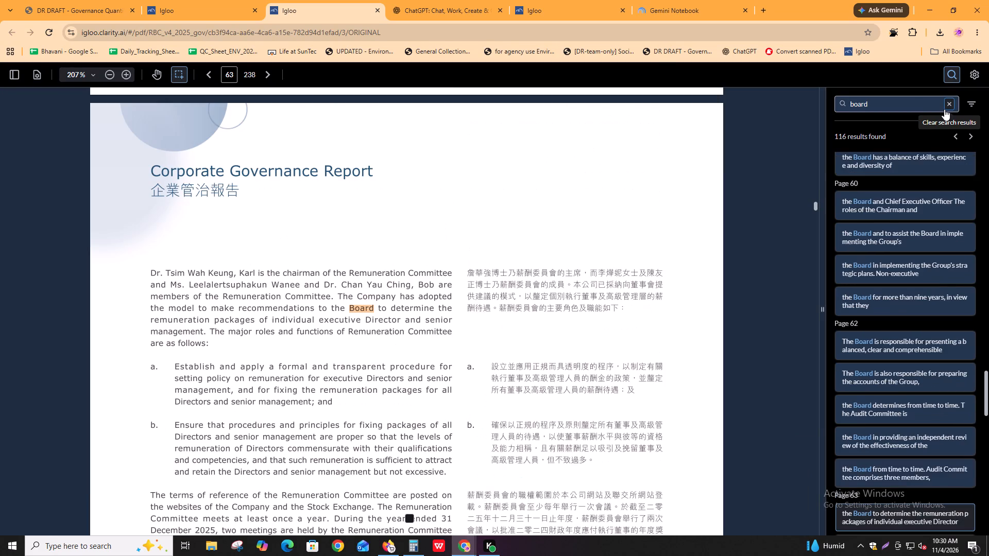
key("Return")
key("Return")
key("Return")
key("Return")
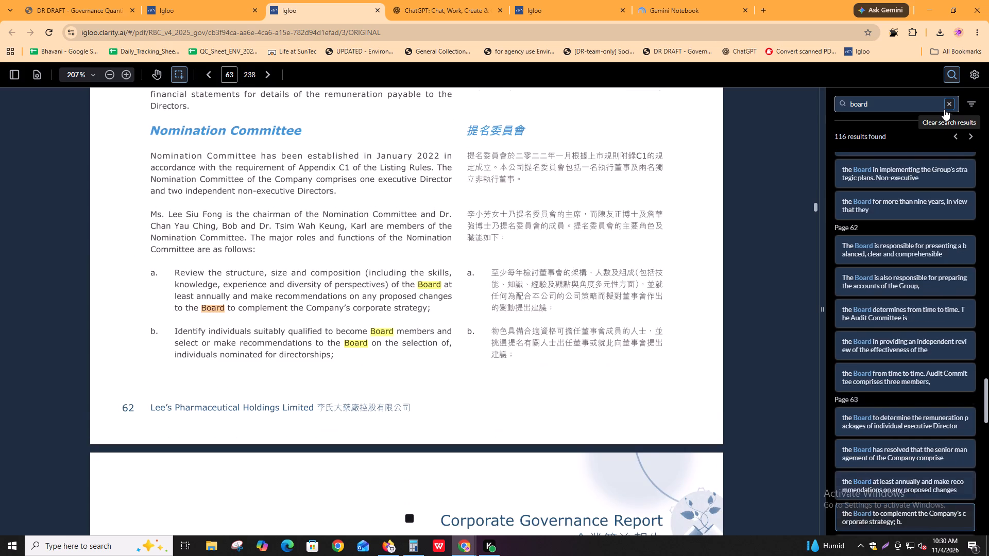
key("Return")
key("Return")
Examine the "board" matches on PDF page 64, from the Nomination Committee duties through the Management Committee introduction.
key("Return")
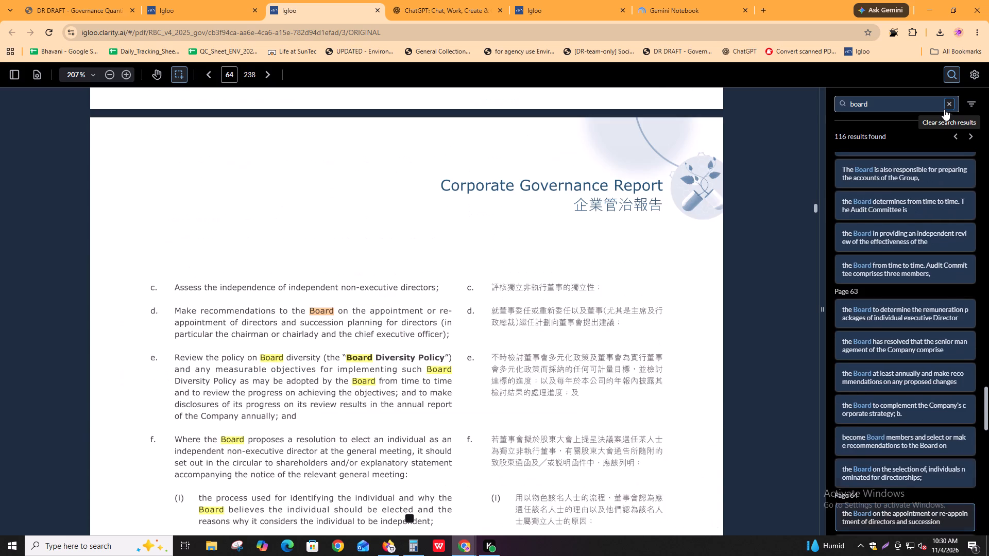
key("Return")
key("Return")
key("Return")
key("Return")
key("Return")
key("Return")
key("Return")
key("Return")
key("Return")
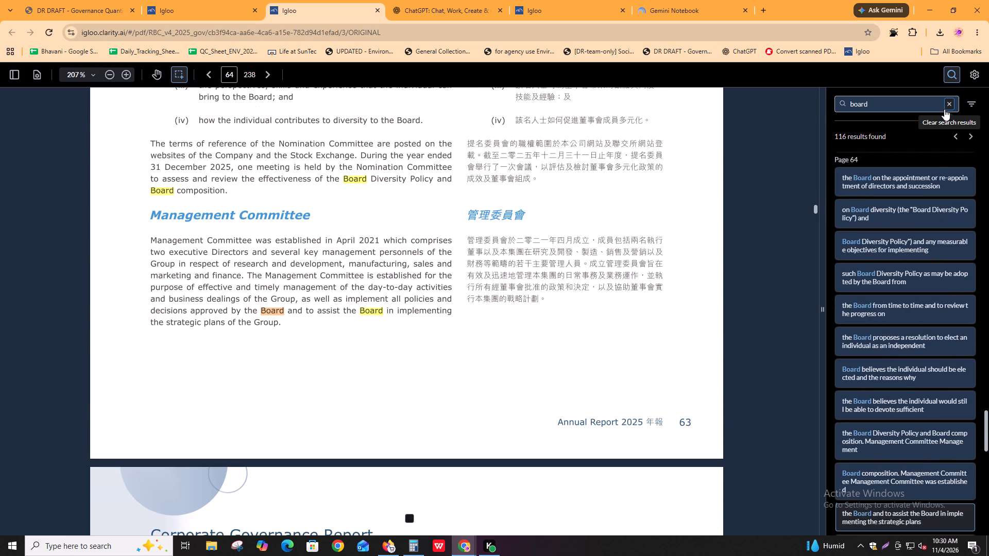
key("Return")
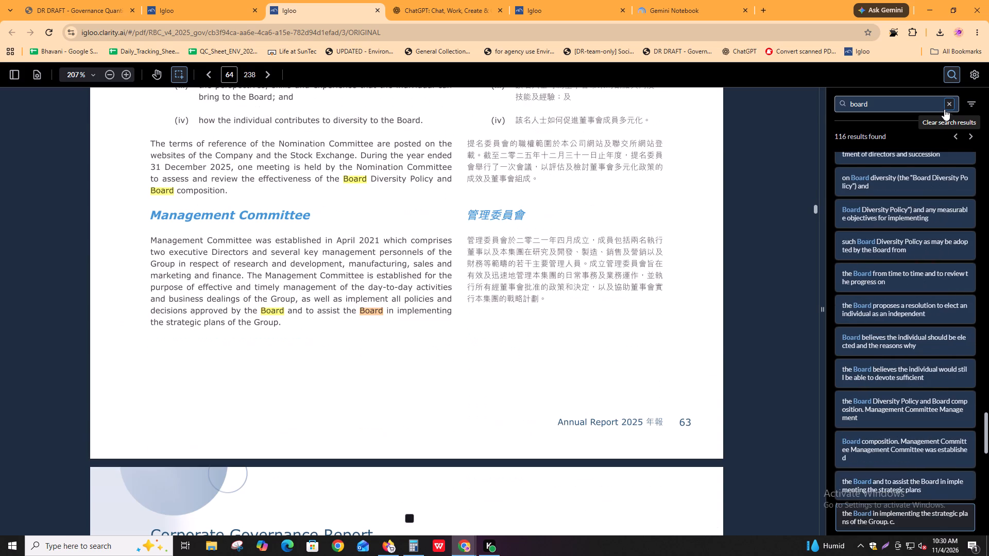
Examine the "board" matches in the Management Committee duties on page 65 and the Board meetings attendance table on page 66.
key("Return")
key("Return")
key("Return")
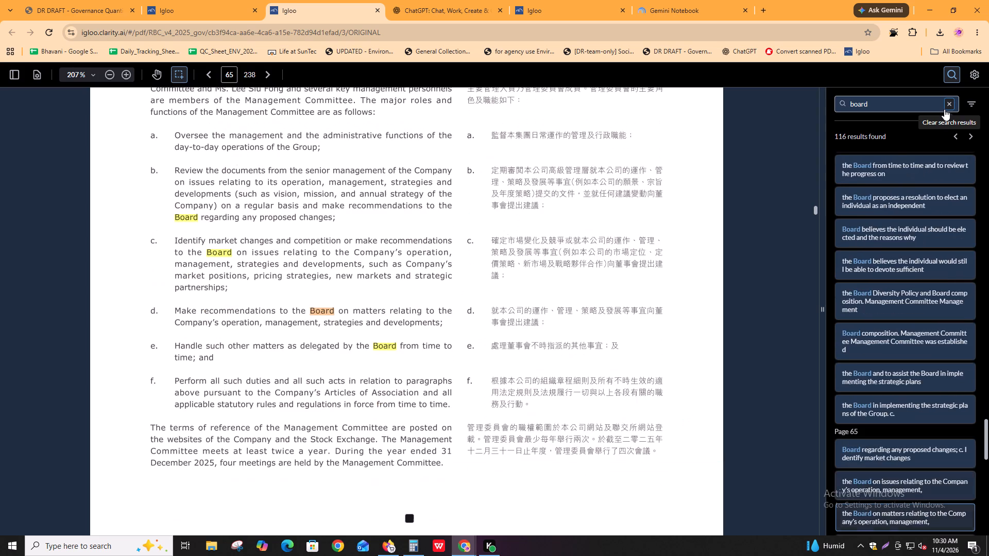
key("Return")
key("Return")
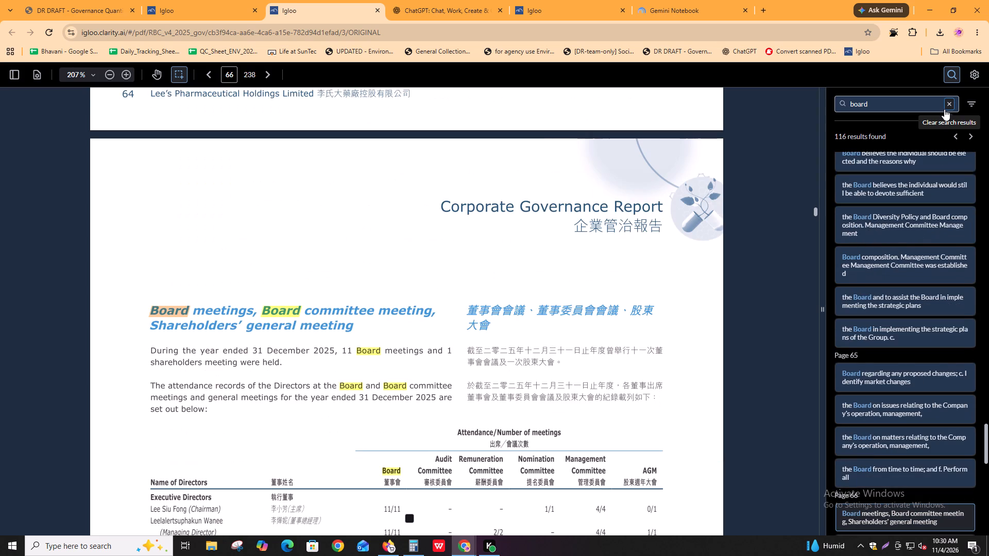
key("Return")
key("Return")
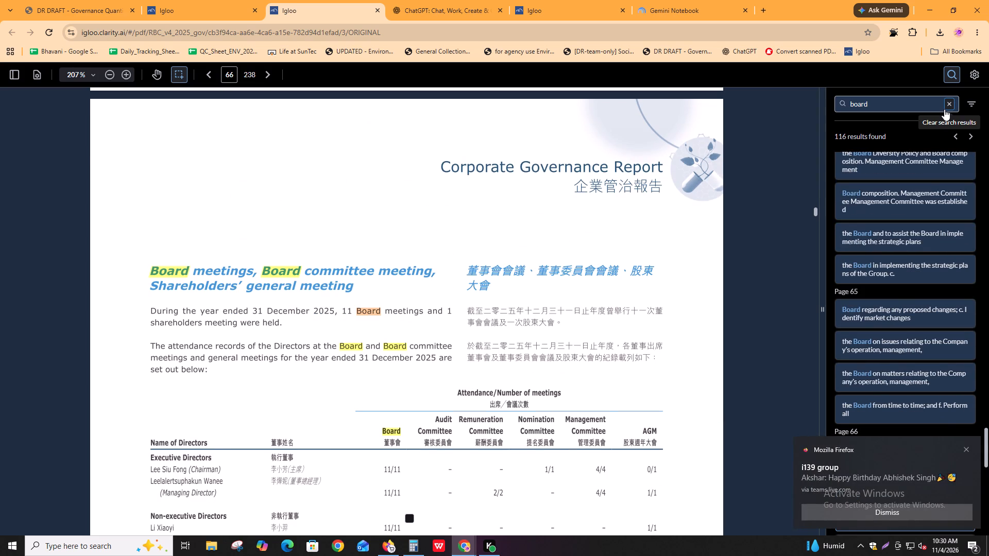
key("Return")
key("Return")
key("Return")
key("Return")
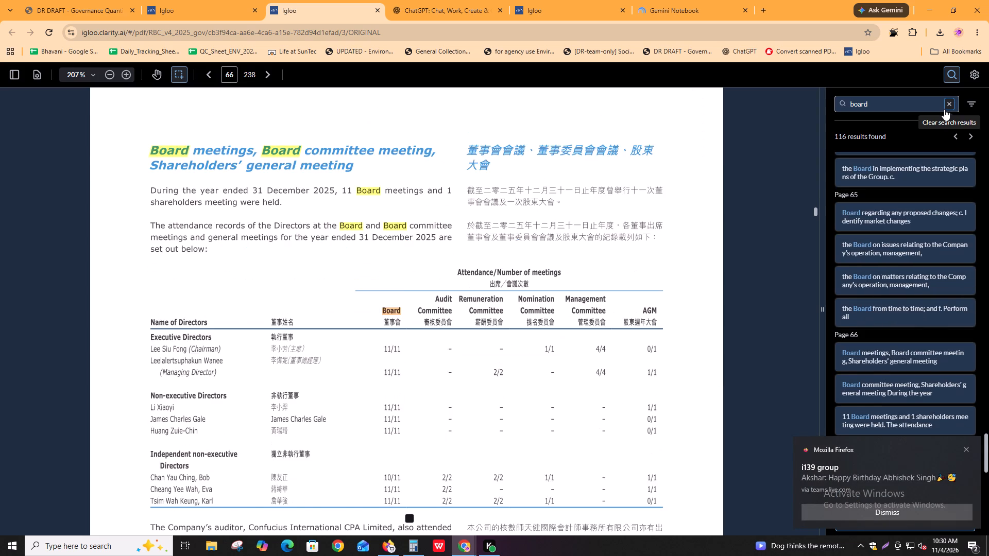
Examine the "board" matches on pages 67 to 70, from risk management and dividend policy through shareholders' enquiries to the Board.
key("Return")
key("Return")
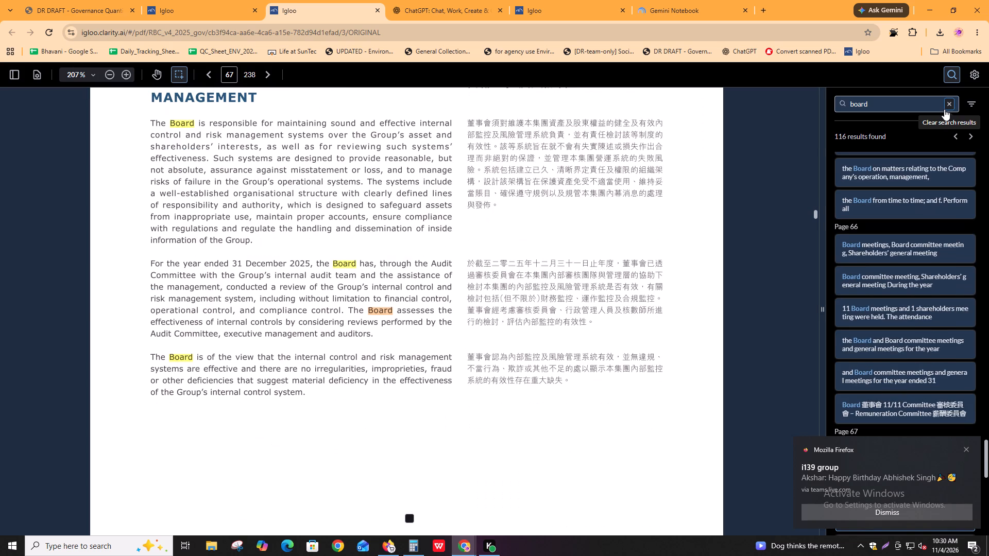
key("Return")
key("Return")
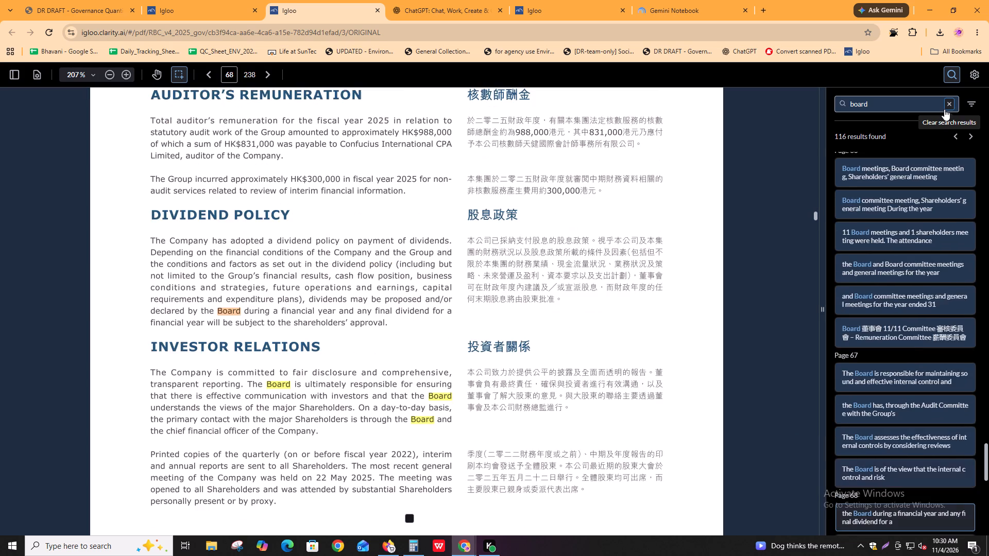
key("Return")
key("Return")
key("Return")
key("Return")
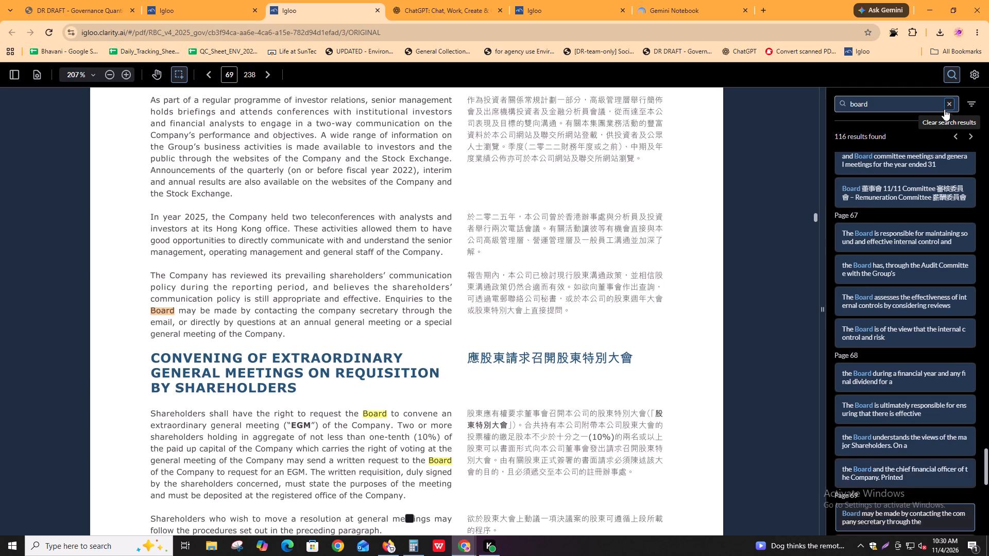
key("Return")
key("Return")
key("Return")
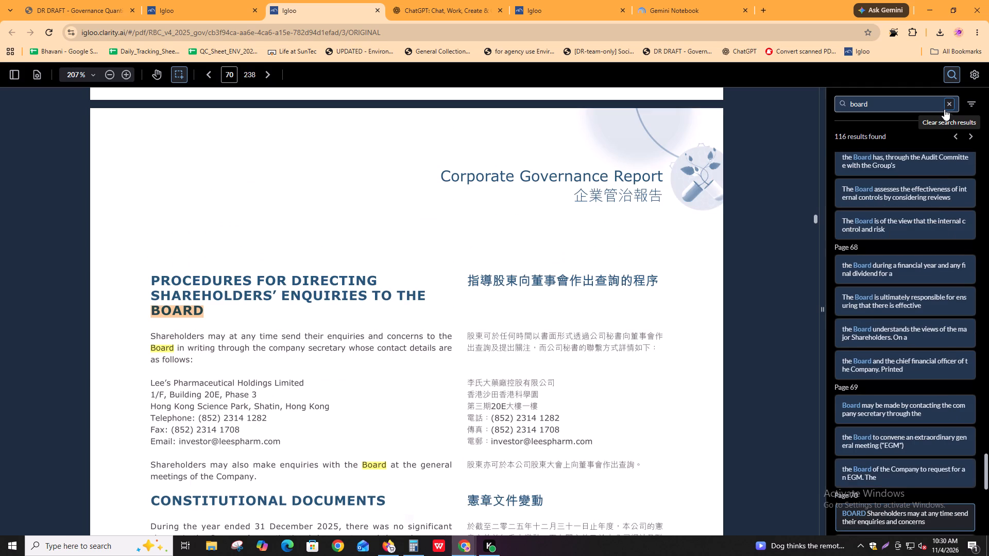
key("Return")
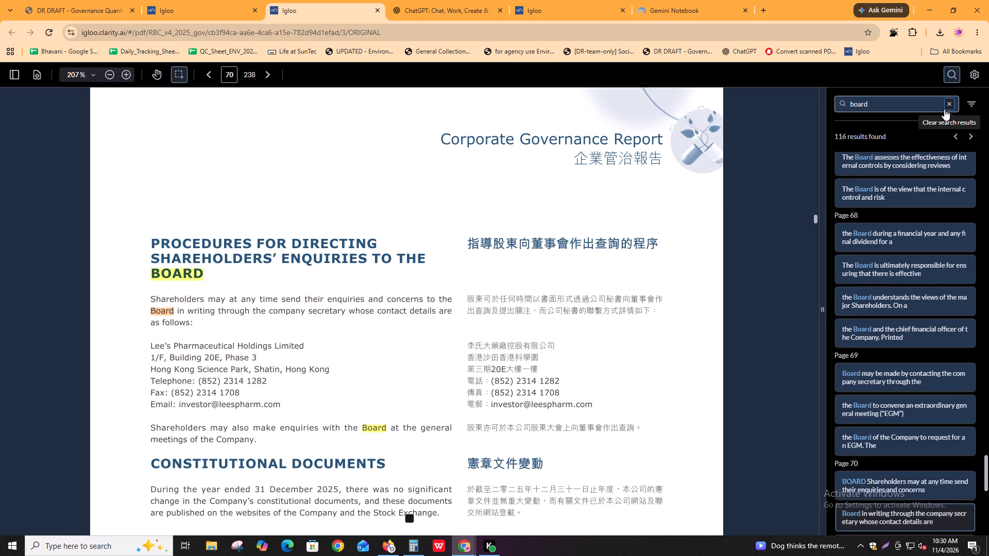
key("Return")
Examine the remaining "board" matches in the financial statements and Definition pages, continuing back around to the page 3 Board of Directors list.
key("Return")
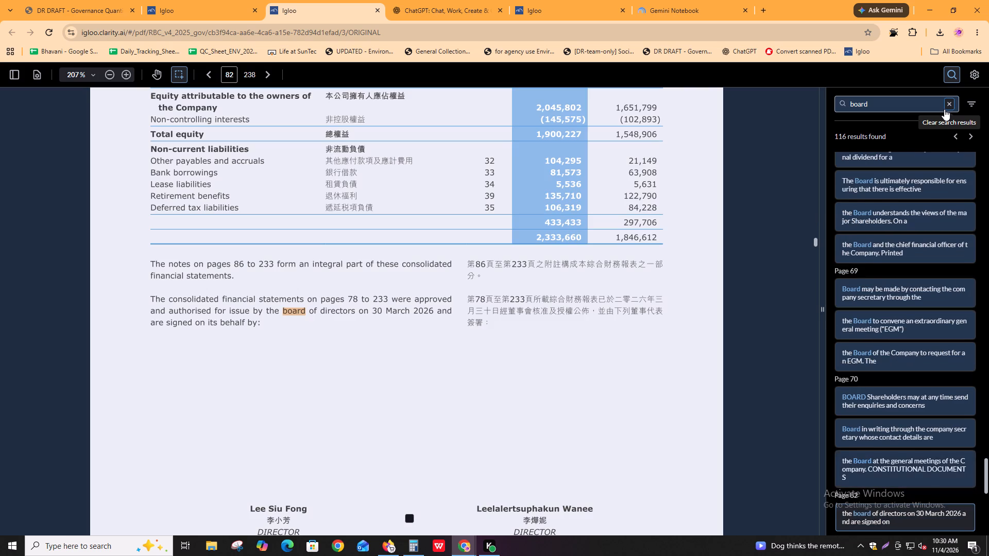
key("Return")
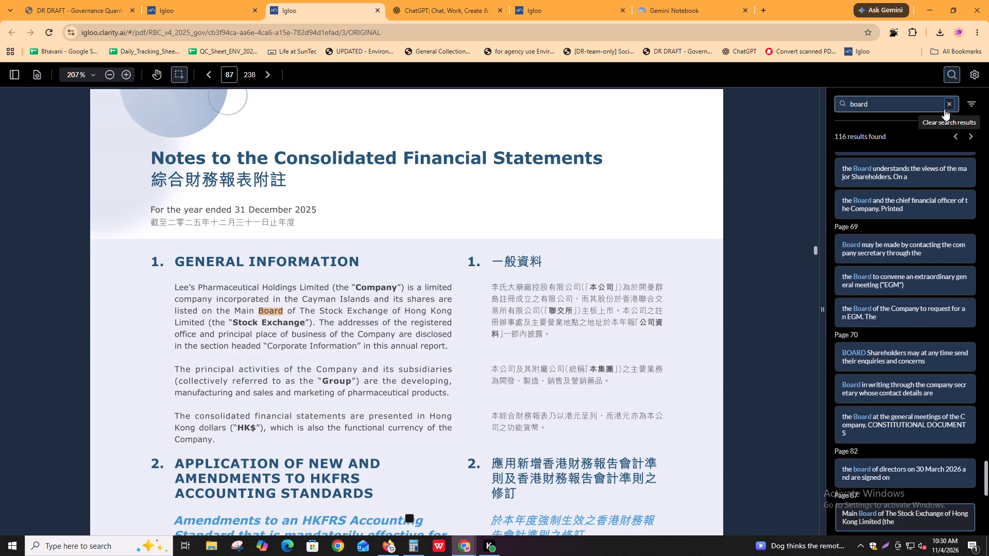
key("Return")
key("Return")
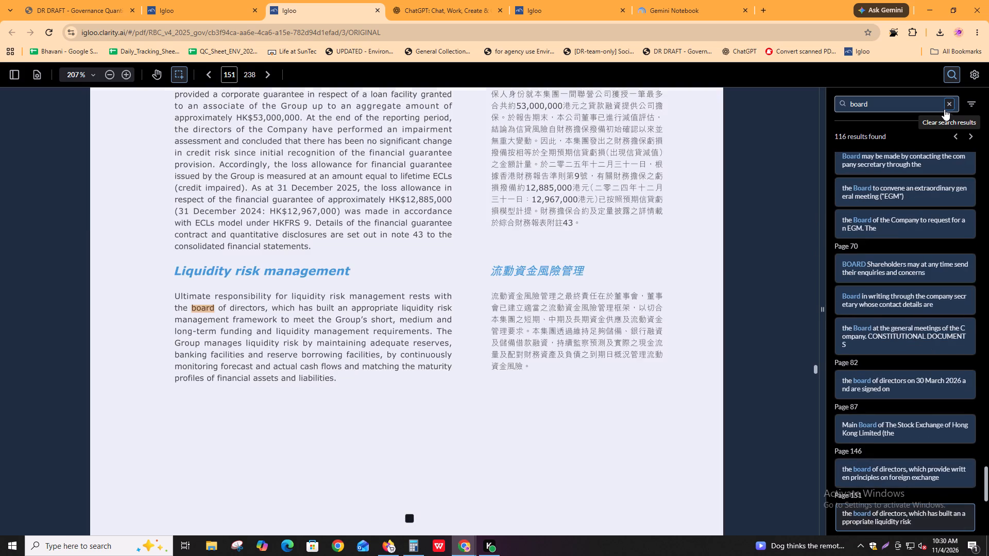
key("Return")
key("Return")
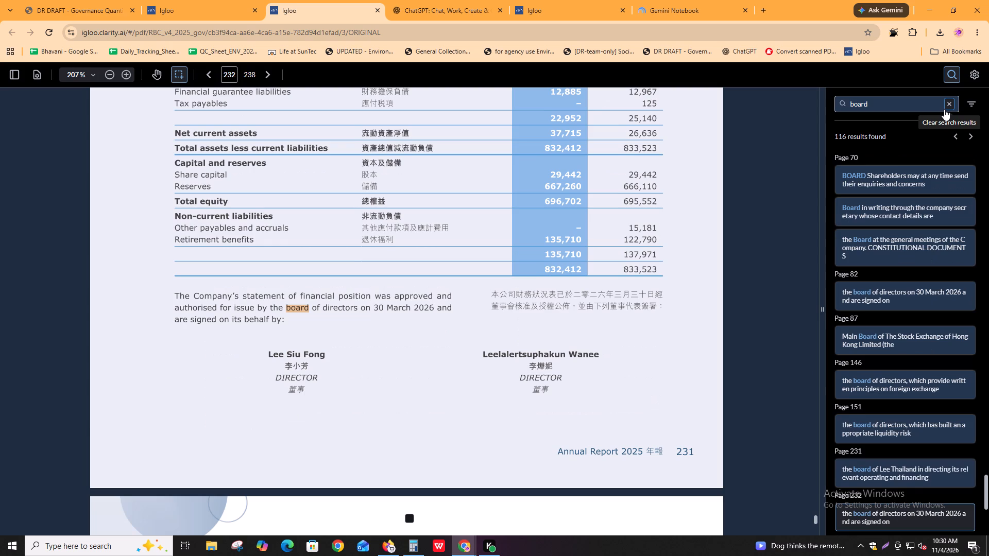
key("Return")
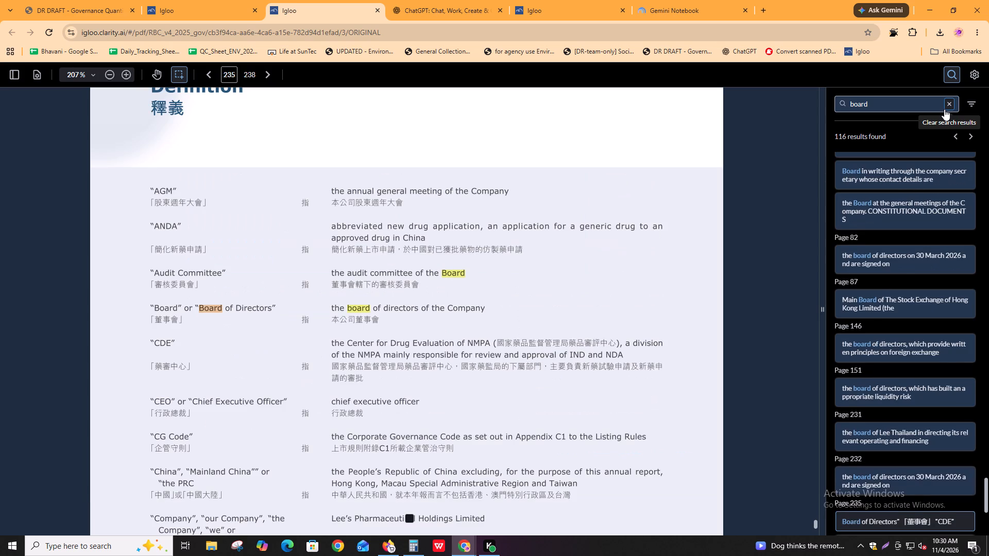
key("Return")
key("Return")
key("Return")
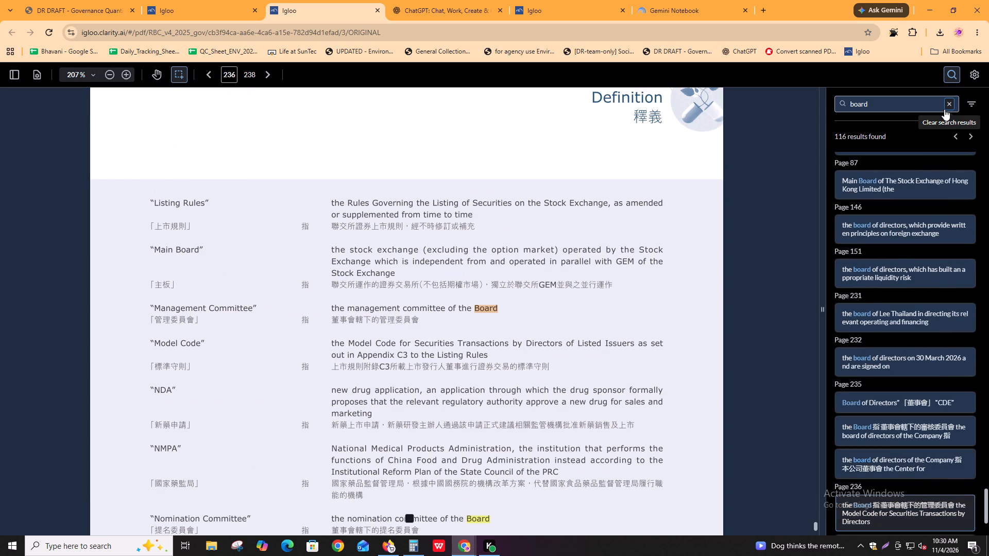
key("Return")
key("Return")
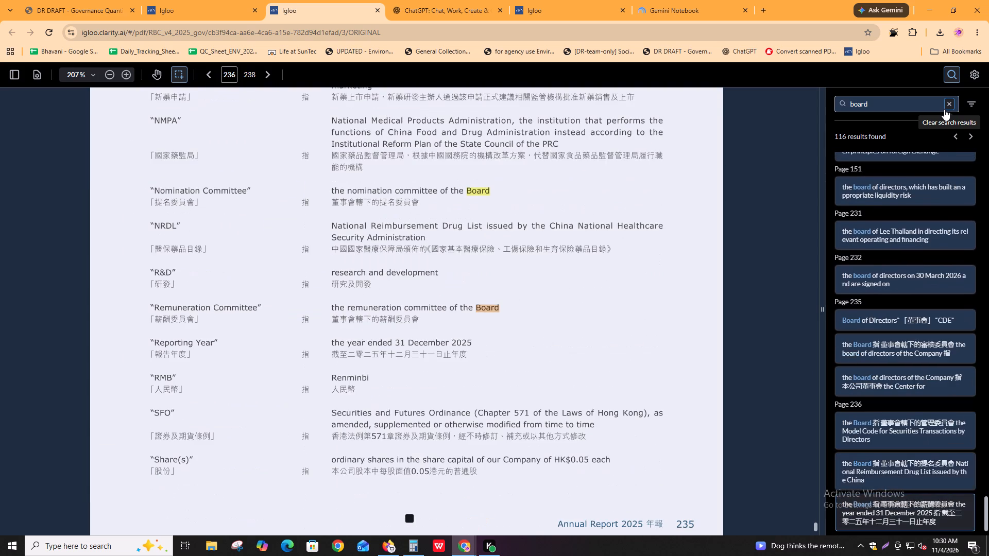
key("Return")
key("Return")
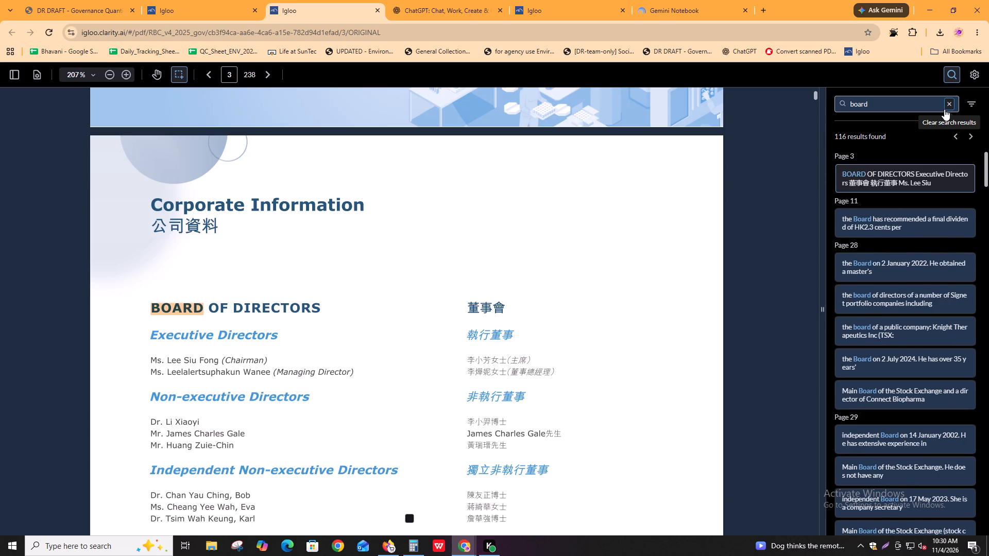
Search the annual report for "independen".
left_click(901, 105)
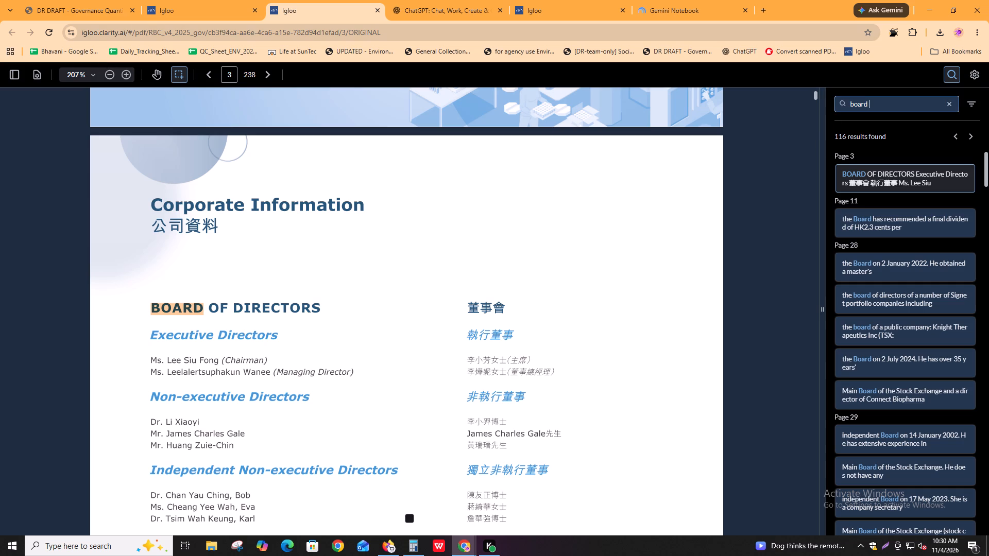
key("ctrl+a")
type("independe")
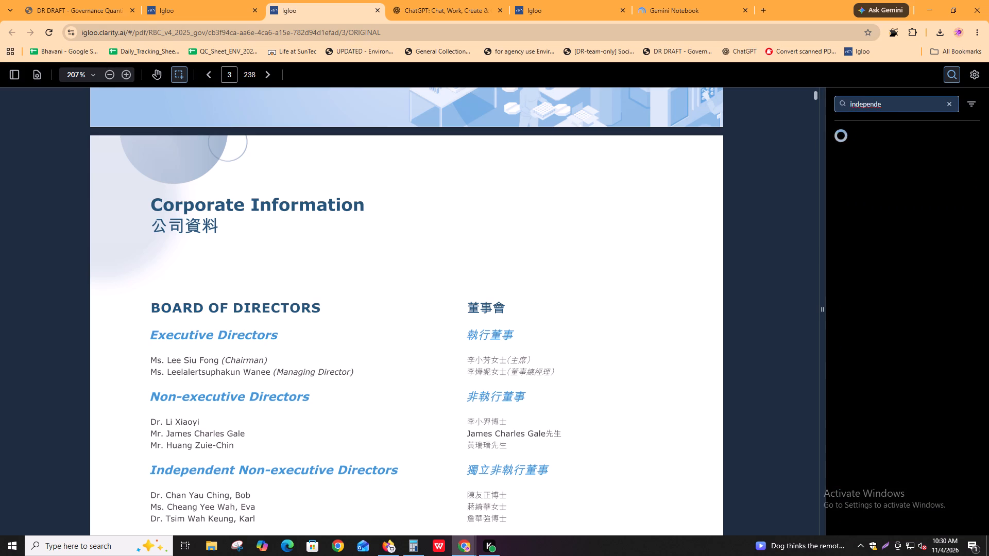
key("n")
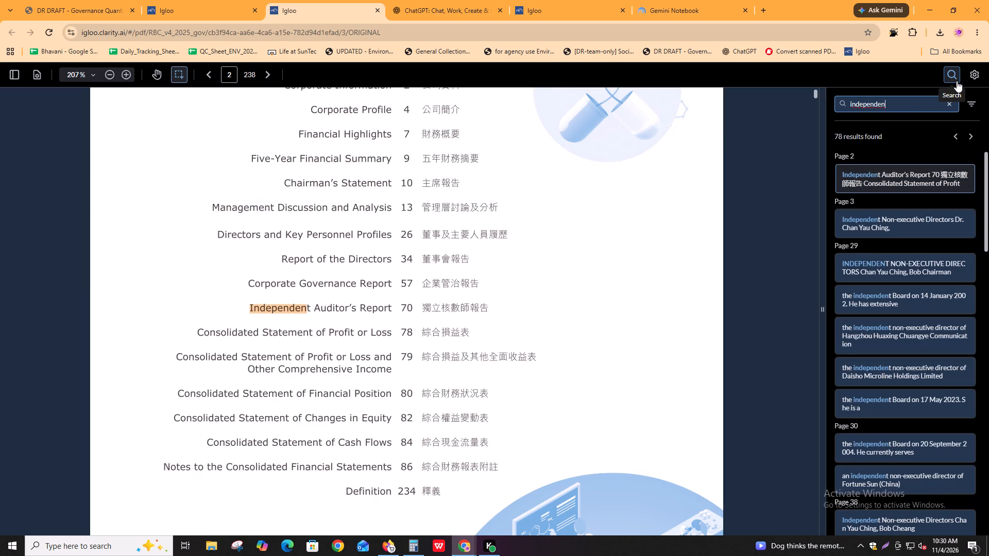
Switch from the annual report to another open application window.
key("alt+Tab")
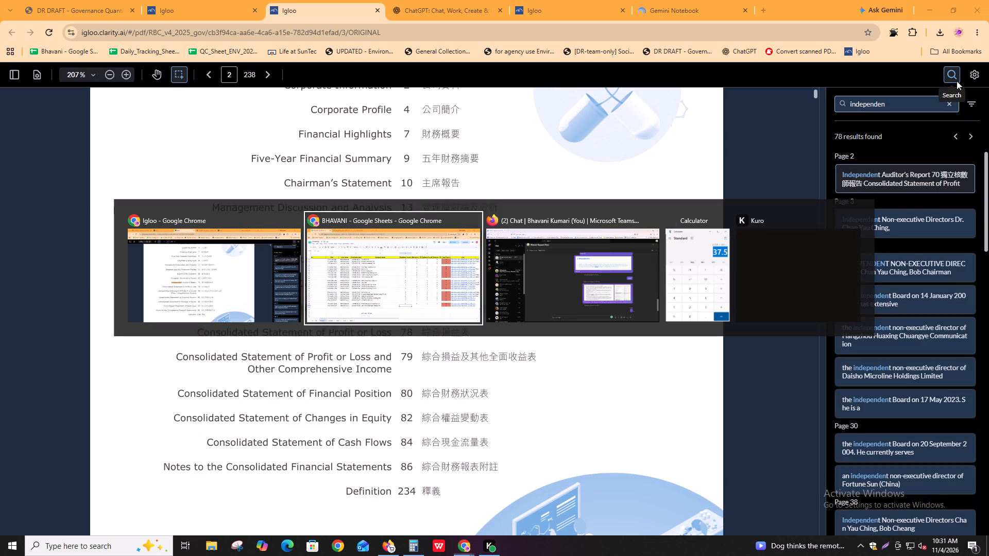
key("alt+Tab")
key("alt+Tab")
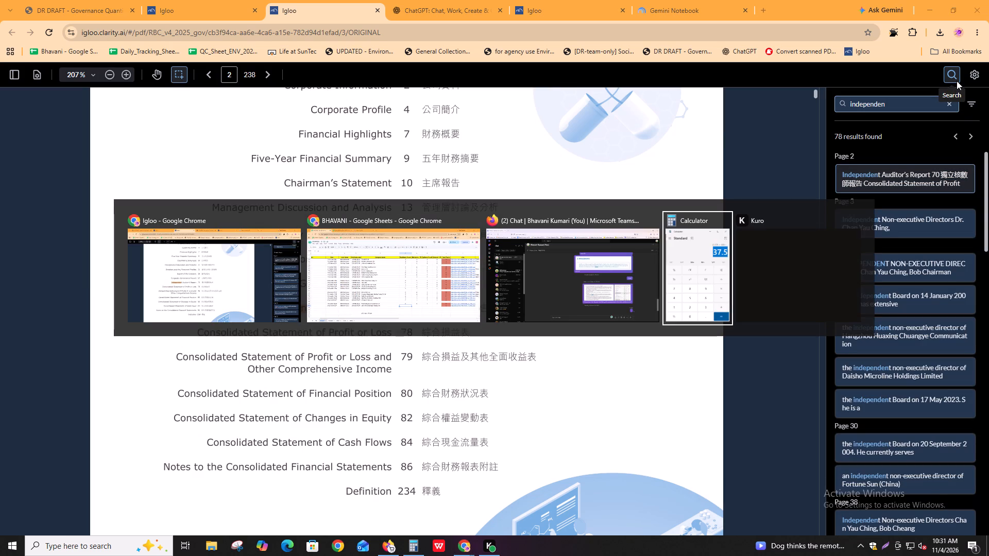
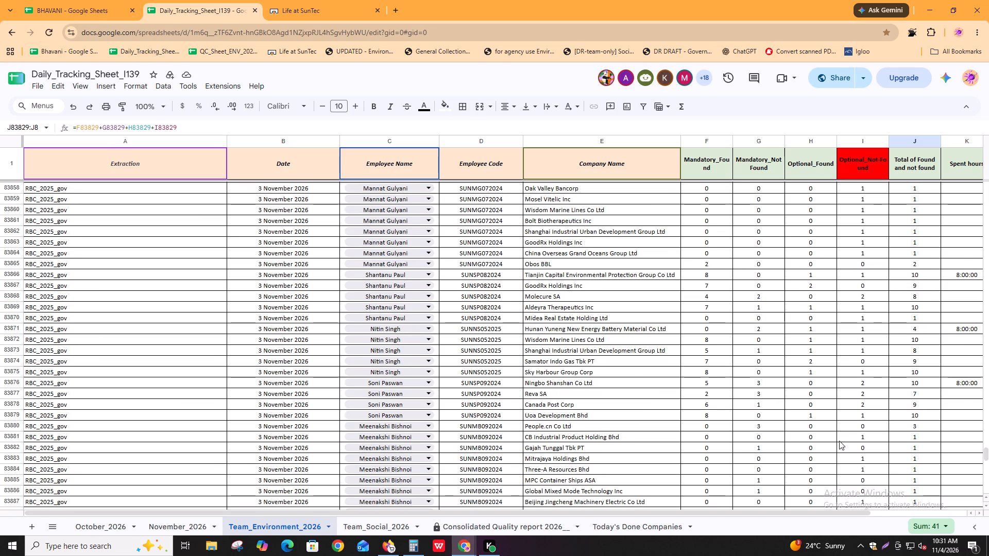
Examine the 3 November 2026 entries in Team_Environment_2026 through to the last filled row.
scroll(839, 441, "down", 10)
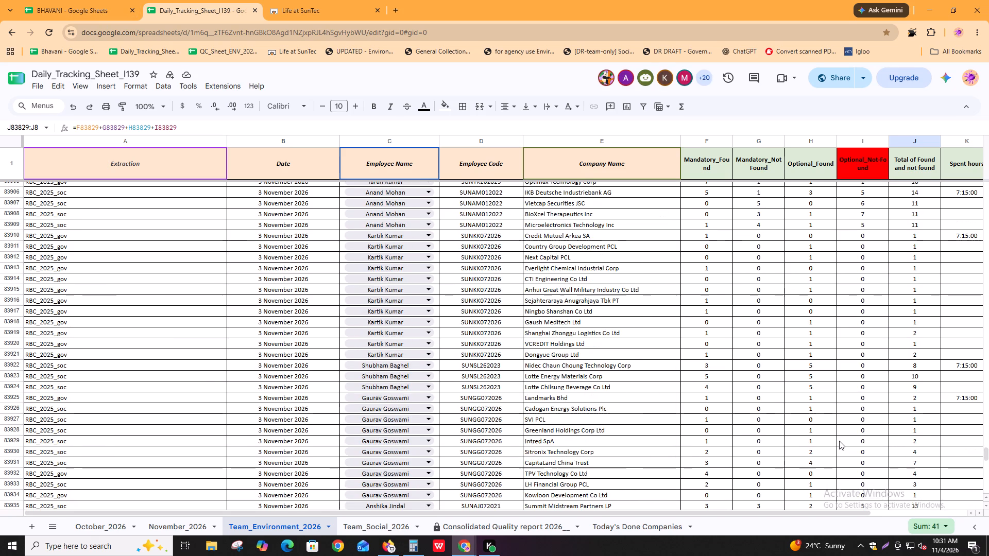
scroll(839, 437, "down", 13)
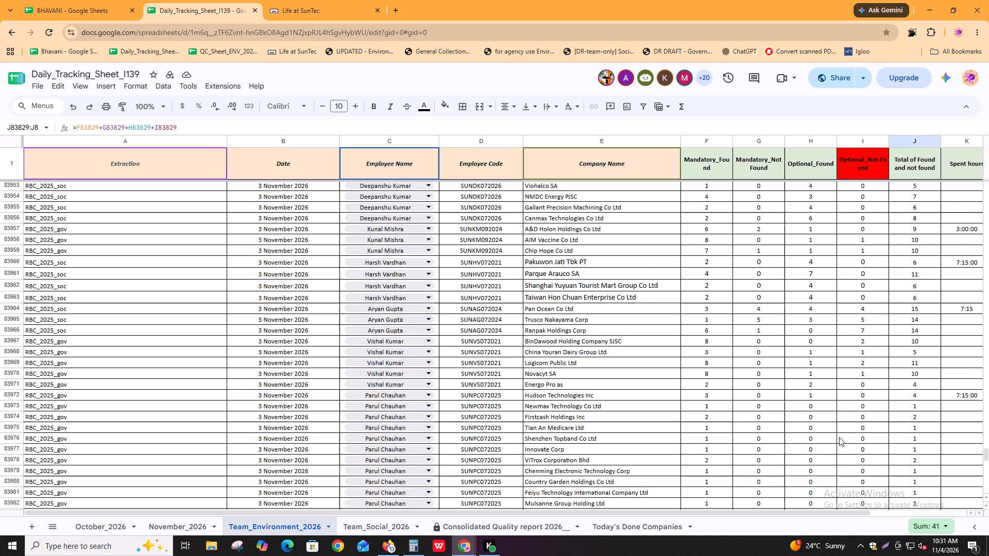
scroll(839, 437, "down", 20)
scroll(839, 437, "down", 7)
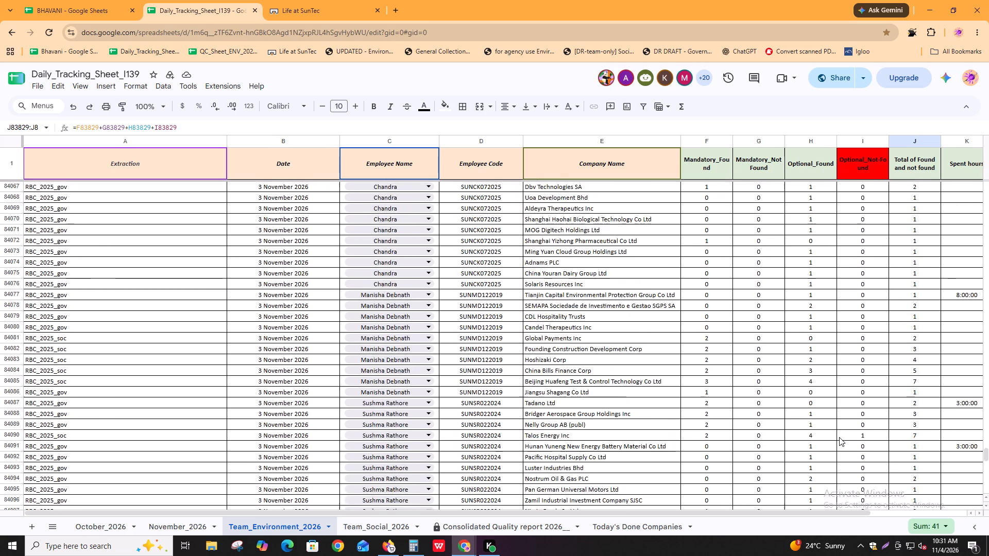
scroll(839, 437, "down", 16)
scroll(839, 437, "up", 4)
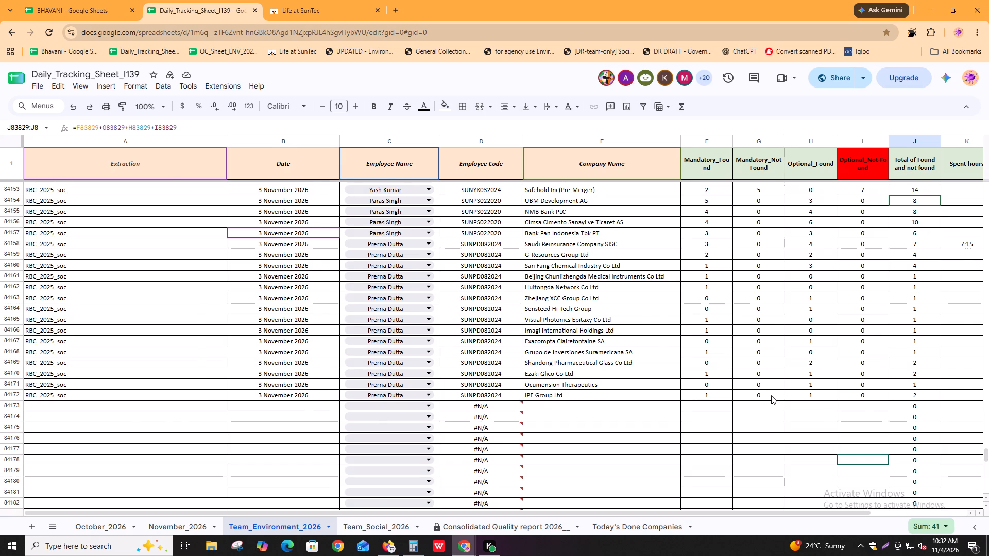
scroll(771, 395, "down", 7, "shift")
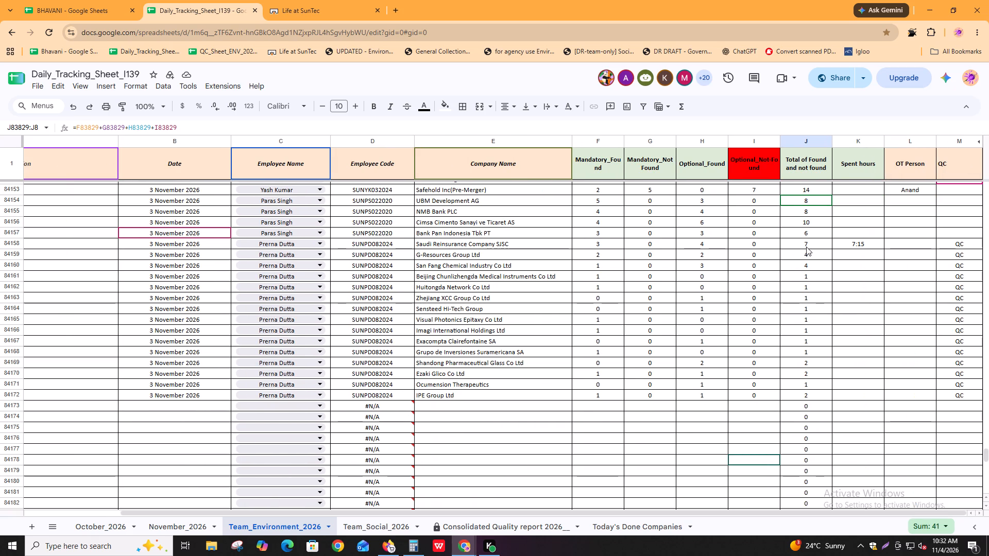
Check the sum of Total of Found and not found for rows 84158 to 84172.
left_click_drag(806, 247, 798, 401)
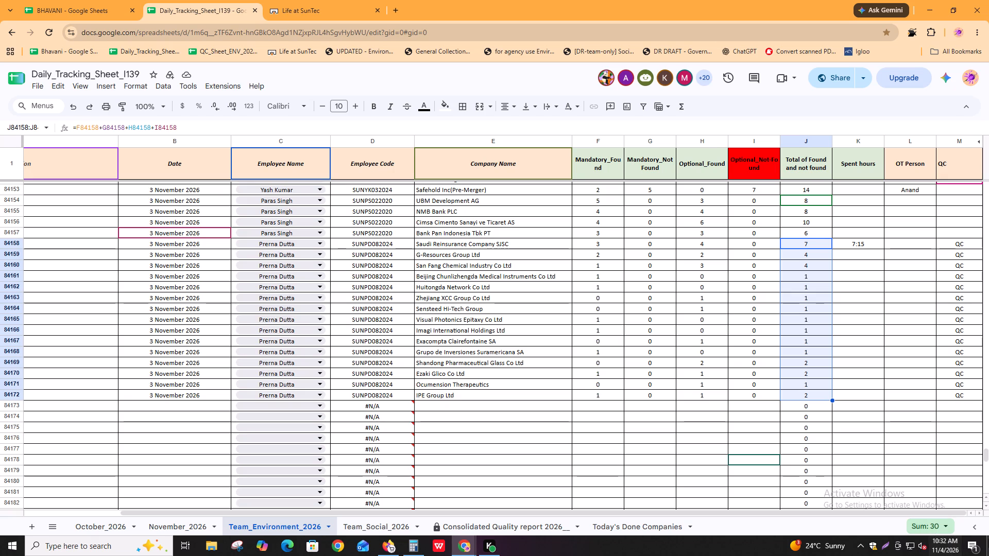
left_click(934, 529)
left_click(815, 398)
left_click(807, 422)
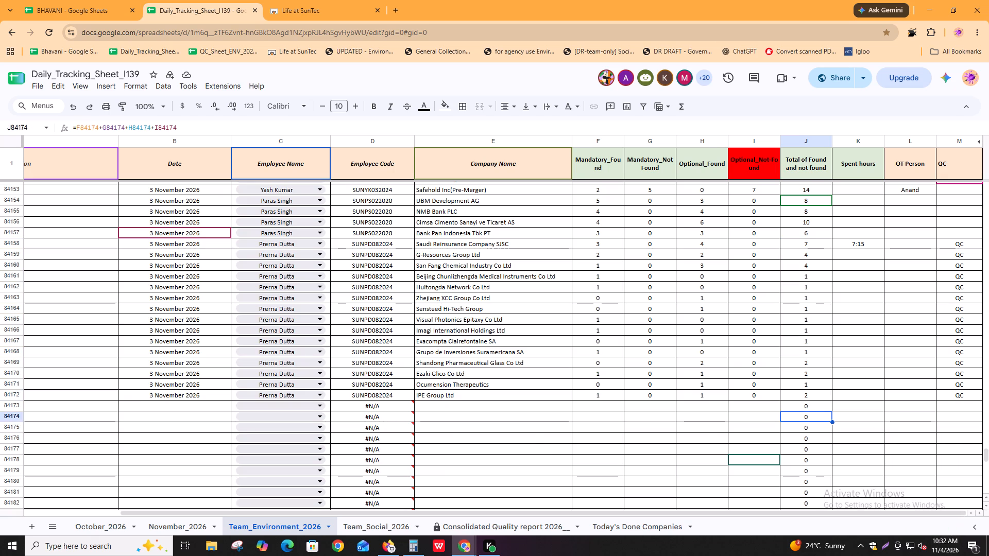
Select the first empty Extraction cell, A84173, below the 3 November 2026 entries.
scroll(316, 414, "up", 7, "shift")
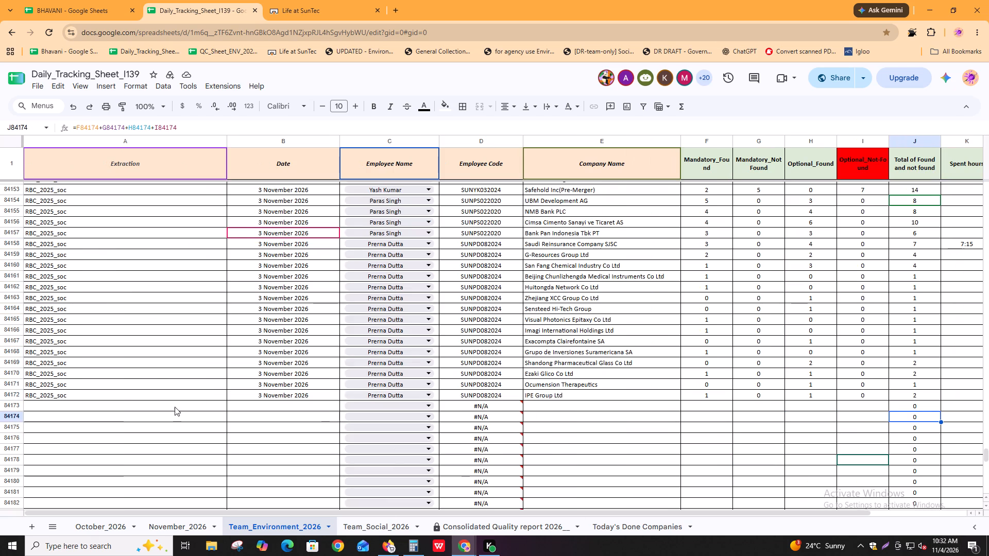
left_click(175, 396)
left_click(170, 407)
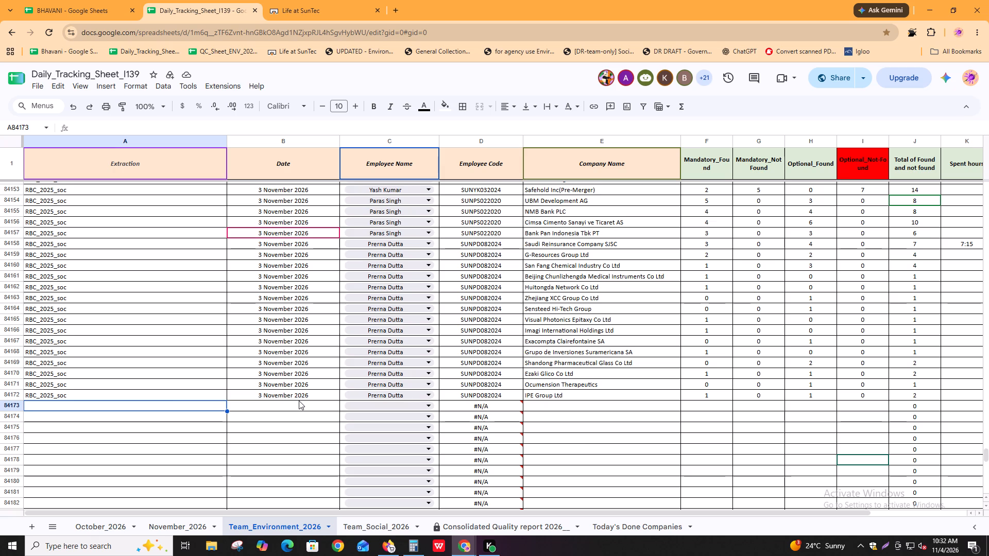
Switch to the BHAVANI spreadsheet showing the Lee's Pharmaceutical Holdings row in Sheet1.
left_click(87, 0)
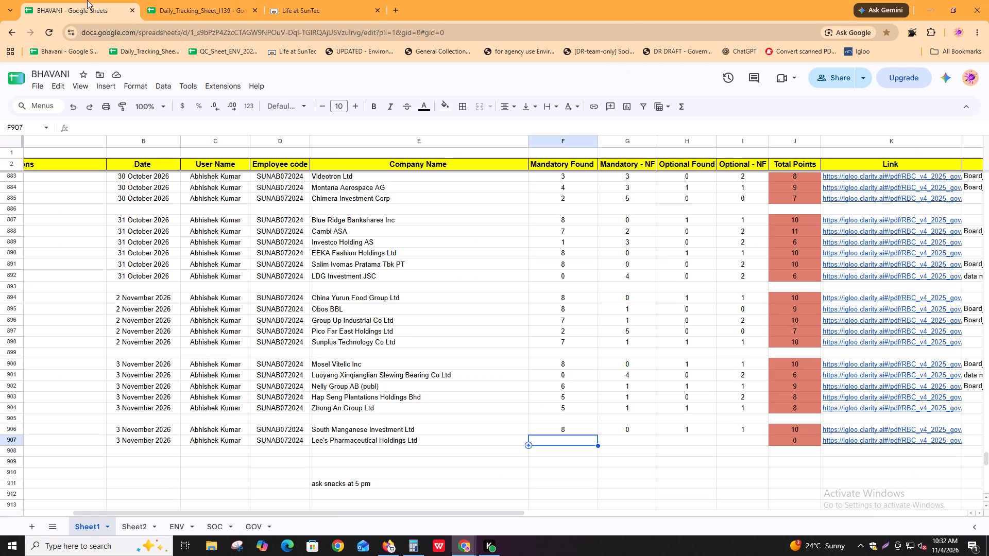
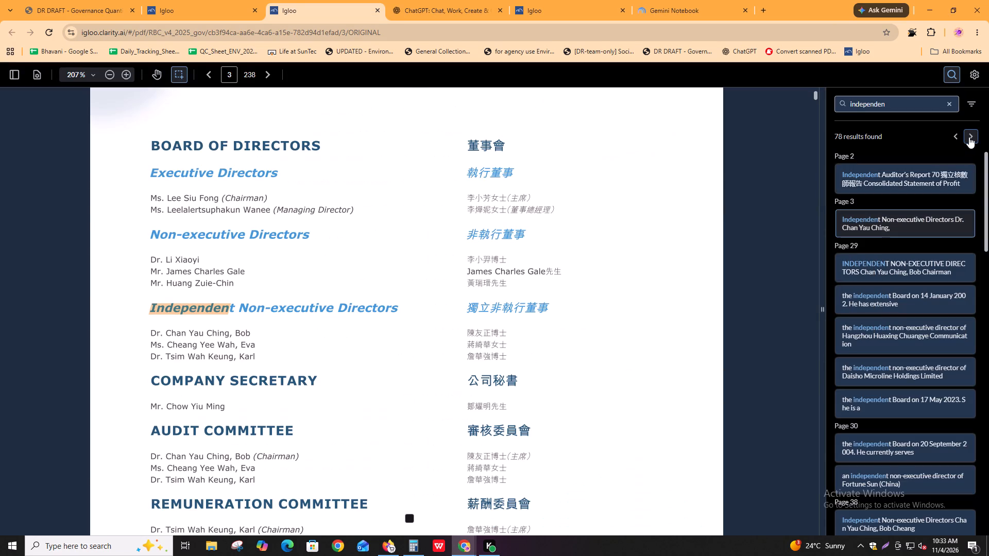
Examine the "independen" matches in the annual report from page 3 through the directors list on page 38.
key("Return")
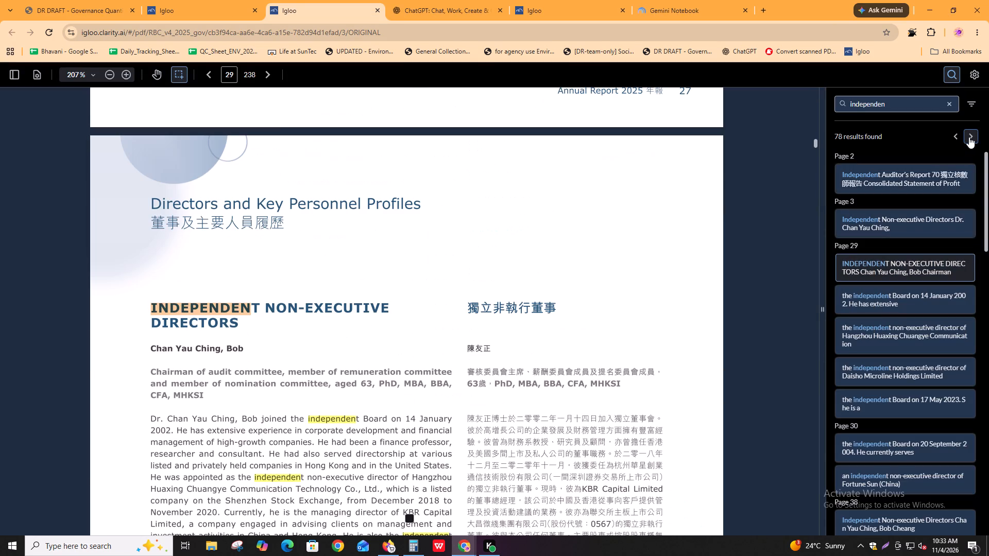
key("Return")
key("Return")
key("Return")
key("Return")
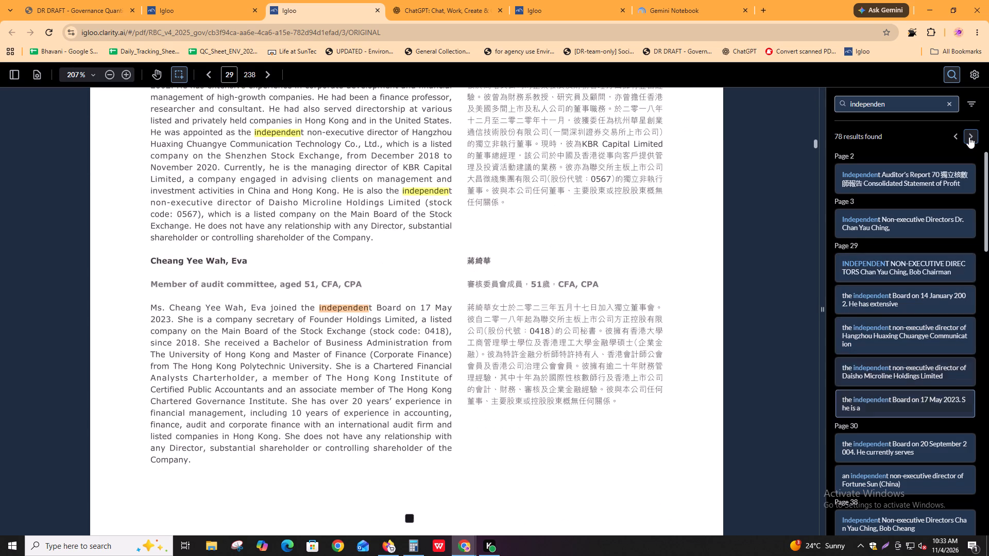
key("Return")
key("Return")
key("Return")
key("Return")
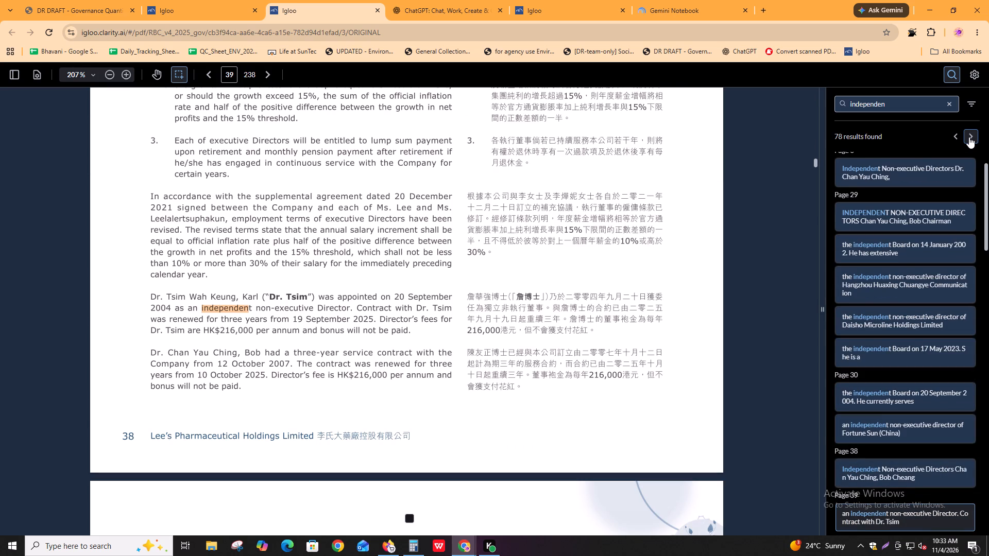
left_click(952, 133)
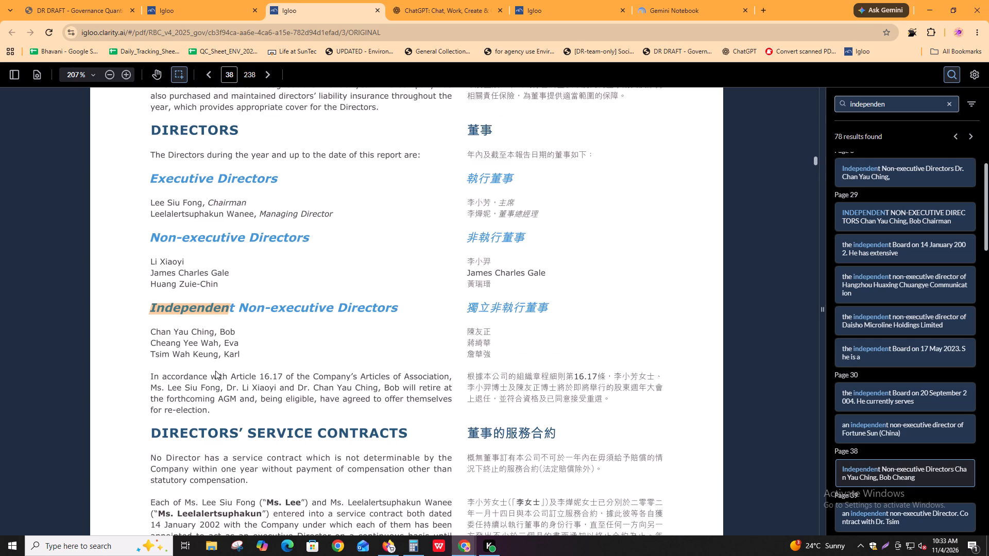
left_click_drag(295, 390, 386, 390)
left_click(386, 390)
Review the "independen" matches on pages 39 to 49, covering directors' service contracts and the share option schemes.
left_click(970, 137)
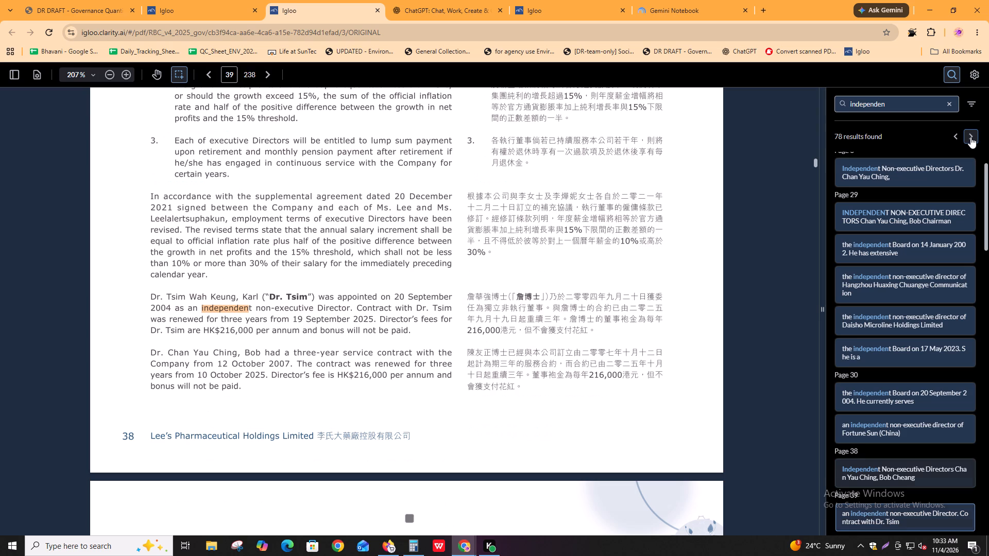
key("Return")
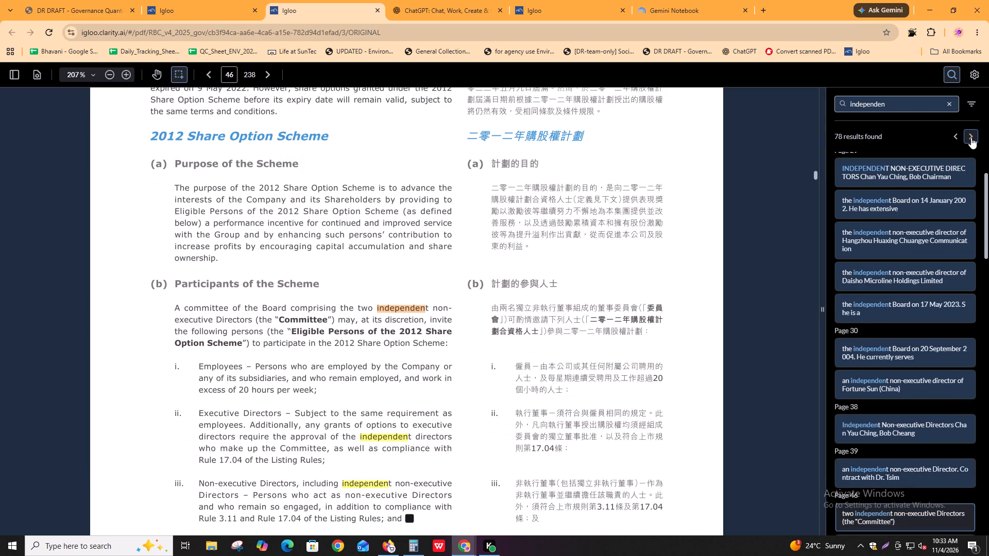
left_click(950, 131)
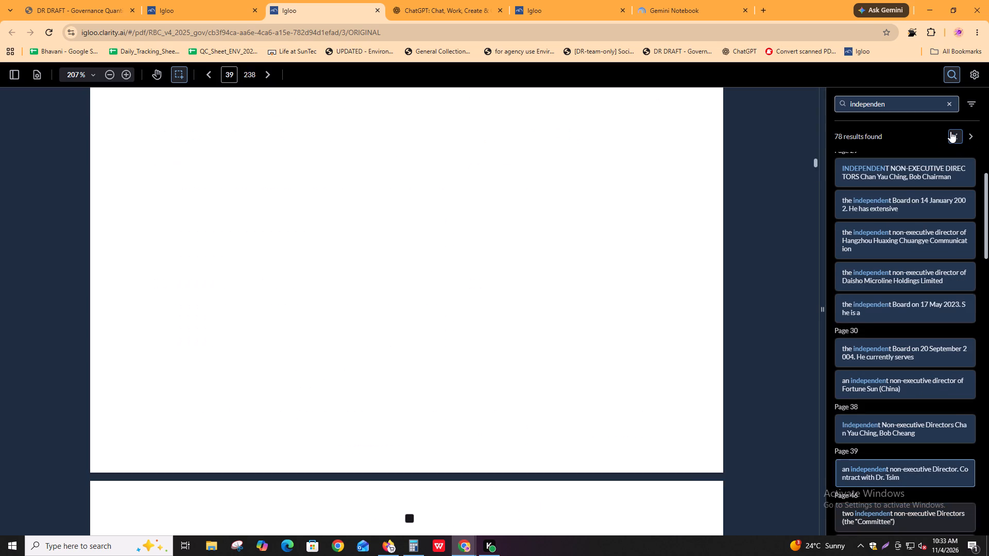
left_click(973, 133)
right_click(973, 133)
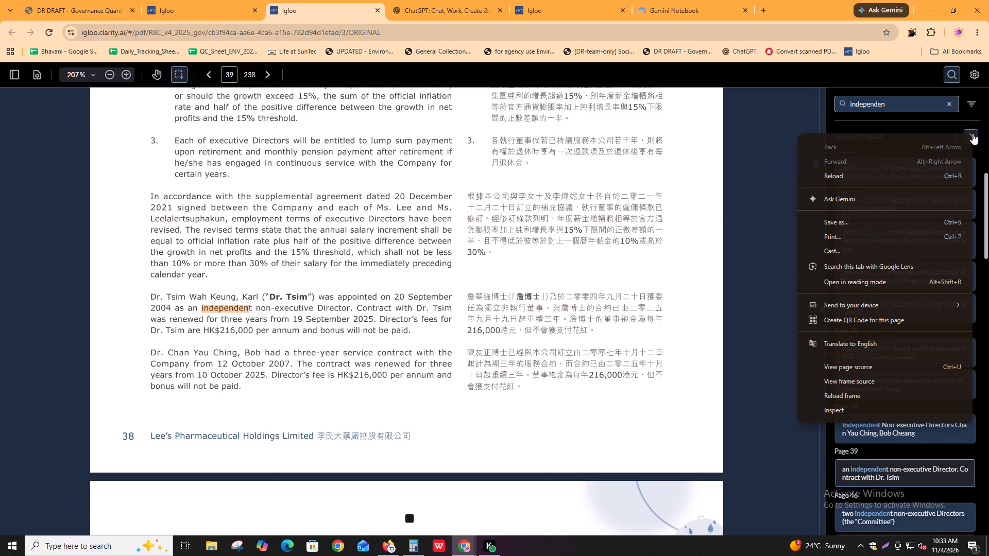
left_click(973, 133)
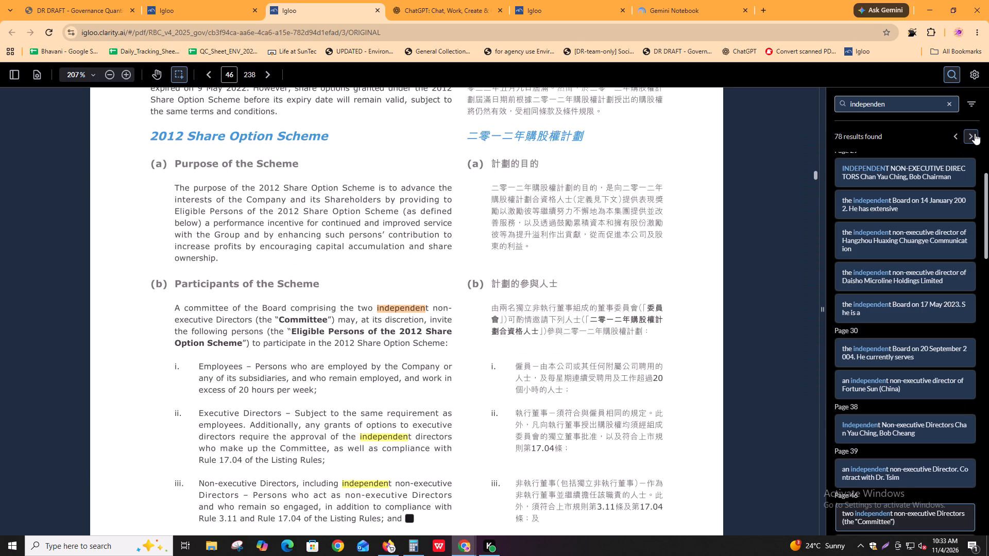
left_click(975, 133)
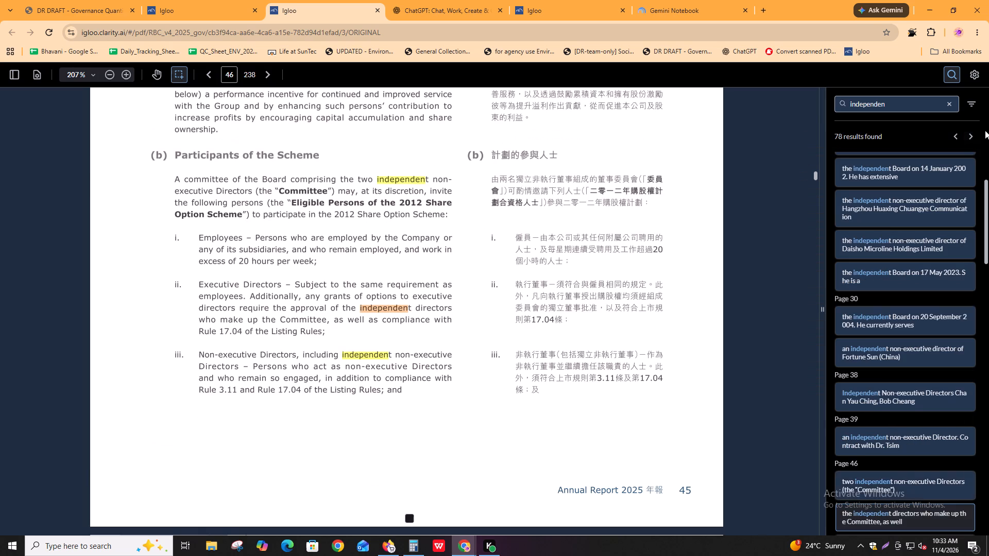
key("Return")
key("Return")
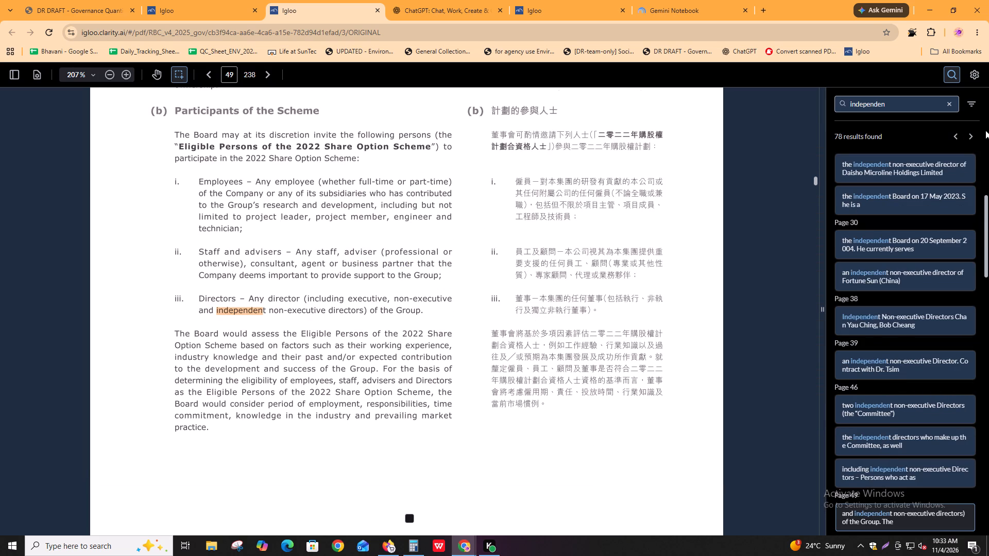
left_click(951, 138)
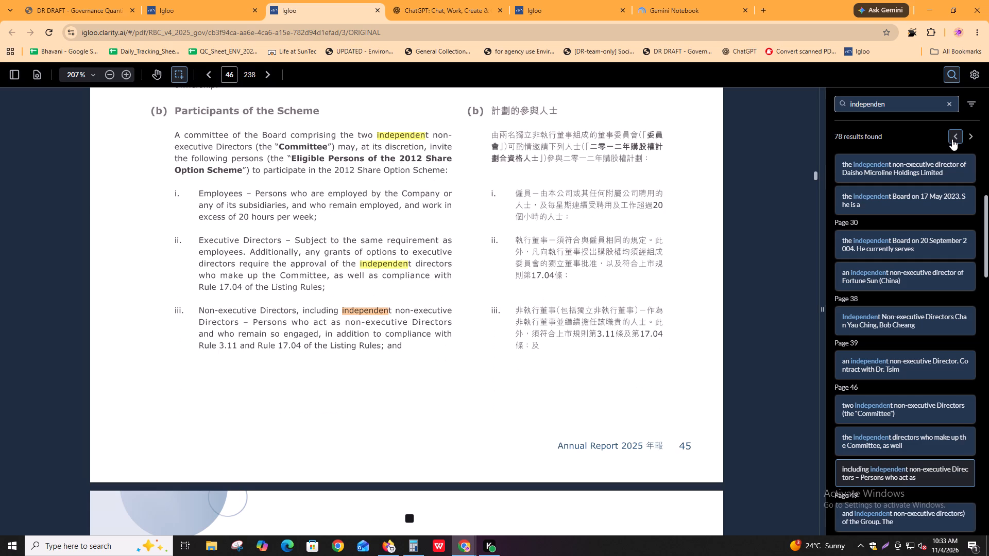
left_click(965, 138)
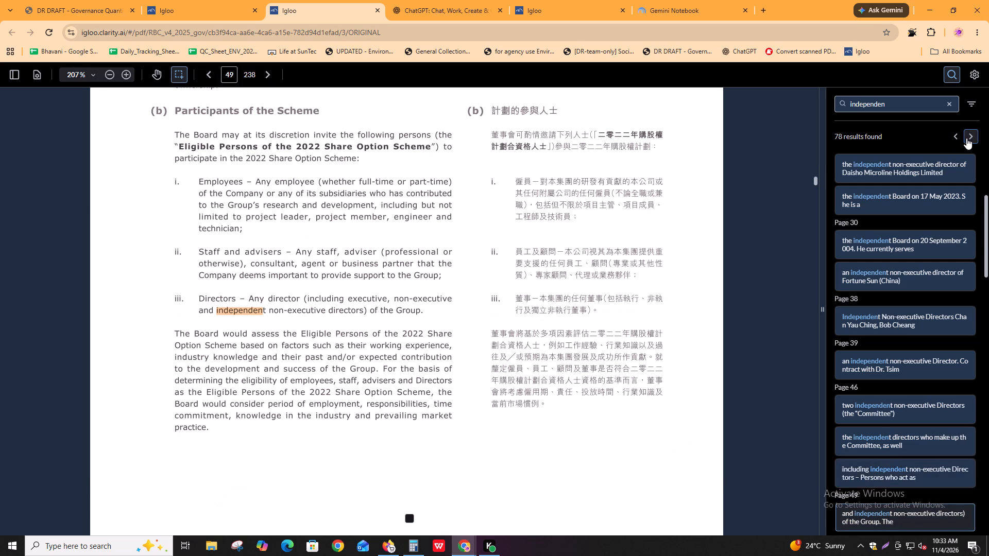
Examine the "independen" matches on pages 54 to 59, covering confirmation of independence, Board composition and Board diversity.
key("Return")
key("Return")
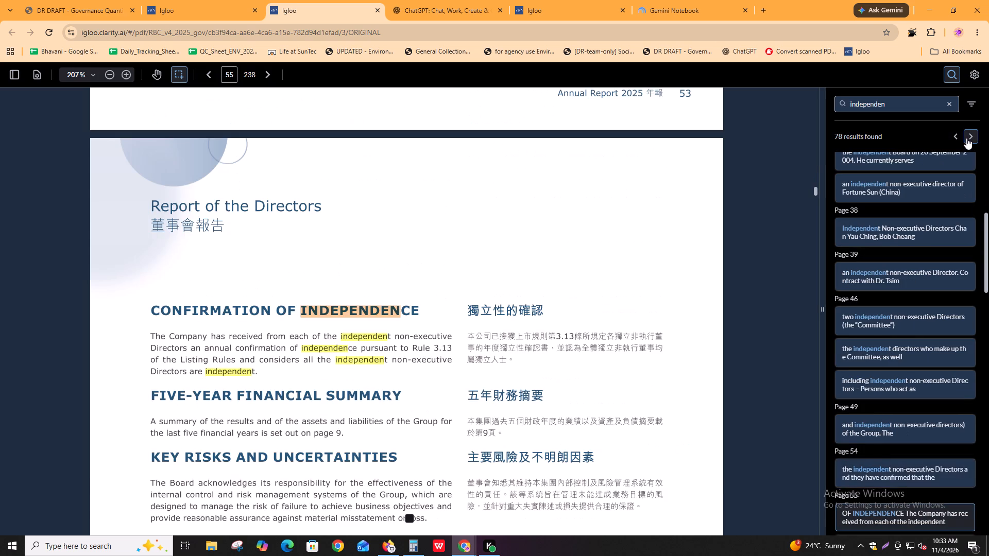
key("Return")
key("Return")
key("Return")
key("Return")
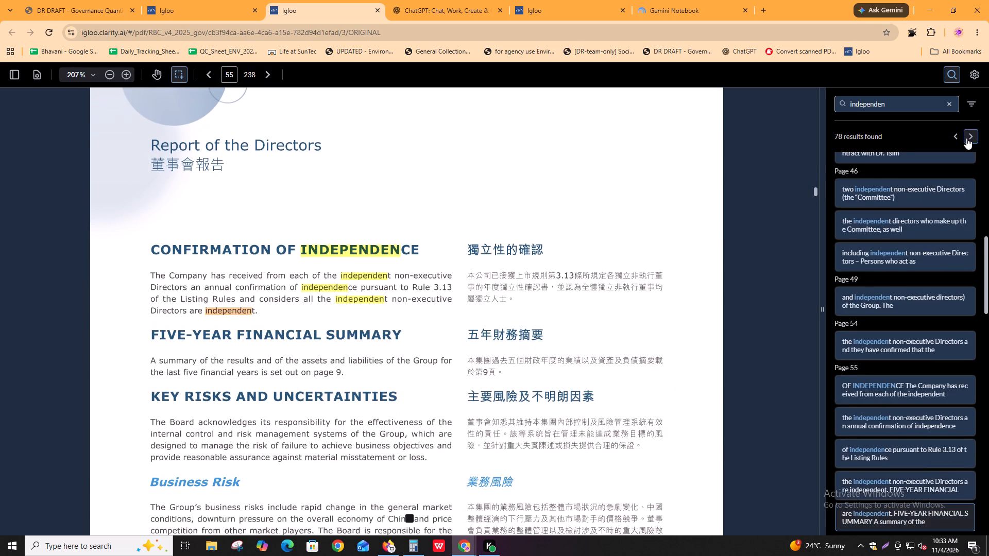
key("Return")
key("Return")
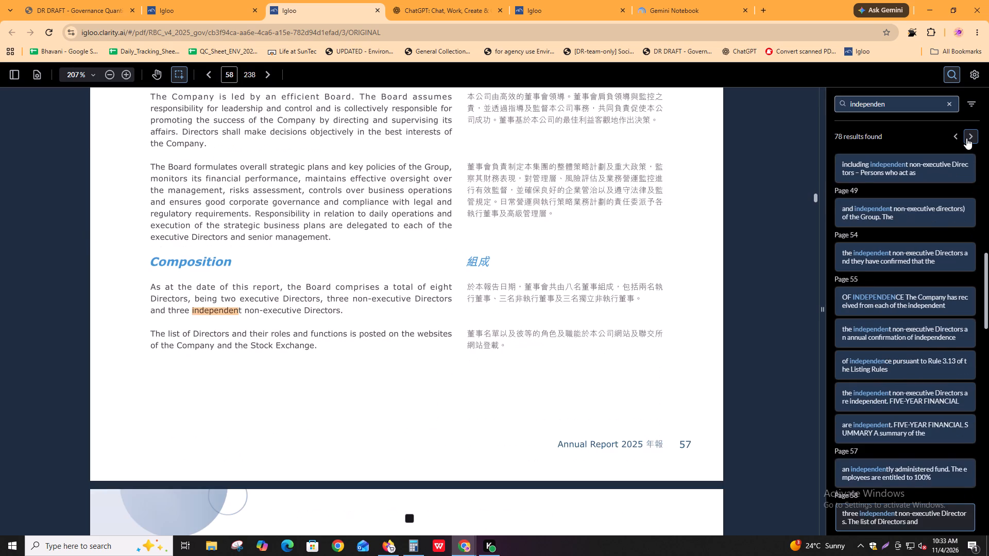
key("Return")
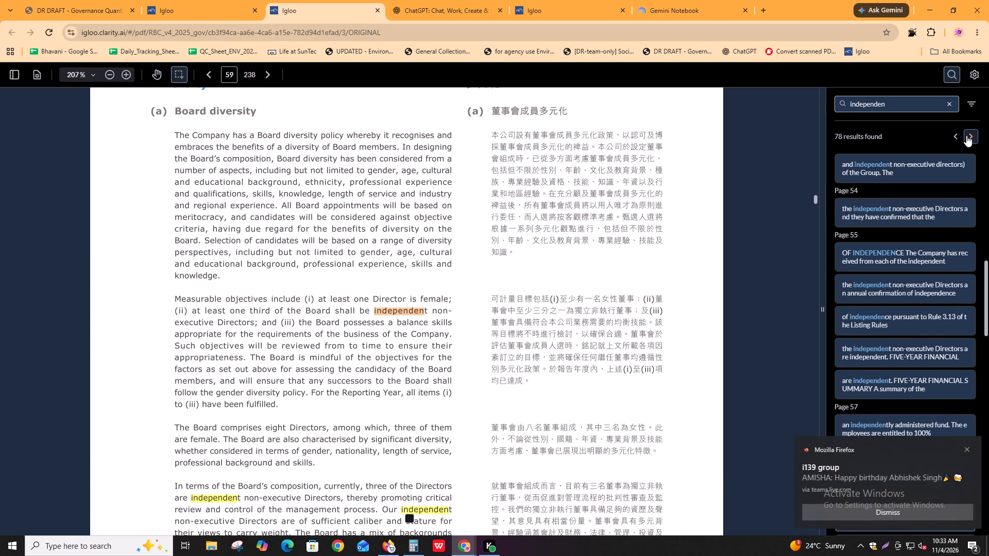
key("Return")
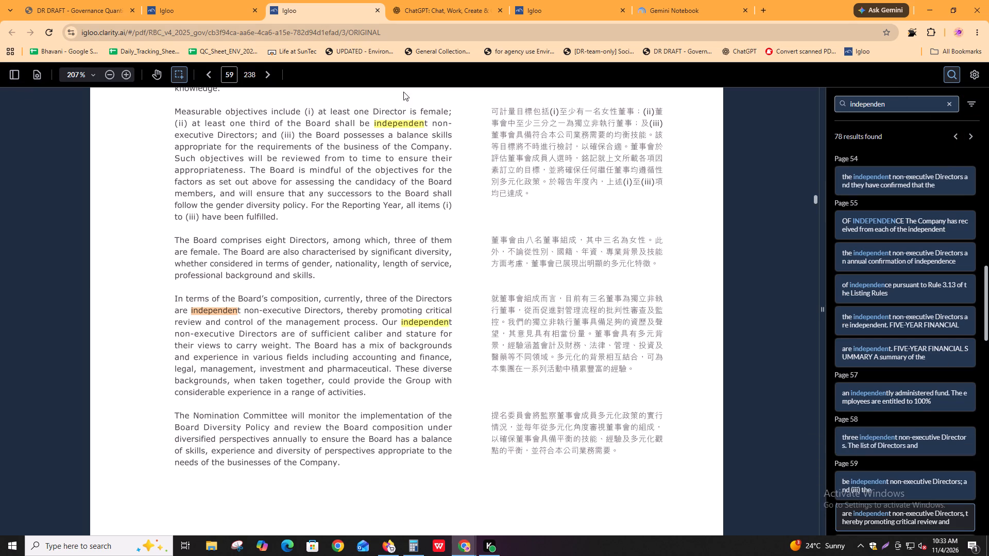
Tag the page 59 sentence about three Directors being independent non-executive Directors as Board_independence evidence in the extraction task, and return to the report.
left_click(193, 0)
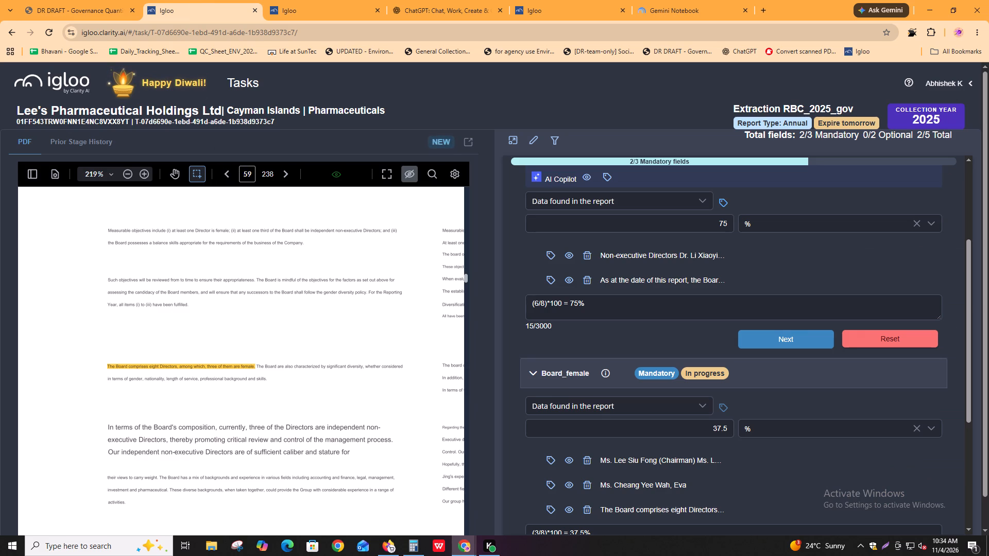
scroll(724, 358, "up", 4)
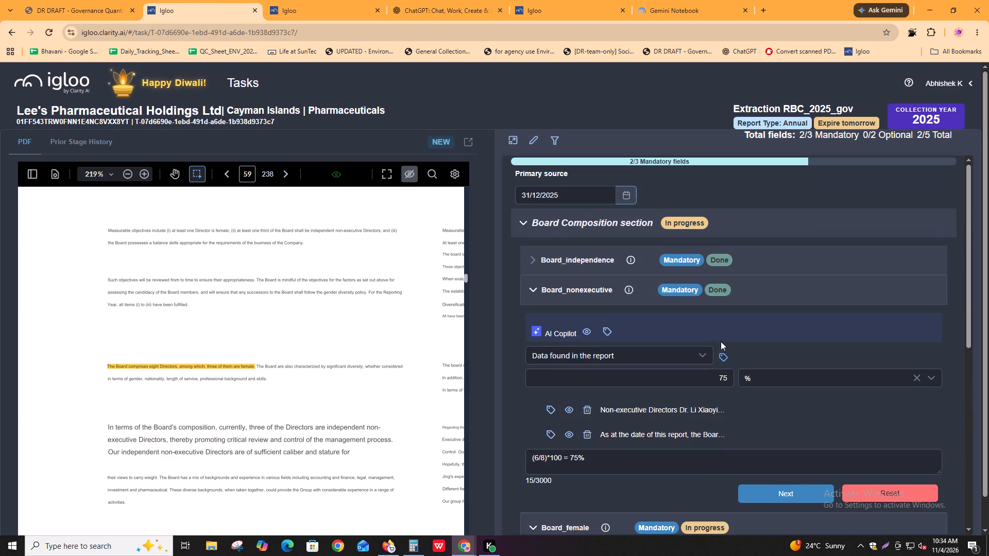
left_click(688, 254)
left_click(721, 324)
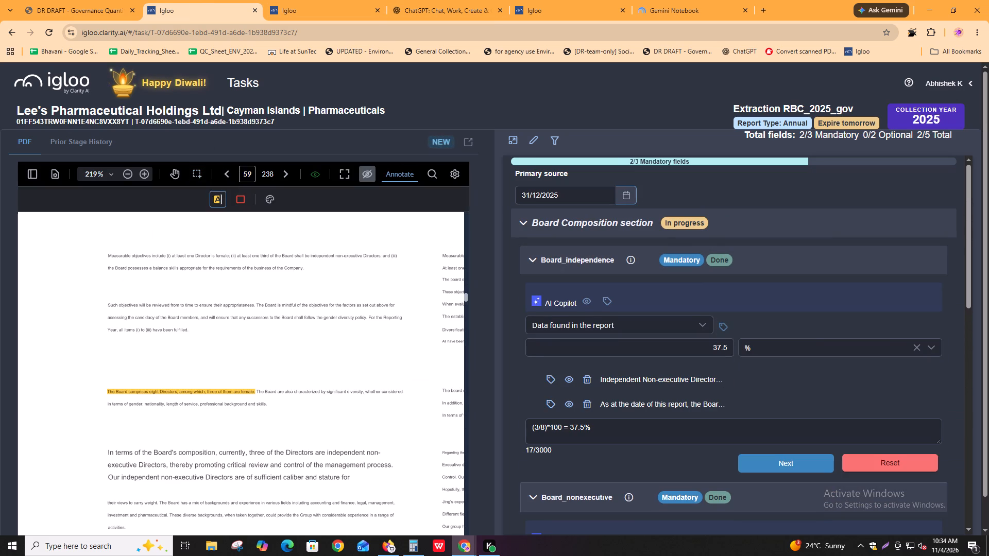
left_click_drag(105, 450, 165, 474)
left_click(344, 0)
right_click(344, 0)
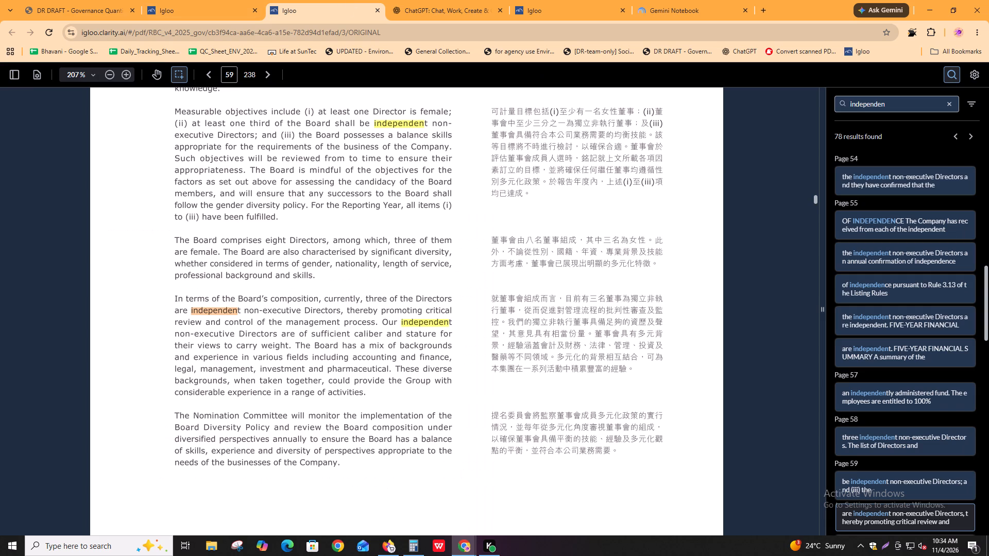
Examine the "independen" matches on page 60, including the section on independence of independent non-executive Directors.
left_click(968, 139)
key("Return")
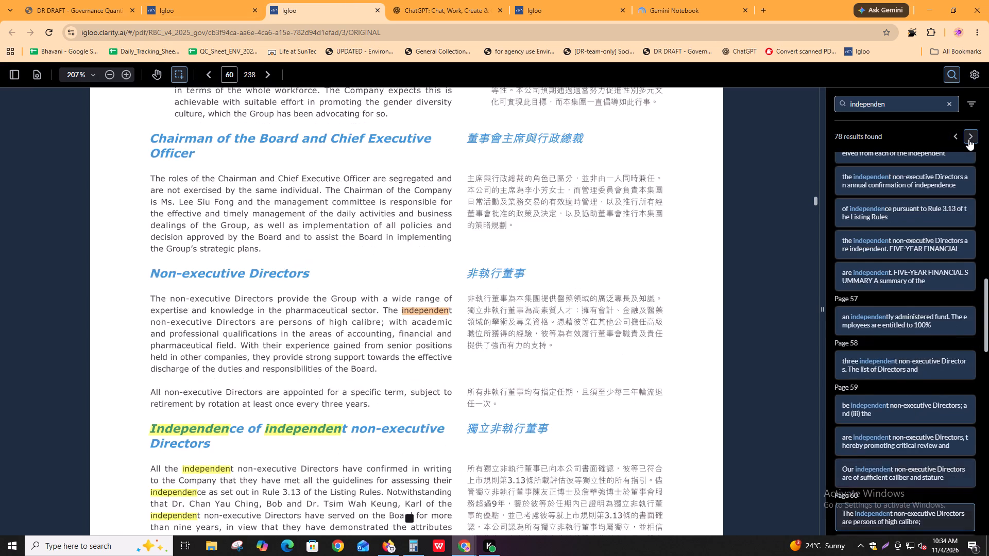
key("Return")
key("Return")
key("Return")
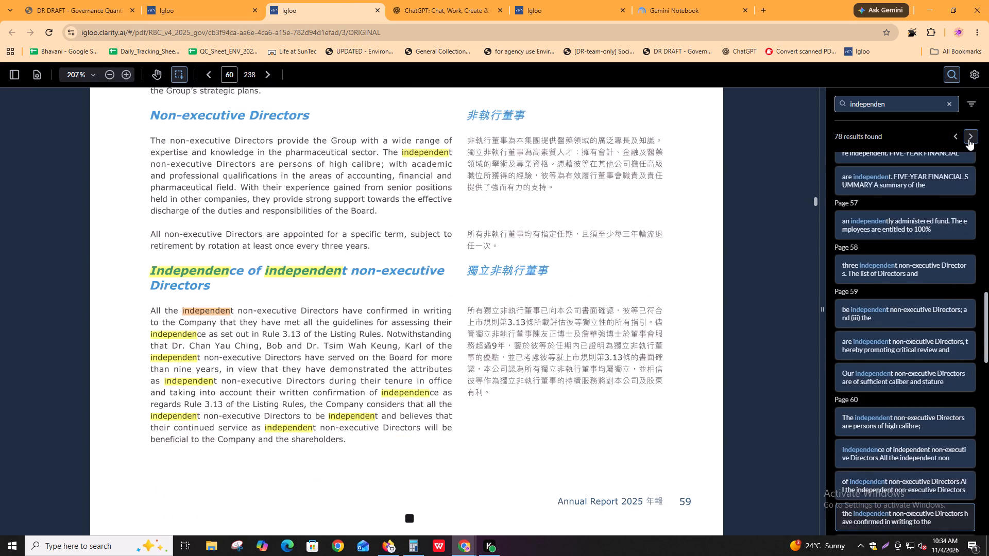
key("Return")
key("Return")
key("Return")
key("Return")
key("Return")
key("Return")
key("Return")
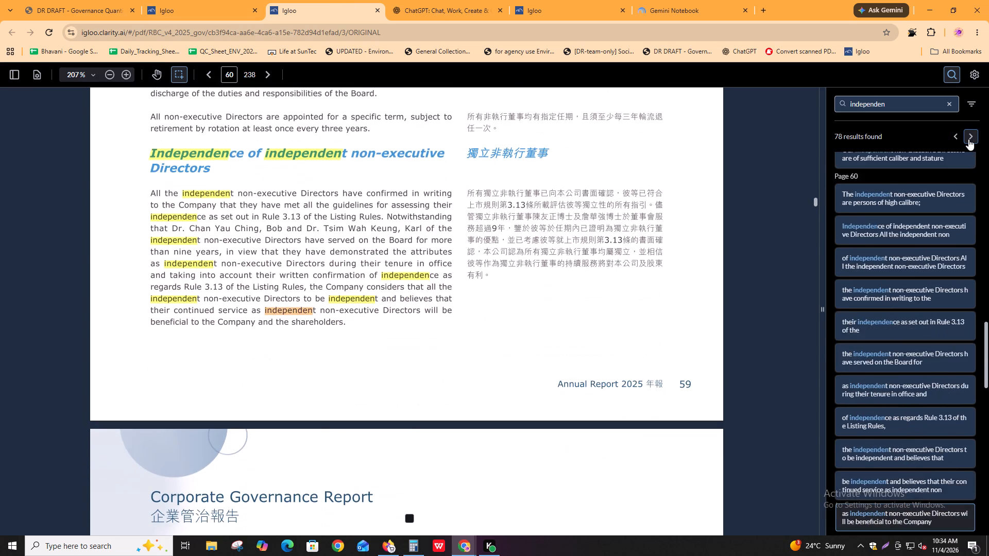
Examine the "independen" matches on pages 61 to 66, covering the Board committees and the directors' meeting attendance table.
key("Return")
key("Return")
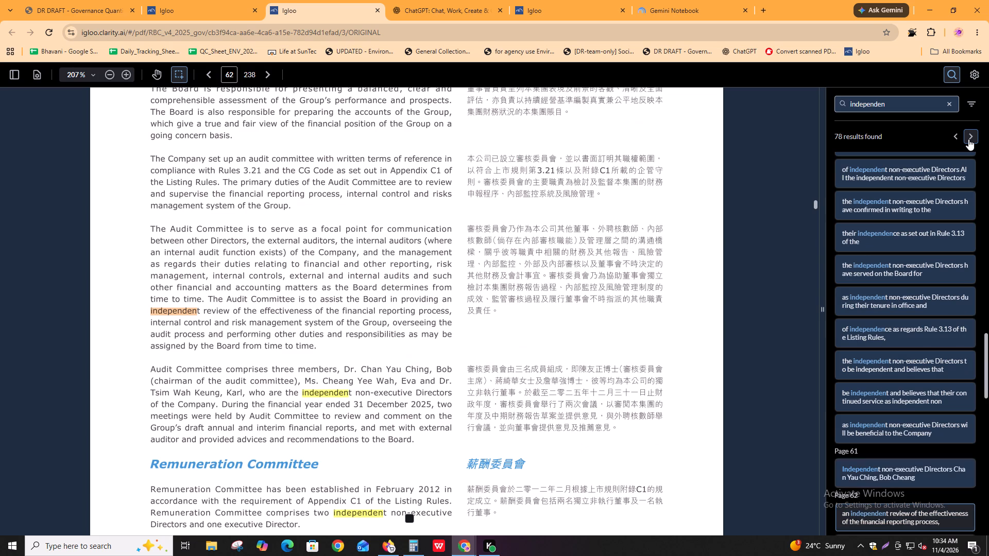
key("Return")
key("Return")
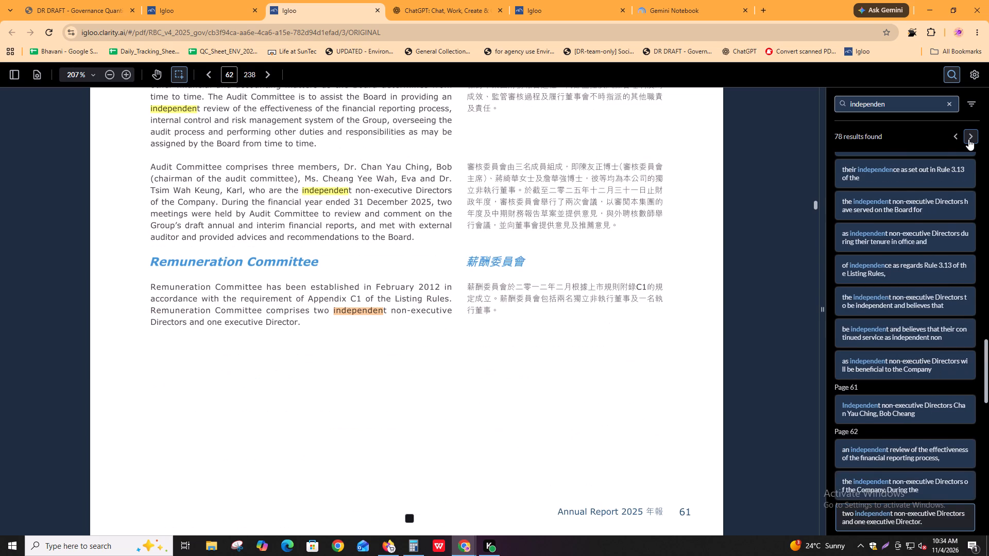
key("Return")
key("Return")
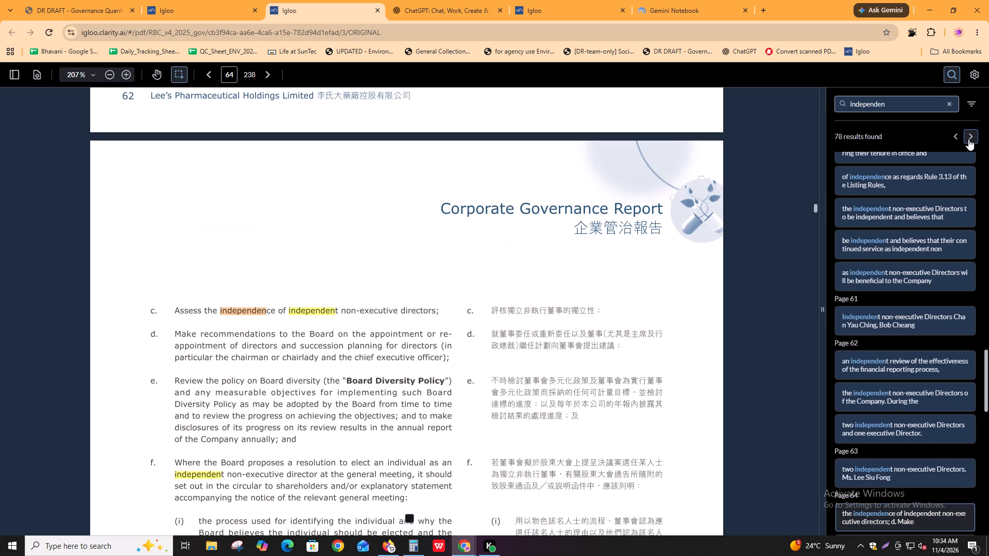
key("Return")
key("Return")
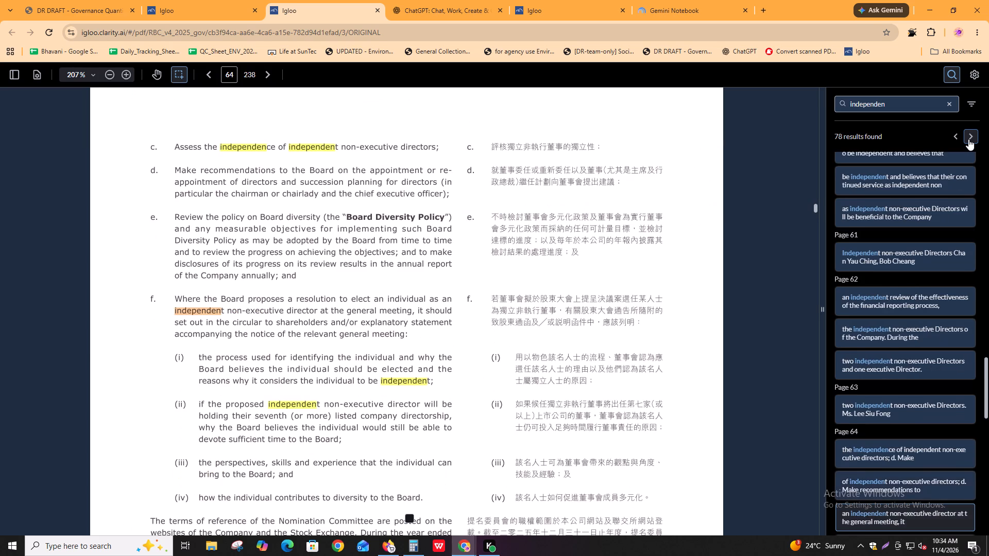
key("Return")
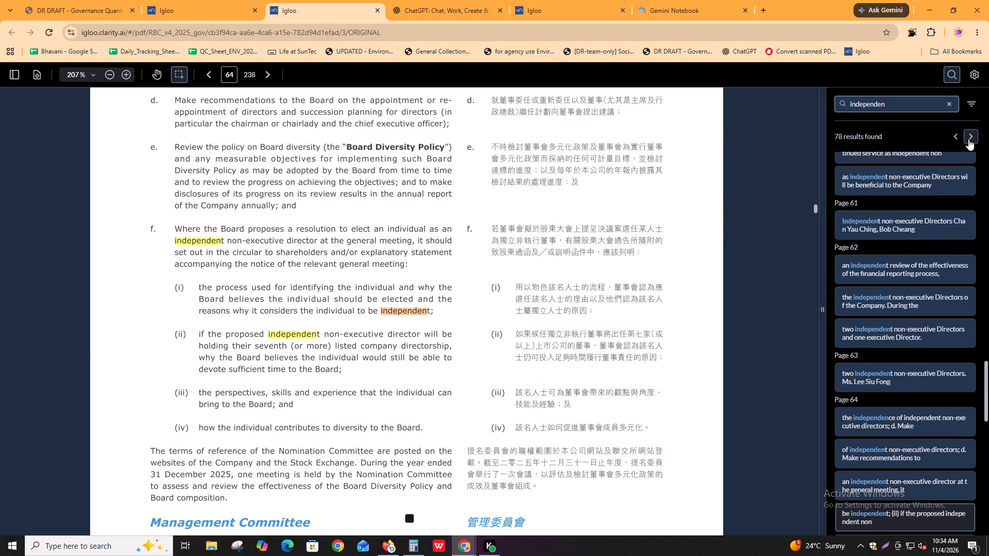
key("Return")
key("Return")
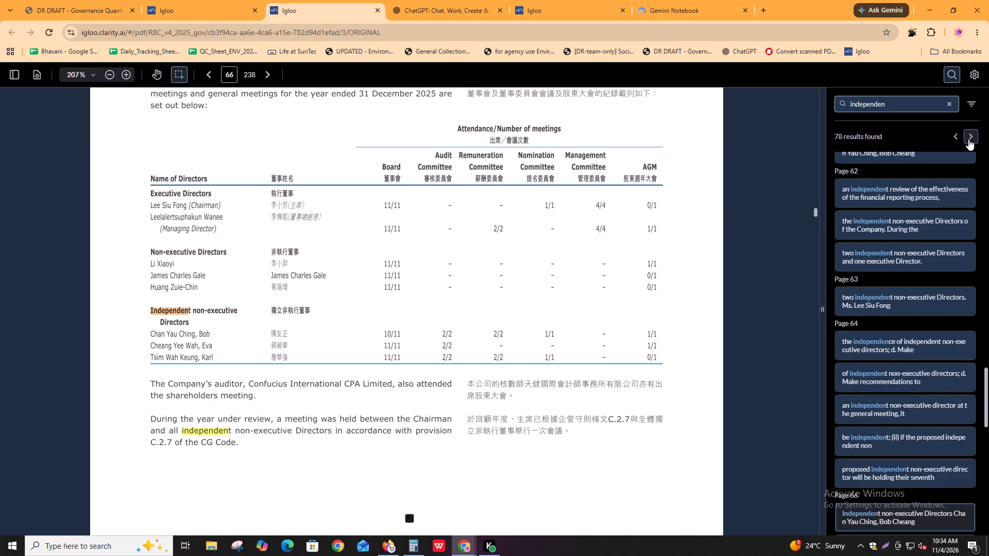
key("Return")
Go through the "independen" matches on pages 71 to 78 in the Independent Auditor's Report.
key("Return")
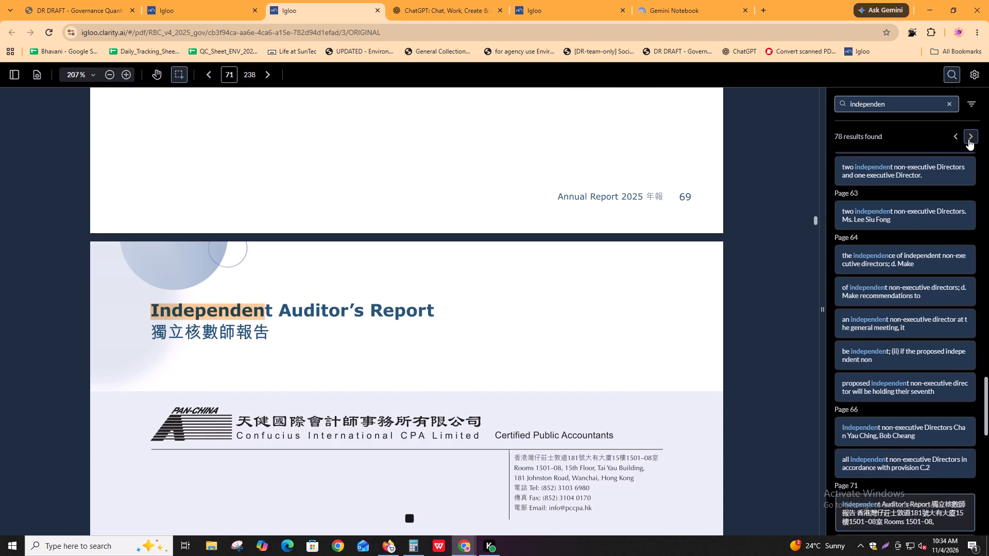
key("Return")
key("Return")
key("Return")
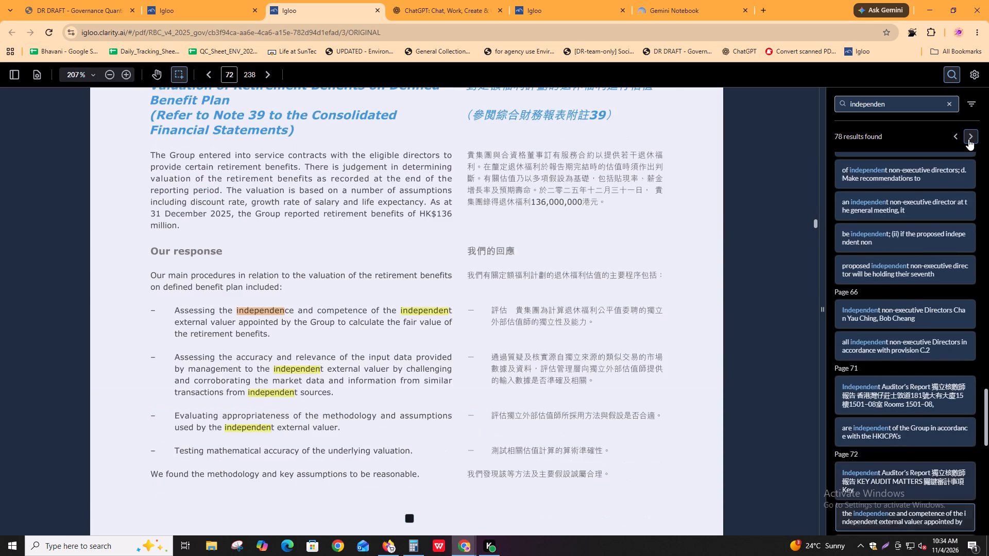
key("Return")
key("Return")
key("Return")
key("Return")
key("Return")
key("Return")
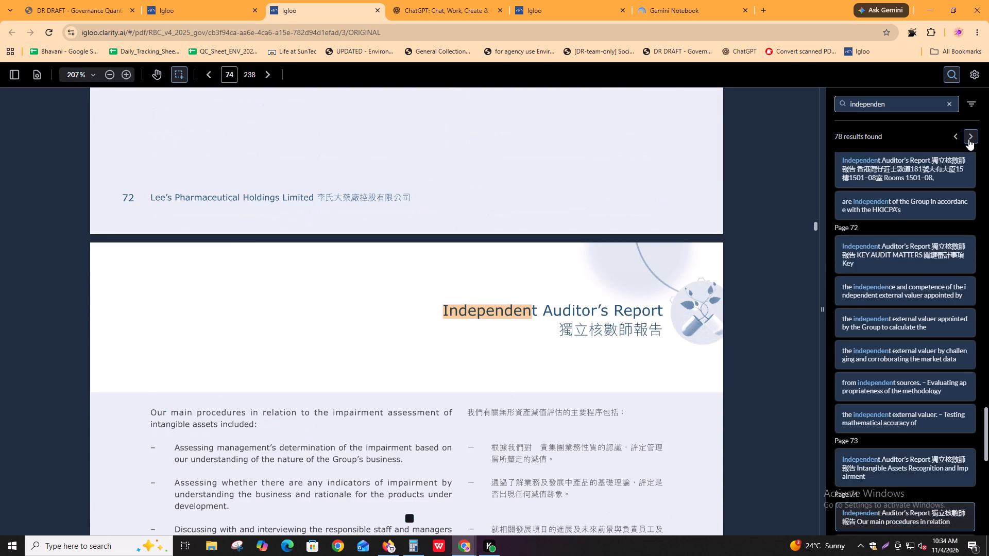
key("Return")
key("Return")
key("Return")
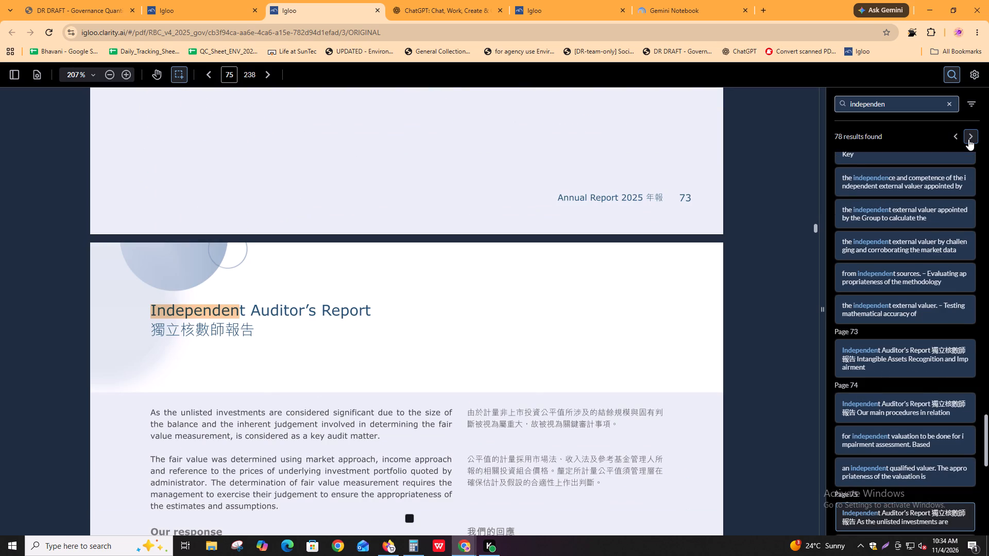
key("Return")
key("Return")
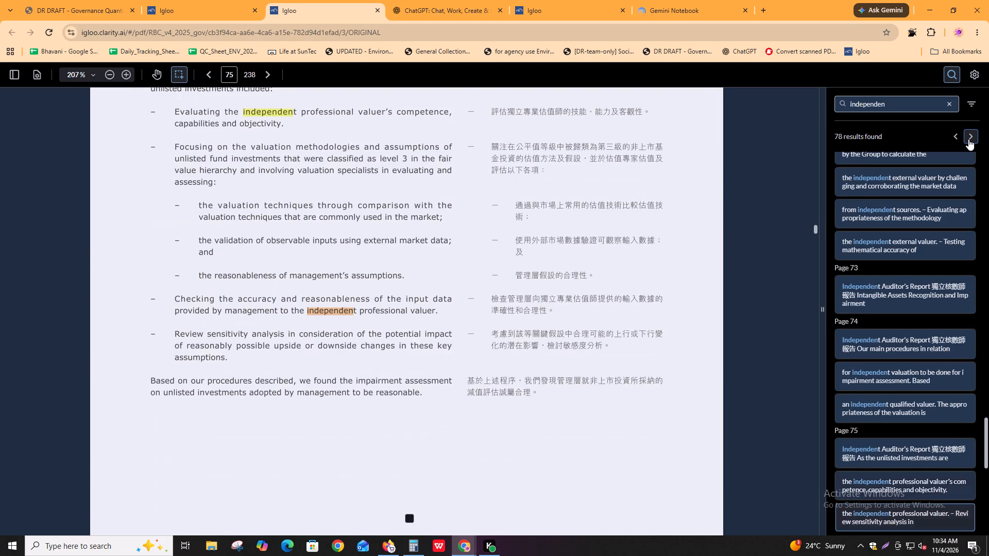
key("Return")
key("Return")
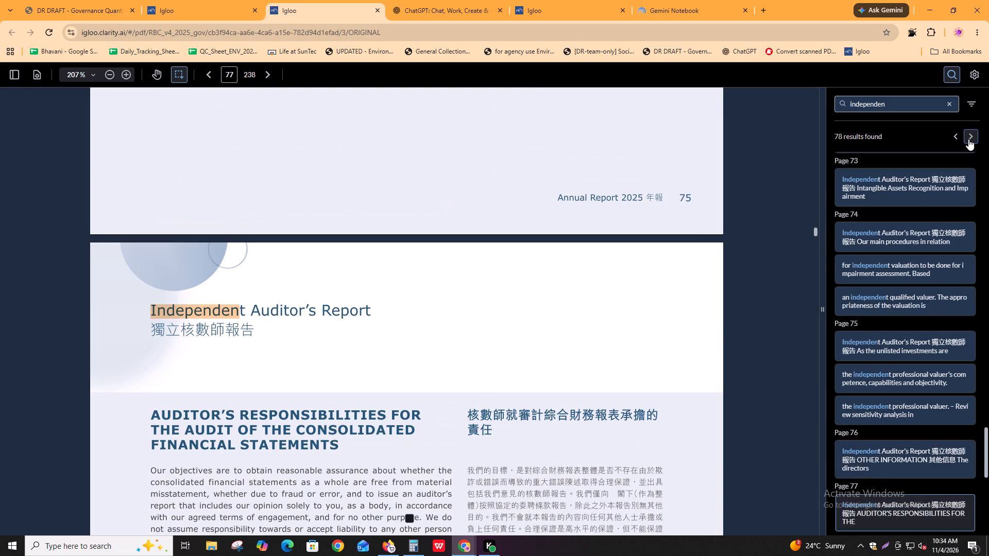
key("Return")
key("Return")
key("Return")
Check the "independen" matches on pages 112 to 219, and examine the directors' and chief executive's emoluments table on page 165.
key("Return")
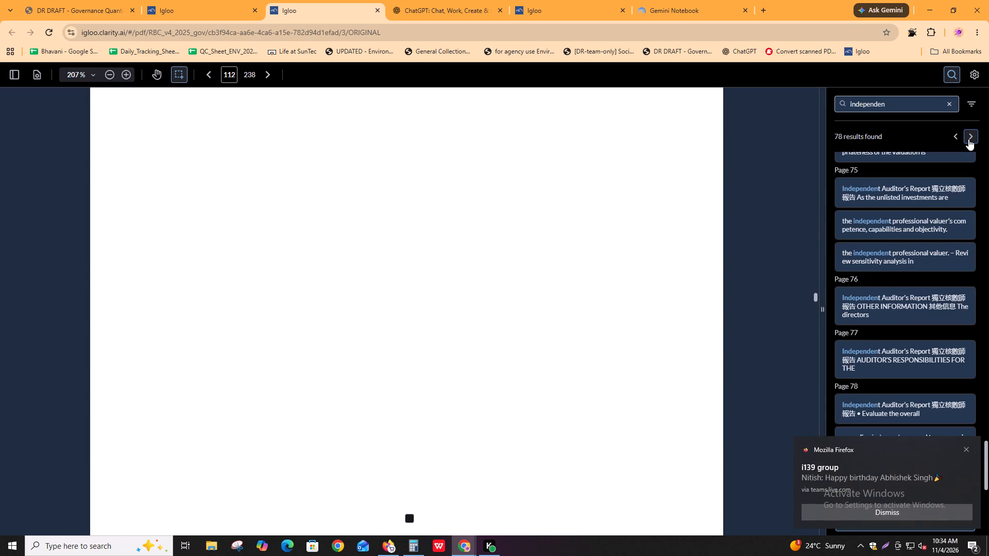
key("Return")
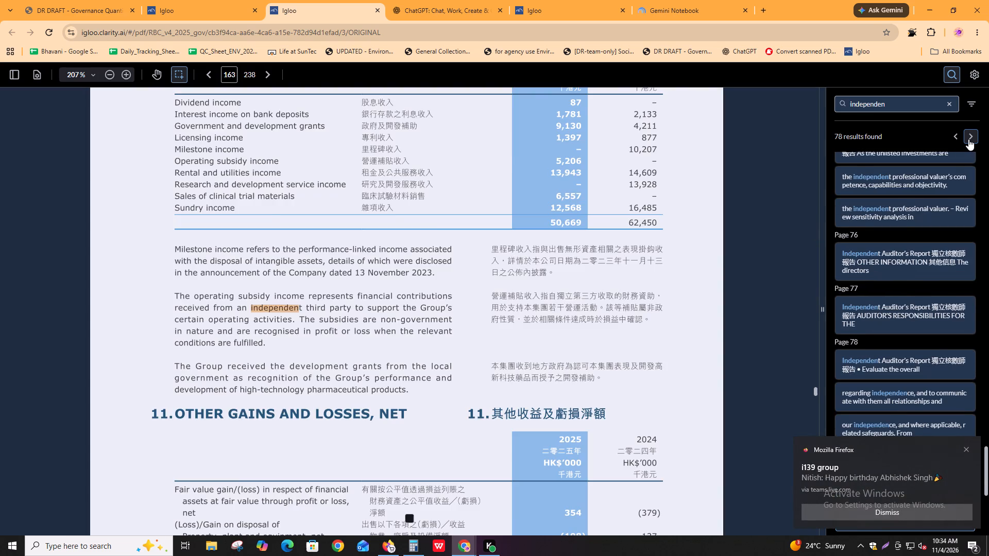
key("Return")
key("Return")
key("Return")
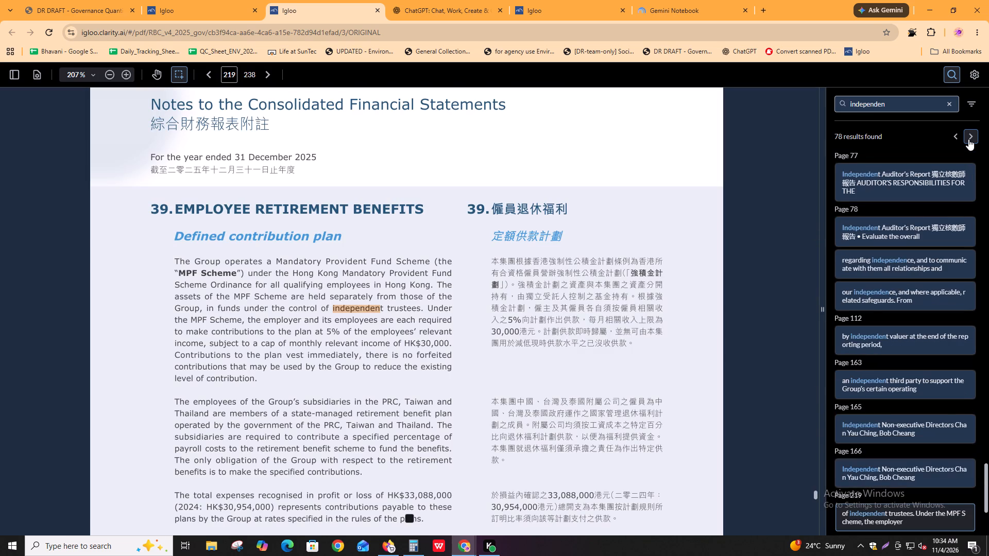
left_click(954, 136)
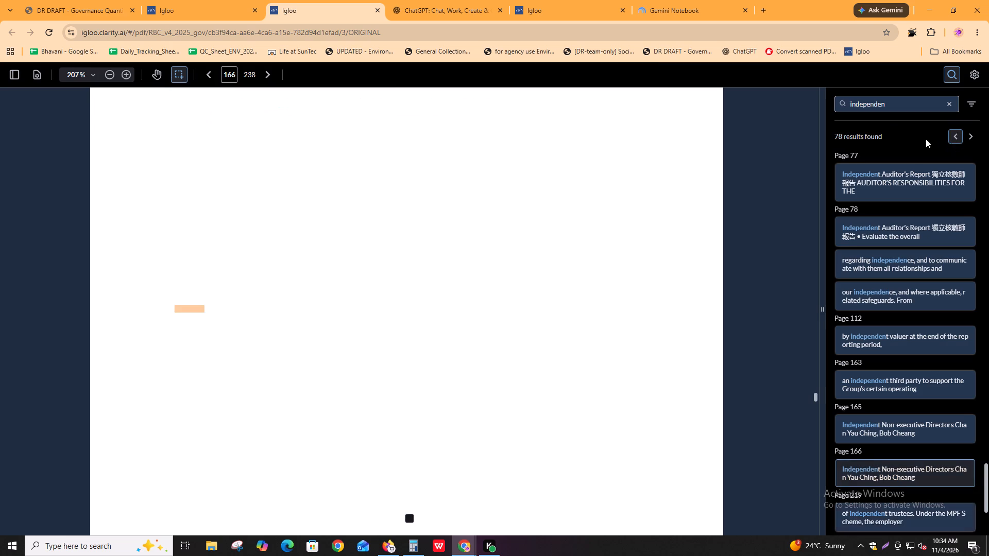
scroll(480, 308, "up", 16)
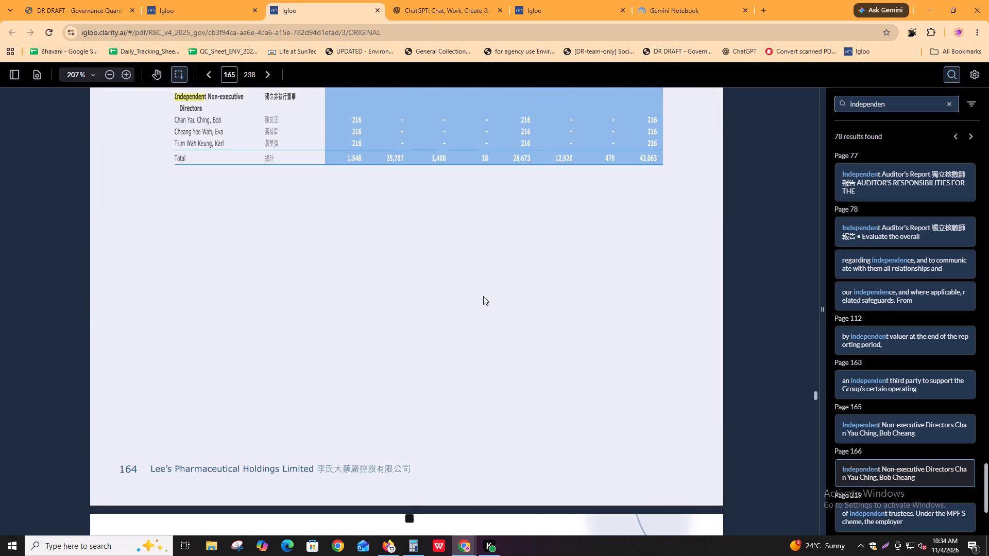
scroll(484, 294, "up", 7)
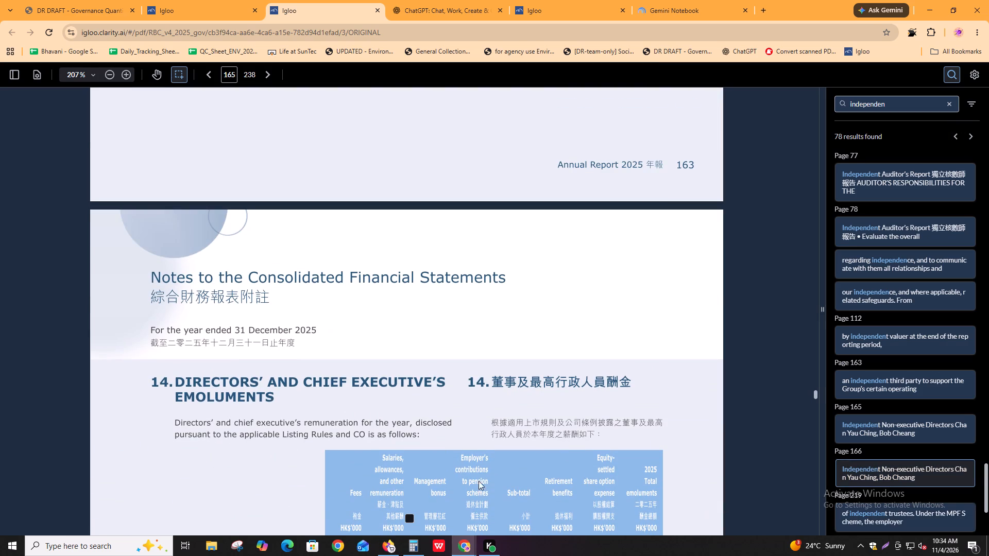
scroll(360, 453, "down", 4)
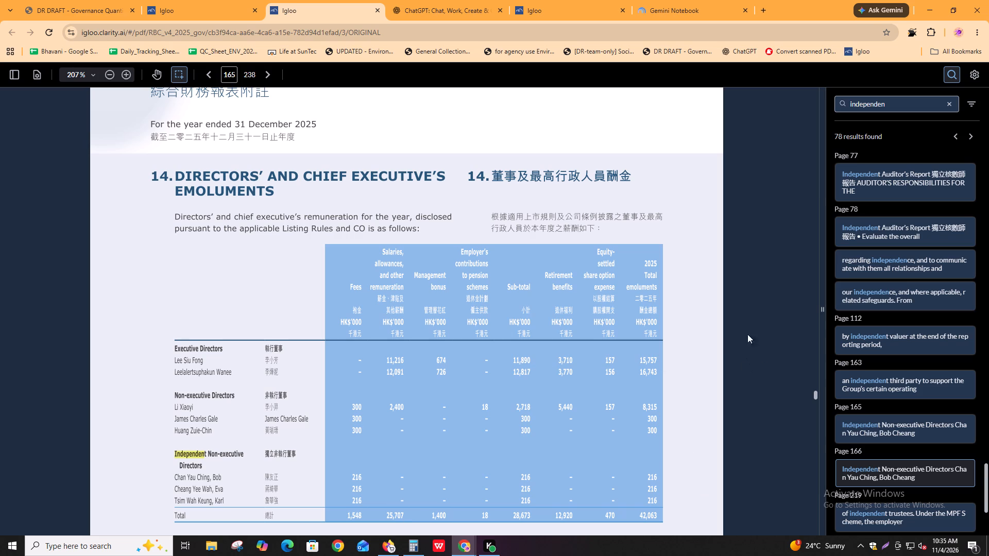
Go to page 165 of the extraction task's PDF, inspect the directors' emoluments table there, and return to the report.
left_click(200, 0)
left_click(248, 173)
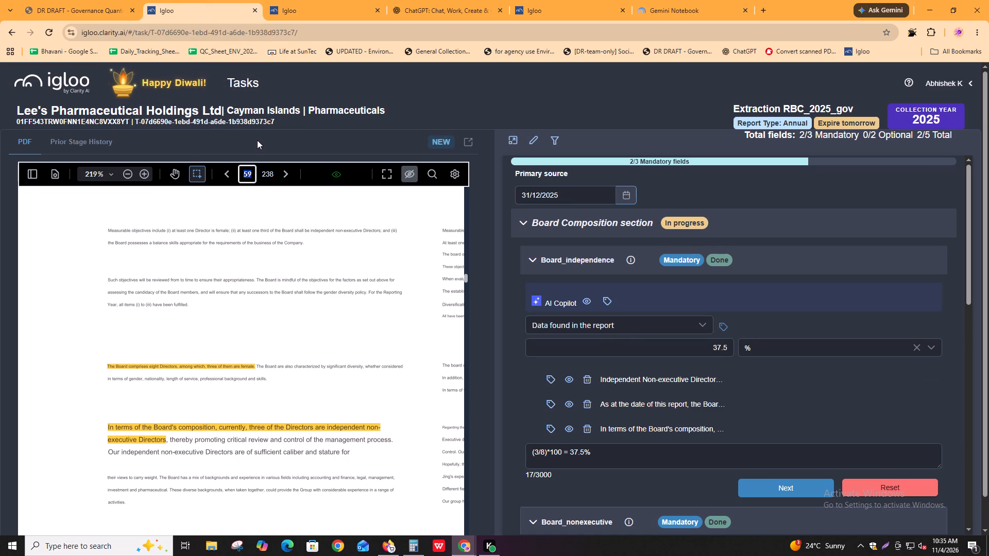
type("165")
key("Return")
scroll(217, 483, "down", 3)
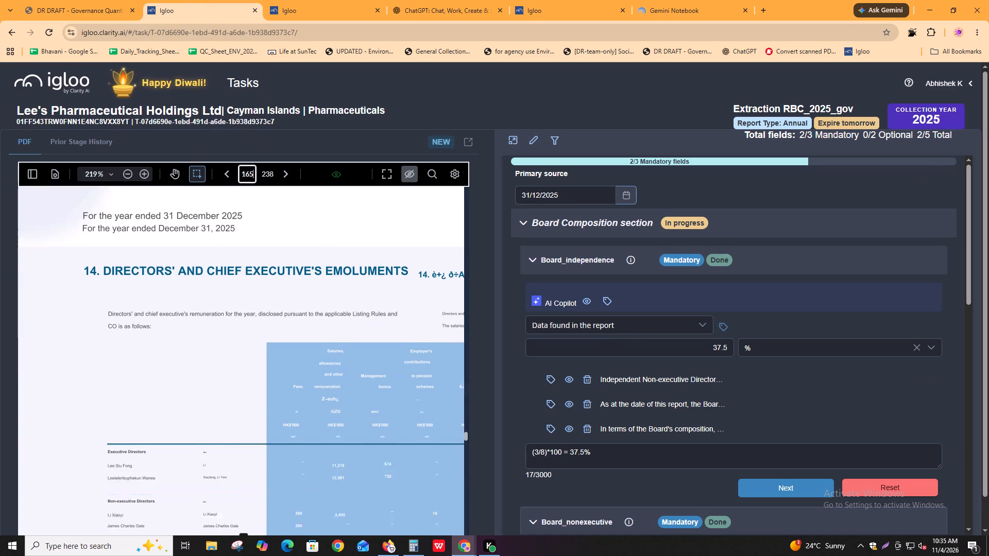
scroll(312, 448, "down", 3, "shift")
scroll(312, 448, "down", 2)
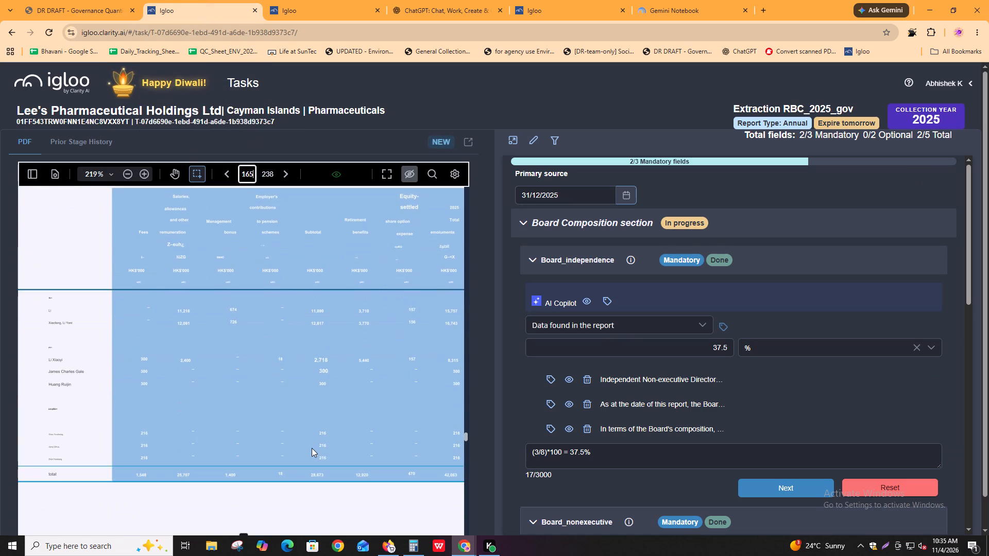
scroll(312, 448, "down", 1, "shift")
scroll(380, 376, "up", 1, "ctrl")
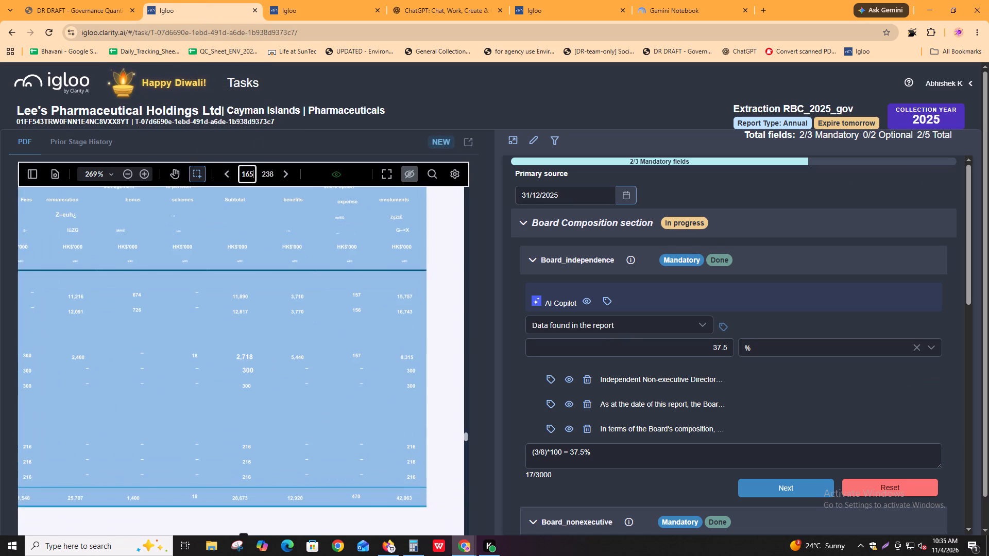
scroll(370, 345, "up", 1, "shift")
left_click(319, 0)
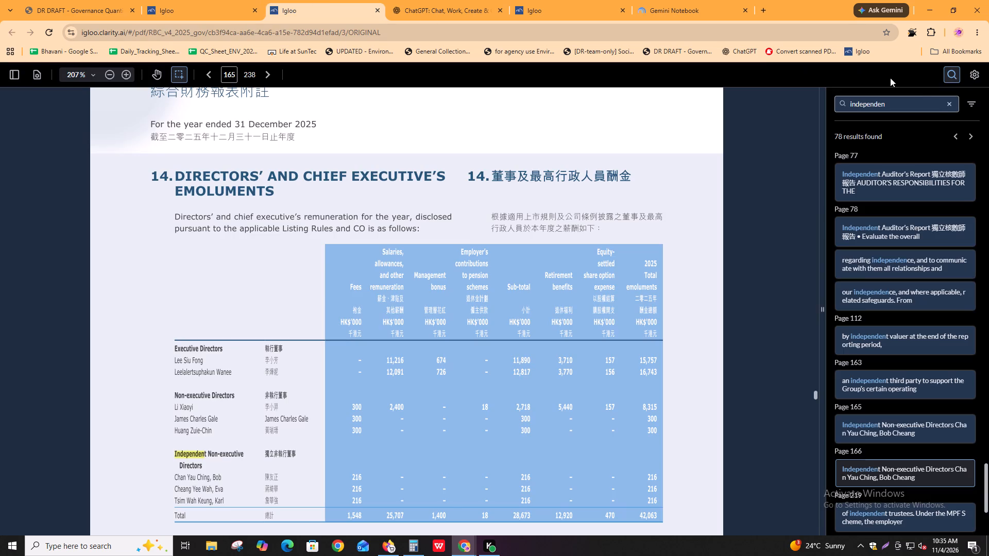
Go through the remaining "independen" matches on pages 219 to 236, covering the employee retirement benefits and the definitions.
left_click(972, 135)
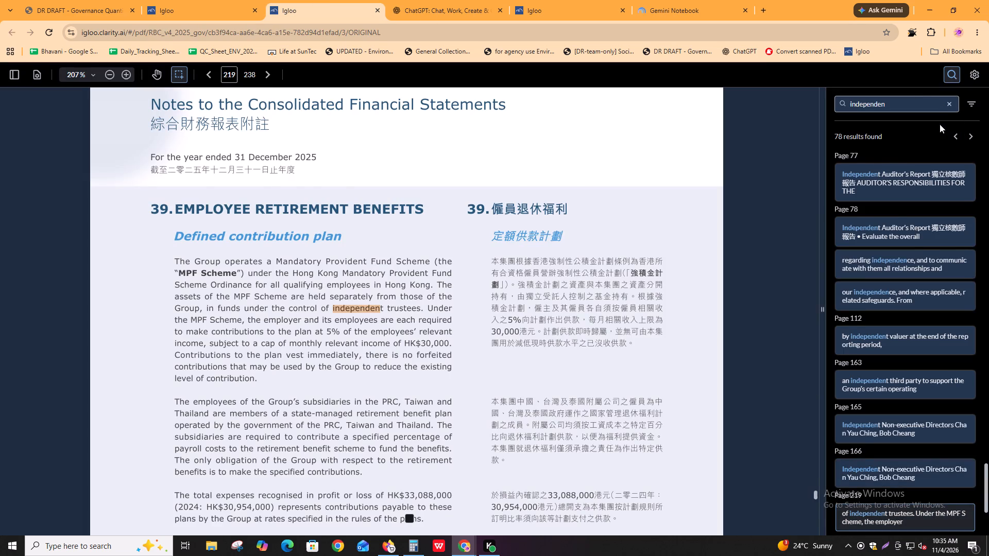
key("Return")
key("Return")
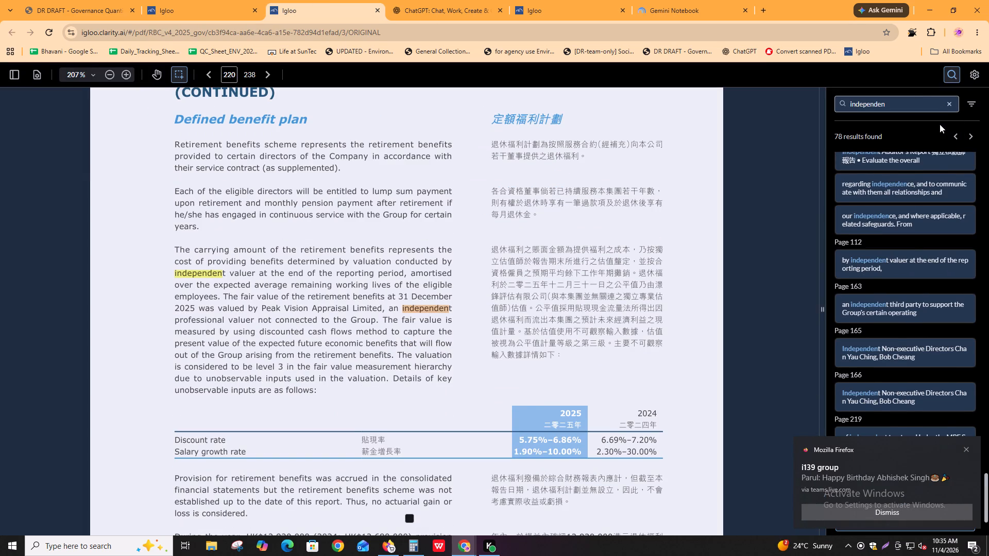
key("Return")
key("Return")
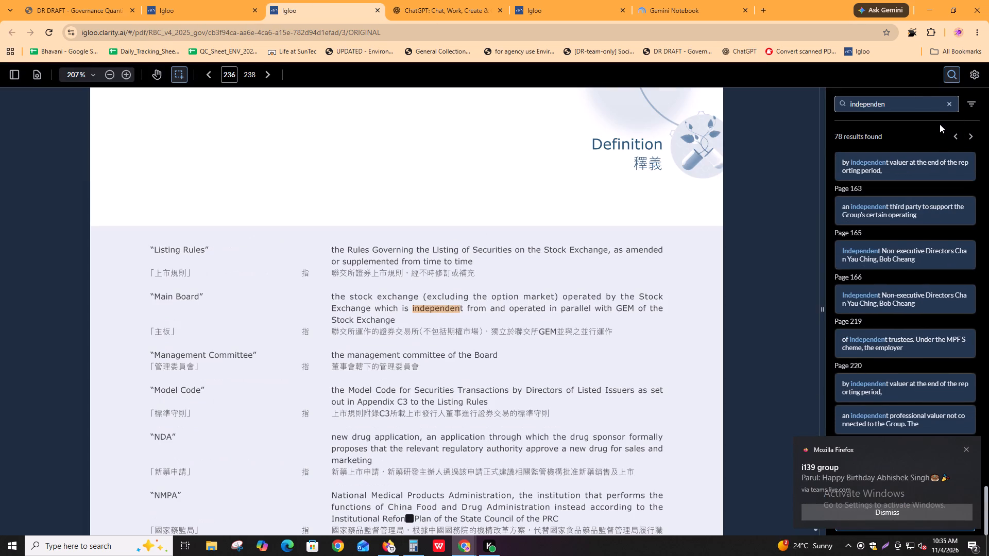
key("Return")
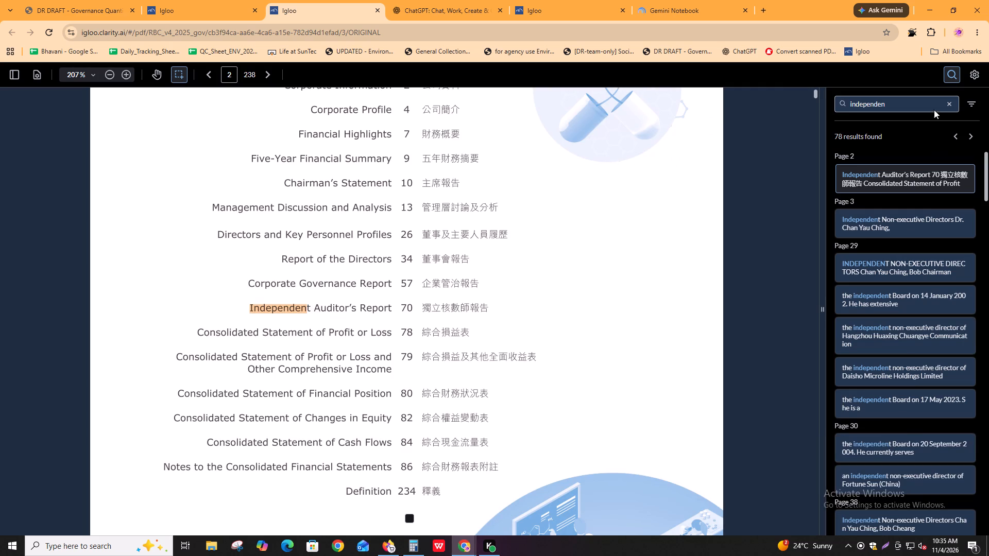
Search the report for "female".
left_click(917, 100)
key("ctrl+a")
type("female")
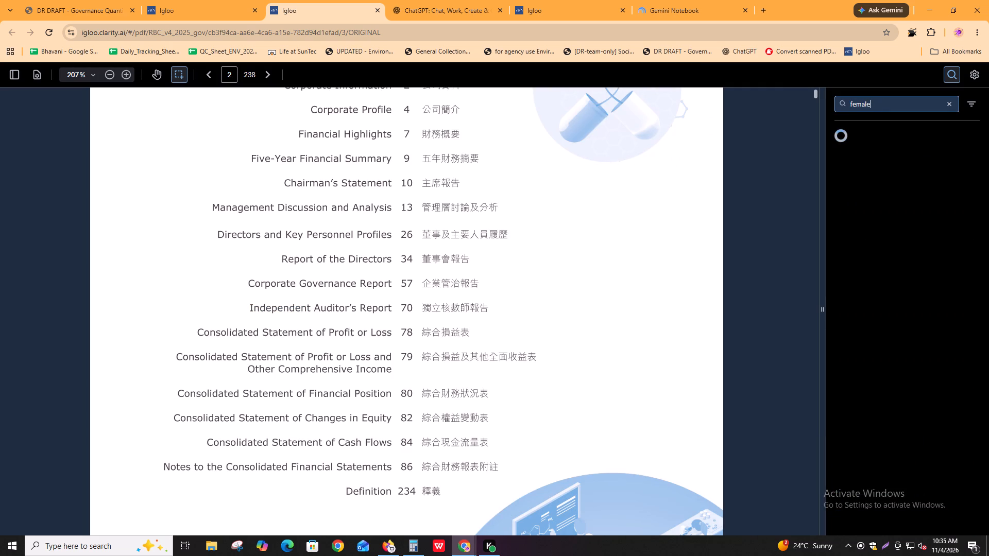
Advance through the Board_independence, Board_nonexecutive and Board_female fields in the extraction task to review their entries, and return to the report.
left_click(149, 0)
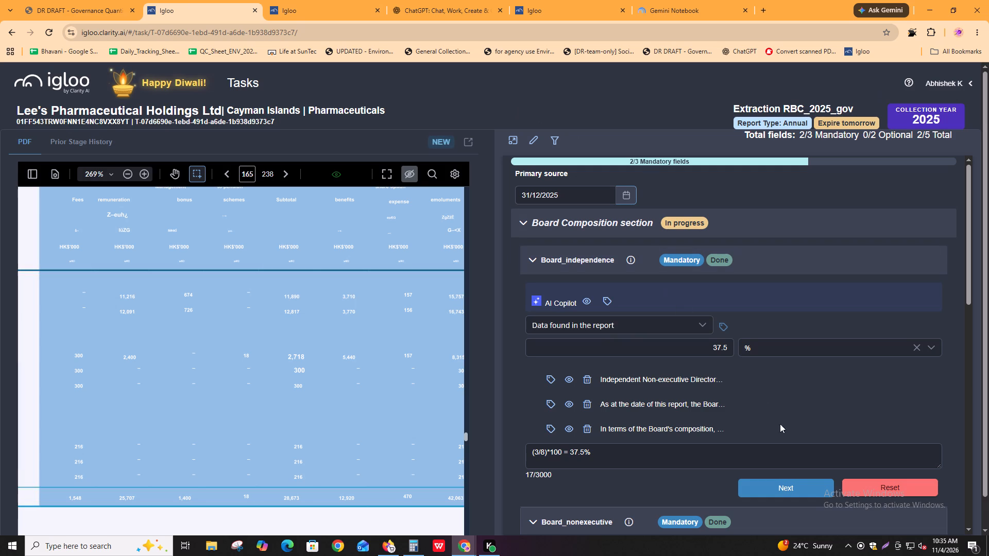
left_click(782, 489)
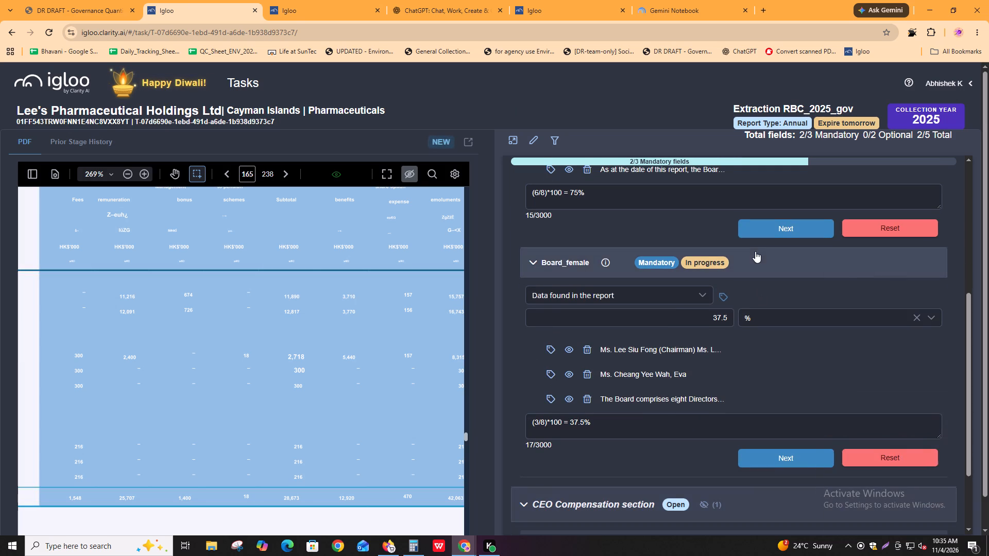
scroll(755, 251, "up", 2)
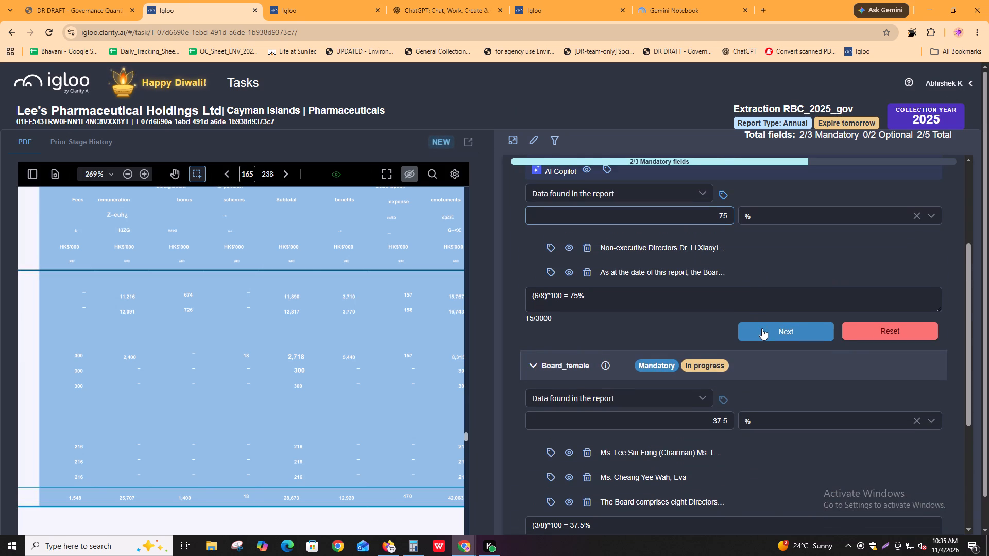
left_click(762, 328)
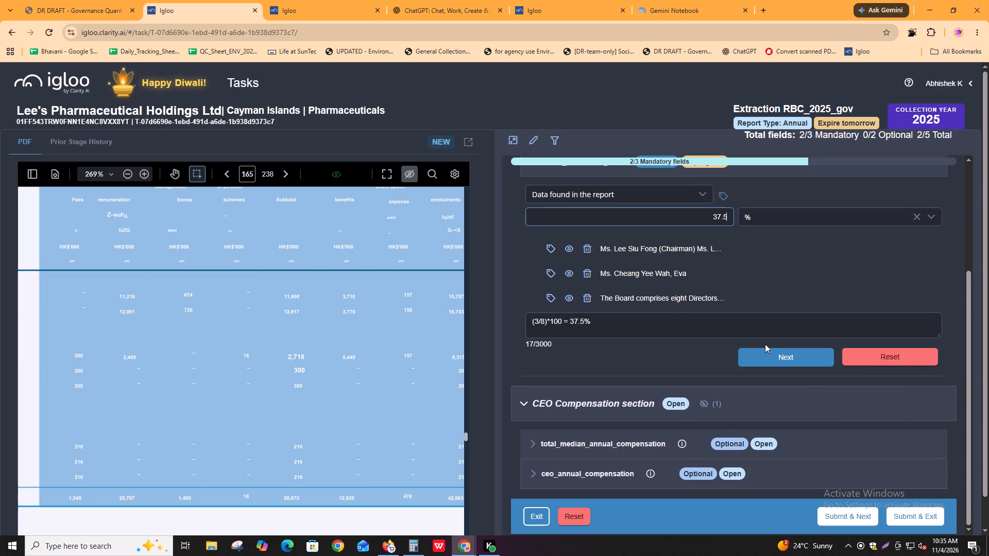
left_click(765, 357)
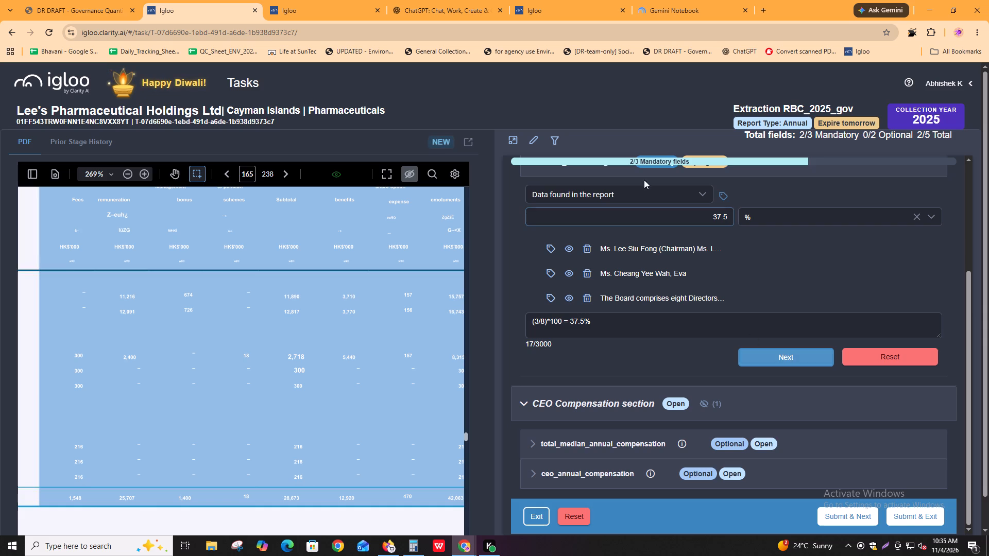
left_click(309, 0)
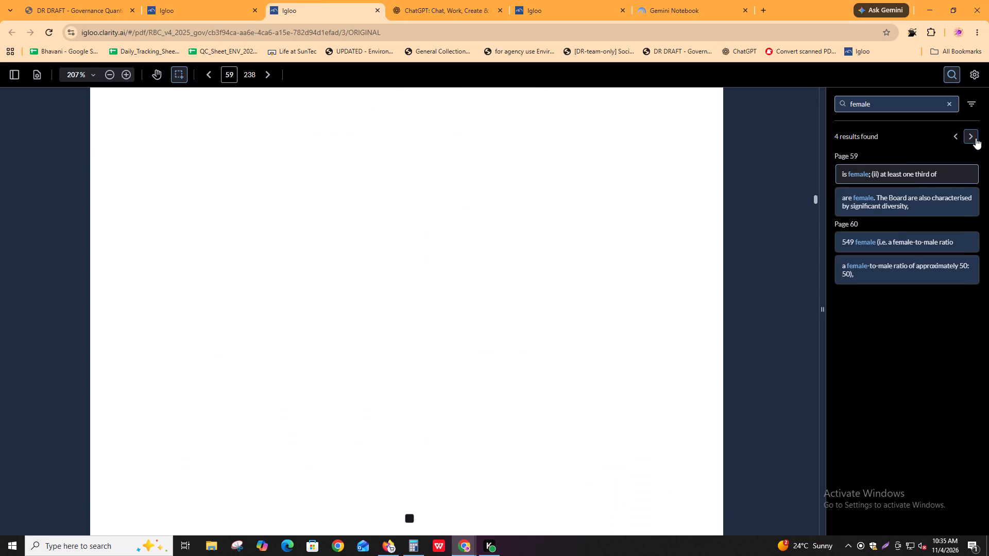
Go through the report's "female" matches on pages 59 and 60, covering board diversity and workforce diversity.
scroll(500, 402, "down", 1, "ctrl")
scroll(500, 402, "up", 1, "ctrl")
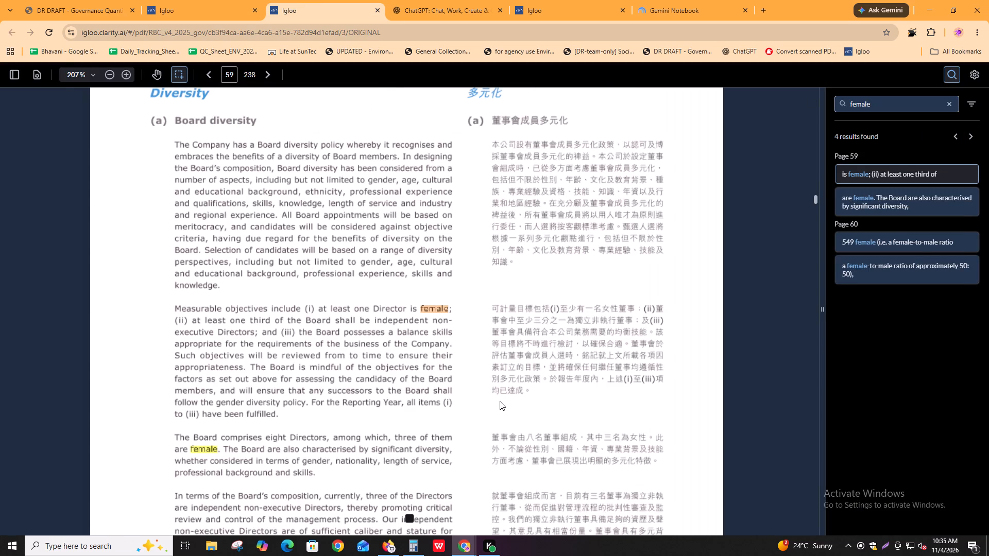
left_click(969, 135)
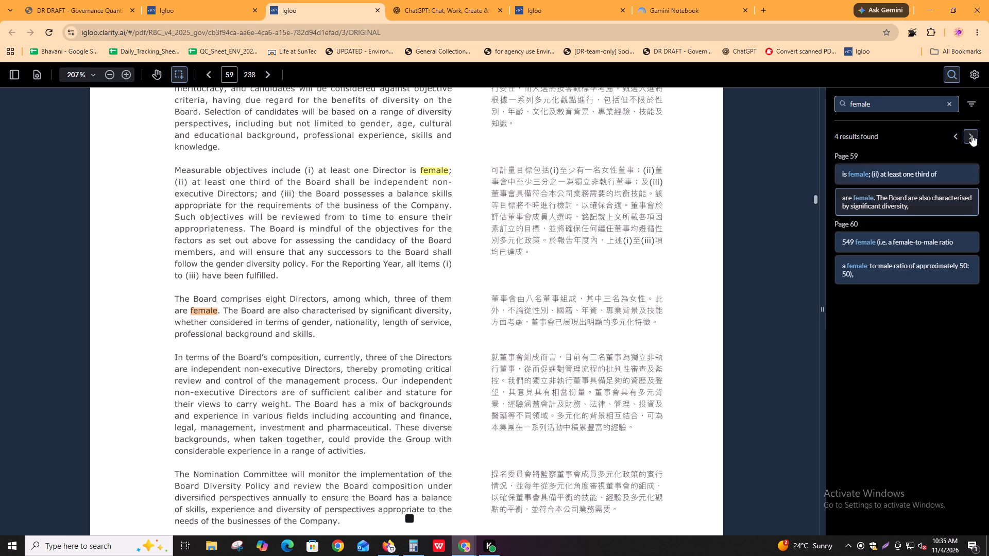
key("Return")
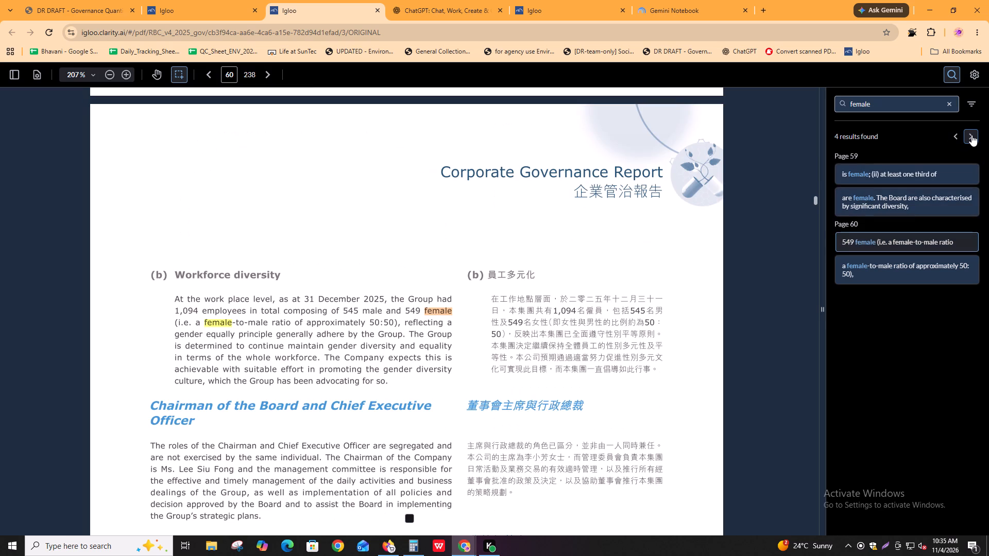
key("Return")
key("Return")
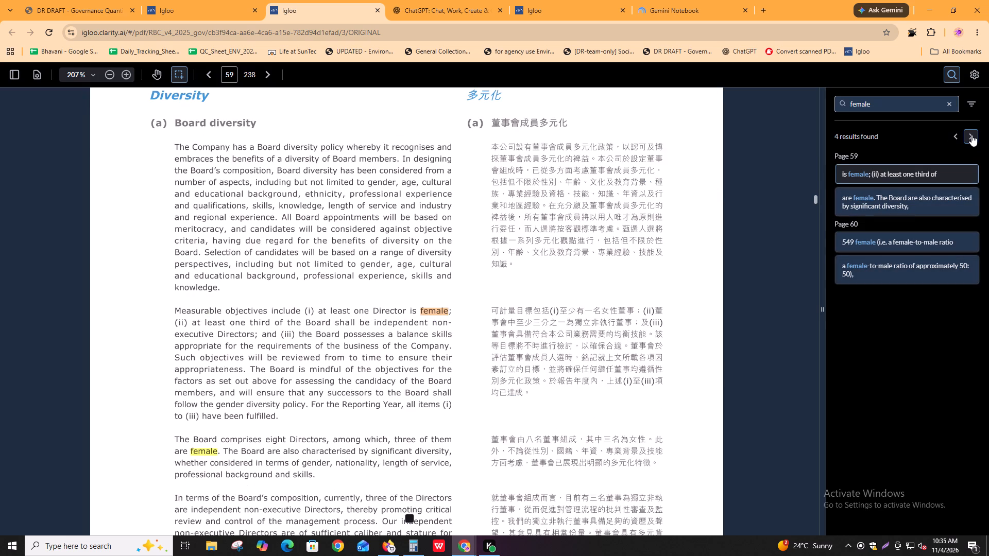
Search the report for "women" and for "woman".
left_click(919, 98)
key("ctrl+a")
type("women")
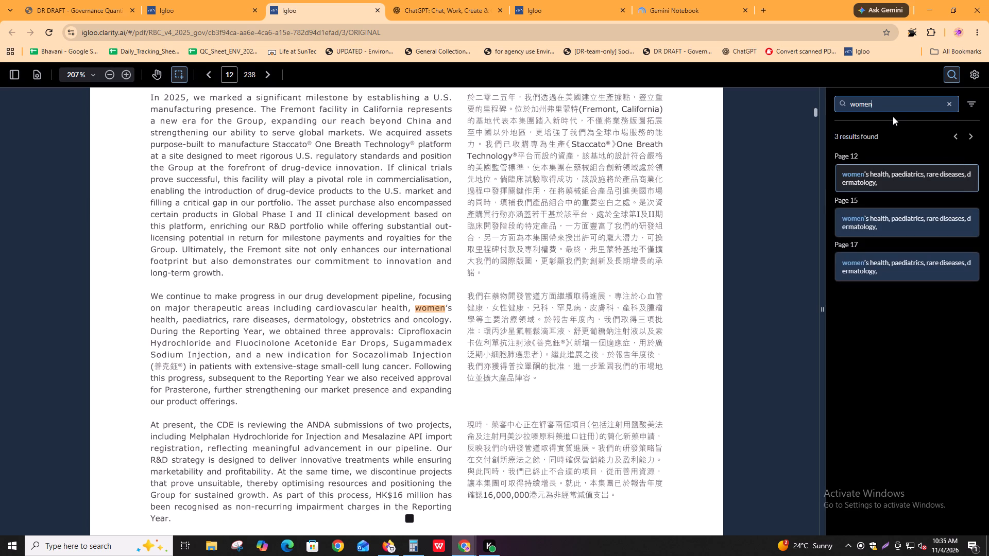
key("BackSpace")
key("BackSpace")
type("an")
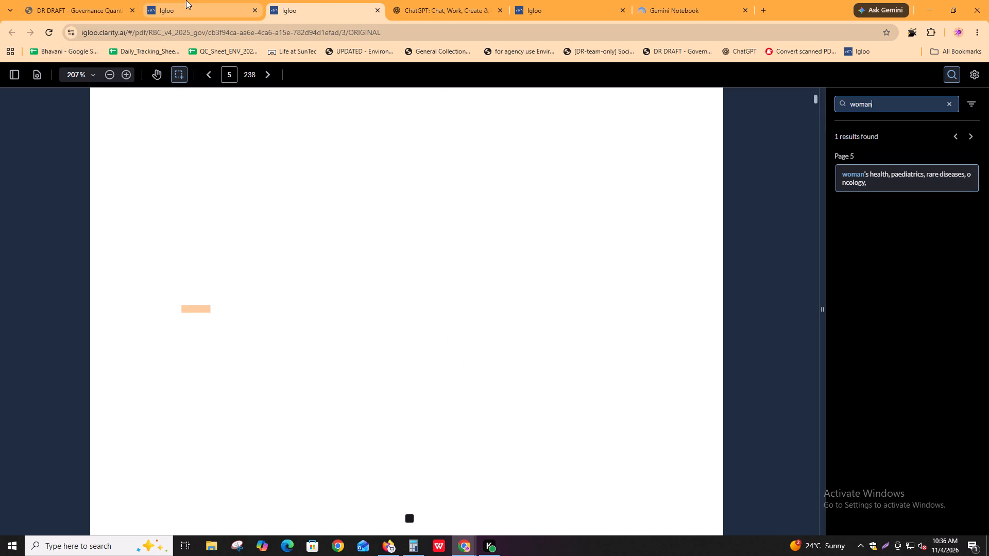
Return to the extraction task and open the total_median_annual_compensation field to review its entry.
left_click(186, 0)
left_click(623, 230)
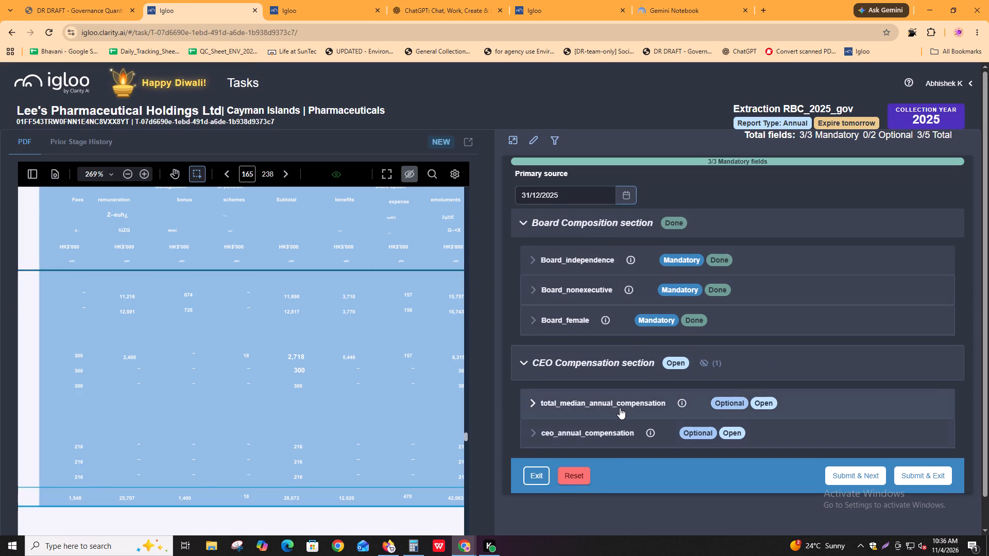
left_click(620, 408)
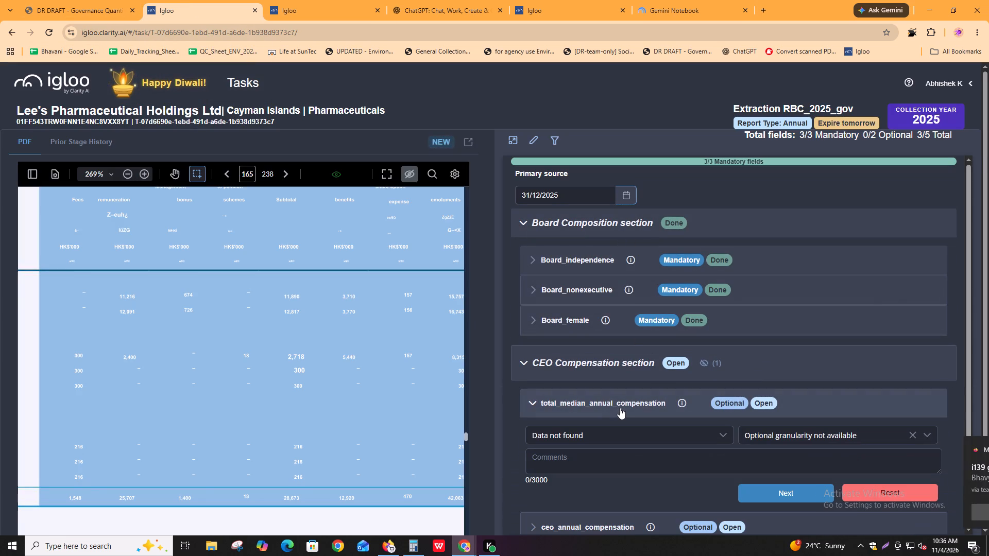
Mark ceo_annual_compensation as Data found in the report and enter the second executive director's 2025 total emoluments, 16743, copied from page 165.
scroll(225, 312, "up", 2)
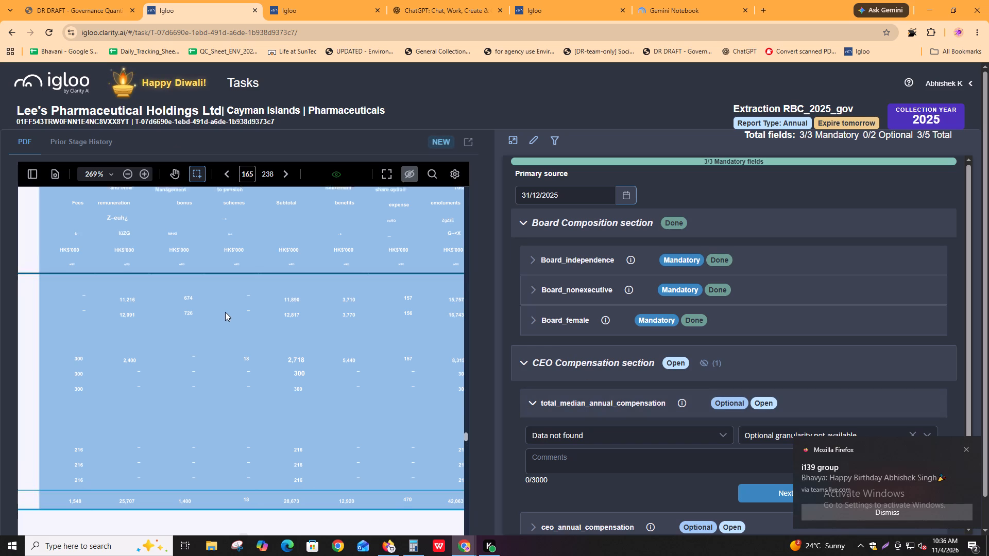
scroll(225, 312, "up", 2)
scroll(225, 312, "down", 3, "shift")
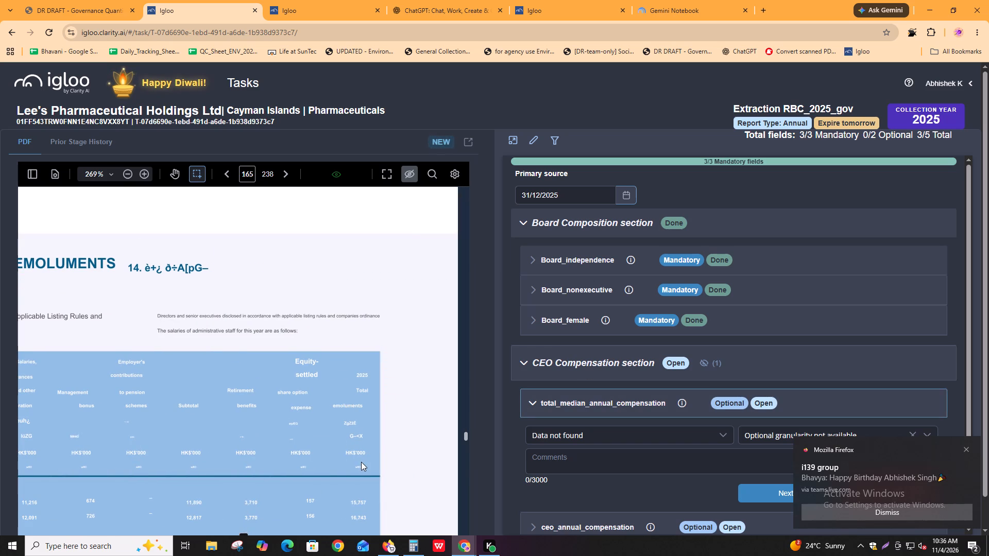
scroll(361, 462, "down", 2)
double_click(361, 413)
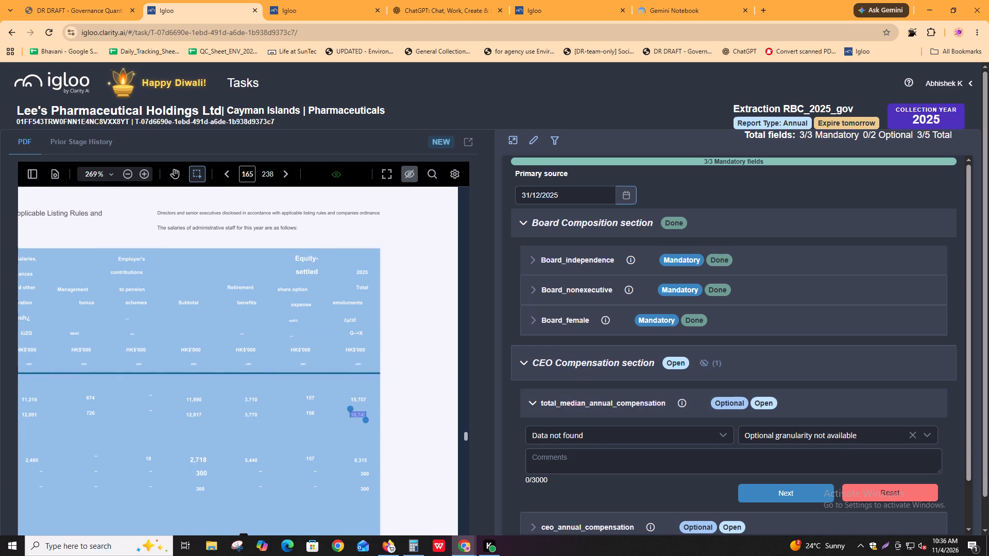
key("ctrl+c")
key("ctrl+c")
key("ctrl+c")
key("ctrl+c")
key("ctrl+c")
scroll(756, 457, "down", 3)
left_click(662, 474)
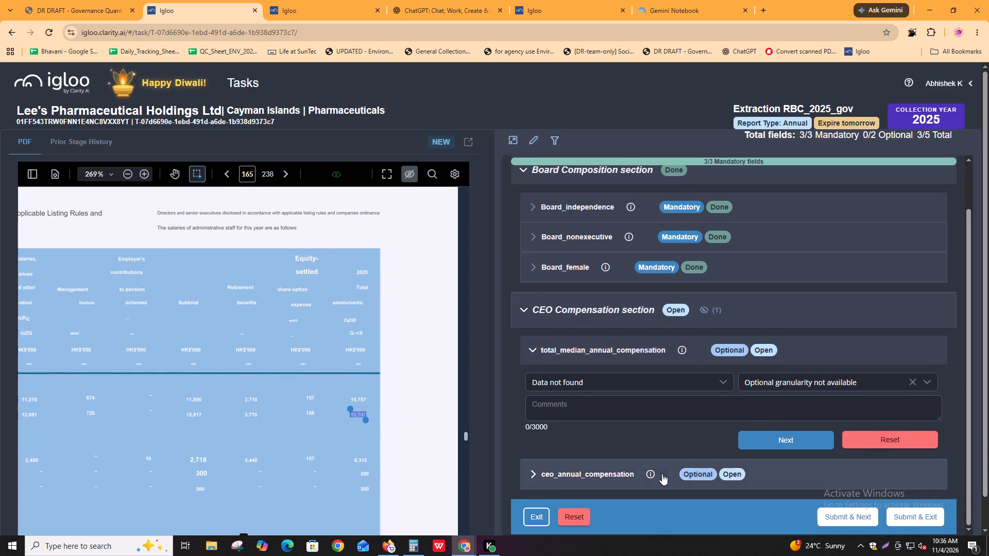
scroll(662, 474, "down", 3)
left_click(690, 414)
left_click(680, 438)
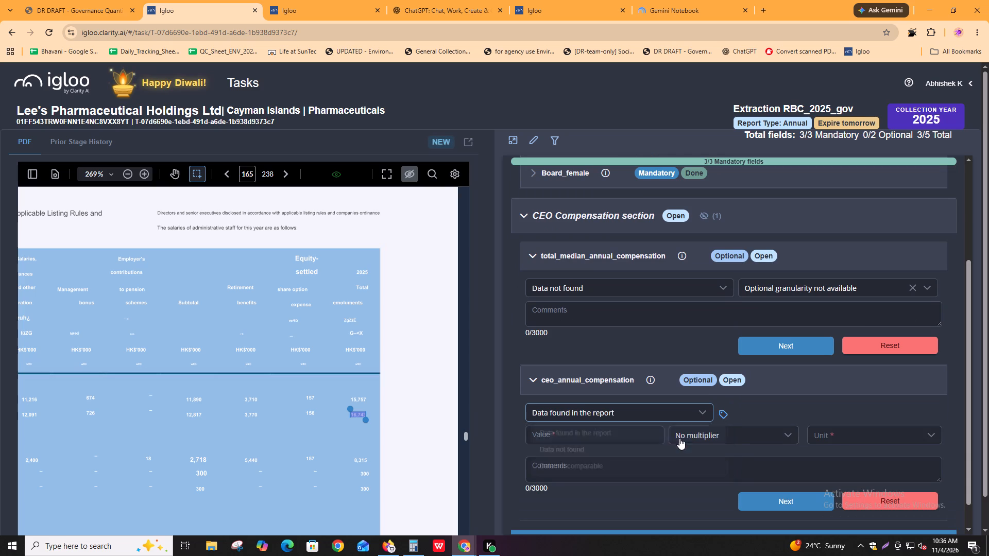
left_click(642, 435)
key("ctrl+v")
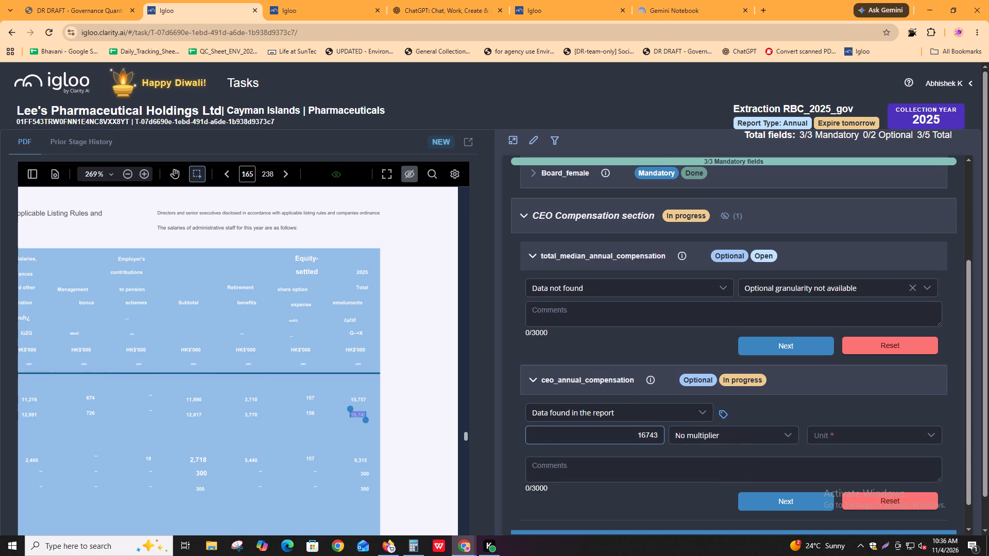
Search the report for the copied figure 16,743, check it in the directors' emoluments table, and return to the extraction task.
left_click(313, 0)
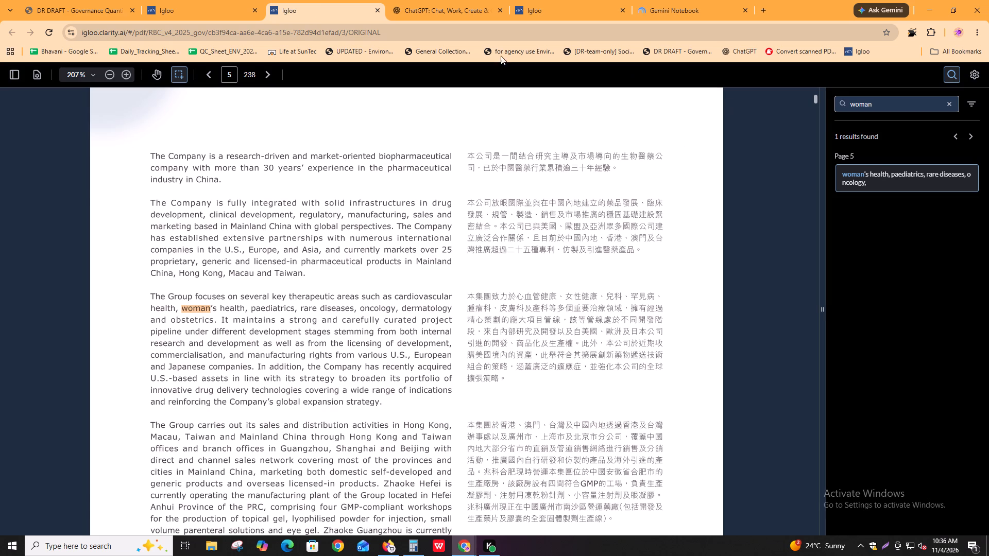
left_click(887, 102)
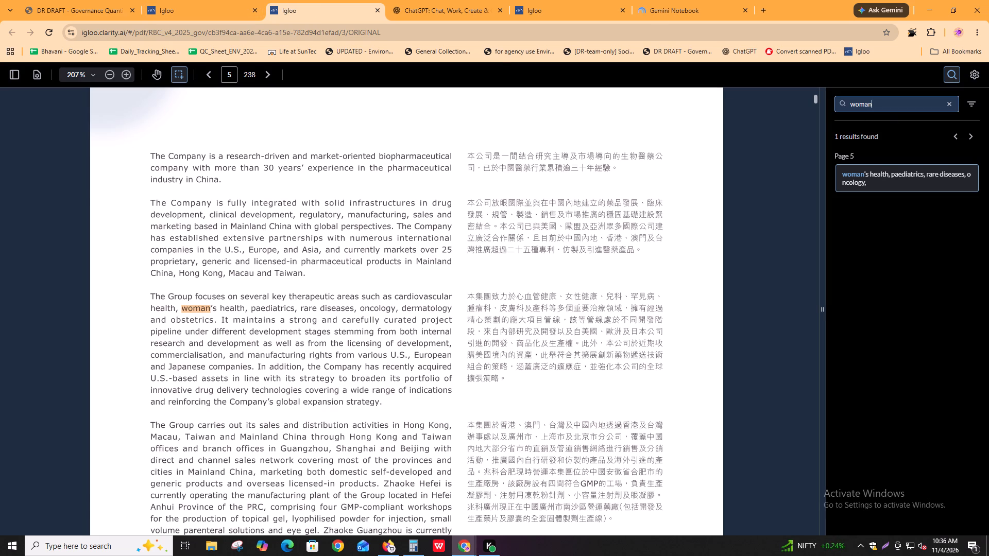
key("ctrl+a")
key("ctrl+v")
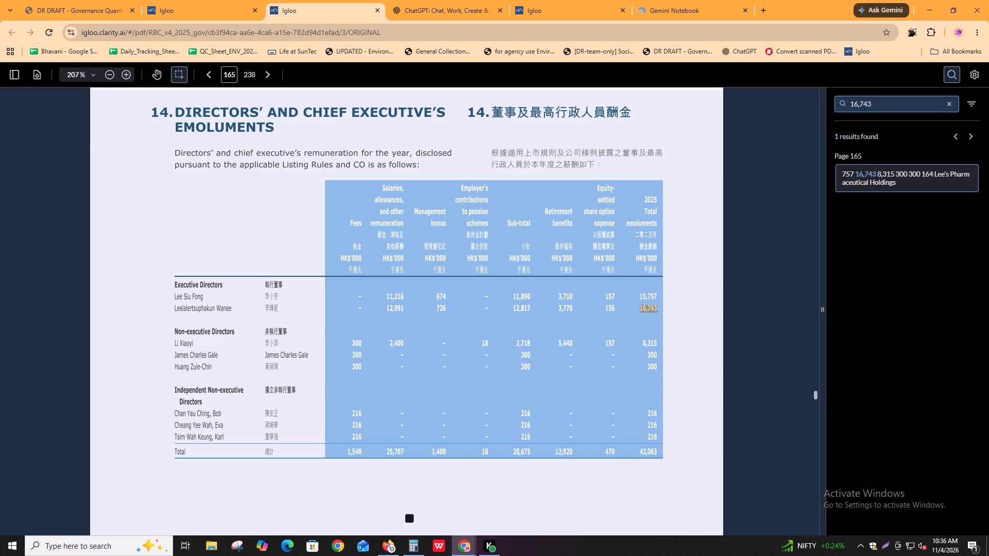
left_click(177, 6)
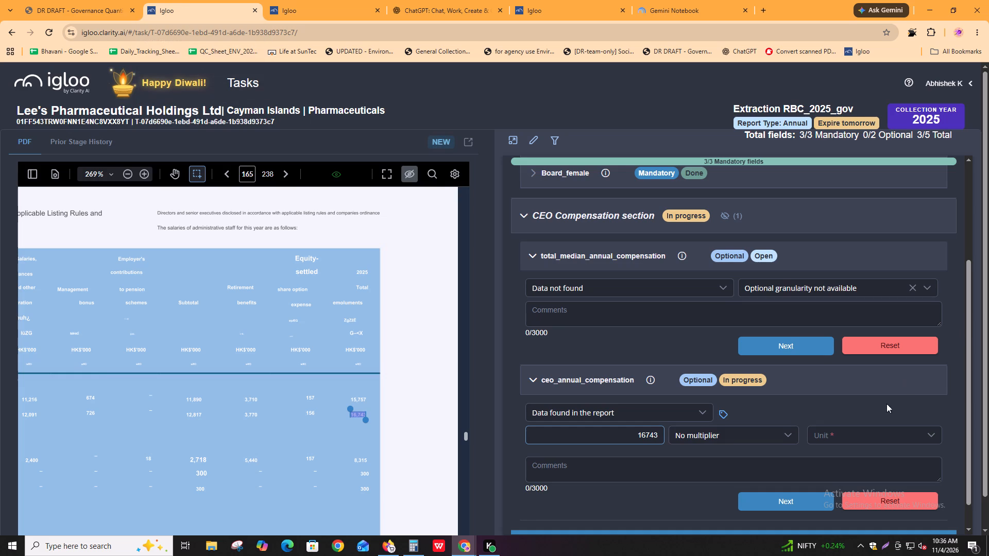
Set the ceo_annual_compensation multiplier to Thousands and its unit to HKD.
left_click(795, 438)
left_click(734, 489)
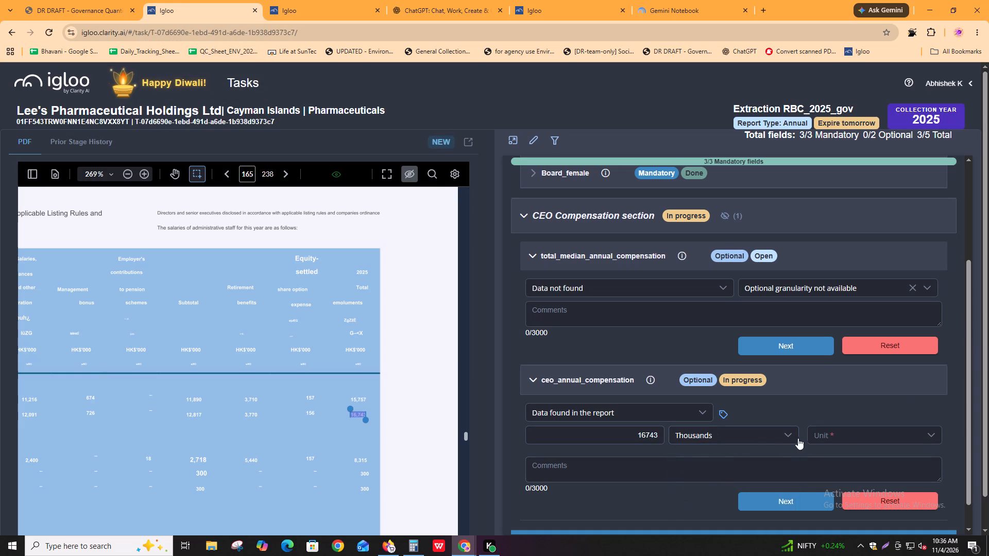
left_click(825, 428)
type("hk")
left_click(833, 412)
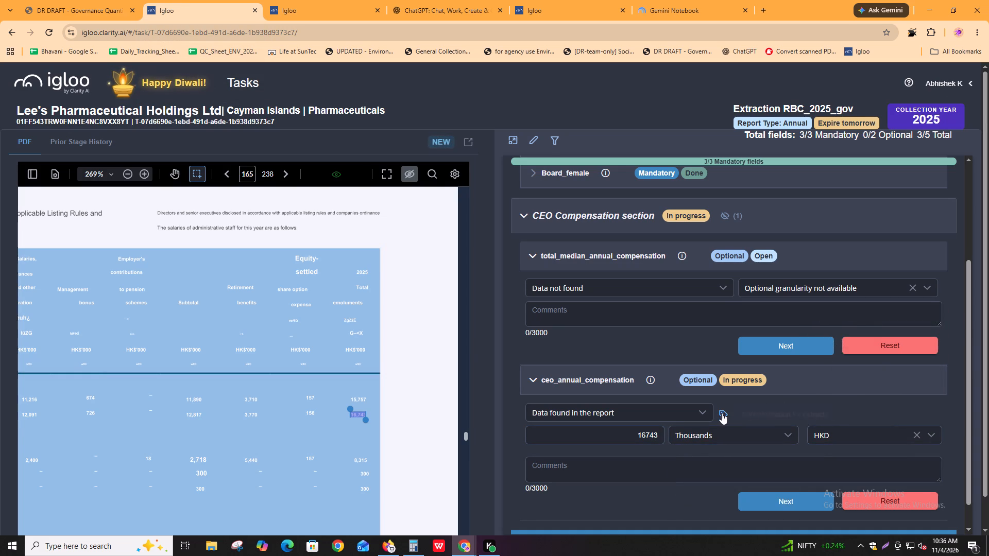
Annotate 16,743 and the matching executive director's name in the page 165 emoluments table as evidence for ceo_annual_compensation.
left_click(720, 413)
left_click_drag(342, 439, 373, 439)
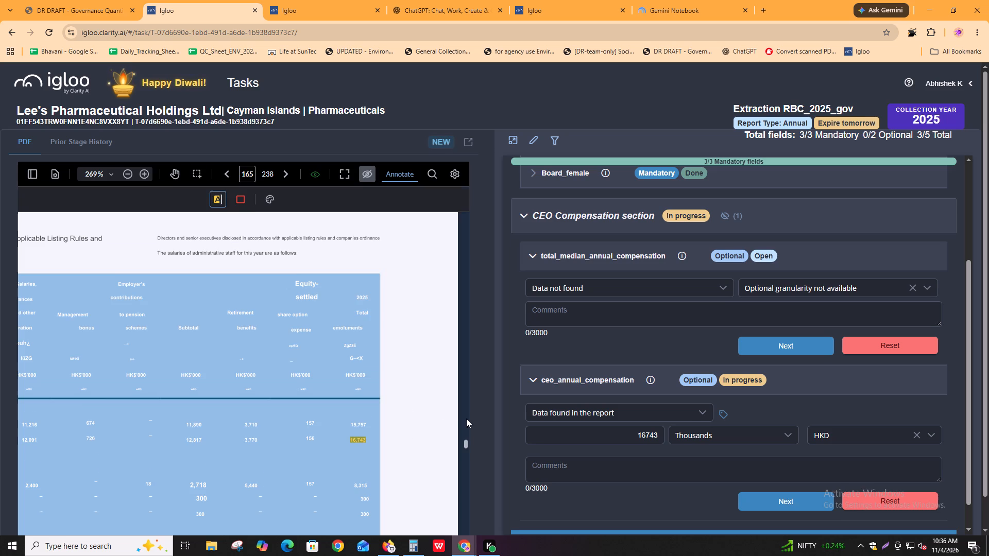
scroll(278, 438, "up", 6, "shift")
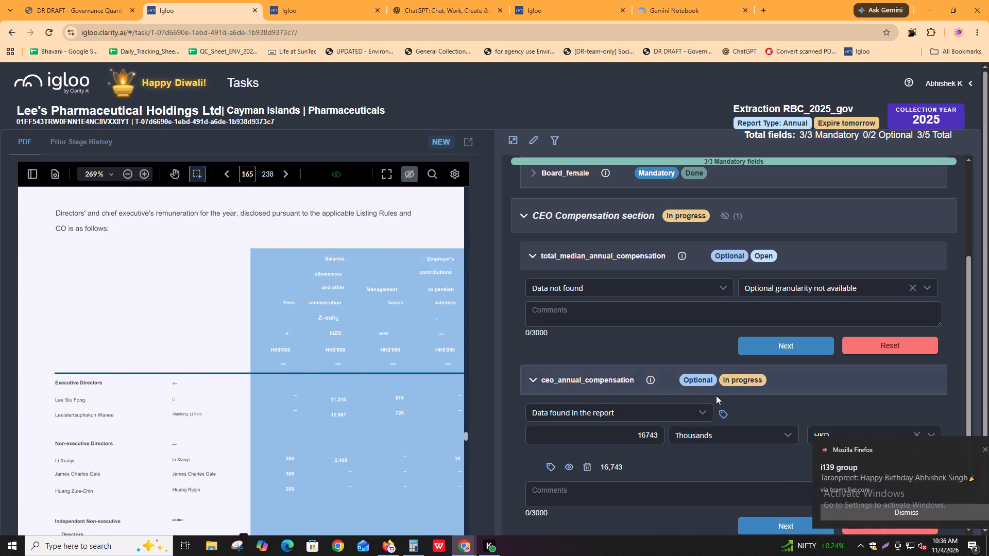
left_click(720, 410)
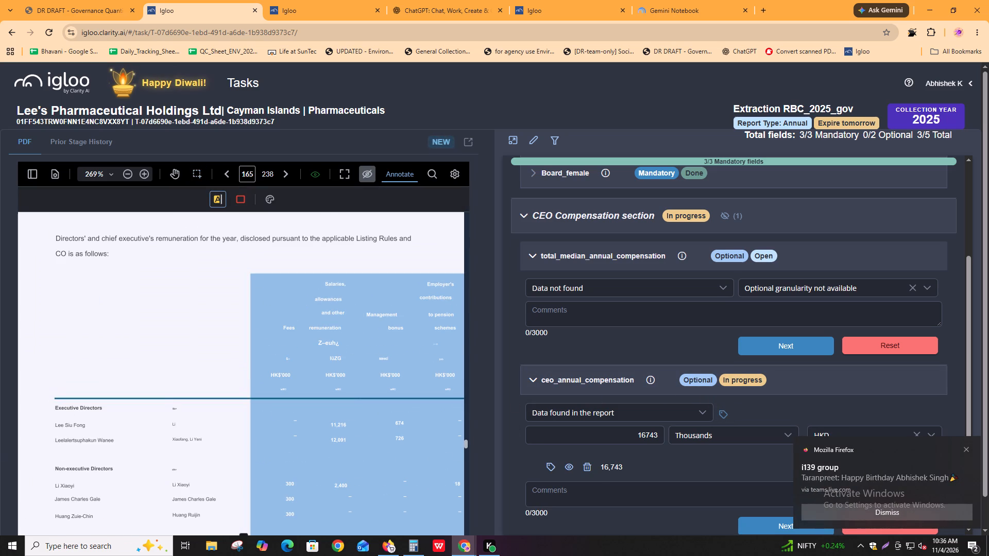
left_click_drag(48, 442, 133, 442)
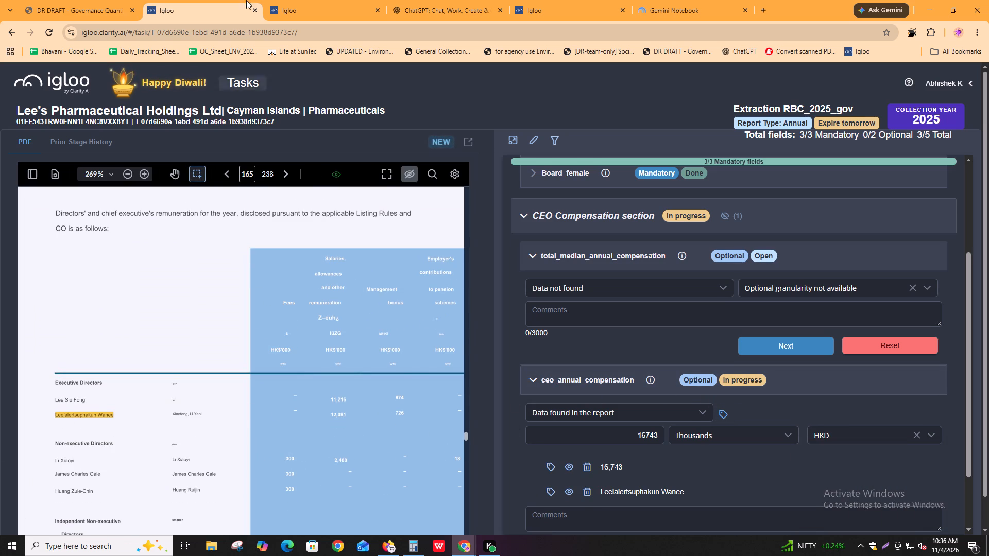
Return to the report and prepare its text search for a new term.
left_click(309, 0)
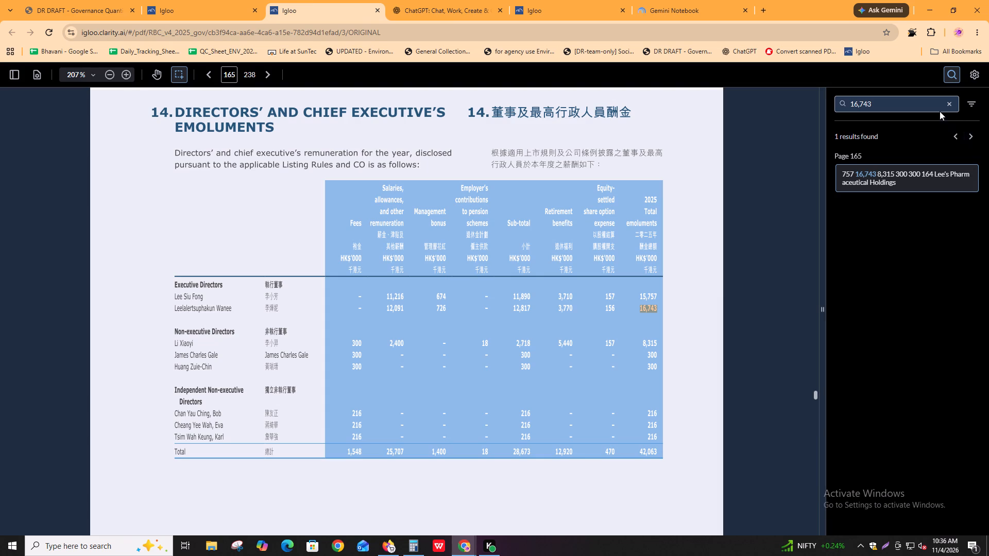
left_click(895, 102)
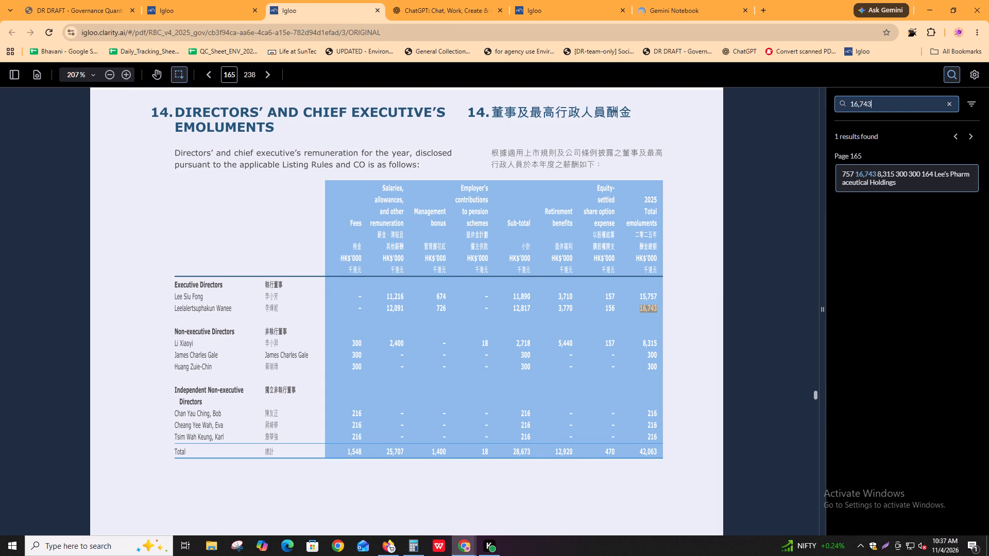
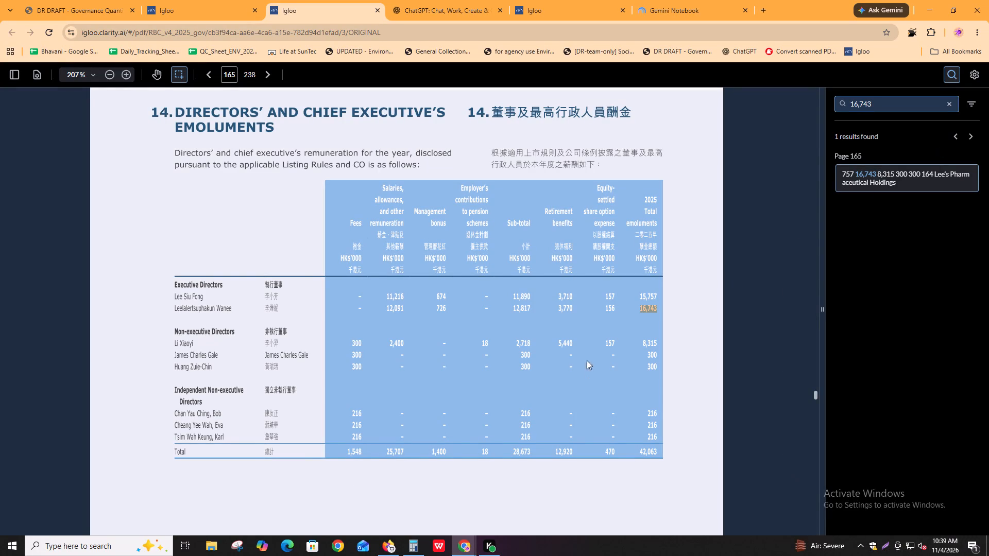
Search the report for "compensation" and examine each match for CEO pay evidence, from directors' service contracts to the company's reserves note.
key("ctrl+a")
type("compensation")
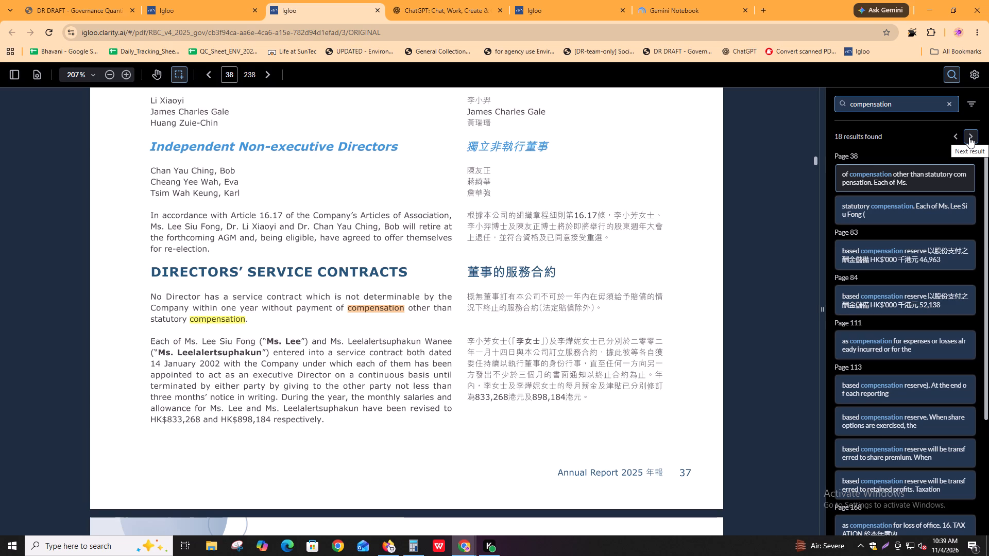
left_click(969, 137)
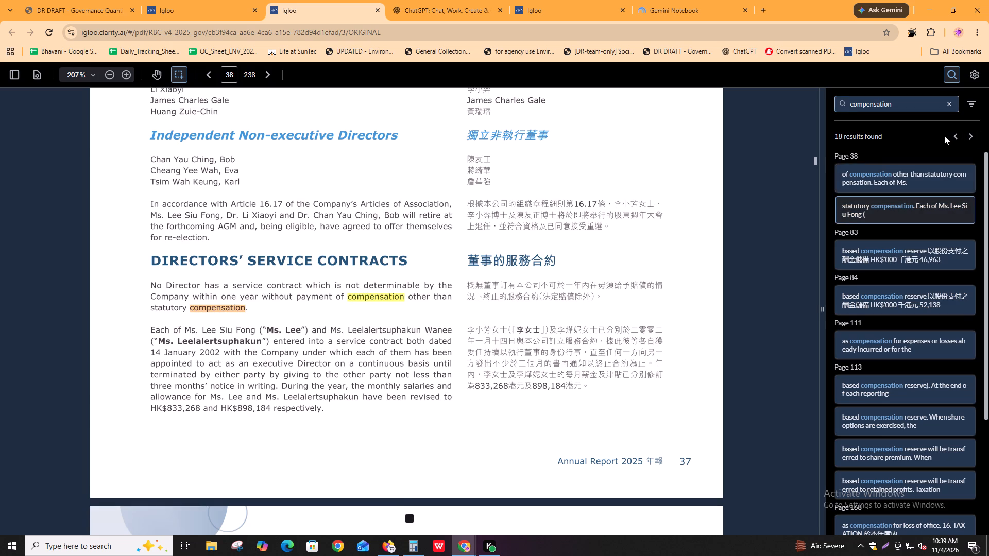
key("Return")
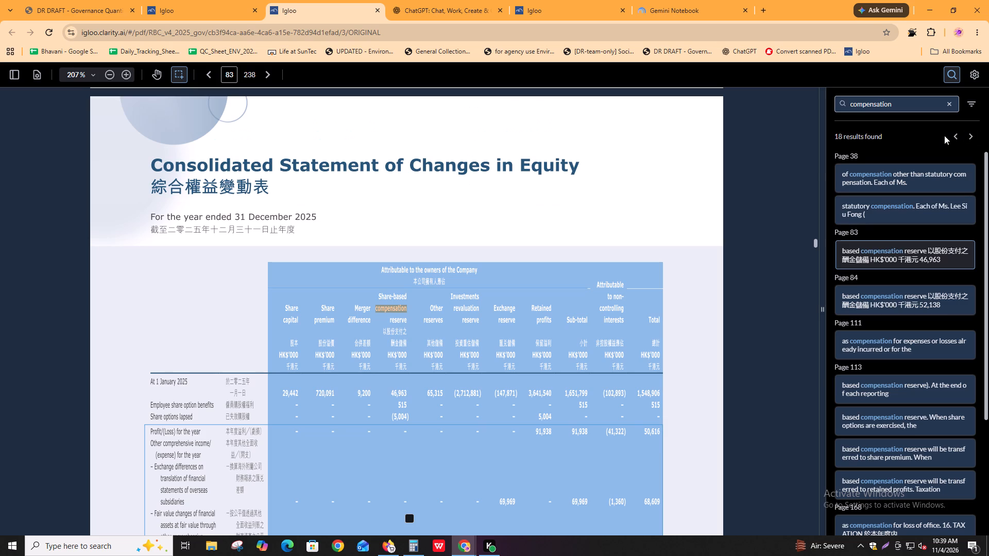
key("Return")
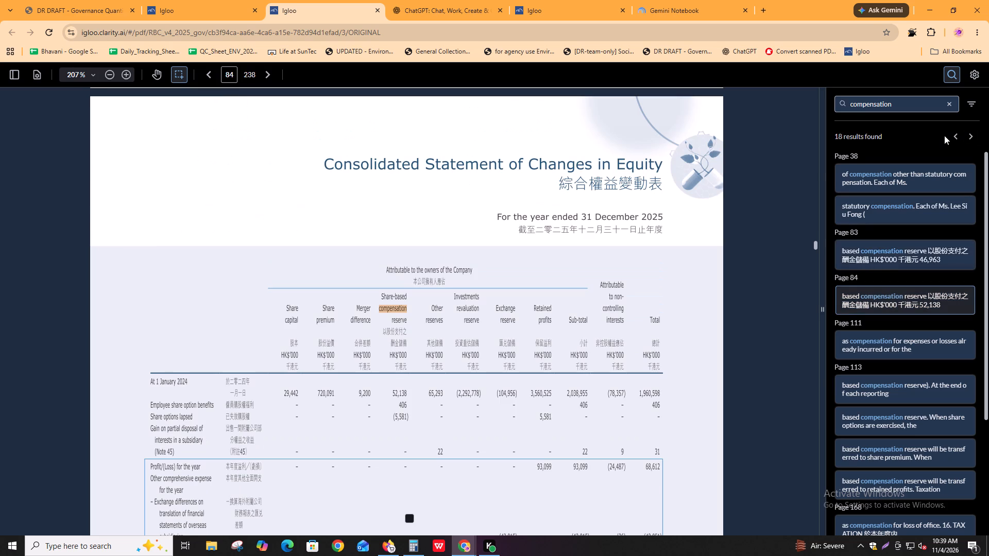
key("Return")
key("Return")
key("Return")
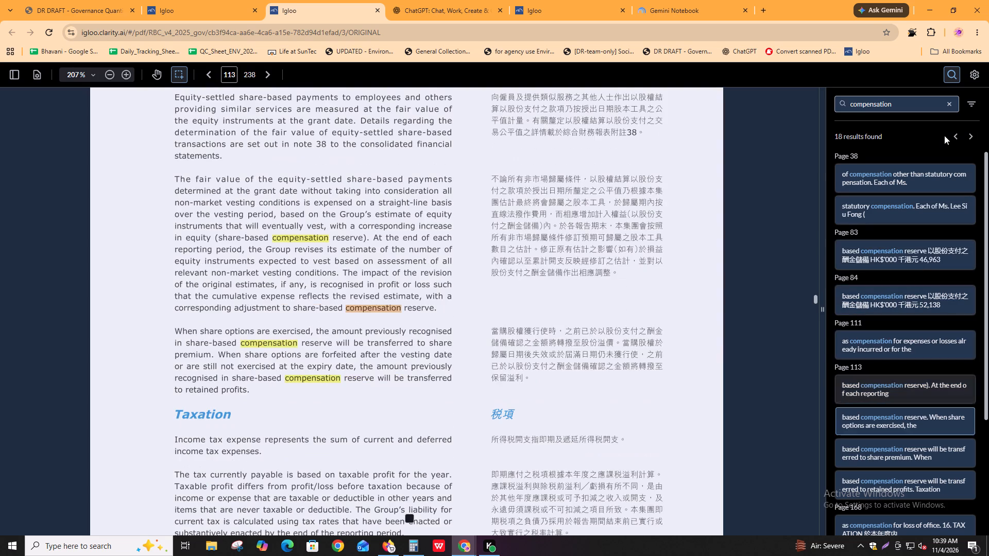
key("Return")
key("Return")
key("Return")
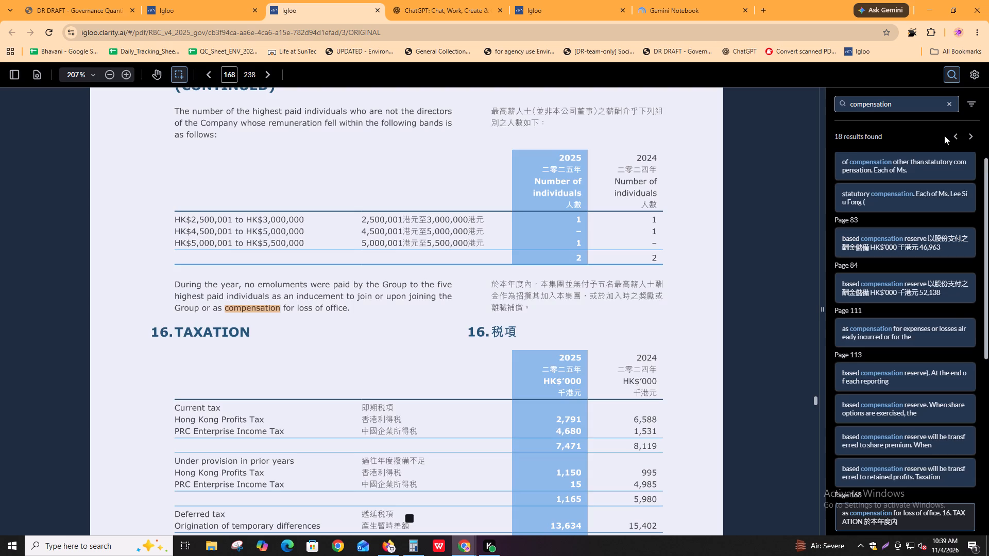
key("Return")
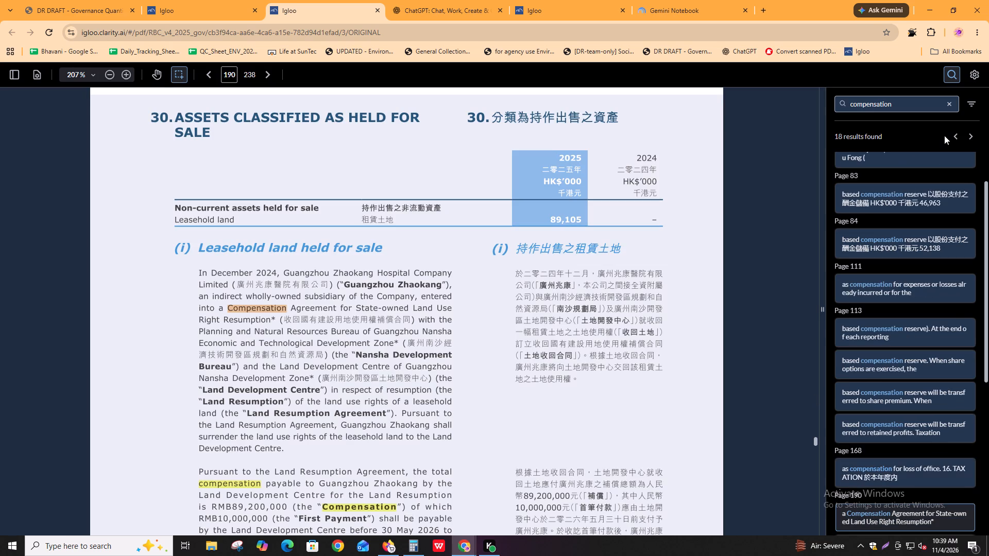
key("Return")
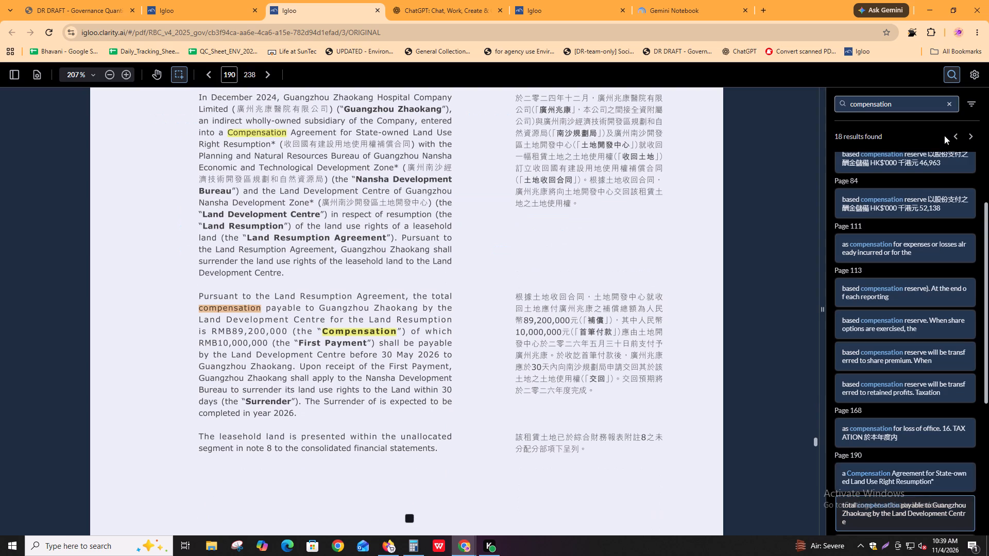
key("Return")
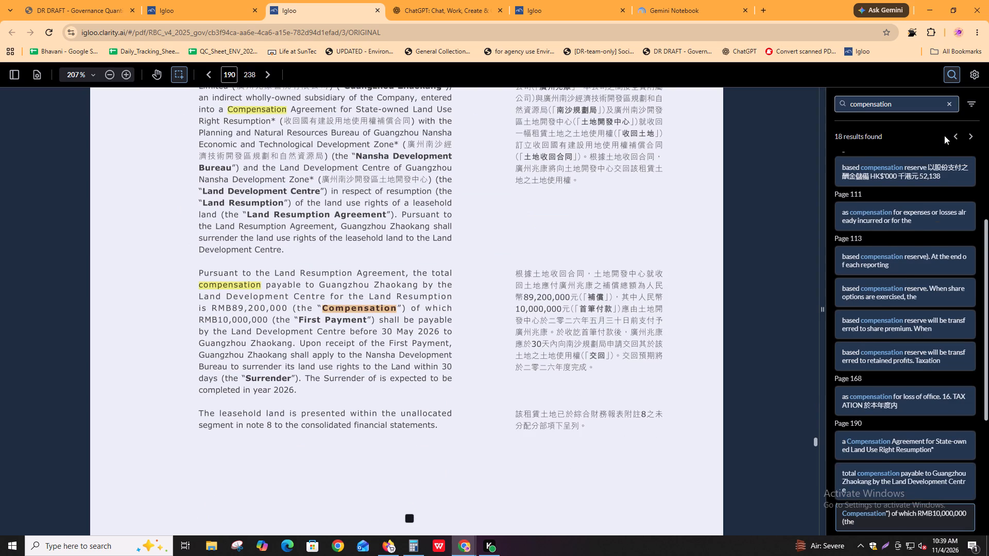
key("Return")
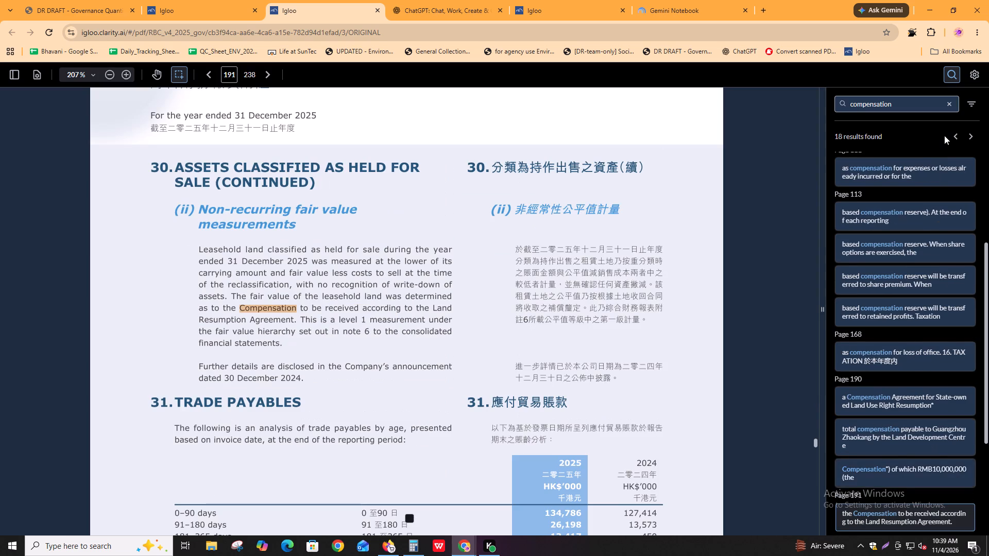
key("Return")
key("Return")
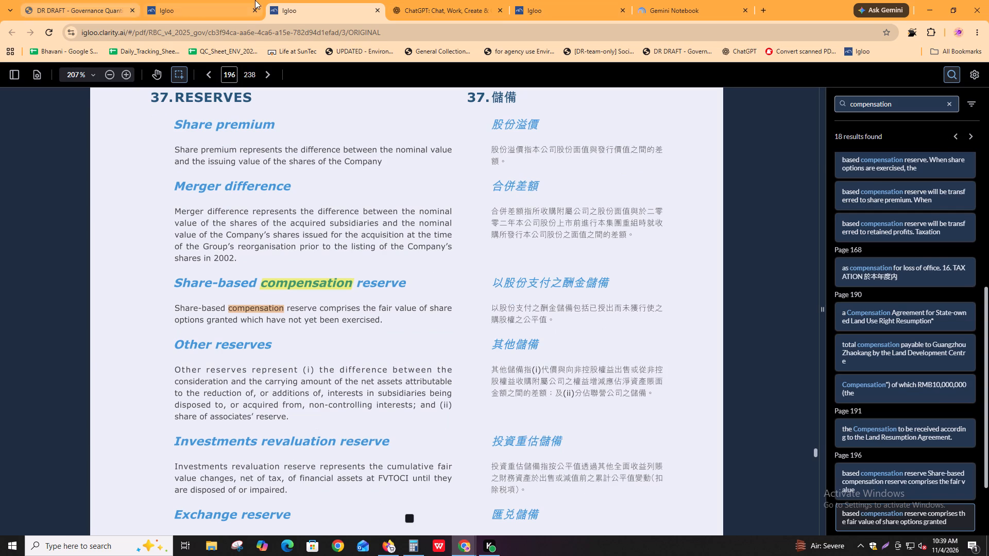
key("Return")
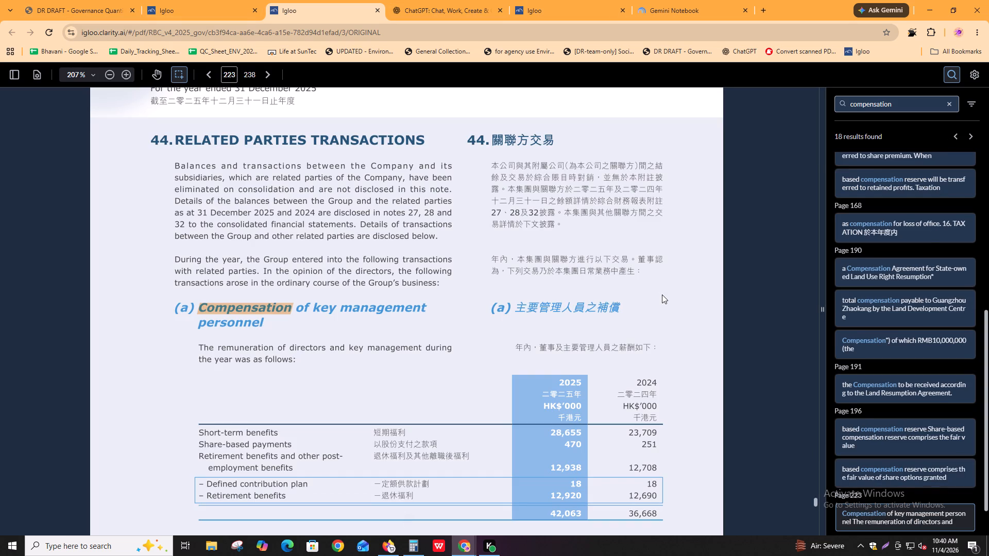
key("Return")
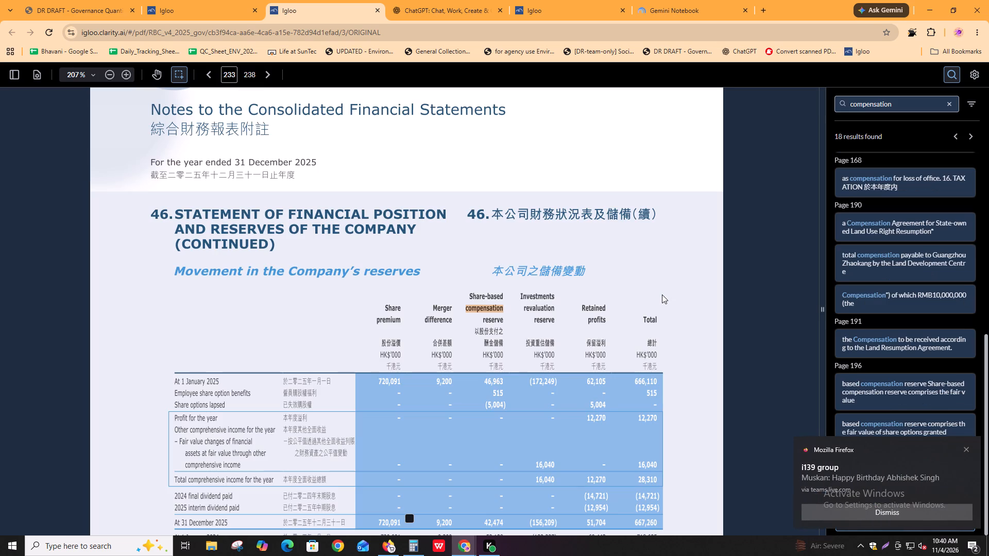
key("Return")
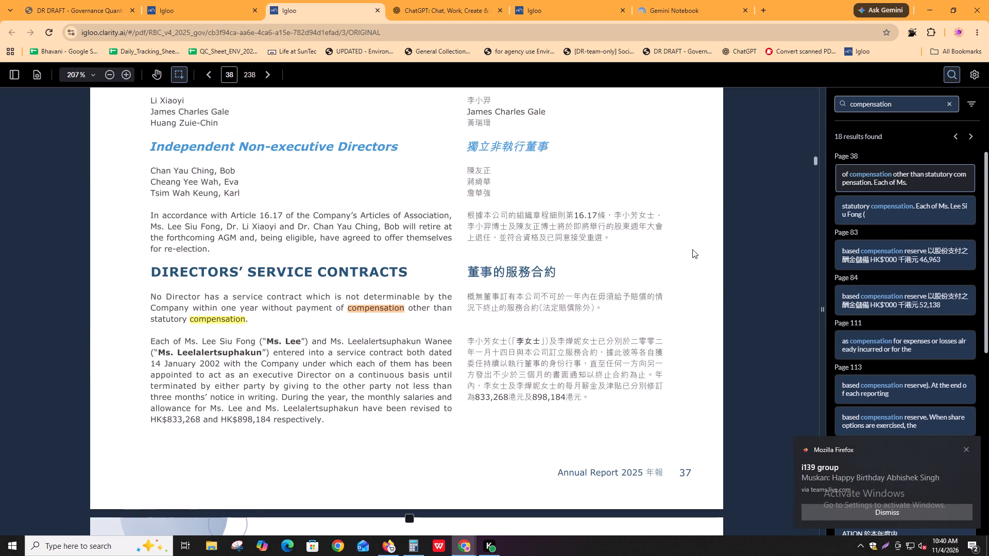
Search the report for "remuneration" and examine the matches in the director profiles, Remuneration Committee section, meeting attendance table and auditor's remuneration.
left_click(886, 105)
key("ctrl+a")
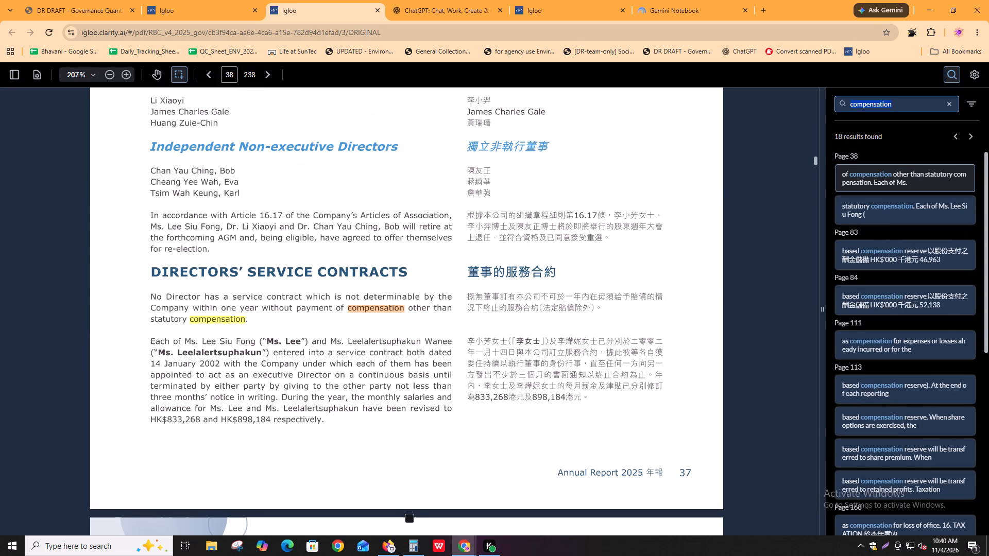
type("remunerat")
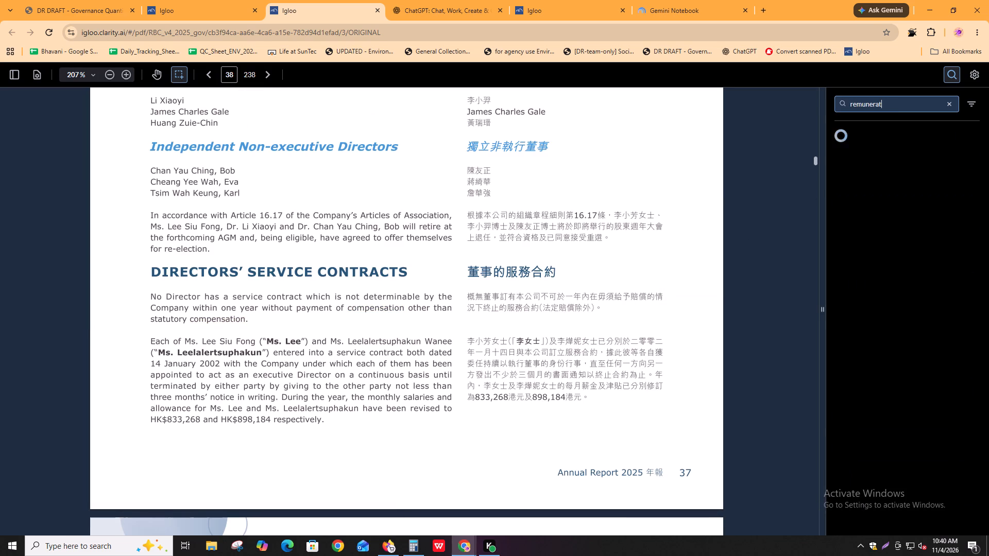
type("ion")
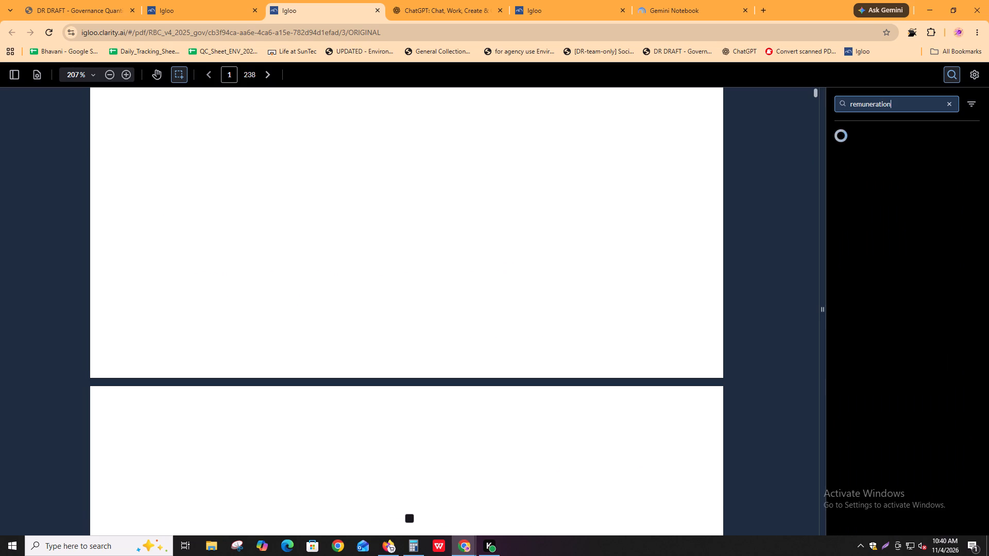
key("ctrl+a")
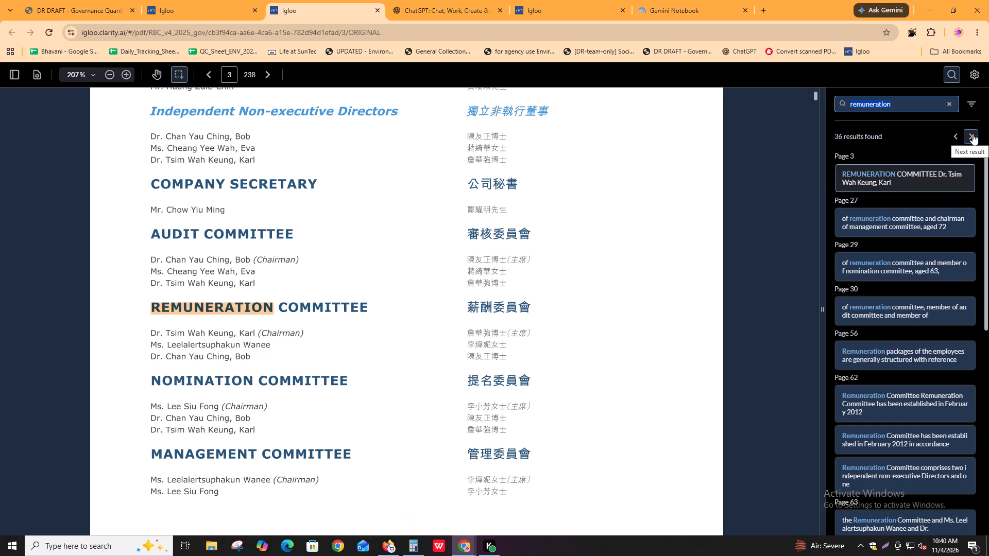
left_click(973, 134)
key("Return")
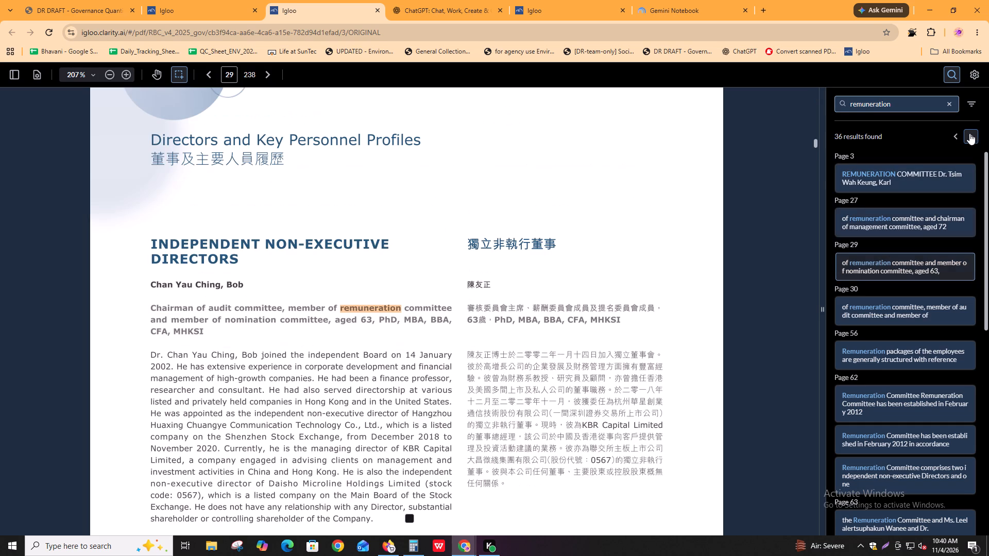
key("Return")
key("Return")
key("Return")
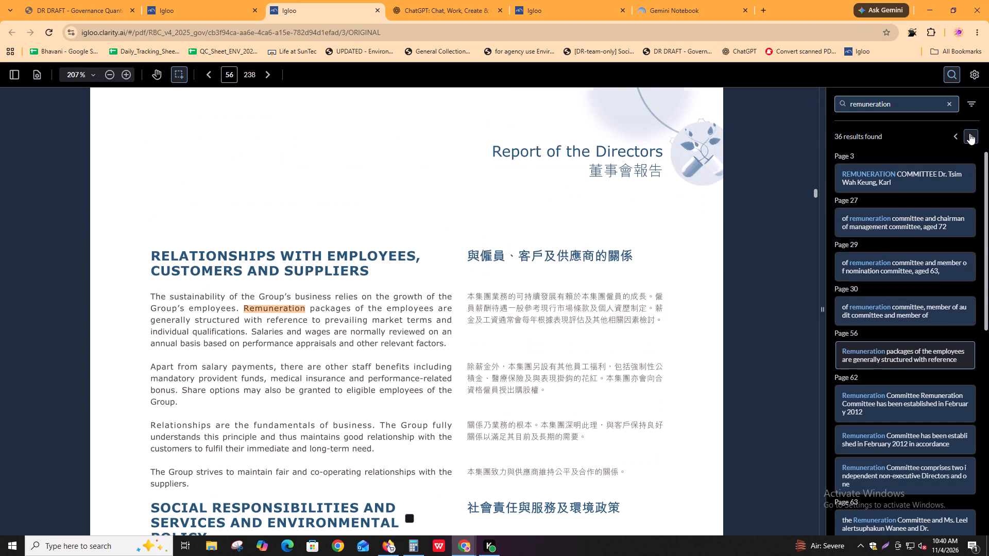
key("Return")
key("Return")
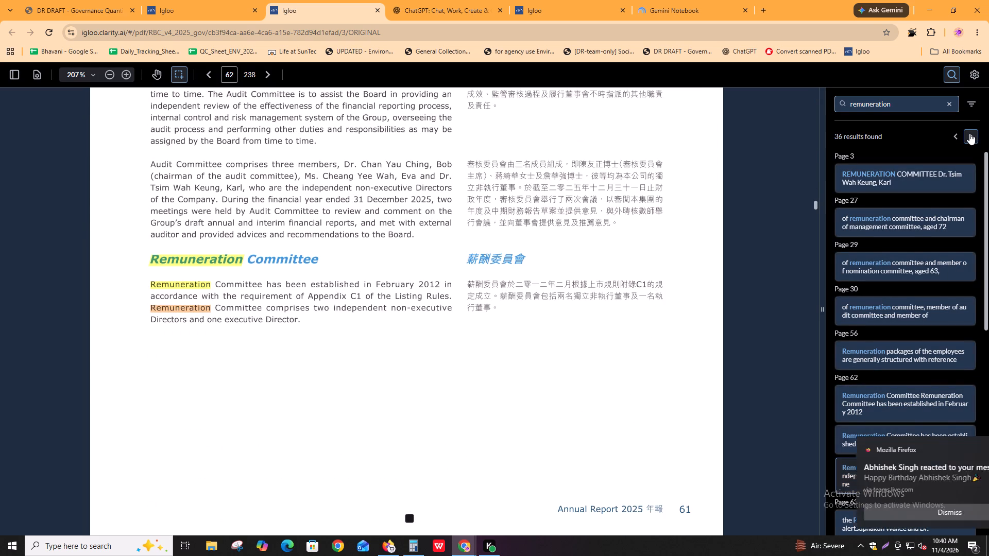
key("Return")
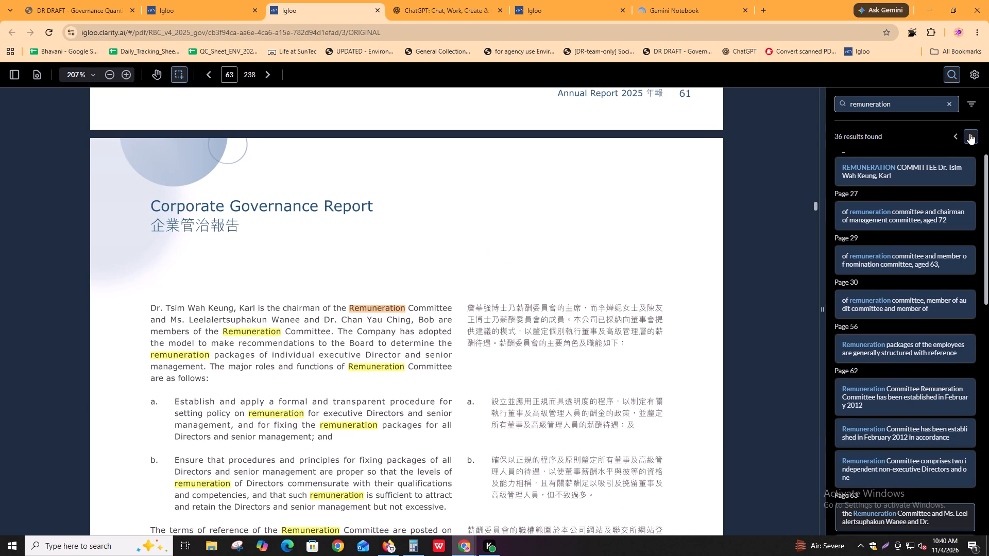
key("Return")
key("Return")
key("Return")
key("Return")
key("Return")
key("Return")
key("Return")
key("Return")
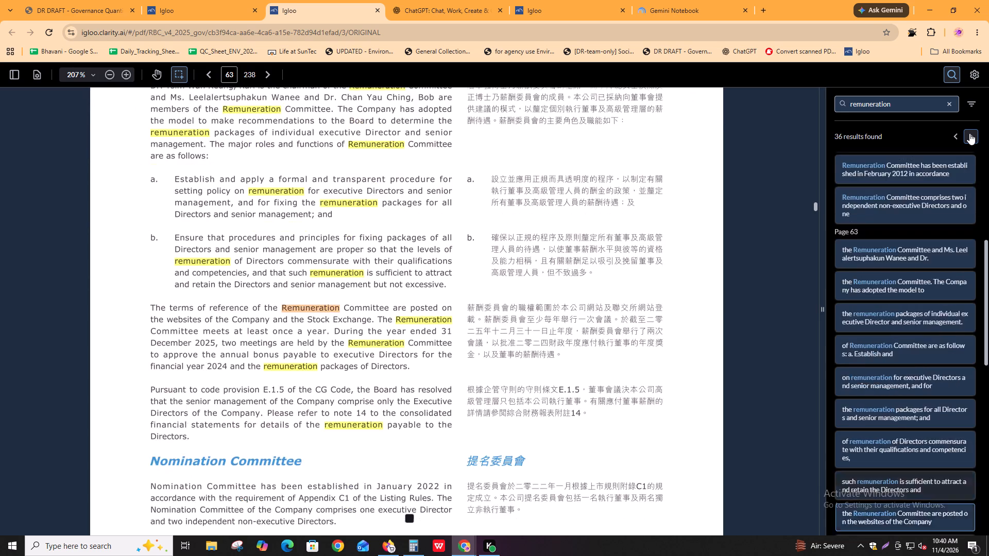
key("Return")
key("Return")
key("Return")
key("Return")
key("Return")
key("Return")
key("Return")
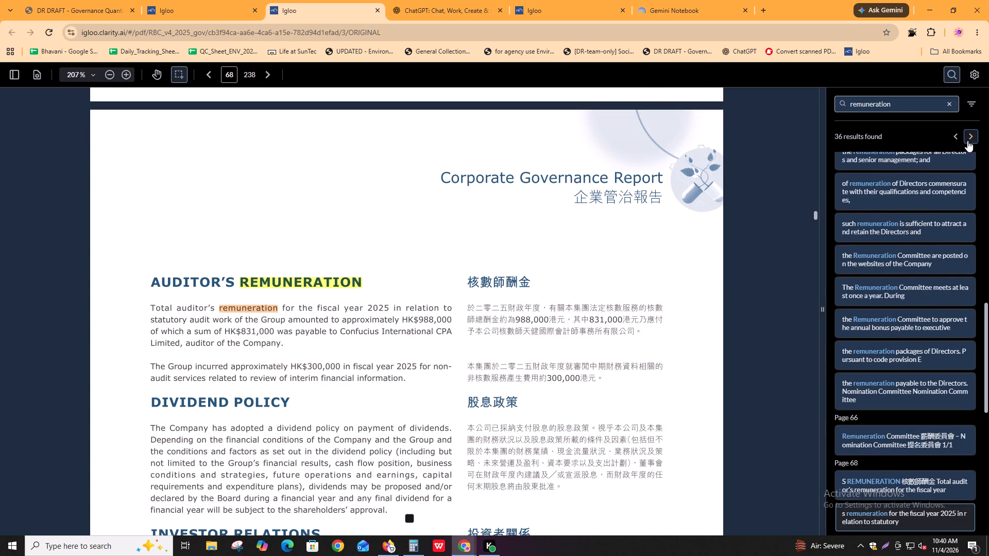
double_click(948, 138)
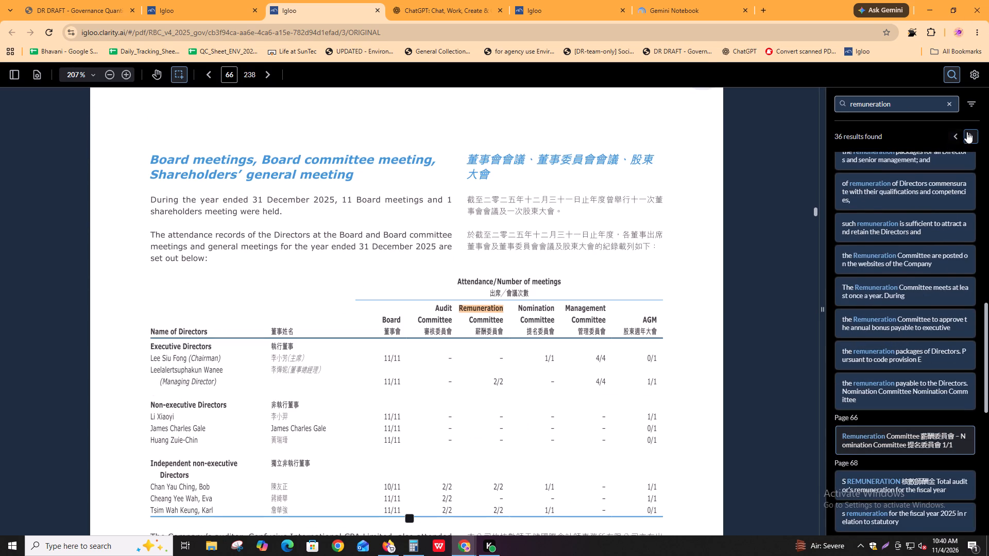
left_click(973, 133)
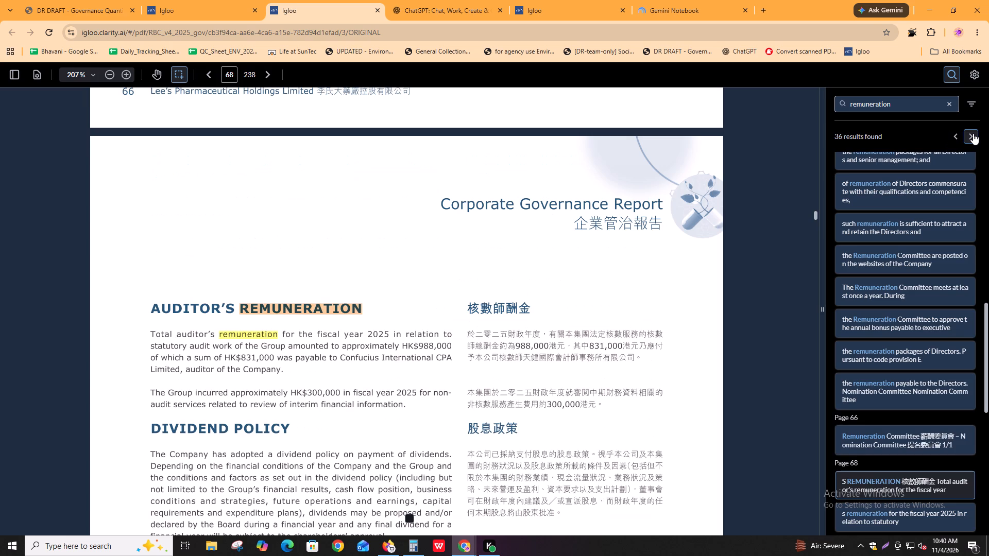
Examine the remaining "remuneration" matches in the financial statement notes, including directors' emoluments, five highest paid individuals and related parties transactions.
key("Return")
key("Return")
key("Return")
key("Return")
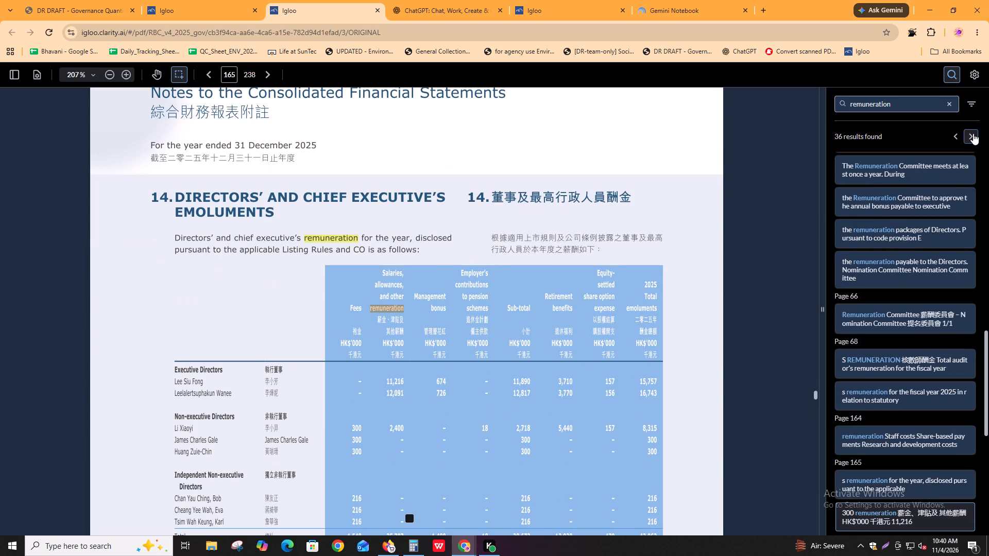
key("Return")
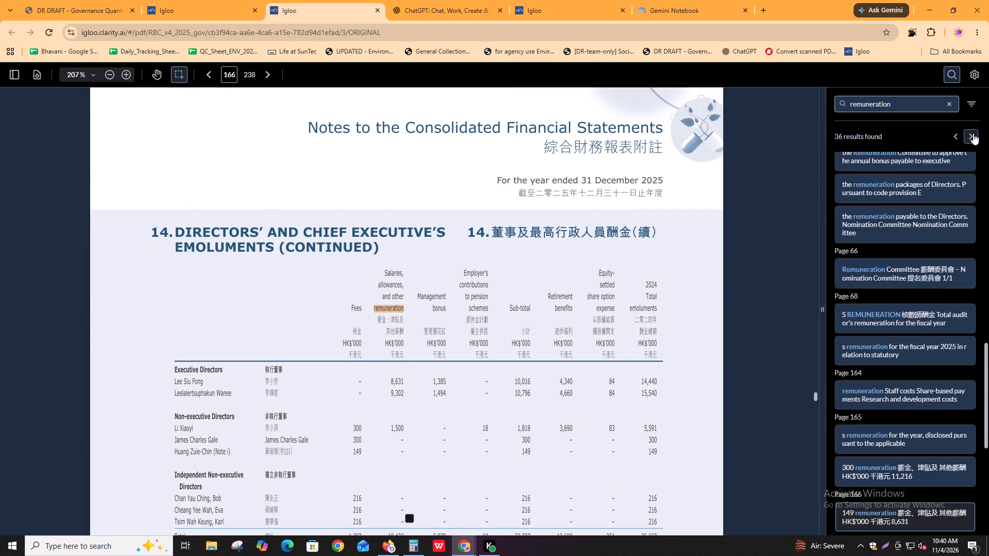
key("Return")
key("Return")
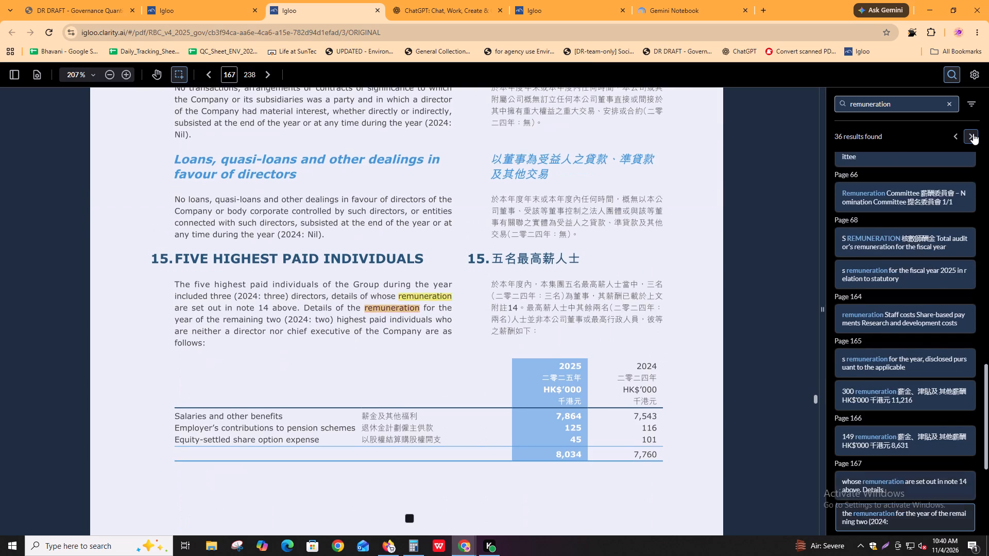
key("Return")
key("Return")
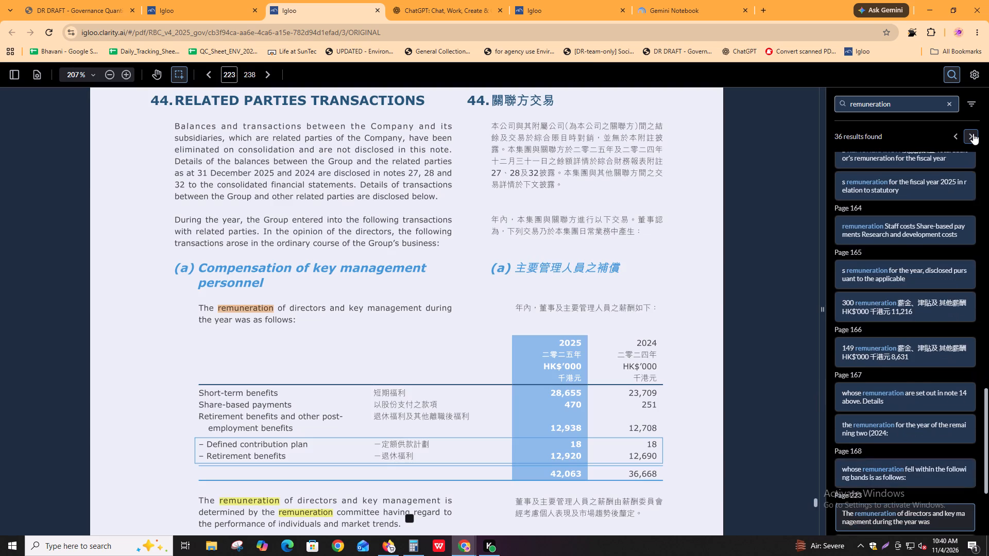
key("Return")
key("Return")
key("Return")
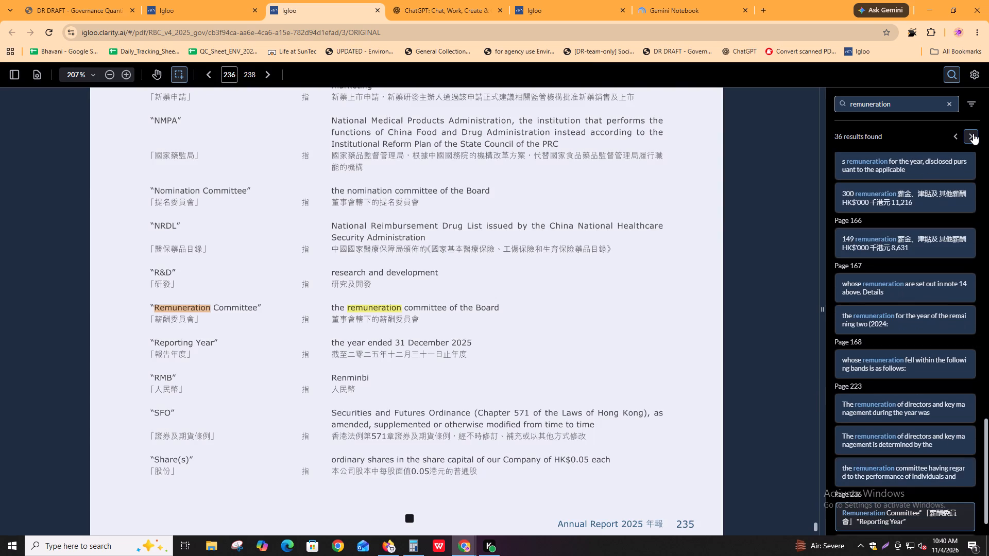
key("Return")
key("Return")
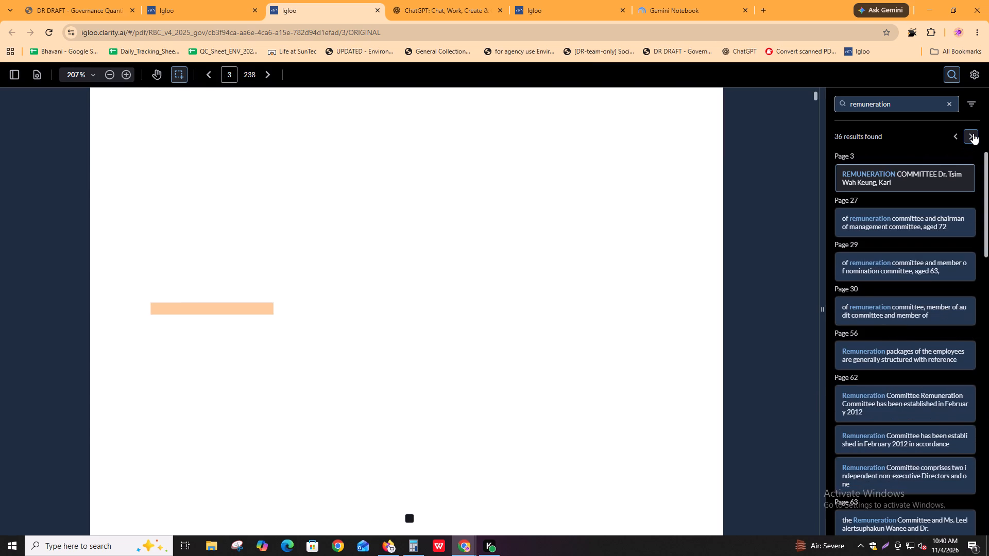
Search the report for "salary" and examine each match for CEO pay, from directors' employment terms to the retirement benefits notes.
left_click(900, 101)
right_click(900, 101)
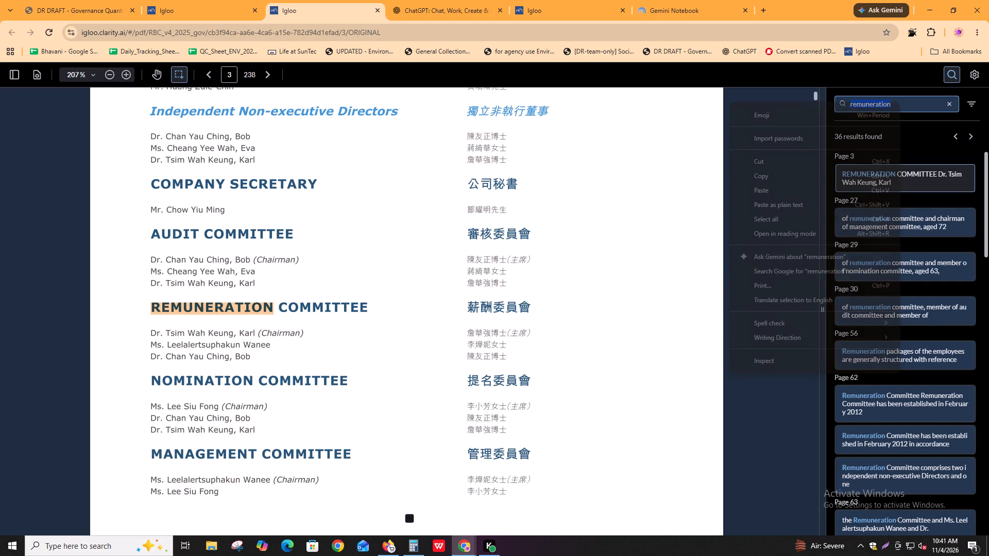
left_click(900, 101)
key("ctrl+a")
type("salary")
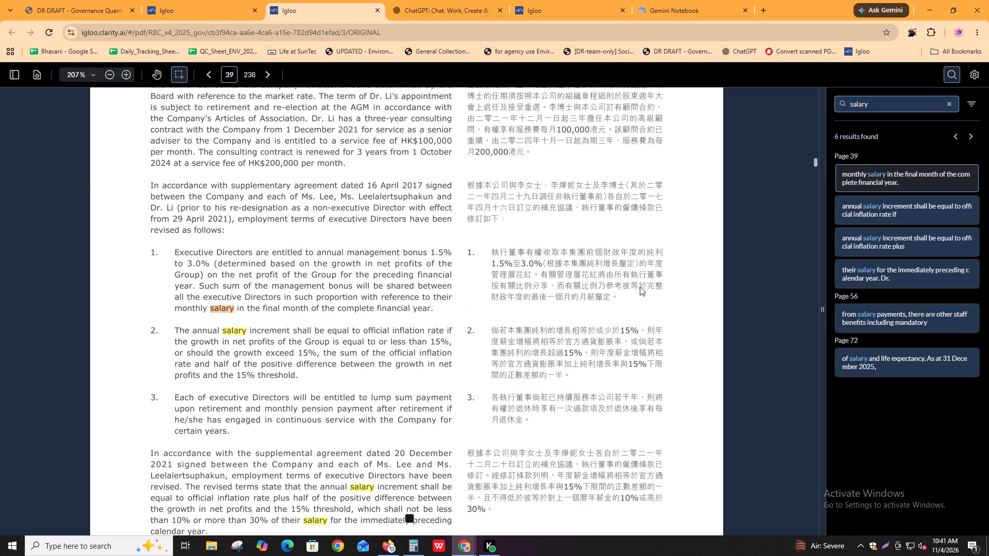
left_click(965, 136)
key("Return")
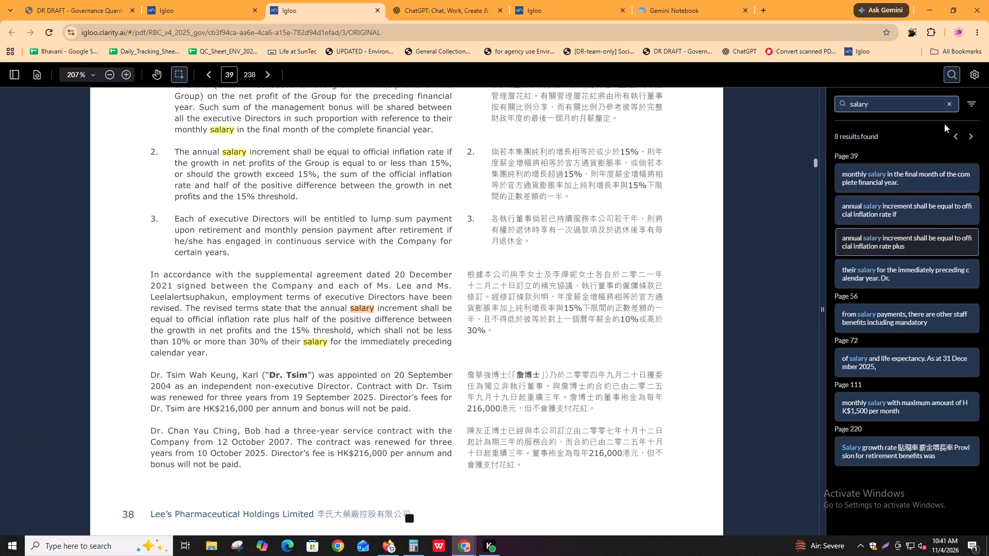
key("Return")
key("Return")
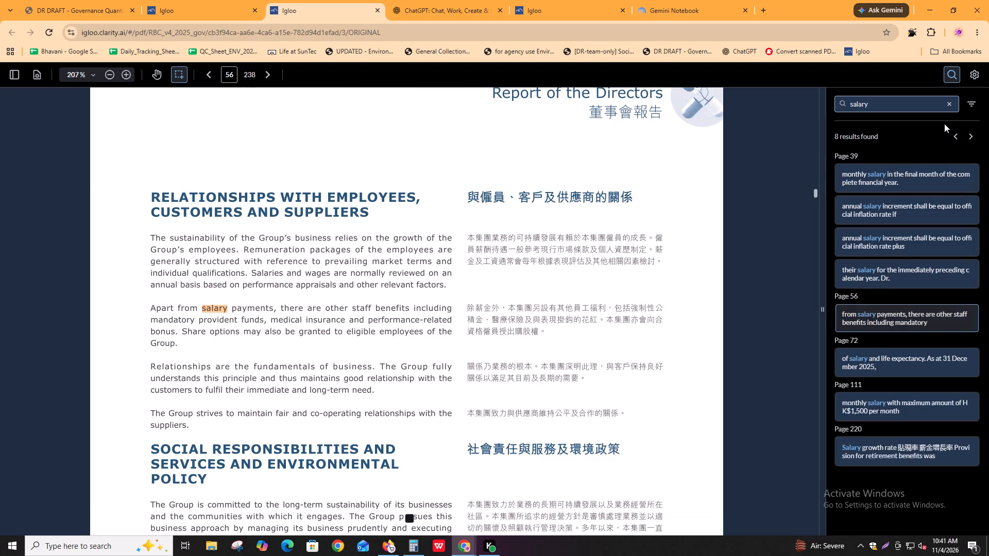
key("Return")
key("Return")
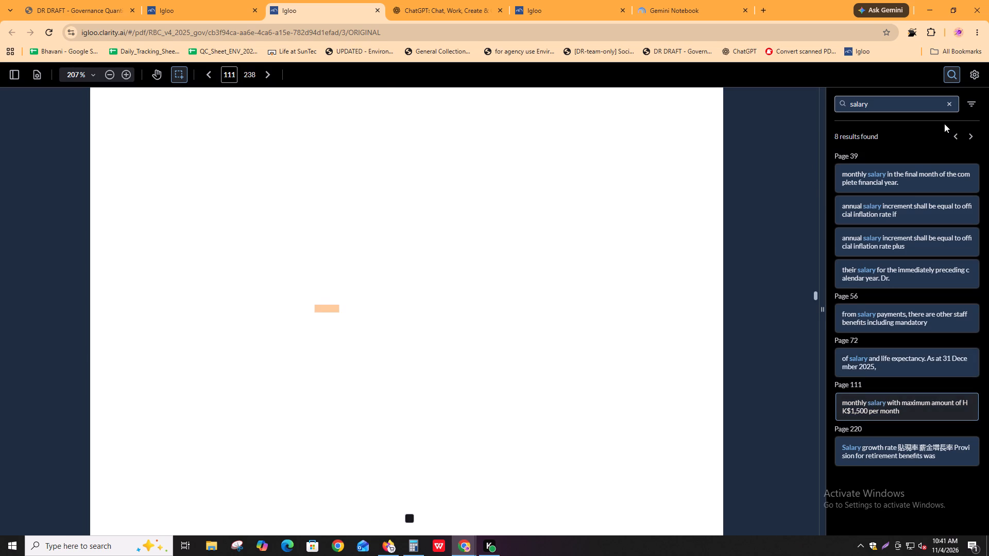
key("Return")
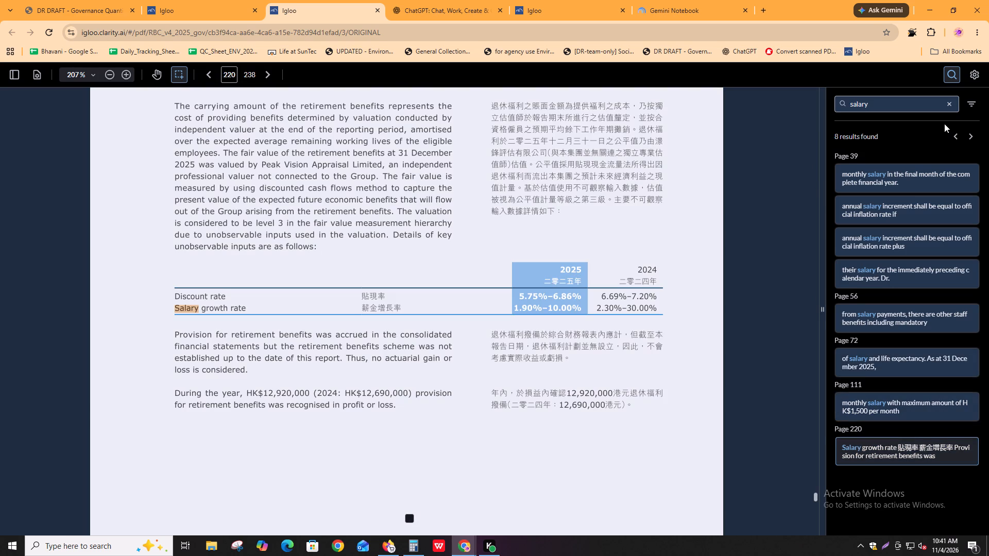
left_click(954, 131)
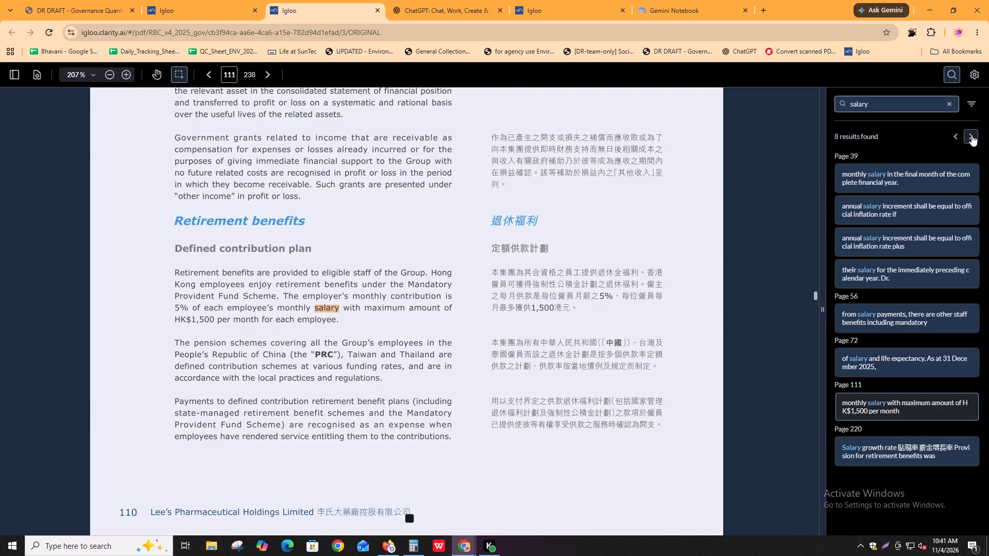
left_click(977, 133)
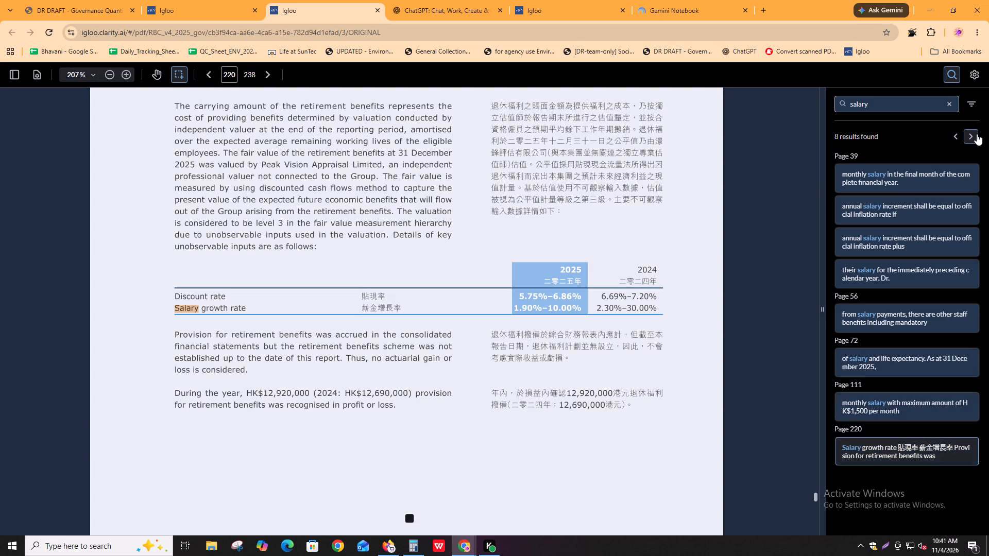
key("Return")
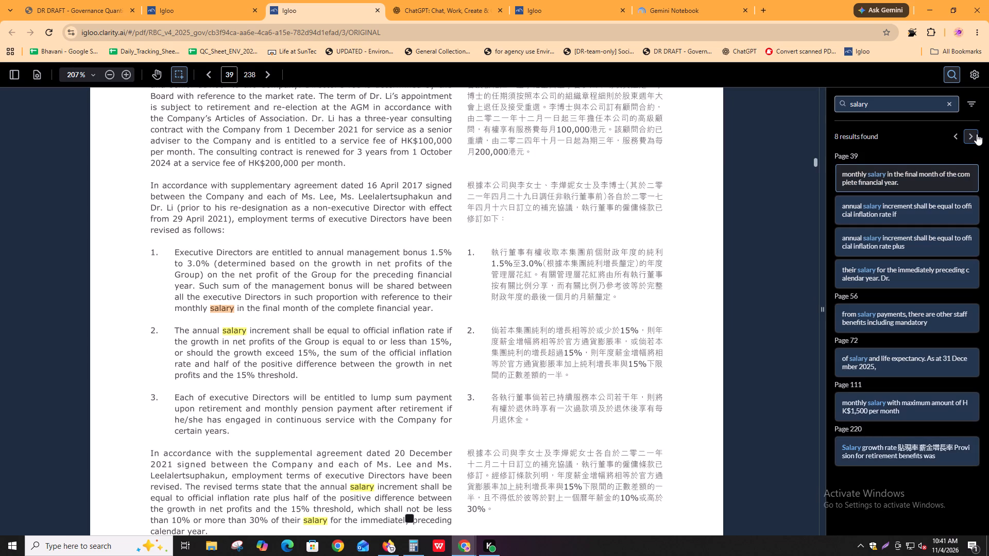
key("Return")
key("Return")
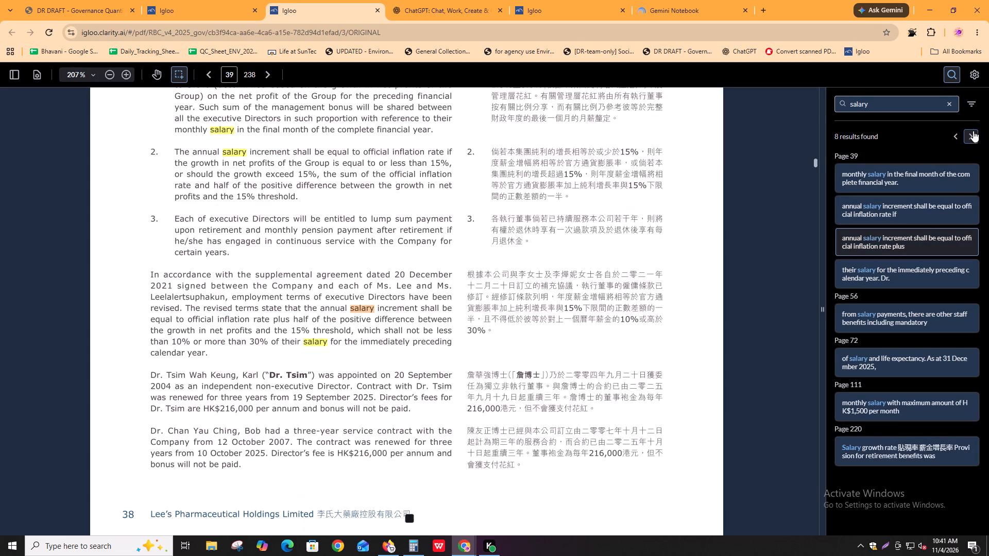
Search the report for "highest" and examine the matches in the share option, impairment and five highest paid individuals sections.
left_click(891, 109)
key("ctrl+a")
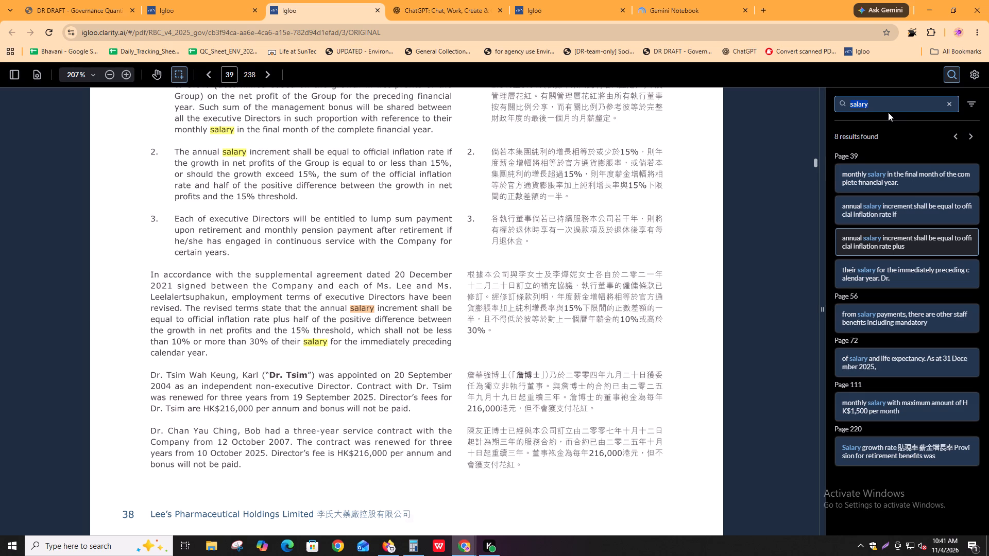
type("highest")
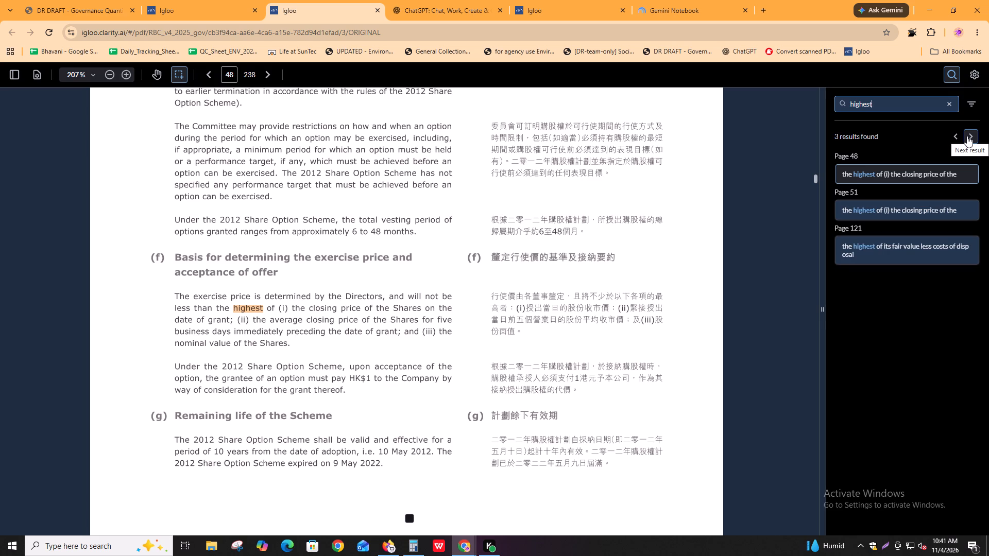
left_click(967, 136)
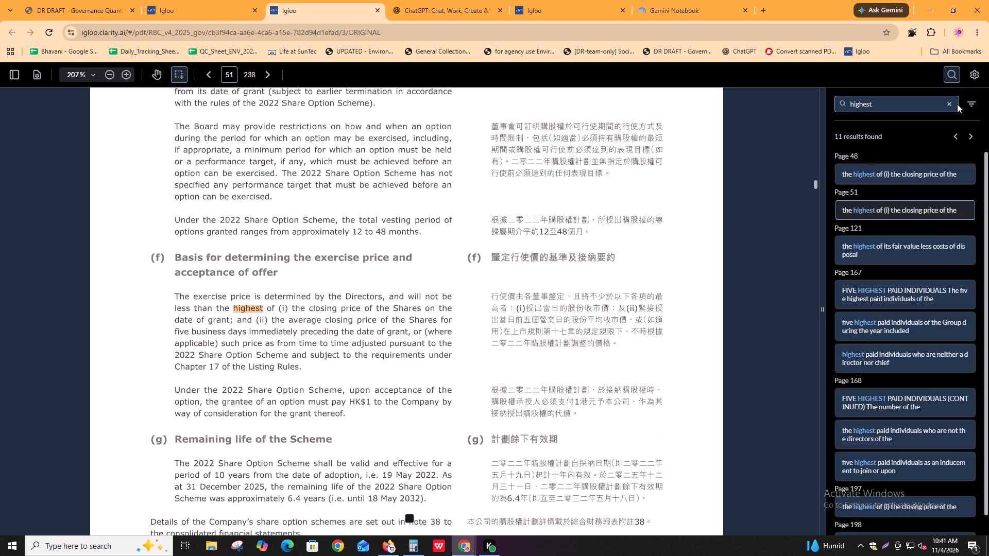
key("Return")
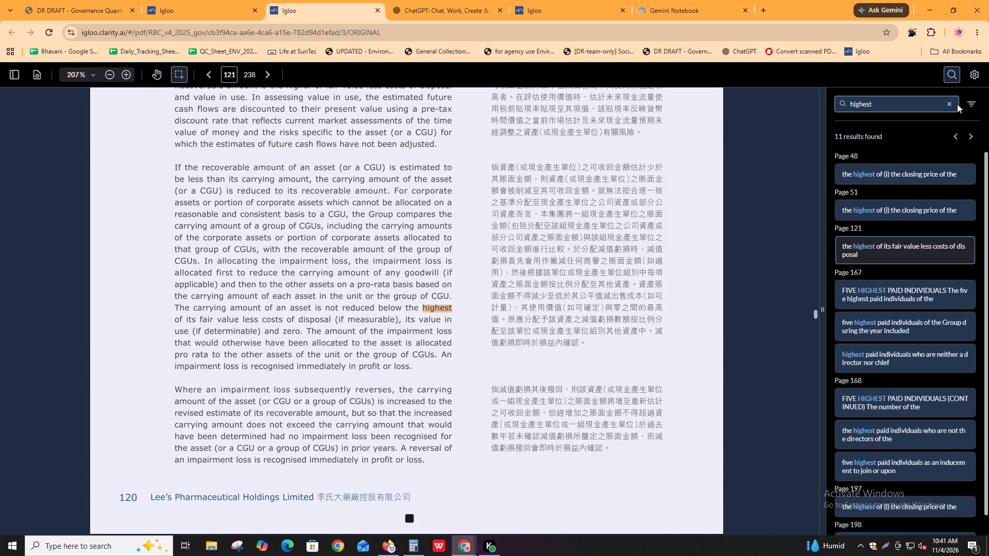
key("Return")
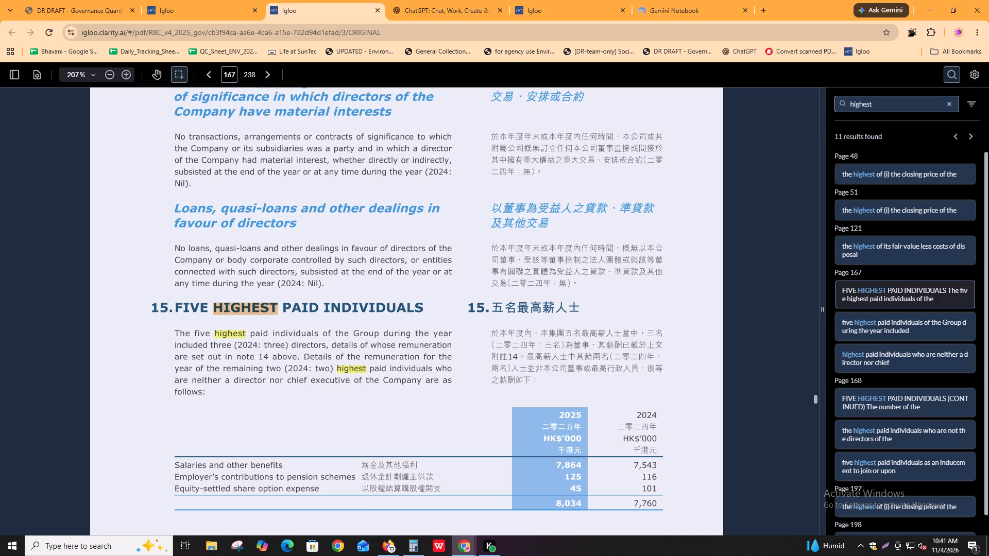
key("Return")
key("Return")
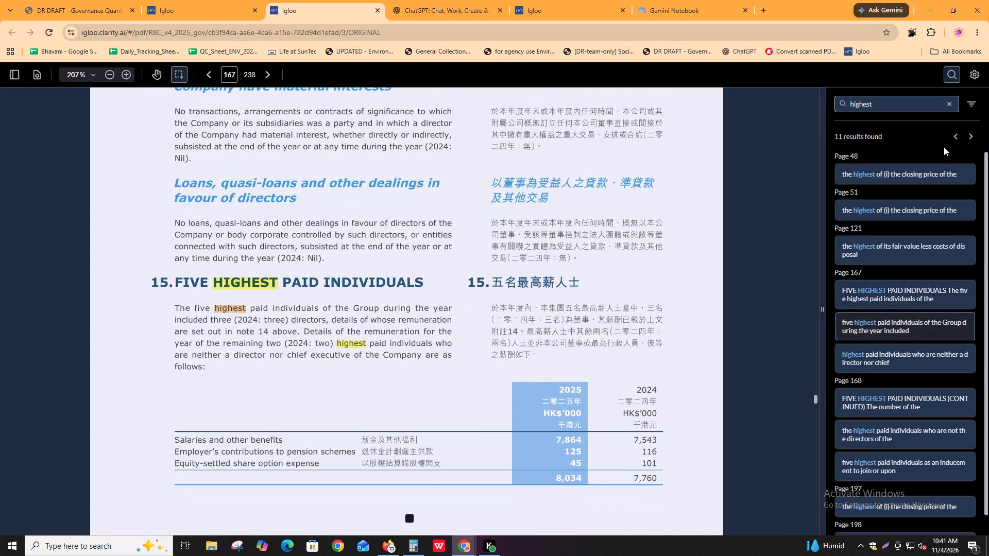
key("Return")
key("Return")
key("Return")
key("Return")
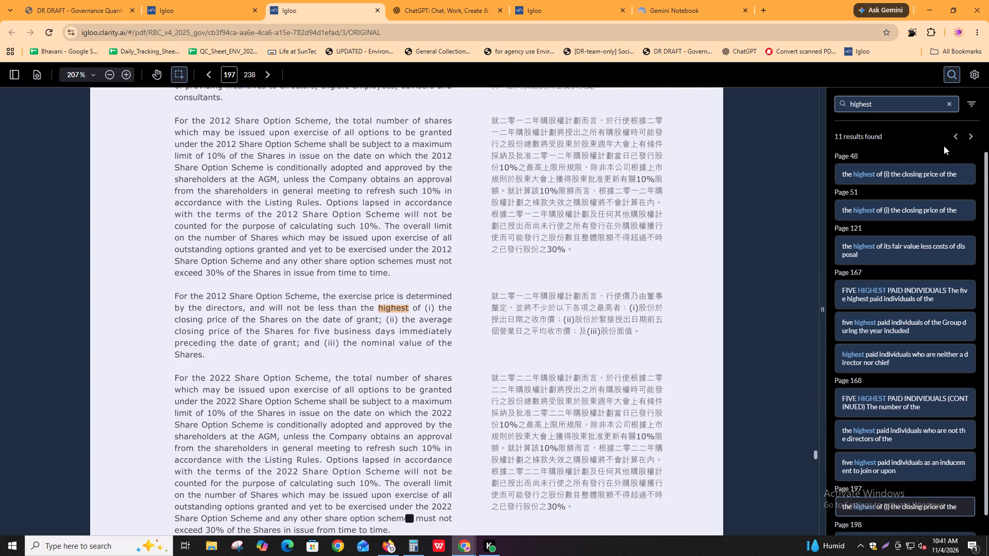
key("Return")
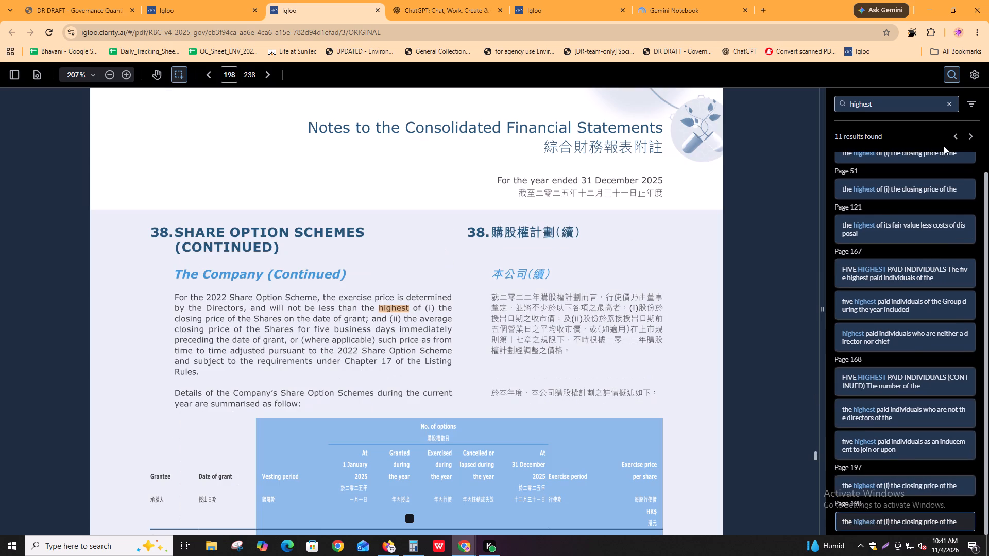
key("Return")
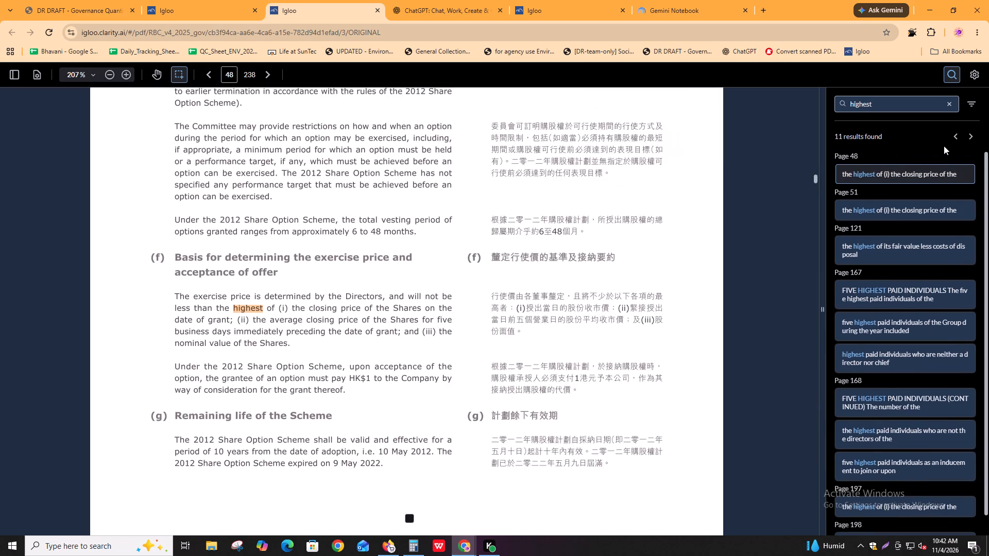
key("Return")
Search the report for "ceo" and examine where the term is used.
left_click(892, 108)
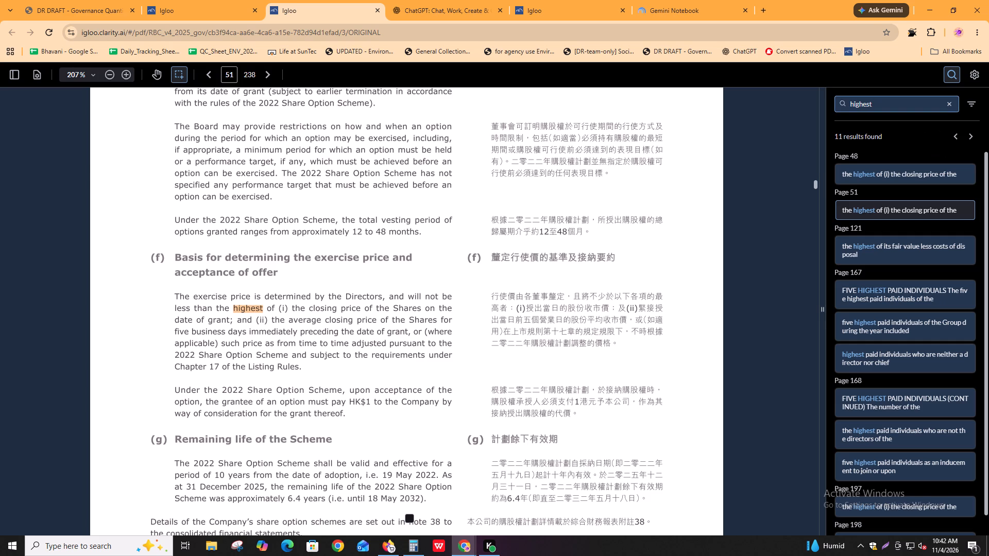
key("ctrl+a")
type("ceo")
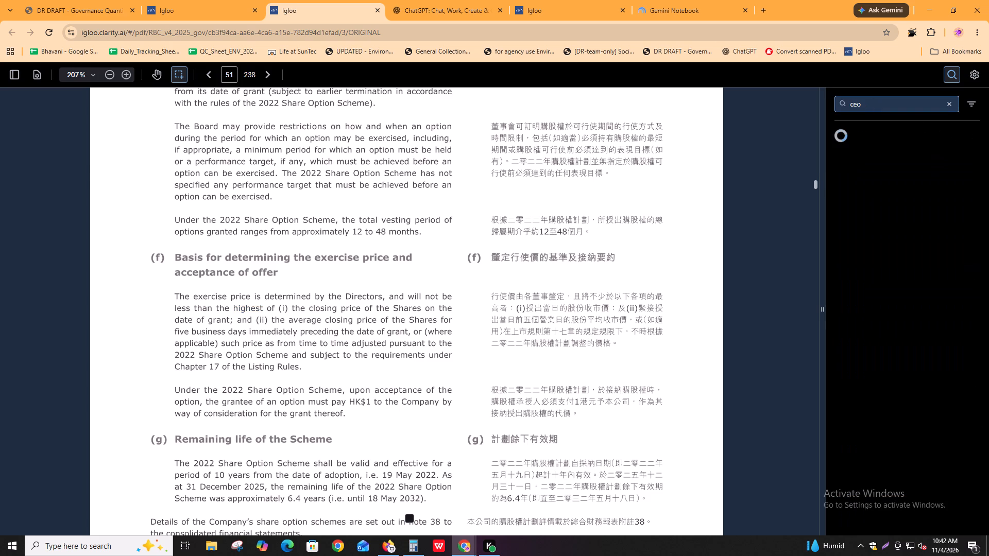
scroll(504, 417, "up", 1)
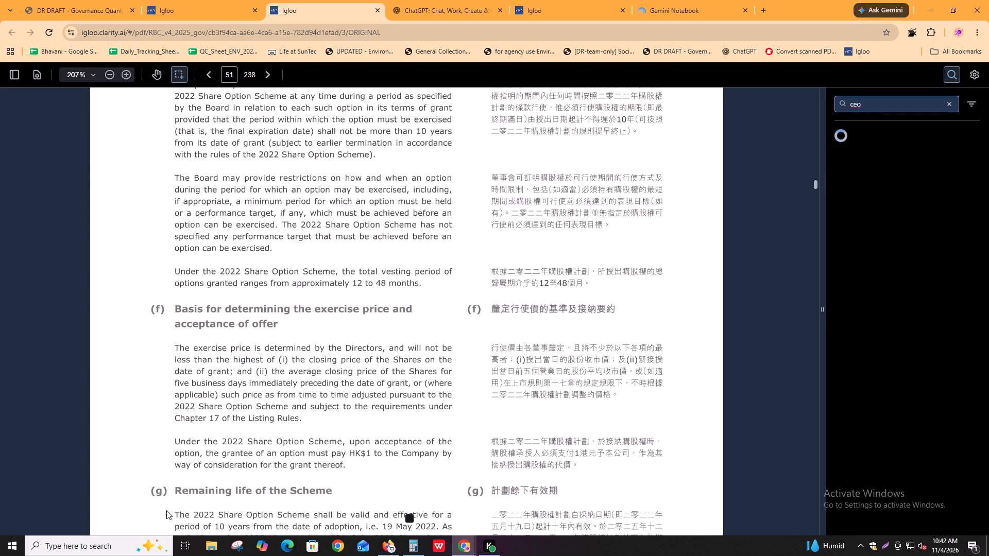
scroll(319, 361, "down", 2)
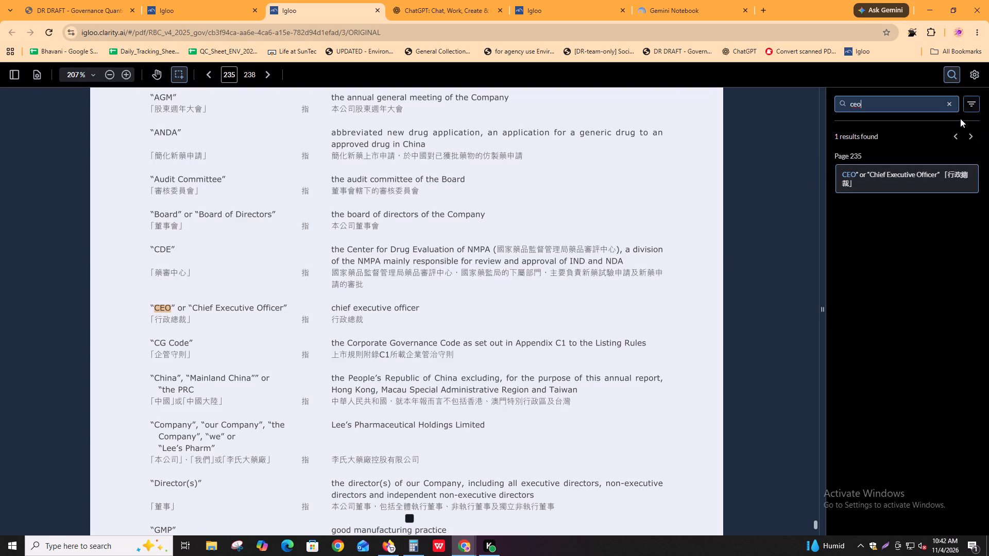
Search the report for "median" to check for a median pay disclosure.
left_click(894, 102)
key("ctrl+a")
type("median")
Search the report for "average" and examine the matches for average pay, from share option terms through the financial statement notes.
key("ctrl+a")
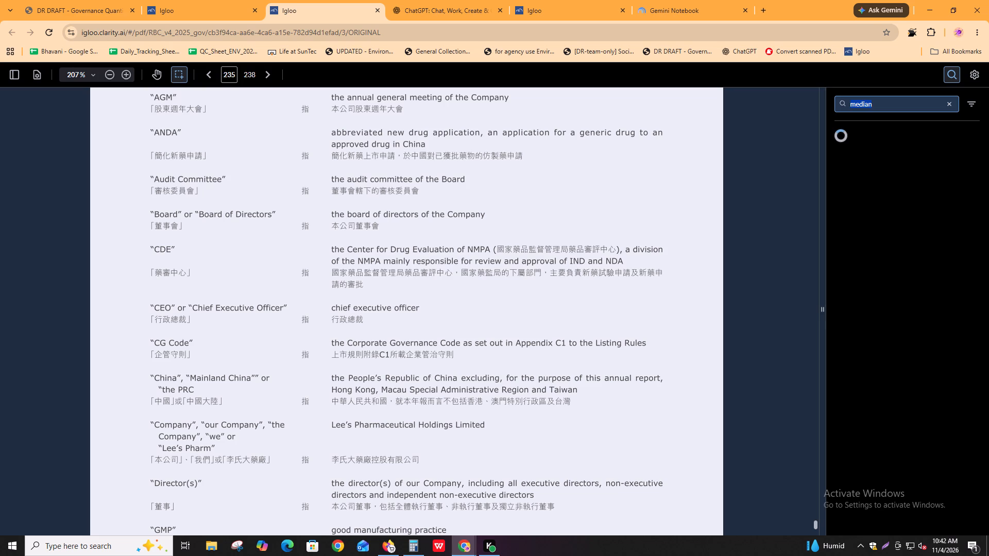
type("average")
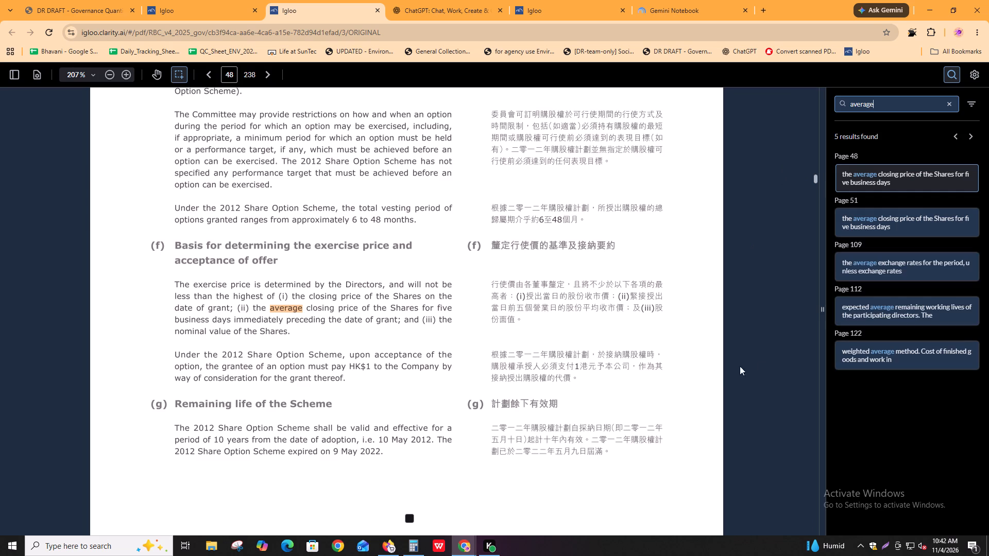
left_click(969, 133)
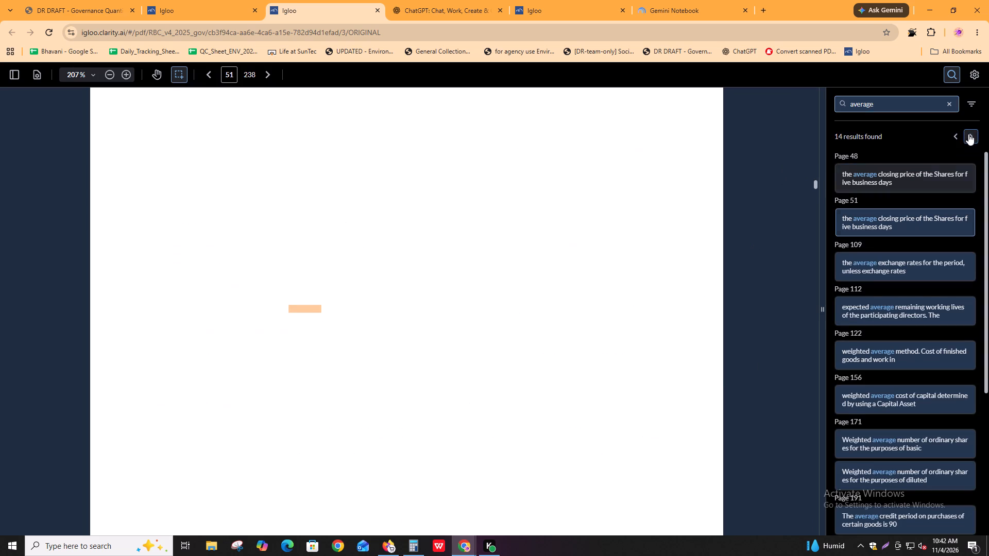
key("Return")
key("Return")
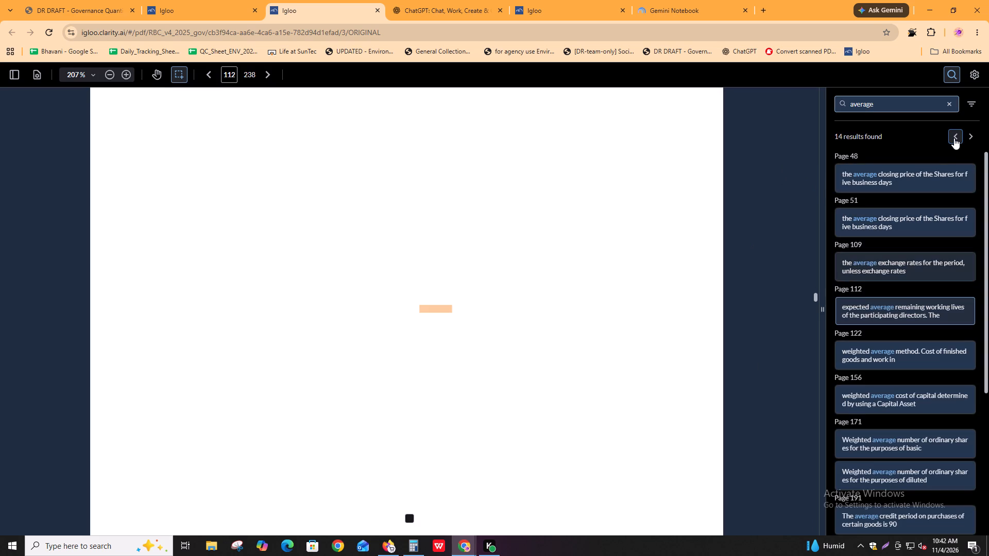
key("Return")
key("Return")
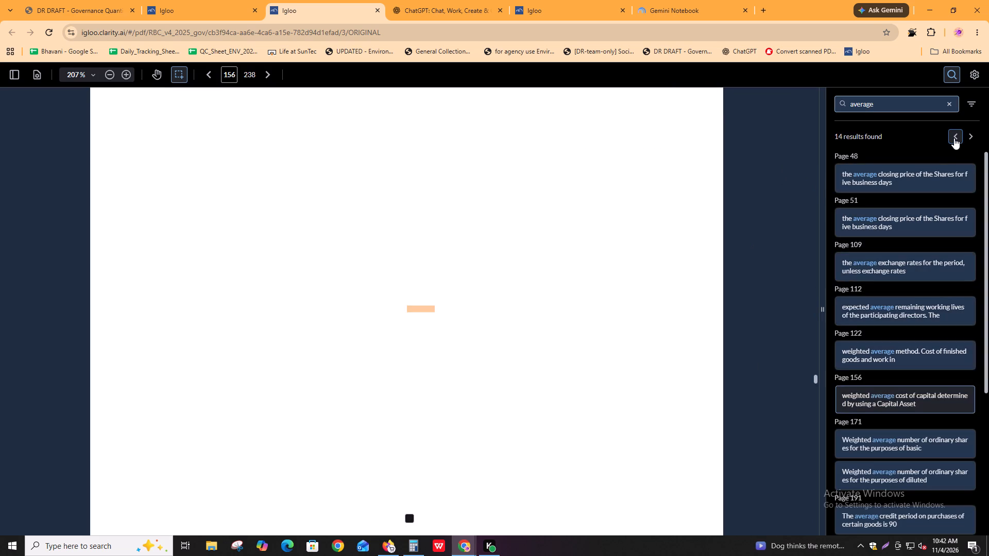
key("Return")
key("Return")
key("Return")
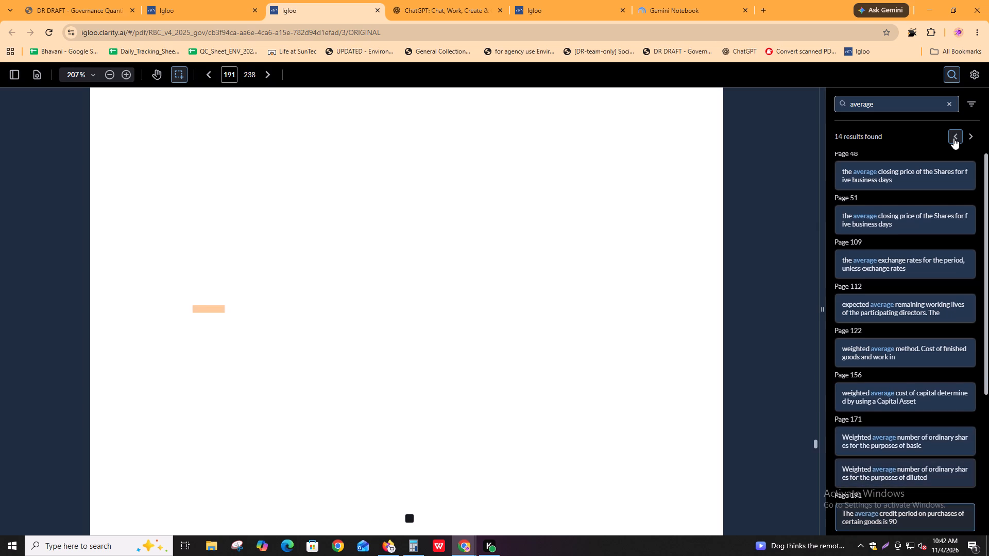
key("Return")
key("Return")
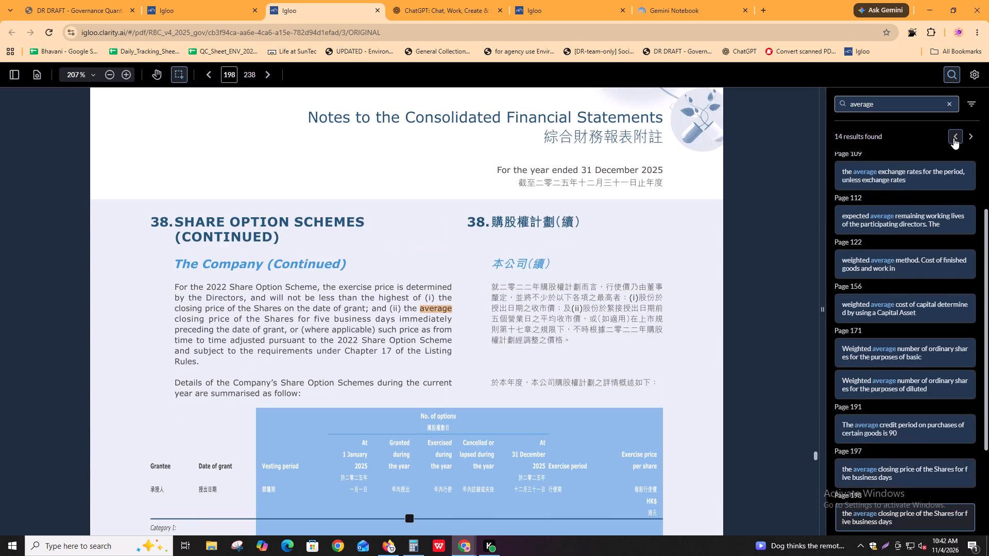
key("Return")
key("Return")
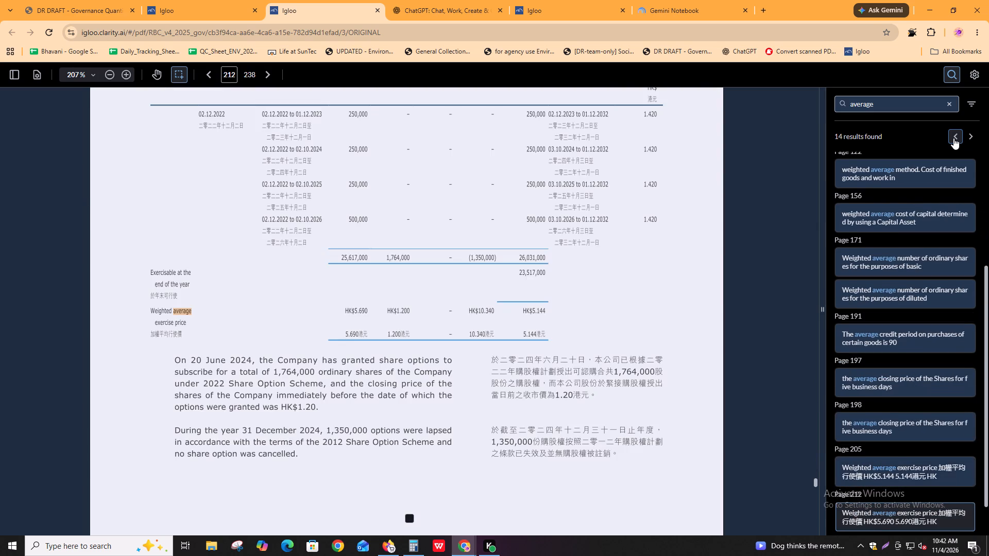
key("Return")
Go through the "average" matches again from the 2012 Share Option Scheme to the inventories accounting policy.
key("Return")
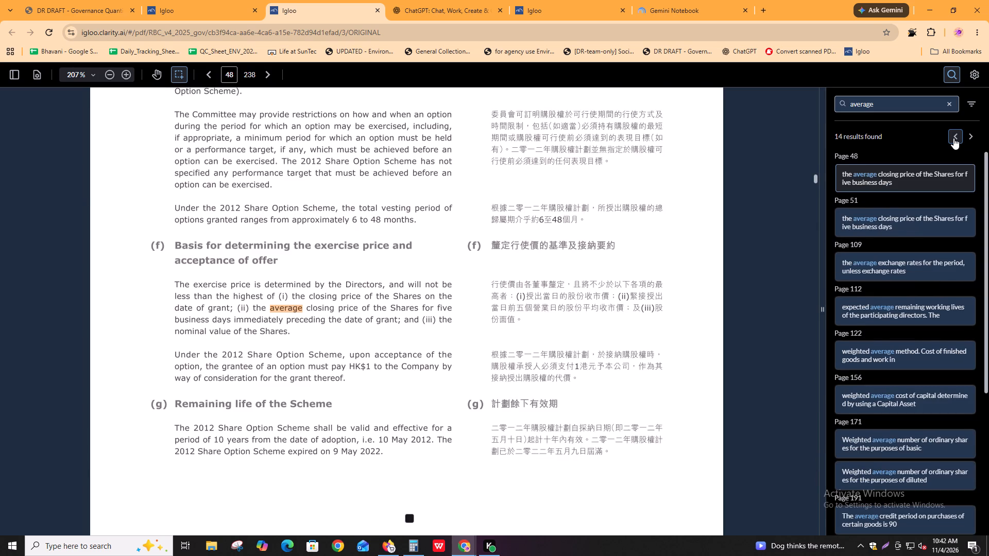
key("Return")
key("Return")
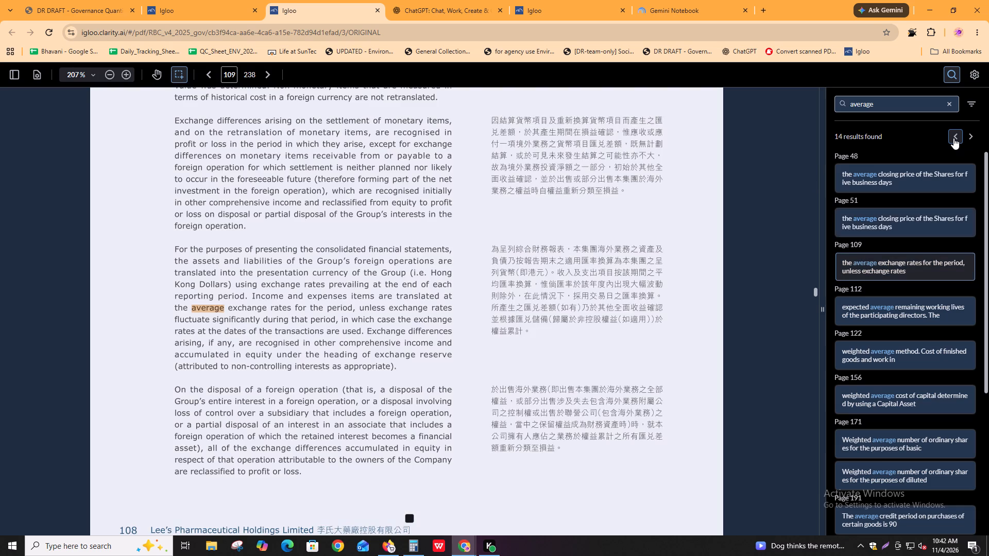
key("Return")
key("Return")
key("Return")
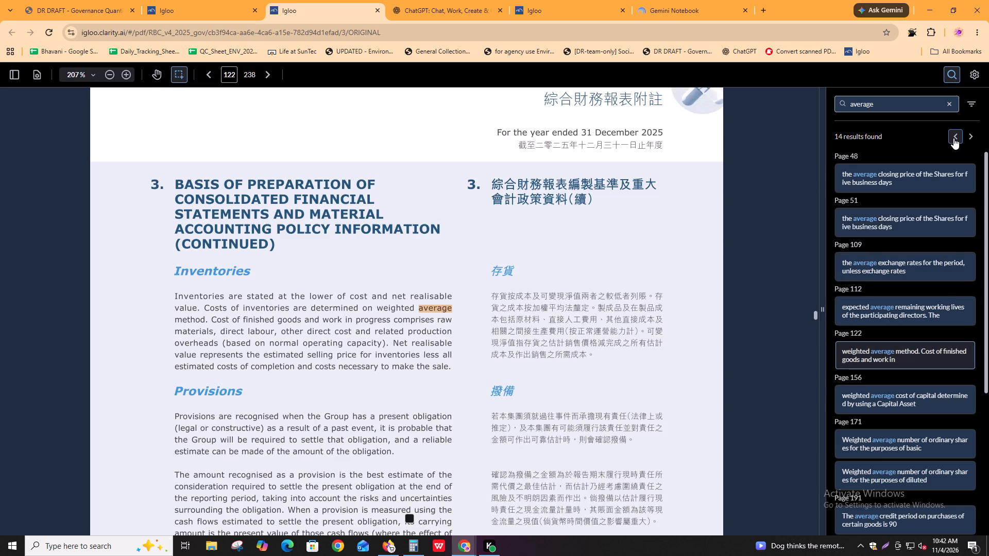
Continue through the remaining "average" matches, from the cost of capital note to the share option schemes, checking for an average pay disclosure.
key("Return")
key("Return")
key("Return")
key("Return")
key("Return")
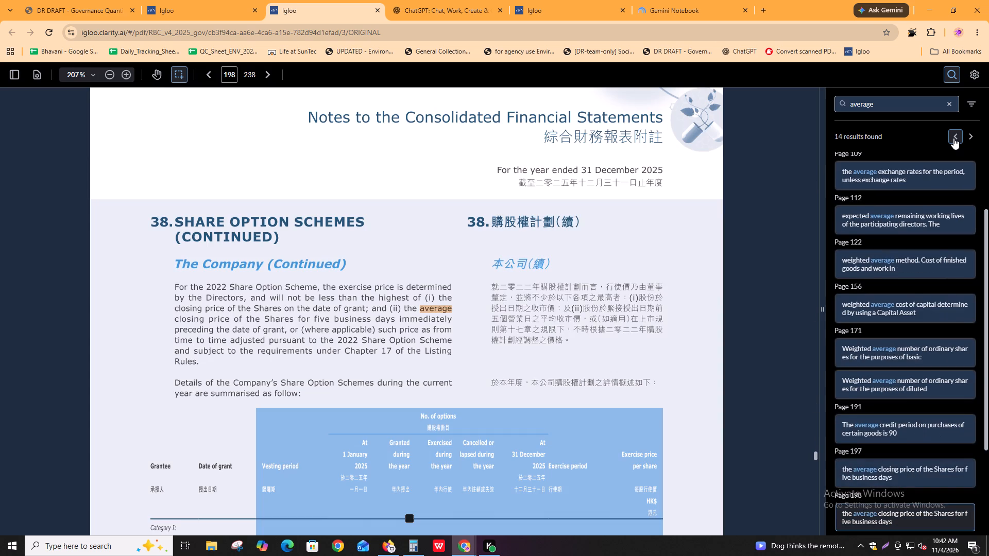
key("Return")
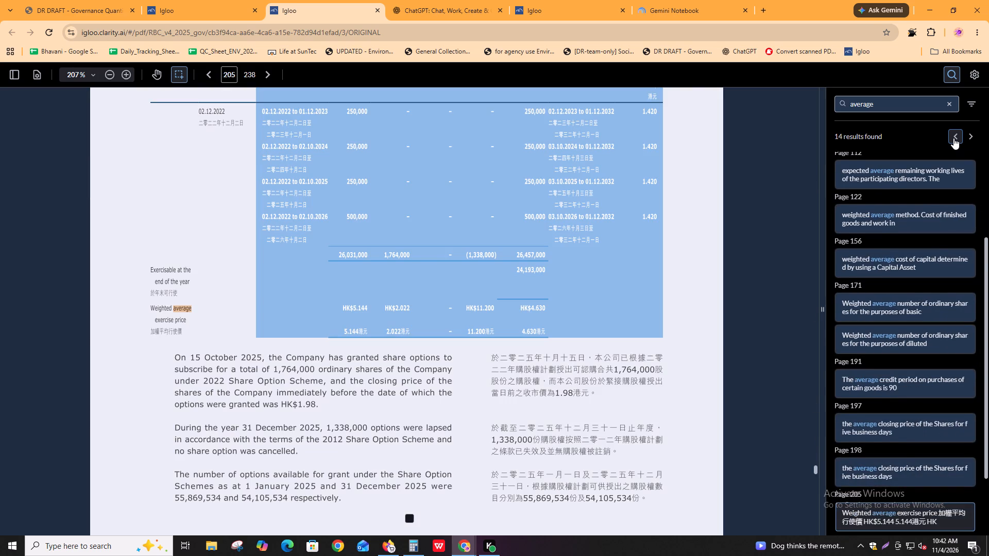
key("Return")
key("Return")
key("Return")
Search the report for "employees" and examine the matches from Employee Information through Staff Retirement Schemes.
left_click(881, 102)
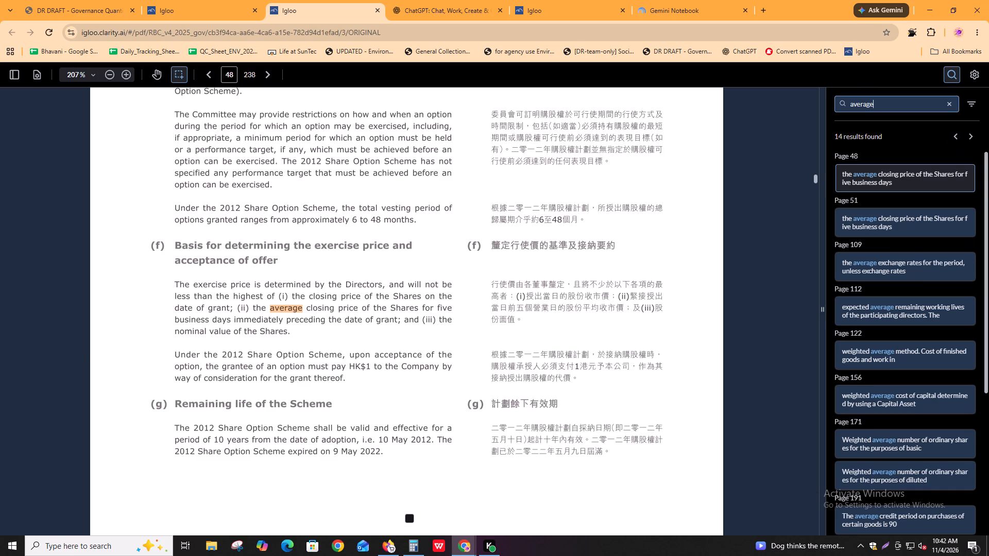
key("ctrl+a")
type("employee")
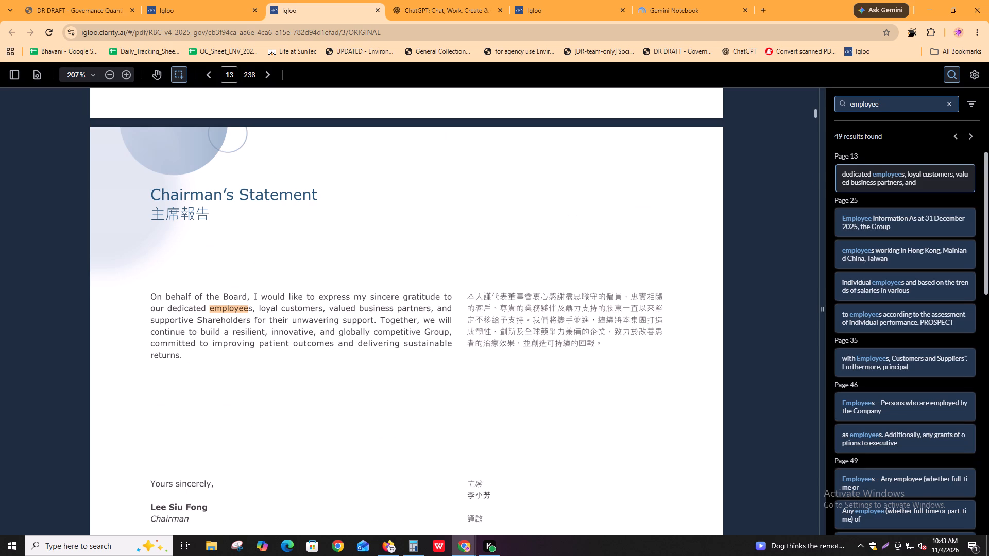
type("s")
key("space")
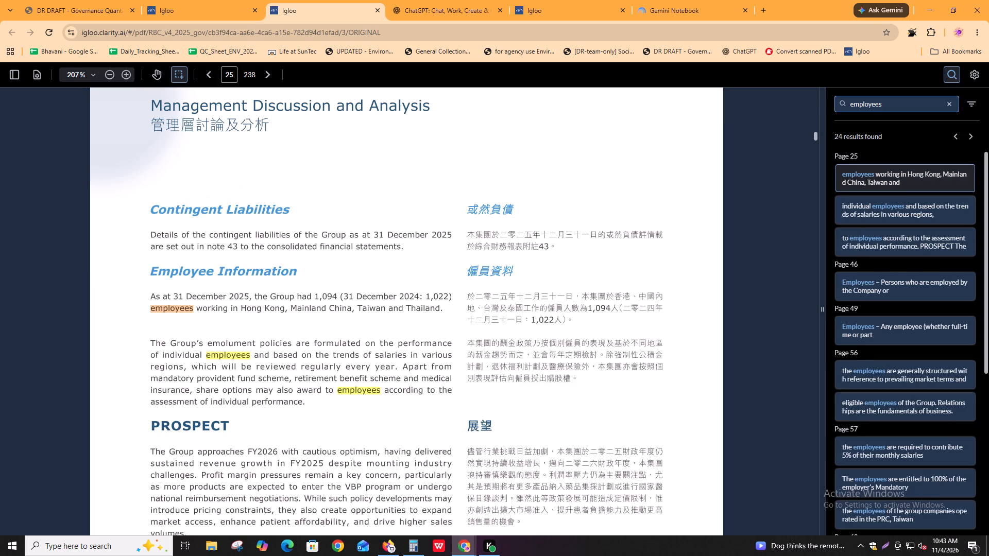
left_click(969, 135)
key("Return")
key("Return")
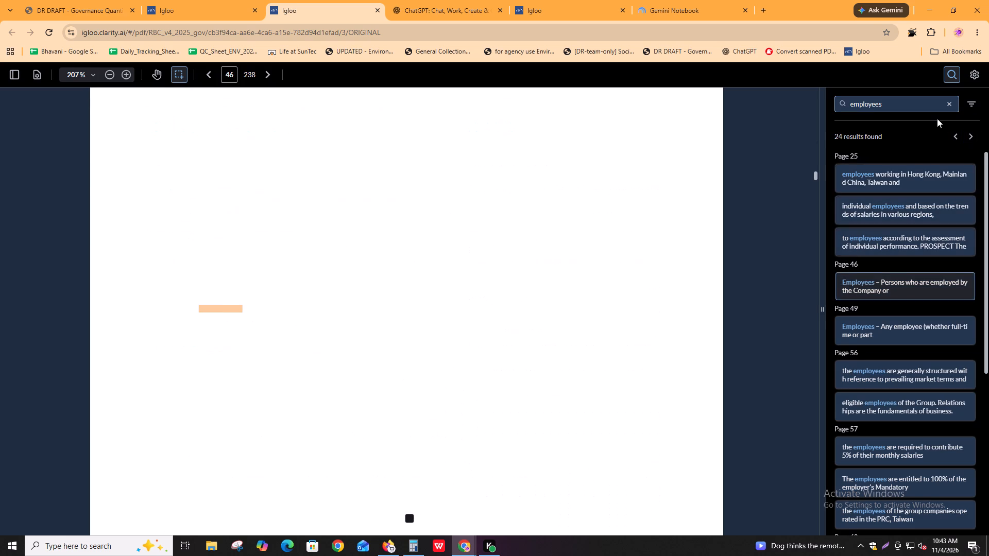
key("Return")
key("Return")
key("Return")
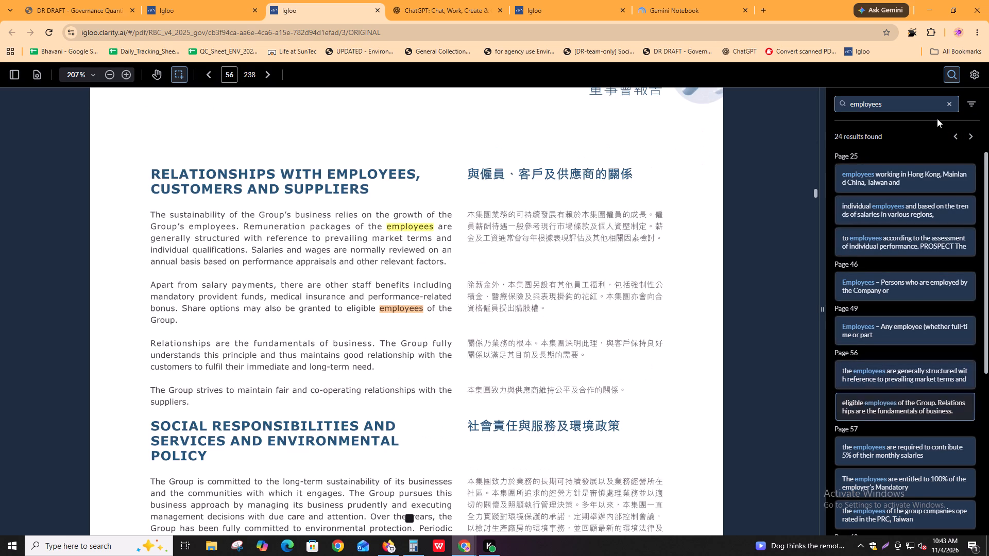
key("Return")
key("Return")
key("Return")
key("Return")
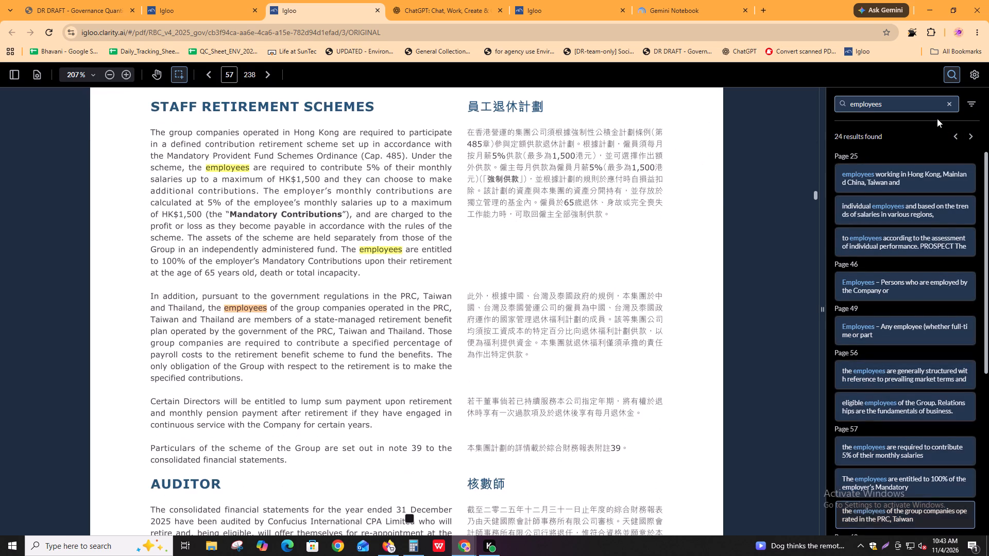
key("Return")
key("Return")
key("Return")
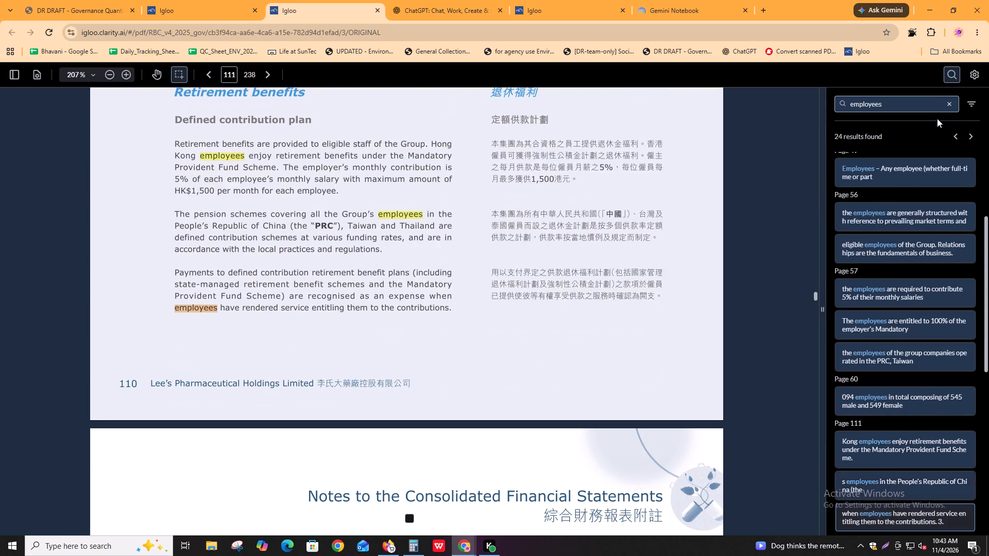
key("Return")
key("Return")
key("Return")
key("Return")
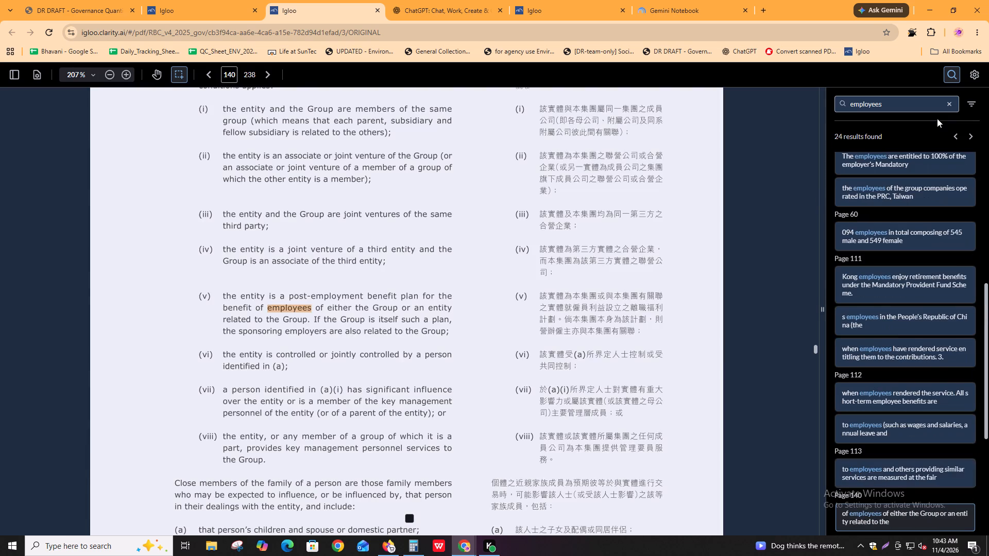
key("Return")
key("Return")
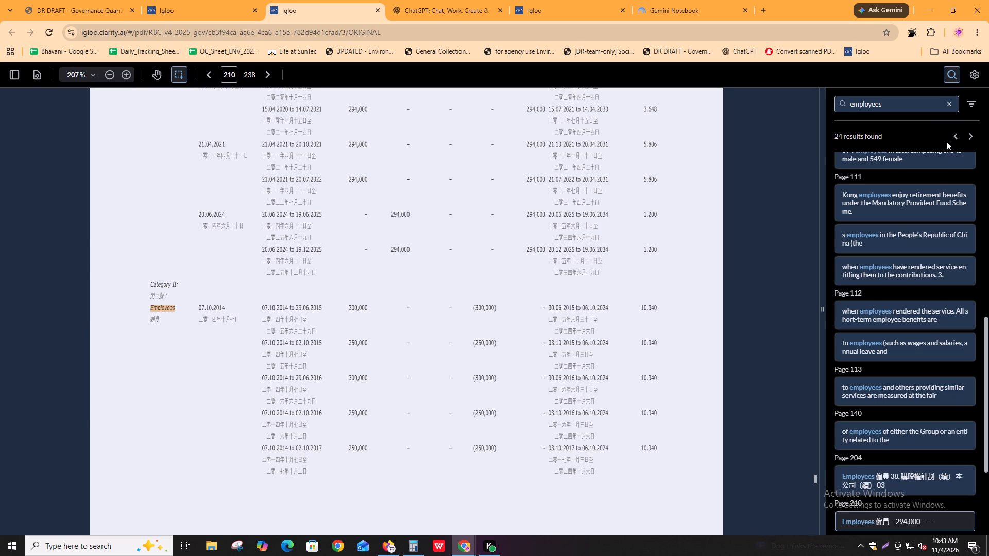
left_click(952, 139)
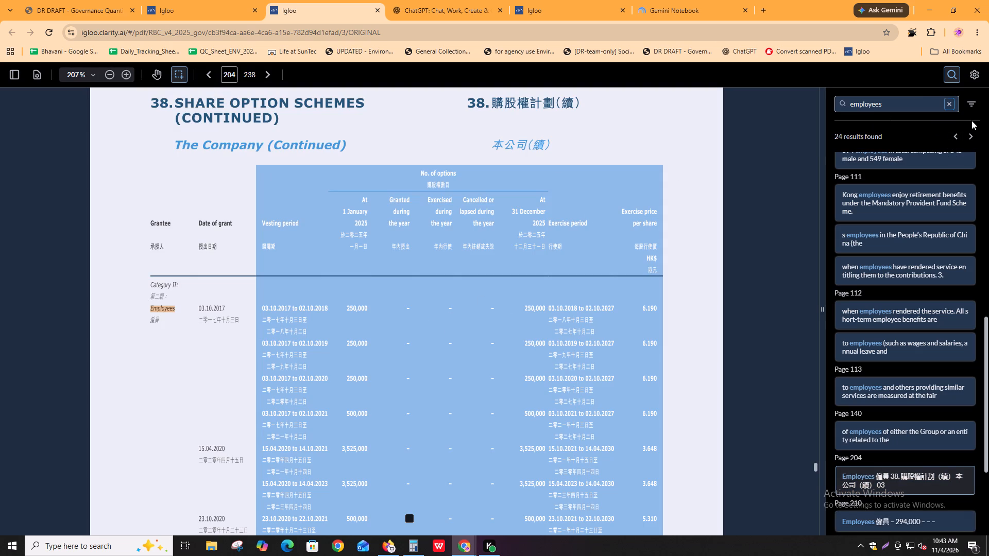
left_click(969, 138)
key("Return")
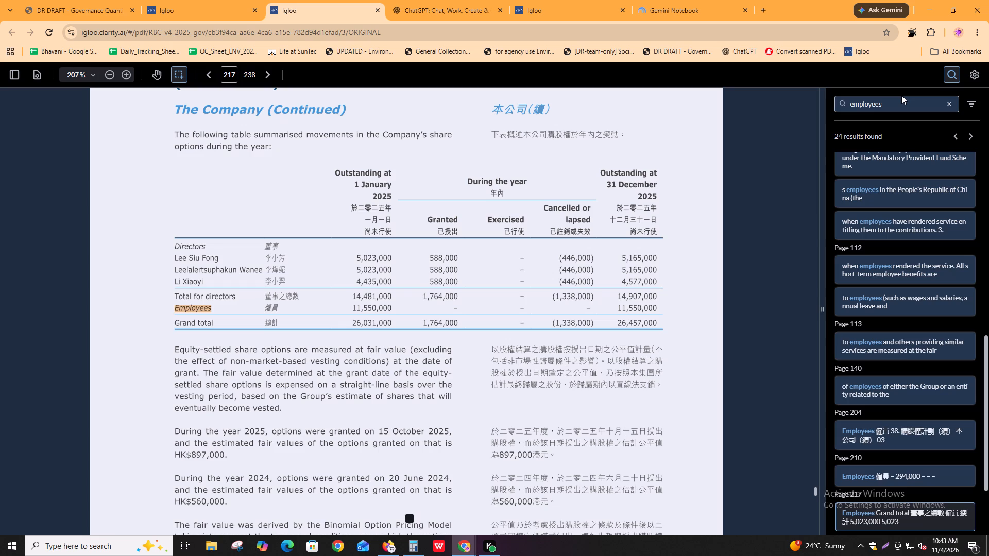
key("Return")
key("Return")
key("Return")
key("Return")
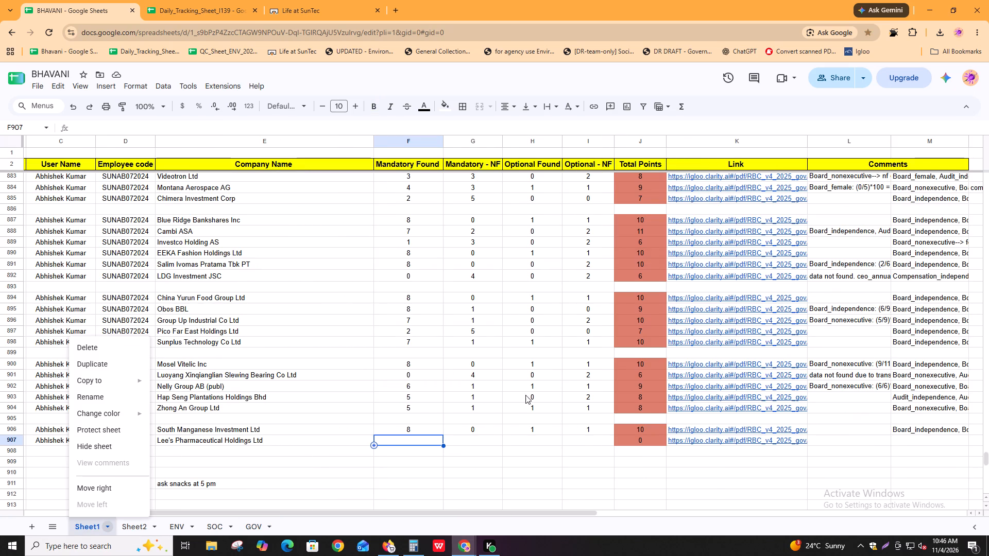
left_click(345, 440)
key("alt+Tab")
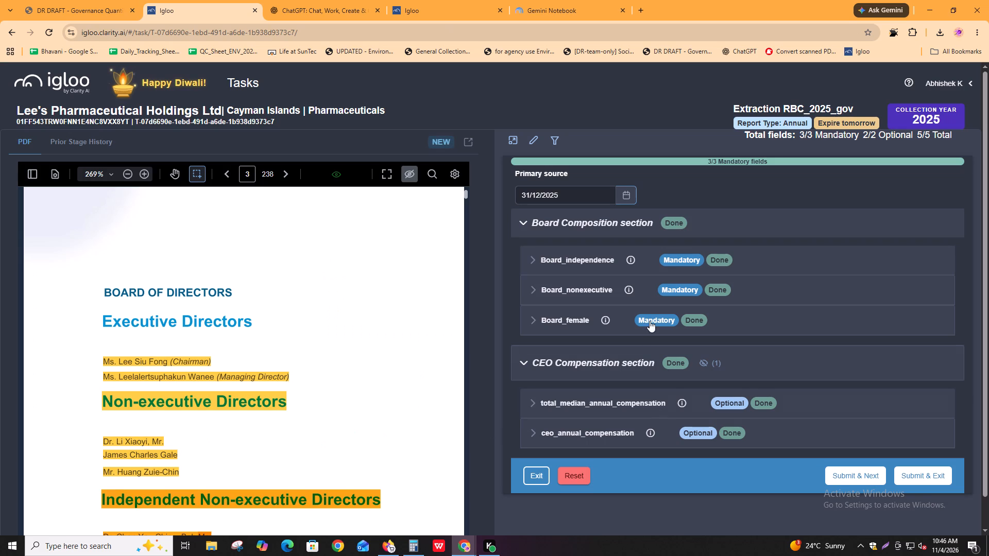
double_click(651, 262)
double_click(626, 319)
double_click(623, 285)
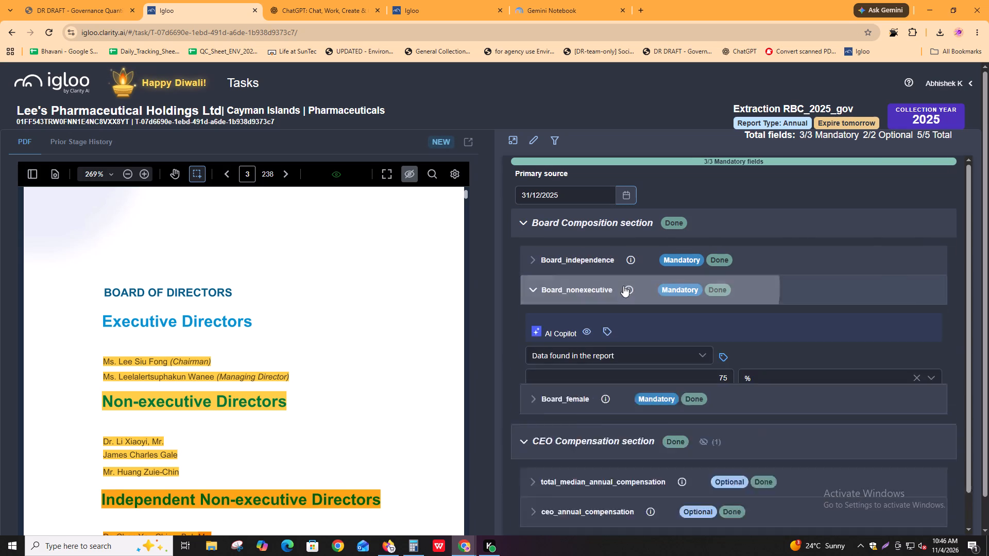
left_click(617, 427)
left_click(617, 427)
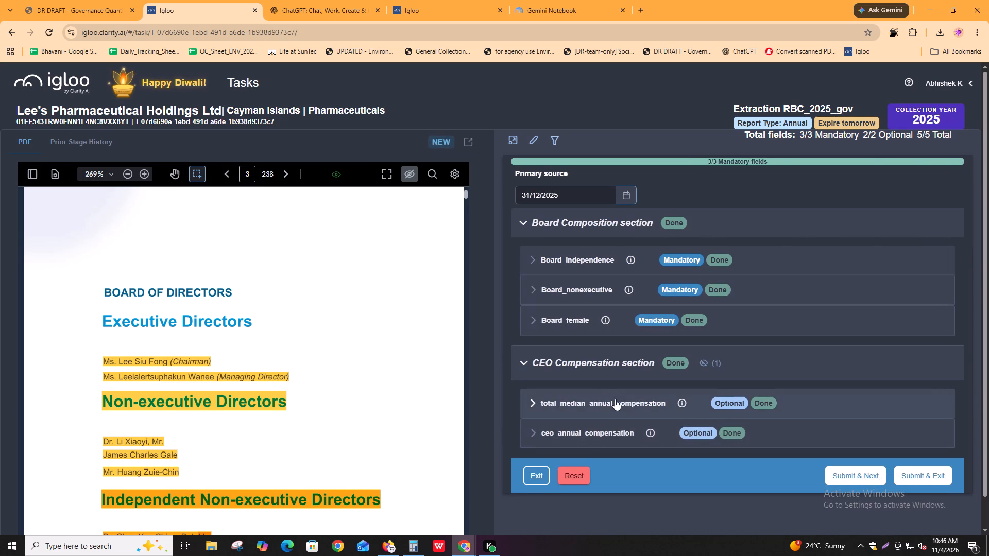
key("alt+Tab")
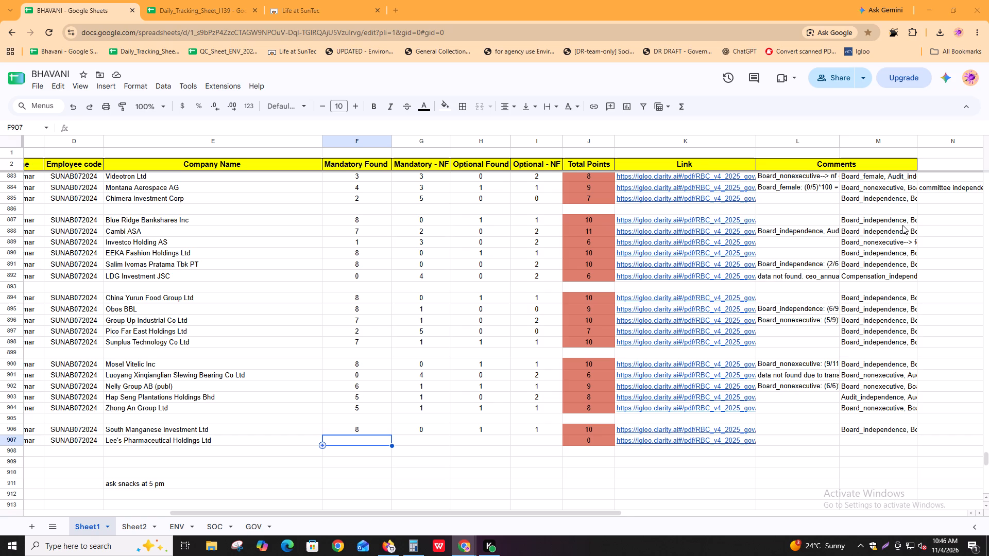
key("3")
key("Right")
key("0")
key("Right")
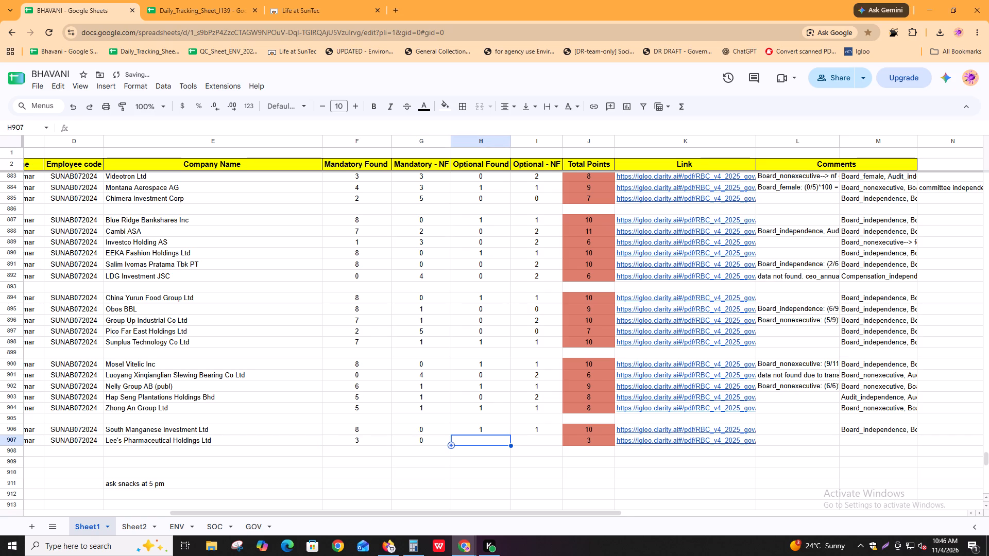
Set Optional Found to 1 and Optional - NF to 1 in the Lee's Pharmaceutical Holdings Ltd row.
key("alt+Tab")
key("alt+Tab")
key("1")
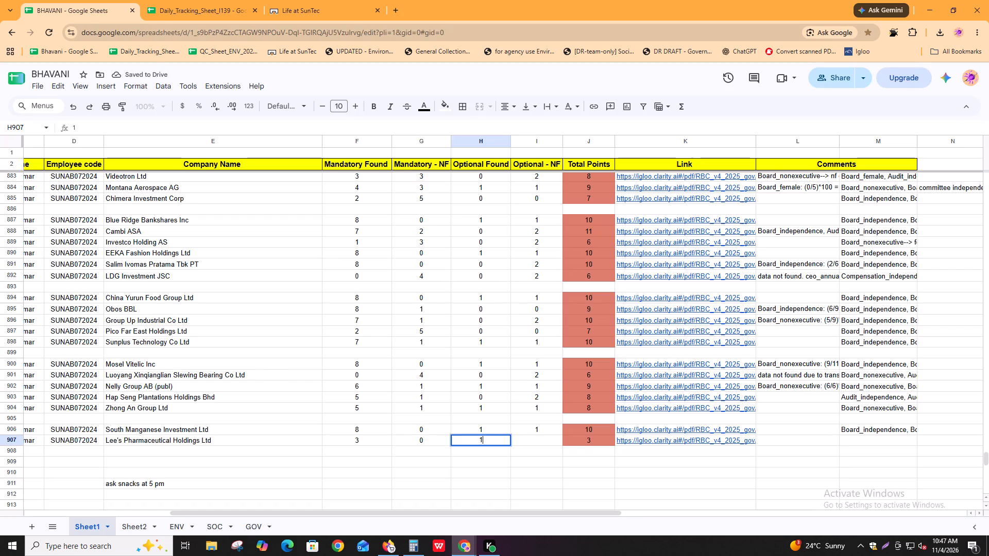
key("Right")
key("1")
key("Right")
Copy the field name Board_independence from the form into the second Comments column of the Lee's Pharmaceutical row, followed by a comma.
key("Right")
key("Right")
key("Right")
key("alt+Tab")
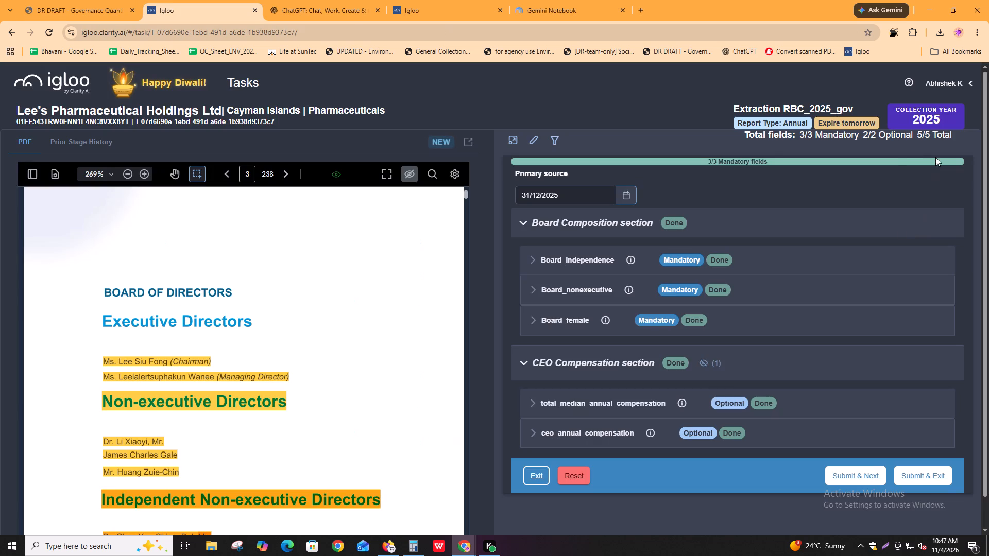
double_click(607, 260, "alt")
key("alt+Tab")
key("ctrl+v")
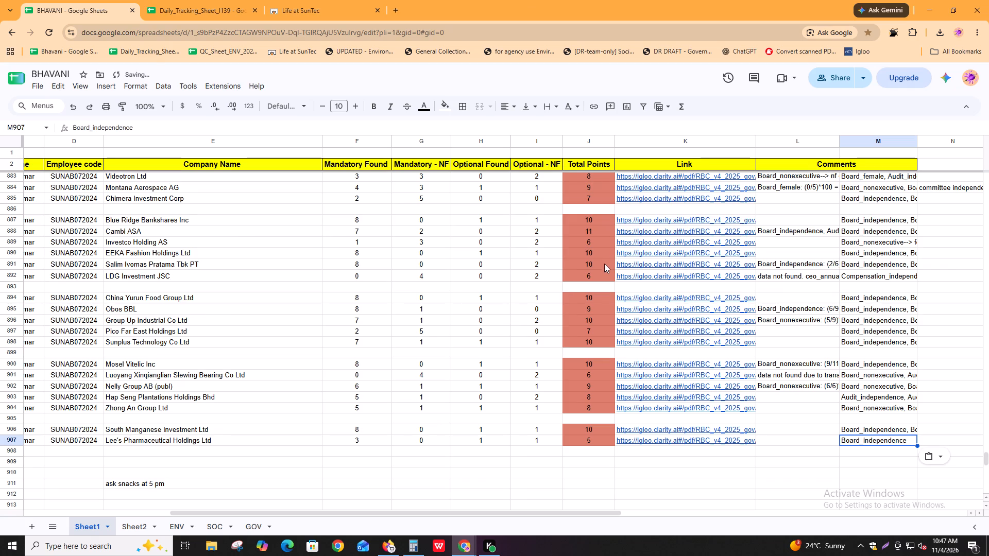
key("F2")
type(",")
key("space")
Append the form's field names Board_nonexecutive and Board_female to the Lee's Pharmaceutical comment, each followed by a comma.
key("alt+Tab")
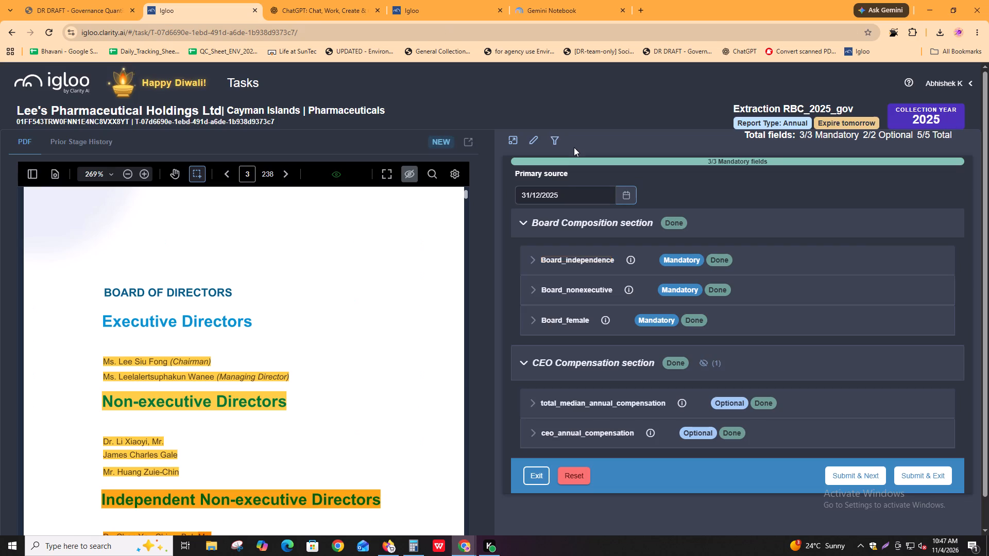
double_click(576, 289, "alt")
key("alt+Tab")
key("ctrl+v")
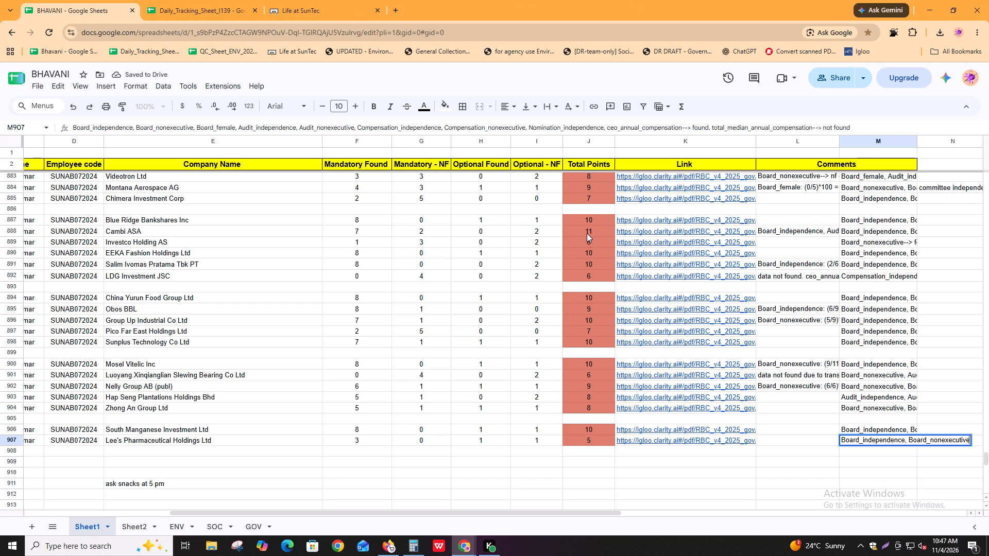
type(",")
key("space")
key("alt+Tab")
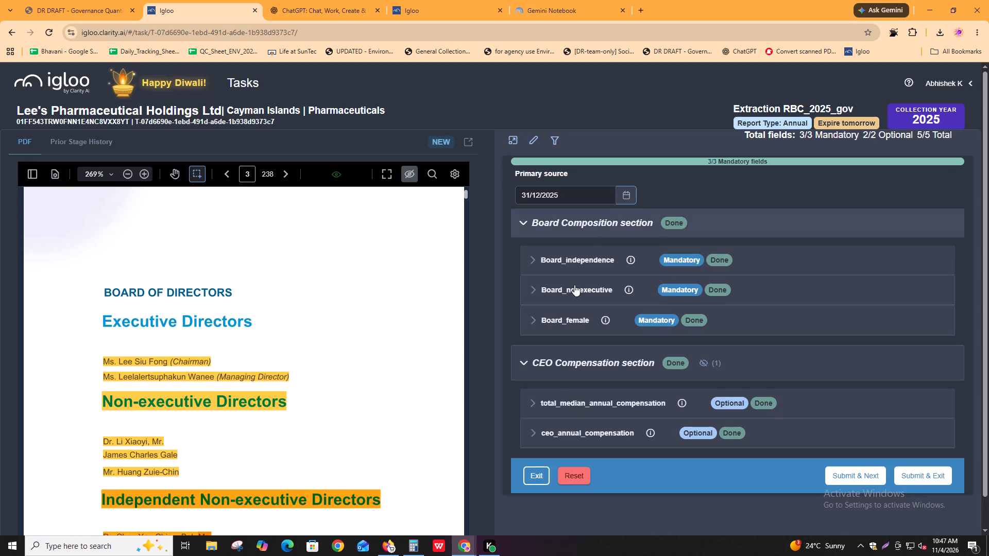
double_click(576, 321, "alt")
key("alt+Tab")
key("ctrl+v")
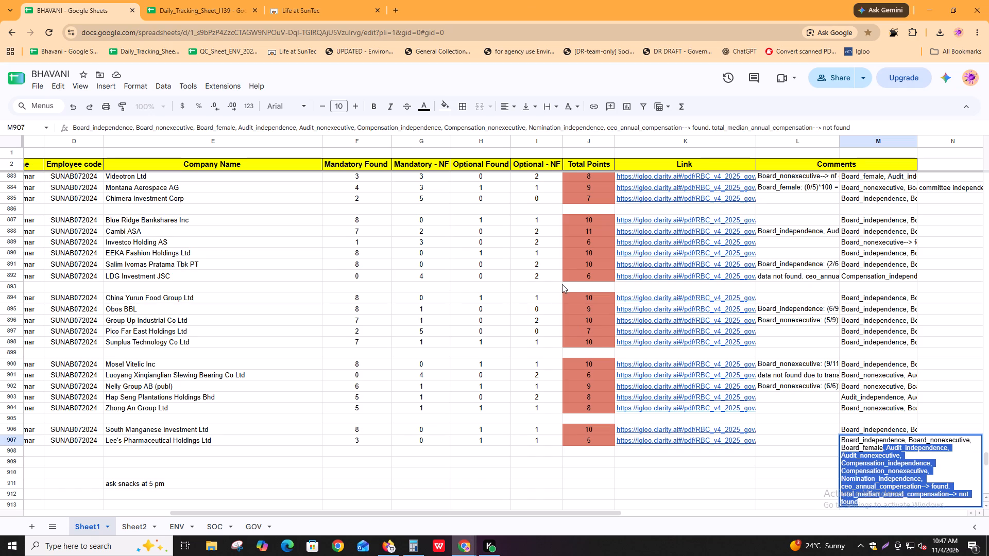
type(",")
key("space")
Append "ceo_annual_compensation--> found." to the Lee's Pharmaceutical comment, copying the field name from the form.
key("alt+Tab")
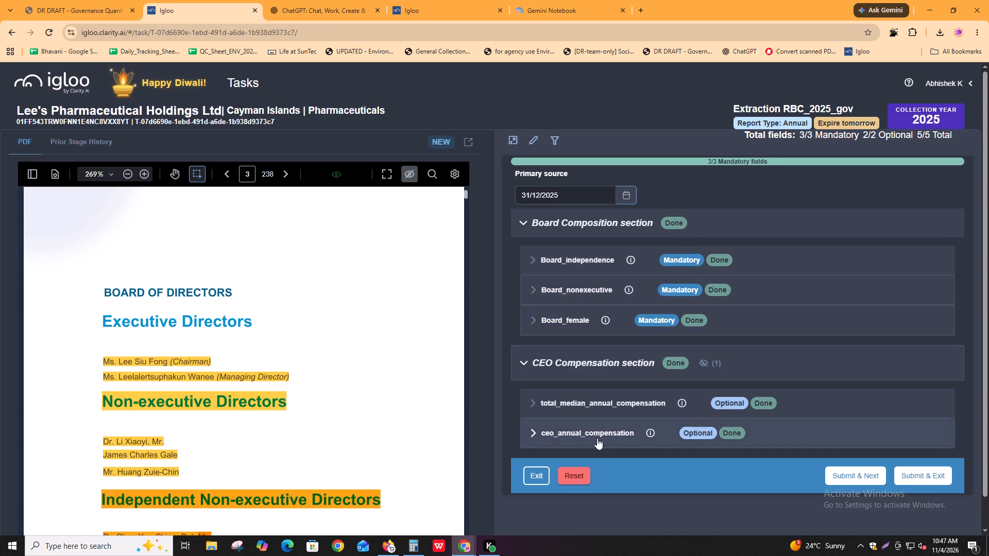
double_click(596, 433, "alt")
key("alt+Tab")
key("ctrl+v")
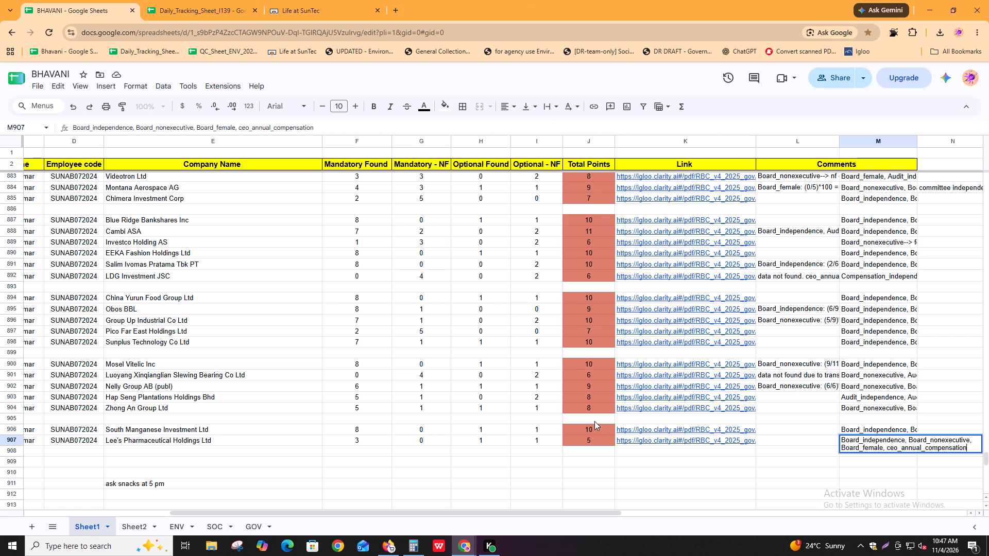
type("--> found")
type(".")
key("space")
Append "total_median_annual_compensation--> not found" to the Lee's Pharmaceutical comment, copying the field name from the form.
key("alt+Tab")
scroll(594, 421, "up", 1)
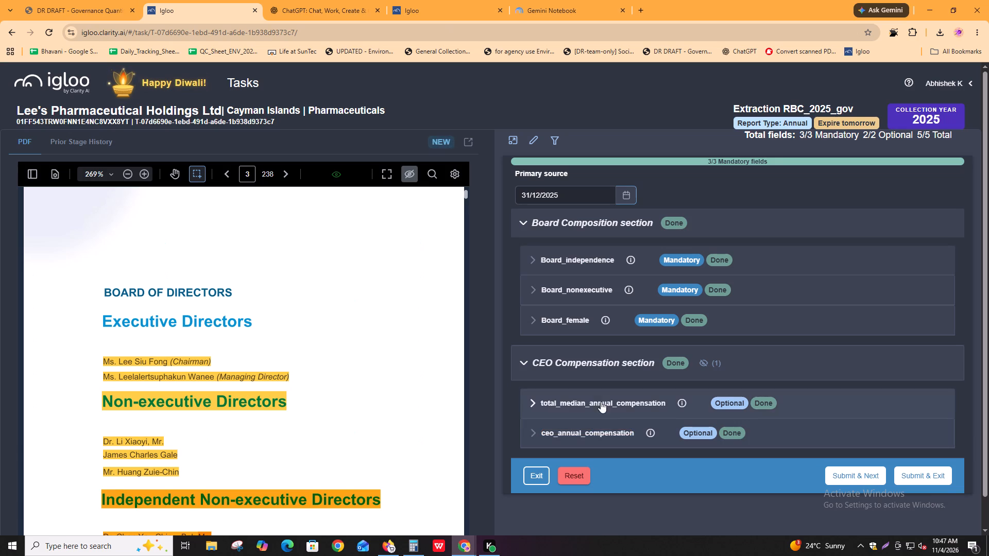
left_click(600, 406, "alt")
left_click(600, 406, "alt")
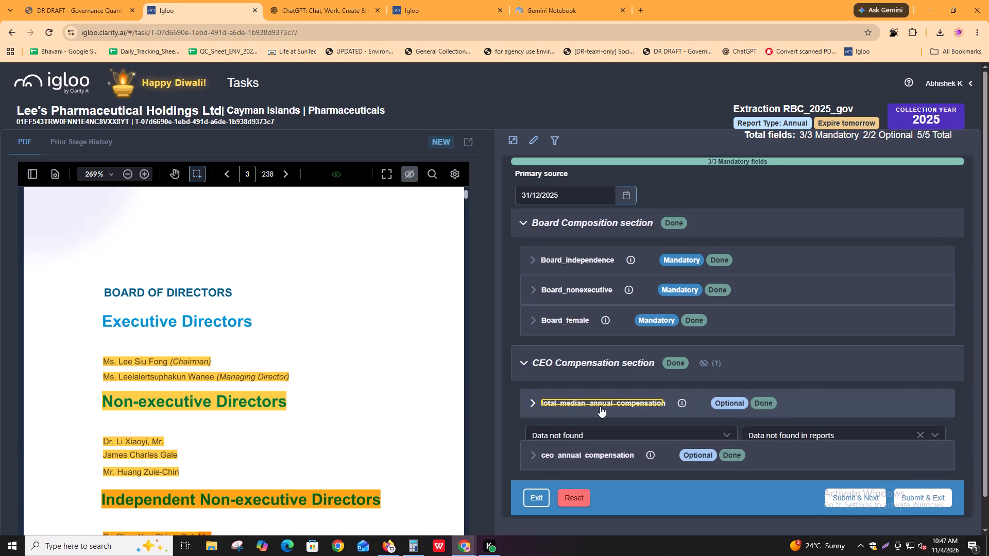
key("alt+Tab")
key("ctrl+v")
type("--> not foud")
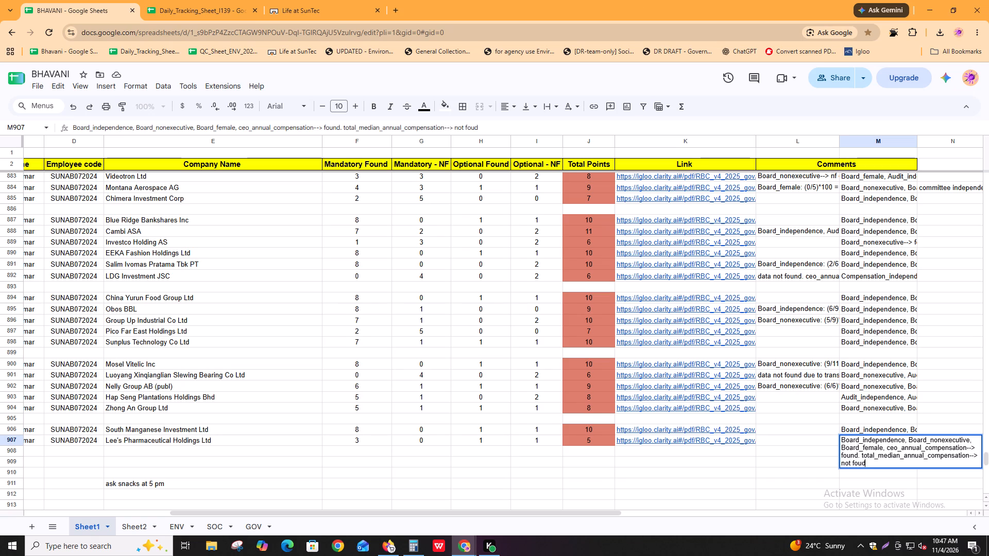
key("BackSpace")
type("nd")
key("Return")
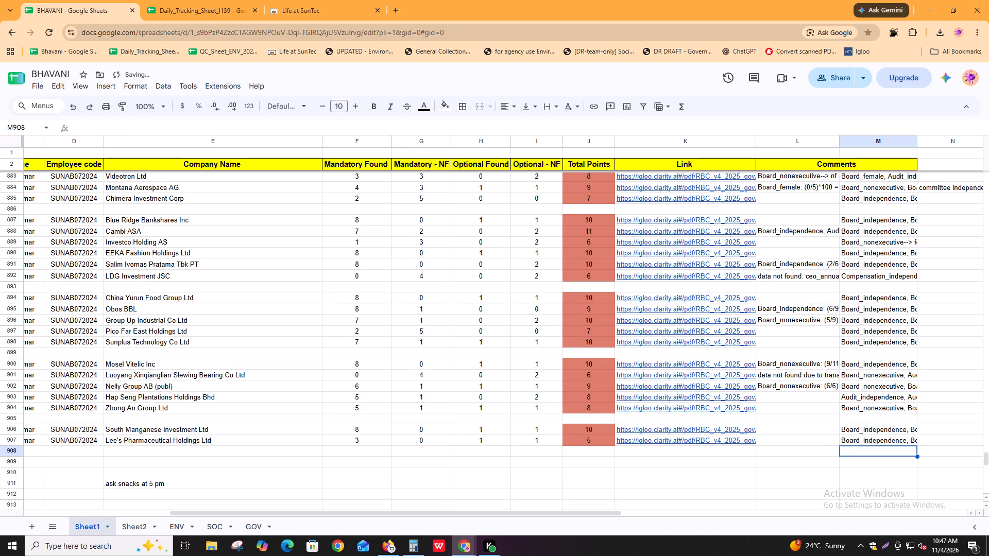
Submit the Lee's Pharmaceutical Holdings extraction and load the next task.
key("alt+Tab")
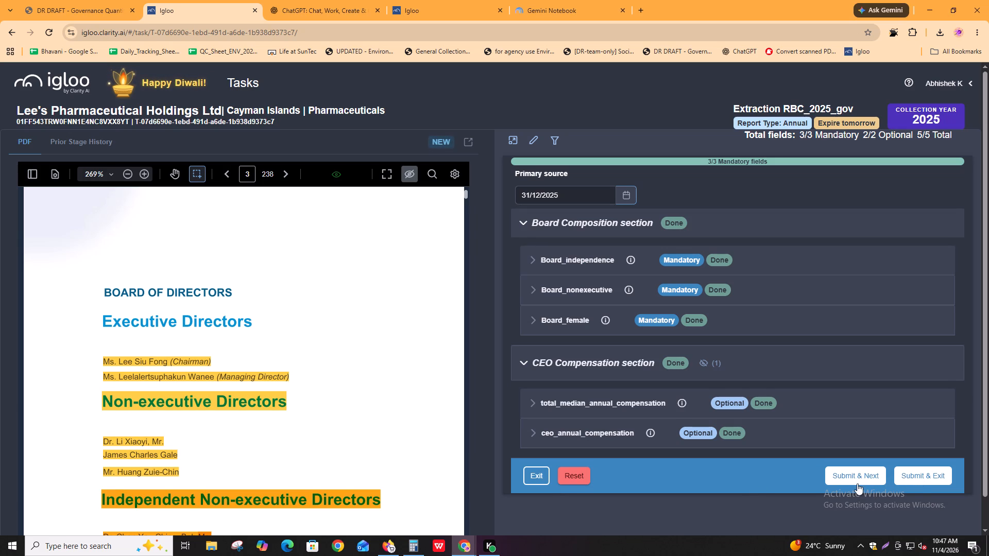
left_click(389, 0)
left_click(205, 0)
left_click(855, 482)
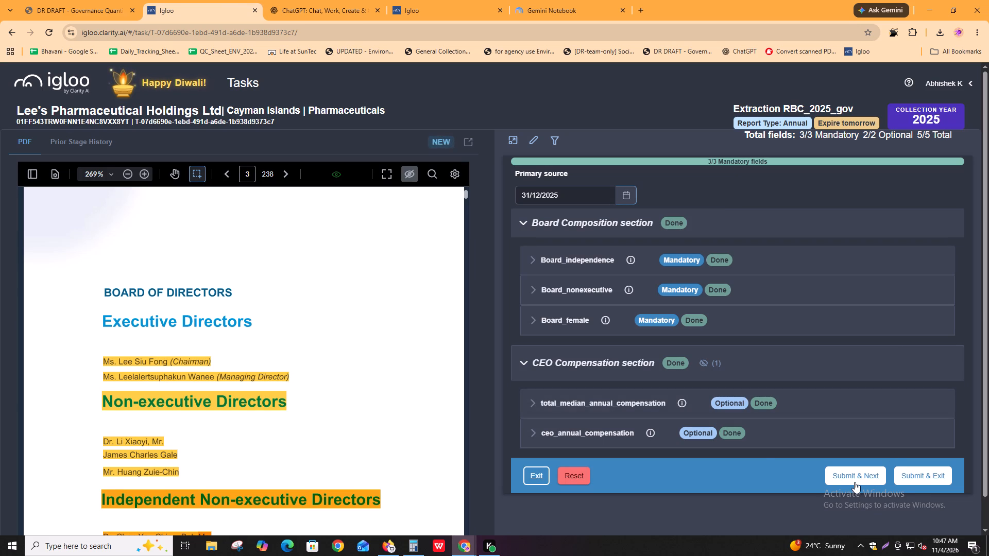
key("alt+Tab")
key("alt+Tab")
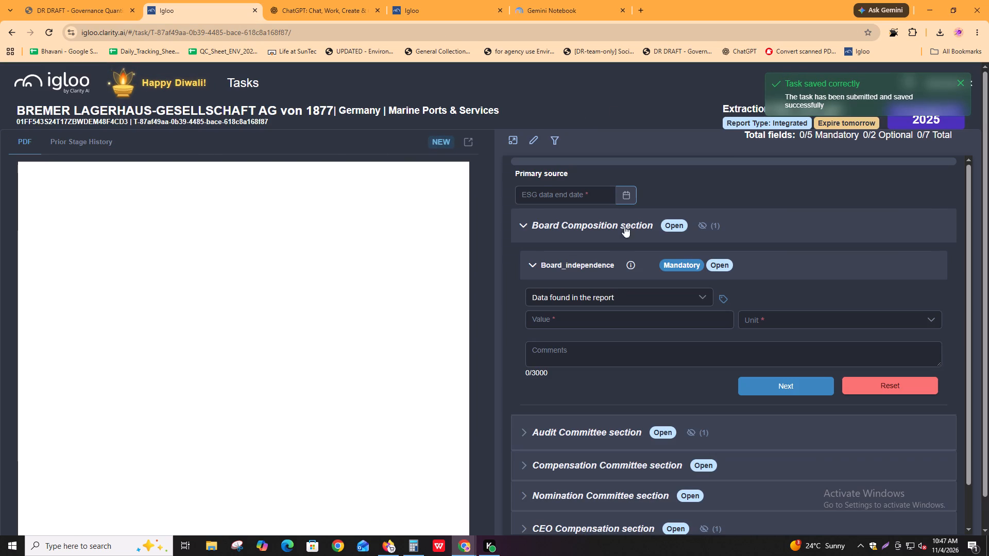
Expand the CEO Compensation, Nomination, Compensation and Audit Committee sections of the new task, leaving their individual fields collapsed.
left_click(600, 266)
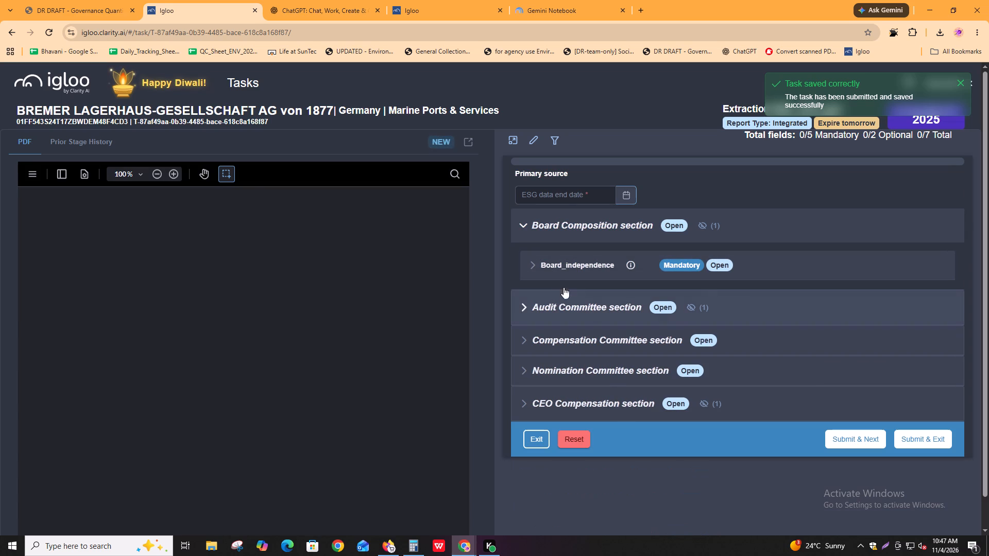
left_click(624, 404)
left_click(607, 442)
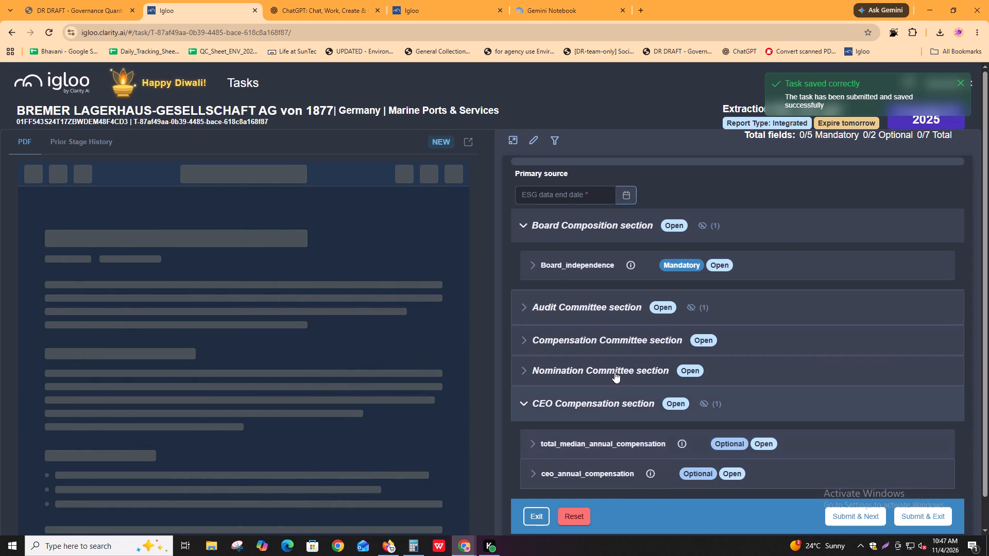
left_click(615, 372)
right_click(615, 372)
left_click(565, 356)
left_click(569, 372)
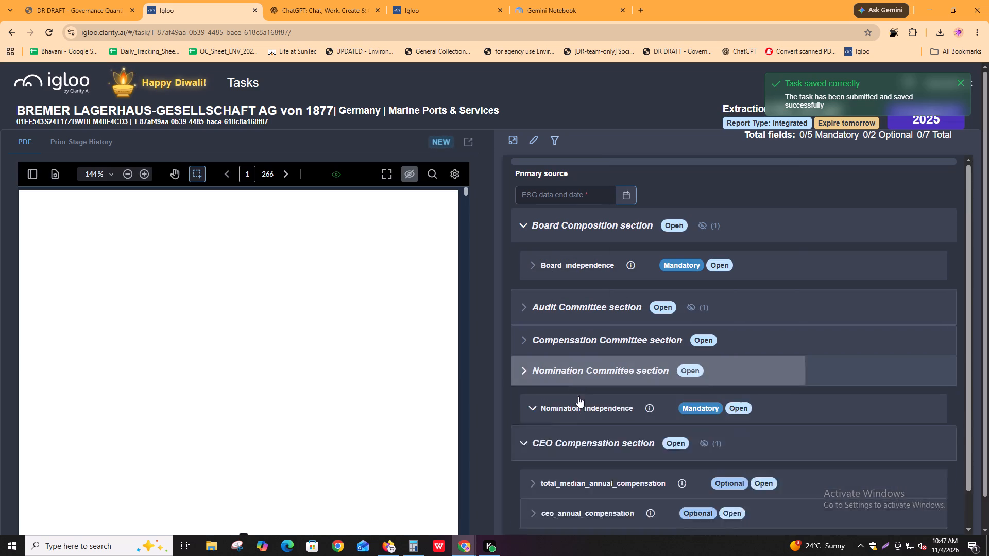
left_click(561, 362)
left_click(572, 401)
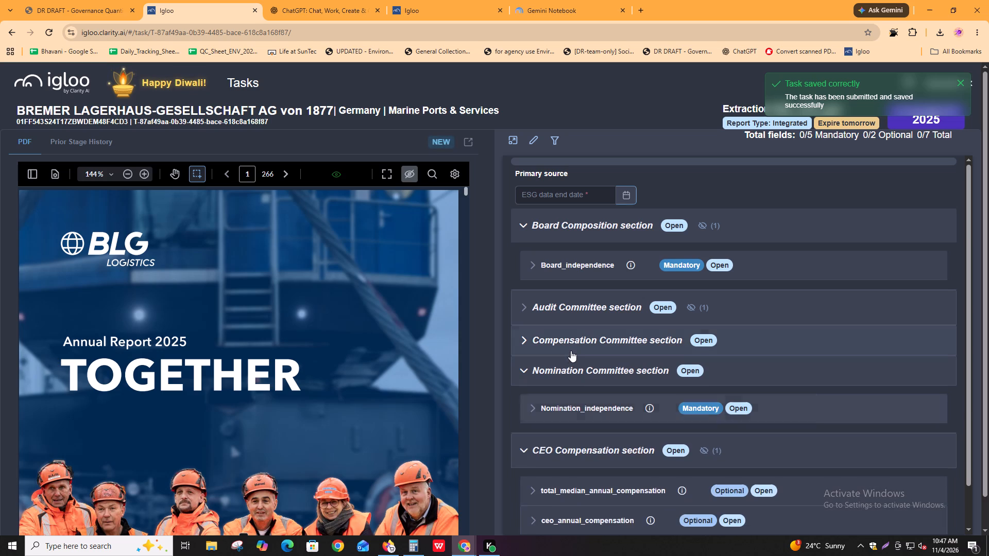
left_click(571, 346)
left_click(577, 378)
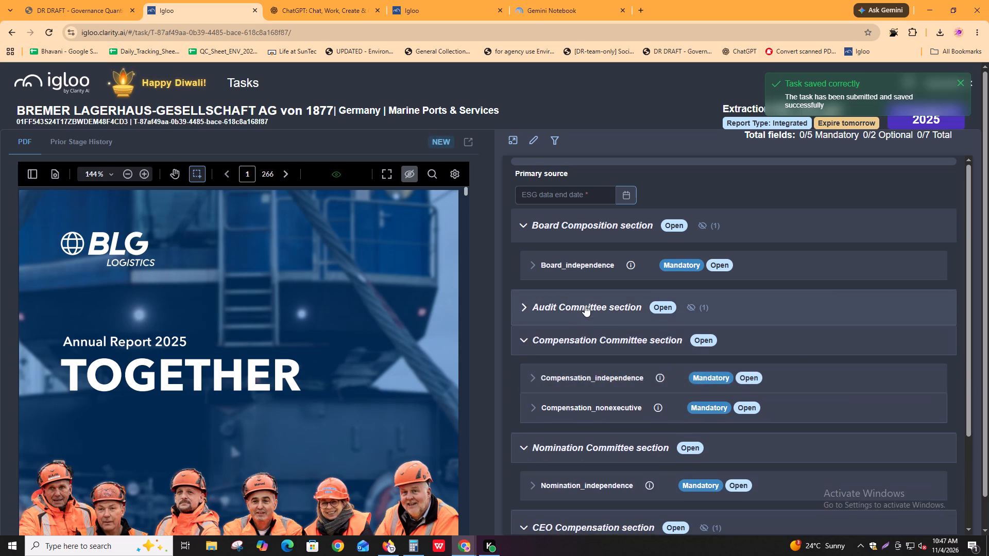
left_click(585, 305)
left_click(585, 351)
scroll(645, 442, "up", 3)
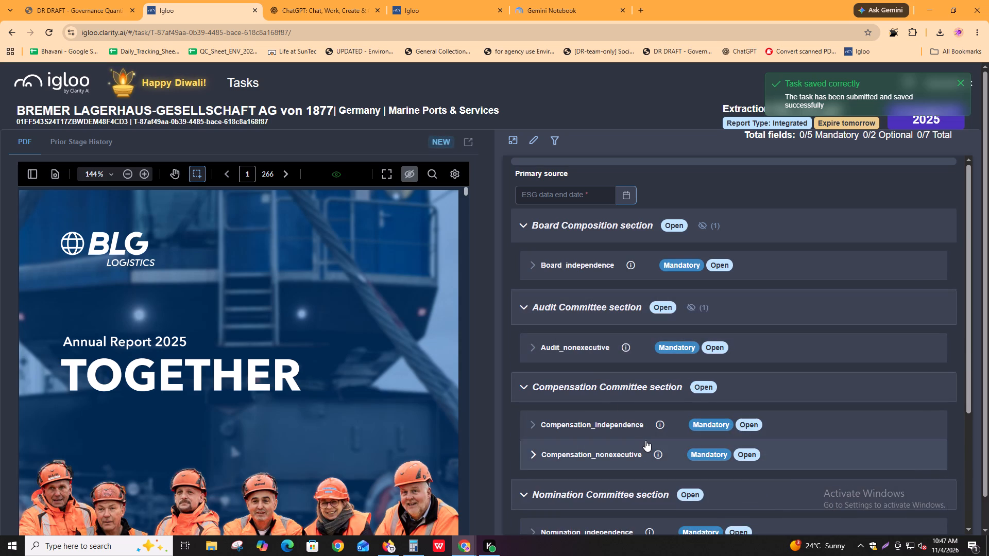
Copy the company name BREMER LAGERHAUS-GESELLSCHAFT AG von 1877 into the tracking sheet's Company Name column, below Lee's Pharmaceutical.
left_click(80, 112, "alt")
key("alt+Tab")
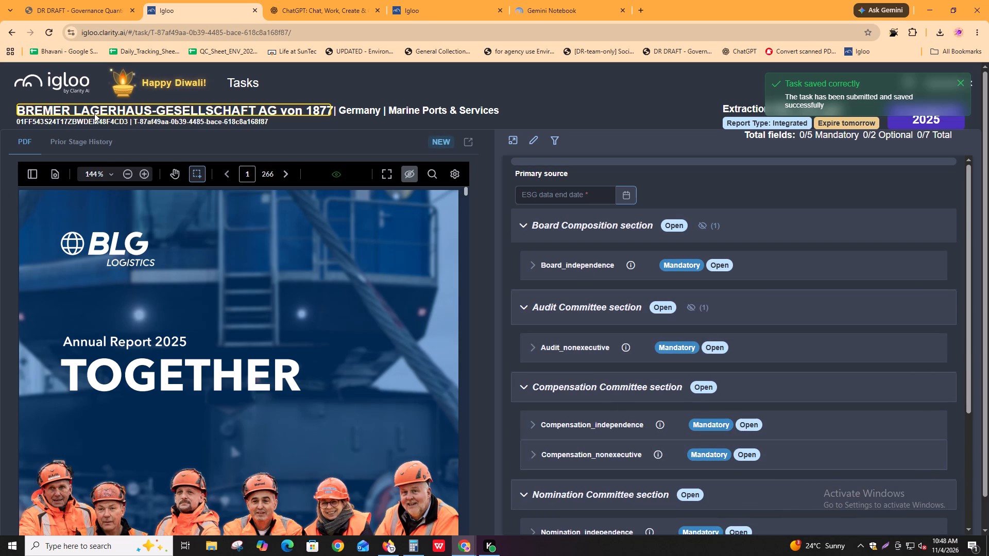
left_click(166, 449)
key("ctrl+v")
Fill the Extractions, Date, User Name and Employee code cells from the Lee's Pharmaceutical row down into the BREMER LAGERHAUS row.
scroll(487, 420, "up", 10, "shift")
left_click_drag(161, 441, 162, 446)
right_click(161, 441)
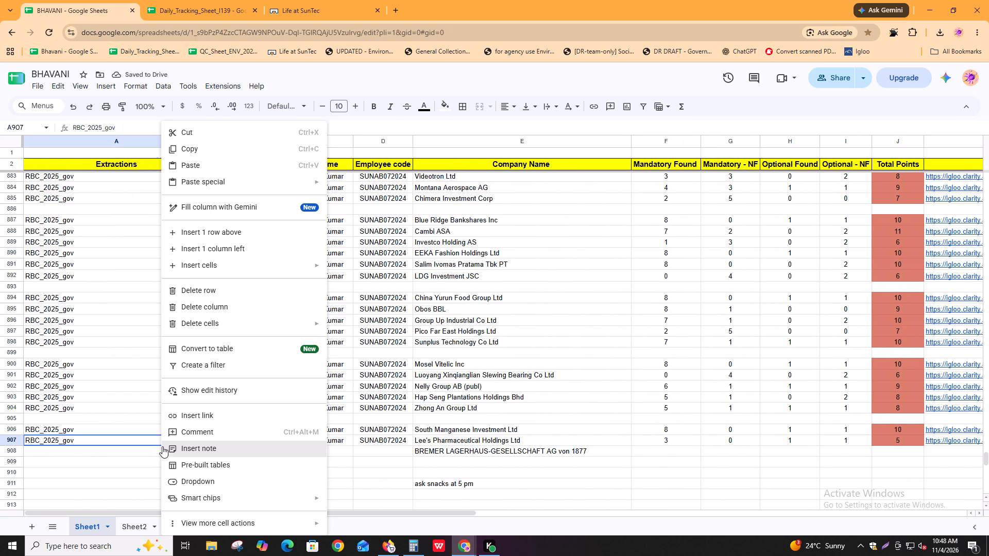
left_click_drag(162, 446, 174, 447)
left_click_drag(137, 438, 332, 445)
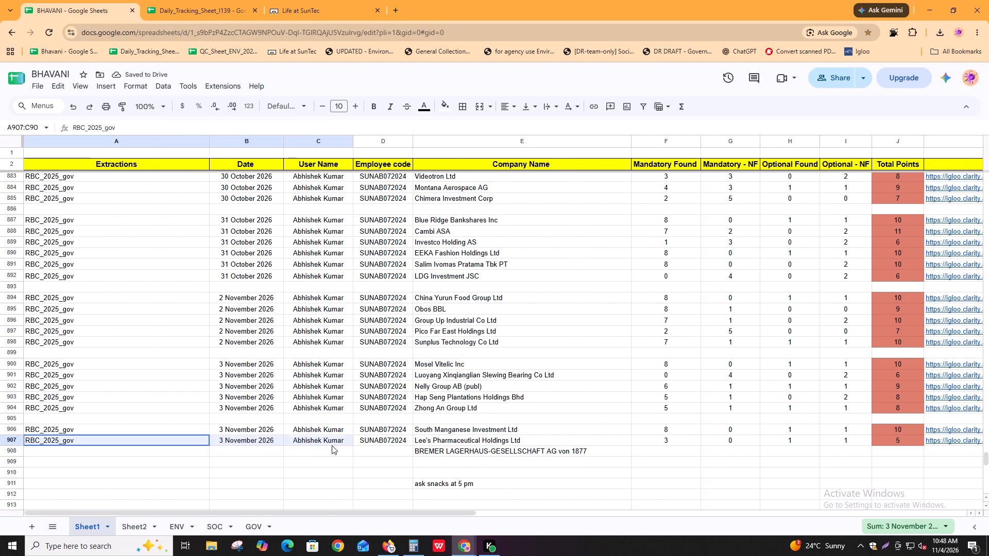
left_click_drag(332, 445, 371, 451)
key("ctrl+d")
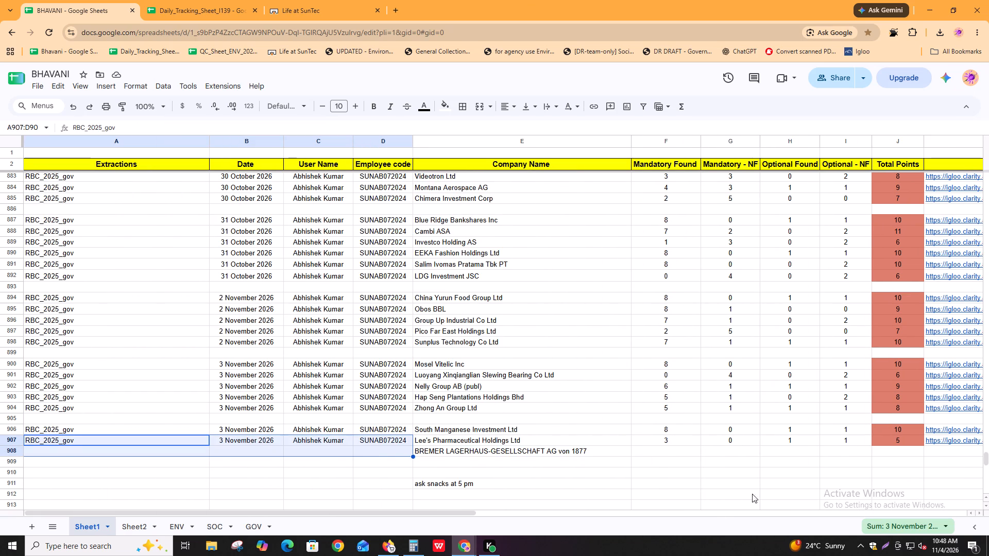
Fill the Total Points formula from the Lee's Pharmaceutical row down into the BREMER LAGERHAUS row.
scroll(911, 398, "down", 3)
scroll(837, 441, "down", 3, "shift")
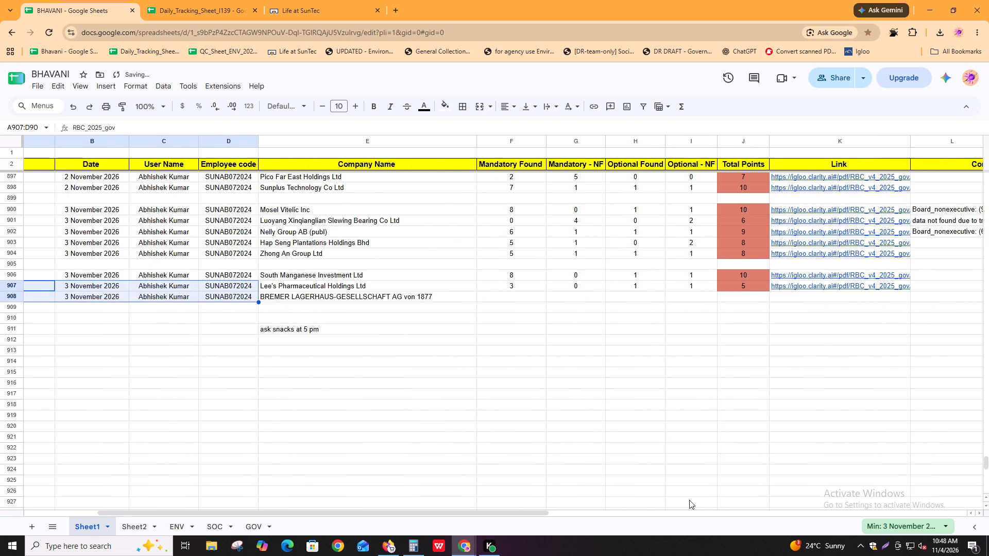
scroll(622, 509, "down", 3, "shift")
left_click_drag(680, 288, 680, 300)
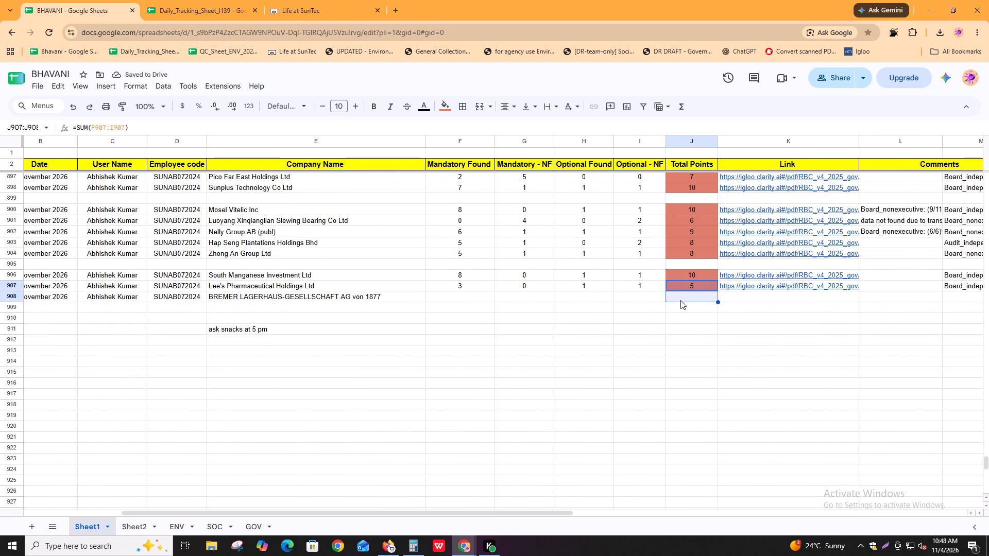
key("ctrl+d")
Copy the share link of the BLG annual report into the Link cell of the BREMER LAGERHAUS row.
left_click(803, 299)
key("alt+Tab")
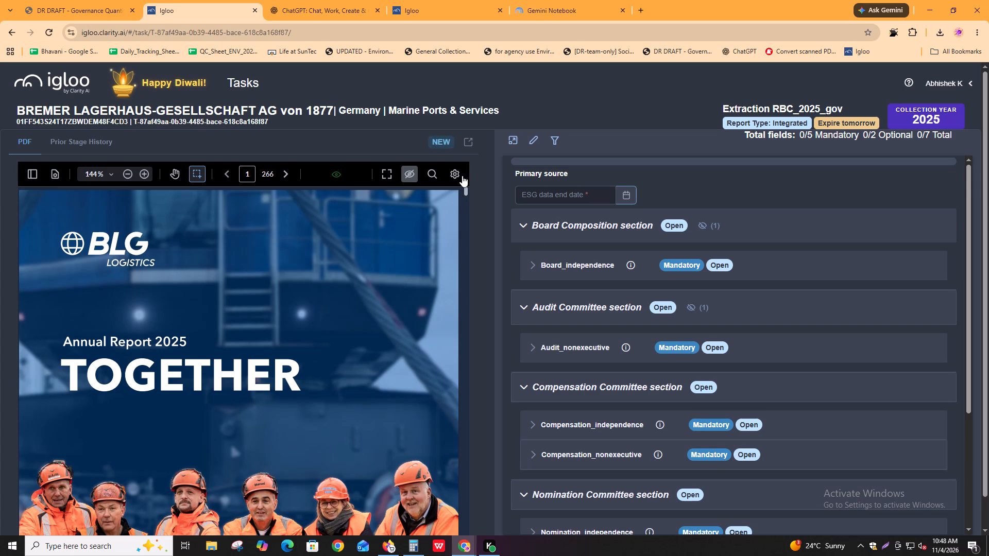
left_click(462, 176)
left_click(433, 206)
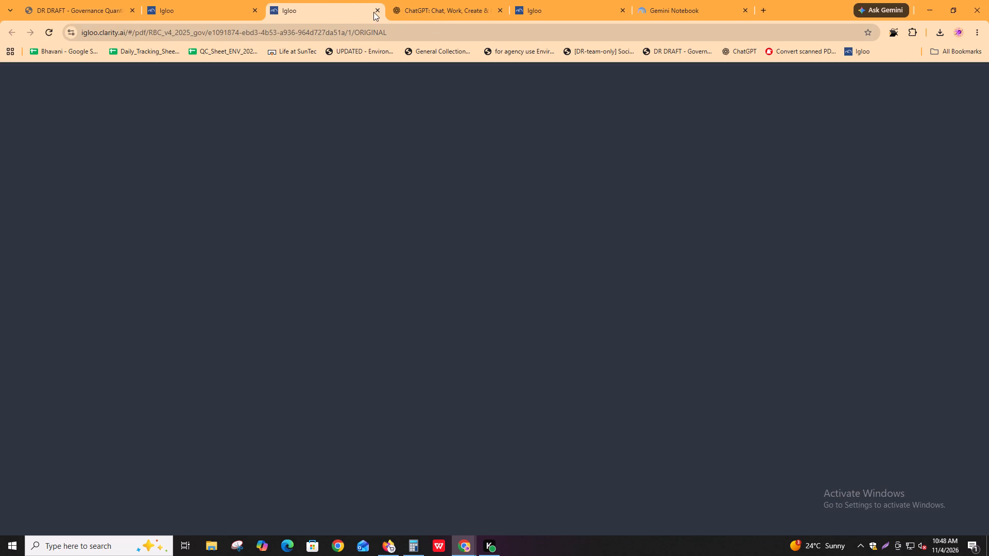
left_click(376, 9)
left_click(453, 177)
left_click(435, 213)
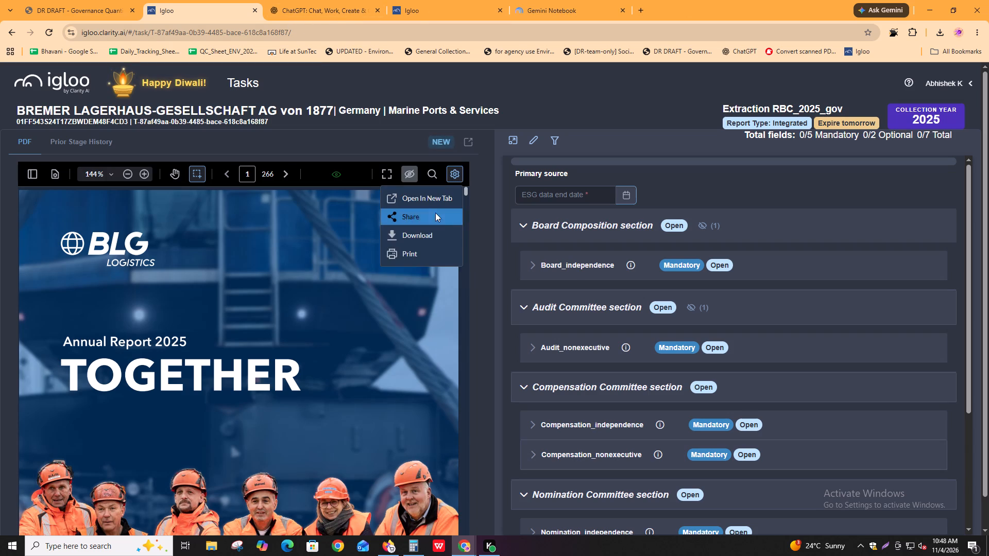
key("alt+Tab")
key("ctrl+v")
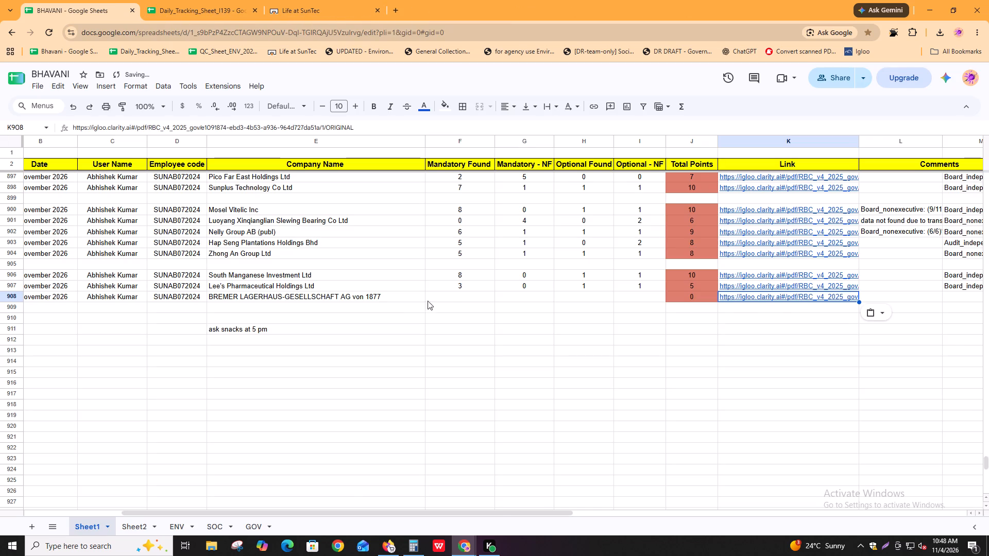
left_click(455, 297)
key("alt+Tab")
left_click(211, 550)
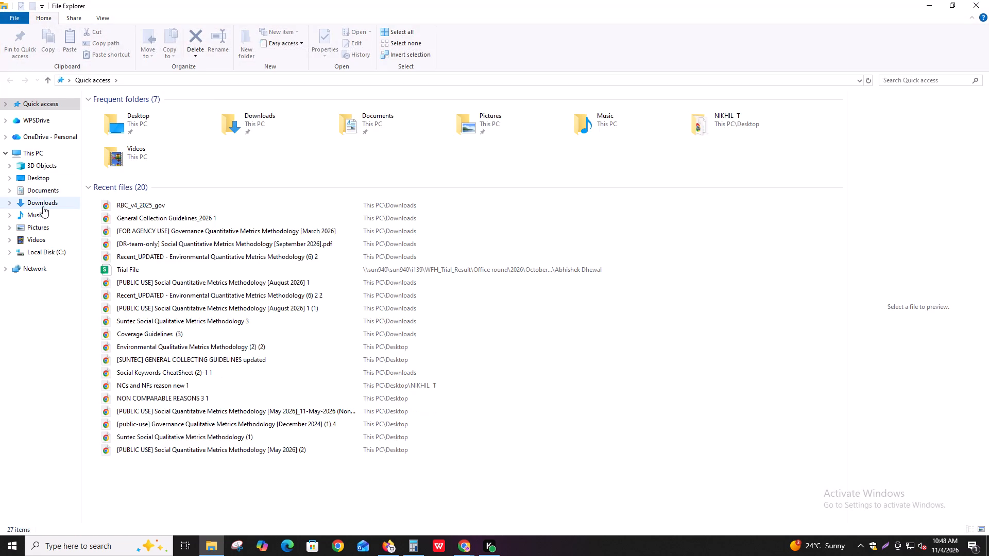
left_click(43, 206)
left_click(141, 130)
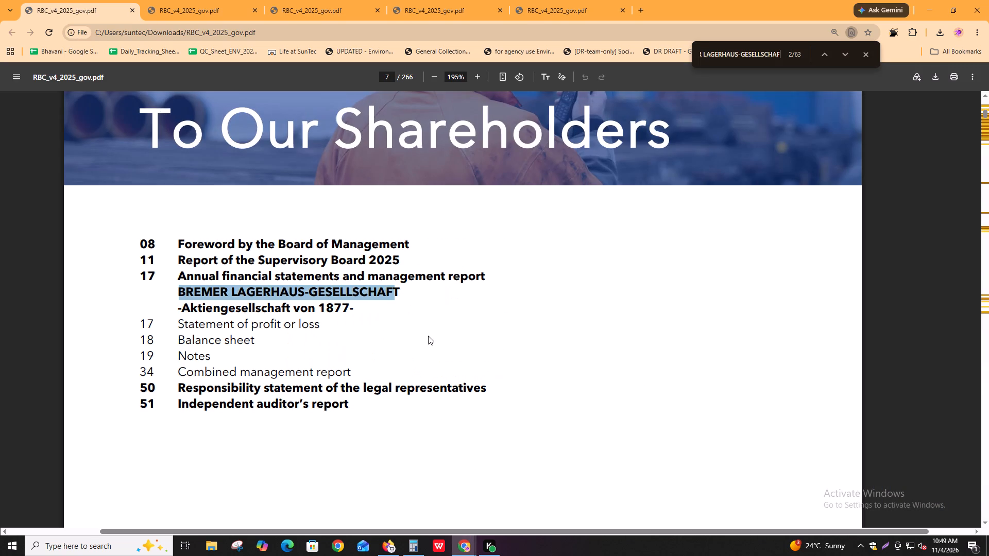
left_click(225, 240)
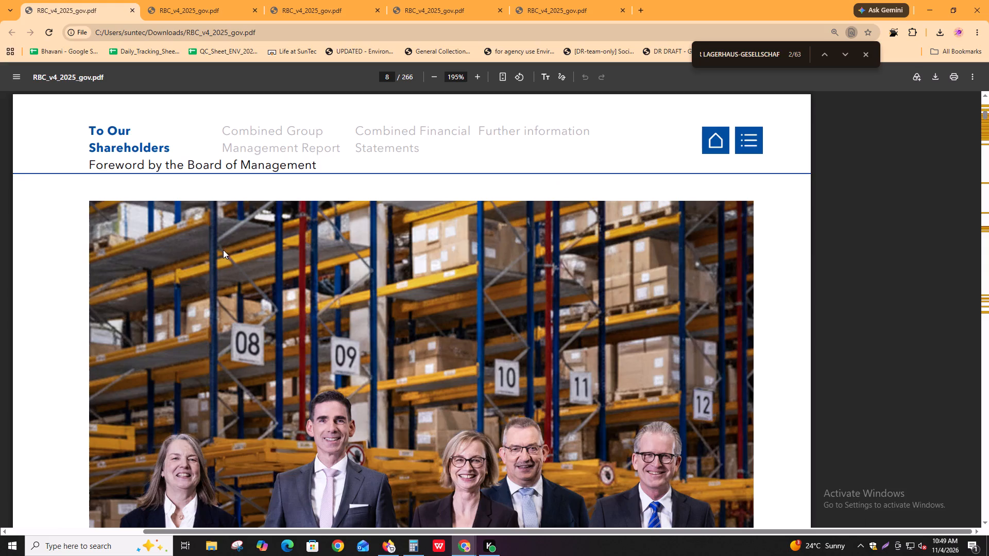
scroll(247, 323, "down", 2)
scroll(576, 340, "down", 6)
scroll(418, 367, "down", 3)
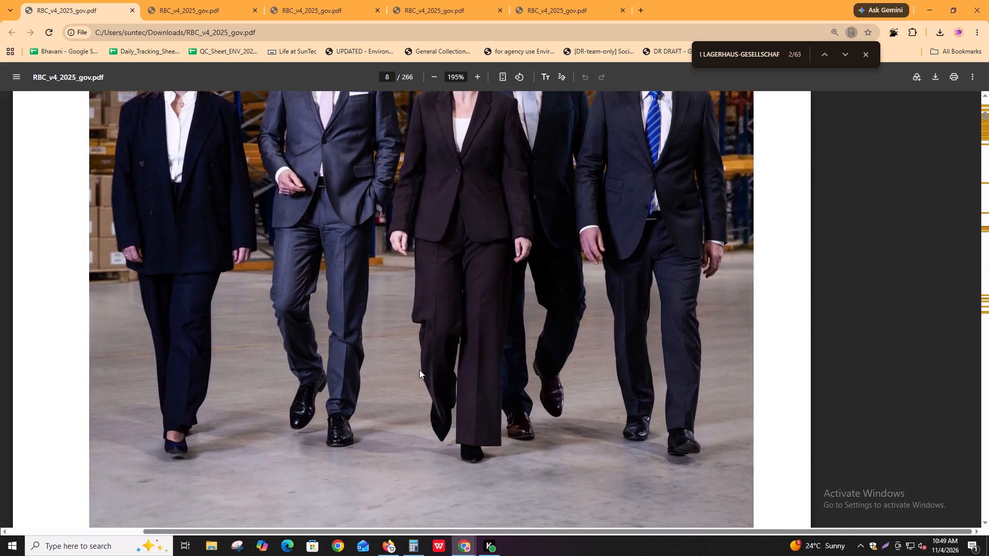
scroll(419, 370, "down", 4)
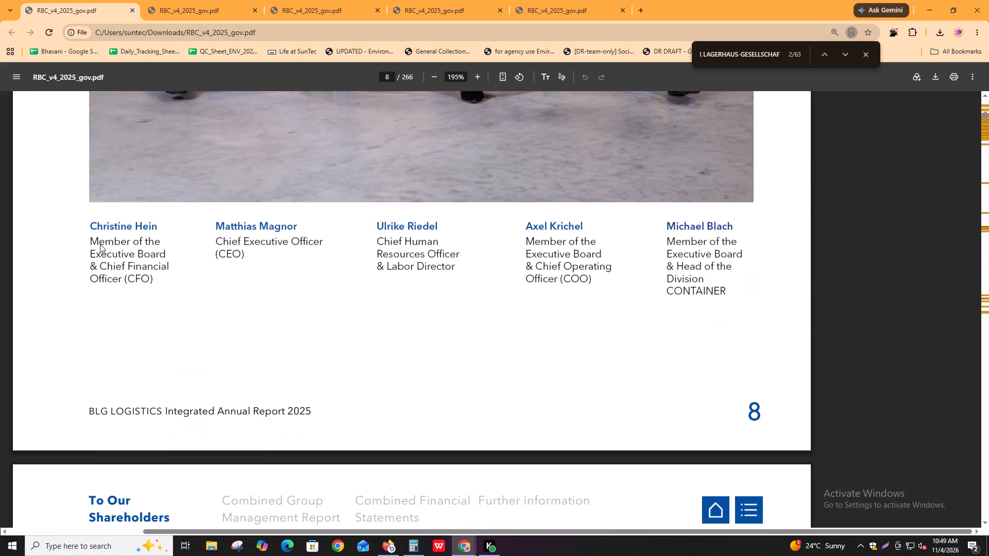
left_click_drag(102, 244, 140, 244)
double_click(120, 254)
left_click_drag(126, 255, 178, 254)
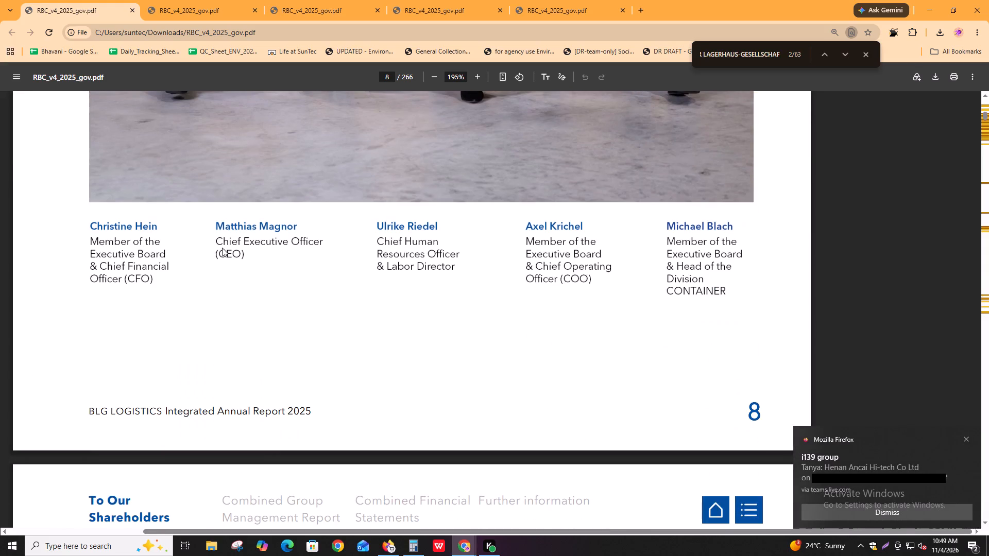
left_click_drag(223, 248, 300, 244)
left_click_drag(312, 241, 385, 244)
left_click_drag(491, 245, 499, 247)
left_click_drag(602, 245, 621, 250)
left_click_drag(635, 250, 660, 254)
left_click_drag(691, 254, 696, 254)
Read on through the foreword and the Report of the Supervisory Board up to page 14, examining meeting attendance and the work of the committees.
scroll(435, 393, "down", 7)
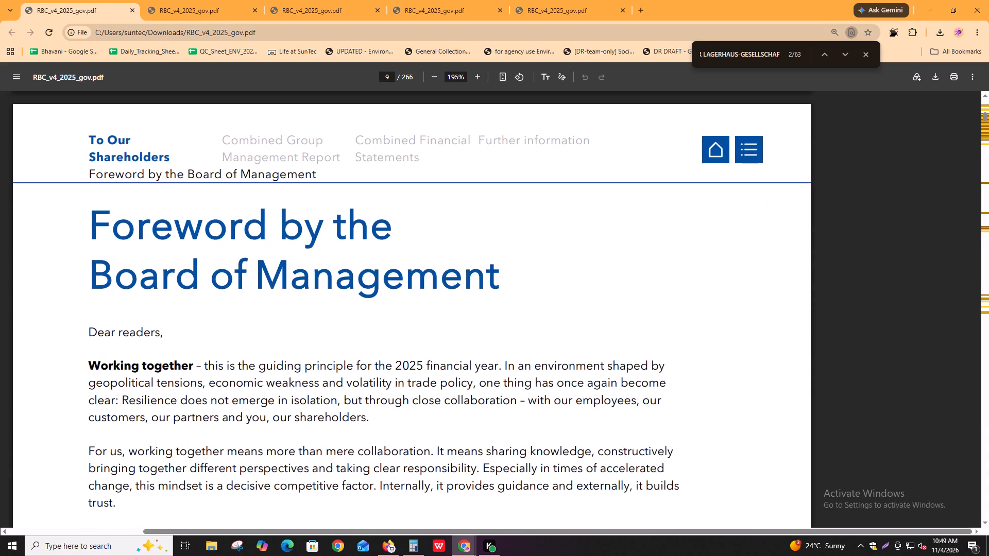
scroll(149, 392, "down", 19)
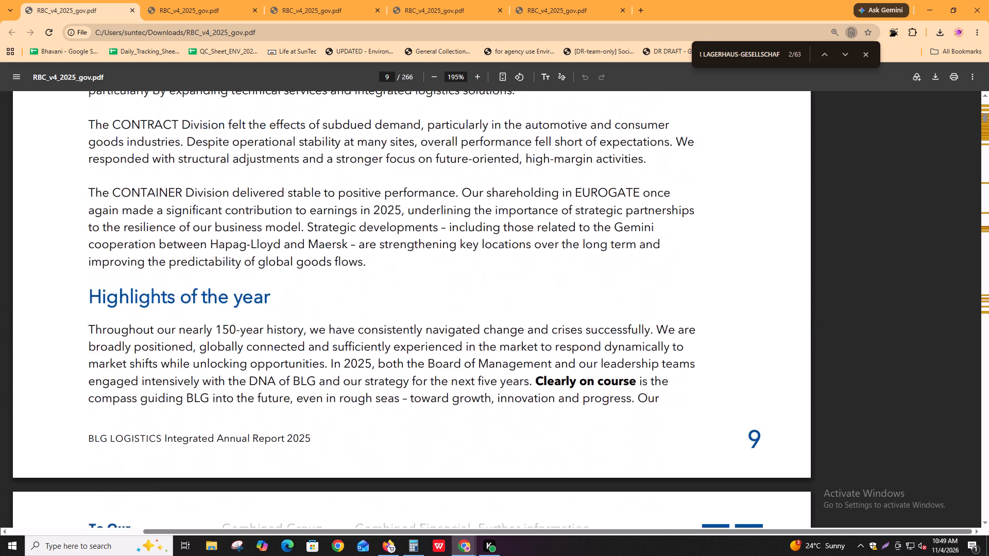
scroll(154, 432, "down", 7)
scroll(154, 432, "down", 19)
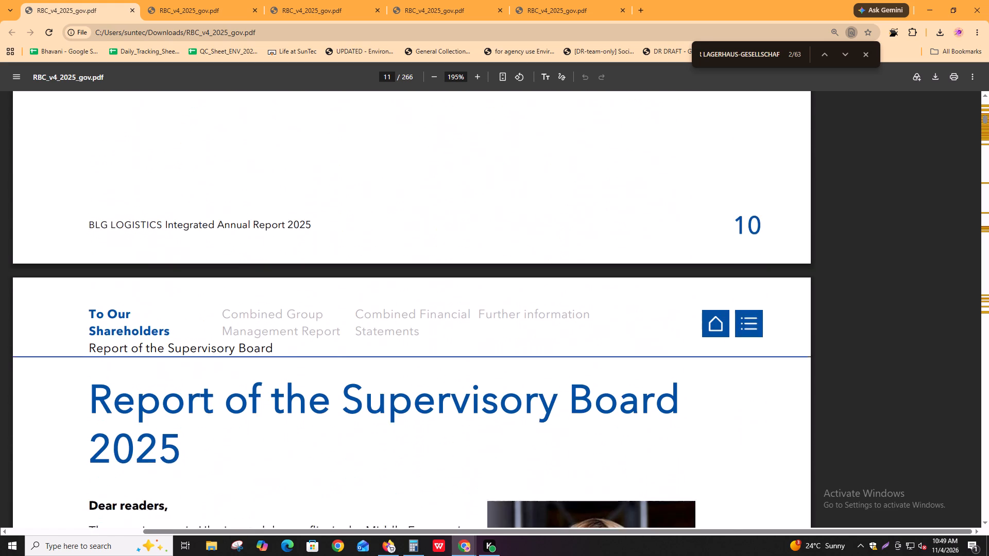
scroll(151, 427, "down", 3)
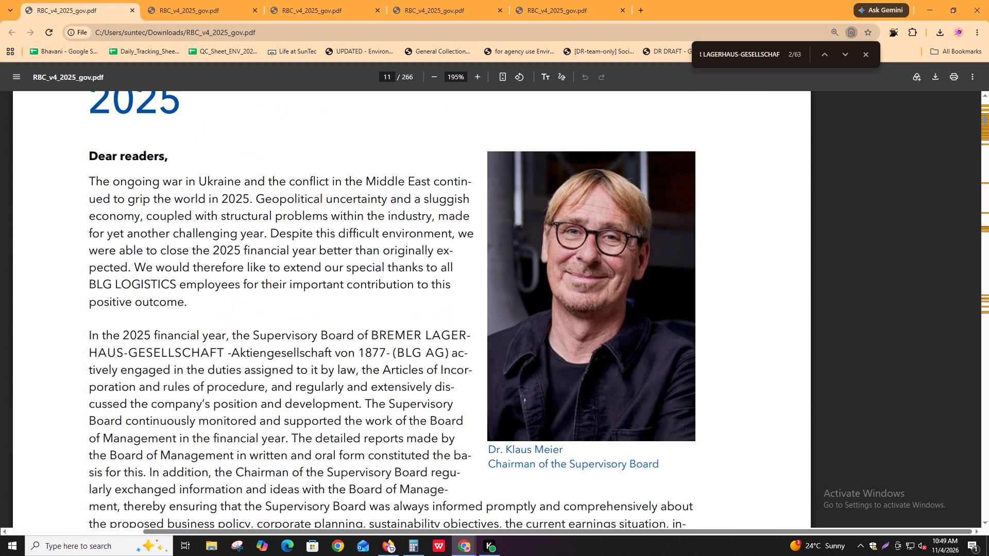
scroll(151, 427, "down", 20)
scroll(151, 427, "down", 1)
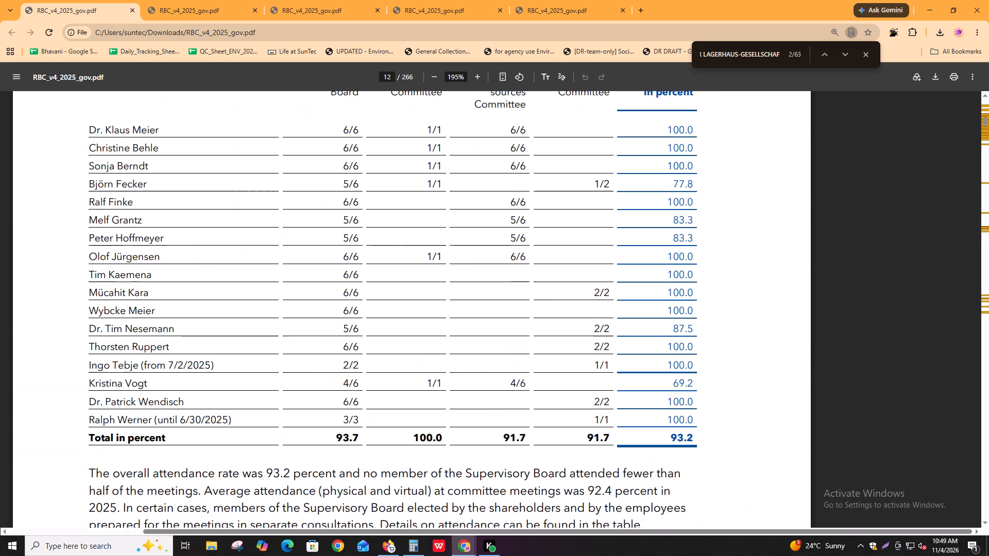
scroll(163, 434, "up", 3)
scroll(298, 363, "down", 3)
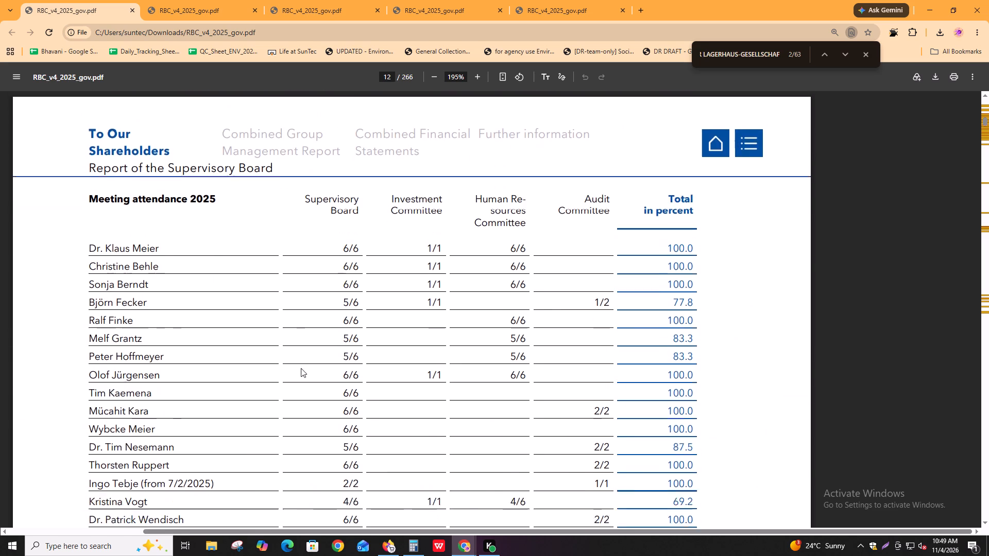
scroll(301, 368, "down", 16)
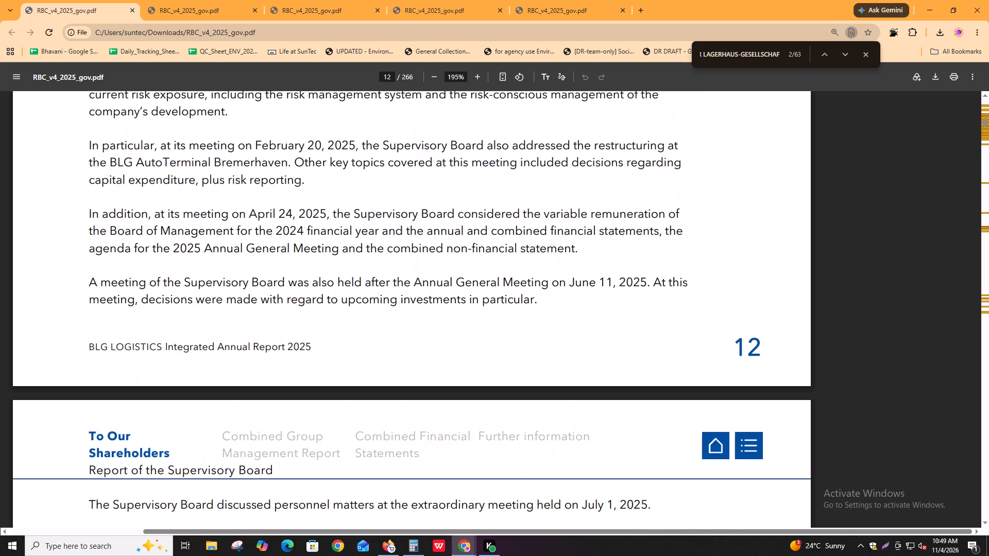
scroll(301, 372, "down", 12)
key("ctrl+f")
scroll(300, 371, "down", 4)
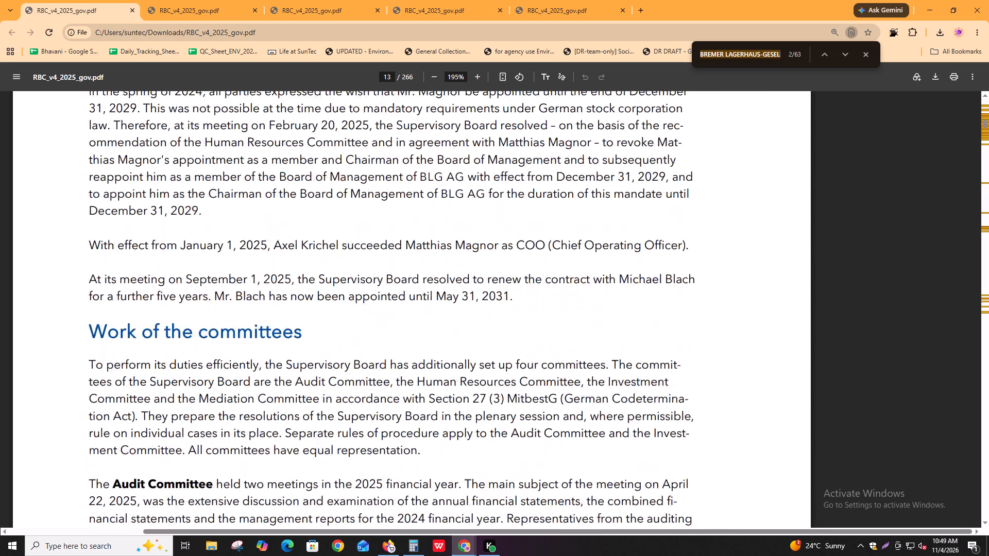
scroll(300, 371, "down", 19)
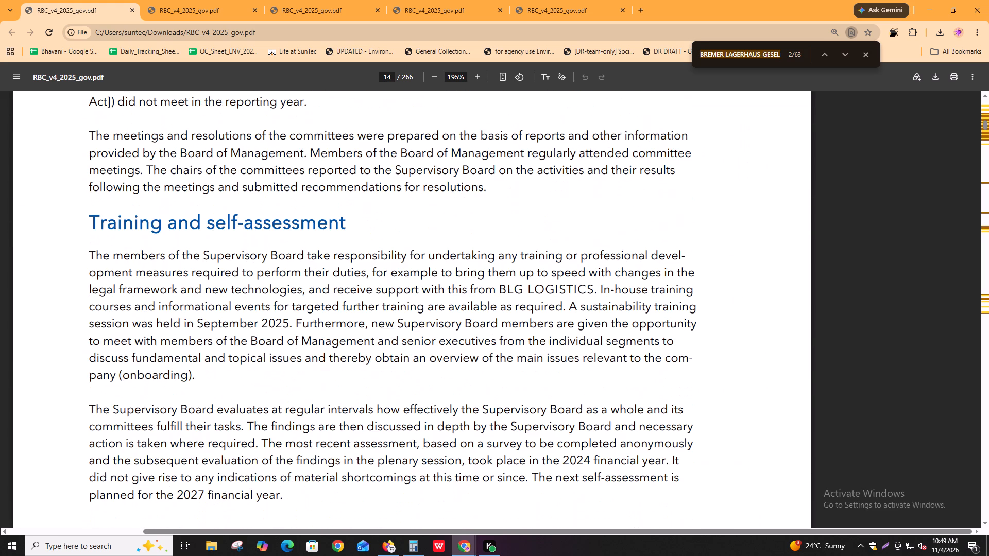
scroll(295, 367, "up", 5)
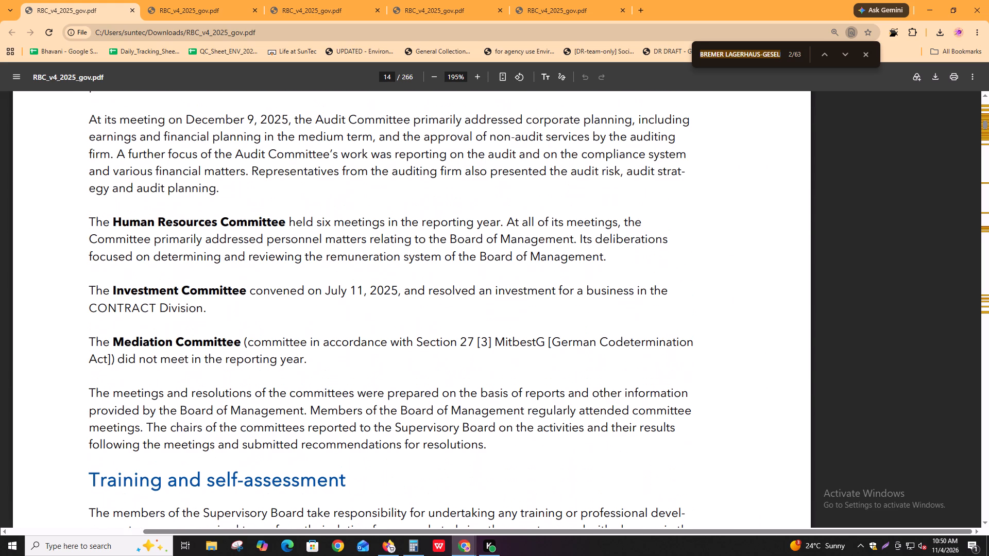
Search the annual report for december and go through the first matches to check the reporting period's end date.
key("alt+Tab")
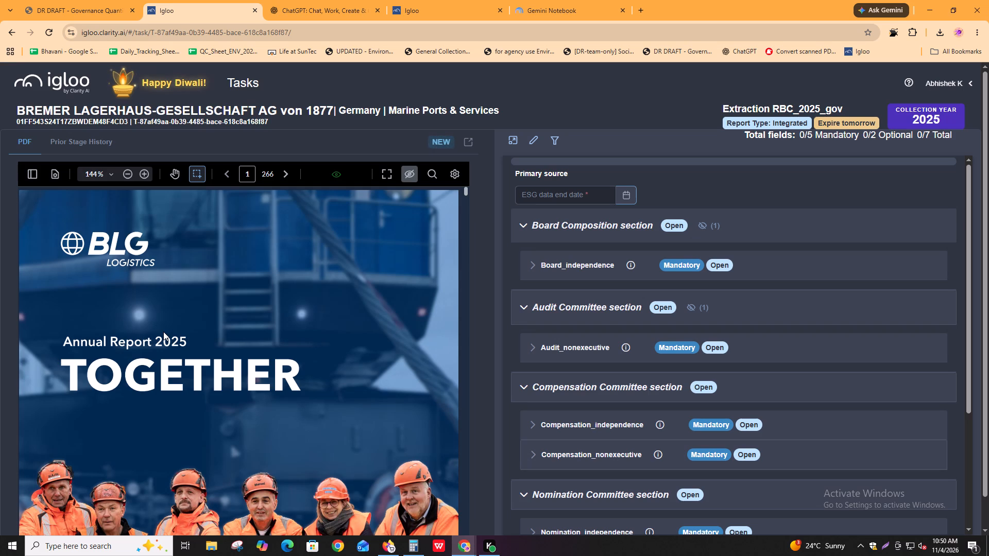
key("alt+Tab")
key("ctrl+f")
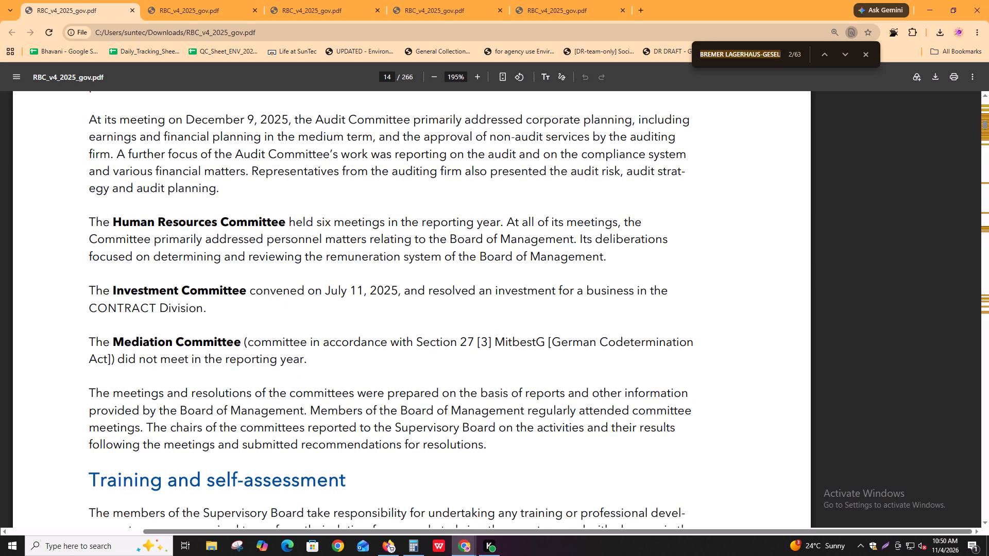
type("dec")
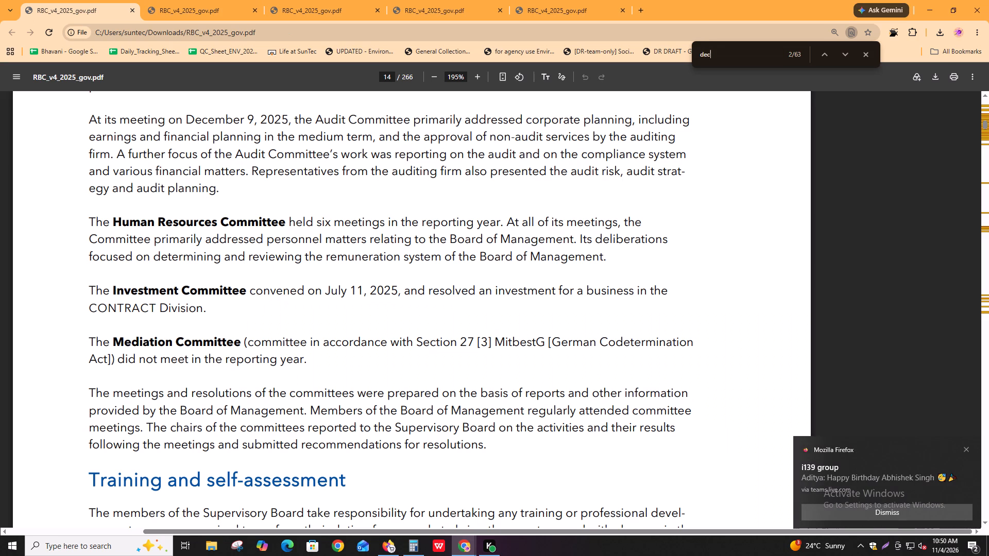
type("eme")
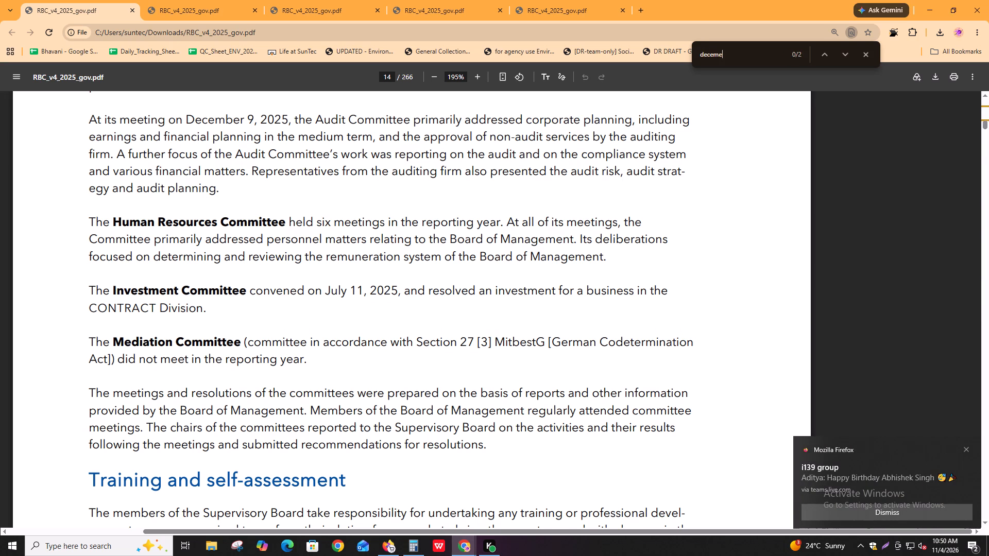
key("BackSpace")
type("ber")
key("Return")
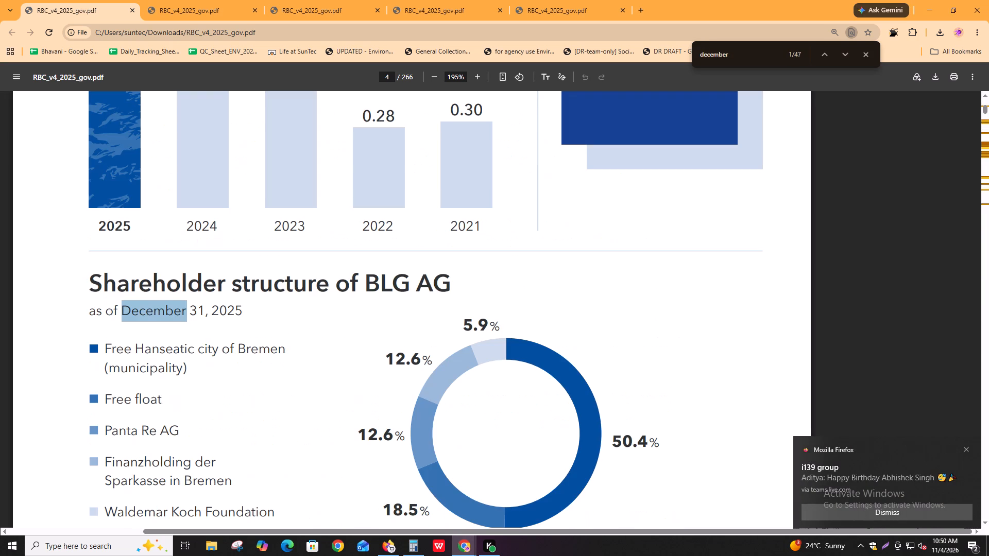
key("Return")
key("Return")
key("Return")
Set the primary source's ESG data end date to 31/12/2025 in the Igloo extraction task.
key("alt+Tab")
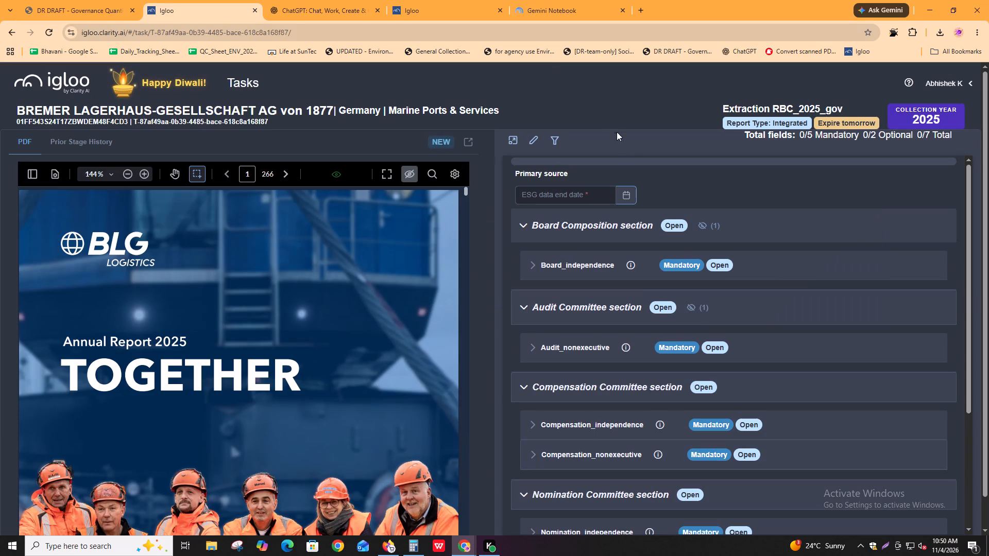
left_click(628, 193)
left_click(588, 348)
Search the annual report for supervisory board and go to the match at the Report of the Supervisory Board on page 11.
key("alt+Tab")
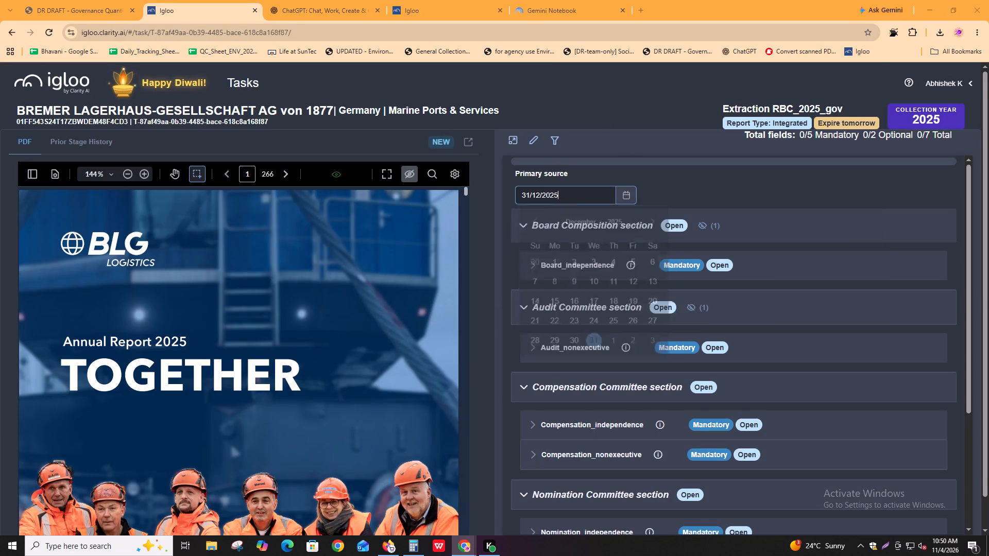
key("ctrl+f")
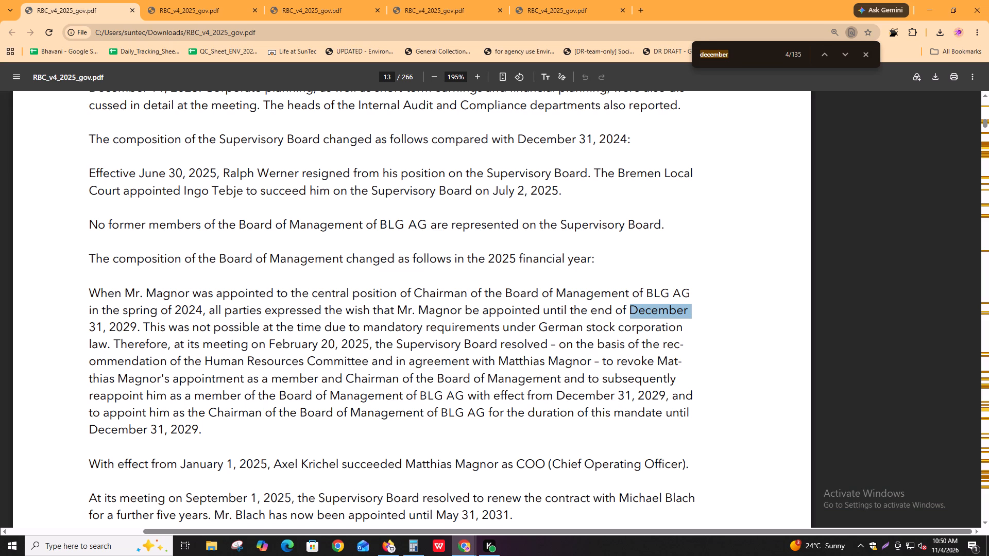
scroll(479, 231, "down", 4)
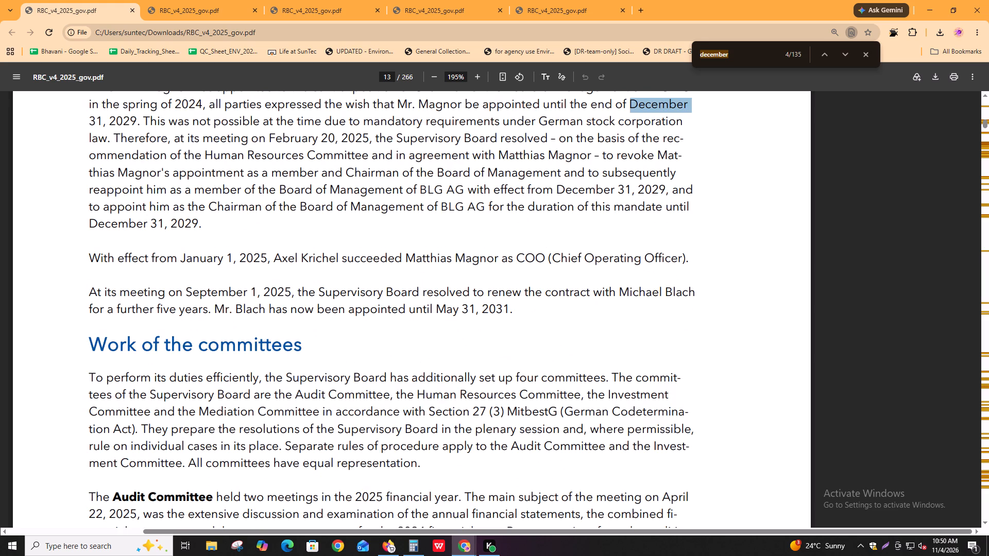
key("ctrl+f")
type("supervisory board")
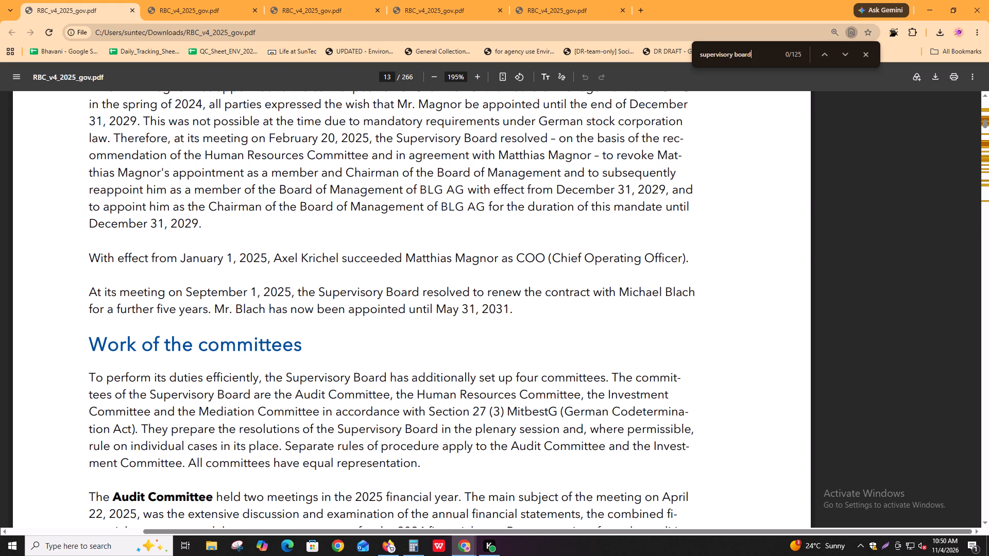
key("Return")
key("Return")
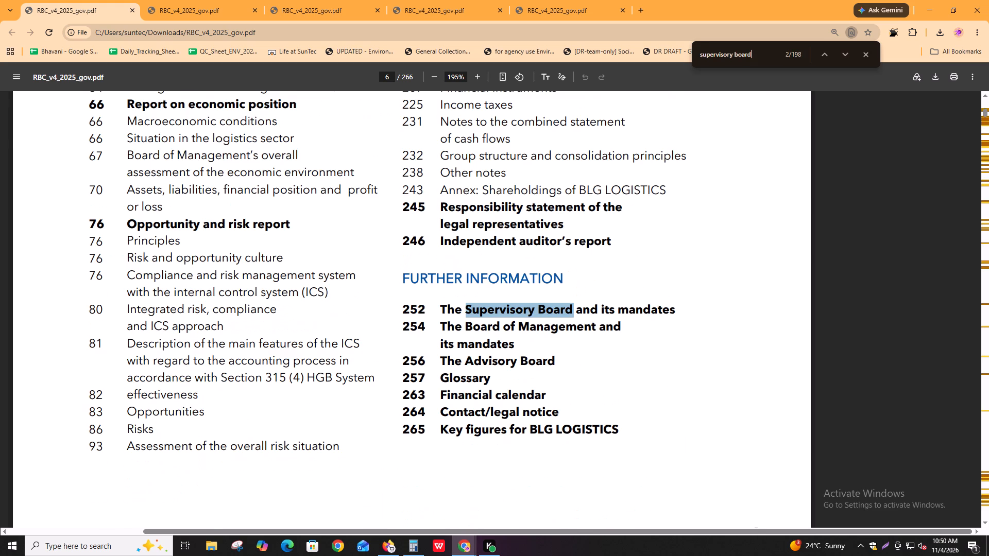
key("Return")
key("Return")
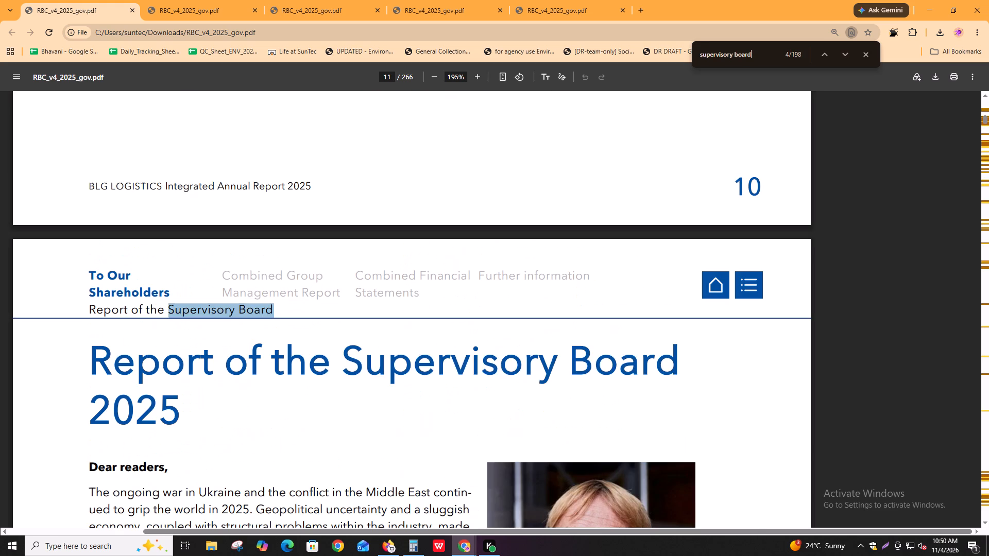
Go through the supervisory board matches on page 11, examining the text on the board's duties and its 2025 meetings.
key("Return")
key("Return")
key("Return")
key("Return")
key("Return")
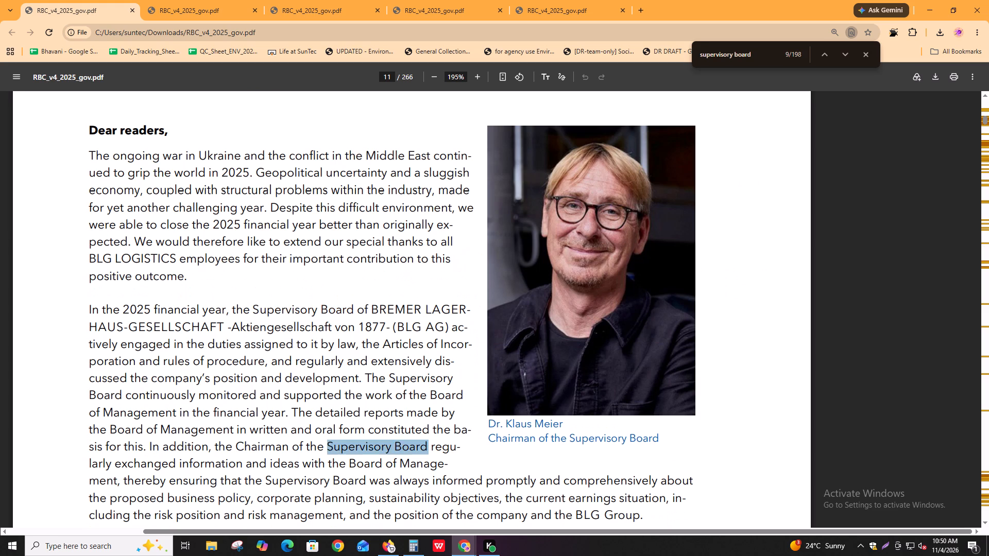
key("Return")
key("Return")
key("Return")
key("Return")
key("Return")
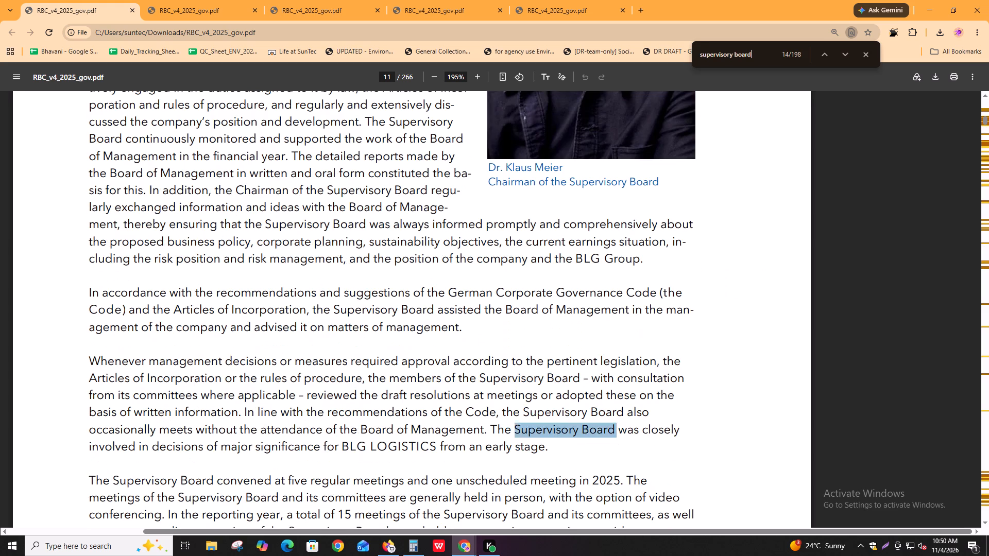
key("Return")
key("Return")
key("Return")
key("Return")
key("shift+Return")
key("shift+Return")
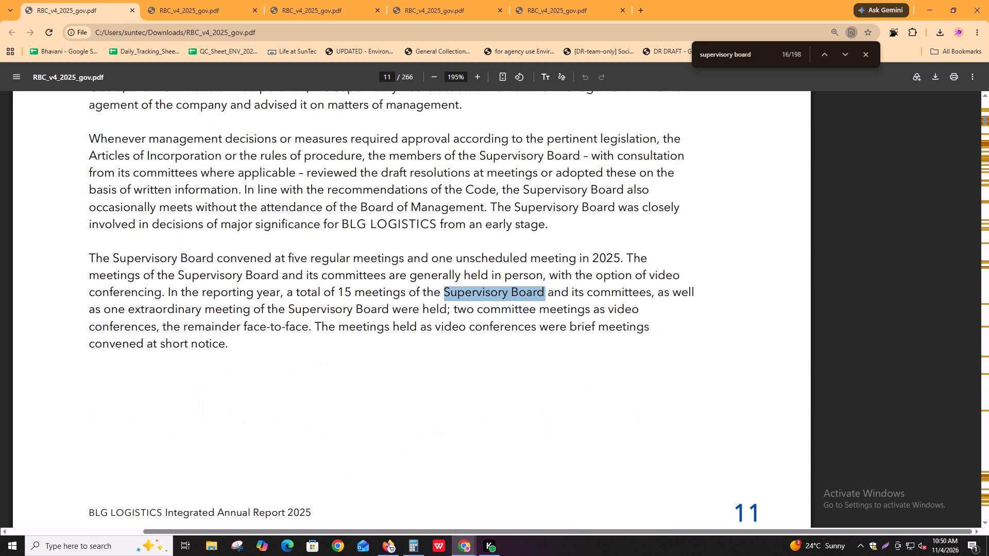
key("Return")
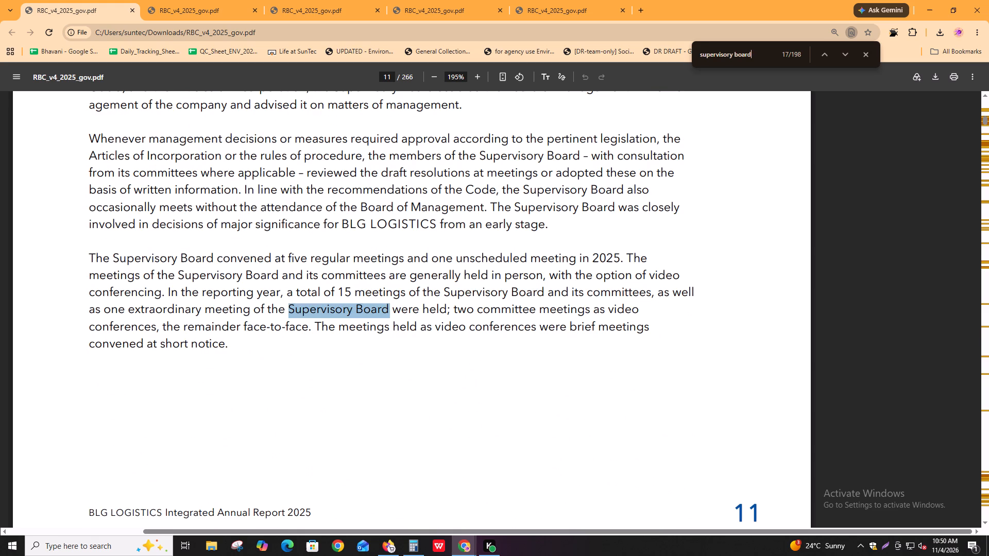
Go through the supervisory board matches on page 12, examining the attendance table, conflicts of interest and issues discussed.
key("Return")
key("Return")
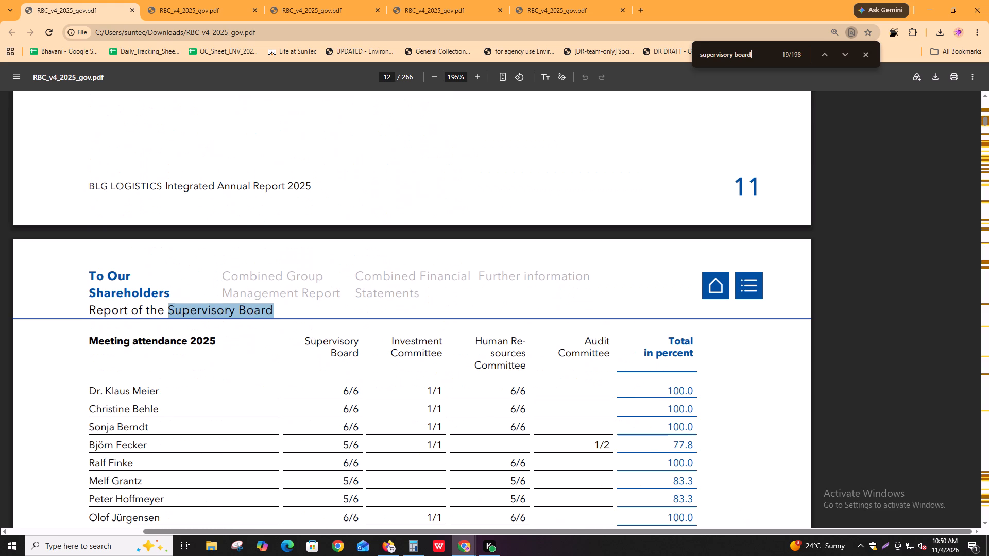
key("Return")
key("Return")
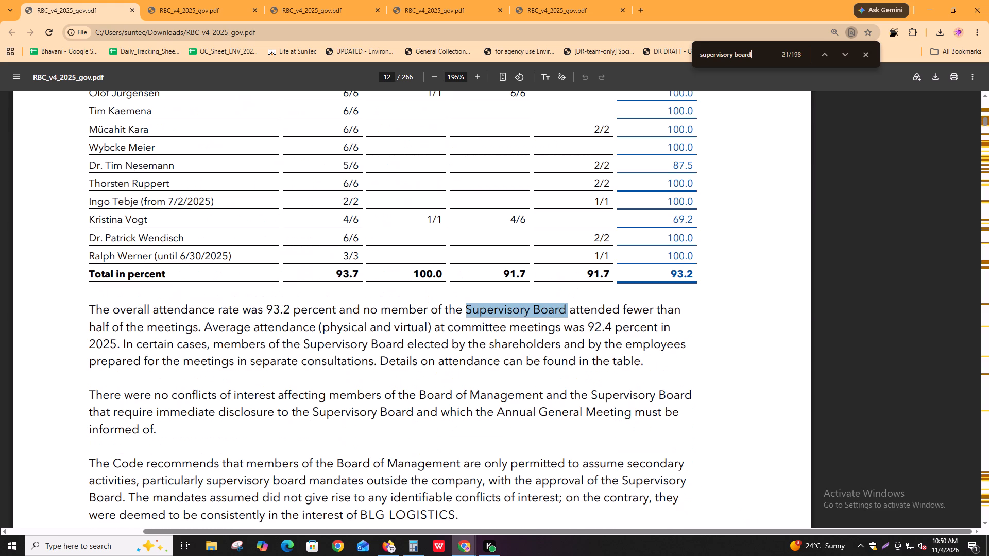
key("Return")
key("Return")
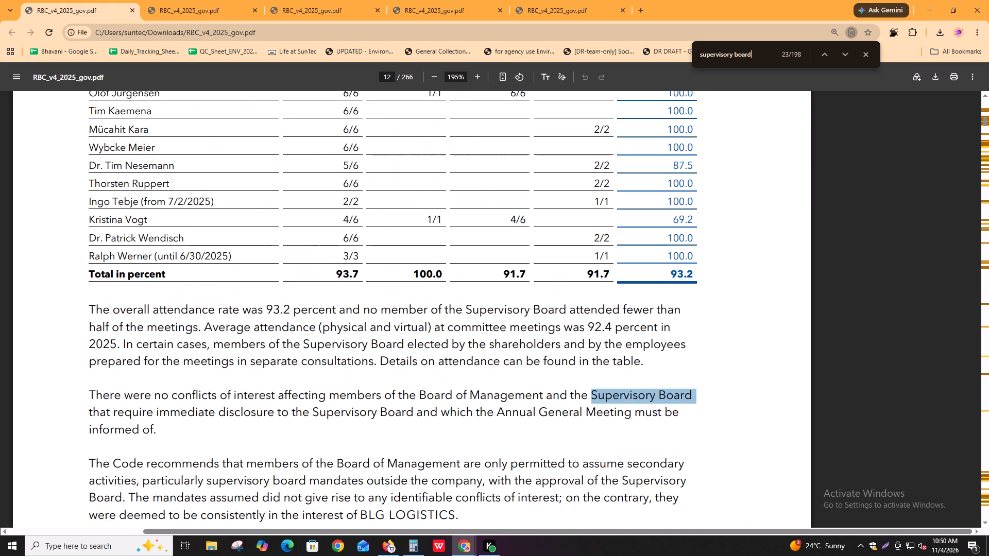
key("Return")
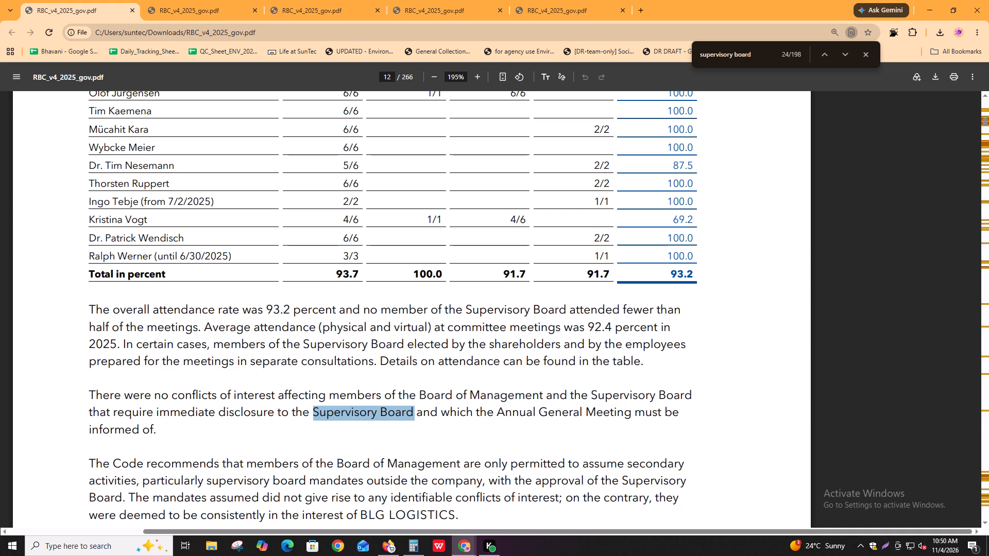
key("Return")
key("Return")
key("Return")
key("Return")
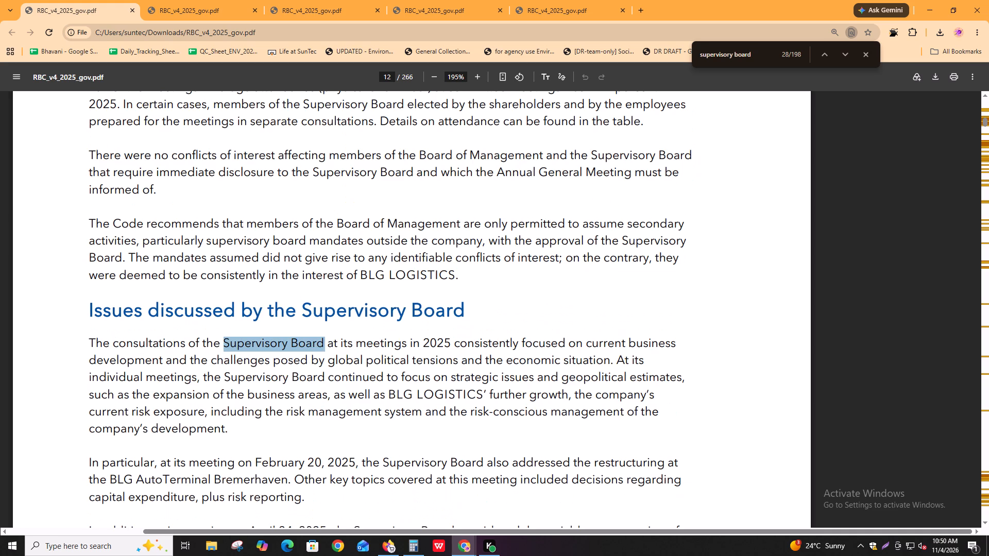
key("Return")
key("Return")
key("Return")
key("Return")
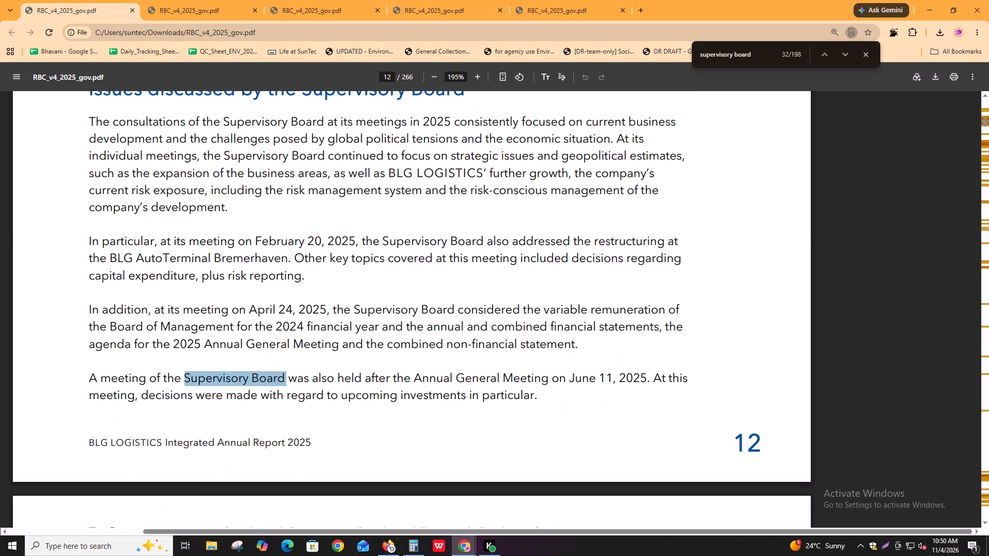
Continue to the supervisory board match on page 13 and examine the changes in the Supervisory Board's composition.
key("Return")
key("Return")
key("Return")
key("Return")
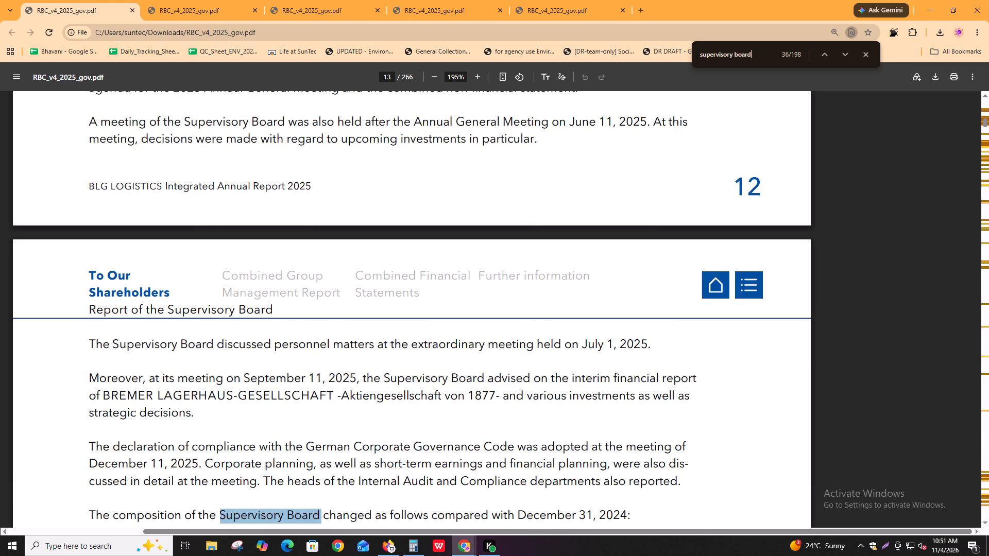
key("Return")
key("shift+Return")
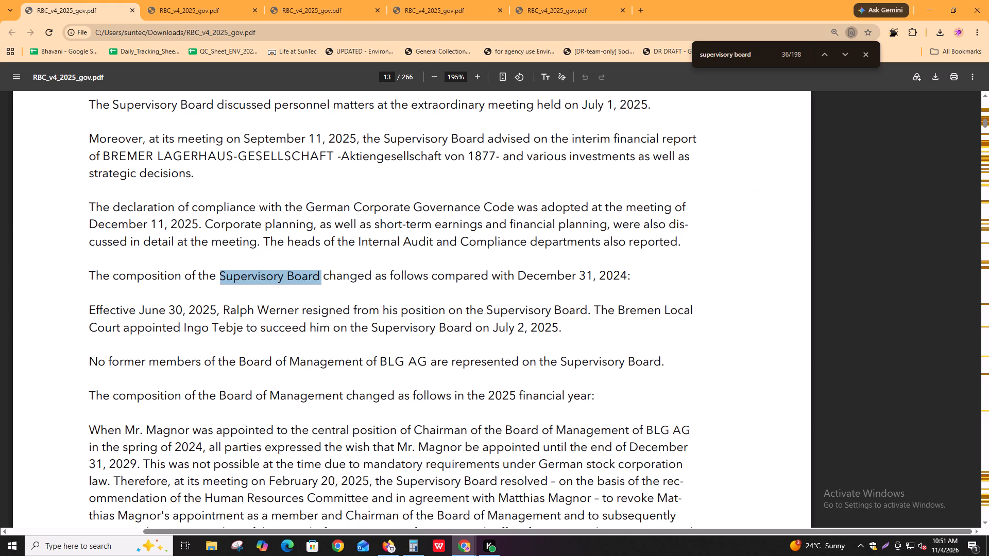
Continue through the supervisory board matches on page 13, examining the Board of Management changes and the work of the committees.
key("Return")
key("Return")
key("Return")
key("Return")
key("Return")
key("Return")
key("Return")
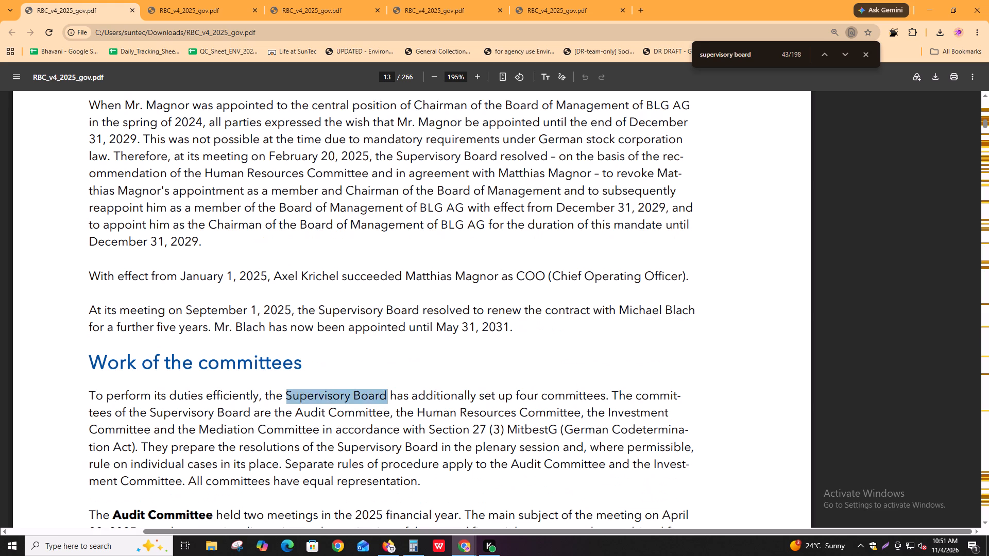
key("Return")
key("Return")
key("Return")
key("Return")
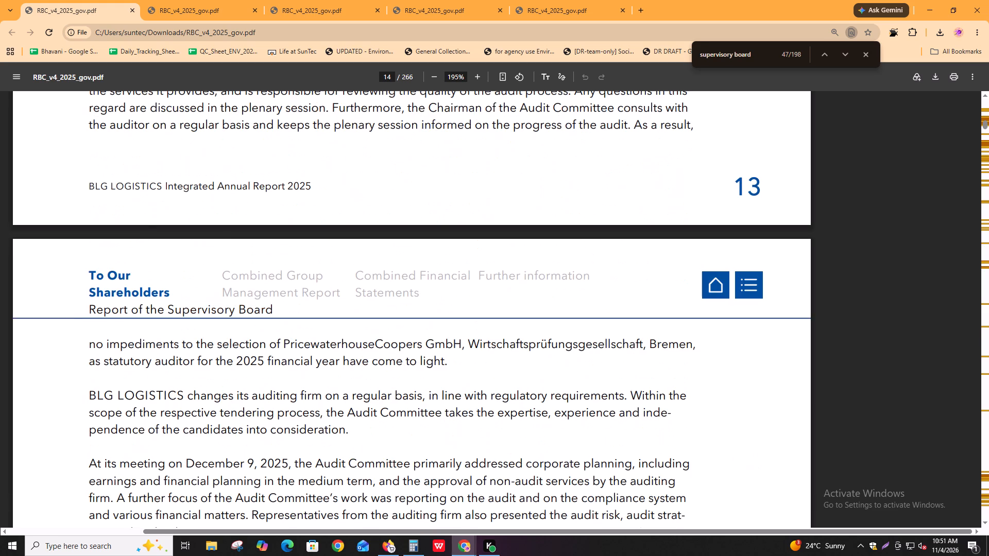
Go through the supervisory board matches on page 14, examining the training and self-assessment section.
key("Return")
key("Return")
key("Return")
key("Return")
key("Return")
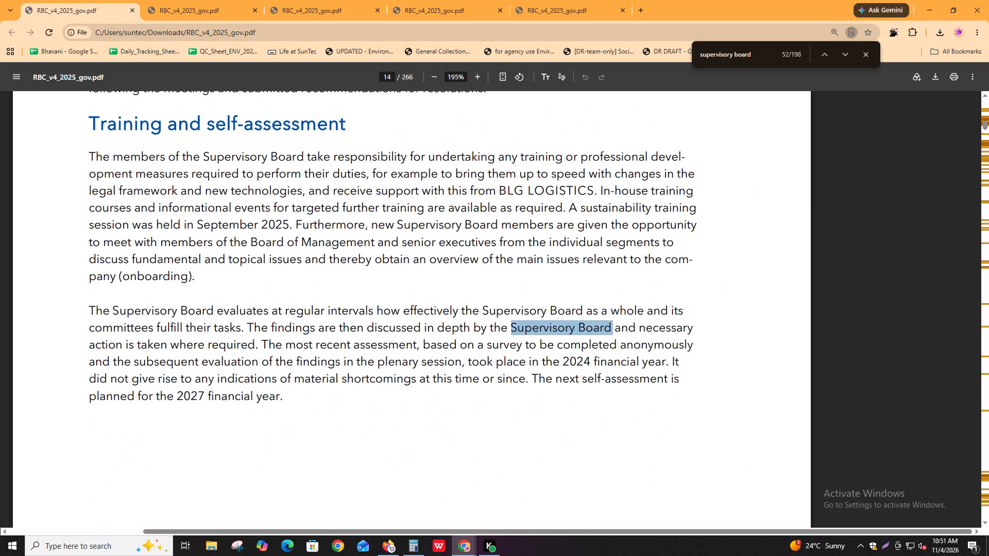
Go through the supervisory board matches on page 15, examining the board's review of the annual financial statements and audit findings.
key("Return")
key("Return")
key("Return")
key("Return")
key("Return")
key("Return")
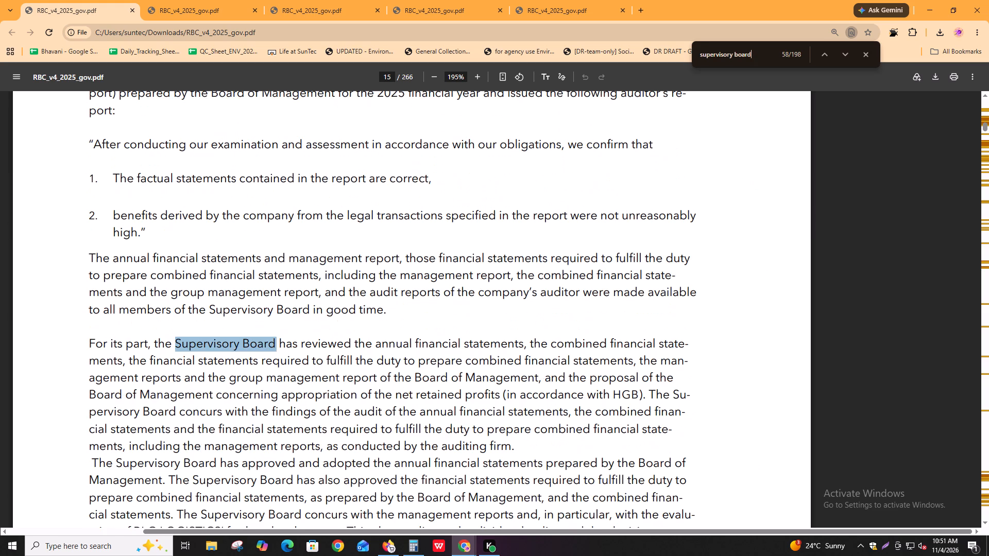
key("Return")
key("Return")
key("Return")
key("Return")
key("Return")
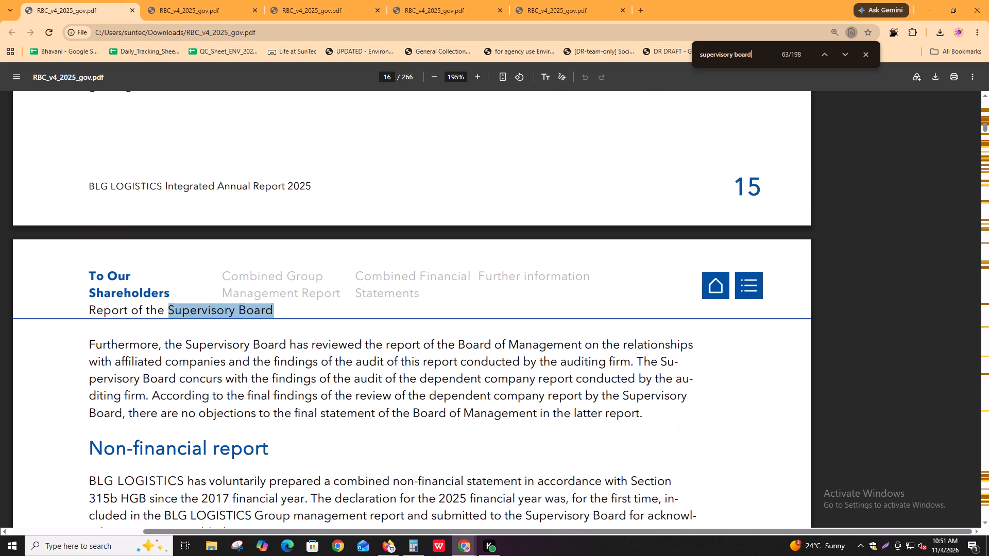
Go through the supervisory board matches on page 16, examining the non-financial report section down to the closing signature.
key("Return")
key("Return")
key("Return")
key("Return")
key("Return")
key("Return")
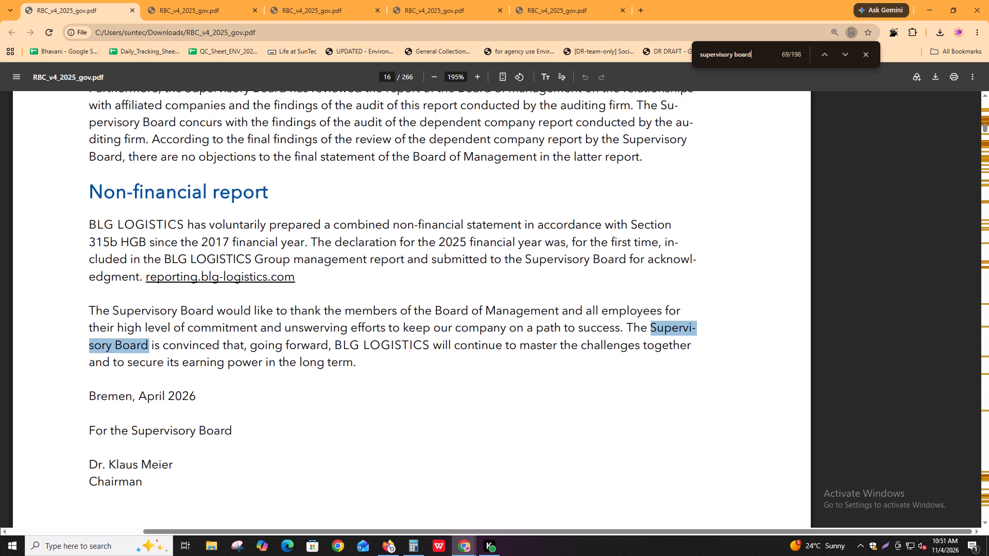
key("Return")
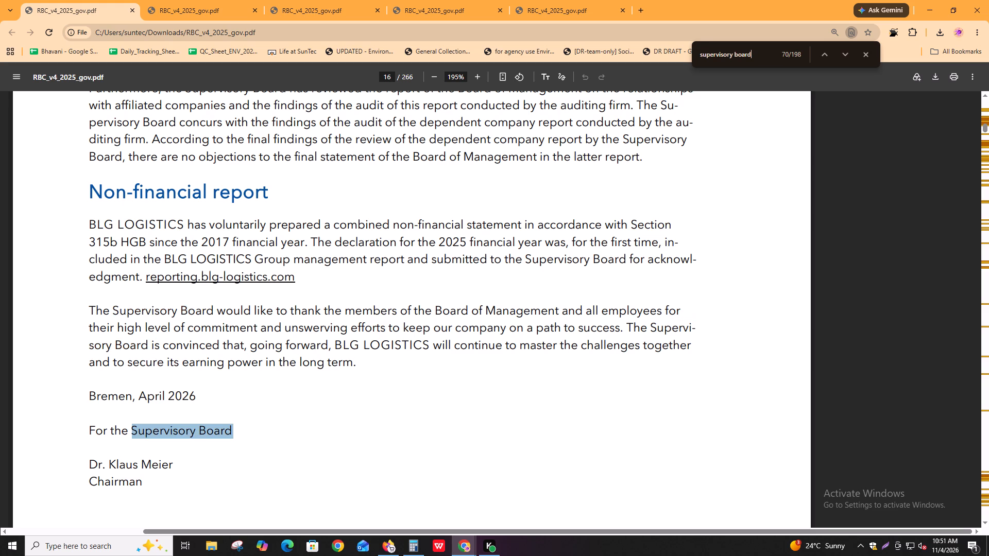
Continue through the supervisory board matches in the annual financial statements to the Board of Management and Supervisory Board heading on page 27.
key("Return")
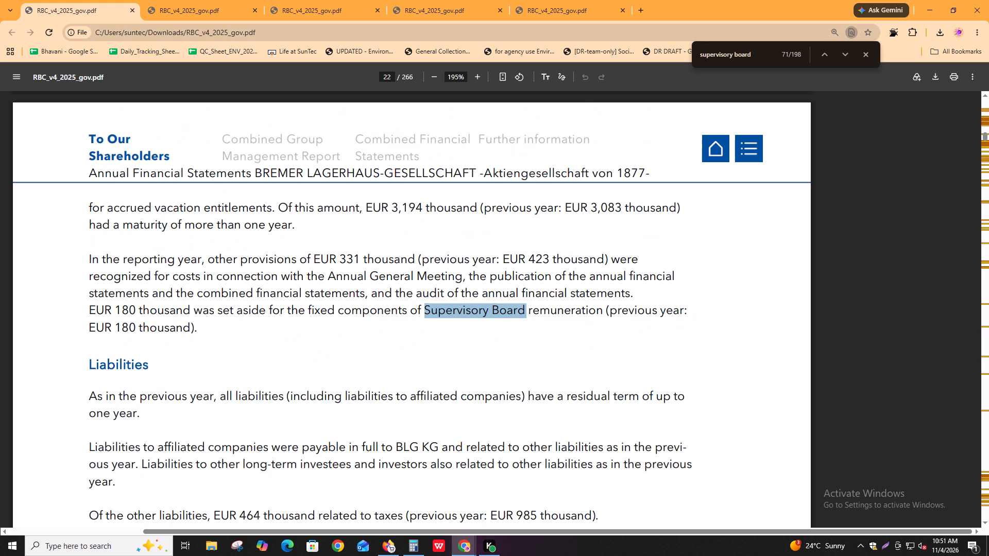
key("Return")
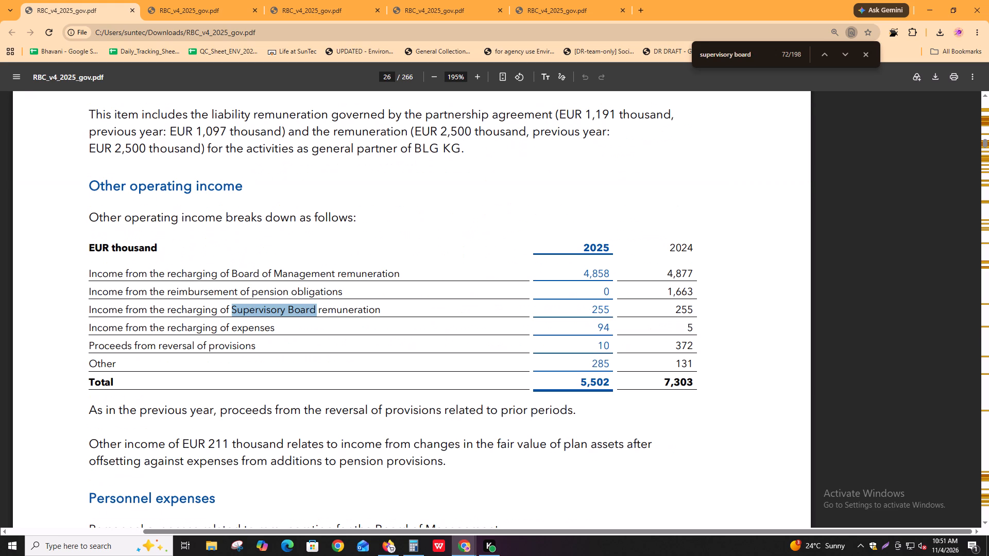
key("Return")
key("Return")
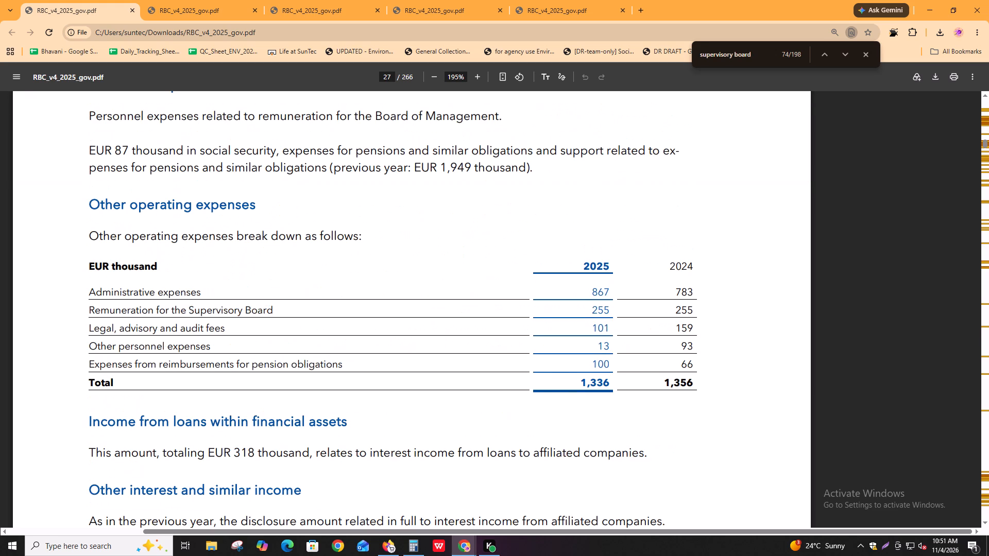
key("Return")
key("shift+Return")
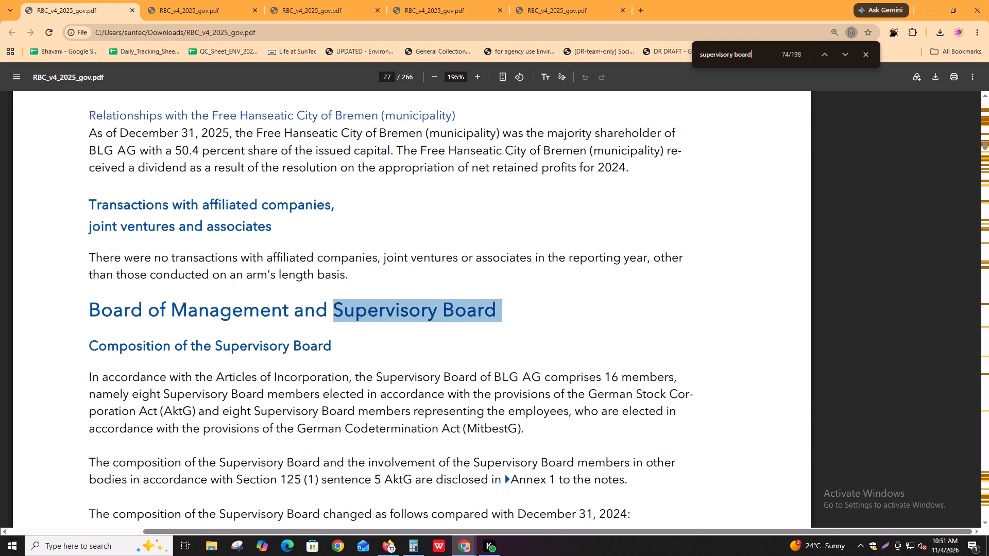
Read the Composition of the Supervisory Board section on page 27 for the board's size and how its members are elected.
scroll(329, 373, "down", 7)
scroll(299, 384, "up", 3)
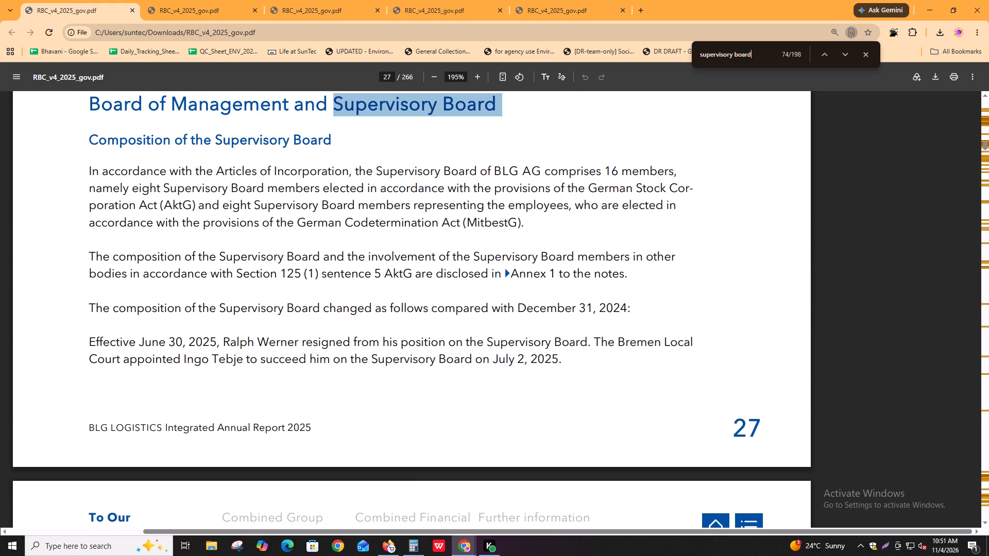
left_click_drag(368, 303, 466, 303)
left_click(466, 303)
left_click_drag(366, 174, 453, 174)
left_click_drag(453, 174, 682, 174)
left_click(578, 177)
left_click_drag(313, 185, 318, 185)
left_click_drag(318, 185, 457, 185)
left_click_drag(453, 187, 506, 181)
left_click(636, 195)
left_click_drag(291, 190, 335, 190)
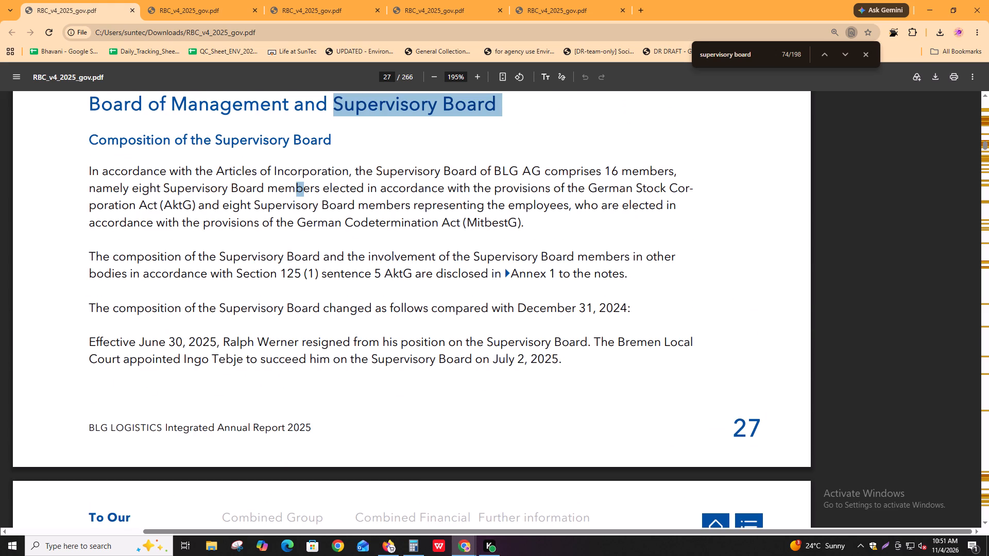
left_click_drag(335, 190, 532, 190)
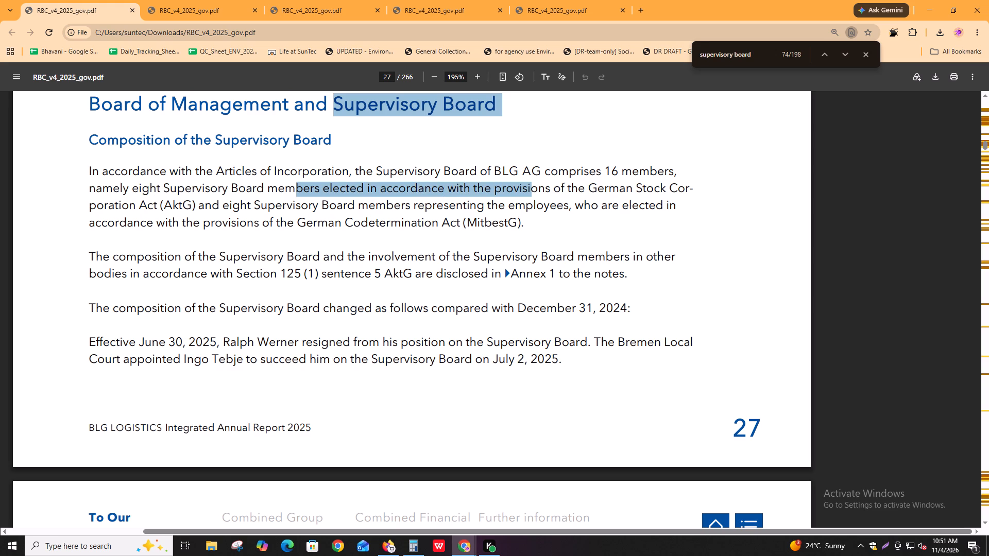
left_click_drag(590, 186, 595, 184)
left_click_drag(500, 169, 660, 169)
left_click(662, 169)
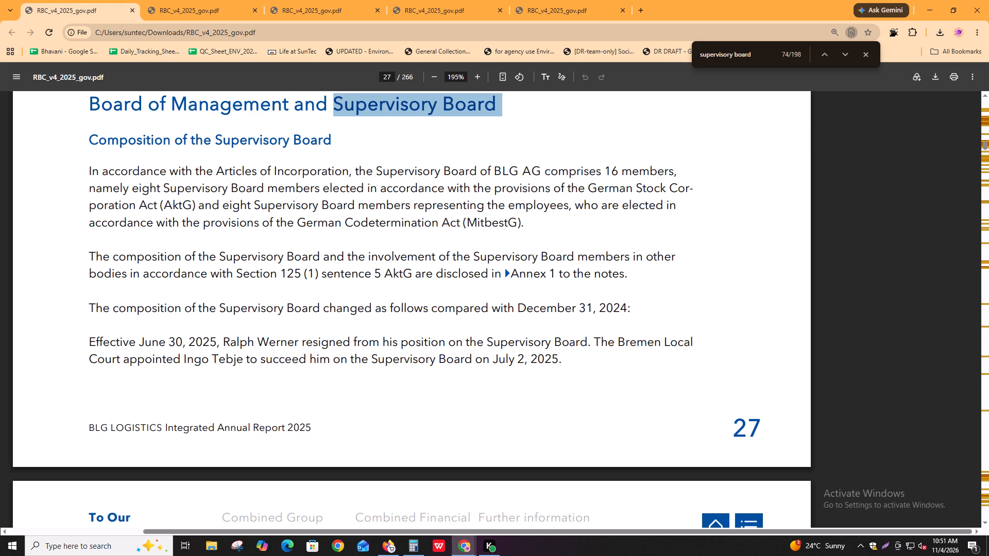
Reread the page 27 composition paragraph, examining the split between members elected under the Stock Corporation Act and employee representatives.
left_click_drag(240, 187, 680, 198)
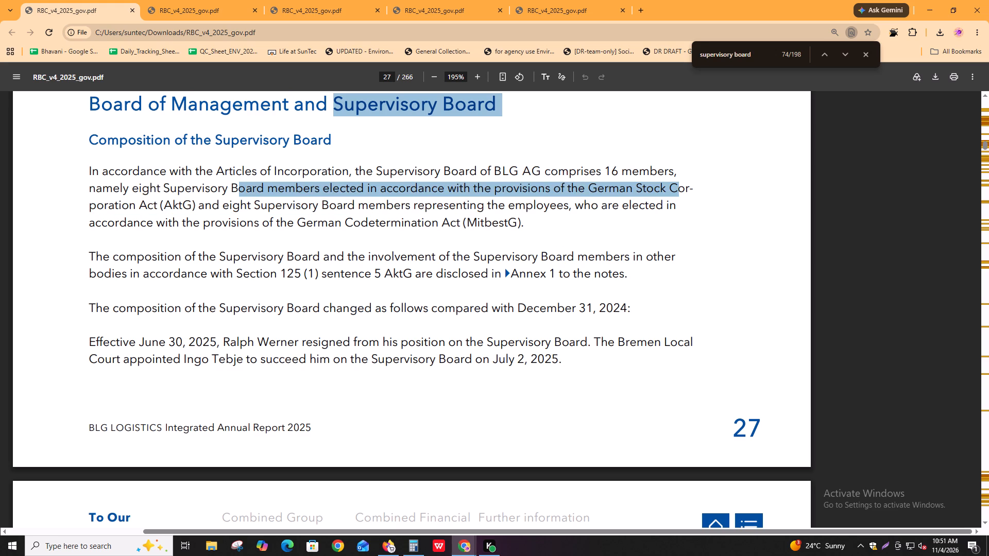
left_click(680, 198)
left_click_drag(224, 204, 598, 207)
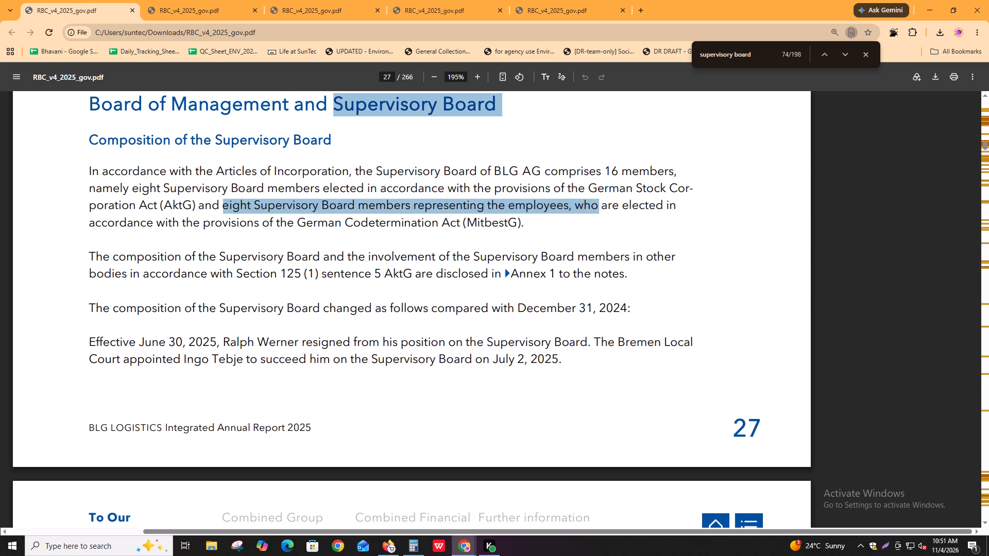
left_click(560, 208)
left_click_drag(635, 200, 663, 200)
left_click_drag(219, 222, 441, 222)
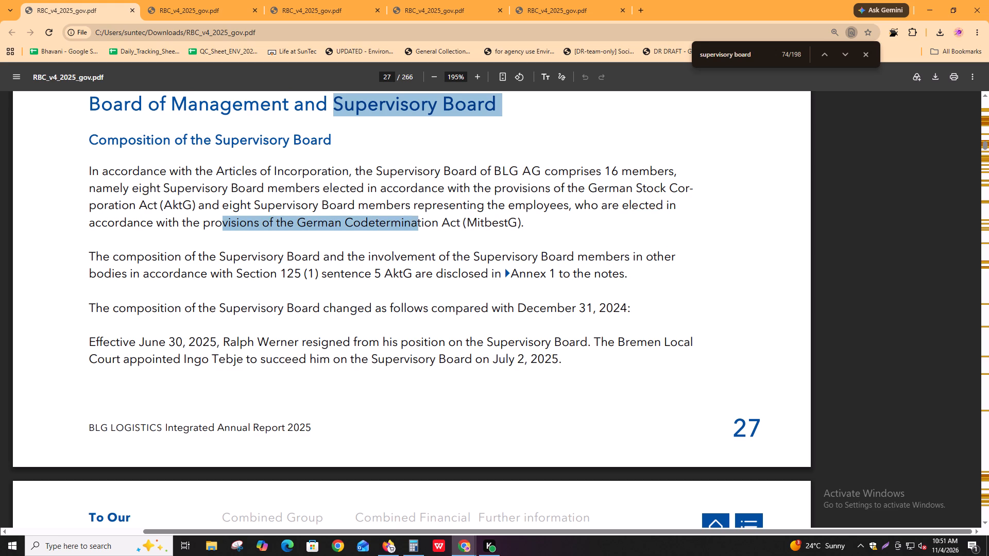
left_click_drag(441, 222, 468, 222)
left_click(468, 222)
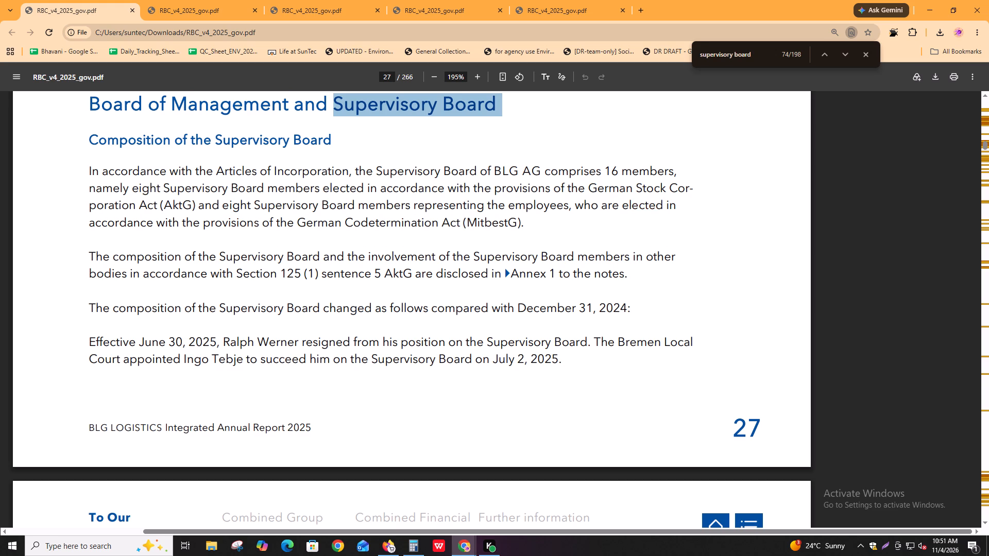
scroll(375, 235, "down", 2)
scroll(453, 241, "up", 2)
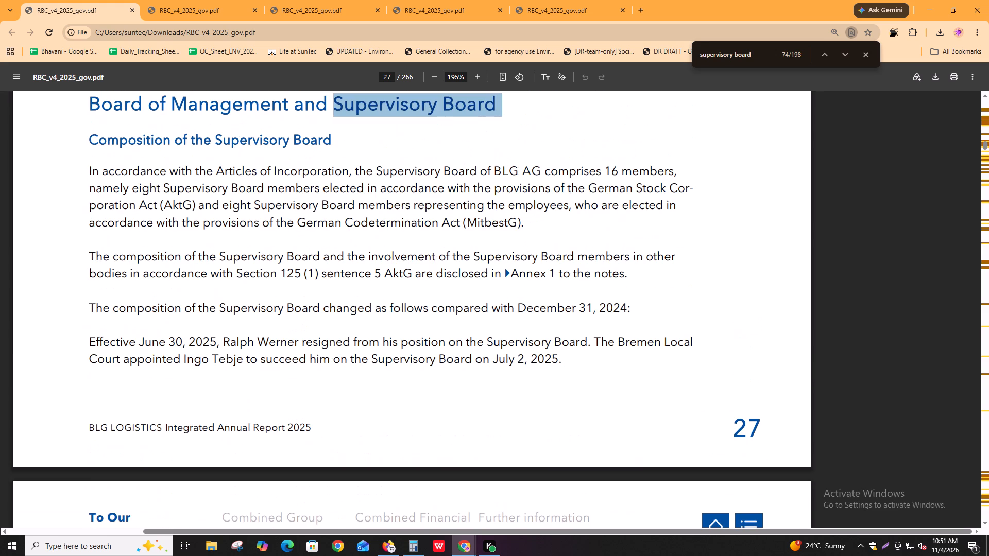
left_click_drag(377, 207, 440, 207)
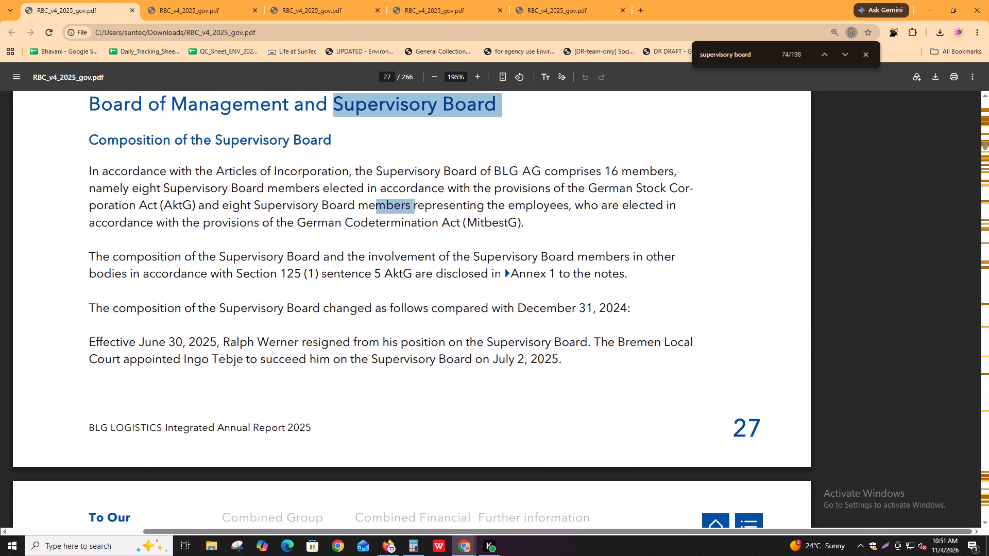
left_click_drag(440, 207, 458, 207)
left_click(459, 207)
scroll(647, 218, "down", 1)
left_click(647, 218)
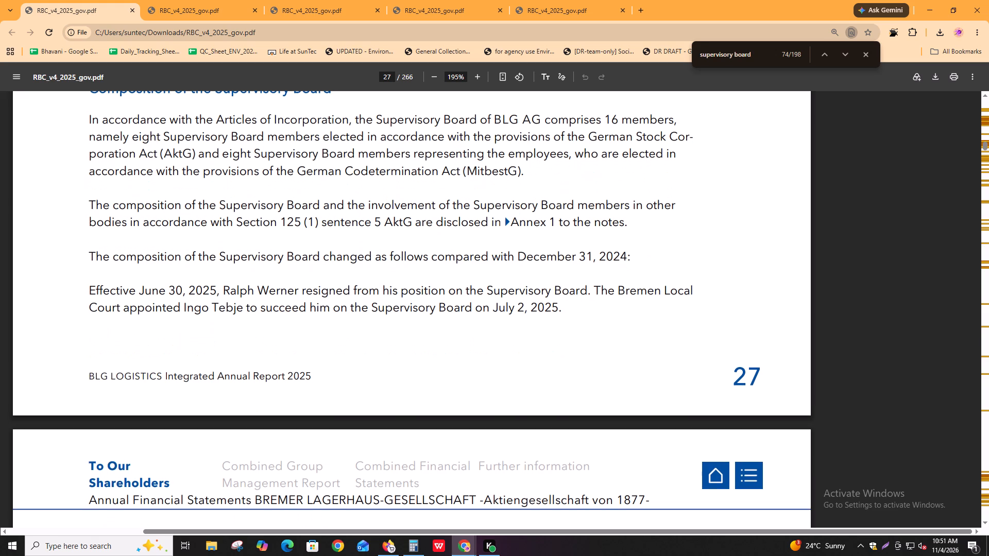
scroll(590, 298, "up", 1)
Switch to the Igloo extraction task, check the Board_independence field in the Board Composition section, and return to the annual report.
key("alt+Tab")
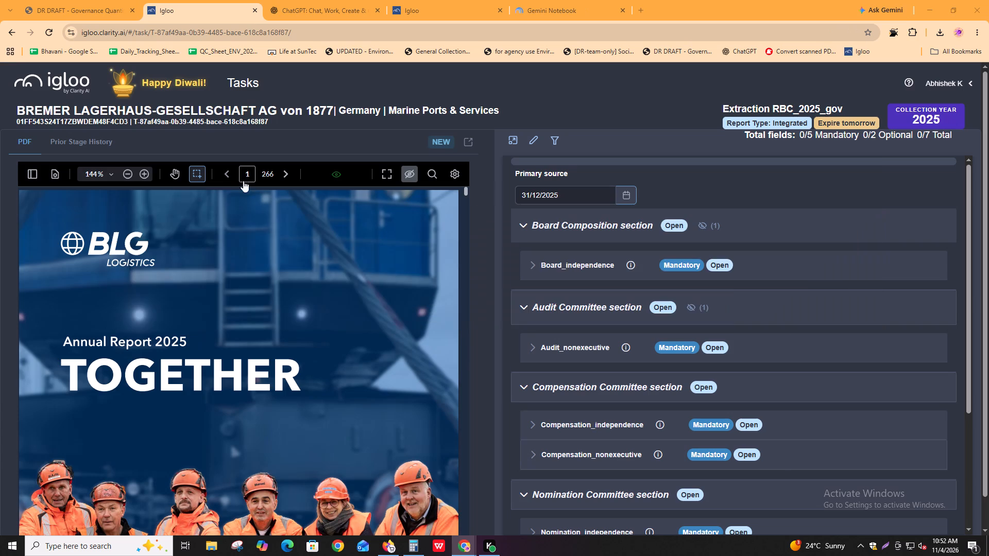
left_click(604, 266)
left_click(572, 266)
key("alt+Tab")
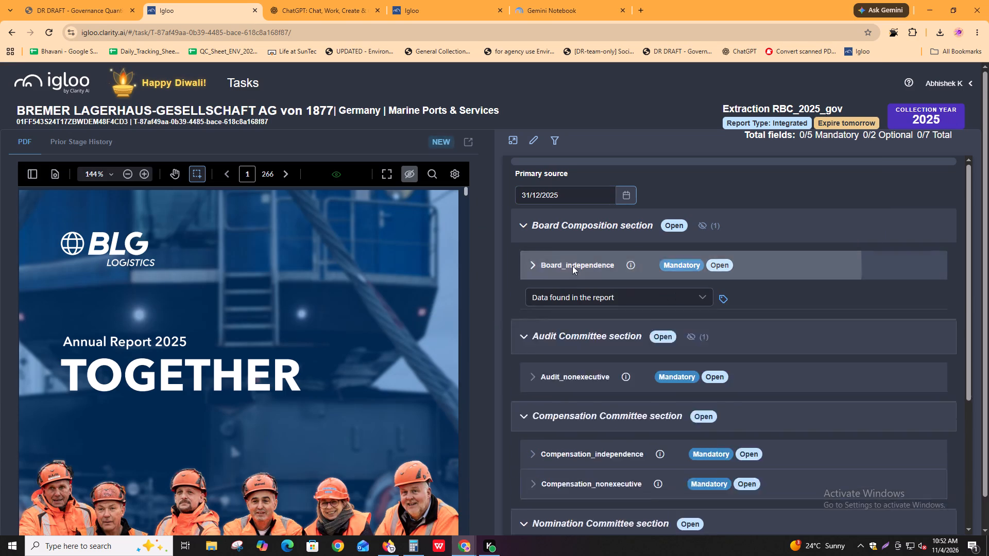
Resume the supervisory board search on page 27 and go through its matches in the board composition section.
key("ctrl+f")
key("Return")
key("Return")
key("Return")
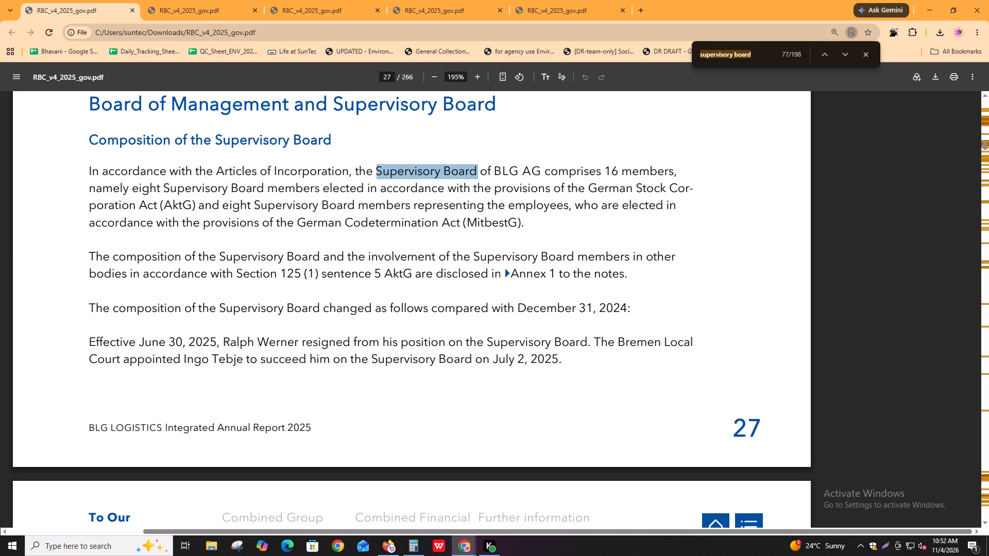
key("Return")
key("Return")
key("Return")
key("Return")
key("Return")
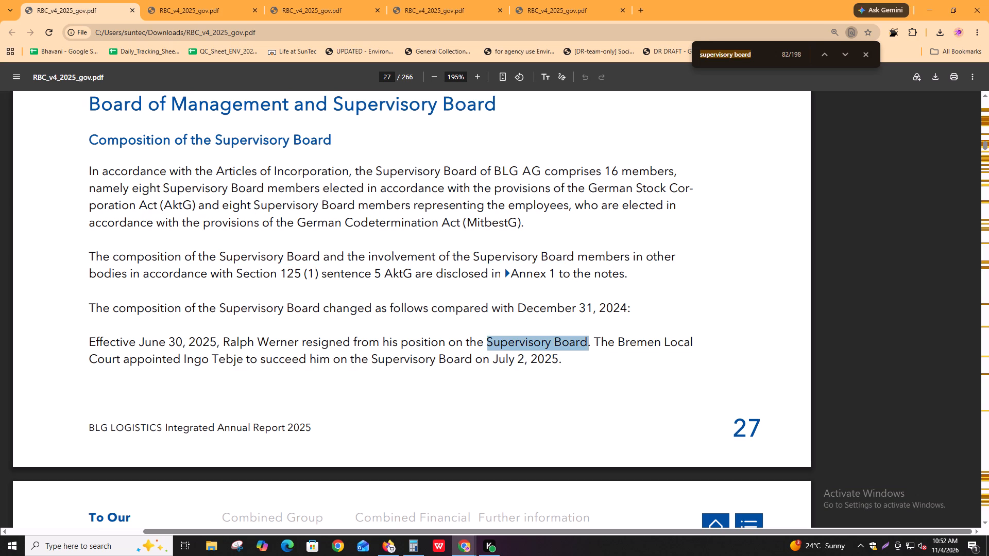
Go through the supervisory board matches on page 28, examining the Board of Management's composition up to the transactions heading.
key("Return")
key("Return")
key("Return")
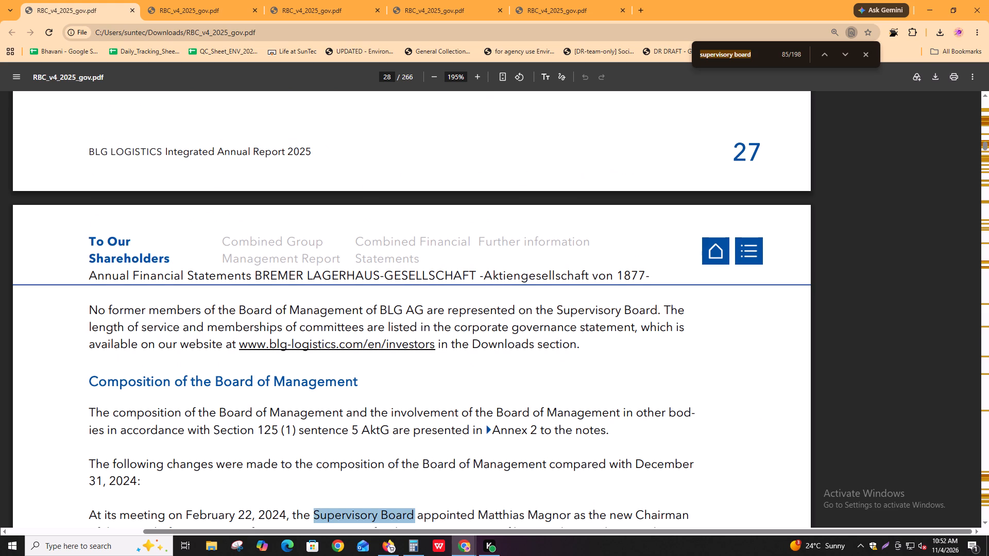
key("Return")
key("Return")
key("Return")
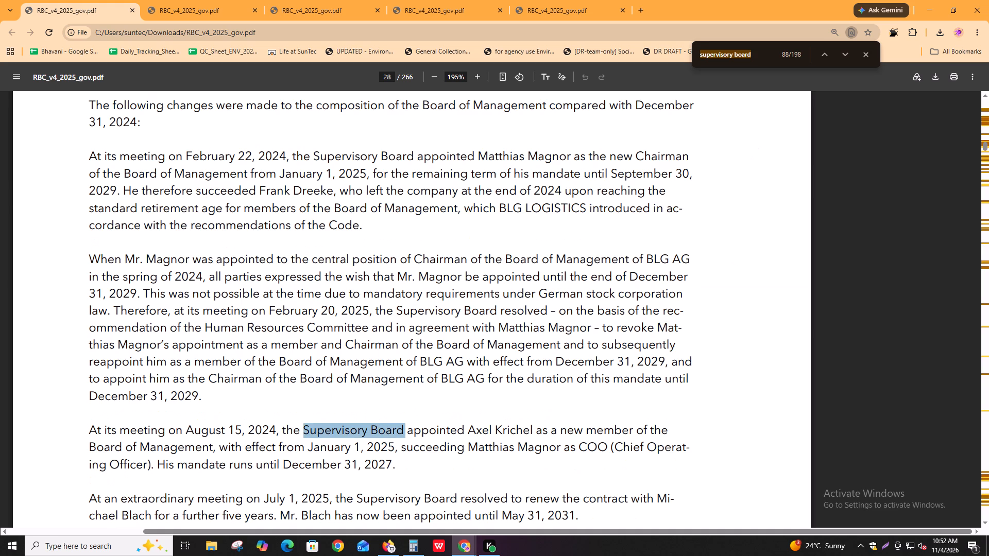
key("Return")
key("shift+Return")
key("Return")
key("Return")
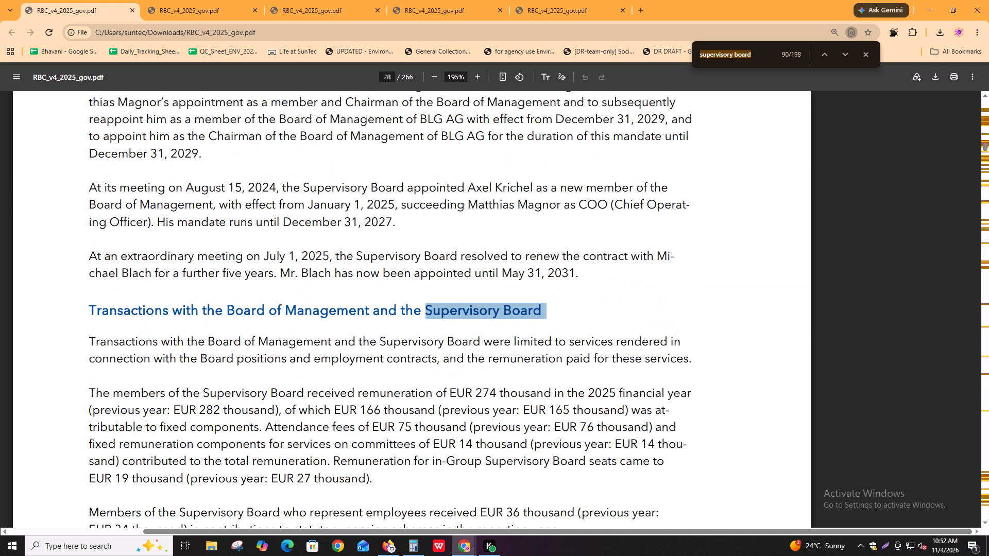
Continue through the supervisory board matches on pages 28 and 29, examining the members' remuneration, loans and advance payments.
key("Return")
key("Return")
key("Return")
key("Return")
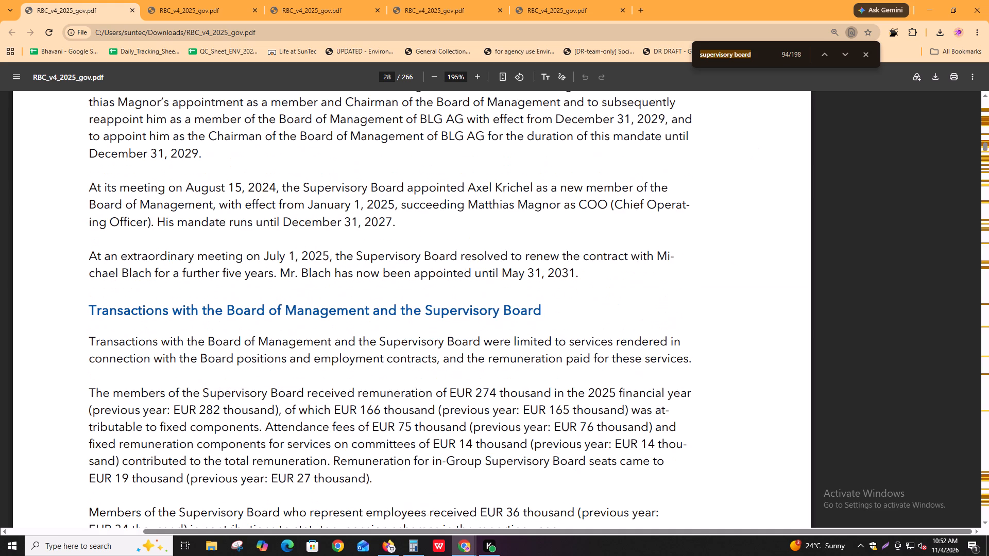
key("Return")
key("shift+Return")
key("Return")
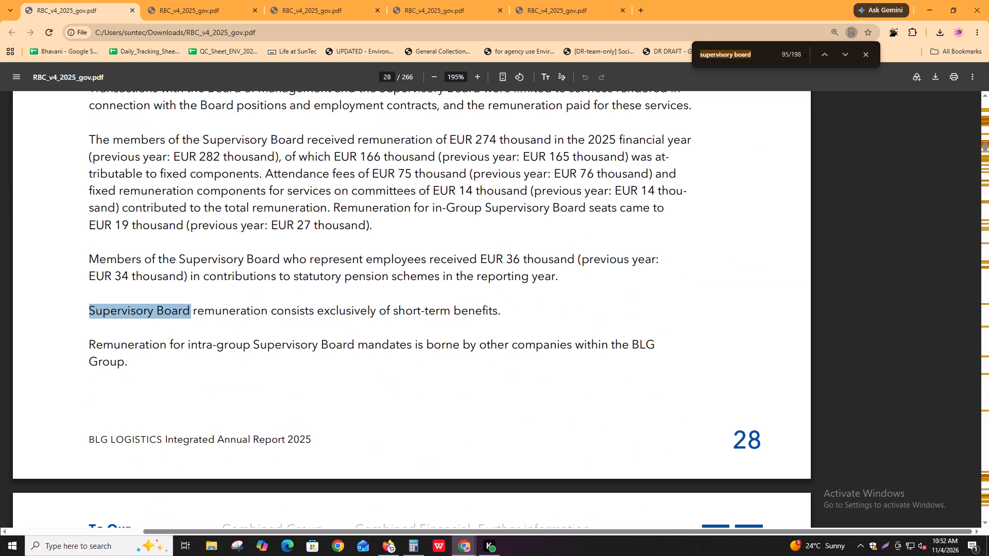
key("Return")
key("Return")
key("shift+Return")
key("Return")
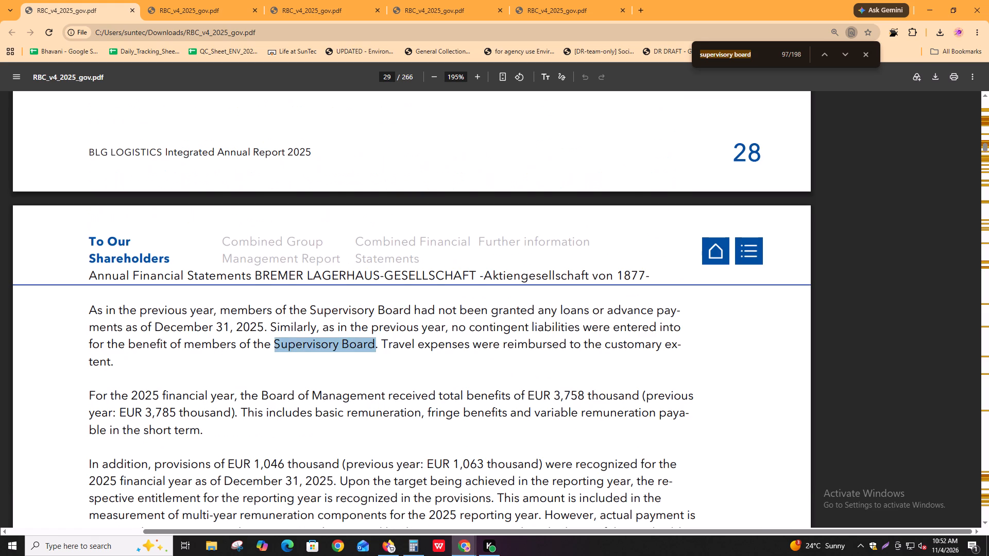
Continue through the supervisory board matches on pages 29 and 30, examining the remuneration information, net profit proposal and German Corporate Governance Code section.
key("Return")
key("Return")
key("Return")
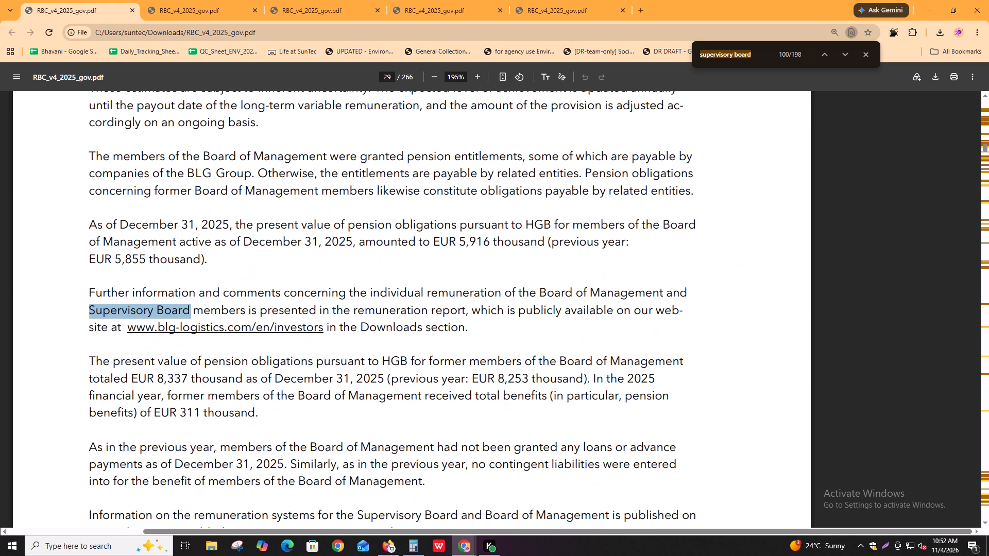
key("Return")
key("Return")
key("Return")
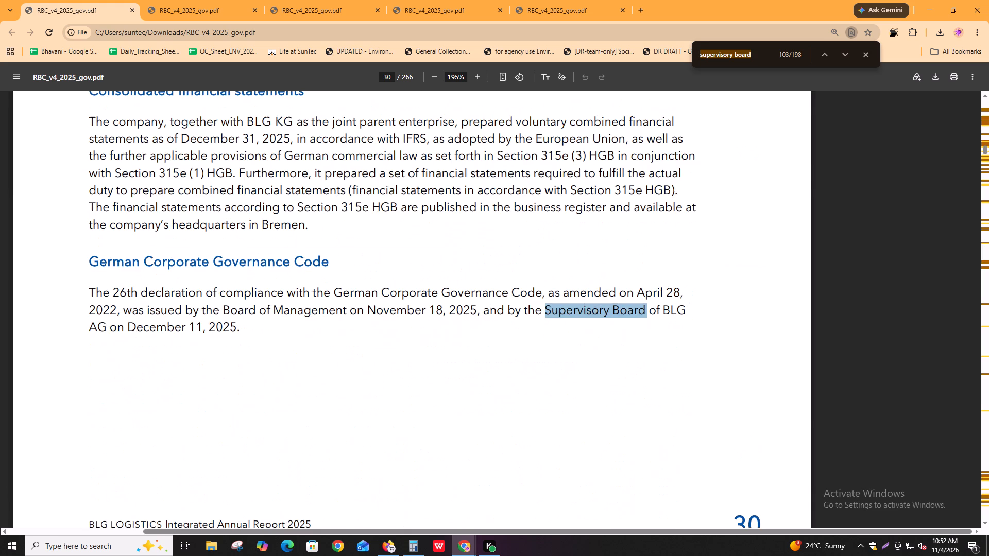
key("shift+Return")
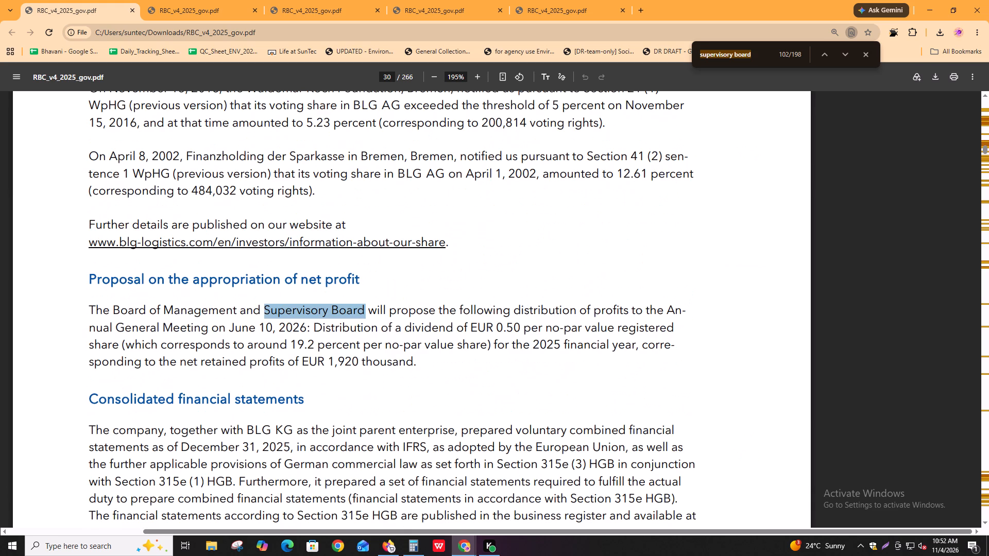
key("Return")
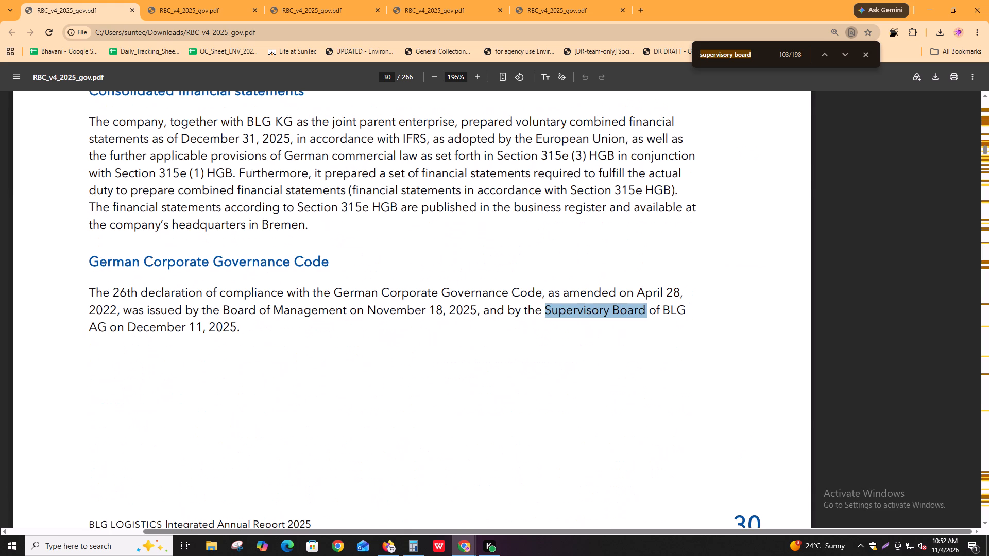
Go through the supervisory board matches on pages 33 to 39, examining the dividend, corporate governance statement, remuneration system and risk report passages.
key("Return")
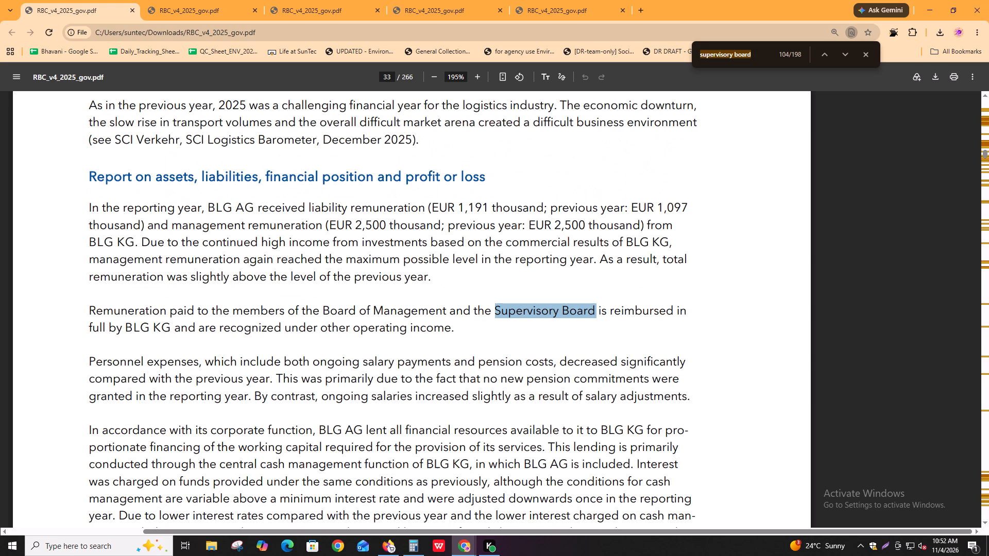
key("shift+Return")
key("Return")
key("Return")
key("Return")
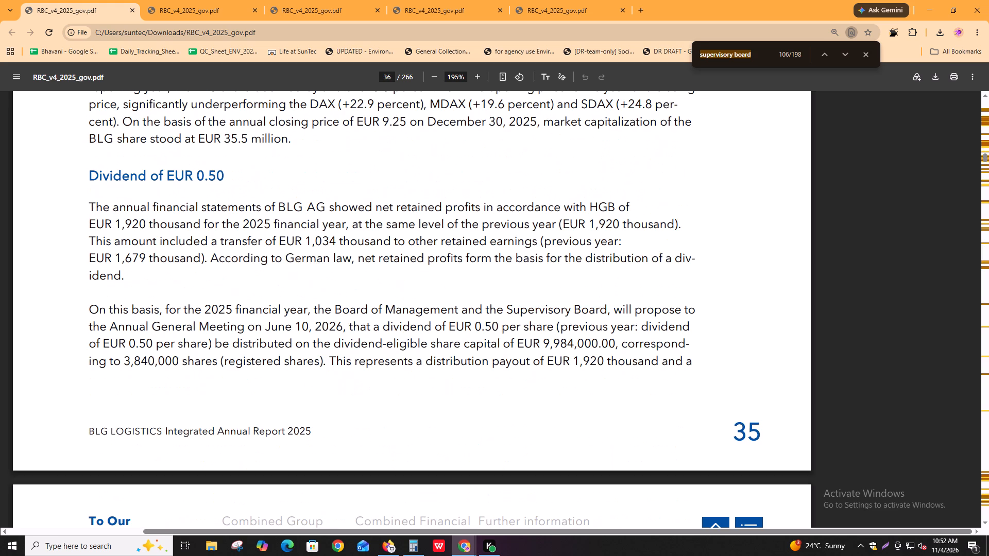
key("Return")
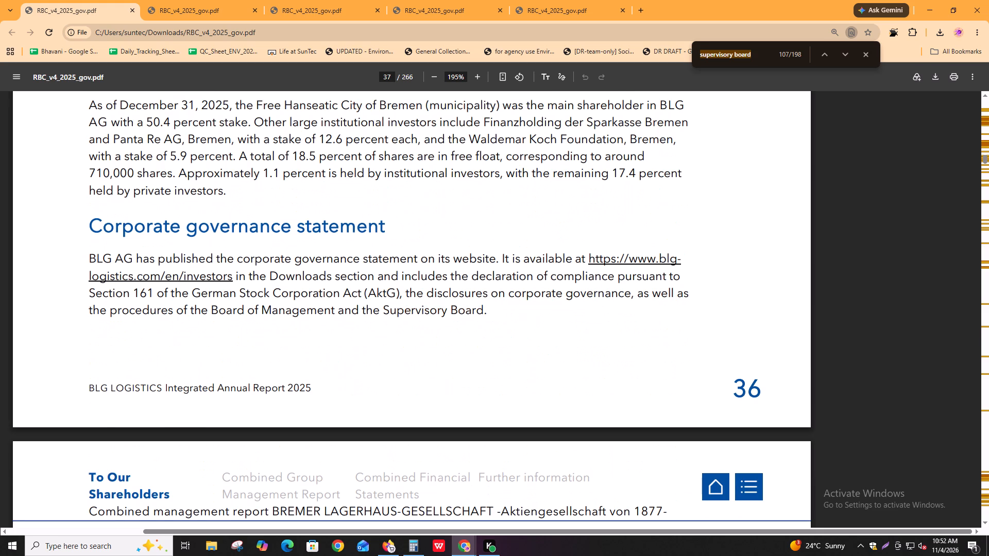
key("shift+Return")
key("Return")
key("Return")
key("Return")
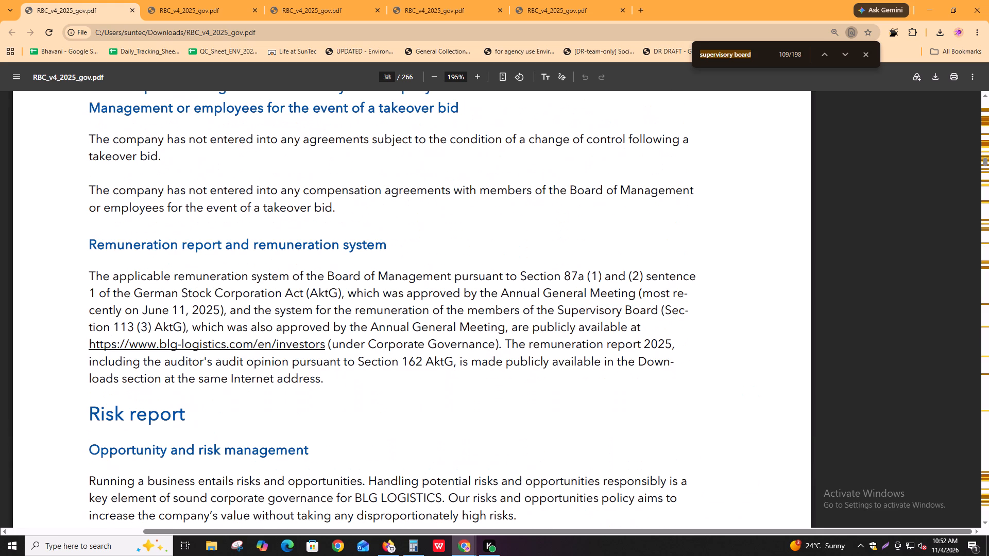
key("Return")
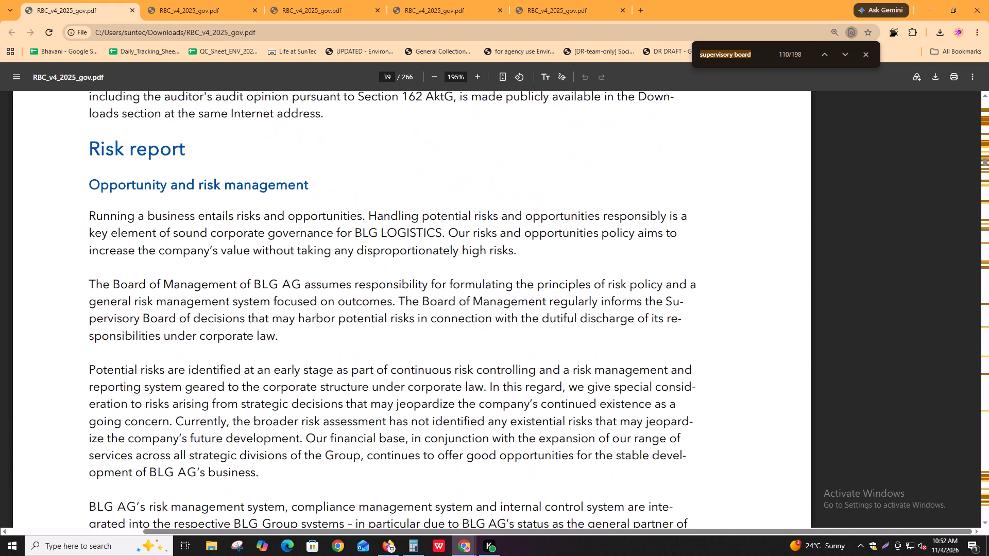
Go through the supervisory board matches from page 39 to page 76, examining the internal control, auditor's report and remuneration system passages.
key("Return")
key("Return")
key("Return")
key("Return")
key("Return")
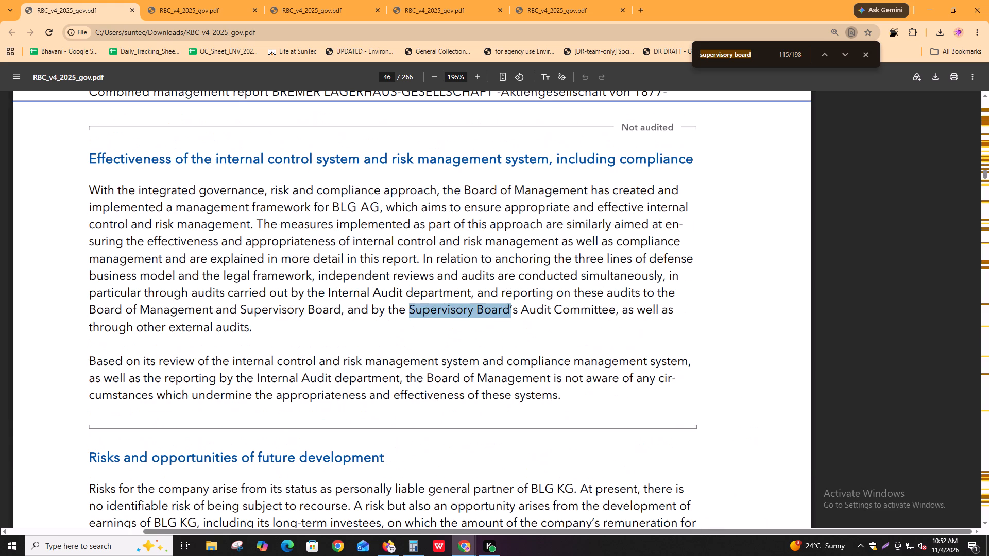
key("Return")
key("Return")
key("Return")
key("Return")
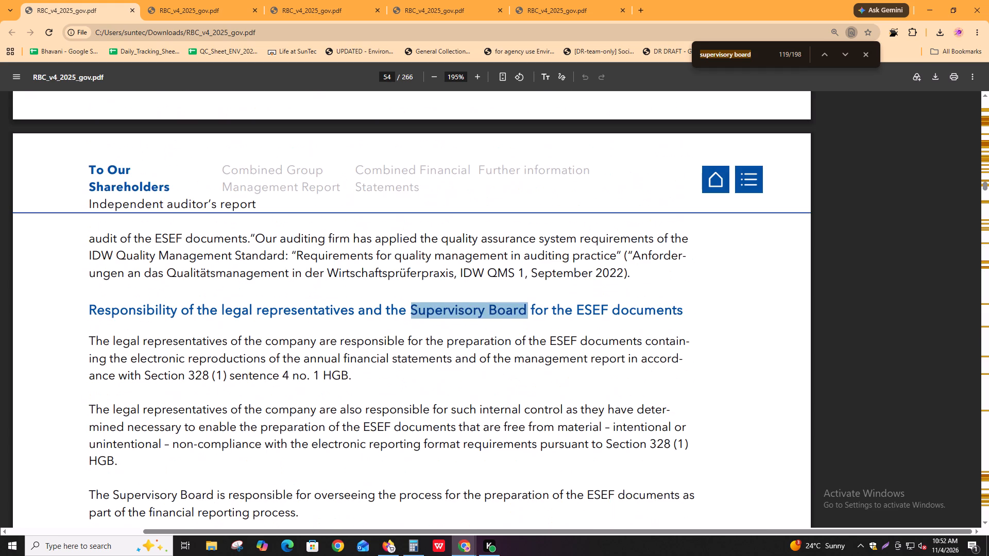
key("Return")
key("Return")
key("Return")
key("Return")
key("Return")
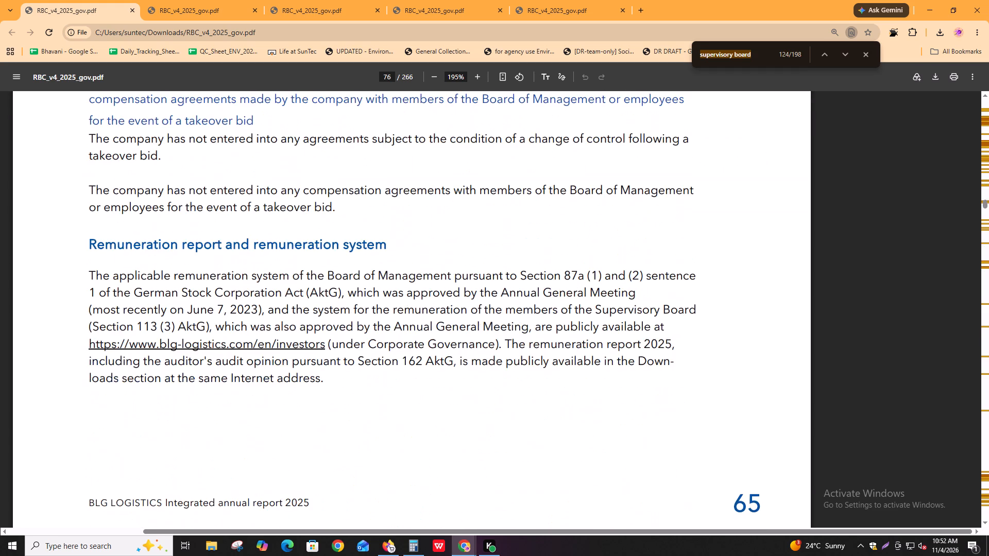
Go through the supervisory board matches up to page 106, examining the sustainability governance section and the stakeholder dialog table.
key("Return")
key("Return")
key("Return")
key("Return")
key("Return")
key("Return")
key("Return")
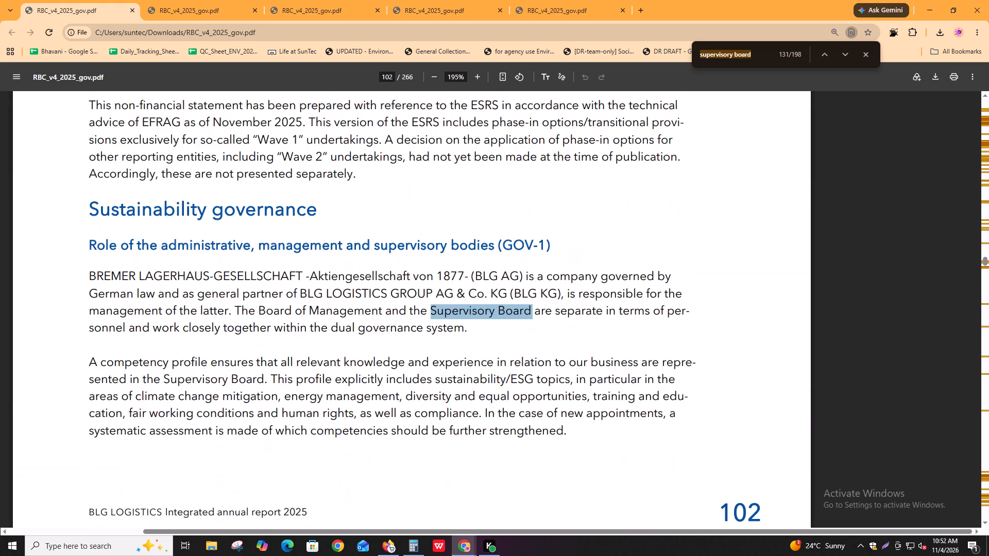
key("Return")
key("Return")
key("Return")
key("Return")
key("Return")
key("Return")
key("shift+Return")
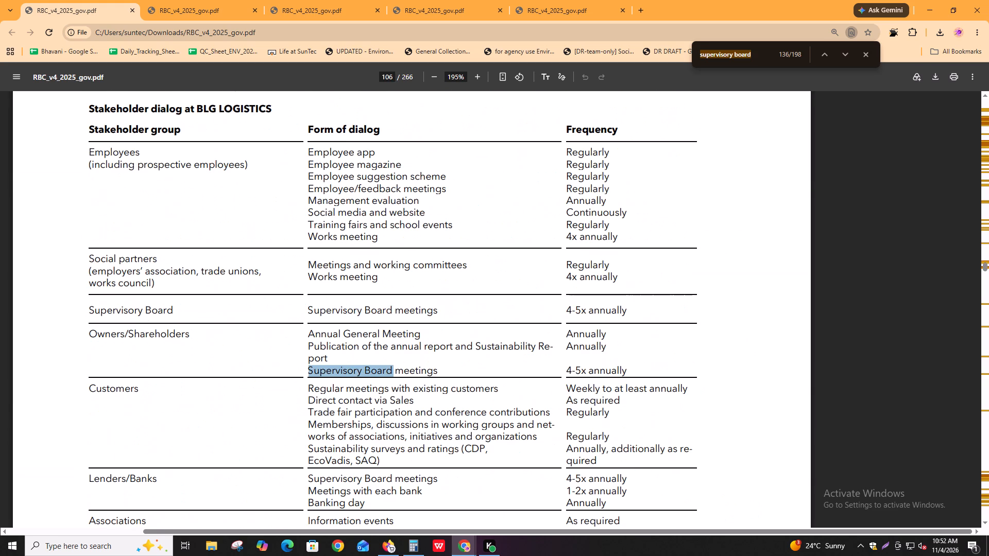
key("Return")
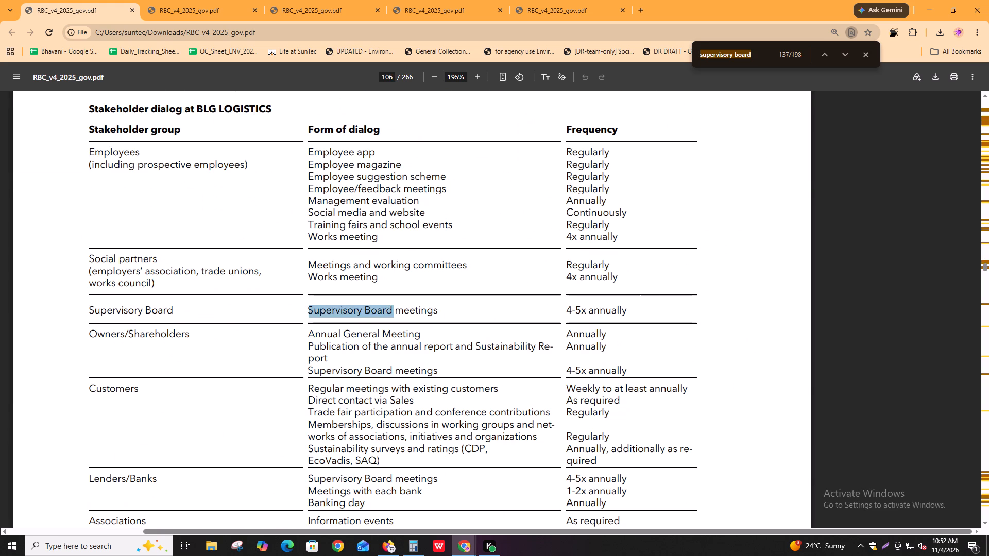
Continue through the supervisory board matches from page 106 onward, examining the social dialogue, personnel expenses and dividend per share passages.
key("Return")
key("Return")
key("Return")
key("Return")
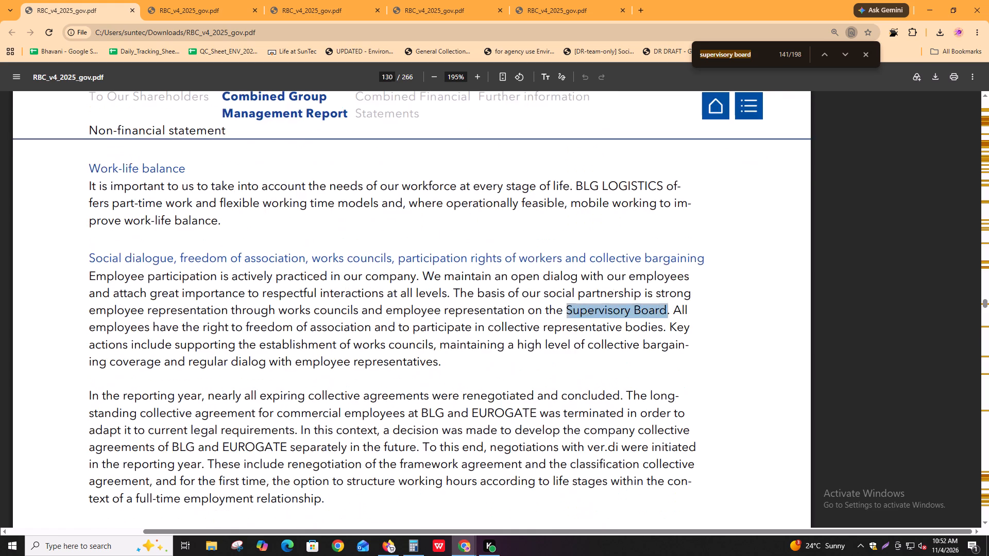
key("Return")
key("Return")
key("Return")
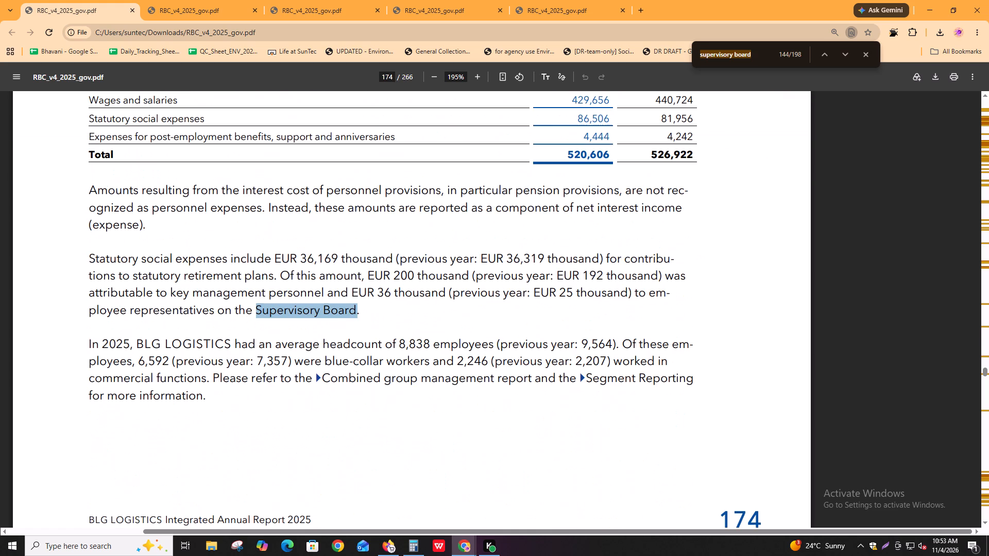
key("Return")
key("shift+Return")
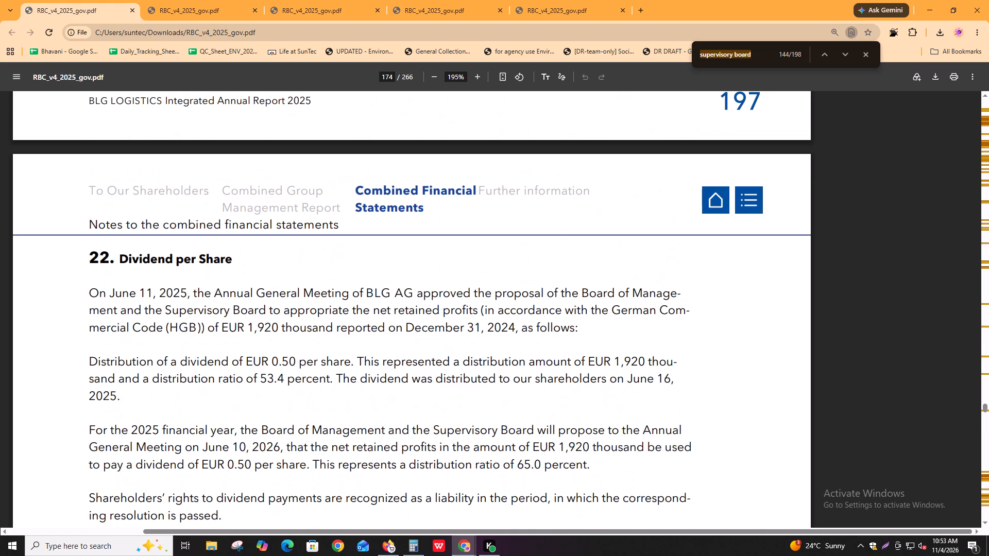
key("Return")
key("Return")
key("Return")
key("Return")
key("Return")
Examine the Composition of the Supervisory Board section in note 46 on page 239, going through its supervisory board matches.
key("Return")
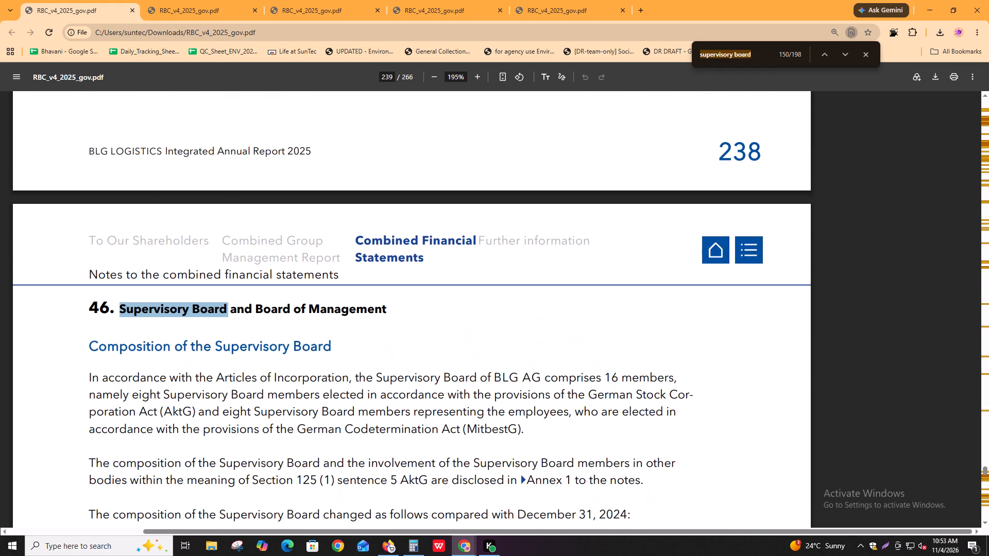
scroll(449, 312, "down", 3)
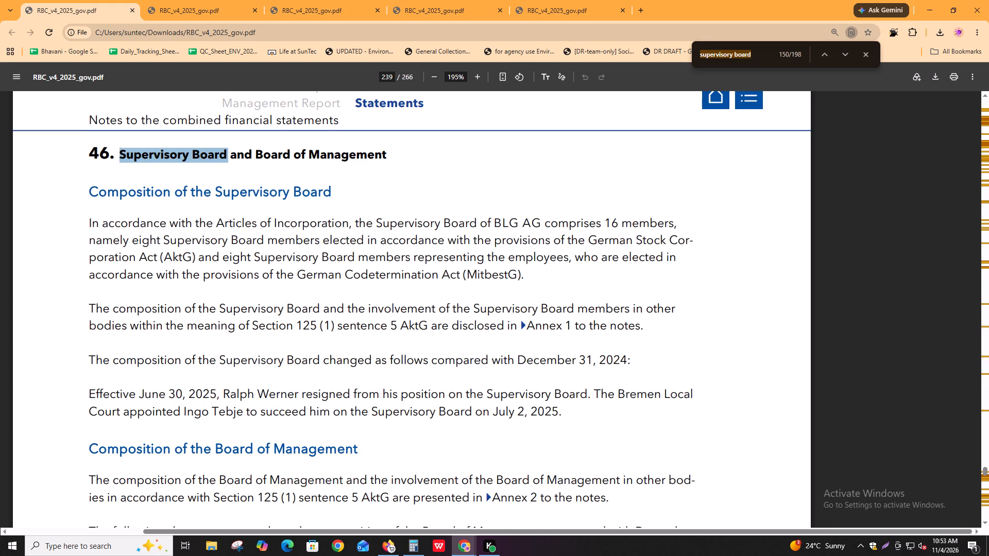
key("Return")
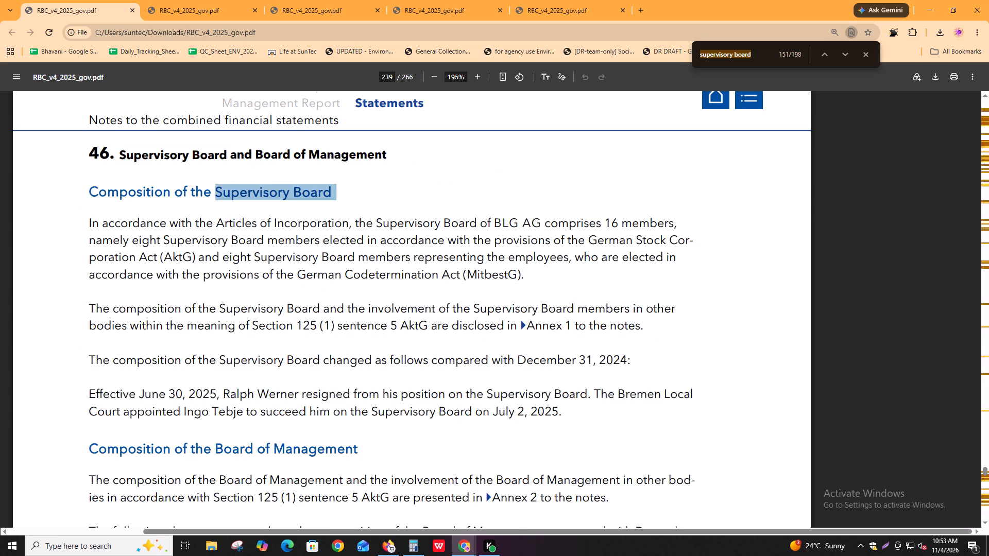
key("Return")
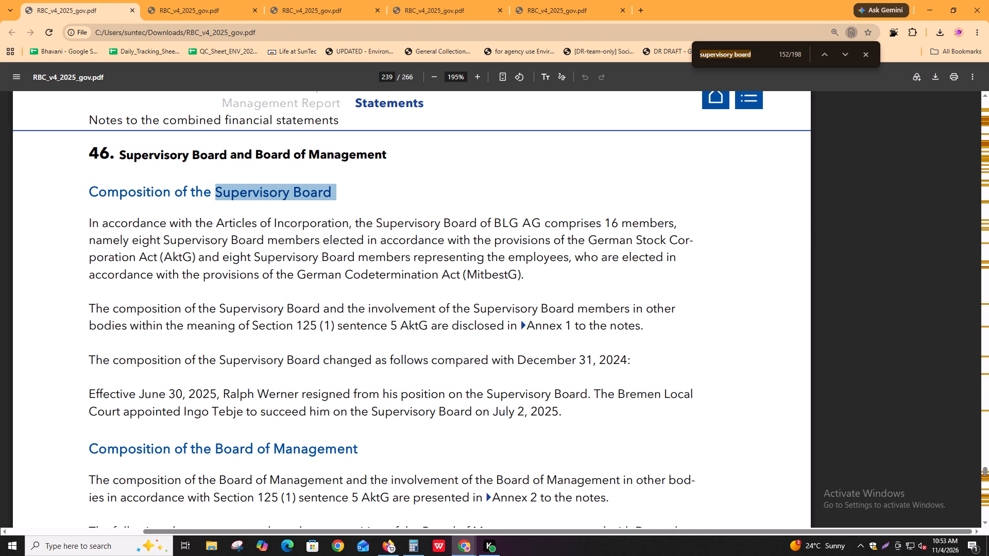
key("Return")
key("Return")
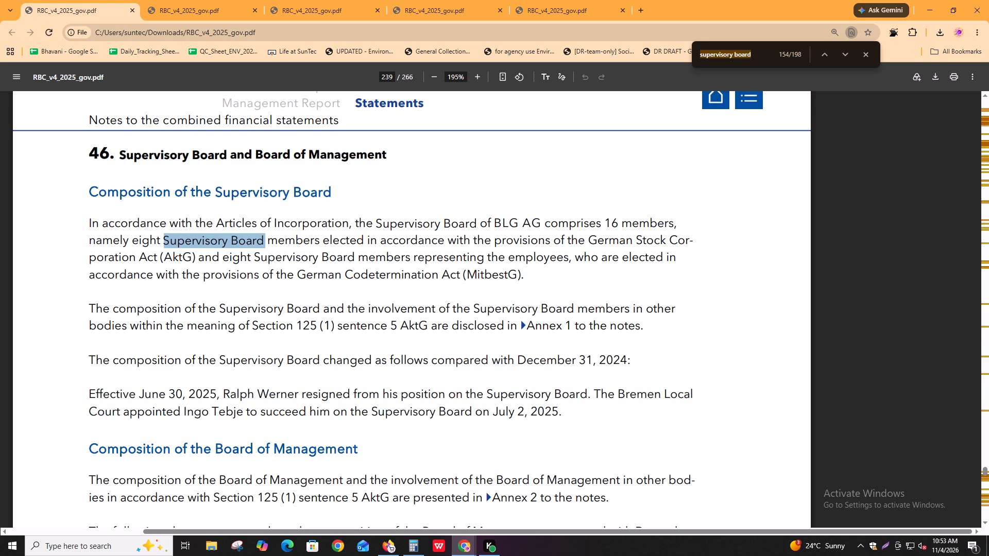
key("Return")
key("Return")
key("Return")
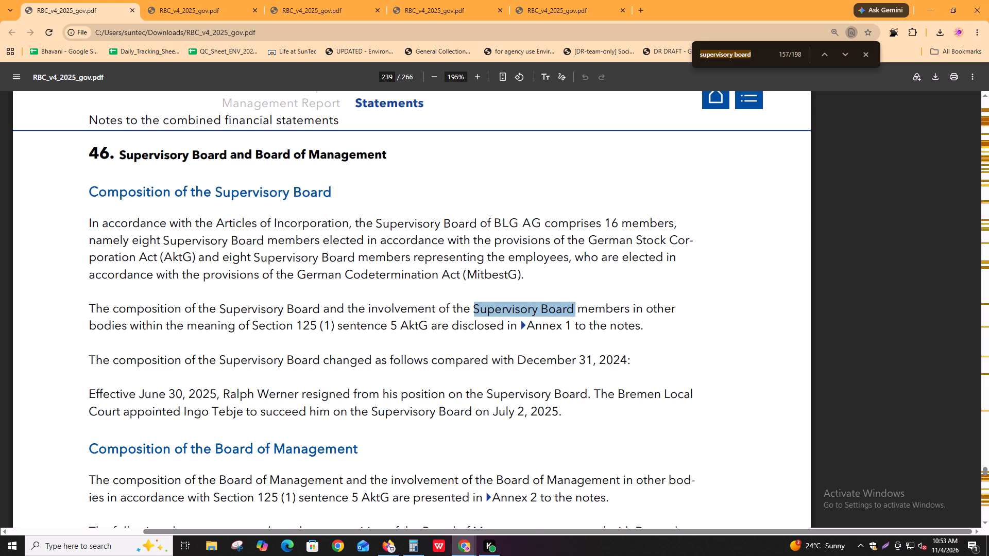
key("Return")
key("Return")
key("Return")
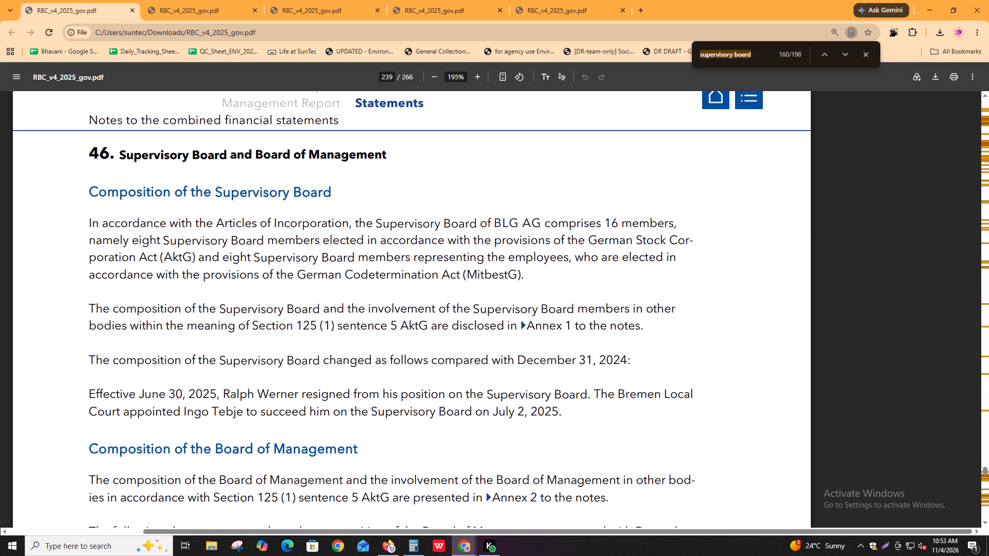
Go through the supervisory board matches in note 46 covering Board of Management appointments and transactions with both boards.
key("Return")
key("Return")
key("Return")
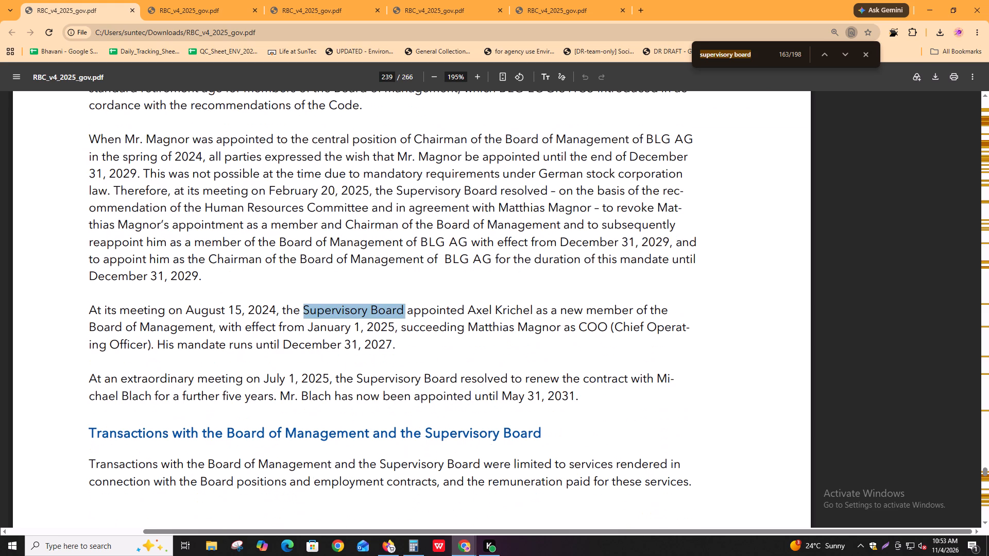
key("Return")
key("Return")
key("Return")
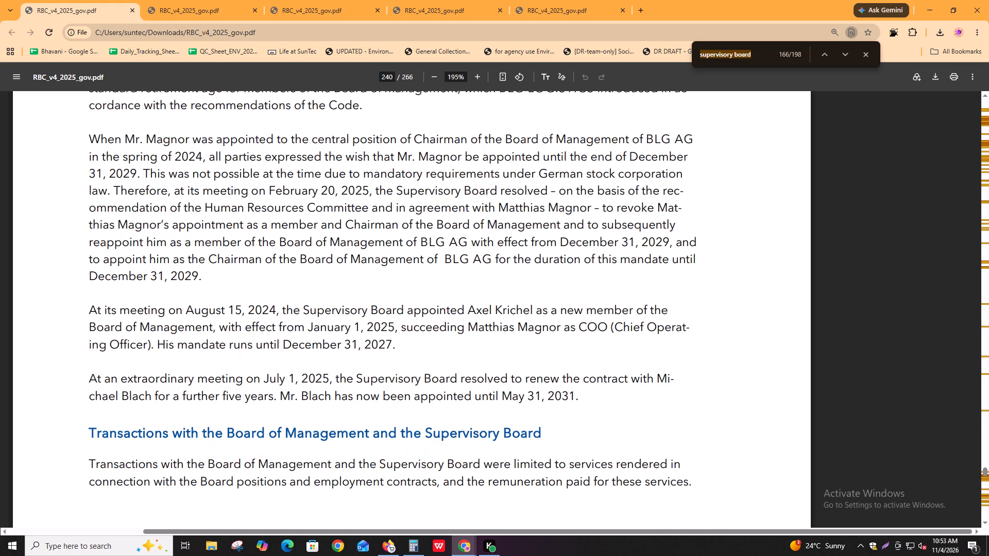
Go through the supervisory board matches on pages 240 and 241, examining both boards' remuneration and the remuneration report section.
key("Return")
key("Return")
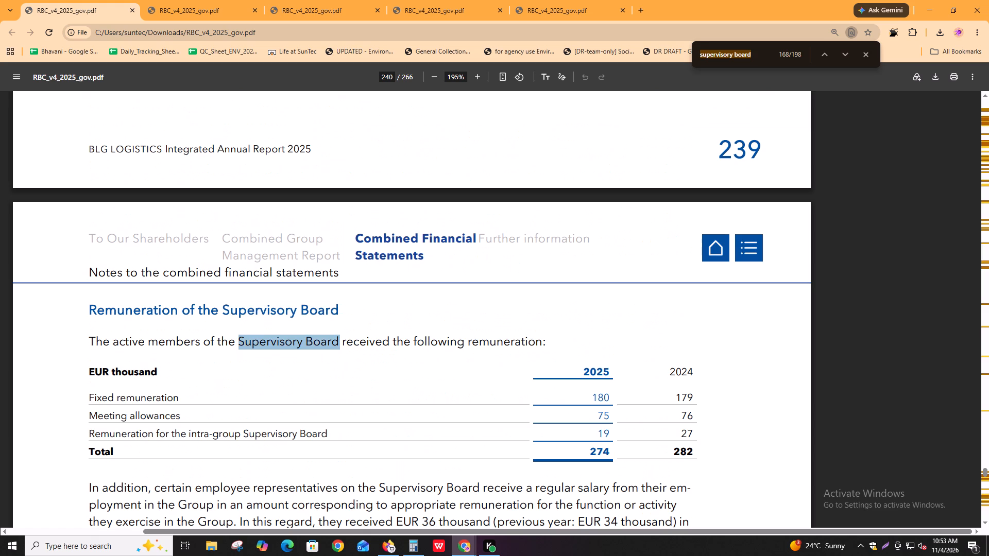
key("Return")
key("Return")
key("Return")
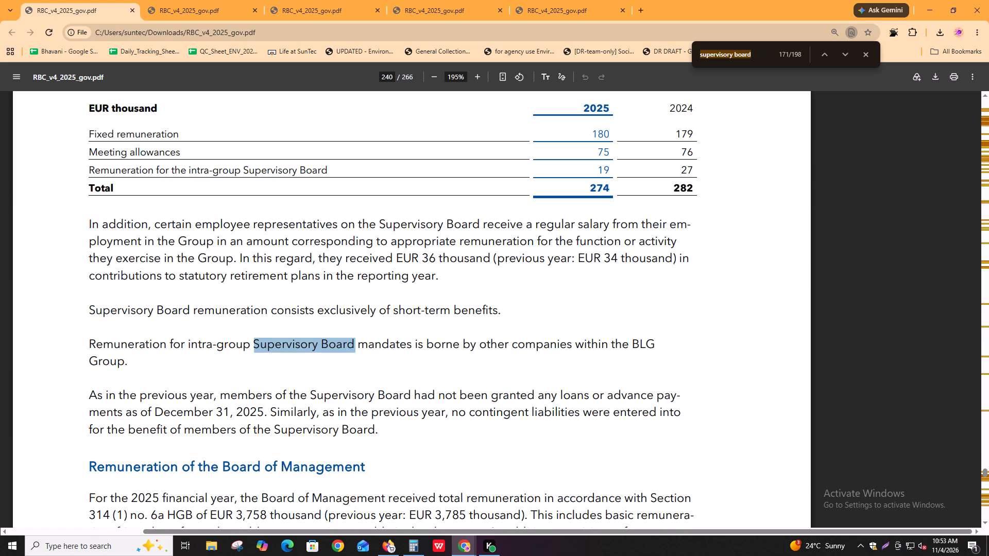
key("Return")
key("Return")
key("Return")
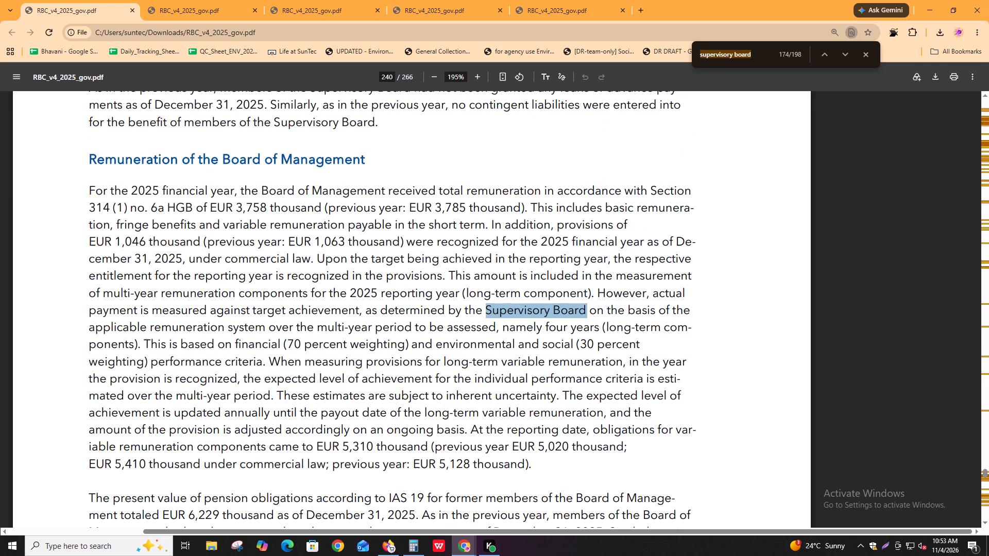
key("Return")
key("Return")
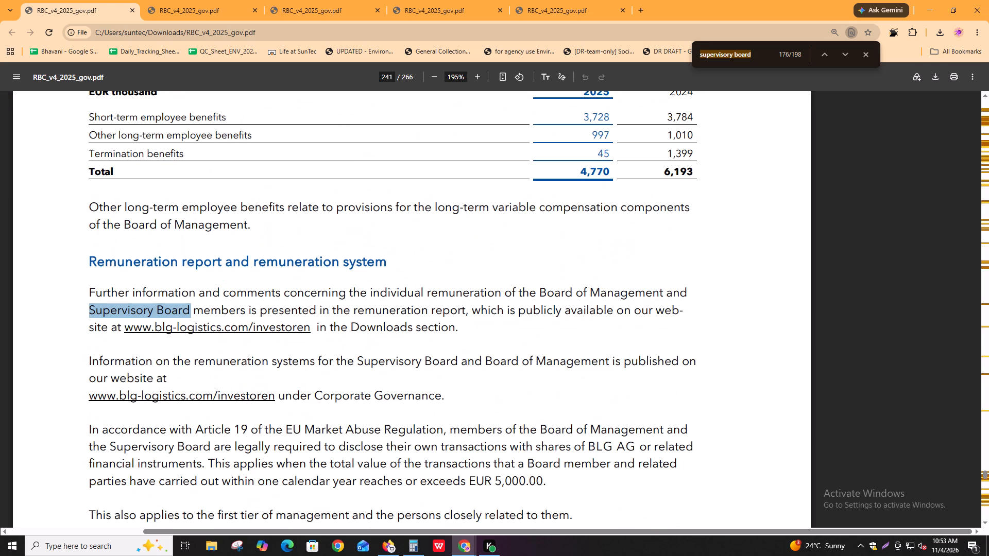
Go through the supervisory board matches from page 241 to 251, examining share dealings, the auditor's report and the Further Information contents.
key("Return")
key("Return")
key("Return")
key("Return")
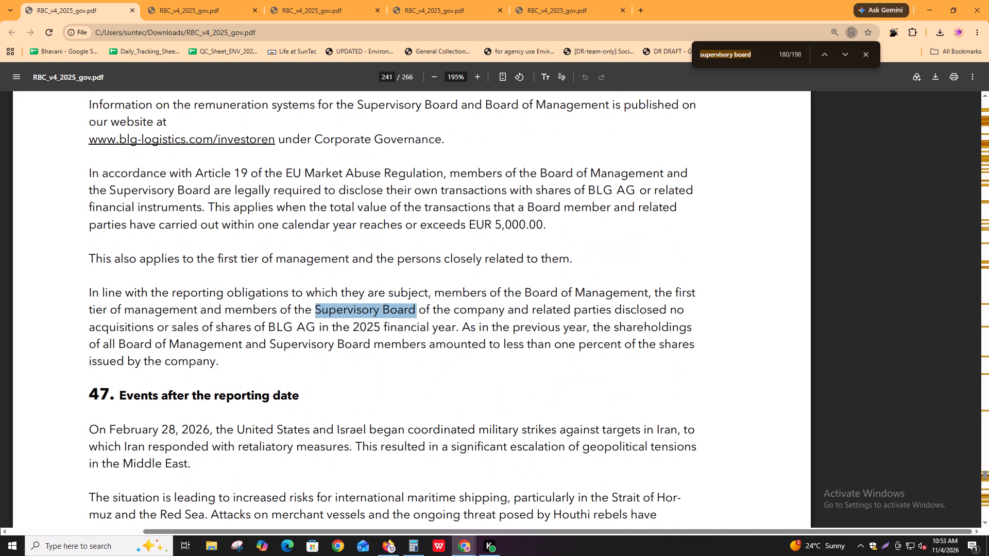
key("Return")
key("Return")
key("shift+Return")
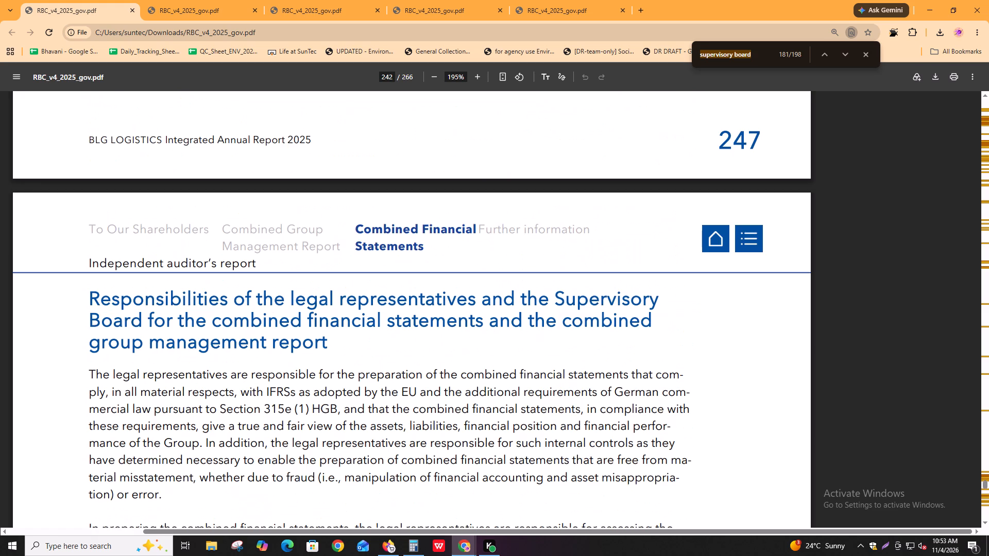
key("Return")
key("Return")
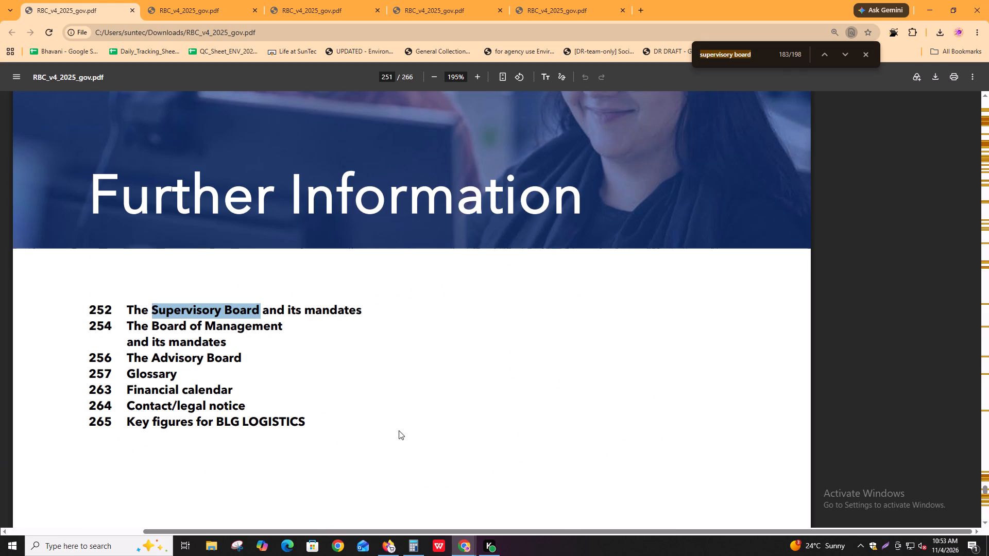
Search the annual report for "independen" and examine the matches up to the lines of defense section on page 43.
key("ctrl+f")
type("independen")
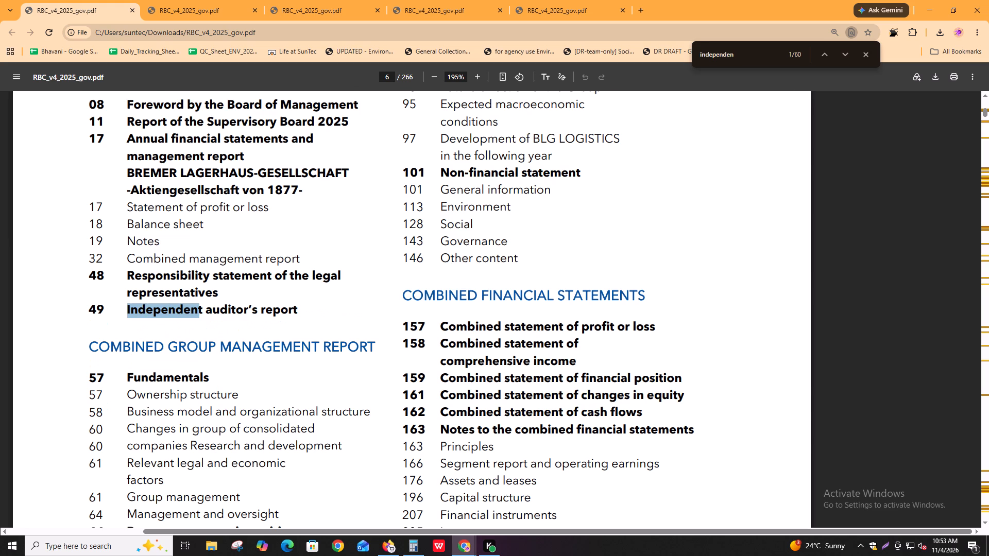
key("Return")
key("Return")
key("Return")
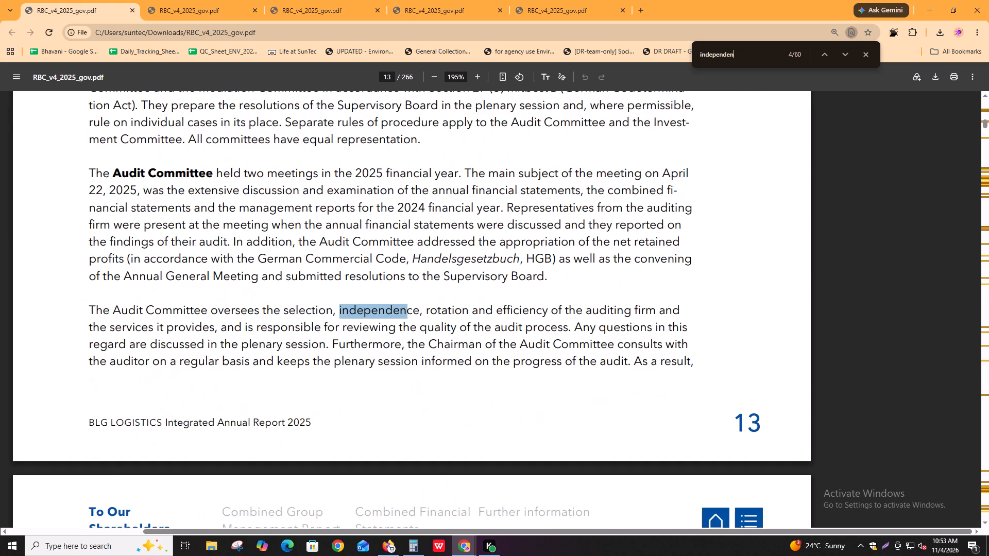
key("Return")
key("Return")
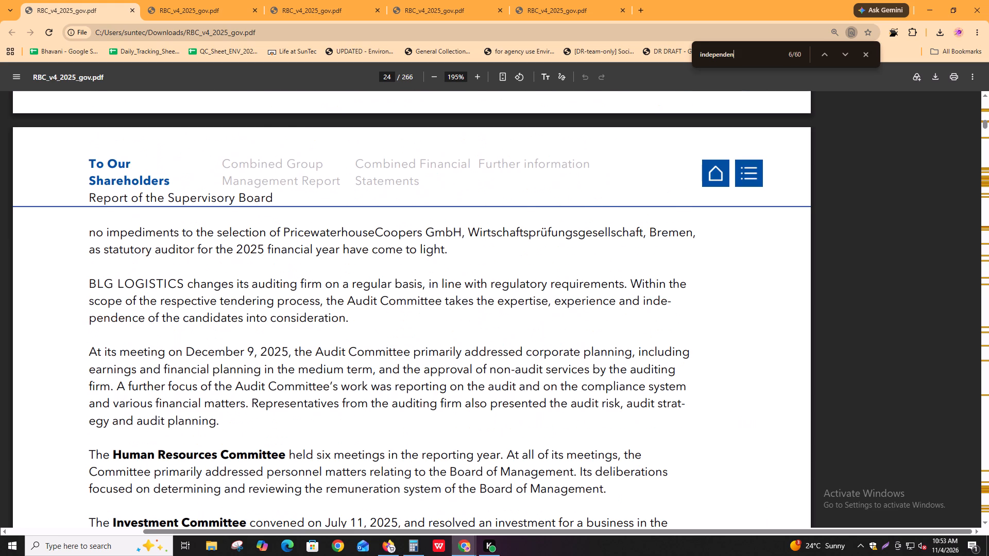
scroll(301, 476, "up", 4)
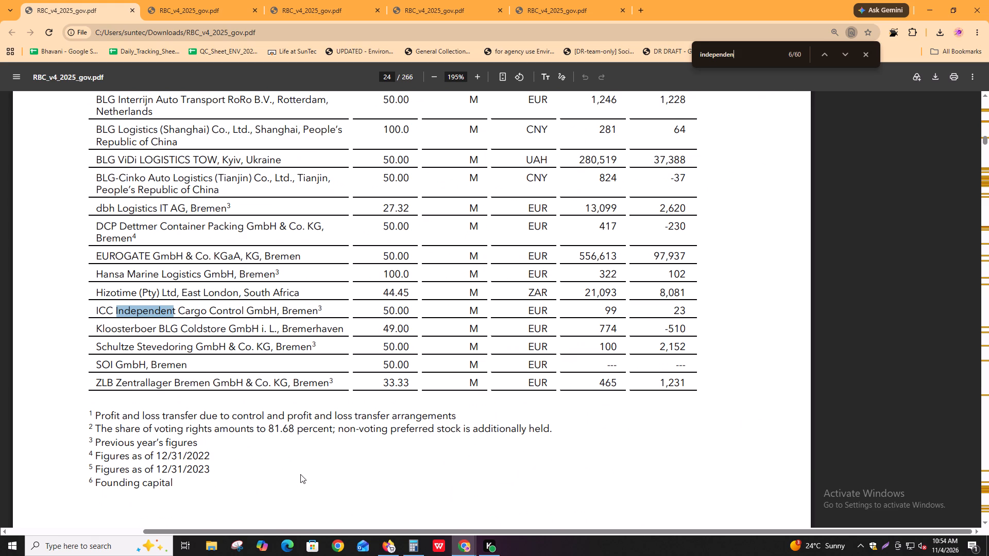
scroll(300, 473, "up", 3)
key("Return")
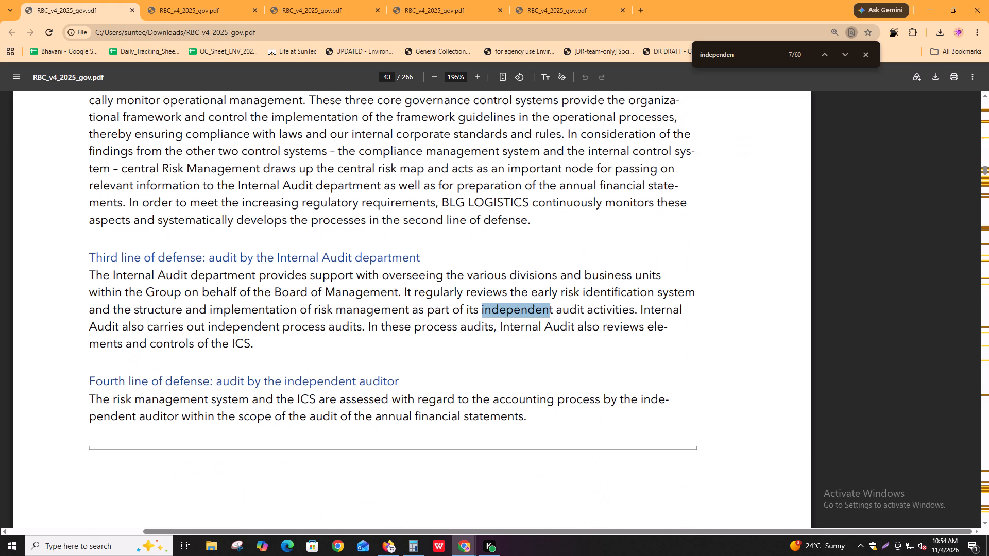
key("Return")
key("Return")
key("Return")
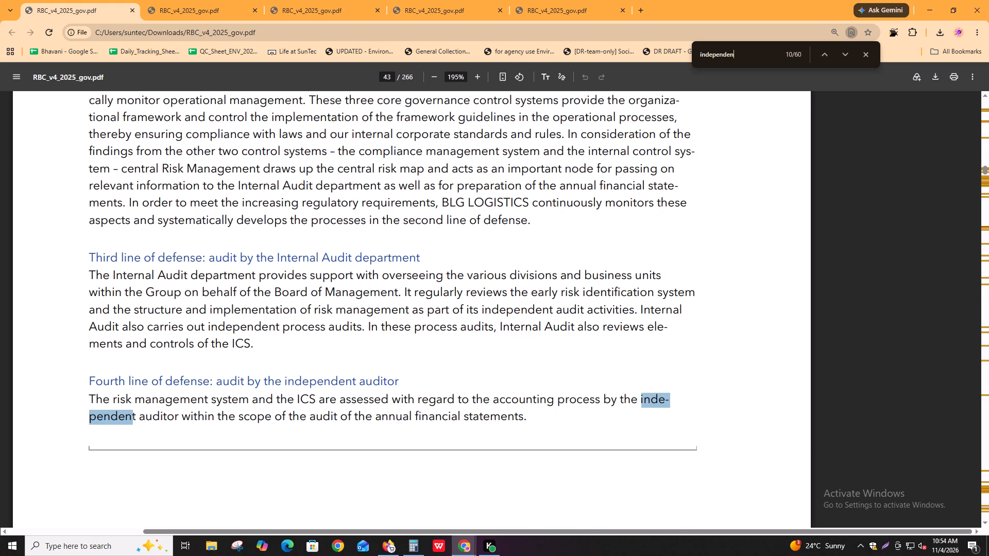
Continue through the "independen" matches on pages 44 to 53, examining the internal control system and independent auditor's report passages.
key("Return")
key("Return")
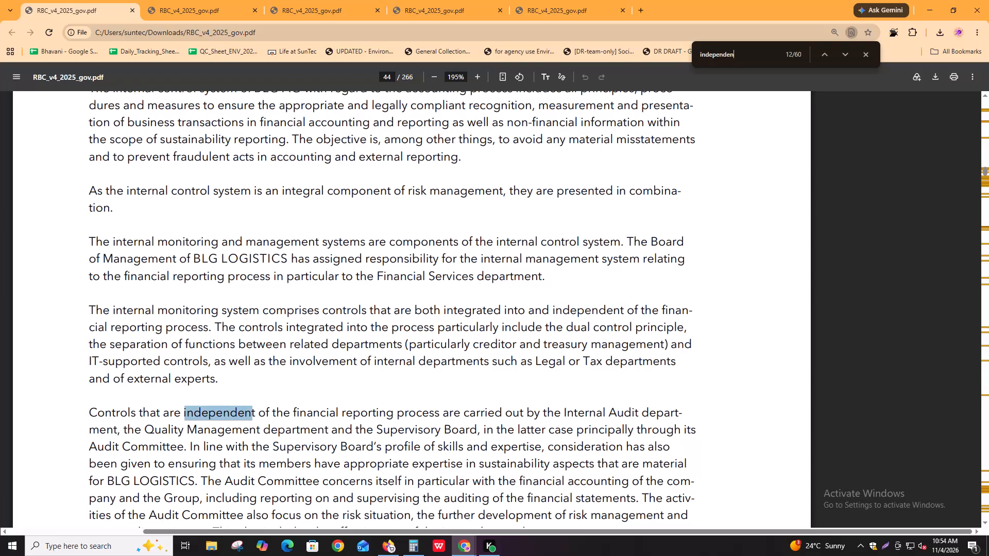
key("Return")
key("Return")
key("Return")
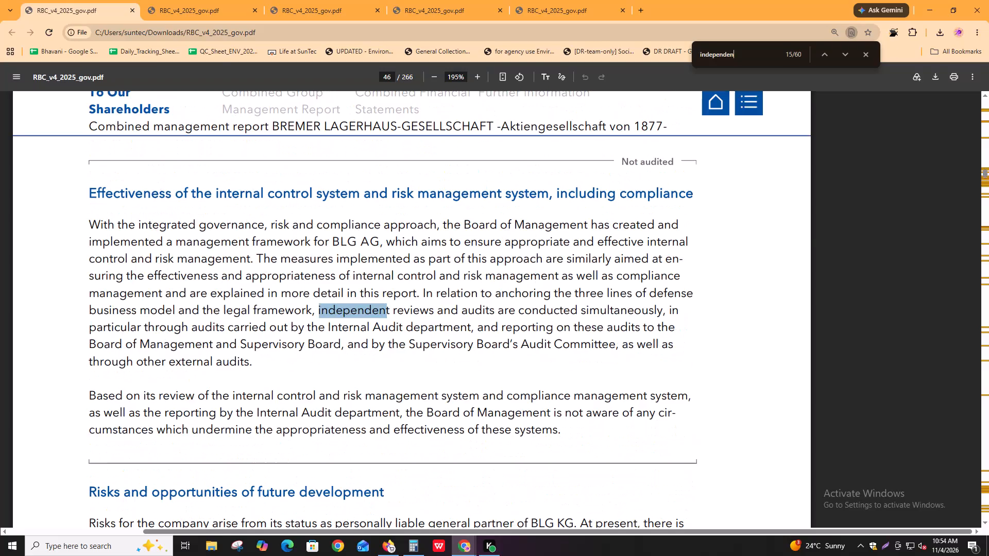
key("Return")
key("Return")
key("Return")
key("Return")
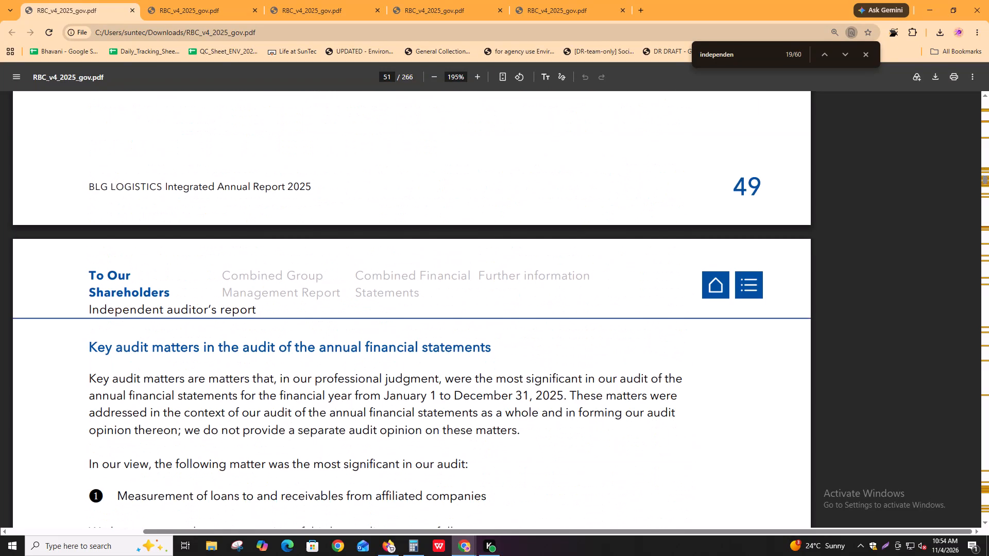
key("Return")
key("Return")
key("Return")
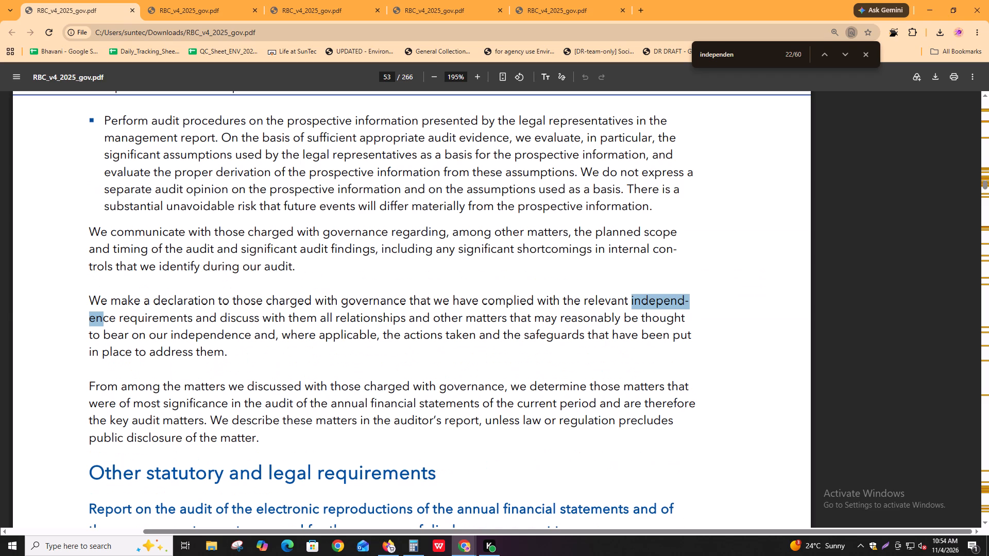
key("Return")
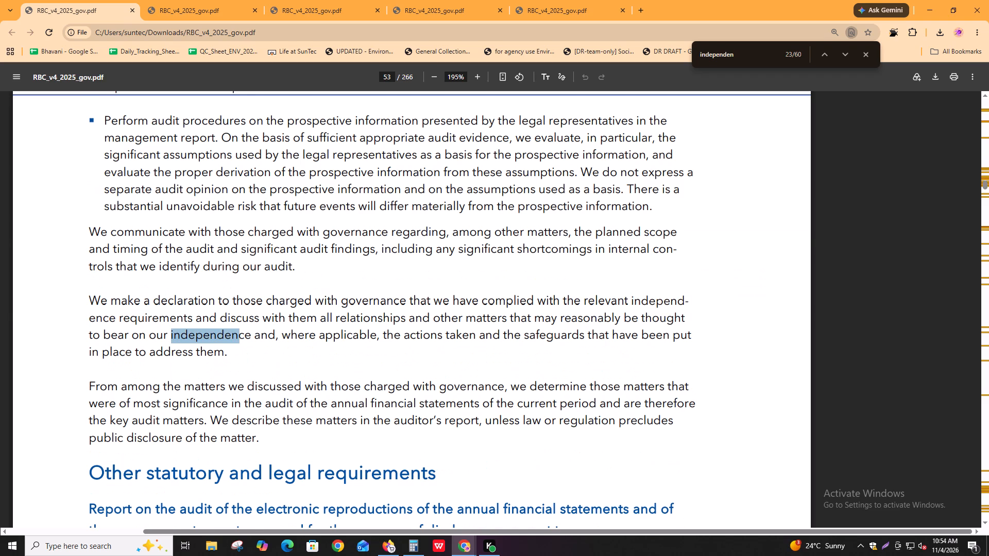
key("Return")
key("Return")
key("Return")
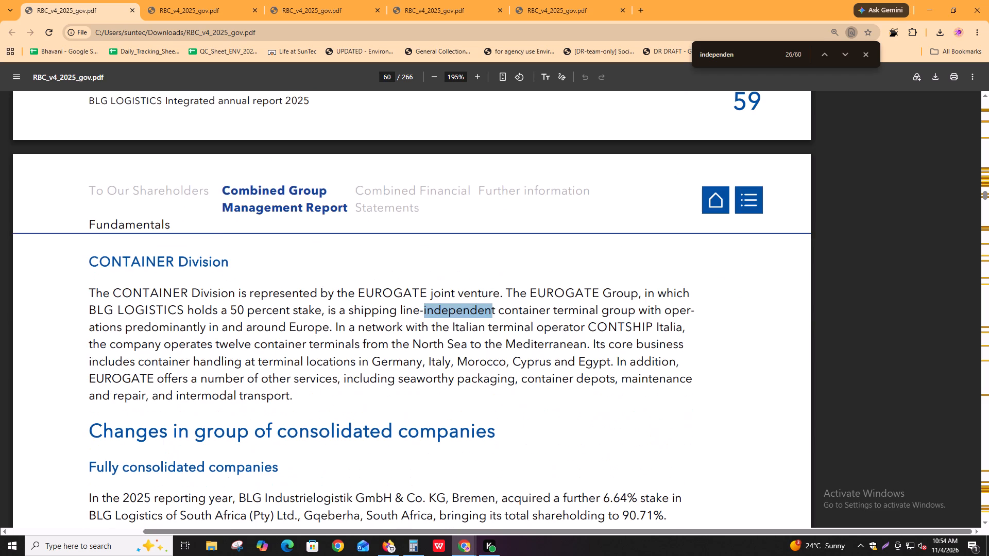
key("Return")
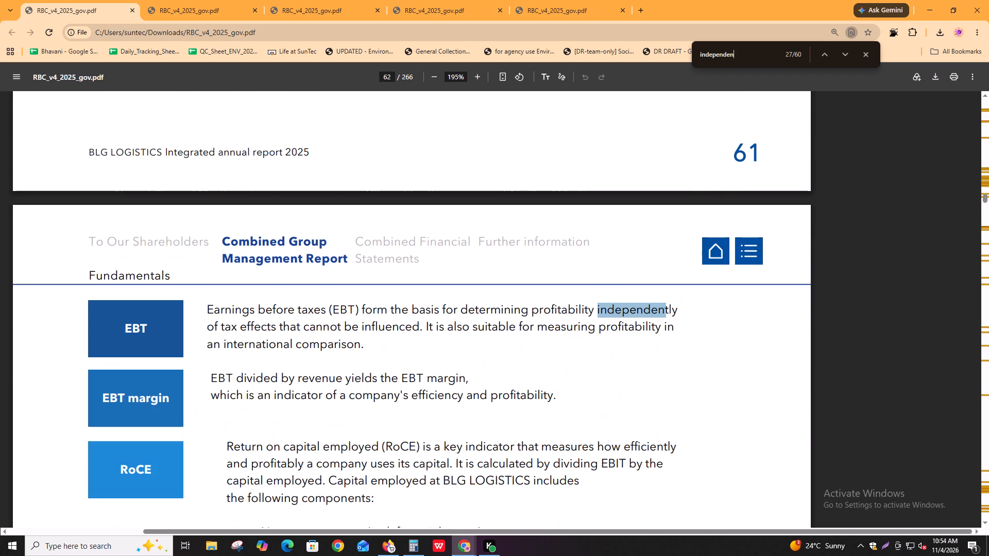
key("Return")
key("Return")
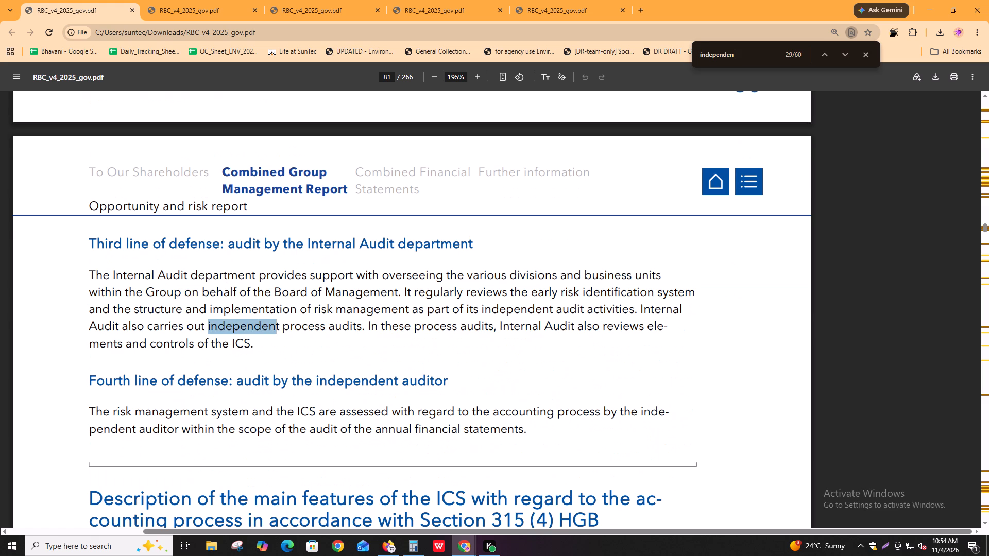
key("Return")
key("Return")
key("Return")
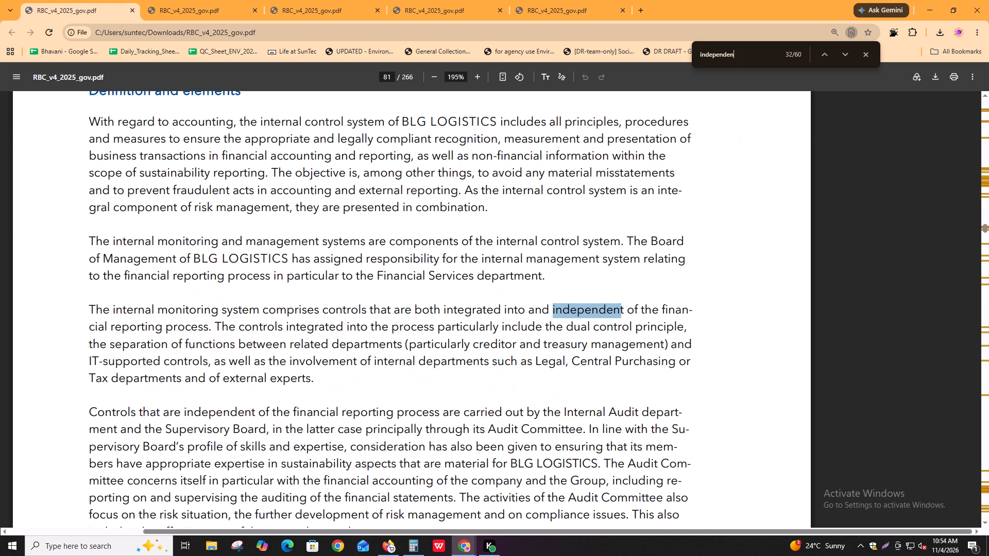
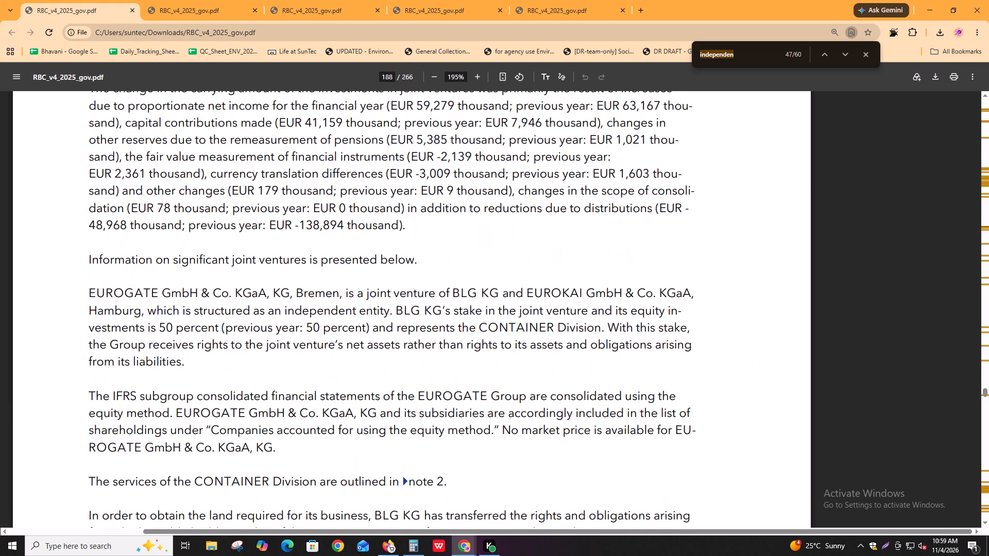
key("Return")
key("Return")
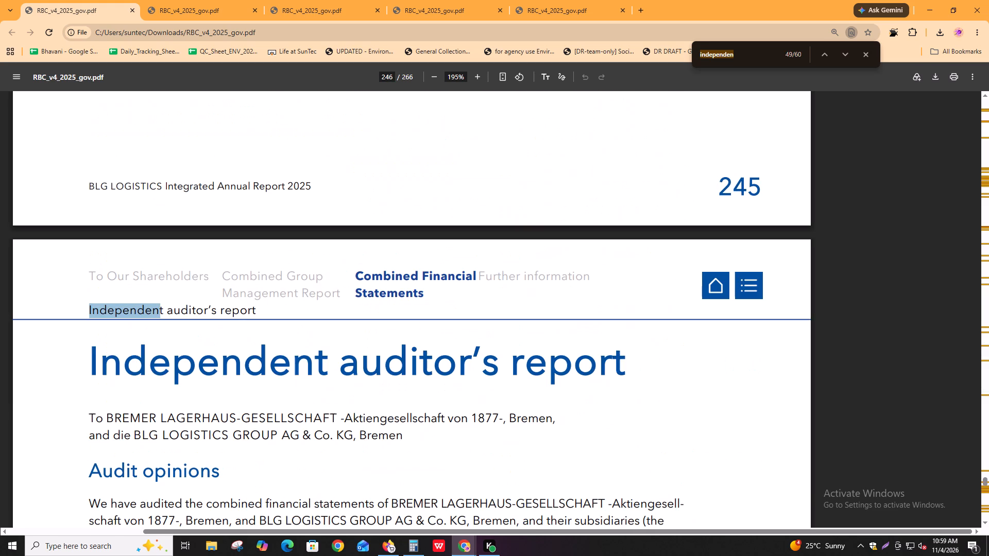
key("Return")
key("Return")
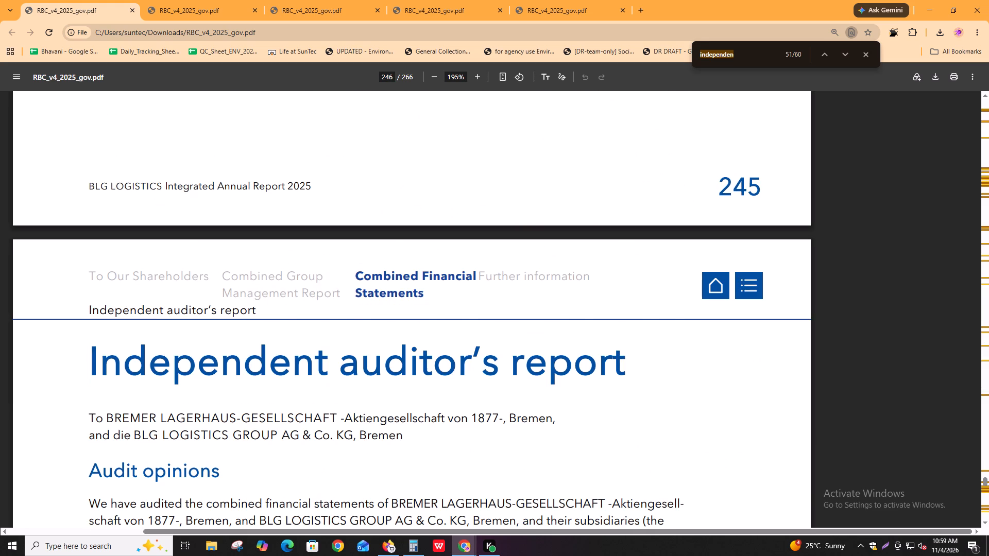
key("Return")
key("shift+Return")
key("Return")
key("Return")
key("Return")
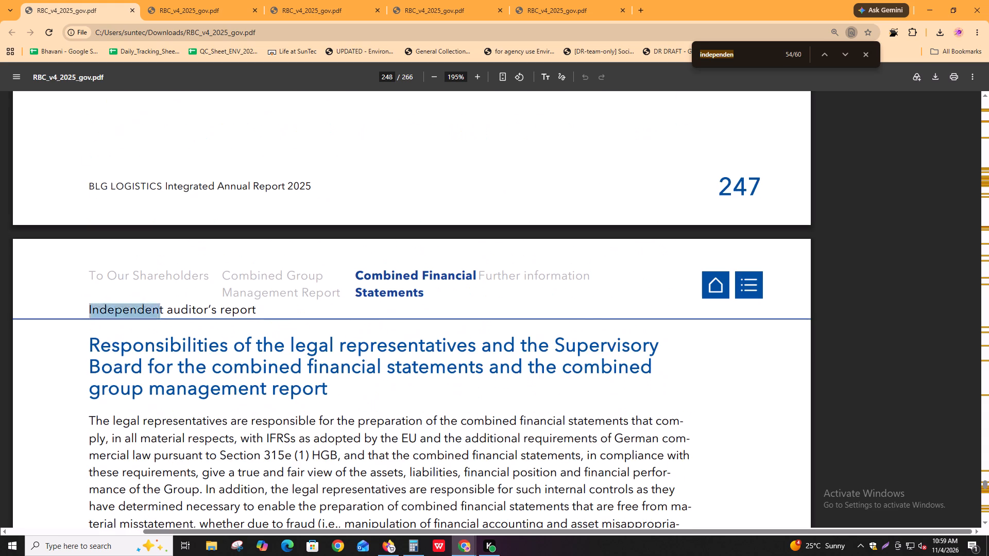
key("ctrl+f")
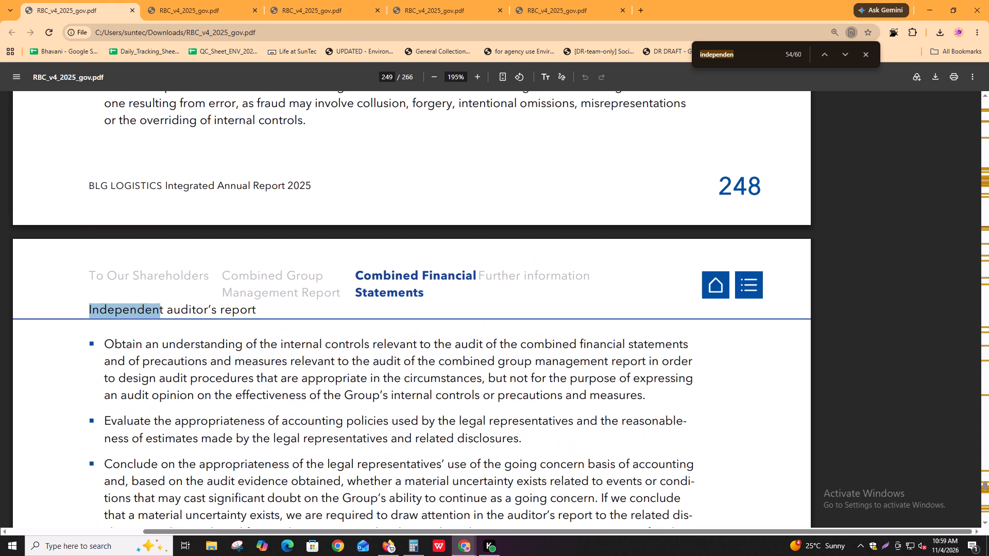
key("Return")
key("Return")
key("Return")
key("Return")
key("Return")
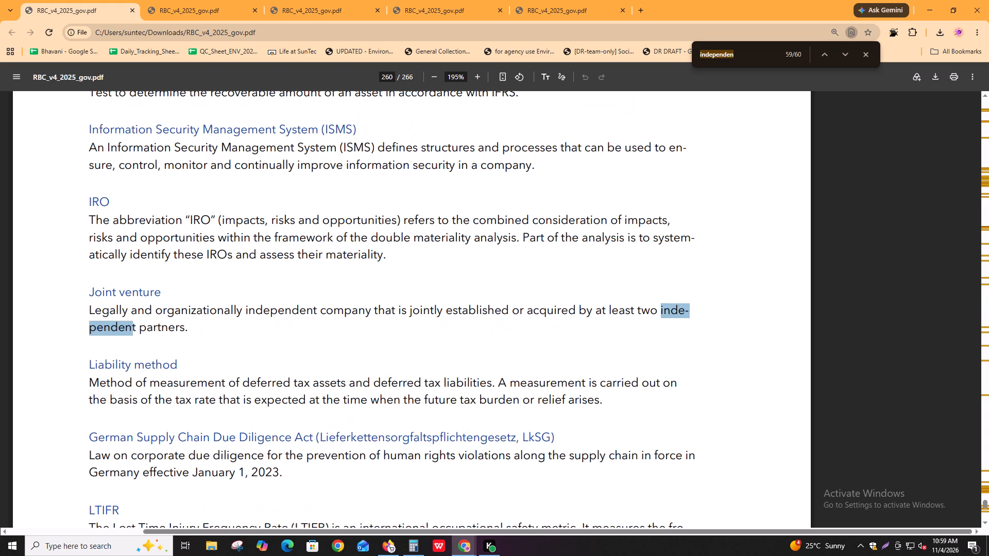
key("Return")
key("Return")
key("Return")
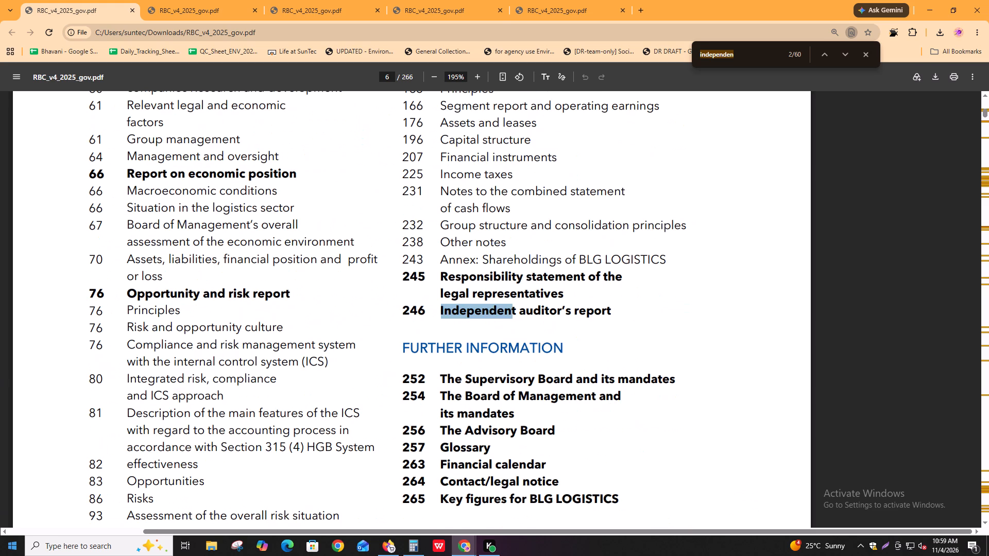
Open the Audit_nonexecutive field in the Audit Committee section of the Igloo task.
key("alt+Tab")
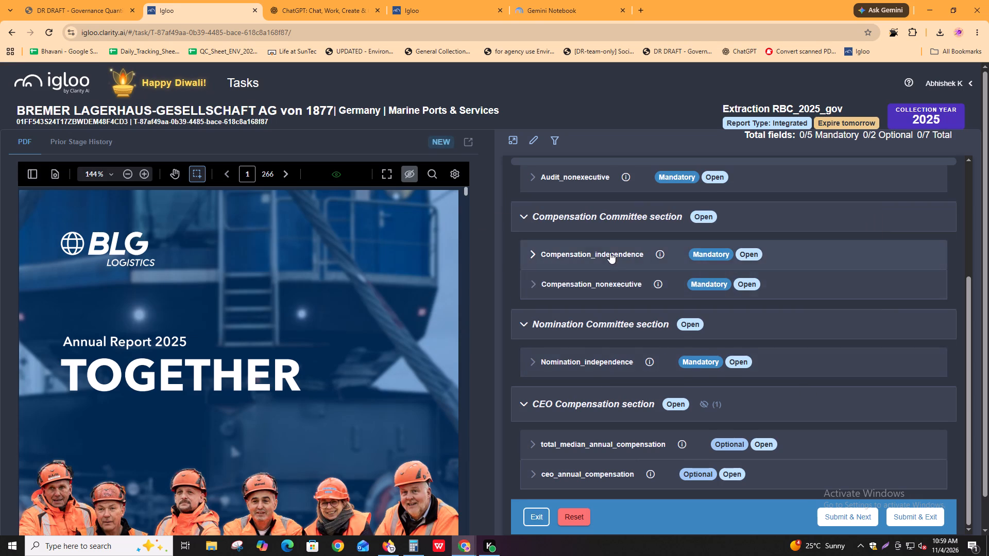
scroll(609, 253, "up", 5)
left_click(592, 354)
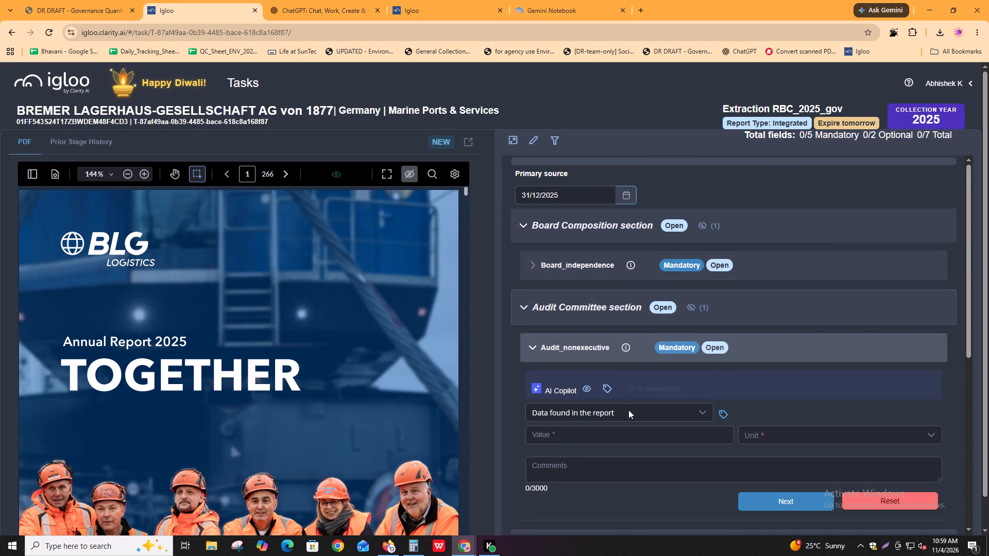
left_click(613, 382)
Search the annual report PDF for "audit comm" and examine Audit Committee membership in the 2025 meeting attendance table.
key("alt+Tab")
key("ctrl+f")
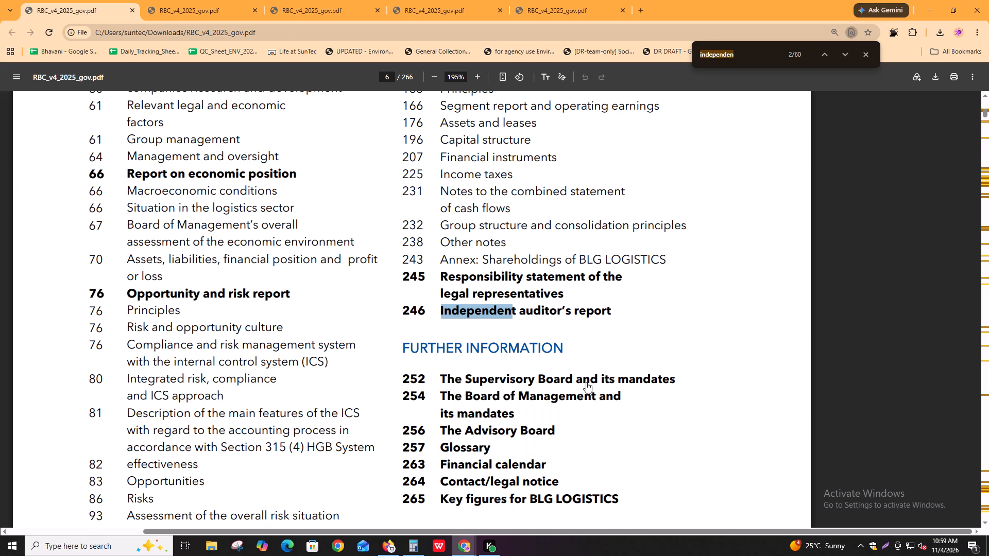
type("audit")
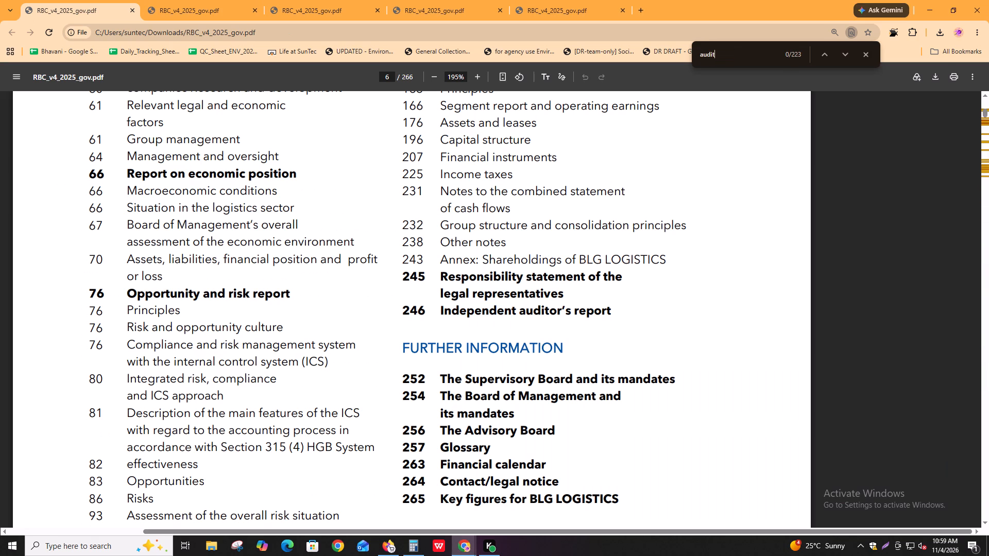
key("space")
type("comm")
key("Return")
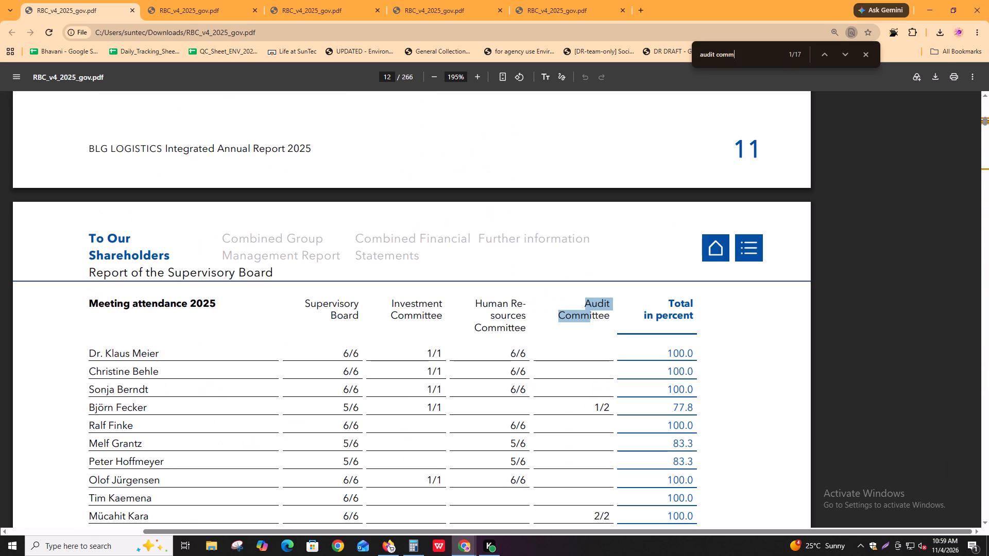
scroll(455, 393, "down", 2)
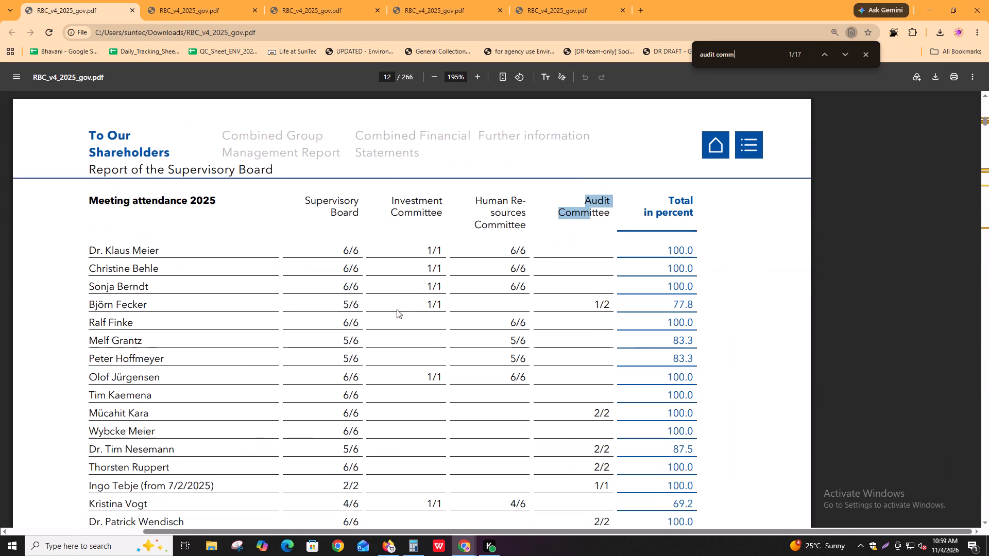
scroll(619, 376, "down", 2)
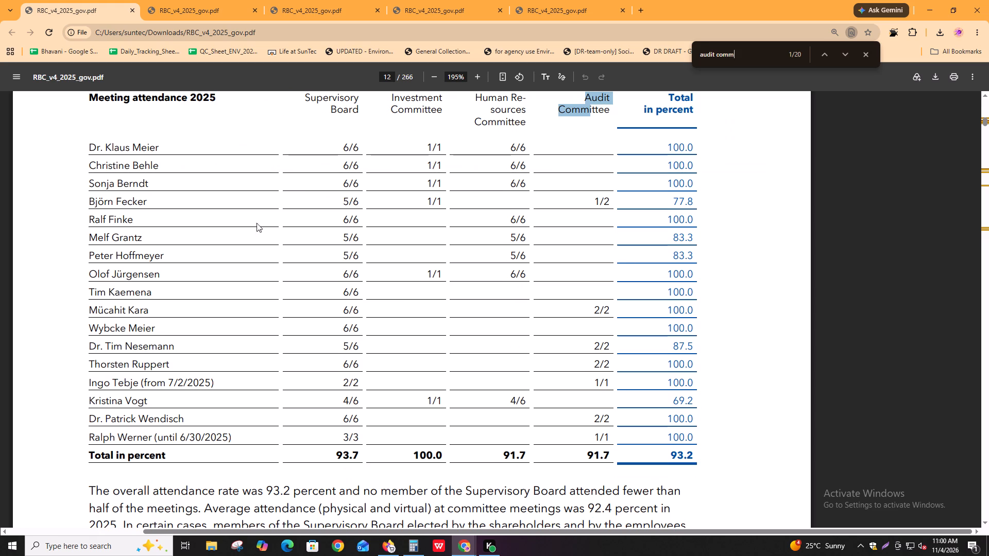
Search a second copy of the report for the first Audit Committee attendee, Fecker, and examine the 2025 meeting attendance table and preceding Supervisory Board report.
left_click_drag(89, 202, 150, 205)
key("ctrl+c")
left_click(170, 3)
key("ctrl+f")
key("ctrl+v")
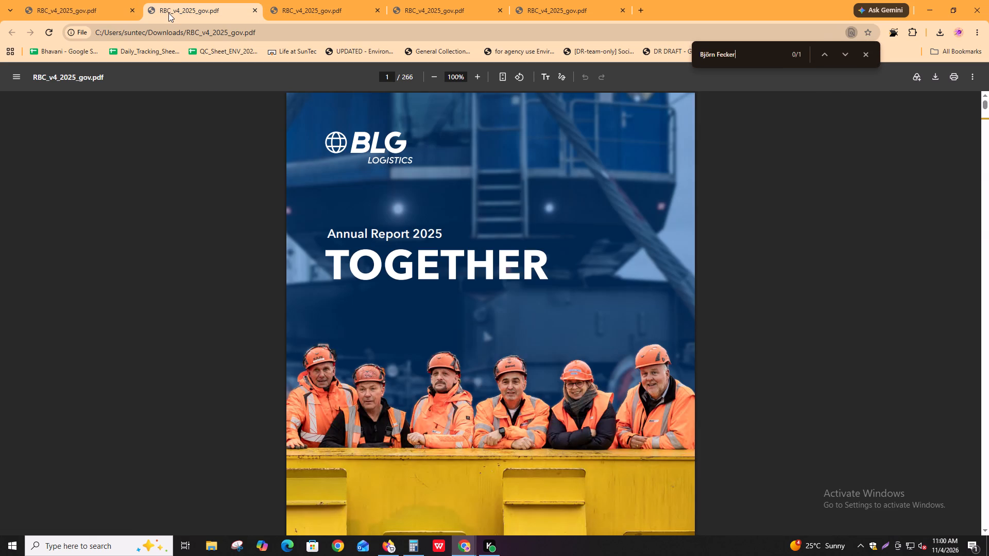
key("Return")
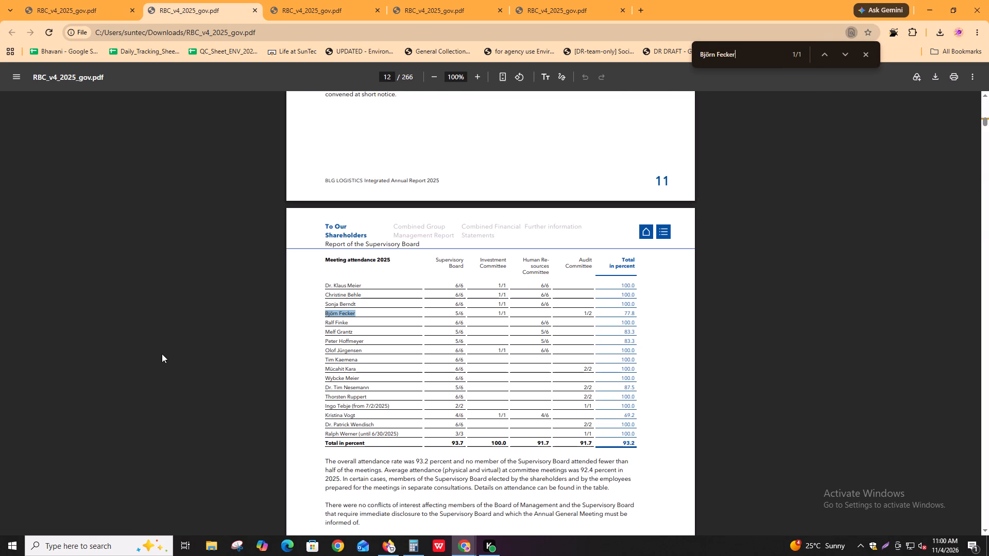
key("Return")
key("Return")
key("Return")
key("Return")
key("Return")
key("Return")
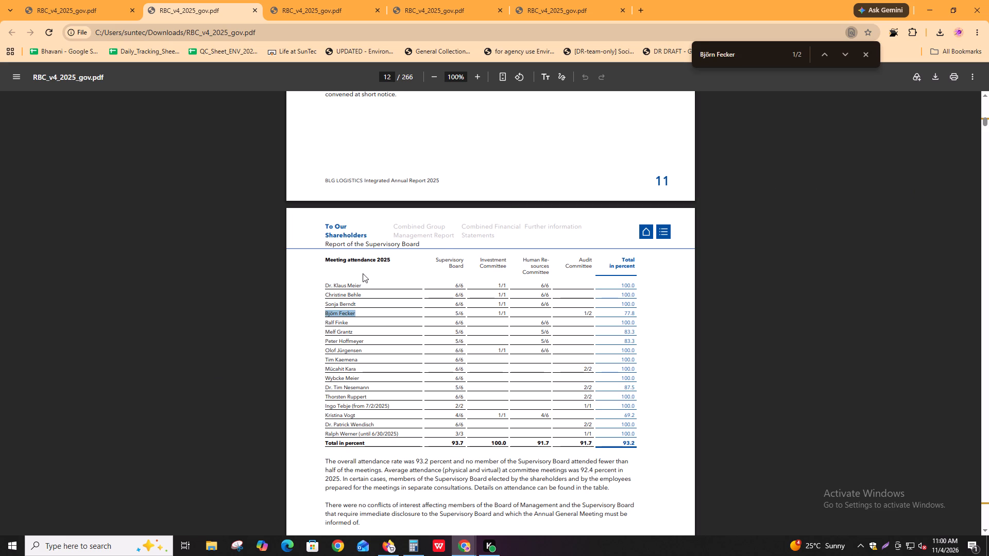
scroll(463, 312, "up", 9)
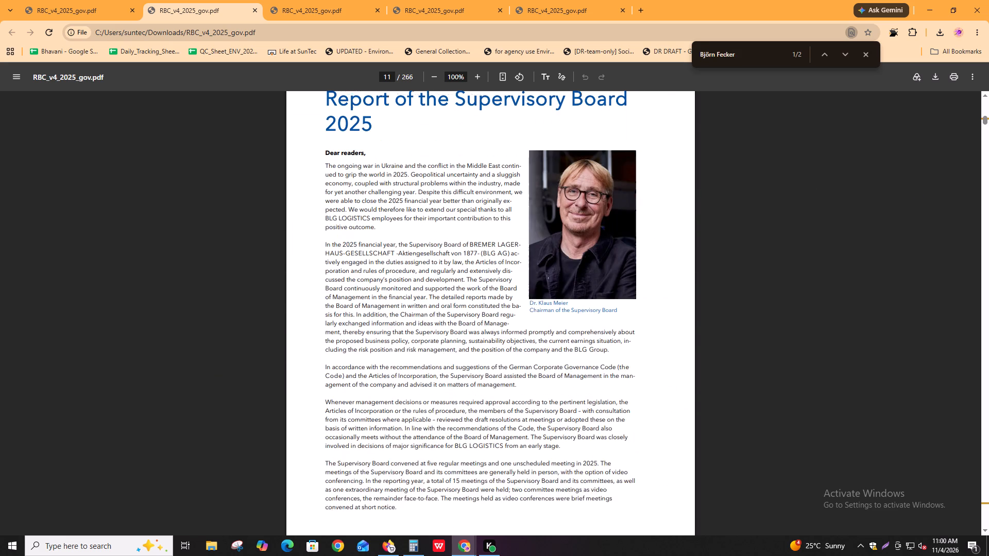
scroll(460, 287, "down", 7)
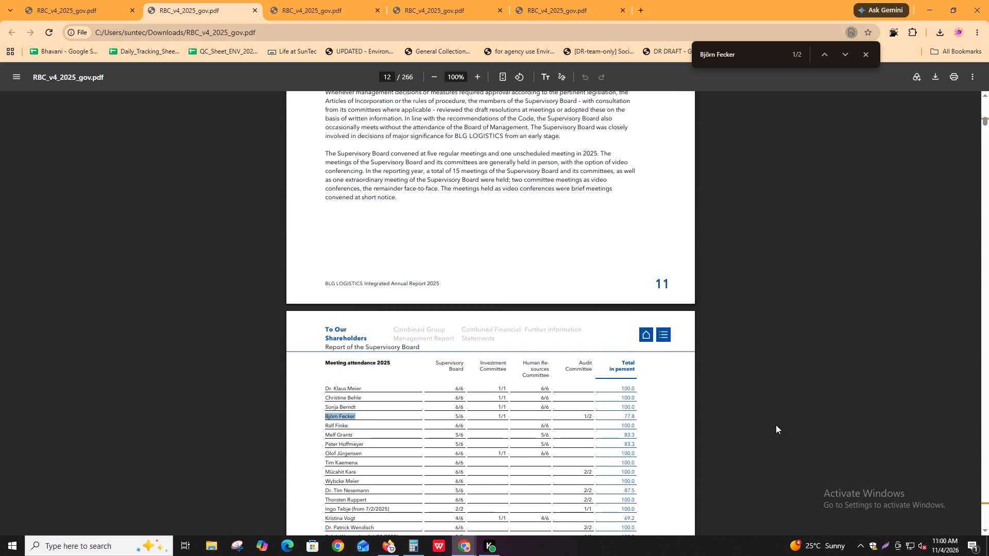
scroll(406, 450, "down", 2)
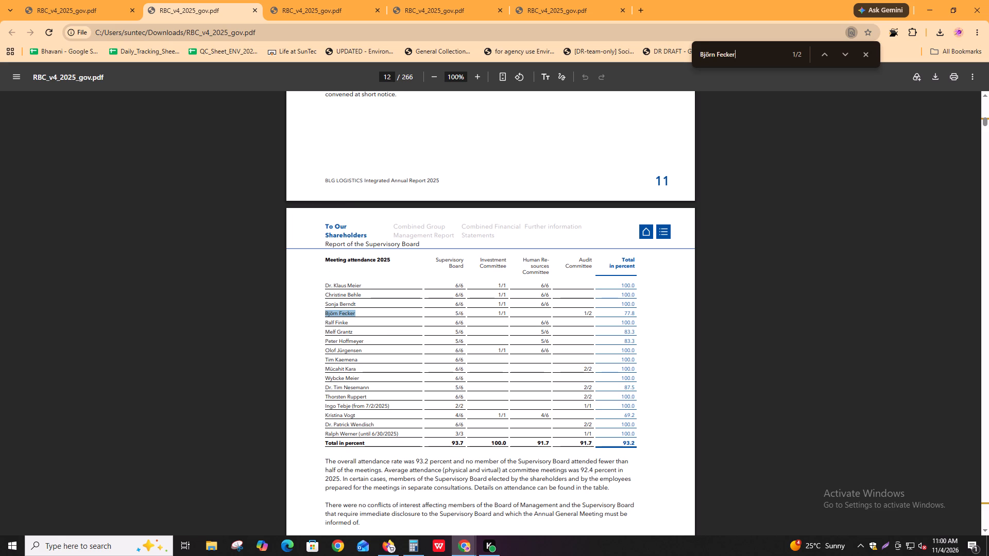
Examine the opening pages of a third copy of the report through the Board of Management members and their roles on page 8.
left_click(322, 0)
scroll(434, 406, "up", 2)
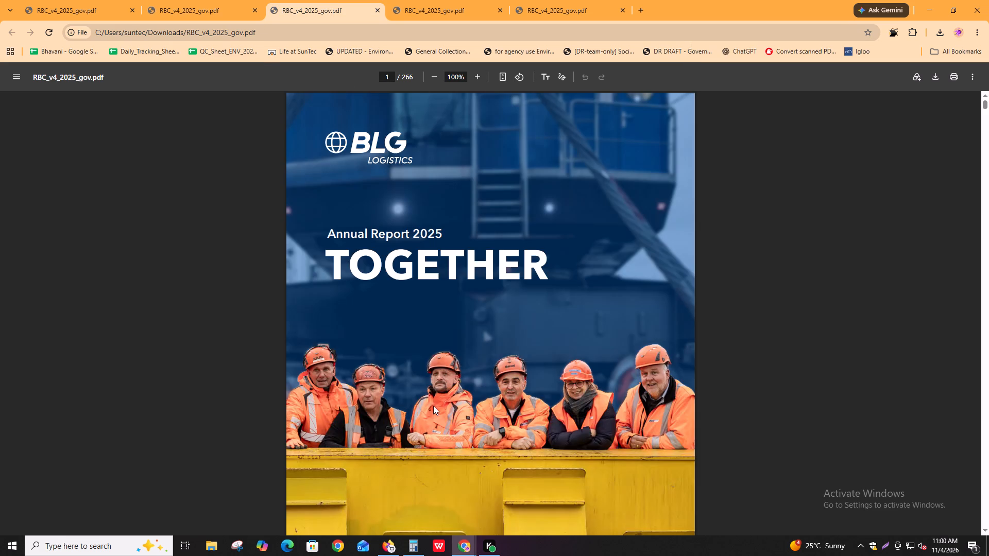
scroll(430, 404, "down", 19)
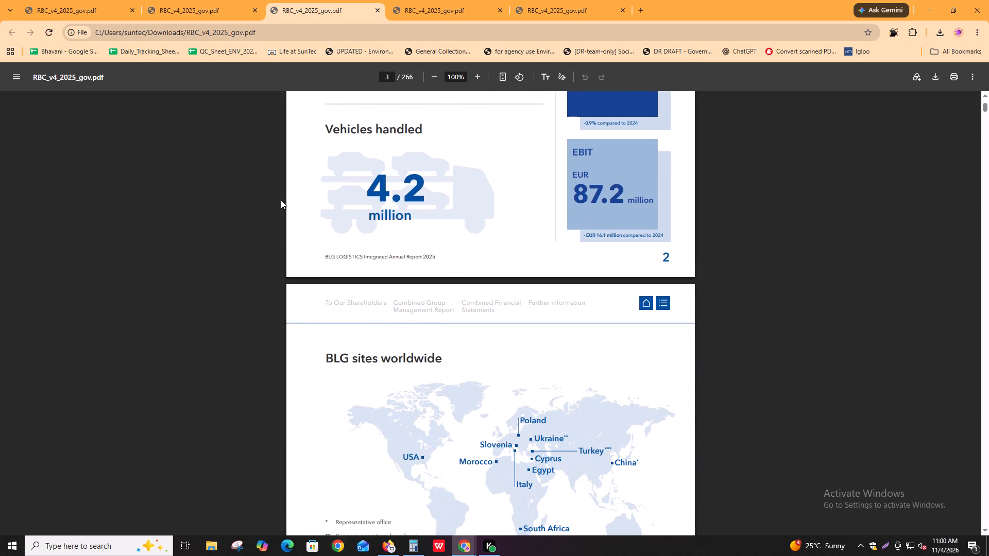
scroll(524, 396, "up", 17)
scroll(513, 398, "down", 3)
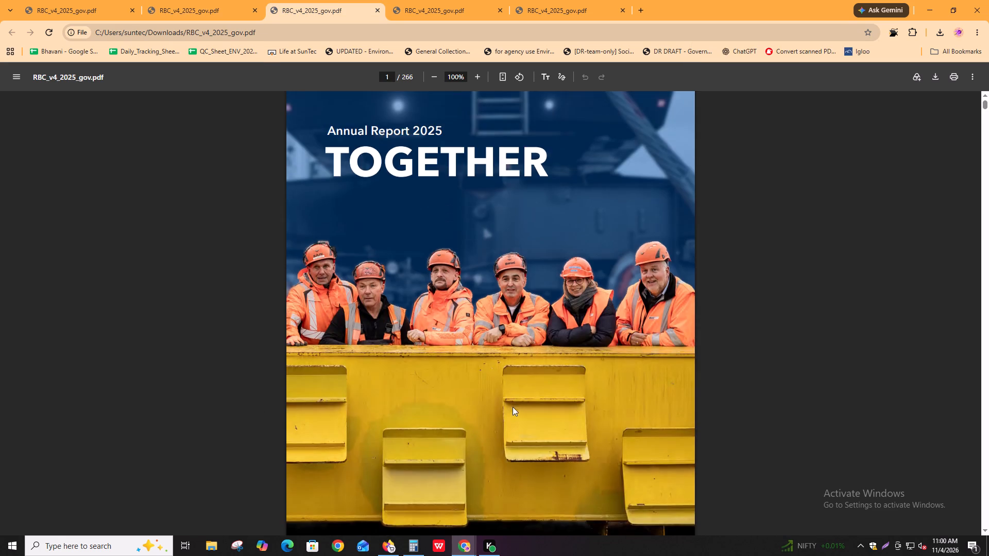
scroll(513, 407, "down", 12)
scroll(510, 413, "down", 16)
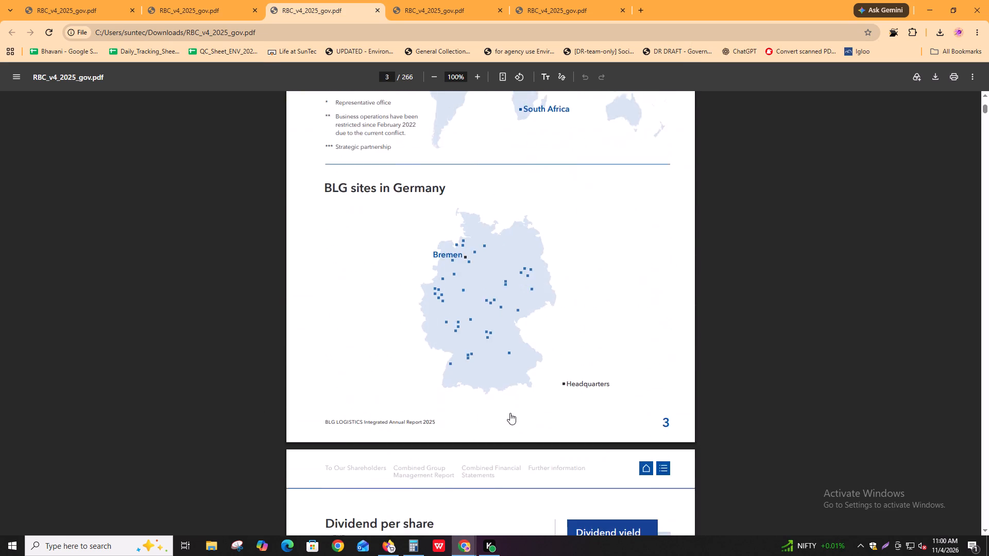
scroll(510, 413, "down", 20)
scroll(510, 413, "down", 20)
scroll(510, 413, "down", 1)
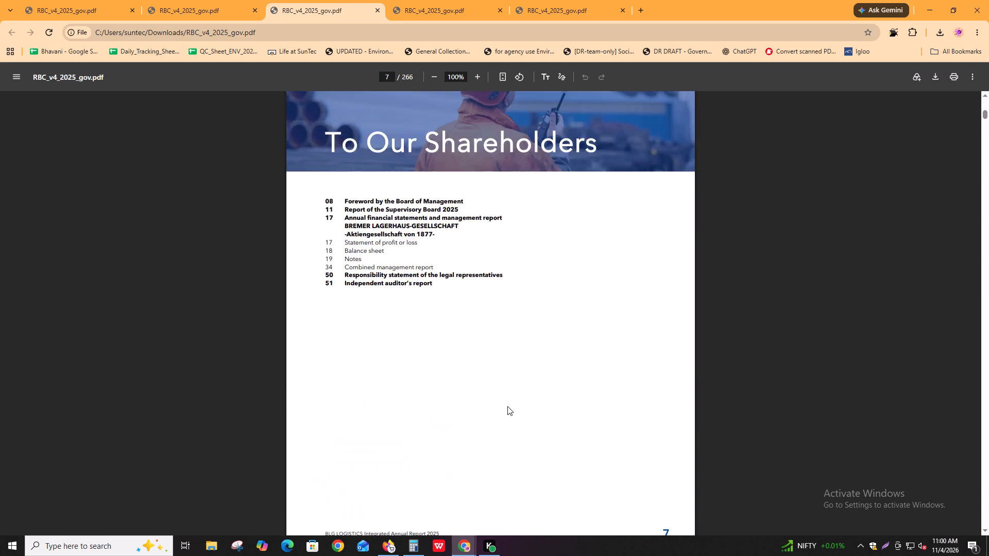
scroll(507, 406, "down", 18)
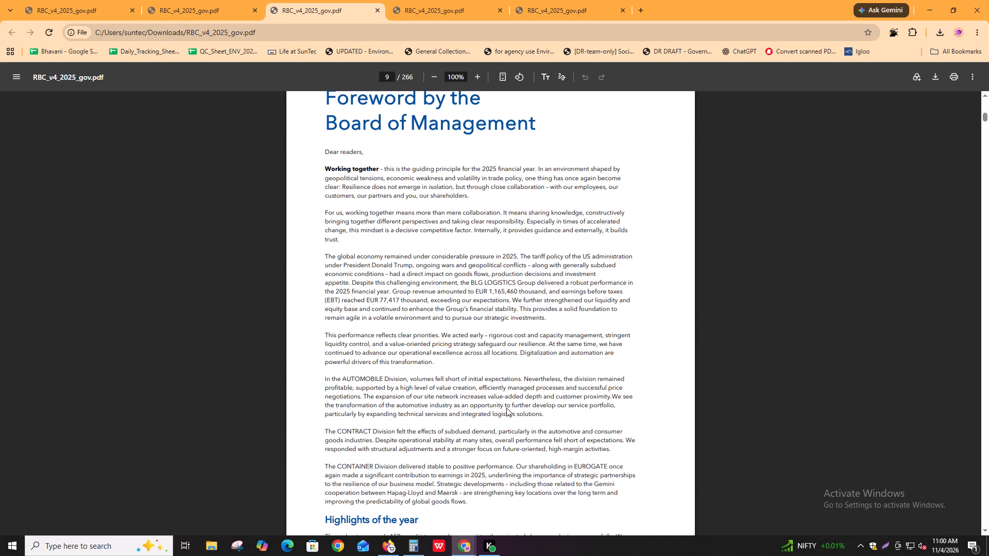
scroll(506, 408, "up", 11)
scroll(508, 404, "down", 1)
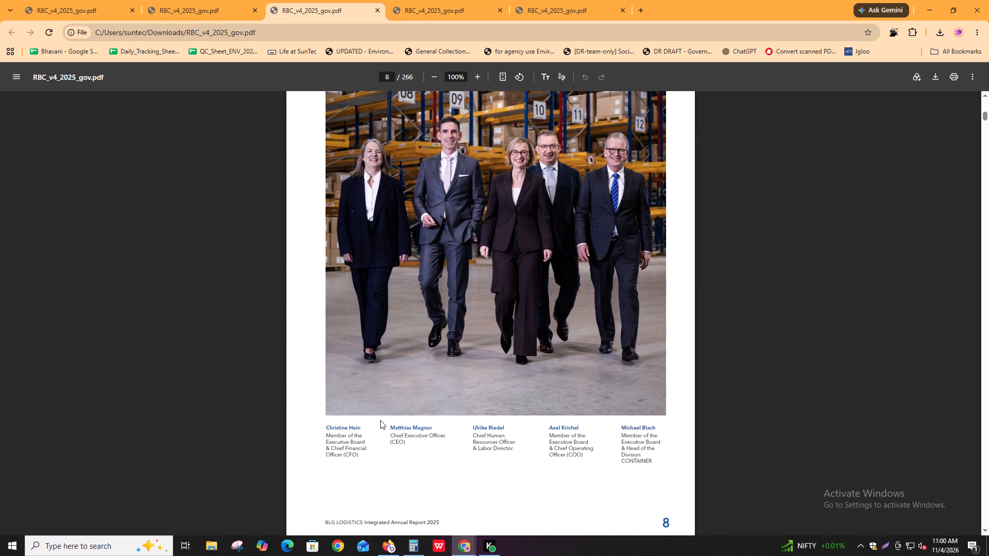
scroll(380, 420, "up", 3, "ctrl")
scroll(380, 420, "down", 3)
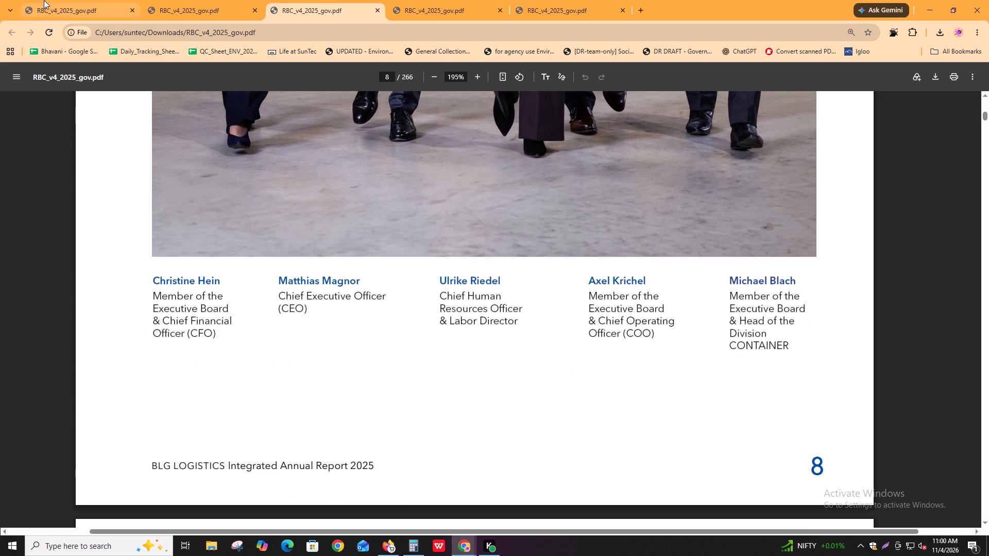
Copy Audit Committee member Kara's full name from the attendance table and search the third report copy for its occurrences.
left_click(228, 0)
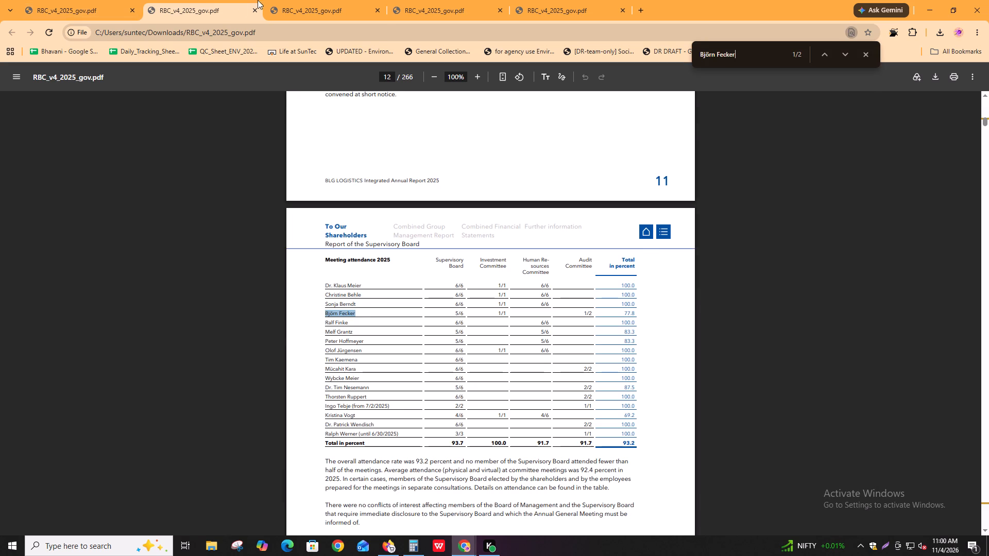
left_click(296, 0)
left_click(229, 0)
left_click_drag(326, 371, 361, 370)
right_click(326, 371)
left_click_drag(325, 369, 350, 369)
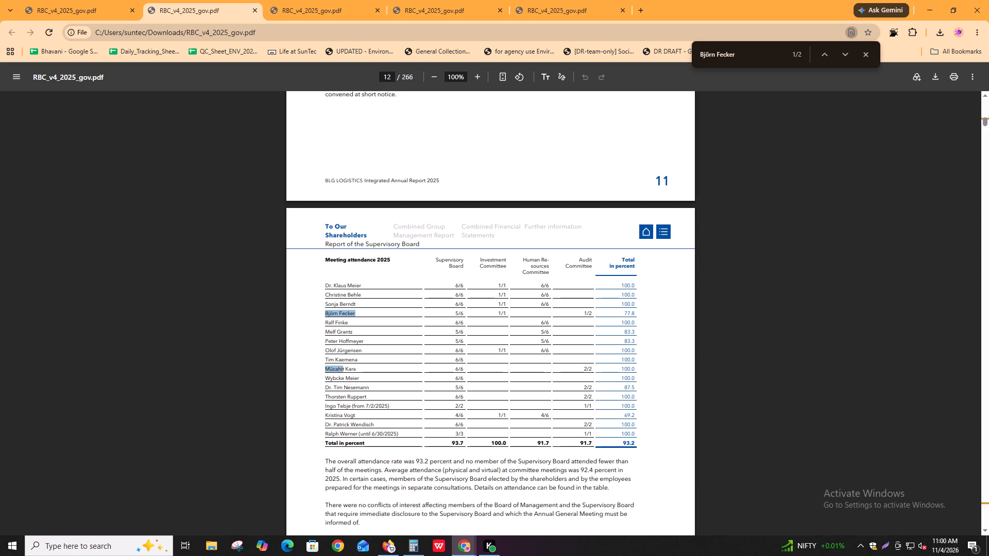
left_click_drag(350, 369, 361, 369)
key("ctrl+c")
key("ctrl+c")
key("ctrl+c")
left_click(326, 0, "ctrl")
key("ctrl+v")
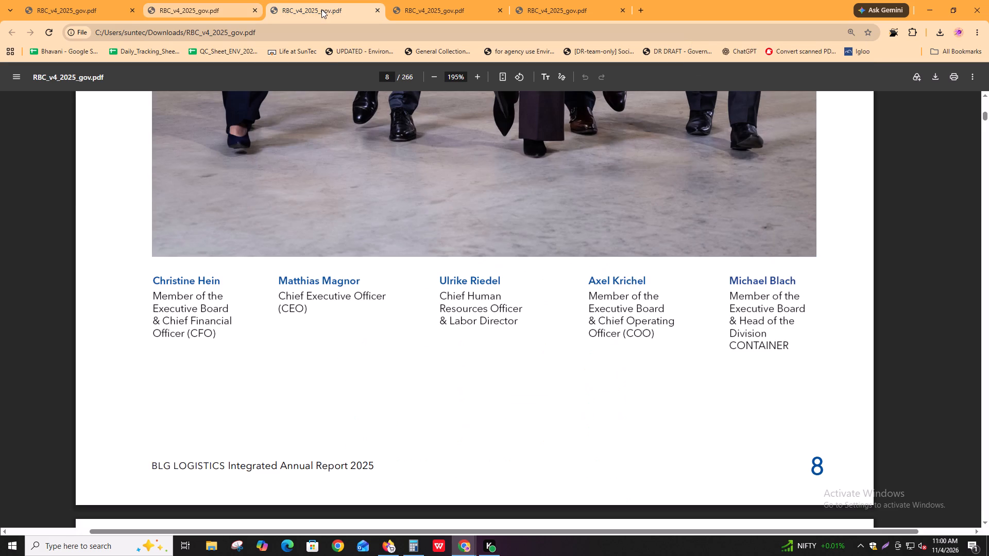
key("ctrl+f")
key("ctrl+v")
key("Return")
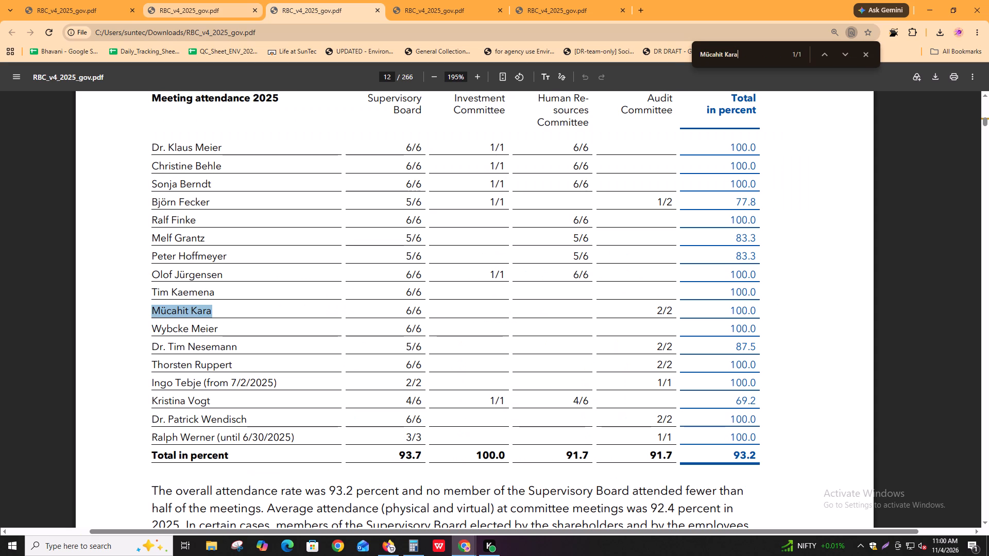
key("Return")
key("Return")
key("Return")
key("Return")
key("Return")
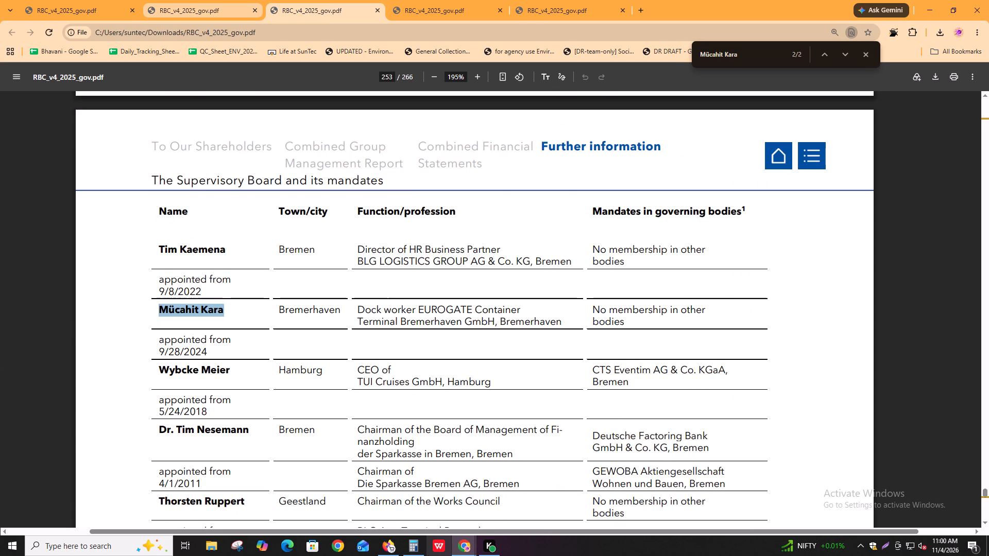
Examine the functions and mandates of the members in the "The Supervisory Board and its mandates" table on page 252.
scroll(457, 295, "up", 12)
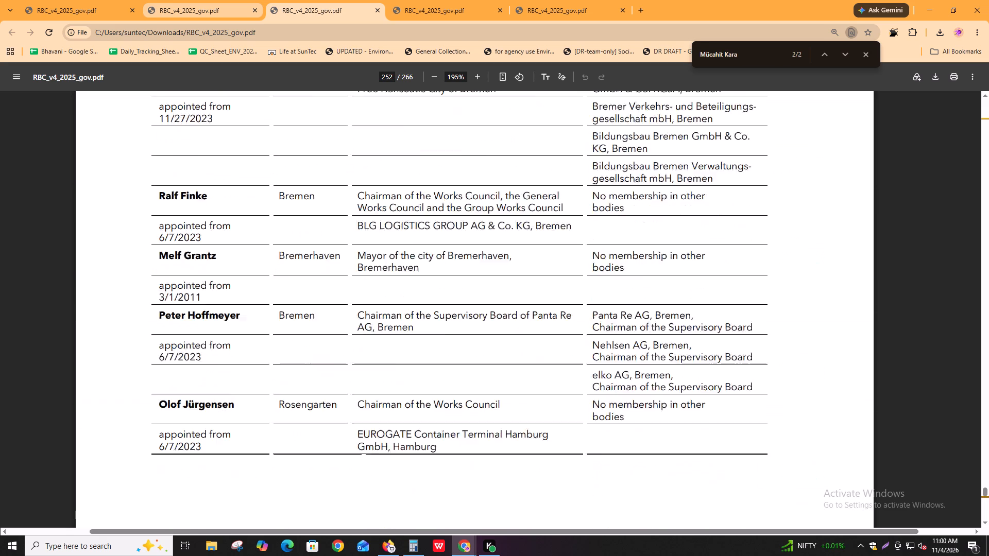
scroll(93, 260, "up", 9)
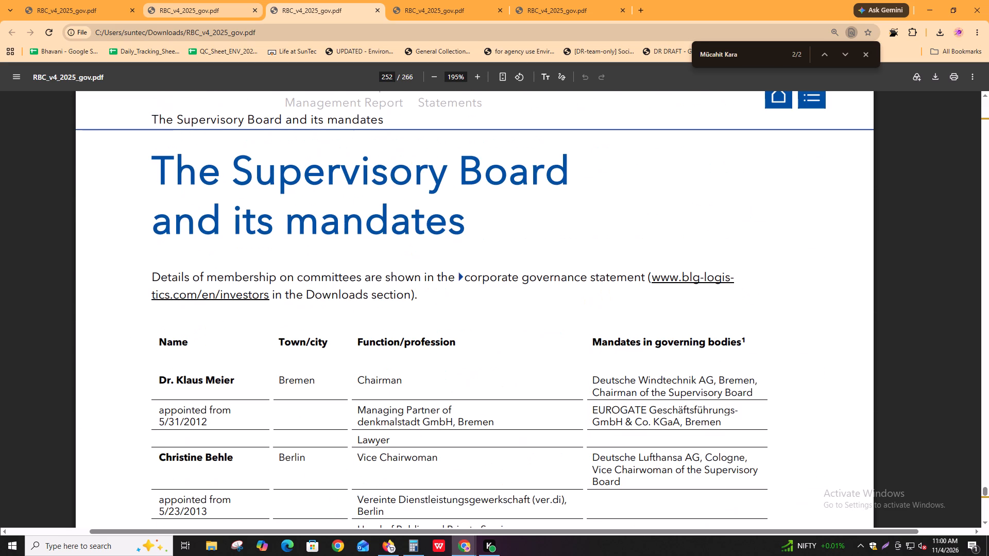
scroll(217, 363, "down", 1)
left_click_drag(361, 331, 368, 331)
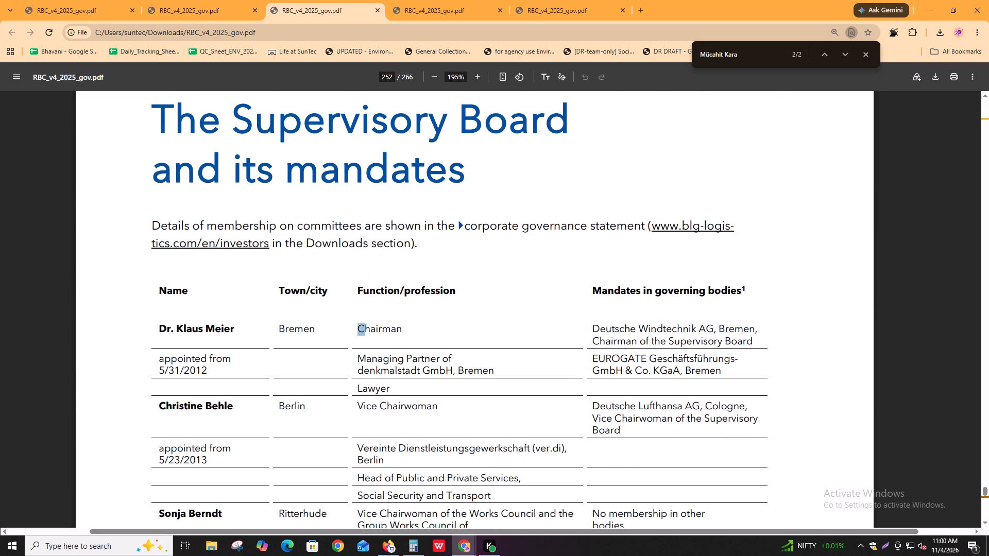
left_click_drag(368, 331, 393, 331)
left_click(393, 331)
right_click(393, 331)
Examine the committee membership note and each member's function and outside mandates in the Supervisory Board mandates table on page 252.
left_click_drag(314, 226, 592, 216)
left_click(592, 216)
scroll(555, 383, "down", 5)
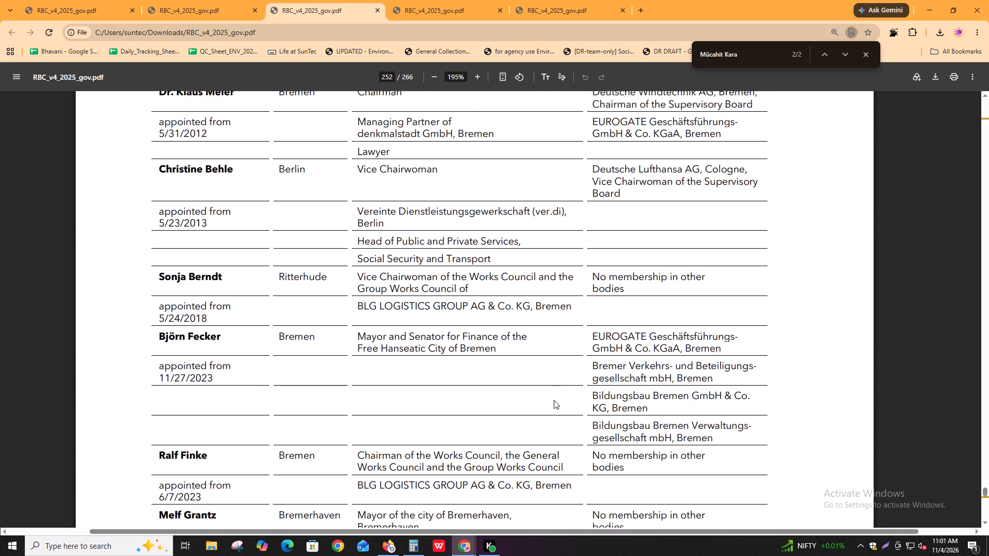
scroll(551, 395, "down", 1)
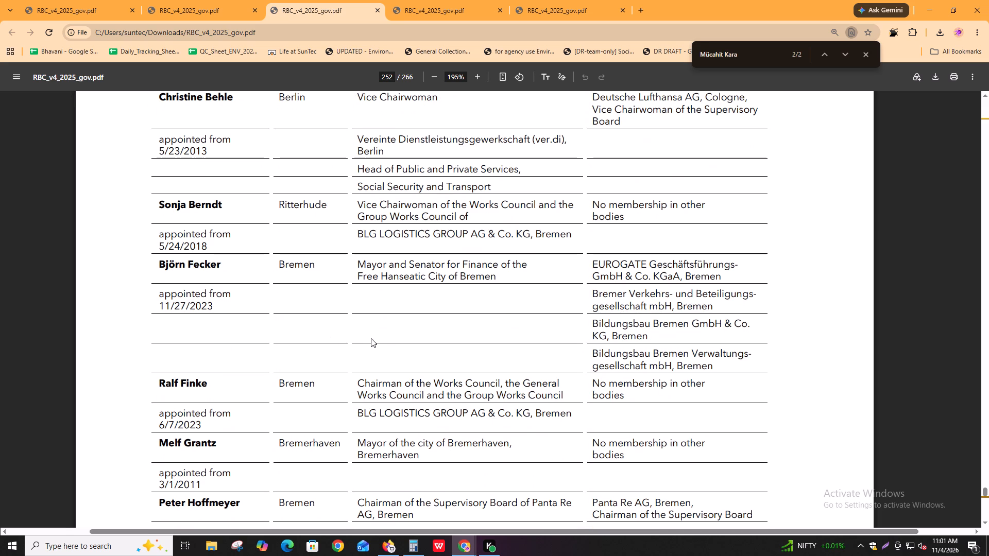
scroll(370, 338, "down", 4)
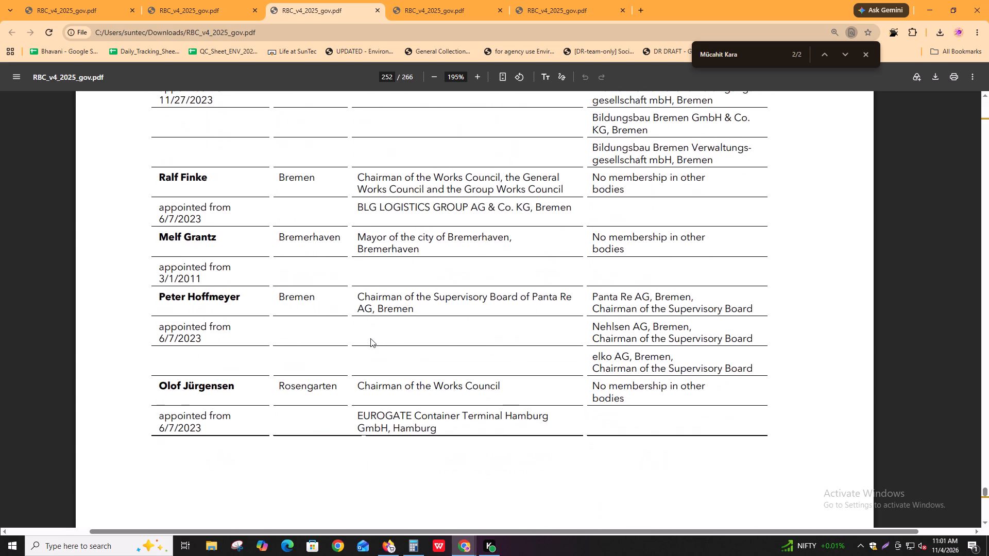
scroll(370, 338, "down", 3)
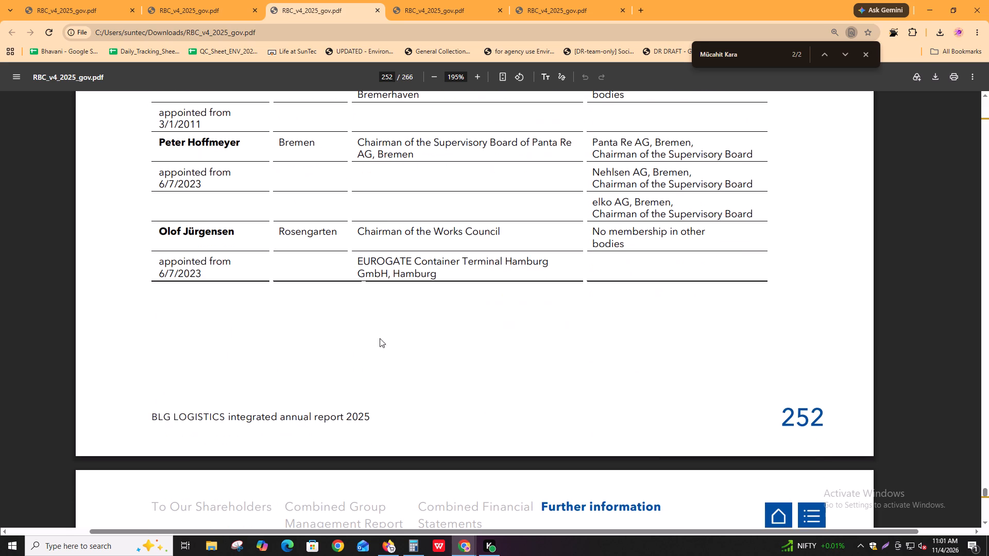
Examine the continued Supervisory Board mandates table on page 253, from Kaemena through the members who retired in the 2025 reporting year.
scroll(464, 323, "down", 8)
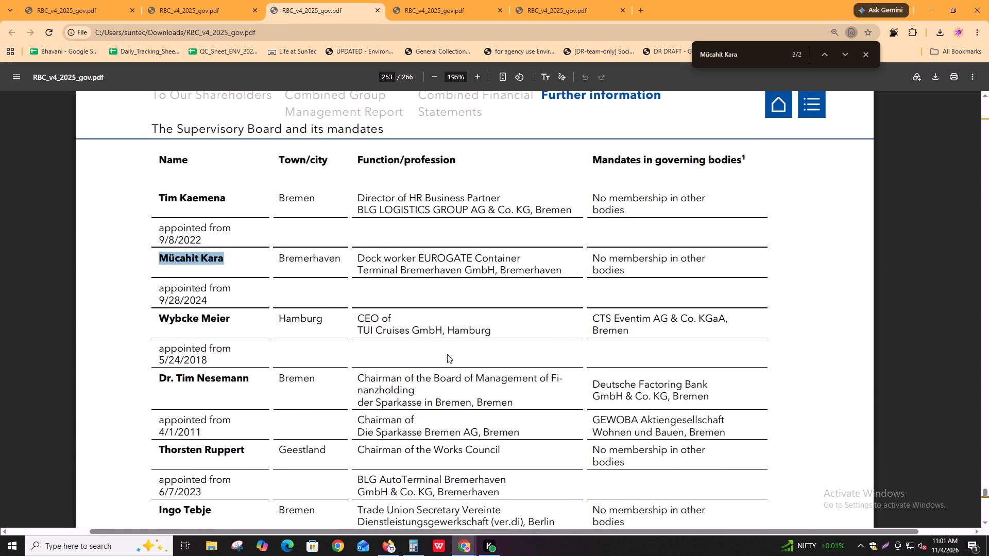
left_click_drag(368, 260, 478, 259)
left_click(478, 259)
scroll(467, 373, "down", 4)
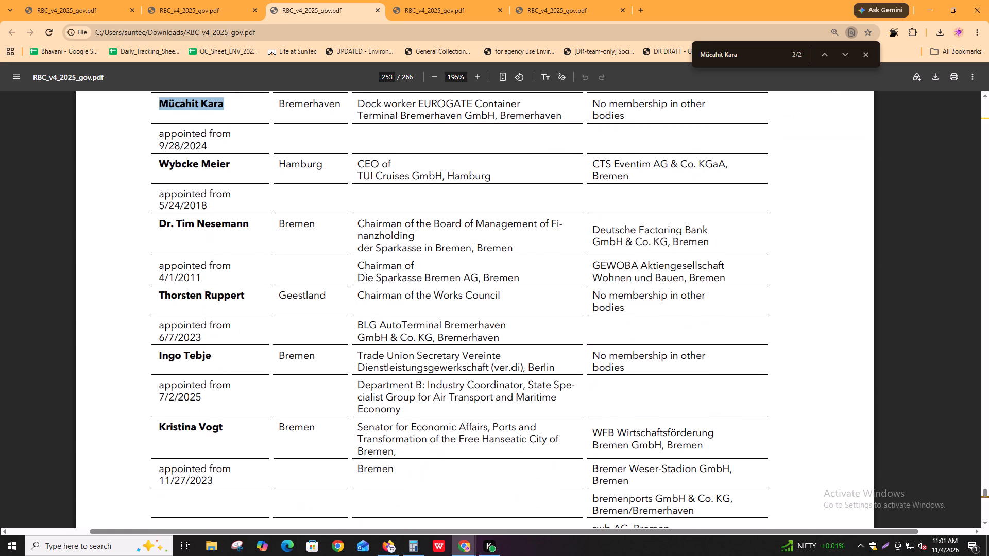
scroll(459, 347, "down", 4)
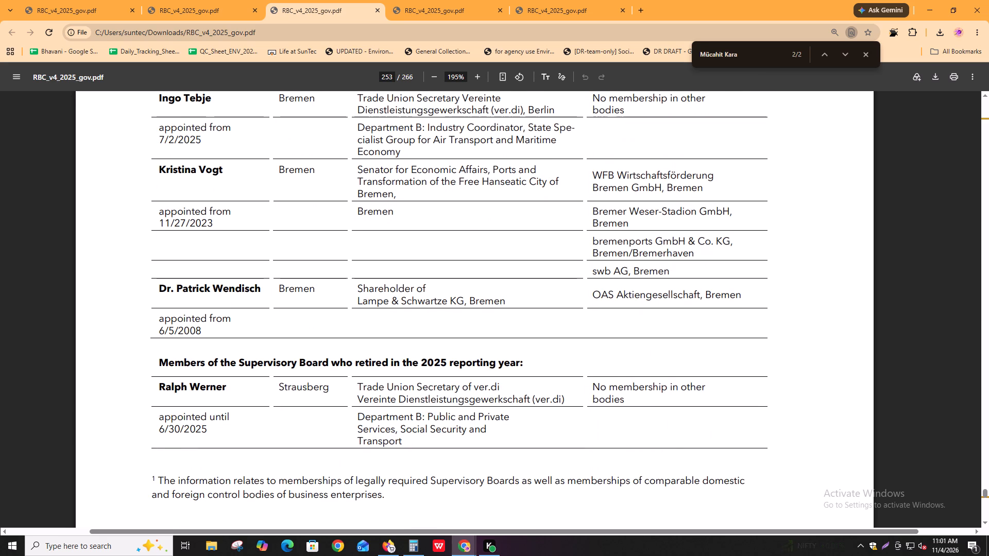
scroll(425, 424, "up", 3)
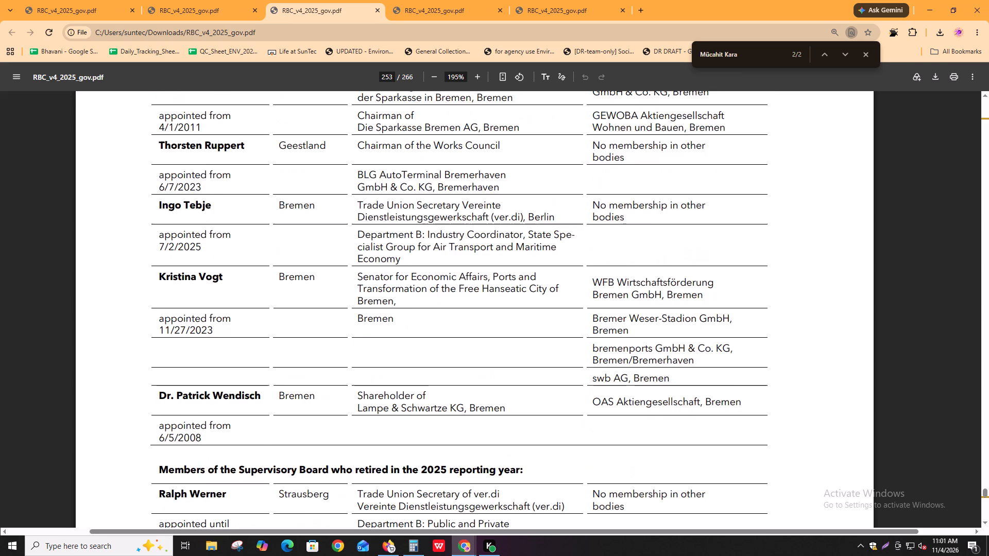
scroll(425, 424, "down", 3)
scroll(466, 421, "up", 2)
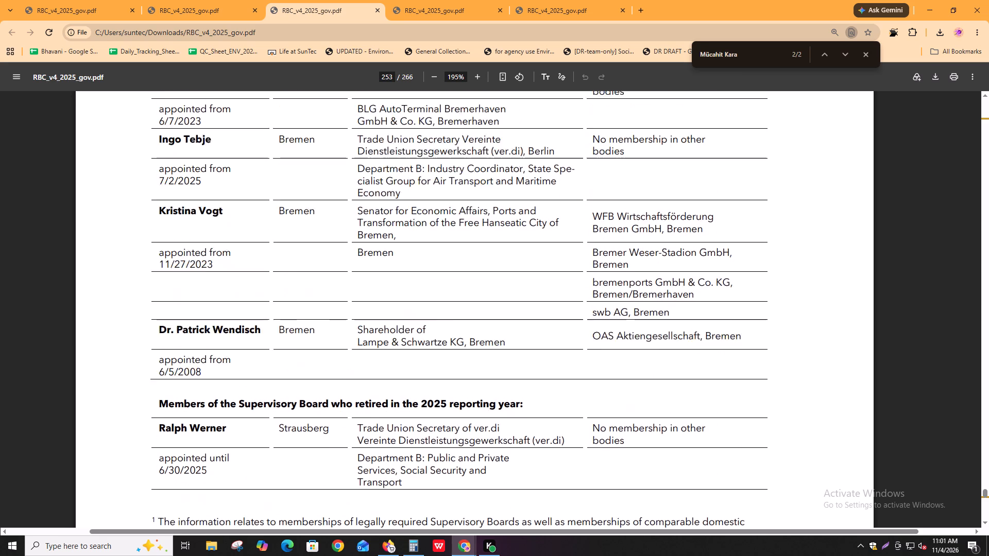
scroll(466, 420, "up", 3)
scroll(466, 420, "down", 1)
scroll(466, 420, "up", 10)
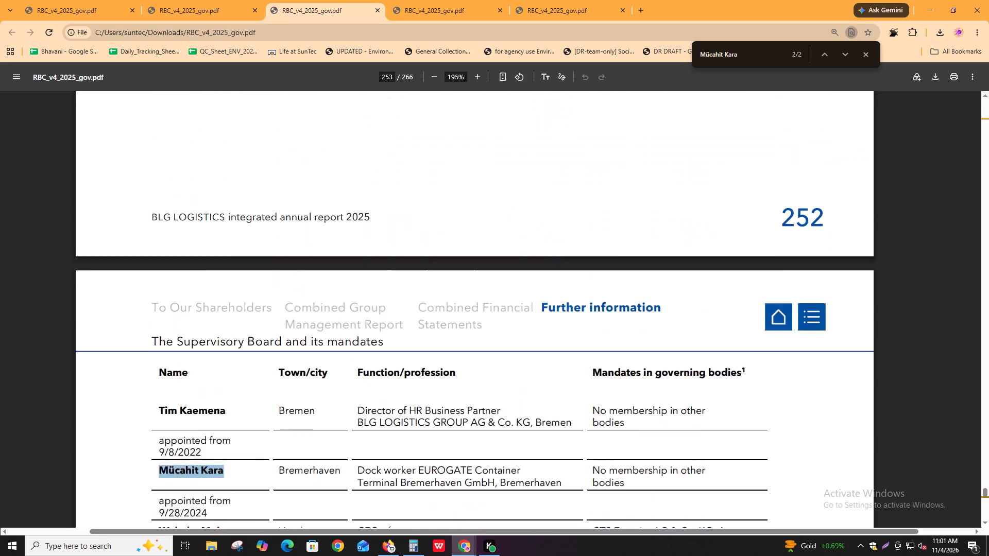
scroll(470, 407, "up", 4)
Search the report again for Audit Committee member Kara's name.
key("ctrl+f")
key("Return")
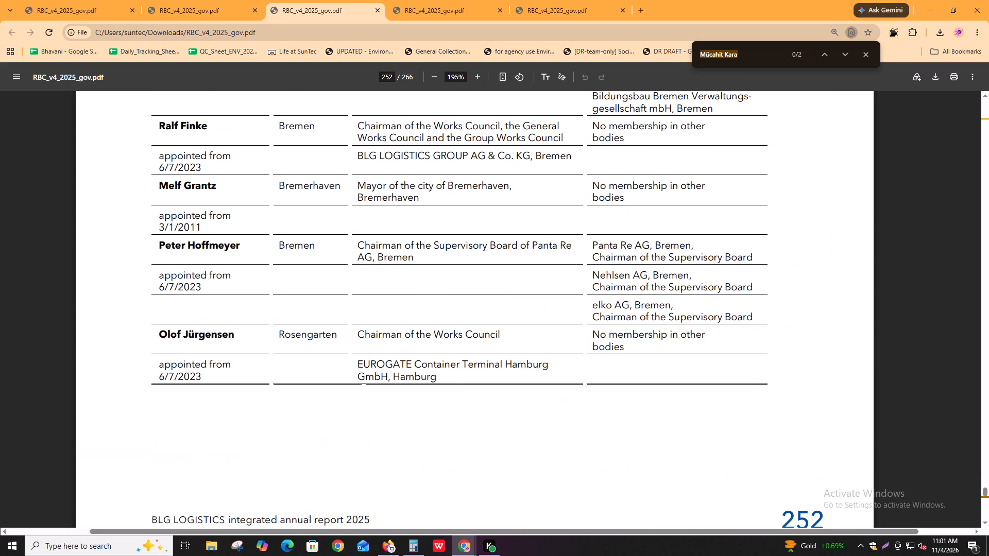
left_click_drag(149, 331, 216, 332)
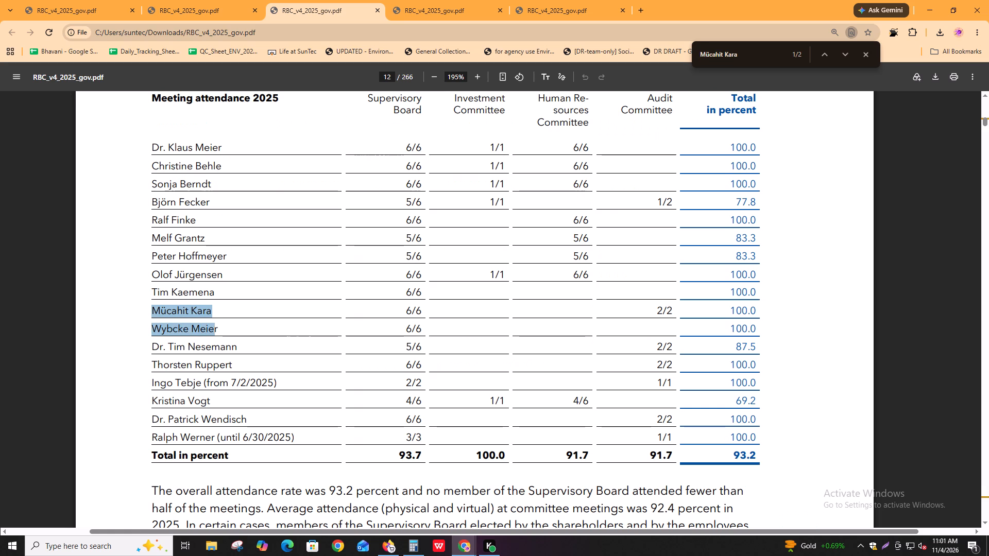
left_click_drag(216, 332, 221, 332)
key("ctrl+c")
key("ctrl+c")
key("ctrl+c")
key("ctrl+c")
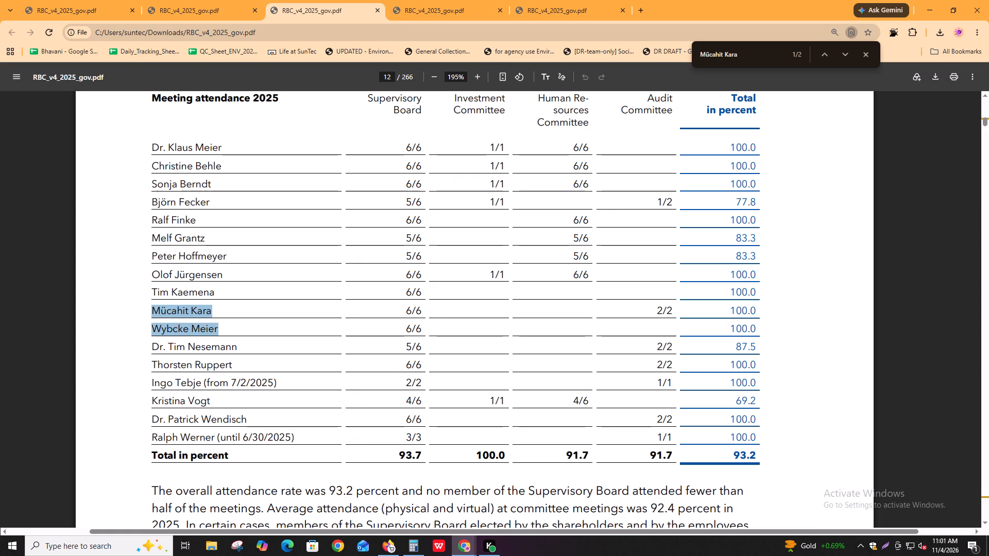
Search the third report copy for "Klaus" and go through the occurrences to the chairman's entry in the Supervisory Board mandates table.
left_click_drag(167, 143, 195, 146)
key("ctrl+c")
key("ctrl+f")
key("ctrl+v")
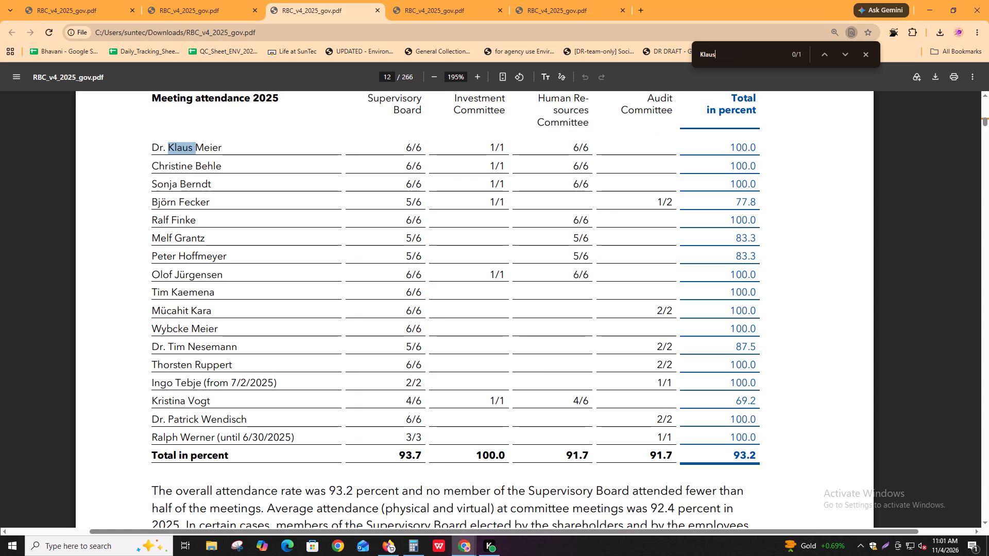
key("Return")
key("Return")
key("Return")
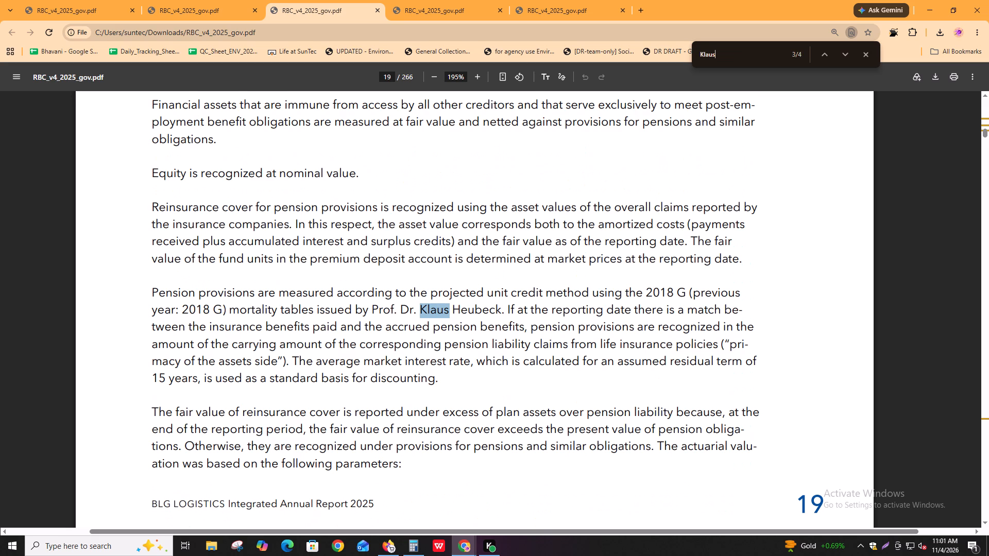
key("Return")
key("Return")
key("Return")
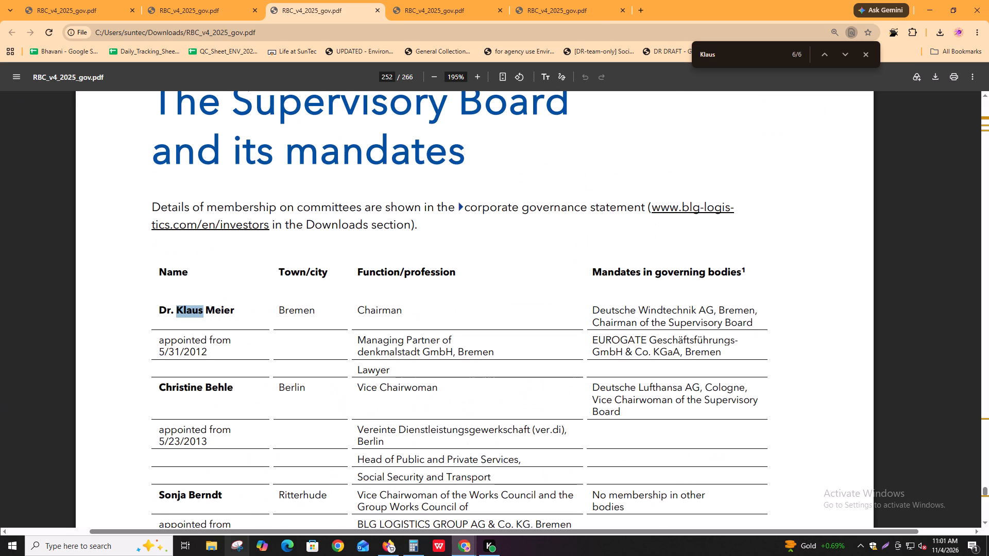
left_click(227, 0)
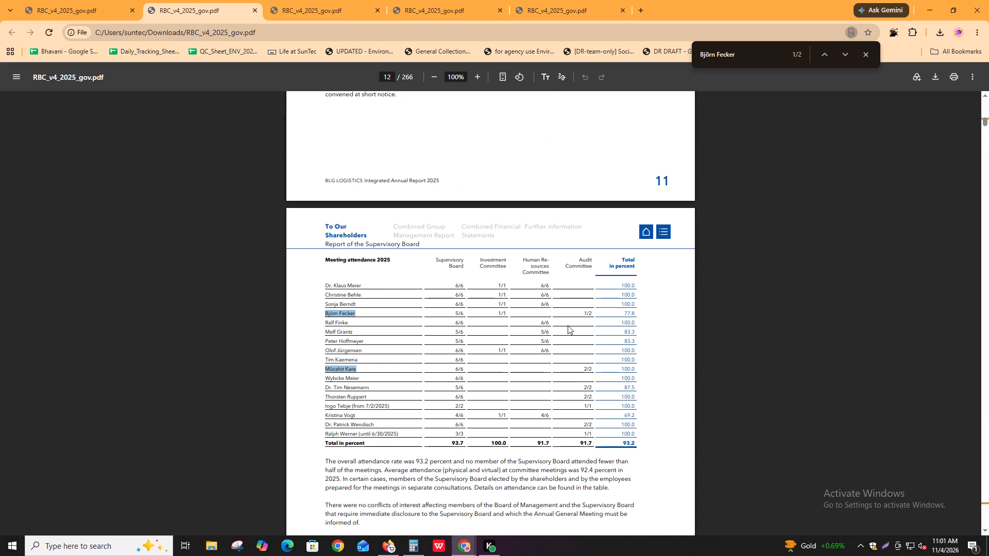
double_click(329, 312)
triple_click(345, 311)
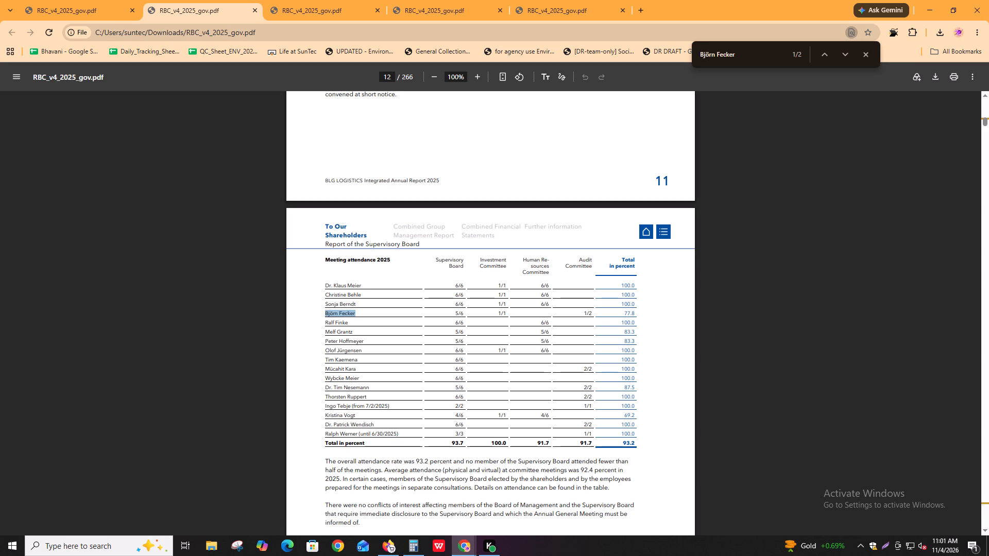
key("ctrl+c")
key("ctrl+c")
key("ctrl+c")
left_click(302, 0, "ctrl")
key("ctrl+f")
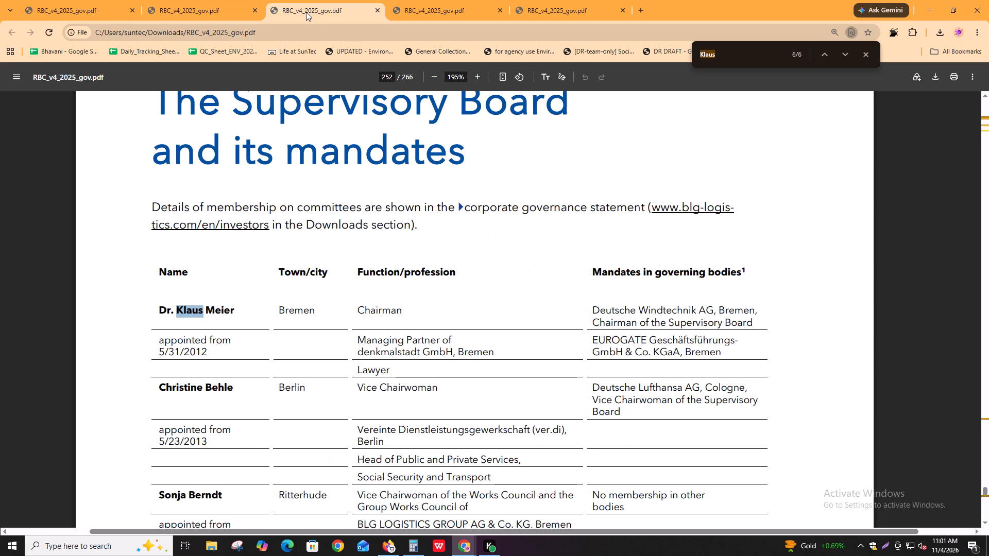
key("ctrl+v")
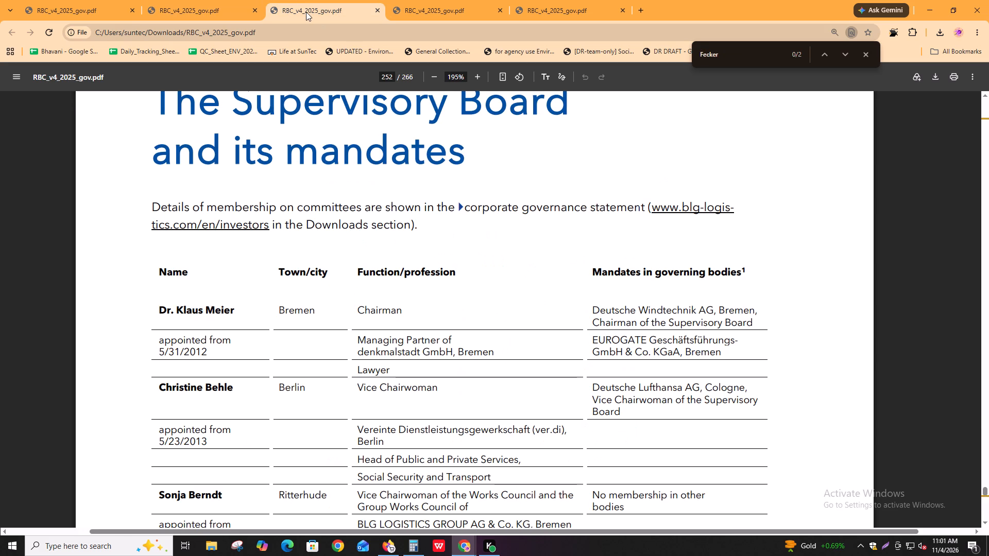
key("Return")
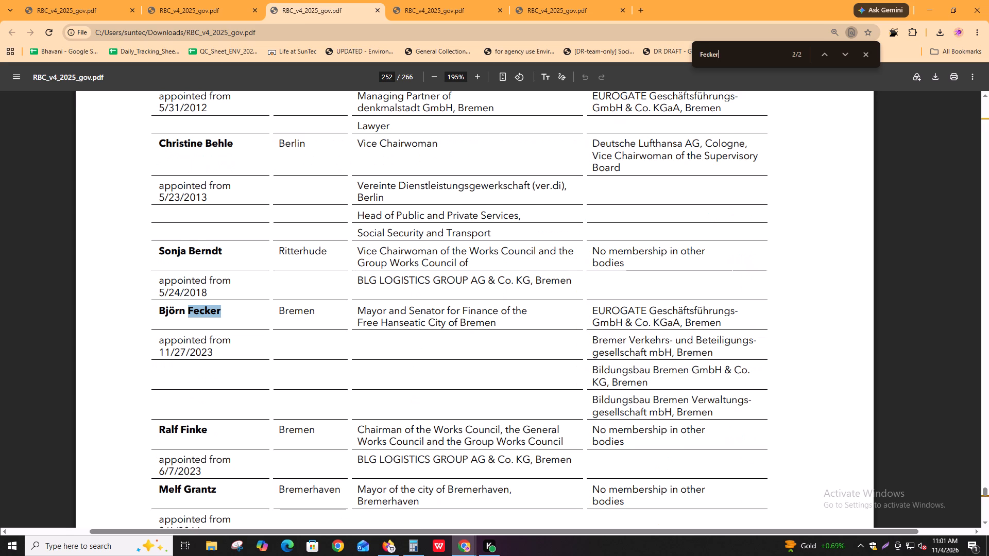
key("Return")
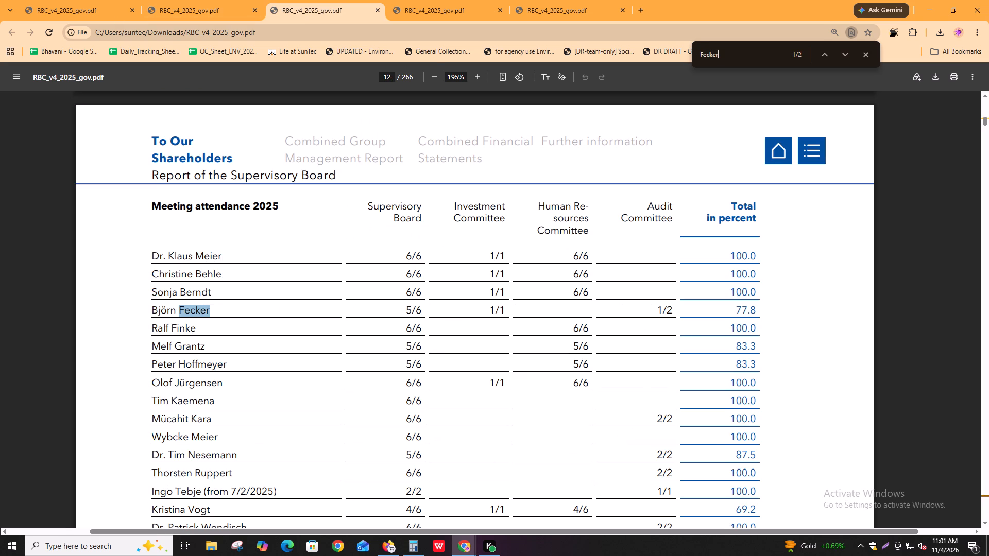
Copy Audit Committee member Nesemann's name without the title from the attendance table, search the third report copy for it, and examine each occurrence.
left_click_drag(167, 455, 238, 461)
right_click(176, 455)
key("ctrl+c")
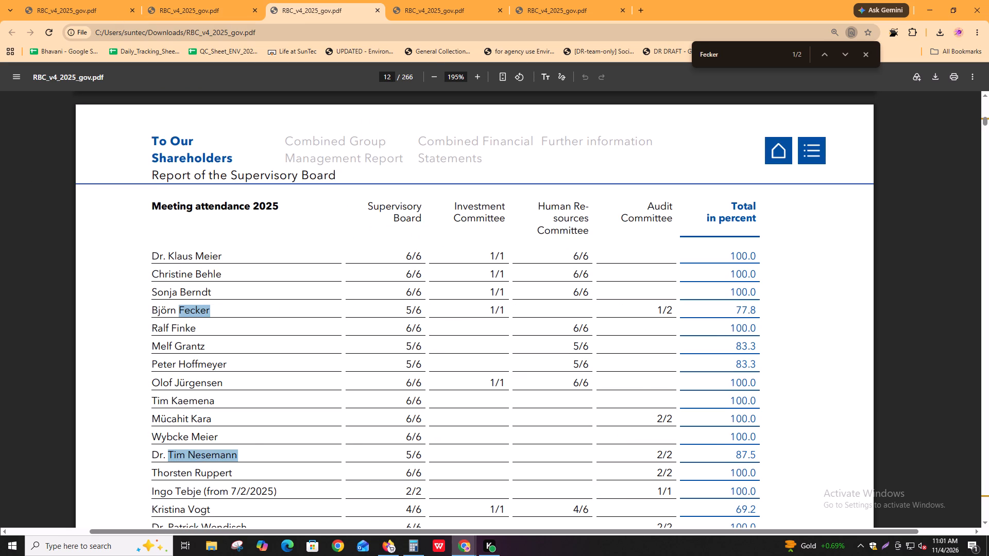
key("ctrl+c")
key("ctrl+c")
key("ctrl+f")
key("ctrl+v")
key("Return")
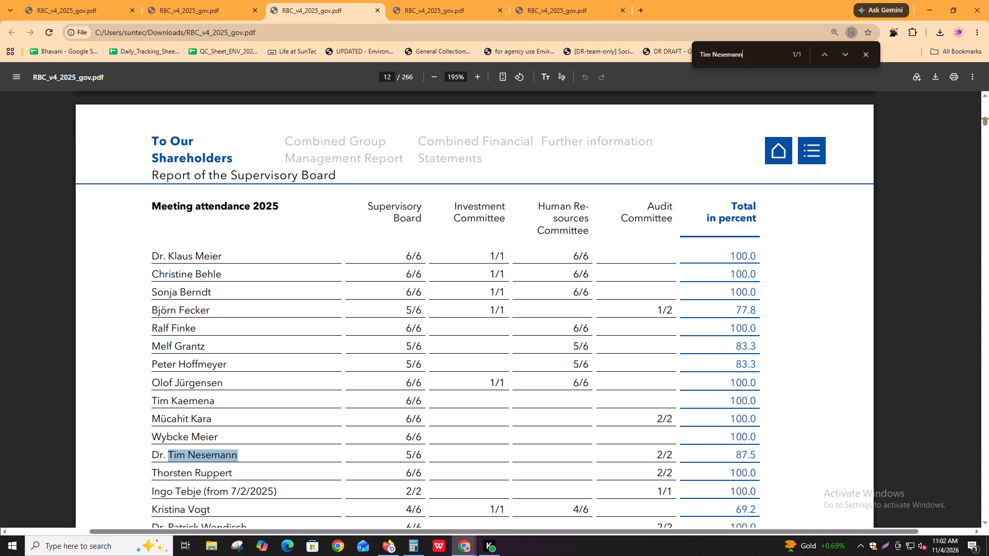
key("Return")
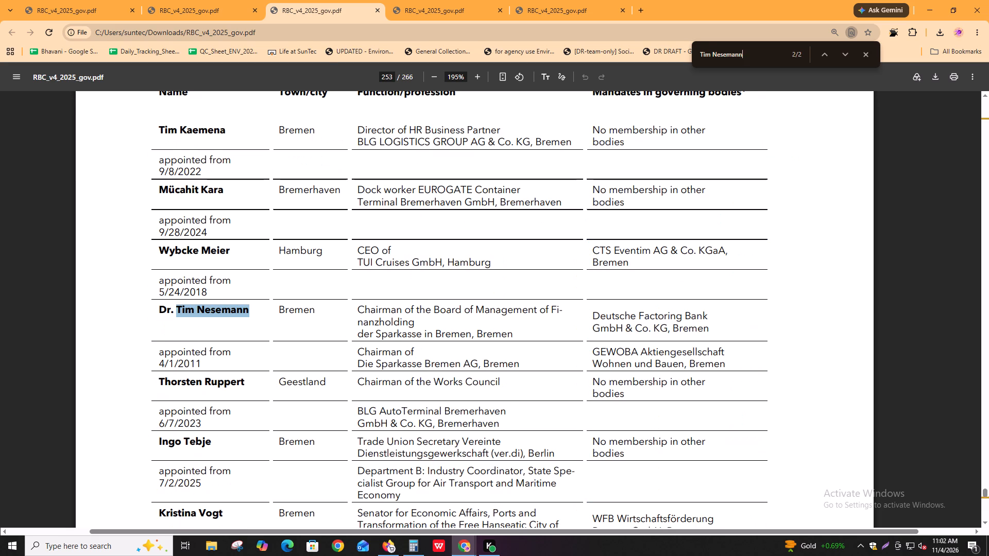
key("Return")
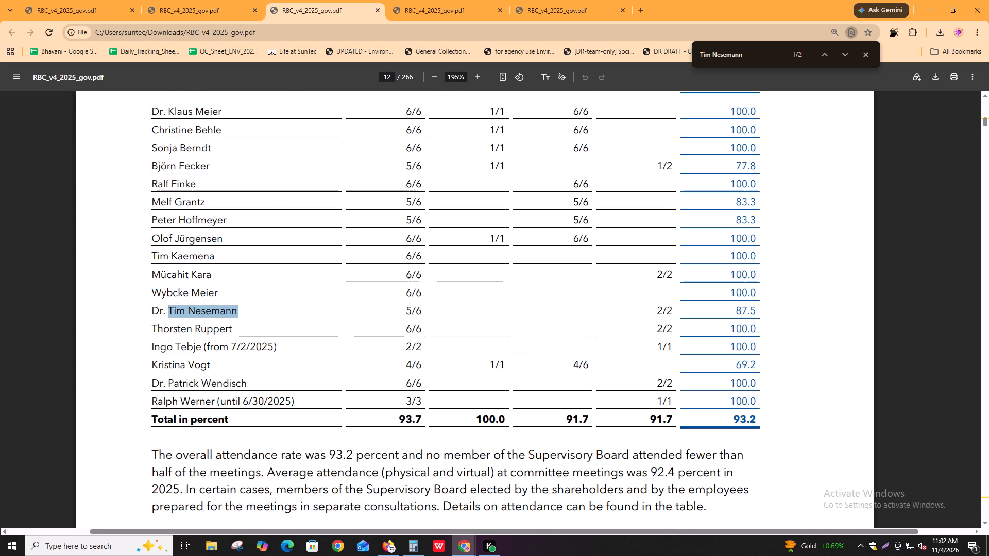
key("Return")
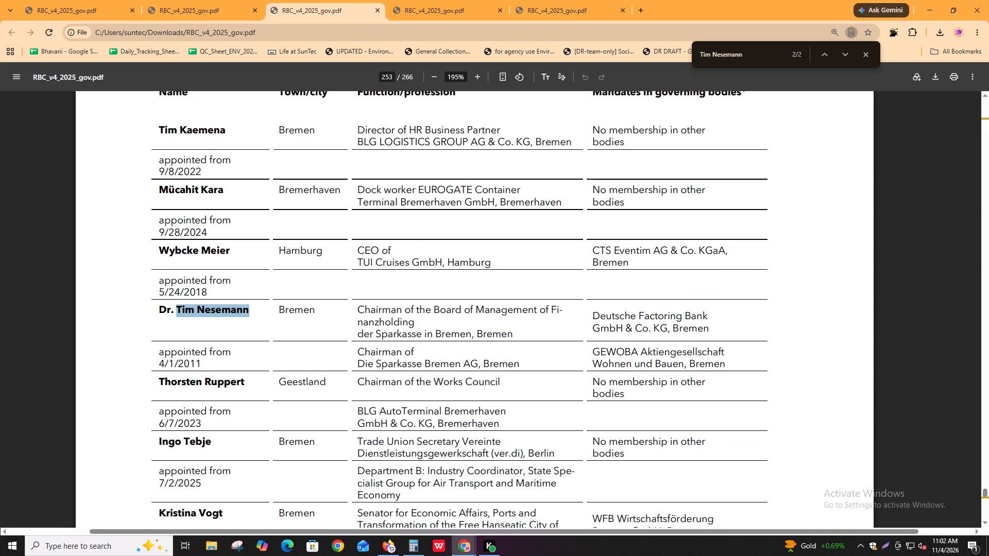
key("Return")
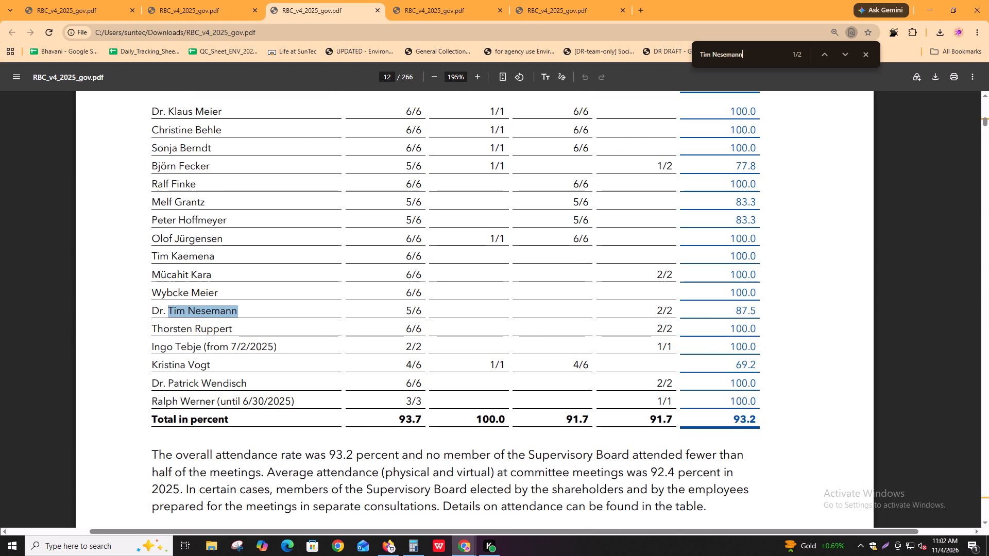
Copy Audit Committee member Ruppert's full name from the attendance table, search the third report copy for it, and go through the occurrences.
left_click_drag(149, 332, 235, 329)
key("ctrl+c")
key("ctrl+f")
key("ctrl+v")
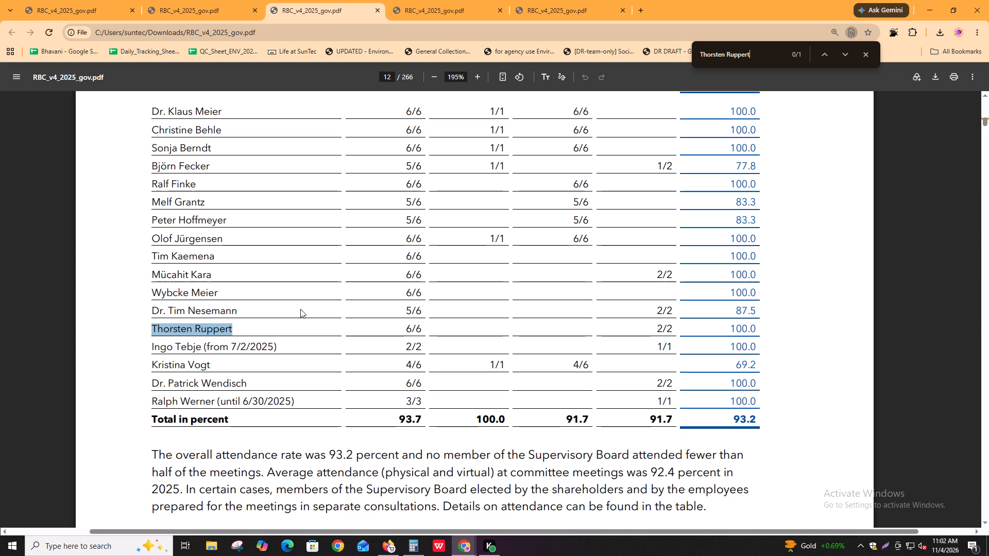
key("Return")
key("Return")
key("Return")
key("Return")
key("Return")
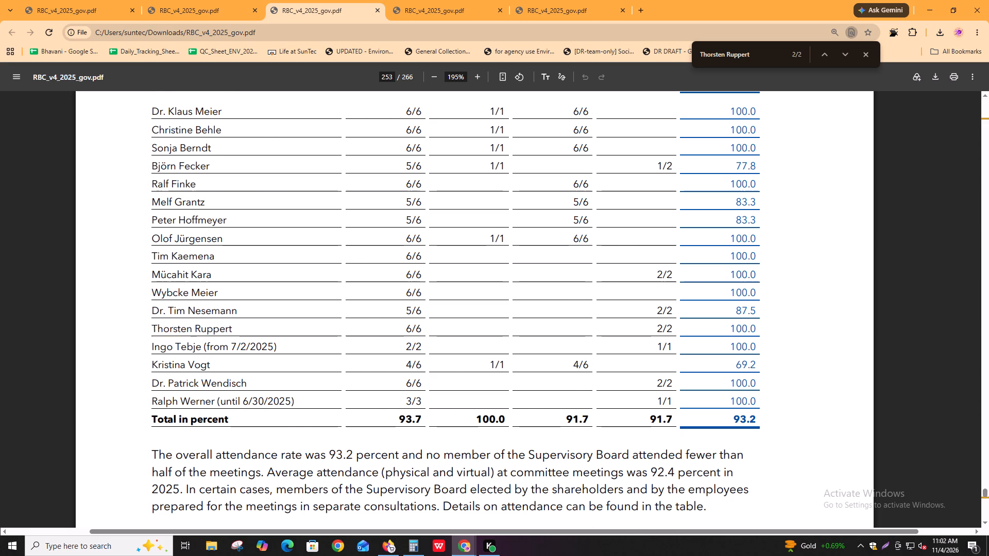
key("Return")
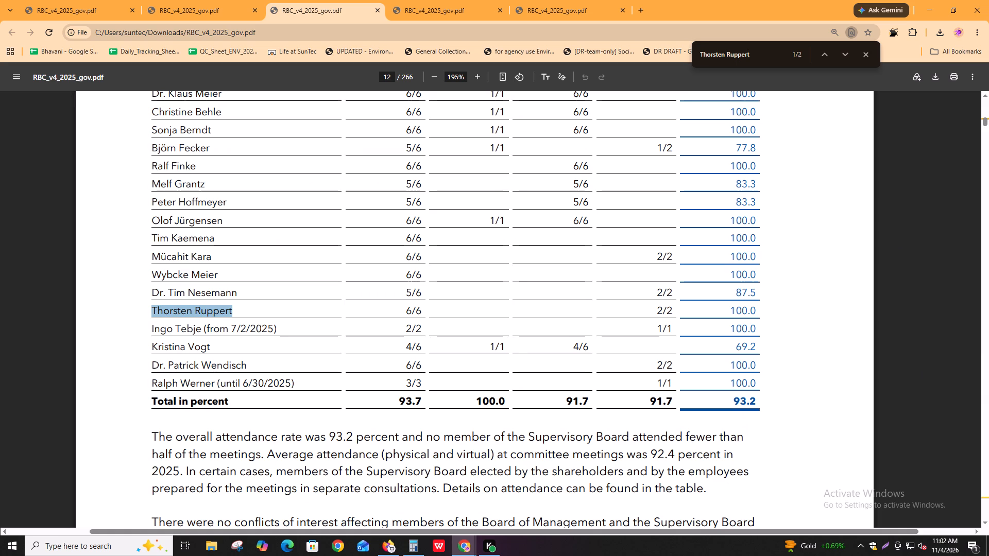
Copy Audit Committee member Tebje's full name without the start date from the attendance table, search for it, and go through the occurrences.
left_click_drag(144, 330, 166, 330)
left_click_drag(166, 330, 280, 330)
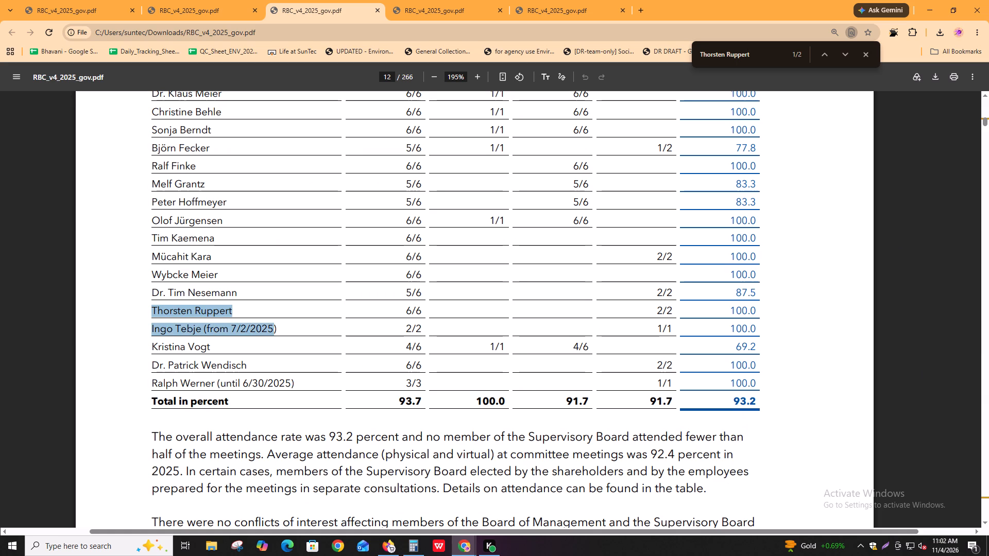
left_click(161, 341)
left_click_drag(149, 329, 202, 332)
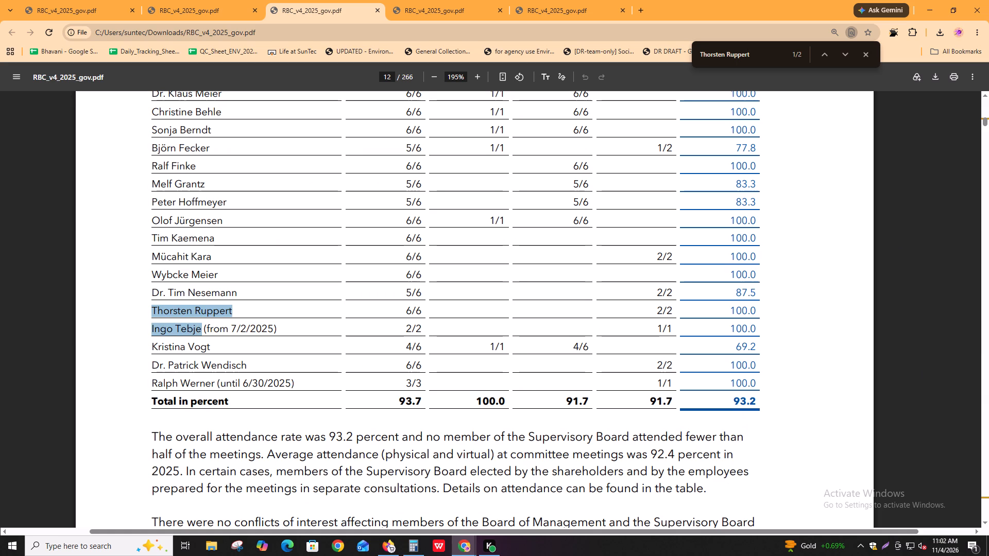
left_click_drag(202, 332, 202, 332)
key("ctrl+c")
key("ctrl+c")
key("ctrl+f")
key("ctrl+v")
key("Return")
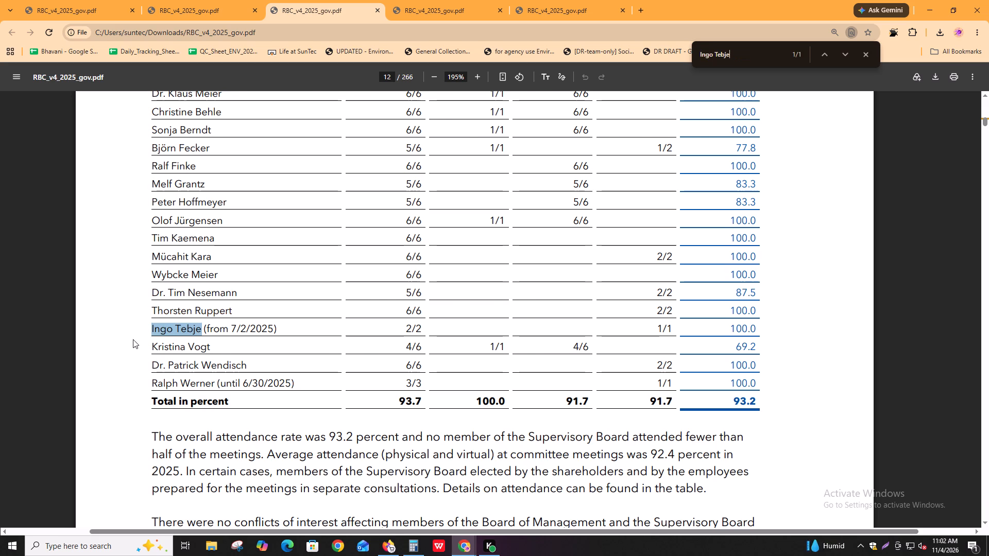
key("Return")
key("Return")
key("Return")
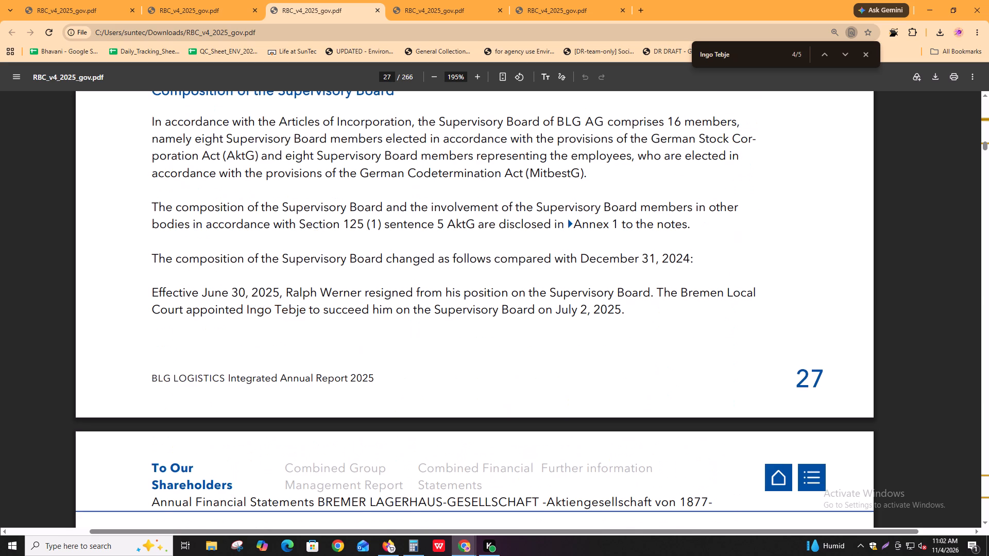
key("Return")
key("Return")
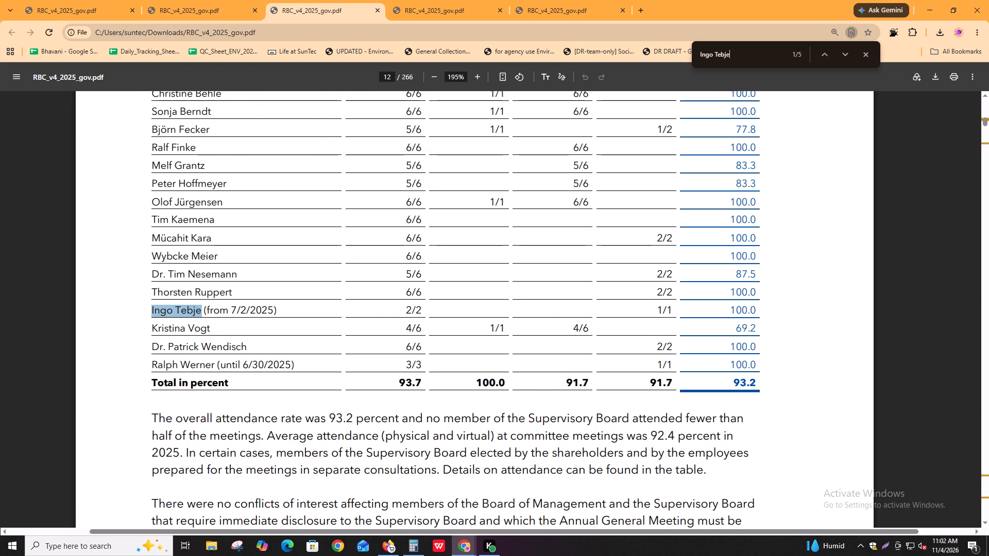
Examine the Audit Committee column of the "Meeting attendance 2025" table, going through the entries from Fecker to Wendisch.
scroll(664, 357, "up", 1)
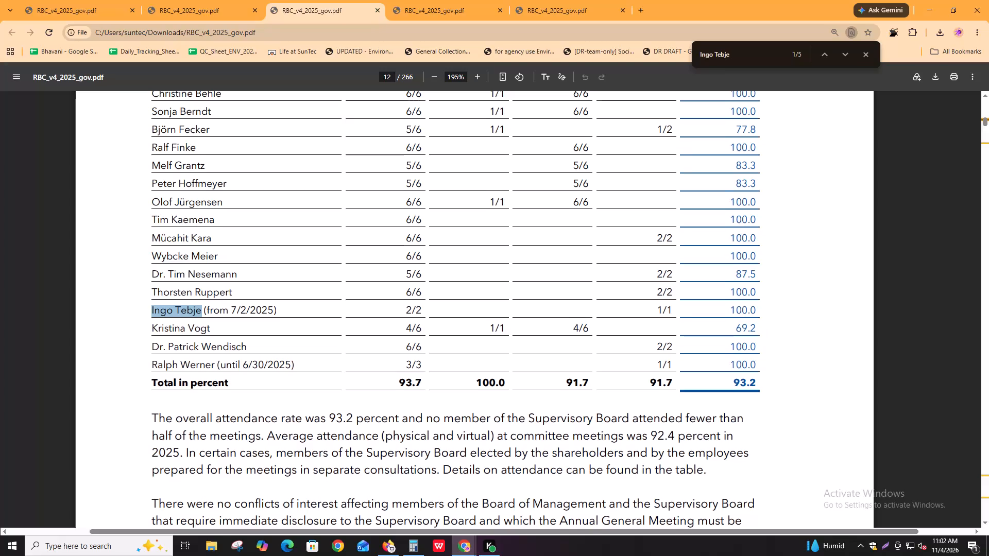
scroll(664, 357, "up", 1)
left_click_drag(654, 238, 670, 236)
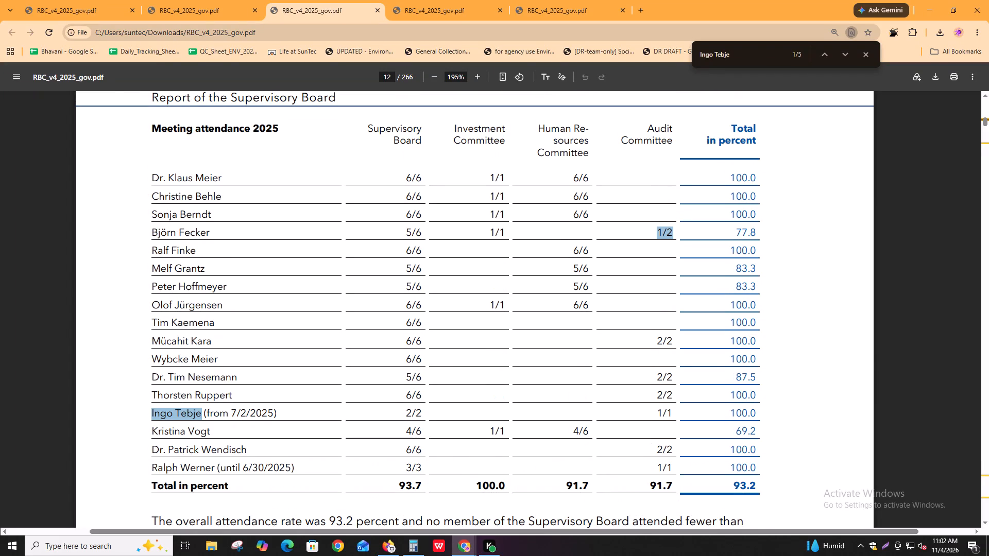
left_click_drag(657, 334, 686, 344)
left_click_drag(654, 378, 674, 378)
left_click_drag(658, 391, 689, 396)
left_click_drag(656, 414, 689, 414)
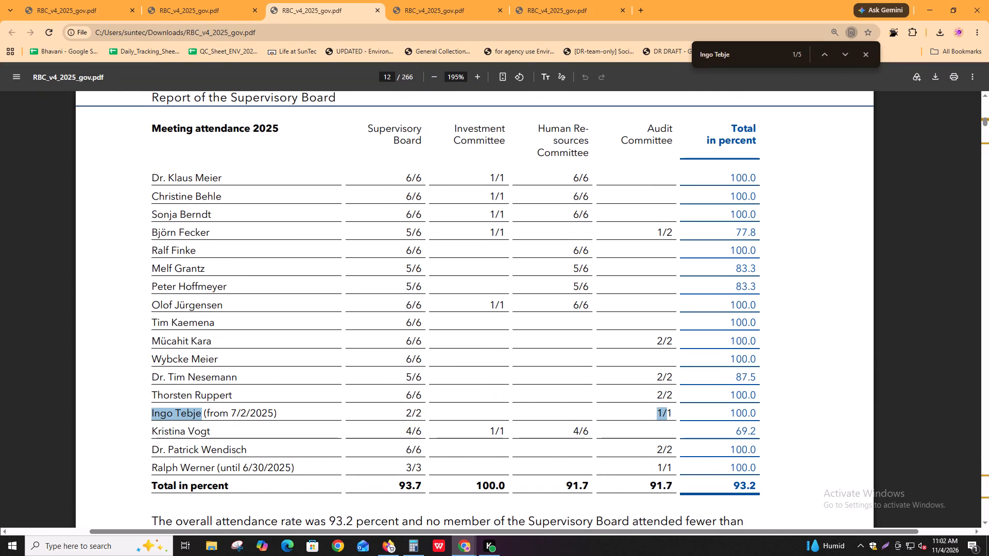
left_click_drag(657, 449, 678, 453)
In the Igloo extraction task, enter the comment "(6/6)*100 = 100%" for the Audit_nonexecutive field.
key("alt+Tab")
left_click(595, 471)
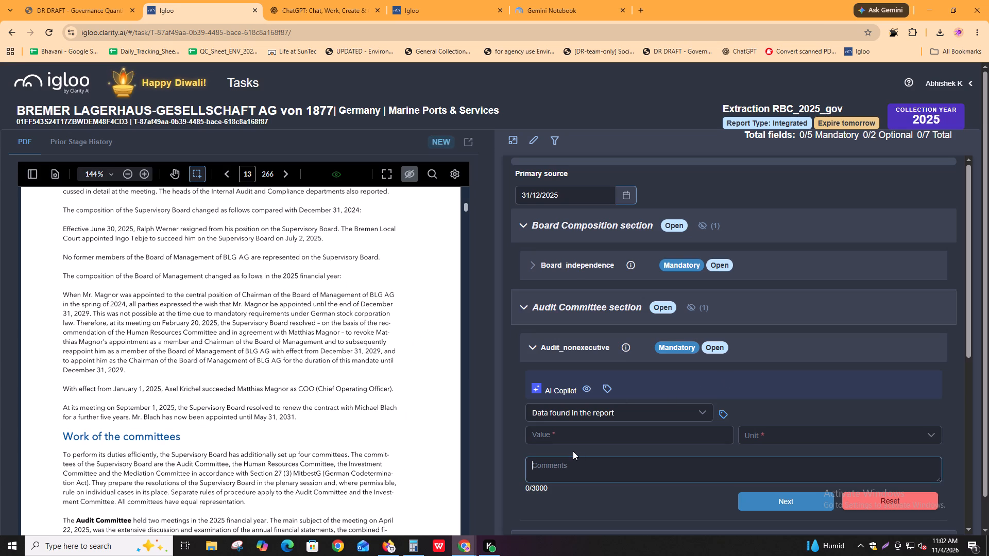
type("(6/")
type("36")
key("BackSpace")
key("BackSpace")
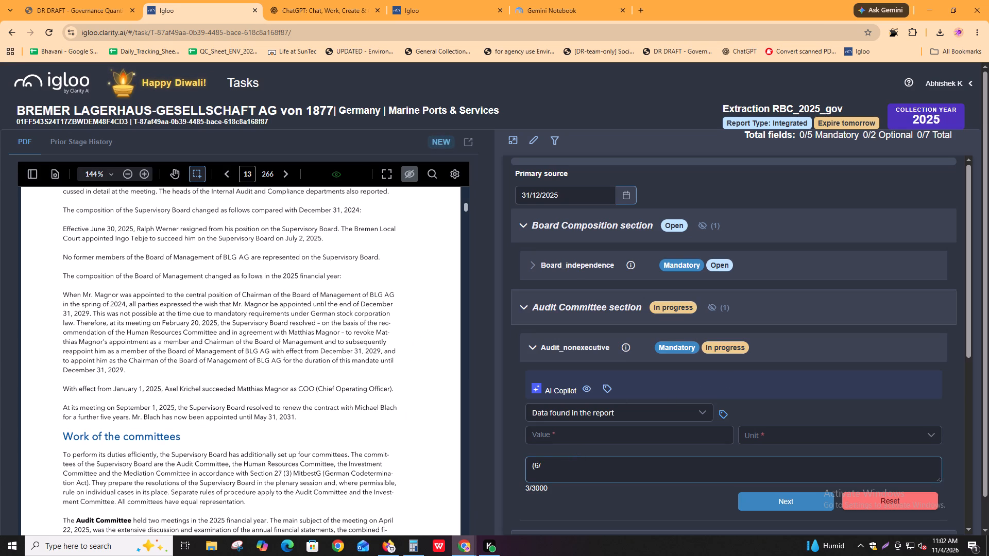
type("6)*100 =")
key("space")
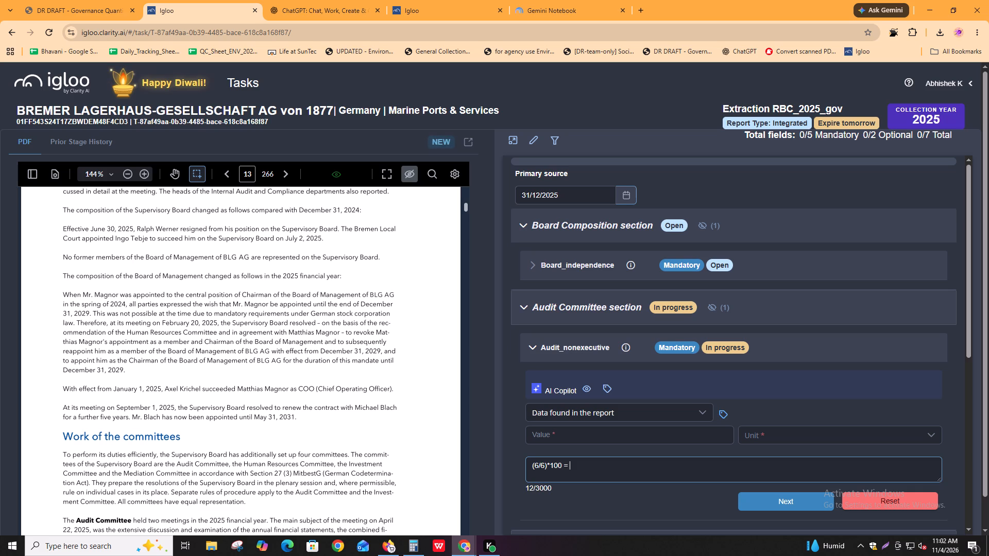
type("100")
key("shift+percent")
Set the Audit_nonexecutive value to 100 with the unit percentage (%).
left_click(613, 426)
key("4")
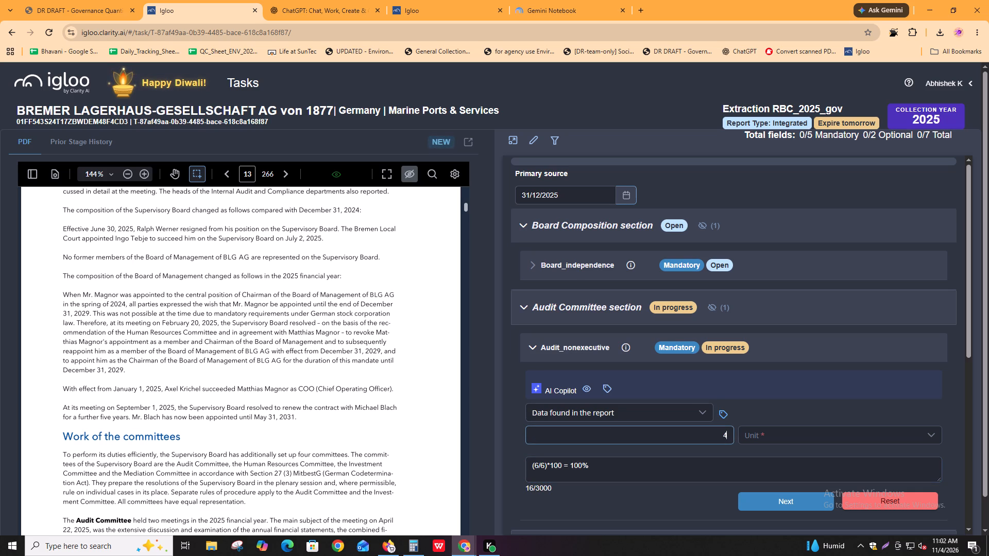
key("BackSpace")
type("100")
key("Tab")
key("Return")
key("Down")
key("Return")
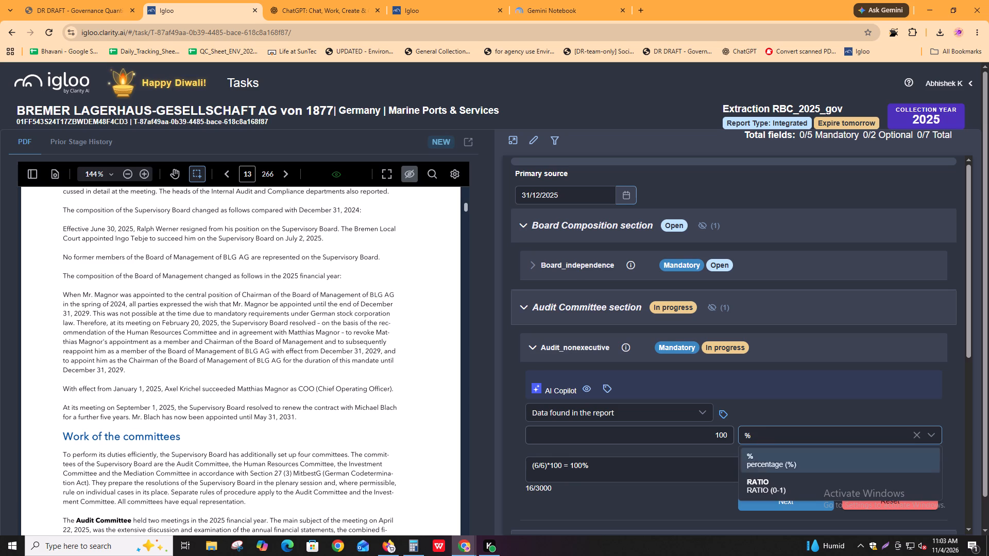
key("alt+Tab")
key("alt+Tab")
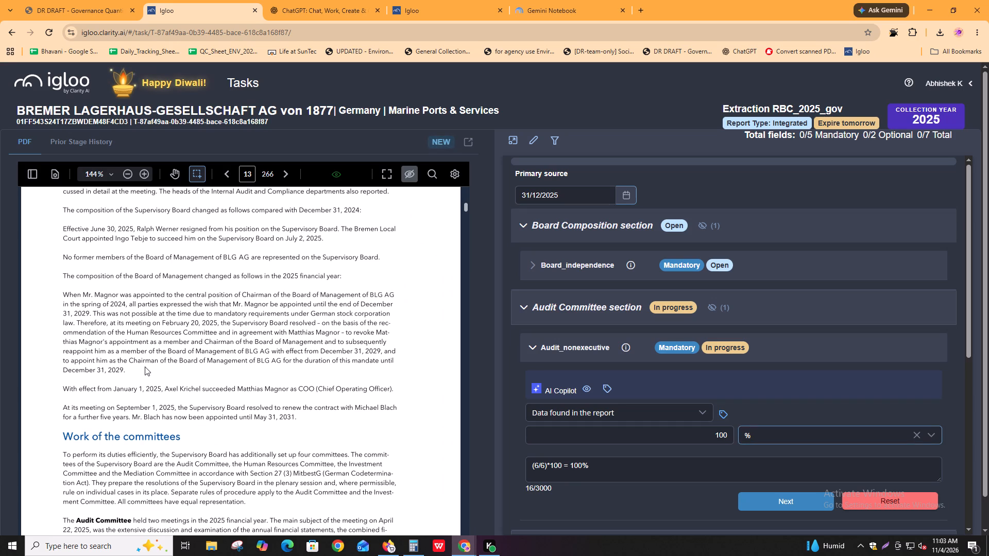
In the report PDF, search for "audit com" and go through the occurrences on page 13 under "Work of the committees".
key("alt+Tab")
key("ctrl+f")
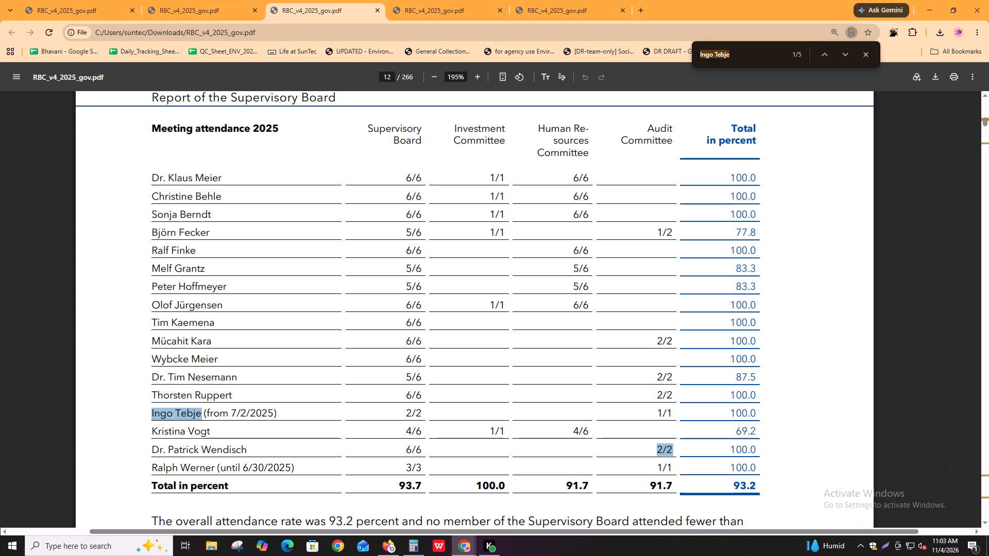
left_click(151, 0)
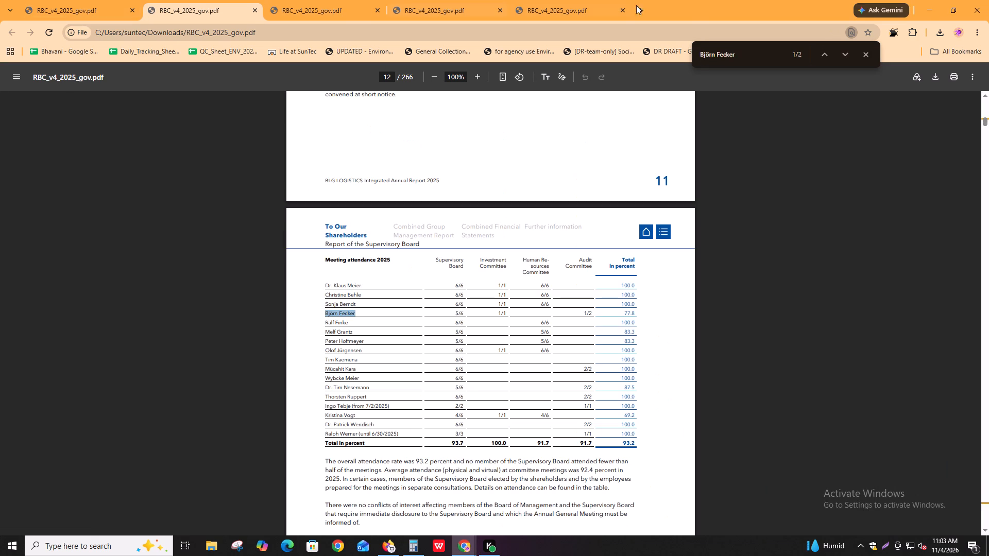
key("ctrl+f")
type("audit com")
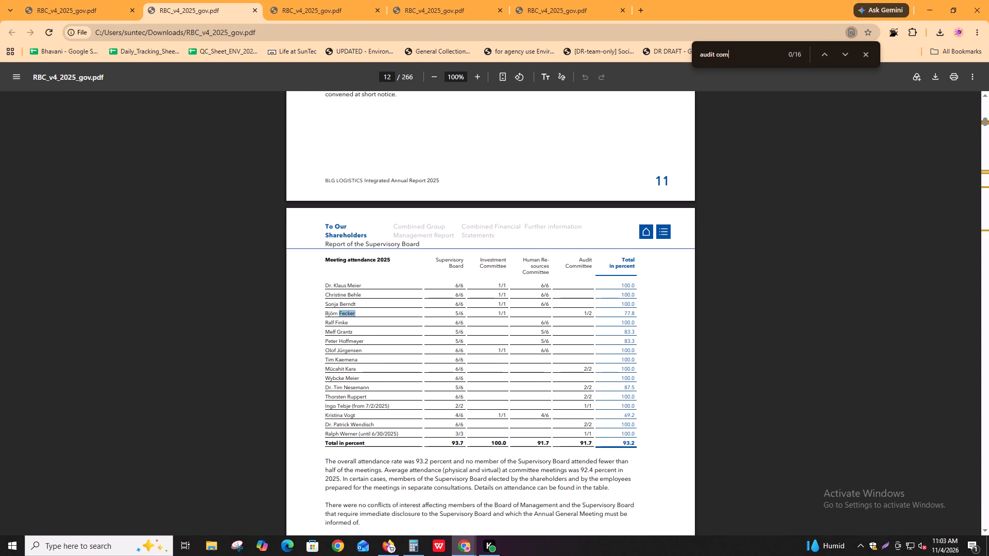
key("Return")
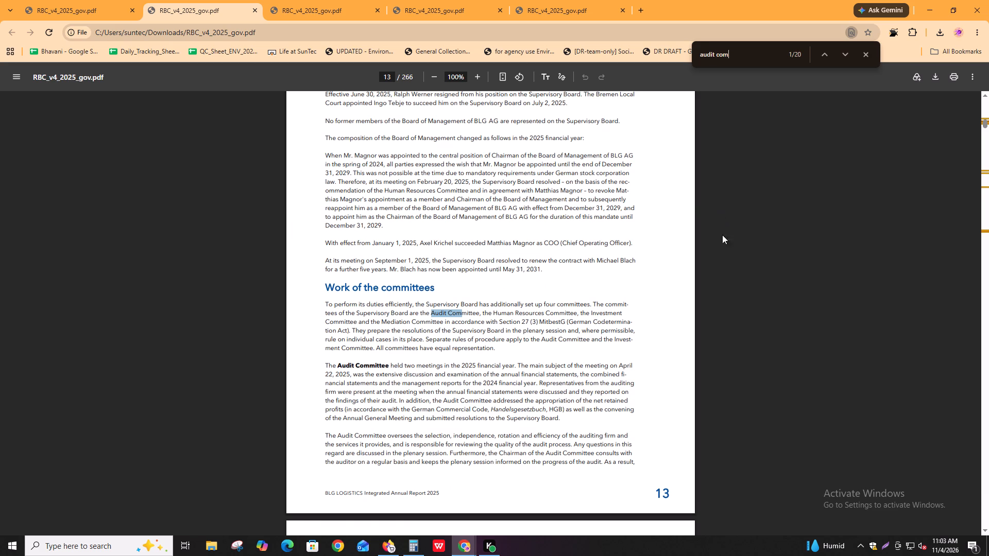
scroll(387, 392, "up", 3, "ctrl")
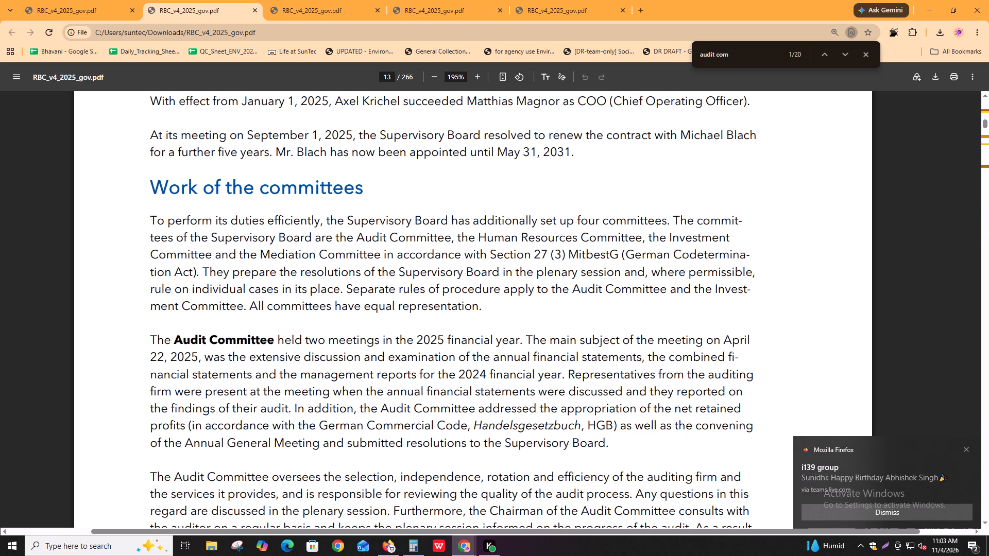
key("Return")
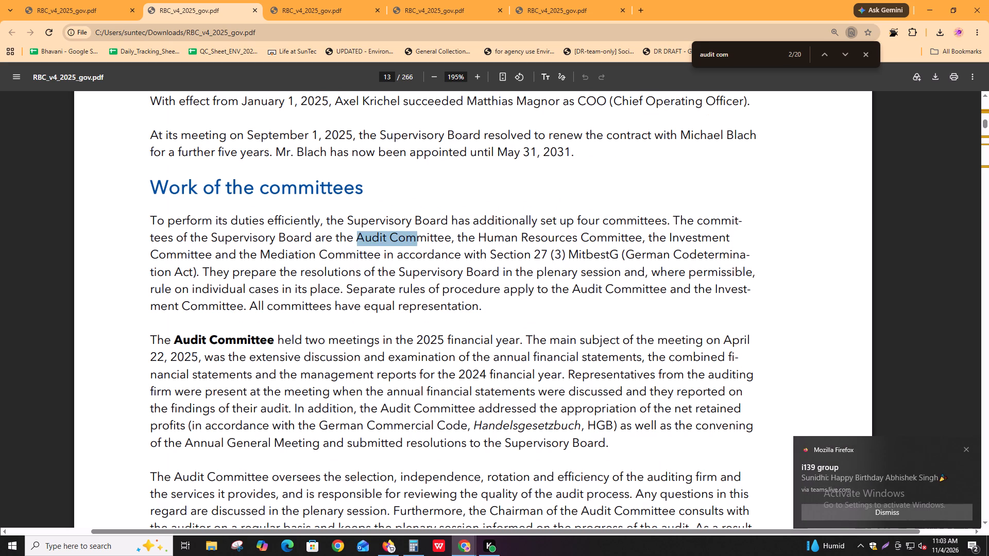
key("Return")
key("Return")
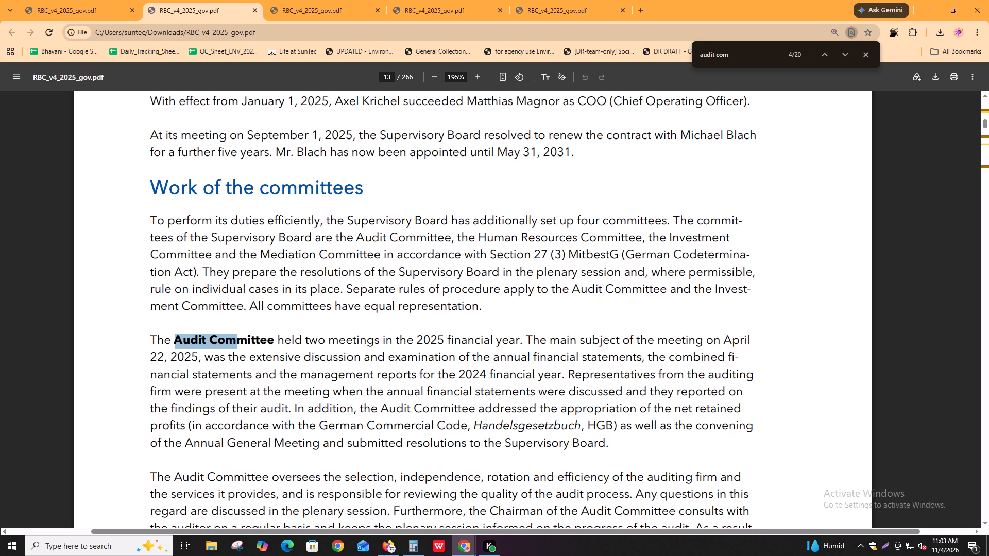
key("Return")
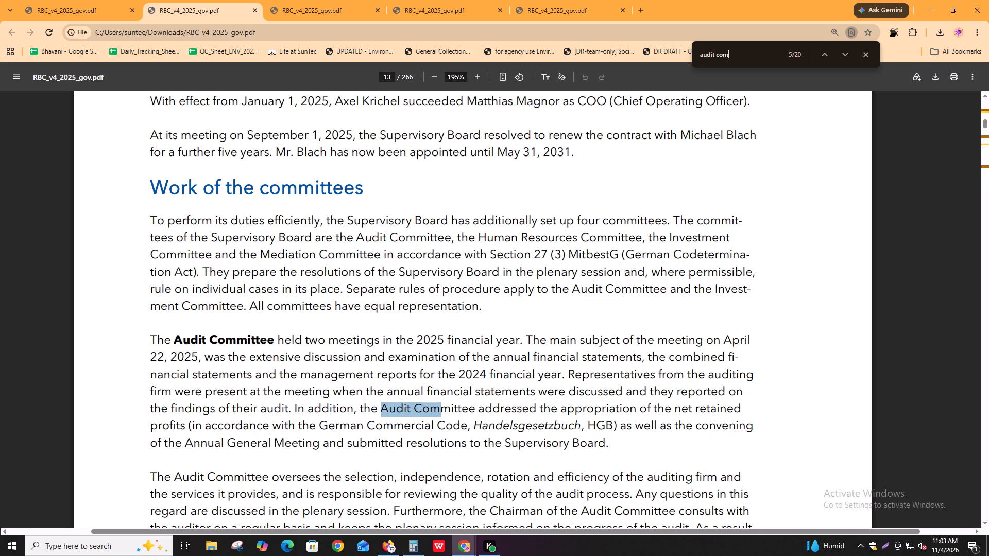
key("Return")
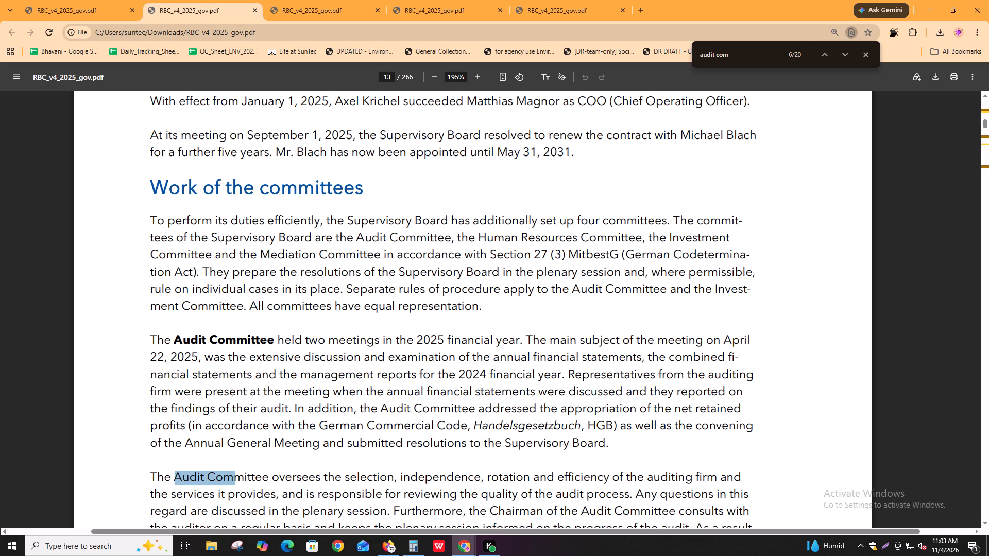
key("Return")
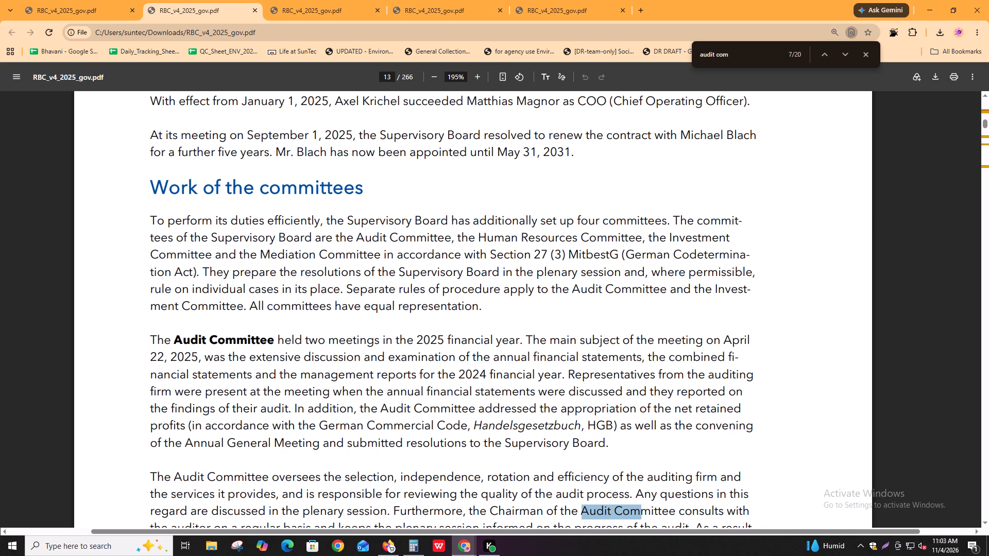
Go through the "audit com" occurrences on pages 14 and 15 of the Report of the Supervisory Board.
scroll(792, 444, "down", 4)
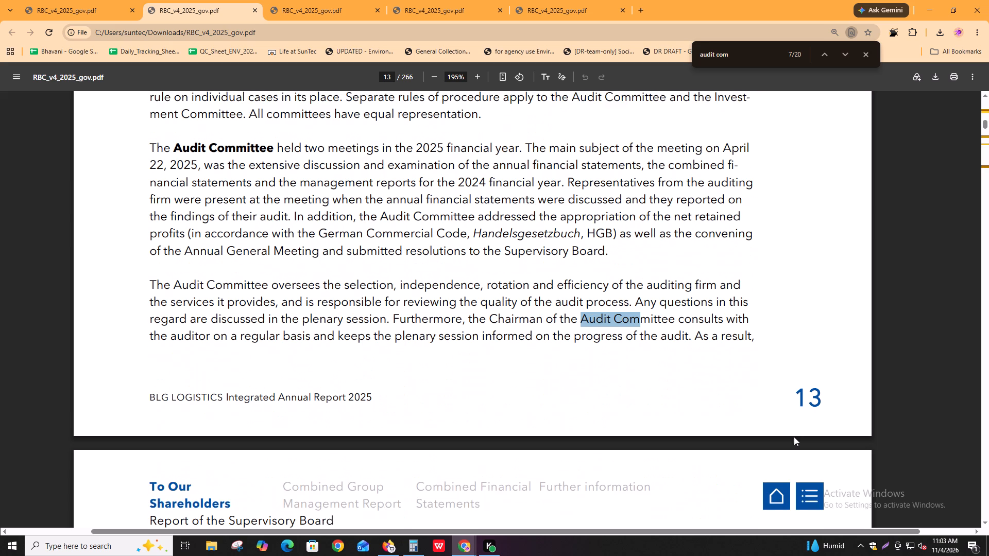
scroll(296, 328, "down", 8)
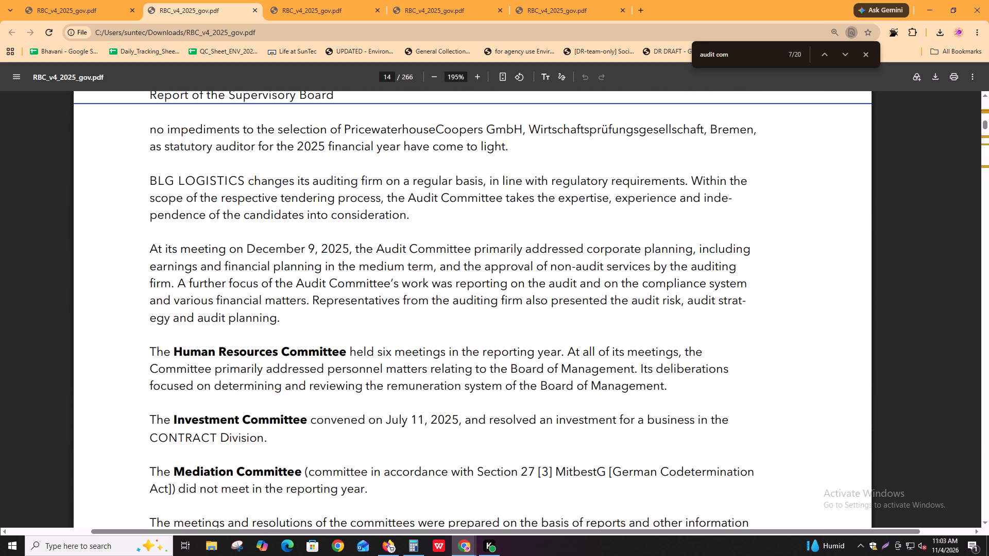
key("Return")
key("Return")
key("Return")
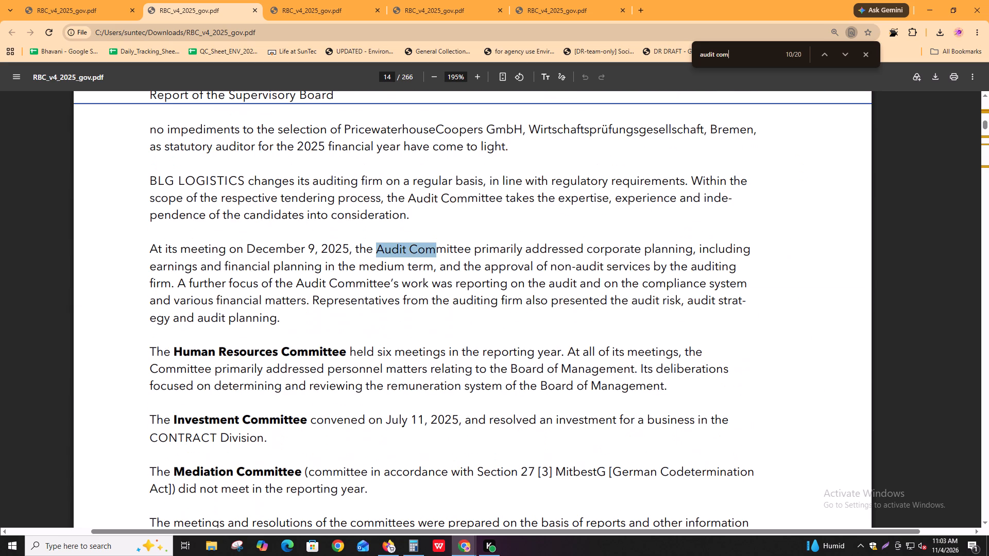
key("Return")
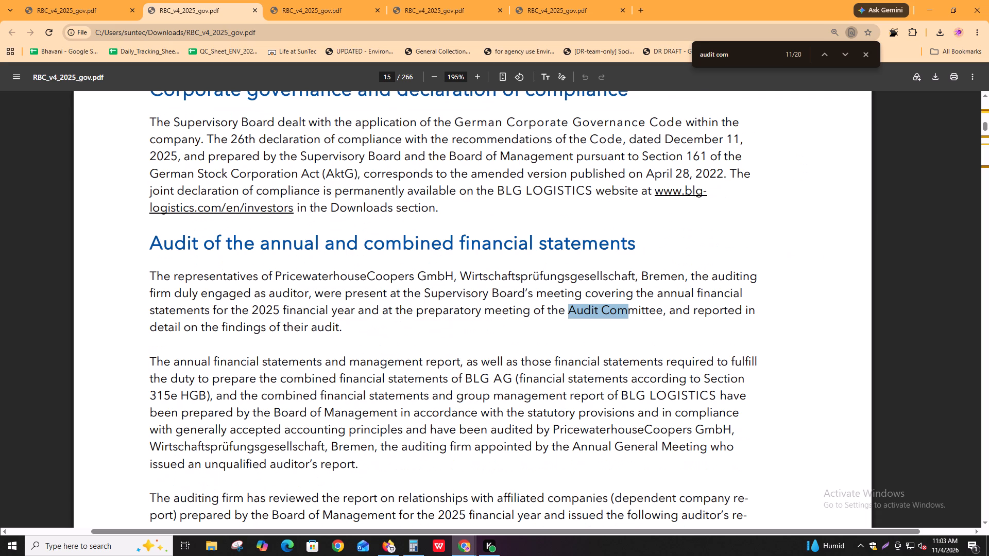
Go through the remaining "audit com" occurrences in the management report, ending at the Audit Committee column of the "Meeting attendance 2025" table.
key("Return")
key("Return")
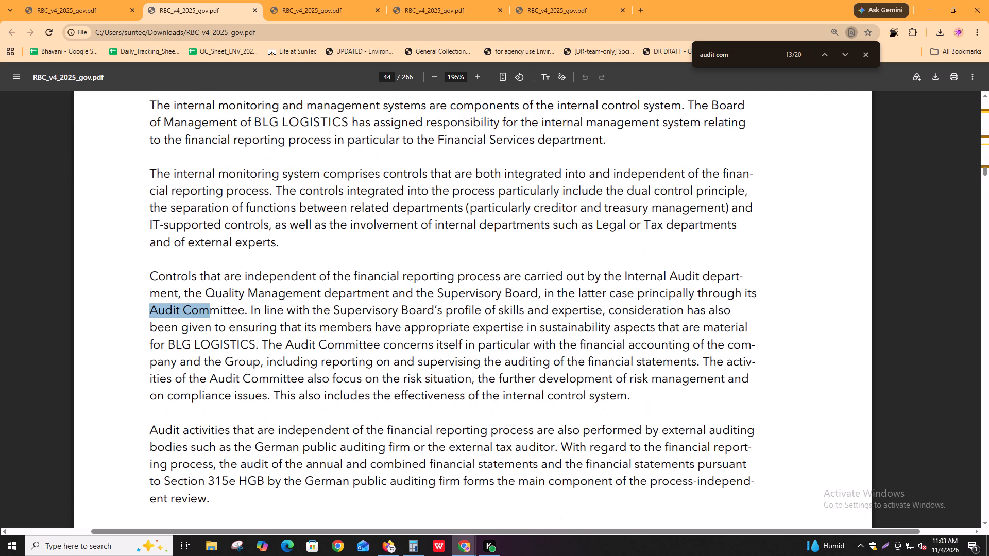
key("Return")
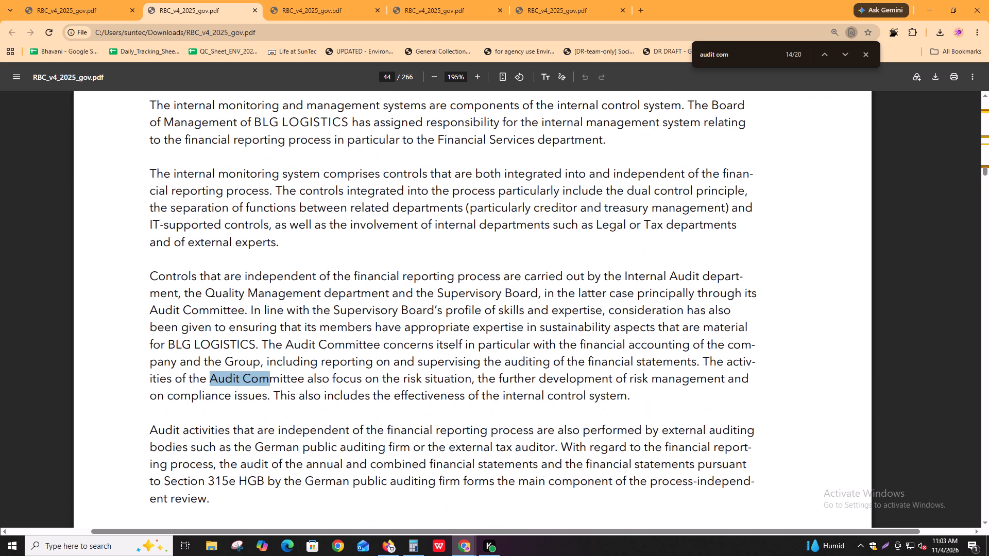
key("Return")
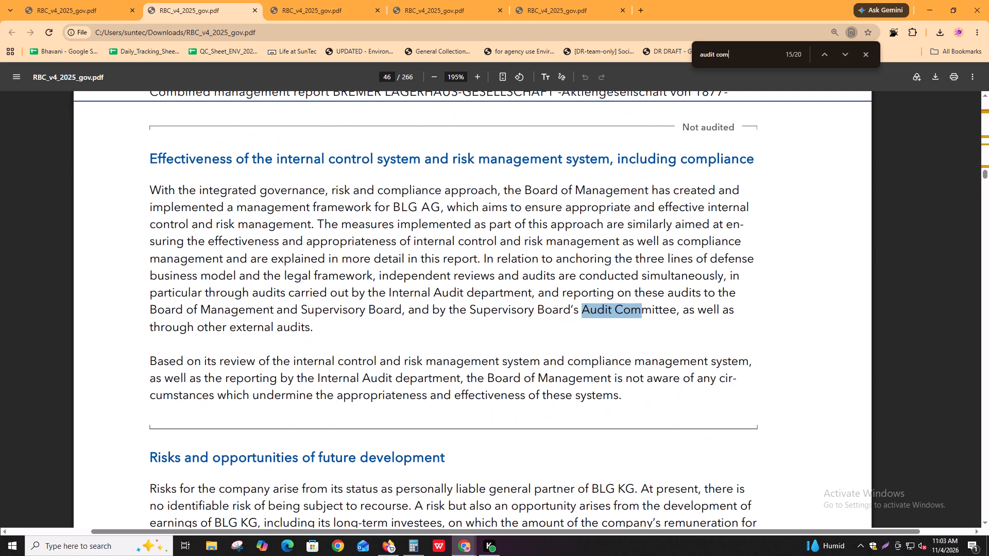
key("Return")
key("Return")
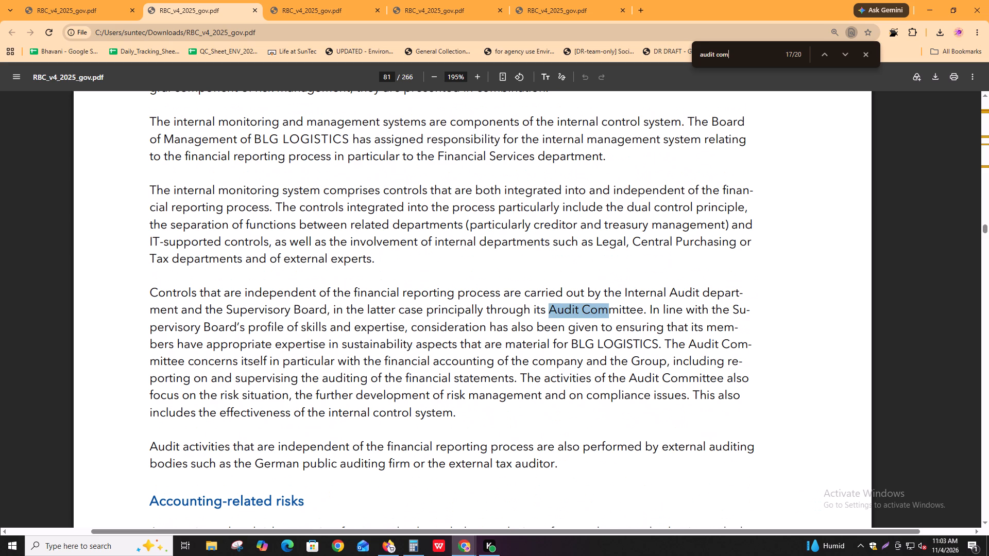
key("Return")
key("Return")
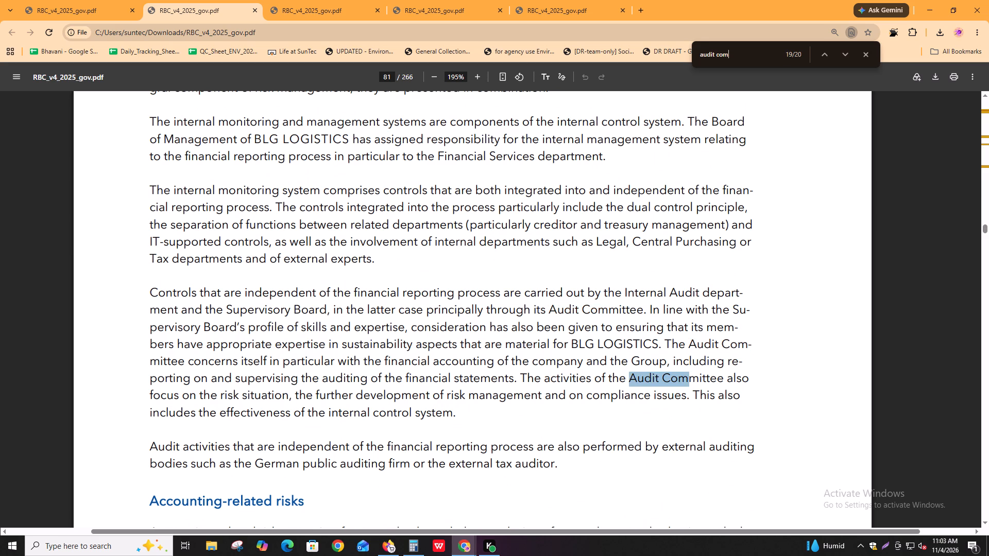
key("Return")
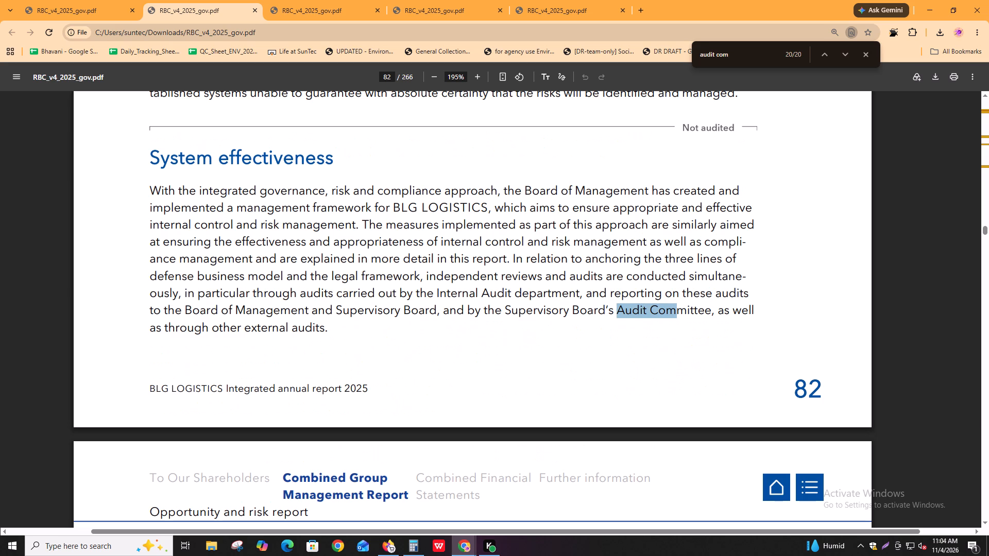
key("Return")
key("Return")
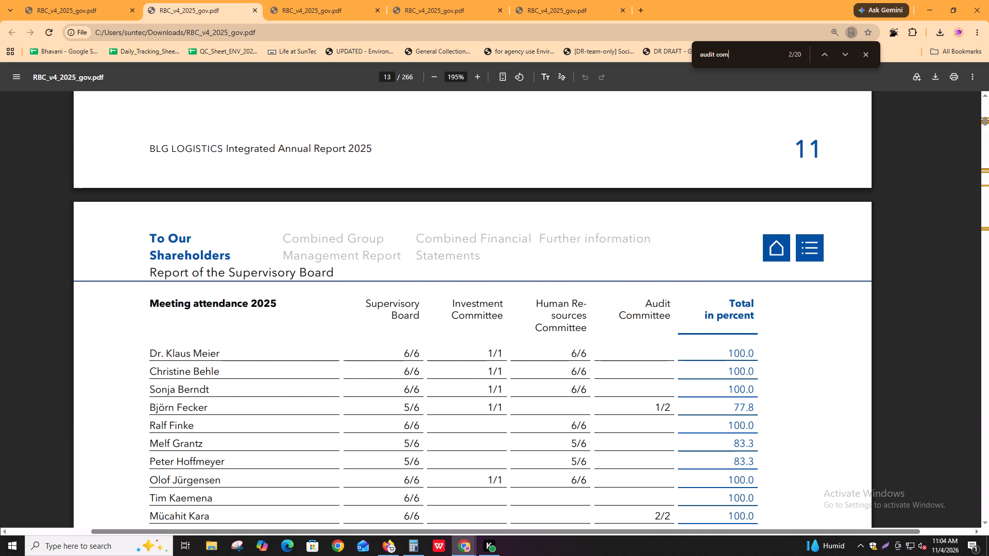
key("shift+Return")
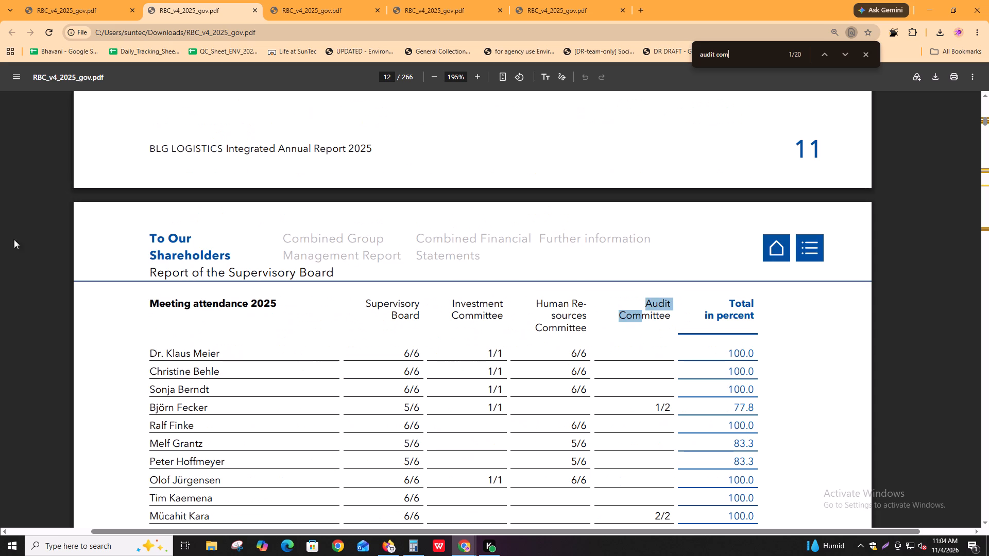
In the Igloo extraction task, examine the Audit Committee paragraphs under "Work of the committees" on page 13 of the report.
key("alt+Tab")
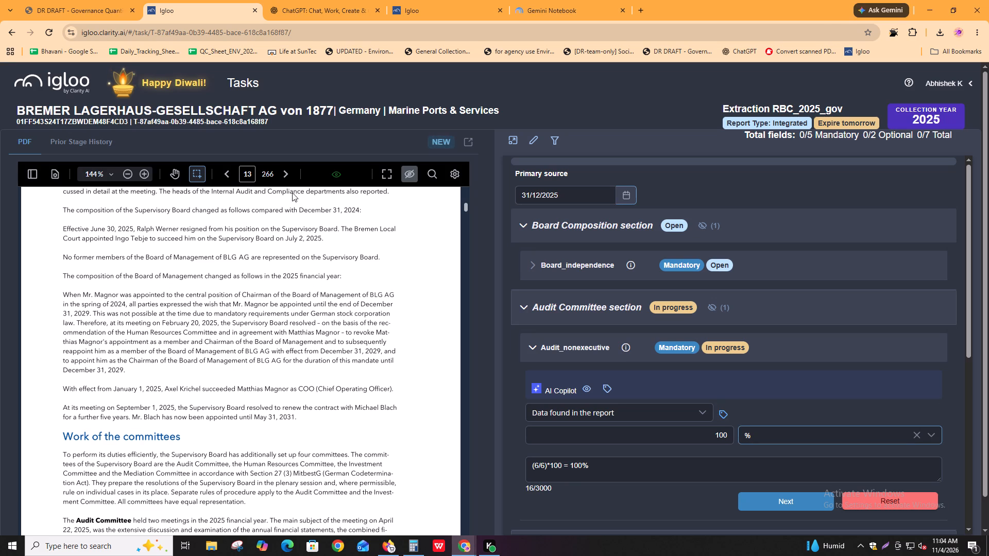
left_click(608, 389)
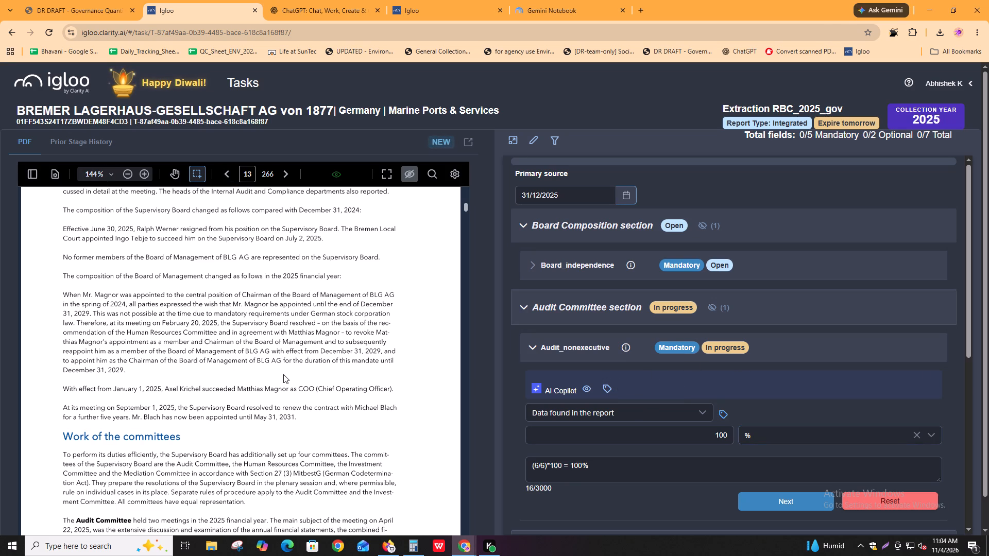
scroll(283, 374, "down", 3)
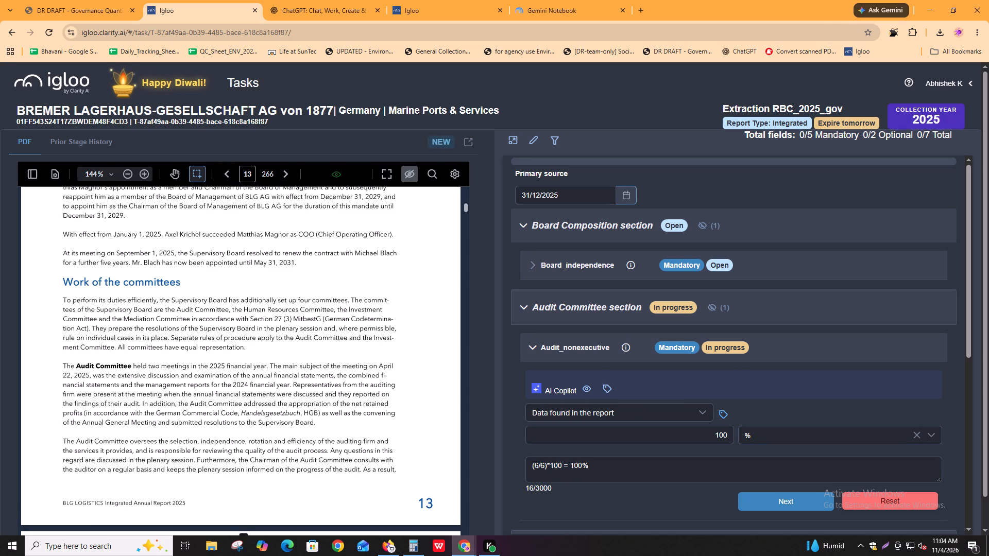
left_click_drag(151, 379, 351, 393)
left_click_drag(167, 405, 226, 405)
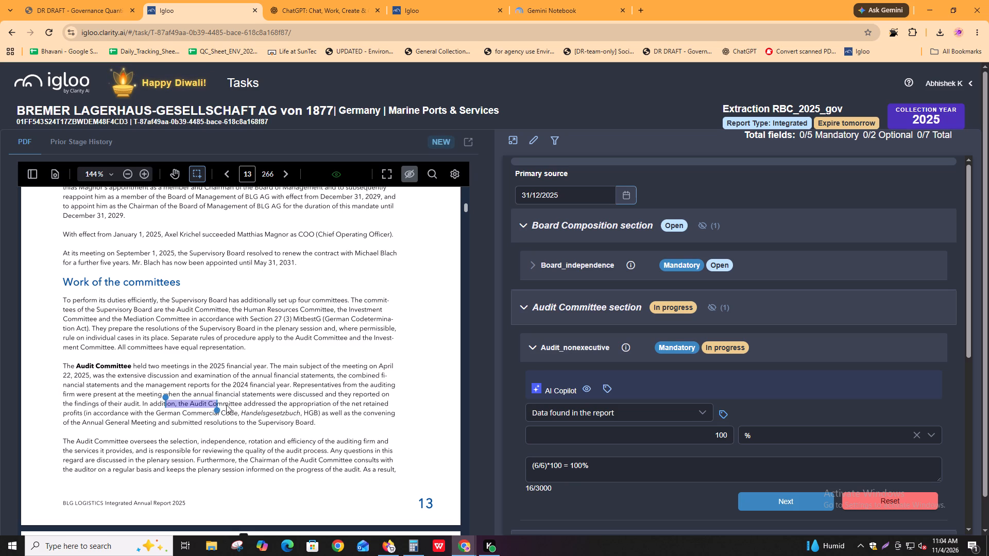
left_click_drag(226, 405, 376, 405)
left_click_drag(220, 421, 301, 421)
left_click(171, 426)
scroll(203, 403, "up", 3)
scroll(203, 403, "down", 3)
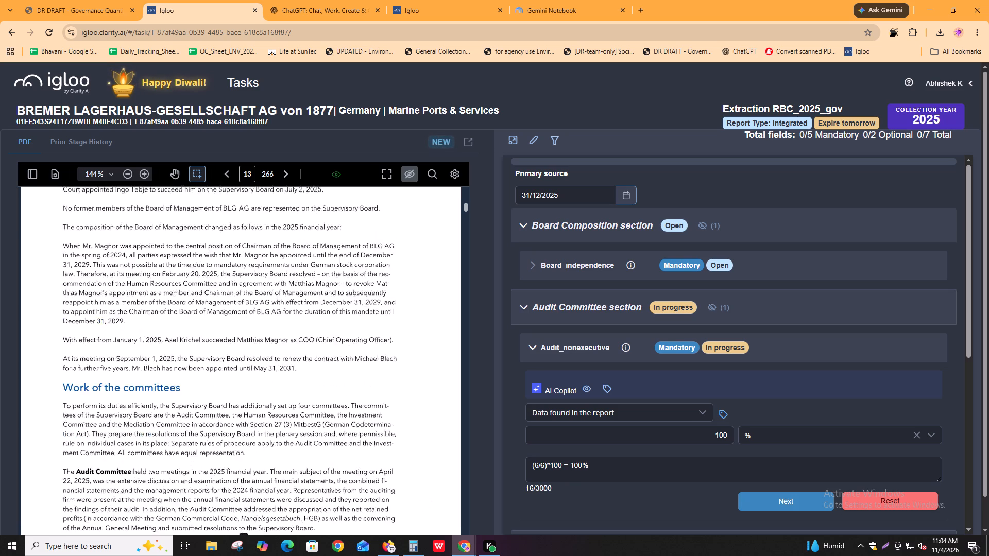
left_click_drag(236, 439, 331, 439)
right_click_drag(323, 439, 328, 439)
left_click_drag(259, 442, 354, 453)
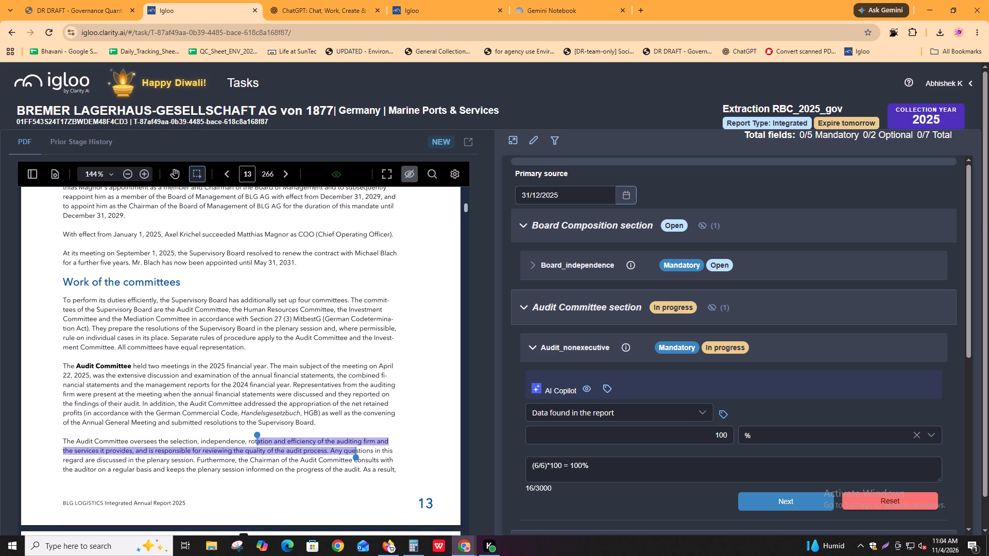
Examine the page 13 passage on the Board of Management changes and the start of the committees section in the Igloo report view.
scroll(289, 433, "up", 3)
left_click_drag(113, 319, 233, 318)
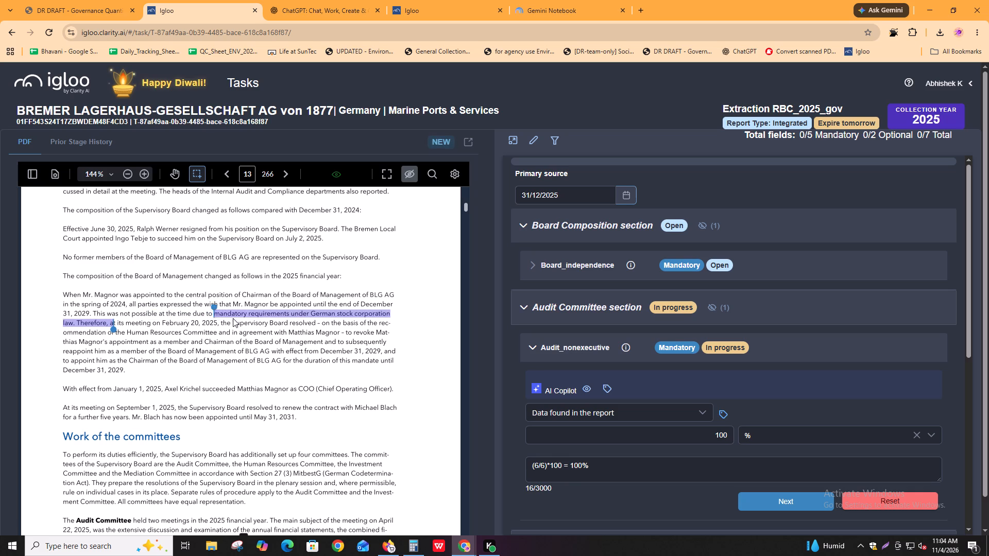
left_click_drag(233, 318, 278, 318)
left_click_drag(177, 341, 249, 341)
left_click_drag(139, 359, 228, 361)
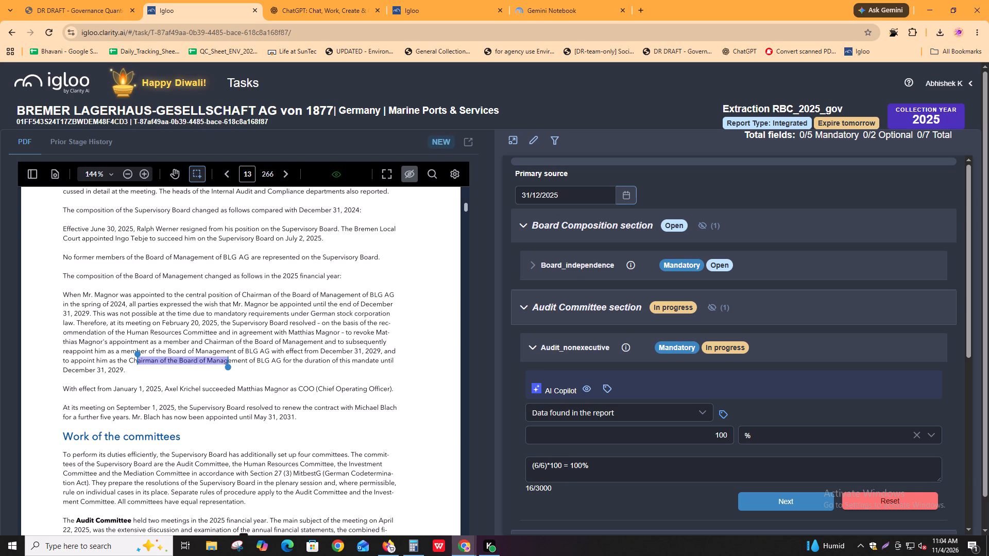
scroll(201, 372, "down", 1)
left_click_drag(187, 280, 314, 294)
left_click(314, 294)
left_click(269, 327)
Annotate the "Audit Committee" column heading of the "Meeting attendance 2025" table on page 12 as an extract for Audit_nonexecutive.
key("alt+Tab")
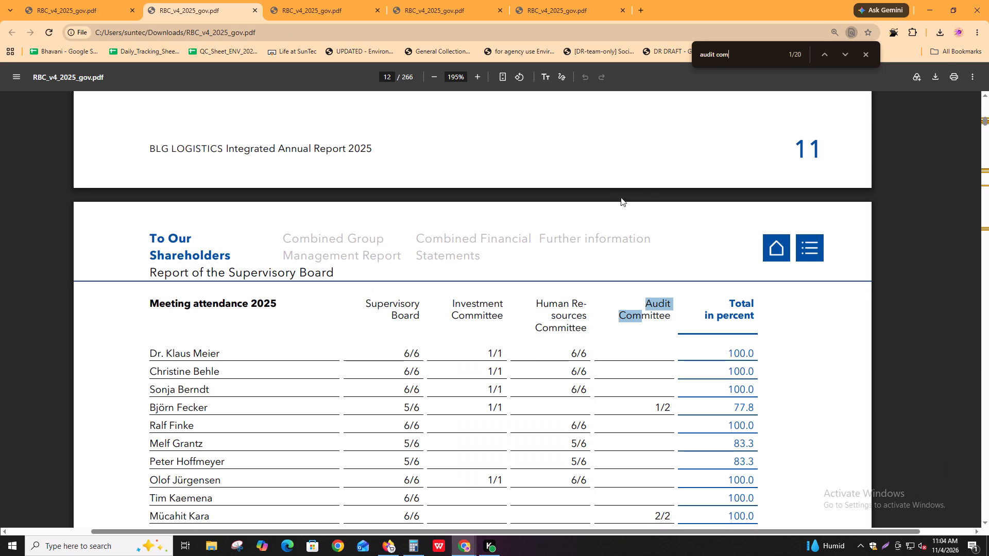
key("alt+Tab")
left_click(248, 173)
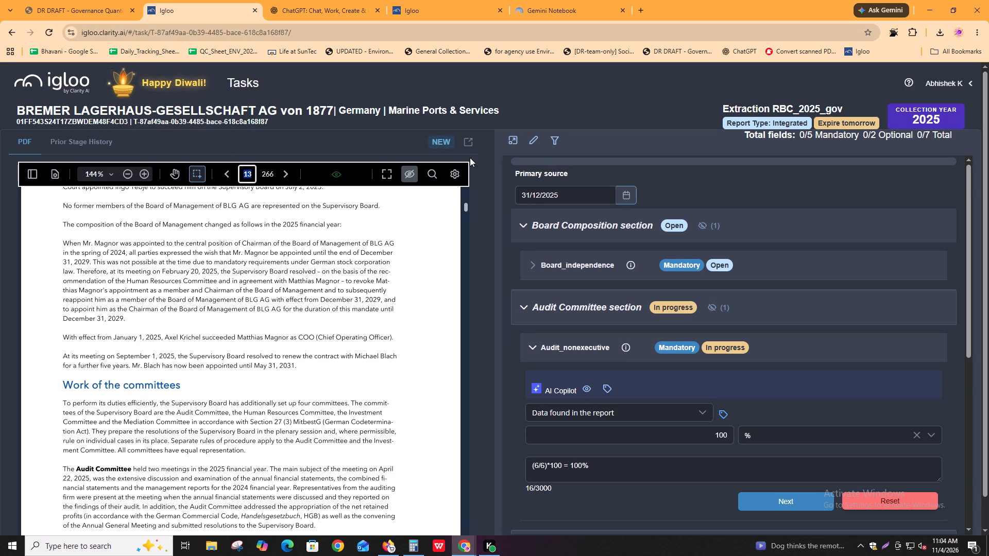
type("12")
key("Return")
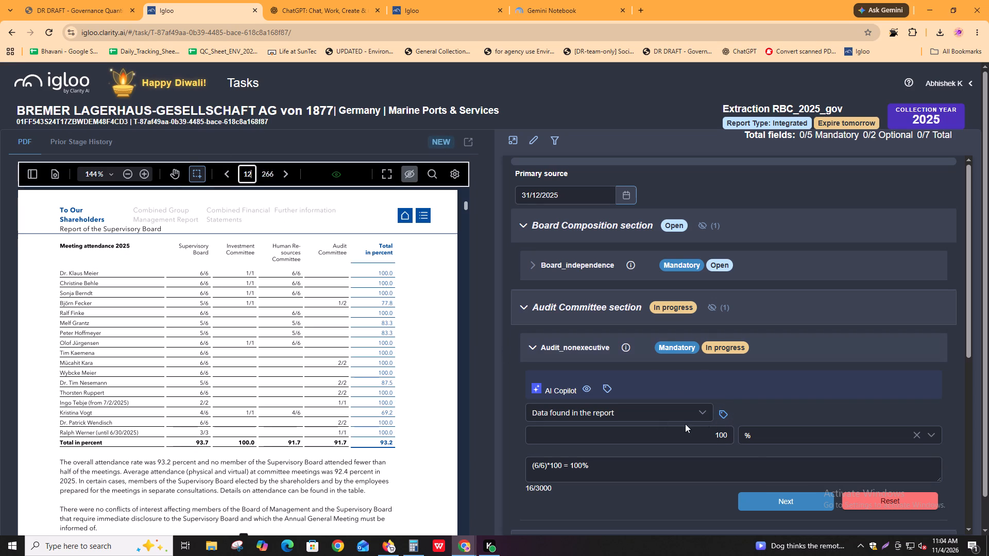
left_click(721, 410)
right_click(721, 410)
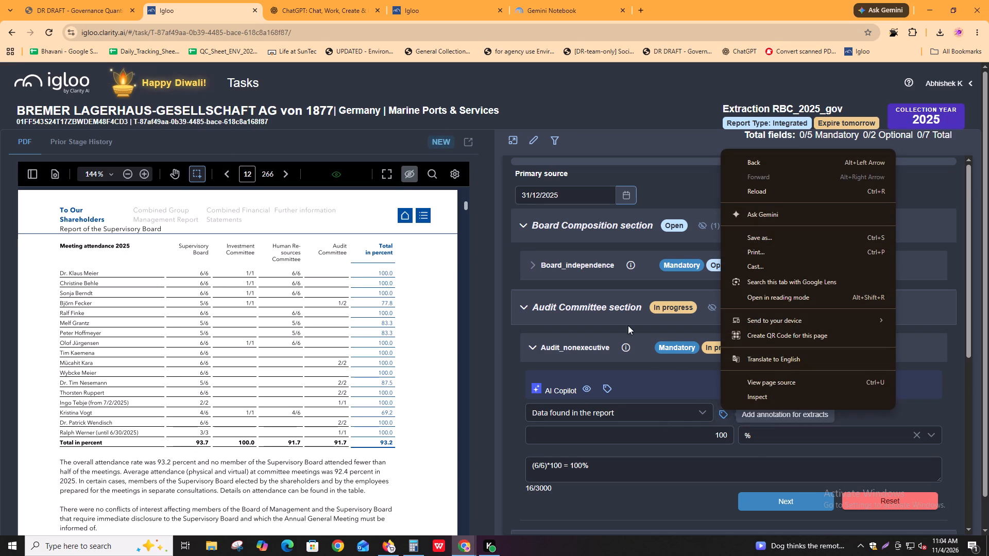
left_click(719, 410)
left_click_drag(332, 242, 333, 242)
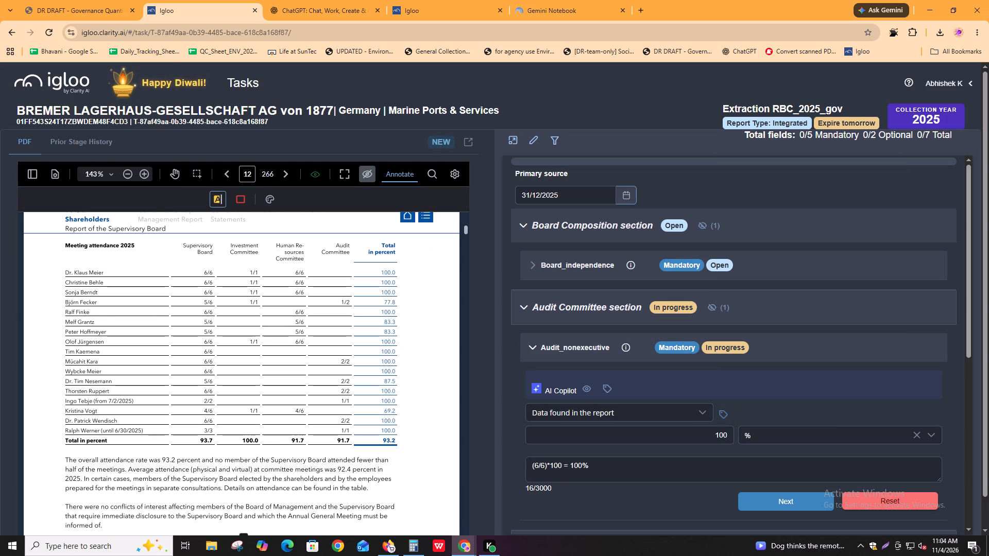
left_click_drag(333, 242, 349, 252)
Add a rectangular annotation around the whole "Meeting attendance 2025" table on page 12 as a second Audit_nonexecutive extract.
left_click(725, 411)
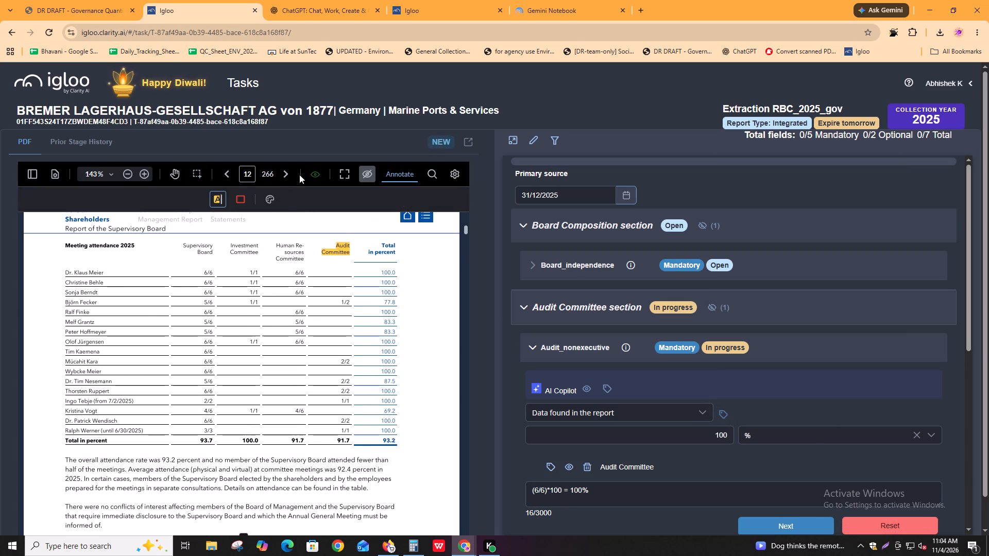
left_click(237, 201)
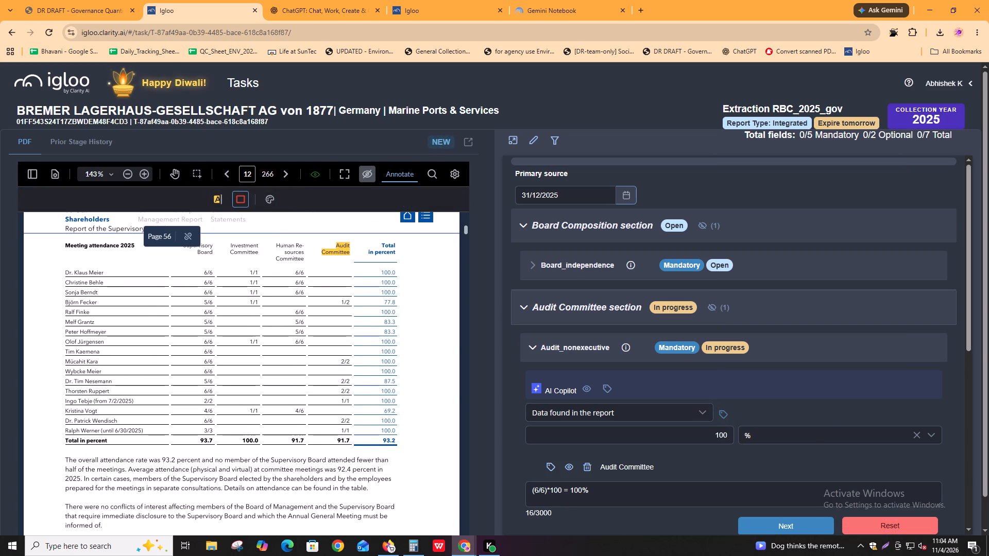
left_click_drag(55, 236, 423, 449)
Fill the table annotation's extract text with the Audit Committee members' names copied from the attendance table, starting with an opening quotation mark.
left_click(629, 505)
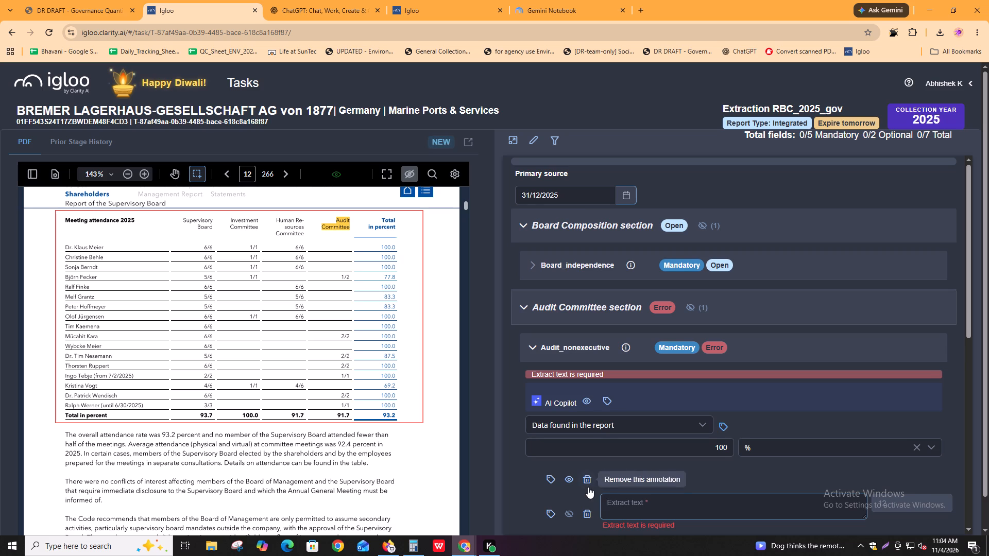
key("shift+quotedbl")
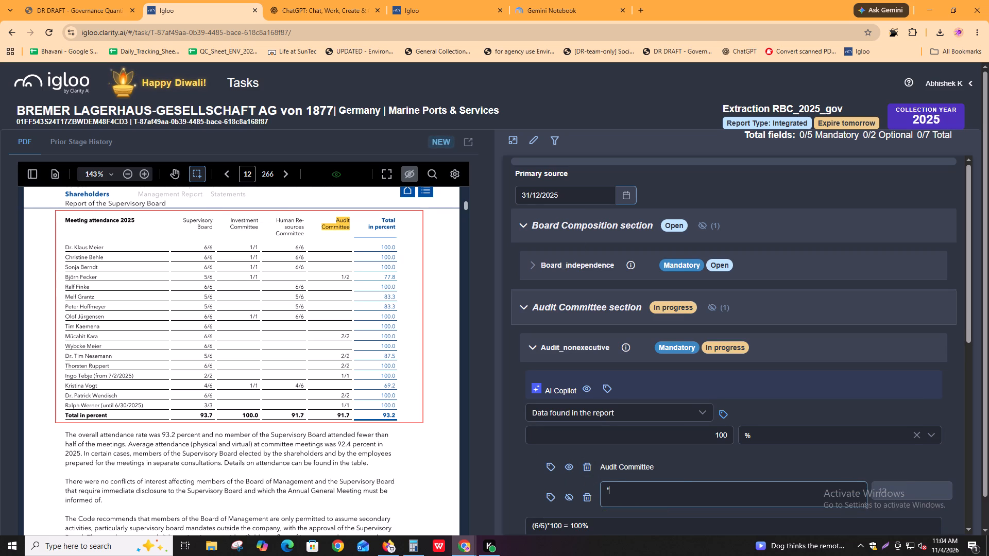
left_click_drag(65, 278, 101, 277)
key("ctrl+c")
key("ctrl+c")
key("ctrl+c")
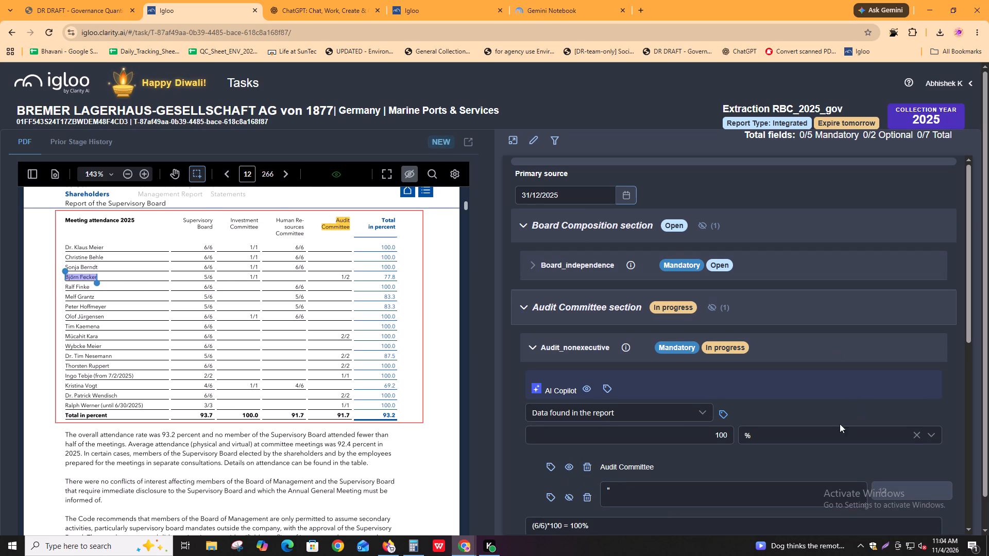
key("ctrl+c")
left_click(675, 495)
key("ctrl+v")
type(",")
key("space")
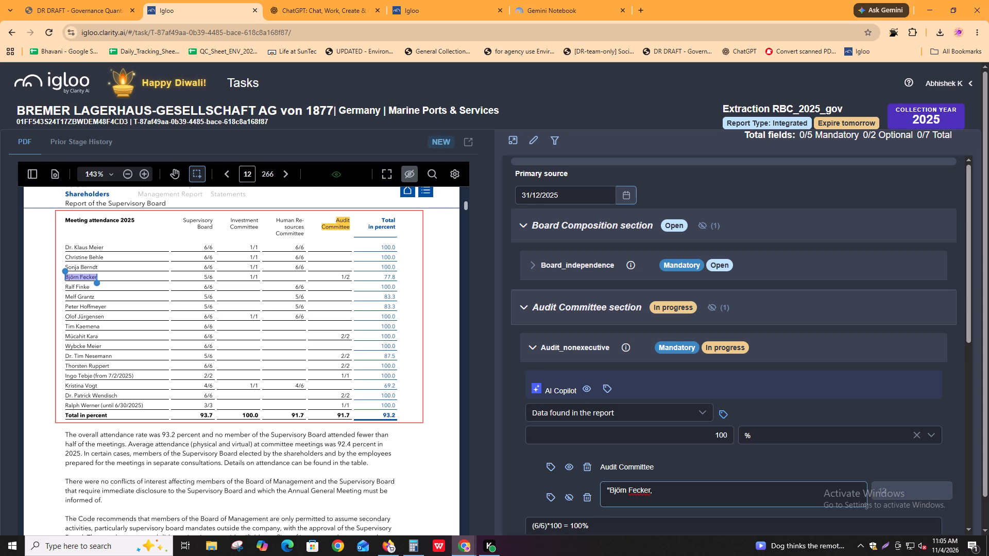
left_click_drag(50, 335, 105, 334)
key("ctrl+c")
left_click(692, 492)
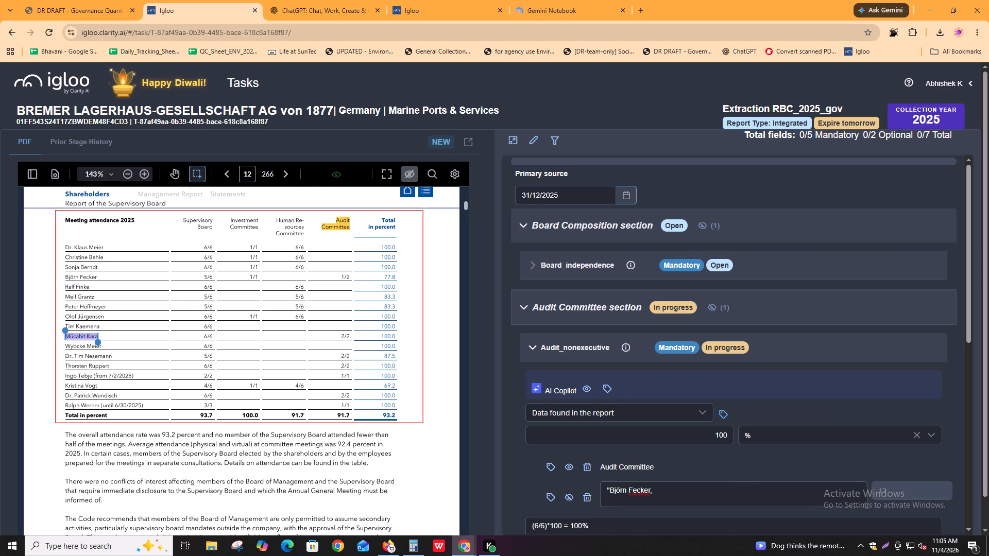
key("ctrl+v")
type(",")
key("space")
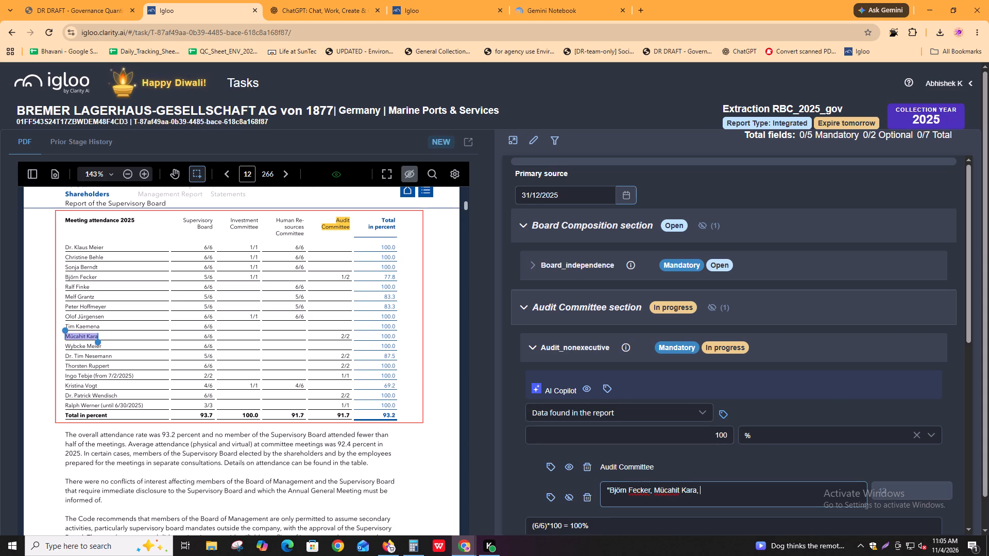
left_click_drag(57, 353, 126, 357)
key("ctrl+c")
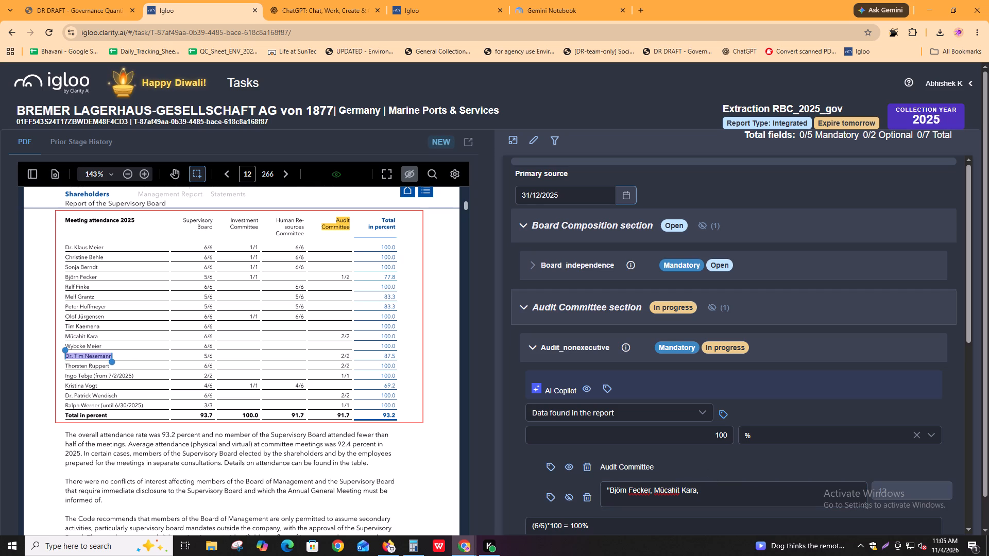
left_click(710, 491)
key("ctrl+v")
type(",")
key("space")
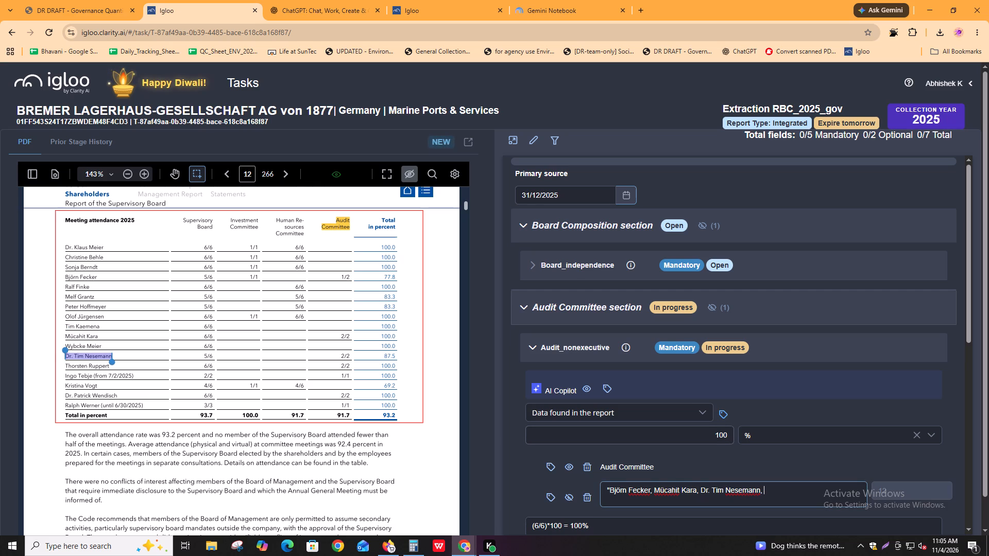
Append the full names of Audit Committee members Ruppert and Tebje from the attendance table, without the joining date, to the comma-separated extract text.
left_click_drag(62, 367, 126, 372)
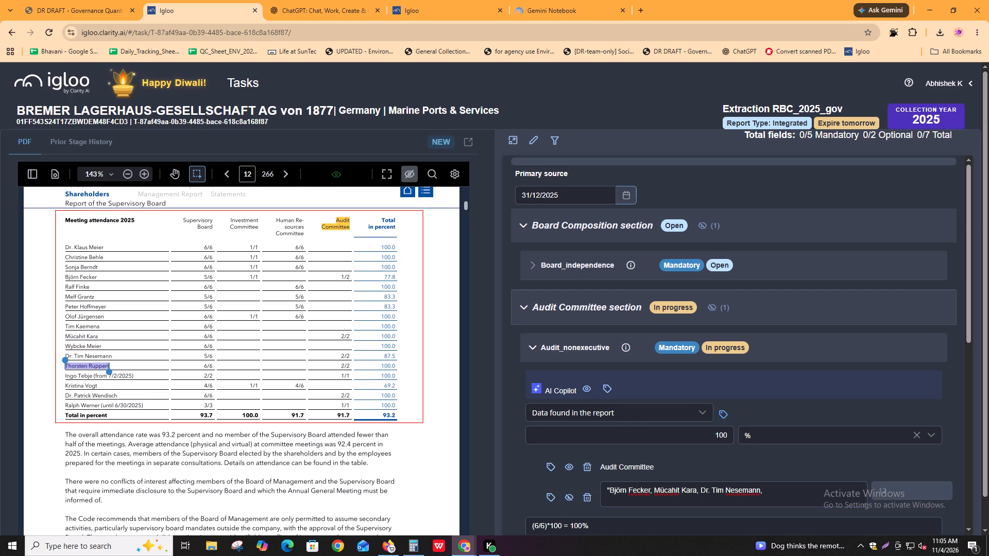
key("ctrl+c")
key("ctrl+c")
key("ctrl+c")
key("ctrl+c")
key("ctrl+c")
key("ctrl+c")
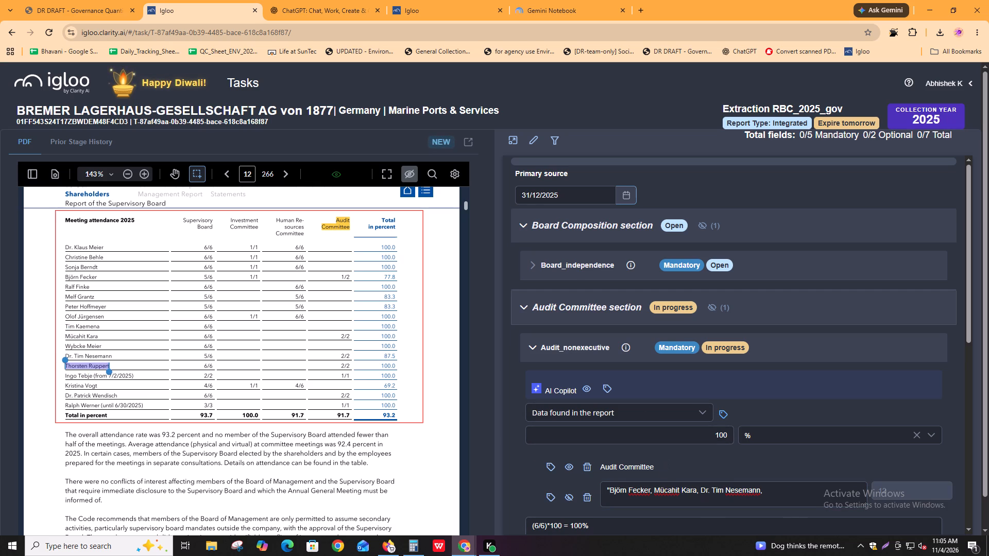
left_click(796, 494)
key("ctrl+v")
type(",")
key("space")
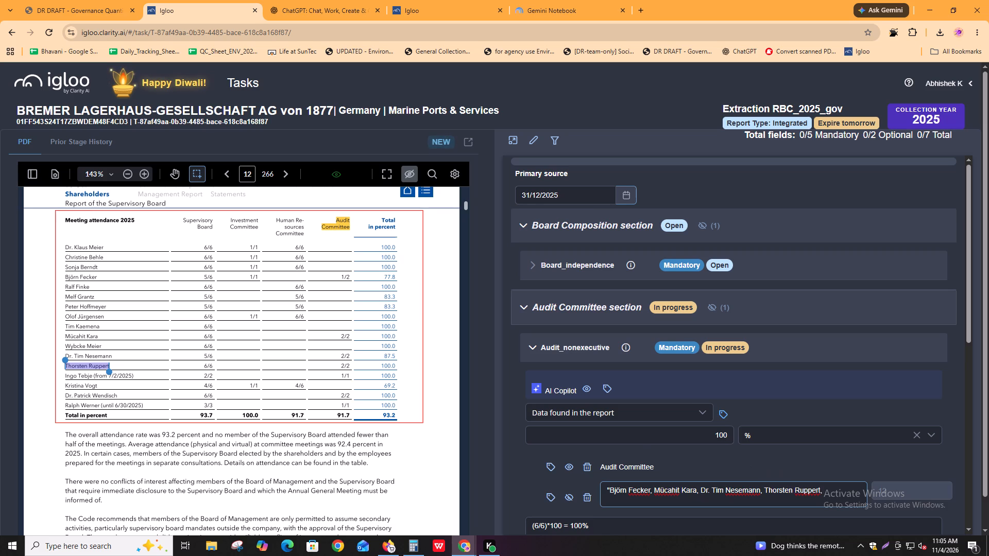
left_click_drag(55, 375, 91, 380)
key("ctrl+c")
left_click(842, 497)
key("ctrl+v")
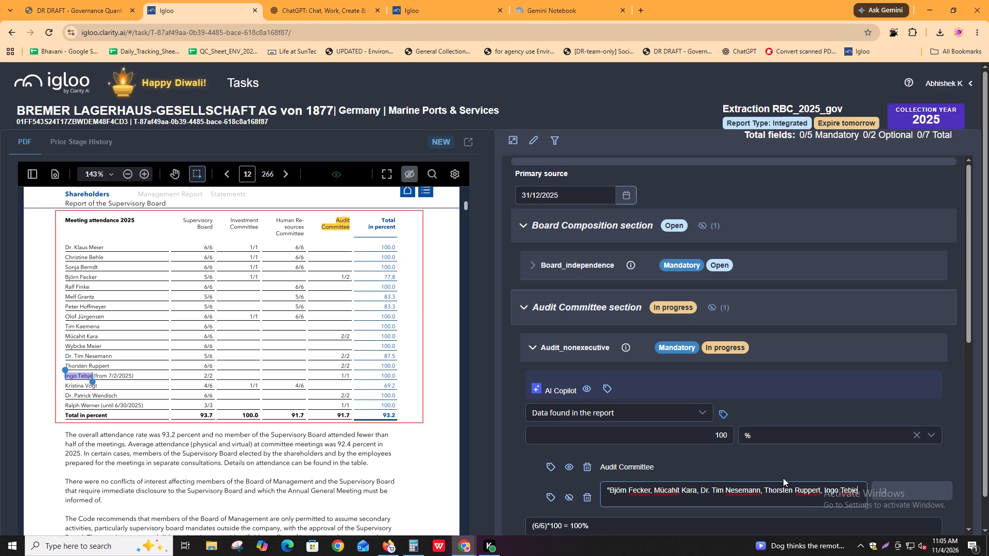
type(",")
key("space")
Complete the Audit_nonexecutive extract text with Dr. Wendisch's full name and a closing quotation mark, and leave text editing.
left_click_drag(68, 396, 103, 395)
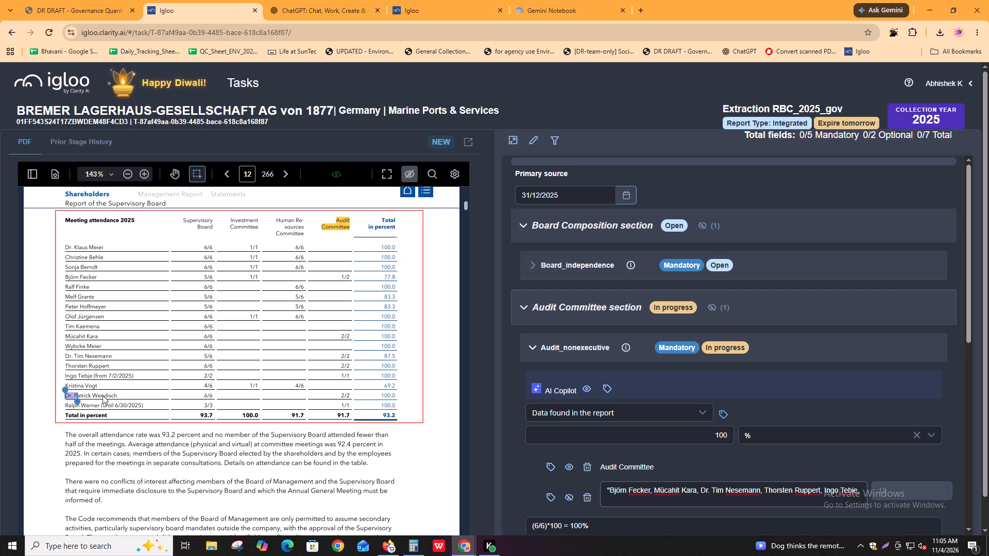
left_click_drag(103, 395, 131, 395)
key("ctrl+c")
key("ctrl+c")
key("ctrl+c")
key("ctrl+c")
key("ctrl+c")
key("ctrl+c")
key("ctrl+c")
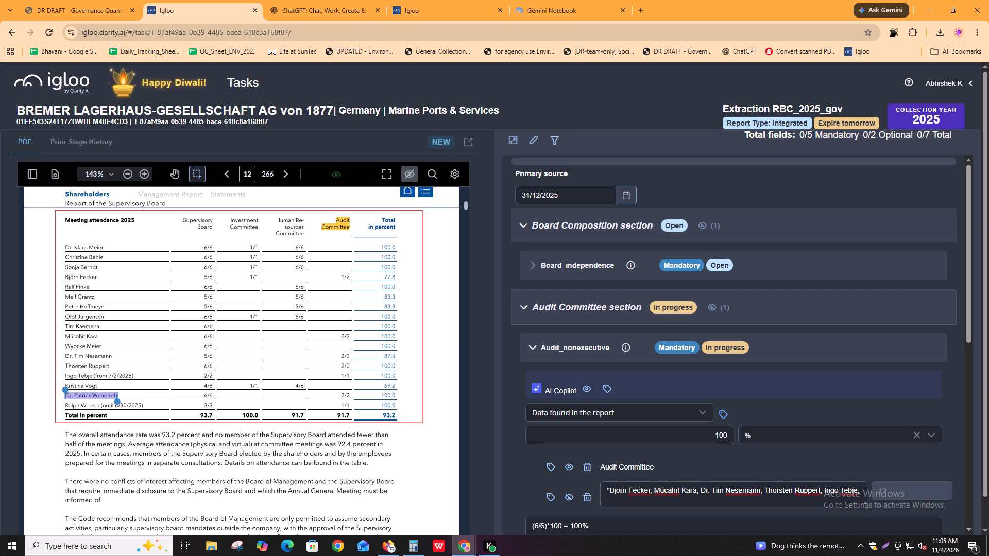
left_click(860, 492)
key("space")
key("ctrl+v")
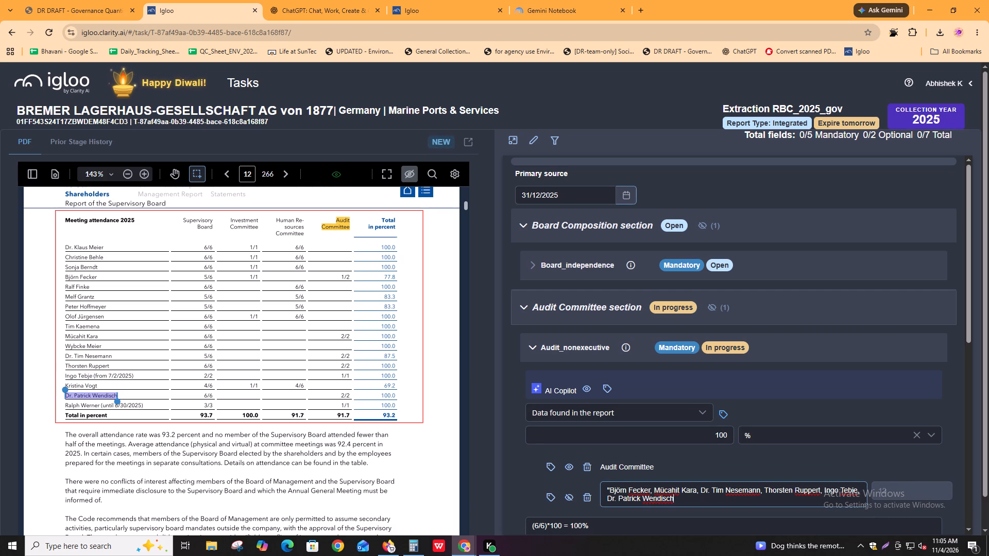
key("shift+quotedbl")
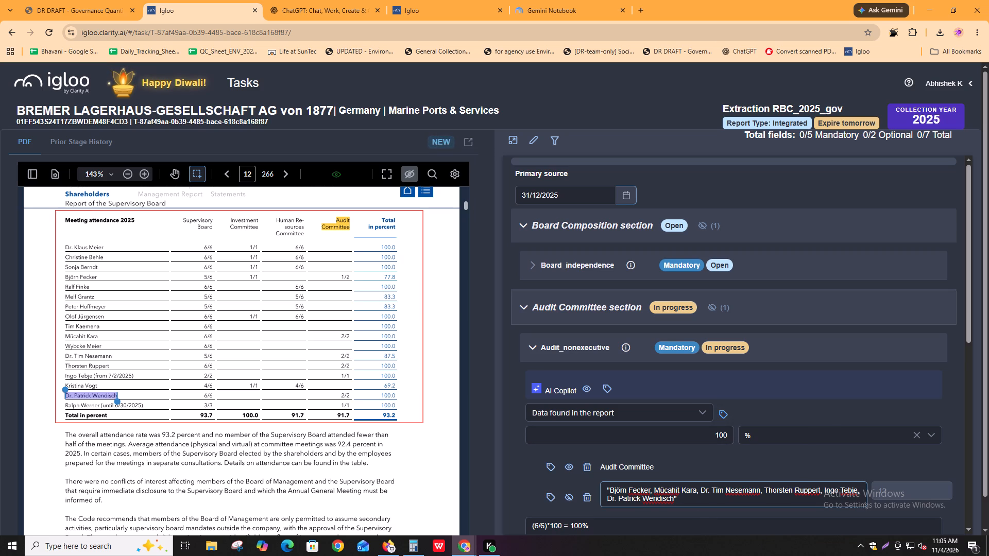
scroll(697, 481, "down", 2)
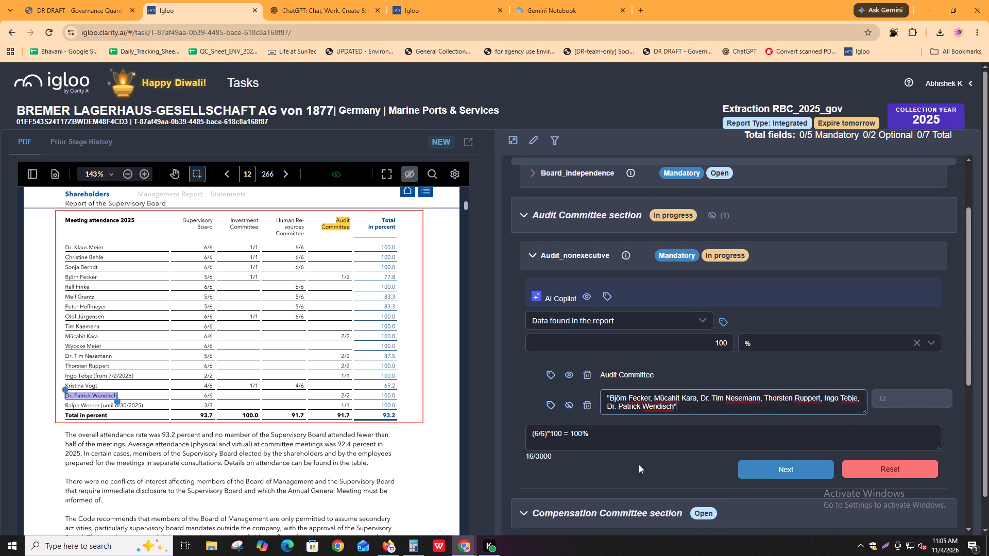
left_click(570, 390)
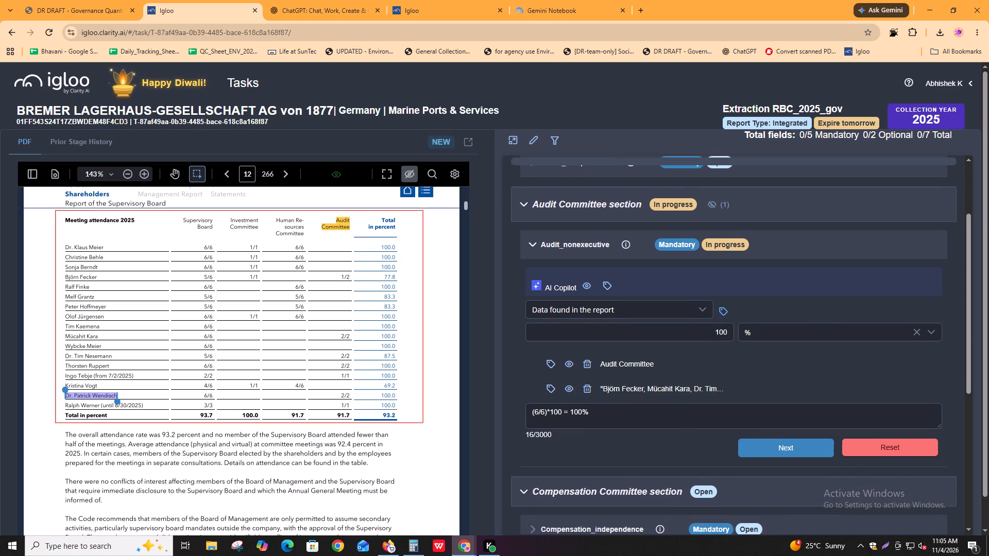
Copy Dr. Meier's first name and surname from the attendance table and search RBC_v4_2025_gov.pdf in the other browser window for it.
left_click(120, 406)
key("alt+Tab")
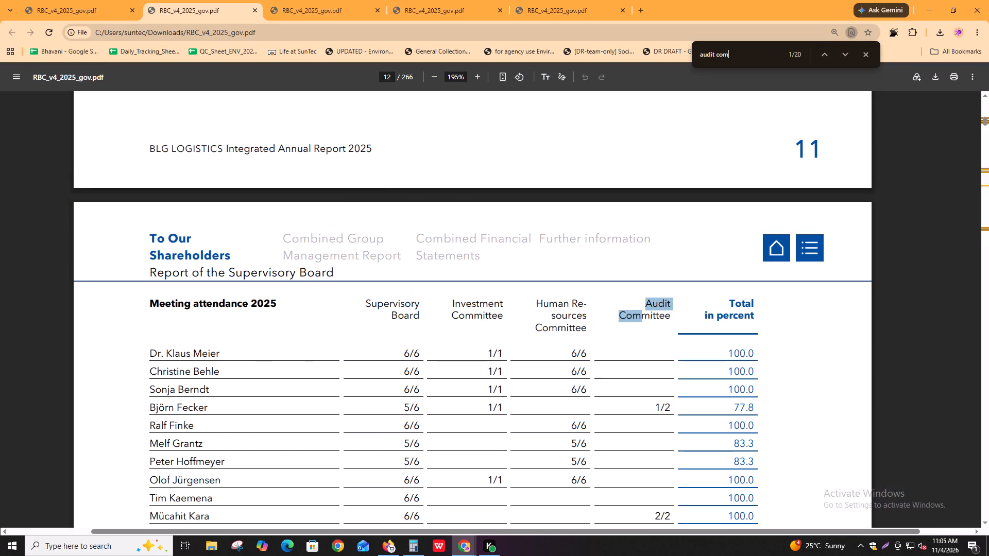
key("alt+Tab")
key("alt+Tab")
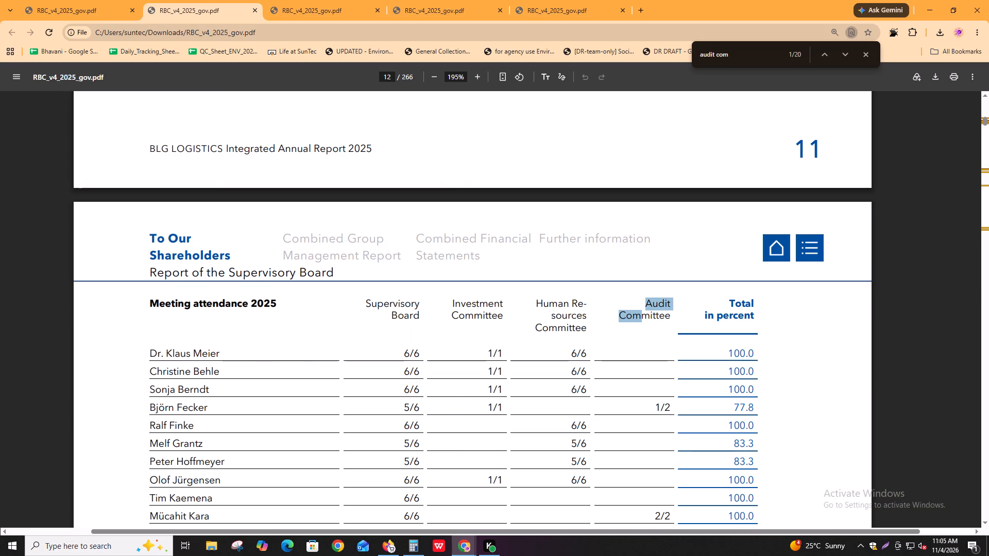
key("alt+Tab")
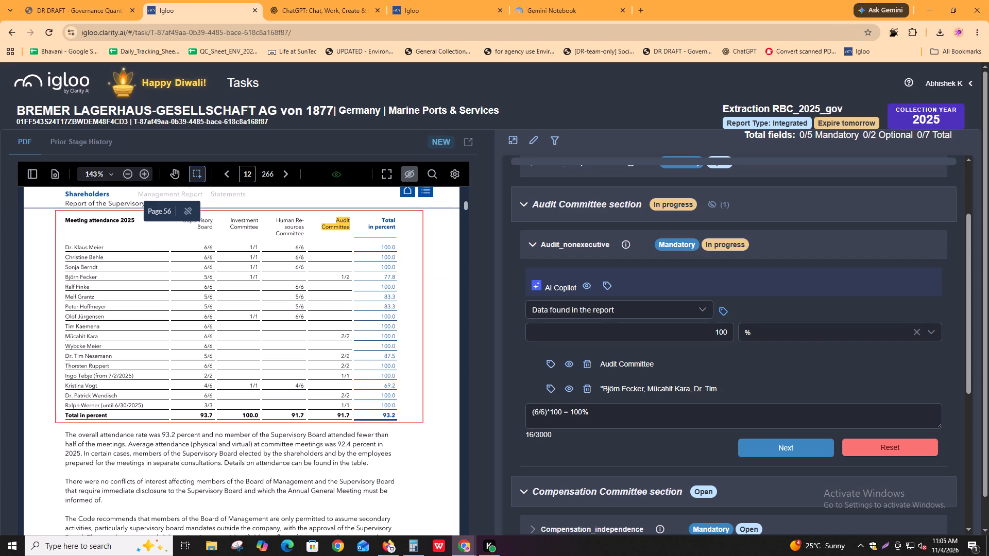
left_click_drag(75, 246, 114, 244)
key("ctrl+c")
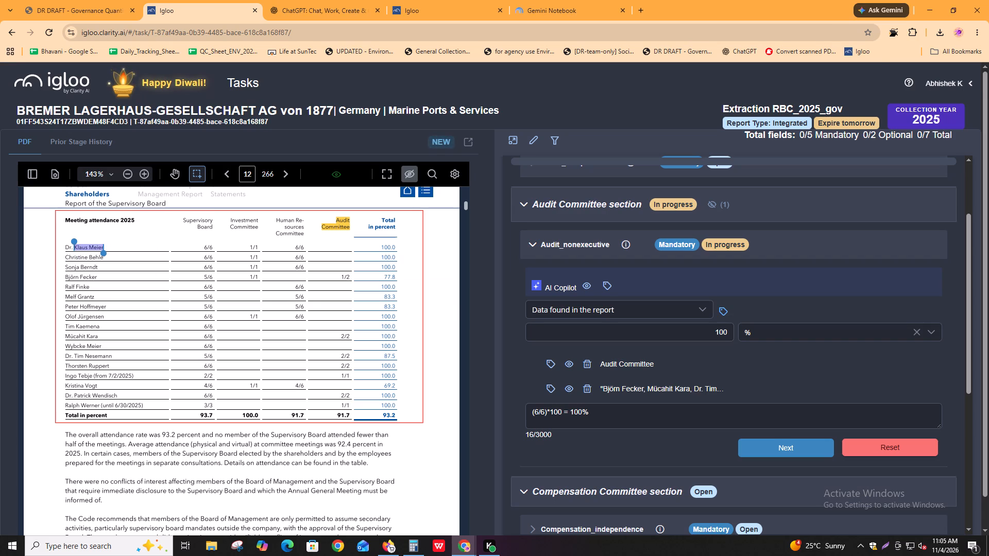
key("alt+Tab")
key("ctrl+f")
key("ctrl+v")
key("Return")
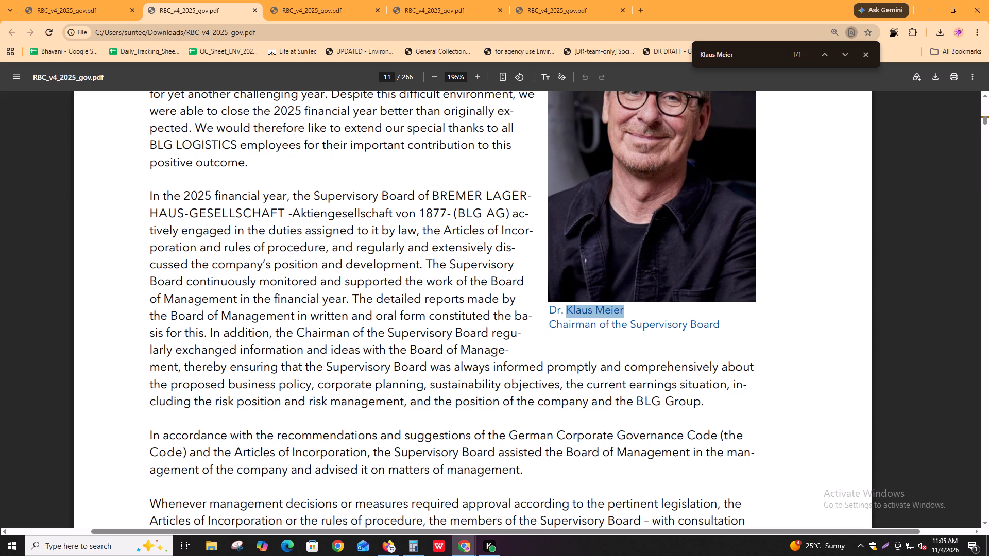
Go through the occurrences of the Supervisory Board chairman's name in the report PDF, ending at "The Supervisory Board and its mandates" on page 252.
key("Return")
key("Return")
key("shift+Return")
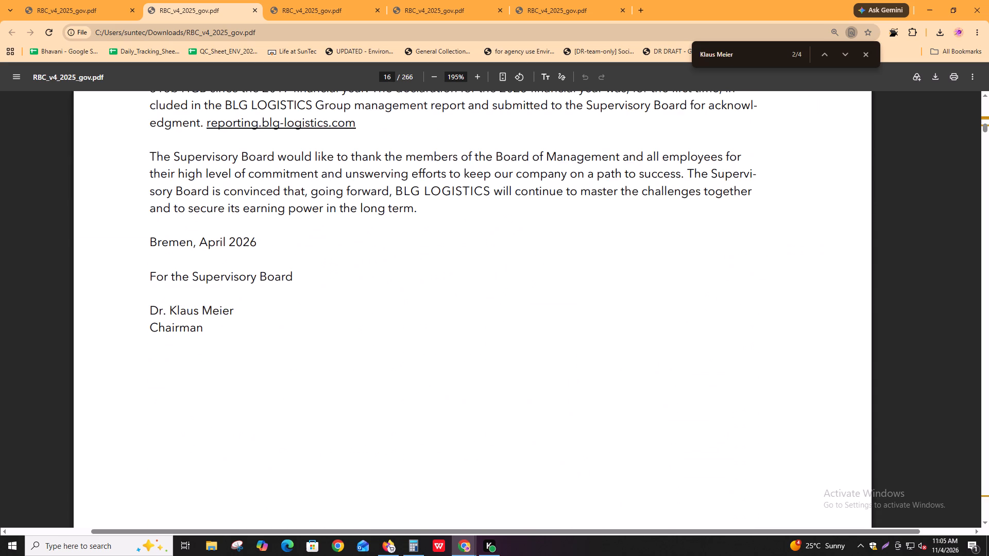
key("Return")
key("Return")
key("Return")
key("shift+Return")
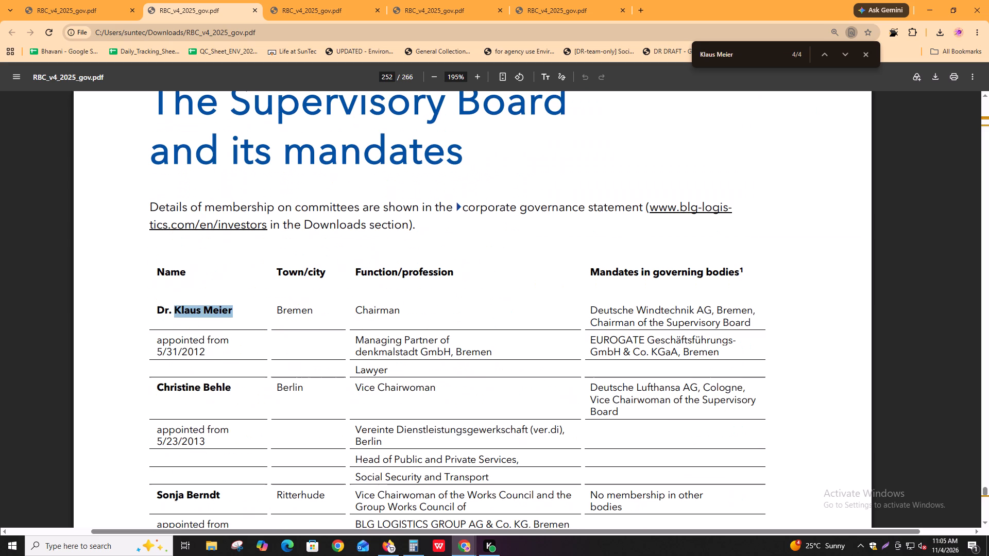
scroll(657, 218, "up", 2)
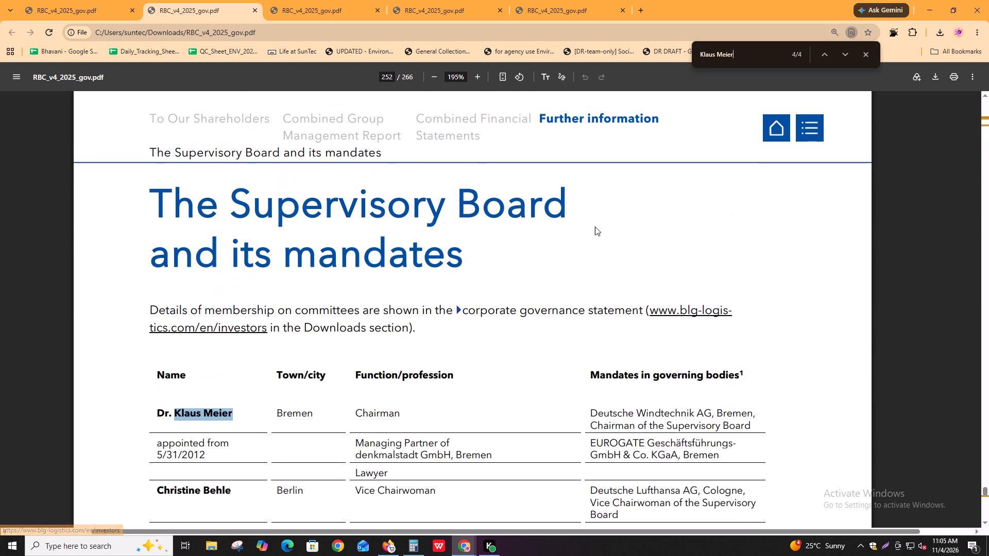
In the Igloo task, add a second line to the Audit_nonexecutive comment reading "It is verified from page 252".
key("alt+Tab")
left_click(626, 421)
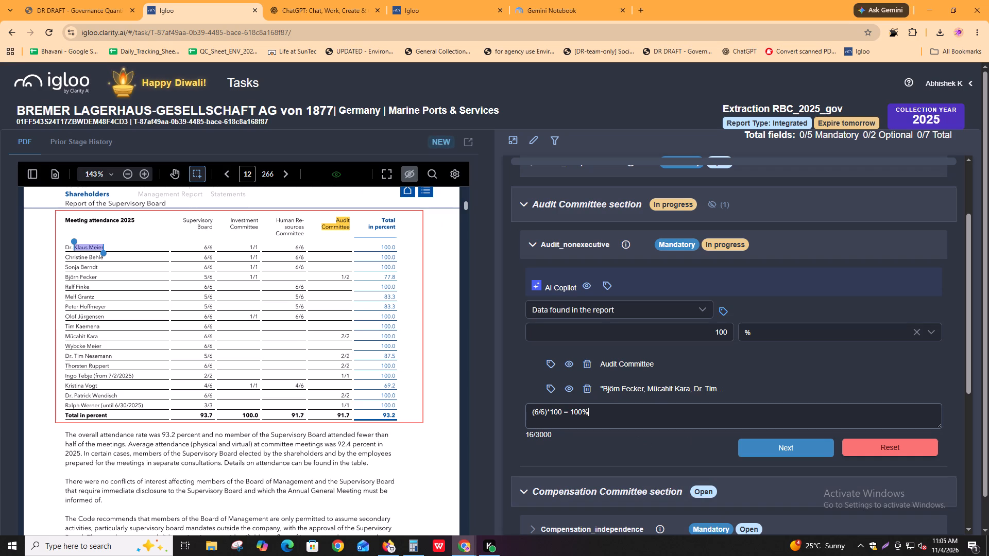
key("Return")
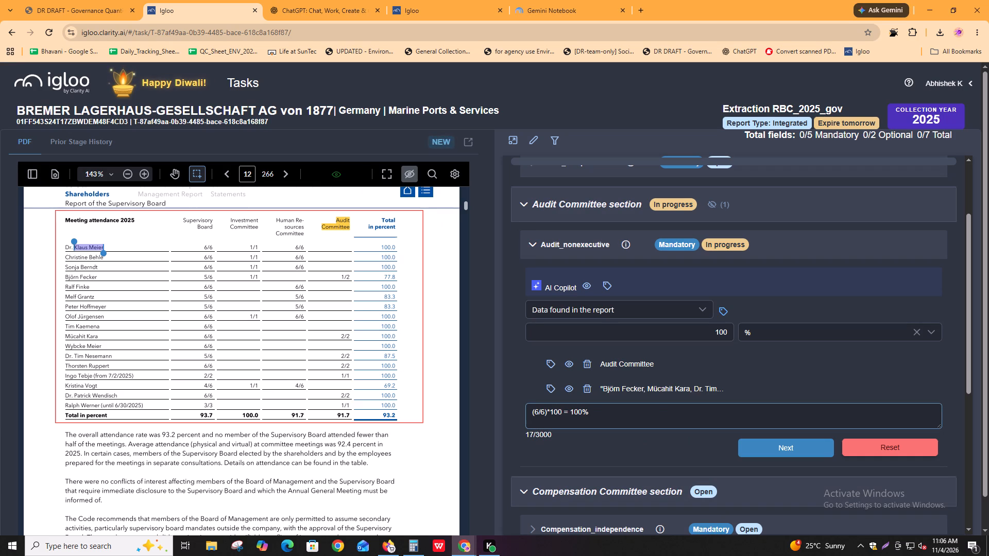
key("alt+Tab")
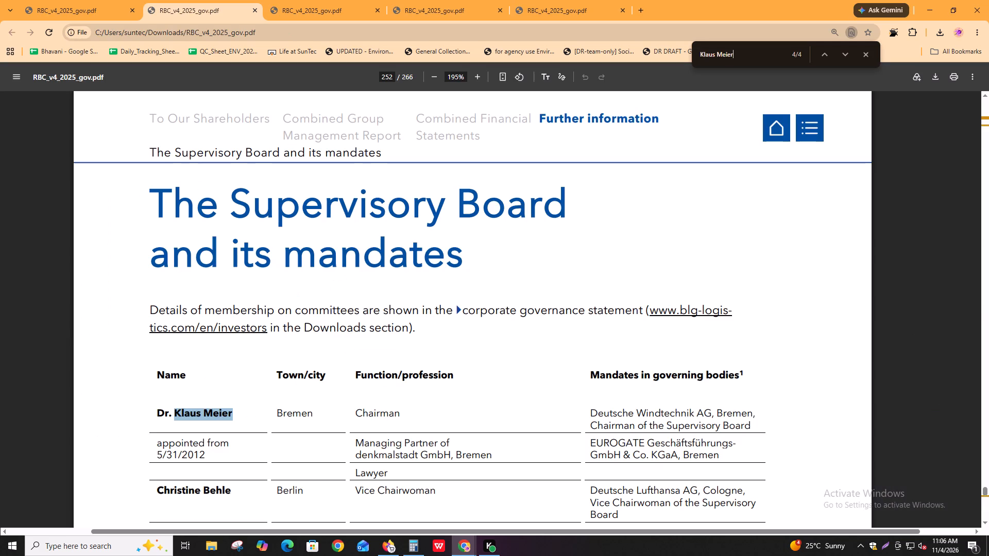
key("alt+Tab")
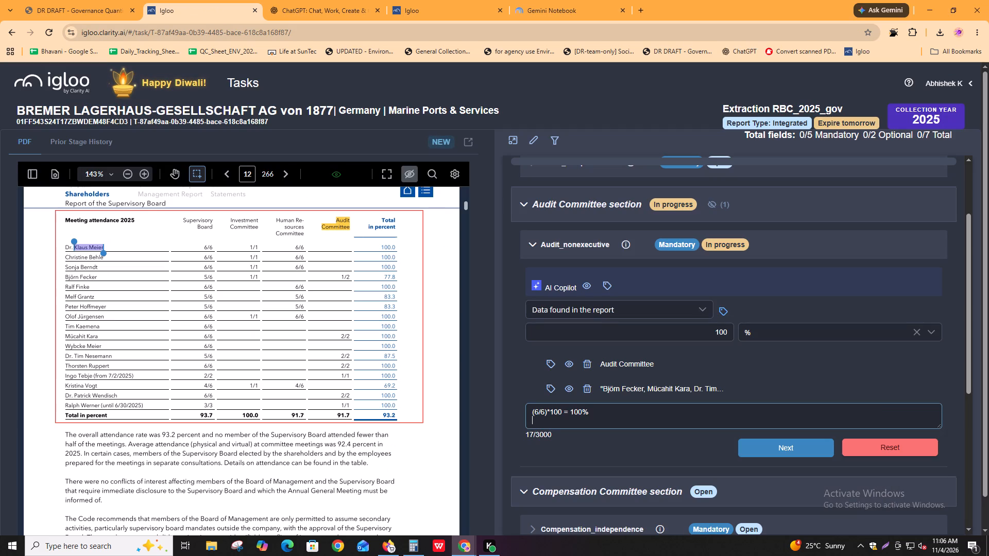
type("ll the")
key("space")
key("ctrl+shift+Left")
key("ctrl+shift+Left")
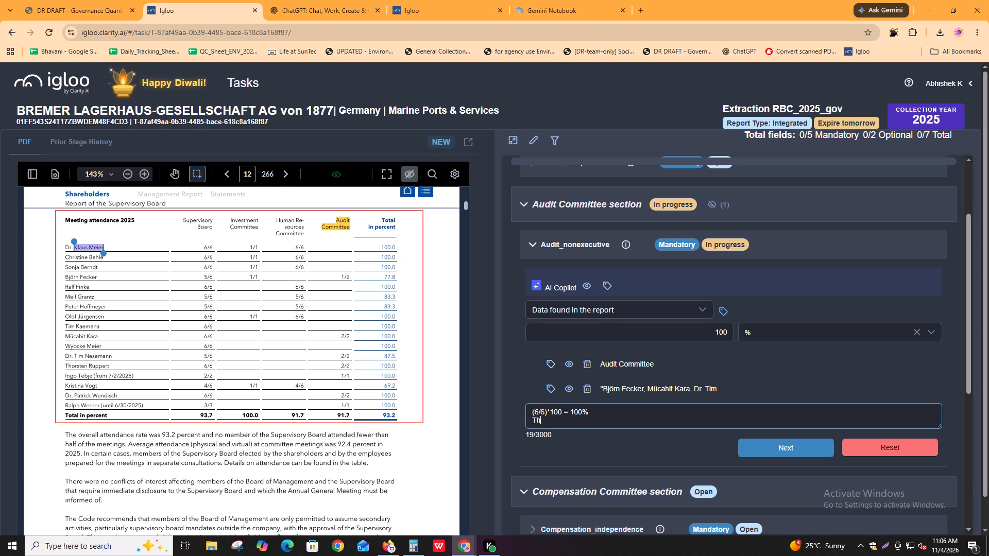
key("BackSpace")
key("BackSpace")
key("BackSpace")
type("s verified from page")
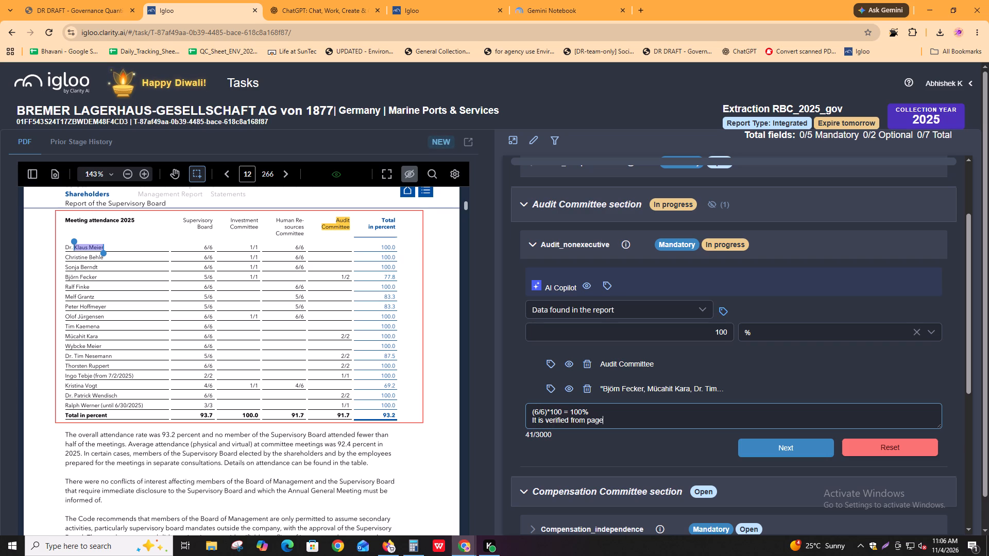
key("space")
key("alt+Tab")
key("alt+Tab")
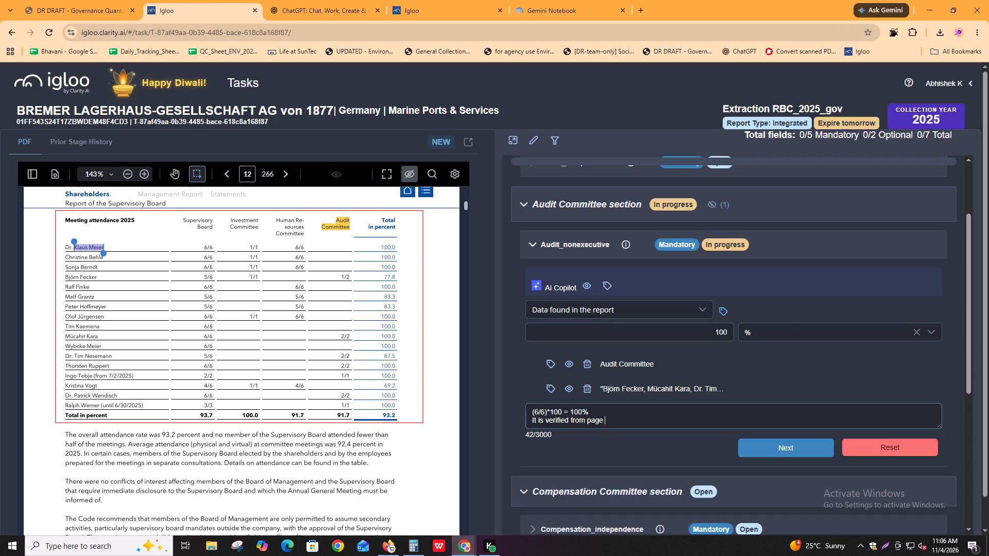
type("252")
key("space")
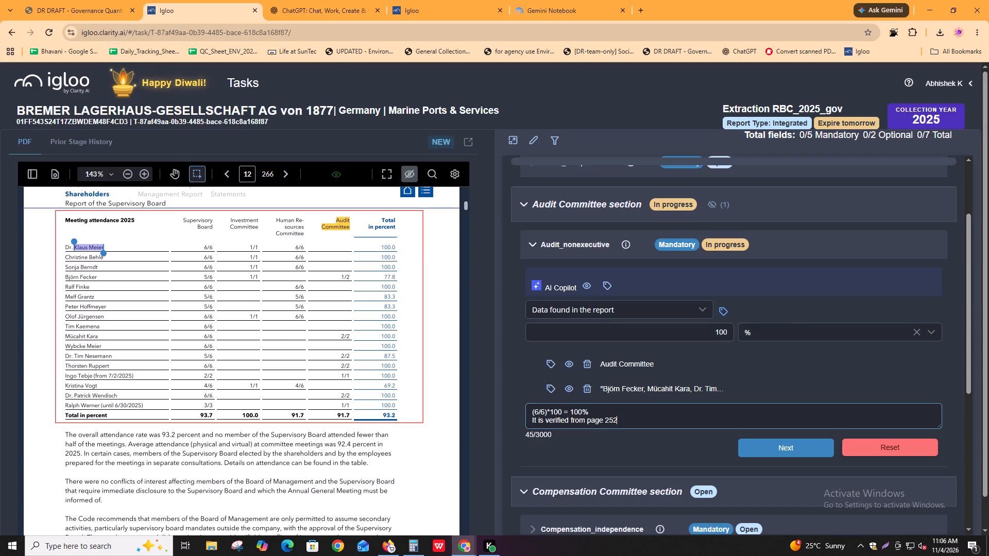
Continue the comment with "that all the members of the audit committee mentioned on page 12 are part of supervisory board".
type("that all the members of")
key("space")
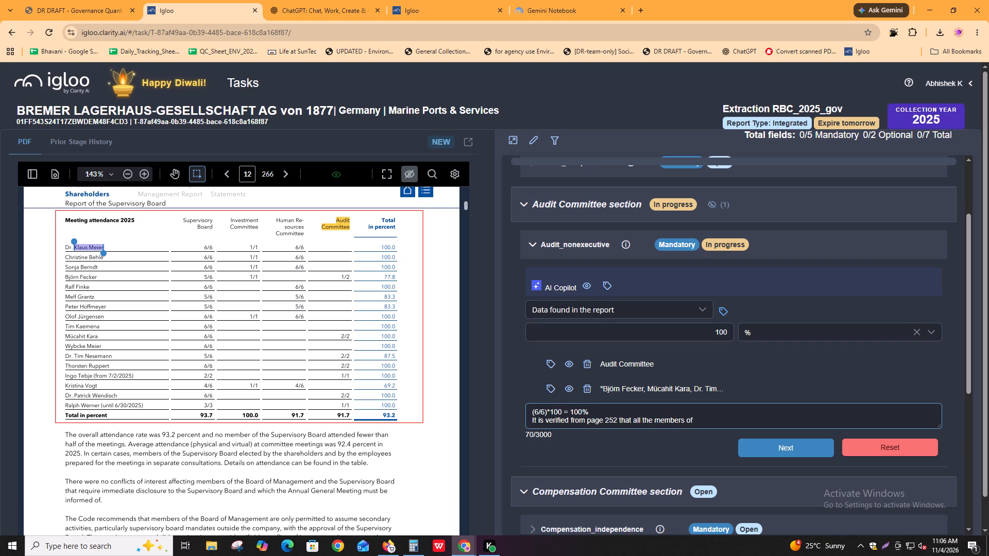
type("the aufi")
key("BackSpace")
key("BackSpace")
type("dit committee mem")
key("BackSpace")
type("ntioned on")
key("space")
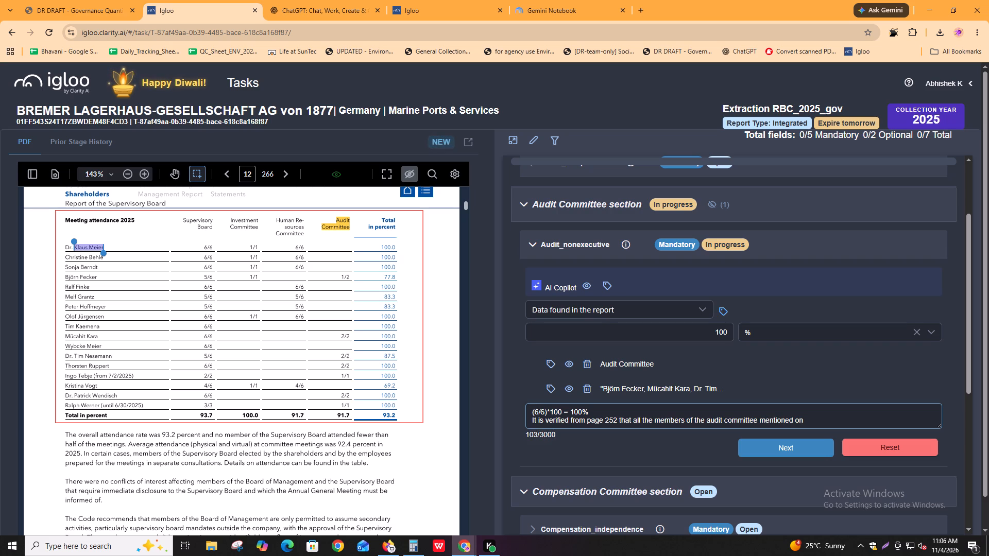
key("9")
key("BackSpace")
type("page 12")
key("space")
type("are")
key("space")
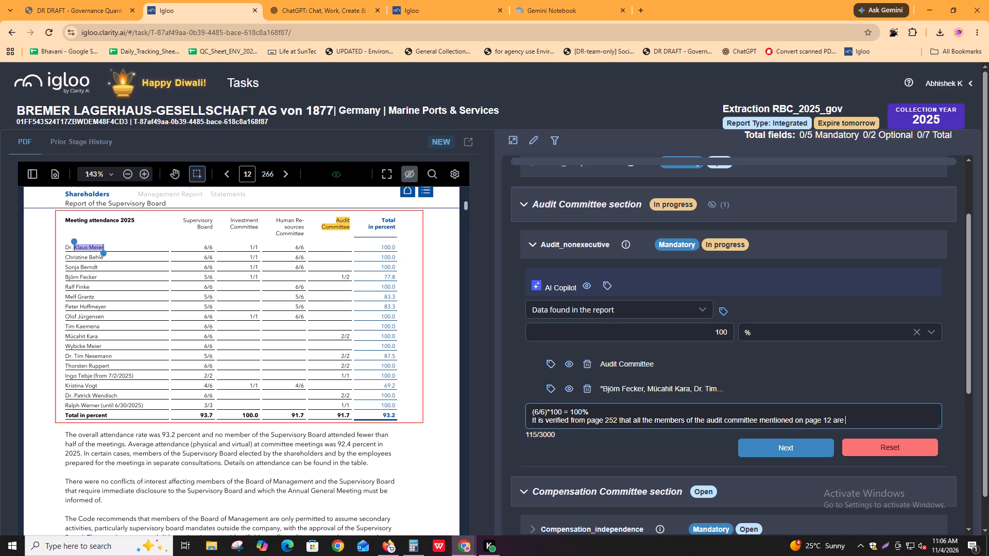
type("part of supervisory board")
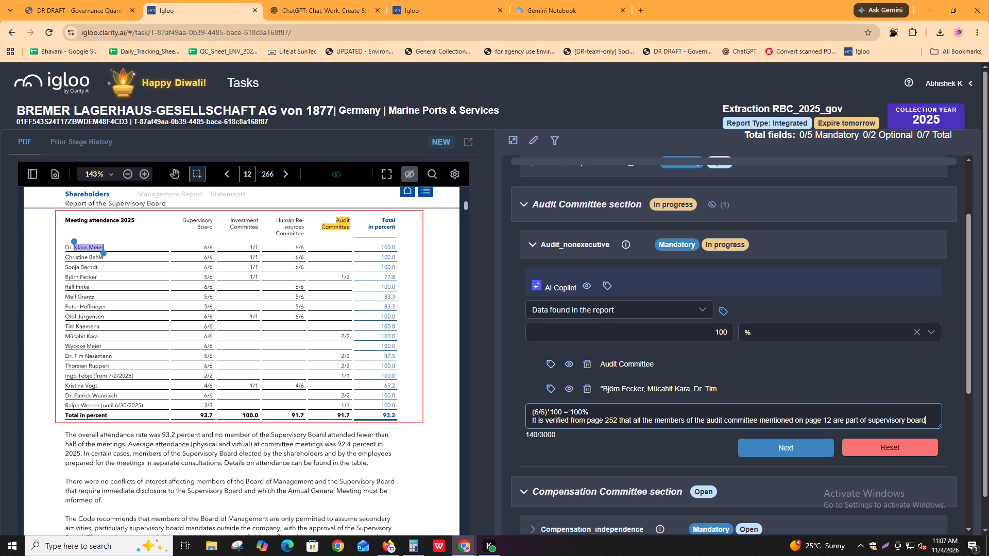
Continue the comment with "as their names are listed under the head", adding an opening quotation mark and the page 252 heading copied from the report PDF.
key("space")
type("as their names are listed under")
key("space")
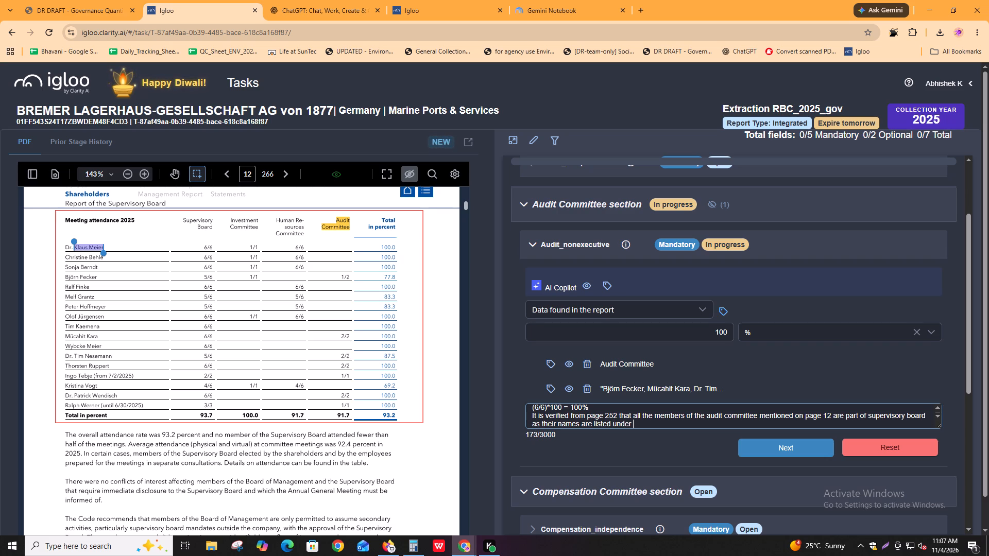
type("the head")
key("space")
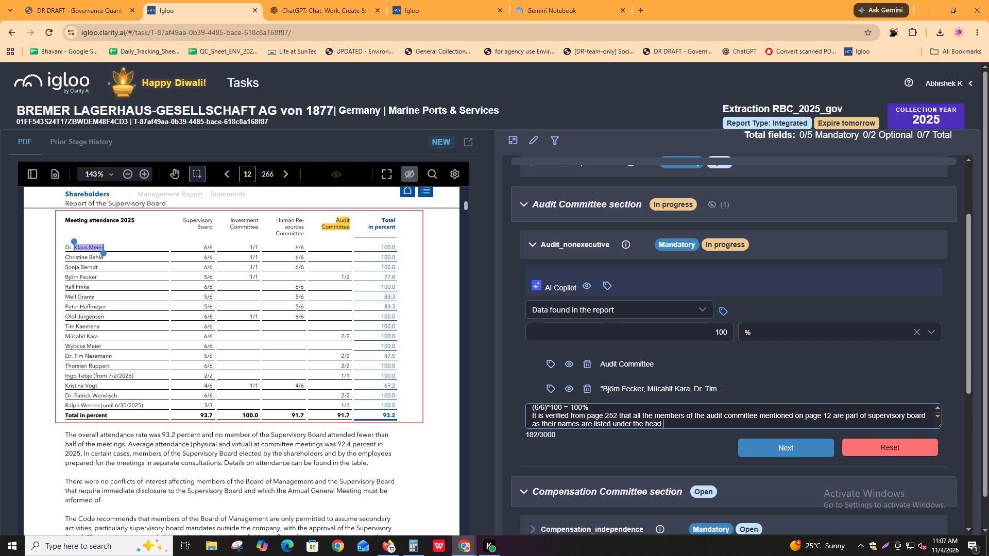
key("shift+quotedbl")
key("alt+Tab")
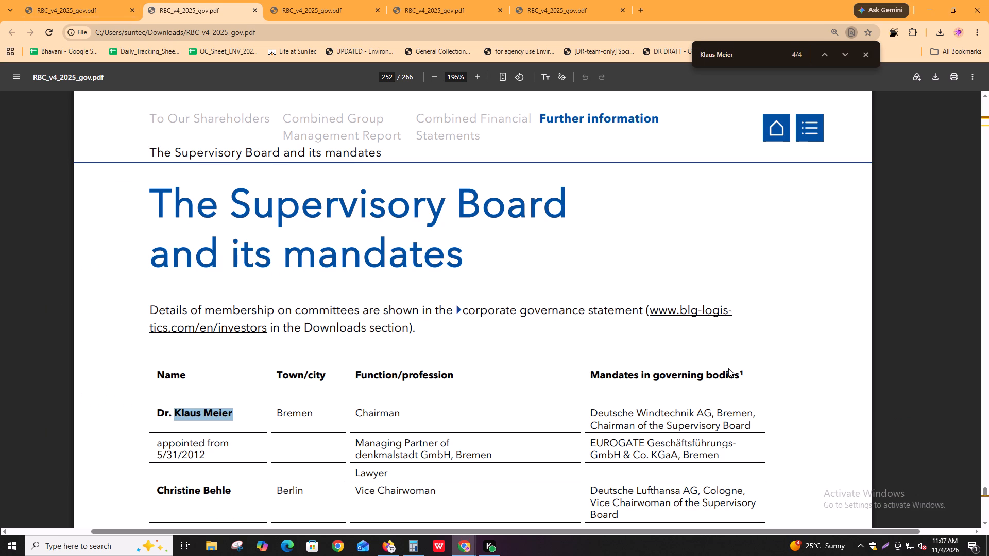
left_click_drag(148, 199, 296, 251)
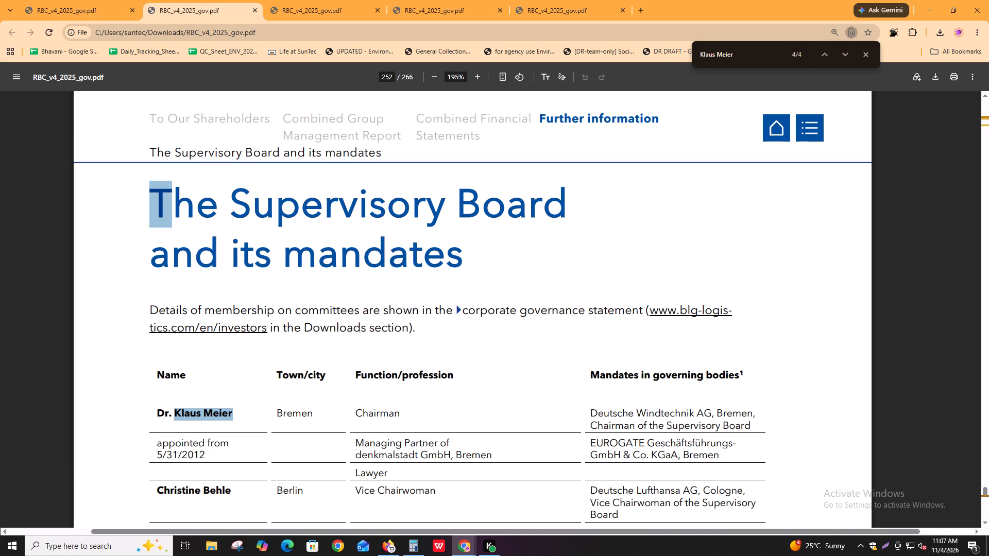
left_click_drag(296, 251, 531, 281)
key("ctrl+c")
key("alt+Tab")
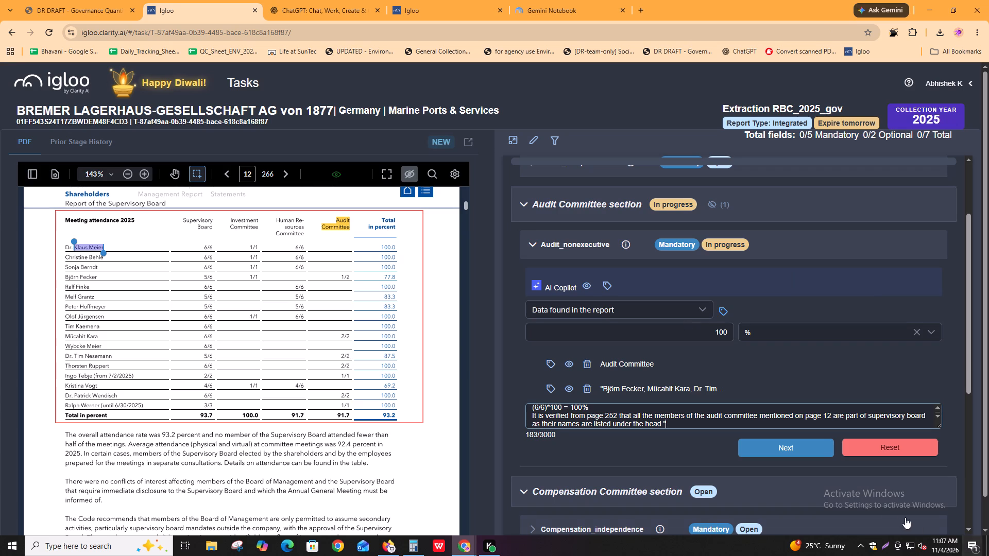
key("ctrl+v")
Join the two-line heading in the comment into "The Supervisory Board and its mandates", closing it with a quotation mark and full stop.
key("ctrl+Left")
key("ctrl+Left")
key("ctrl+Left")
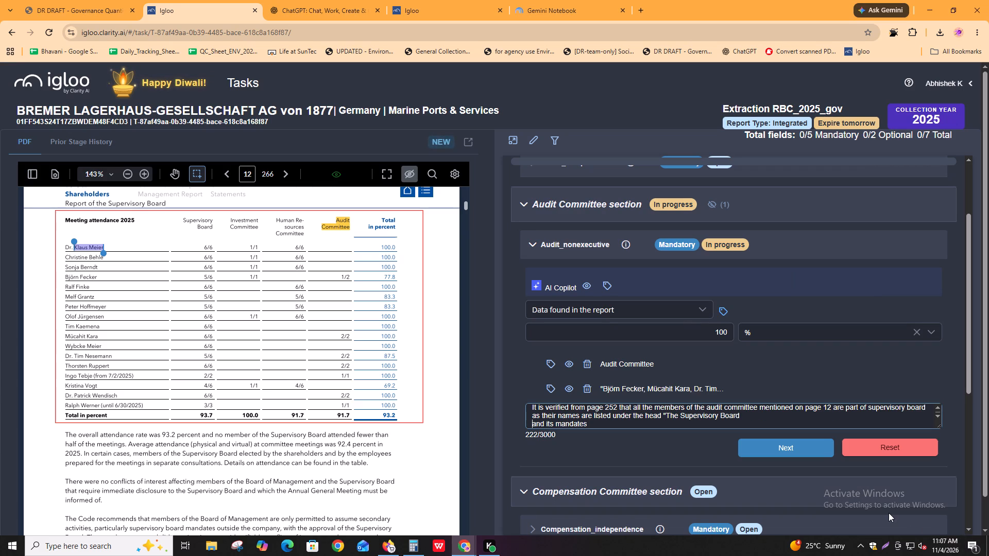
key("ctrl+Left")
key("BackSpace")
key("space")
key("ctrl+Down")
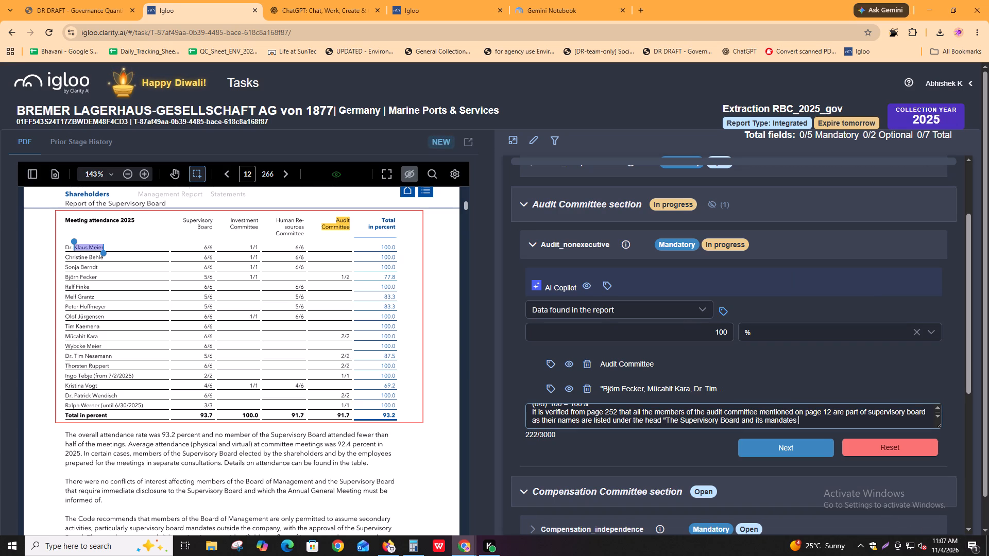
key("BackSpace")
key("shift+quotedbl")
type(".")
key("space")
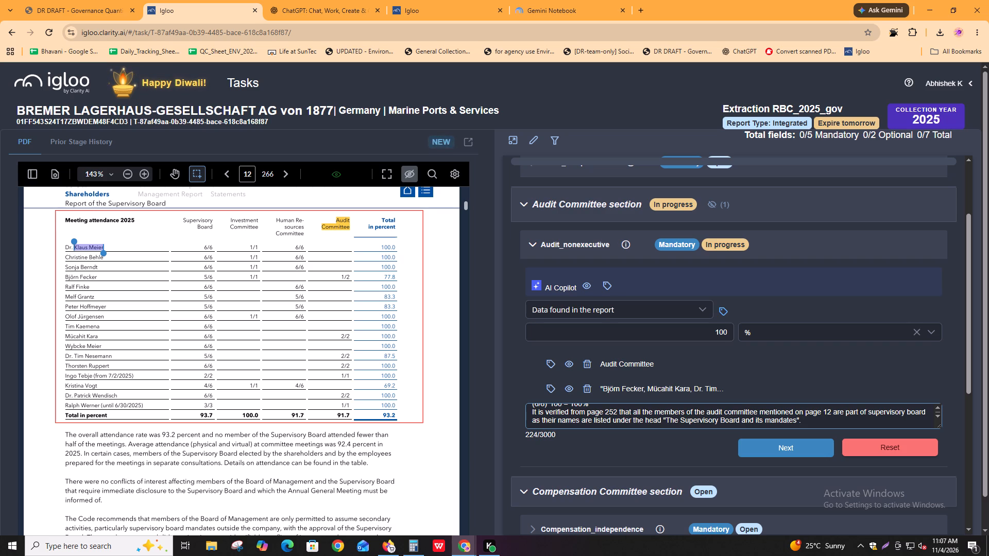
Continue the comment with "However, according to the methodology, in the companies of".
type("owever, according to the methodoloh")
key("BackSpace")
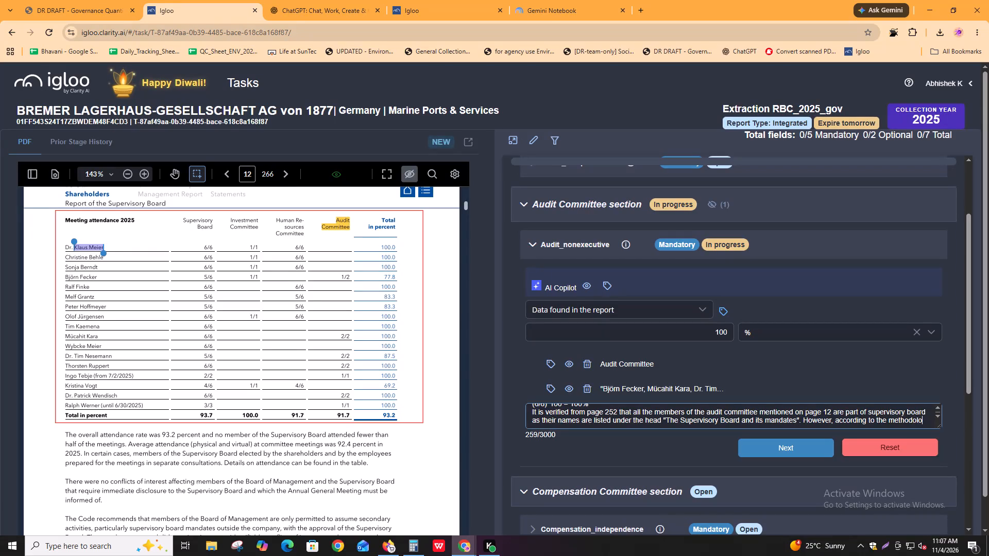
type("gy,")
key("space")
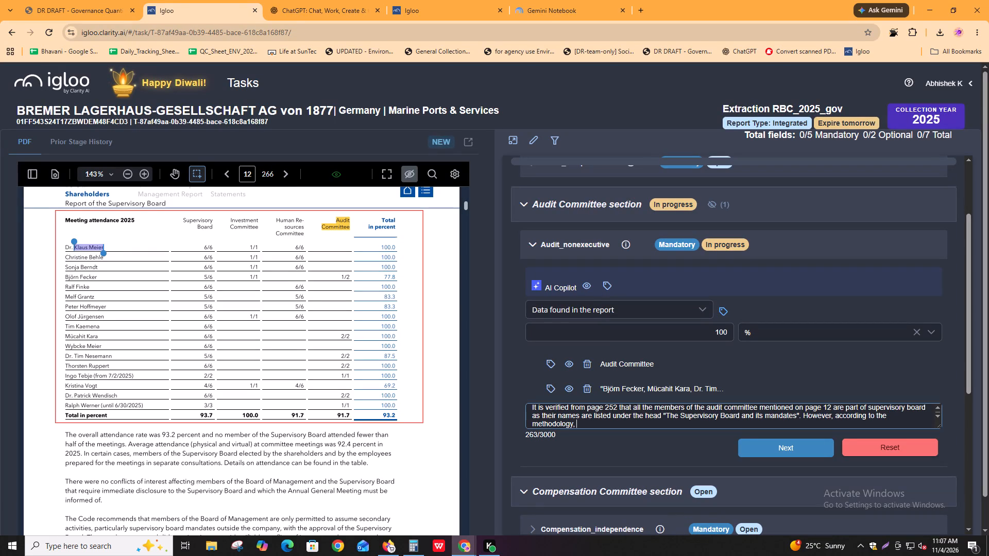
type("in the companies of")
key("space")
In the Governance Quantitative Metrics Methodology PDF, find the Germany mention on page 7 and read the two-tier board structure passage.
left_click(67, 0)
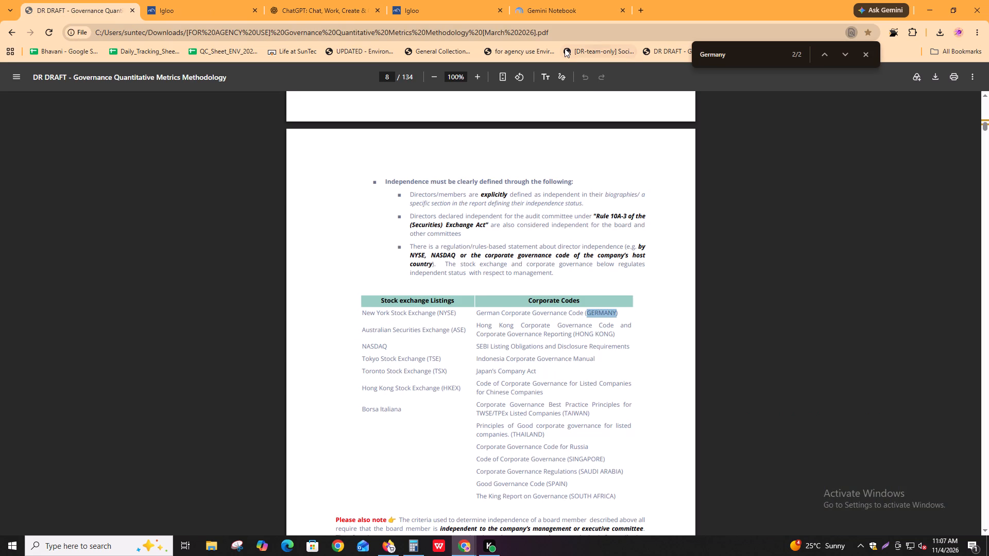
key("ctrl+f")
key("Return")
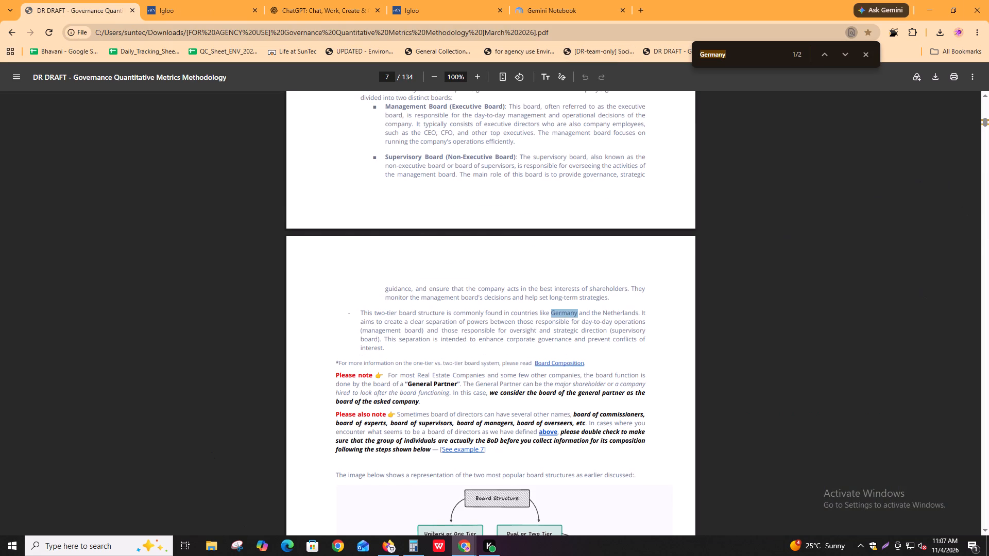
scroll(463, 444, "up", 3, "ctrl")
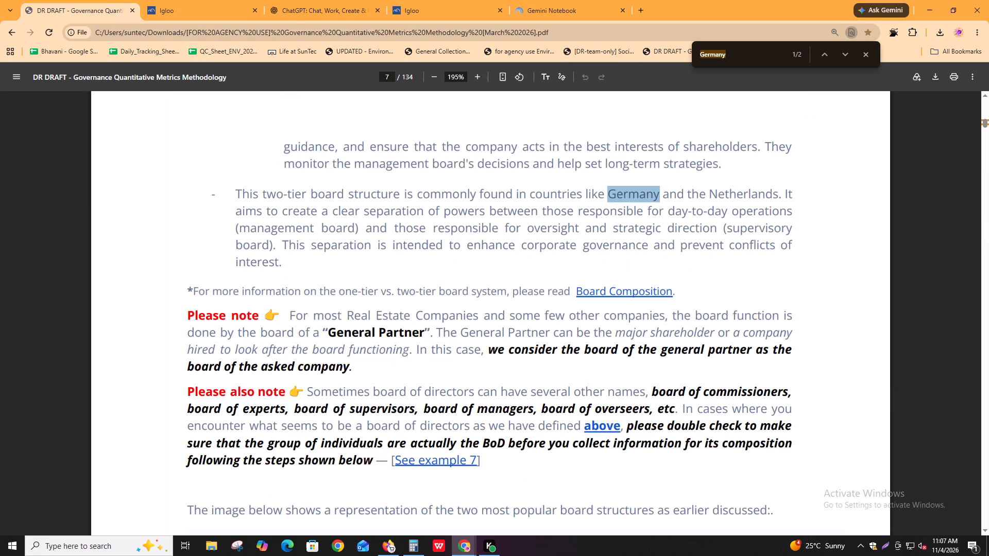
scroll(403, 400, "down", 16)
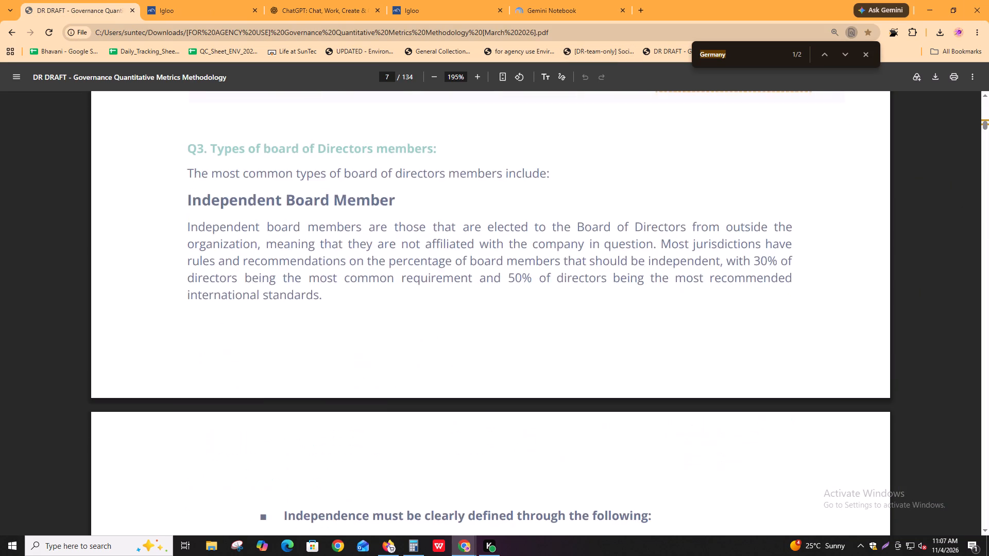
scroll(403, 400, "up", 2)
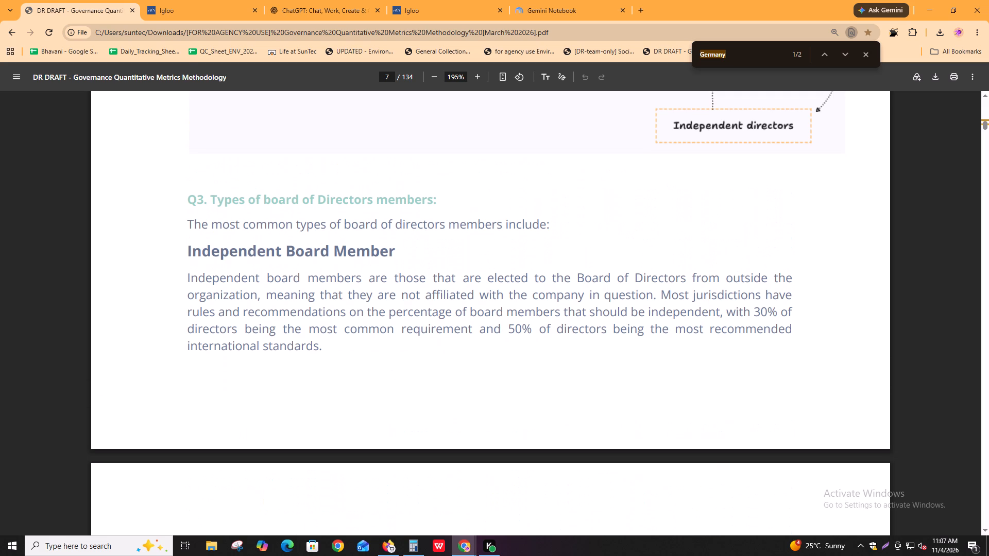
left_click(209, 1)
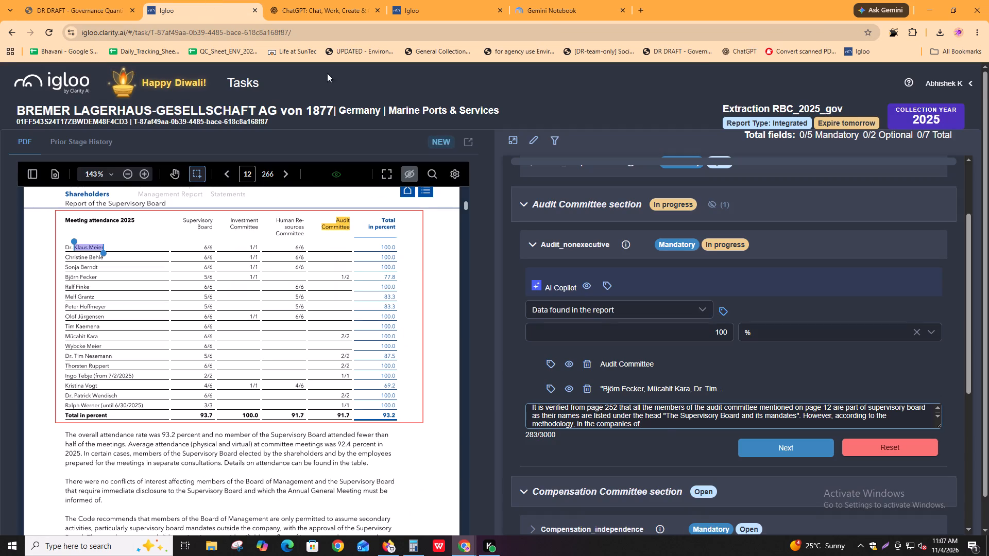
left_click(59, 0)
scroll(542, 353, "up", 12)
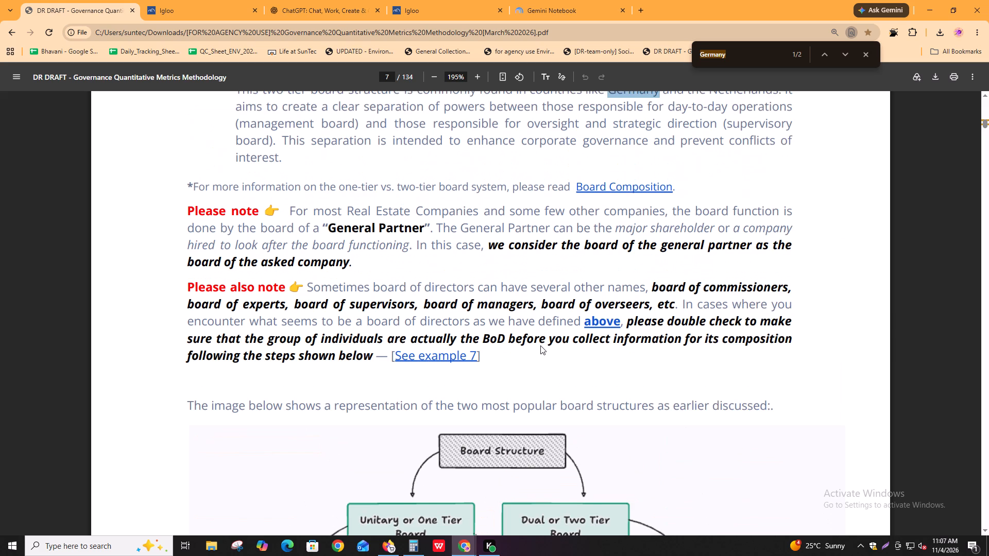
scroll(664, 208, "up", 2)
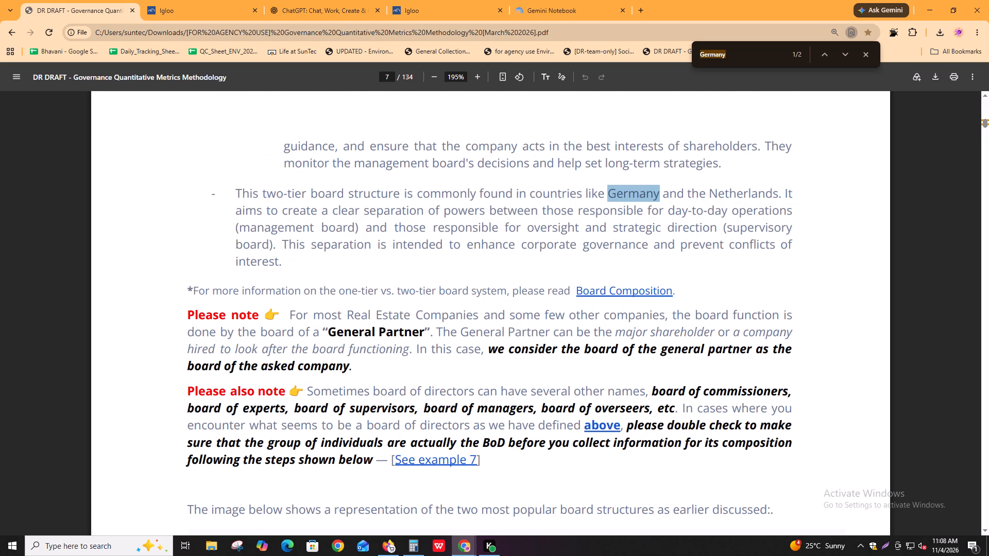
left_click_drag(550, 210, 785, 212)
left_click(788, 212)
left_click_drag(416, 222, 523, 228)
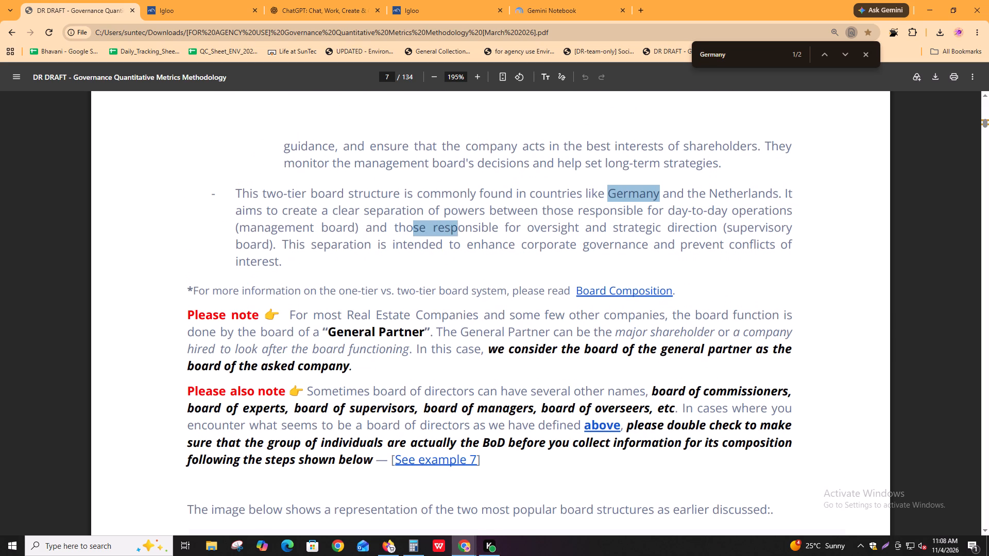
left_click_drag(523, 228, 700, 221)
left_click(700, 221)
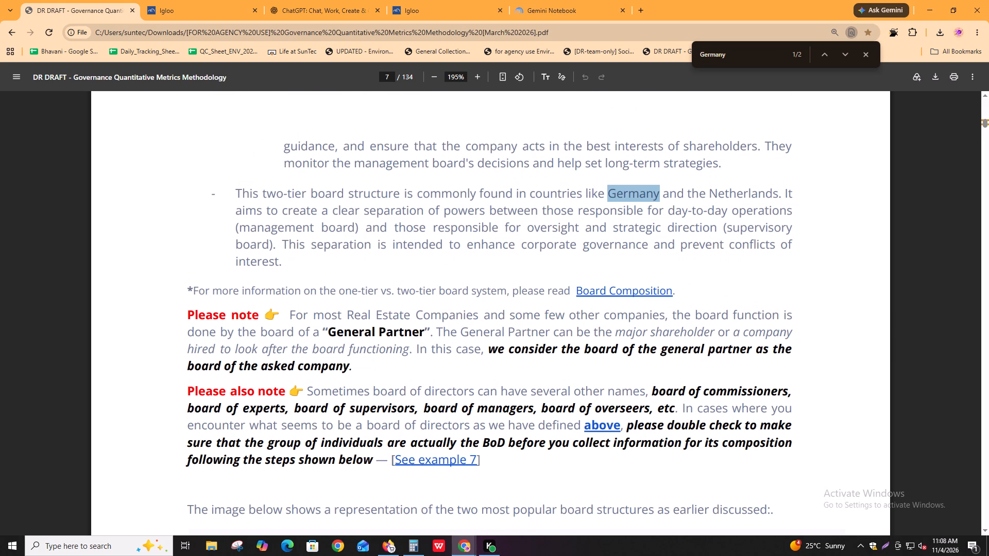
scroll(562, 350, "down", 8)
scroll(565, 363, "up", 8)
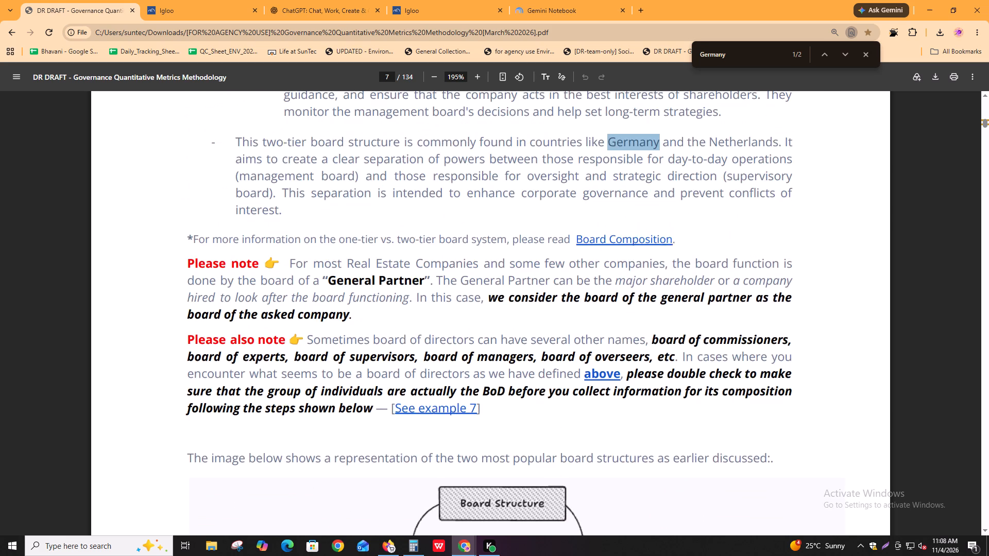
scroll(536, 352, "up", 2)
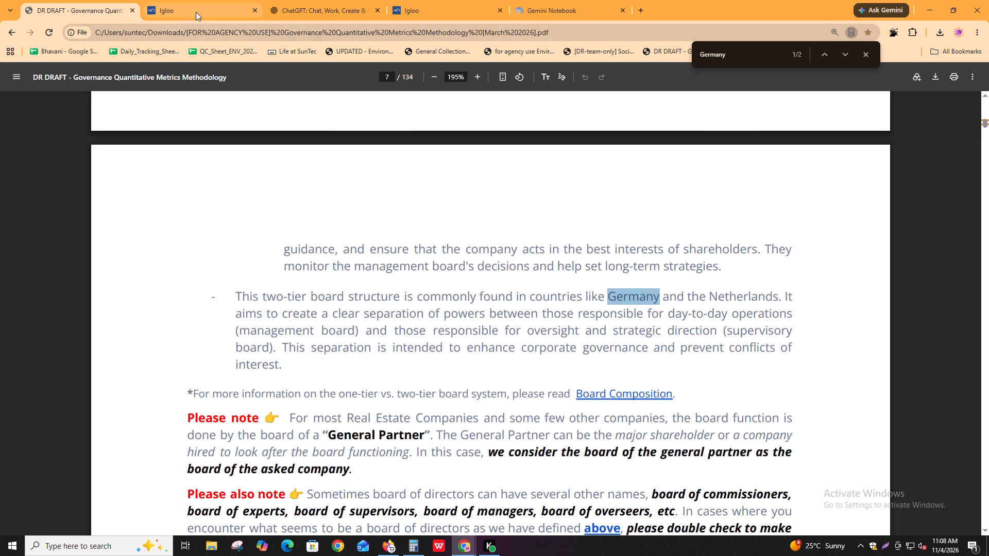
Back in the Igloo task's comment, replace "companies of" with "countries like Germany and Netherlands,".
left_click(196, 12)
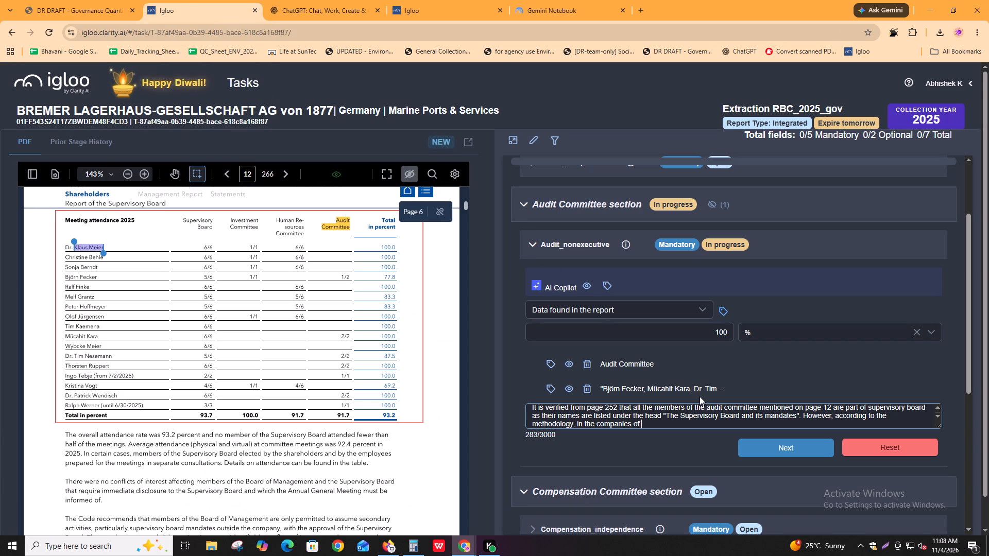
key("ctrl+shift+Left")
key("ctrl+shift+Left")
type("countries like")
key("space")
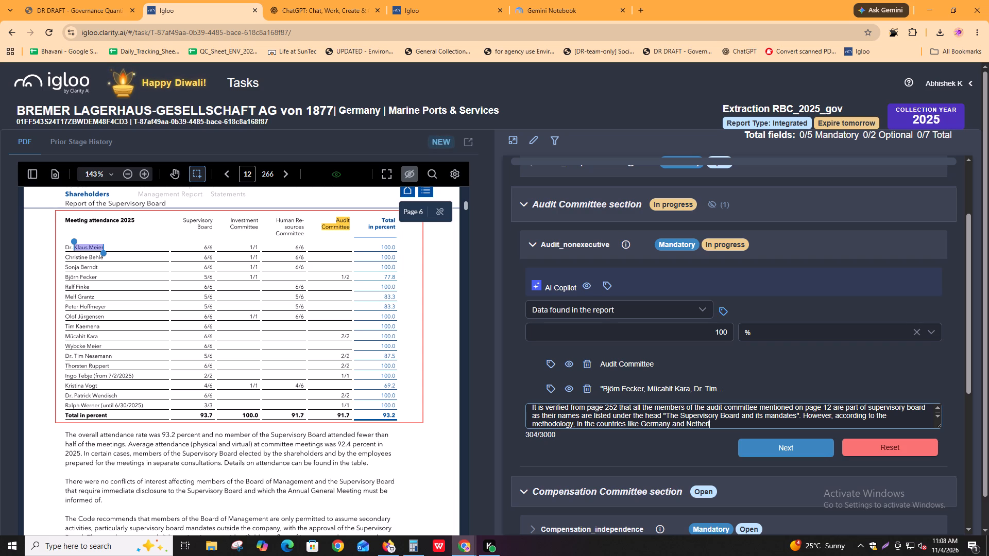
key("BackSpace")
type("ds,")
key("space")
Complete the comment's sentence with "two tier-board structure is followed- Management Board and Supervisory Board.".
type("two tier")
type("-board")
key("space")
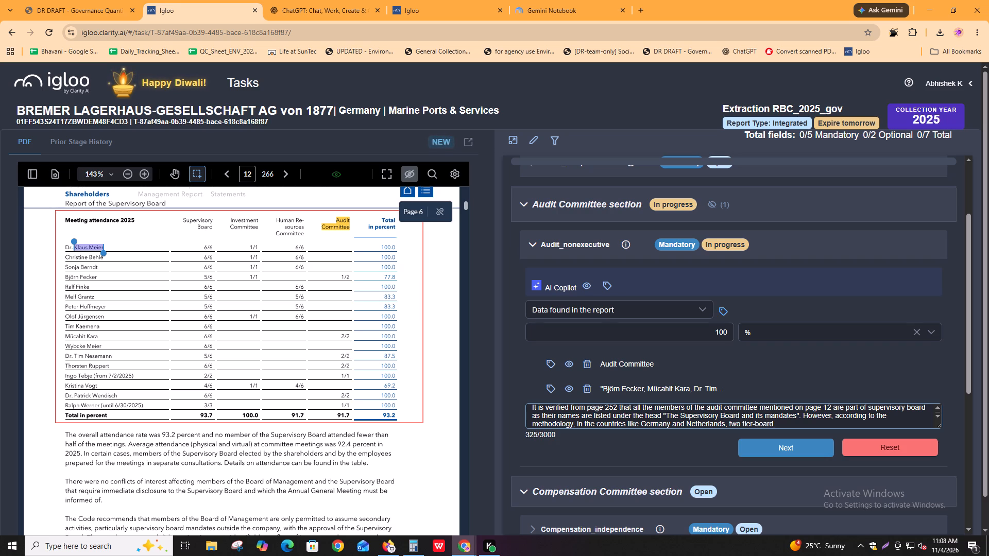
type("structure is")
key("space")
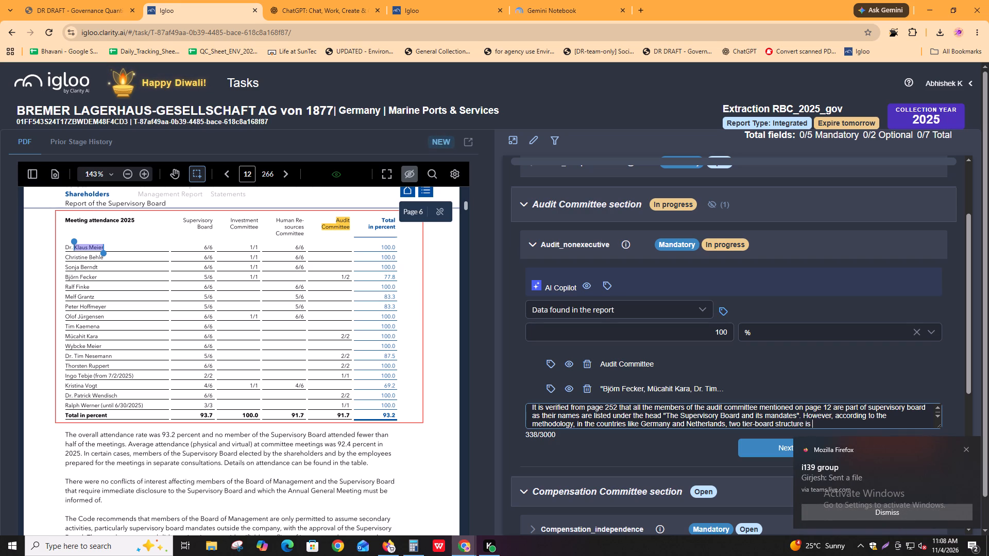
type("followed-")
key("space")
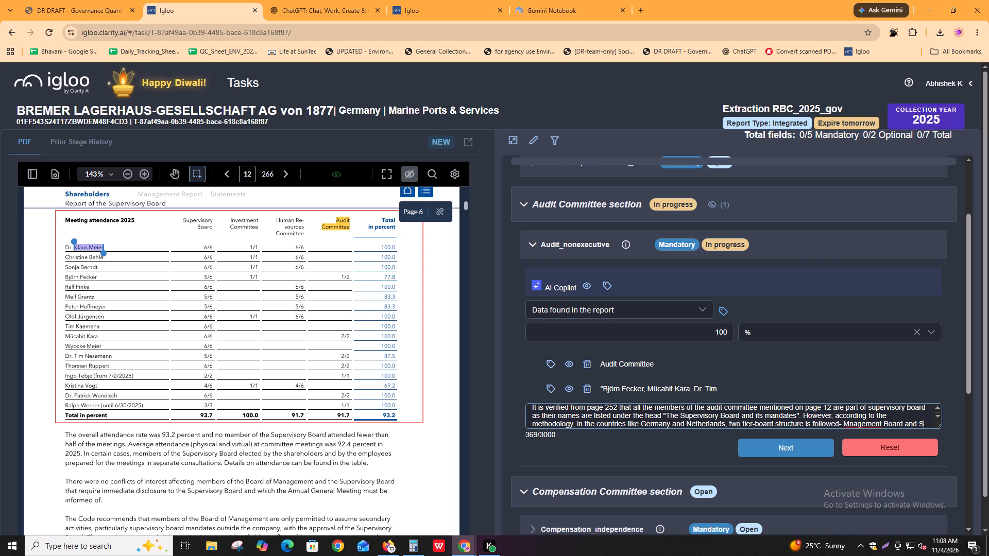
type("upervisory")
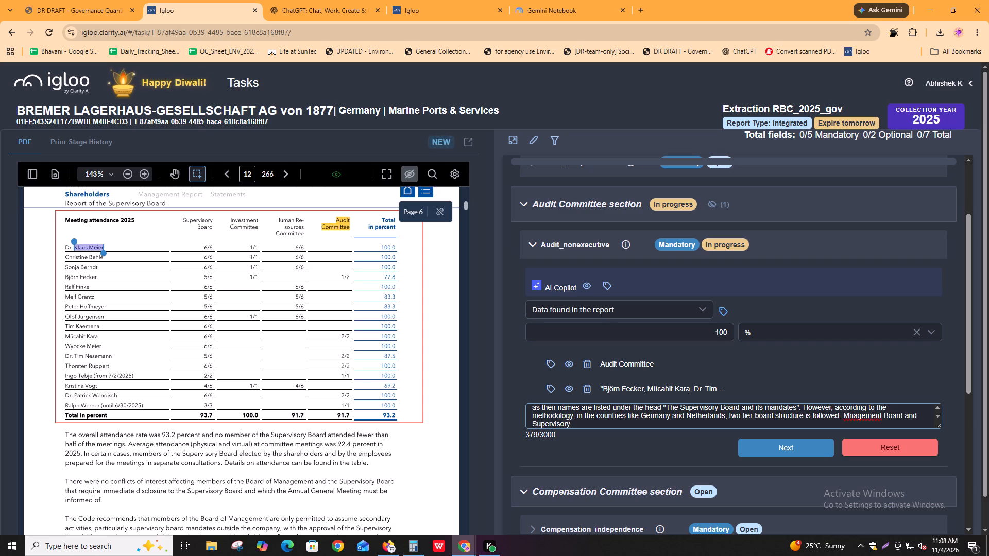
key("space")
left_click(849, 414)
key("a")
left_click(611, 424)
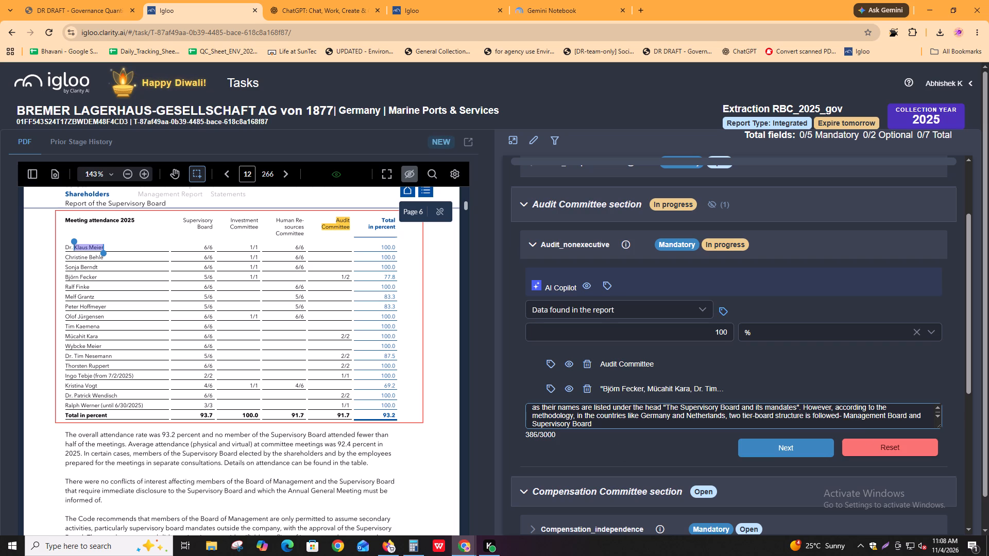
type(".")
key("space")
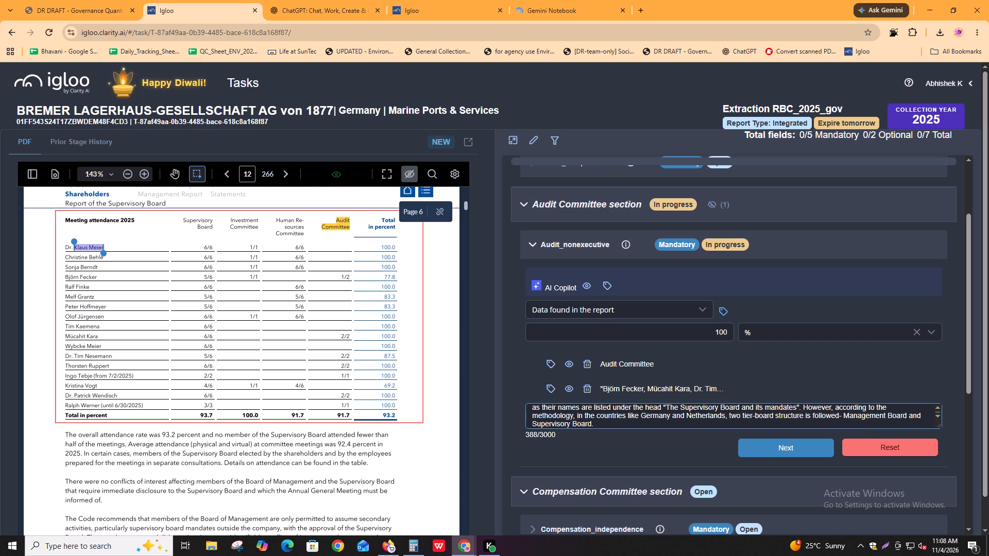
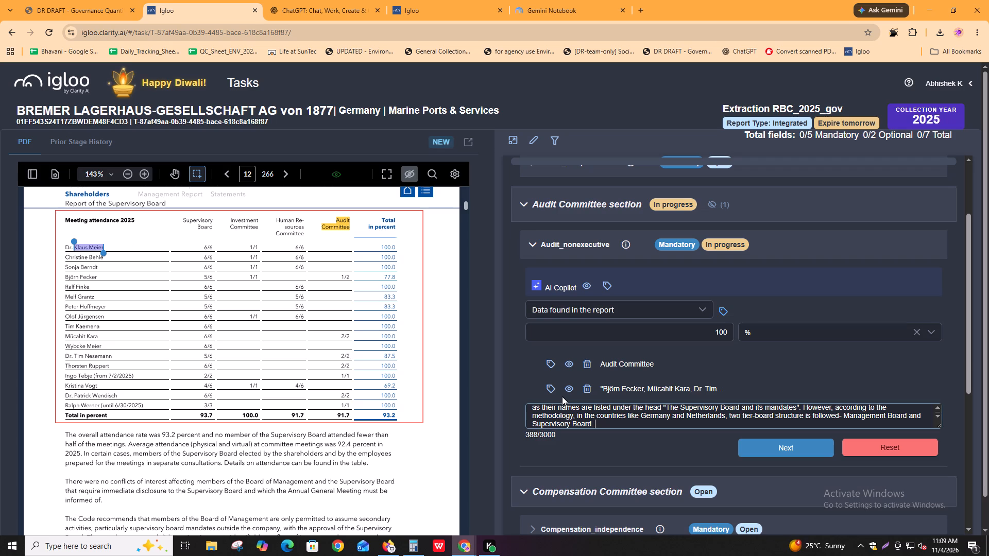
Look through the open windows and check "The Supervisory Board and its mandates" page in the annual report PDF.
key("alt+Tab")
key("alt+Tab")
key("alt+Tab")
key("alt+Tab")
key("alt+Tab")
key("alt+Tab")
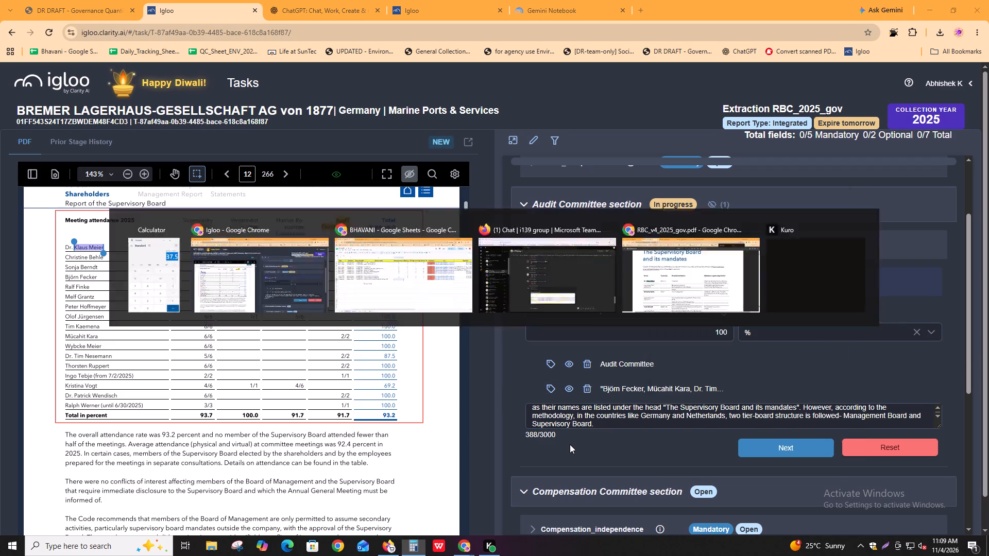
key("alt+Tab")
key("alt+Tab")
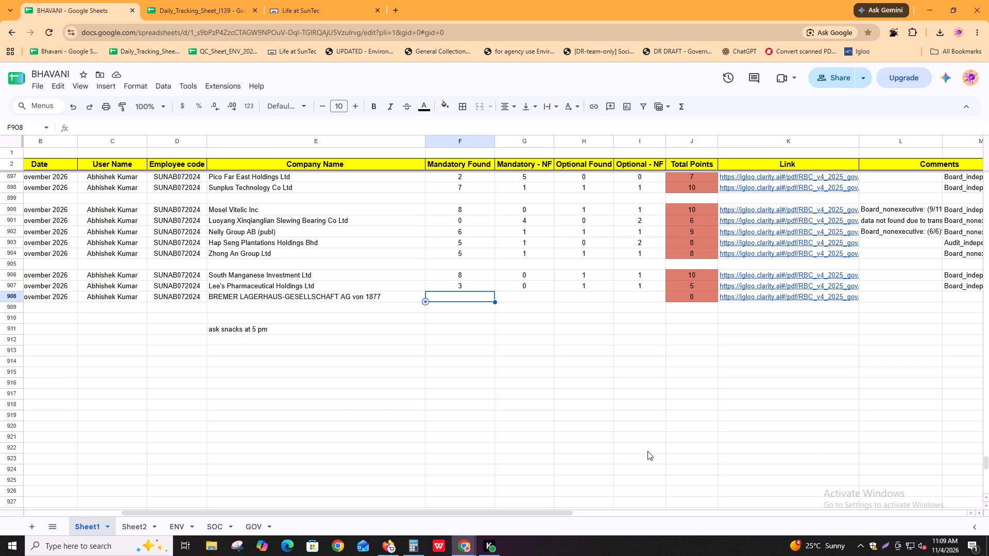
key("alt+Tab")
left_click(576, 284, "alt")
right_click(576, 284, "alt")
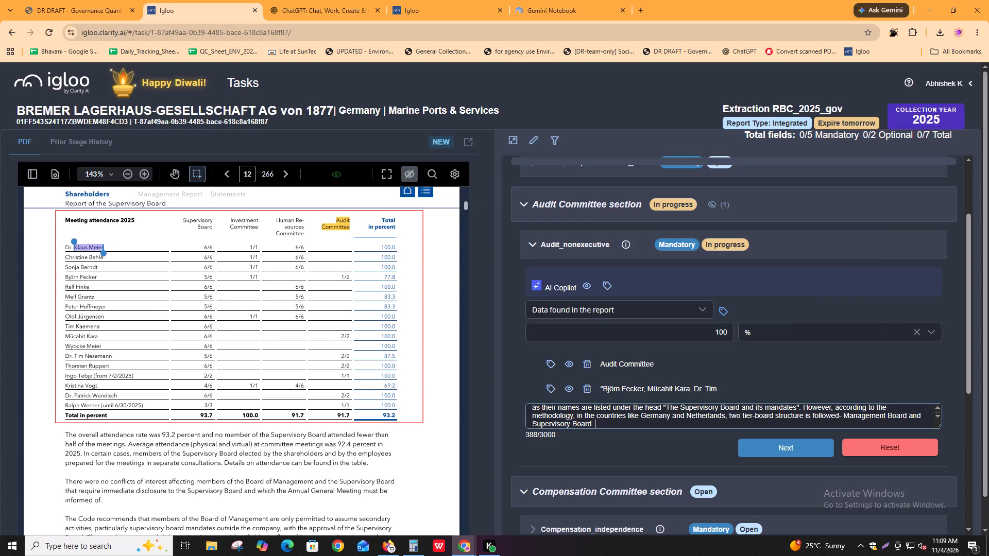
key("alt+Tab")
key("alt+Tab")
key("alt+Tab")
key("alt+Tab")
key("alt+Tab")
key("alt+Tab")
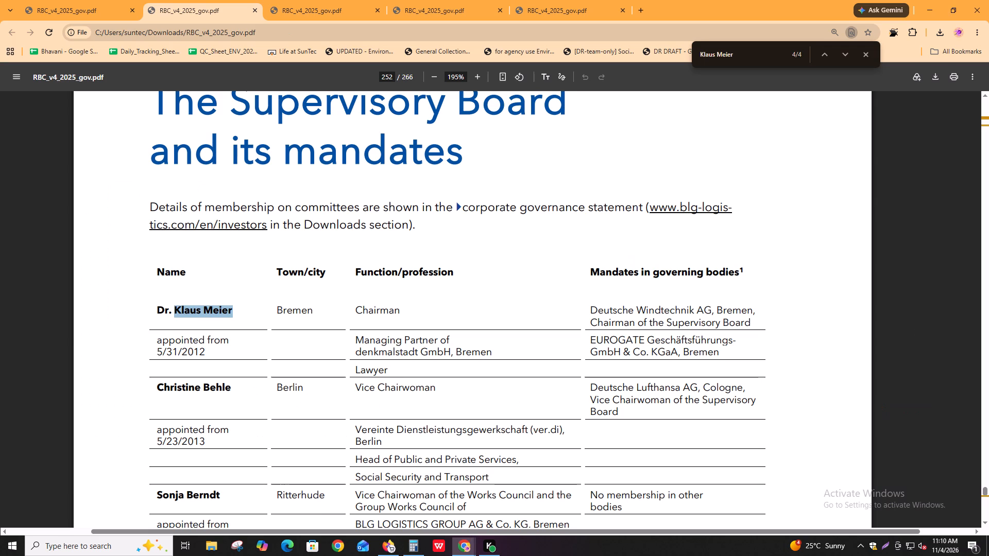
key("alt+Tab")
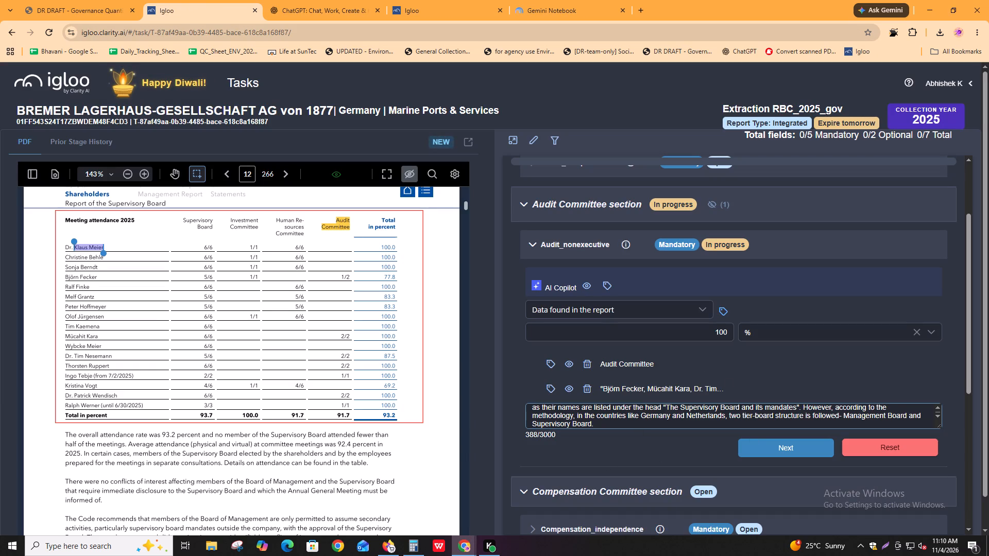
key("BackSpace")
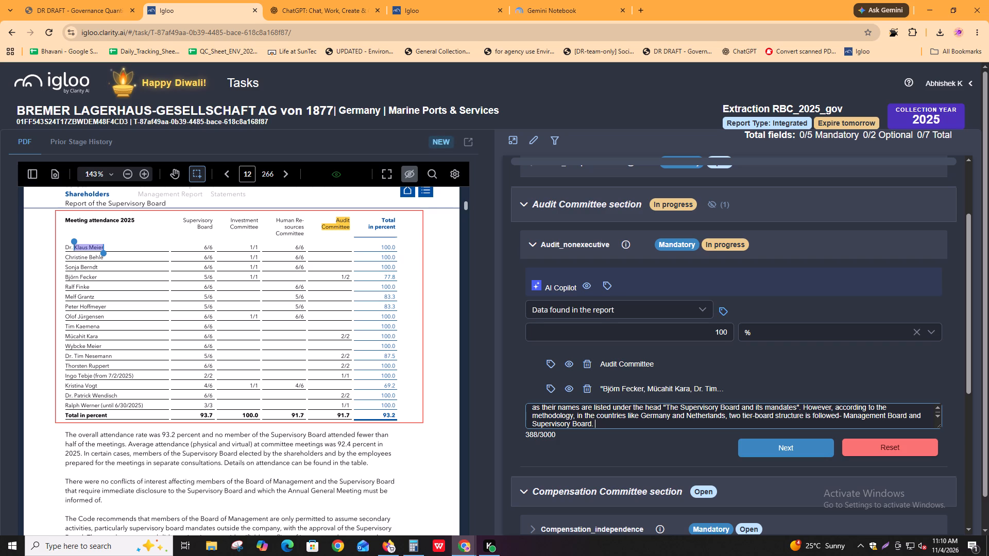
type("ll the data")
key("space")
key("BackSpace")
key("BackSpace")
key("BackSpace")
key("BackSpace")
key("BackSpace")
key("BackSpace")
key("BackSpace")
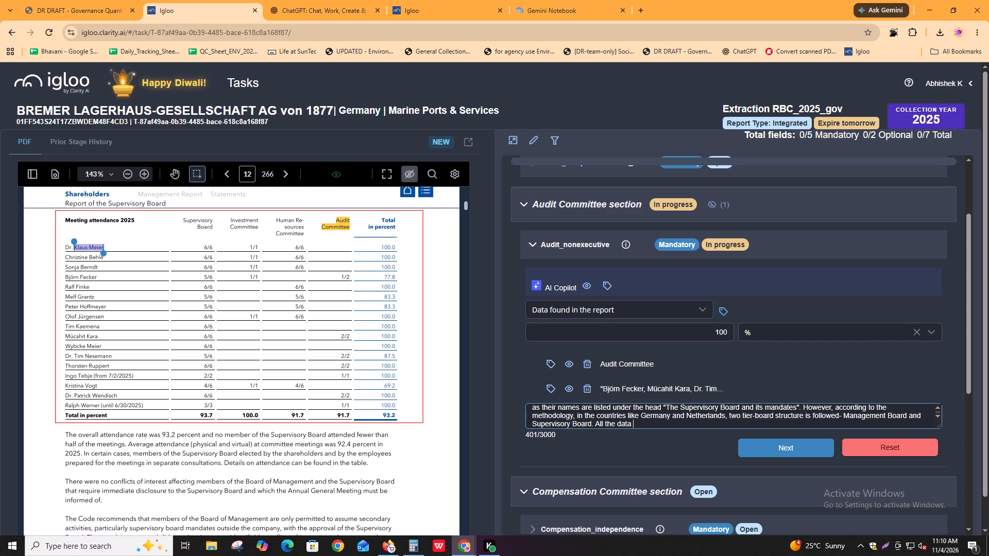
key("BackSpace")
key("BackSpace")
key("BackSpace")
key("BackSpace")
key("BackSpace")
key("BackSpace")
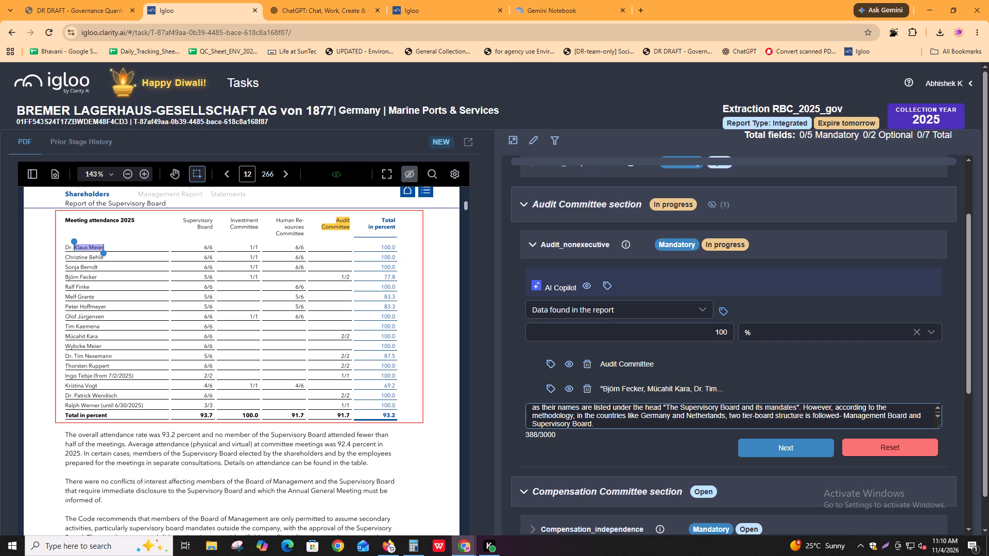
Continue the Audit_nonexecutive comment with "And the supervisory board is considered as non-executive,".
type("nd the supervisory boa")
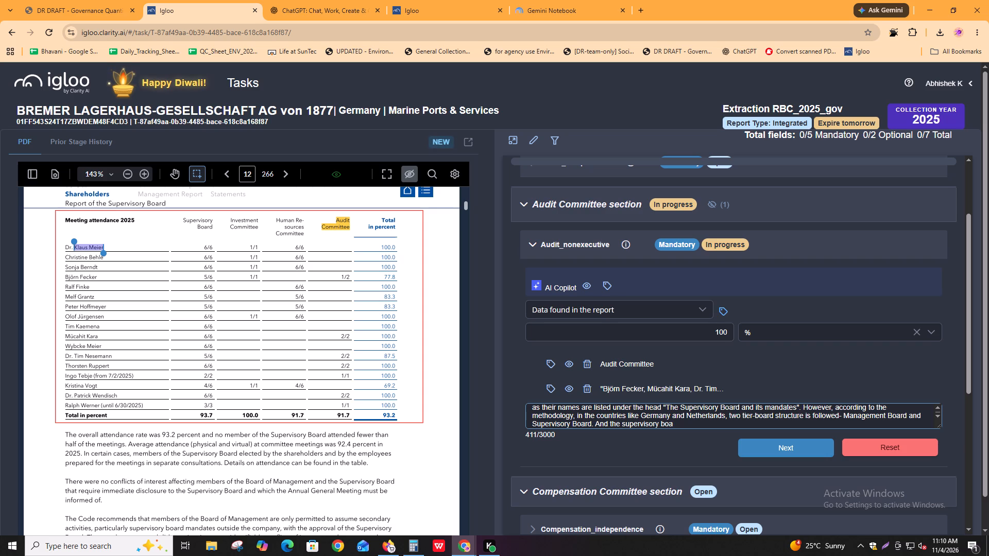
type("rd is considered as wnon-executive")
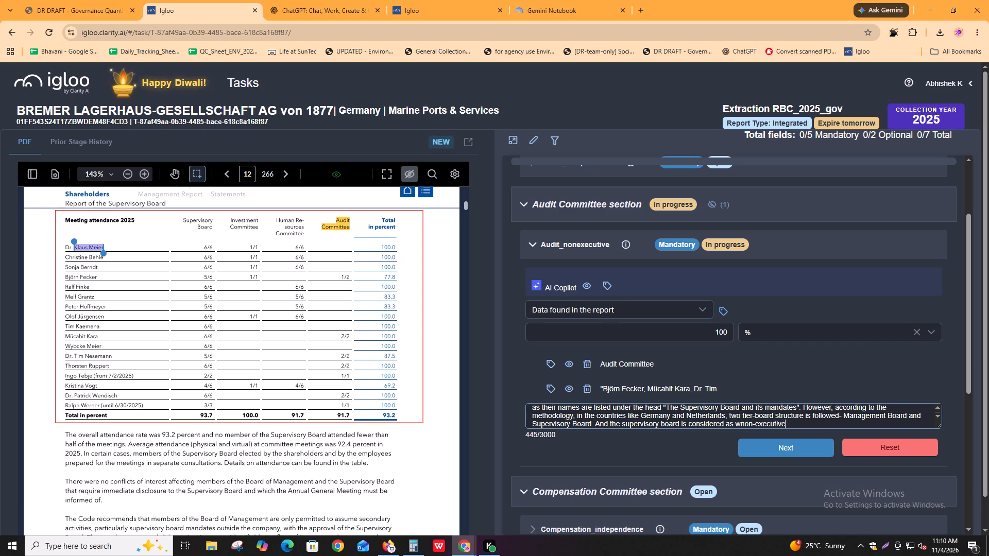
type(",")
key("space")
key("ctrl+Left")
key("ctrl+Left")
key("ctrl+Left")
key("ctrl+Left")
key("Right")
key("BackSpace")
key("ctrl+Right")
key("ctrl+Right")
key("ctrl+Right")
key("ctrl+Right")
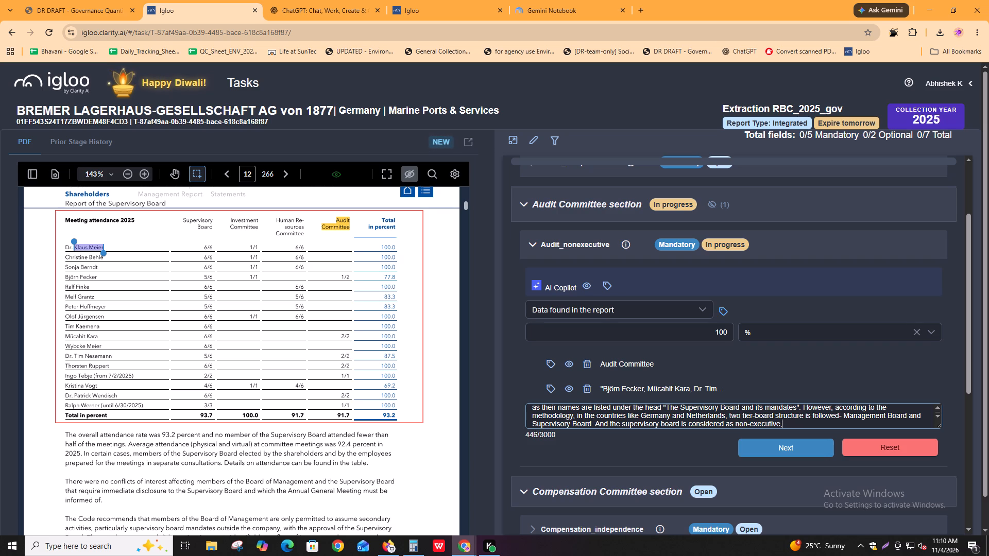
key("ctrl+Right")
In the Governance Quantitative Metrics Methodology PDF, find "supervisory" and copy "also known as the non-executive board" from the page 6 two-tier board passage.
left_click(89, 0)
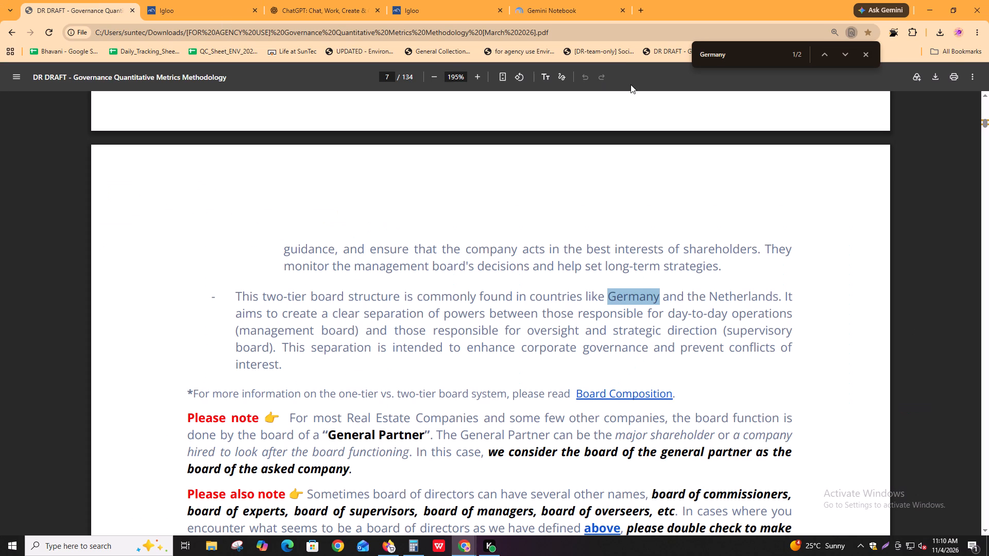
key("ctrl+f")
type("supervisory")
key("Return")
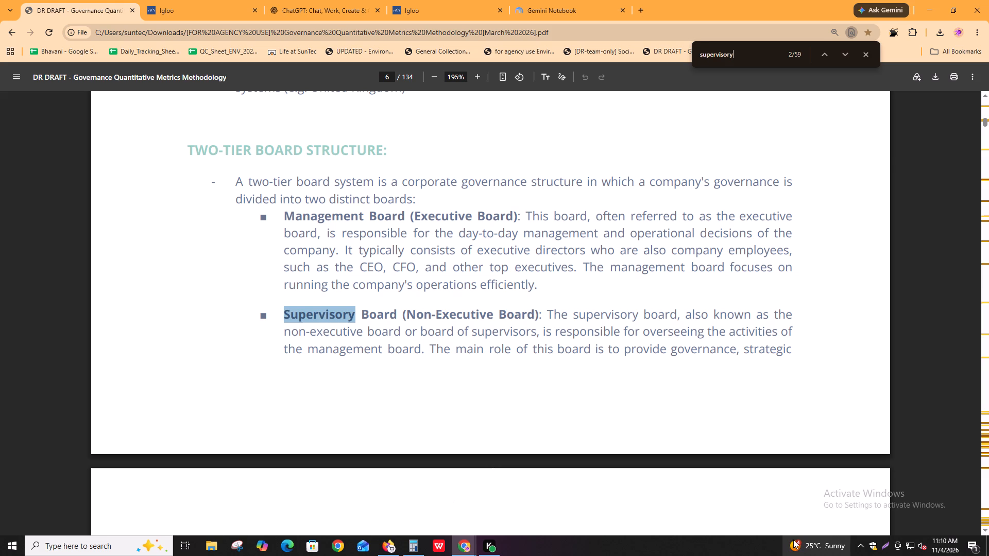
left_click(185, 0)
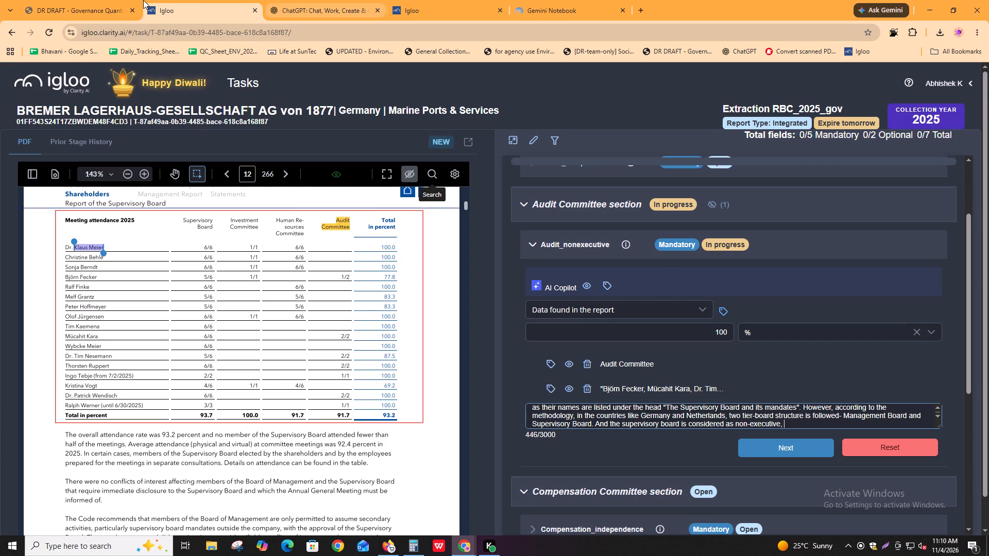
left_click(110, 0)
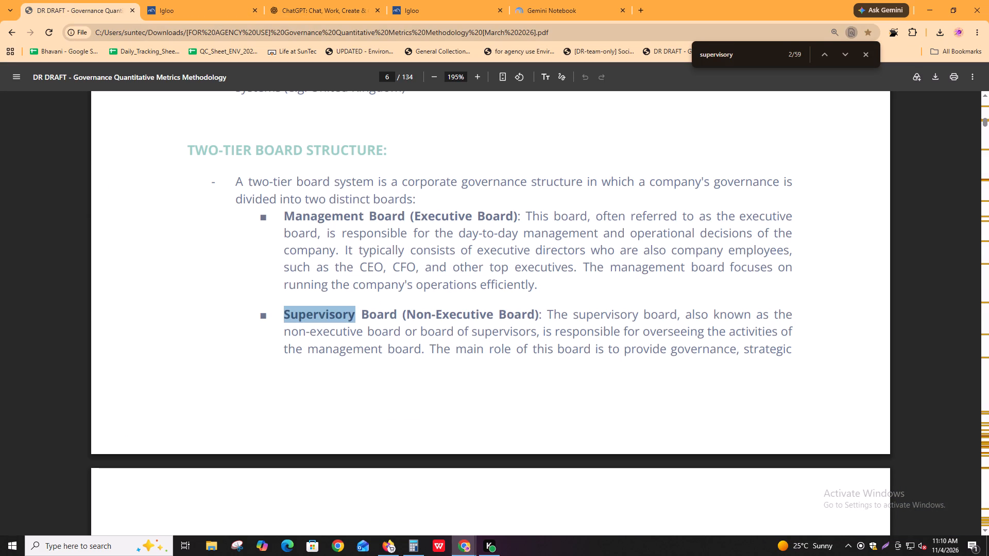
left_click_drag(685, 315, 537, 337)
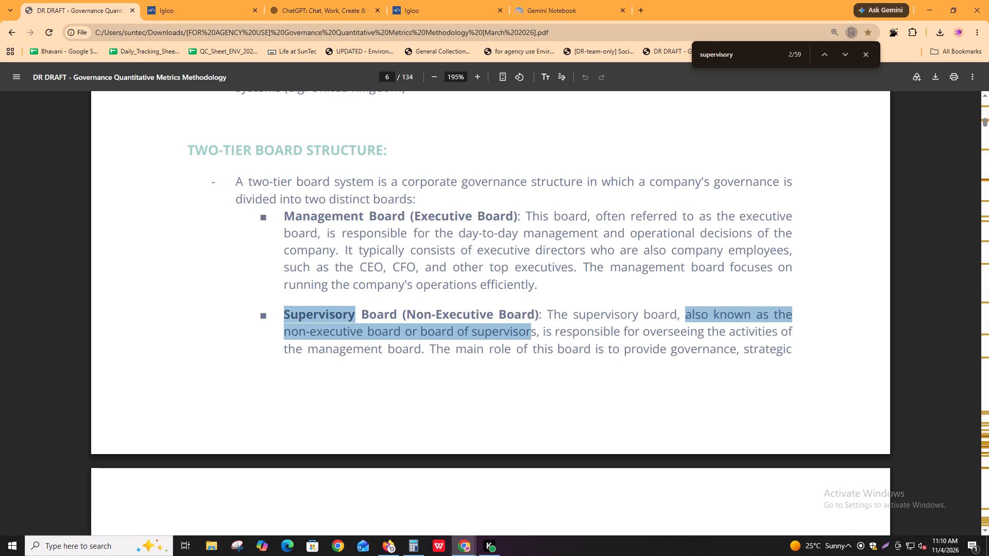
left_click_drag(537, 337, 407, 337)
key("ctrl+c")
key("ctrl+c")
key("ctrl+c")
key("ctrl+c")
key("ctrl+c")
key("ctrl+c")
key("ctrl+c")
key("ctrl+c")
key("ctrl+c")
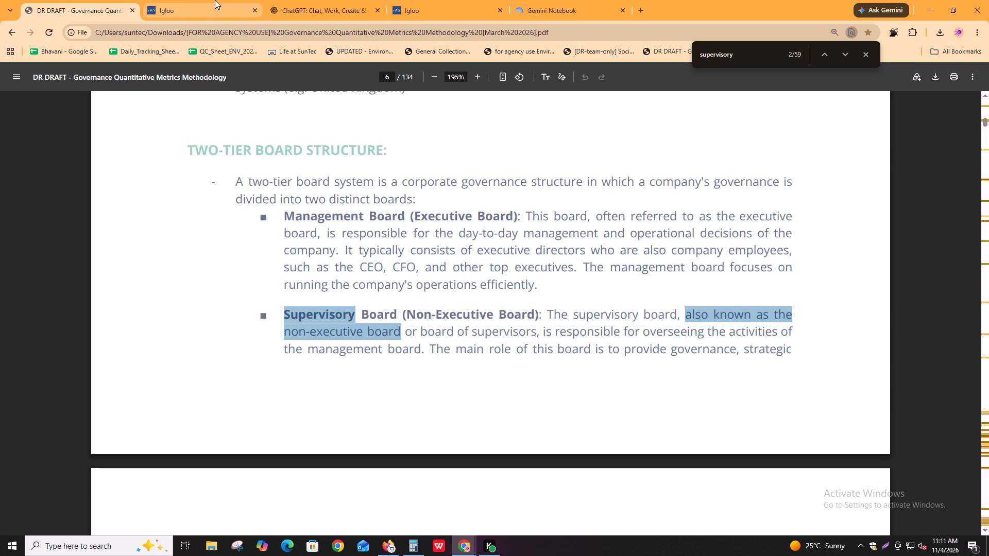
Back in the Igloo comment, replace "considered as non-executive" with the copied phrase "also known as the non-executive board", keeping a comma after it.
left_click(214, 0)
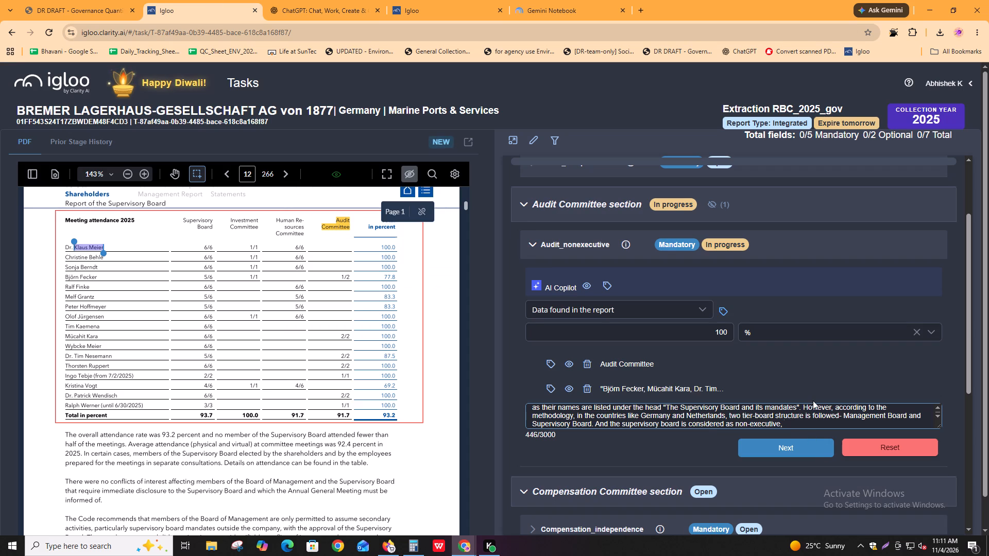
key("ctrl+Left")
key("ctrl+Left")
key("ctrl+Left")
key("ctrl+Left")
key("ctrl+Left")
key("ctrl+shift+Left")
key("ctrl+shift+Left")
key("ctrl+shift+Right")
key("ctrl+v")
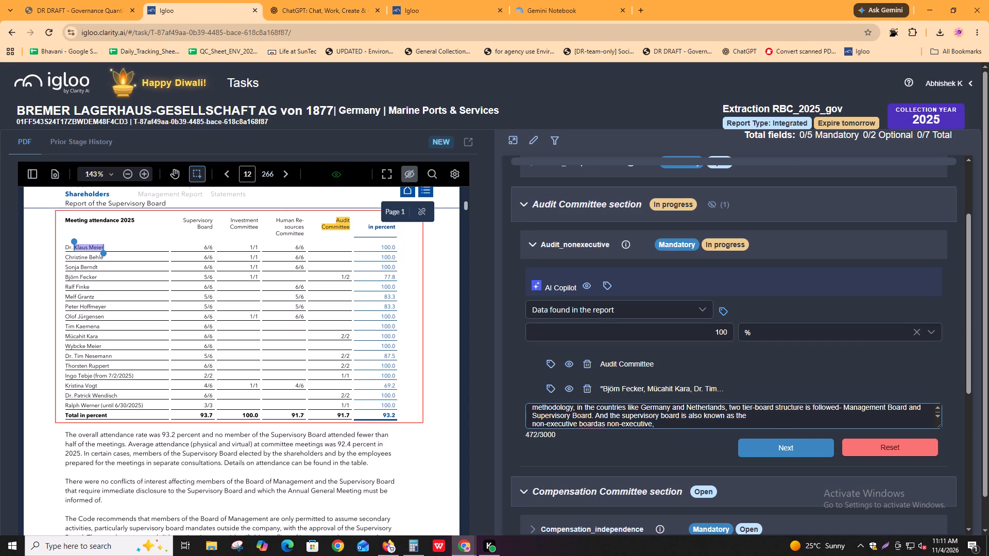
key("BackSpace")
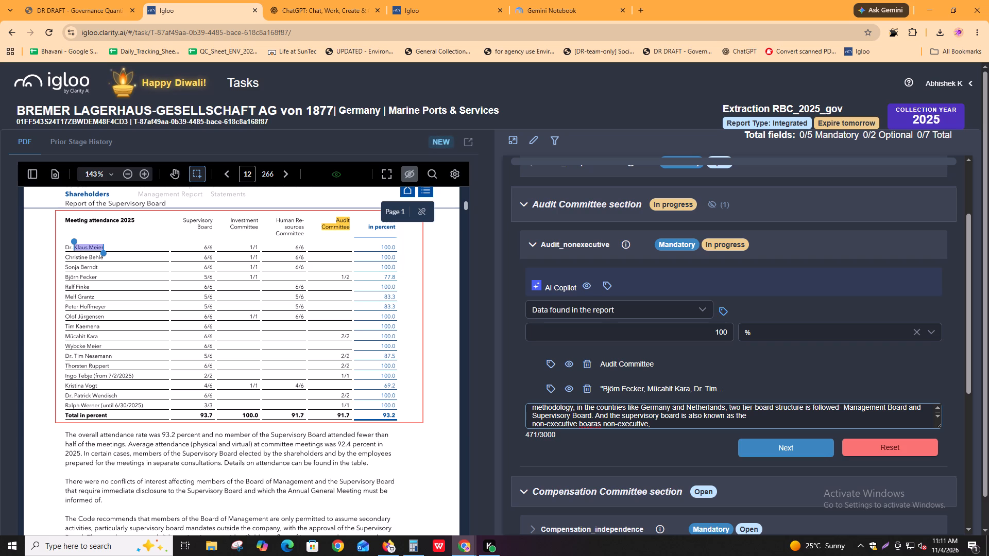
key("ctrl+z")
key("space")
key("ctrl+Right")
key("ctrl+Left")
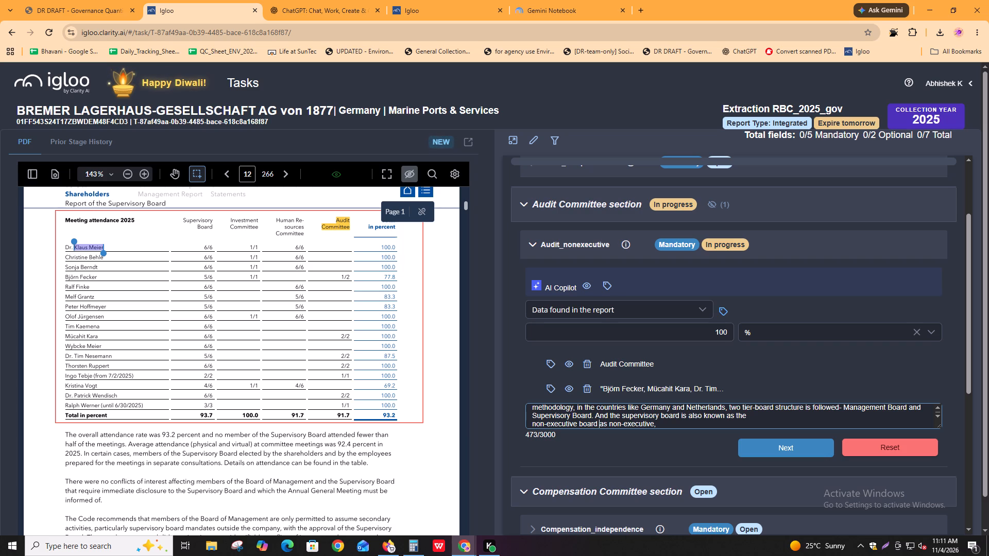
key("ctrl+Insert")
key("ctrl+shift+Right")
key("ctrl+shift+Right")
key("ctrl+shift+Right")
key("ctrl+shift+Right")
key("BackSpace")
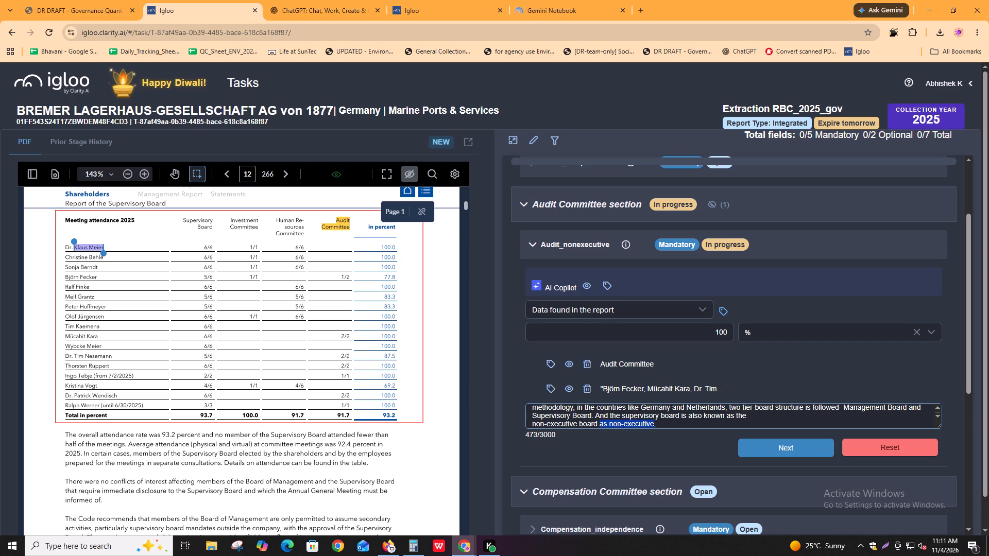
key("BackSpace")
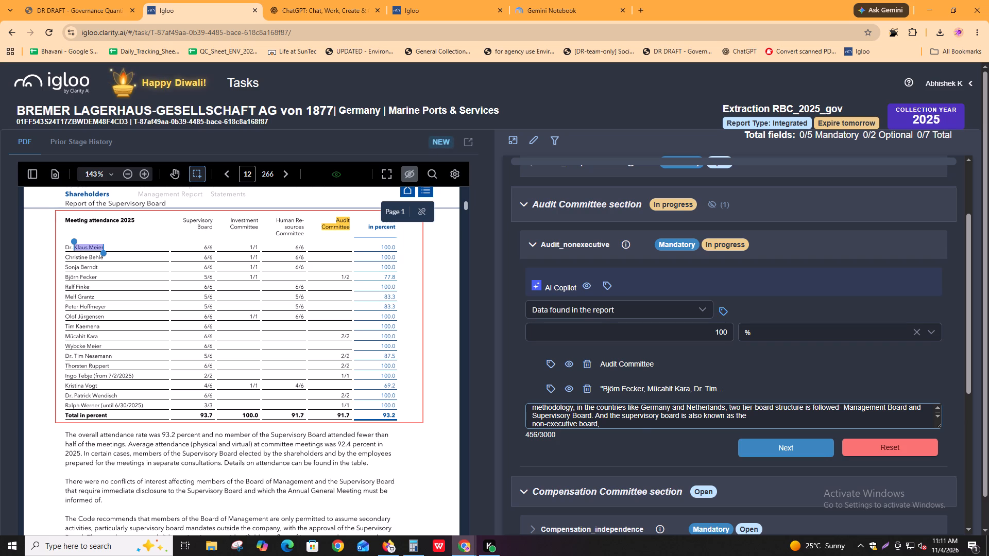
Tidy the comment's last sentence by replacing the line break before "non-executive board" with a space and removing the trailing comma.
left_click(527, 425)
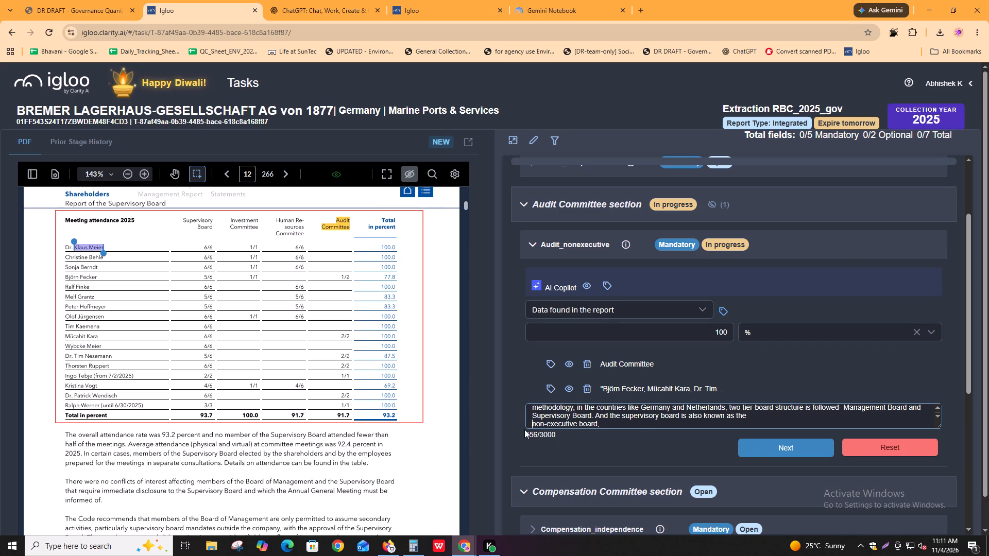
key("BackSpace")
key("space")
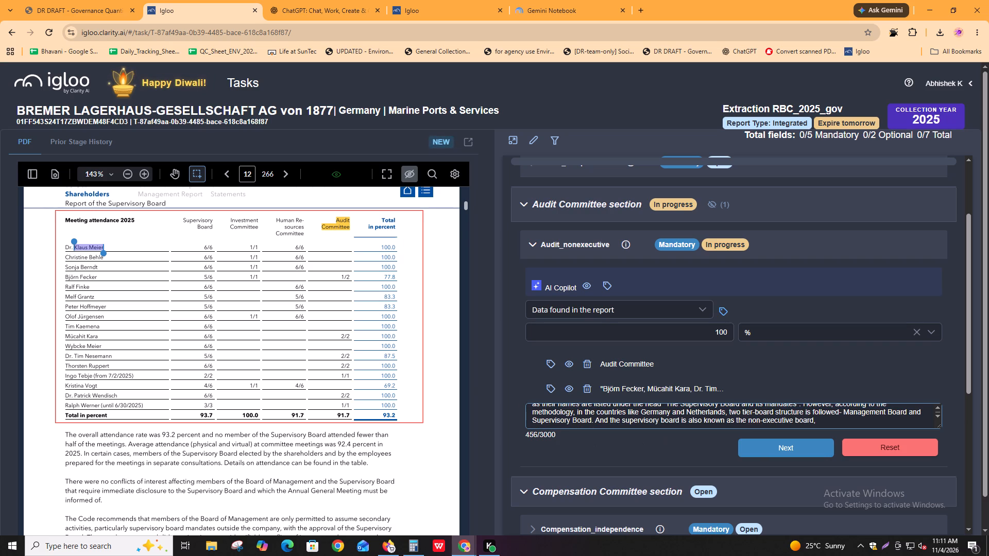
left_click(821, 421)
key("BackSpace")
key("BackSpace")
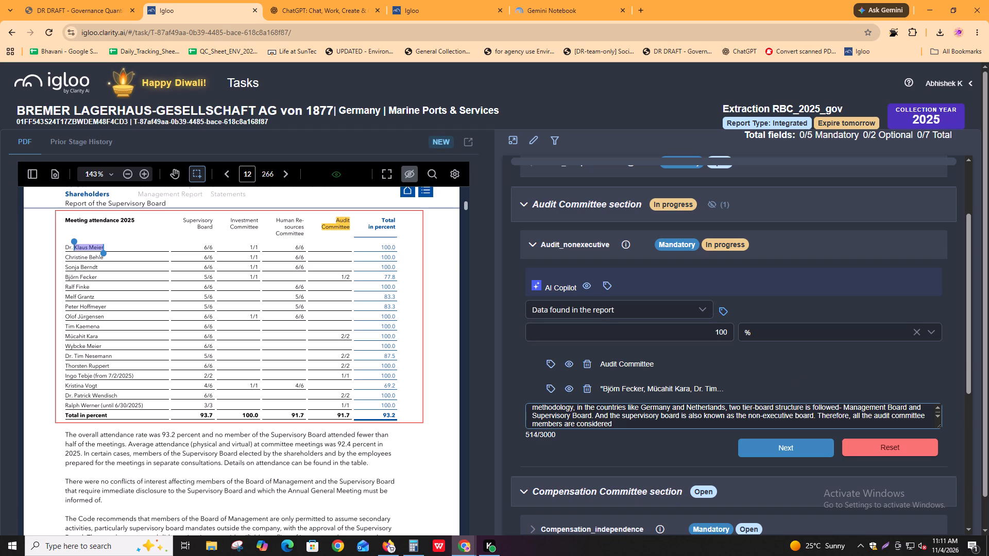
Finish the Audit_nonexecutive comment's last sentence with "non-executive.".
type("non-executive")
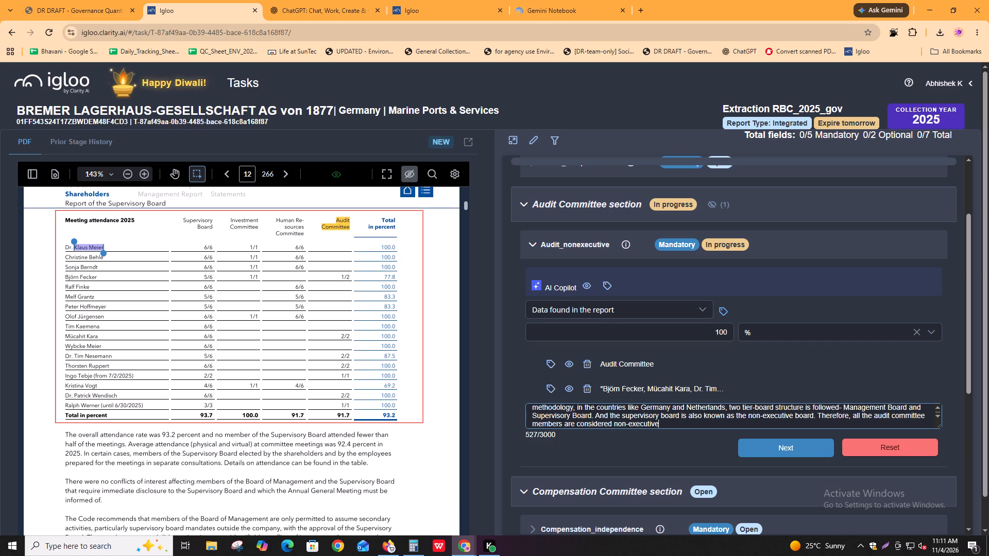
key("period")
left_click_drag(938, 424, 902, 555)
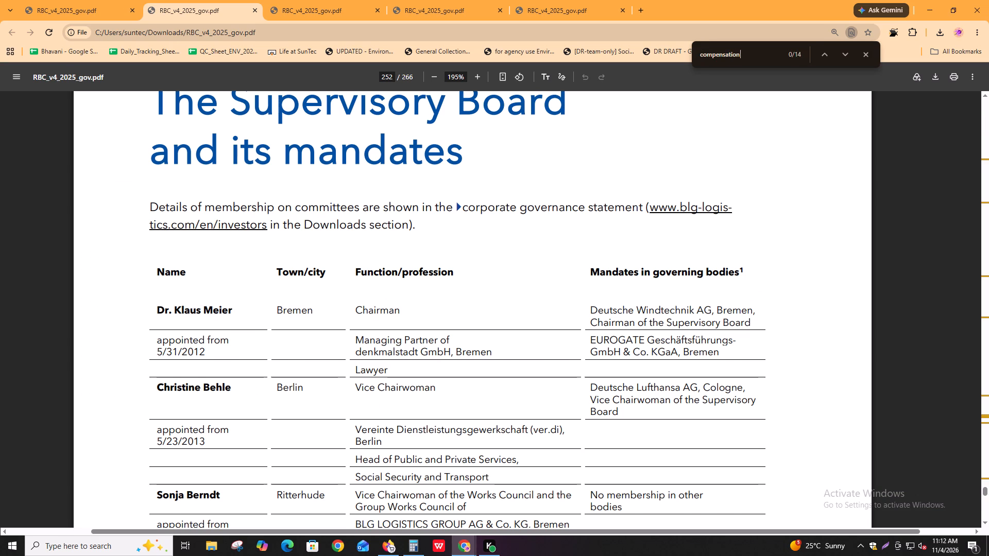
key("Return")
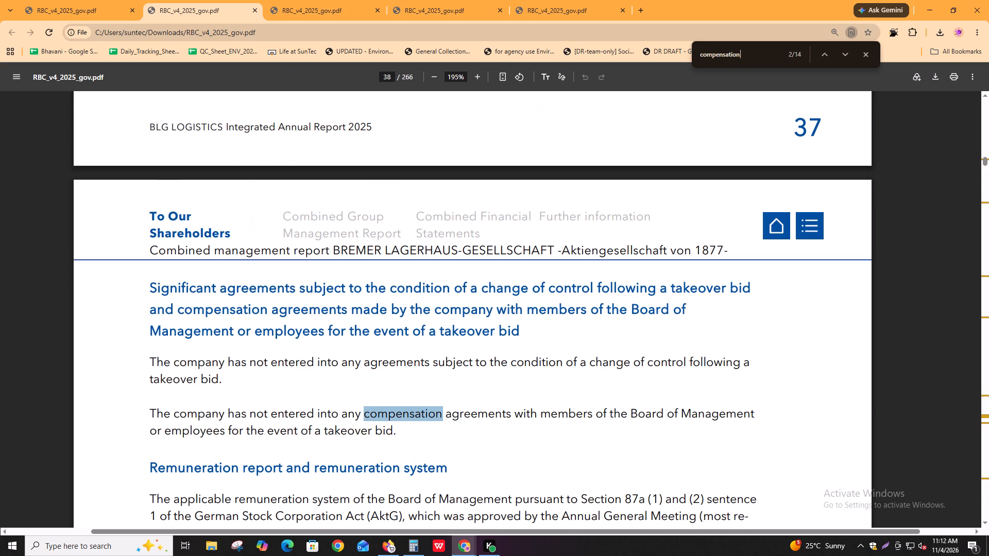
key("Return")
key("Return")
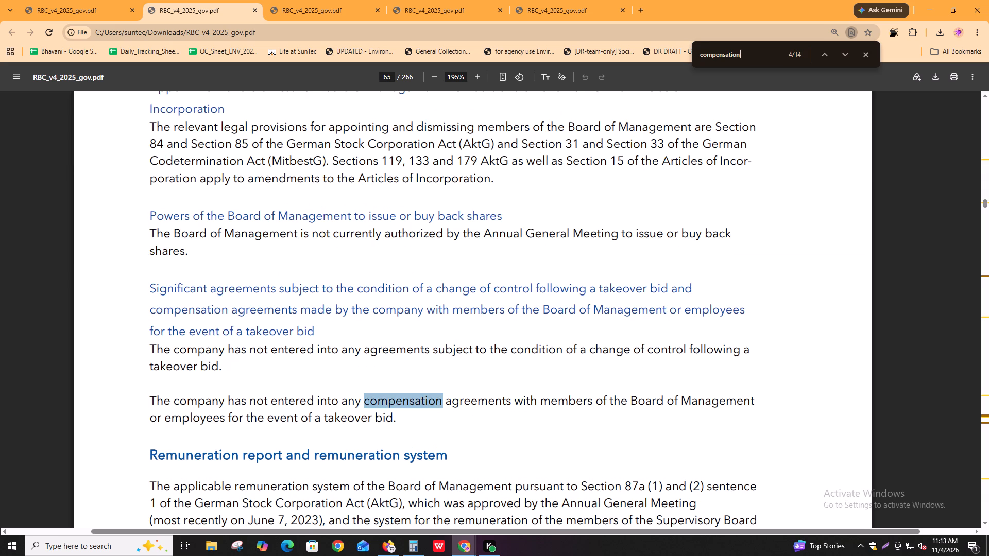
key("Return")
key("Return")
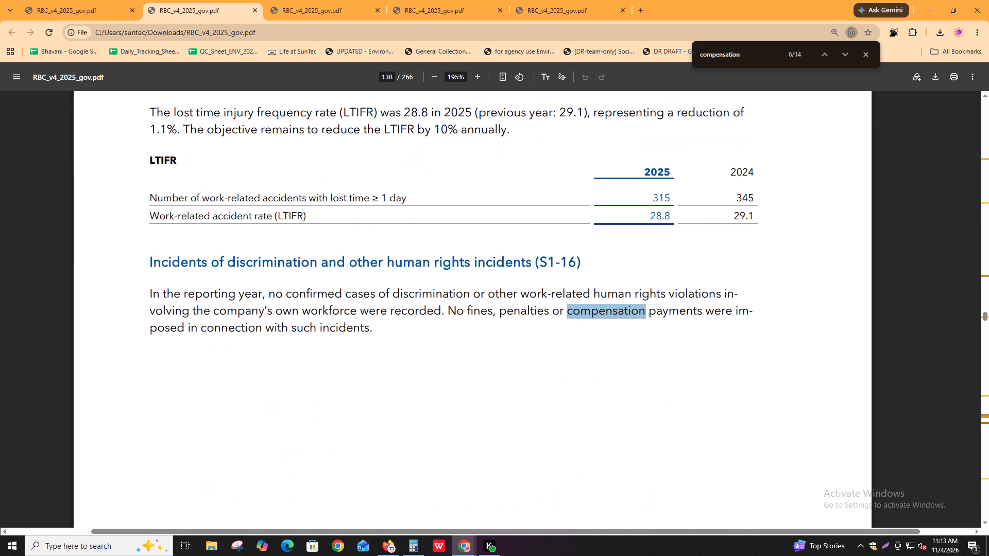
key("Return")
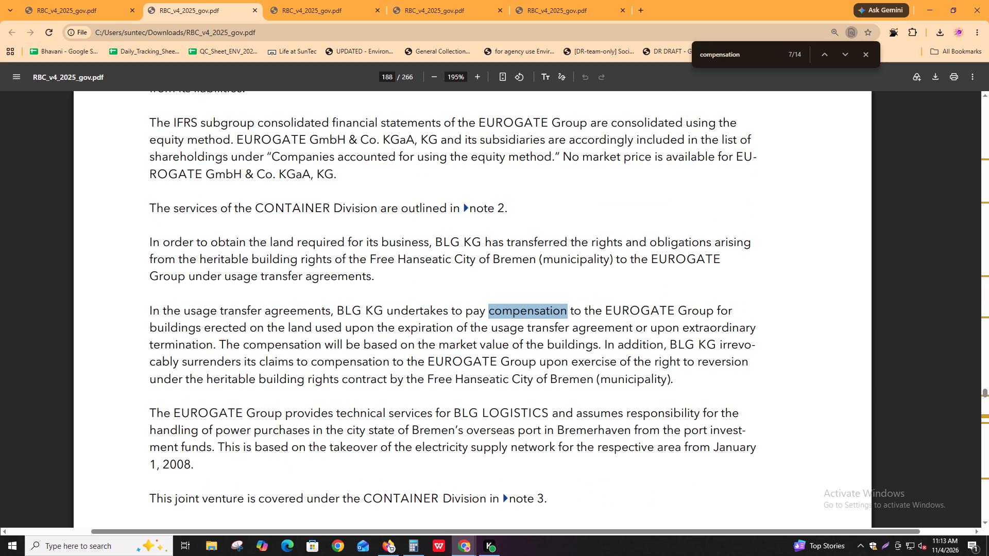
key("Return")
key("Return")
key("Return")
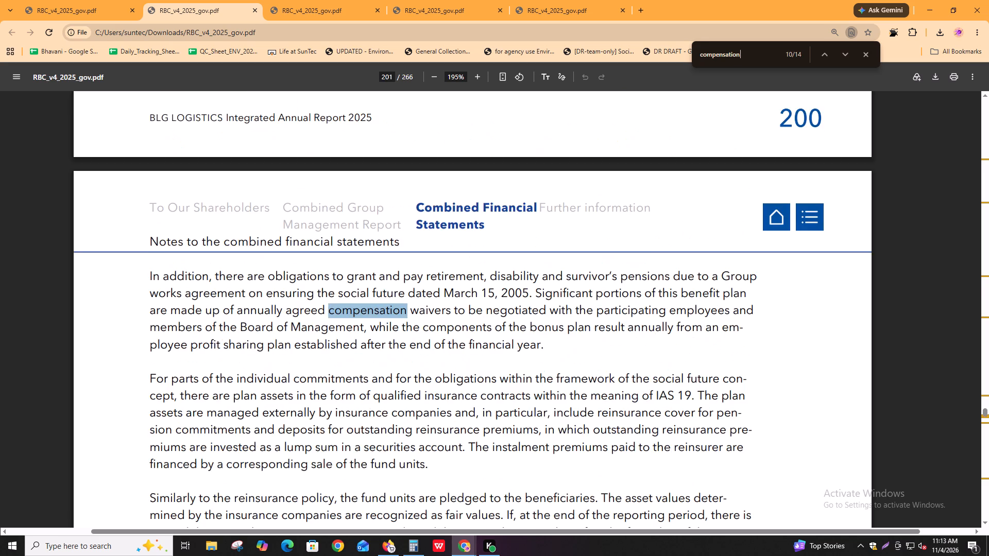
key("Return")
key("shift+Return")
key("Return")
key("Return")
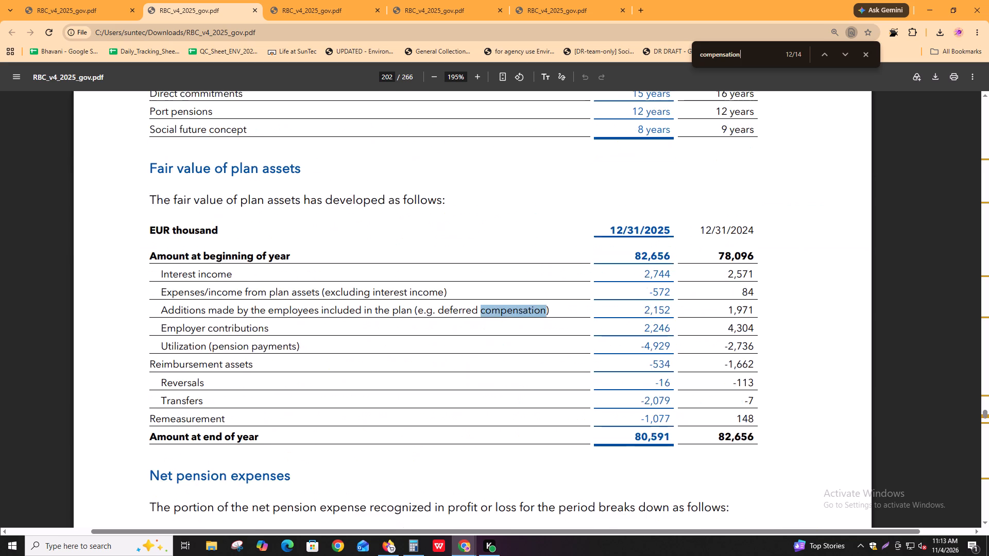
key("Return")
key("Return")
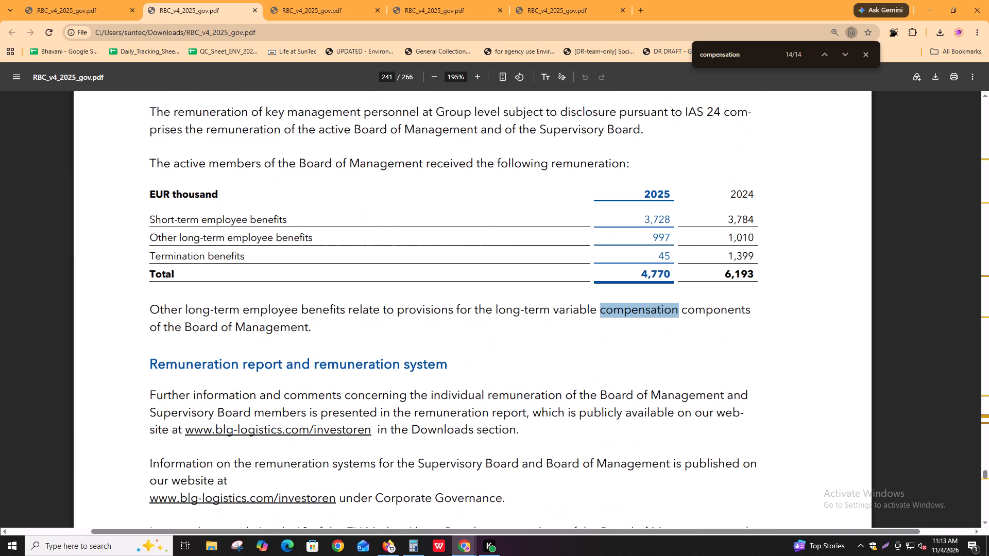
key("Return")
key("Return")
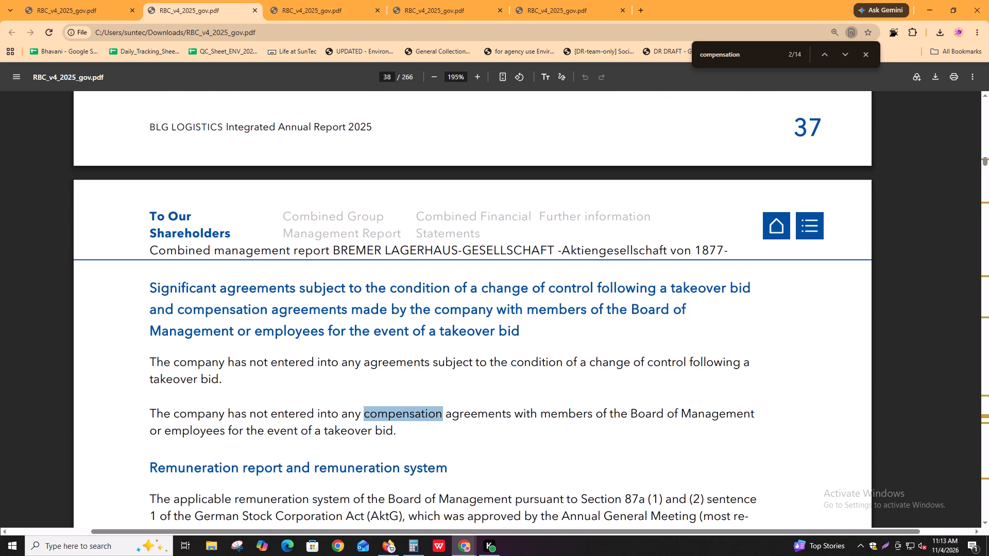
Search the RBC_v4_2025_gov.pdf report for "remuneration" and examine the Human Resources Committee passage on page 14.
key("ctrl+f")
type("remuneration")
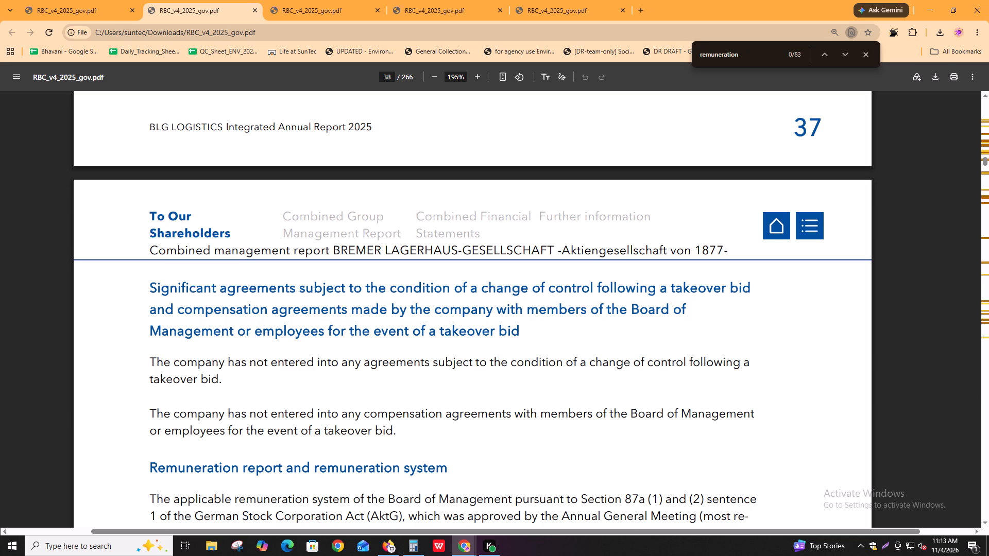
key("Return")
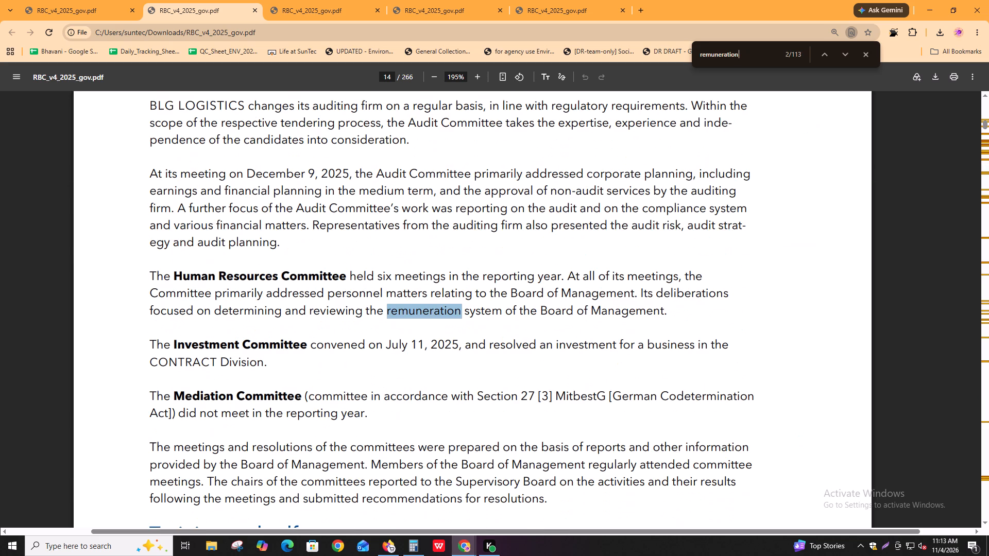
key("Return")
key("shift+Return")
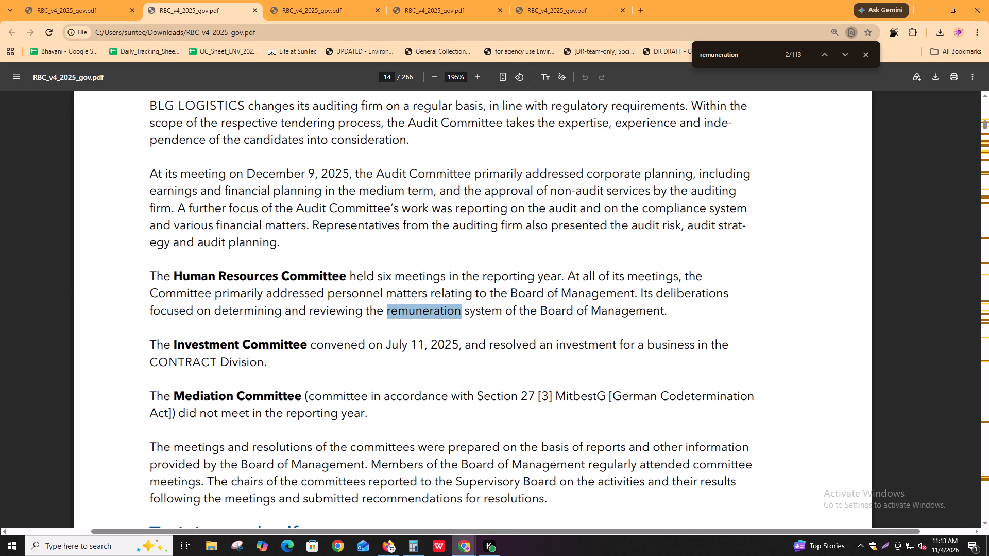
Go through the "remuneration" matches in the annual financial statements and their notes, looking for a remuneration committee.
key("Return")
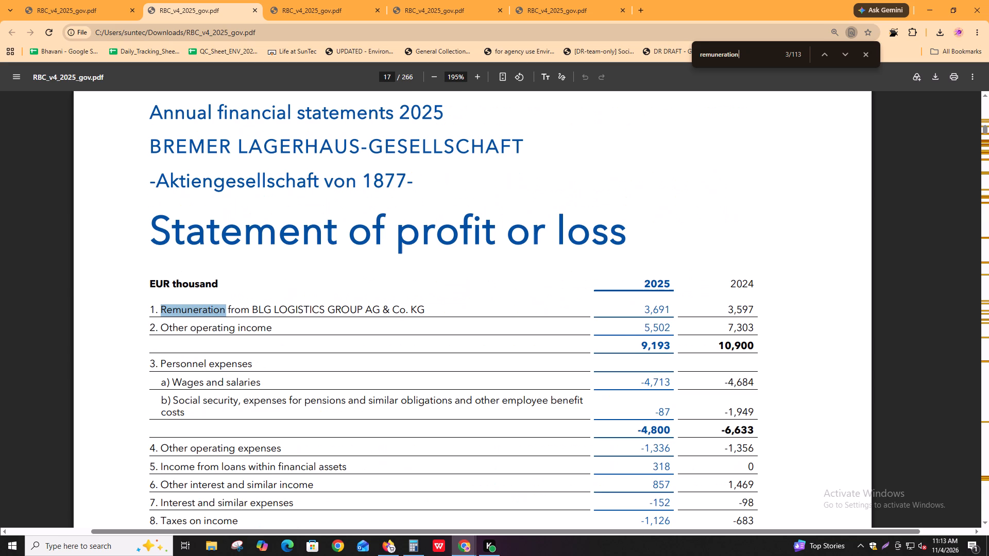
key("Return")
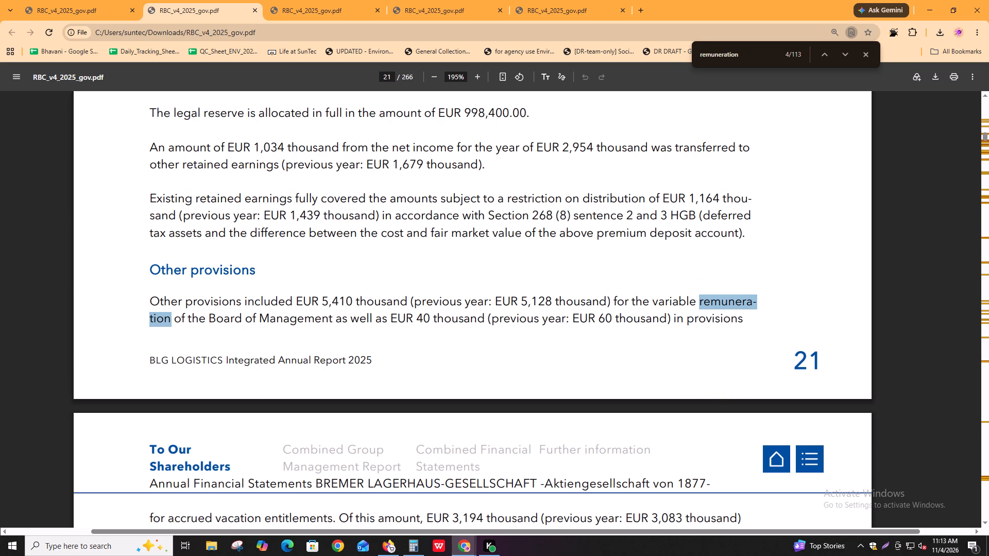
key("Return")
key("Return")
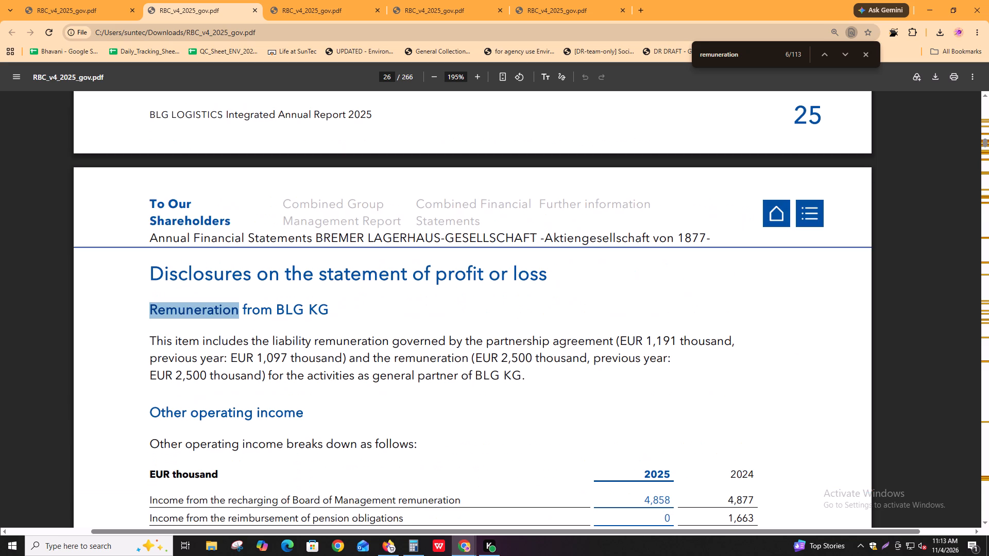
key("Return")
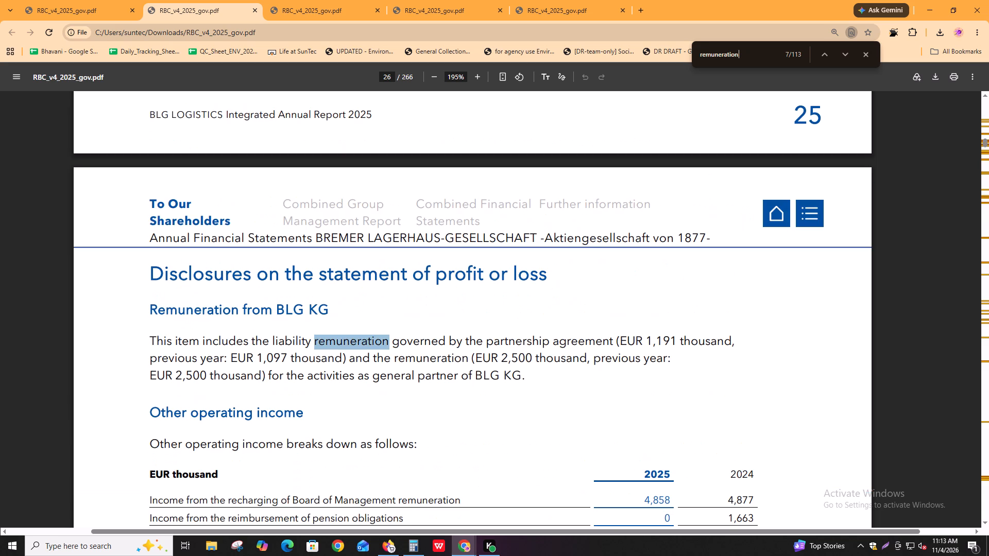
key("Return")
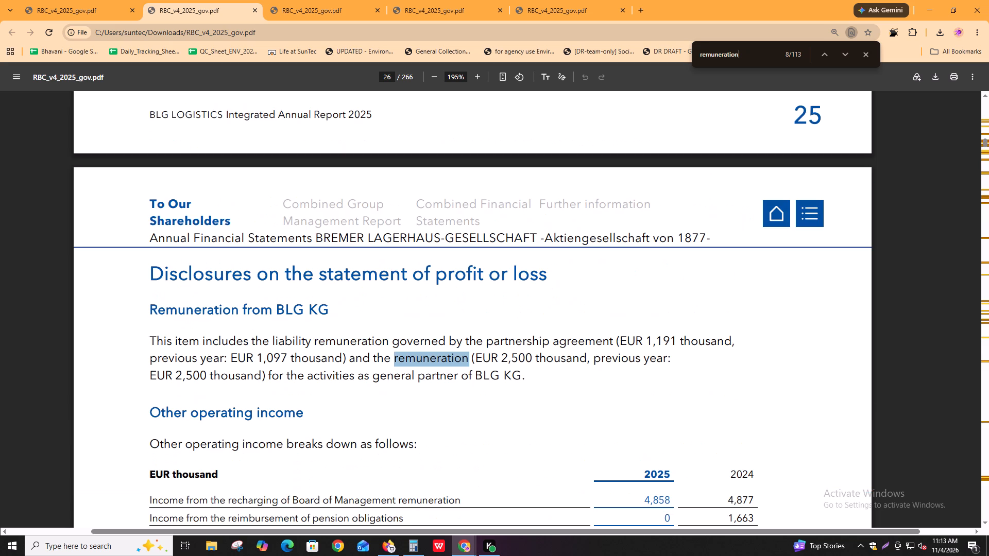
key("Return")
key("Return")
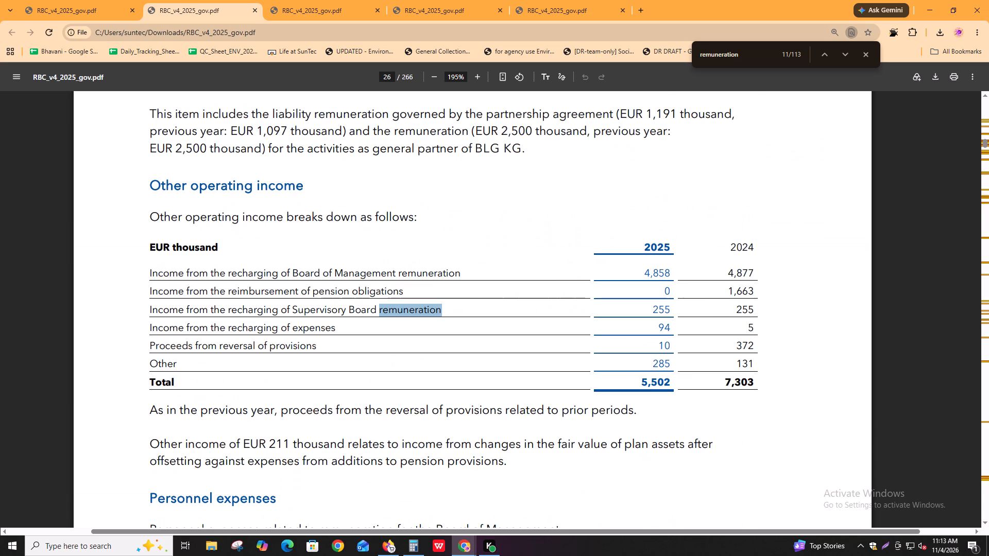
key("Return")
key("Return")
key("shift+Return")
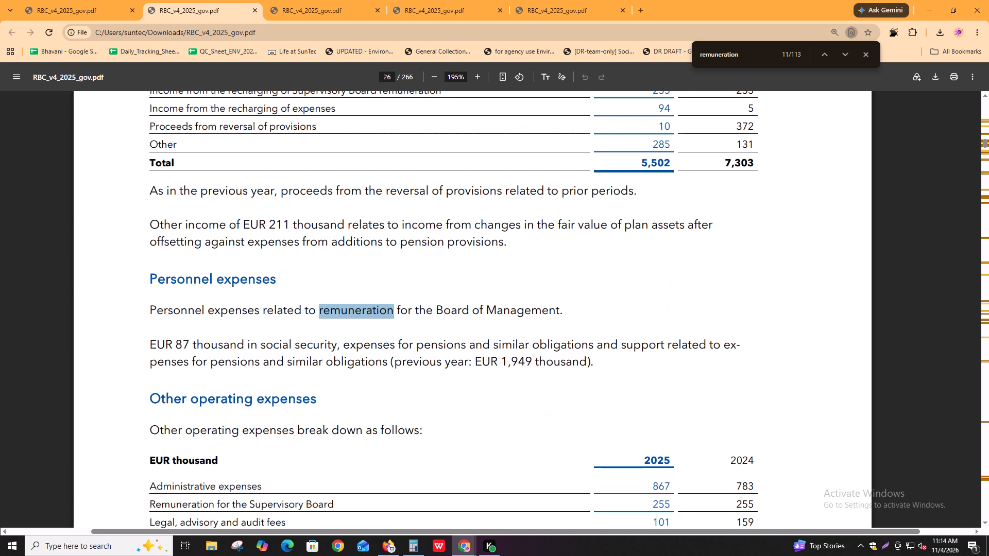
key("Return")
key("Return")
key("Return")
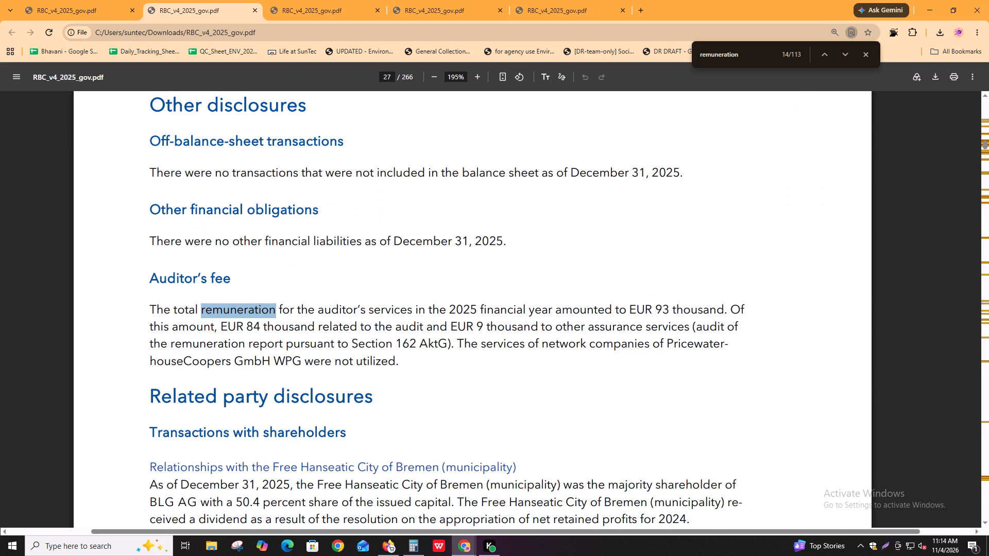
Check the "remuneration" matches in the Board of Management and Supervisory Board transactions and the passages that follow.
key("Return")
key("Return")
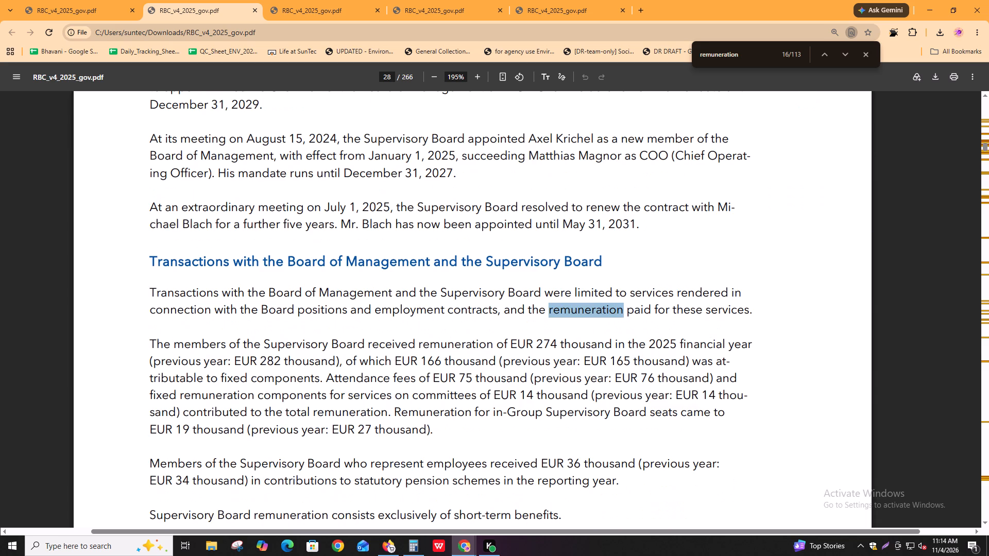
key("Return")
key("Return")
key("Return")
key("Return")
key("Return")
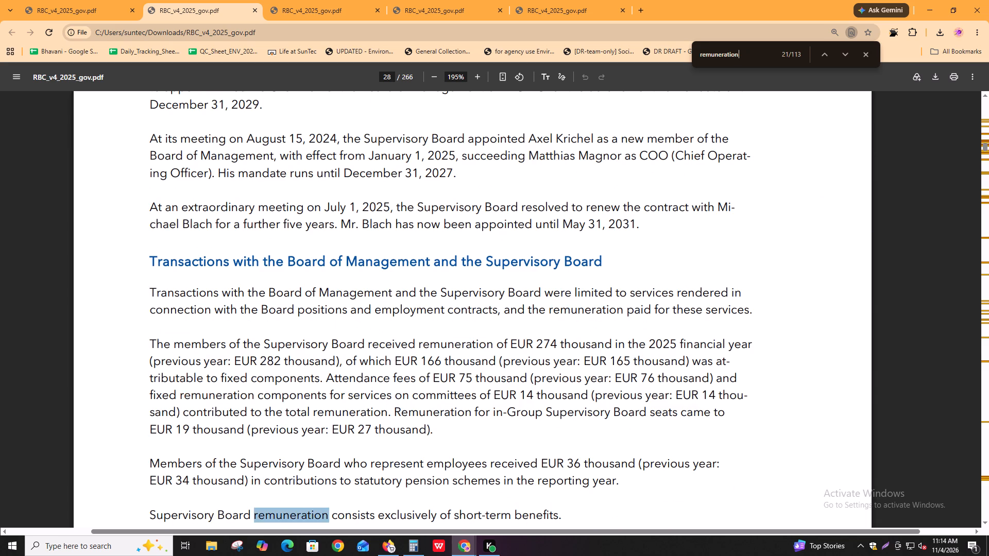
key("Return")
key("Return")
key("shift+Return")
key("Return")
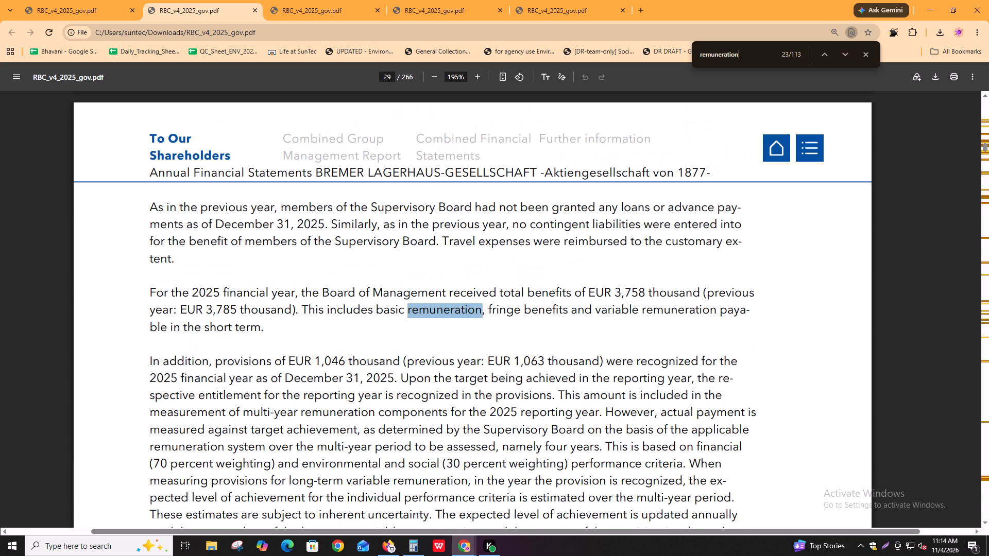
key("Return")
key("Return")
key("Return")
key("Return")
key("Return")
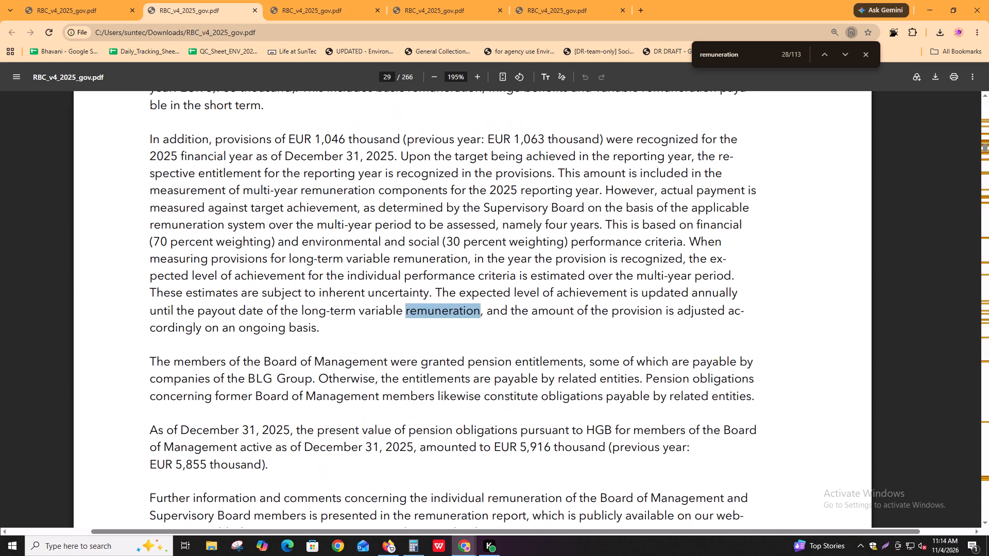
key("Return")
key("Return")
key("Return")
key("Return")
Switch to the Igloo task and briefly inspect the Nomination_independence field, leaving it collapsed.
key("alt+Tab")
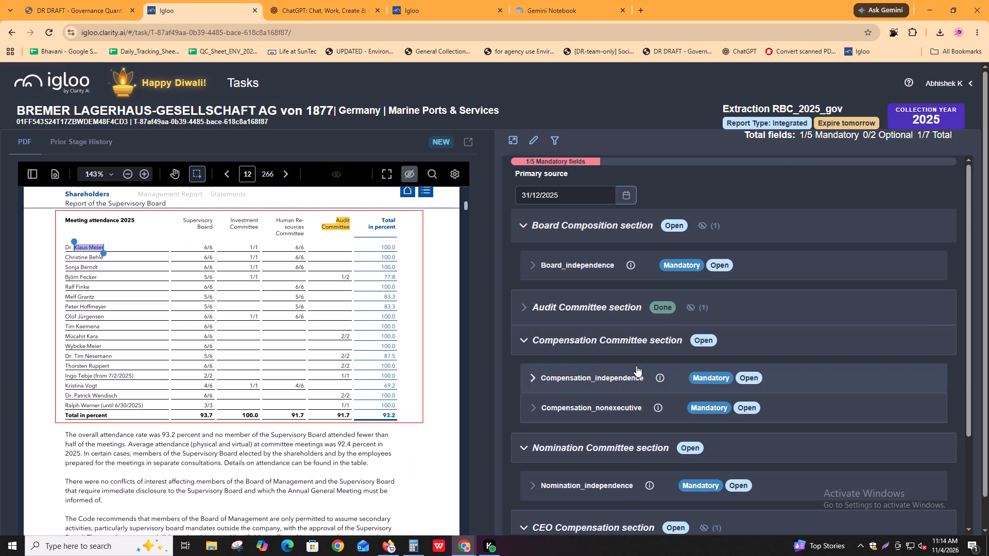
scroll(615, 467, "down", 3)
left_click(608, 367)
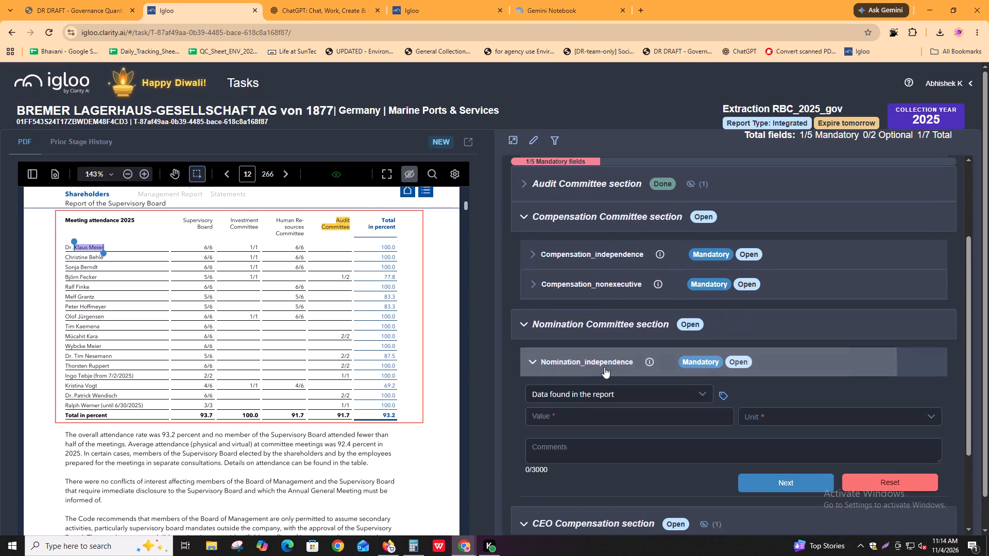
left_click(609, 361)
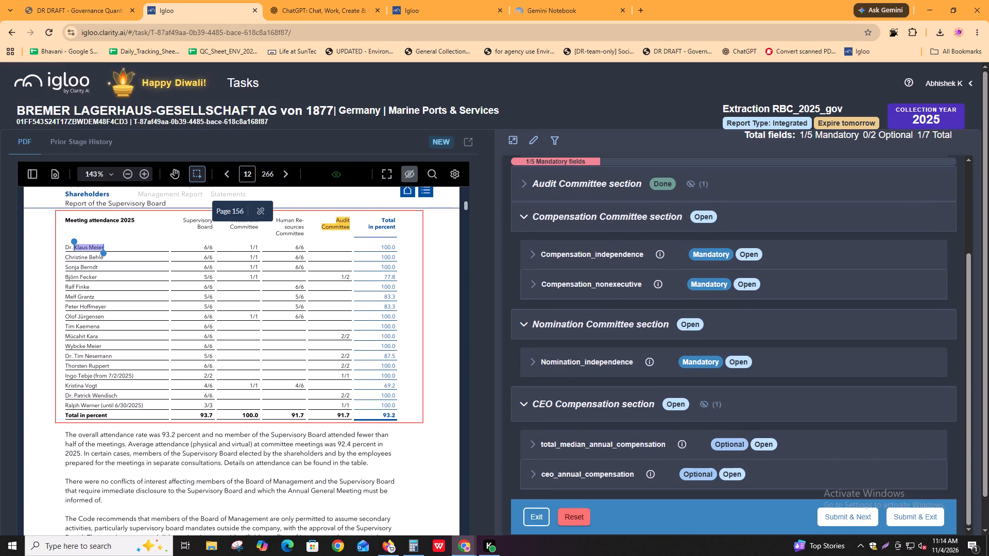
Review the 2025 prior stage history entries for the board, audit and Compensation_nonexecutive fields in Igloo.
left_click(255, 284)
left_click(67, 148)
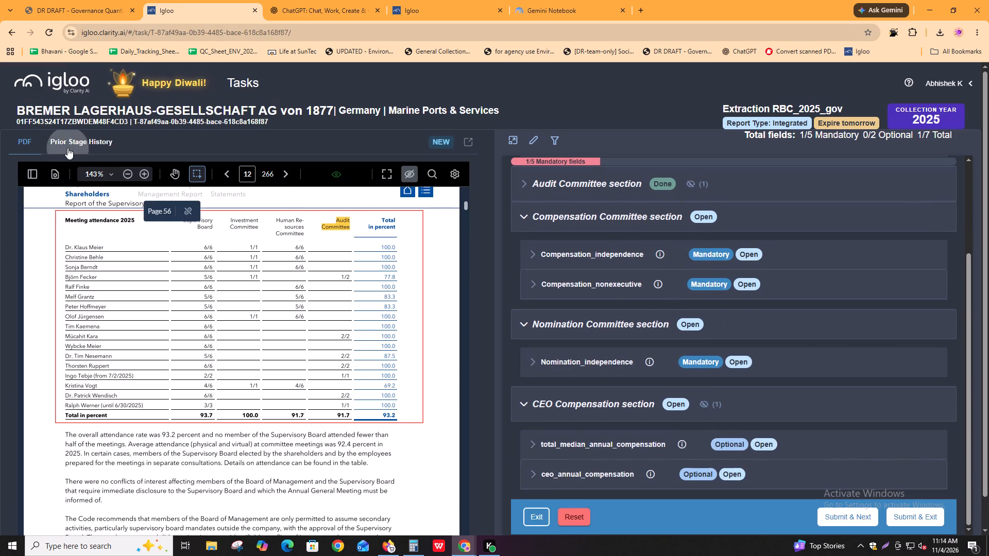
left_click(30, 245)
left_click(33, 245)
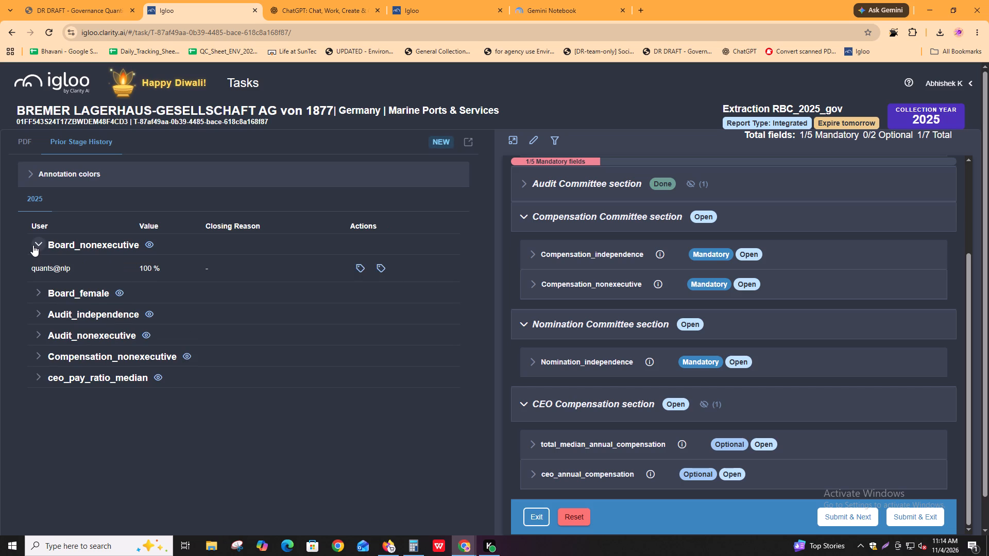
left_click(33, 245)
scroll(711, 319, "up", 3)
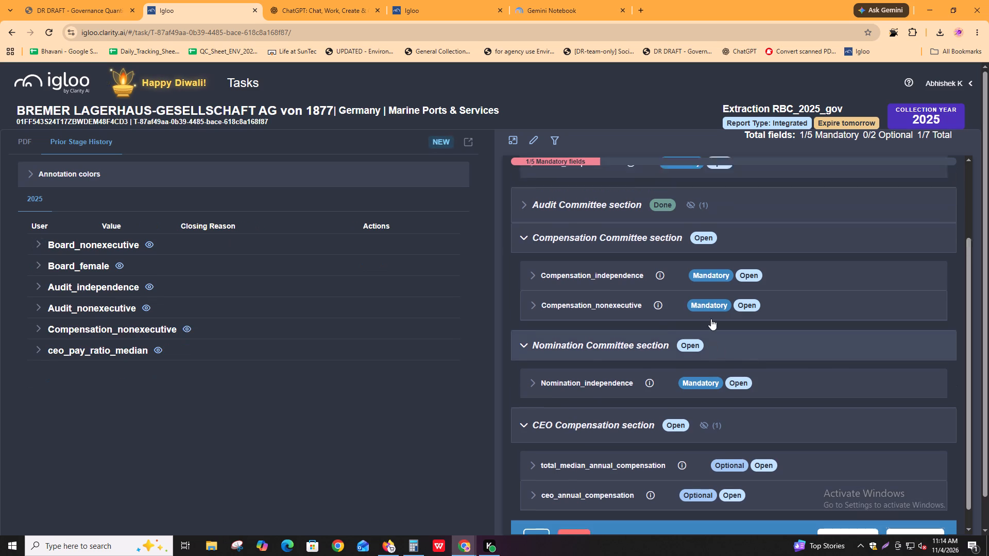
scroll(711, 319, "up", 5)
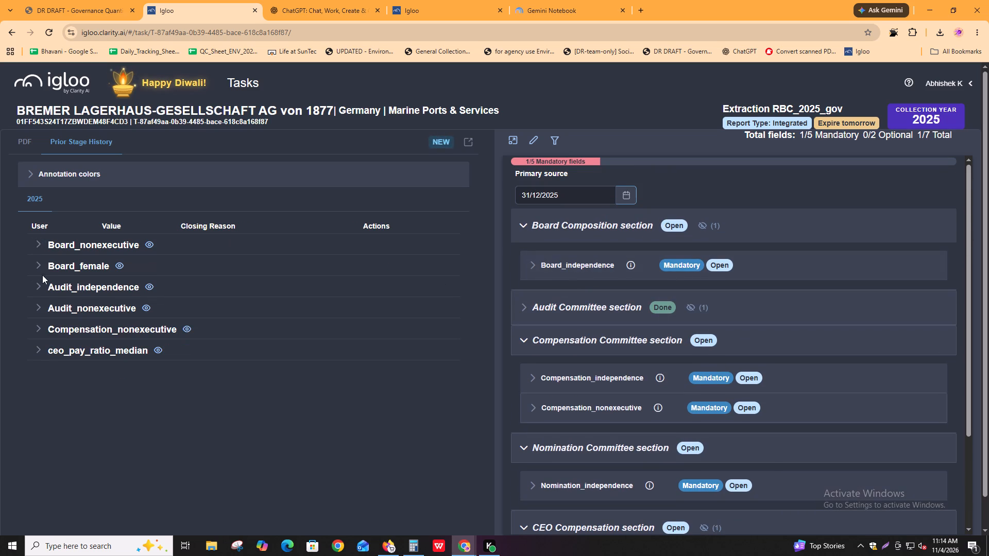
left_click(35, 264)
left_click(35, 264)
left_click(32, 285)
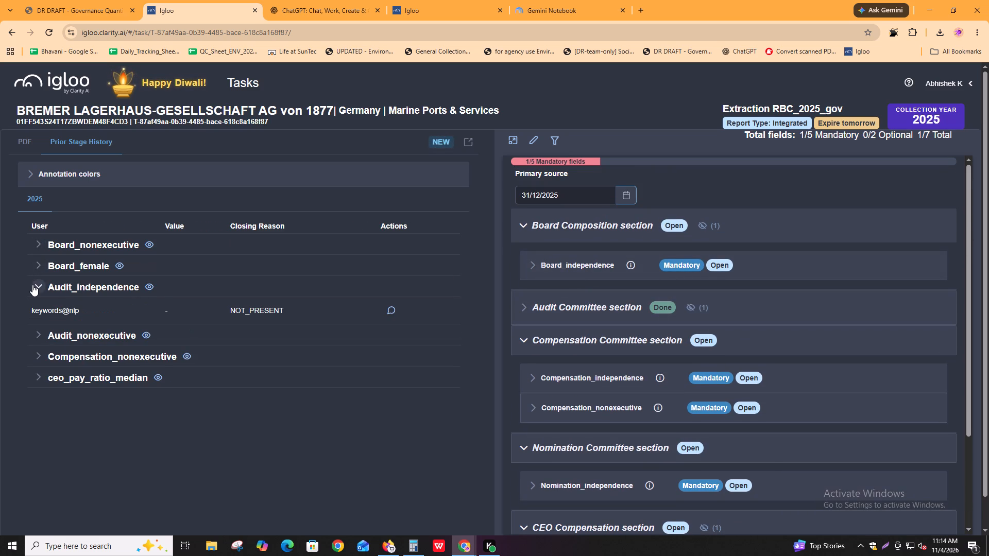
left_click(32, 285)
left_click(43, 307)
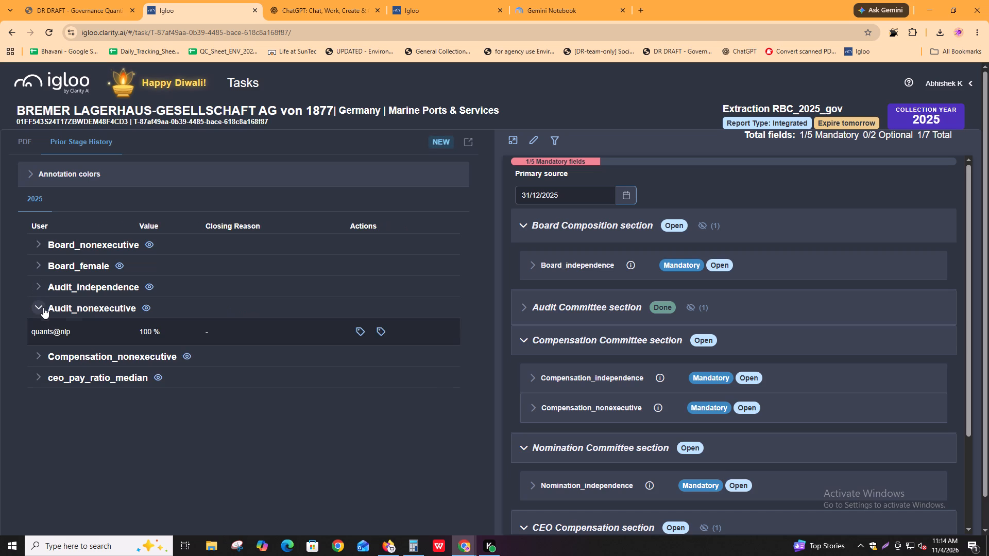
left_click(42, 307)
left_click(41, 330)
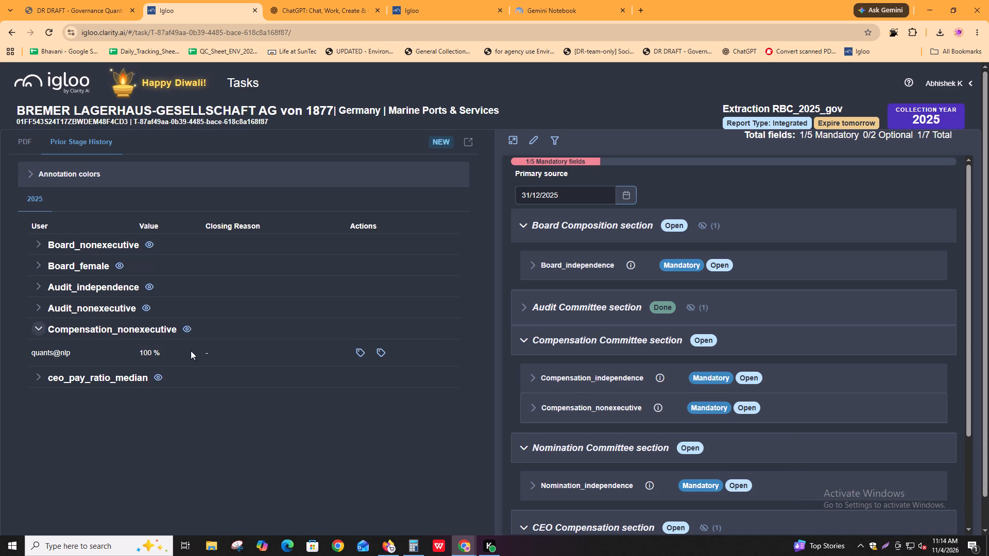
double_click(33, 378)
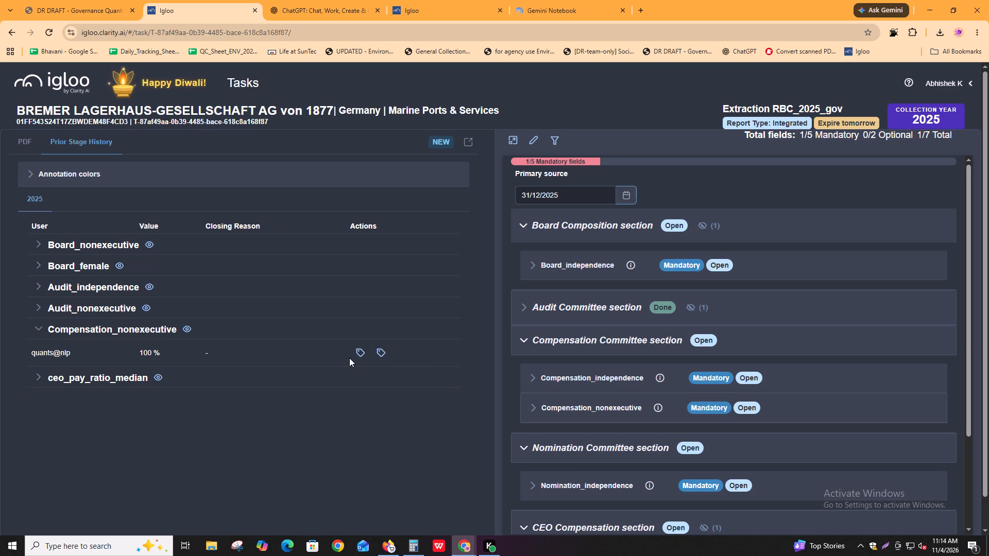
Open both tagged sources of the prior Compensation_nonexecutive entry and examine the committee text in the report.
left_click(359, 355)
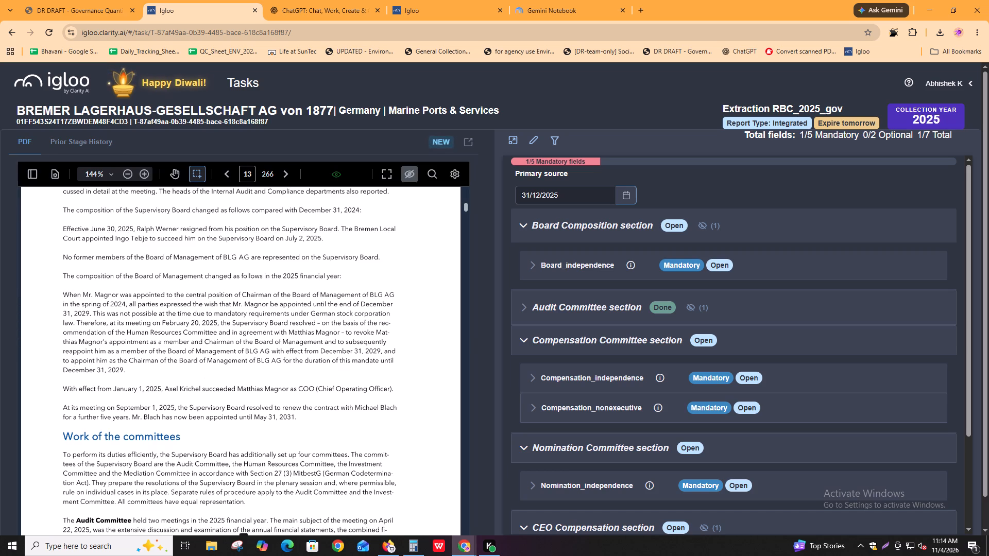
scroll(221, 394, "up", 2)
scroll(221, 393, "down", 3)
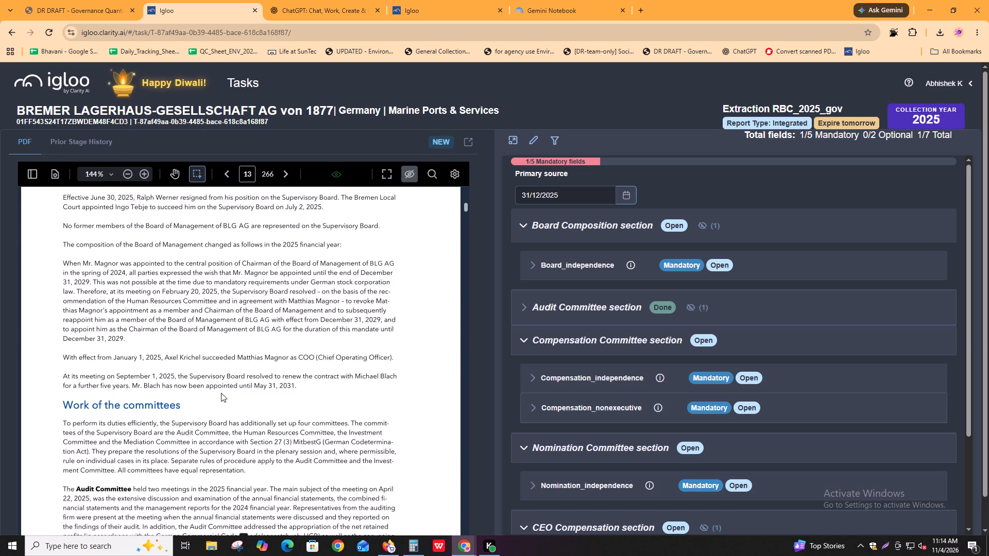
scroll(221, 393, "down", 5)
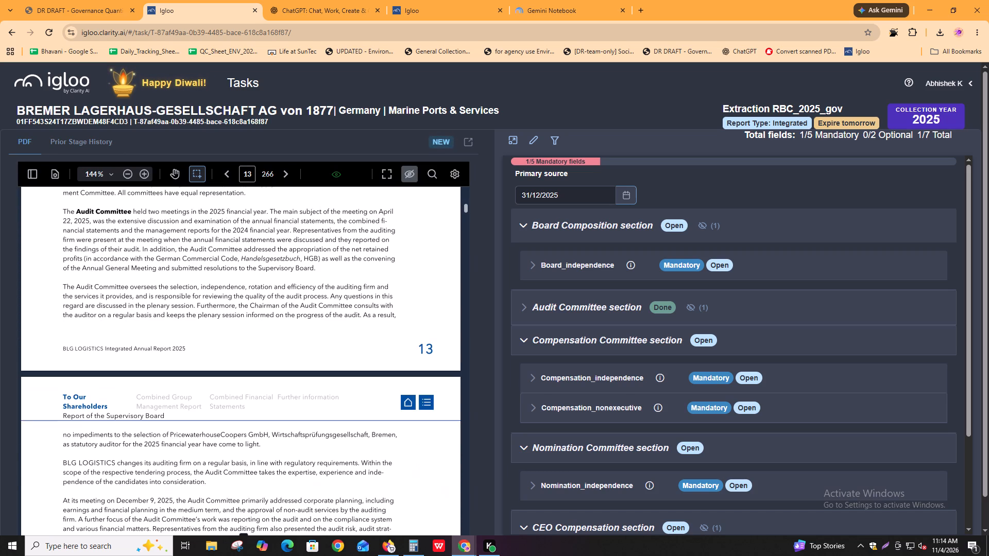
scroll(221, 392, "down", 2)
scroll(221, 392, "up", 7)
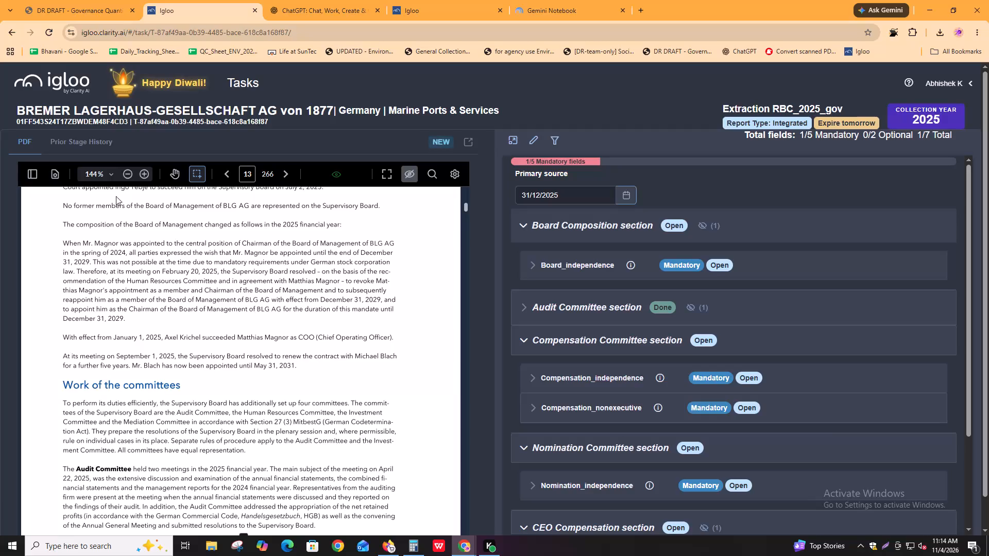
left_click(52, 146)
left_click(381, 346)
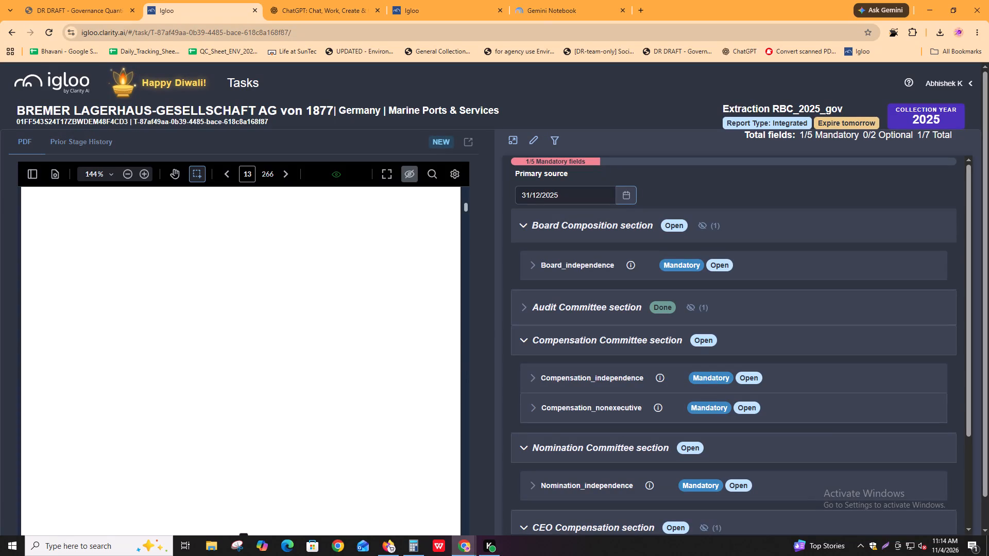
Switch to the report PDF and check the "remuneration" matches in the company fundamentals and economic position sections on pages 32 and 33.
key("alt+Tab")
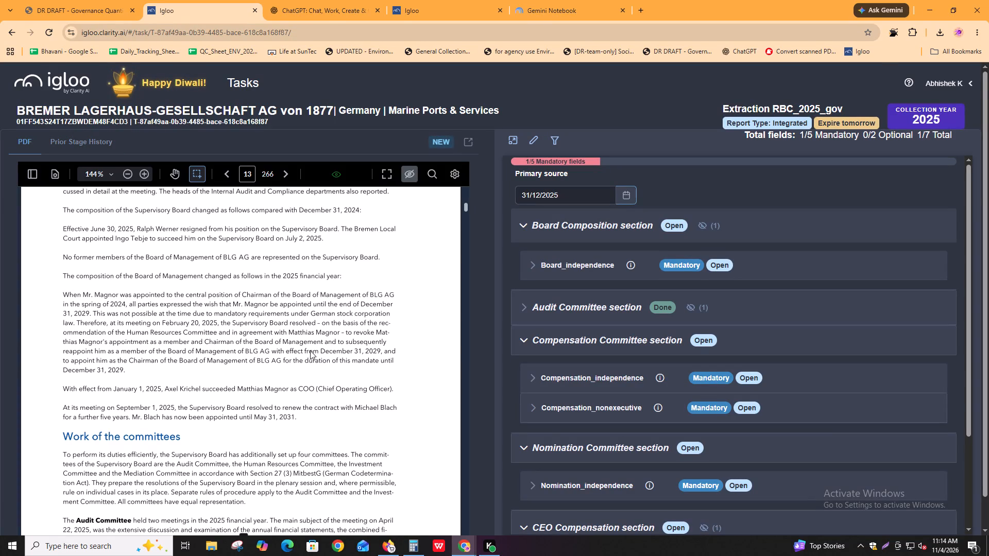
key("ctrl+f")
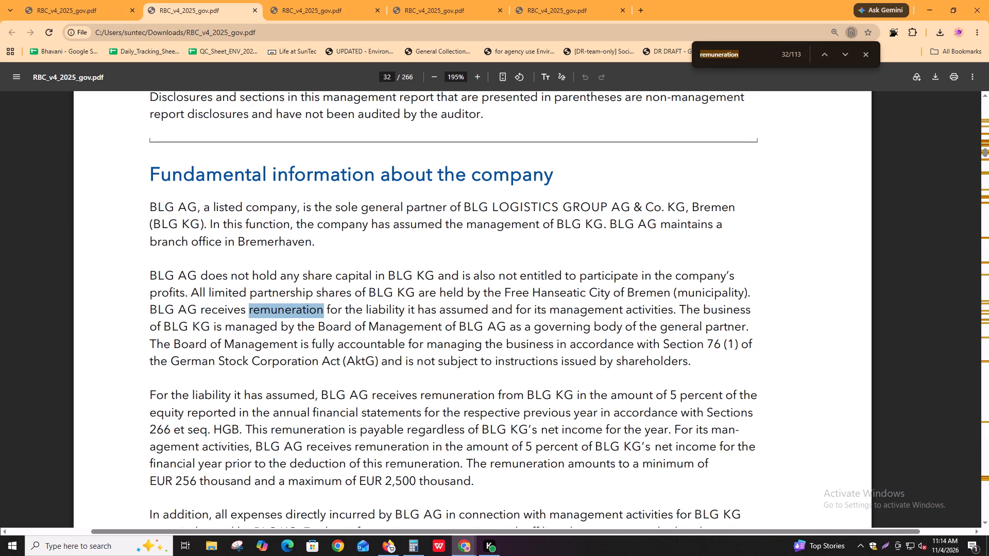
key("Return")
key("Return")
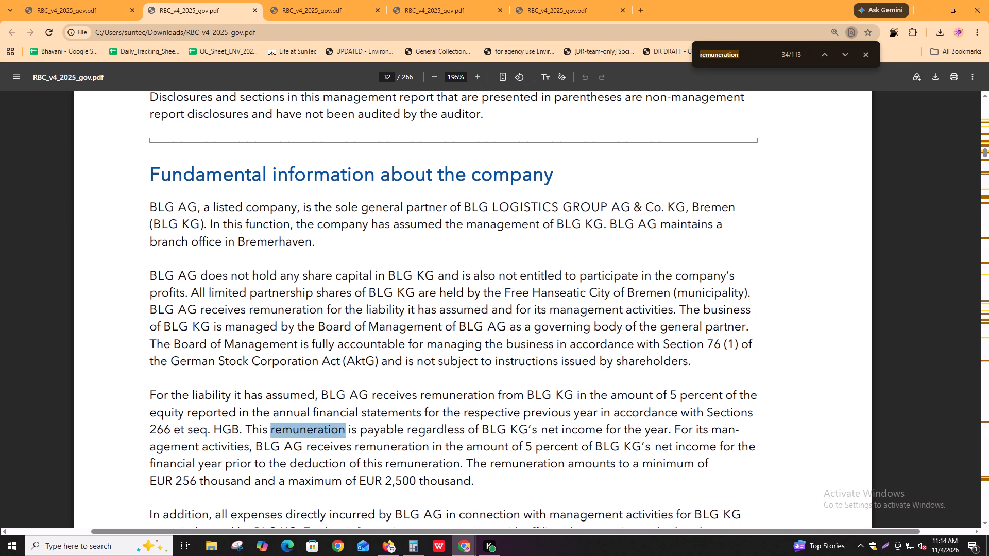
key("Return")
key("Return")
key("Return")
key("Return")
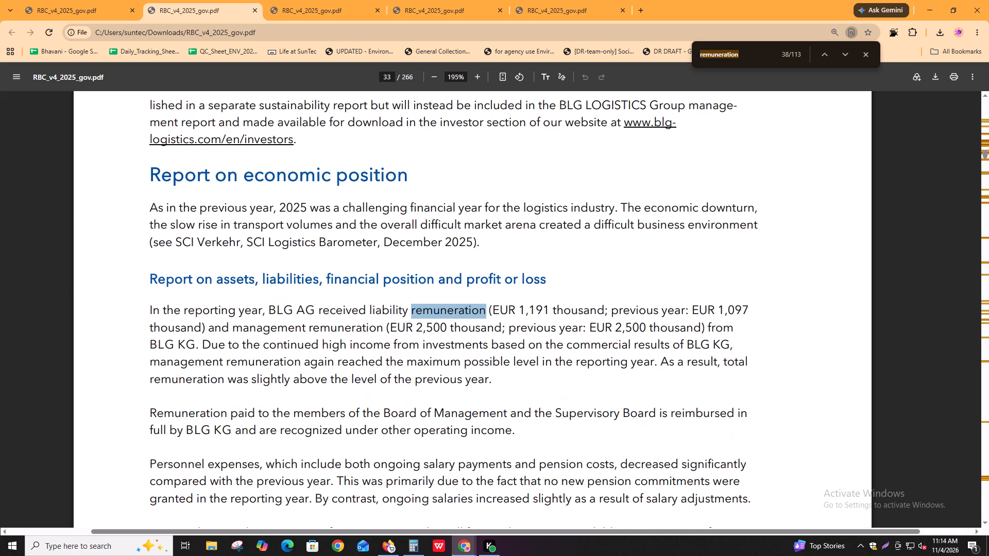
key("shift+Return")
key("Return")
key("Return")
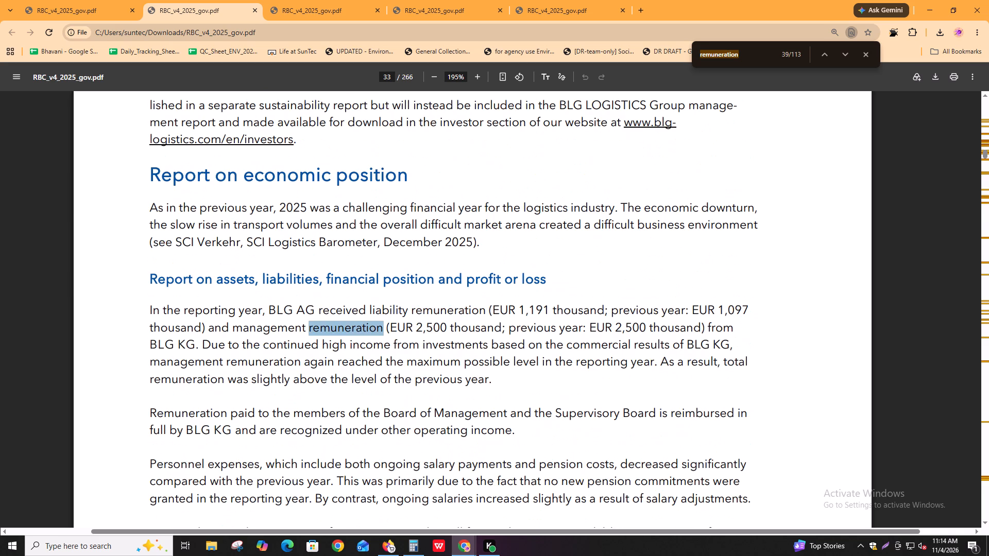
Check the next "remuneration" matches around the provisions for variable remuneration on page 34 and onward to page 38.
key("Return")
key("Return")
key("Return")
key("Return")
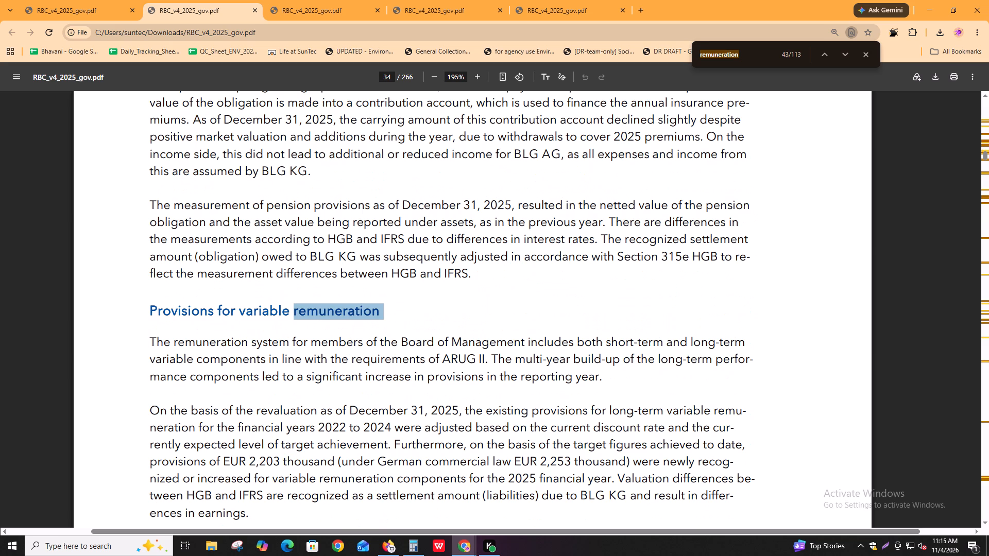
key("shift+Return")
key("Return")
key("Return")
key("shift+Return")
key("Return")
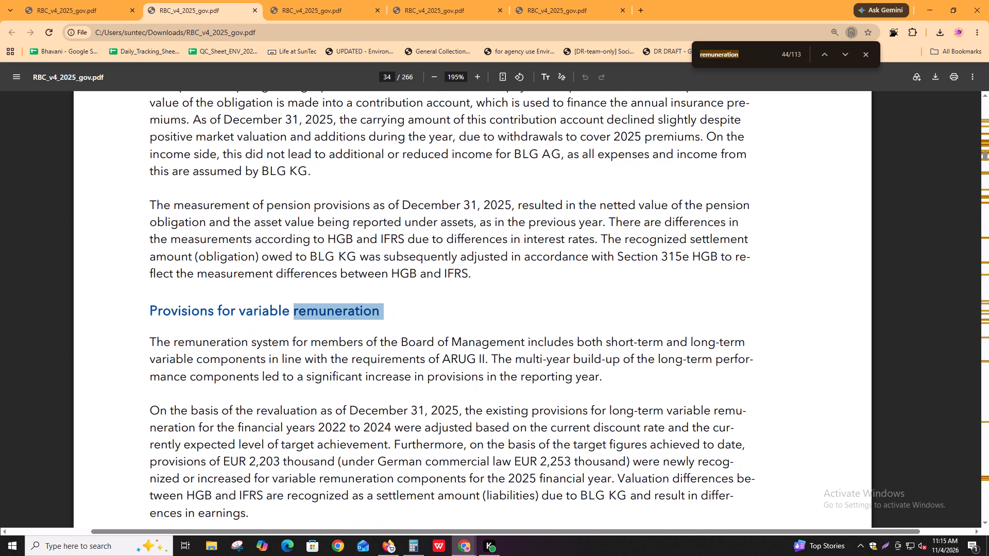
key("Return")
key("Return")
key("Return")
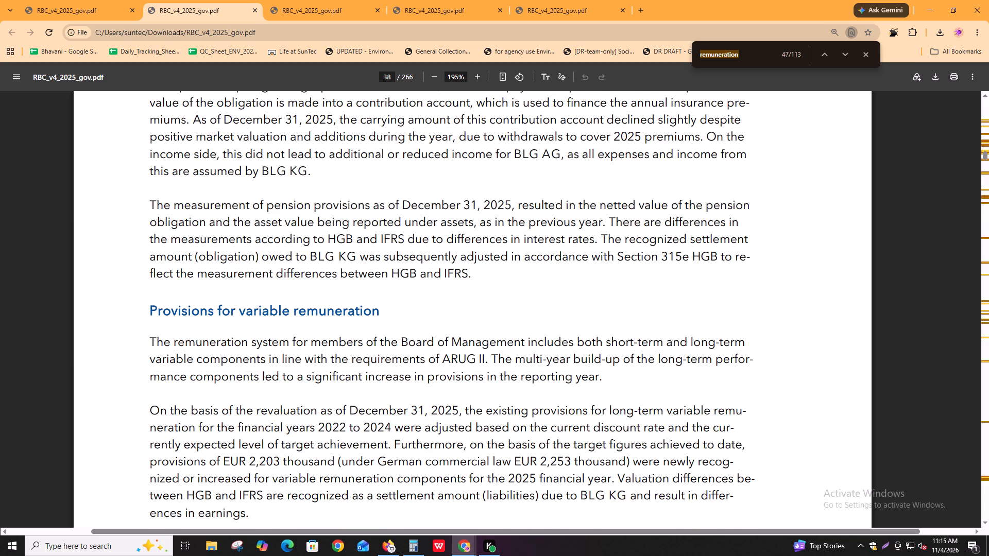
Check the following "remuneration" matches through the risks and opportunities of future development on pages 46 and 47.
key("Return")
key("Return")
key("Return")
key("Return")
key("Return")
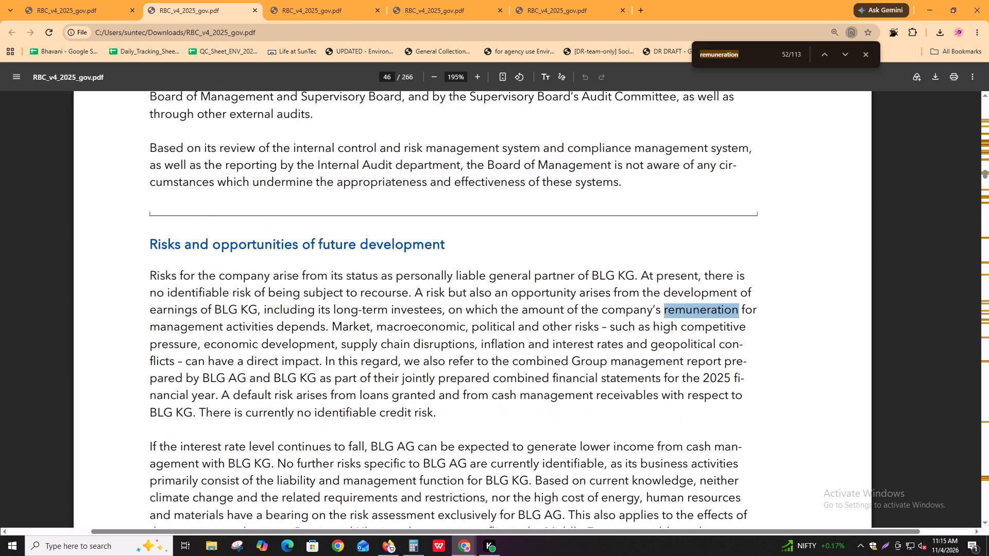
key("Return")
key("shift+Return")
key("Return")
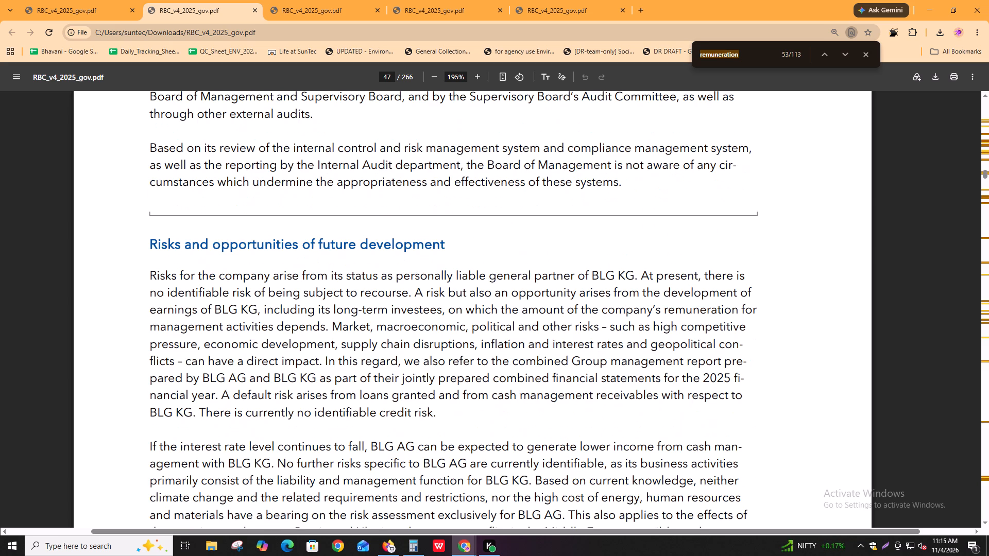
Examine the "remuneration" matches from the ownership structure on page 57 to the remuneration report and remuneration system section on page 65.
key("Return")
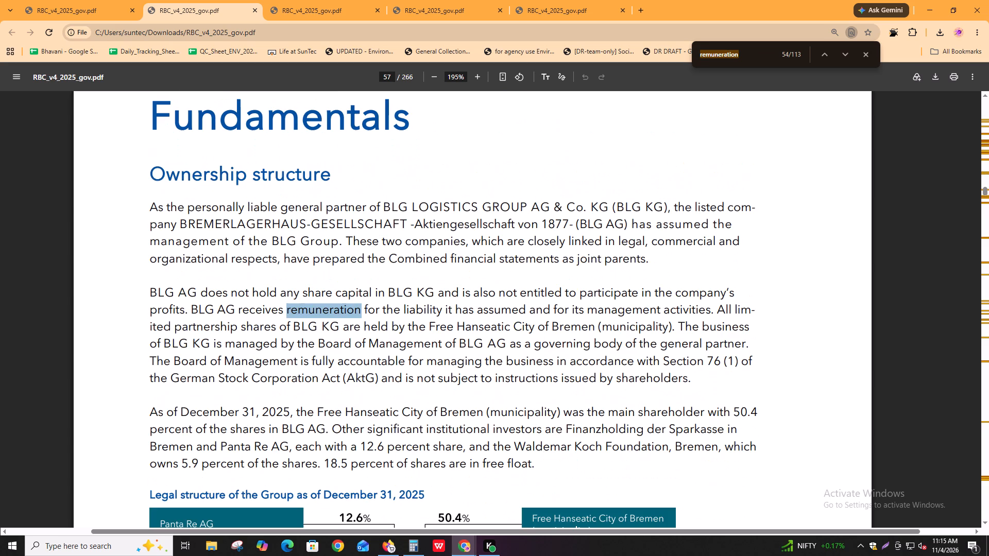
key("Return")
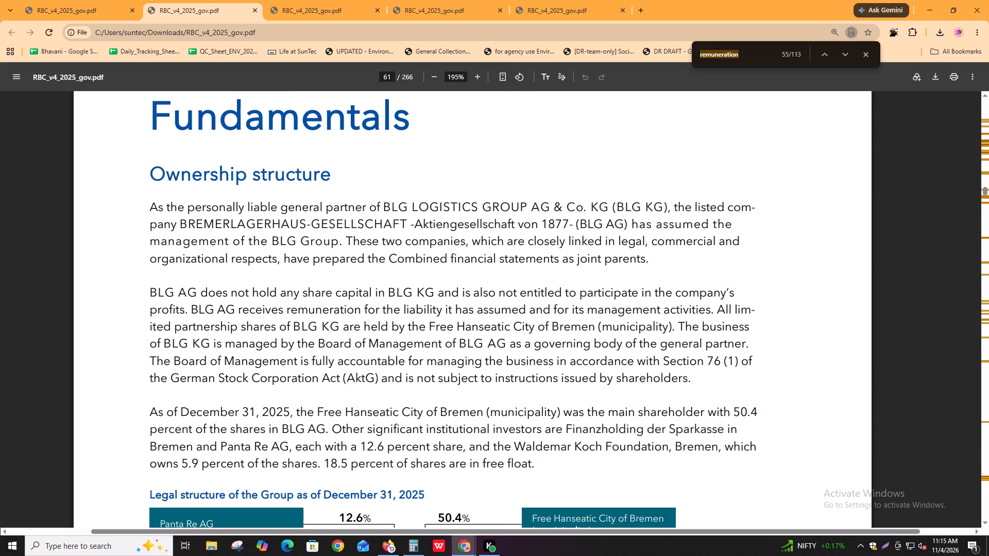
key("Return")
key("Return")
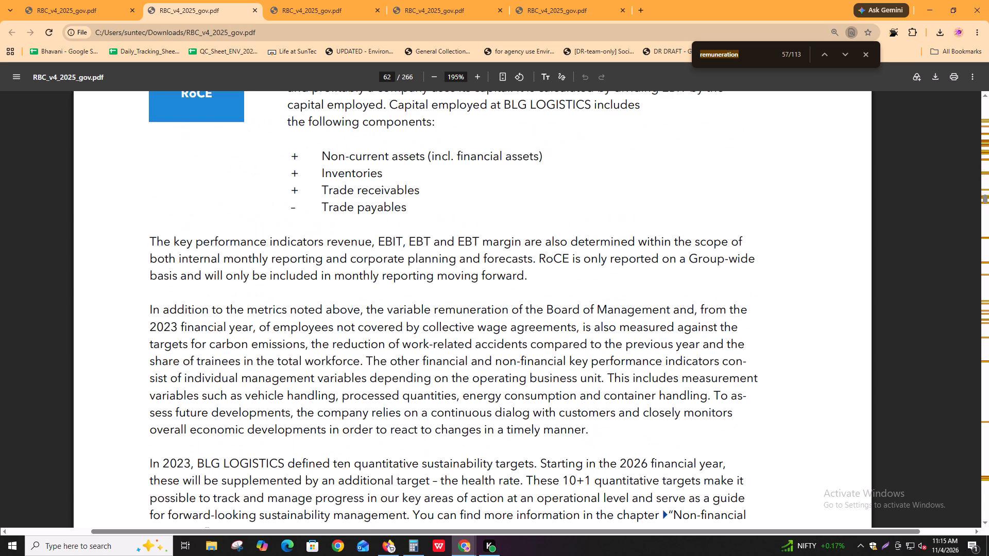
key("Return")
key("Return")
key("Return")
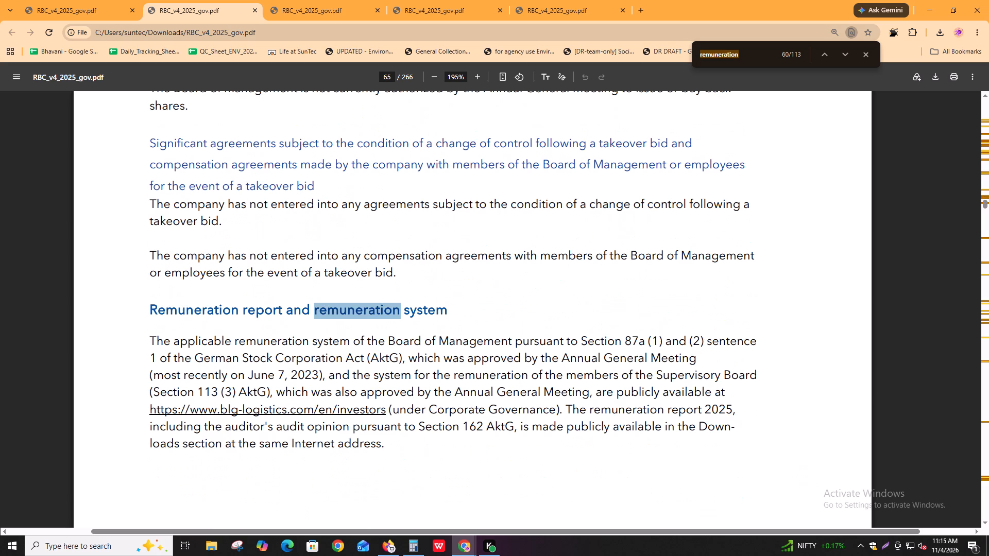
key("Return")
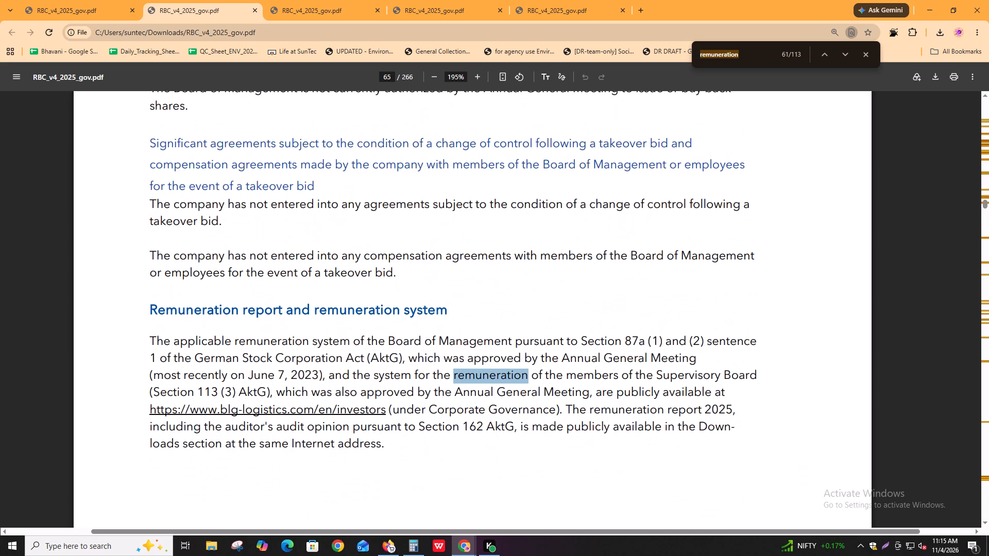
Examine the "remuneration" matches in the opportunity and risk report and the GOV-2 incentive schemes section on page 103.
key("Return")
key("Return")
key("Return")
key("Return")
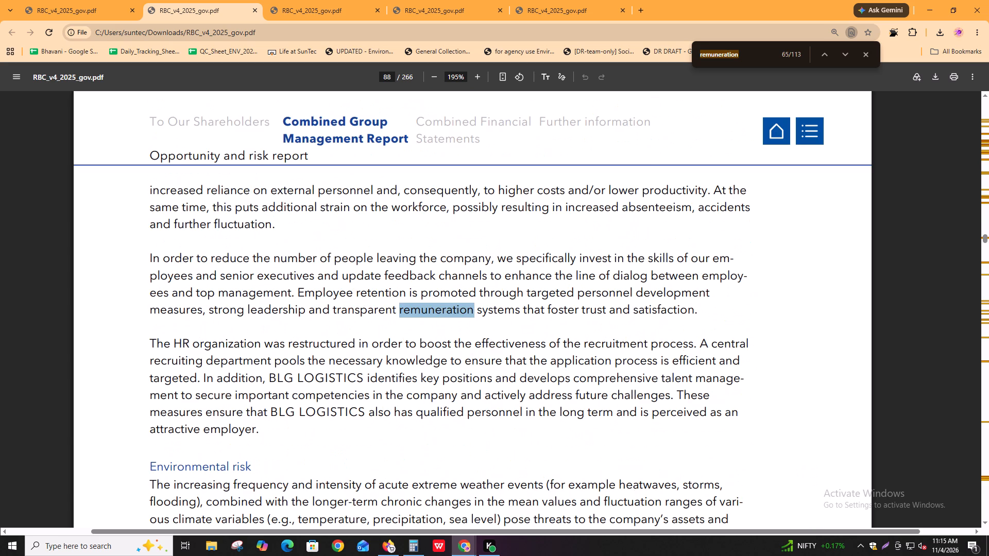
key("Return")
key("shift+Return")
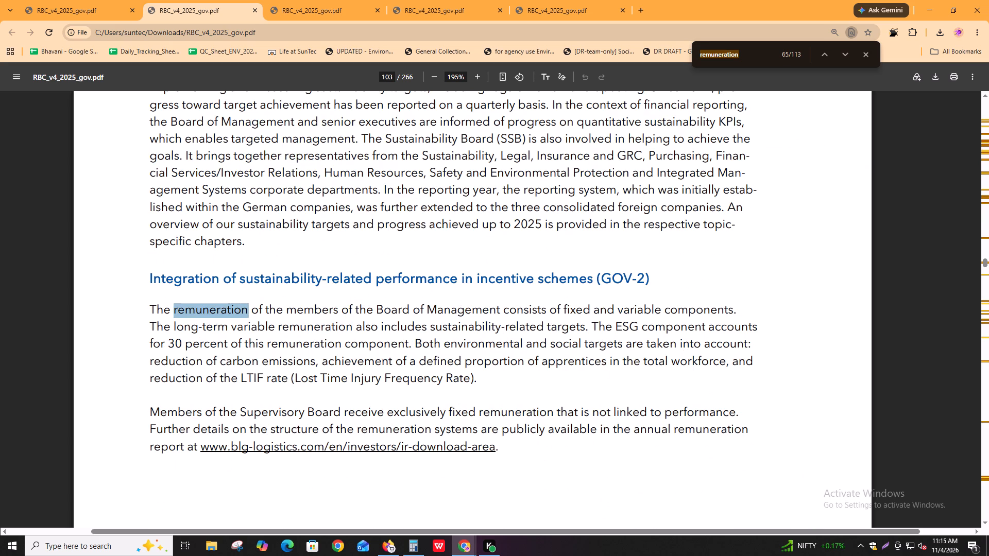
key("Return")
key("Return")
key("shift+Return")
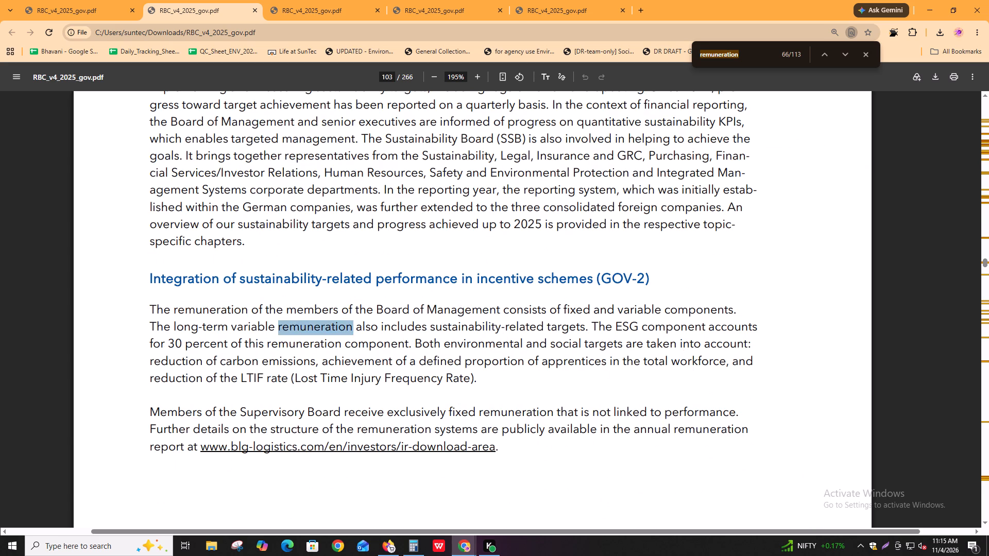
key("shift+Return")
key("shift+Return")
key("Return")
key("Return")
key("Return")
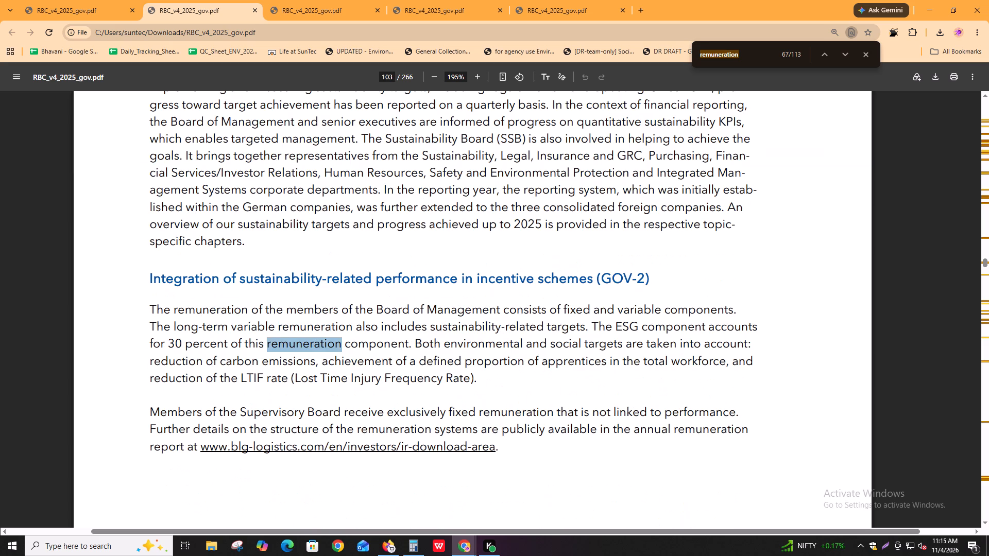
Check the remaining GOV-2 "remuneration" matches and those in the own workforce and adequate wages passages up to page 129.
key("Return")
key("Return")
key("Return")
key("Return")
key("Return")
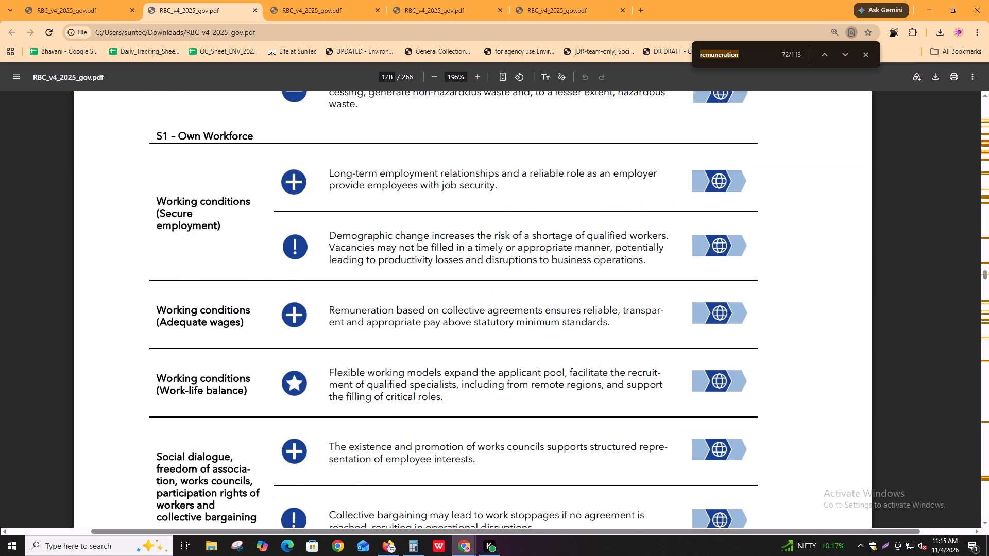
key("shift+Return")
key("Return")
key("Return")
key("shift+Return")
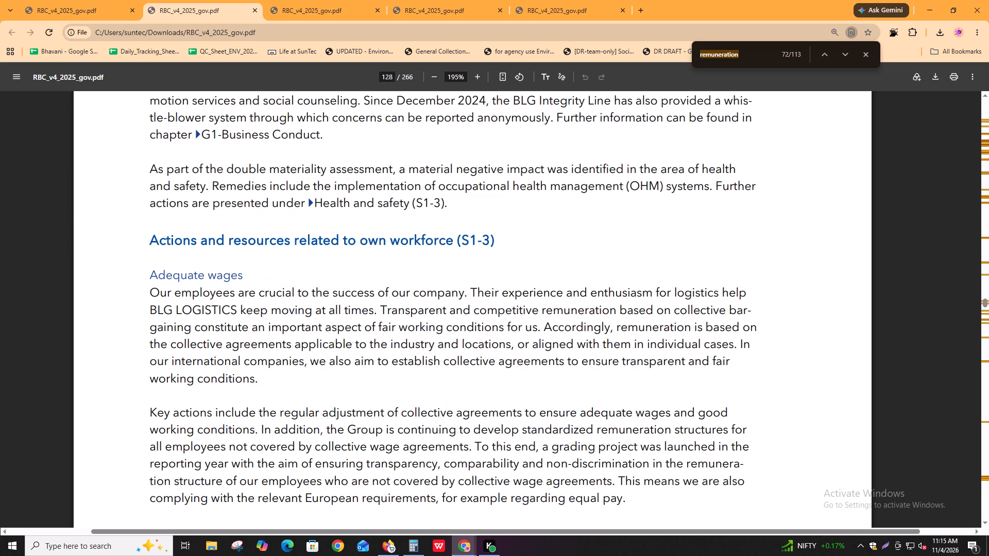
key("Return")
key("Return")
key("Return")
key("Return")
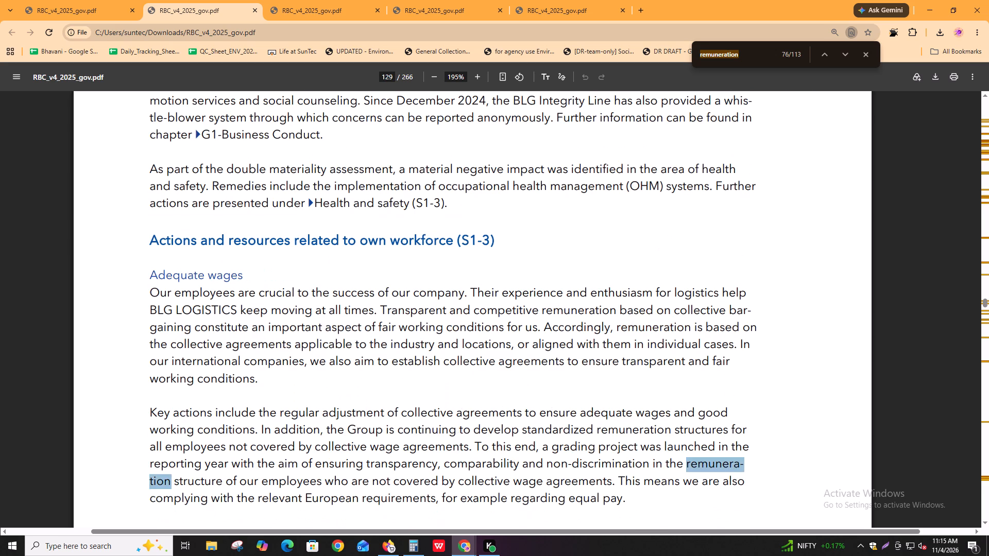
Check the "remuneration" matches in the work for hire policy, value chain worker targets and ESRS datapoint table on pages 139 to 151.
key("Return")
key("Return")
key("Return")
key("shift+Return")
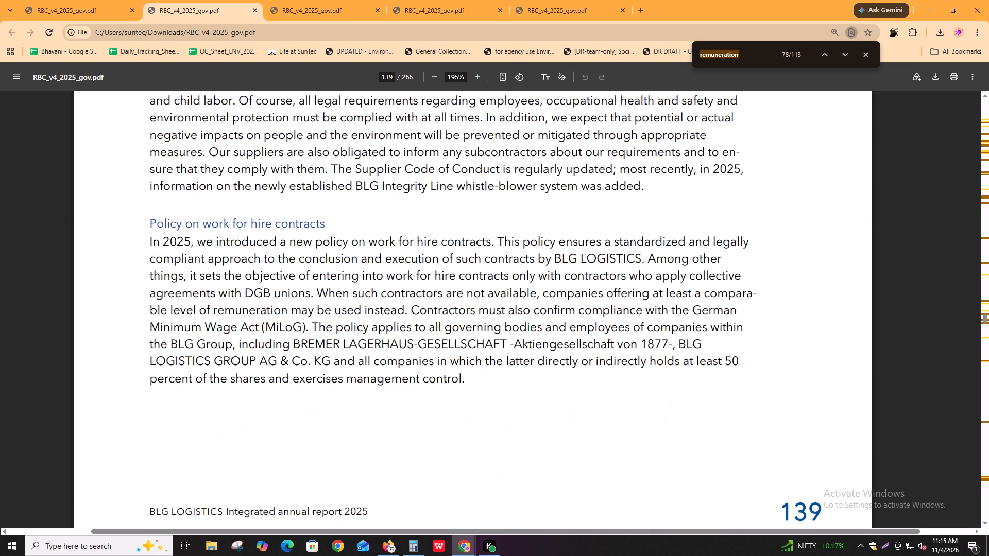
key("Return")
key("Return")
key("Return")
key("Return")
key("Return")
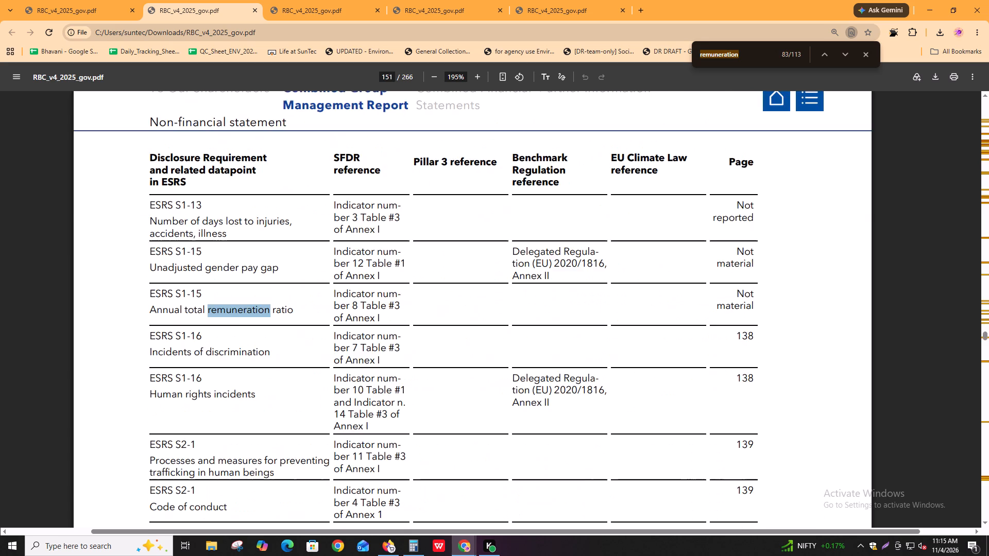
key("shift+Return")
key("shift+Return")
key("Return")
key("Return")
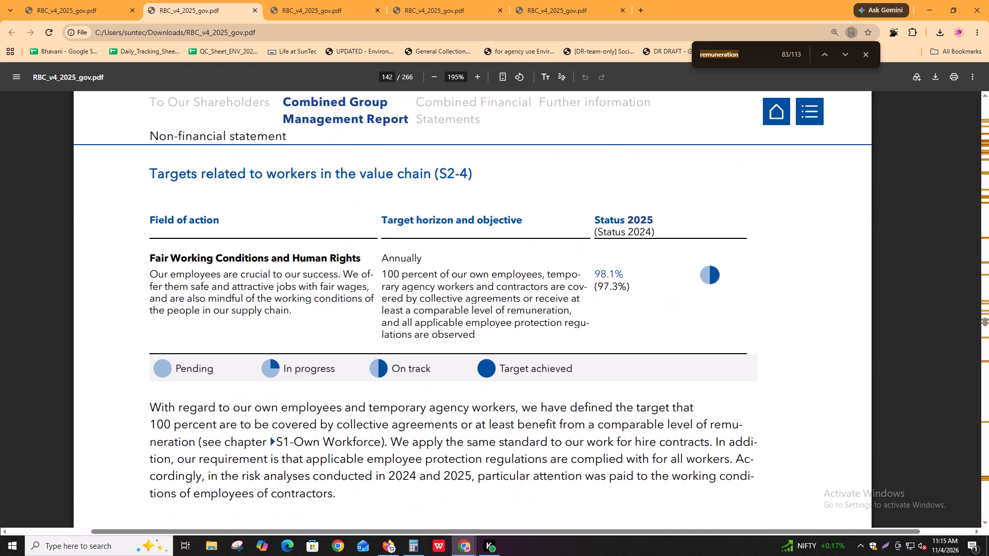
Examine the "remuneration" matches in the liabilities note on page 205 and the Remuneration of the Supervisory Board section on page 240.
key("Return")
key("Return")
key("Return")
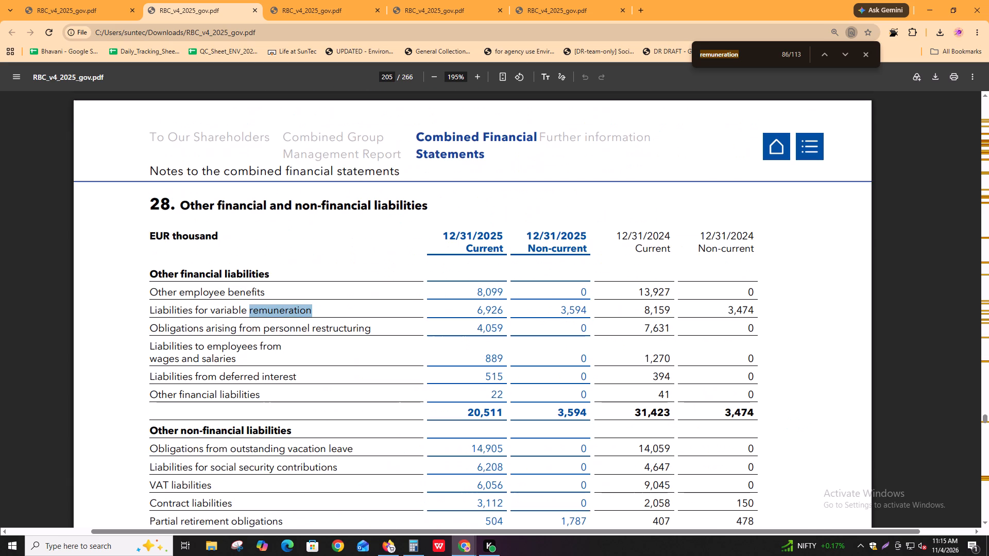
key("Return")
key("Return")
key("Return")
key("shift+Return")
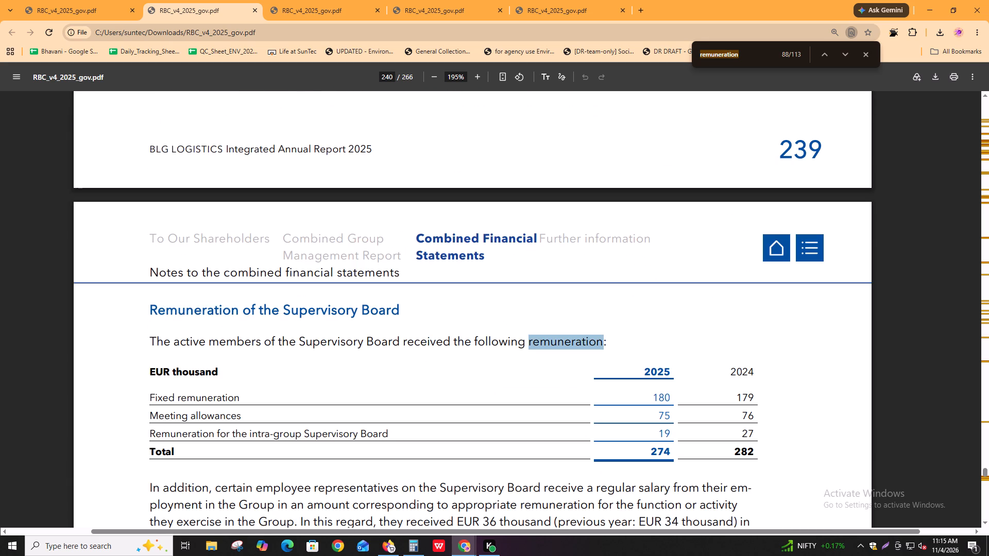
key("Return")
key("Return")
key("Return")
key("Return")
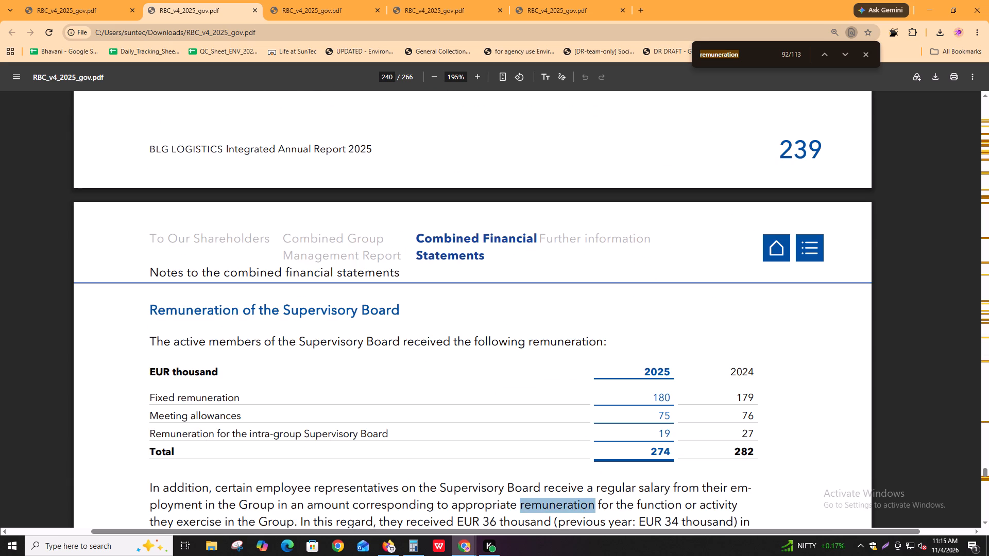
key("Return")
key("Return")
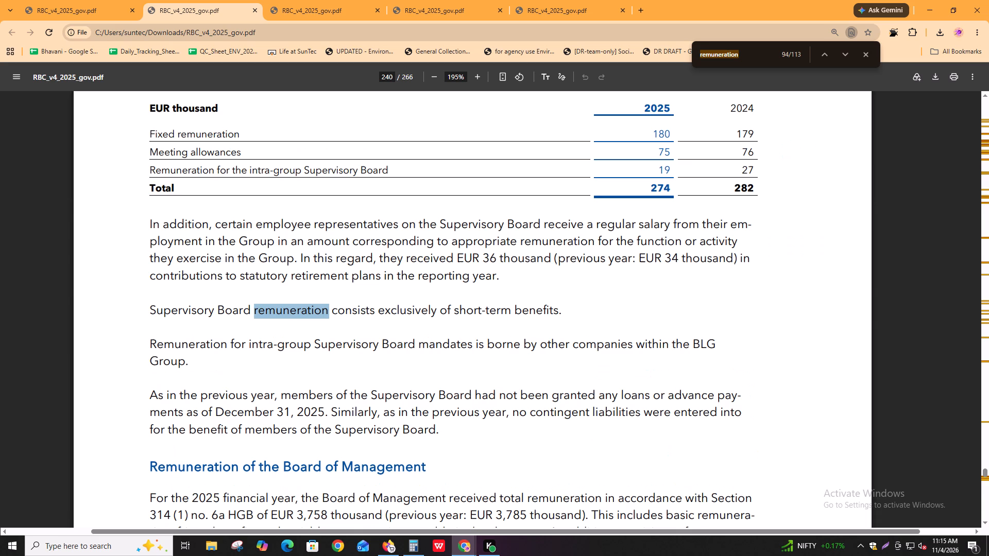
Examine the "remuneration" matches in the Remuneration of the Board of Management section on pages 240 and 241.
key("Return")
key("Return")
key("Return")
key("Return")
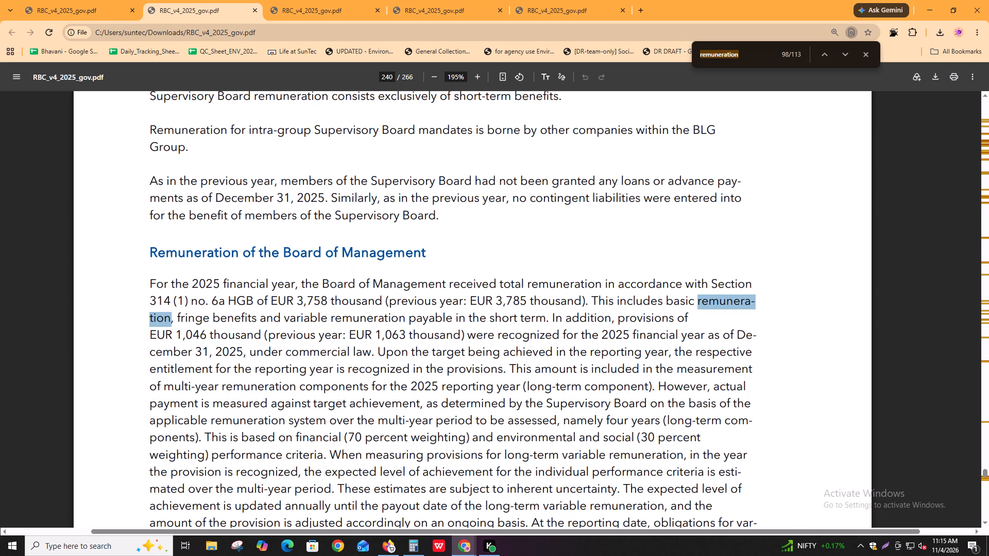
key("Return")
key("Return")
key("Return")
key("Return")
key("Return")
key("Return")
key("Return")
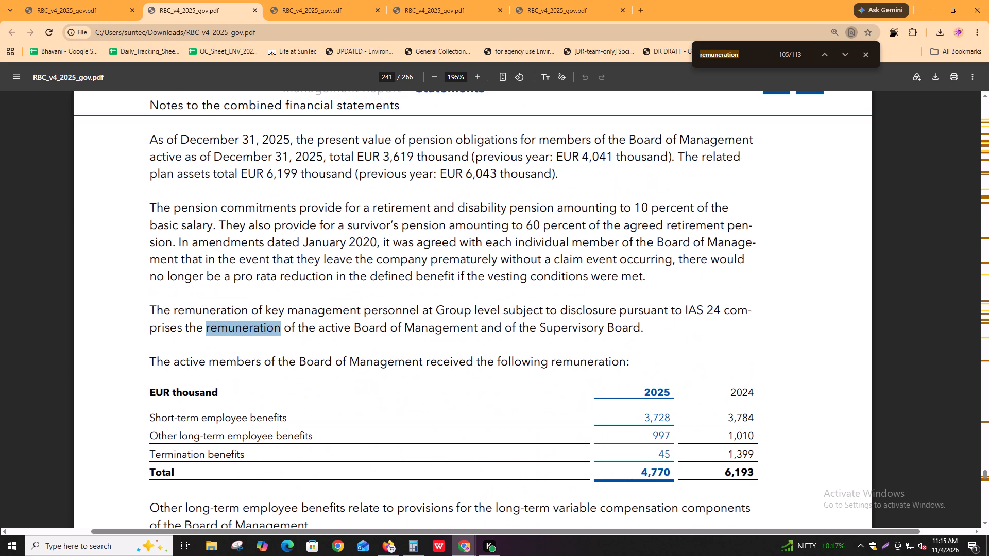
Check the "remuneration" matches in the remuneration report and remuneration system section on page 241.
key("Return")
key("Return")
key("Return")
key("Return")
key("Return")
key("Return")
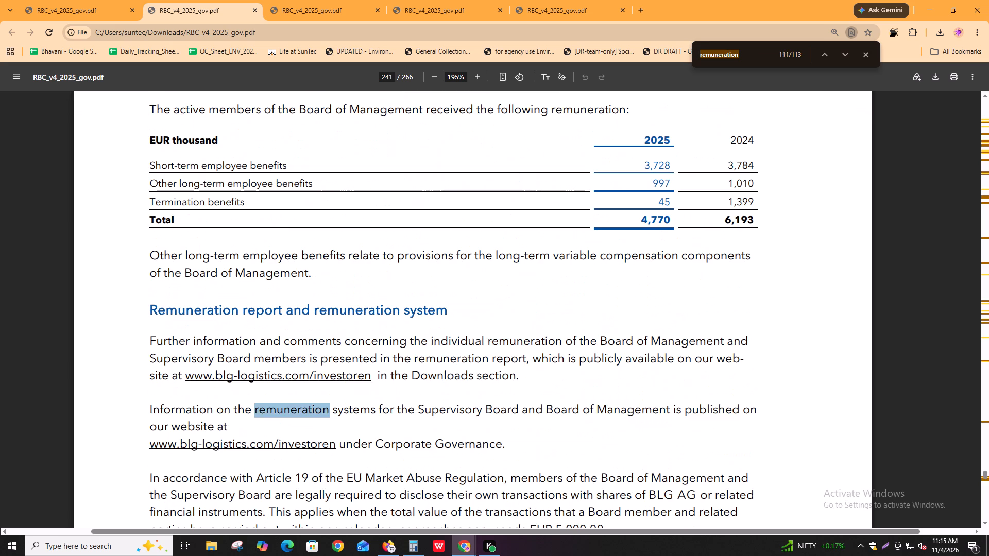
Continue past the last "remuneration" match back to the first ones and examine the Human Resources Committee passage on page 14.
key("Return")
key("Return")
key("Return")
key("Return")
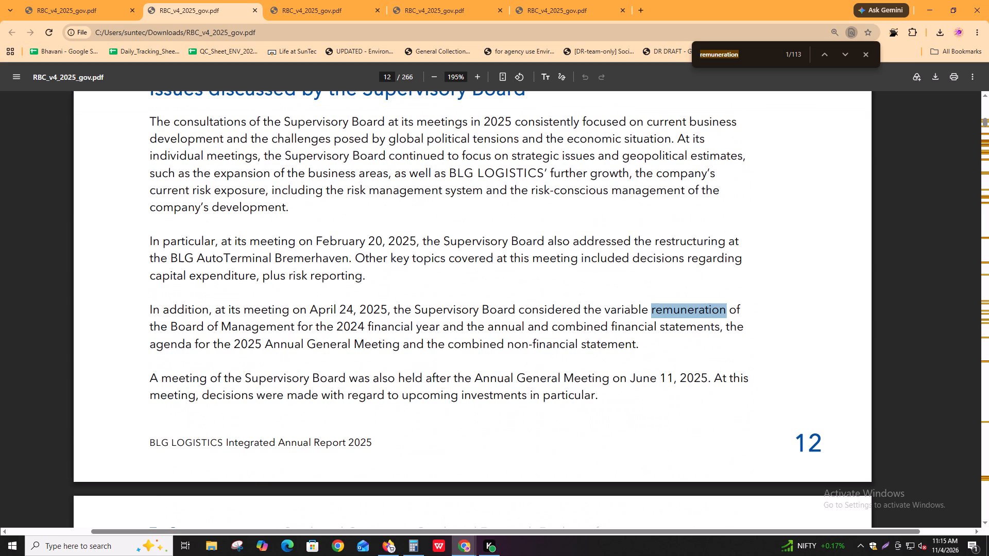
key("Return")
key("shift+Return")
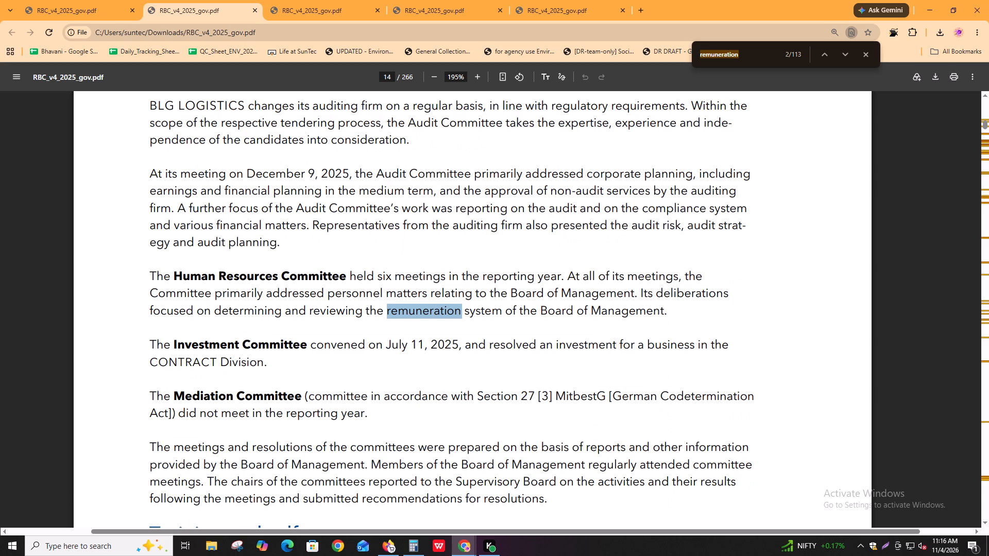
key("alt+Tab")
Return to the annual report and recheck the "remuneration" match in the Human Resources Committee passage on page 14.
scroll(345, 316, "up", 1)
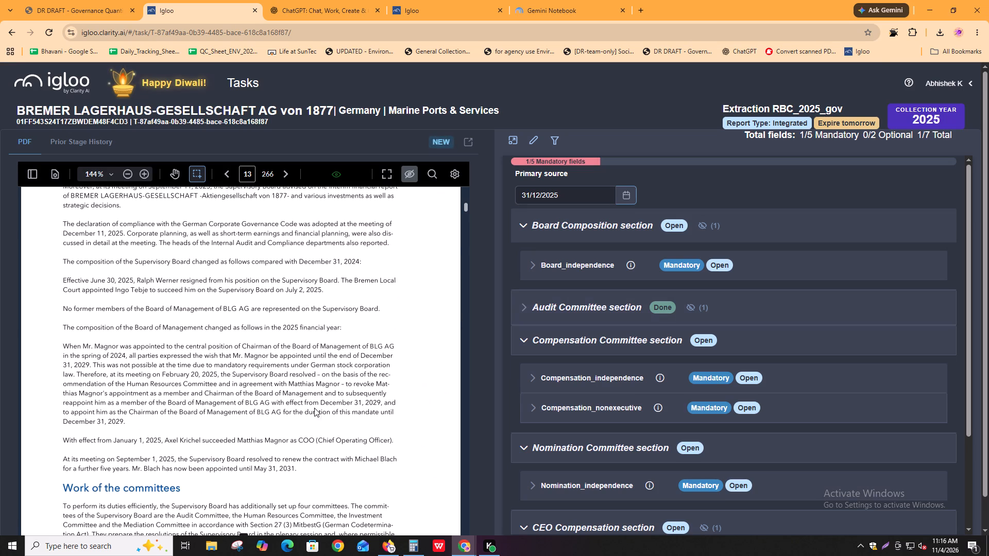
key("alt+Tab")
key("ctrl+f")
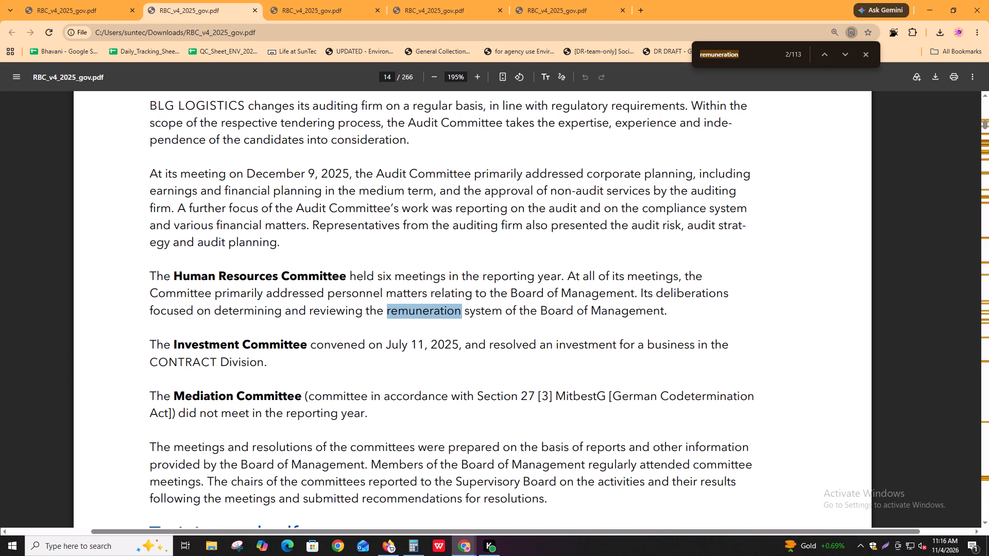
key("Return")
key("shift+Return")
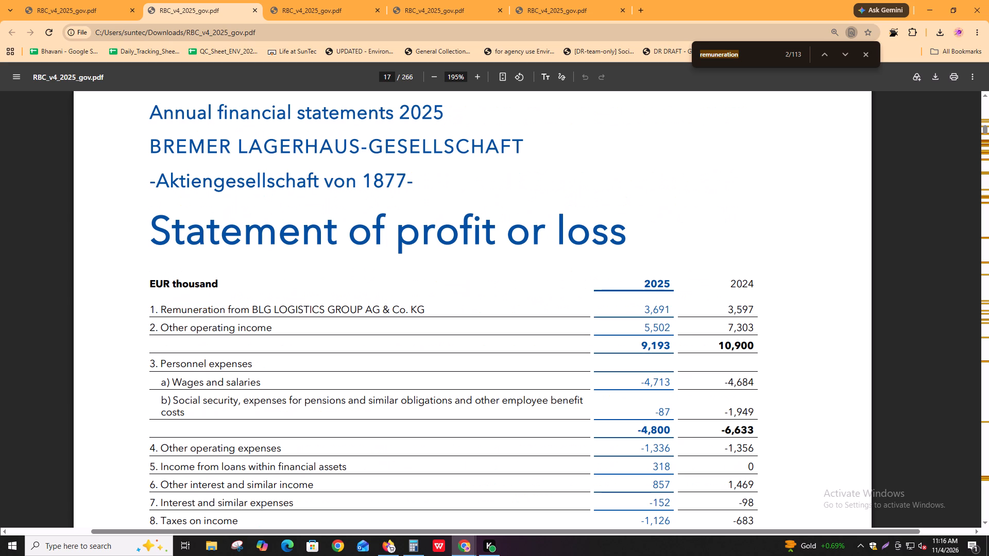
Search the report for "nomination" and shorten the search term to "nominati".
key("ctrl+f")
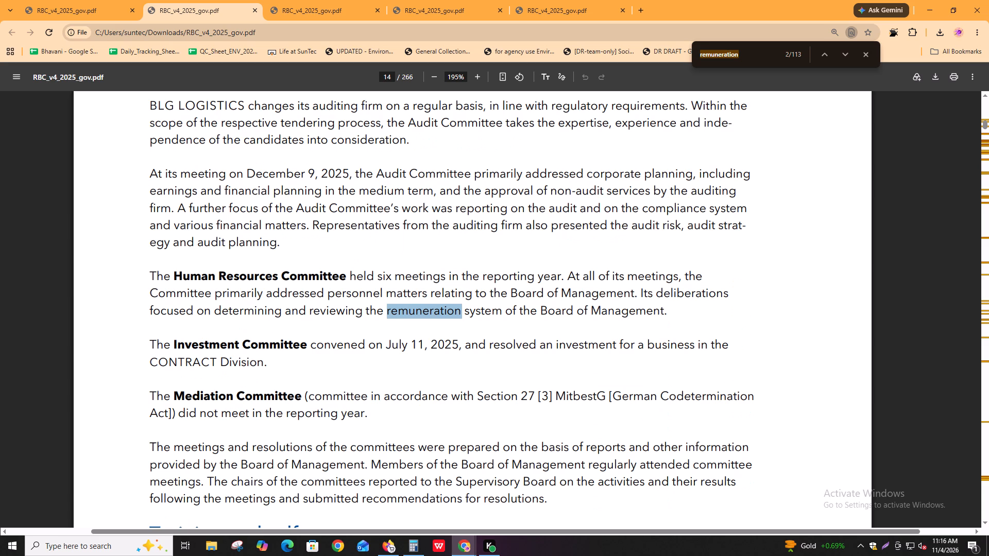
type("nomination")
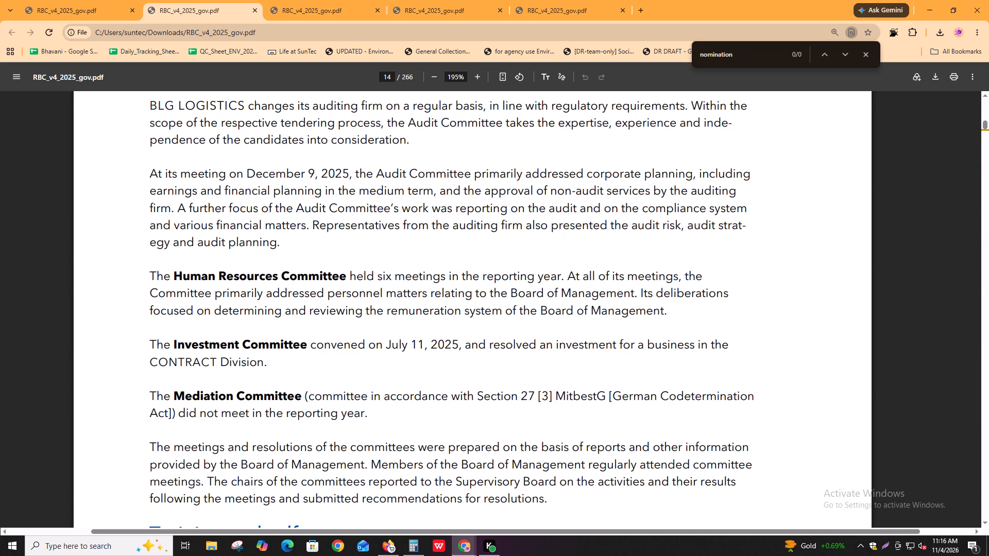
key("BackSpace")
key("BackSpace")
Search the report for "appoint" and examine the matches in the Supervisory Board and Board of Management changes on page 13.
key("ctrl+f")
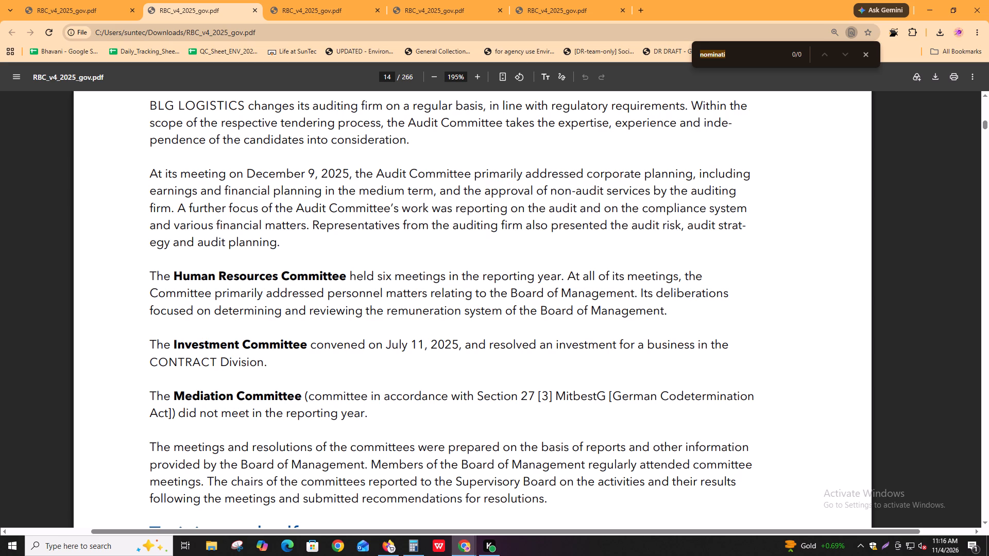
type("ap")
type("point")
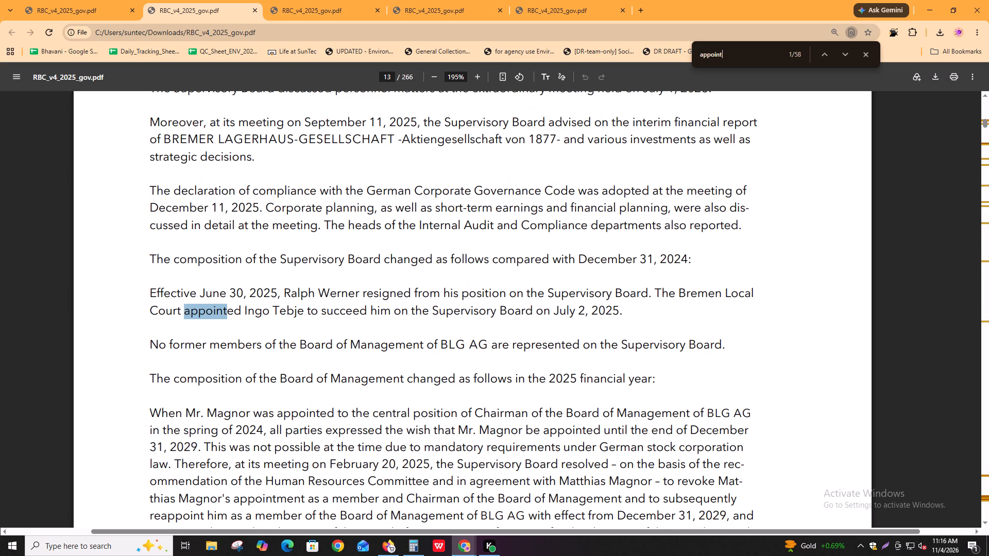
key("Return")
key("Return")
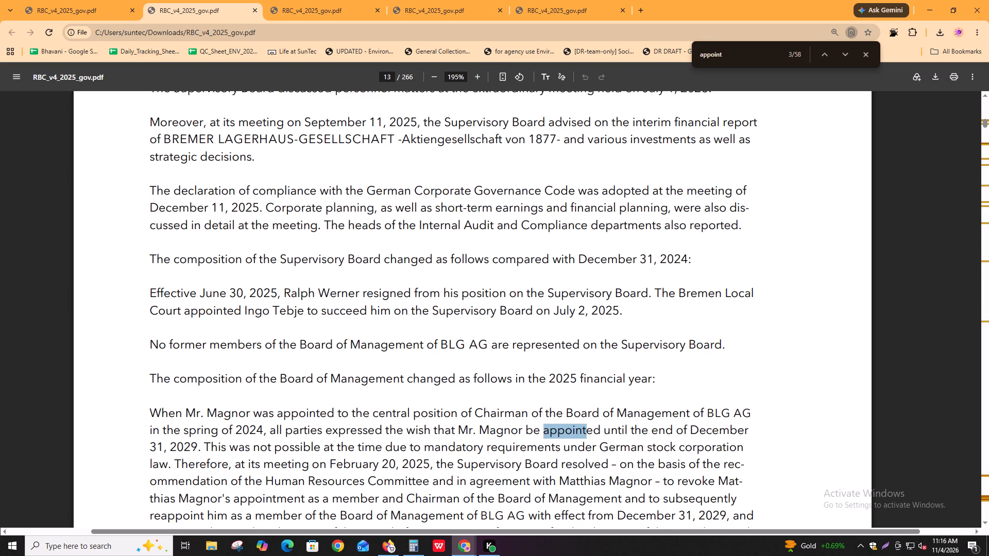
key("Return")
key("Return")
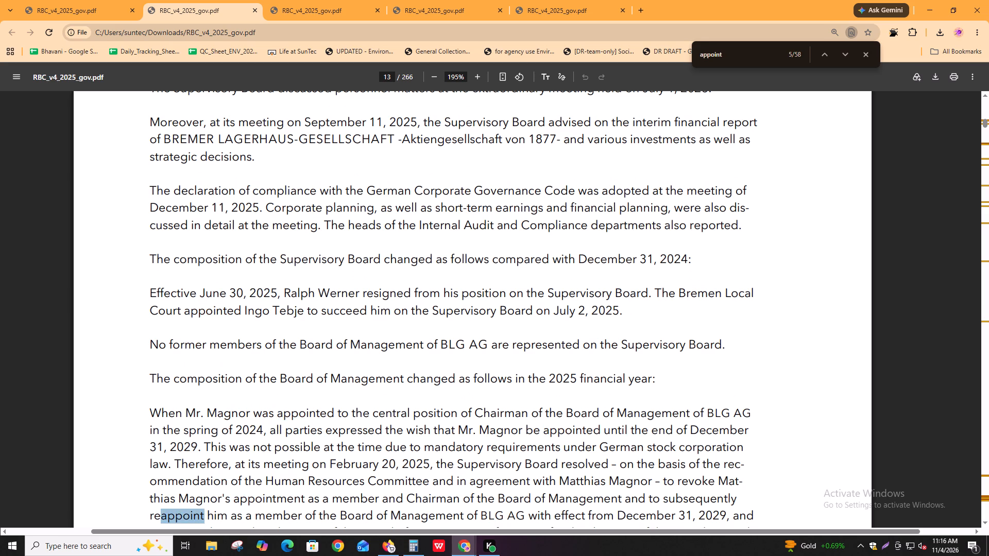
key("Return")
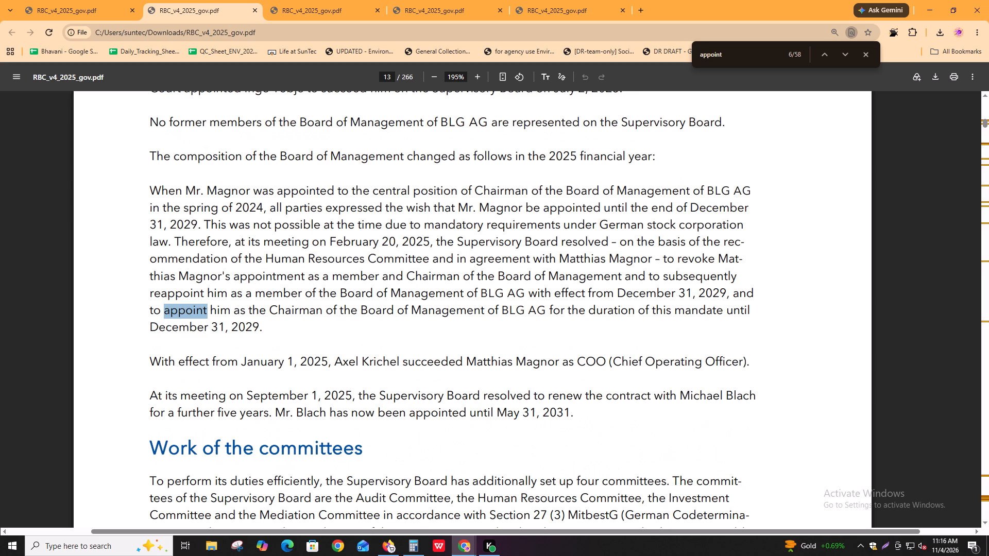
key("Return")
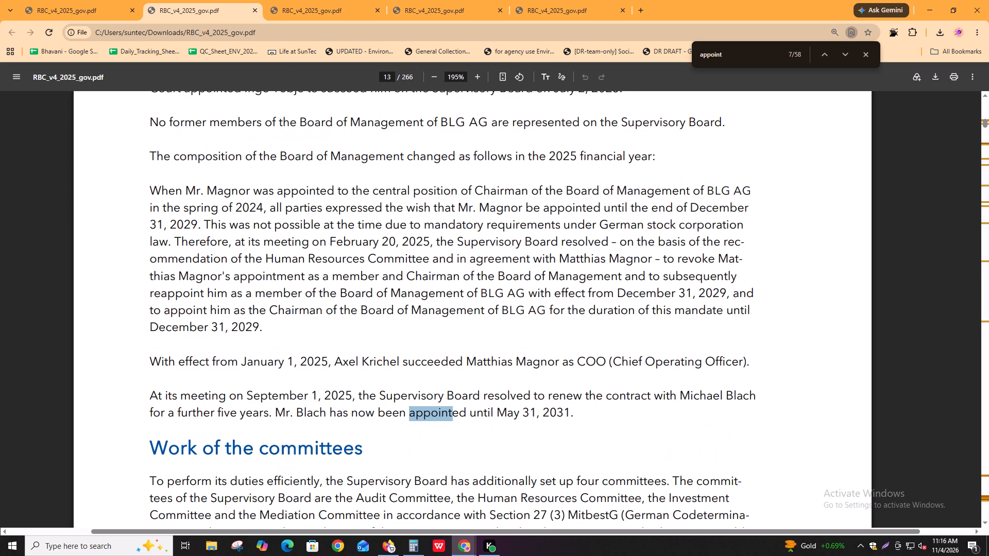
Examine the "appoint" matches in the audit section on page 15 and the board composition sections on pages 27 and 28.
key("Return")
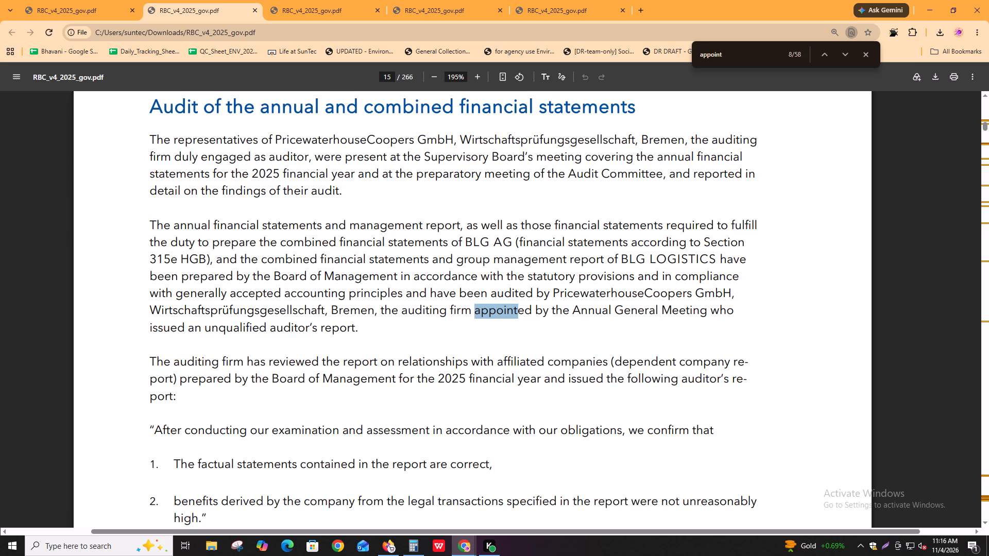
key("Return")
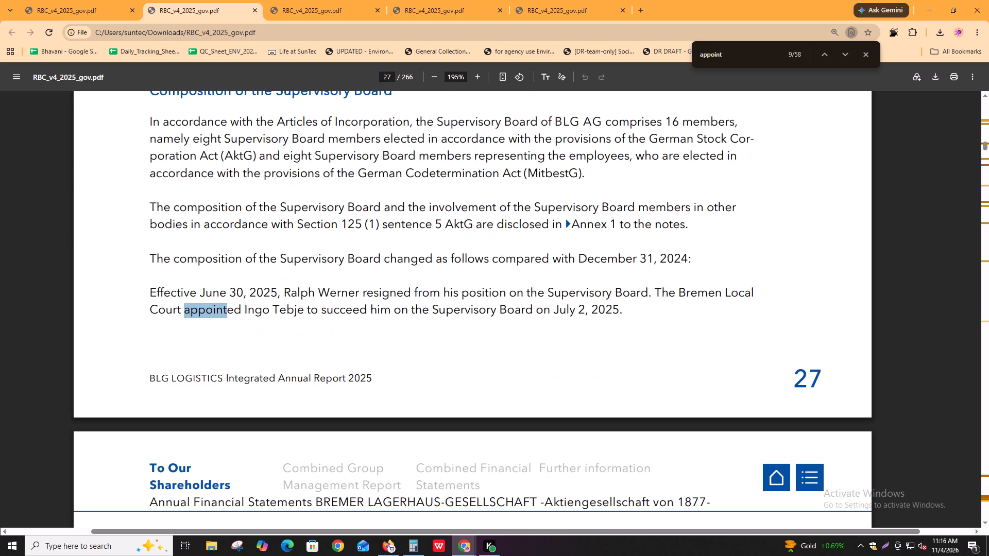
key("Return")
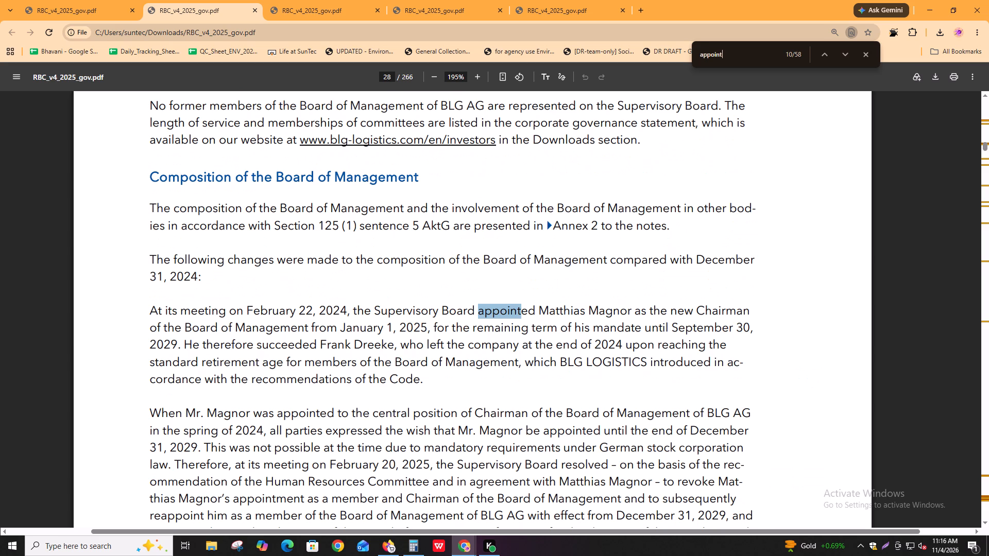
key("Return")
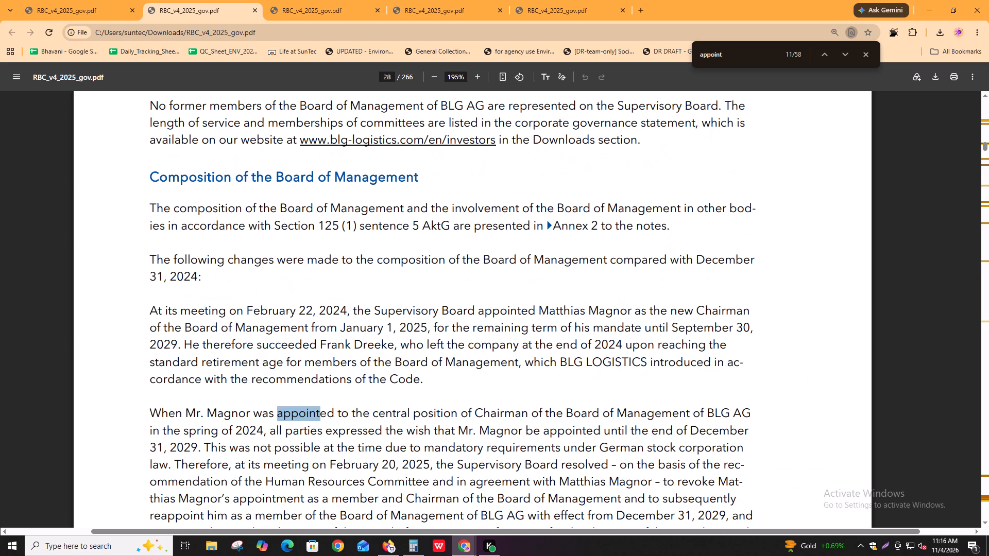
key("Return")
key("Return")
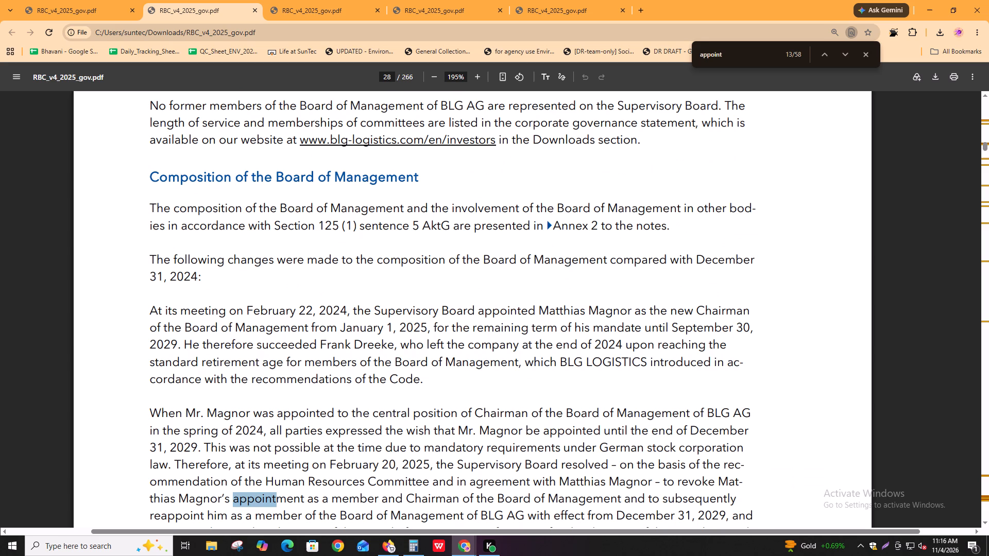
key("Return")
key("Return")
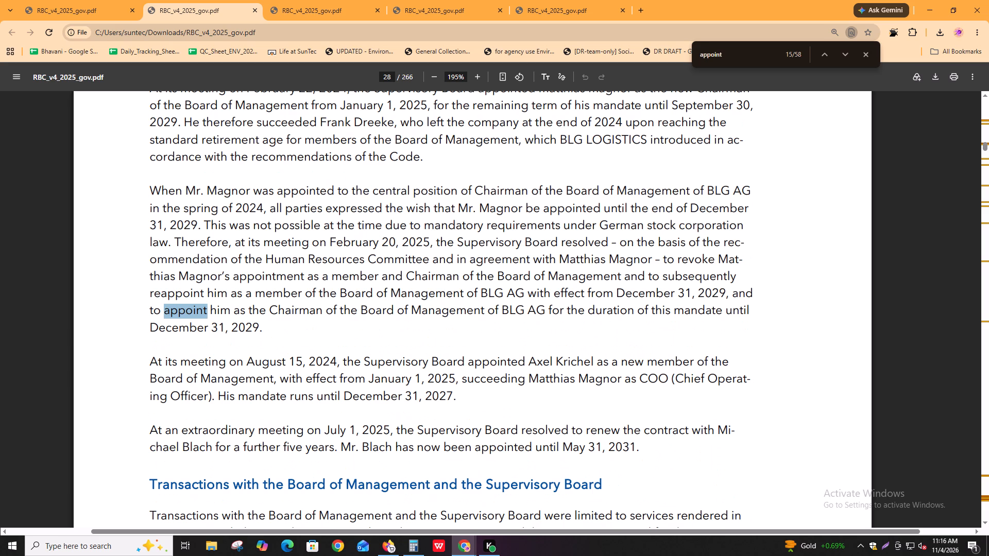
key("Return")
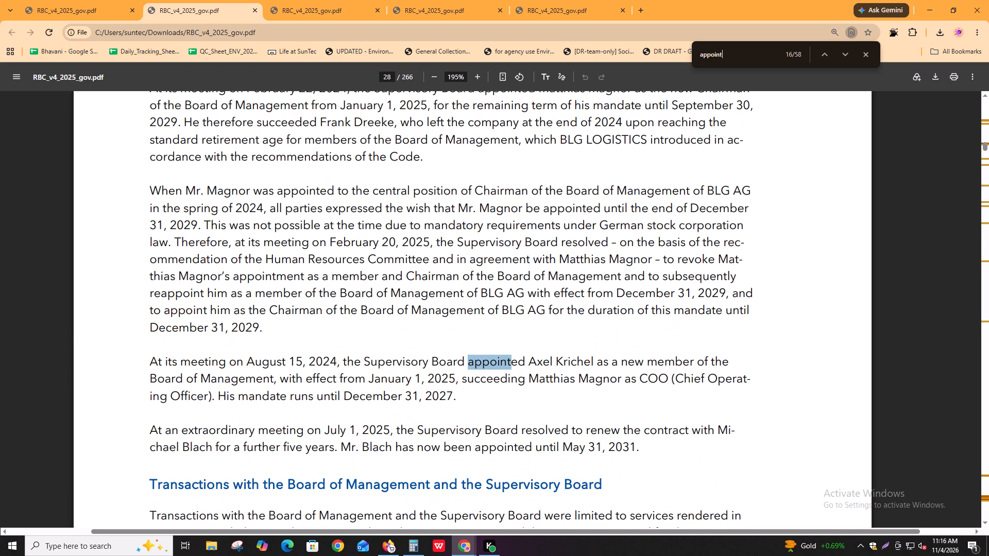
key("Return")
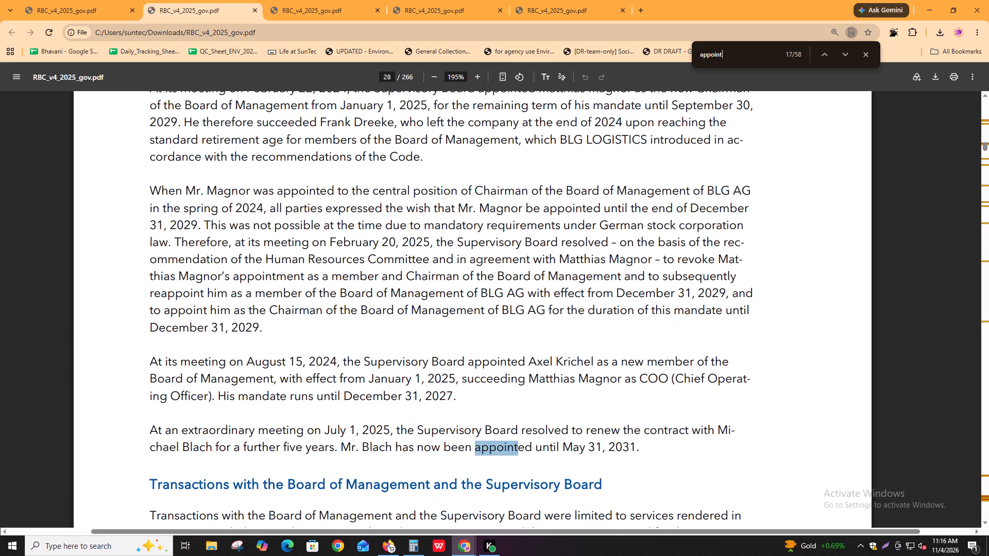
Check the "appoint" matches in the appointment and dismissal provisions on pages 37 and 65 and the risk management section on page 78.
key("Return")
key("Return")
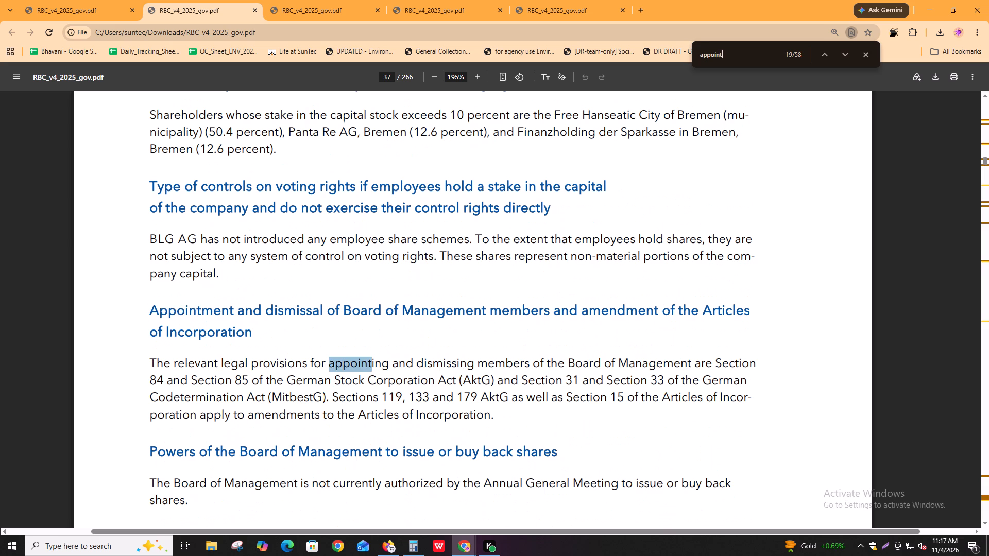
key("Return")
key("Return")
key("Return")
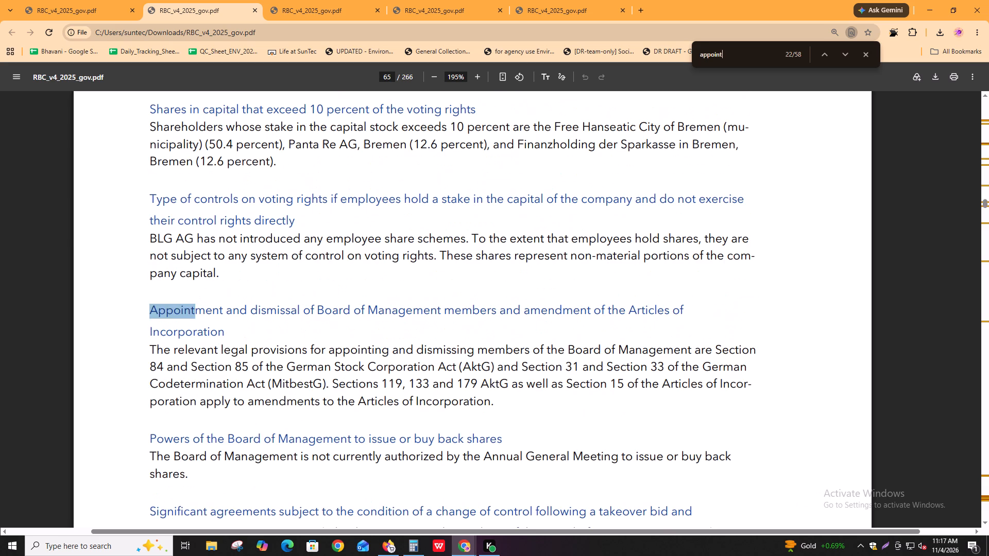
key("Return")
key("Return")
key("Return")
key("Return")
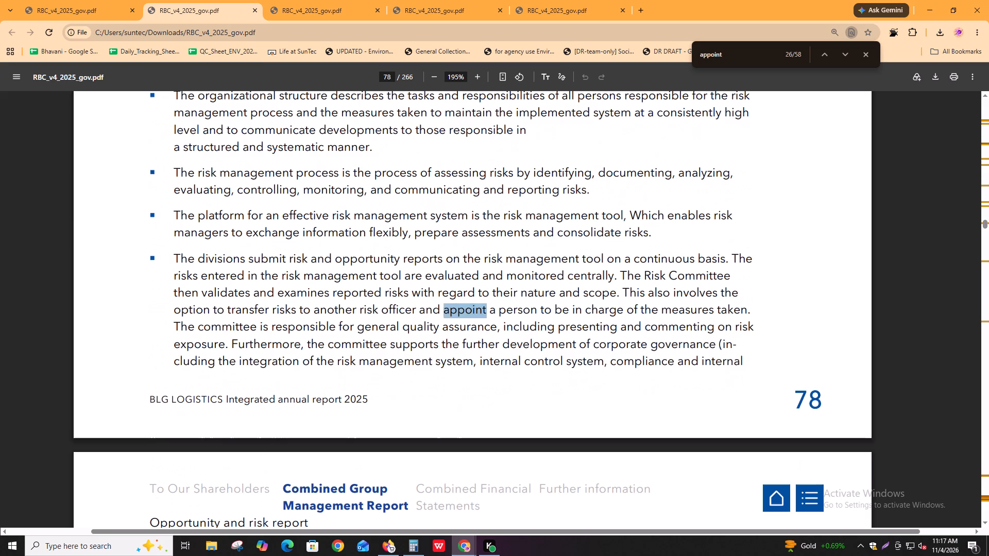
Examine the "appoint" matches in the Board of Management composition section on page 239.
key("Return")
key("Return")
key("Return")
key("Return")
key("Return")
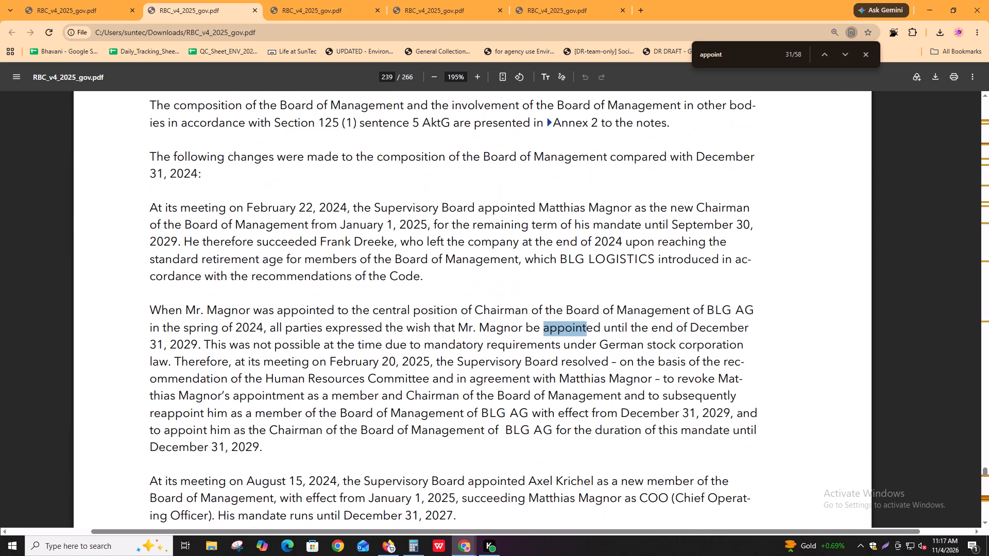
key("Return")
key("Return")
key("Return")
key("Return")
key("Return")
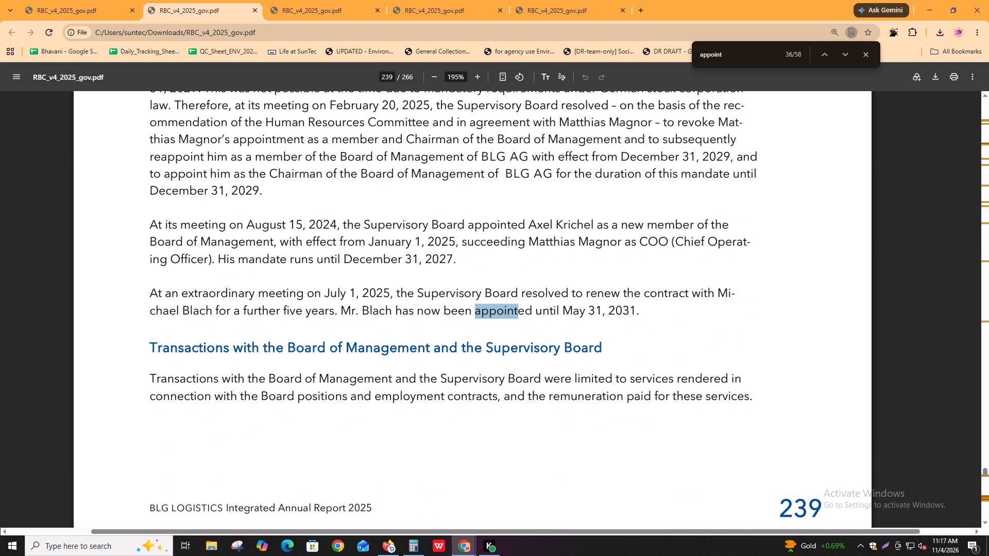
Examine the "appoint" matches in the table of Supervisory Board members and their mandates on page 252.
key("Return")
key("Return")
key("shift+Return")
key("Return")
key("Return")
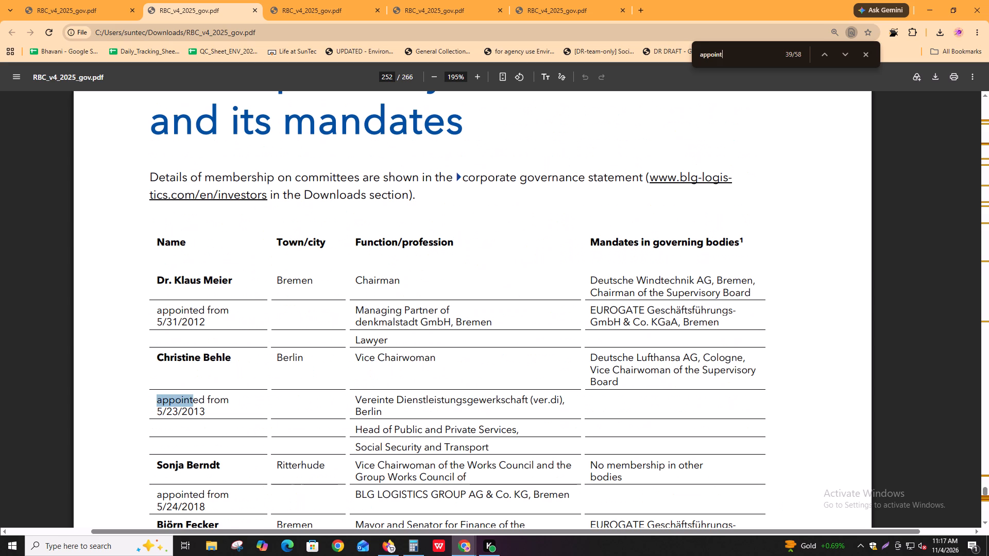
key("Return")
key("shift+Return")
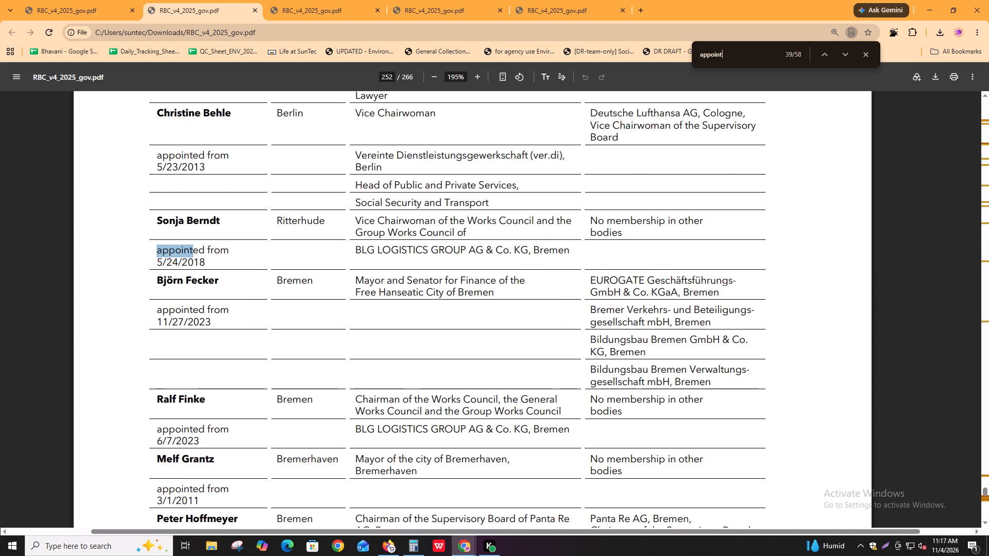
key("shift+Return")
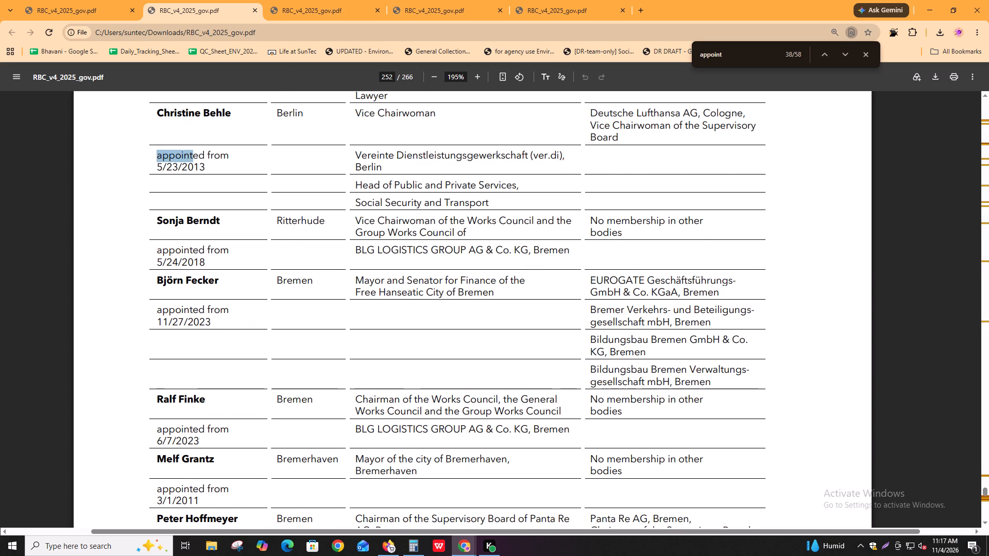
key("Return")
key("Return")
key("Return")
key("Return")
key("Return")
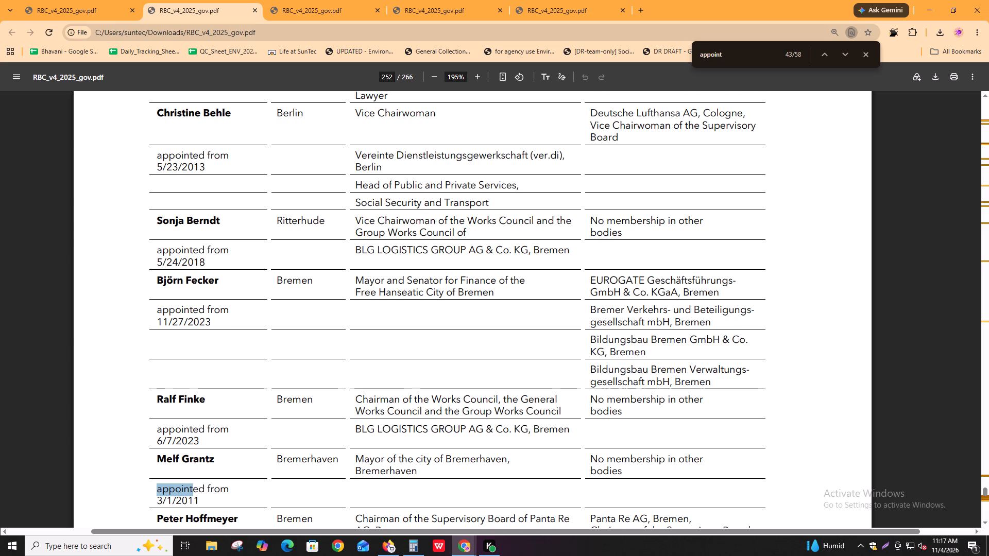
Check the remaining "appoint" matches in the Supervisory Board mandates table through page 253, continuing to the Board of Management table on page 254.
key("Return")
key("Return")
key("Return")
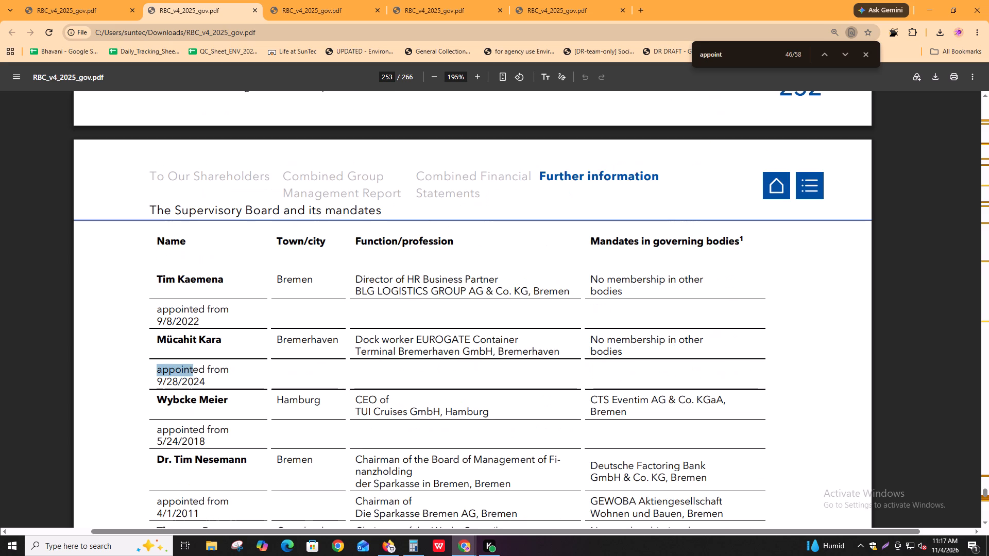
key("Return")
key("Return")
key("Return")
key("Return")
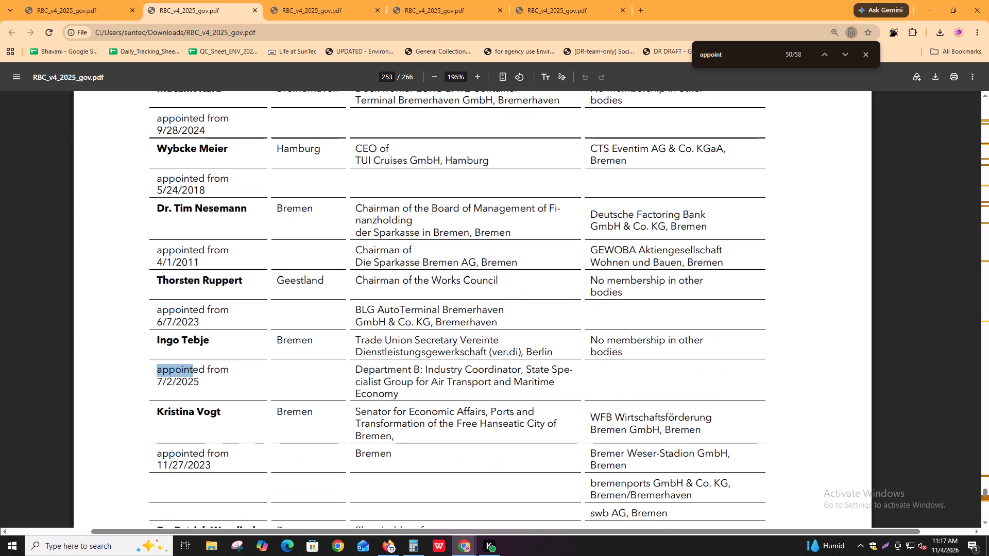
key("Return")
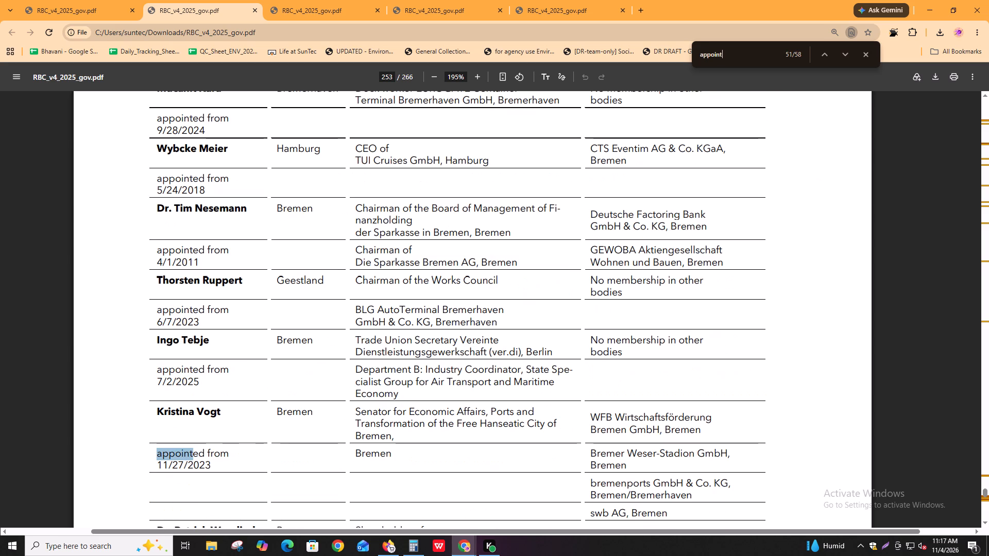
key("Return")
key("Return")
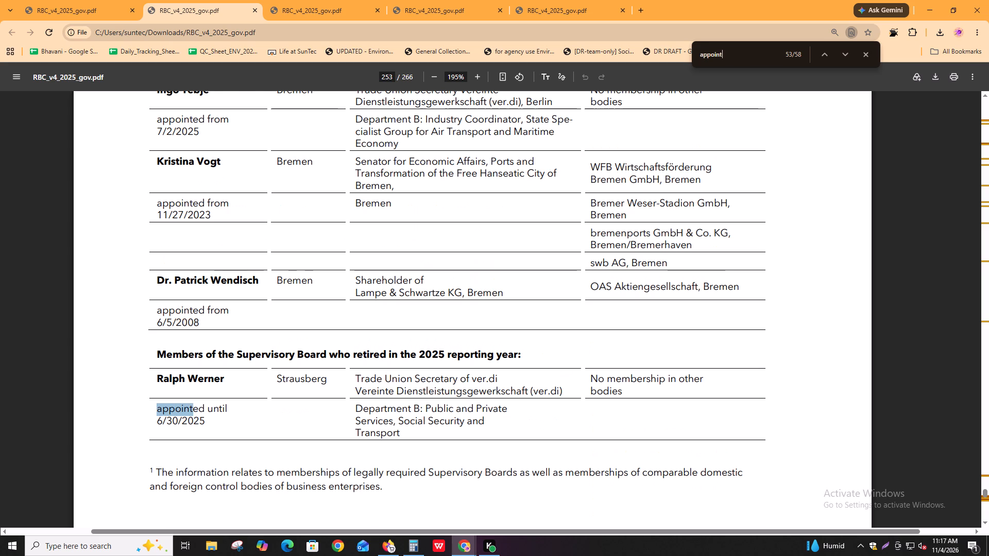
key("Return")
key("shift+Return")
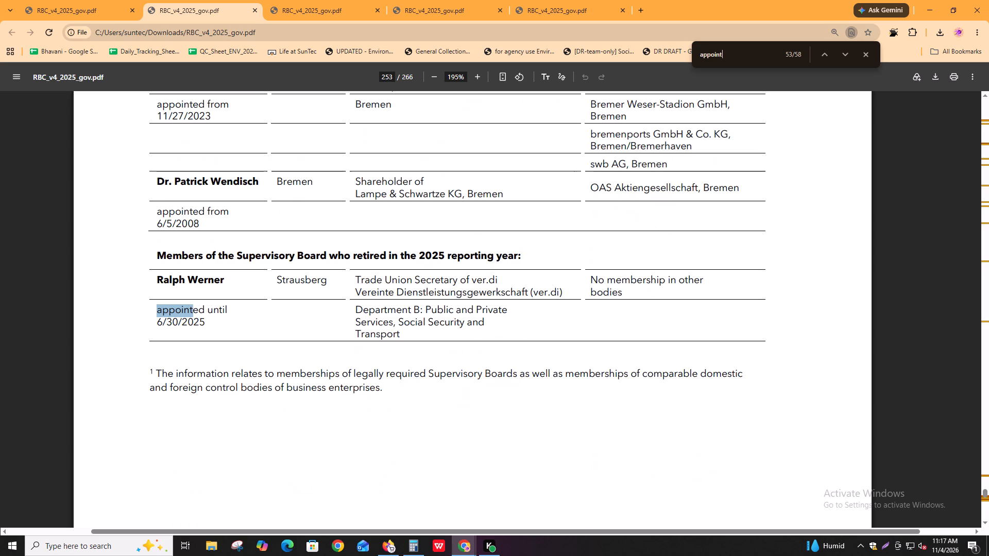
key("Return")
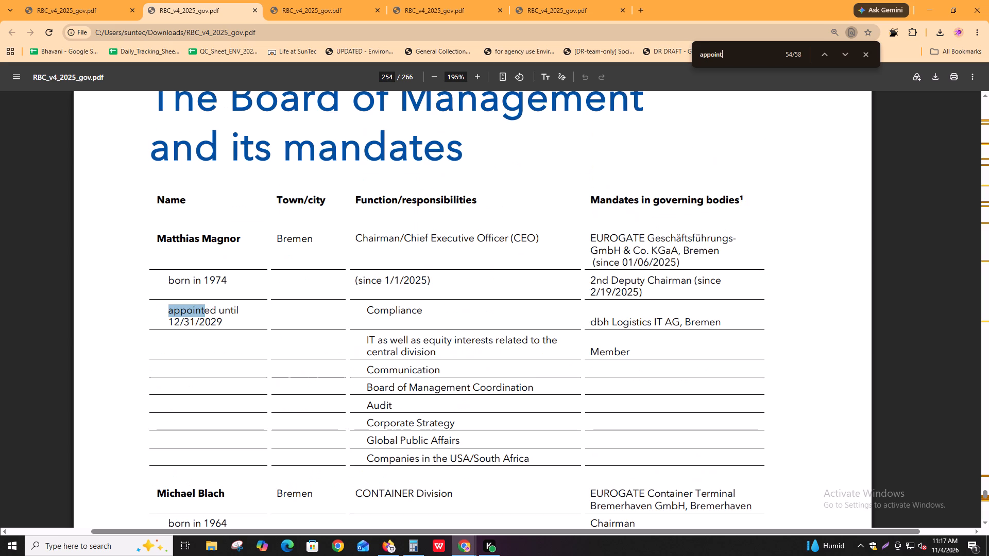
Check the remaining "appoint" matches in the table of Board of Management members and their mandates on pages 254 and 255.
key("Return")
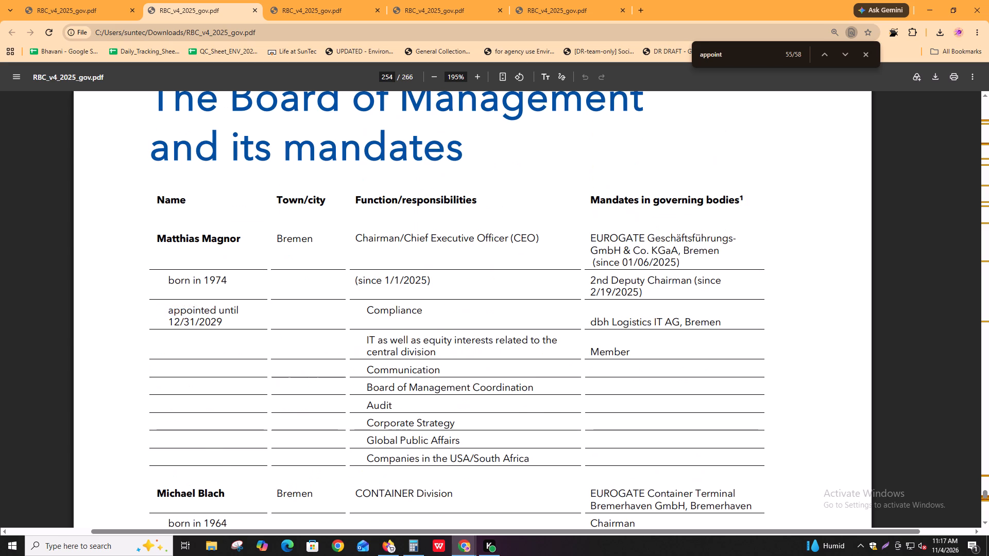
key("Return")
key("Return")
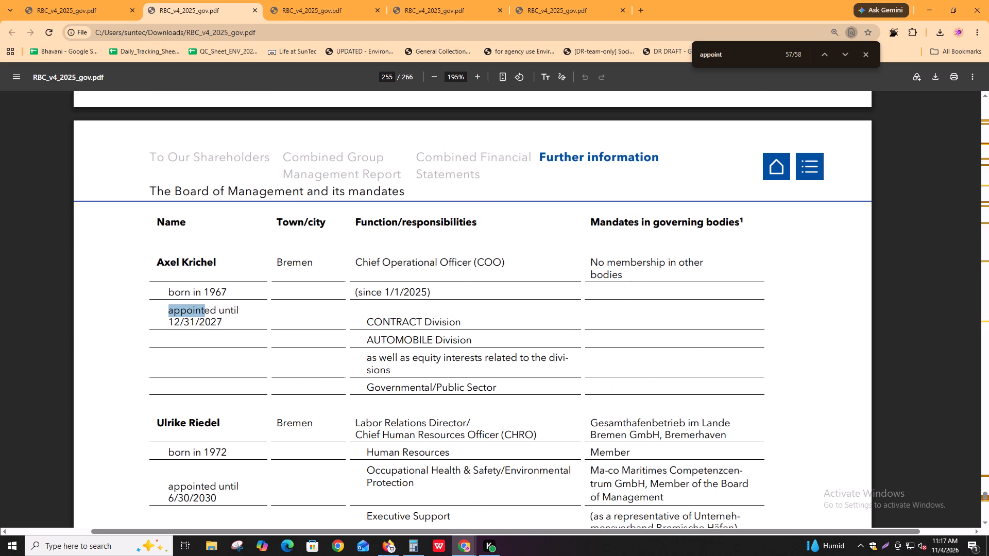
key("Return")
key("Return")
key("shift+Return")
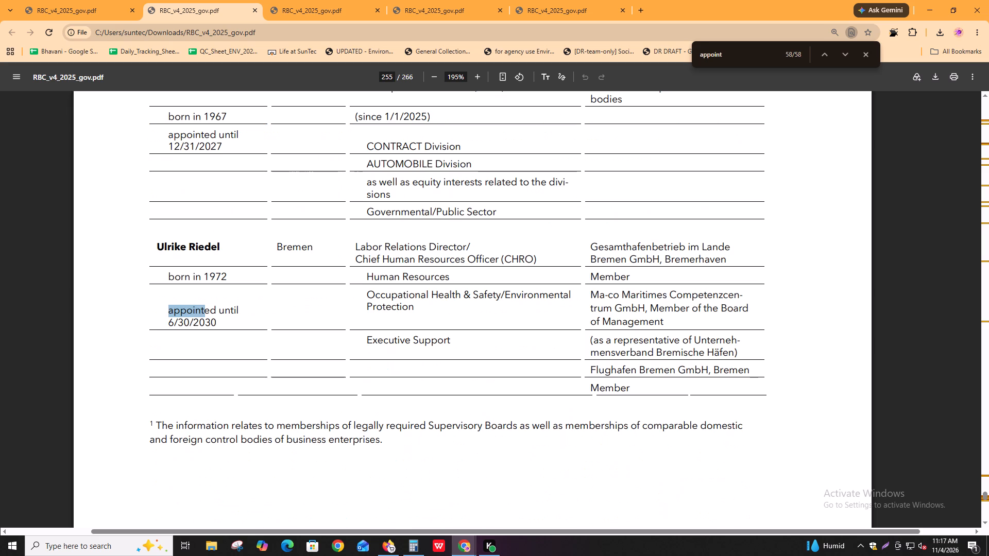
Re-examine the "appoint" matches in the Supervisory Board report's passage on Board of Management composition changes on page 13.
key("Return")
key("Return")
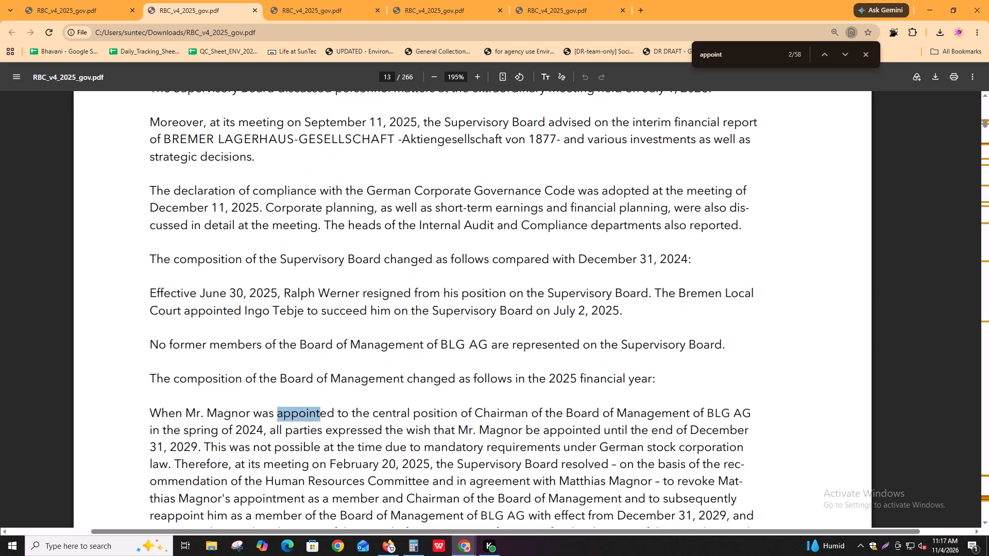
key("Return")
key("shift+Return")
key("Return")
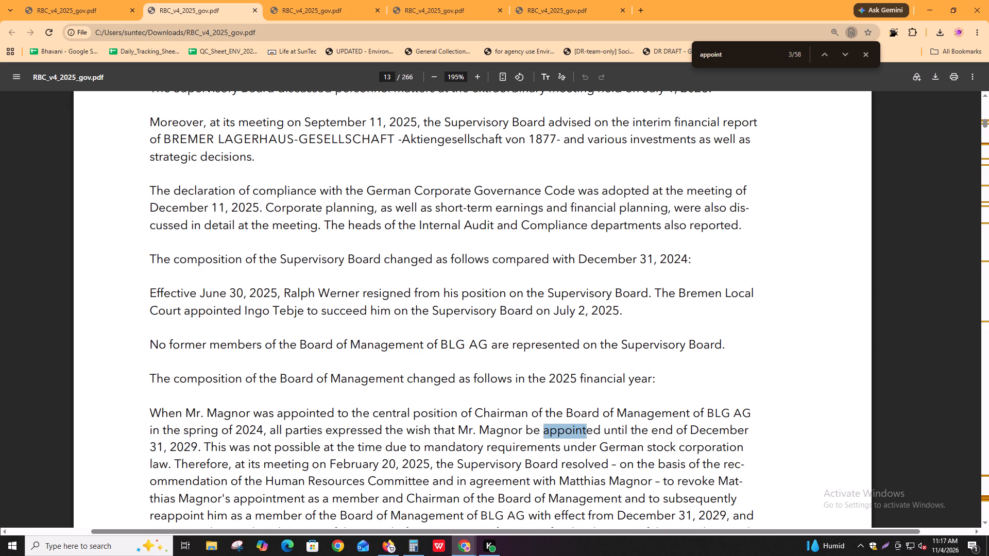
key("Return")
key("Return")
key("Return")
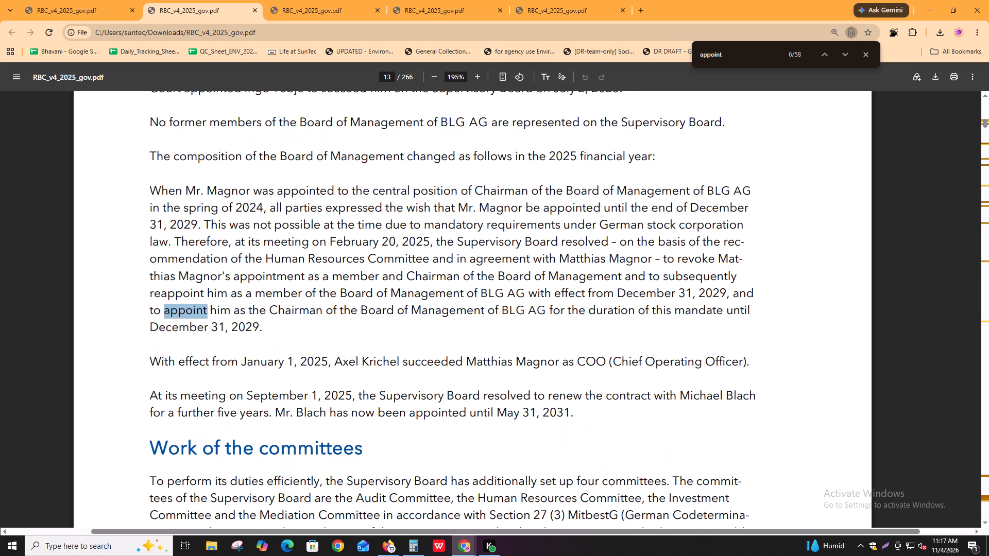
key("Return")
key("shift+Return")
key("ctrl+f")
Switch to the Igloo extraction form and review the open fields in the Compensation, Nomination and CEO Compensation sections.
key("alt+Tab")
scroll(678, 381, "down", 4)
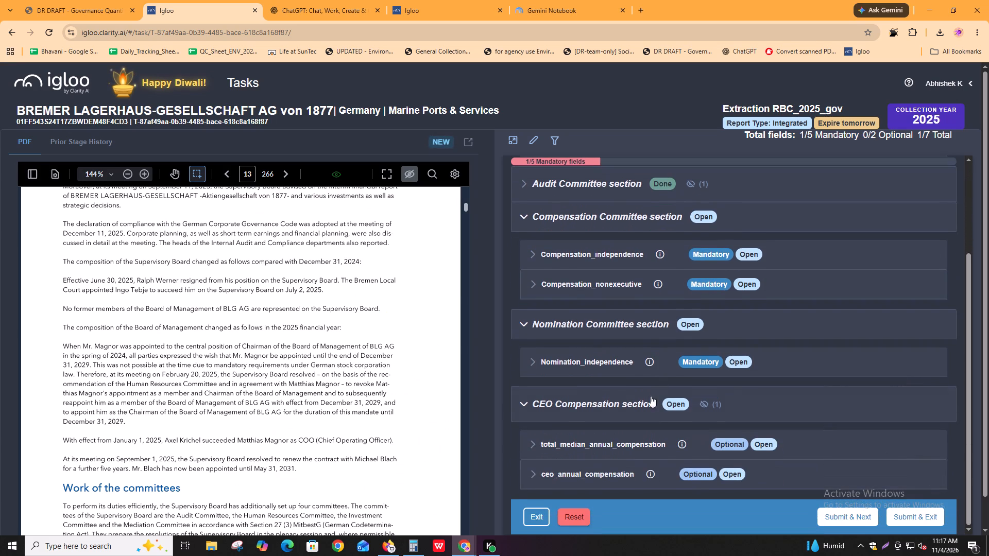
scroll(585, 296, "down", 2)
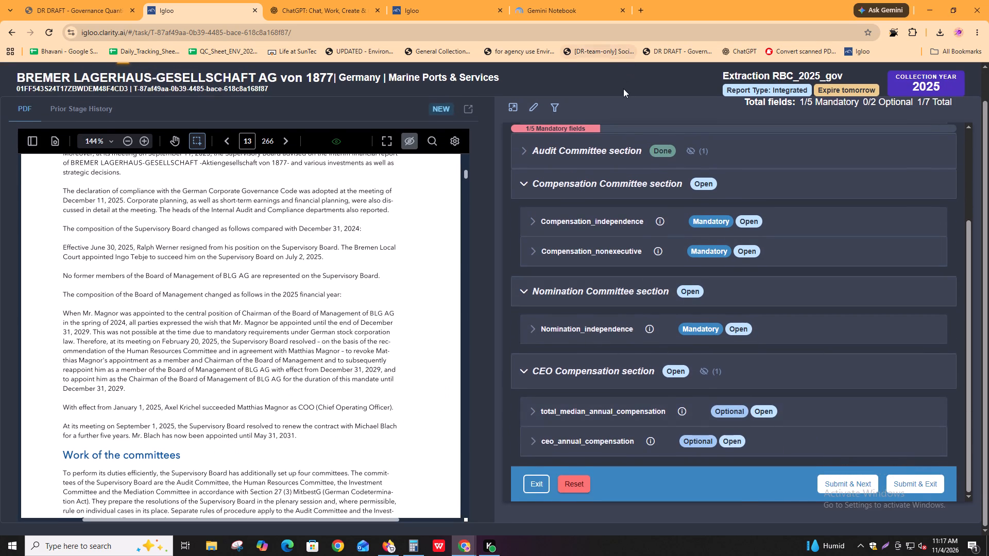
scroll(623, 89, "up", 3)
key("alt+Tab")
key("alt+Tab")
scroll(615, 421, "down", 4)
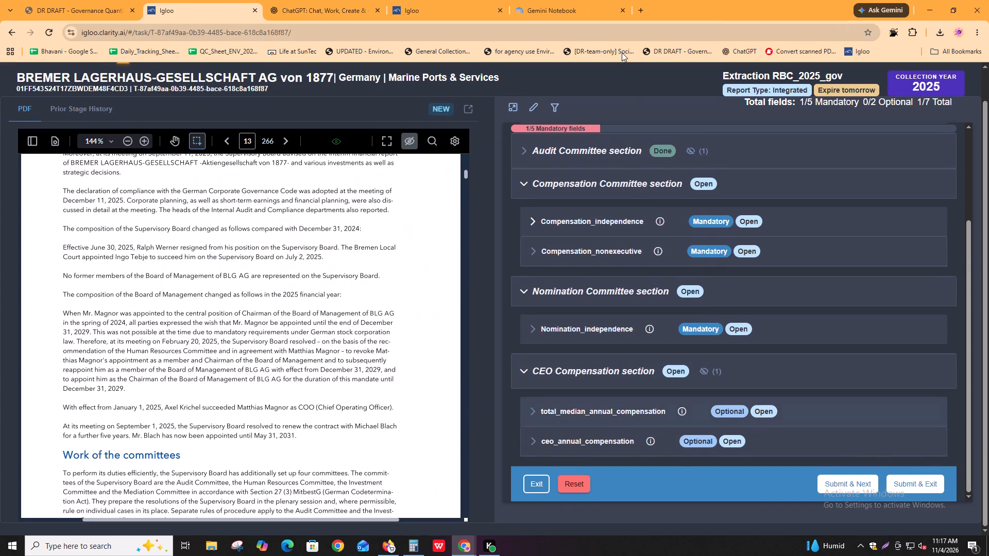
scroll(620, 110, "up", 4)
scroll(609, 416, "down", 3)
scroll(599, 416, "up", 2)
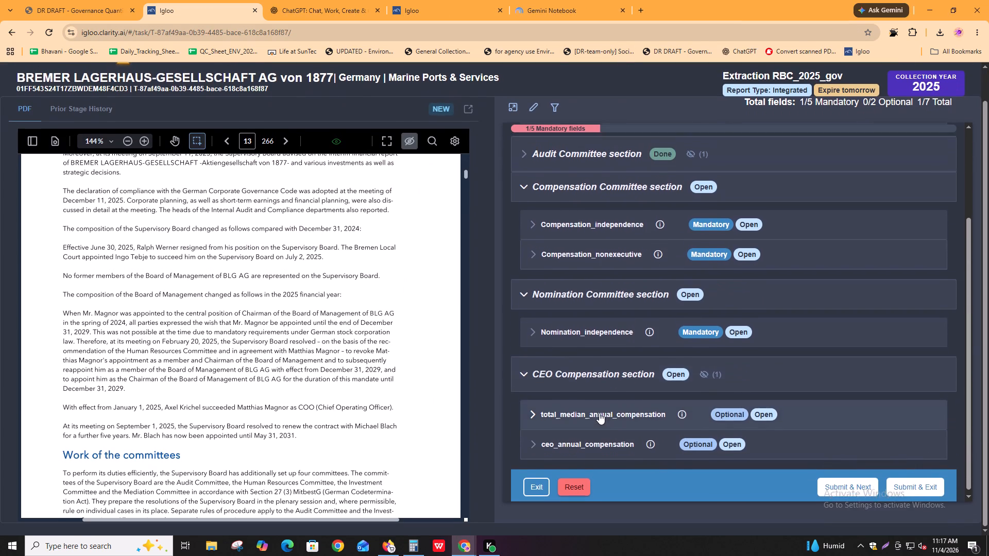
scroll(599, 413, "up", 2)
Return to the report PDF, search for "ceo" and check the matches in the signature blocks and the Board of Management mandates table.
key("alt+Tab")
key("ctrl+f")
type("ceo")
key("ctrl+f")
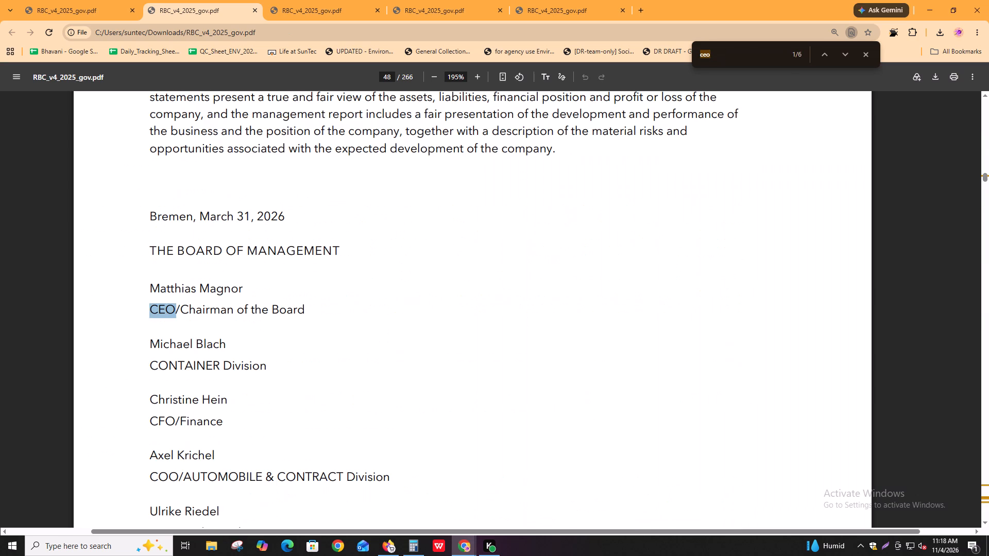
key("Return")
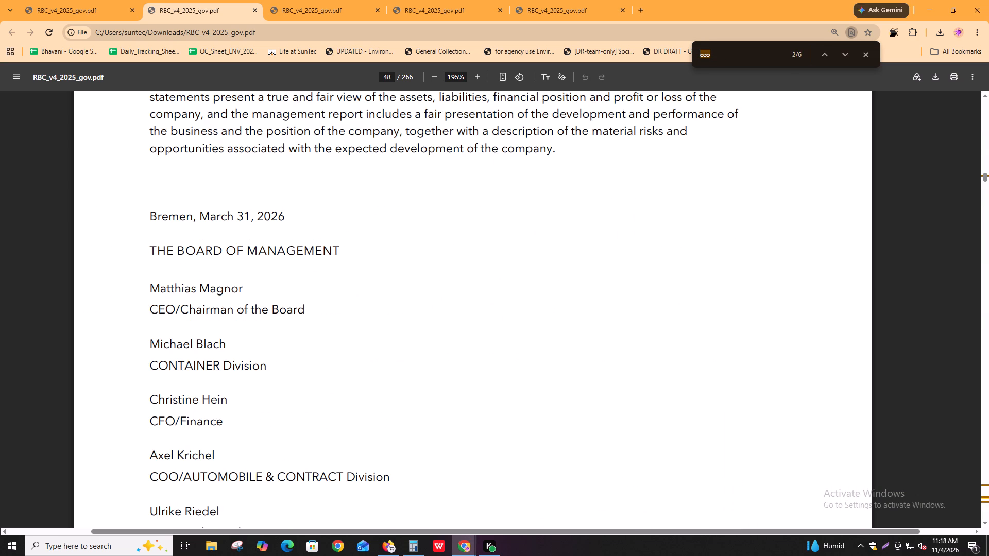
key("Return")
key("Return")
key("Return")
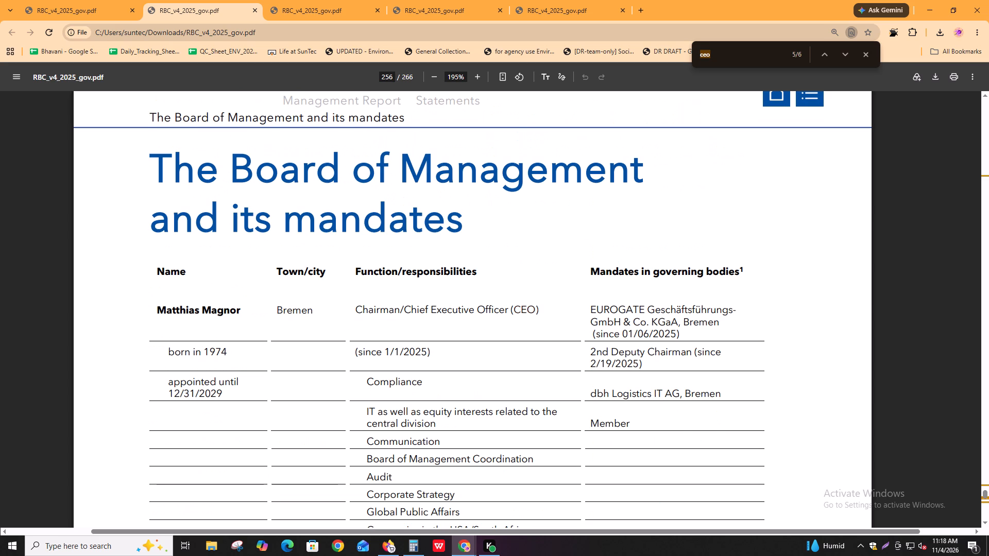
key("Return")
key("Return")
key("Return")
Search the report for "salary" and check the matches on pages 33, 203 and 241.
key("ctrl+f")
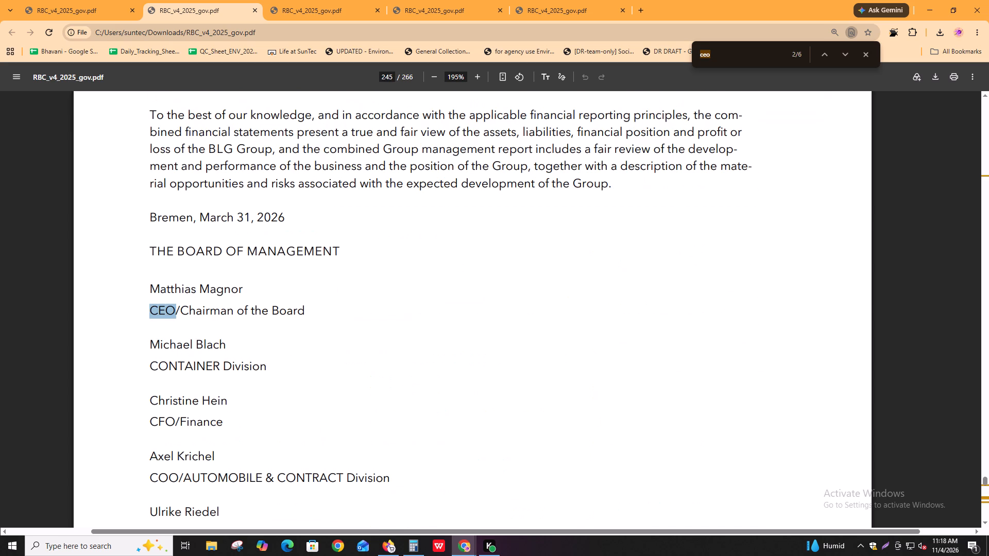
type("salary")
key("ctrl+f")
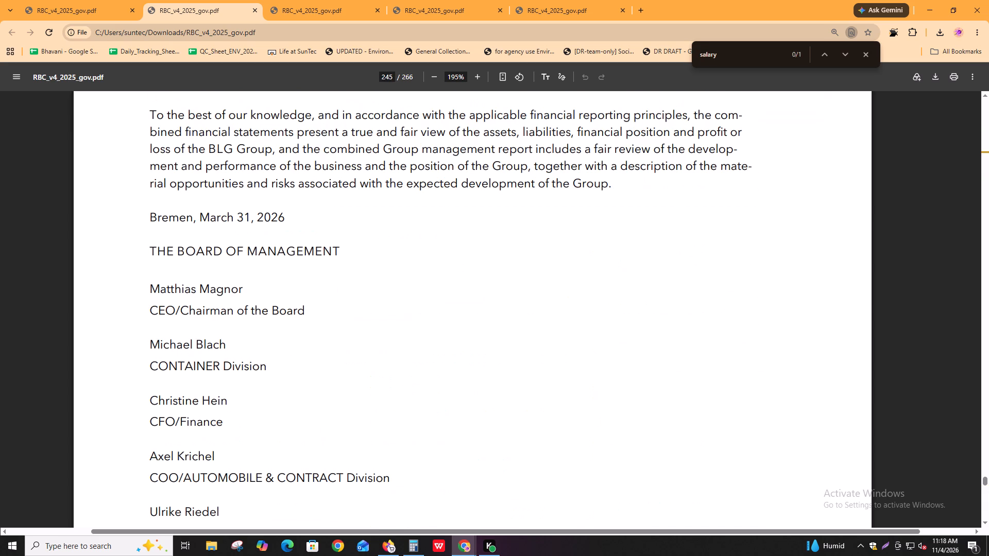
key("Return")
key("Return")
key("Return")
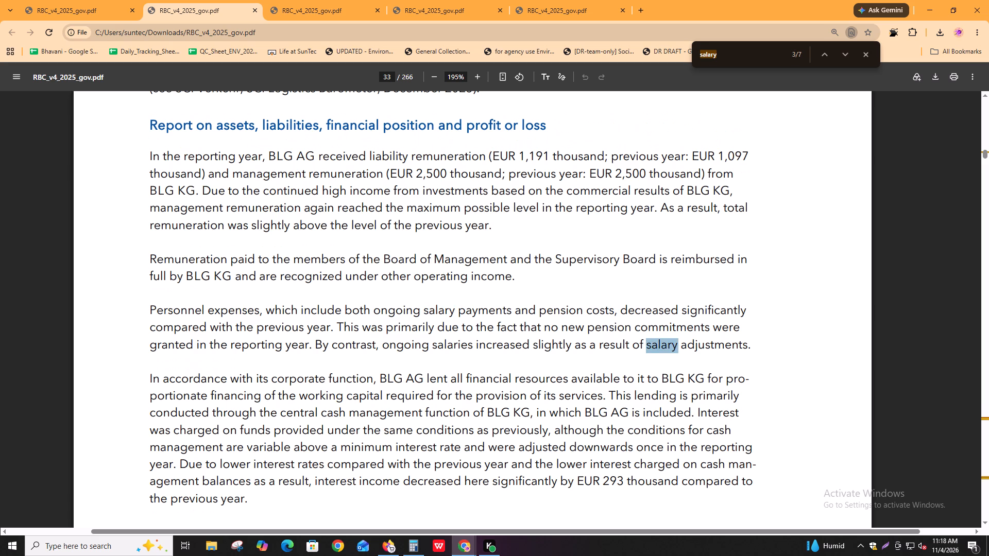
key("Return")
key("Return")
key("Return")
key("Return")
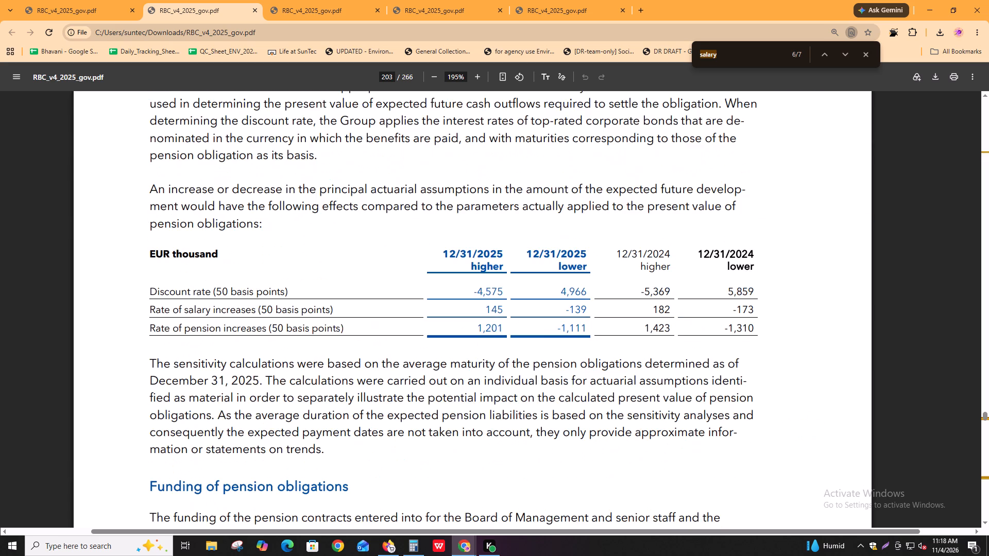
key("Return")
key("shift+Return")
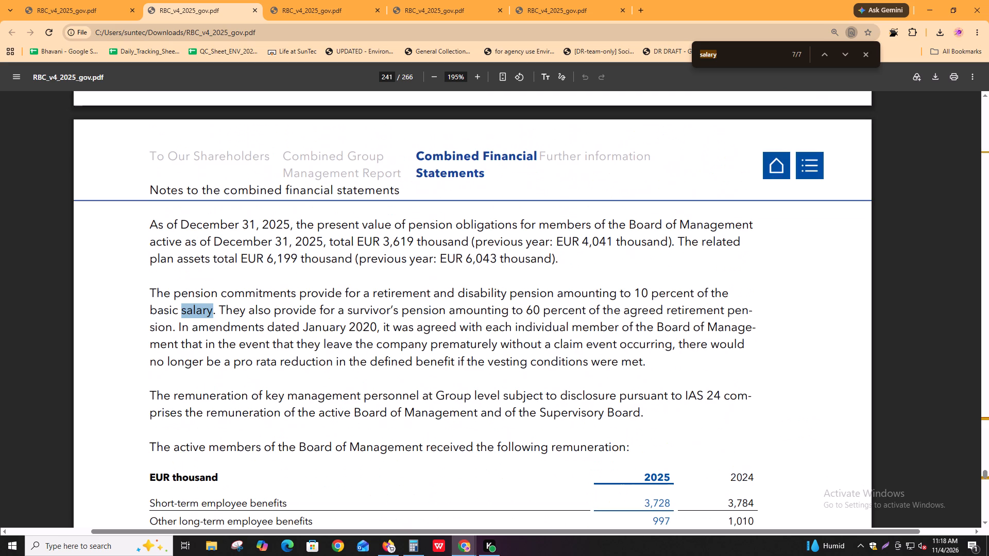
Go through the "salary" matches again, from the personnel expenses paragraph on page 33 to the pension assumptions on page 203.
key("Return")
key("Return")
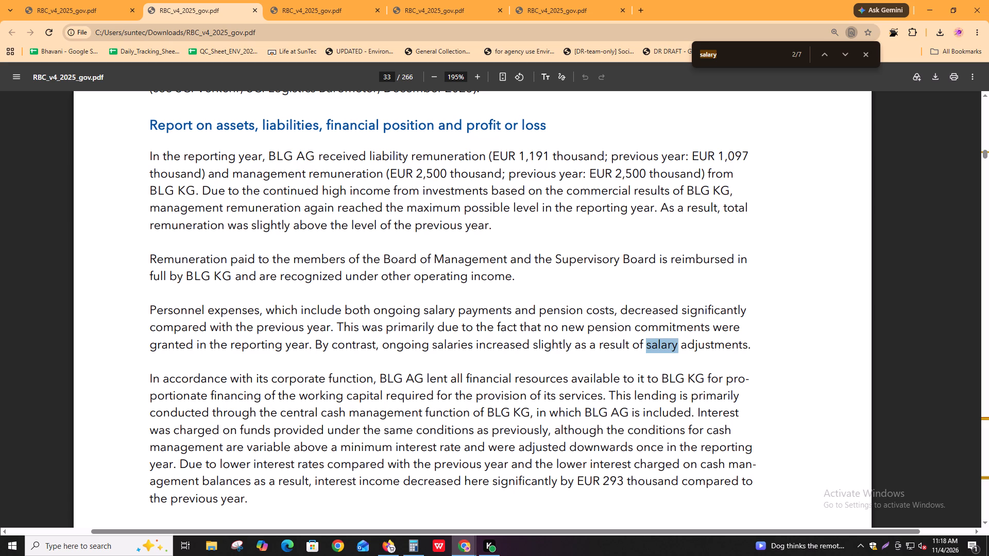
key("Return")
key("Return")
key("Return")
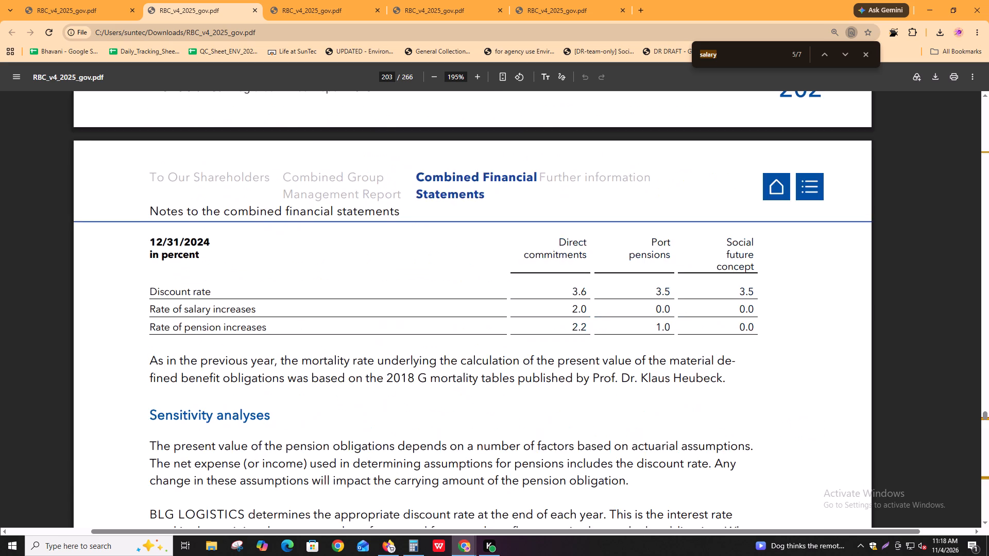
key("Return")
key("Return")
key("Return")
key("Return")
Search the report for "highest" and check the matches in the share price section and the supplier risk section.
key("ctrl+f")
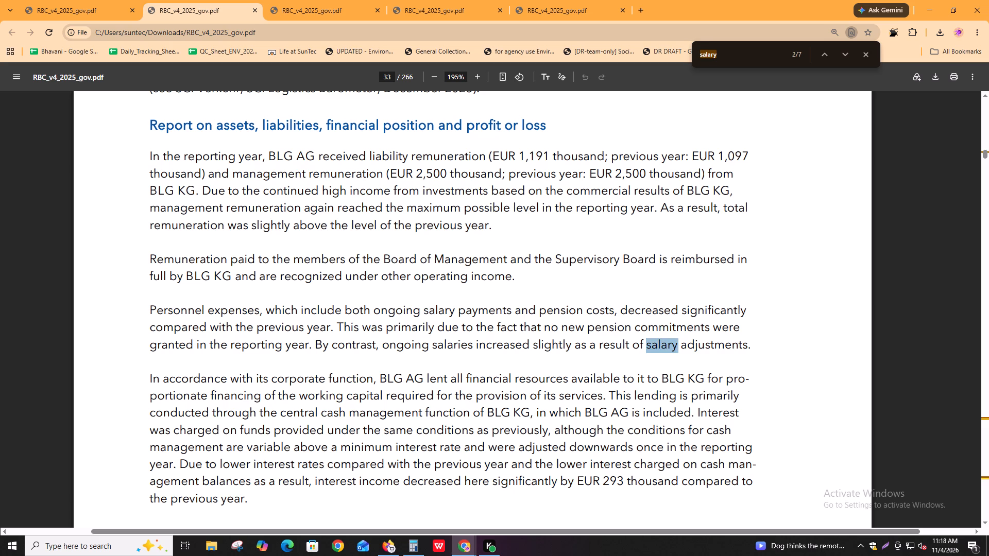
type("highest")
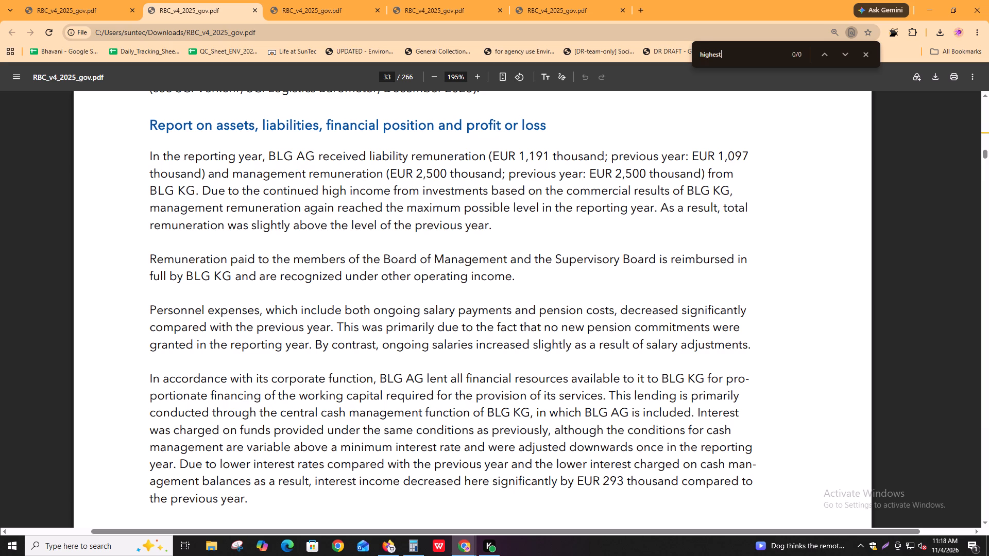
key("Return")
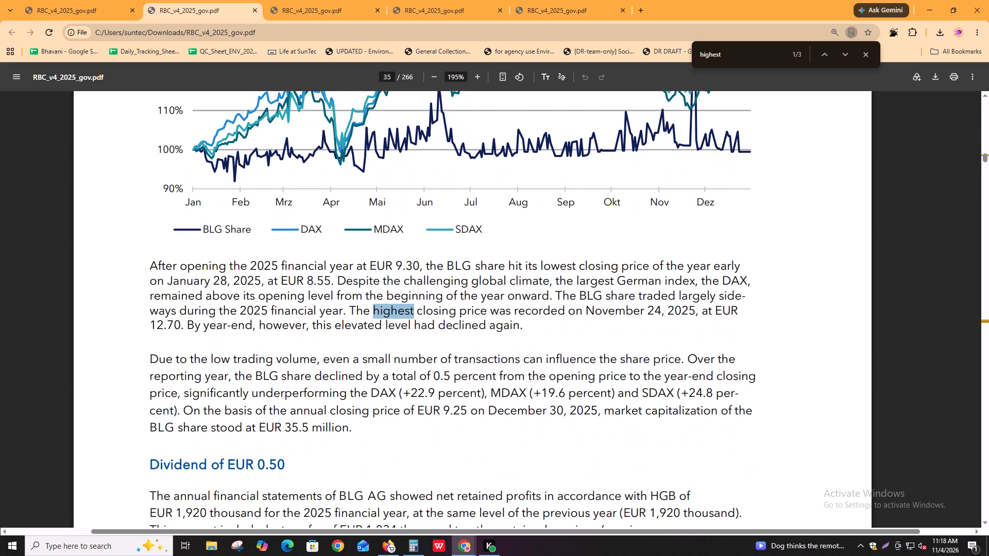
key("Return")
key("Return")
key("Return")
key("Return")
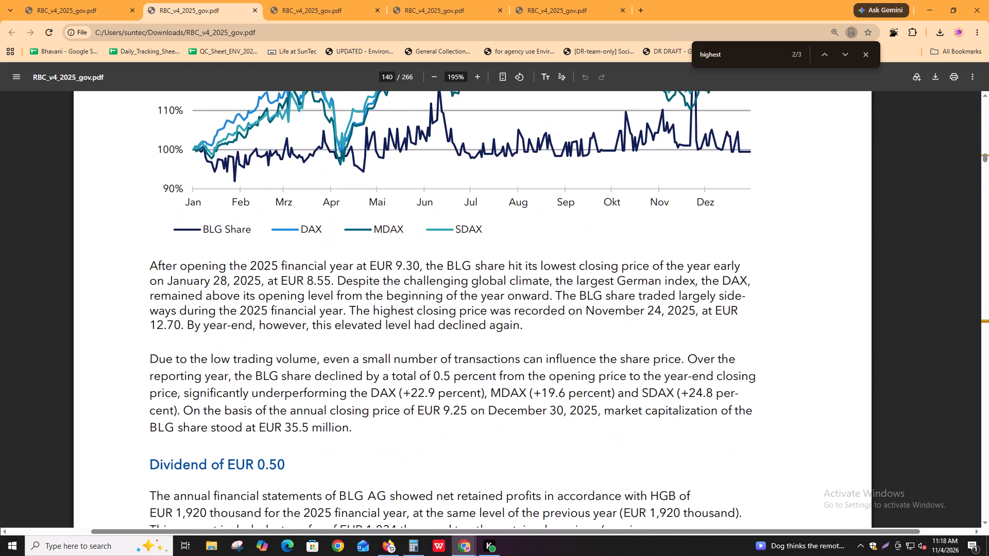
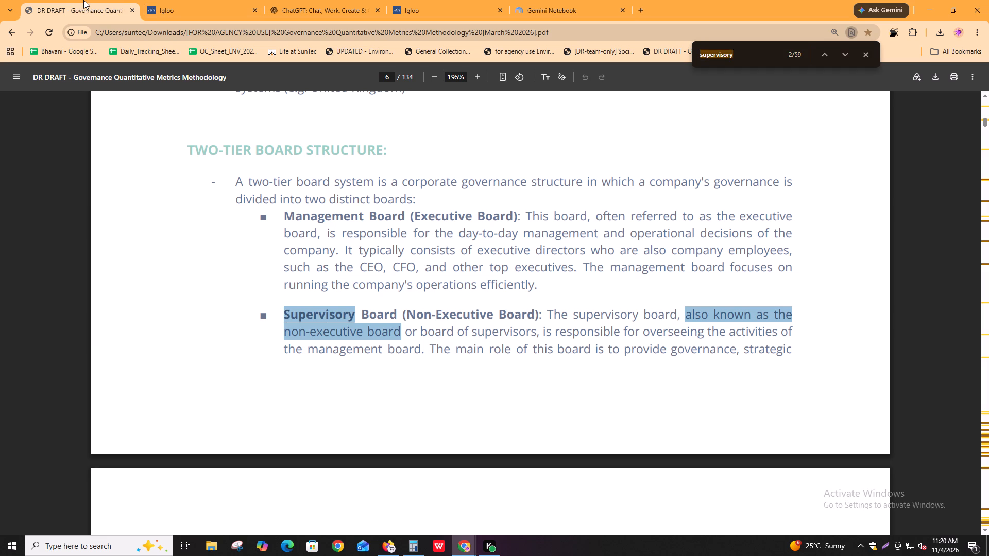
key("ctrl+f")
type("ssha")
key("BackSpace")
key("BackSpace")
key("BackSpace")
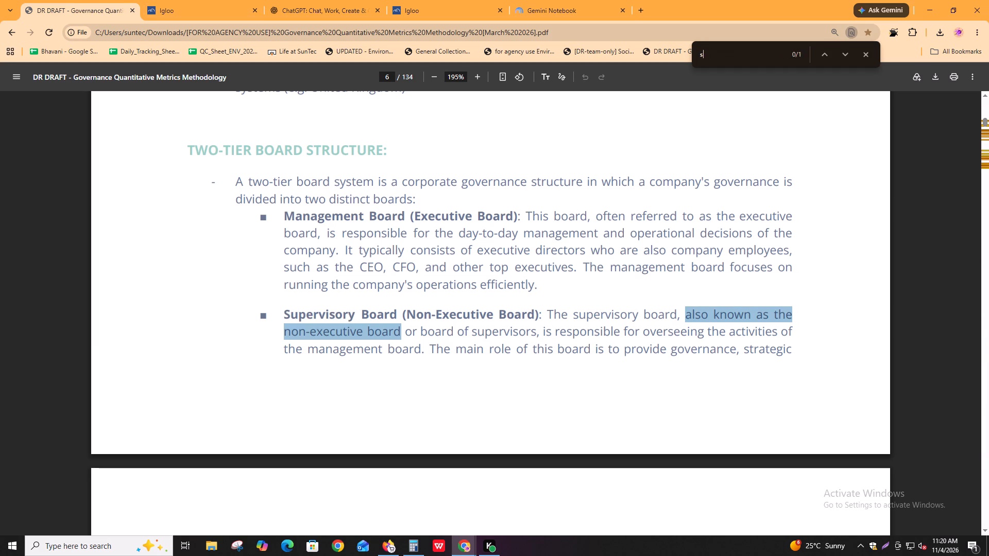
type("hareholder")
key("Return")
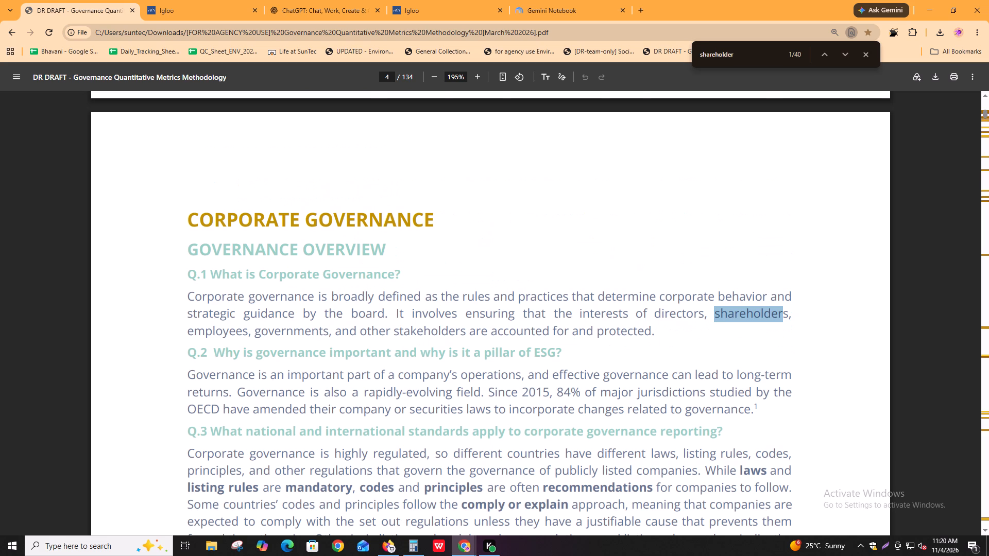
Review the "shareholder" matches from the governance overview through board composition to the steps for computing independent members on page 9.
key("Return")
key("Return")
key("Return")
key("Return")
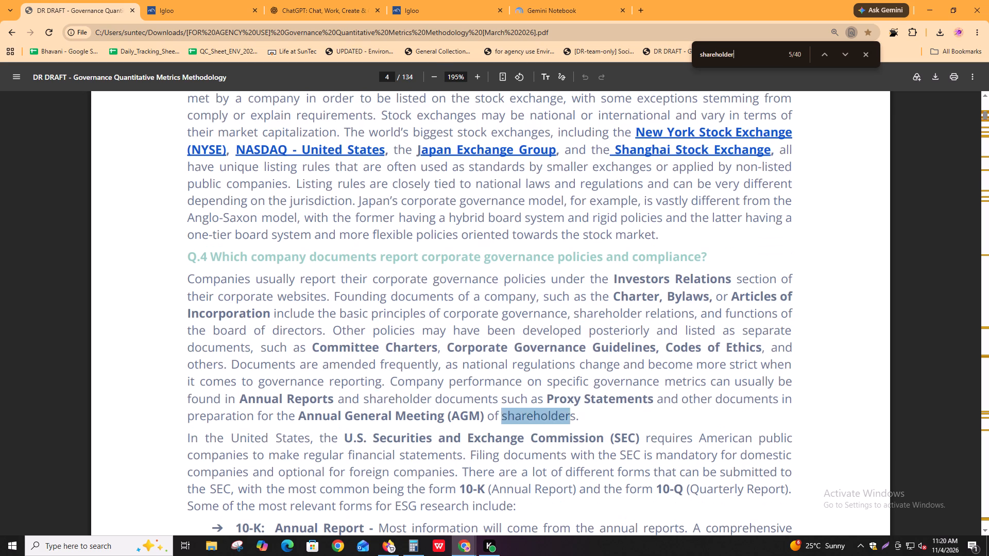
key("Return")
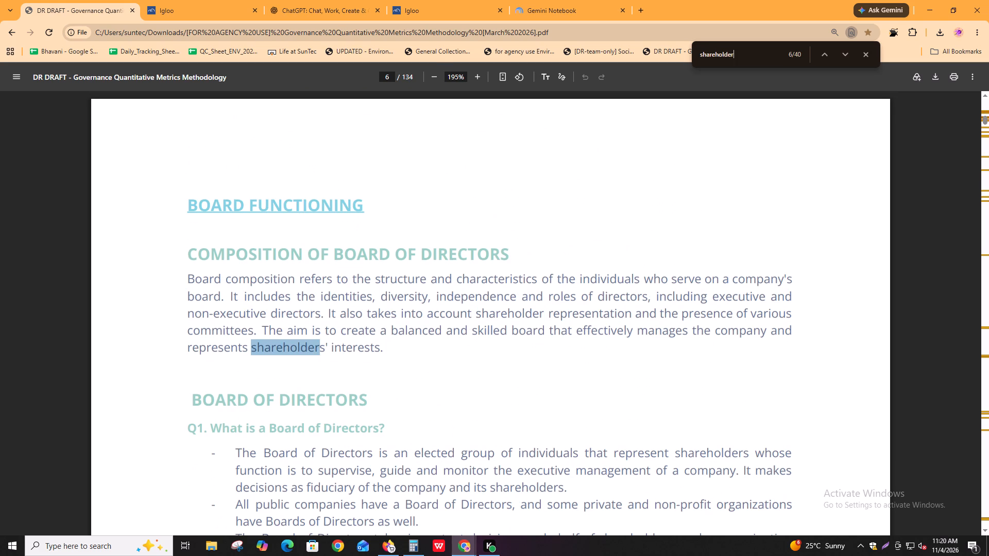
key("Return")
key("Return")
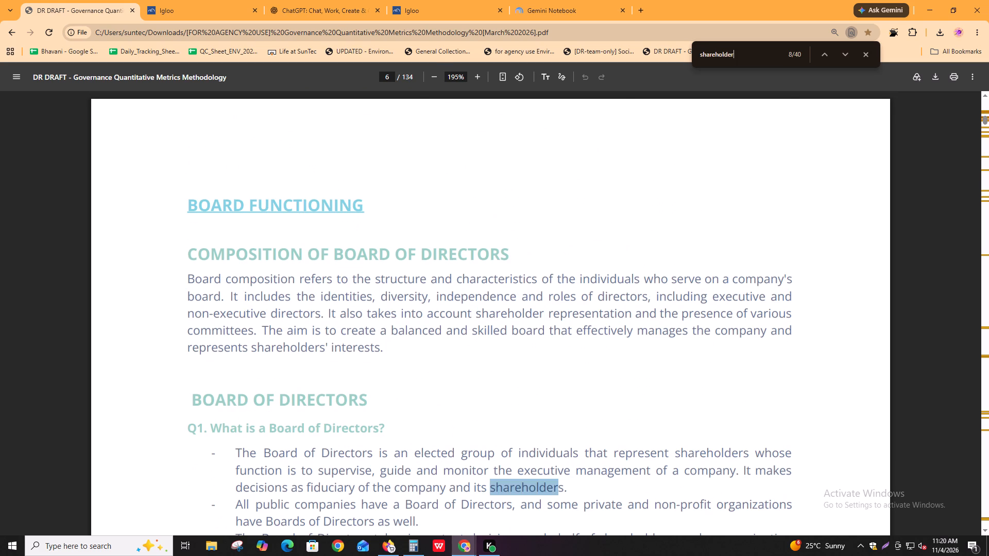
key("Return")
key("Return")
key("shift+Return")
key("Return")
key("Return")
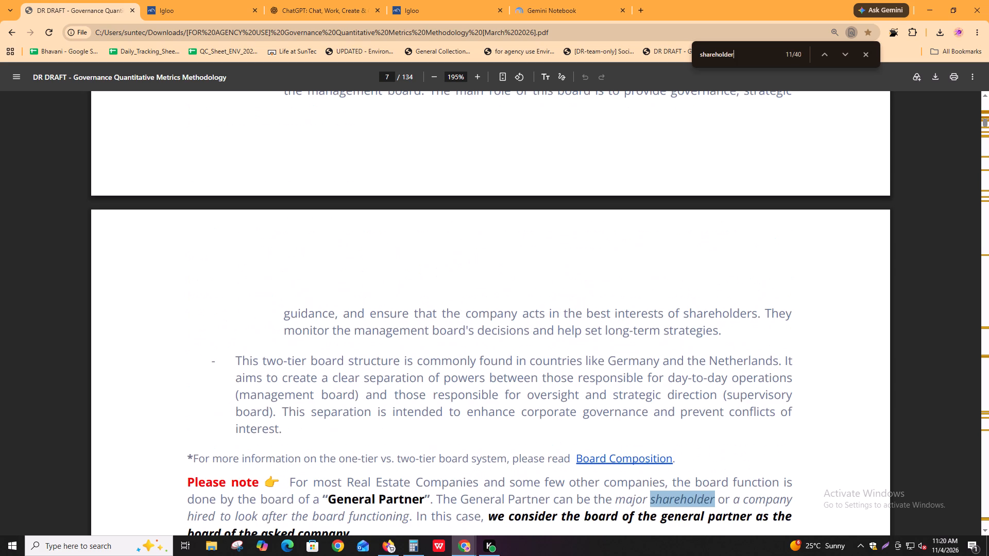
key("Return")
key("Return")
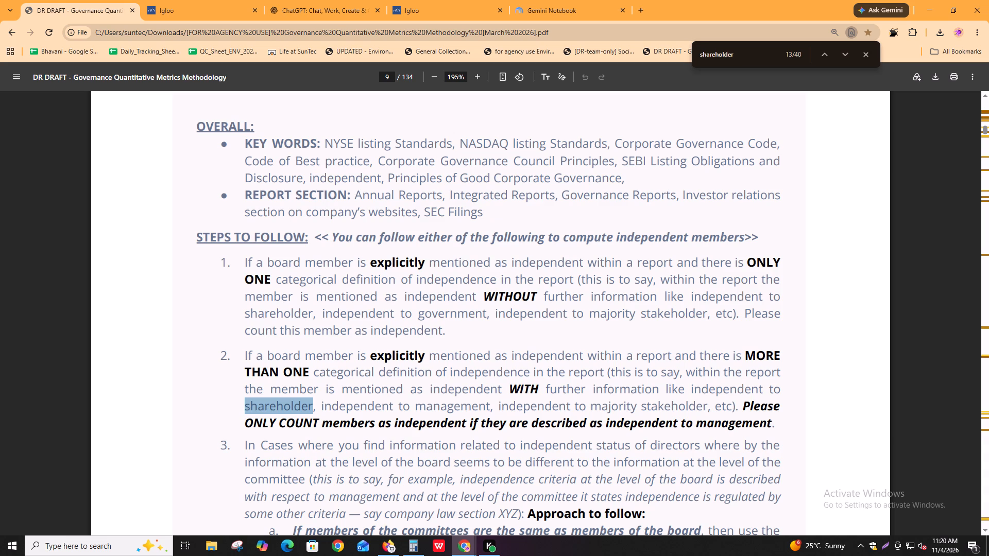
Examine further "shareholder" matches, covering country-specific independence rules, board member statuses, the board examples including Volkswagen Group, and the committee sections.
key("Return")
key("Return")
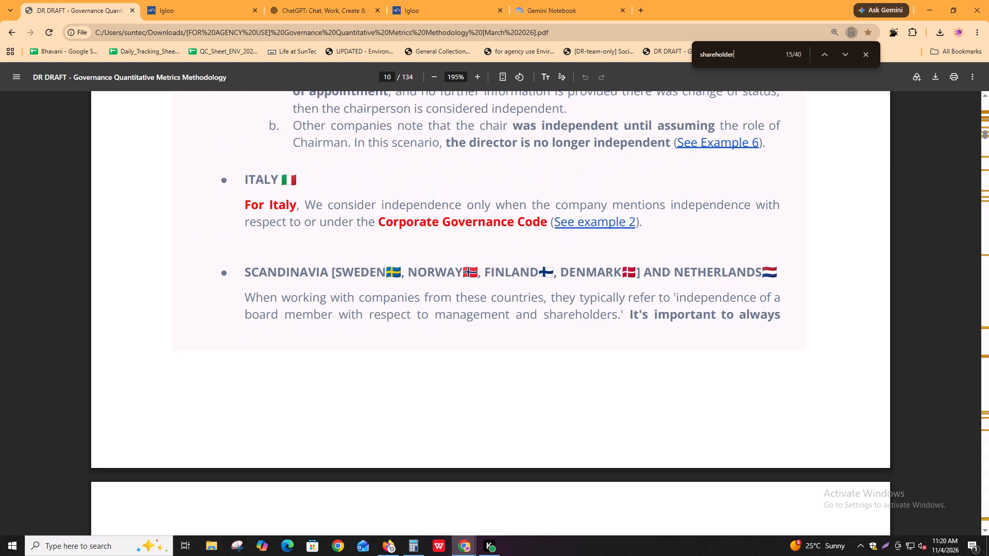
key("Return")
key("Return")
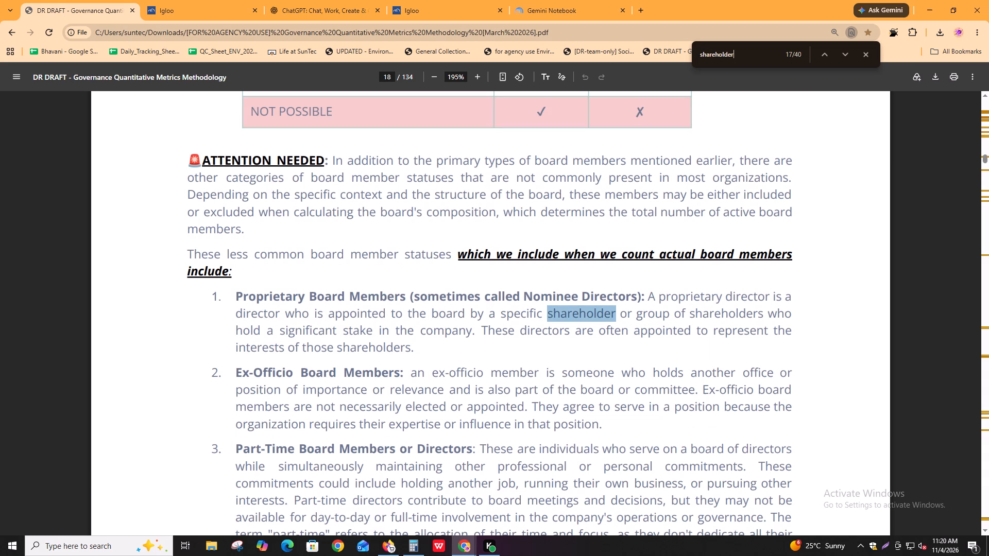
key("Return")
key("Return")
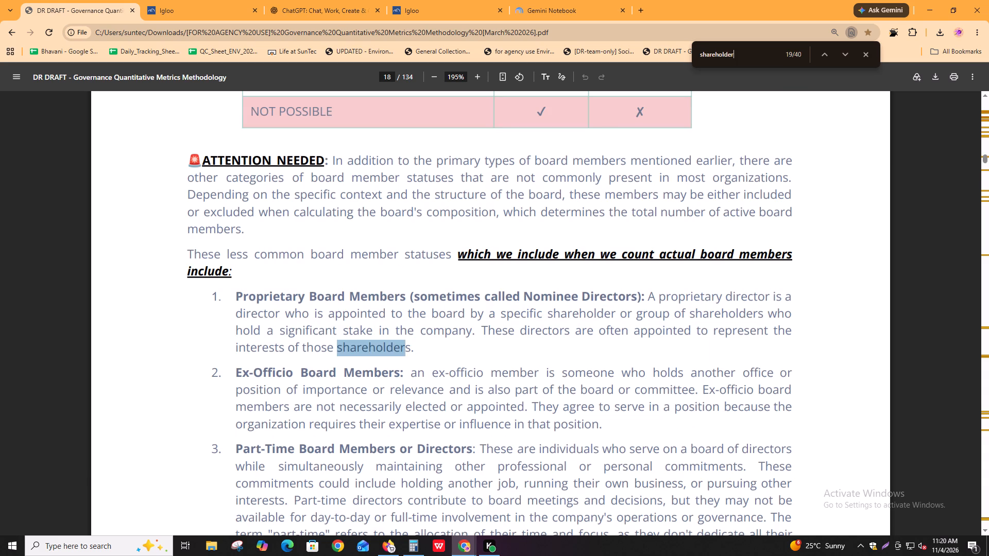
key("Return")
key("Return")
key("shift+Return")
key("Return")
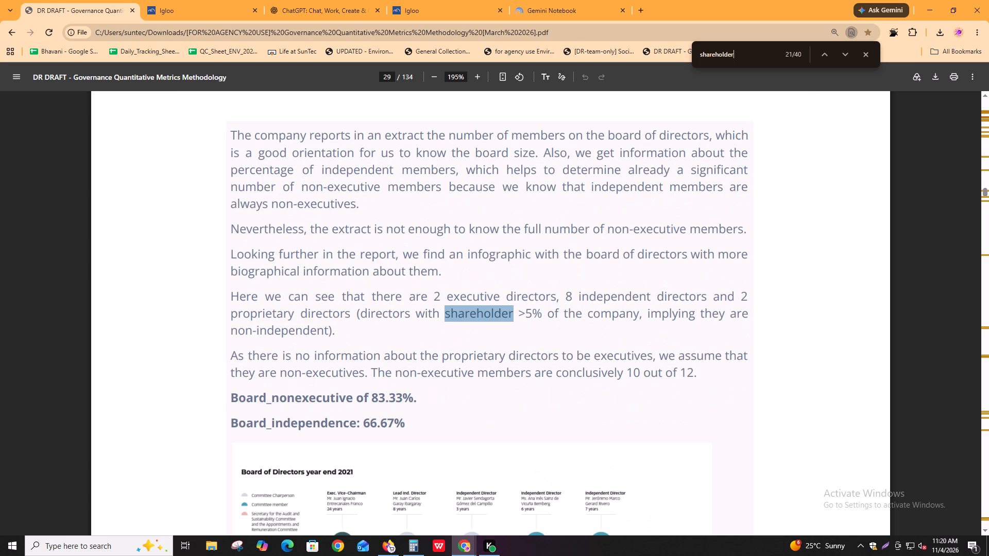
key("Return")
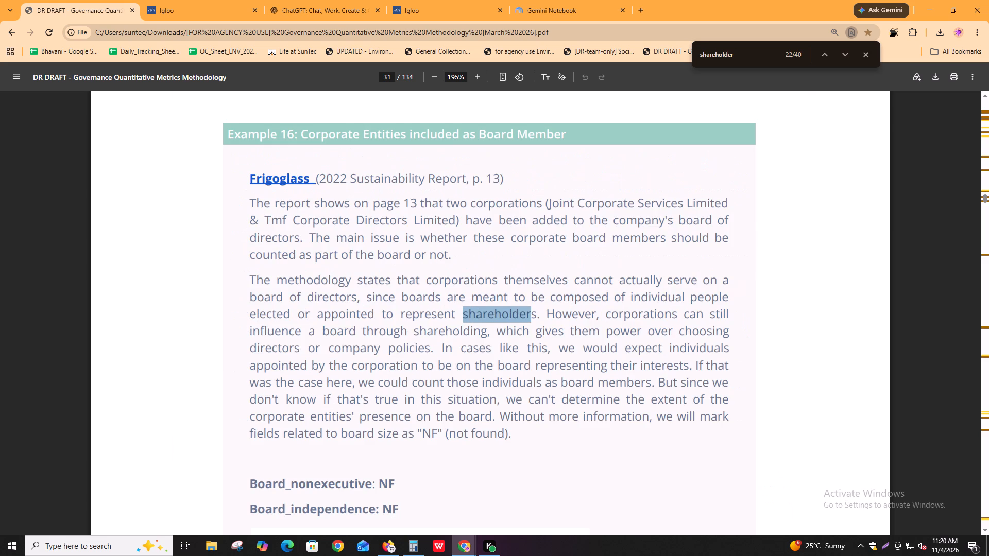
key("Return")
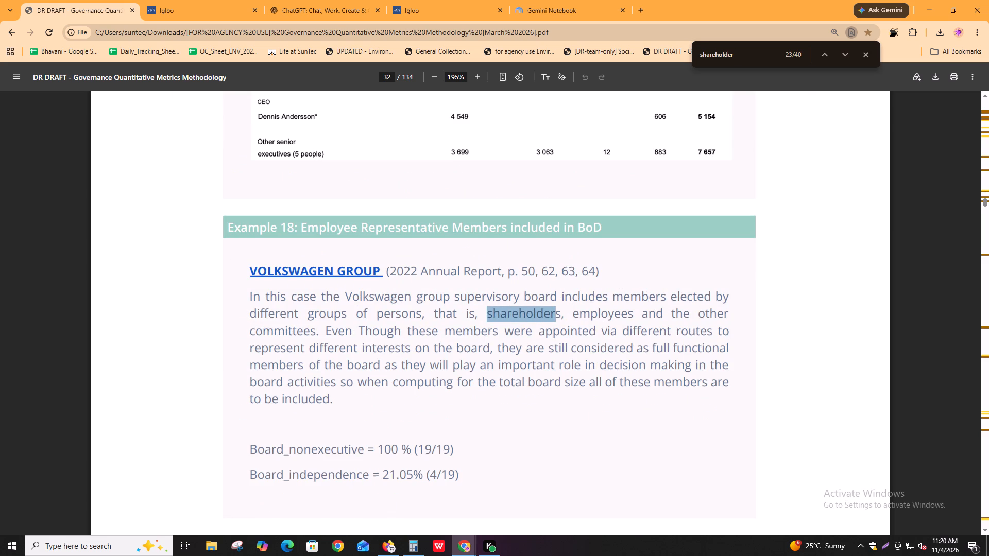
key("Return")
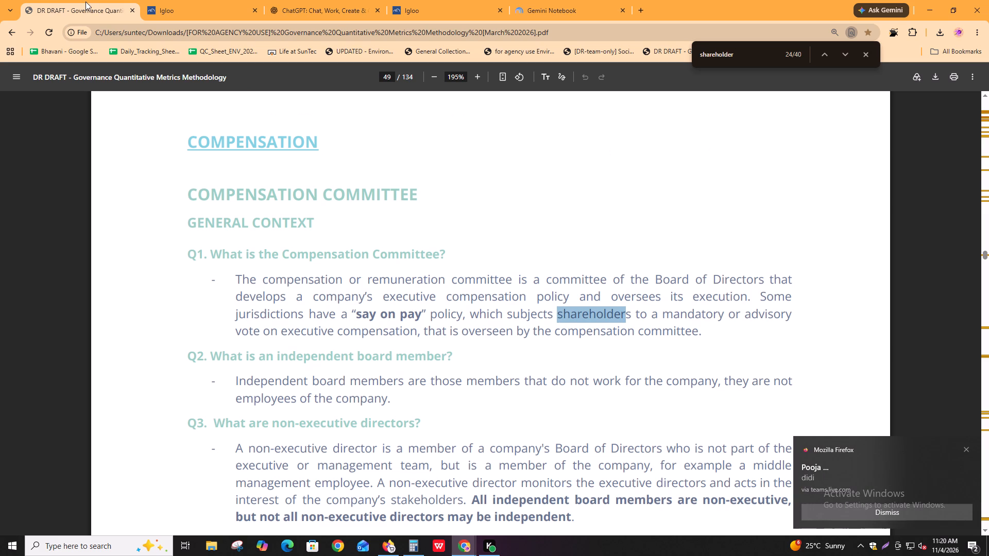
key("Return")
Switch from the methodology PDF to another open window.
key("alt+Tab")
key("alt+Tab")
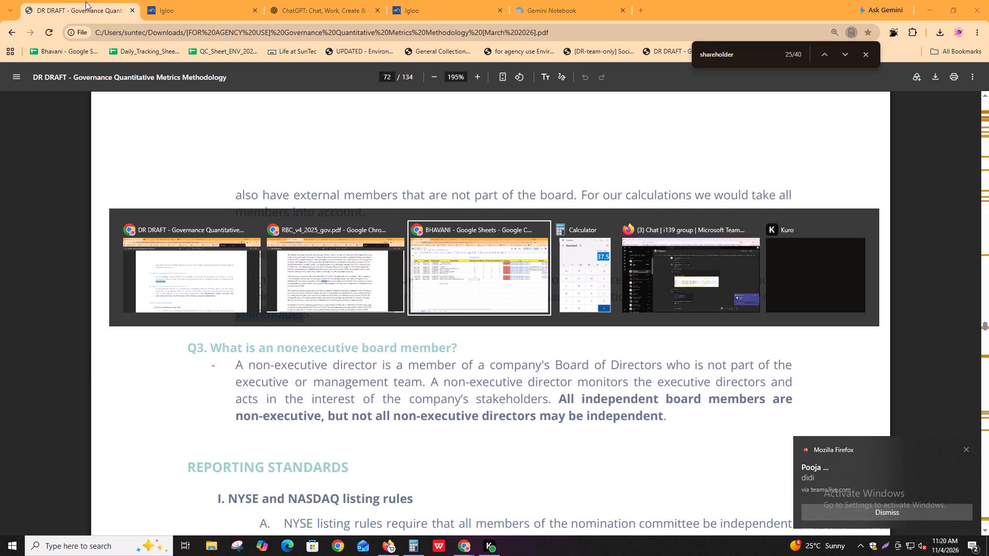
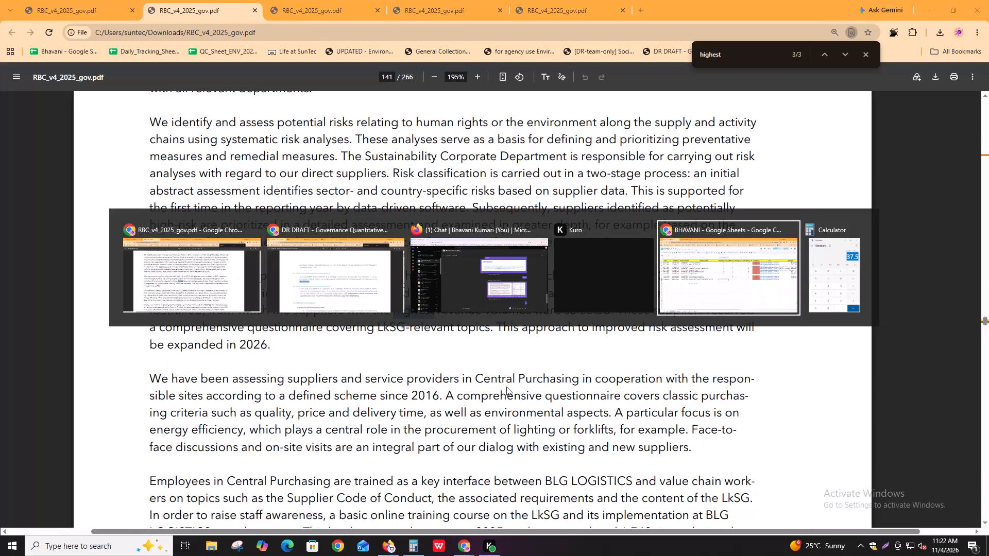
Switch through the open windows to the BLG report PDF, RBC_v4_2025_gov.pdf, at page 141.
key("alt+Tab")
key("alt+Tab")
key("alt+Tab")
key("alt+Tab")
key("alt+Tab")
key("alt+Tab")
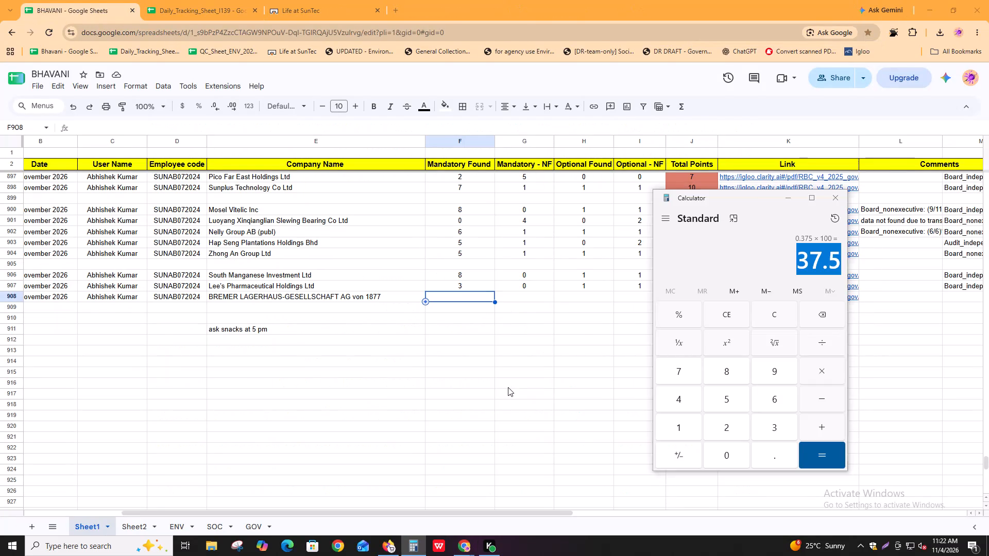
key("alt+Tab")
key("alt+Tab")
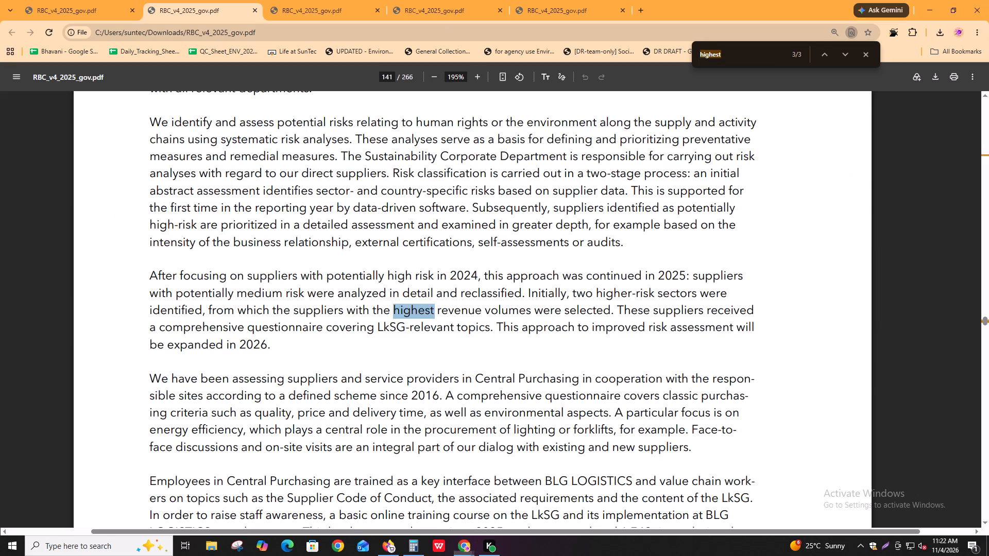
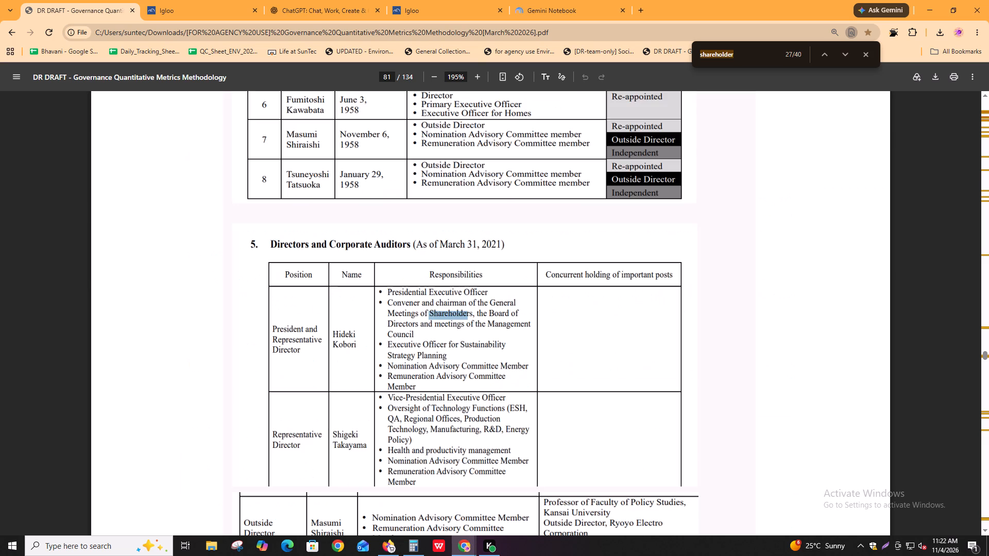
Examine the remaining "shareholder" matches in the governance methodology, through the country-specific guidelines to Indonesia's Board of Commissioners section.
key("Return")
key("Return")
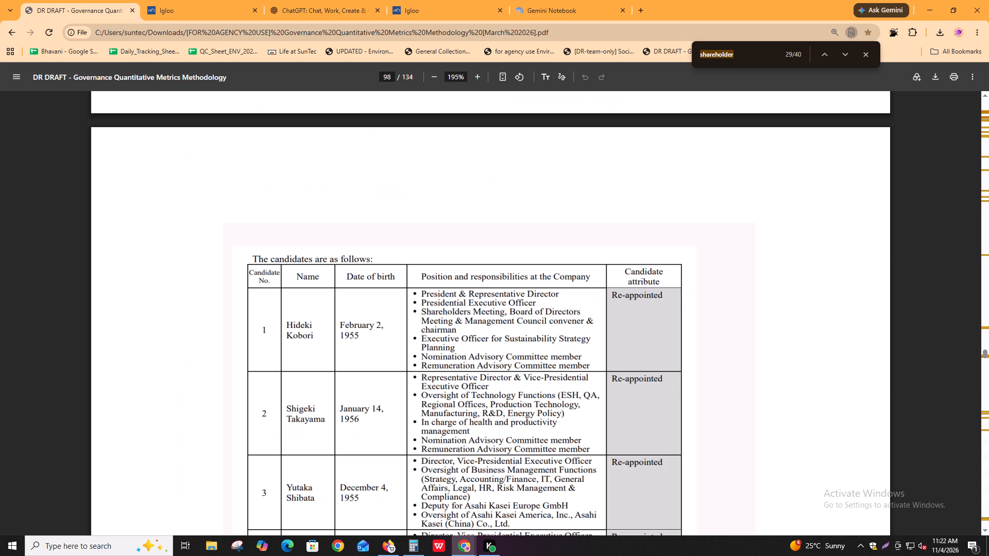
key("Return")
key("Return")
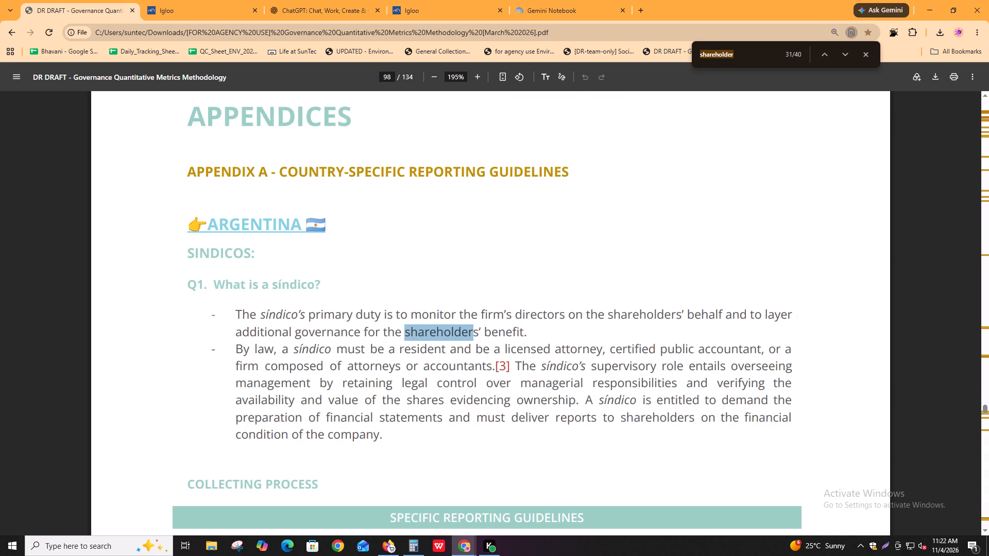
key("Return")
key("Return")
key("Return")
key("Return")
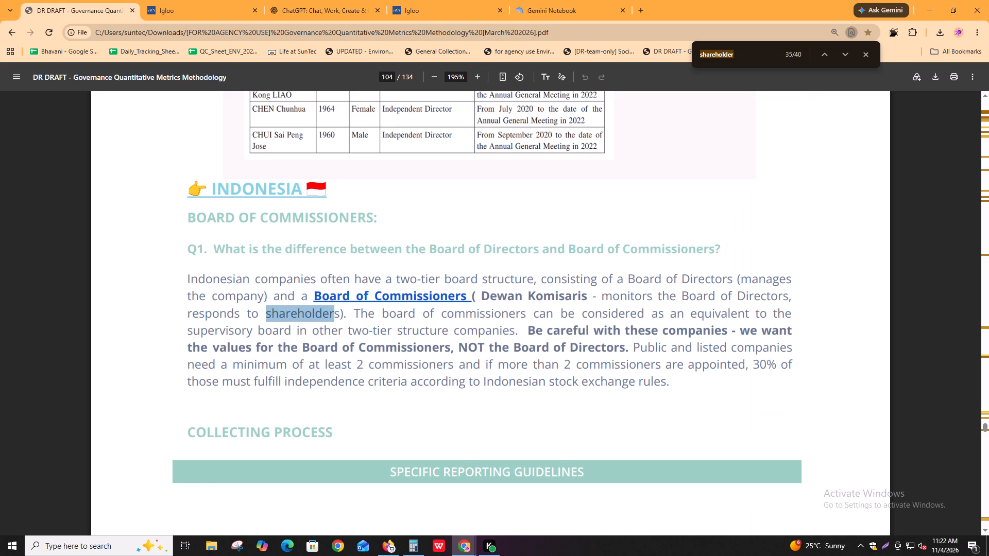
key("shift+Return")
key("Return")
key("shift+Return")
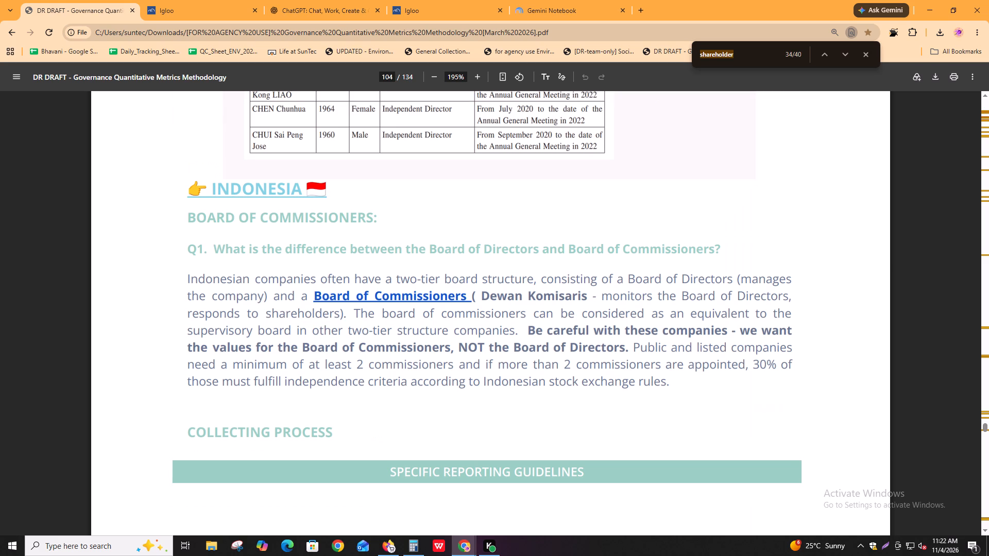
key("Return")
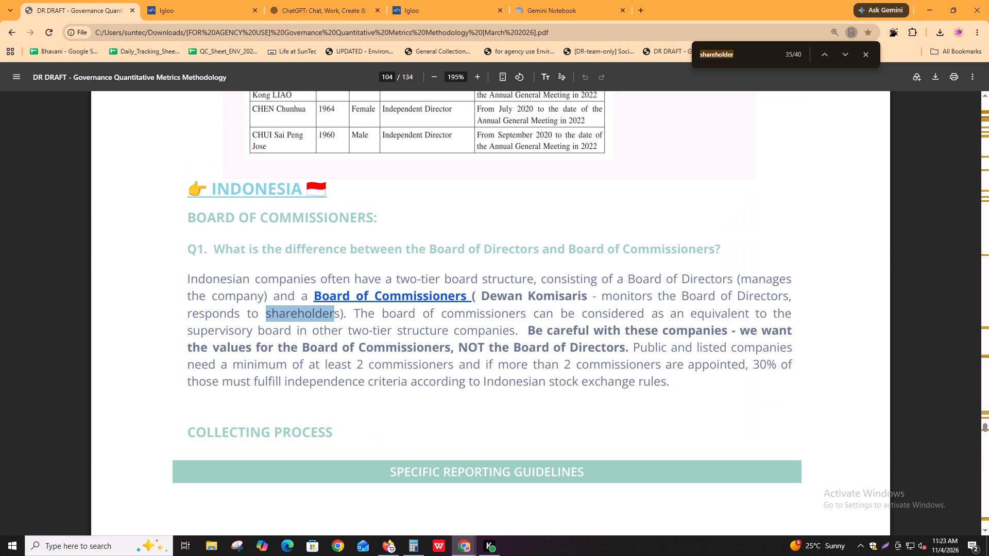
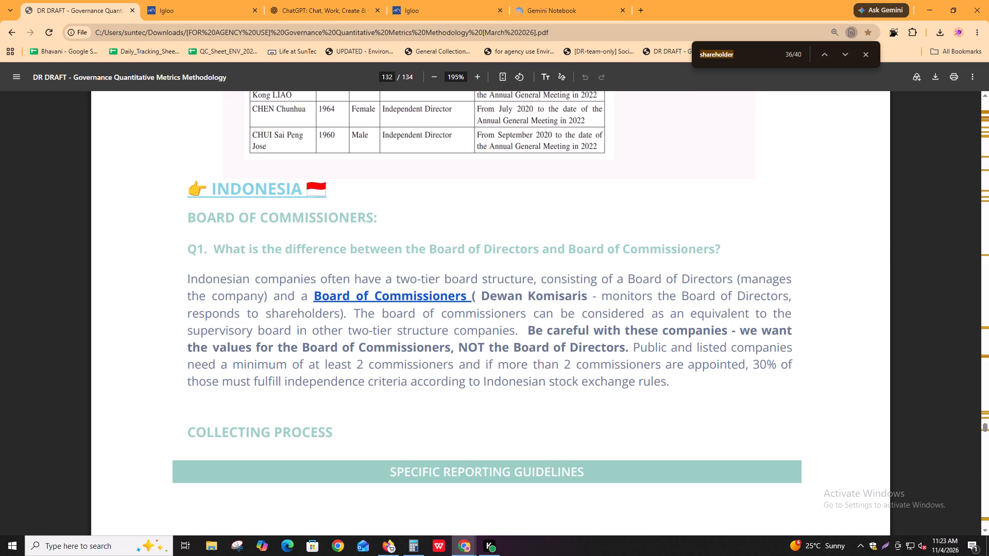
Examine the last "shareholder" matches in the governance methodology, covering the Board of Management versus Board of Directors guidance.
key("Return")
key("Return")
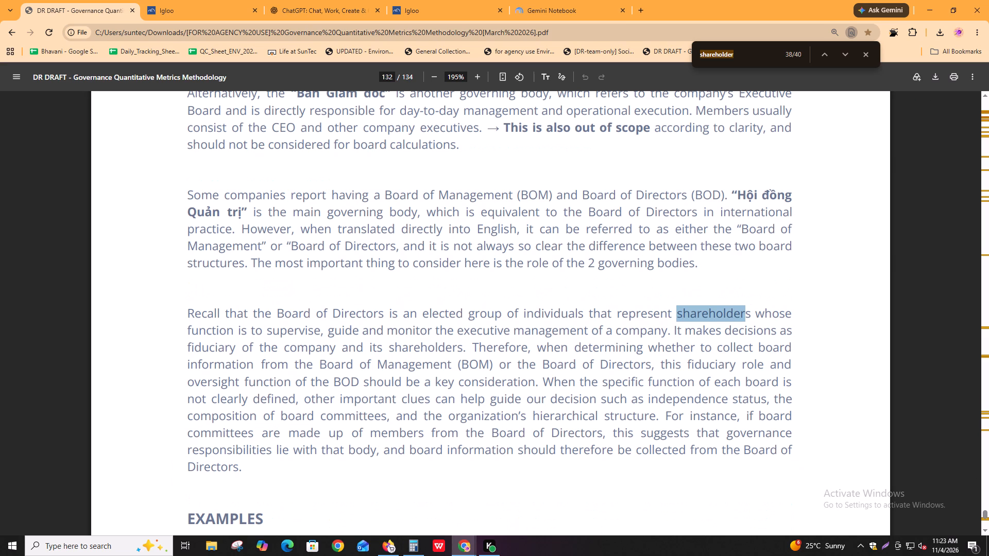
key("Return")
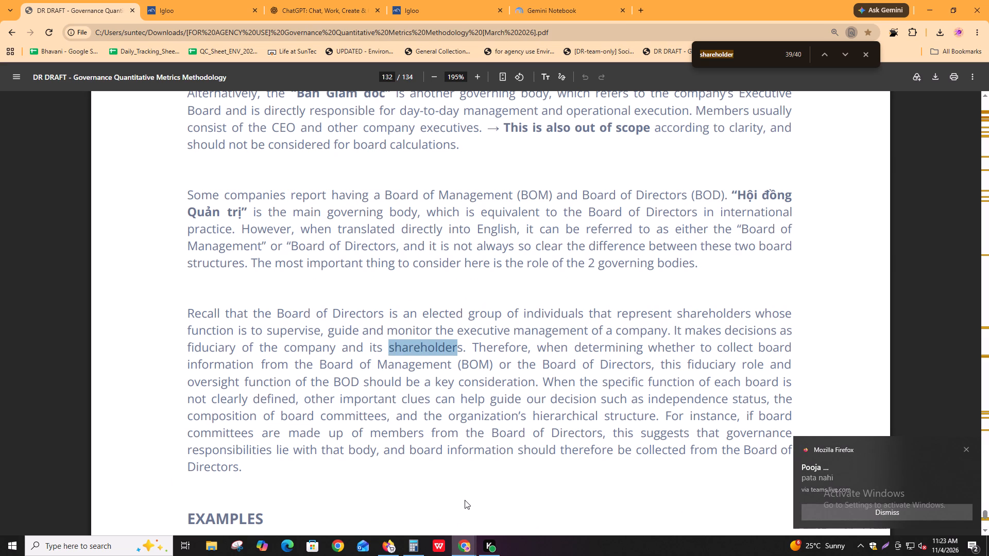
key("Return")
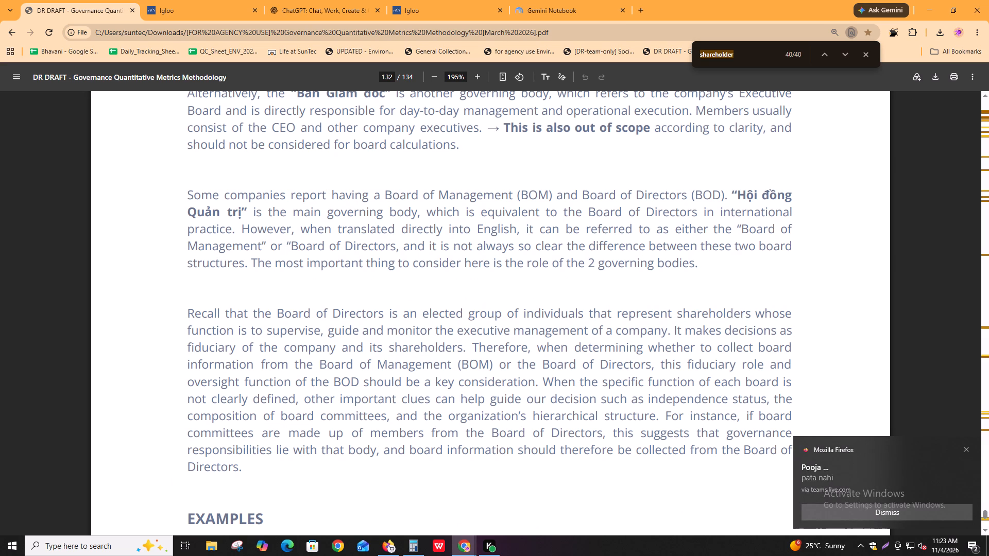
key("Return")
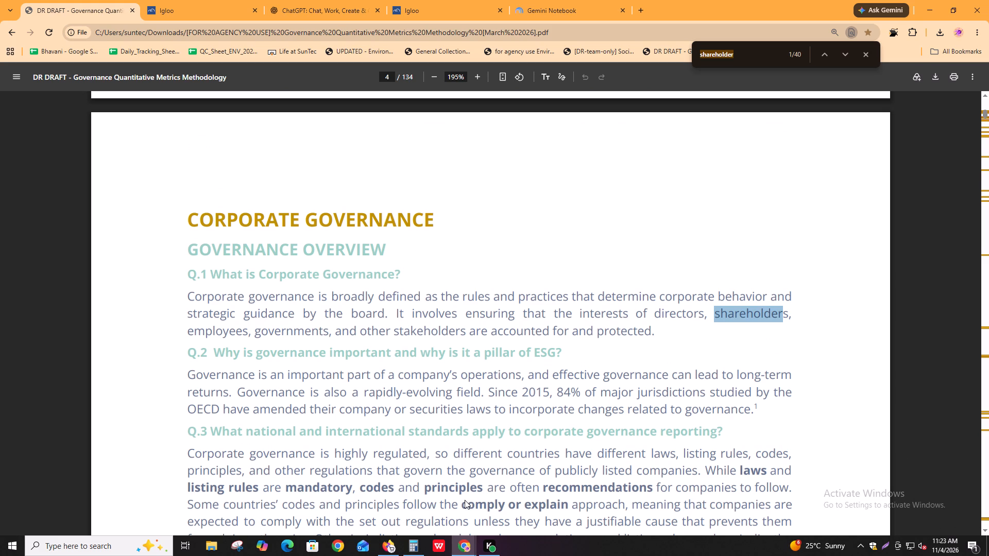
Search the governance methodology for "shareholder rep".
key("space")
type("re")
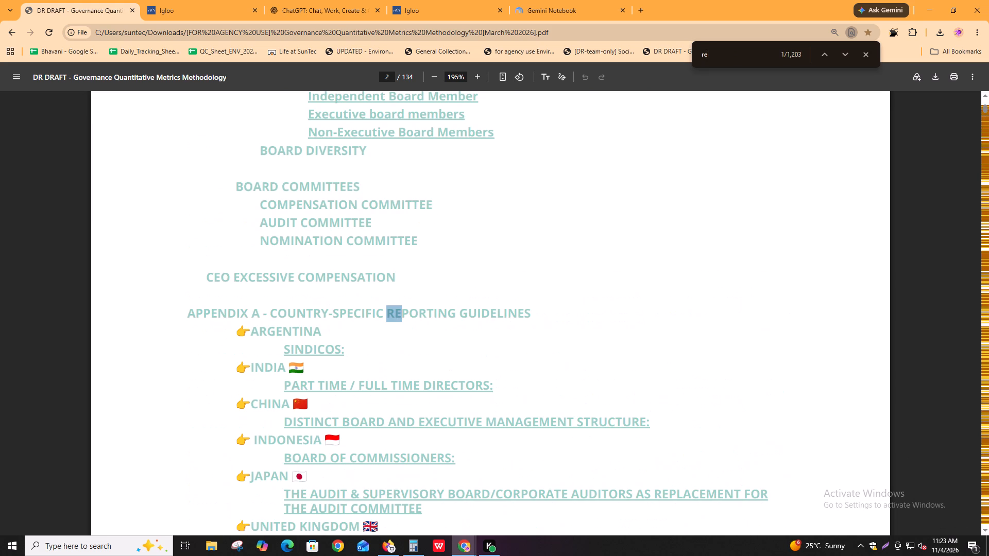
key("ctrl+f")
key("h")
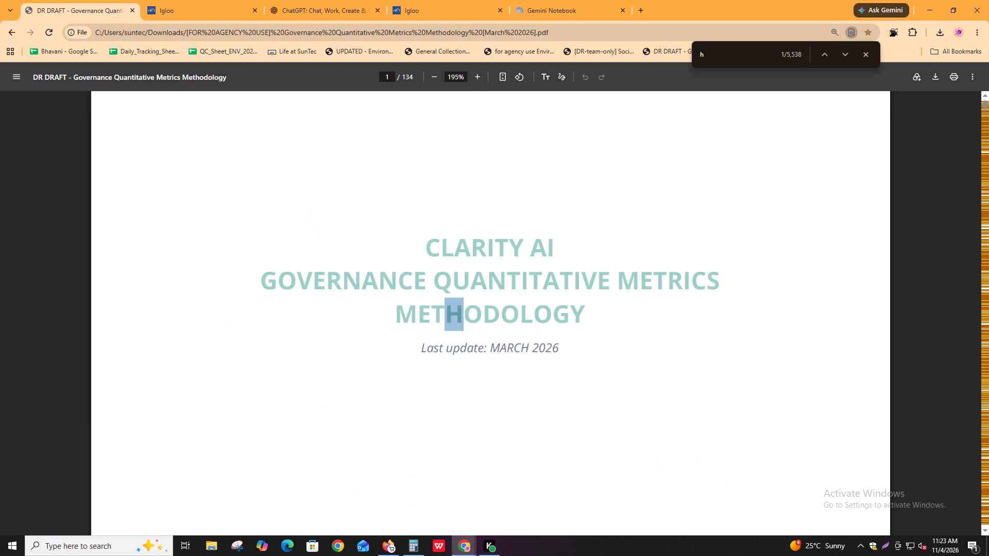
key("BackSpace")
type("shat")
key("BackSpace")
type("reholder-re")
key("BackSpace")
key("BackSpace")
key("BackSpace")
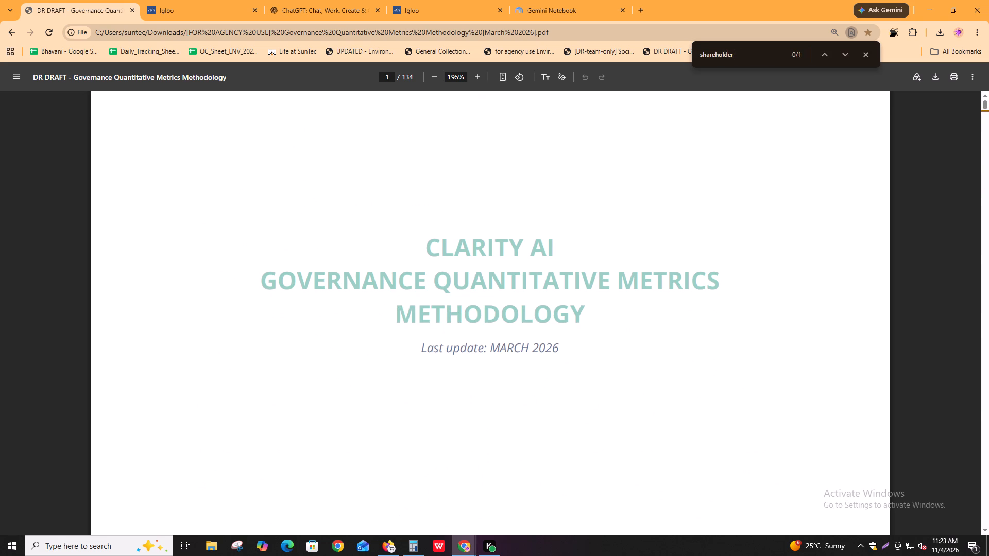
key("space")
type("re")
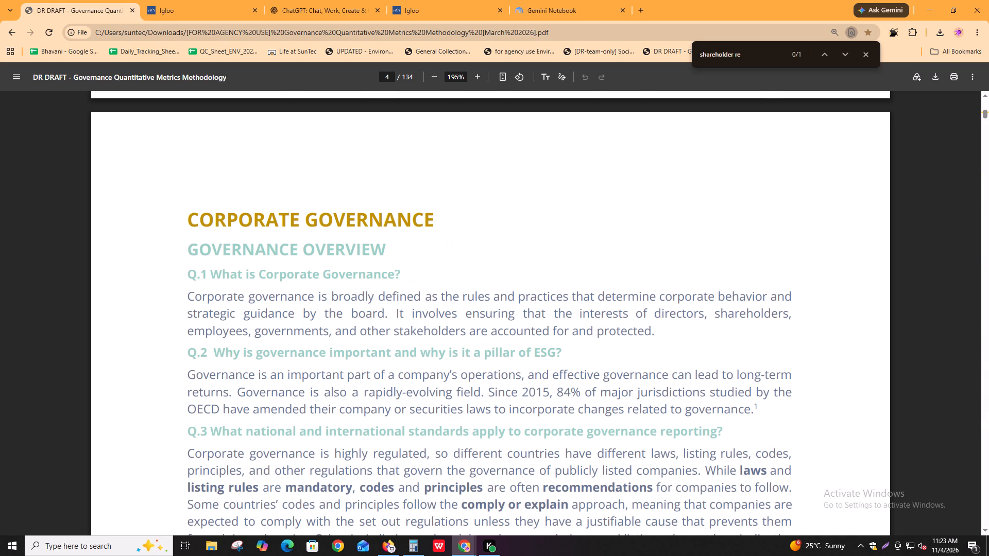
key("p")
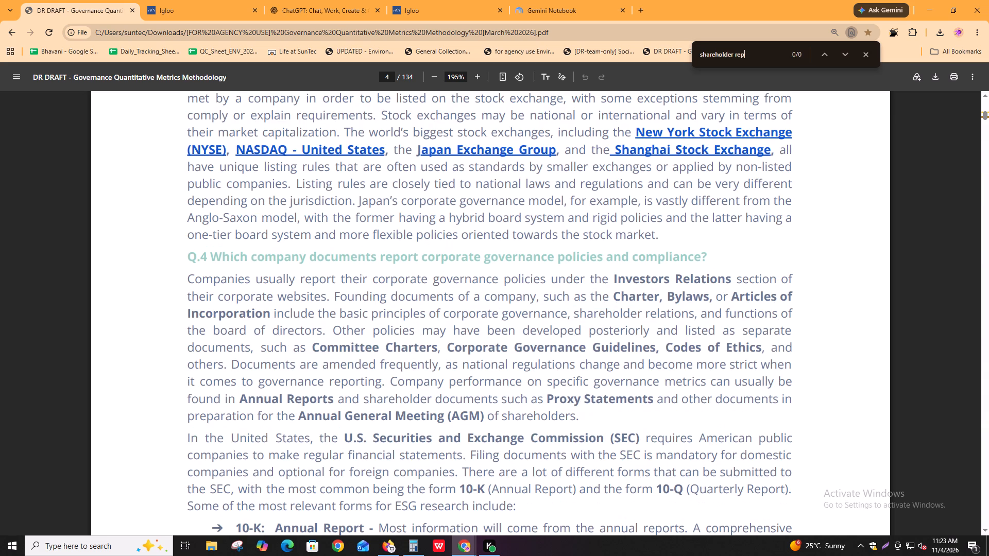
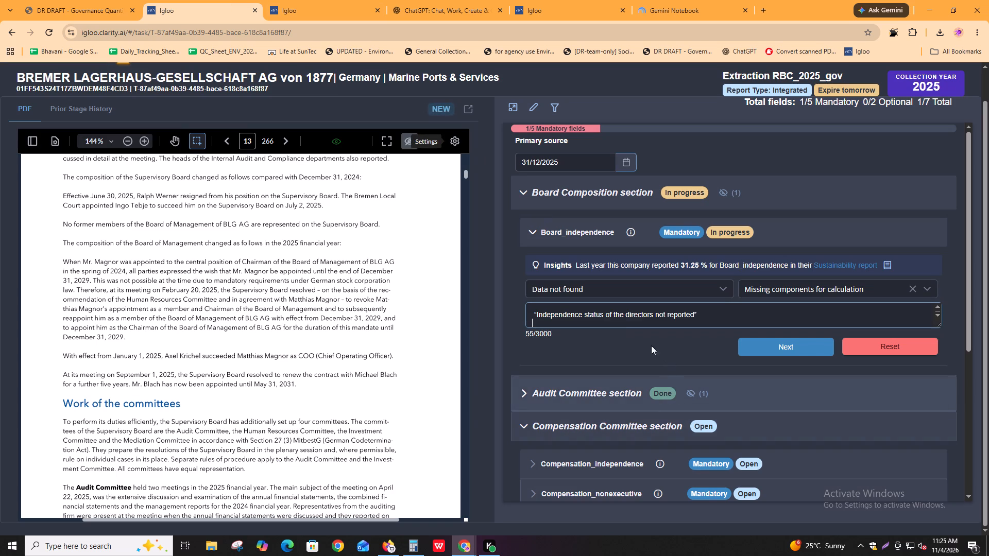
Remove the stray line breaks and spaces around the Board_independence comment and add a period before its closing quotation mark.
key("BackSpace")
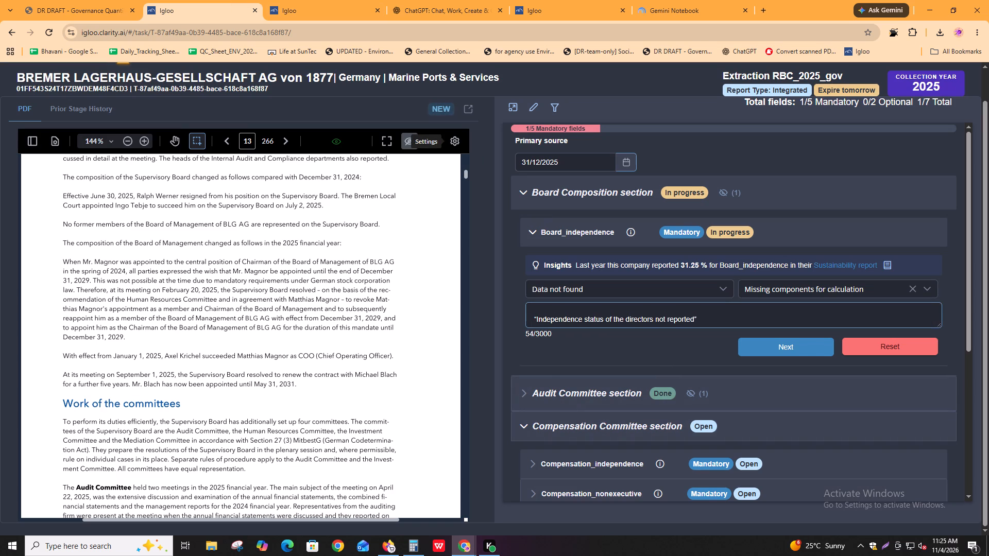
key("ctrl+Up")
key("Down")
key("BackSpace")
left_click(533, 317)
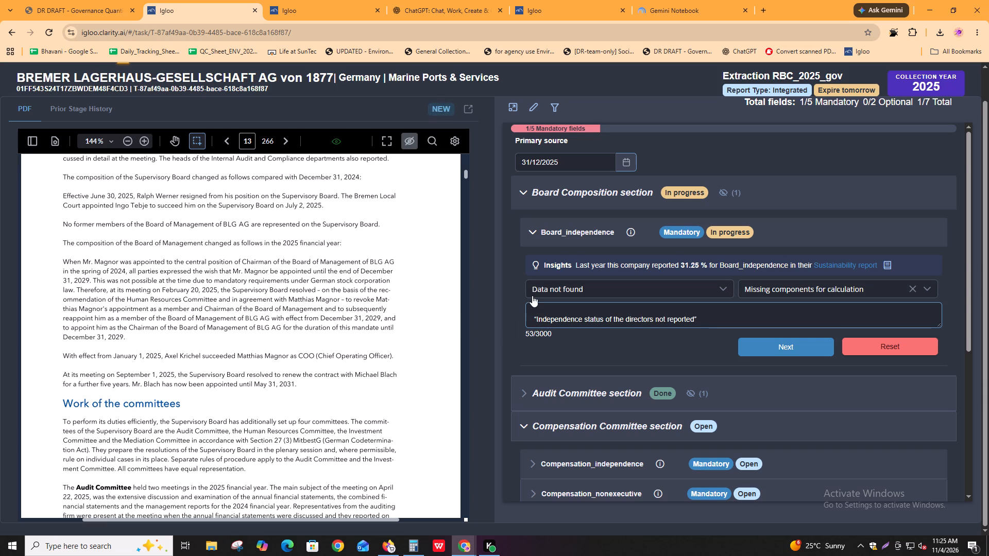
key("BackSpace")
key("BackSpace")
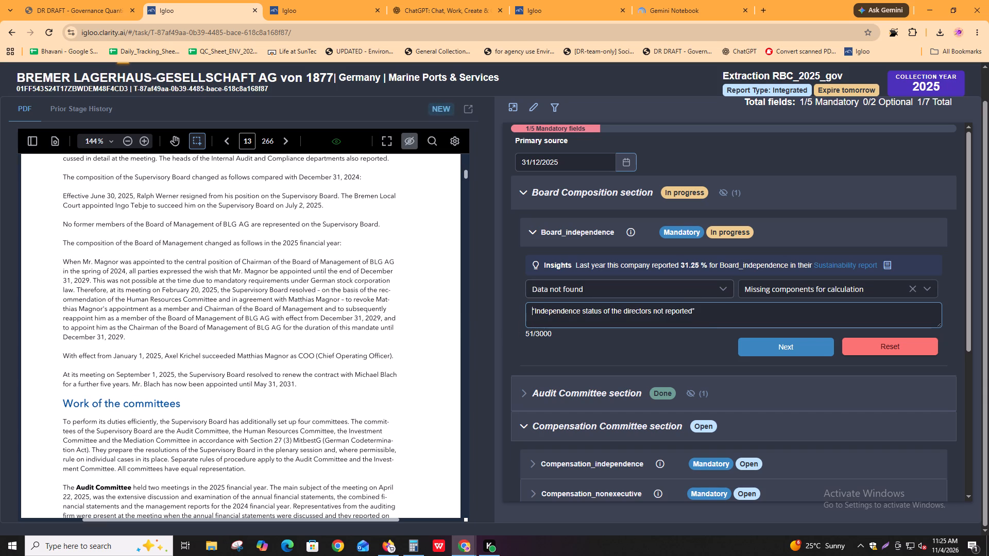
key("ctrl+Down")
key("Left")
key("period")
key("ctrl+Right")
key("ctrl+Right")
key("ctrl+Right")
Start a second sentence in the Board_independence comment with "Although the list of", correcting the misspelt "the".
key("space")
key("BackSpace")
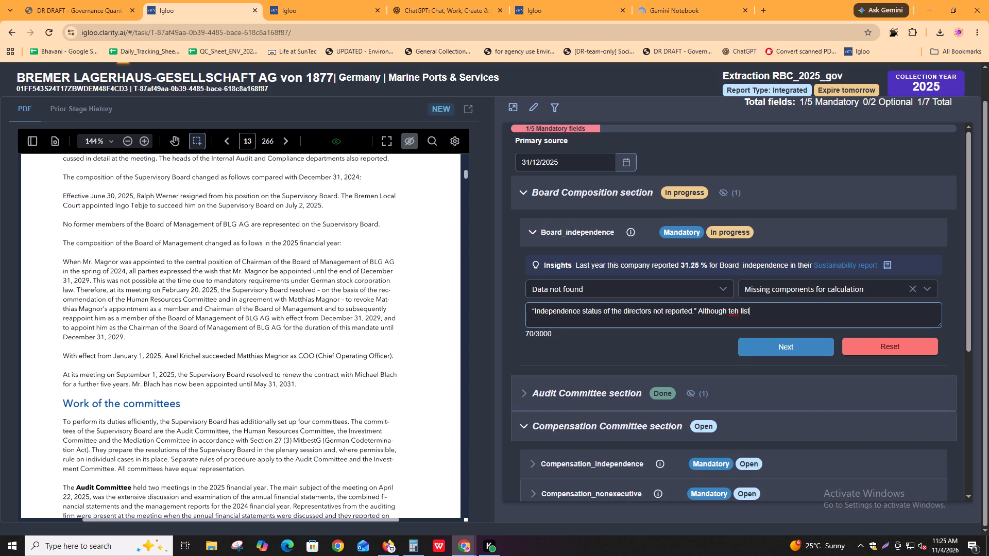
key("ctrl+Left")
key("ctrl+Left")
key("ctrl+shift+Left")
type("te")
key("BackSpace")
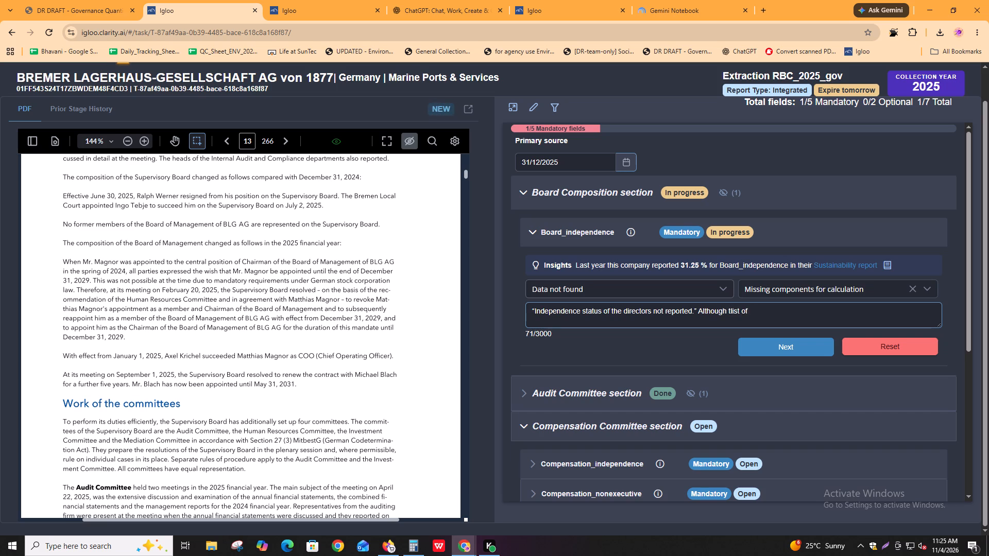
type("he")
key("space")
key("ctrl+Right")
key("ctrl+Right")
key("ctrl+Right")
Continue the comment's second sentence with "supervisory board members is provided on page".
type("supervi")
type("sory ba")
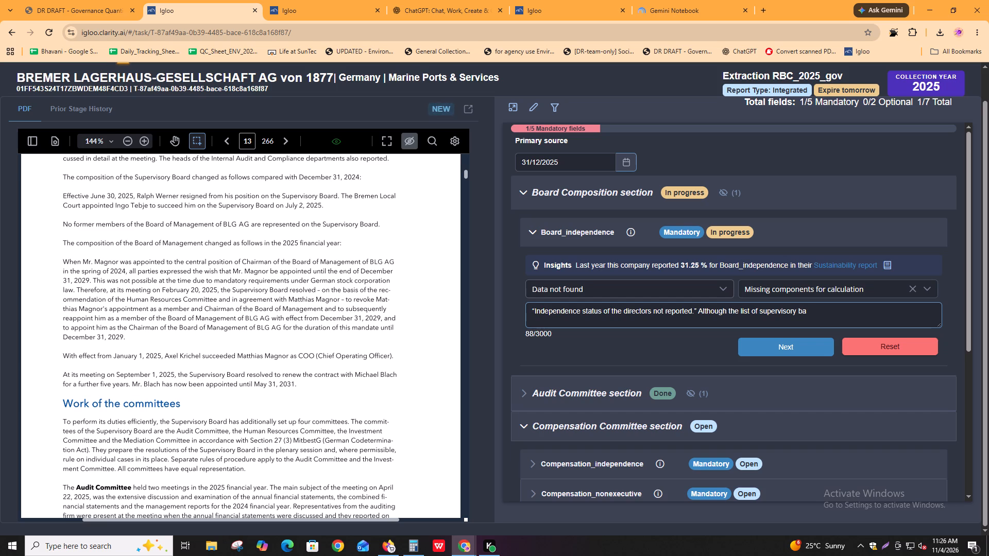
key("BackSpace")
type("oard members")
key("space")
type("id")
key("BackSpace")
key("BackSpace")
key("s")
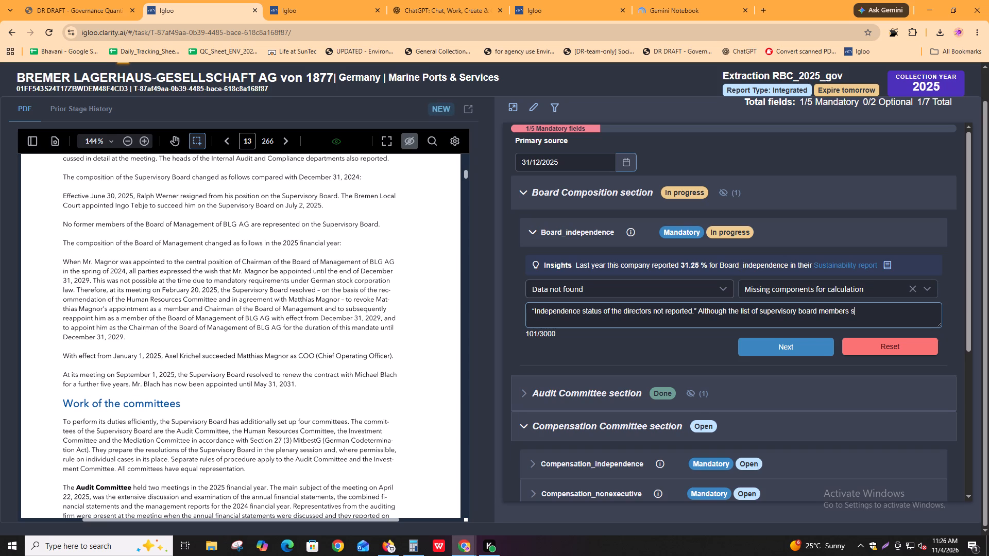
key("BackSpace")
type("is provided")
key("space")
type("on page")
key("space")
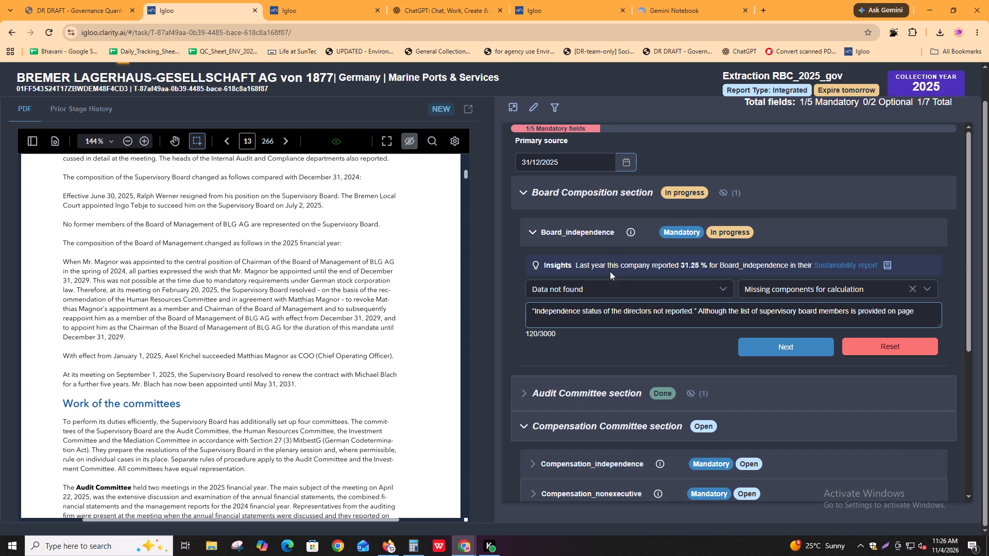
Check the Audit_nonexecutive comment in the Audit Committee section for the page listing the Supervisory Board, and collapse that field again.
scroll(589, 416, "down", 4)
scroll(647, 399, "down", 1)
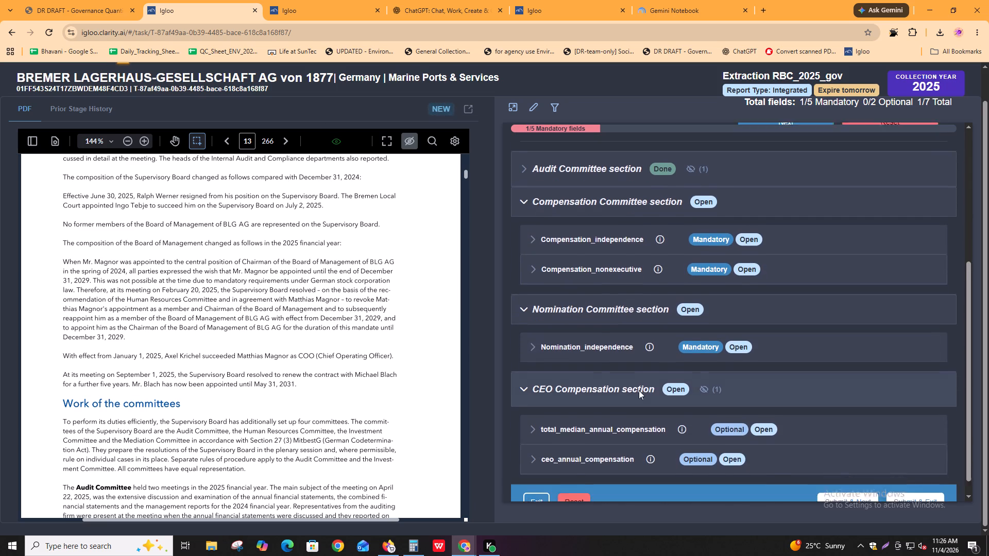
scroll(605, 261, "up", 3)
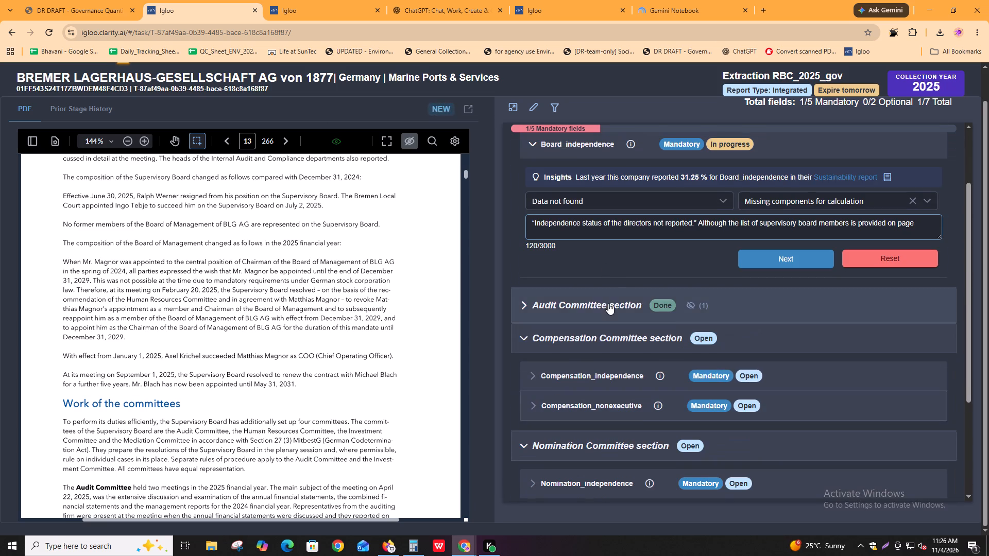
left_click(608, 303)
left_click(605, 346)
left_click(547, 463)
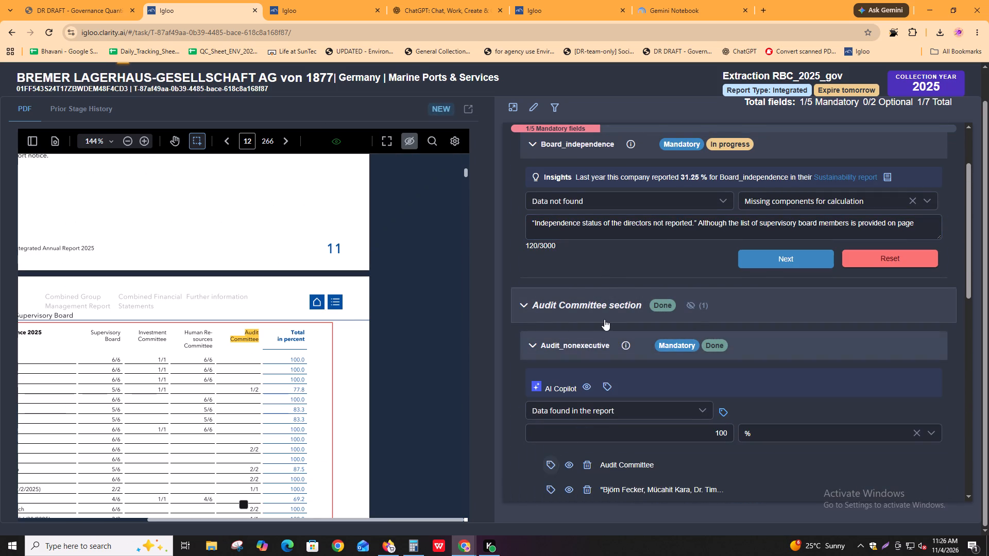
left_click(535, 490)
left_click(549, 485)
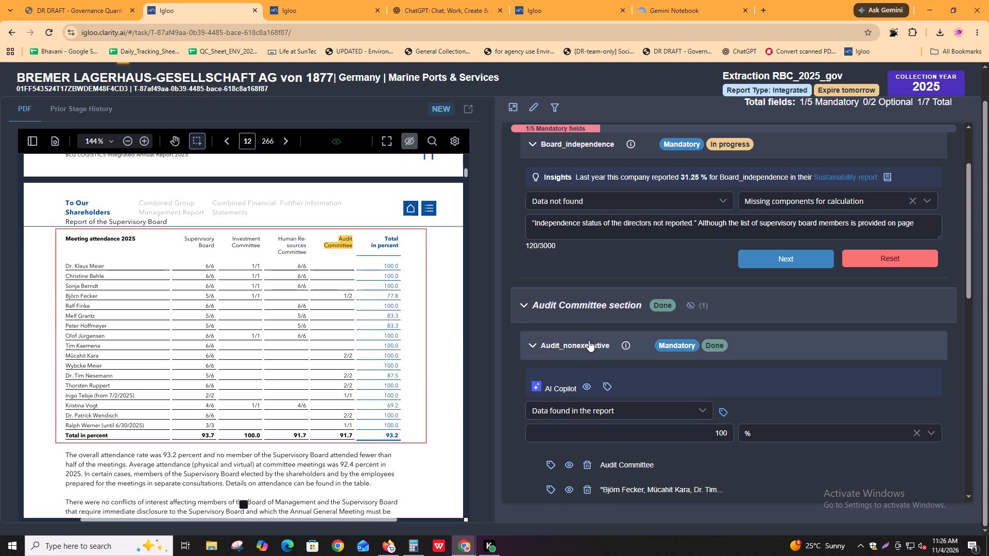
scroll(589, 507, "down", 3)
scroll(634, 429, "down", 3)
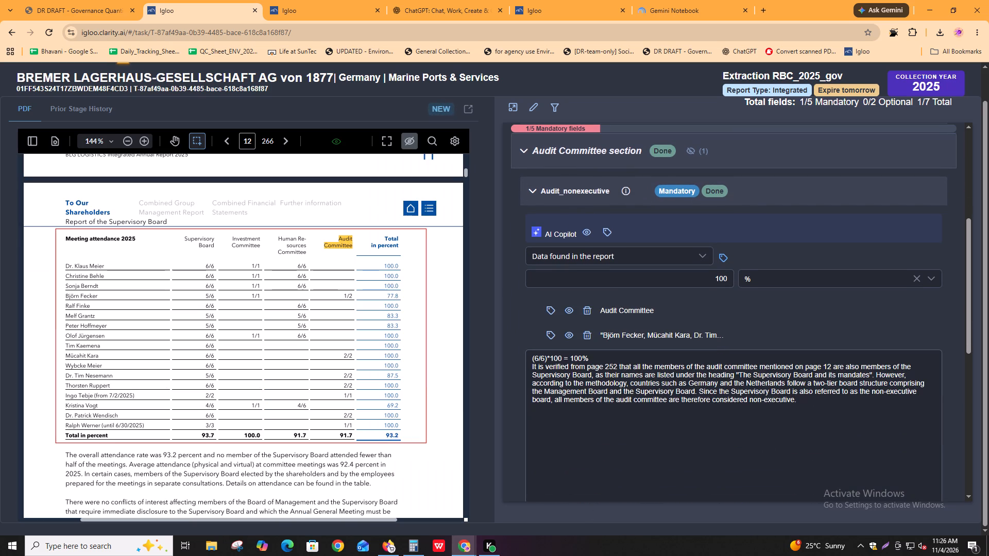
left_click(606, 193)
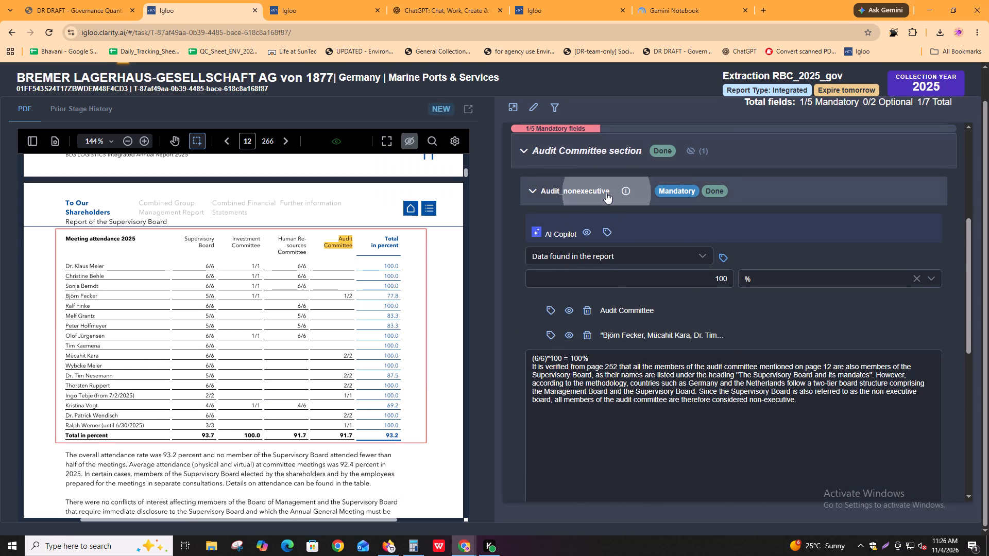
scroll(625, 251, "up", 4)
Go to page 252 of the annual report and examine which pages the Supervisory Board member list covers.
left_click(245, 135)
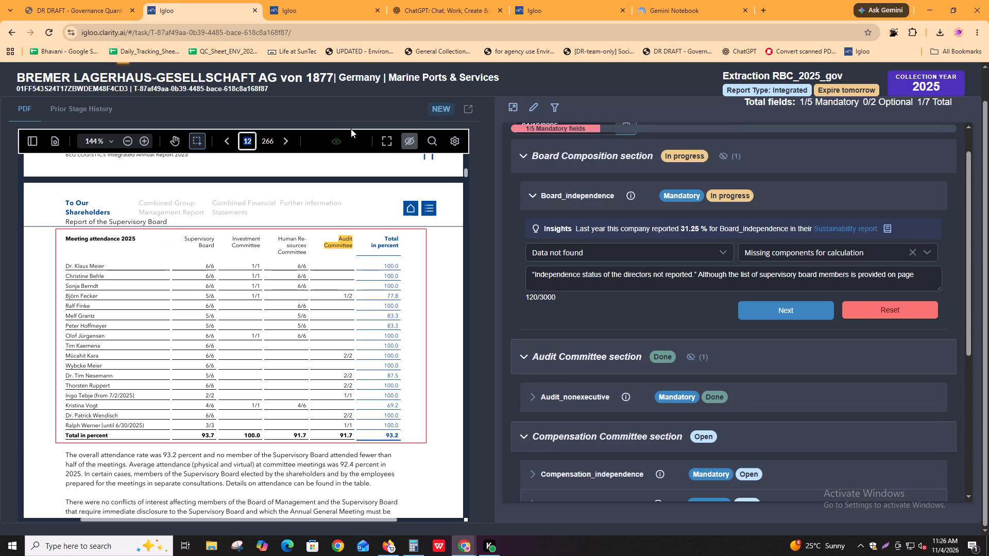
type("252")
key("Return")
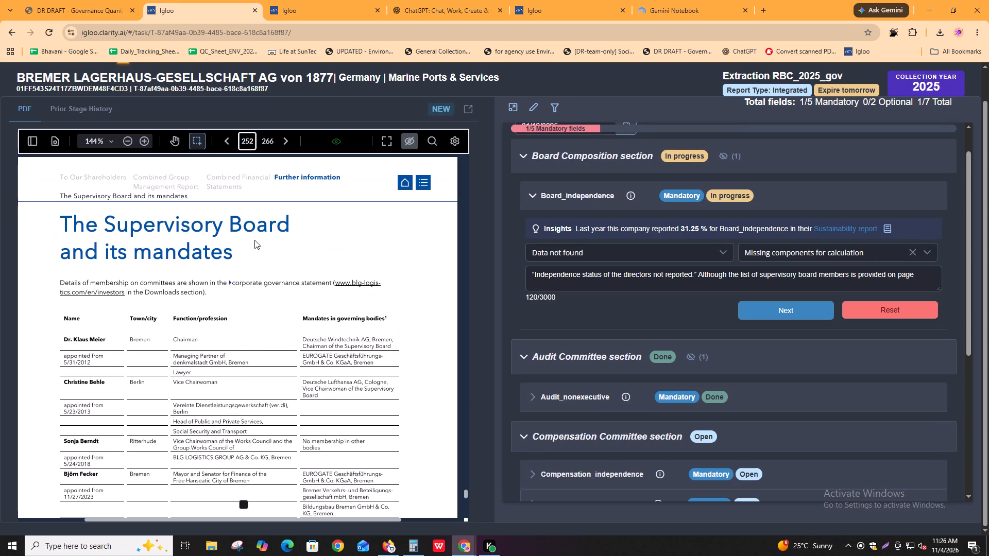
scroll(252, 325, "down", 4)
scroll(246, 351, "down", 19)
scroll(246, 353, "up", 16)
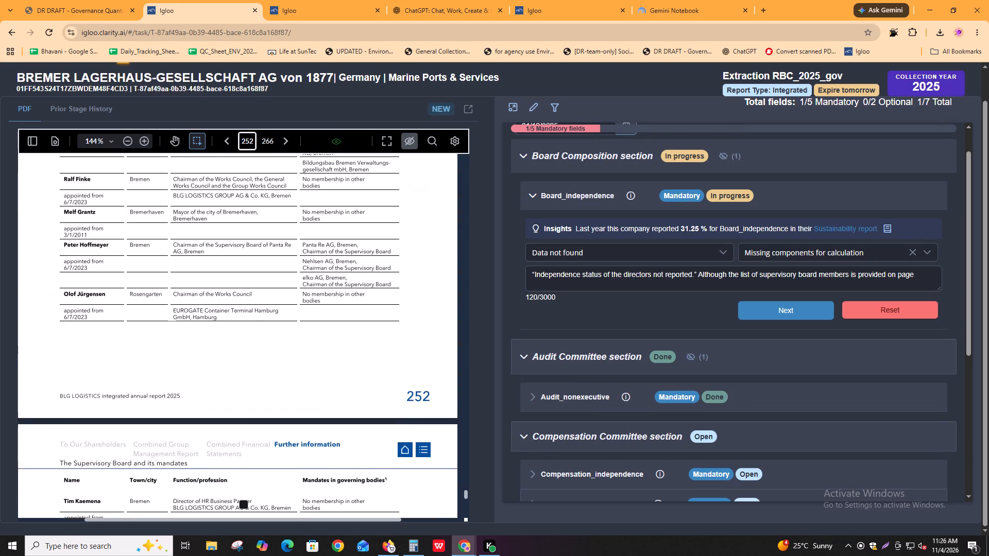
scroll(246, 353, "up", 4)
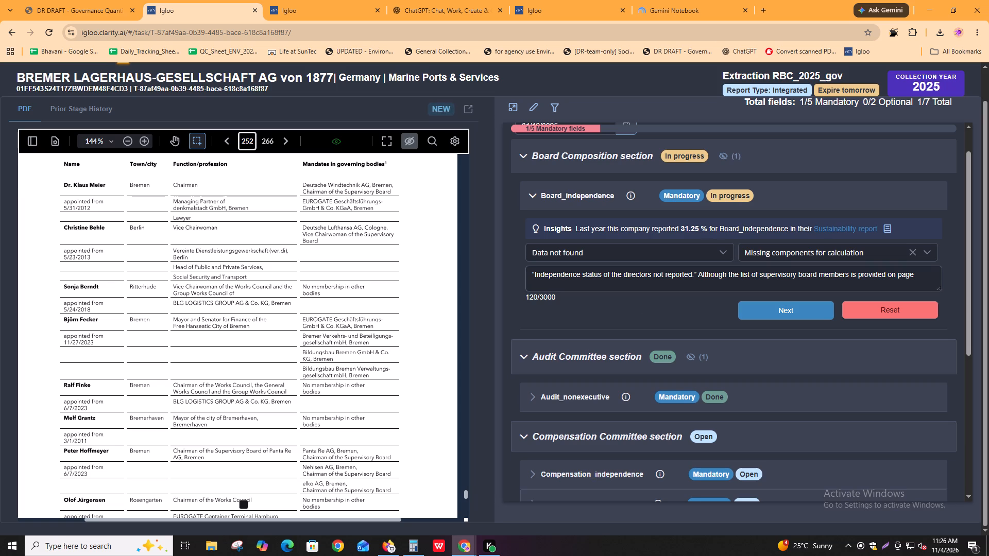
Continue the comment to read "pages 252 and 253, but their independence status is not disclosed. Therefore,".
left_click(924, 274)
key("BackSpace")
type("s 252 and 253")
type(", but their indepens")
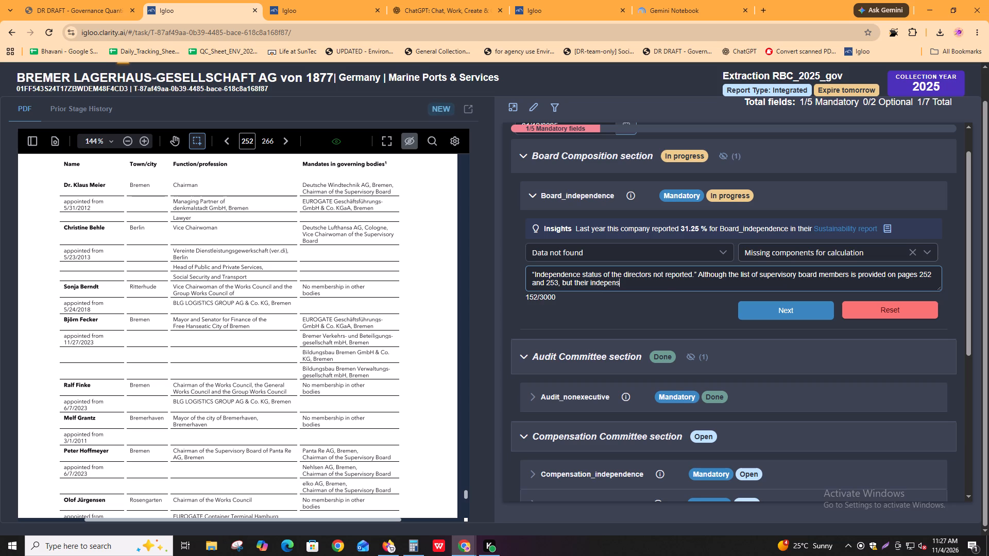
key("BackSpace")
type("dence status is not disclosed")
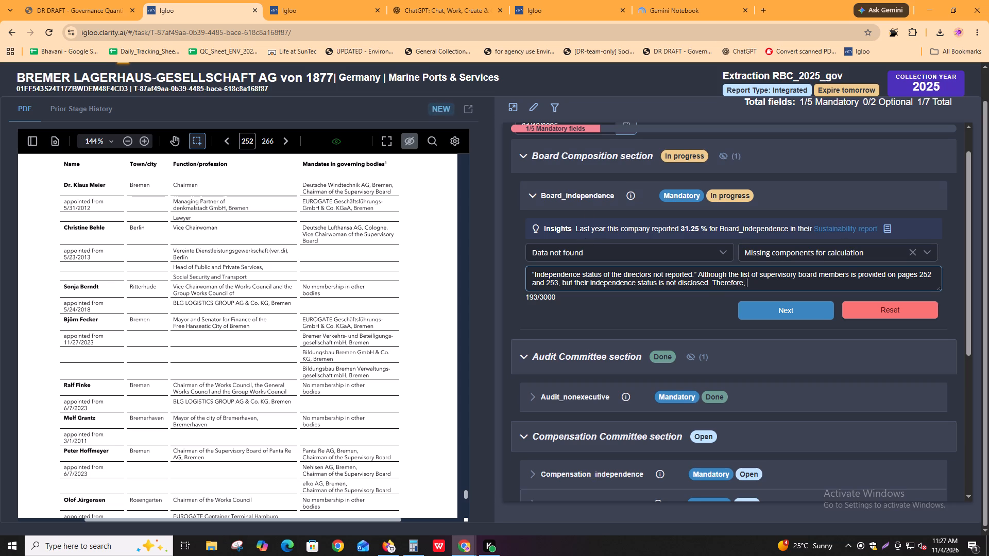
double_click(588, 196, "alt")
left_click(801, 283)
key("ctrl+v")
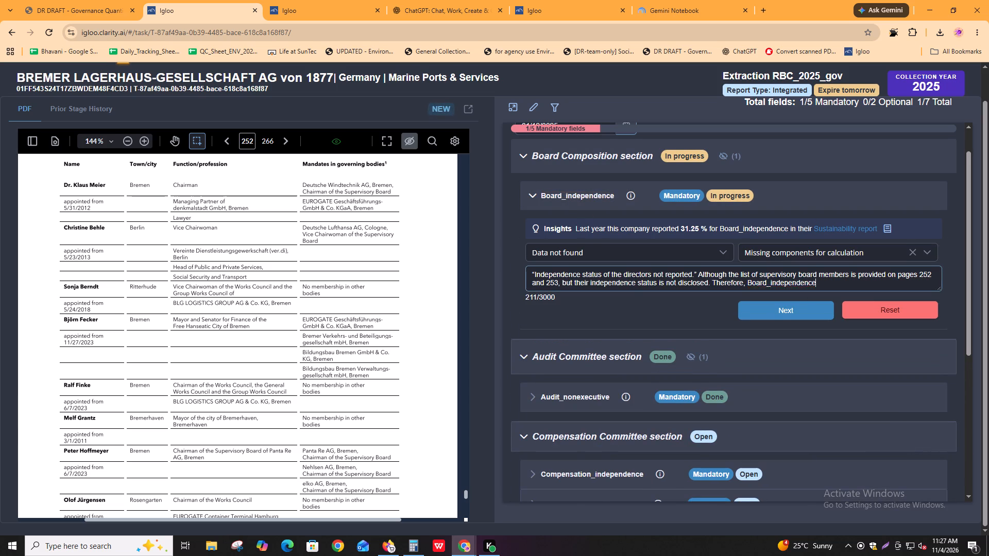
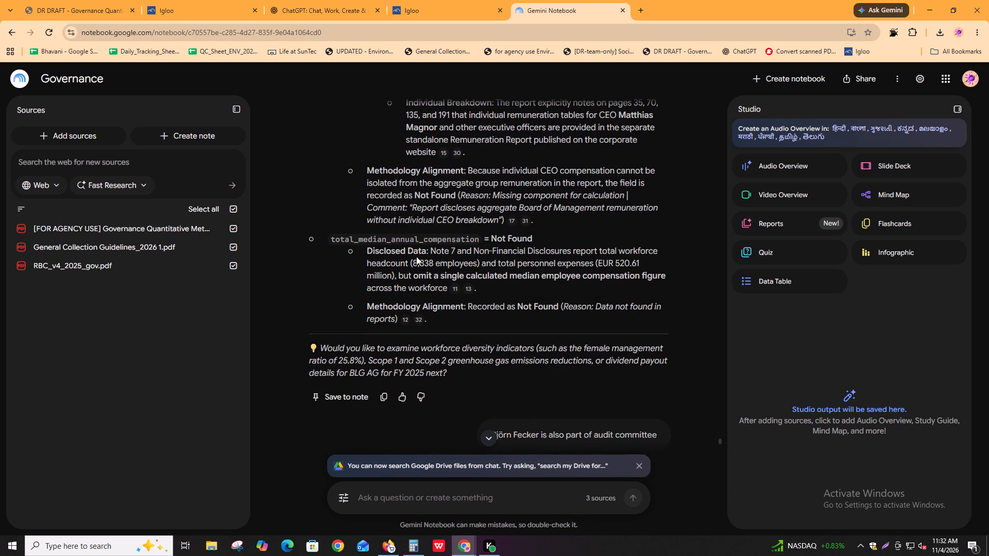
Search the governance methodology for "missing com" and review the matches in the board of directors guidance and its Not Found Reasons table.
left_click(202, 0)
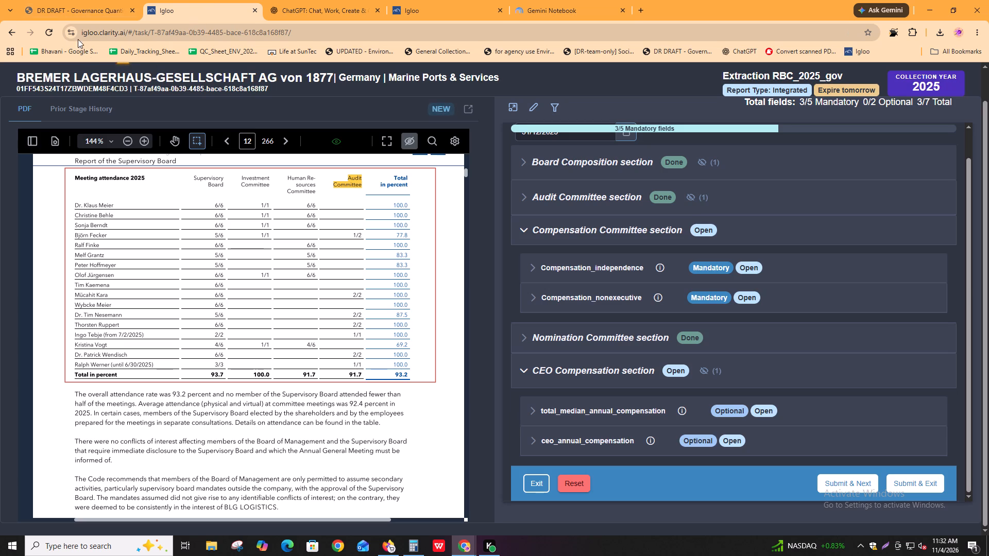
left_click(87, 0)
key("ctrl+f")
key("ctrl+z")
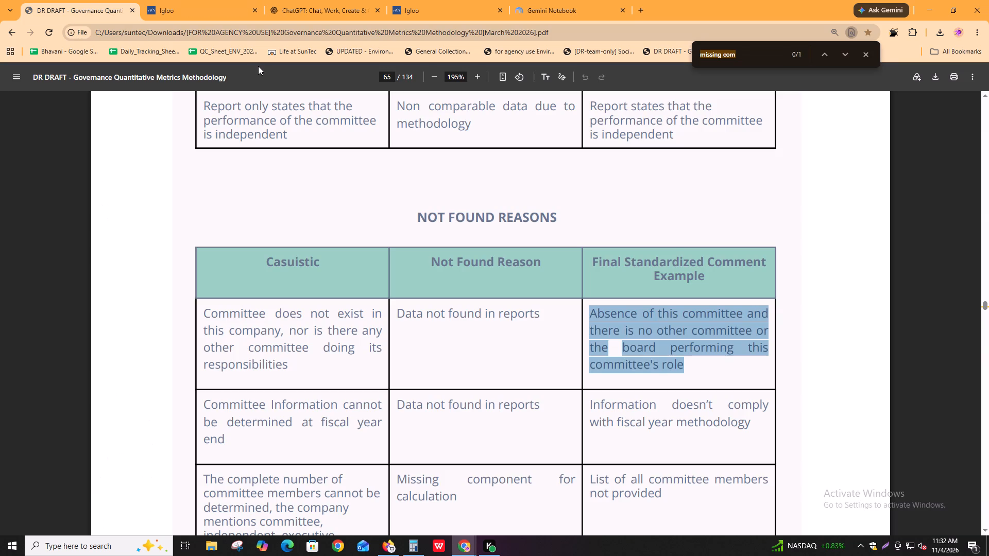
key("Return")
key("Return")
key("Return")
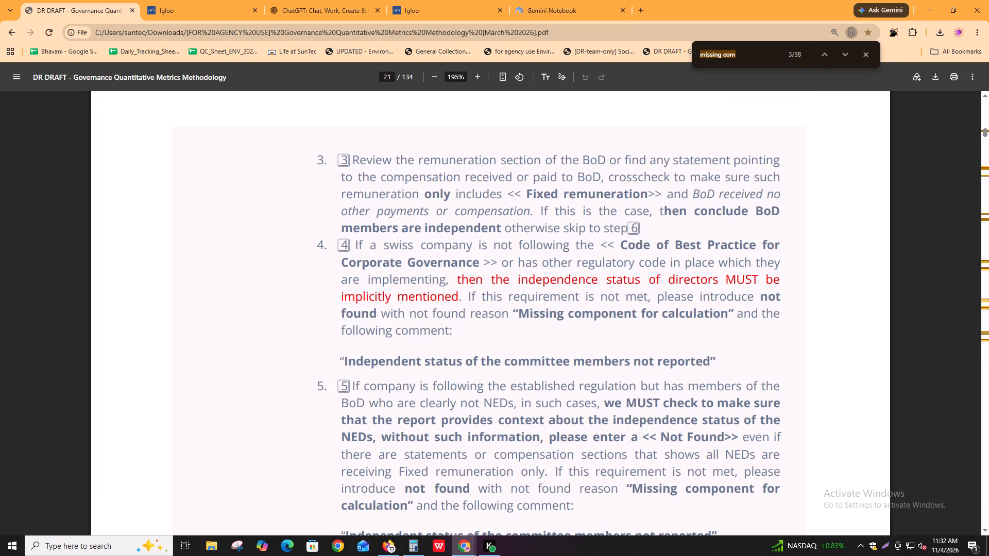
key("Return")
key("Return")
key("Return")
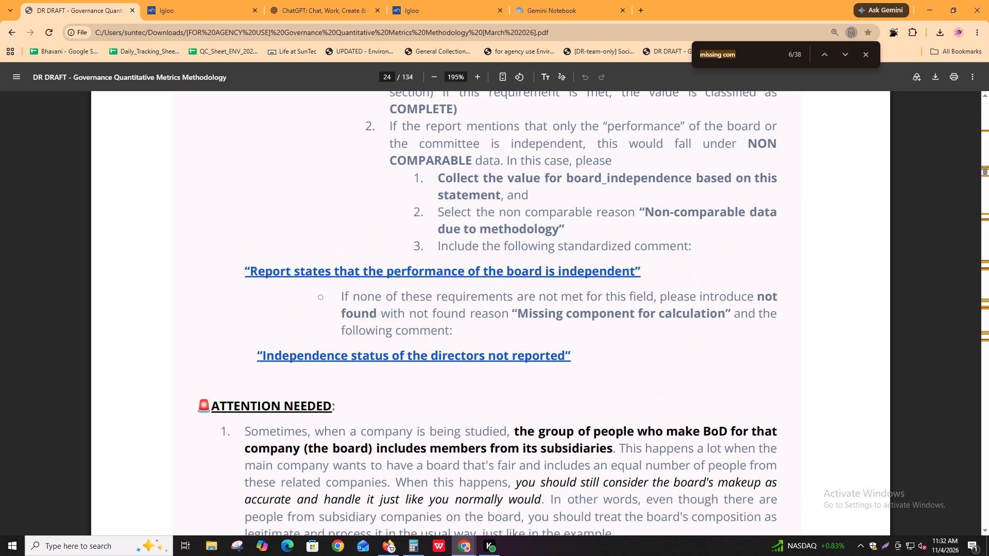
key("Return")
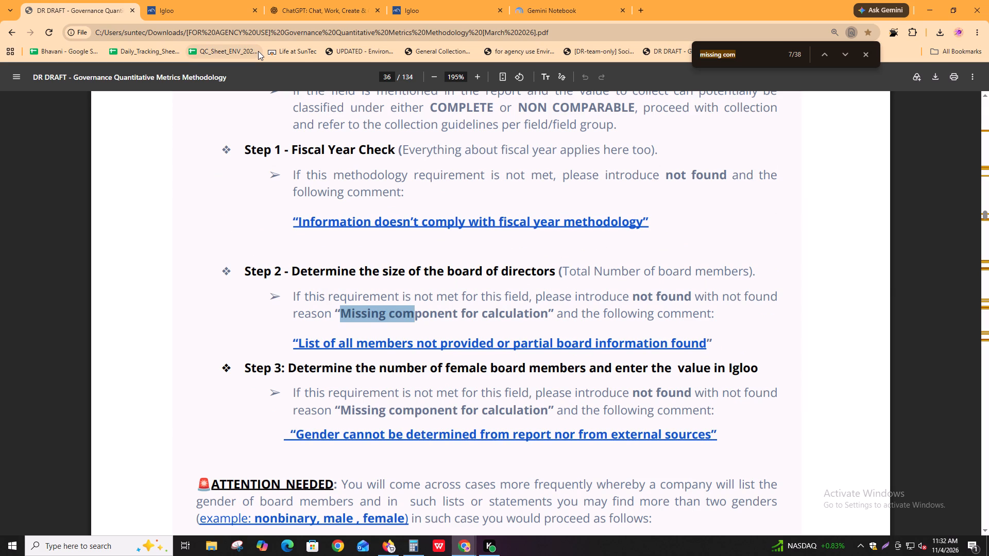
key("Return")
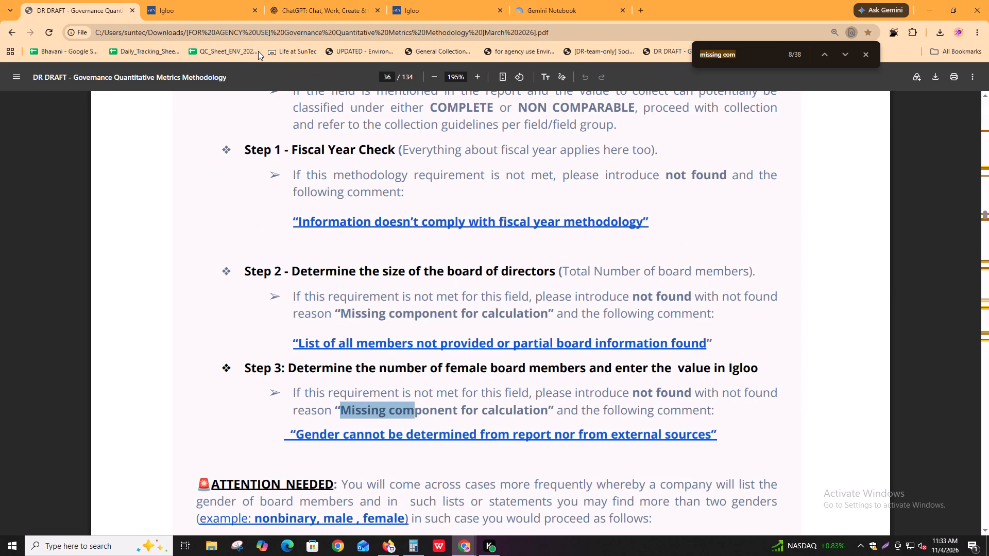
key("Return")
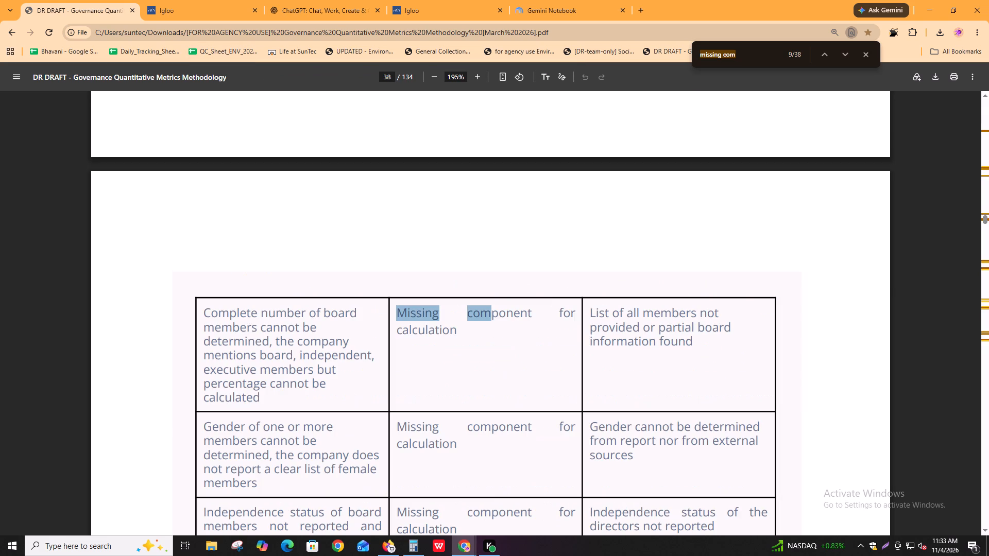
key("Return")
key("Return")
key("Return")
key("Return")
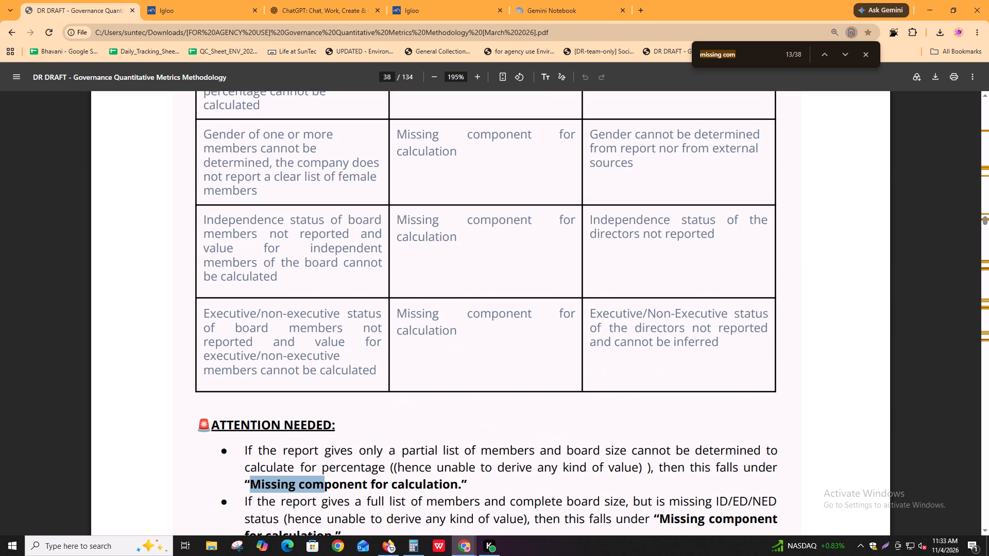
key("Return")
key("shift+Return")
key("Return")
key("Return")
Review the "missing com" matches in the methodology's Compensation Committee steps and Not Found Reasons table.
key("Return")
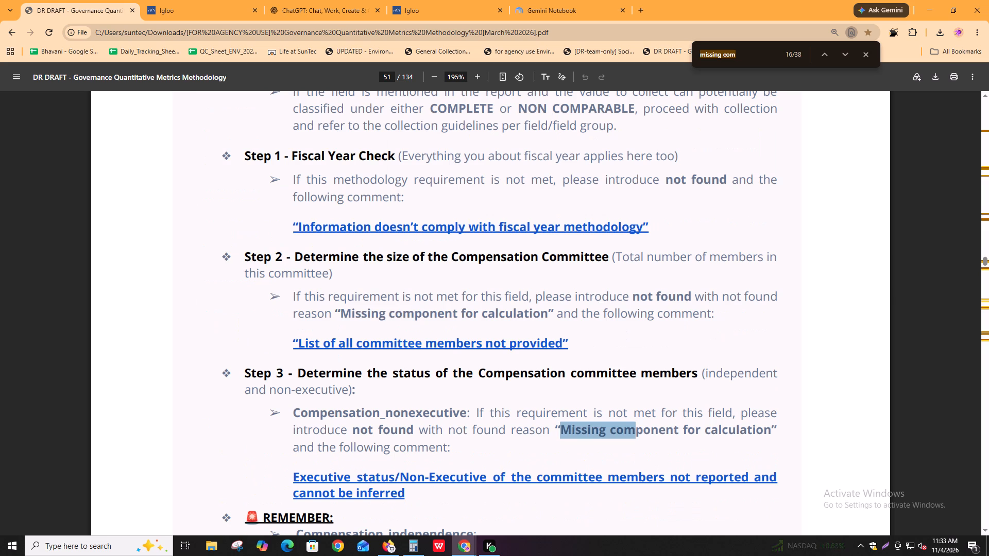
key("Return")
key("Return")
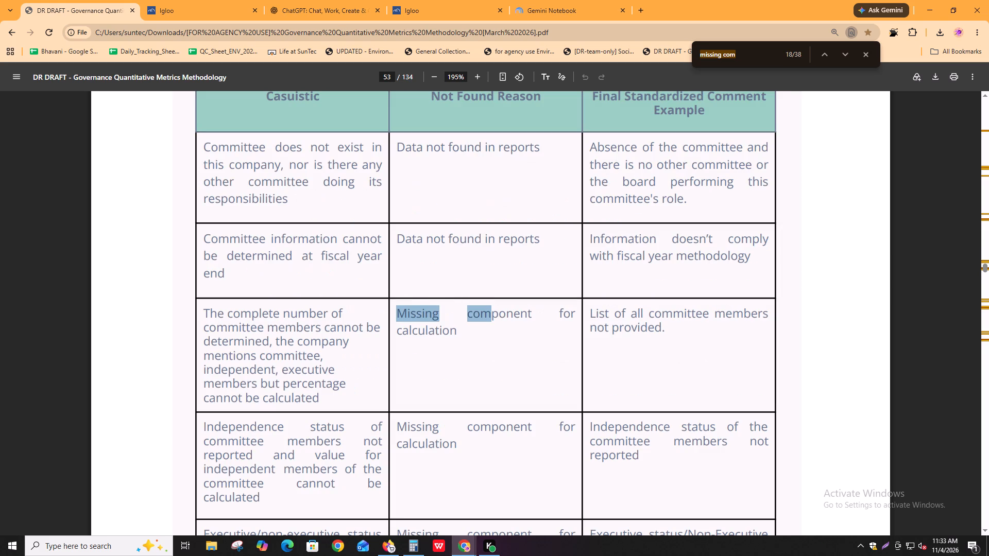
key("Return")
key("Return")
key("Return")
key("Return")
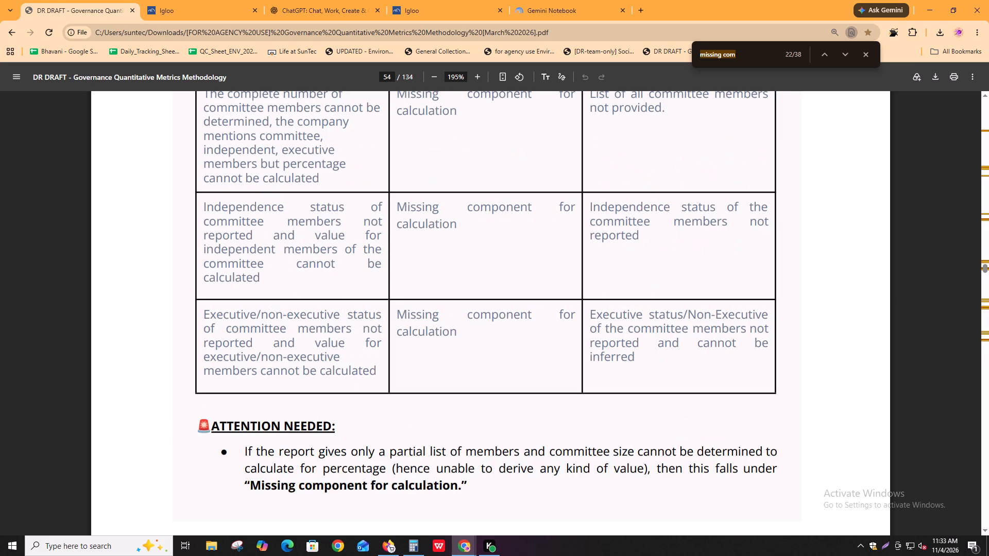
Review the "missing com" matches in the methodology's Audit Committee steps, Not Found Reasons table and Attention Needed notes.
key("Return")
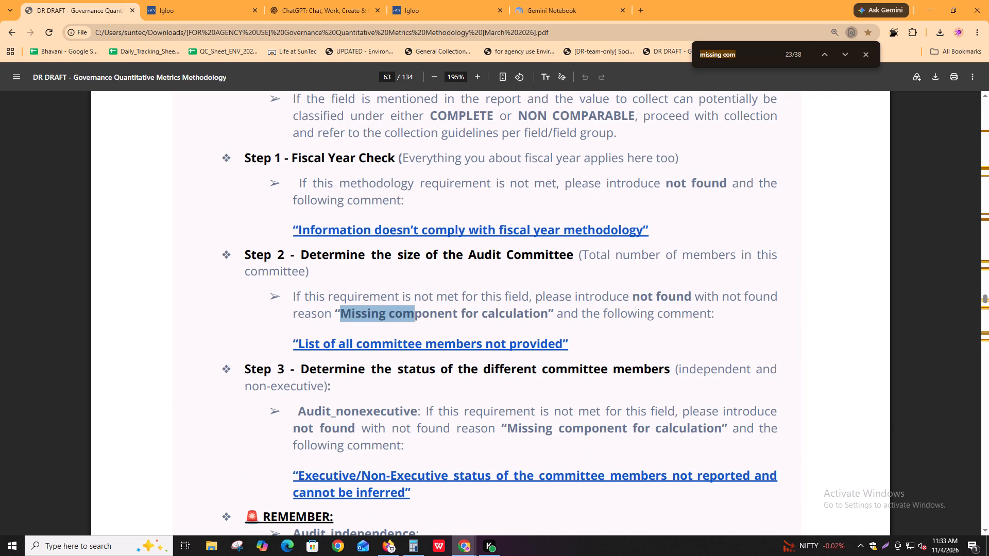
key("Return")
key("Return")
key("Return")
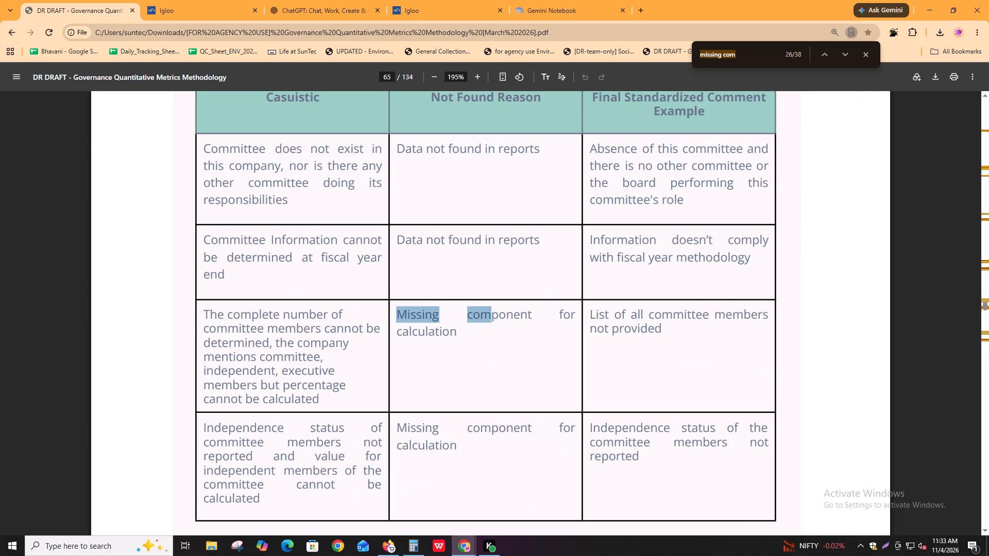
key("Return")
key("Return")
key("Return")
key("Return")
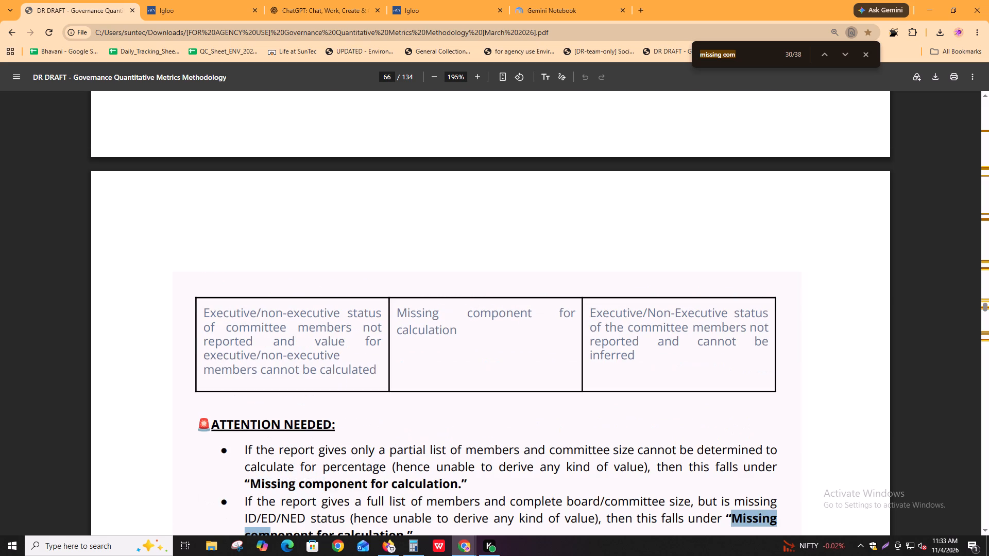
Review the remaining "missing com" matches in the methodology's Nomination Committee steps and Not Found Reasons table.
key("Return")
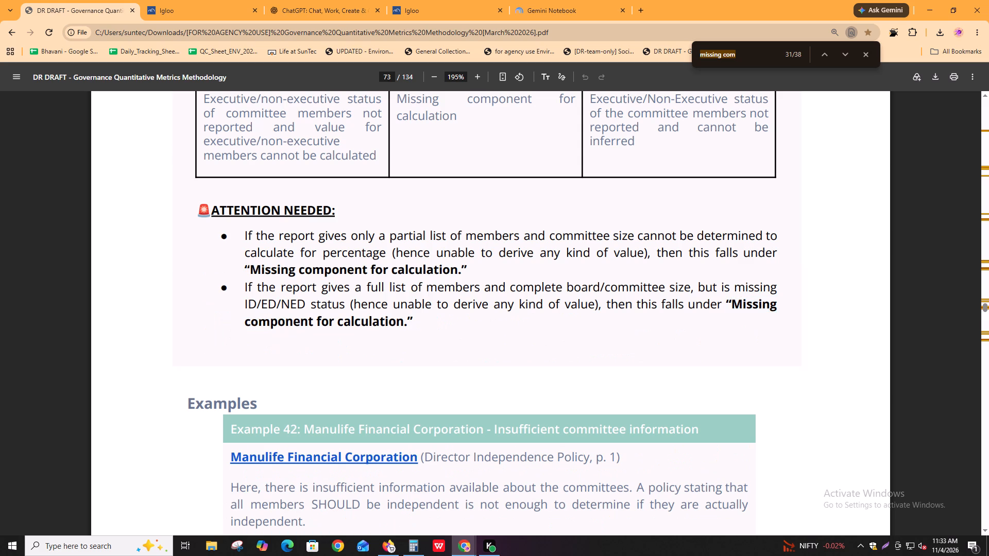
key("Return")
key("Return")
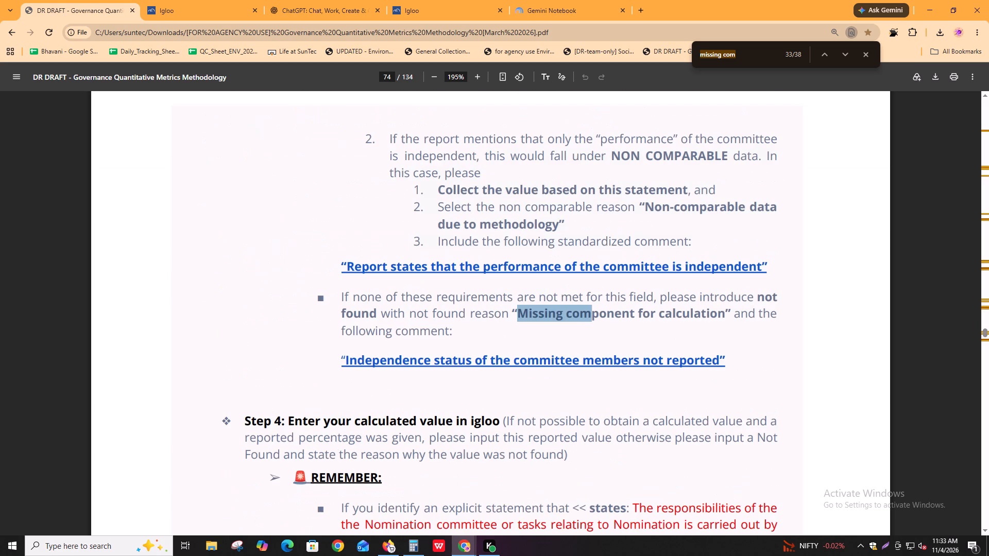
key("Return")
key("Return")
key("Return")
key("Return")
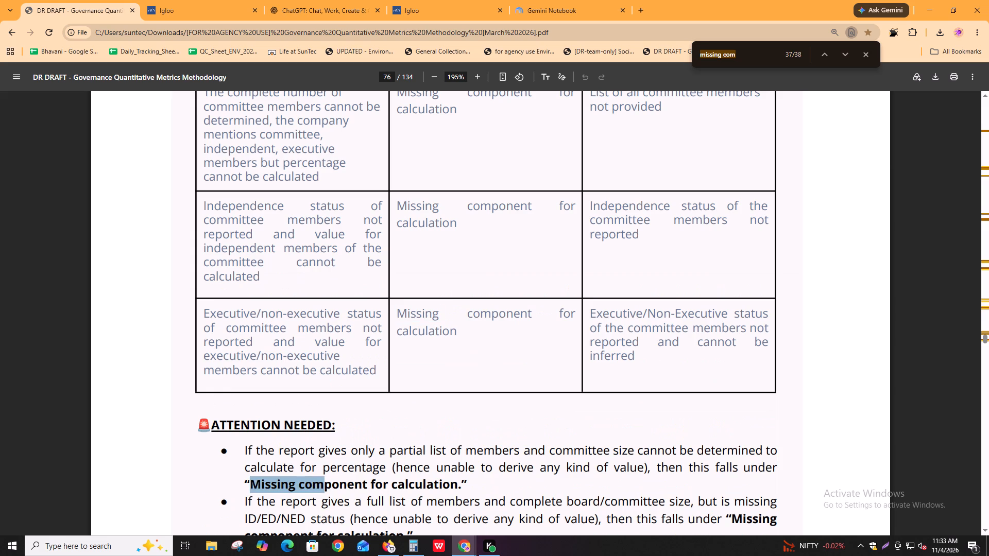
key("Return")
key("Return")
Recheck the "missing com" matches in the methodology's Swiss independence rules and board_nonexecutive guidance.
key("shift+Return")
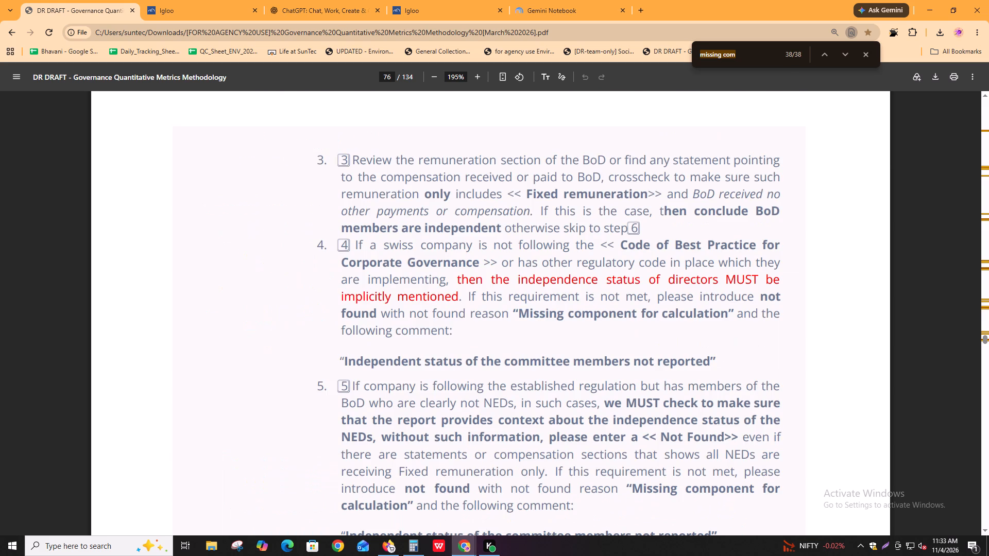
key("Return")
key("Return")
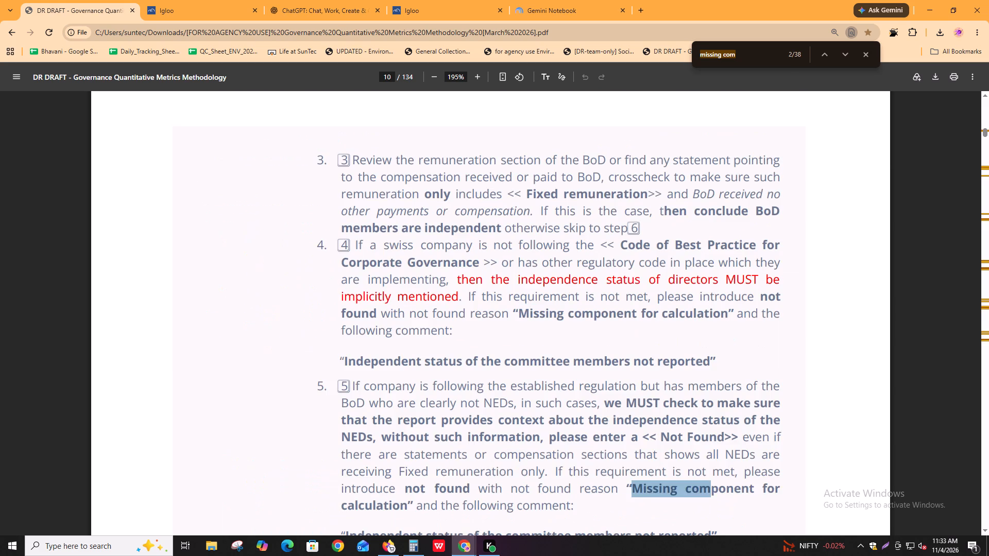
key("Return")
key("Return")
key("Return")
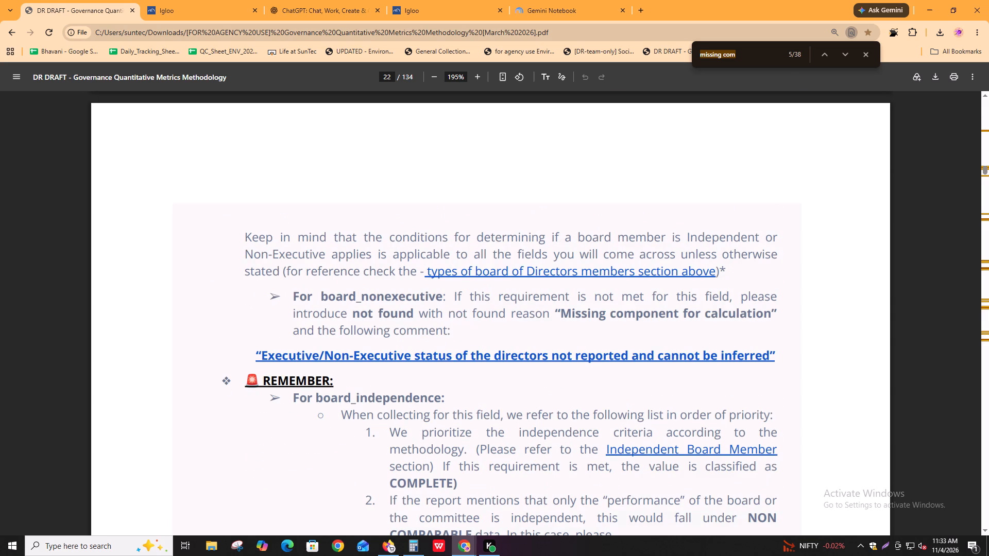
key("shift+Return")
key("Return")
key("Return")
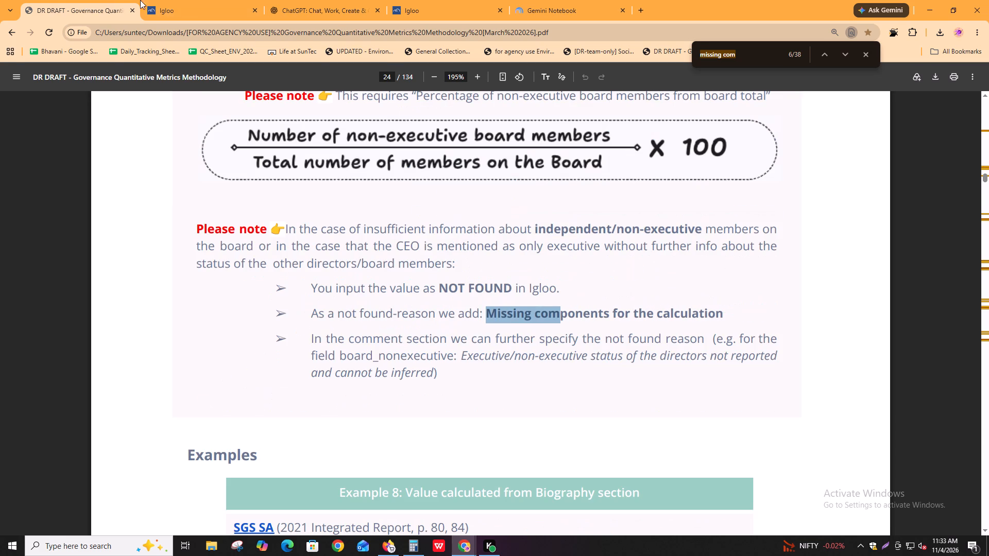
In Igloo, complete total_median_annual_compensation with reason "Data not found in reports" and the GOV sheet's comment "There is no mention of total_median_annual_compensation in this report.".
left_click(165, 0)
left_click(569, 409)
scroll(827, 459, "down", 2)
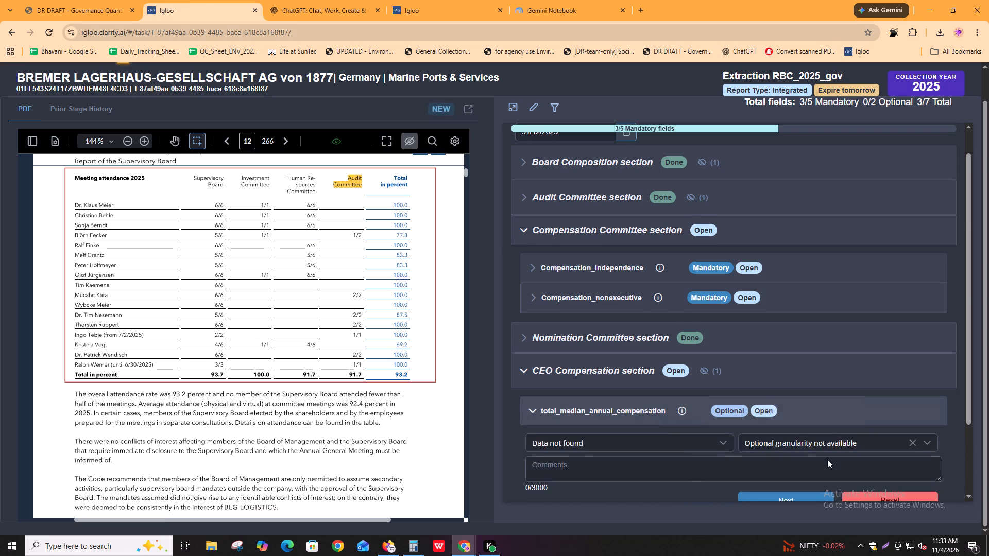
scroll(827, 459, "down", 1)
left_click(781, 352)
left_click(779, 389)
left_click(721, 378)
key("alt+Tab")
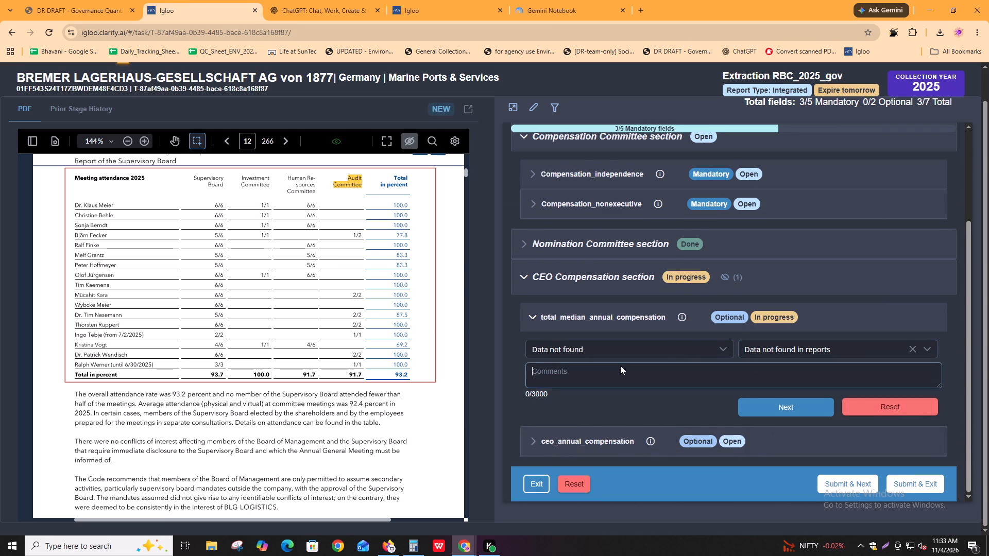
left_click(609, 269, "alt")
left_click(256, 523)
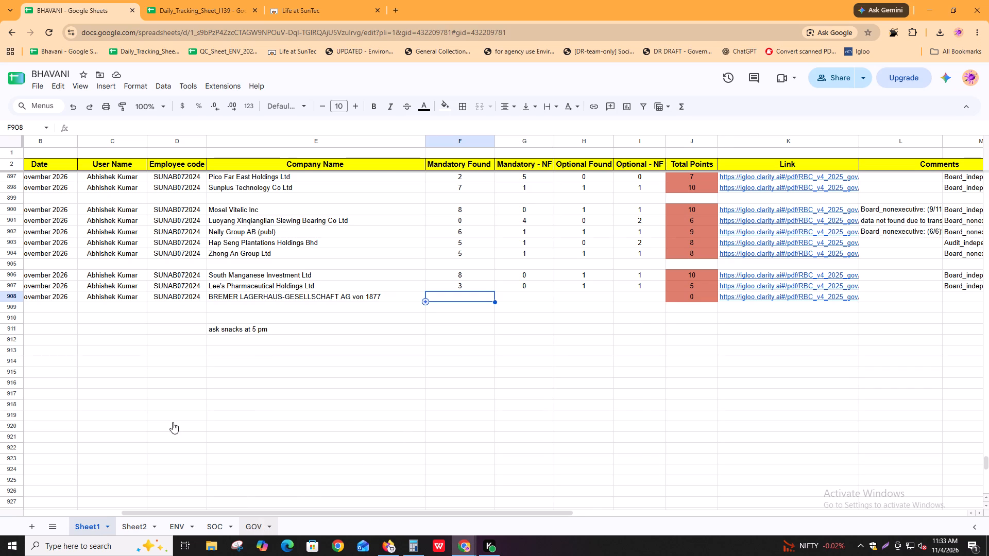
left_click(514, 300)
key("ctrl+c")
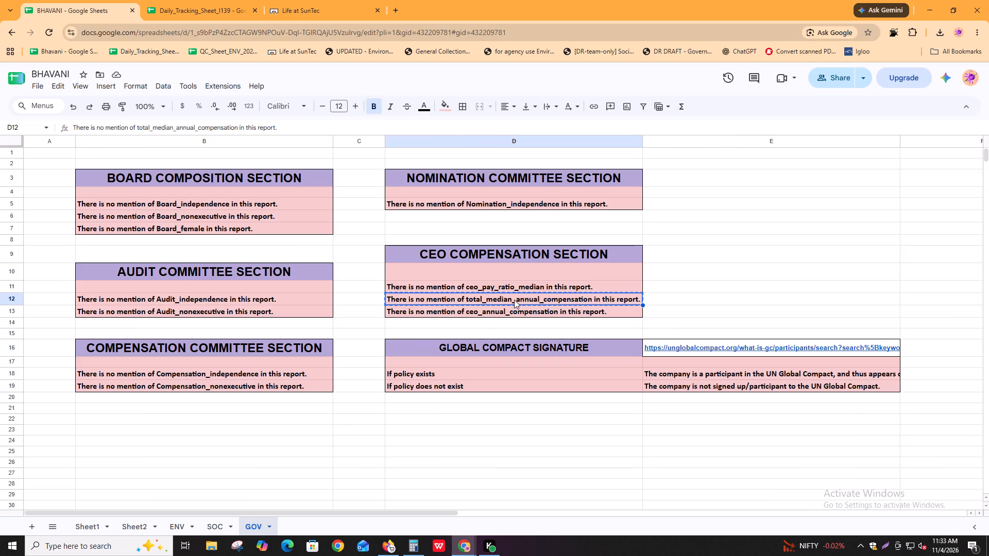
key("Tab")
left_click(531, 300)
key("alt+Tab")
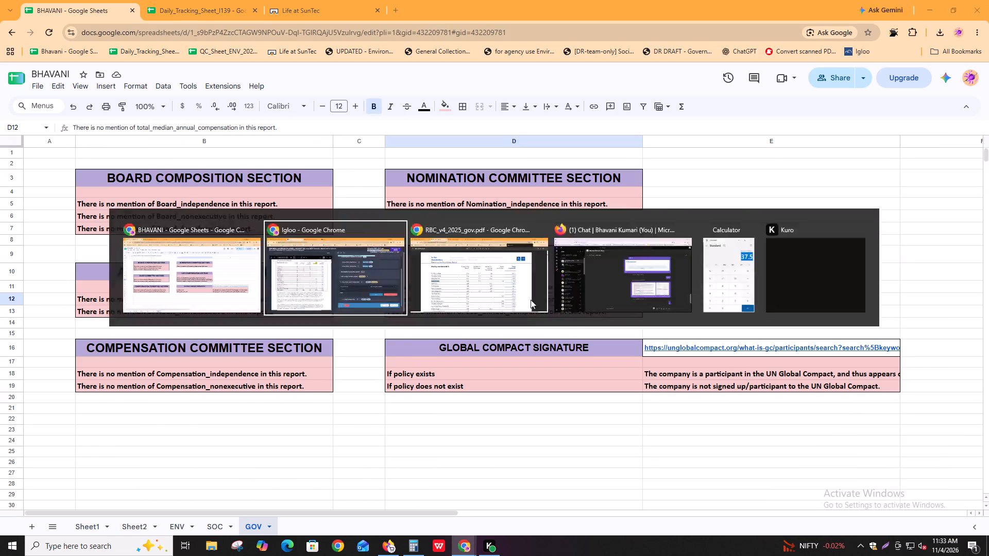
key("ctrl+v")
left_click(782, 399)
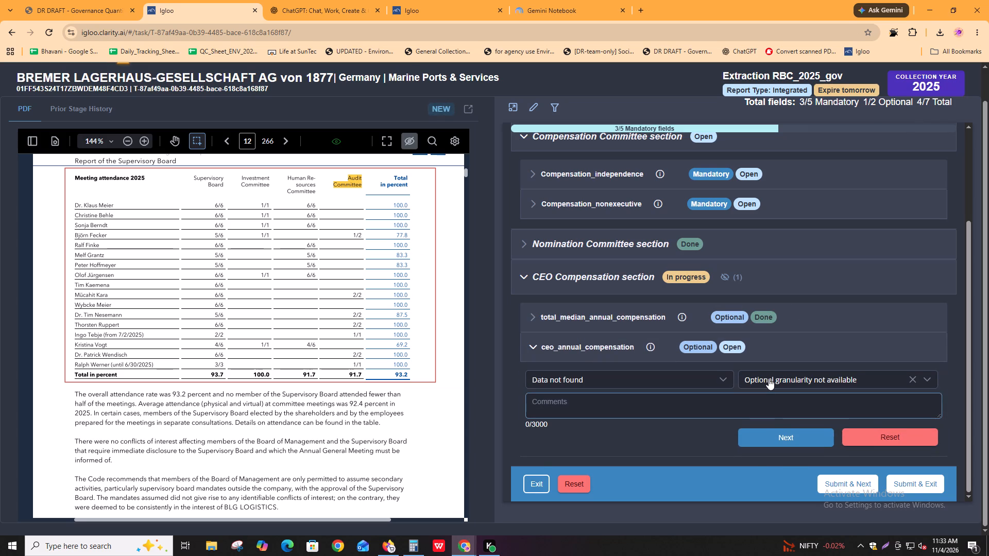
Complete ceo_annual_compensation with reason "Data not found in reports" and the GOV sheet's comment "There is no mention of ceo_annual_compensation in this report.".
left_click(769, 378)
double_click(763, 411)
key("alt+Tab")
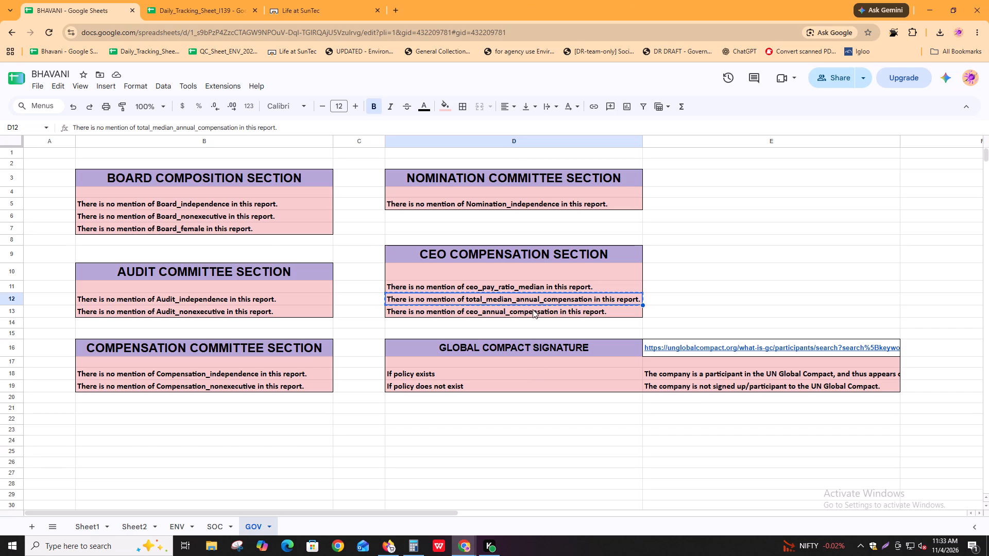
left_click(533, 307)
key("ctrl+c")
key("alt+Tab")
key("ctrl+v")
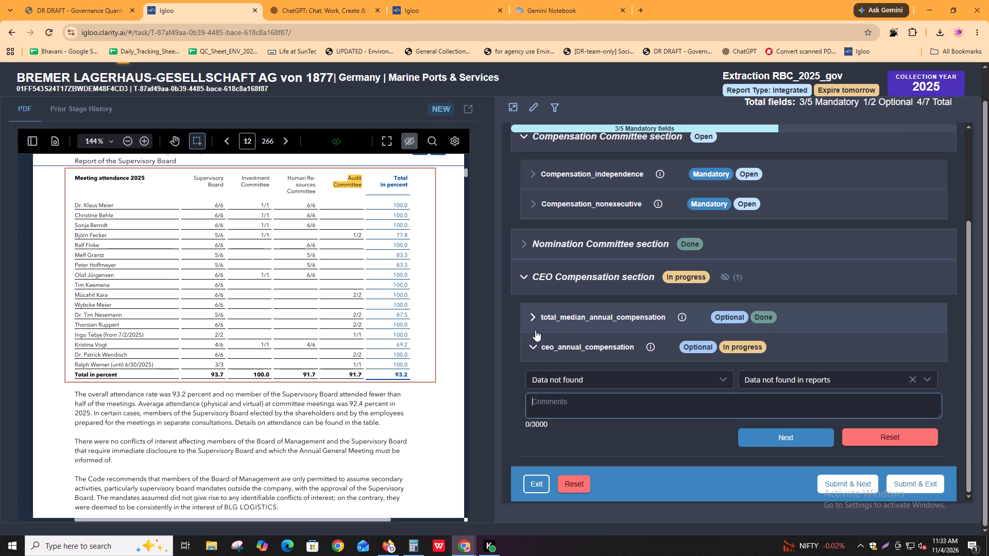
left_click(814, 442)
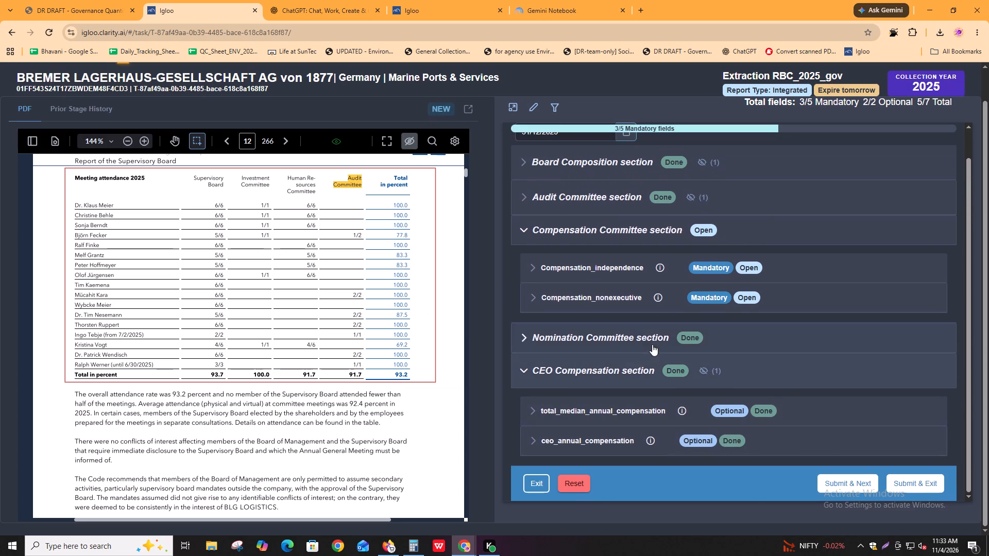
left_click(635, 340)
left_click(634, 339)
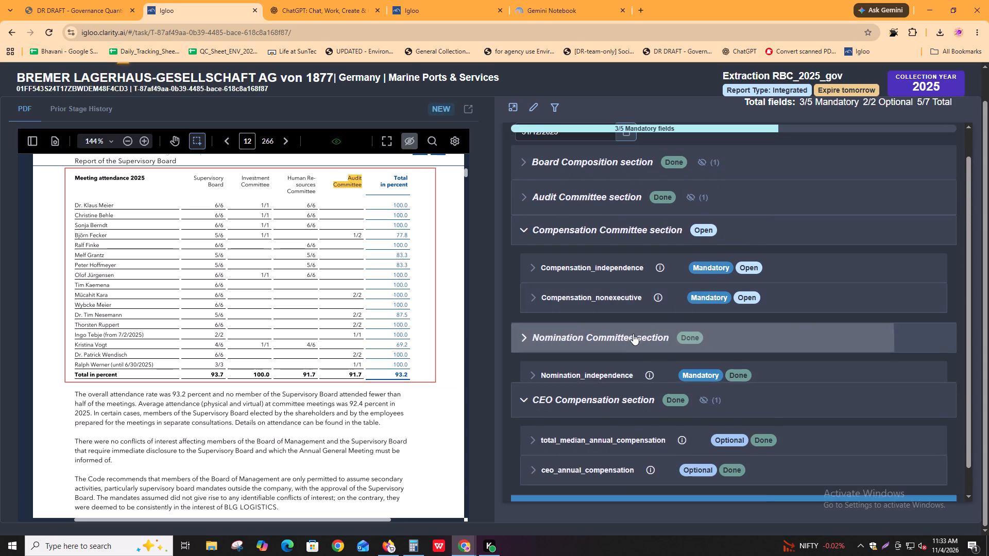
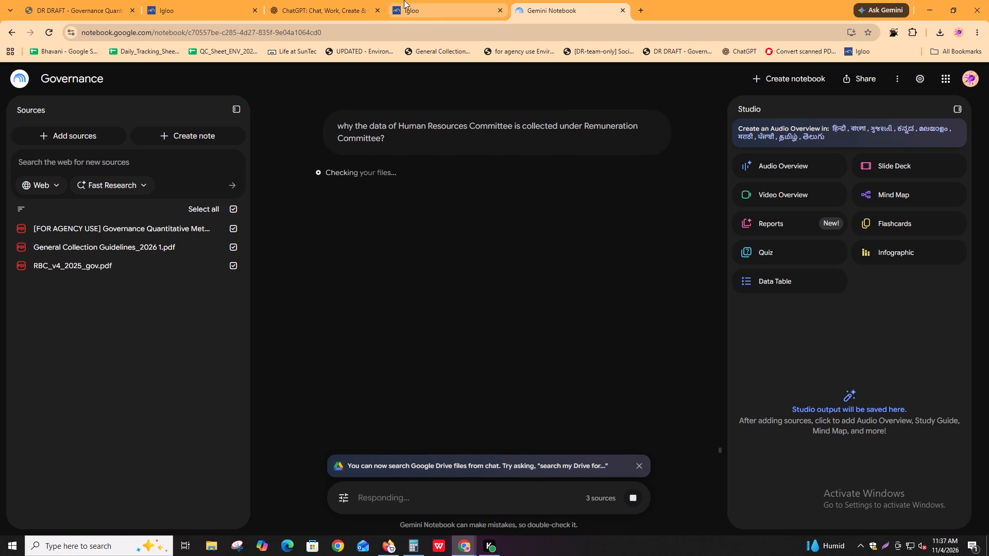
Return to the Igloo extraction and change the not-found reason for Compensation_independence to "Missing components for calculation".
left_click(193, 0)
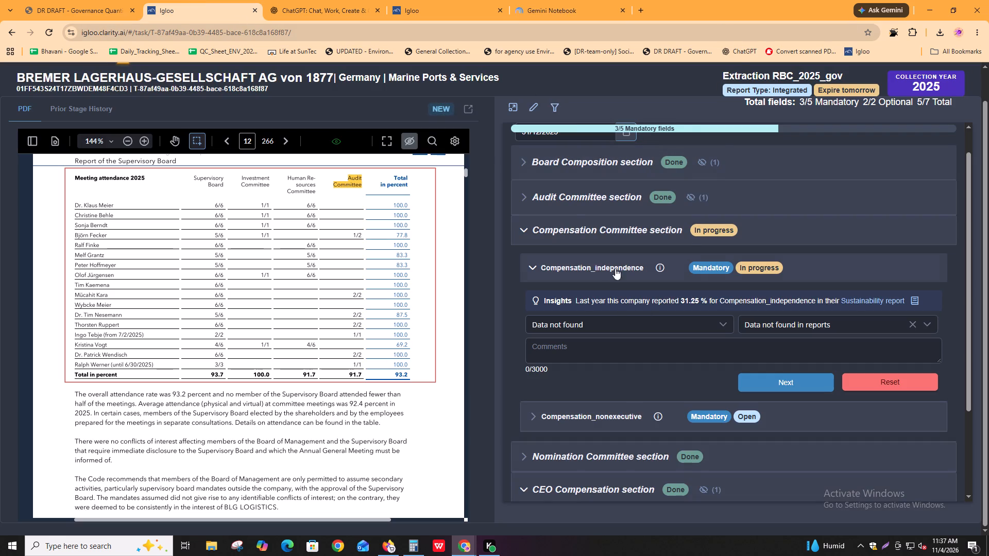
left_click(777, 321)
left_click(773, 399)
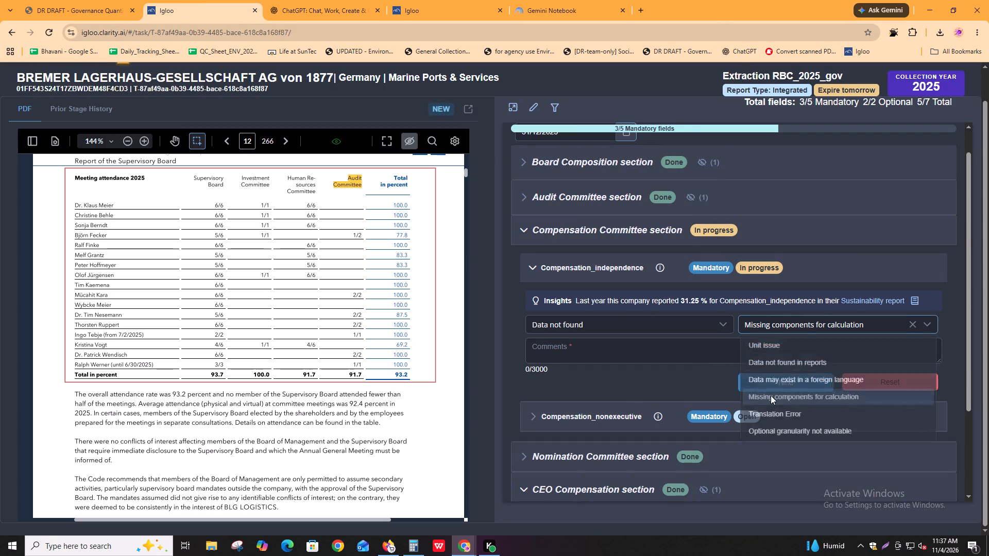
left_click(685, 355)
Expand Board_independence in the Board Composition section to consult its completed reason and comment.
scroll(631, 314, "up", 2)
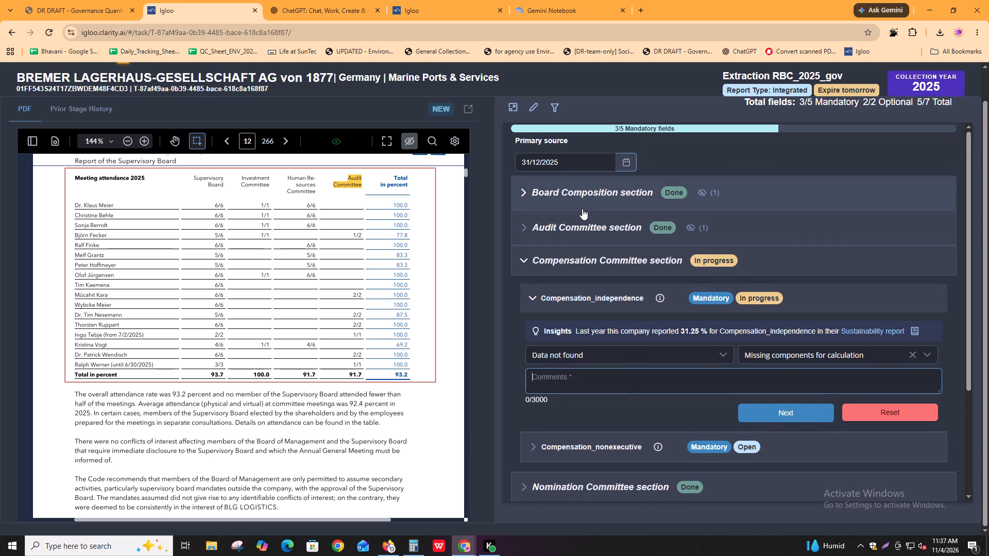
left_click(582, 222)
left_click(582, 222)
left_click(581, 203)
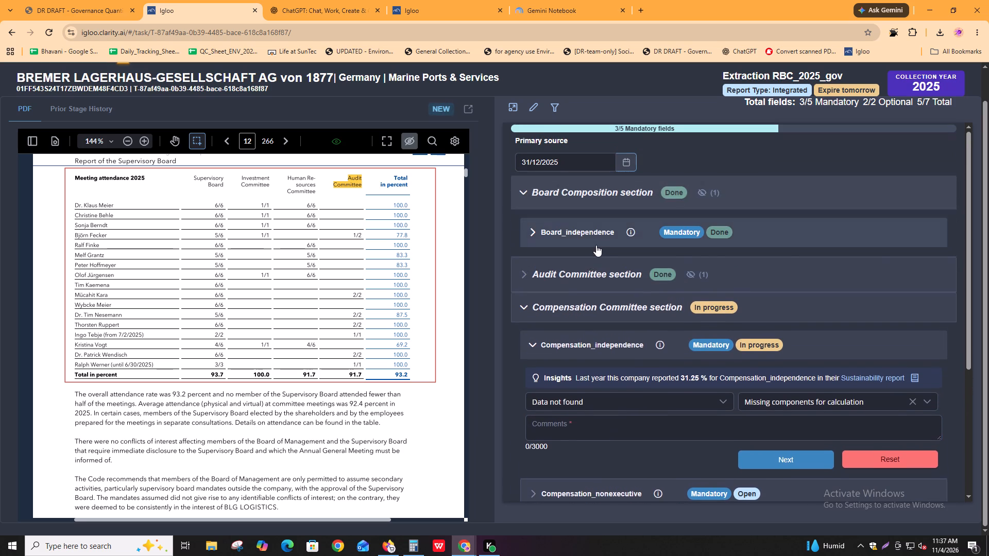
left_click(596, 238)
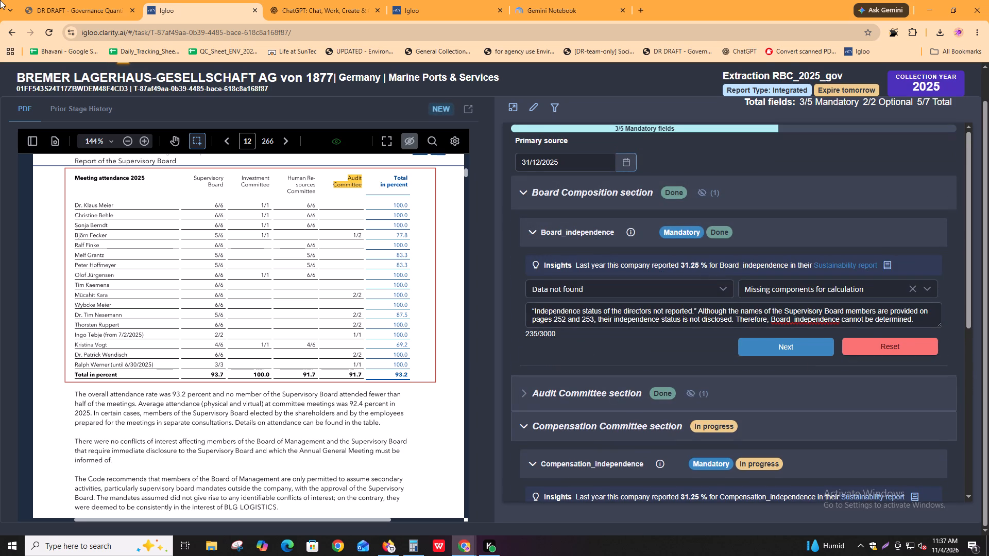
Search the governance methodology PDF for "missing com" and copy the prescribed comment "Independent status of the committee members not reported".
left_click(46, 0)
key("ctrl+f")
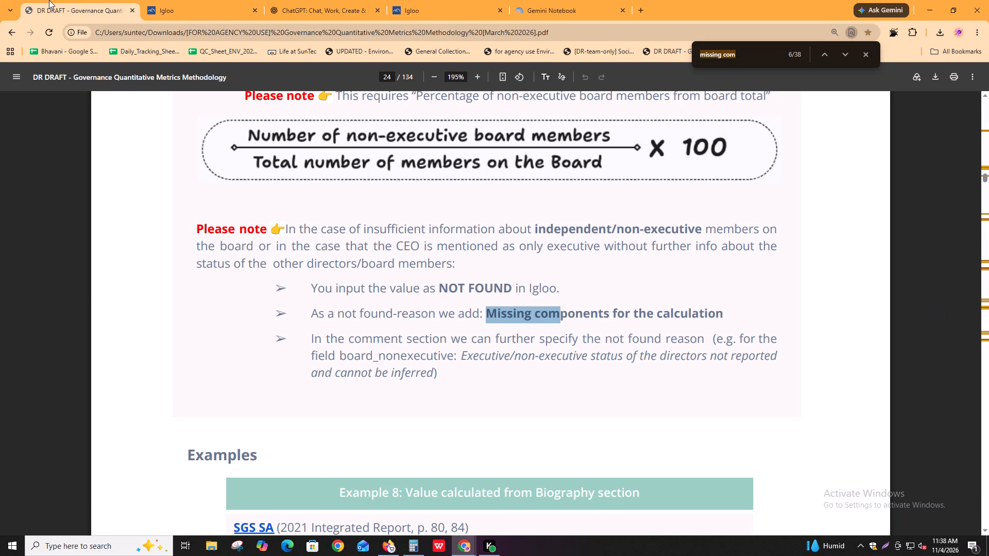
key("Right")
key("space")
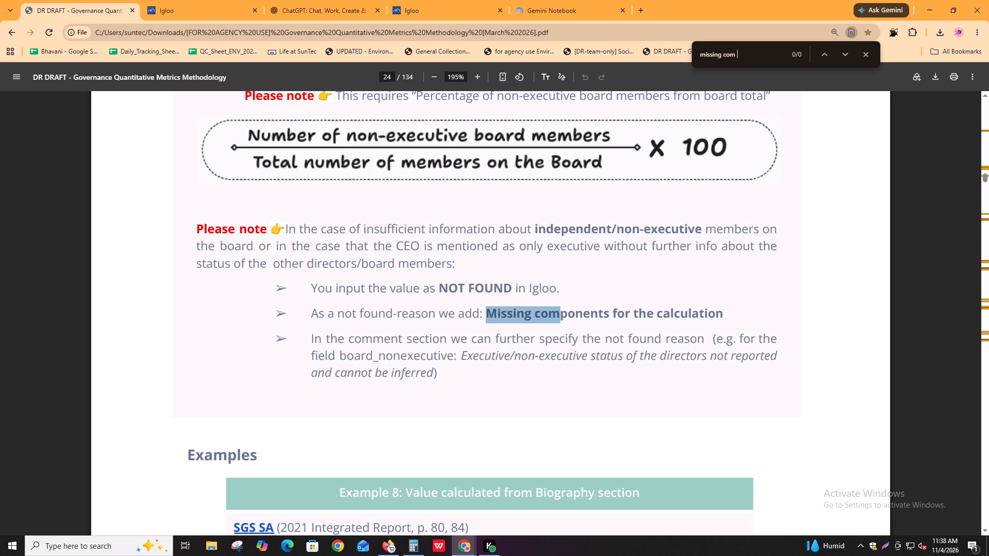
key("BackSpace")
key("Return")
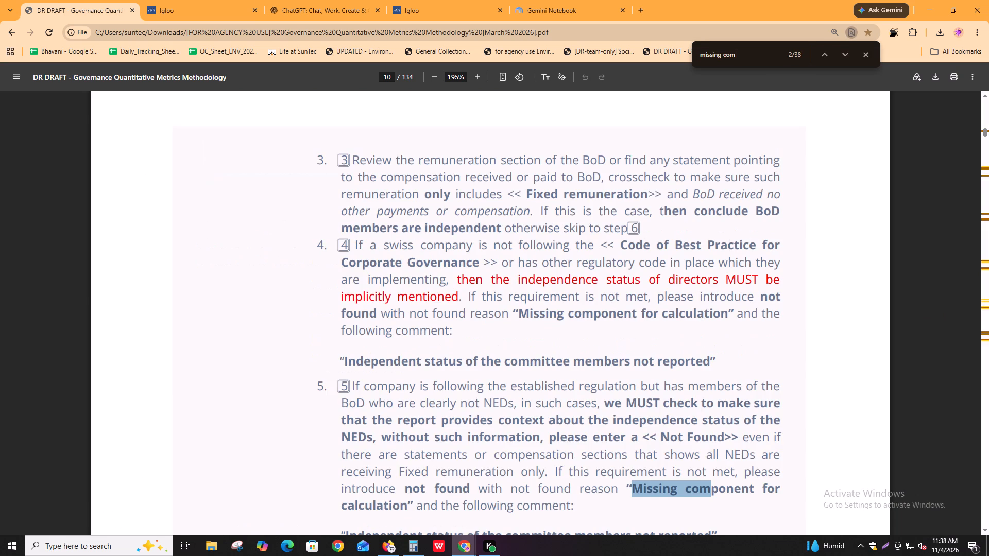
key("shift+Return")
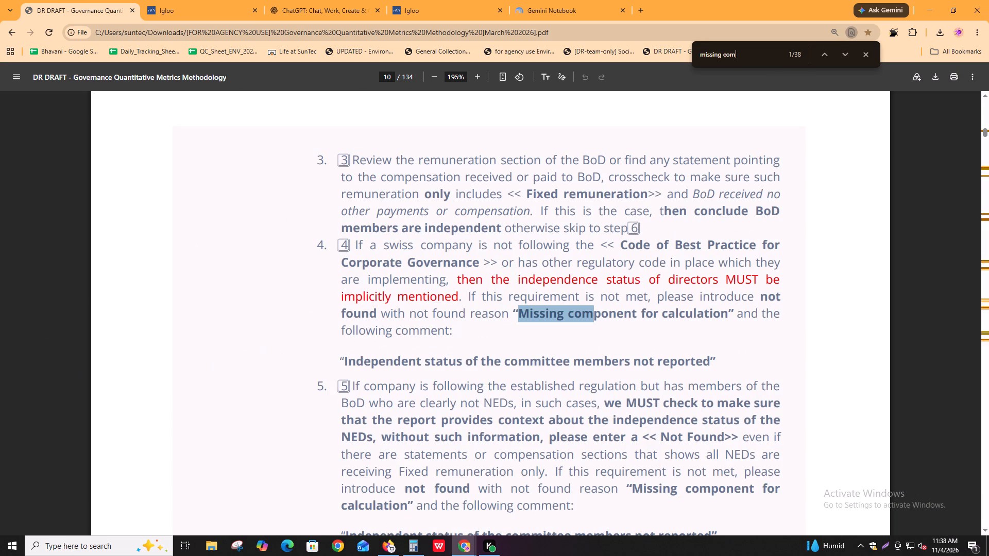
left_click_drag(337, 359, 751, 359)
key("ctrl+c")
key("ctrl+c")
key("ctrl+c")
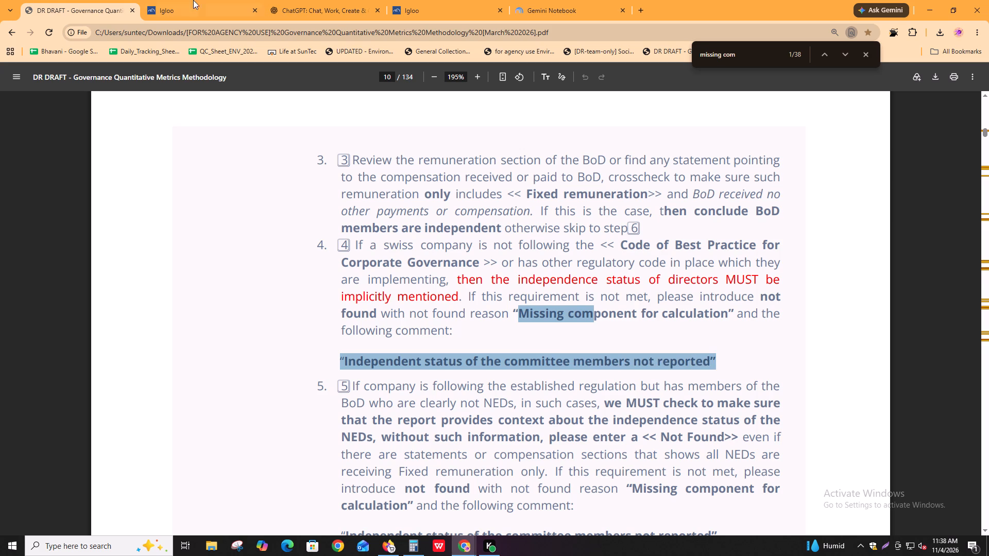
Enter "Independent status of the committee members not reported." in quotation marks as the Compensation_independence comment in Igloo.
left_click(214, 0, "ctrl")
scroll(761, 358, "down", 3)
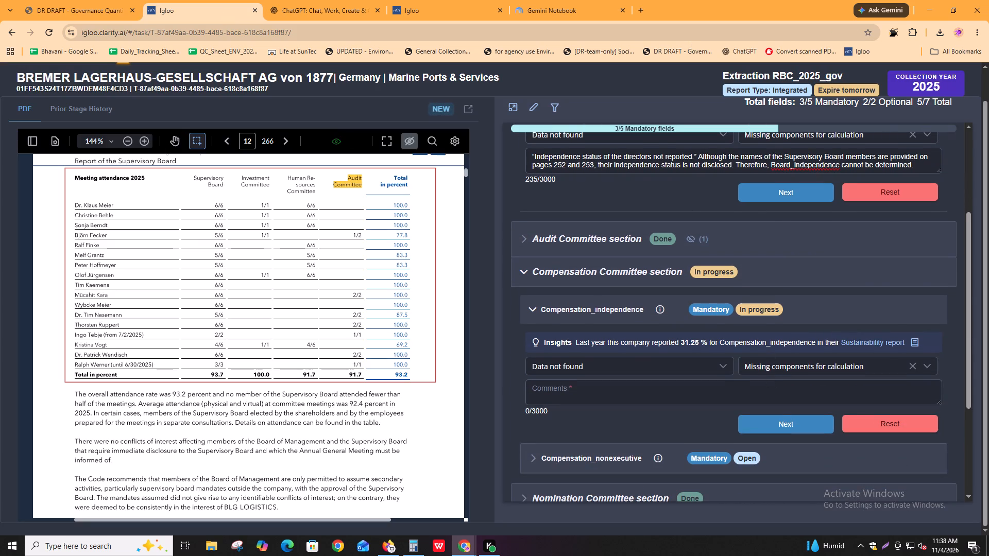
left_click(697, 396)
key("ctrl+v")
key("Left")
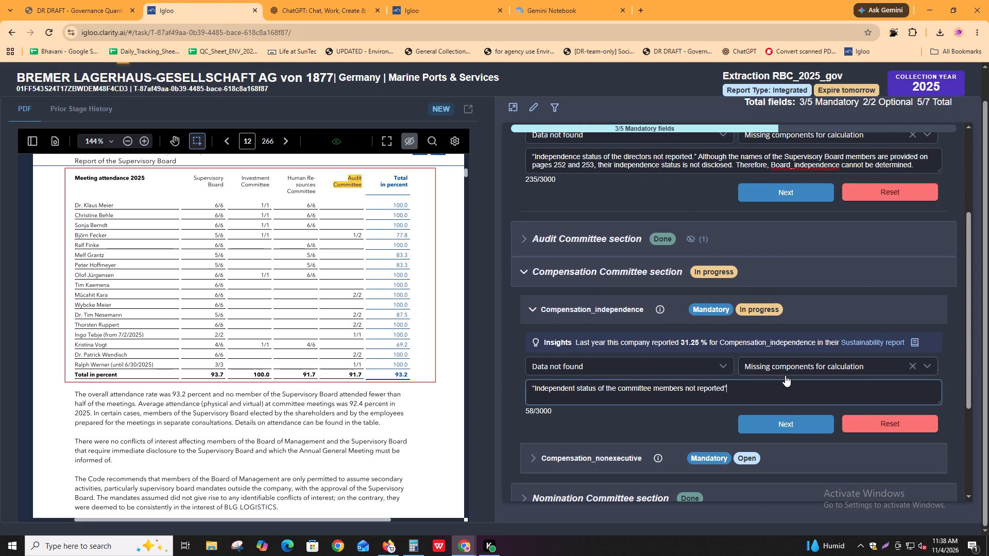
key("period")
key("ctrl+Right")
key("ctrl+Right")
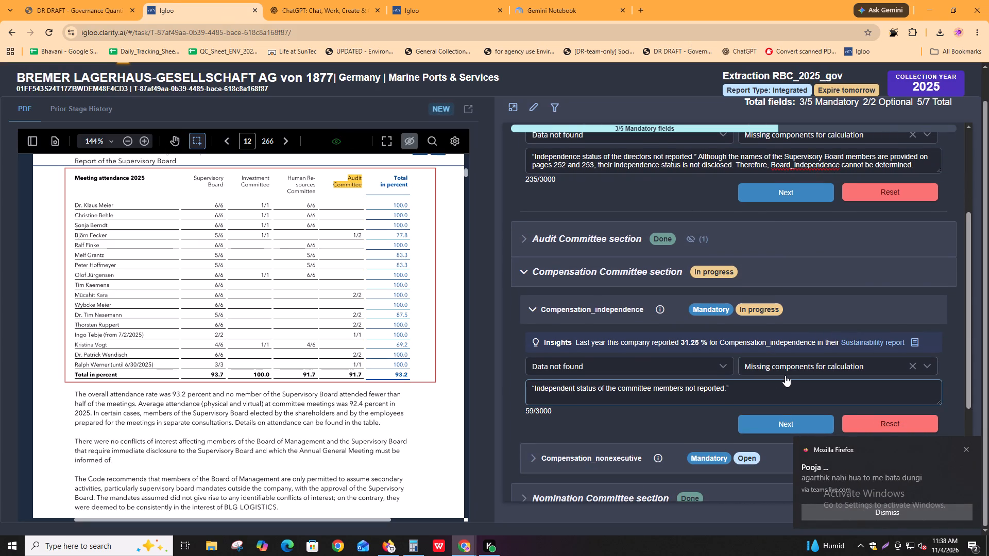
key("space")
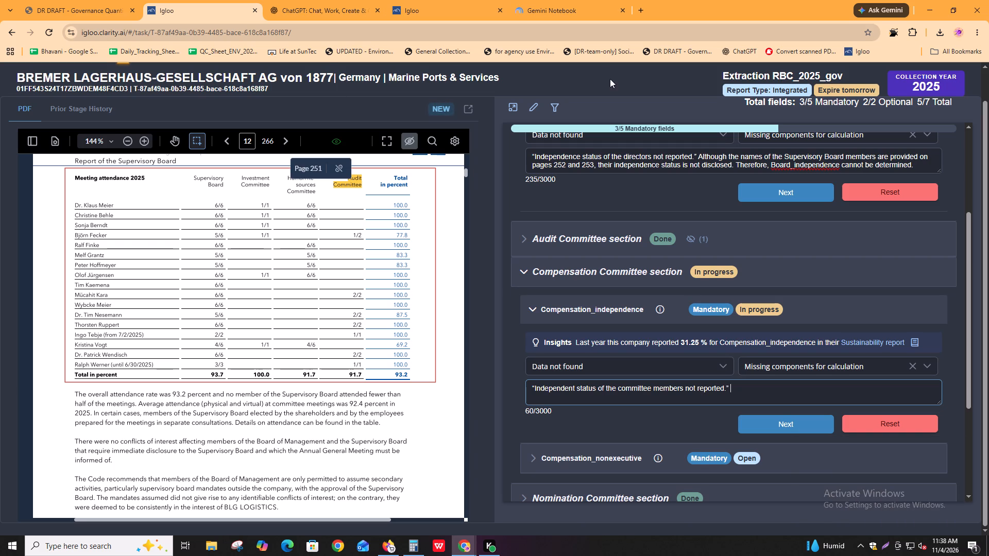
Copy the explanatory sentences after the quoted text in the Board_independence comment and append them to the Compensation_independence comment.
scroll(683, 277, "up", 3)
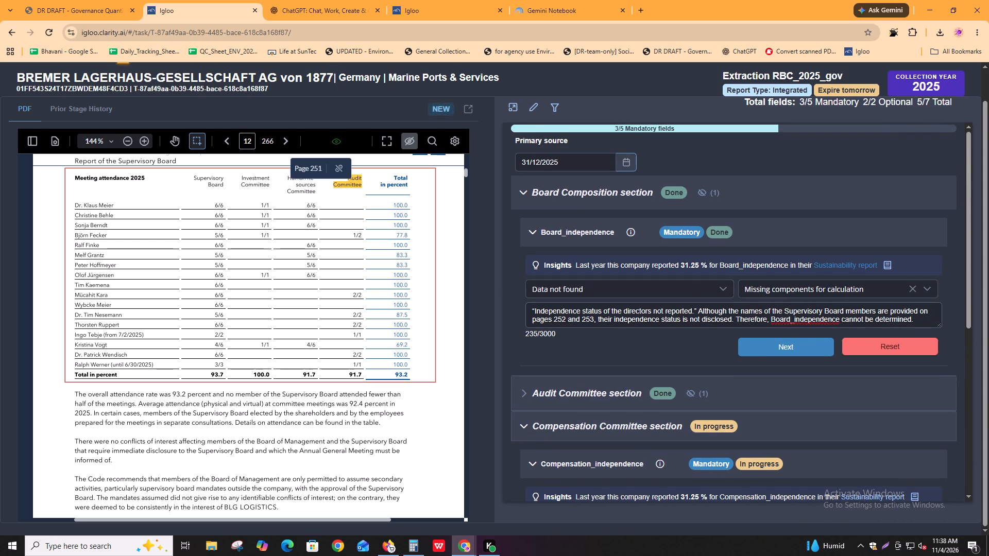
left_click_drag(700, 310, 884, 316)
right_click(700, 310)
left_click(884, 316)
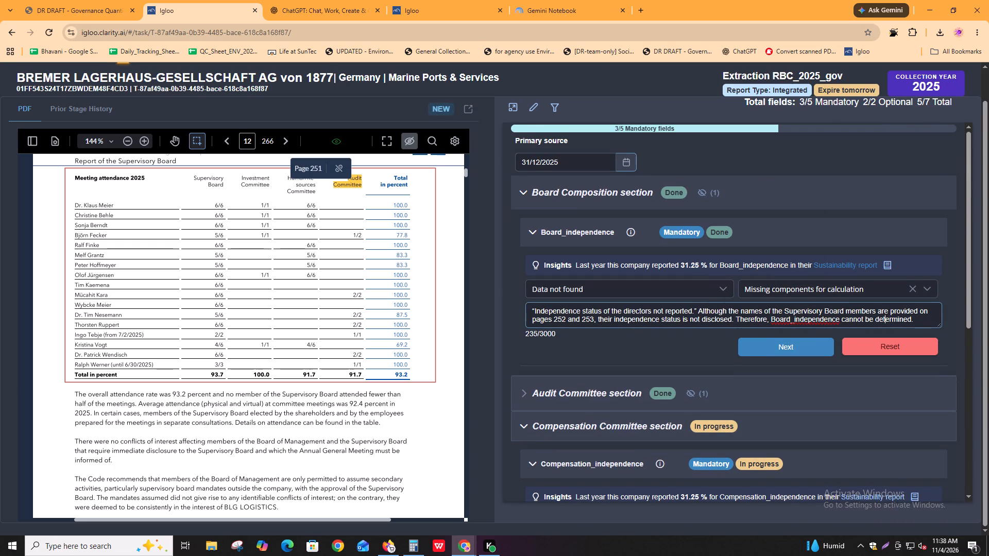
left_click_drag(700, 310, 720, 311)
right_click(700, 310)
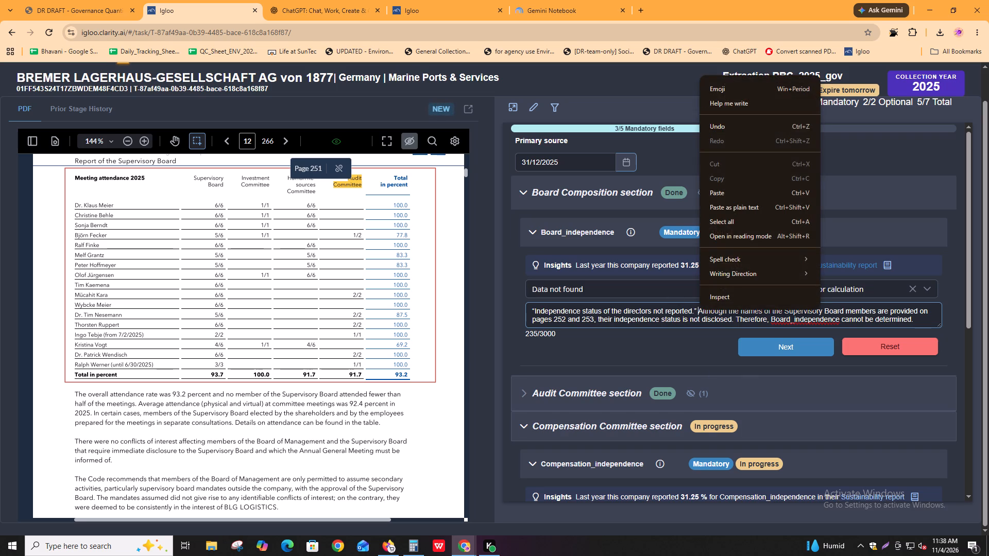
left_click(710, 319)
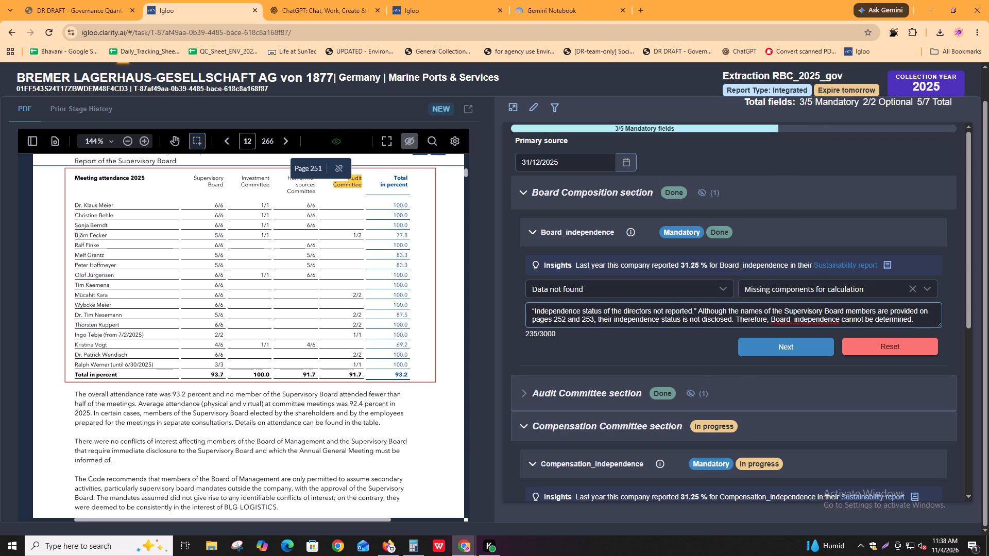
left_click_drag(698, 313, 914, 319)
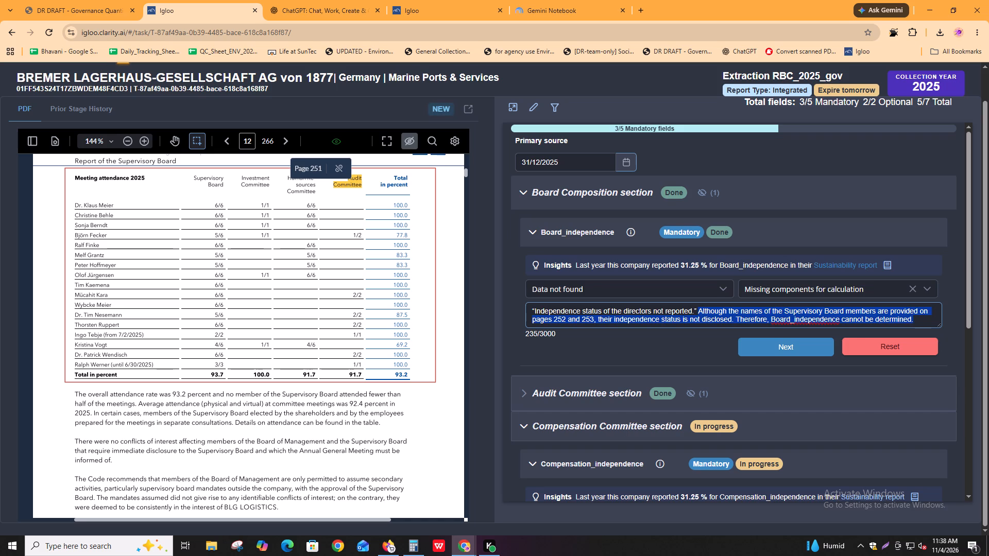
left_click_drag(914, 319, 915, 320)
key("ctrl+c")
scroll(951, 393, "down", 4)
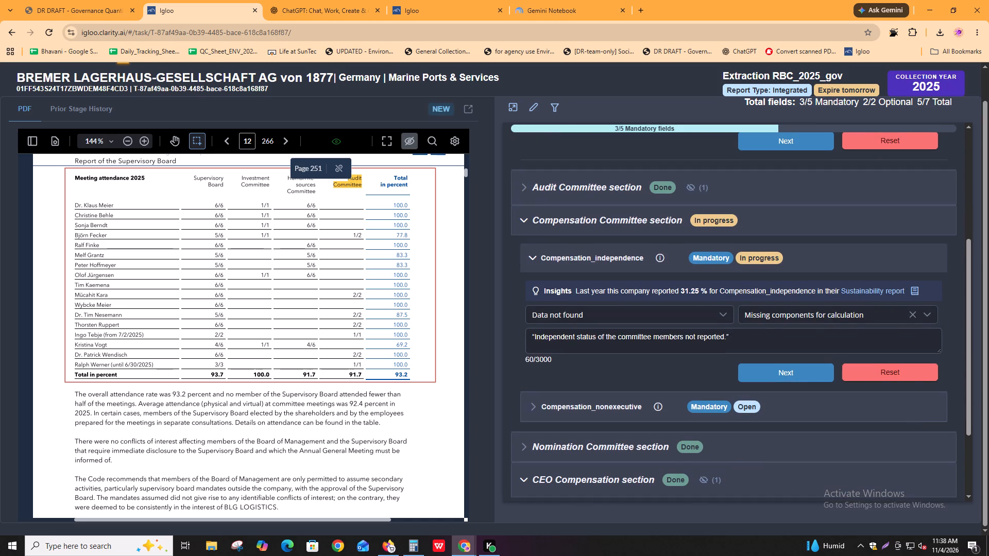
left_click(821, 349)
key("ctrl+v")
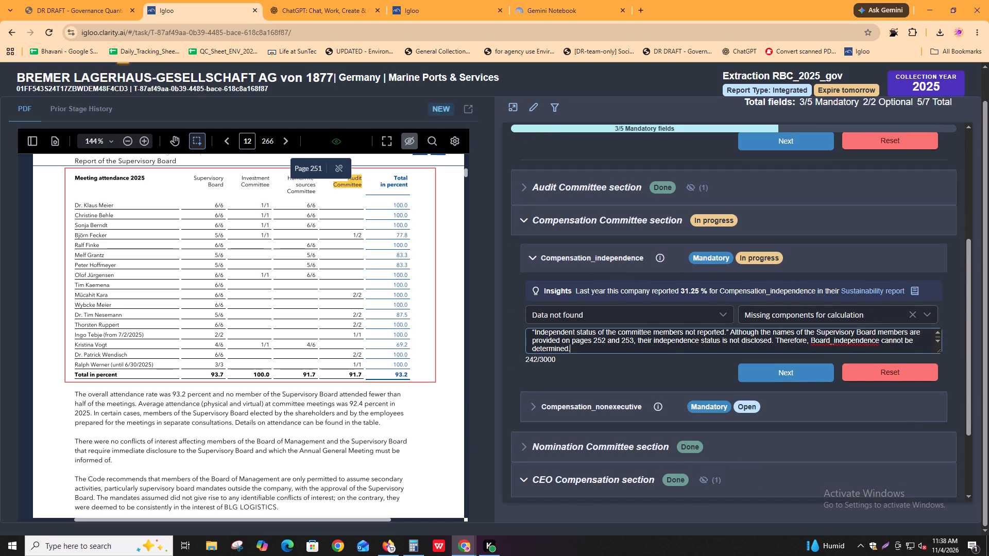
left_click(816, 333)
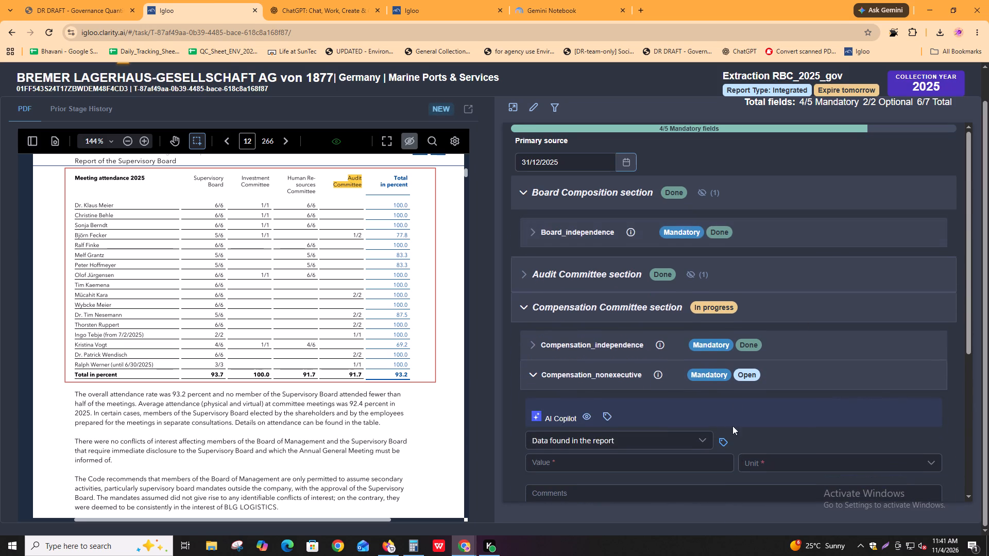
scroll(735, 400, "down", 4)
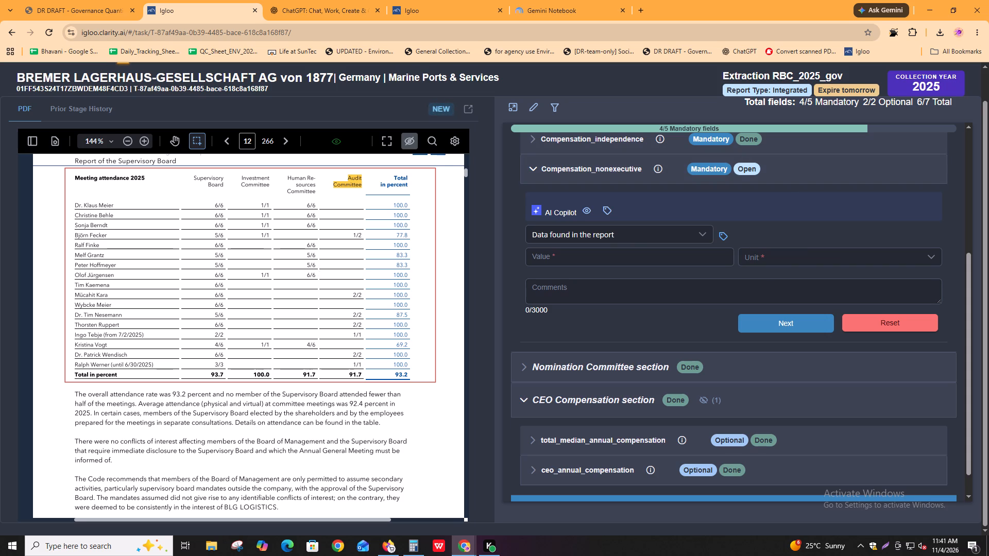
left_click(564, 299)
type("(8")
type("/8)*100 =")
key("space")
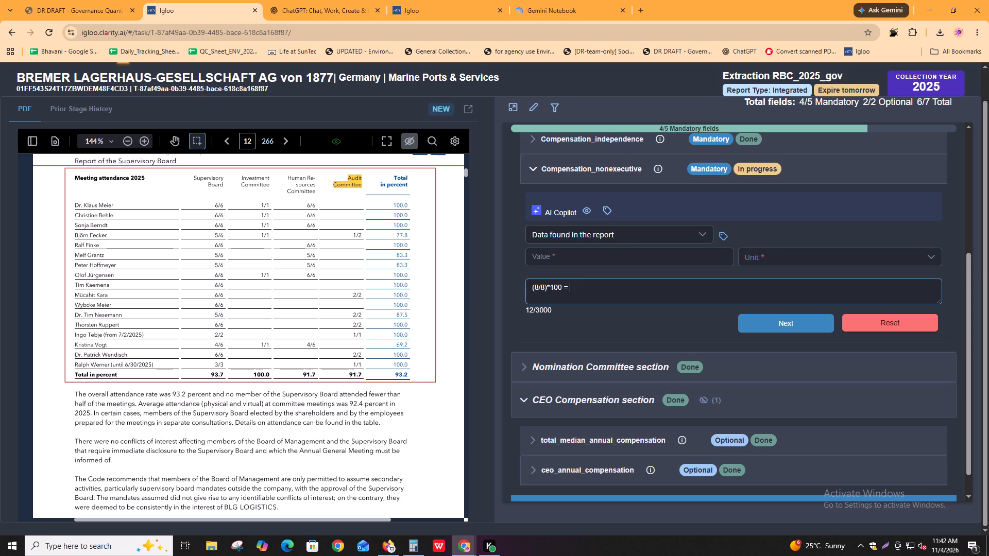
type("100")
key("shift+percent")
Set the Compensation_nonexecutive value to 100 with the unit %.
left_click(616, 250)
type("100")
key("Tab")
key("Return")
key("Down")
key("Return")
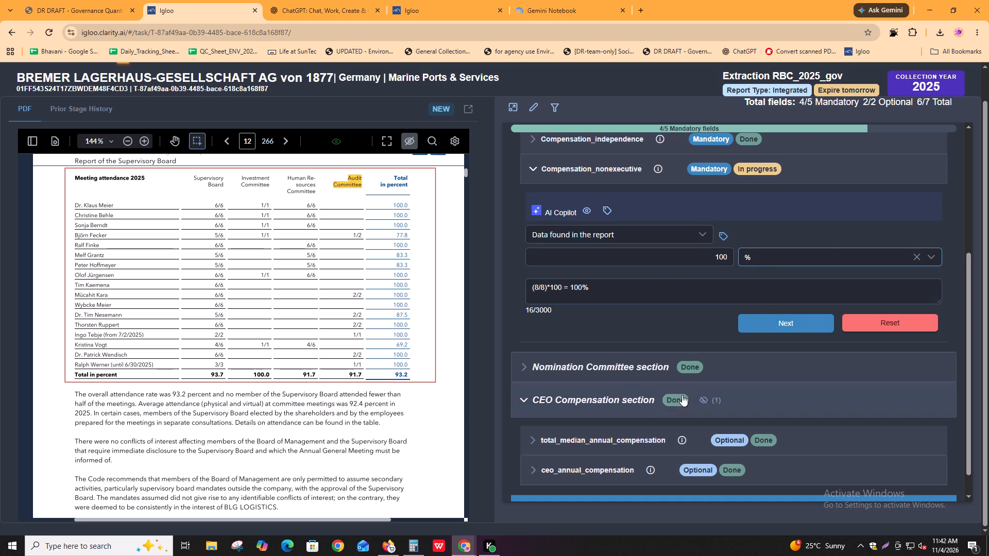
Copy the explanatory paragraph below the calculation in the Audit_nonexecutive comment.
left_click(627, 372)
right_click(627, 372)
left_click(560, 376)
left_click(558, 370)
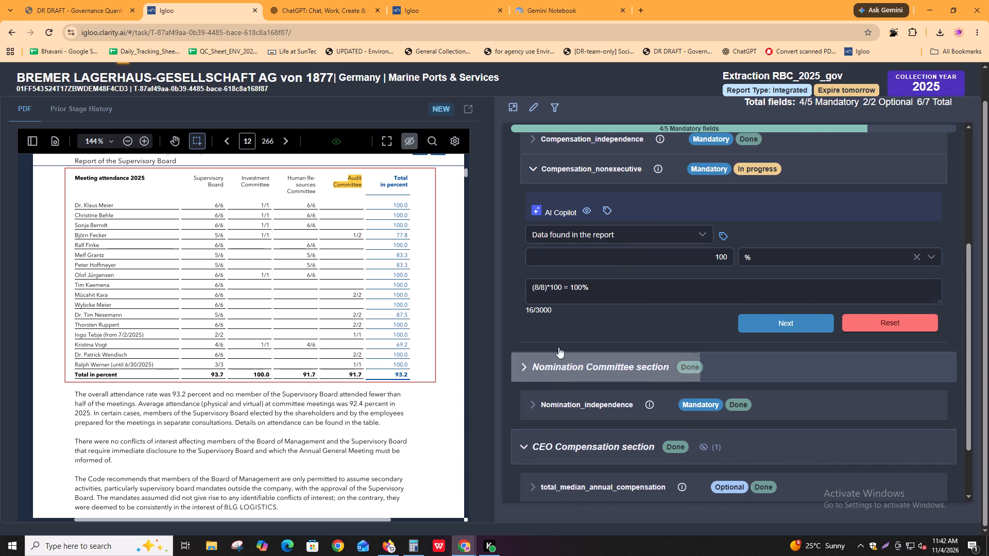
scroll(579, 208, "up", 4)
left_click(558, 282)
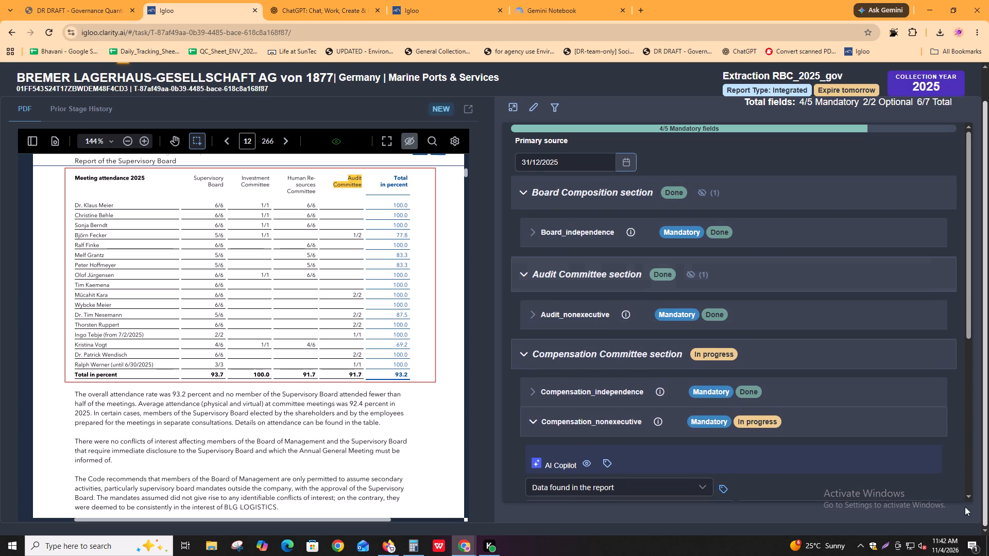
left_click(589, 321)
scroll(591, 326, "down", 2)
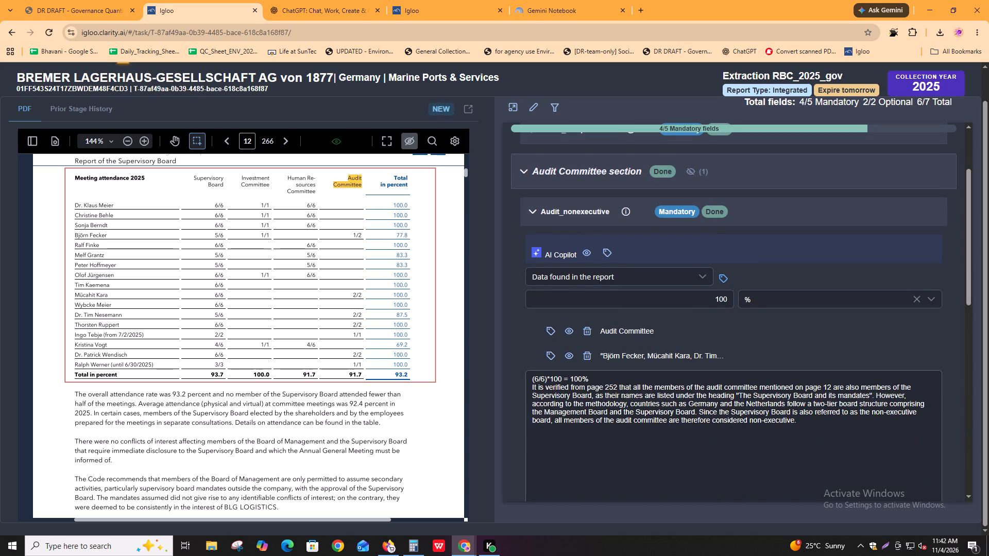
scroll(624, 406, "down", 2)
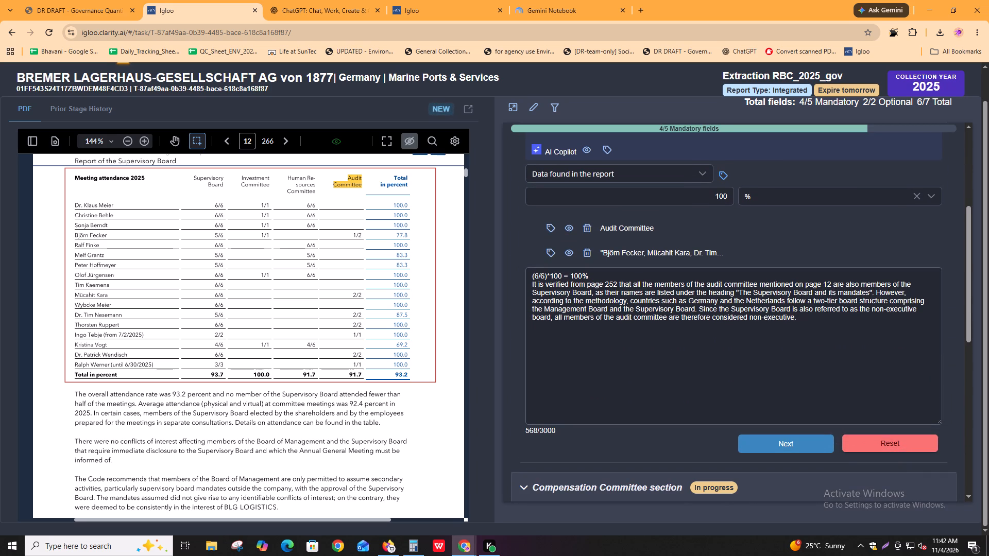
left_click_drag(526, 285, 802, 324)
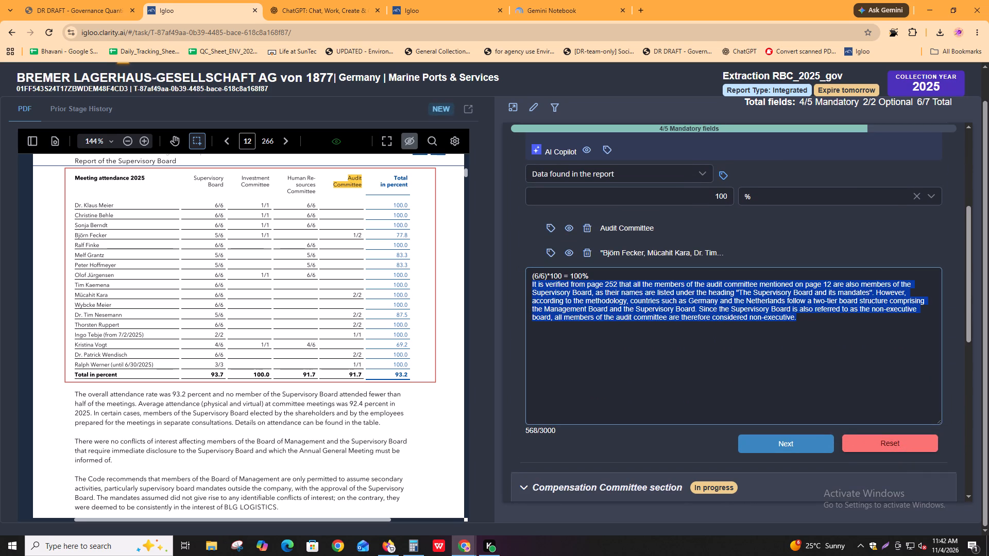
key("ctrl+c")
key("ctrl+c")
key("ctrl+c")
key("ctrl+c")
key("ctrl+c")
key("ctrl+c")
key("ctrl+c")
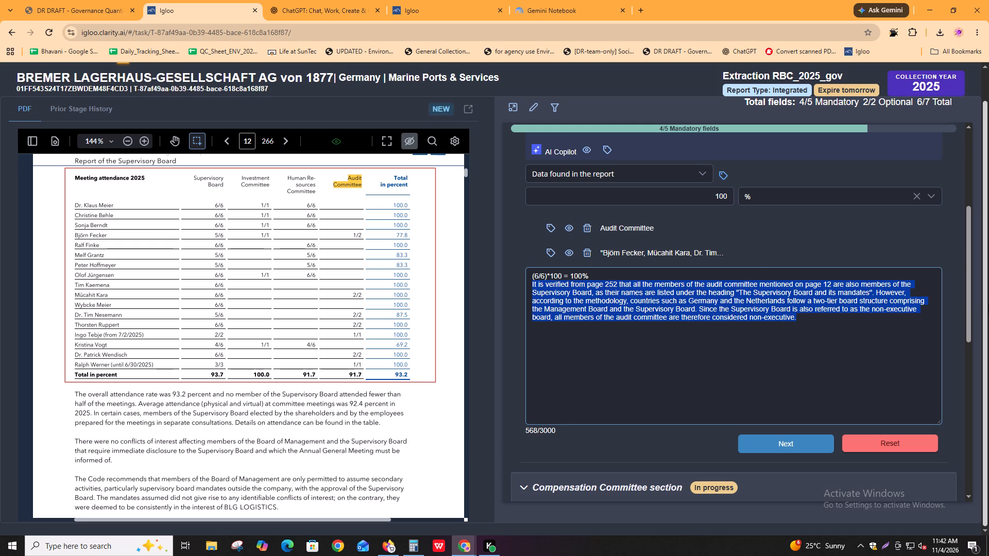
Paste the copied explanation below "(8/8)*100 = 100%" in the Compensation_nonexecutive comment and enlarge the comment box.
scroll(857, 379, "down", 5)
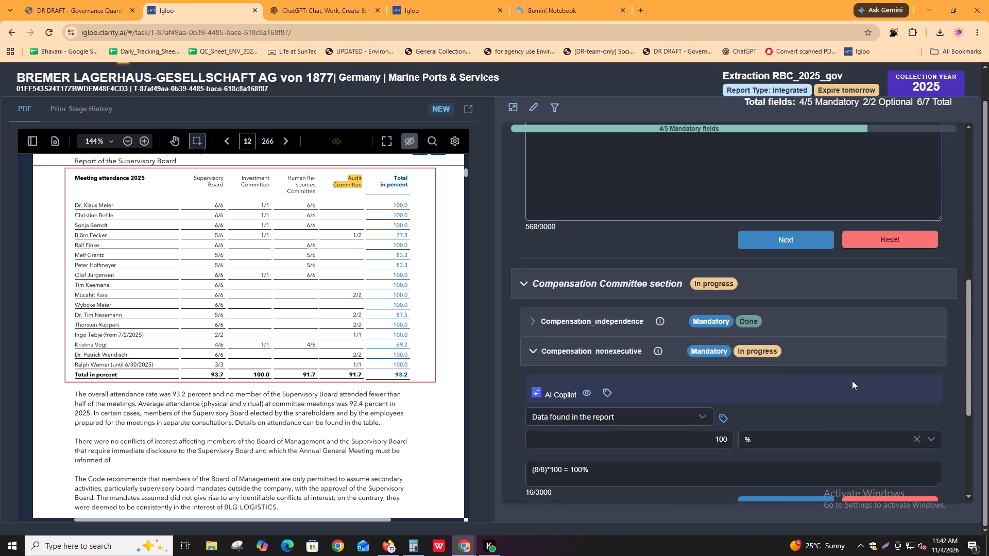
scroll(852, 380, "down", 3)
left_click(604, 267)
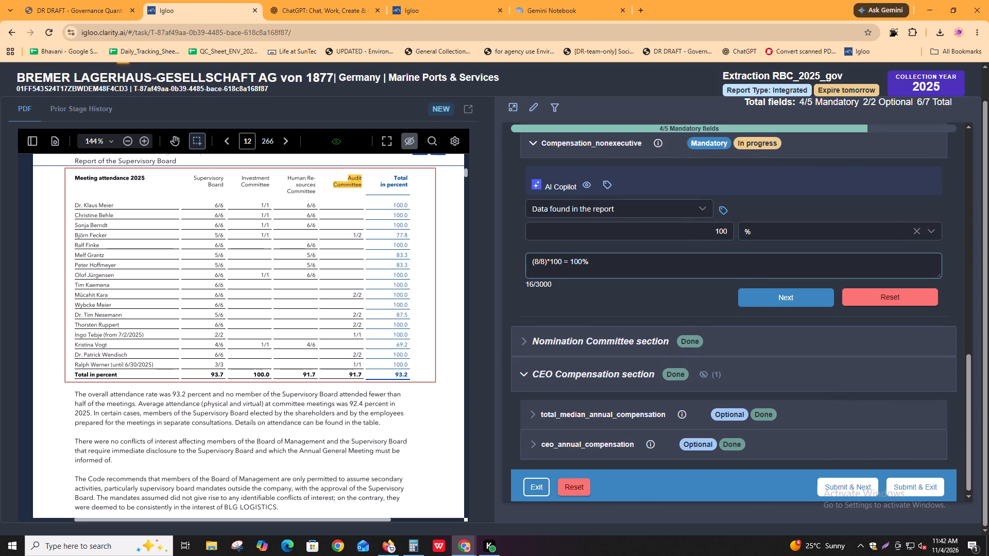
left_click(601, 277)
key("Return")
key("ctrl+v")
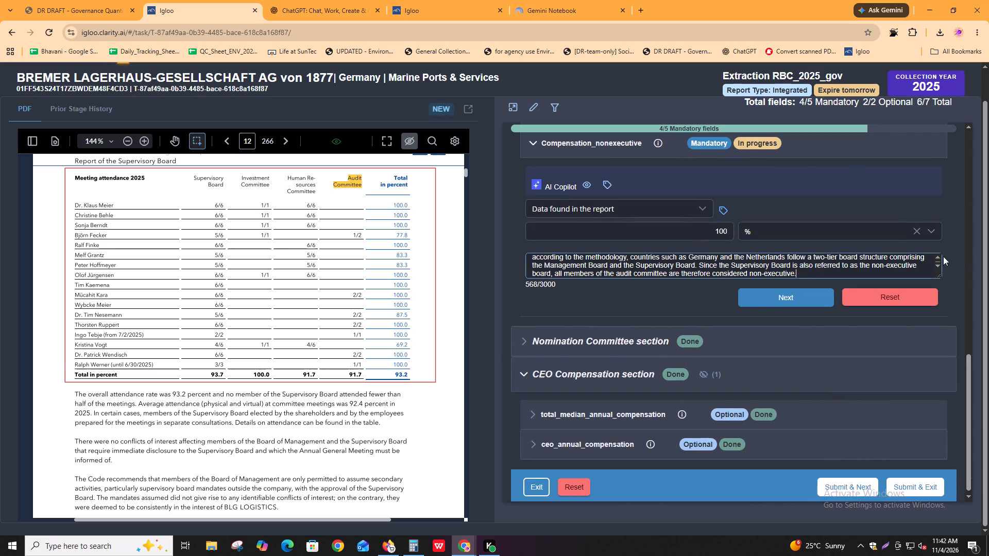
left_click_drag(941, 274, 925, 404)
right_click(941, 274)
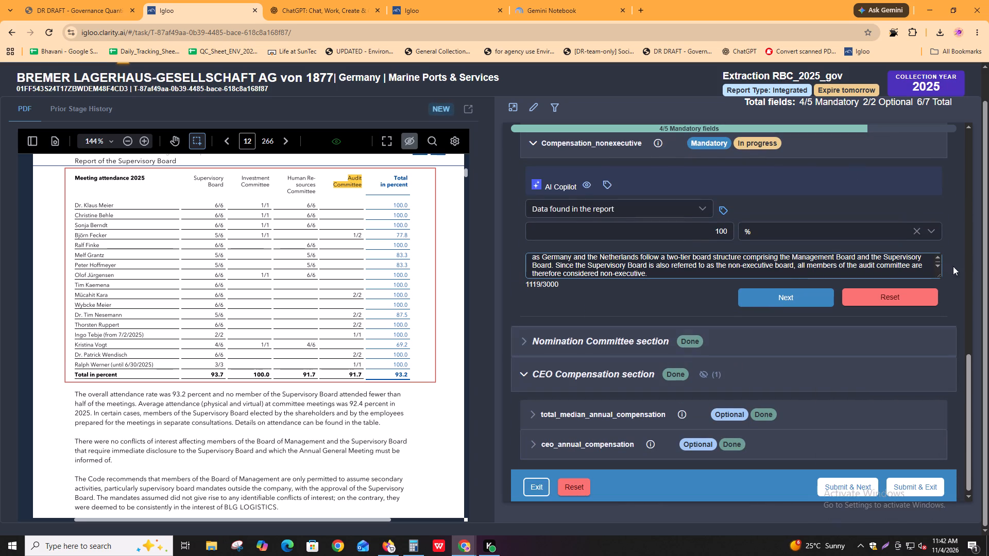
left_click(937, 278)
left_click_drag(938, 275, 944, 368)
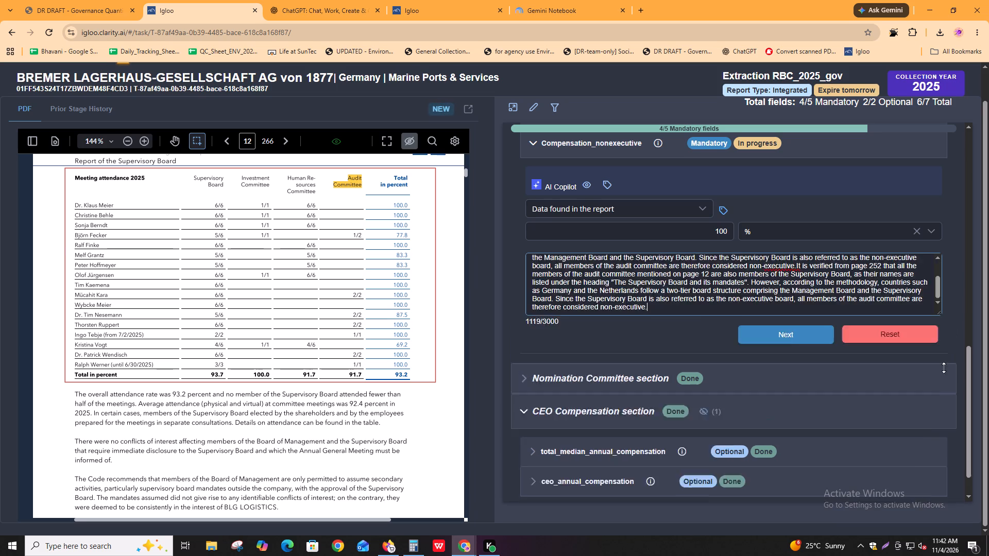
left_click_drag(944, 368, 928, 391)
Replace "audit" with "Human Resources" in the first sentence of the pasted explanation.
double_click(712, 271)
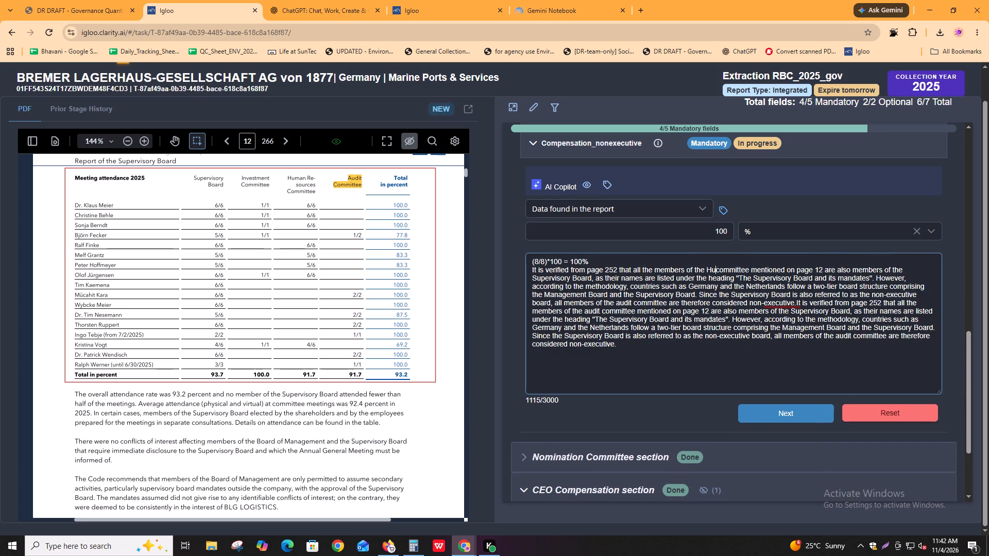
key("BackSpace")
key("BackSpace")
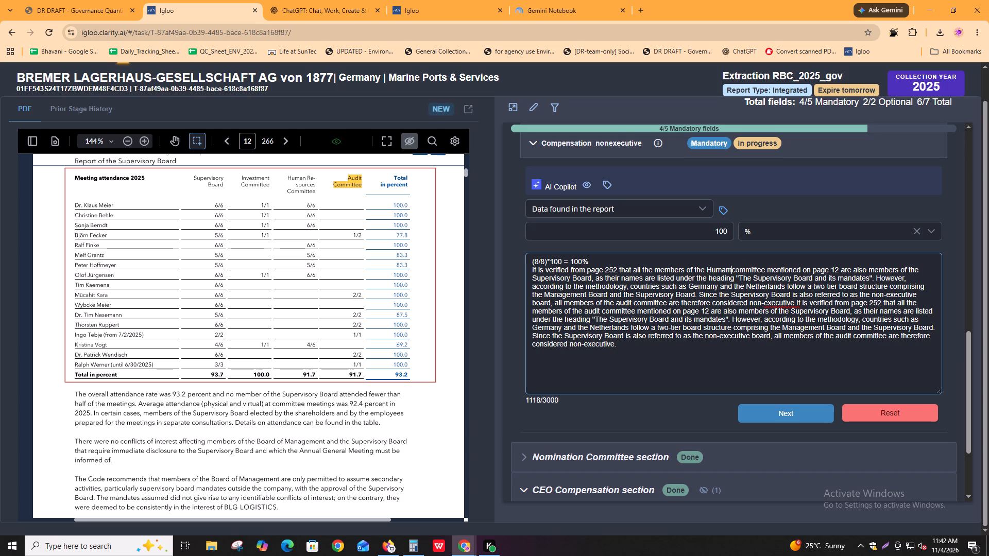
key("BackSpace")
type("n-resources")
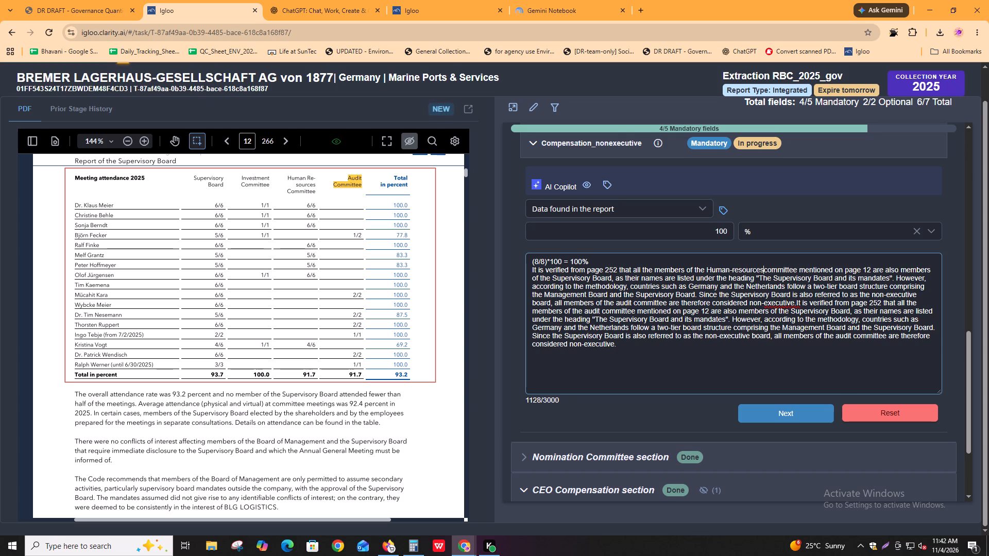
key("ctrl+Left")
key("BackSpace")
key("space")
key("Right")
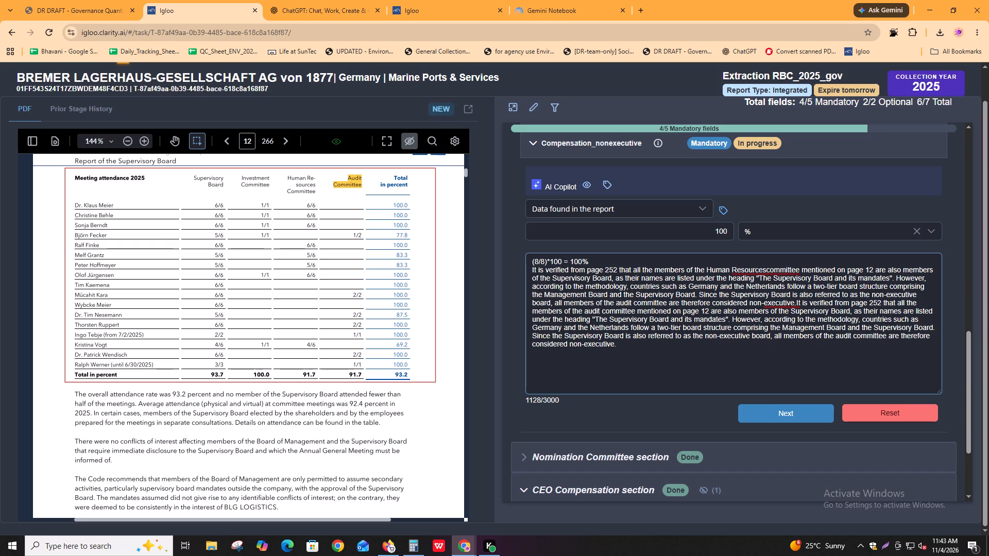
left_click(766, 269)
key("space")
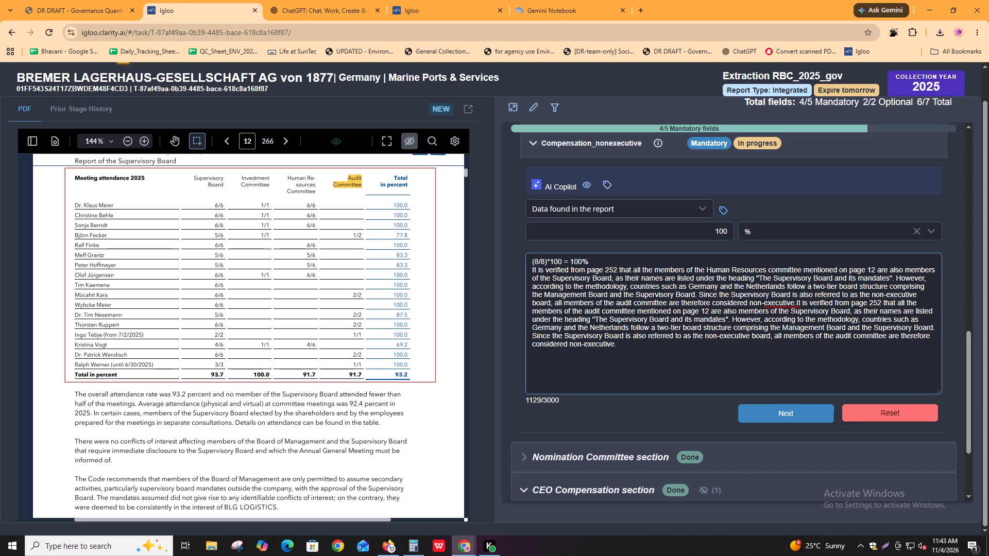
Undo the "Human Resources" wording change and the duplicate paste of the explanation in the Compensation_nonexecutive comment.
left_click(638, 347)
key("ctrl+z")
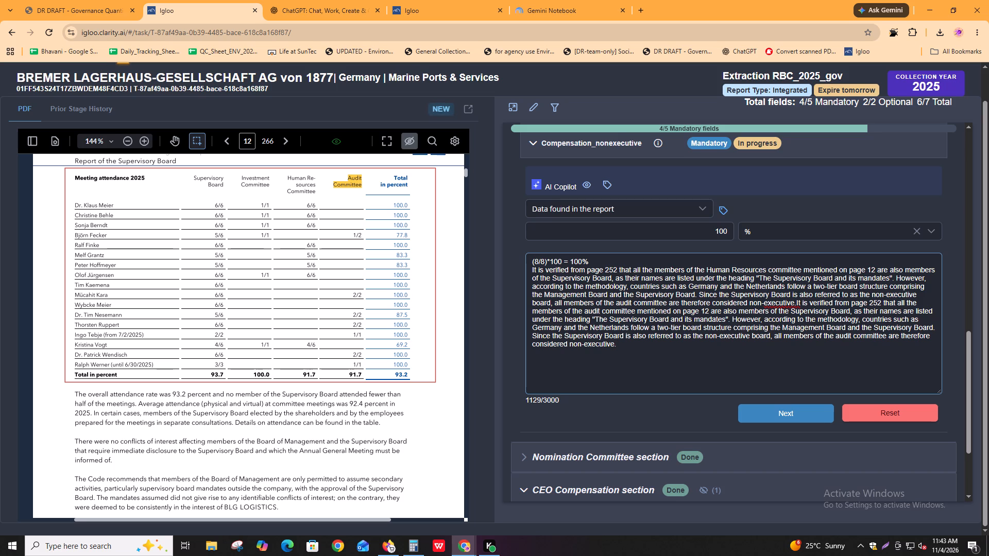
key("ctrl+z")
key("ctrl+z")
key("ctrl+z")
key("ctrl+z")
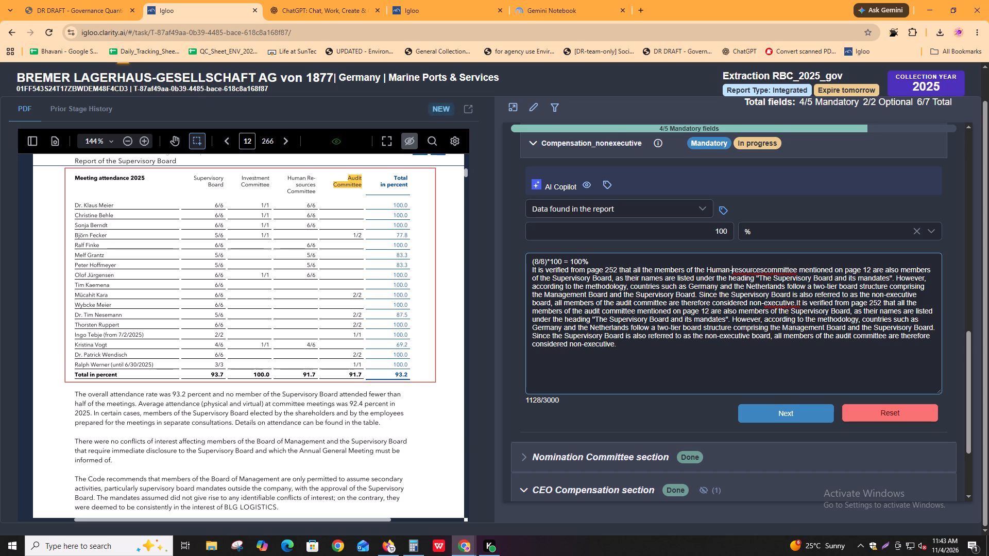
key("ctrl+z")
key("ctrl+z")
key("ctrl+z")
key("ctrl+z")
key("ctrl+z")
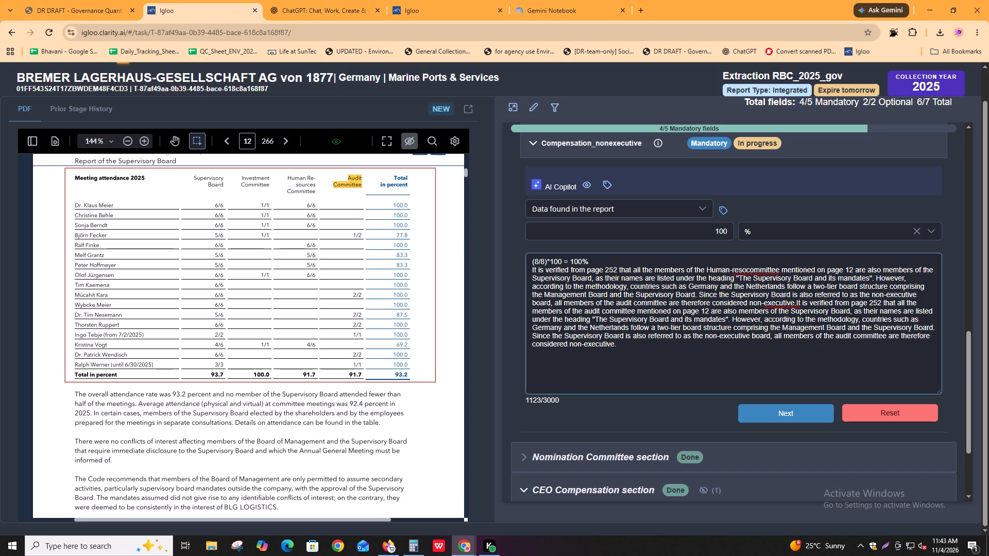
key("ctrl+z")
key("ctrl+z")
key("ctrl+z")
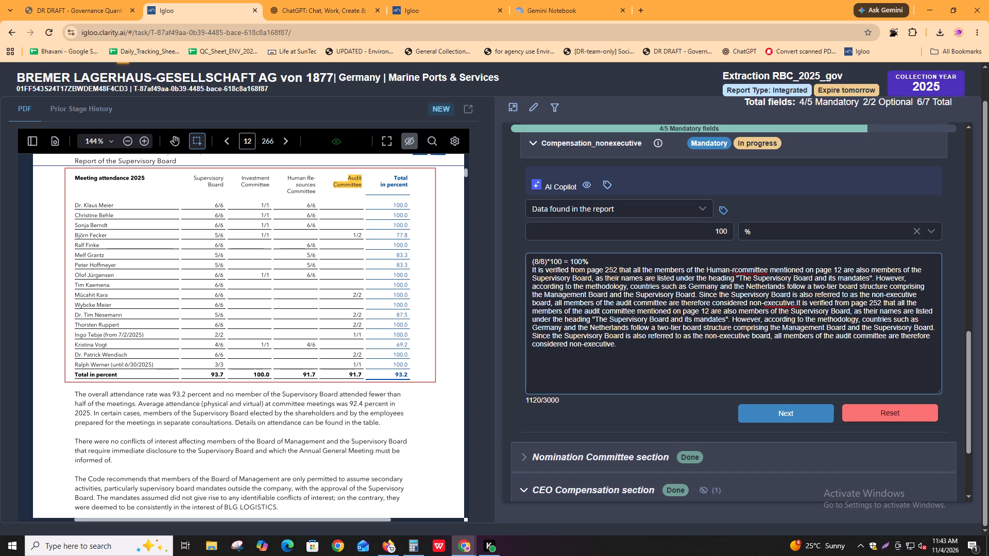
key("ctrl+z")
key("ctrl+z")
key("ctrl+z")
key("ctrl+z")
key("ctrl+z")
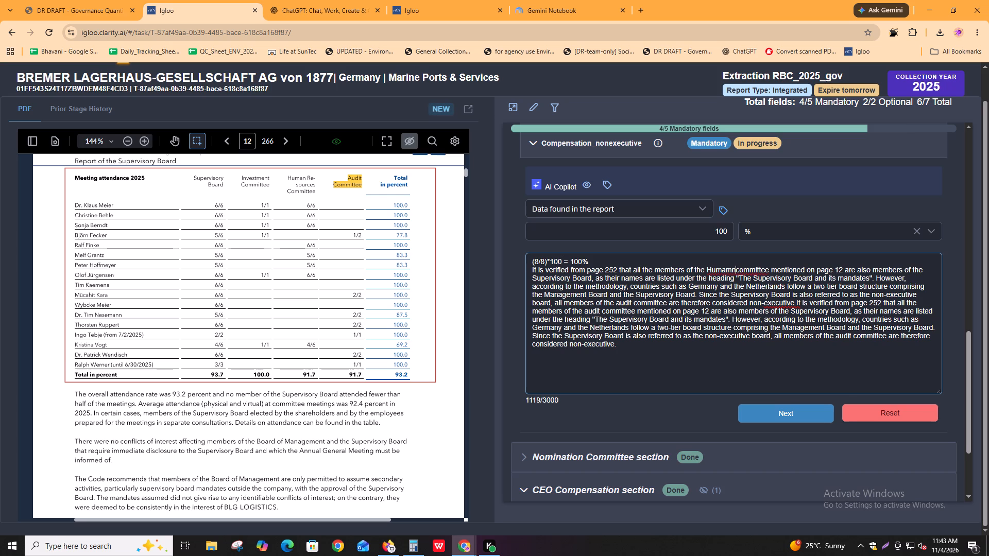
key("ctrl+z")
key("ctrl+z")
key("ctrl+z")
key("ctrl+z")
key("ctrl+z")
key("ctrl+z")
key("ctrl+z")
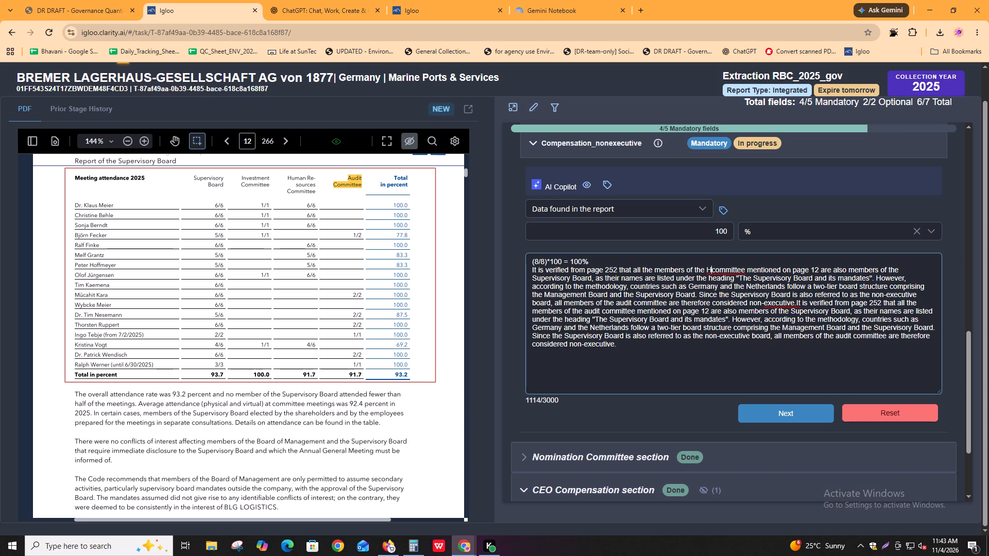
key("ctrl+z")
key("ctrl+z")
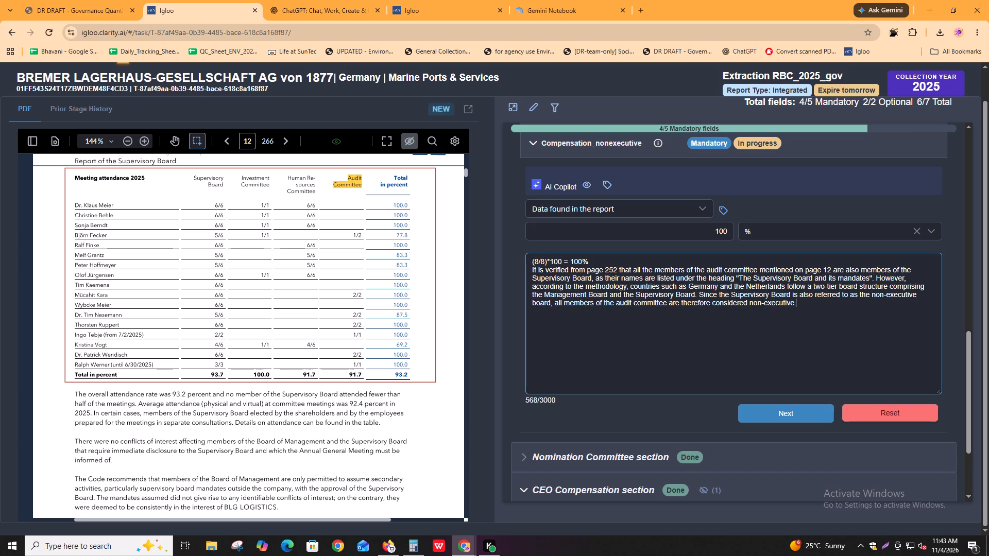
Replace both mentions of "audit" with "Human Resources" in the Compensation_nonexecutive comment and try to complete the field.
double_click(711, 271)
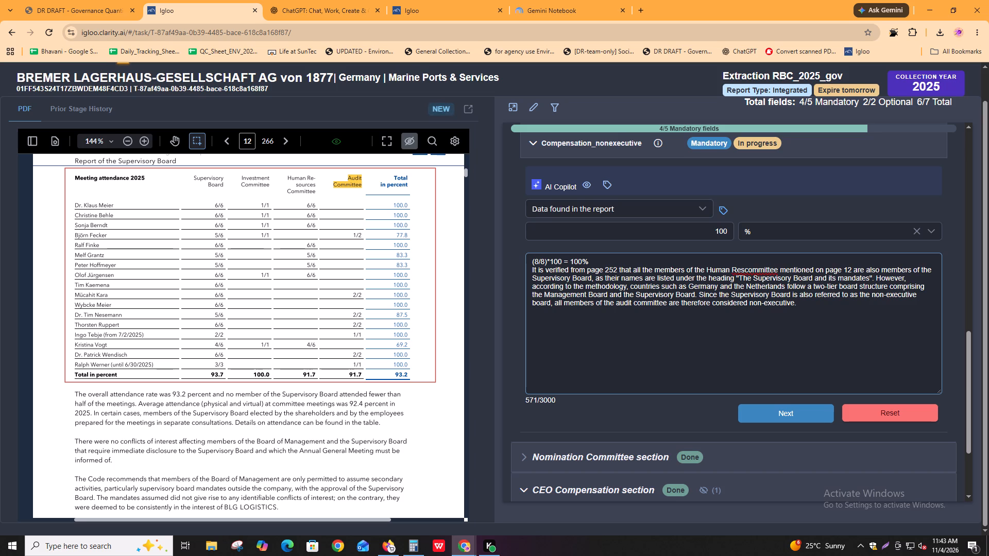
type("ources")
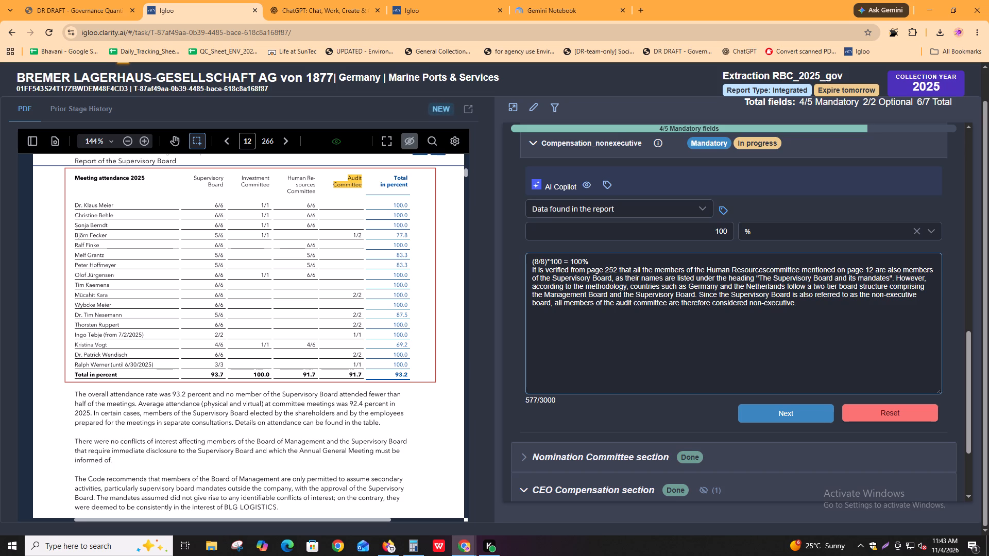
key("space")
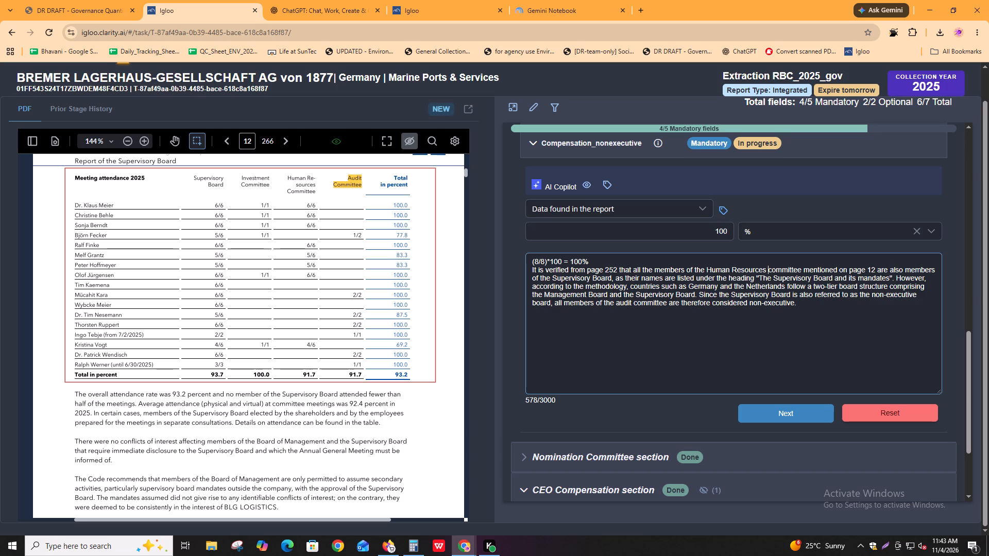
double_click(623, 302)
type("eso")
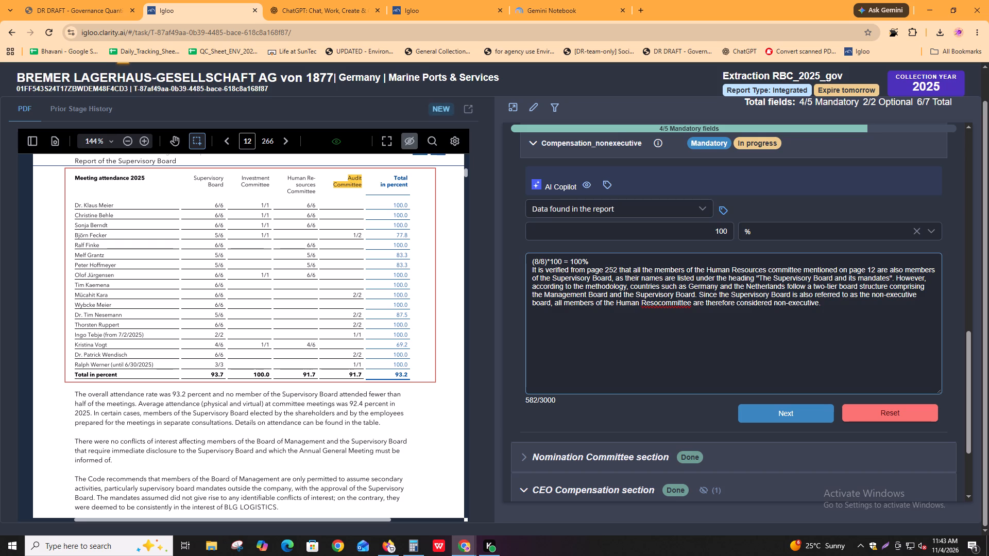
type("urce")
type("s")
key("space")
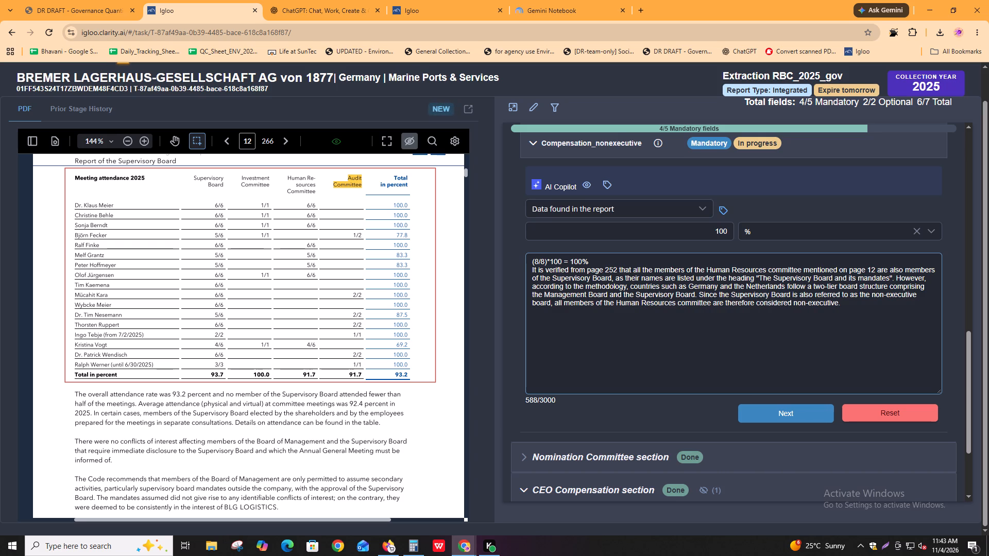
left_click(775, 409)
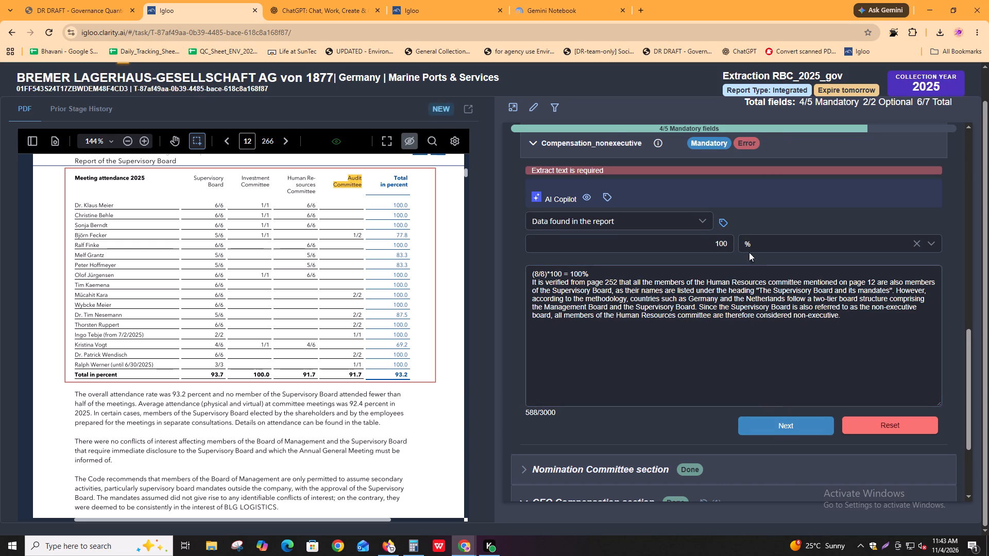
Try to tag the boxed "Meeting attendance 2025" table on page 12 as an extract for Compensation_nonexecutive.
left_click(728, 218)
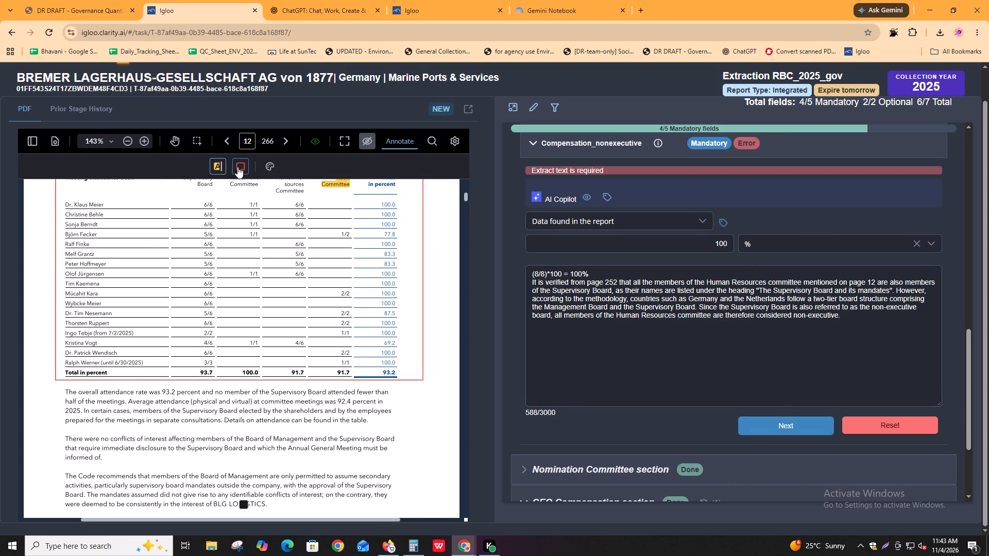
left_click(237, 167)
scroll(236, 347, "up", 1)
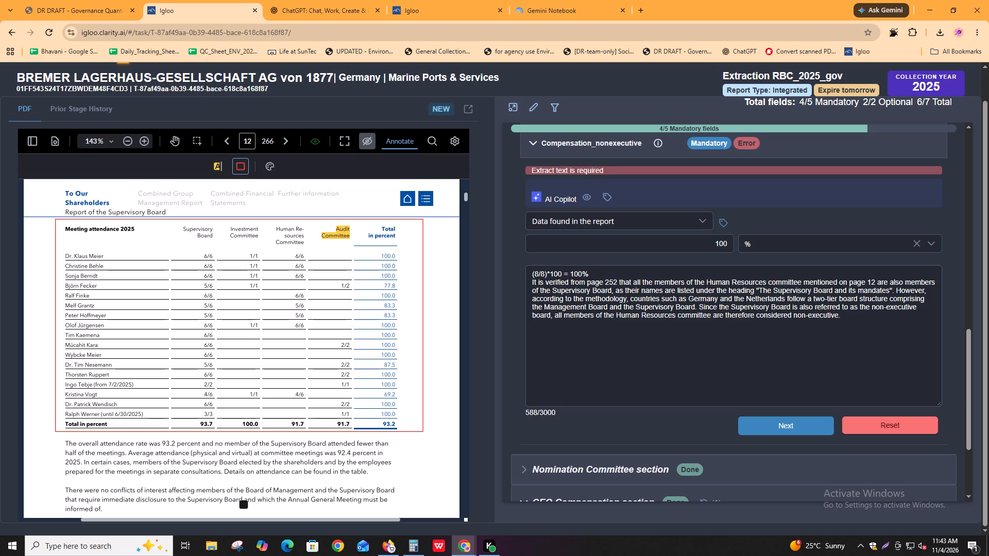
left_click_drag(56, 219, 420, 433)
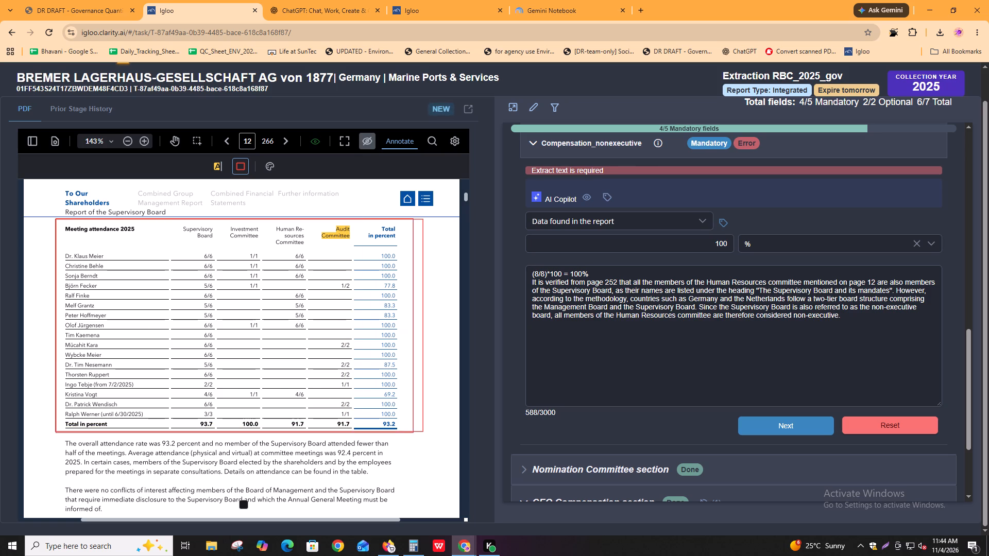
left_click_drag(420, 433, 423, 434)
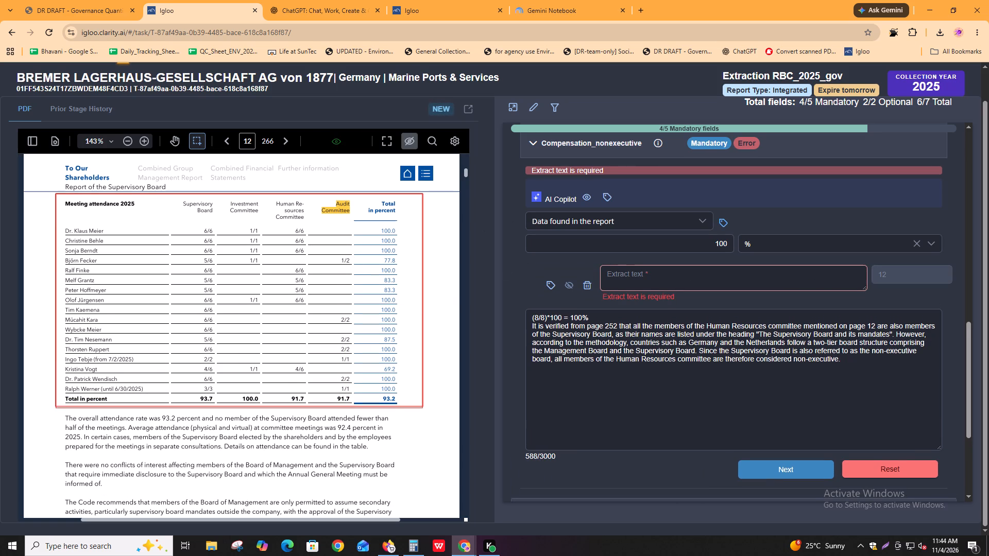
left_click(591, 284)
Tag the "Human Resources Committee" column heading on page 12 as an extract for Compensation_nonexecutive.
left_click(728, 229)
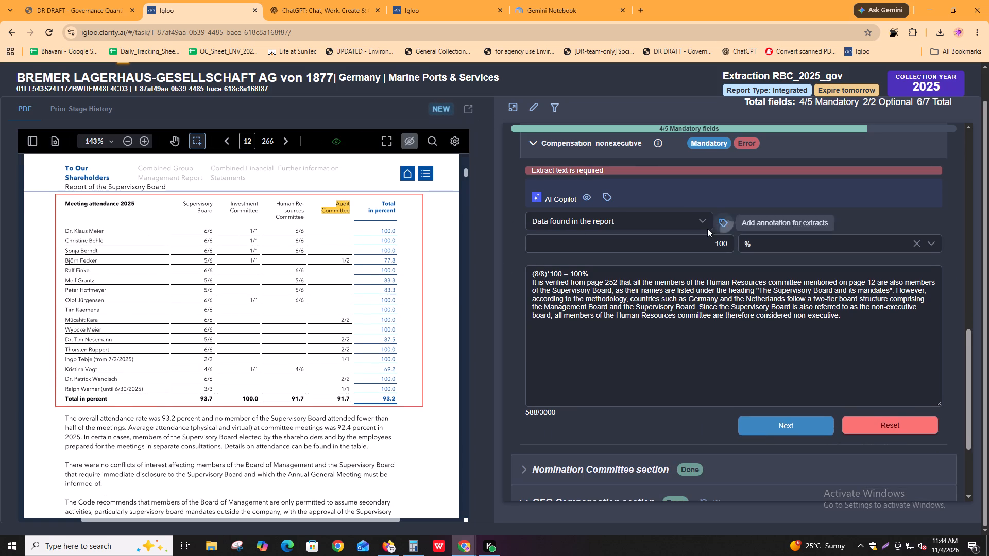
left_click_drag(274, 228, 311, 244)
right_click(274, 228)
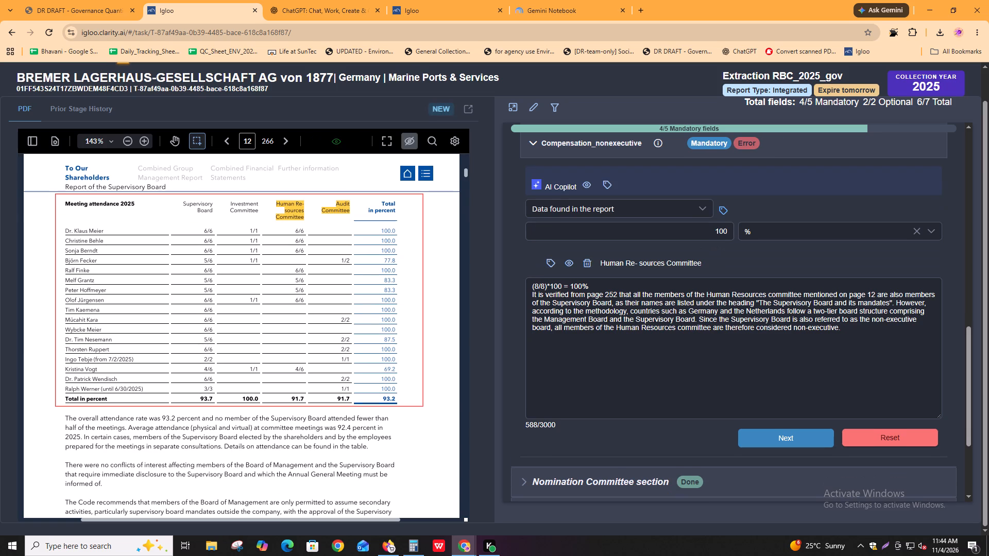
Tag the boxed "Meeting attendance 2025" table on page 12 as a second extract for Compensation_nonexecutive.
left_click(727, 208)
left_click(244, 167)
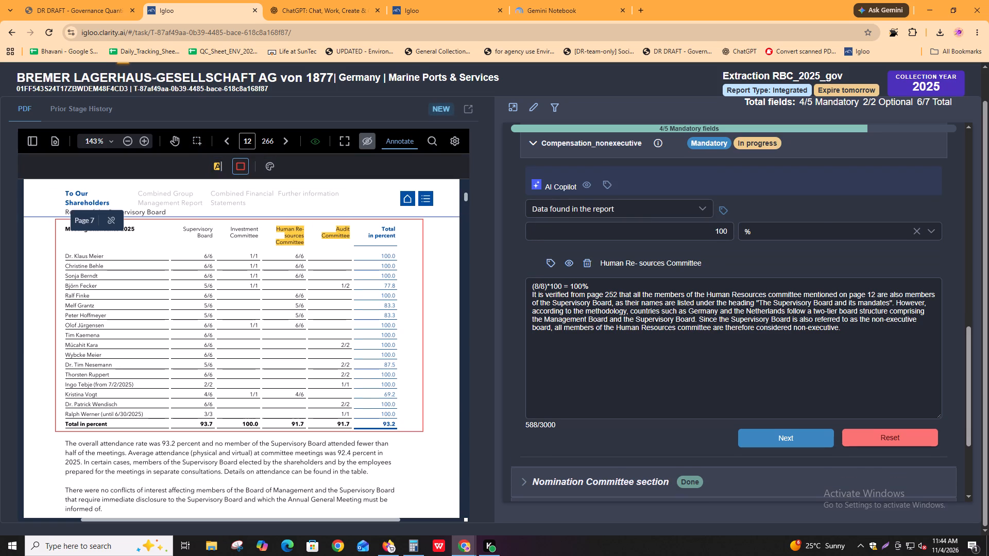
left_click_drag(55, 219, 429, 436)
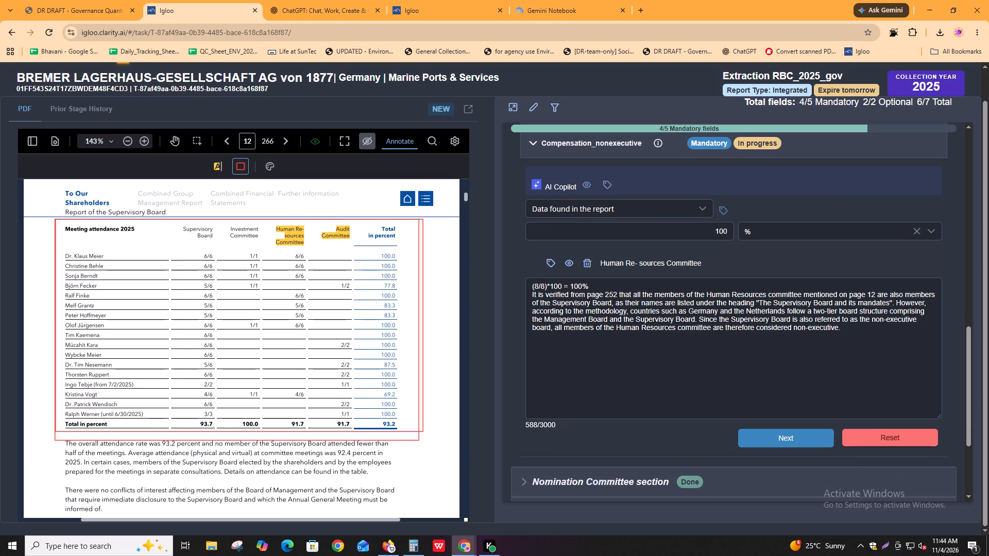
left_click_drag(429, 436, 431, 435)
Start the new extract's text with an opening quotation mark and the first three member names copied from the attendance table.
left_click(653, 305)
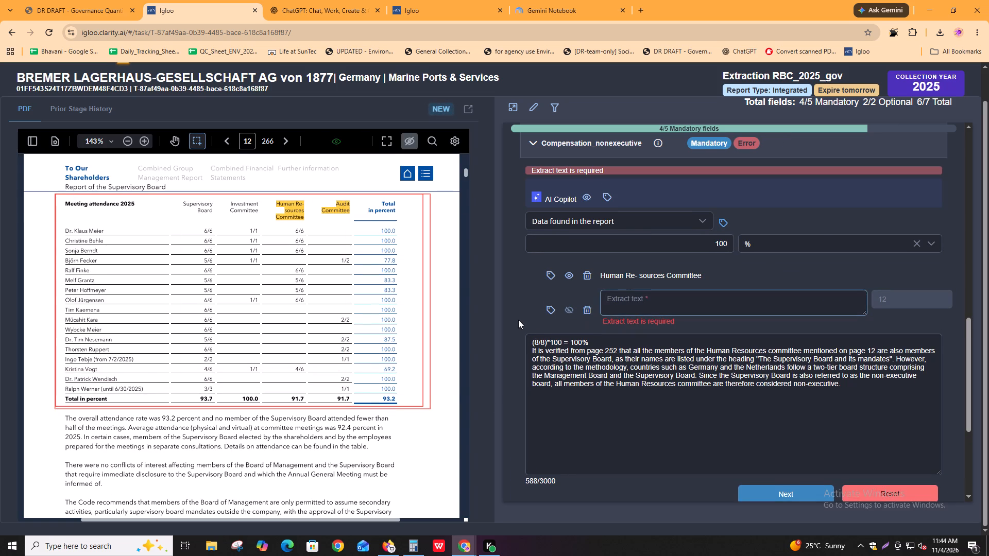
key("shift+quotedbl")
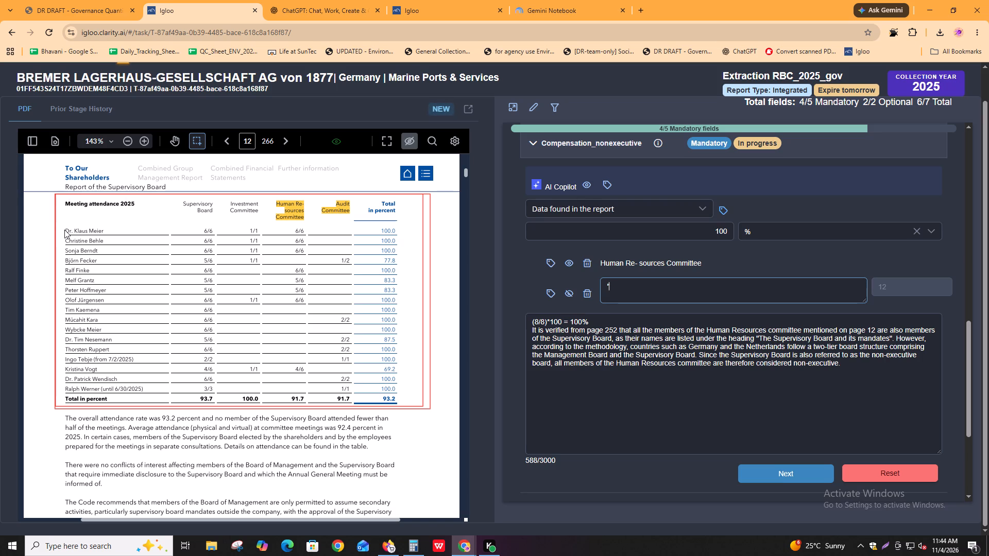
left_click_drag(66, 230, 103, 253)
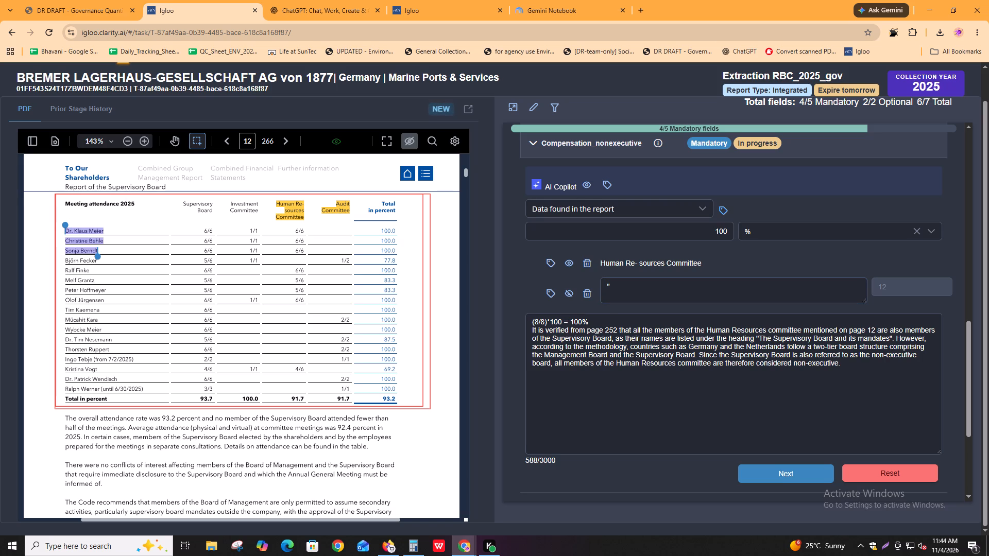
key("ctrl+c")
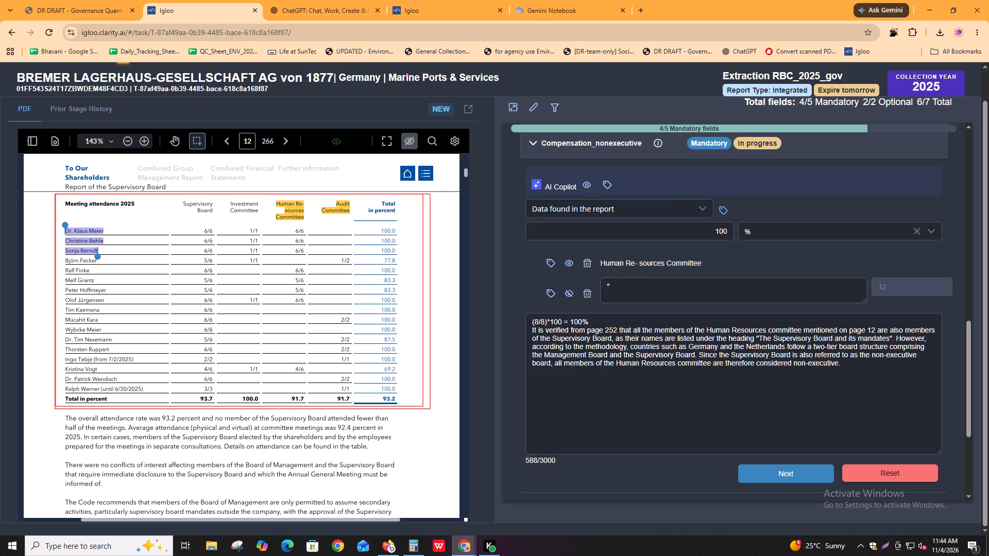
left_click(633, 292)
key("ctrl+v")
Join the three names in the extract text onto one line, separated by commas and spaces.
left_click(605, 300)
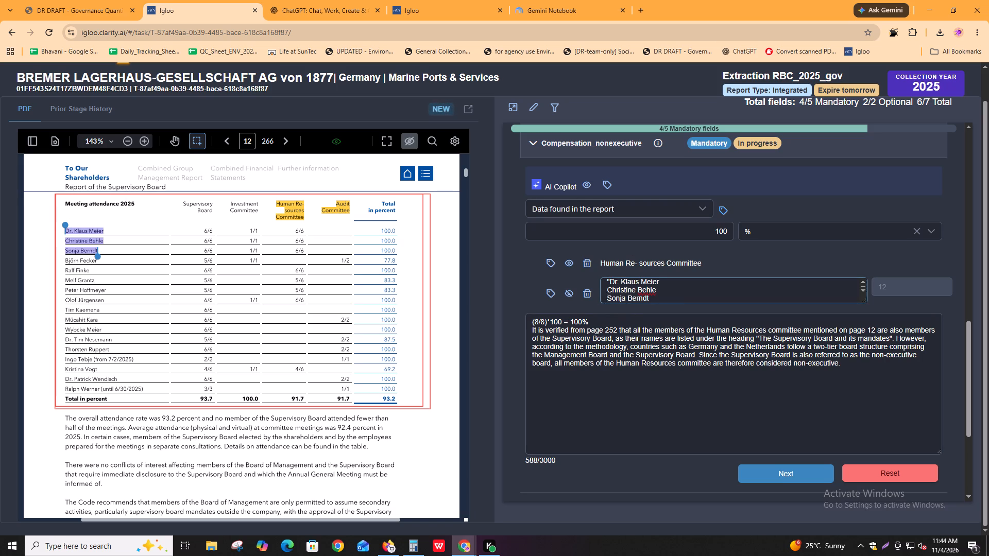
key("BackSpace")
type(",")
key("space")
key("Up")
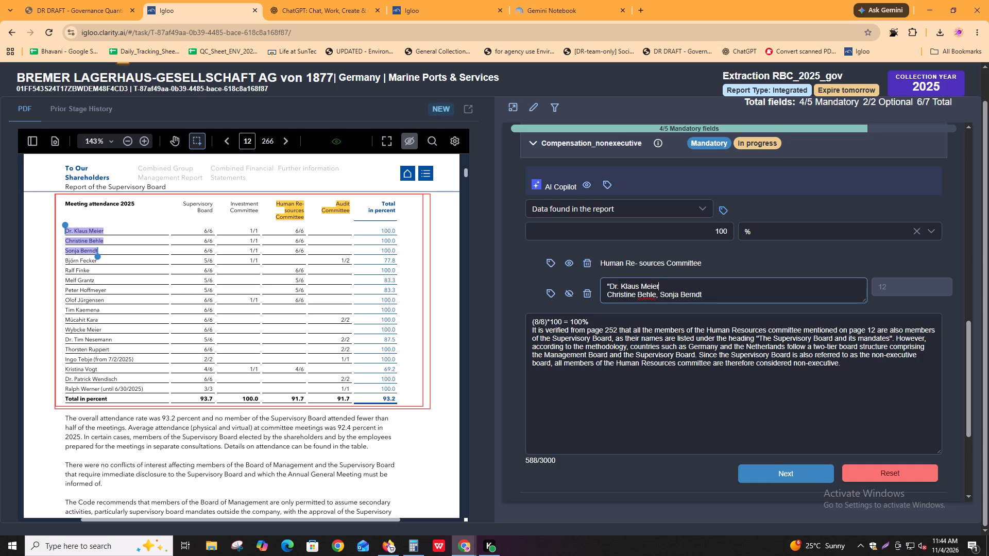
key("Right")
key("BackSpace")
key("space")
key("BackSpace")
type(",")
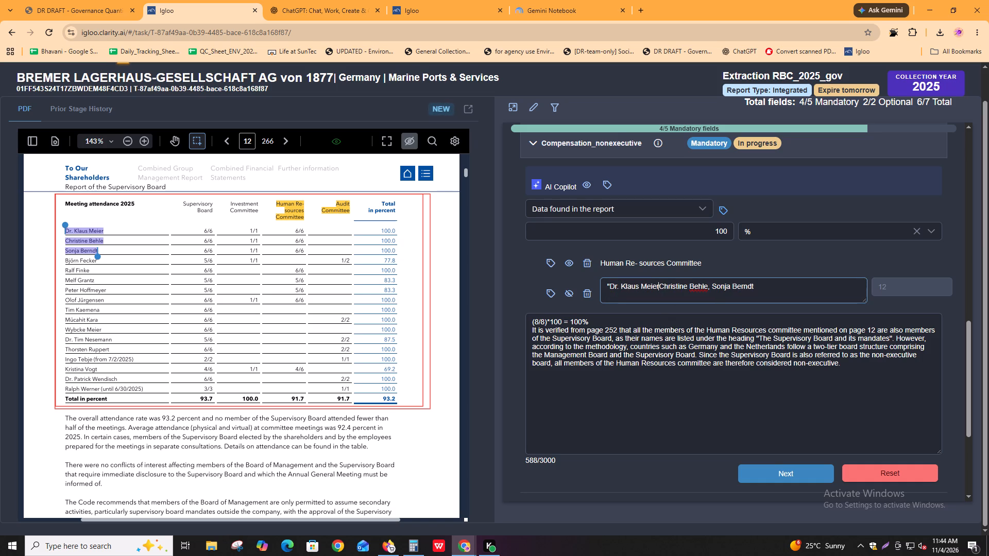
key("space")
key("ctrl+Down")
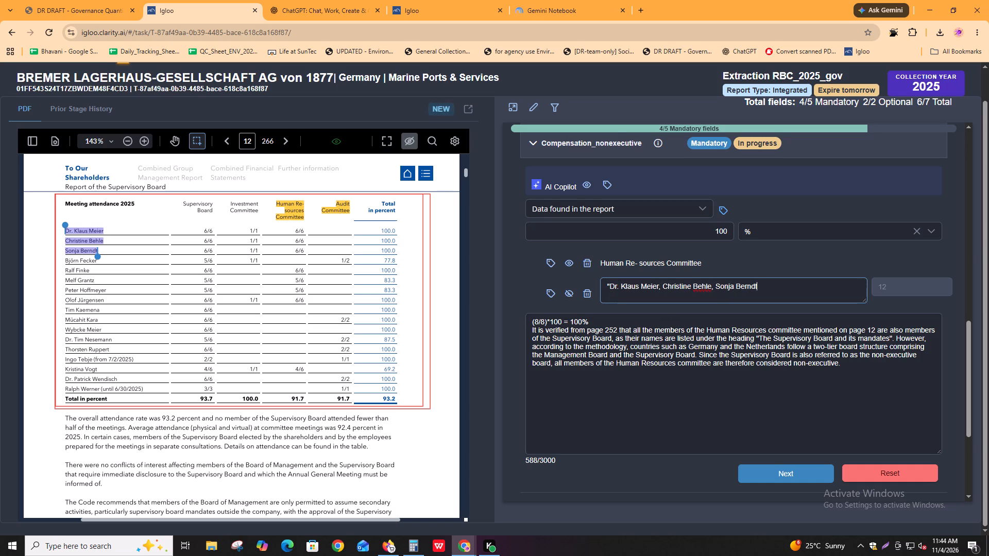
Add a comma and append the four Human Resources Committee member names from the fifth to eighth attendance table rows to the extract text.
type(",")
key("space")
left_click_drag(61, 270, 103, 299)
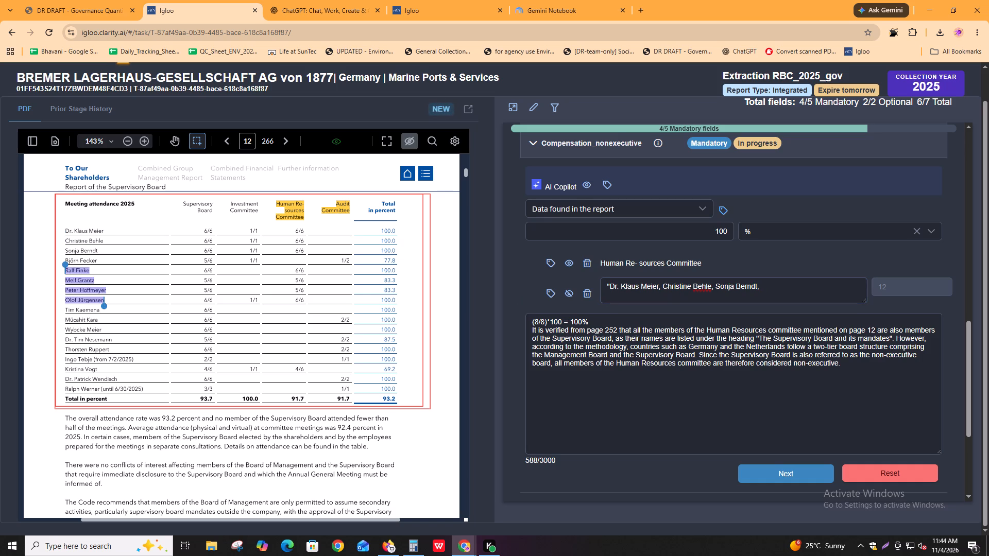
key("ctrl+c")
left_click(778, 289)
key("ctrl+v")
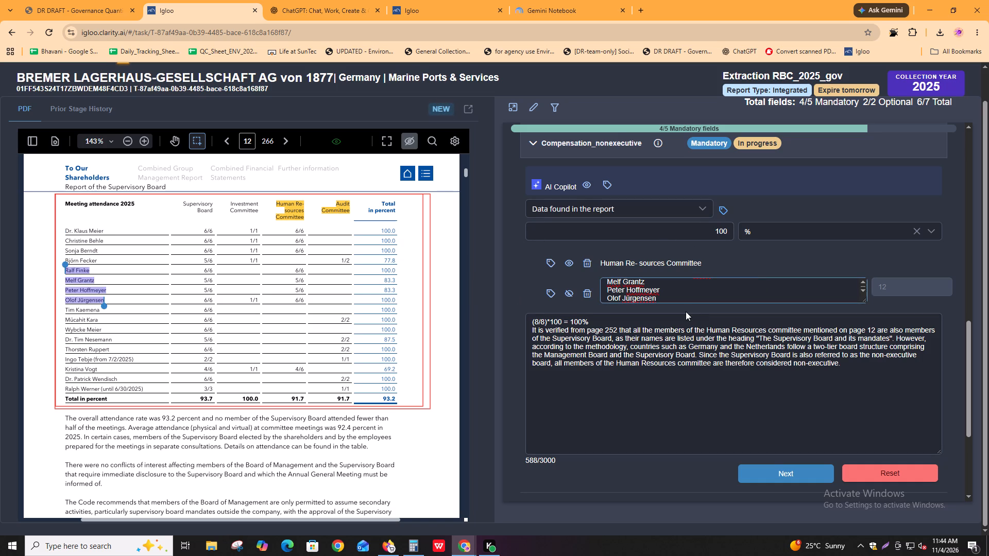
In the members' extract for Compensation_nonexecutive, replace the line breaks between the last four names with commas and spaces.
key("ctrl+Left")
key("ctrl+Left")
key("BackSpace")
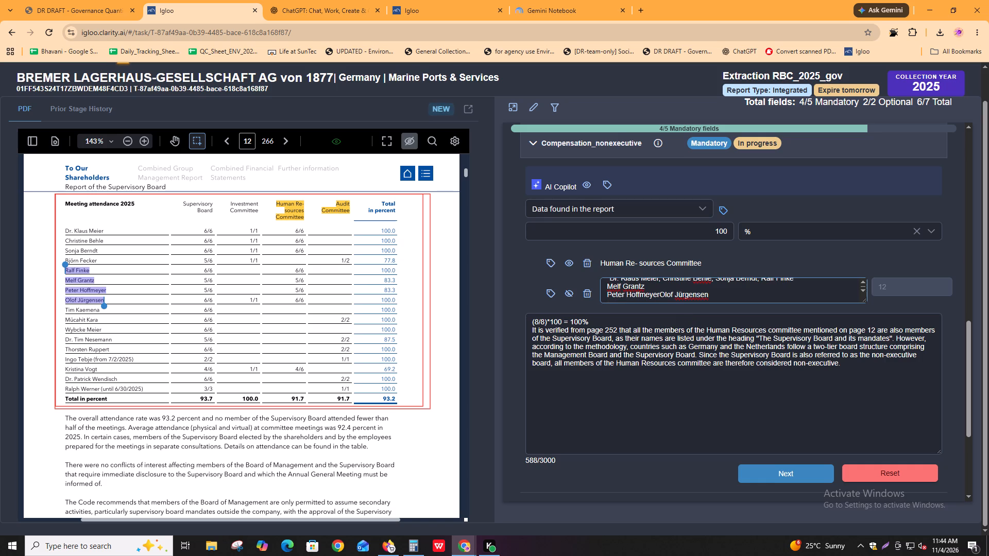
type(",")
key("space")
key("Up")
key("Right")
key("BackSpace")
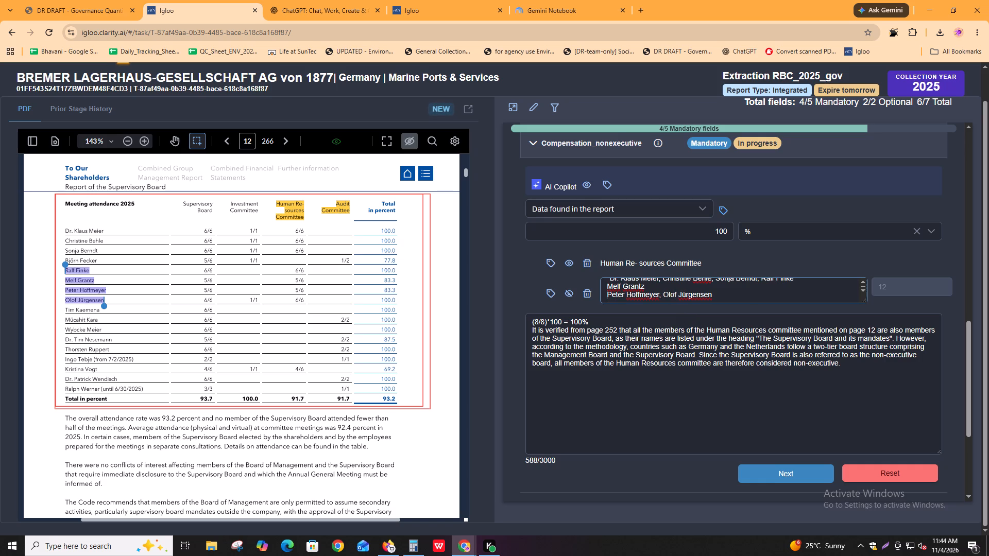
key("space")
key("BackSpace")
type(",")
key("space")
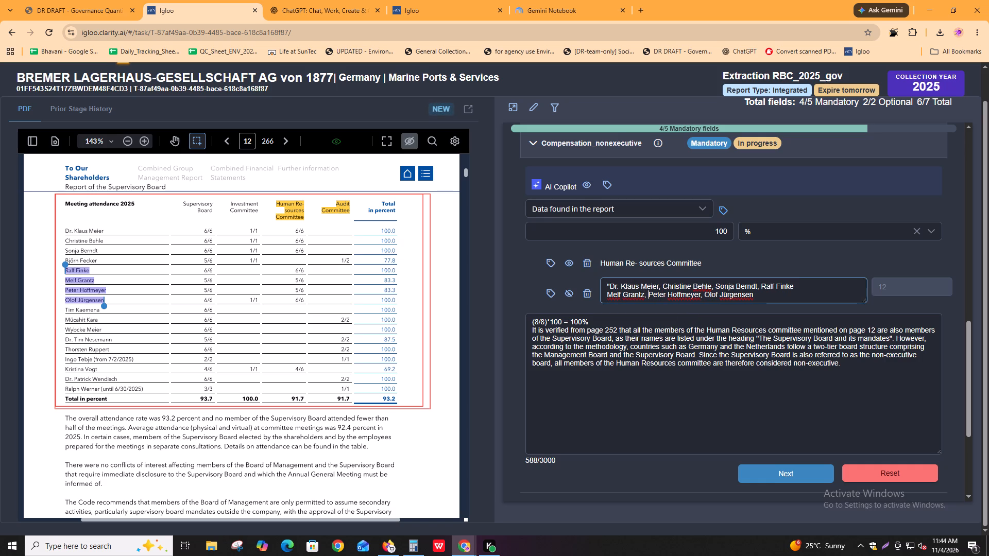
key("ctrl+Left")
key("ctrl+Left")
key("ctrl+Left")
key("BackSpace")
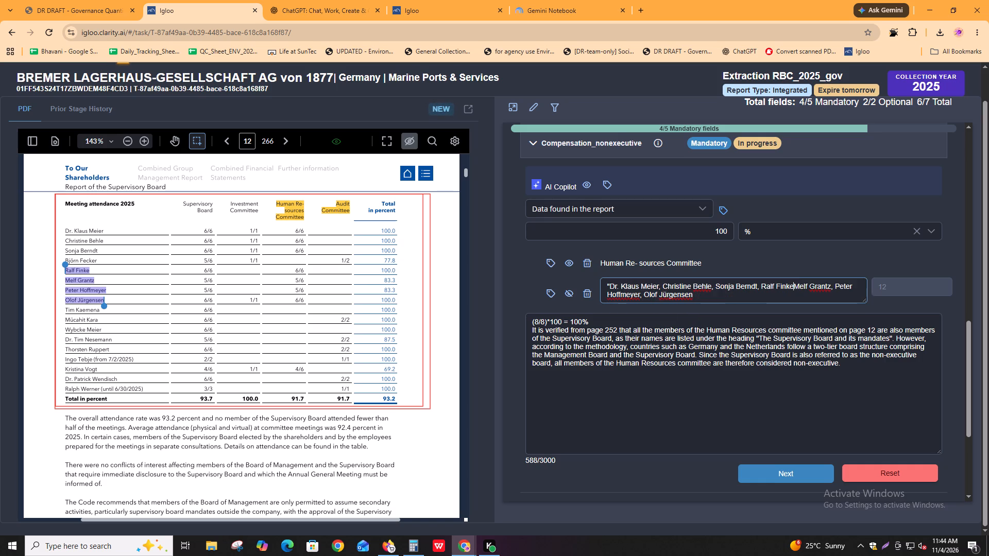
type(",")
key("space")
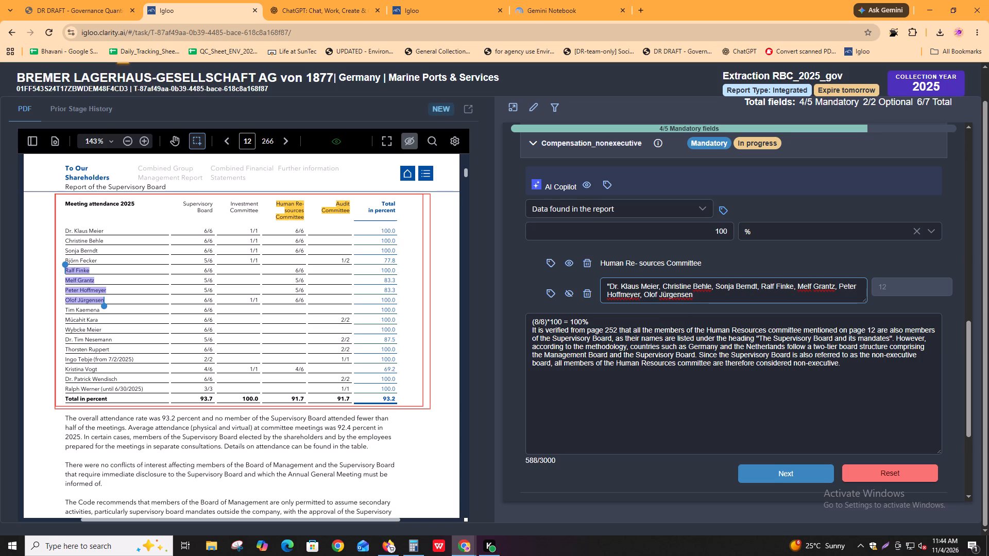
Append the last Human Resources Committee member from the page 12 table to the Compensation_nonexecutive members' extract, ending the list with a closing quotation mark.
left_click(710, 294)
left_click_drag(60, 370, 116, 372)
key("ctrl+c")
left_click(736, 291)
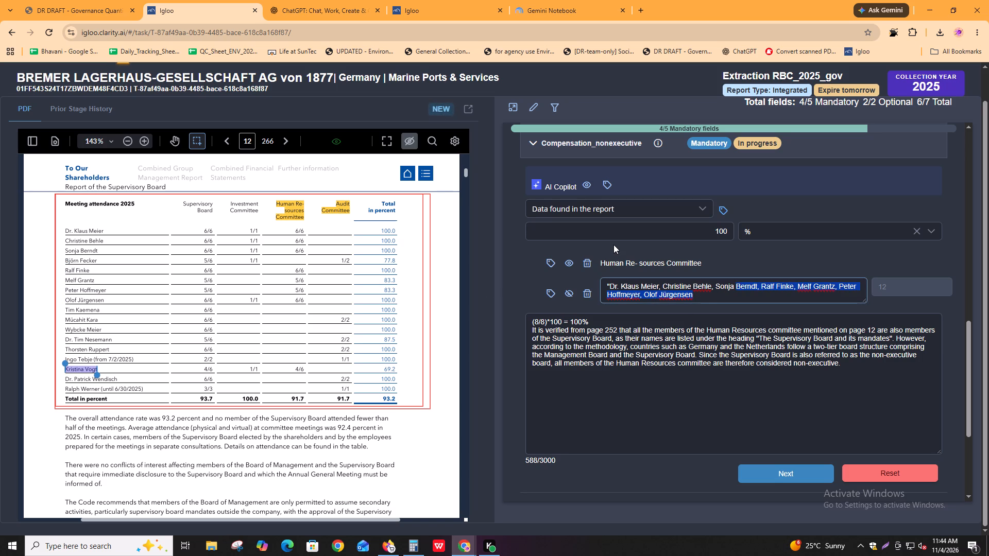
key("Down")
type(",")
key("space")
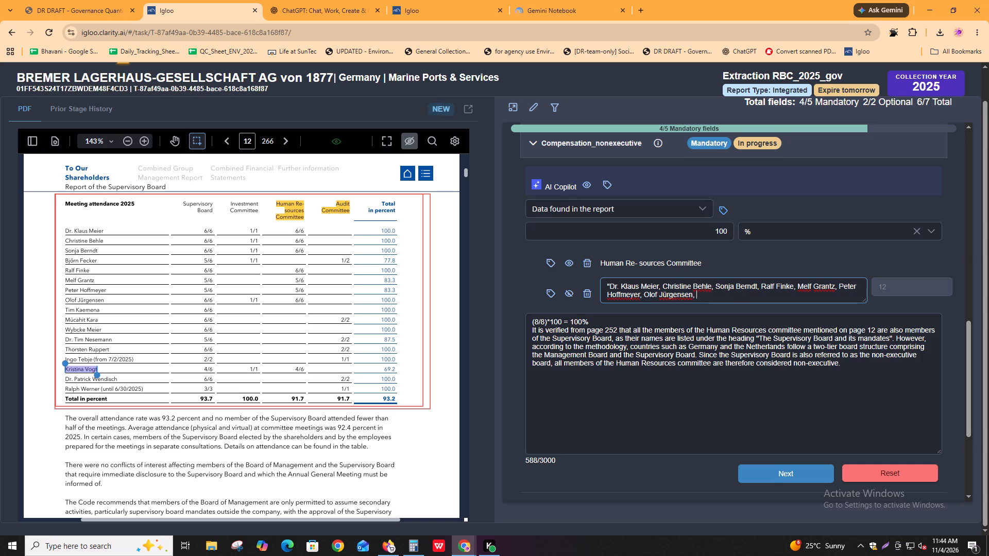
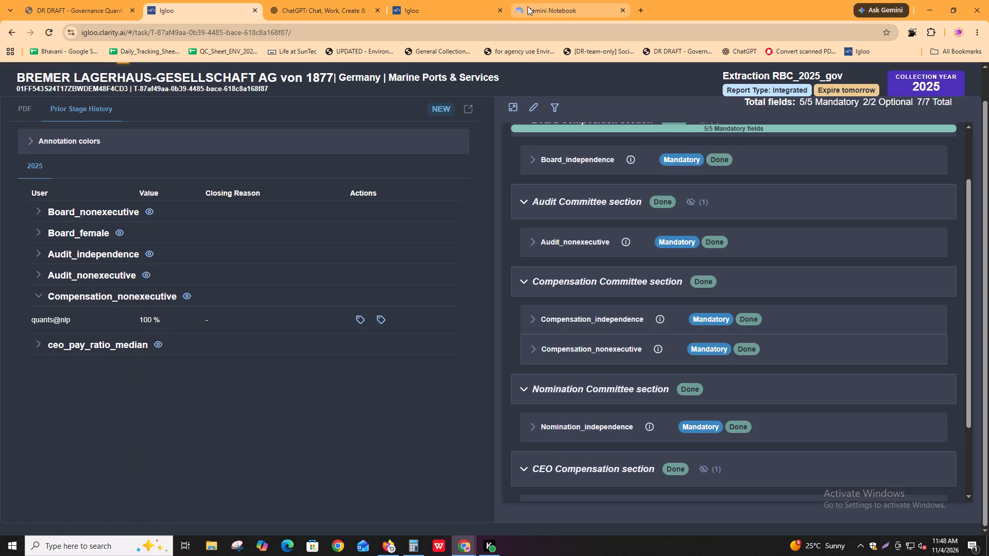
Return to the PDF report, snip the page 14 Human Resources Committee paragraph with Snipping Tool and copy the capture.
key("alt+Tab")
left_click(410, 399)
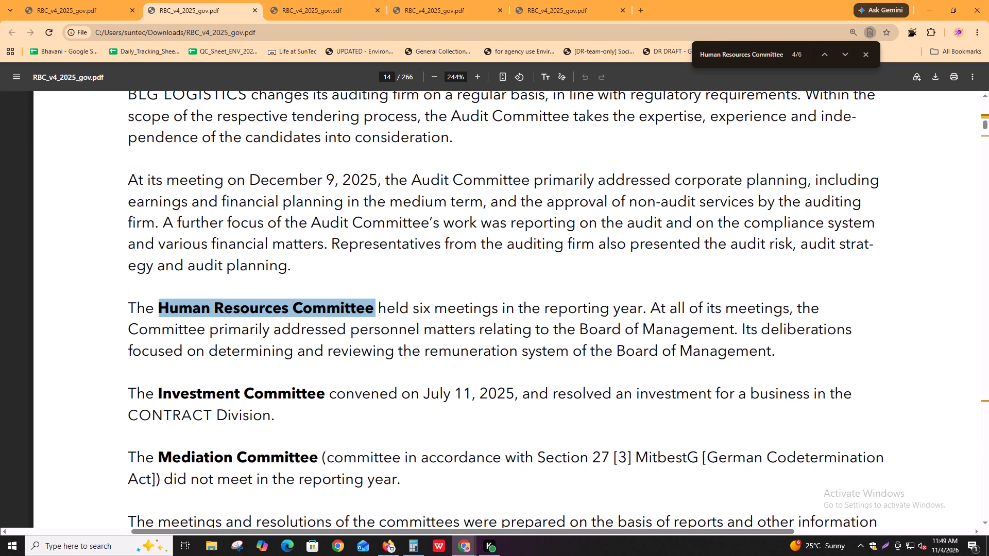
left_click(235, 549)
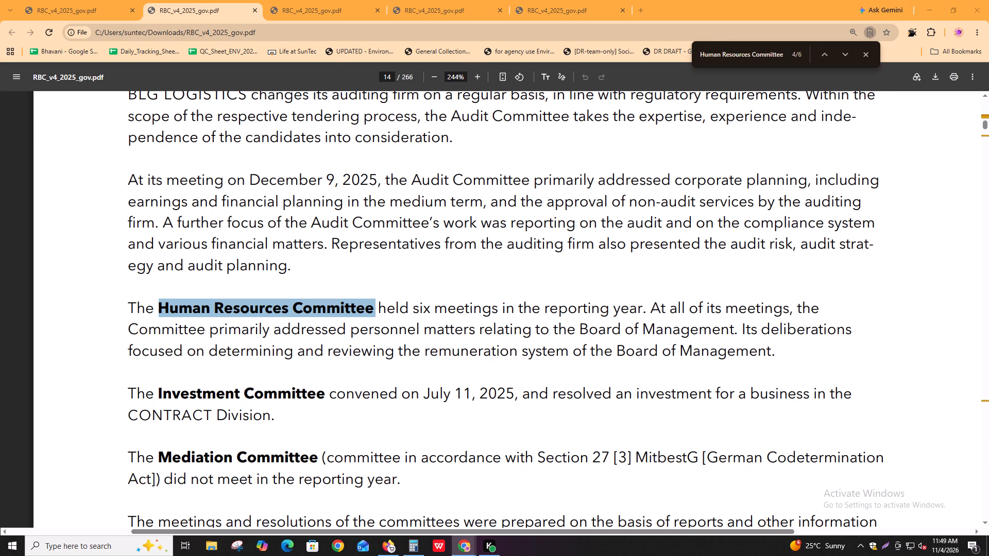
left_click(288, 42)
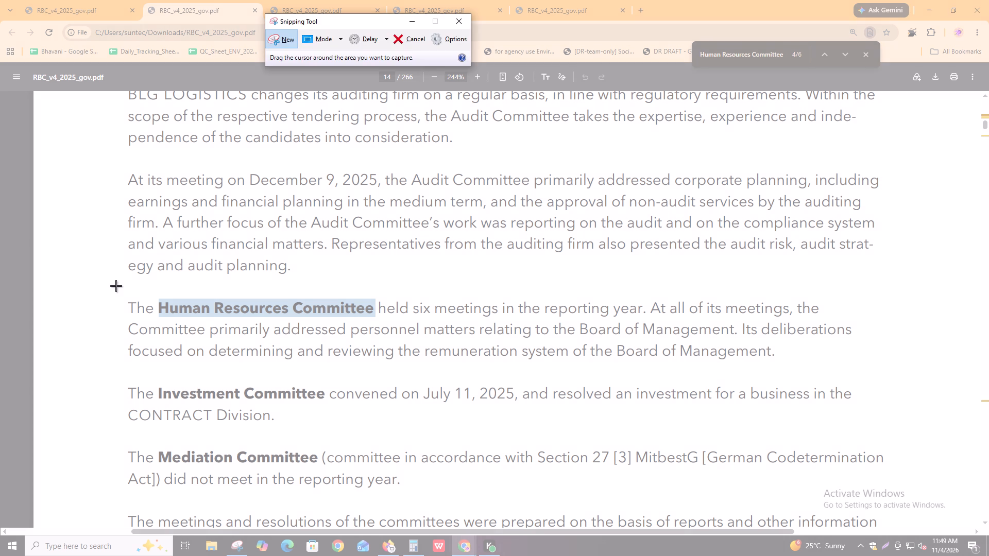
left_click_drag(112, 287, 870, 377)
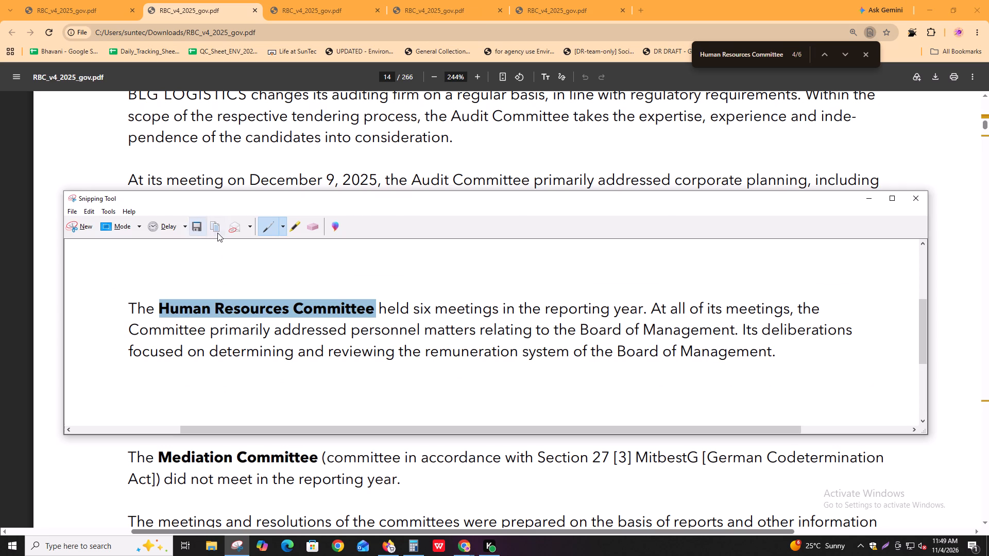
left_click(217, 233)
right_click(217, 233)
triple_click(217, 233)
left_click(922, 199)
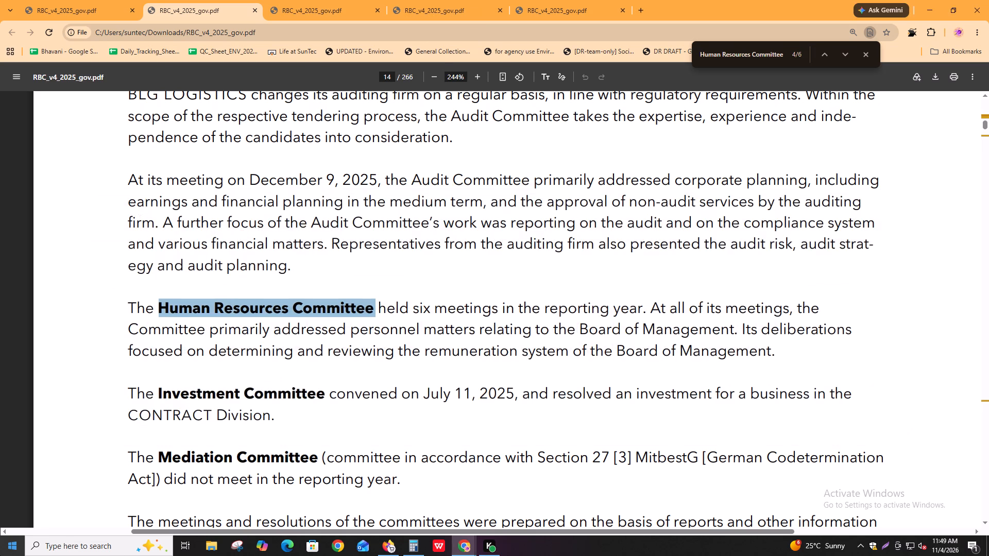
Switch from the PDF report to the Igloo browser window.
key("alt+Tab")
key("alt+Tab")
key("alt+Tab")
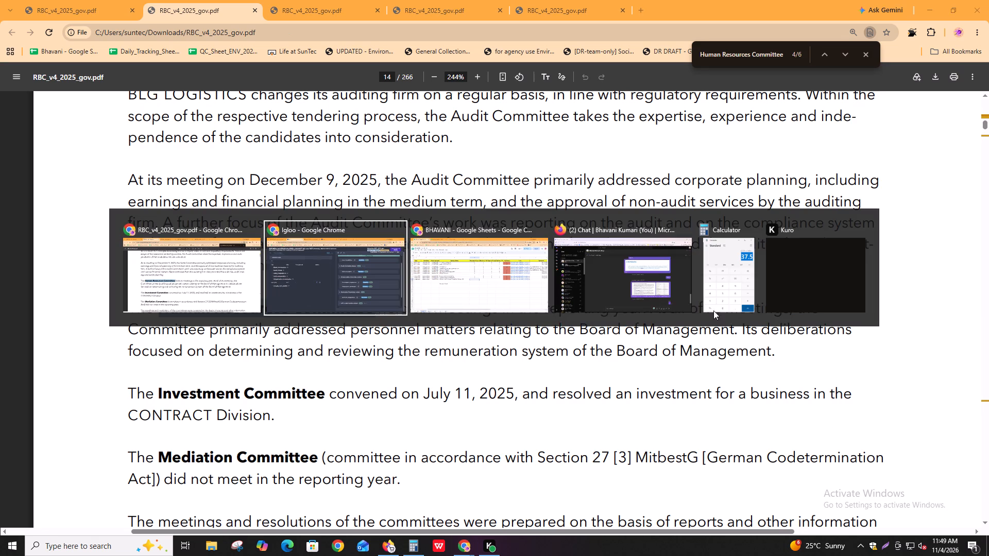
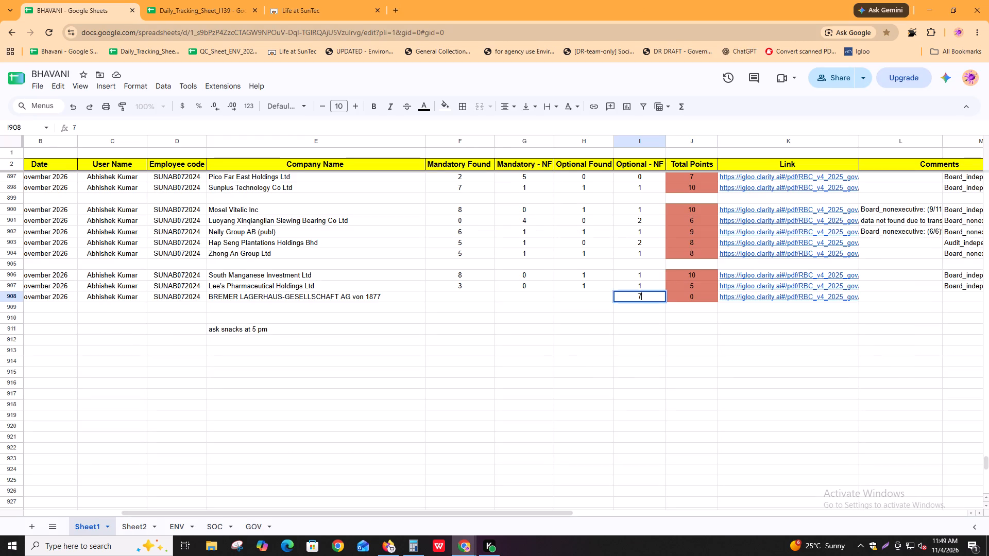
Check the combined Total Points of rows 906 to 908 in the BHAVANI tracking sheet, and return to the PDF report.
key("shift+Up")
key("shift+Up")
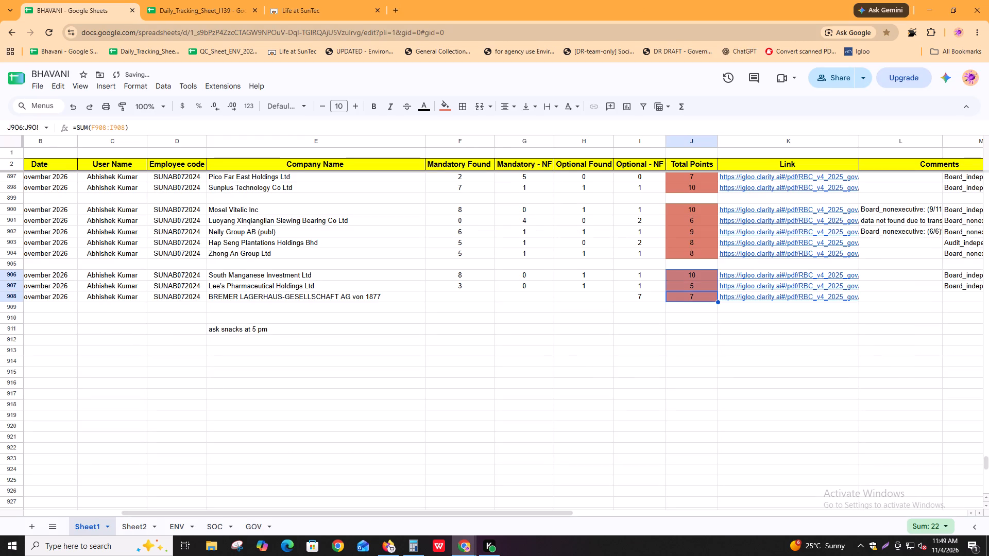
key("alt+Tab")
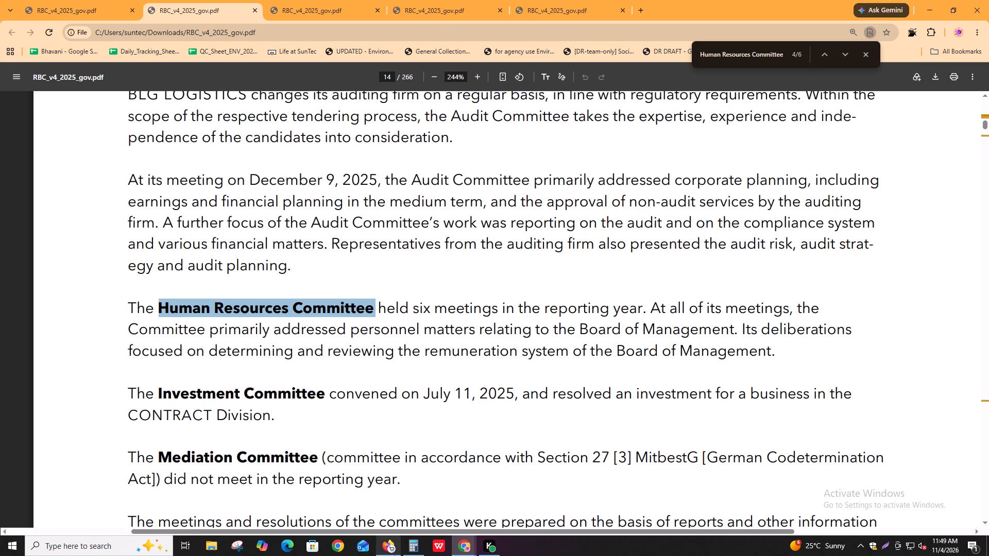
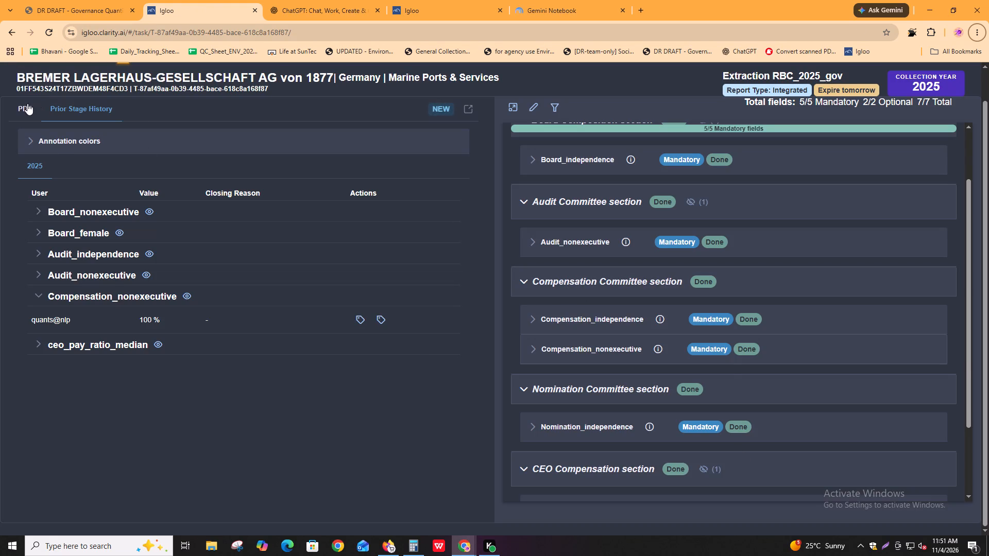
Start a new line reading "Page" below the (8/8)*100 calculation in the Compensation_nonexecutive comment.
key("alt+Tab")
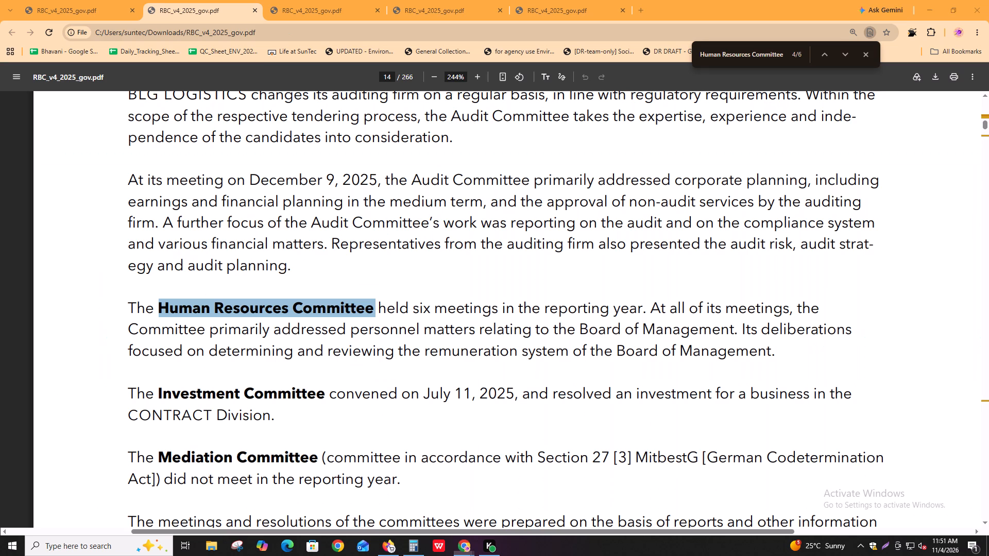
key("alt+Tab")
left_click(594, 352)
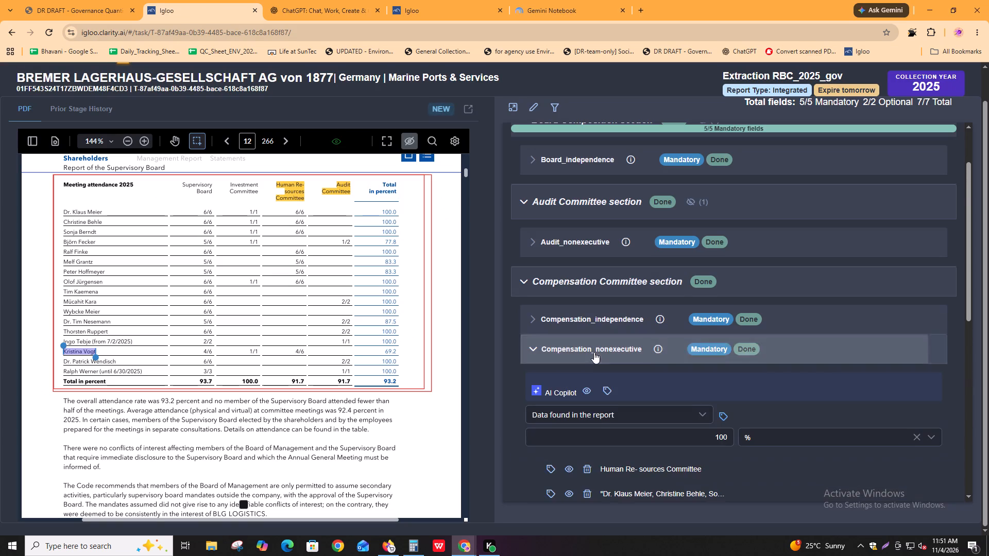
scroll(594, 352, "down", 3)
left_click(530, 372)
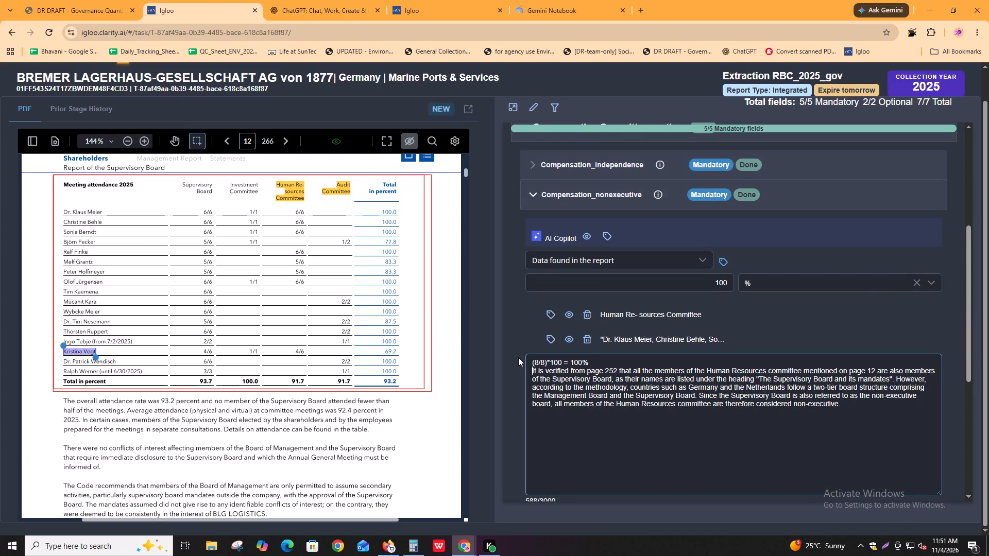
key("Return")
key("Up")
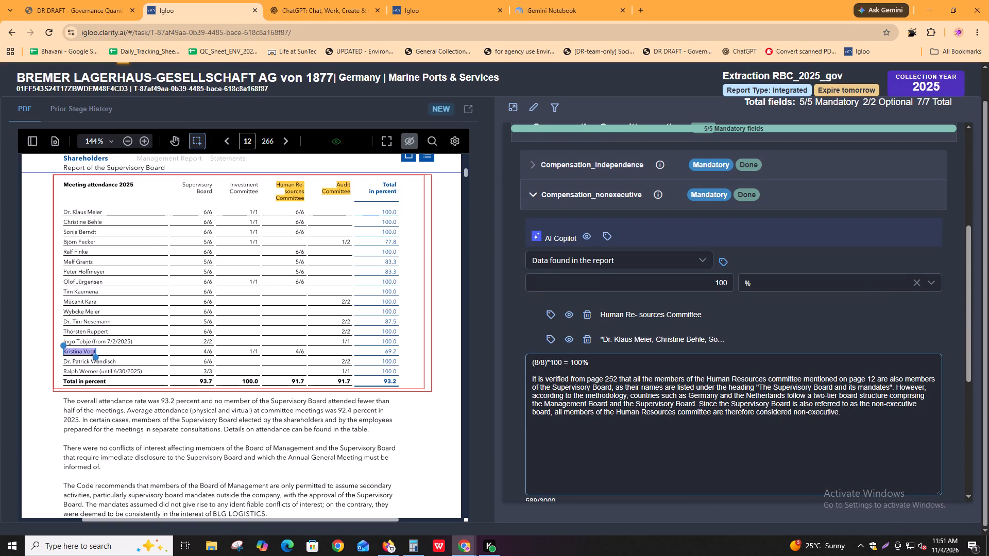
type("age")
key("space")
key("Tab")
Bring up page 14 of the report in the embedded PDF viewer beside the Compensation_nonexecutive field.
scroll(634, 294, "up", 3)
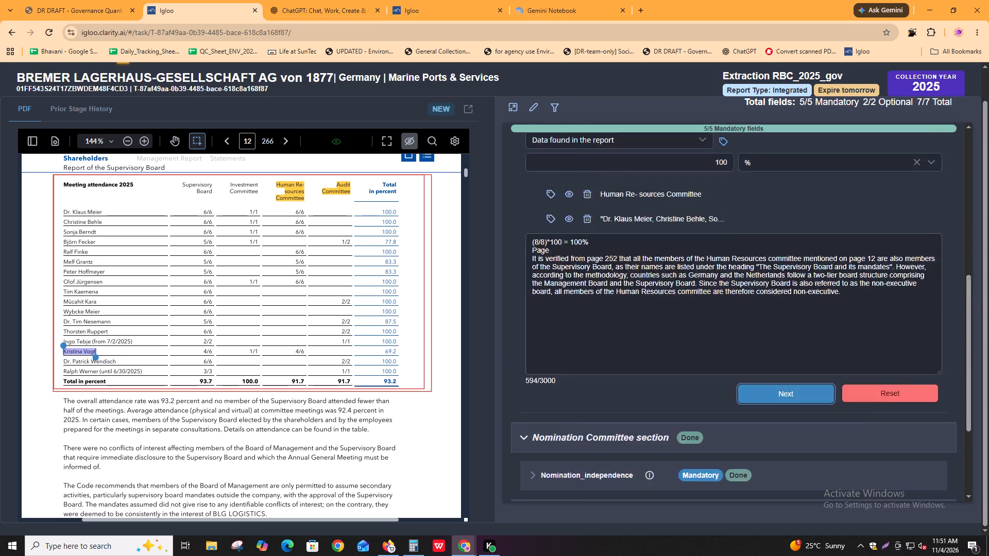
left_click(574, 325)
key("alt+Tab")
key("alt+Tab")
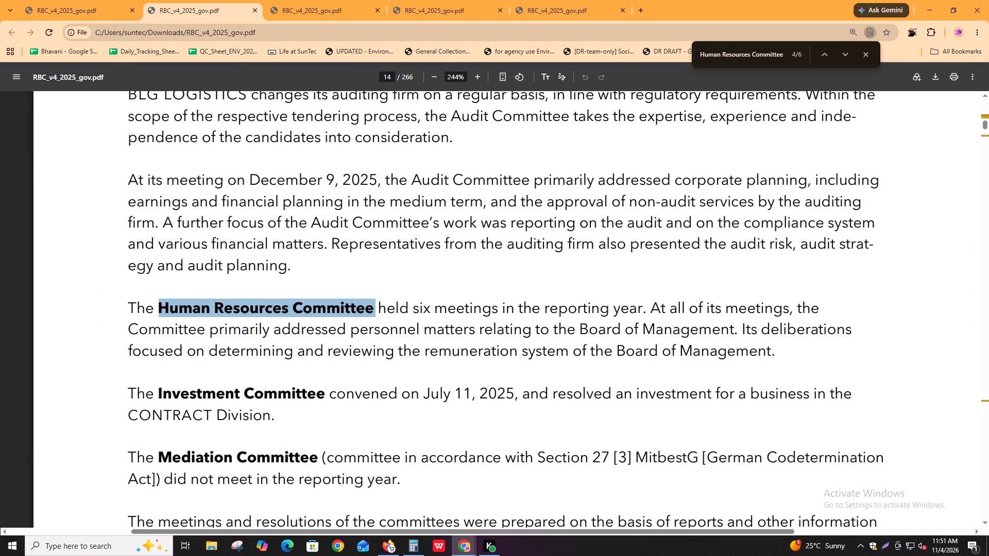
left_click(249, 141)
right_click(249, 141)
type("14")
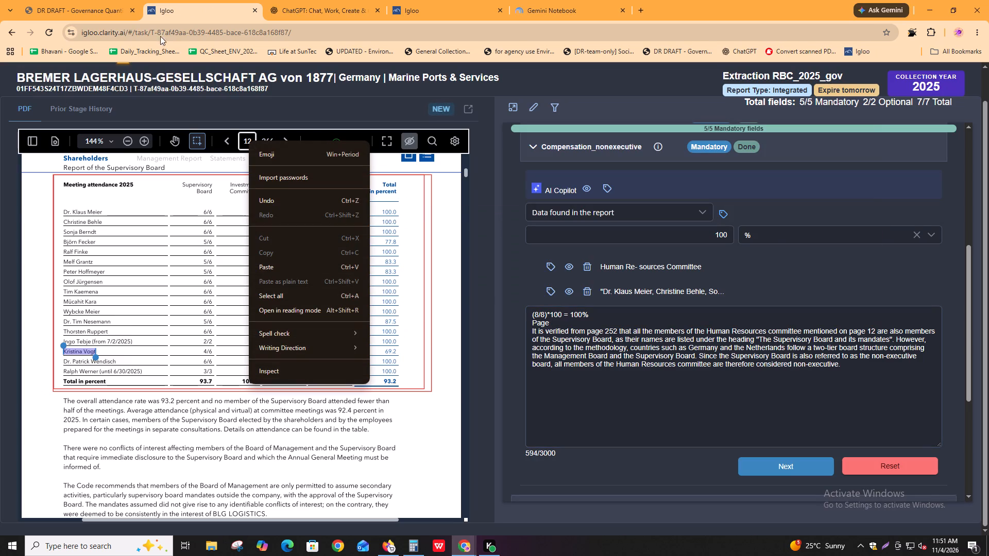
left_click(248, 134)
left_click(251, 141)
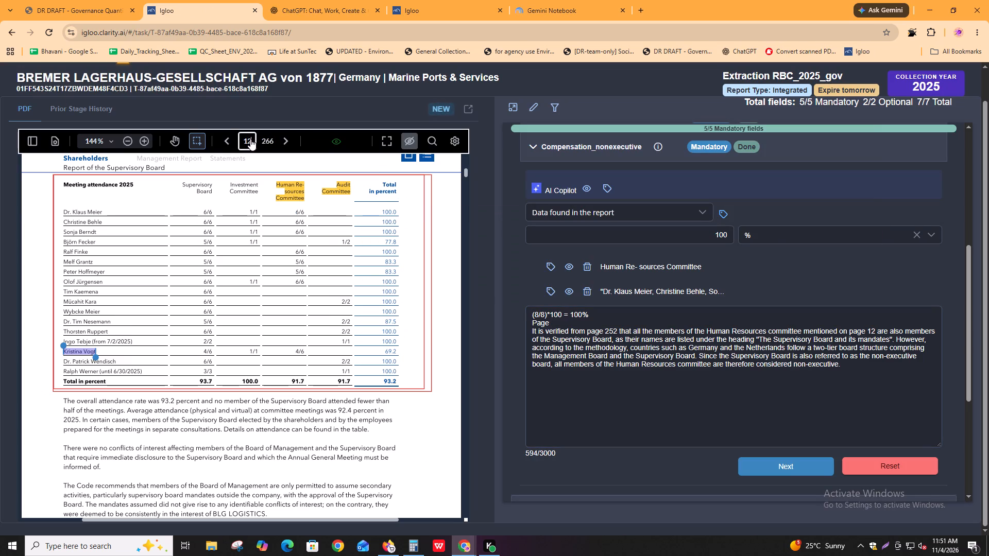
left_click(249, 138)
type("14")
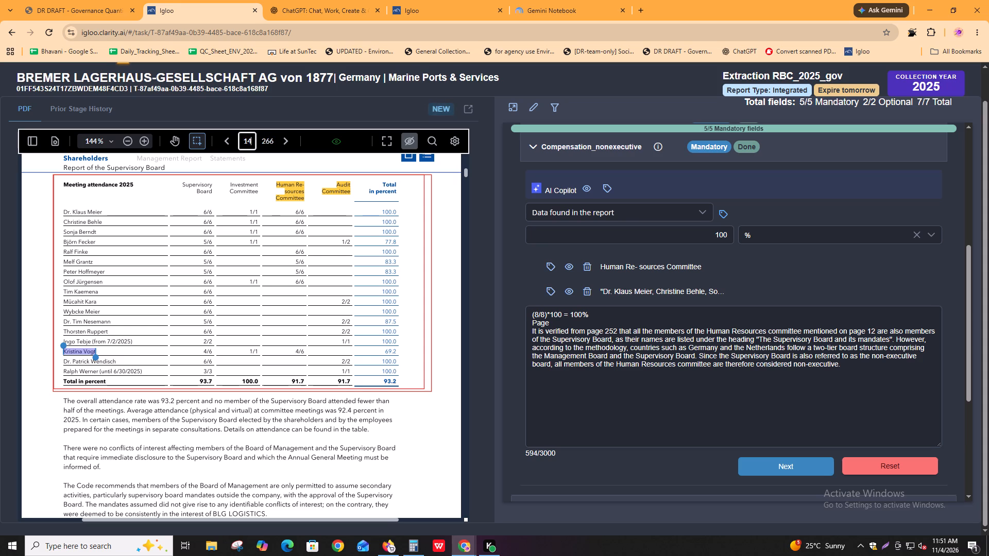
key("Return")
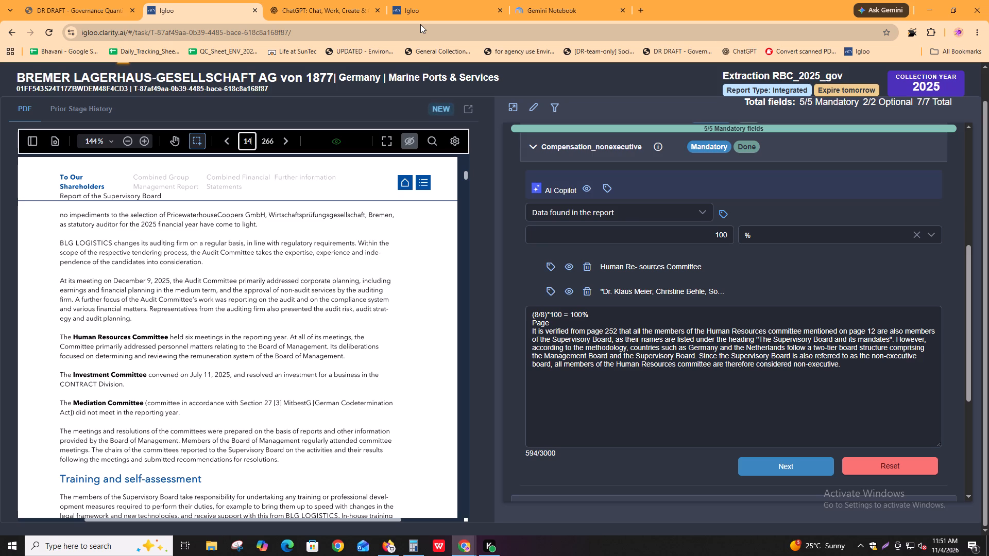
Complete the unfinished comment line as "Page 14 states that," followed by an opening quotation mark.
left_click(561, 323)
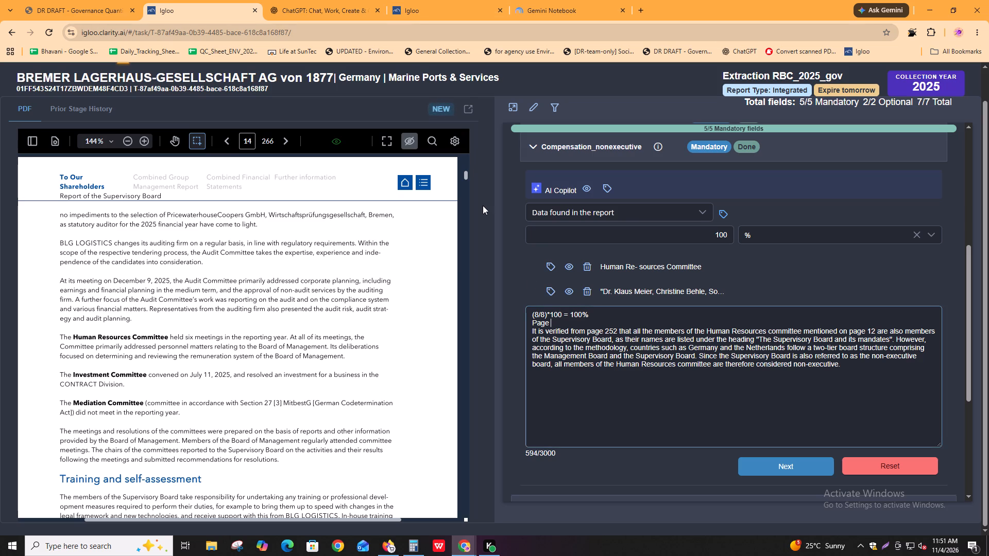
type("14")
key("space")
type("states, \"")
key("BackSpace")
key("BackSpace")
key("BackSpace")
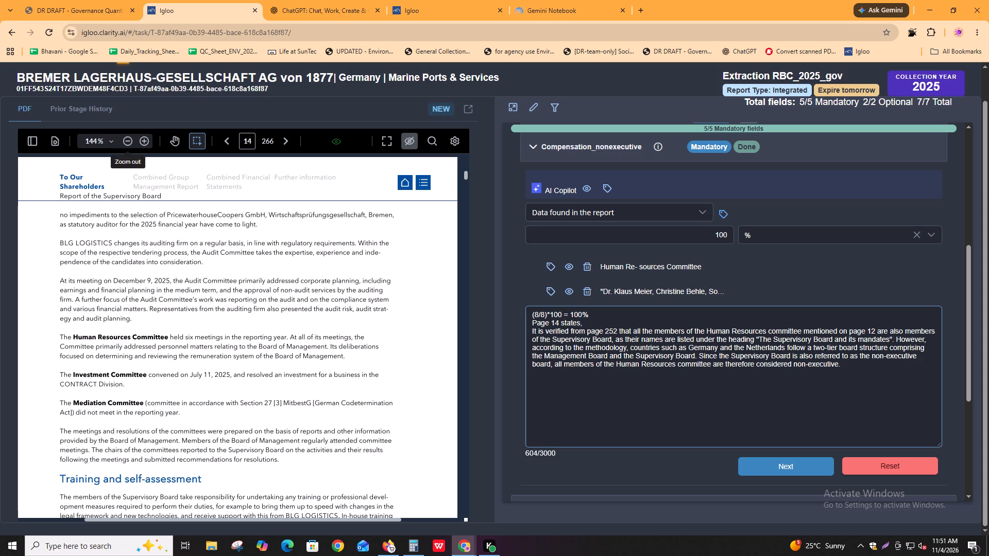
key("space")
type("that, \"")
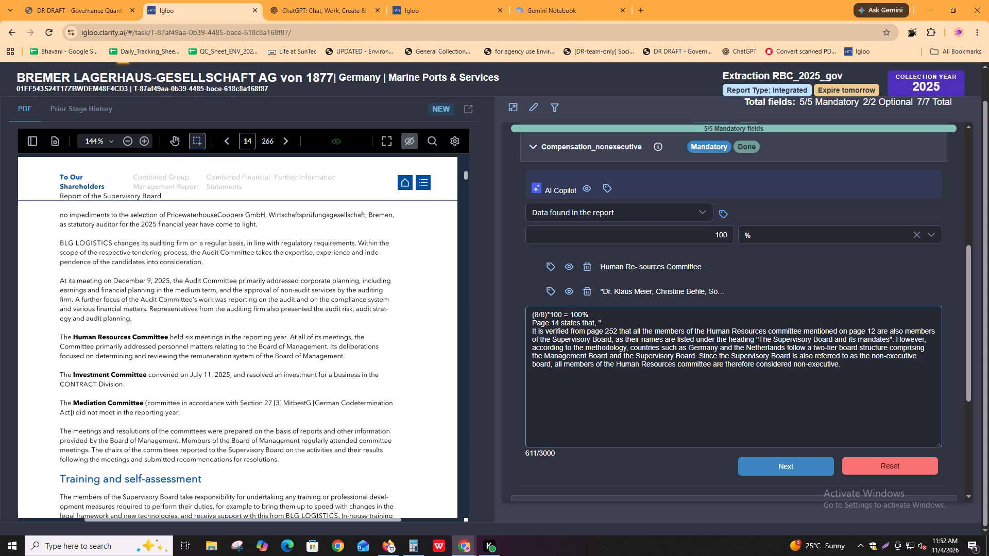
Copy the full Human Resources Committee paragraph from page 14 into the comment and close the quotation.
left_click_drag(48, 336, 352, 359)
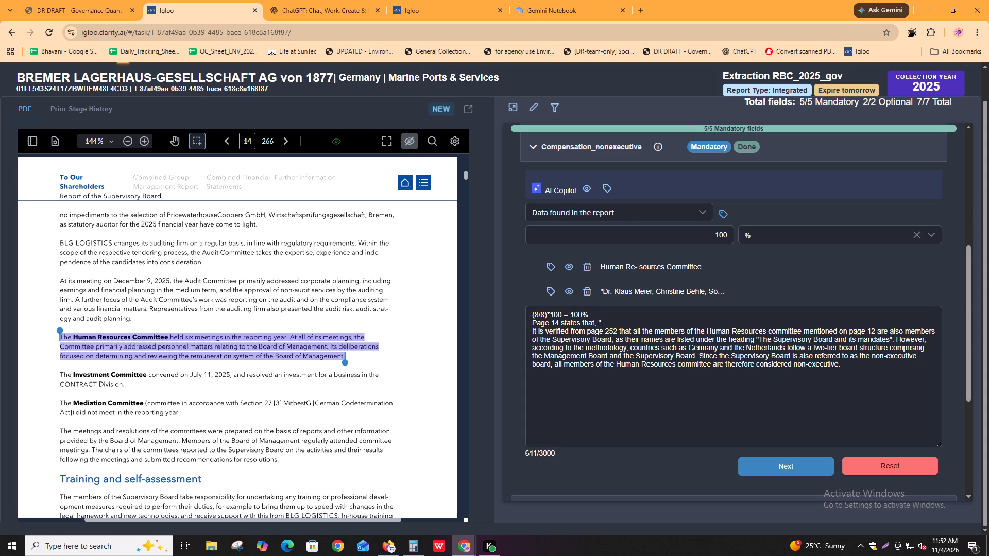
key("ctrl+c")
left_click(666, 326)
key("ctrl+v")
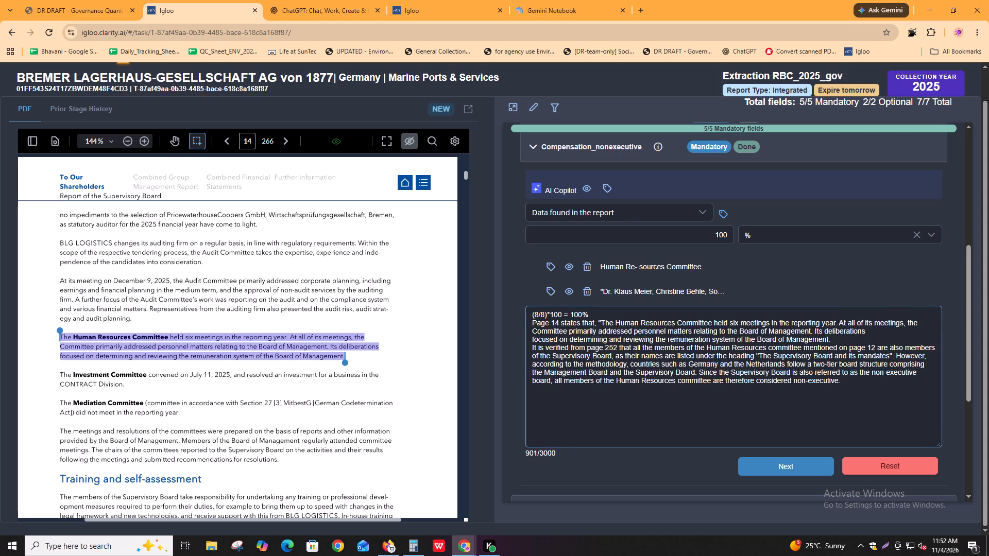
key("shift+quotedbl")
Add the wording "This indicates that all the roles and responsibilities" after the quoted paragraph in the comment.
type("that")
key("space")
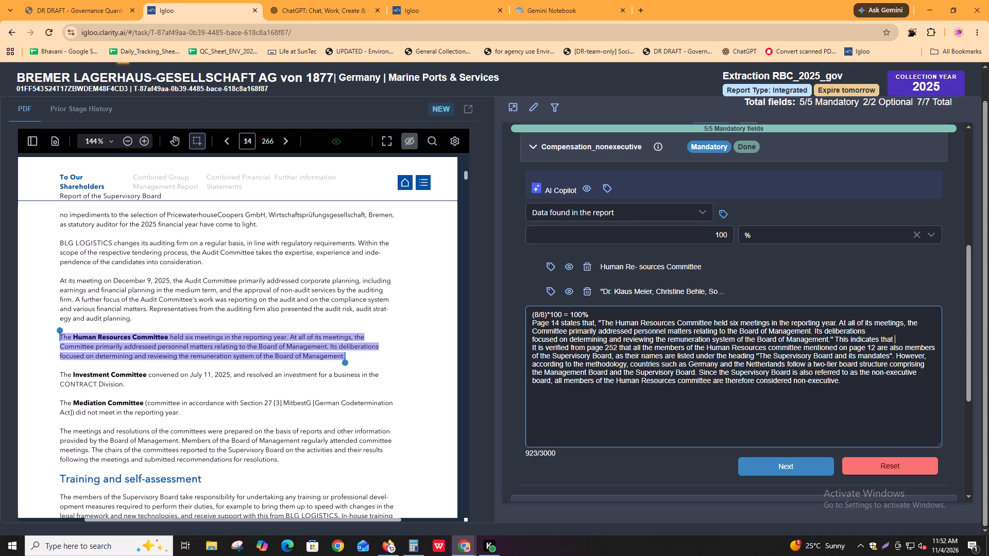
type("all the")
key("space")
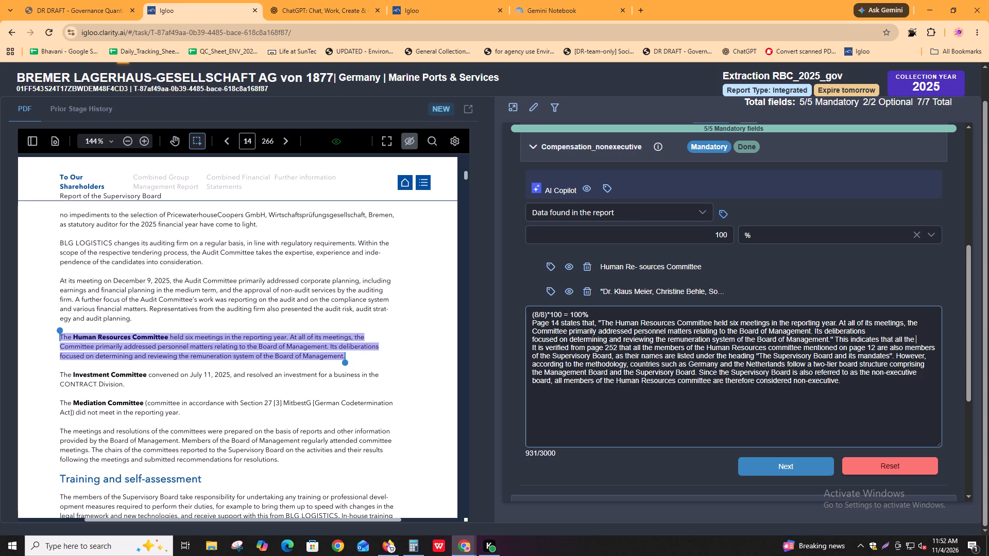
type("roles an")
key("space")
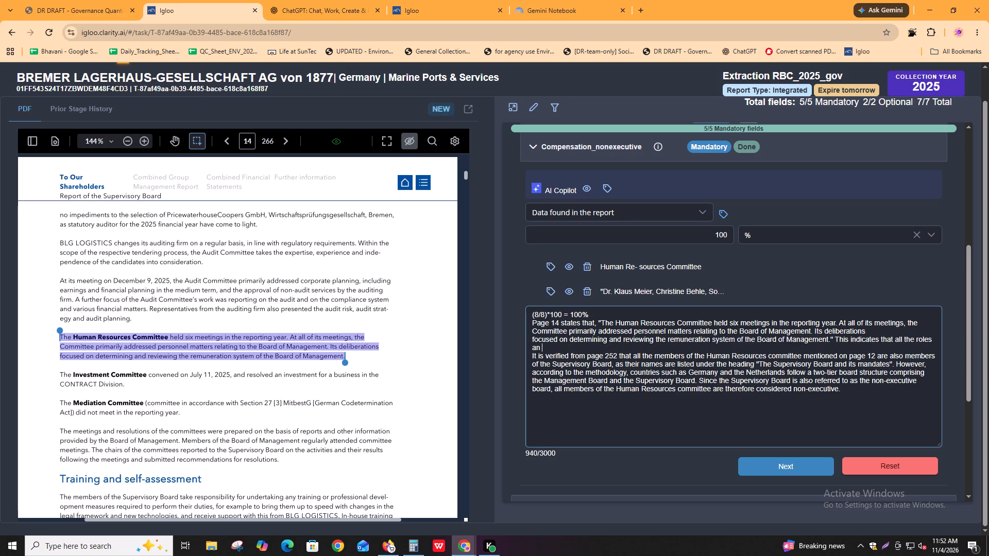
key("BackSpace")
type("d responsibikities")
key("space")
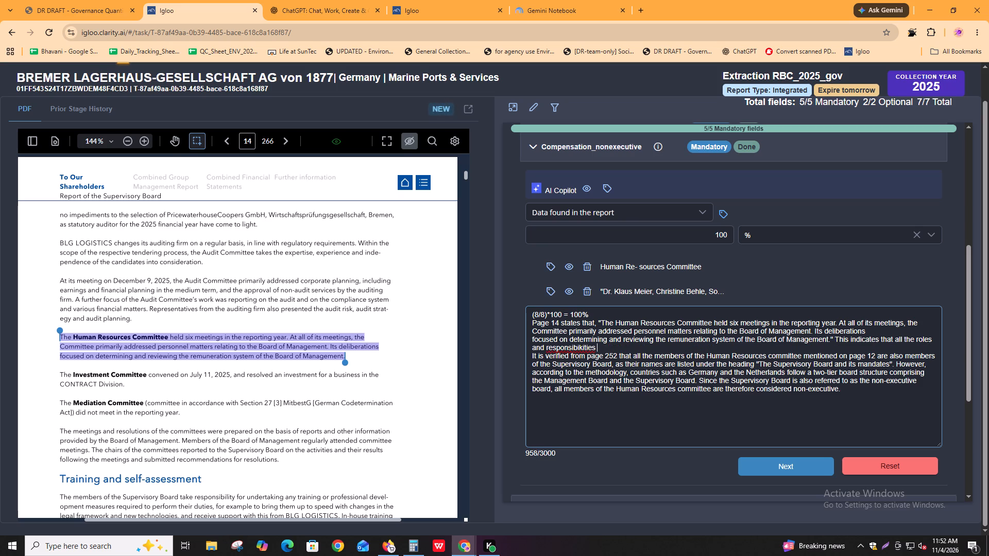
key("BackSpace")
key("BackSpace")
key("BackSpace")
key("BackSpace")
key("BackSpace")
key("BackSpace")
key("BackSpace")
type("lities")
key("space")
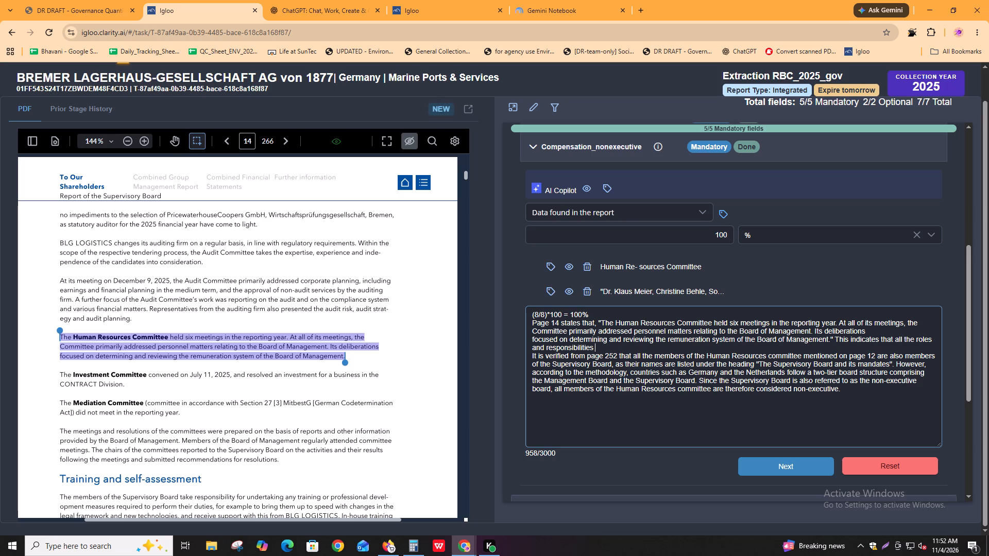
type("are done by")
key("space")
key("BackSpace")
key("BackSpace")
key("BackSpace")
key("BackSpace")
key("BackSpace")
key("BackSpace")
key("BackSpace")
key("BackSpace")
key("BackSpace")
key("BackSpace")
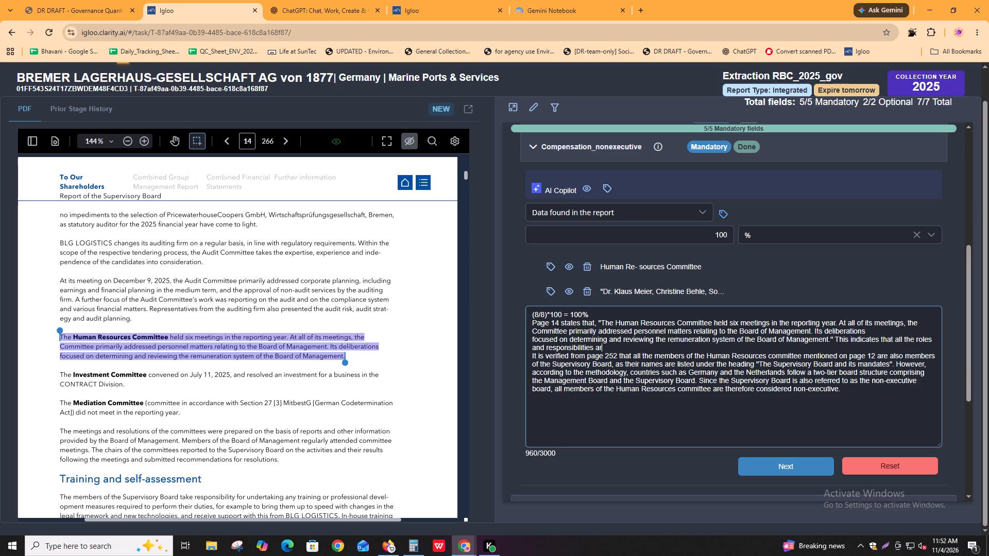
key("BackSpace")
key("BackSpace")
Continue the comment sentence with "of compensation/remuneration committee are handled by".
type("of compensatipn")
key("space")
key("BackSpace")
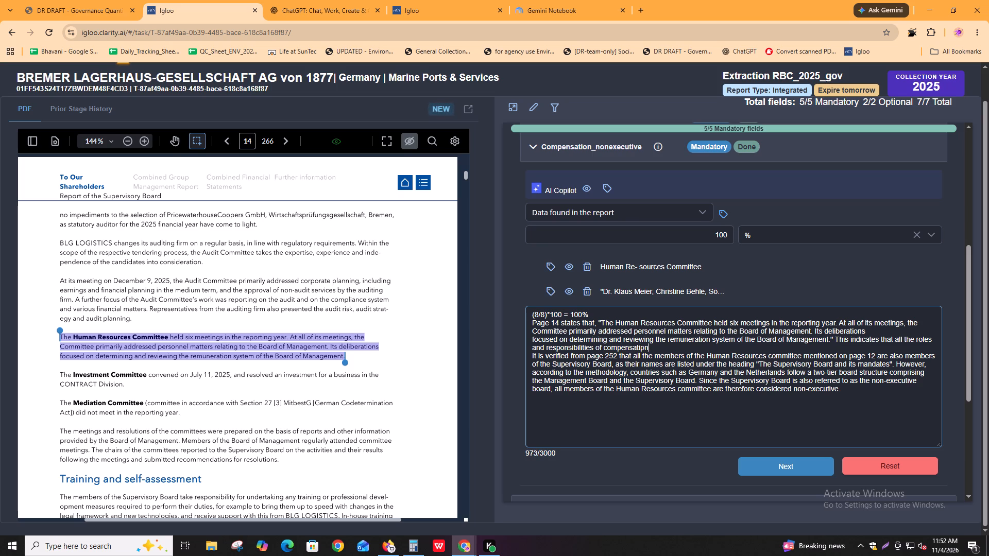
key("BackSpace")
key("BackSpace")
type("on/rem")
type("une")
type("ration committee")
key("space")
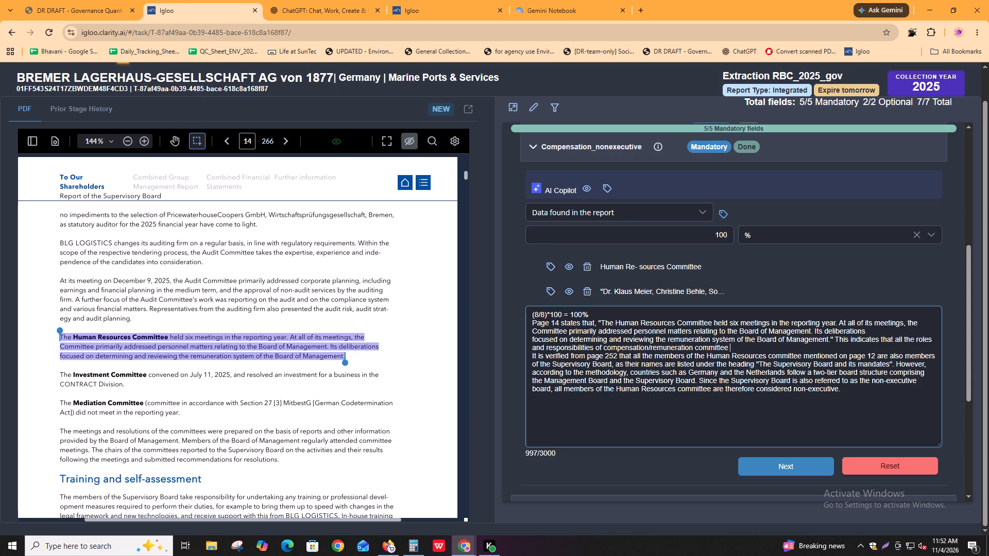
type("are handled by")
key("space")
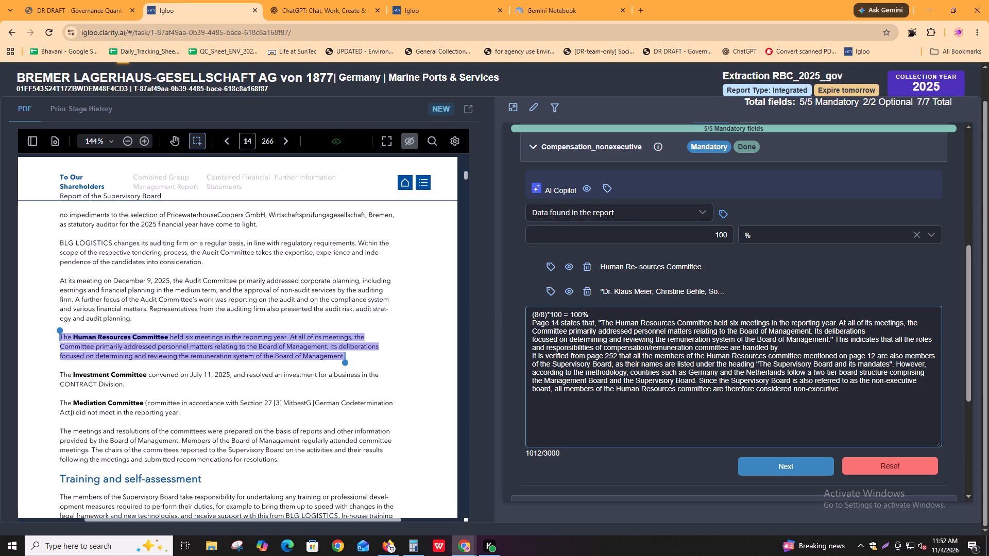
Finish the sentence with "Human Resources Committee" copied from the page 14 paragraph, ending with a full stop.
left_click_drag(72, 337, 156, 346)
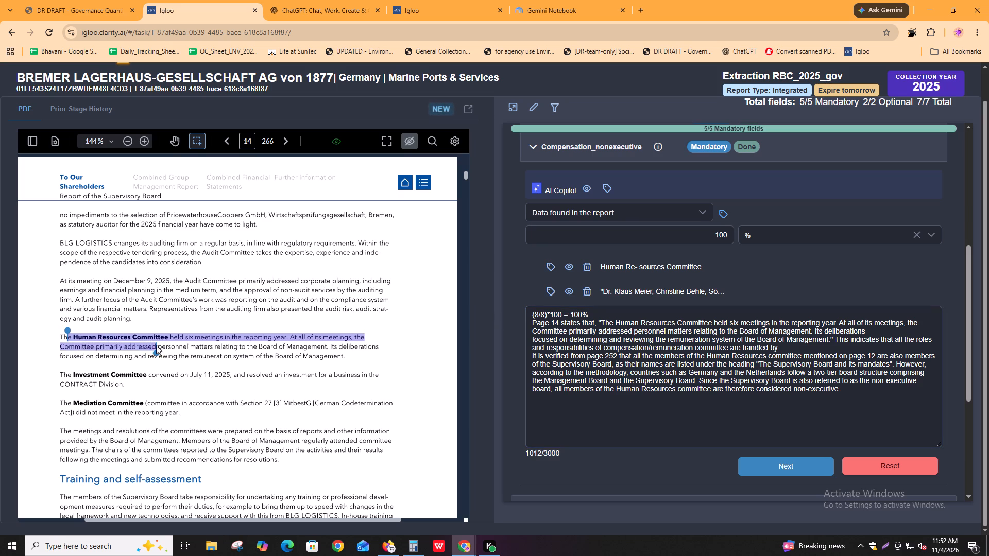
left_click(159, 341)
left_click_drag(74, 335, 126, 341)
right_click(75, 336)
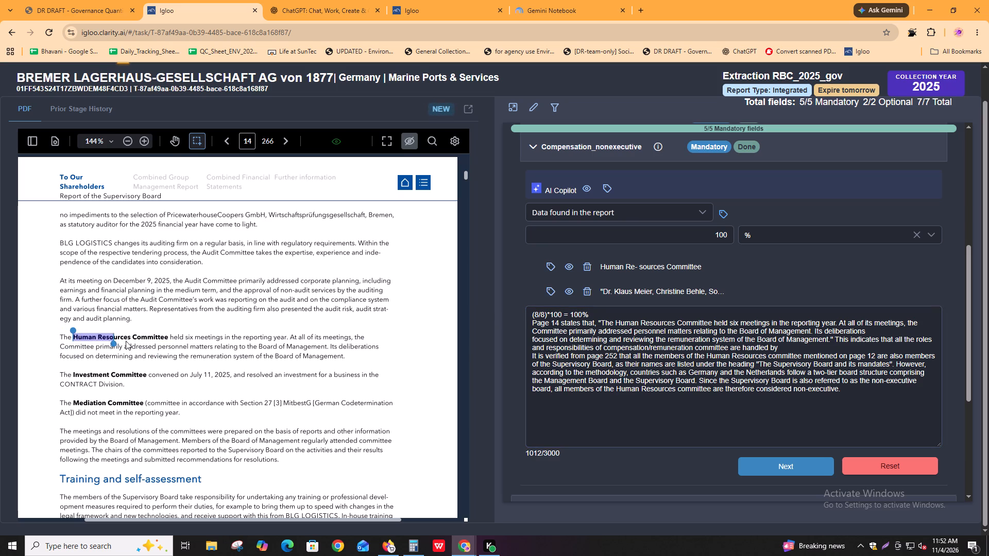
left_click_drag(126, 341, 167, 343)
key("ctrl+c")
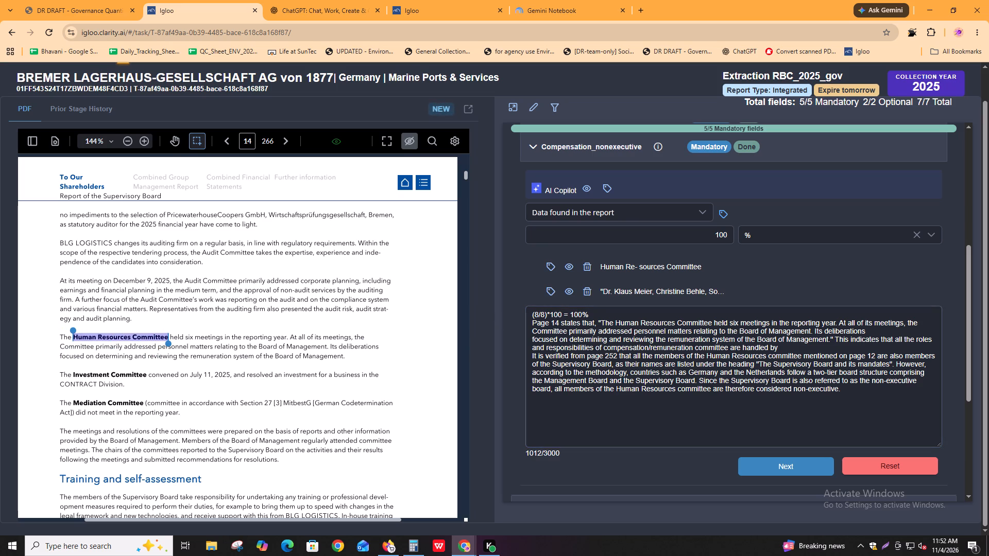
left_click(787, 347)
key("ctrl+v")
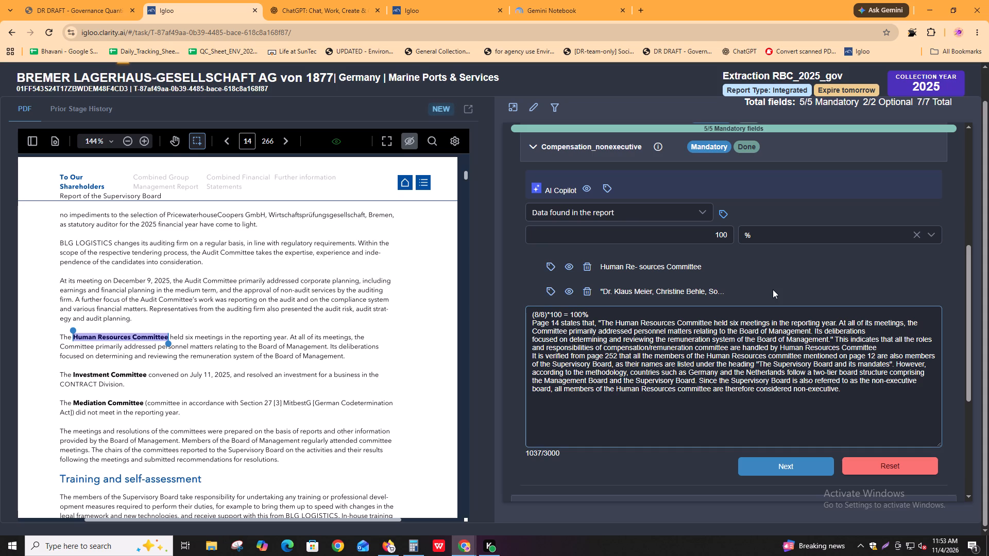
type(".")
key("space")
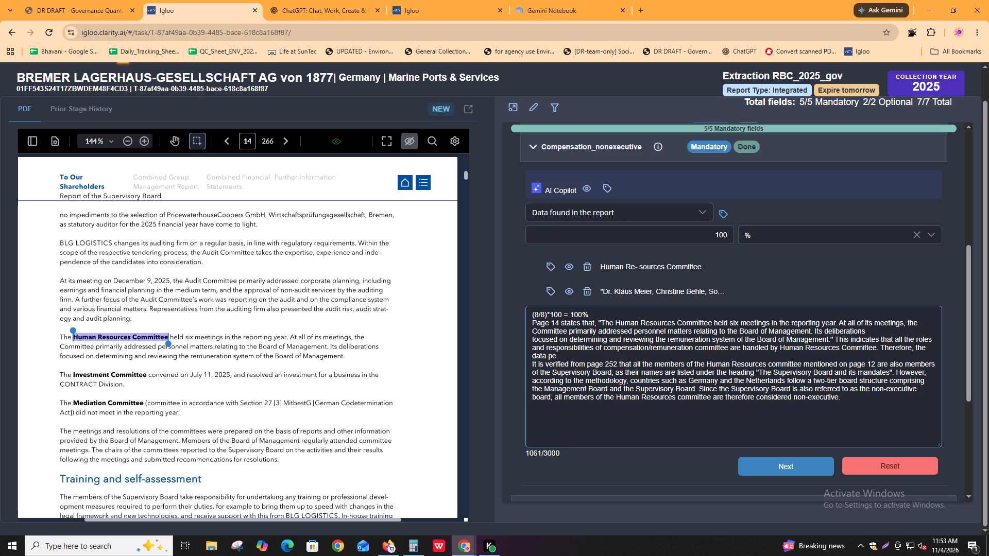
Complete the closing sentence as "Therefore, the data pertaining to this committee is collected under compensation committee metric.".
type("rtaining to this committee i")
key("BackSpace")
key("a")
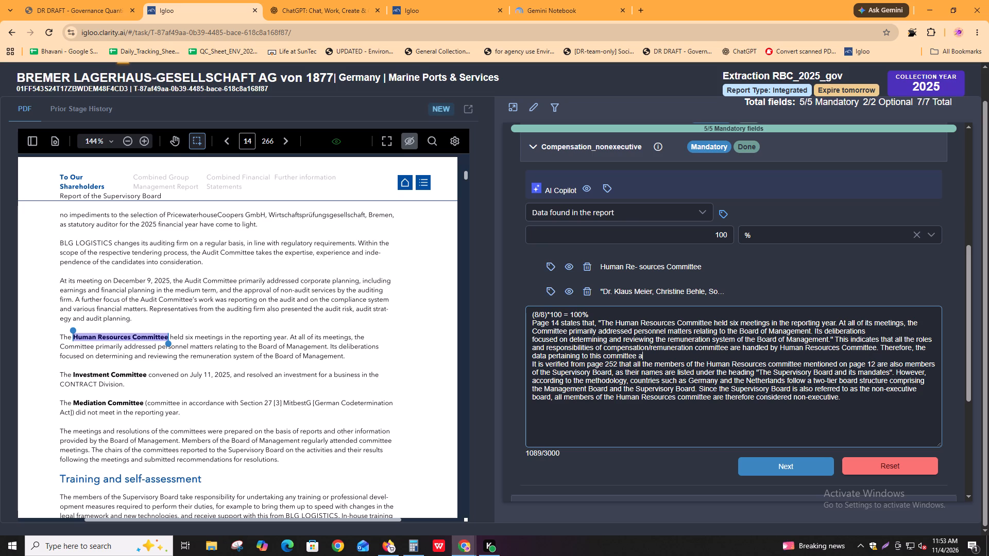
key("BackSpace")
type("is collected")
key("space")
key("i")
key("BackSpace")
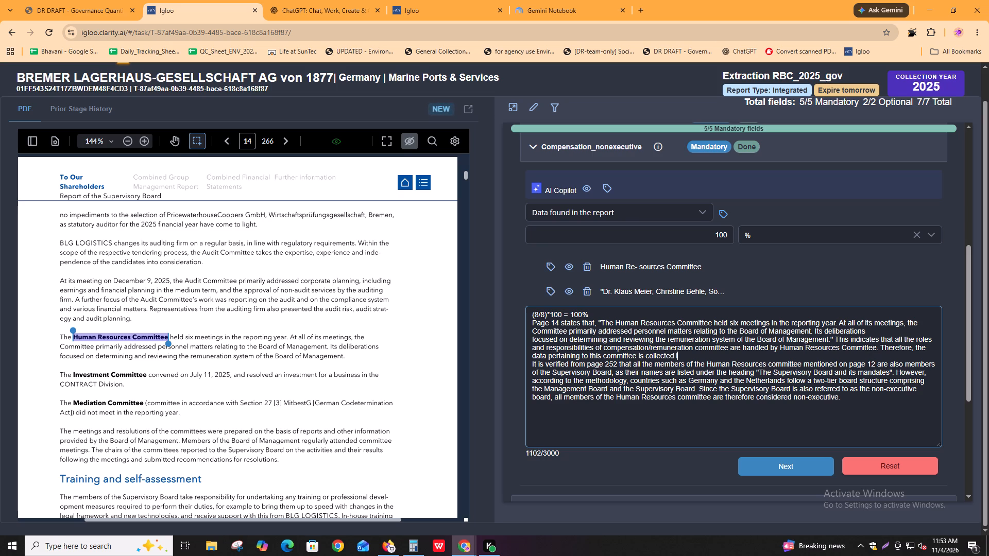
type("under compend")
key("BackSpace")
type("sation committee")
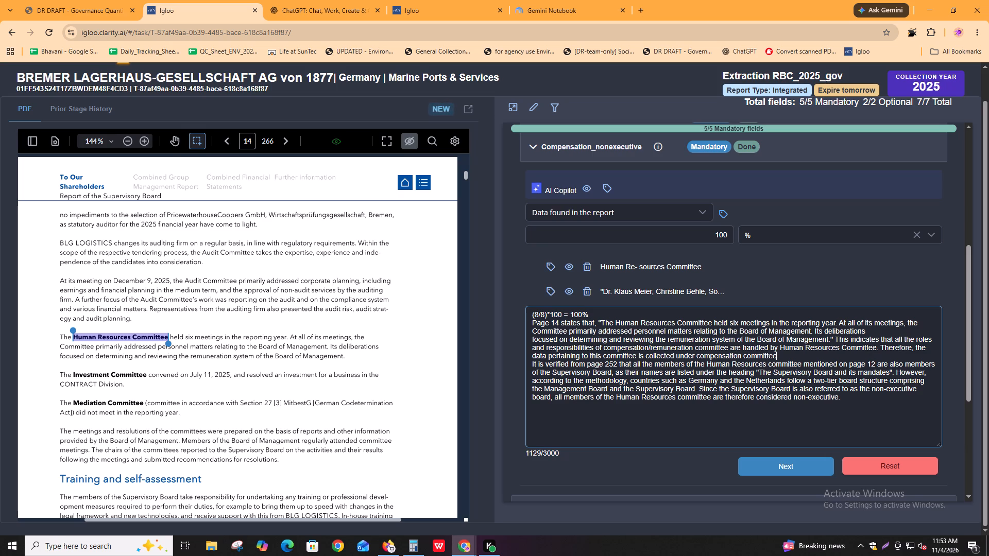
key("space")
type("n")
key("BackSpace")
type("metric.")
Replace the stray line breaks in the page 14 paragraph of the comment with single spaces so it runs continuously.
left_click(528, 336)
key("BackSpace")
key("space")
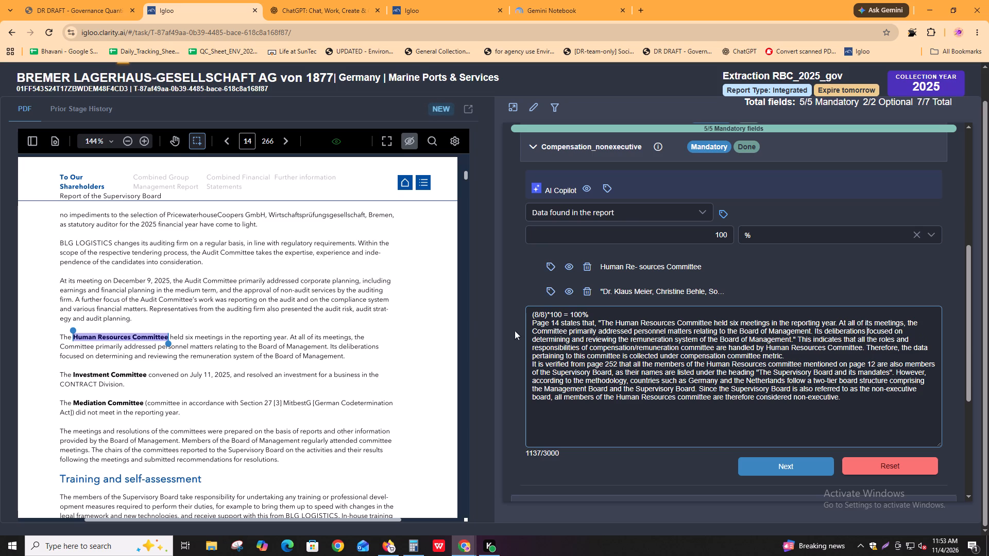
left_click(530, 332)
key("BackSpace")
key("space")
key("Right")
key("Left")
key("Down")
key("BackSpace")
key("space")
key("Right")
key("Left")
key("Down")
key("BackSpace")
key("space")
left_click_drag(532, 325, 788, 359)
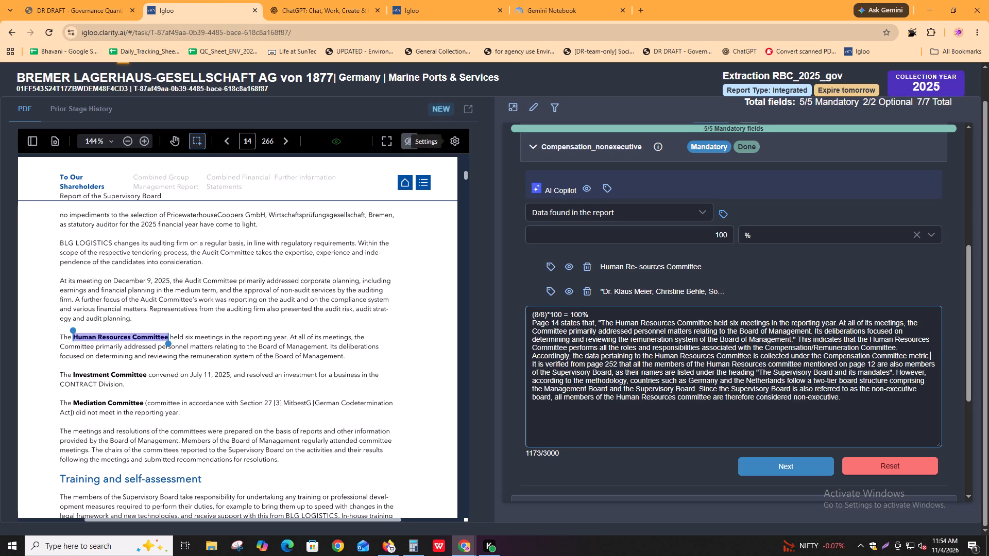
Change the last word of the pasted paragraph to "metrics", keeping the full stop.
key("BackSpace")
key("BackSpace")
key("s")
key("ctrl+z")
type("cs")
key("period")
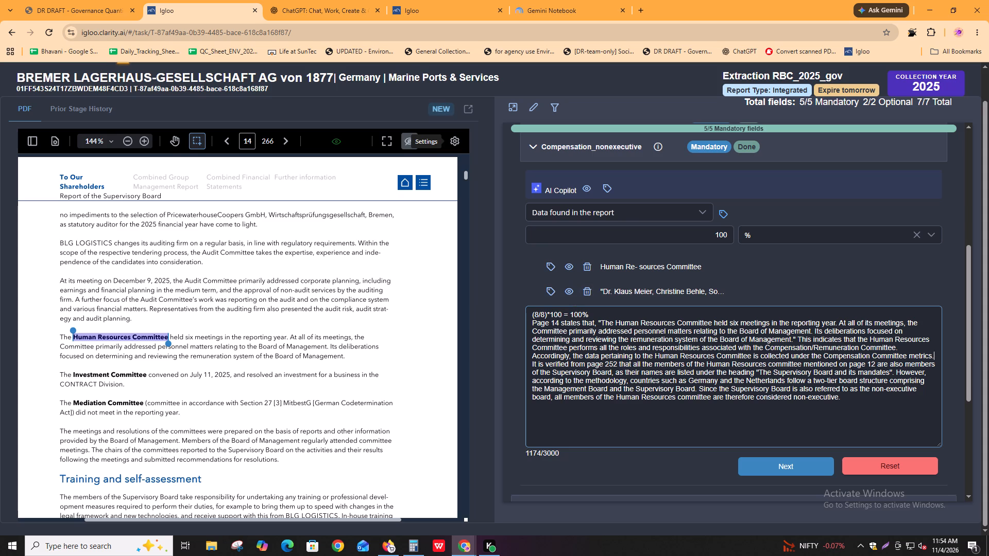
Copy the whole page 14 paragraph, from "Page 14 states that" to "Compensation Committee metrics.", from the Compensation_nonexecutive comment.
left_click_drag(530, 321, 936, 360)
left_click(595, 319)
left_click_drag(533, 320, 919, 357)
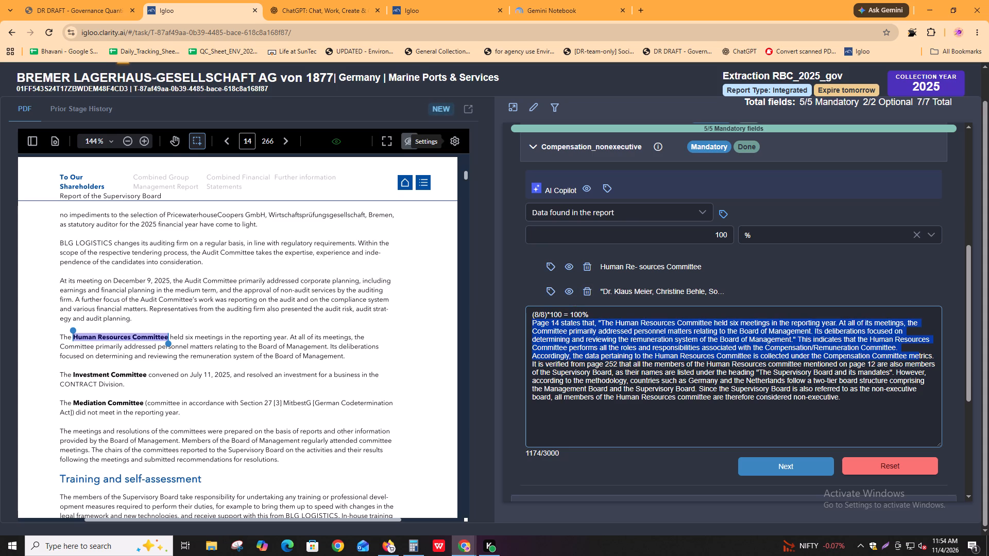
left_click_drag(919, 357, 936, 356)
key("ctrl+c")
Expand the Compensation_independence field and enlarge its comment box, placing the cursor after "cannot be determined.".
scroll(701, 238, "up", 3)
left_click(633, 259)
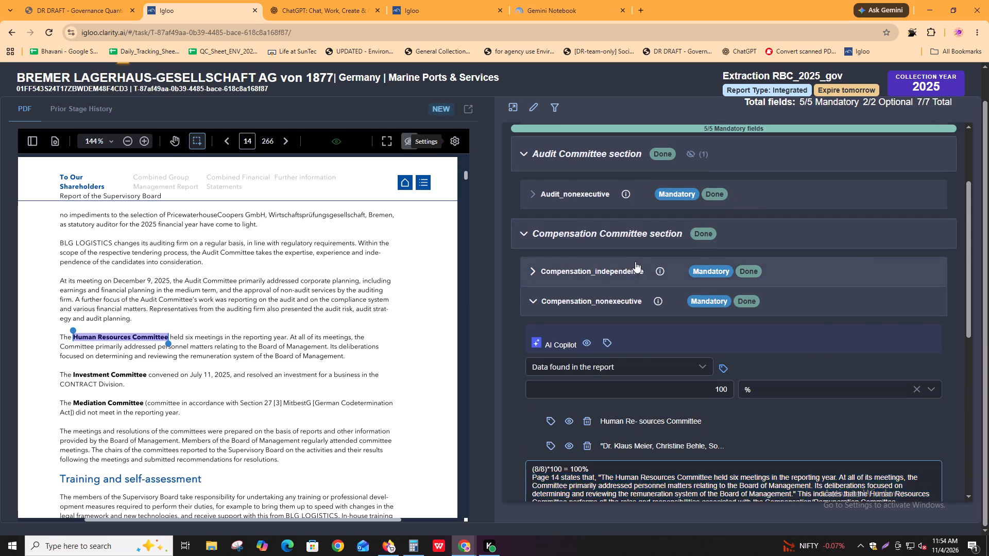
scroll(701, 377, "down", 2)
scroll(572, 248, "up", 2)
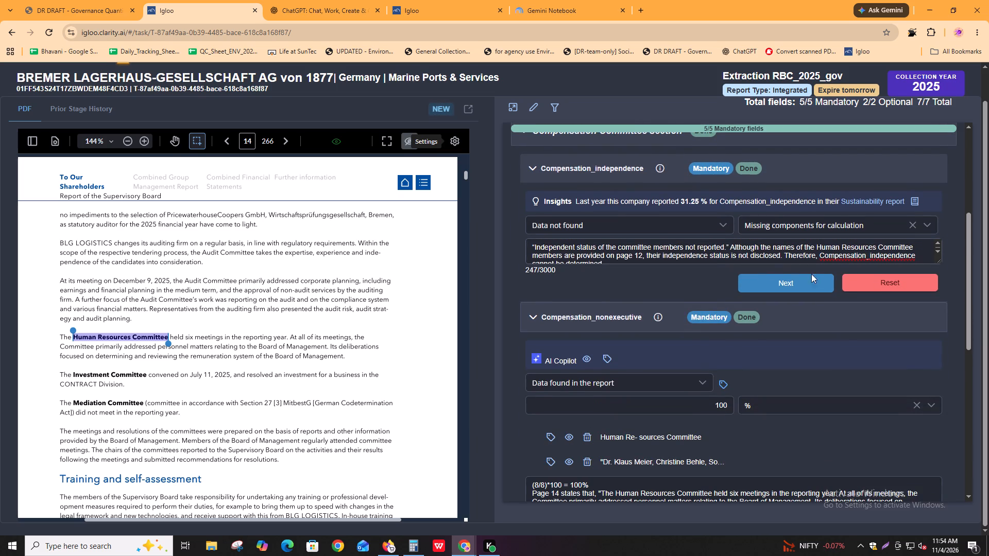
scroll(842, 253, "down", 1)
left_click(644, 252)
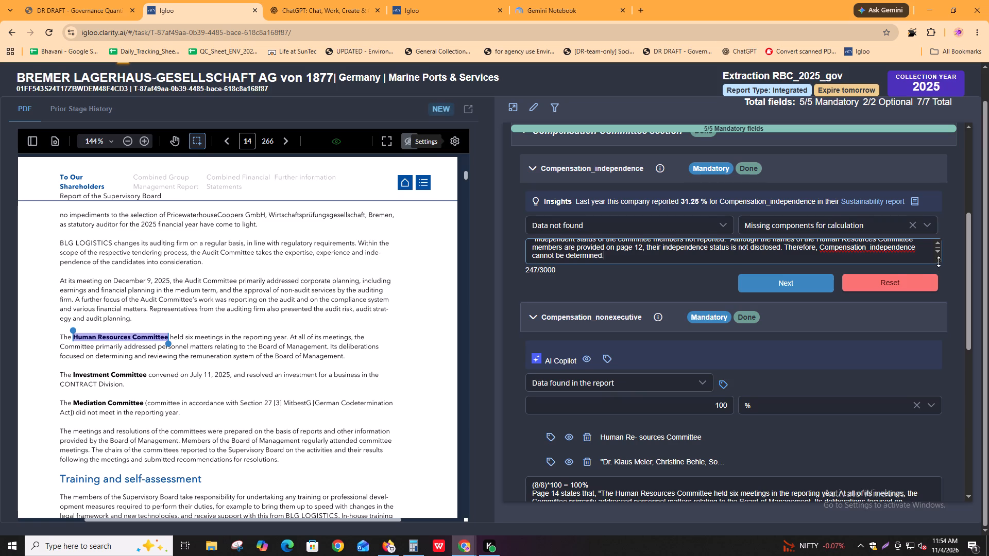
left_click_drag(939, 262, 935, 372)
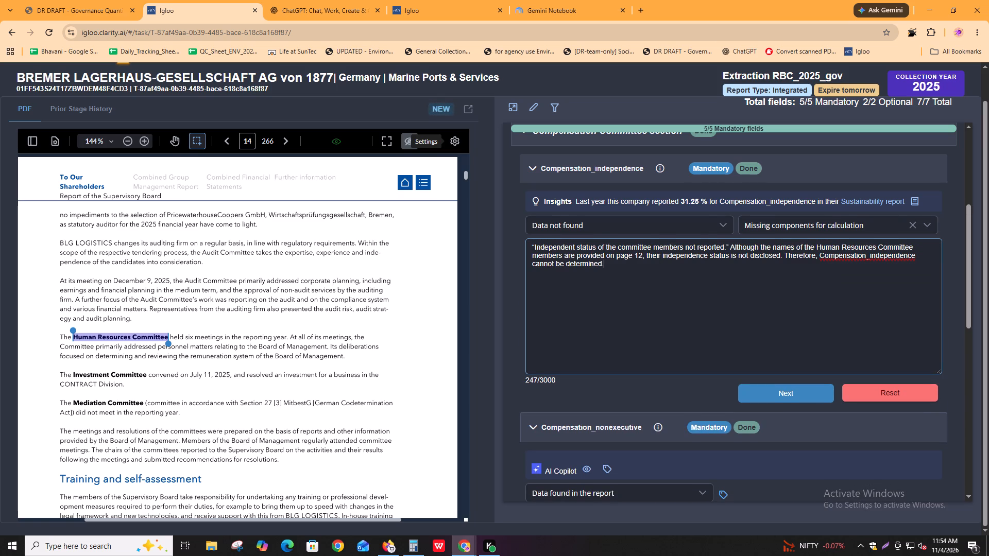
Copy the text from "Page 14 states that" to "Compensation/Remuneration Committee." in the Compensation_nonexecutive comment.
scroll(676, 258, "down", 3)
left_click_drag(532, 449, 535, 451)
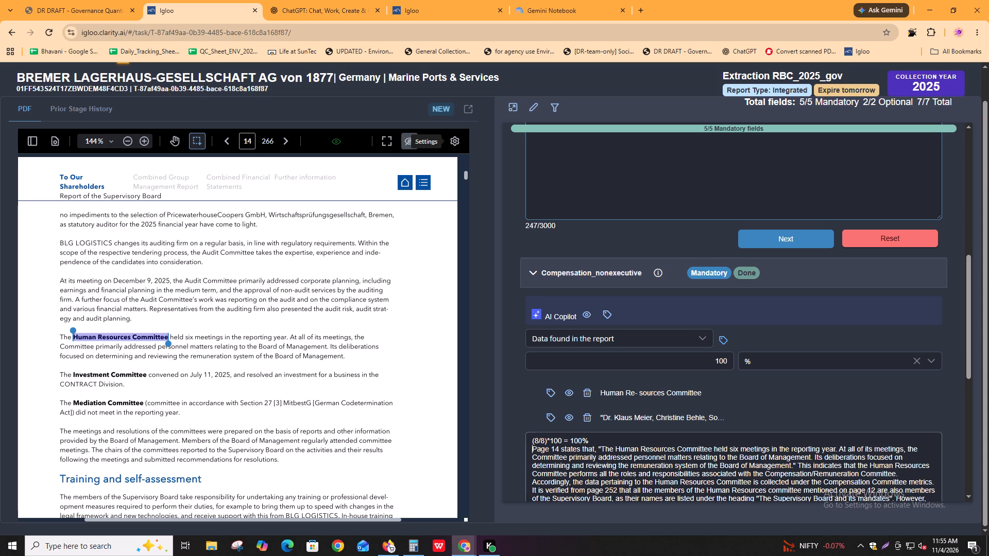
left_click_drag(535, 451, 899, 479)
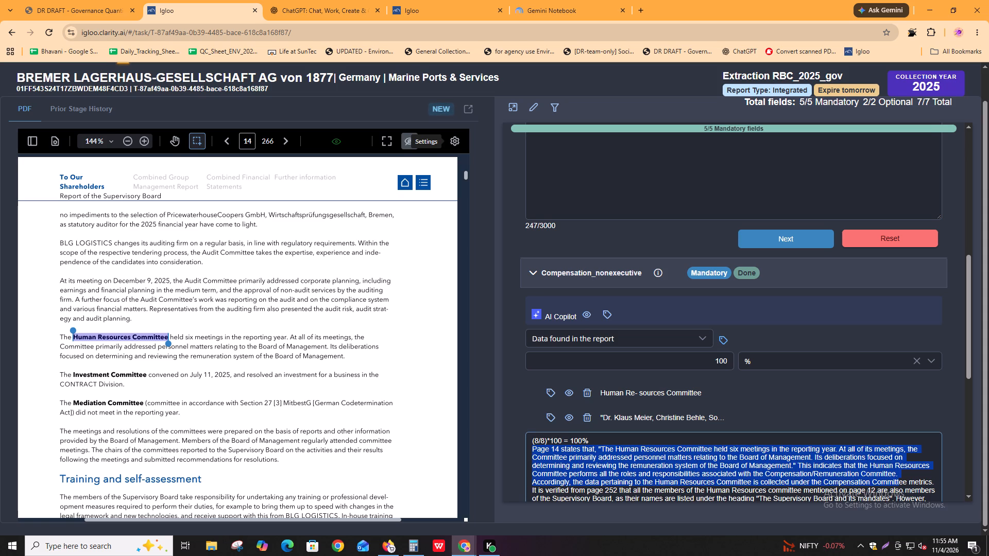
left_click_drag(899, 479, 898, 476)
key("ctrl+c")
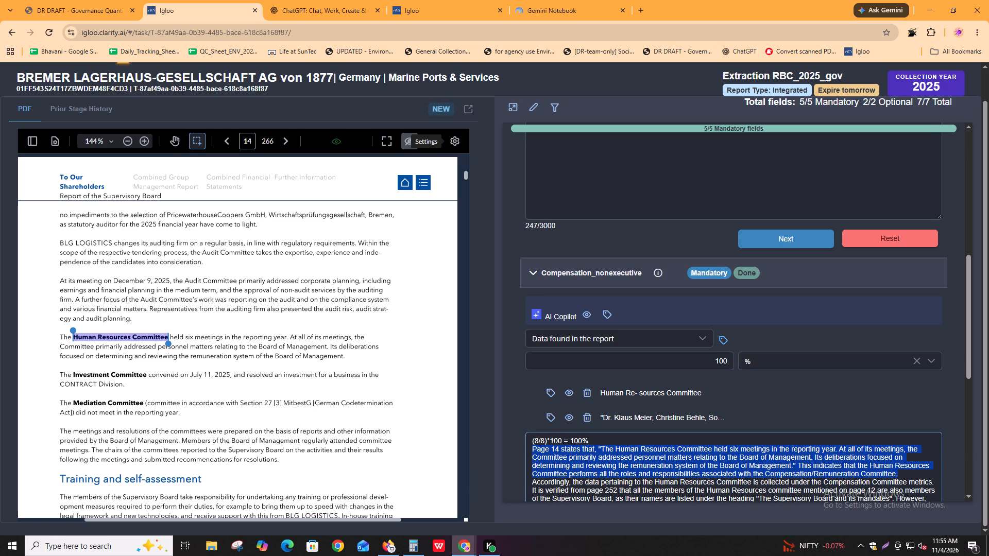
Replace the character before "Accordingly" in the Compensation_nonexecutive comment with a single space.
left_click(532, 483)
key("BackSpace")
key("space")
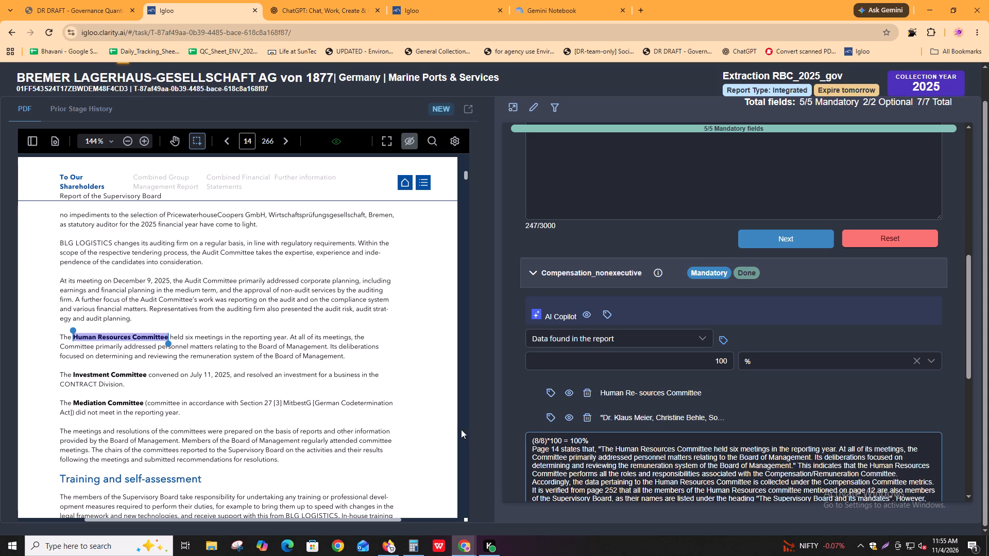
Paste the copied page 14 text on a new line after "cannot be determined." in the Compensation_independence comment and complete the field.
scroll(609, 322, "up", 4)
left_click(617, 315)
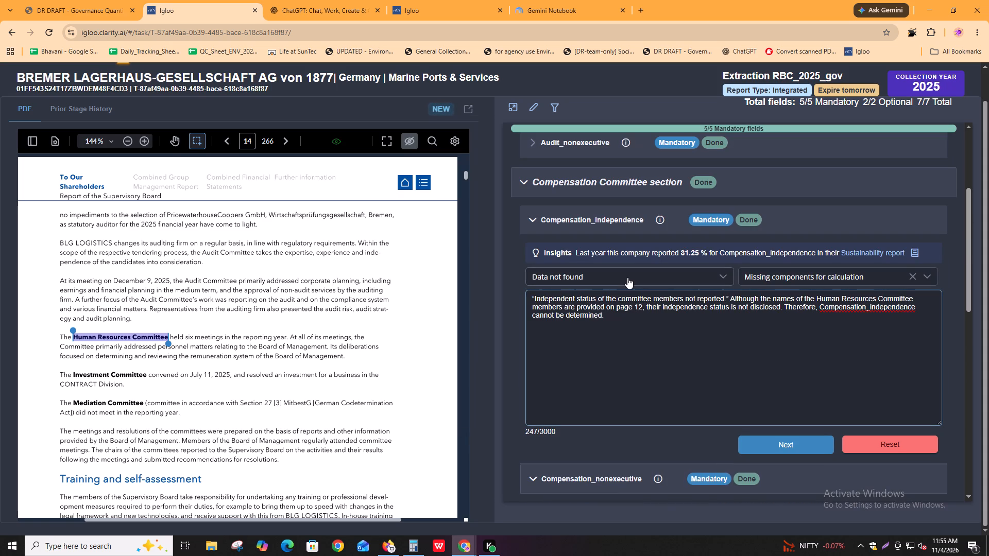
key("Return")
key("ctrl+v")
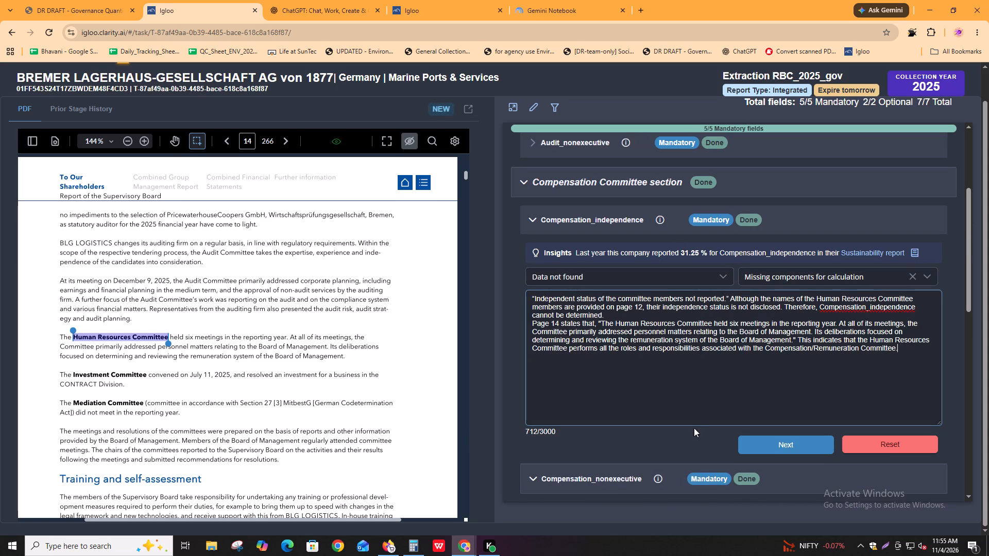
left_click(809, 448)
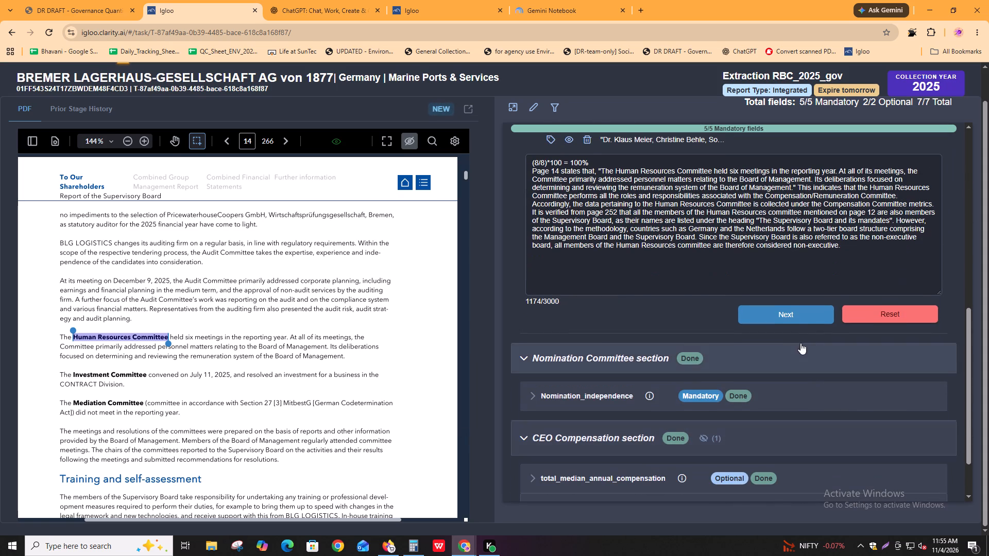
Move the text from "Although the names" to "cannot be determined." to the end of the Compensation_independence comment, and complete both compensation fields.
scroll(803, 314, "up", 3)
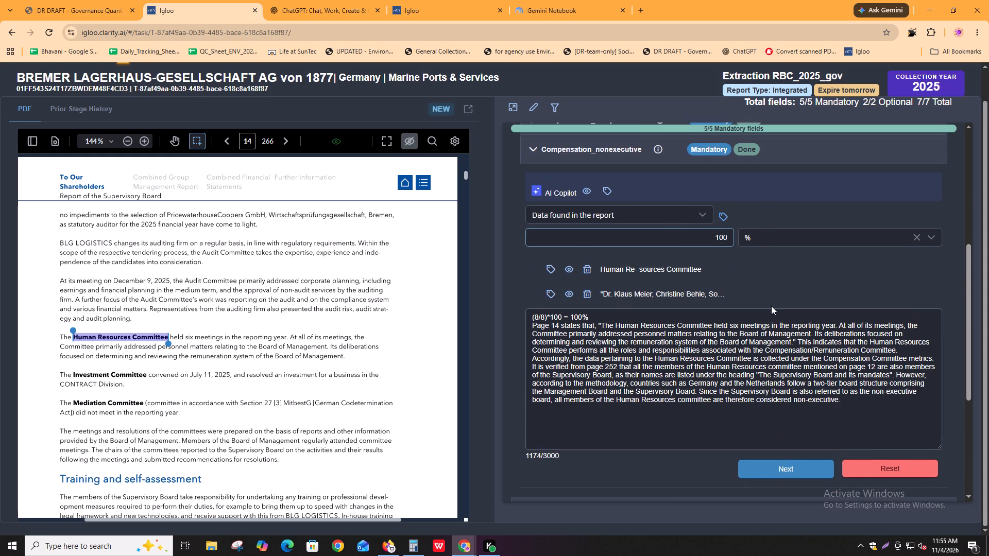
scroll(667, 157, "up", 1)
left_click(680, 173)
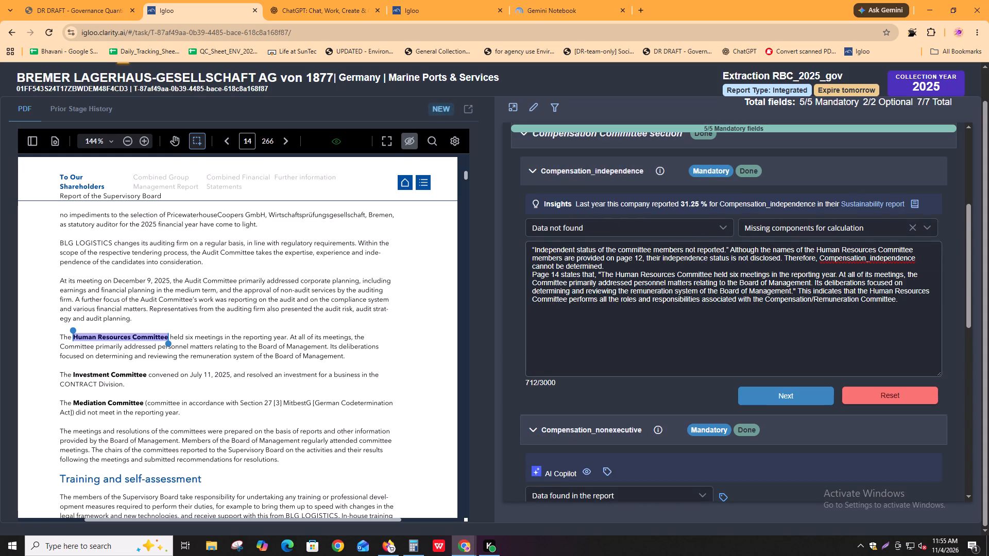
left_click_drag(732, 249, 733, 265)
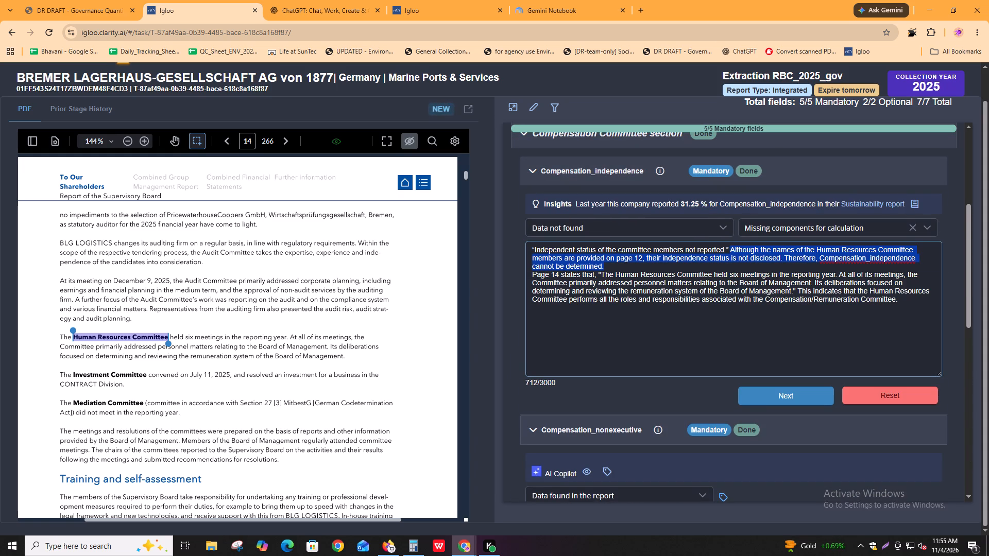
key("ctrl+x")
left_click(915, 285)
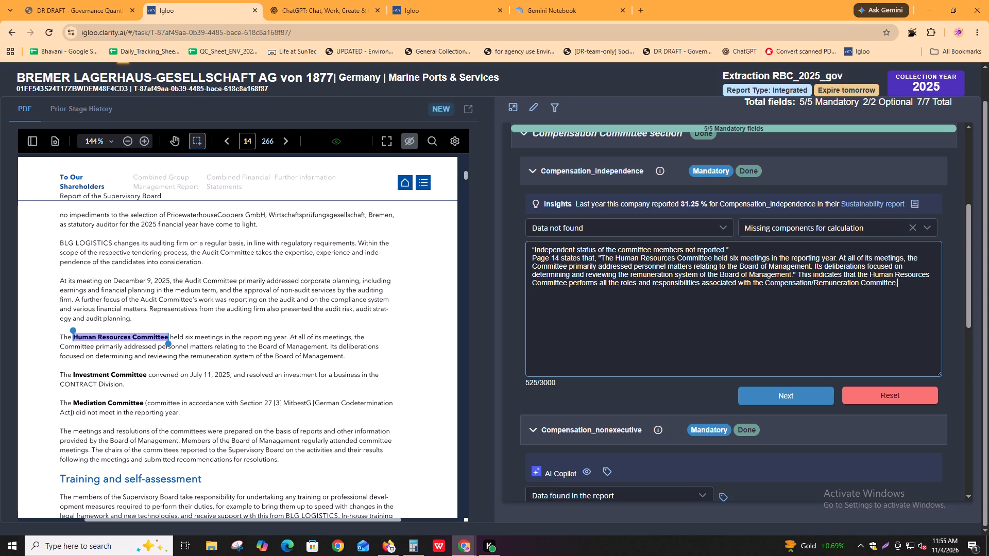
key("Return")
key("BackSpace")
key("space")
key("ctrl+v")
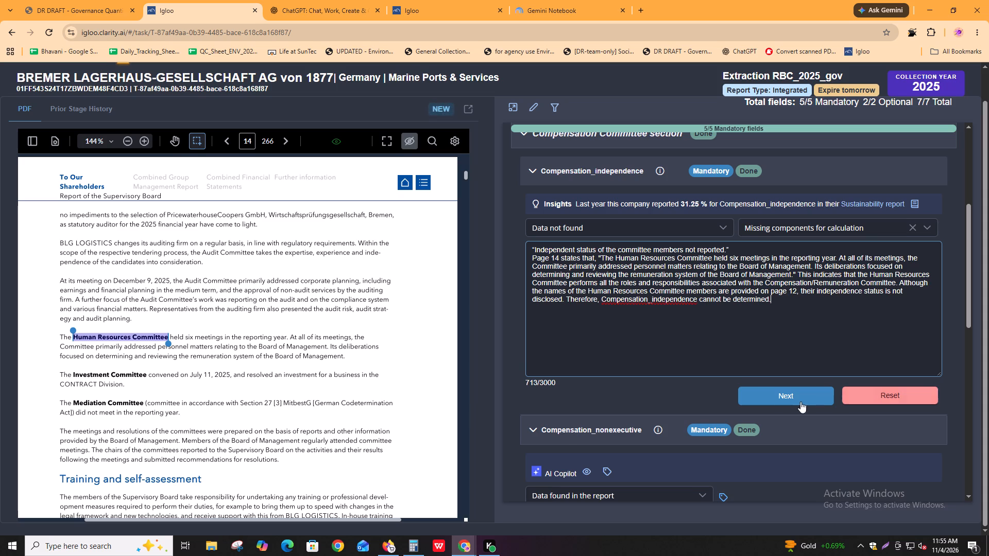
left_click(781, 393)
left_click(798, 318)
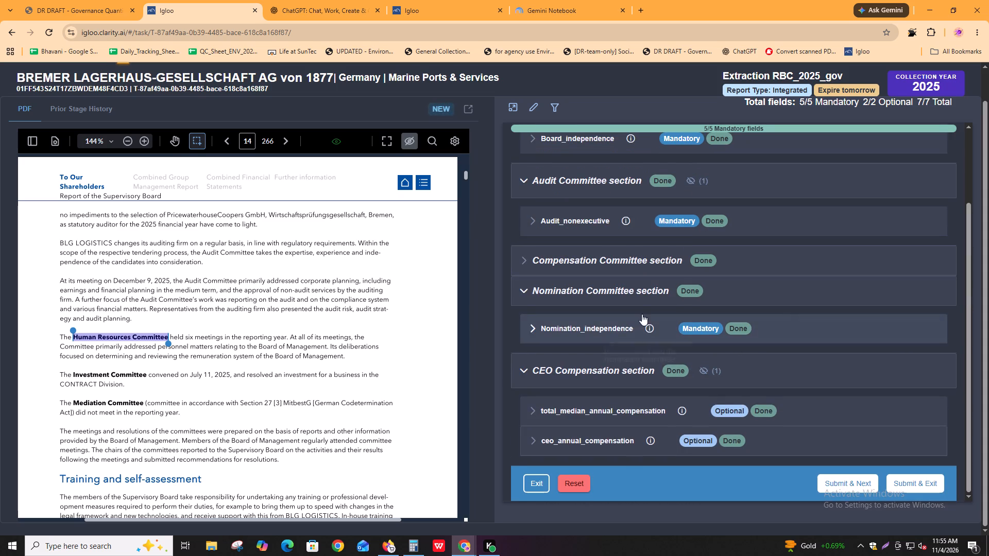
Review the entries of every governance field in order, from Board_independence through ceo_annual_compensation.
left_click(573, 254)
scroll(573, 252, "up", 4)
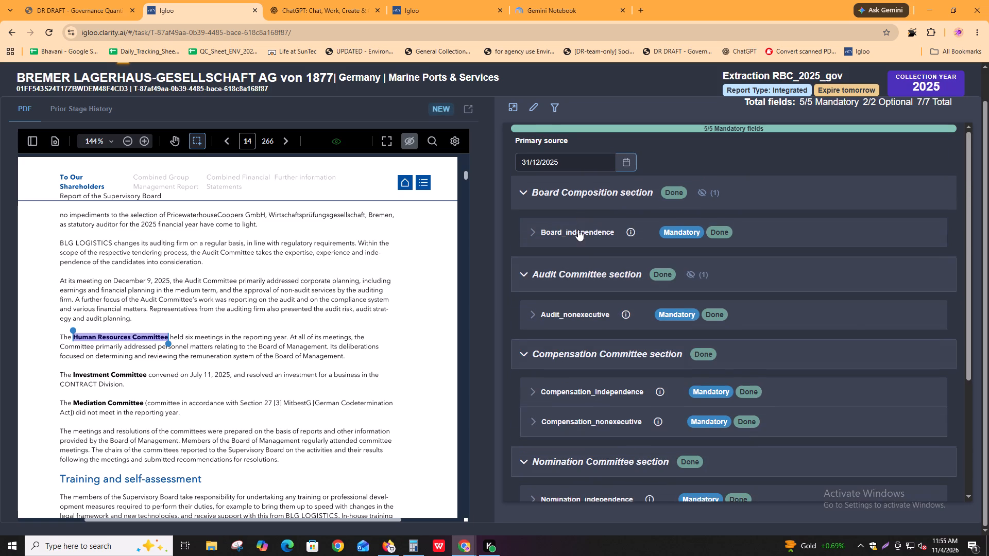
left_click(578, 235)
left_click(811, 342)
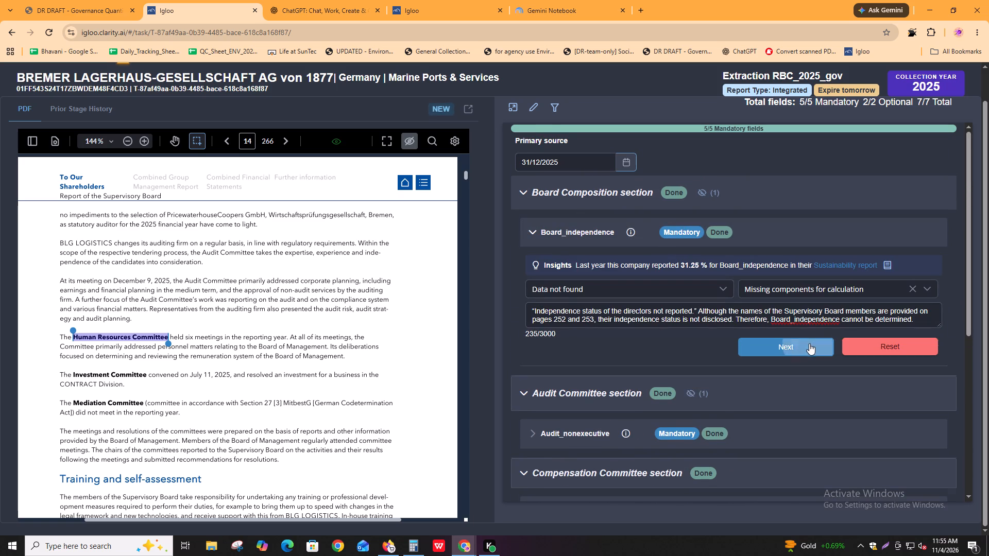
left_click(630, 262)
left_click(632, 270)
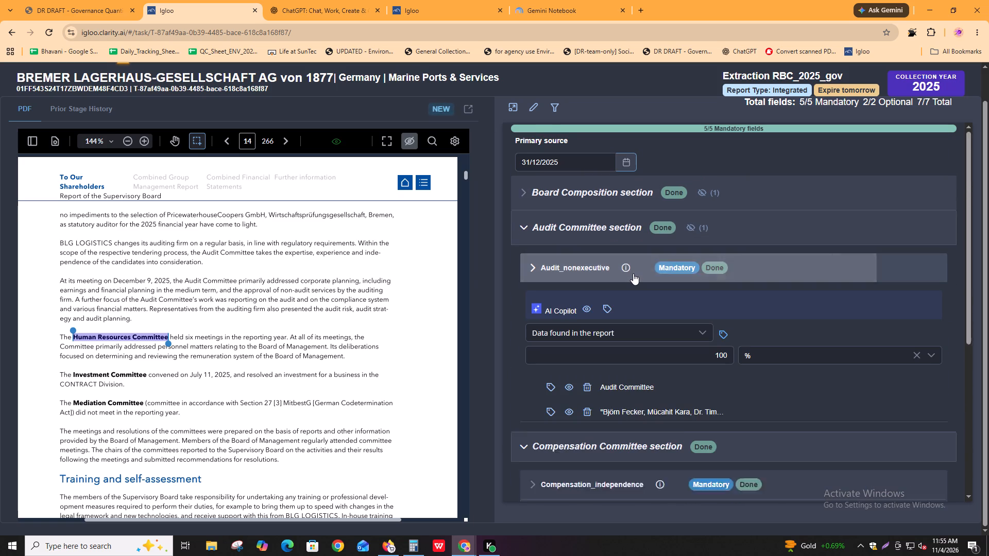
left_click(621, 345)
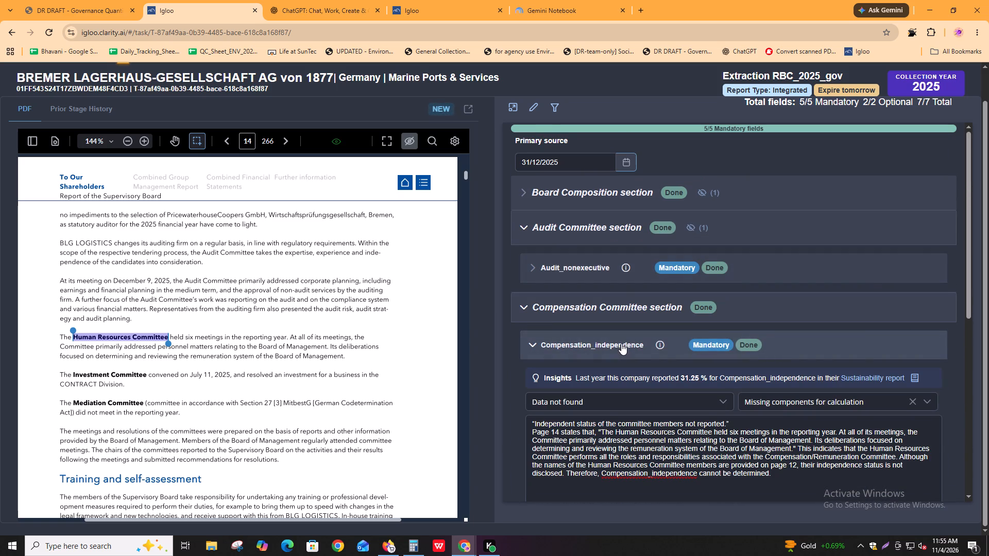
left_click(621, 343)
left_click(615, 378)
scroll(615, 378, "down", 3)
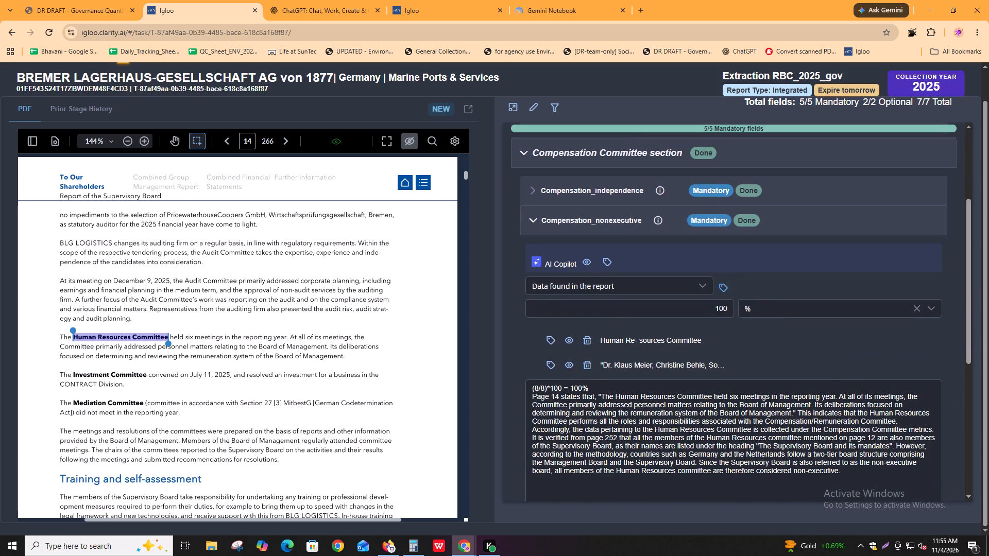
left_click(621, 223)
left_click(627, 329)
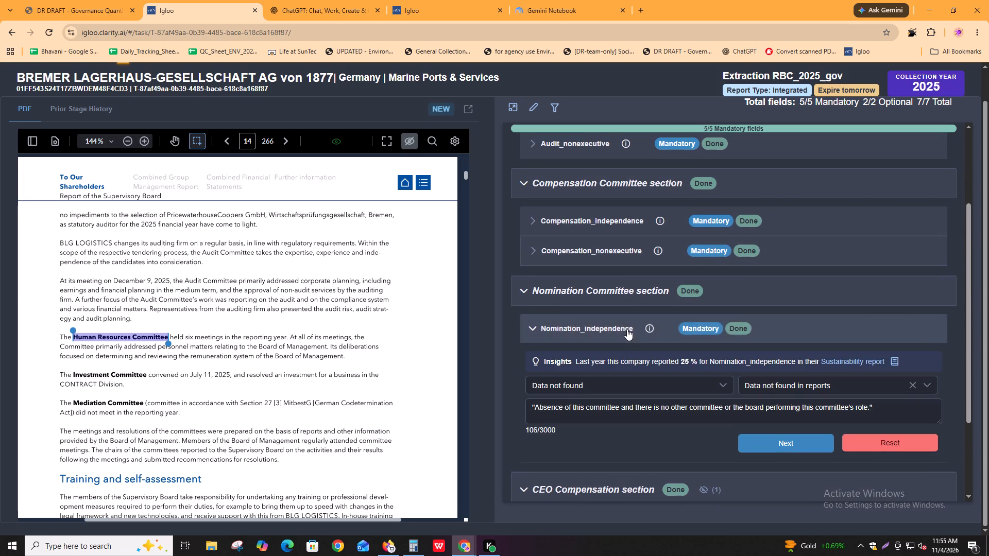
left_click(627, 329)
left_click(604, 414)
left_click(604, 414)
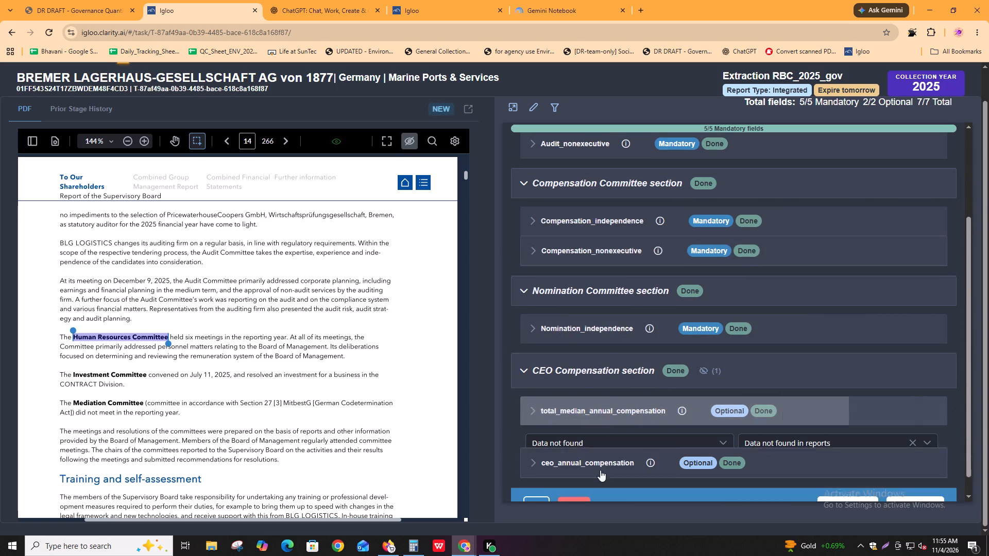
left_click(600, 450)
scroll(600, 450, "down", 2)
left_click(614, 357)
scroll(617, 359, "up", 4)
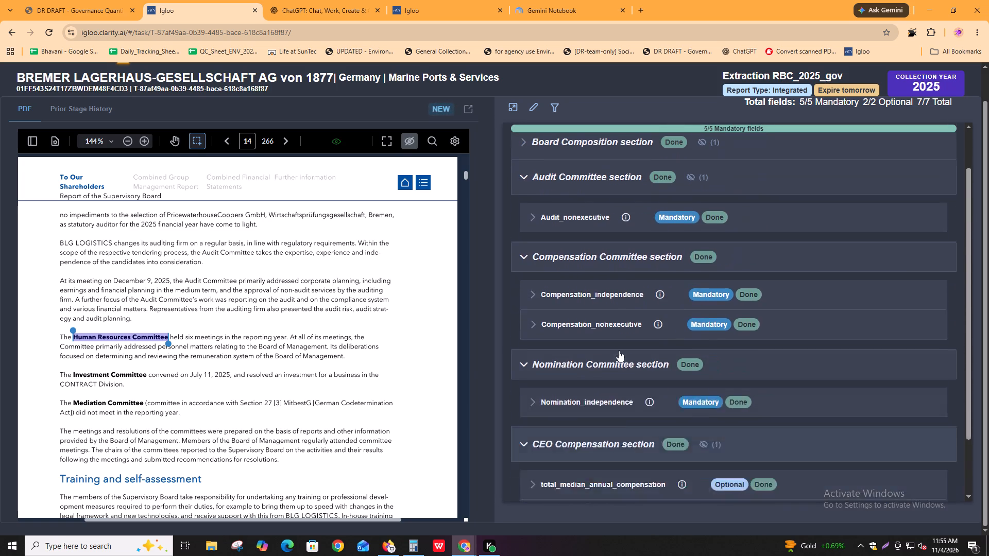
Recheck the mandatory fields from Board_independence to Nomination_independence for which are marked as data found or not found.
left_click(633, 186)
left_click(621, 217)
double_click(618, 228)
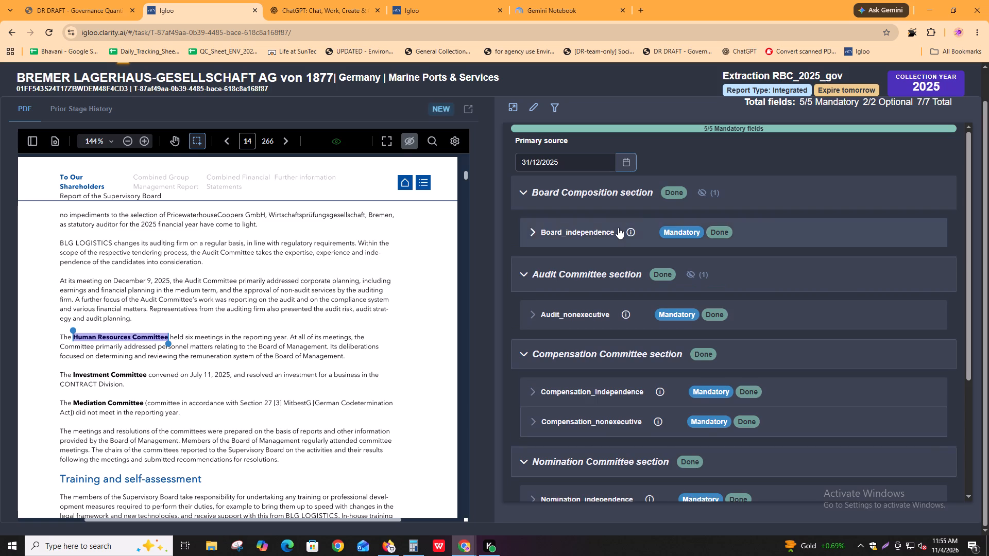
left_click(618, 228)
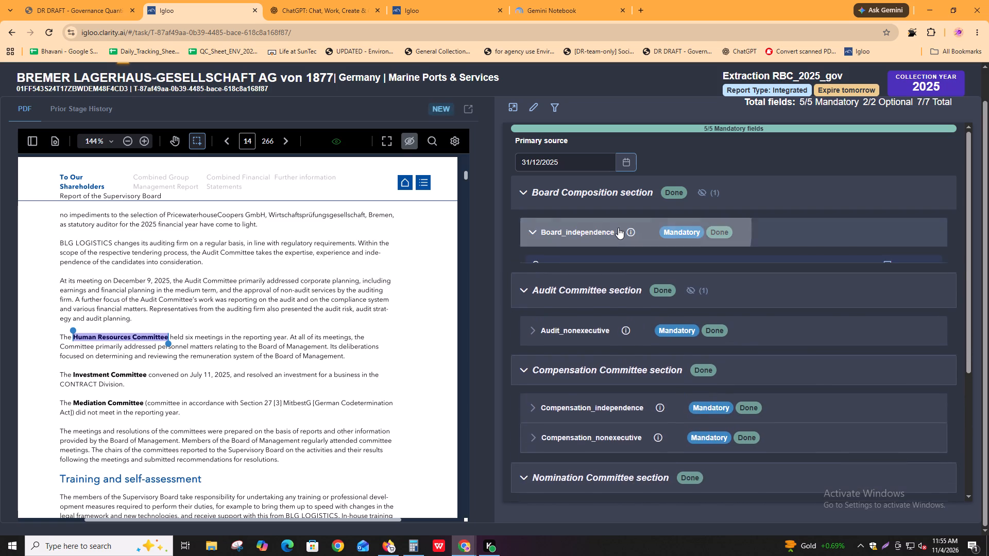
left_click(618, 228)
left_click(604, 316)
left_click(604, 316)
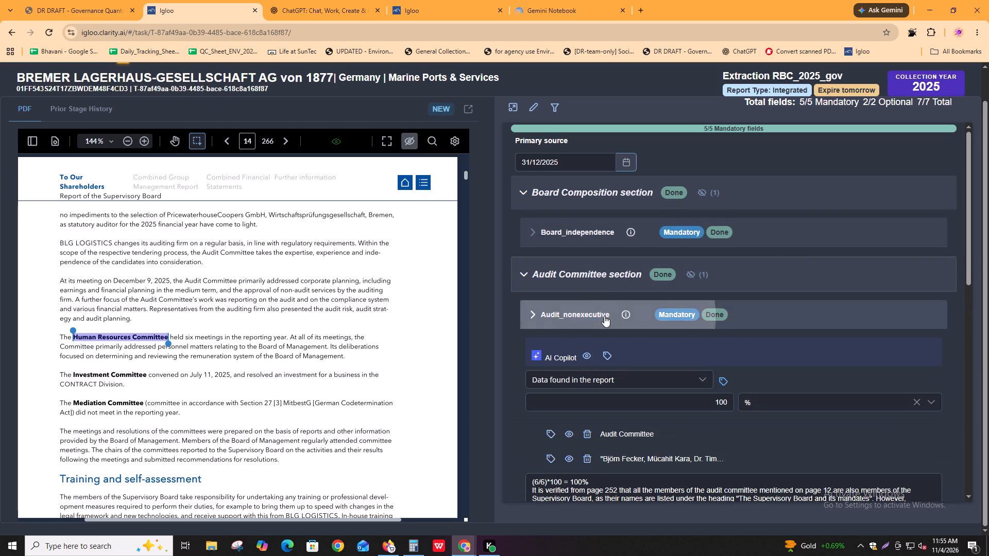
scroll(604, 316, "down", 3)
left_click(610, 251)
left_click(611, 251)
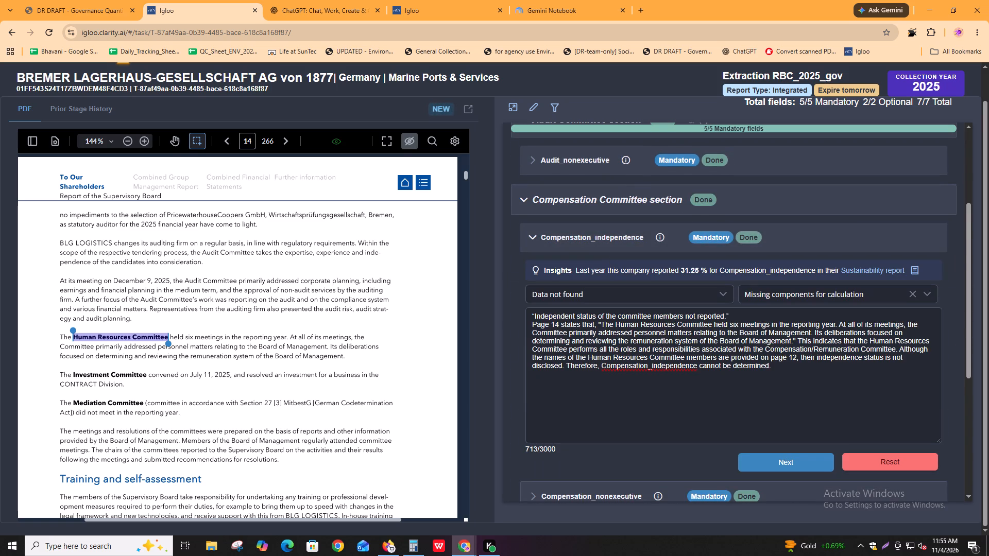
left_click(605, 247)
left_click(605, 264)
left_click(605, 264)
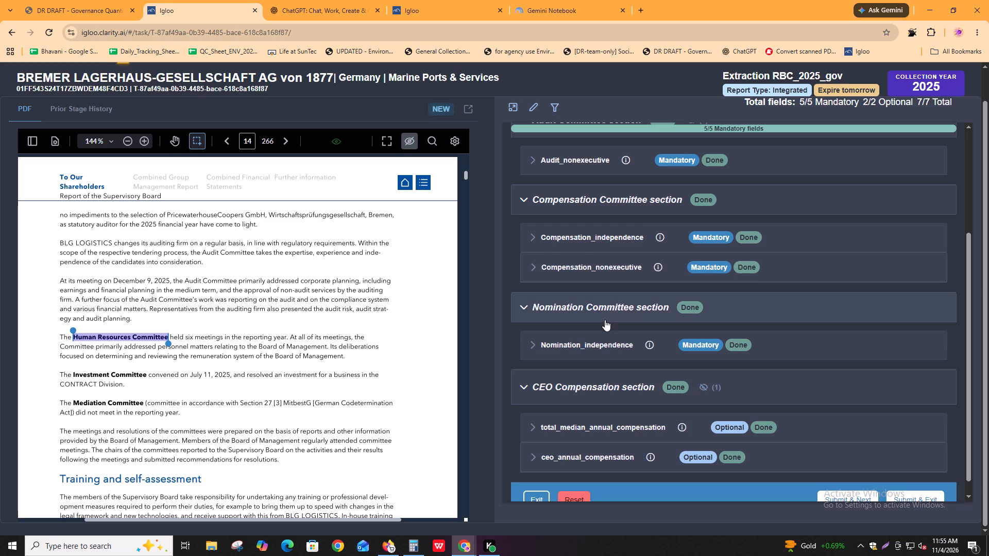
scroll(605, 320, "down", 1)
left_click(594, 329)
left_click(594, 329)
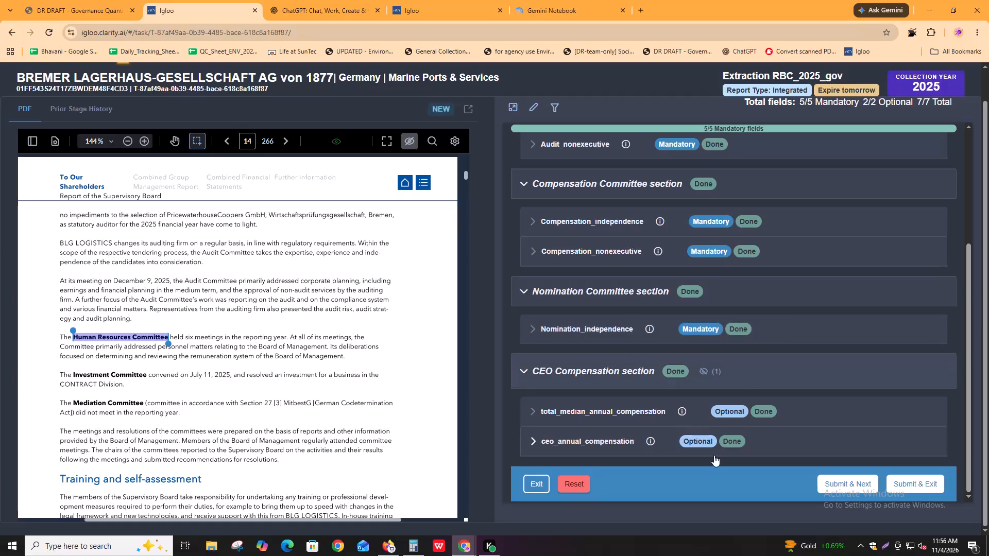
In the BHAVANI sheet's BREMER LAGERHAUS-GESELLSCHAFT row, enter 2 for Mandatory Found and 3 for Mandatory - NF, and clear Optional - NF.
key("alt+Tab")
key("alt+Tab")
key("alt+Tab")
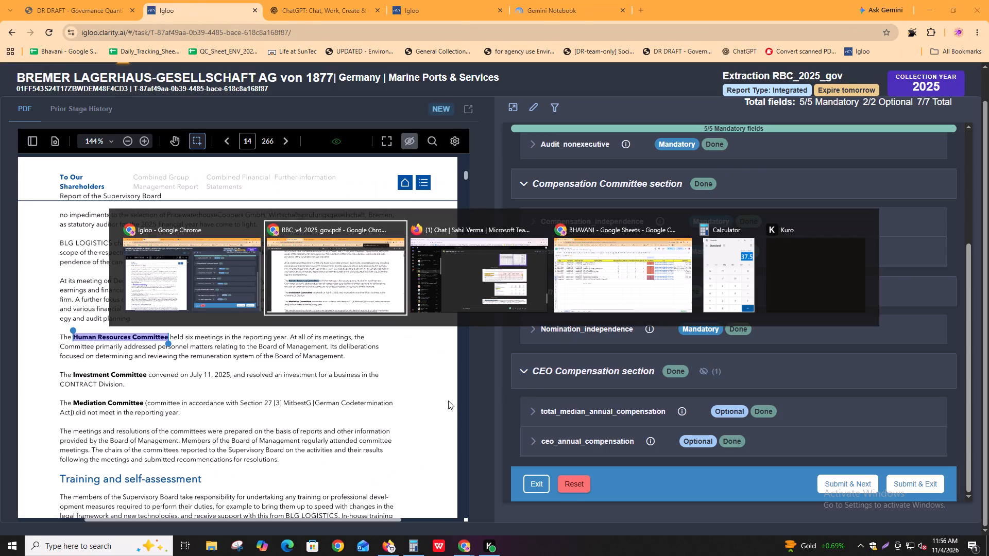
key("alt+Tab")
key("alt+Tab")
left_click(439, 296)
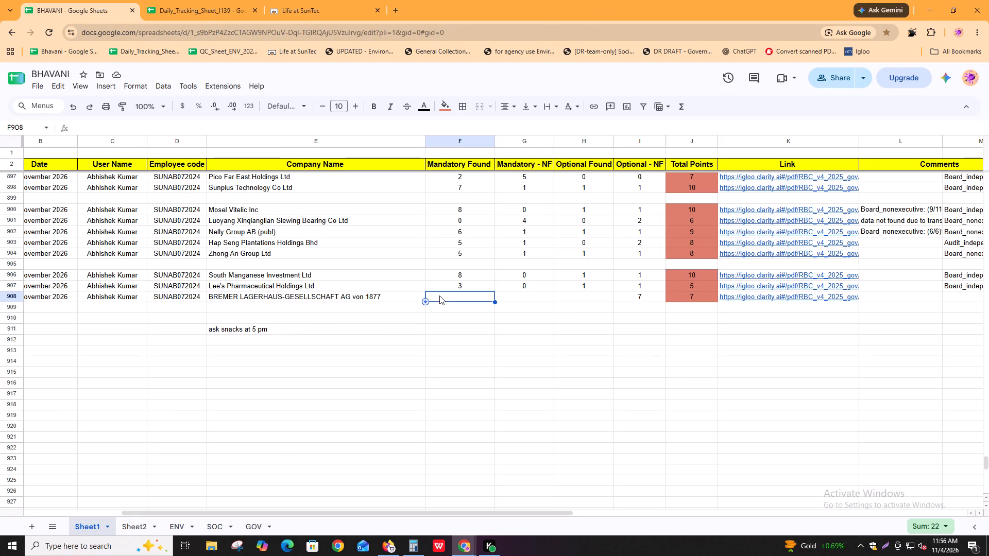
key("2")
key("Right")
key("3")
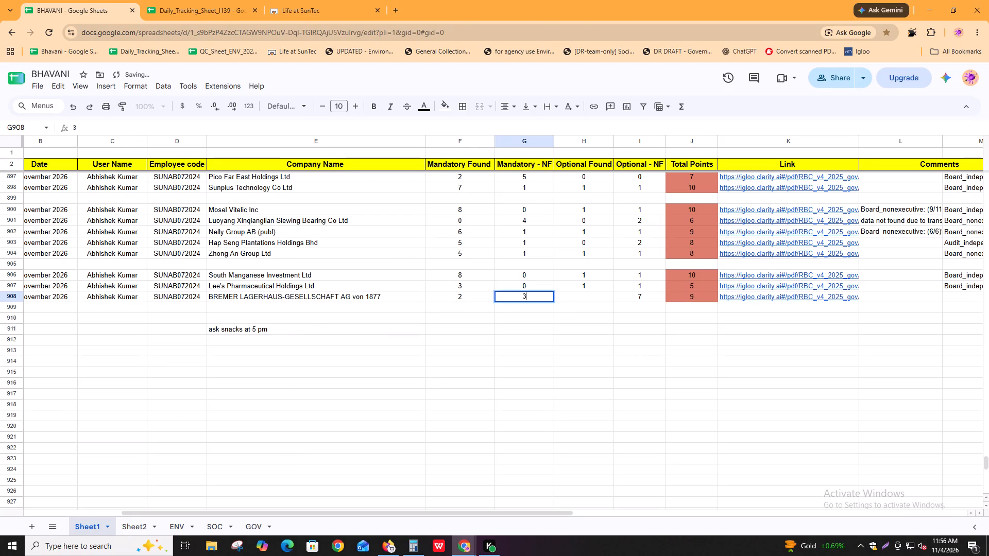
key("Right")
key("Right")
key("BackSpace")
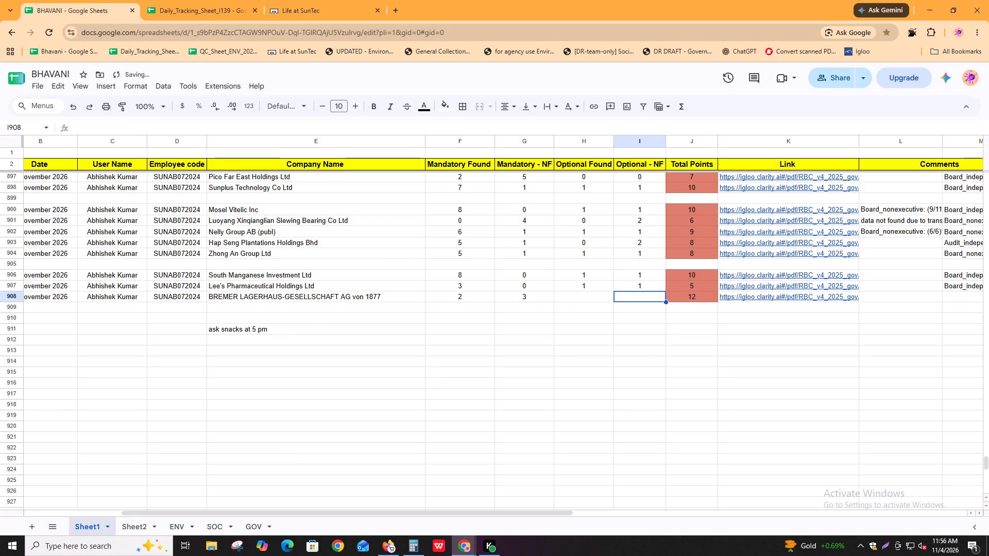
key("Left")
Check the two optional CEO compensation fields in Igloo, and enter 0 for Optional Found and 2 for Optional - NF in the BHAVANI row.
key("alt+Tab")
double_click(672, 402)
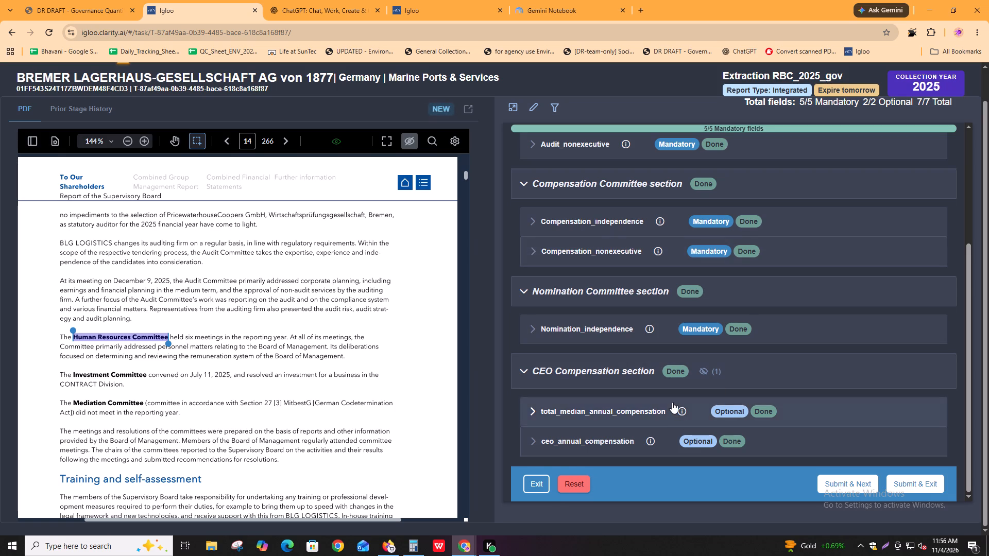
double_click(638, 442)
key("alt+Tab")
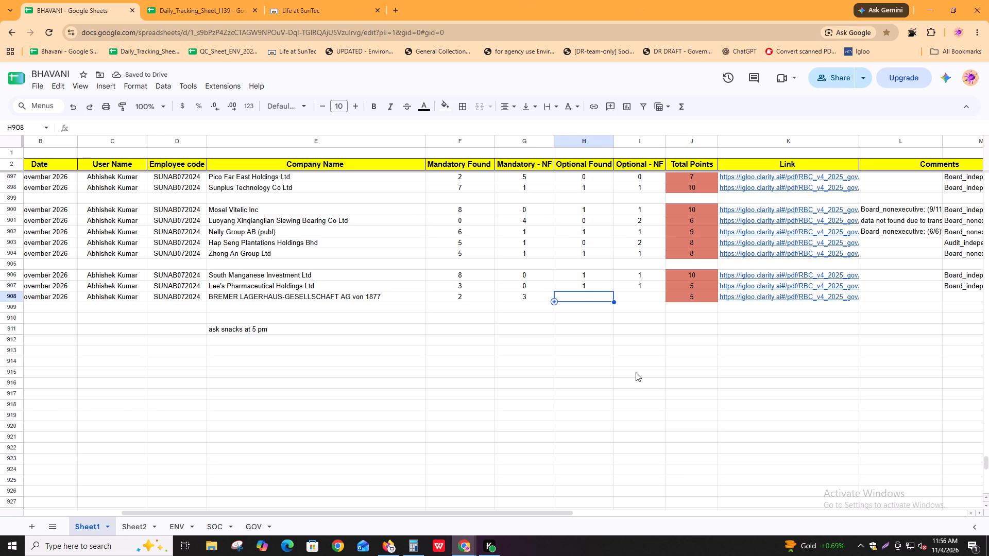
key("0")
key("Right")
key("2")
key("Right")
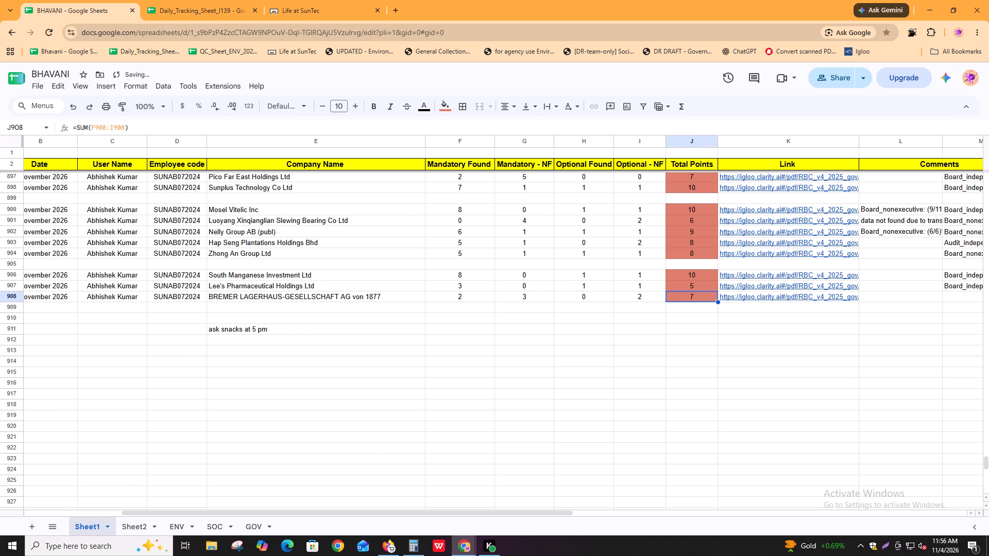
In the second Comments cell of the BREMER LAGERHAUS-GESELLSCHAFT row in BHAVANI, start the field list with Audit_nonexecutive copied from Igloo, followed by a comma.
key("alt+Tab")
key("alt+Tab")
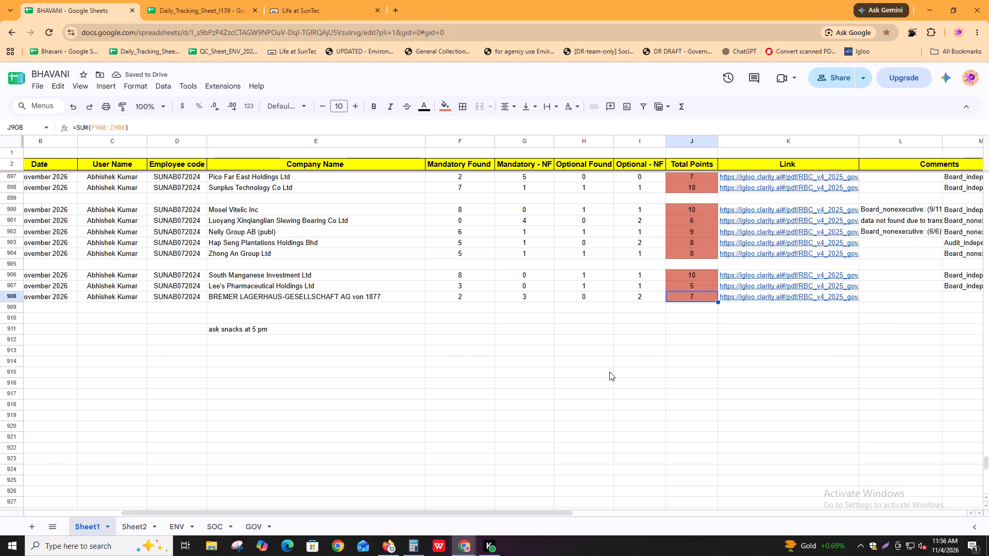
key("Right")
key("Right")
key("Right")
key("alt+Tab")
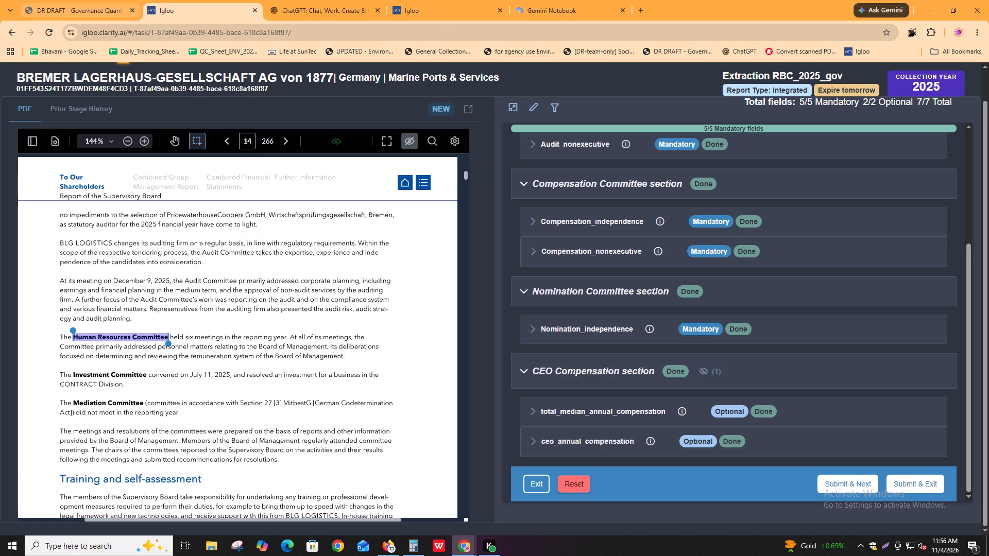
scroll(704, 292, "up", 4)
scroll(644, 198, "up", 4)
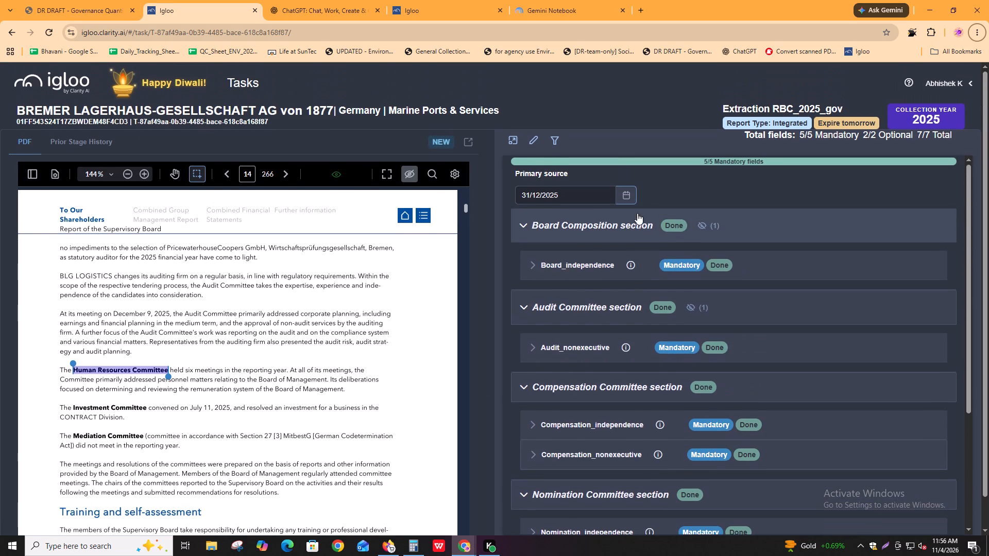
left_click(591, 265, "alt")
left_click(591, 265, "alt")
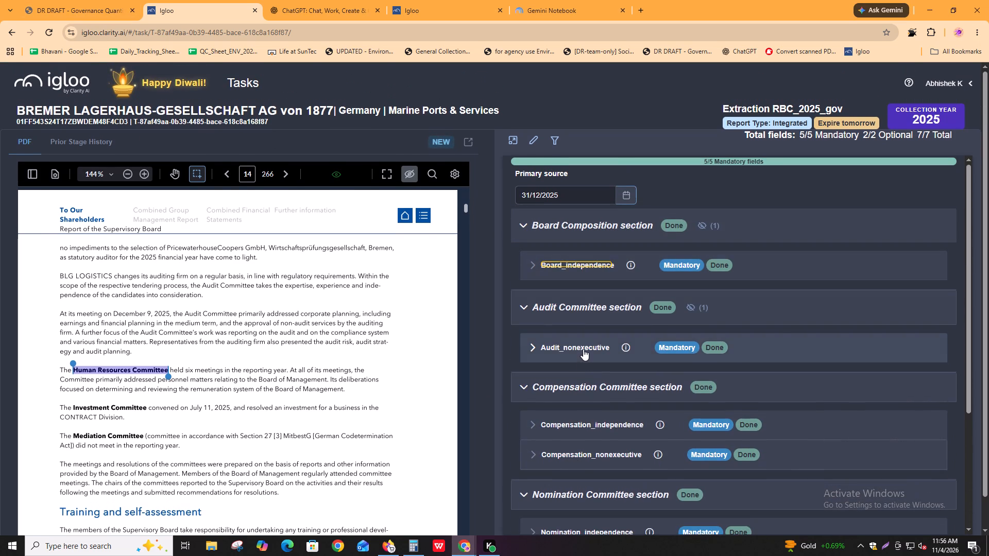
double_click(583, 349, "alt")
key("alt+Tab")
key("ctrl+v")
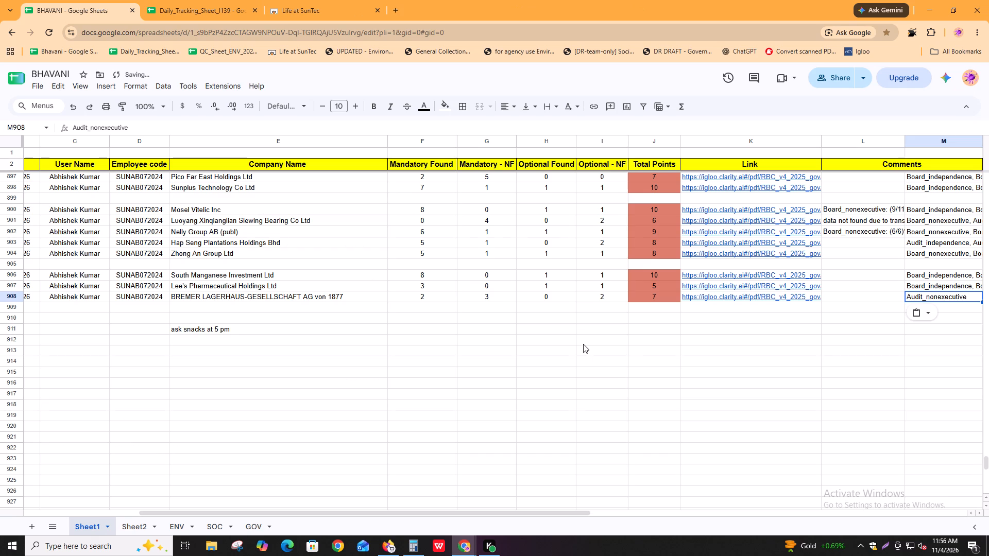
key("F2")
type(",")
key("space")
Add Compensation_nonexecutive from Igloo to the list in M908 and close the group with "--> found.".
key("alt+Tab")
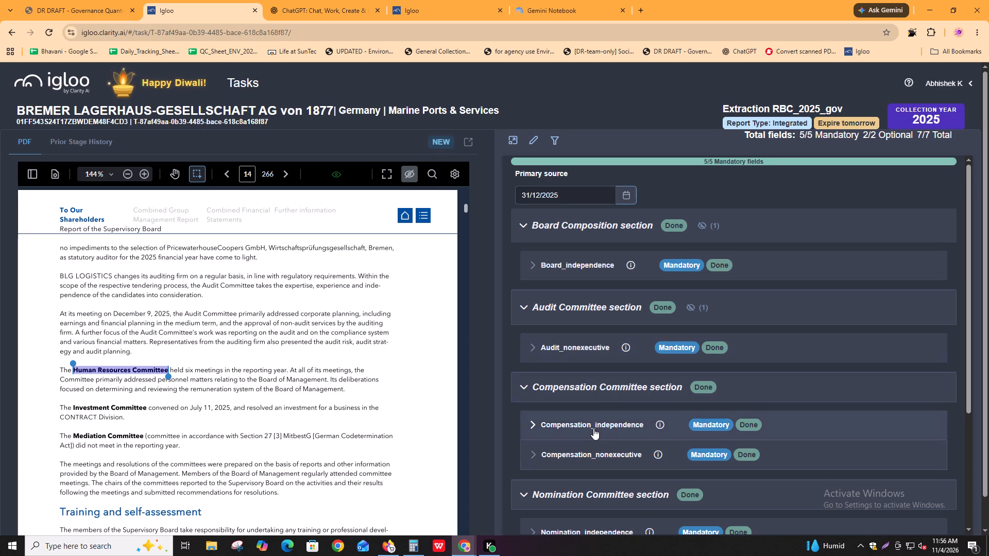
double_click(593, 428, "alt")
double_click(602, 456, "alt")
key("alt+Tab")
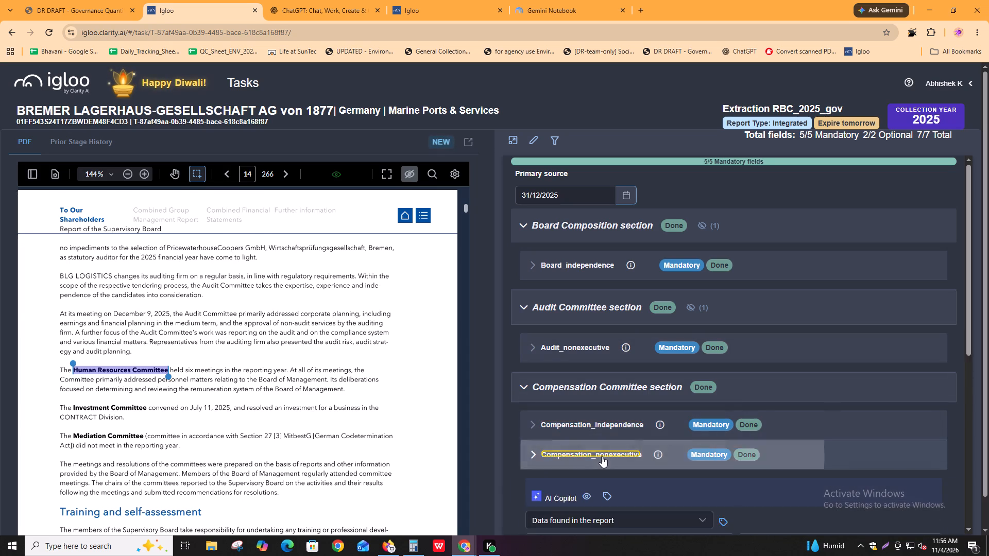
key("ctrl+v")
type(",")
key("space")
key("alt+Tab")
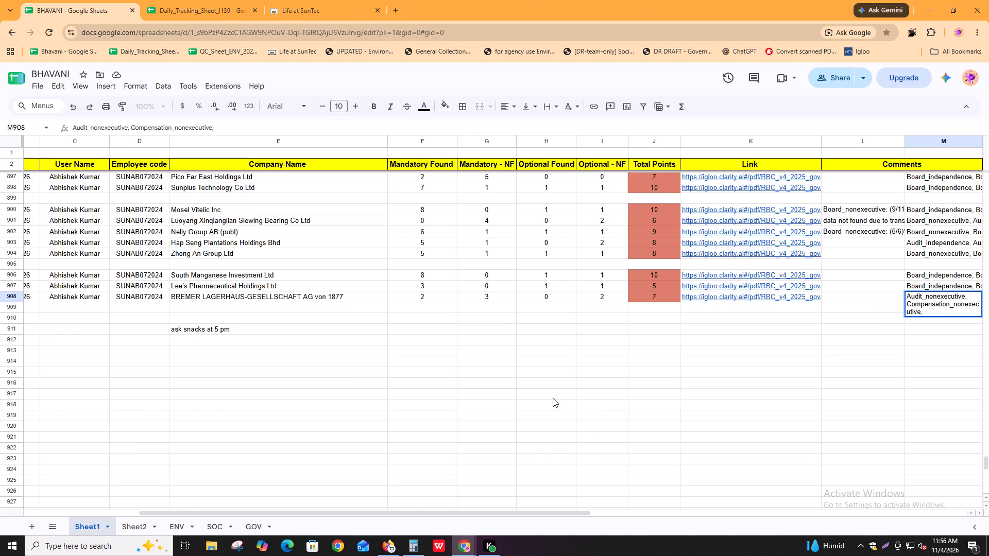
scroll(553, 398, "down", 3)
scroll(592, 396, "up", 2)
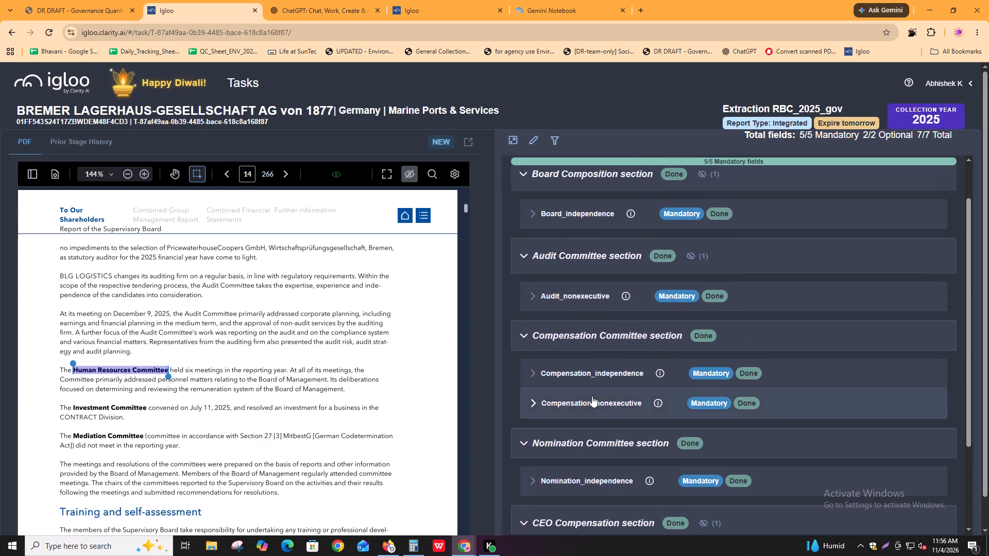
key("alt+Tab")
key("BackSpace")
key("BackSpace")
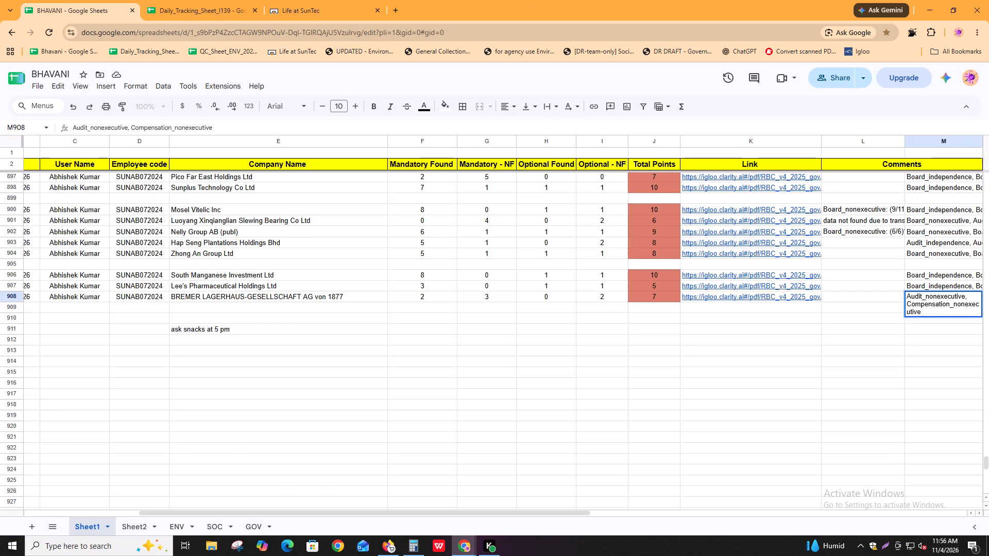
type("--> found.")
key("space")
Append the Igloo field names Board_independence and Compensation_independence, separated by commas, after the found group in M908.
key("alt+Tab")
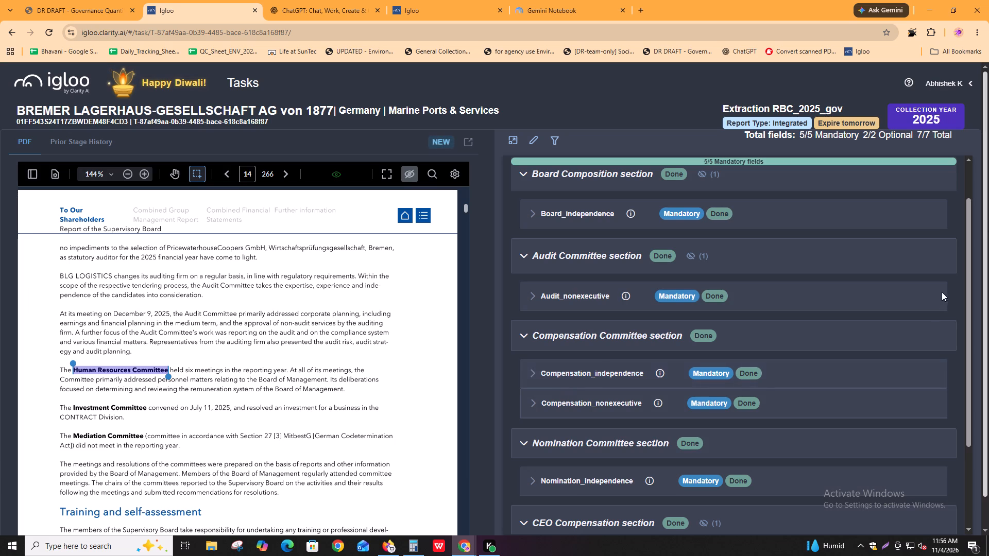
scroll(676, 402, "up", 4)
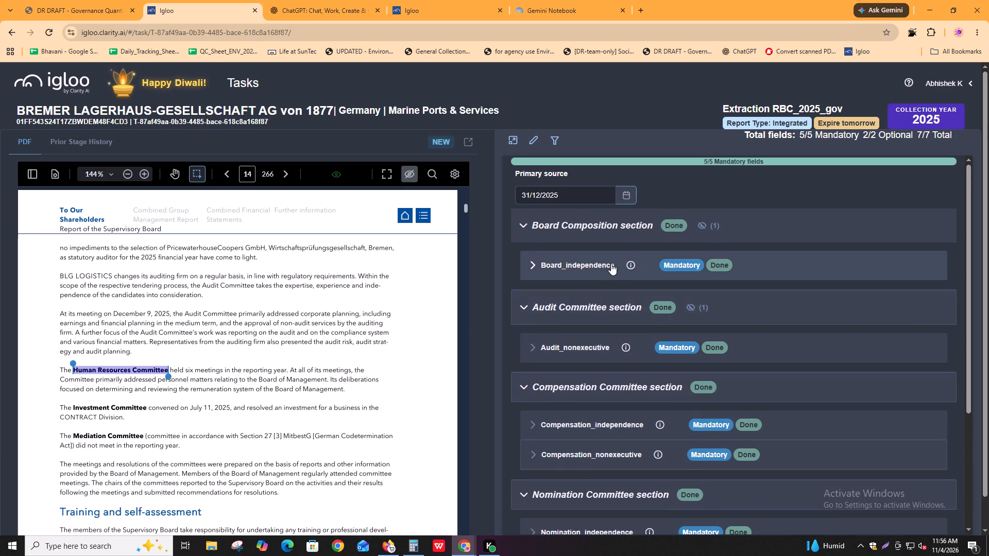
double_click(611, 264, "alt")
key("alt+Tab")
key("ctrl+v")
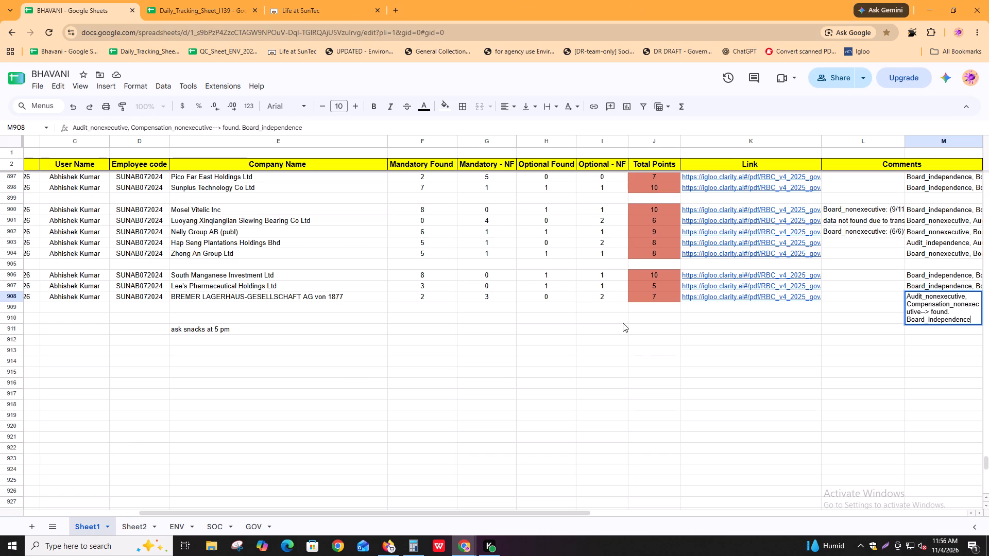
type(",")
key("space")
key("alt+Tab")
double_click(587, 348, "alt")
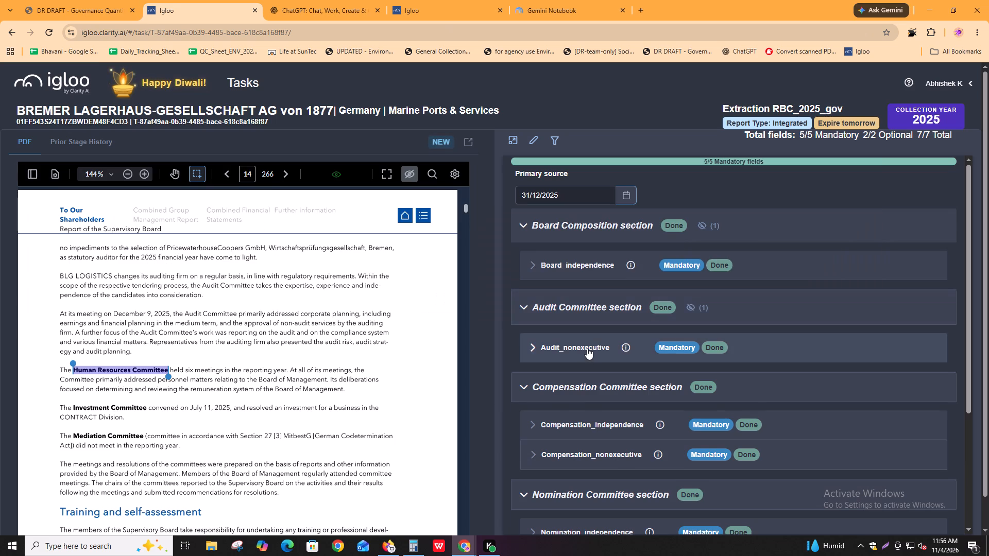
double_click(582, 426, "alt")
key("alt+Tab")
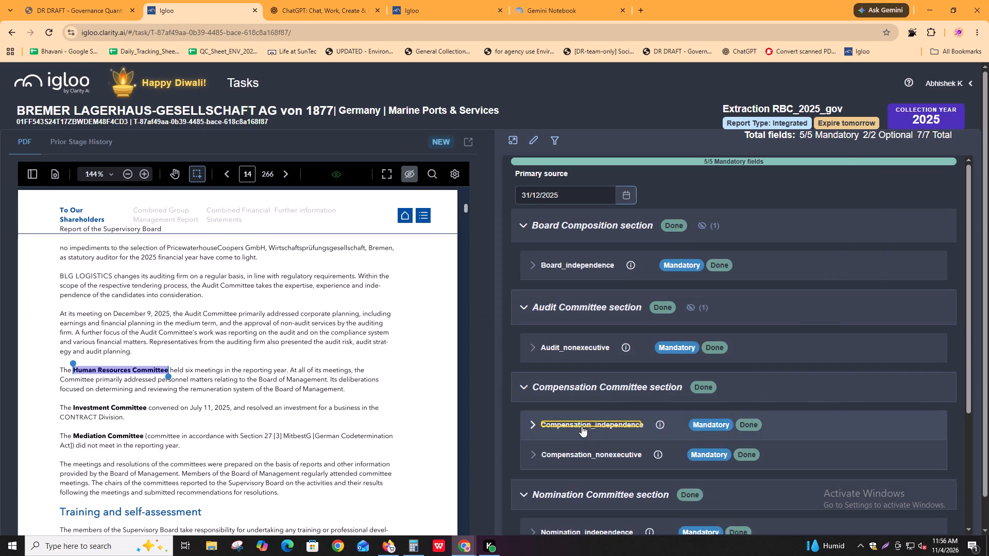
key("ctrl+v")
type(",")
key("space")
Append Nomination_independence from Igloo and a comma to the field list in M908.
key("alt+Tab")
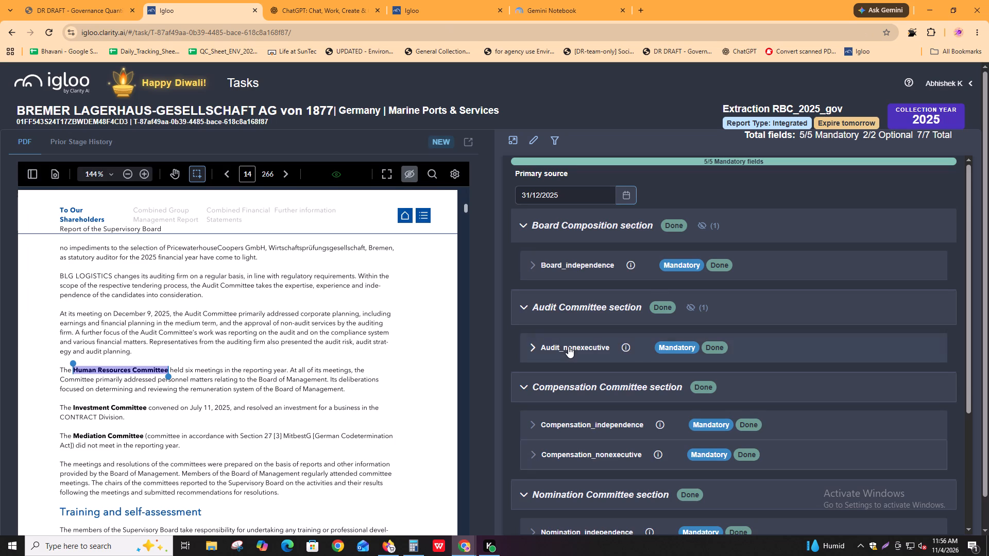
scroll(576, 353, "down", 4)
double_click(601, 363, "alt")
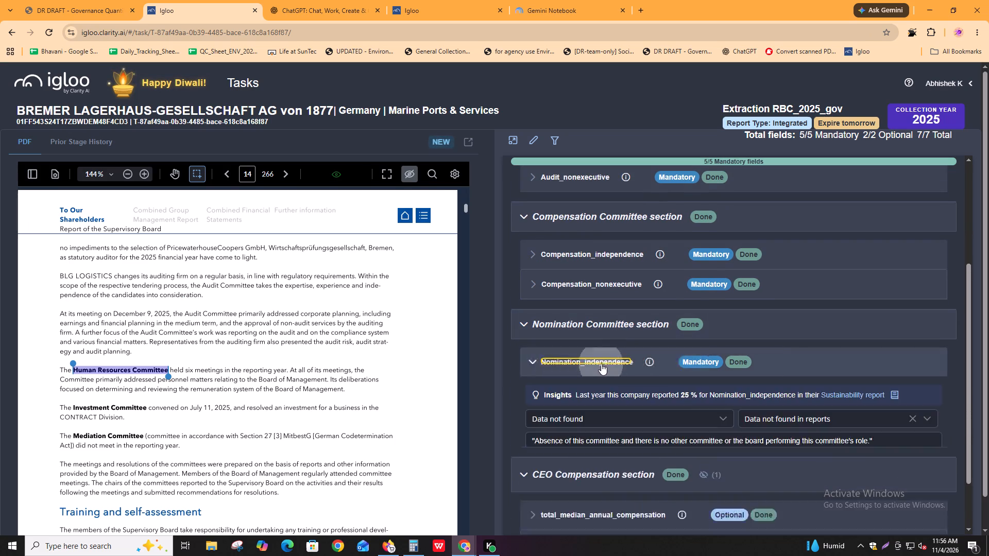
key("alt+Tab")
key("ctrl+v")
type(",")
key("space")
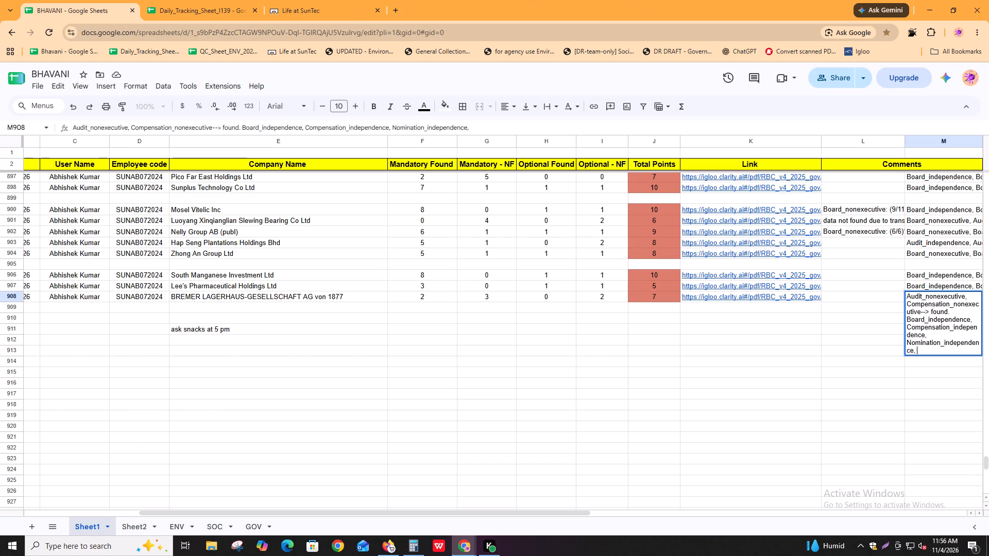
Append total_median_annual_compensation and ceo_annual_compensation to the M908 list, and end it with "--> not found".
key("alt+Tab")
double_click(564, 447, "alt")
key("alt+Tab")
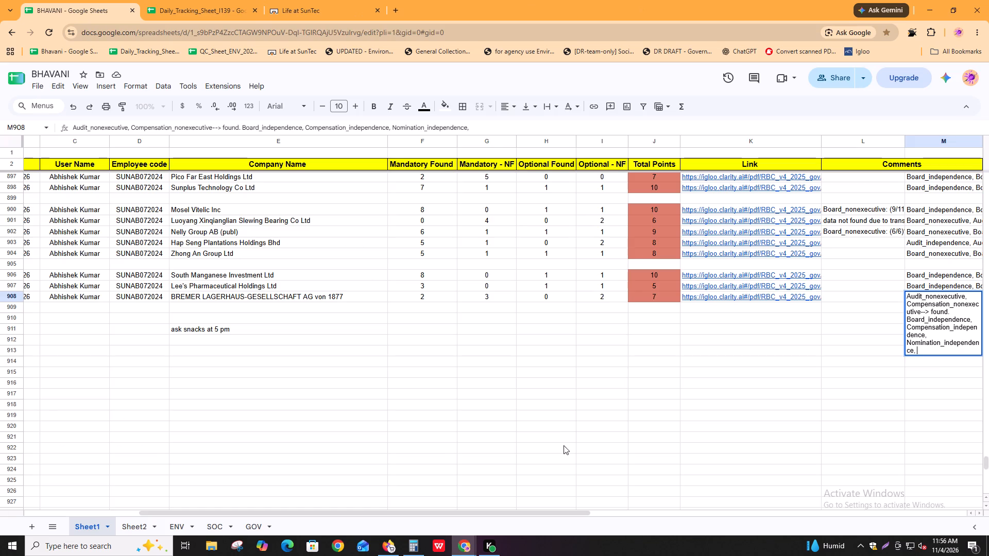
key("ctrl+v")
type(",")
key("space")
key("alt+Tab")
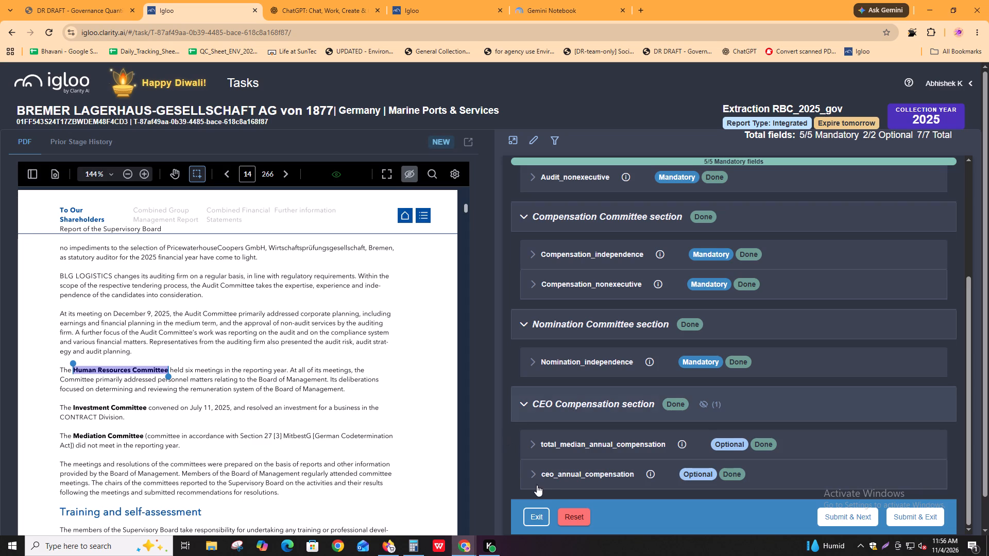
double_click(562, 475, "alt")
key("alt+Tab")
key("ctrl+v")
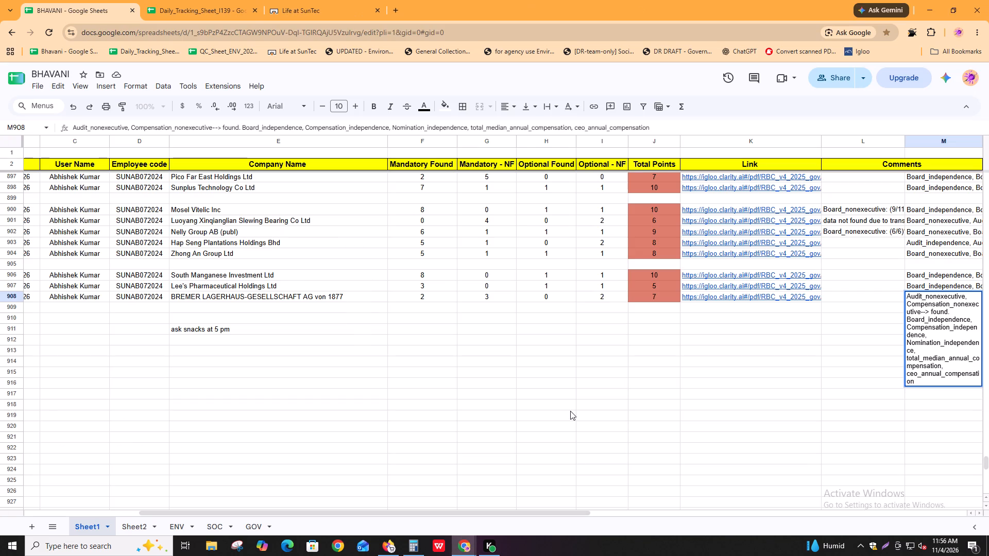
type("--> no")
key("BackSpace")
type("ot found")
key("Return")
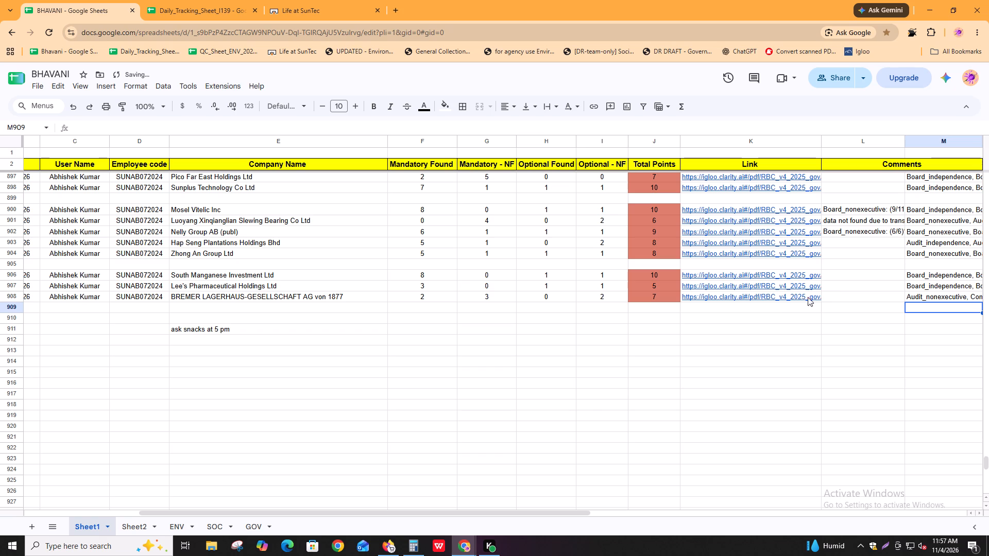
Start the comment in L908 with Board_independence copied from Igloo, followed by "--> nf due to missing component: ".
left_click(844, 300)
key("alt+Tab")
scroll(814, 254, "up", 9)
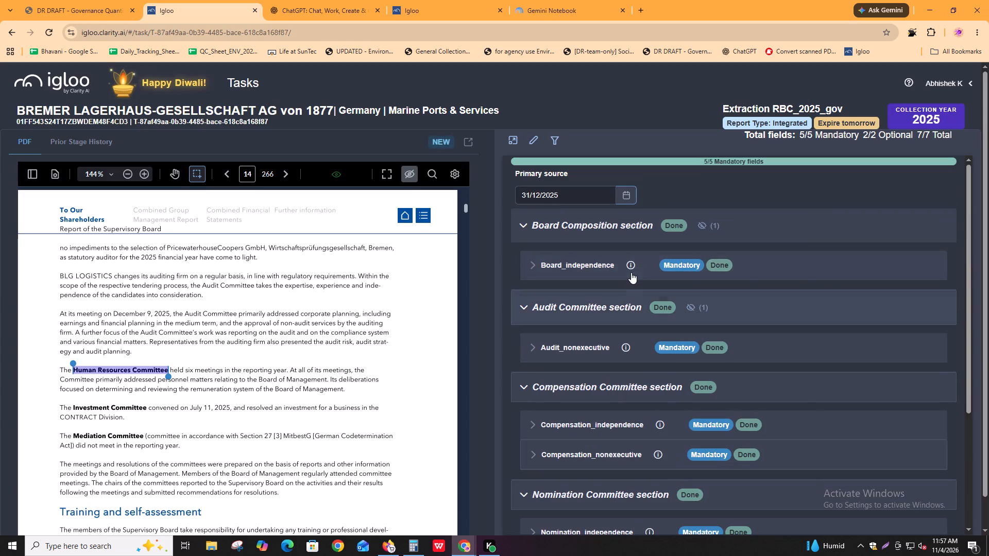
left_click(631, 271)
left_click(568, 265, "alt")
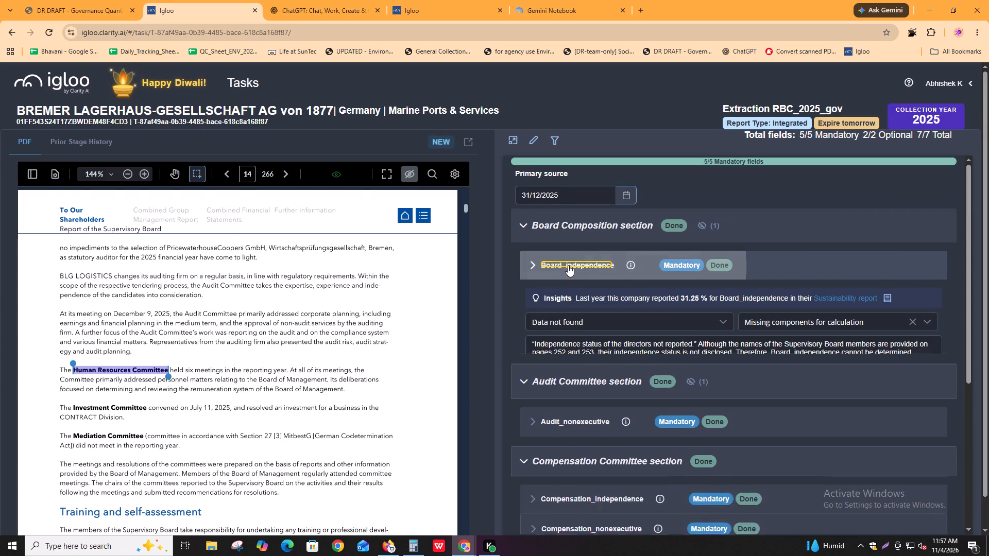
key("alt+Tab")
key("ctrl+v")
key("F2")
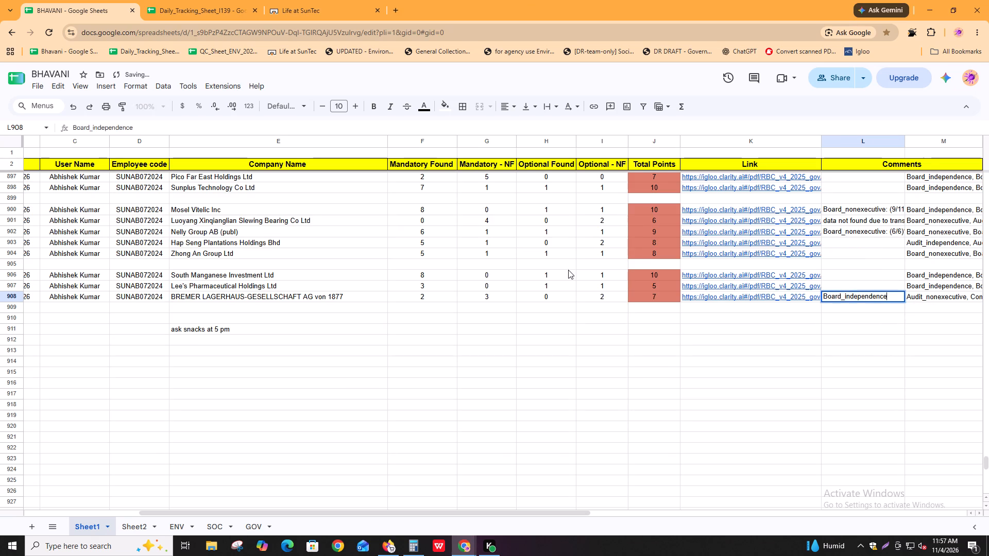
type("--> nf due to missing comm")
key("BackSpace")
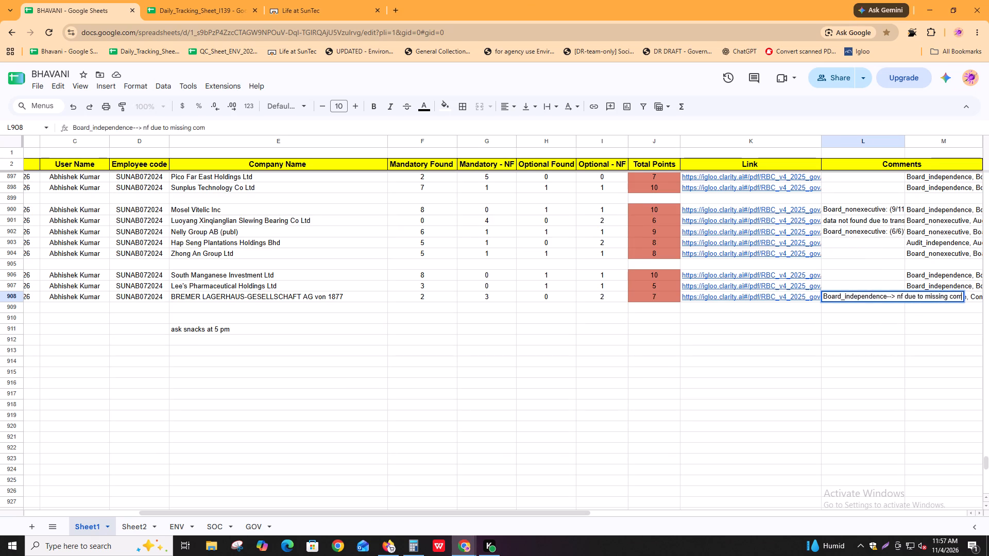
type("ponen")
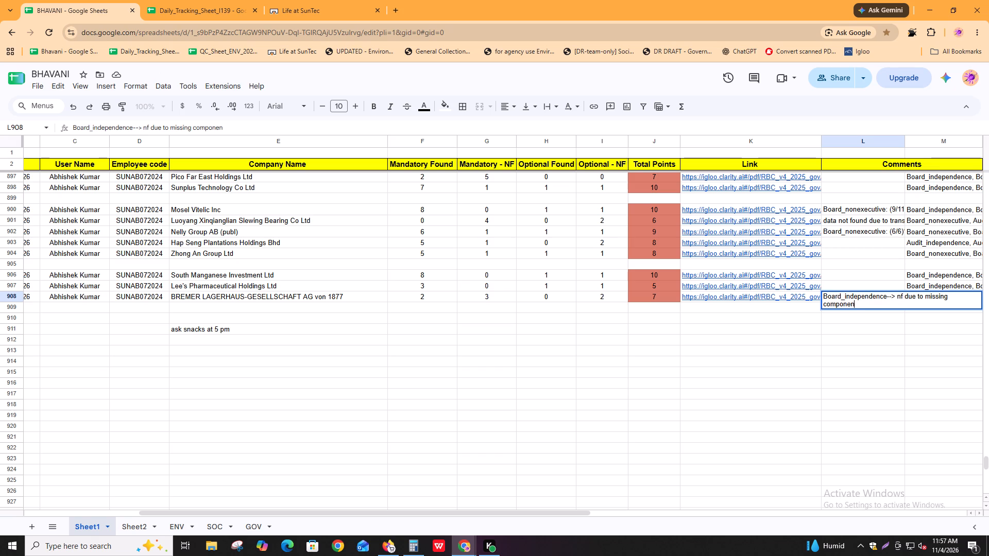
key("t")
type(":")
key("space")
Copy Igloo's Board_independence justification into the L908 comment after the colon, and add a line break.
key("alt+Tab")
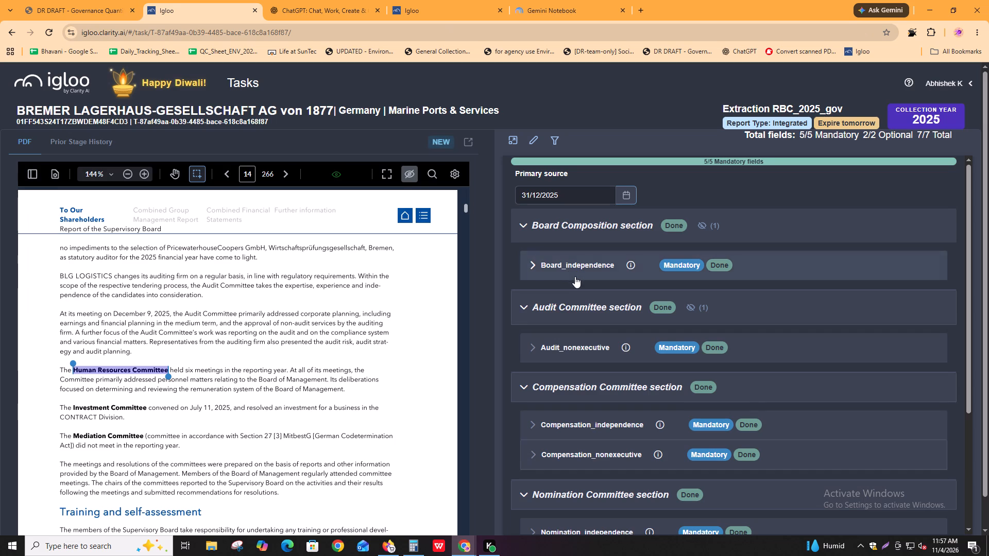
left_click(578, 262)
left_click(605, 351, "alt")
key("alt+Tab")
key("ctrl+v")
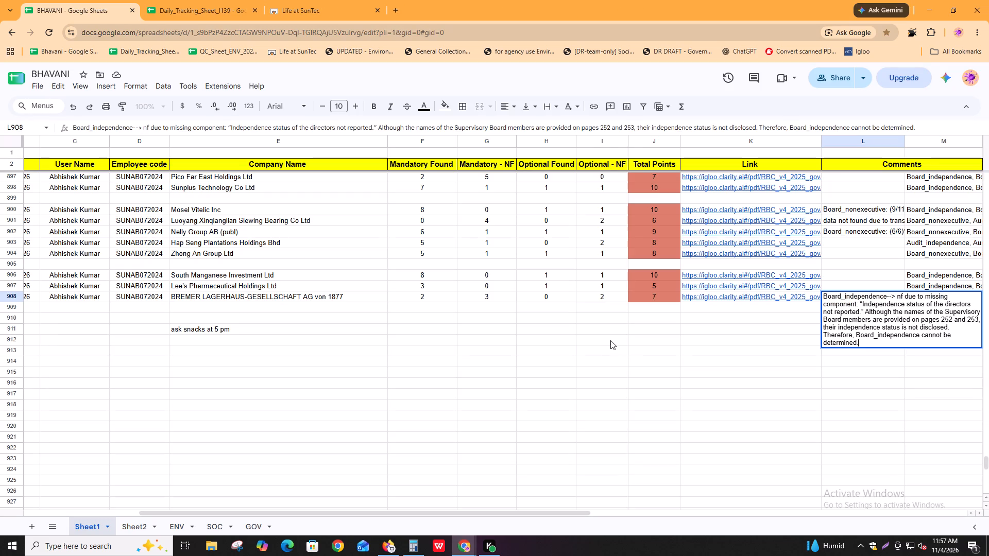
key("ctrl+Return")
On the new line in L908, add "Audit_nonexecutive: " followed by that field's (6/6)*100 = 100% justification copied from Igloo.
key("alt+Tab")
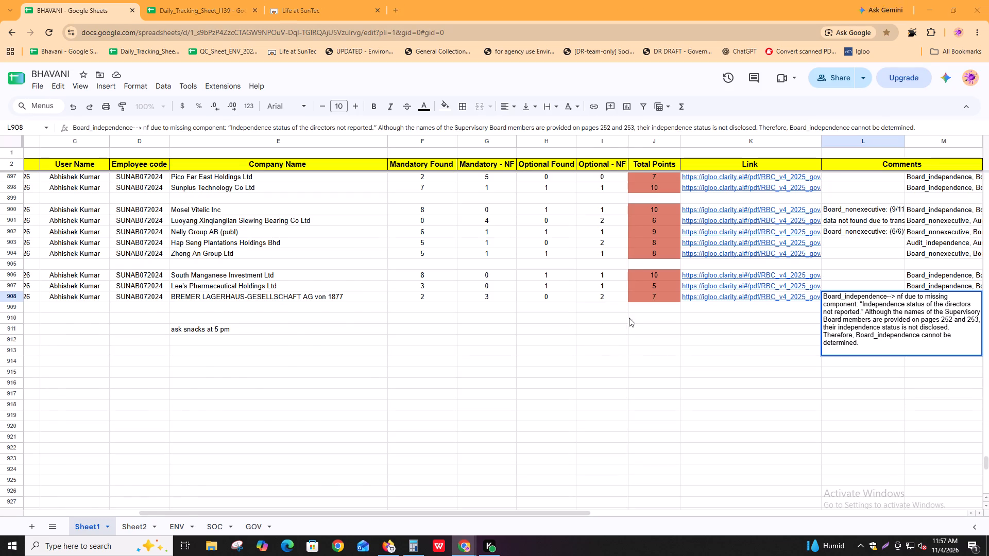
left_click(774, 387)
left_click(602, 295)
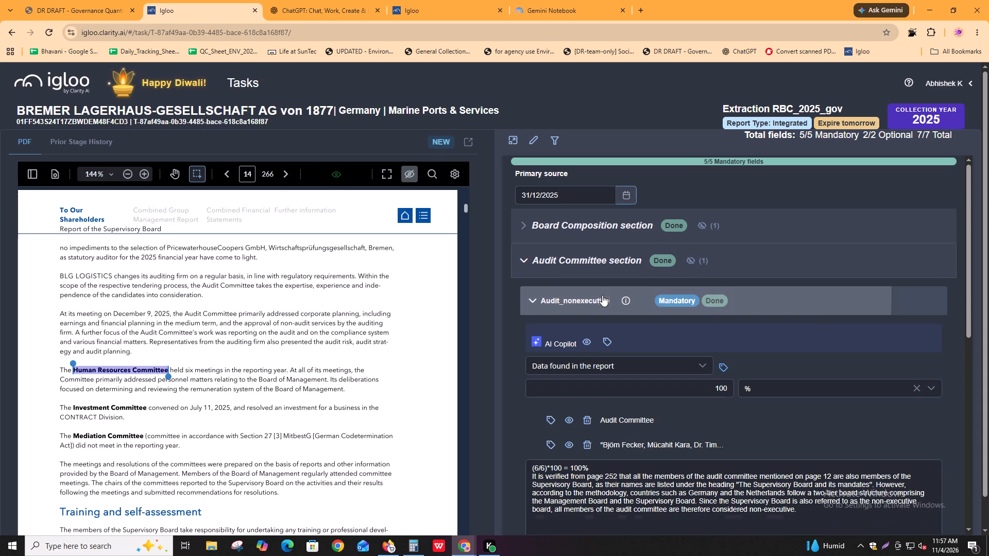
double_click(602, 299, "alt")
key("alt+Tab")
key("ctrl+v")
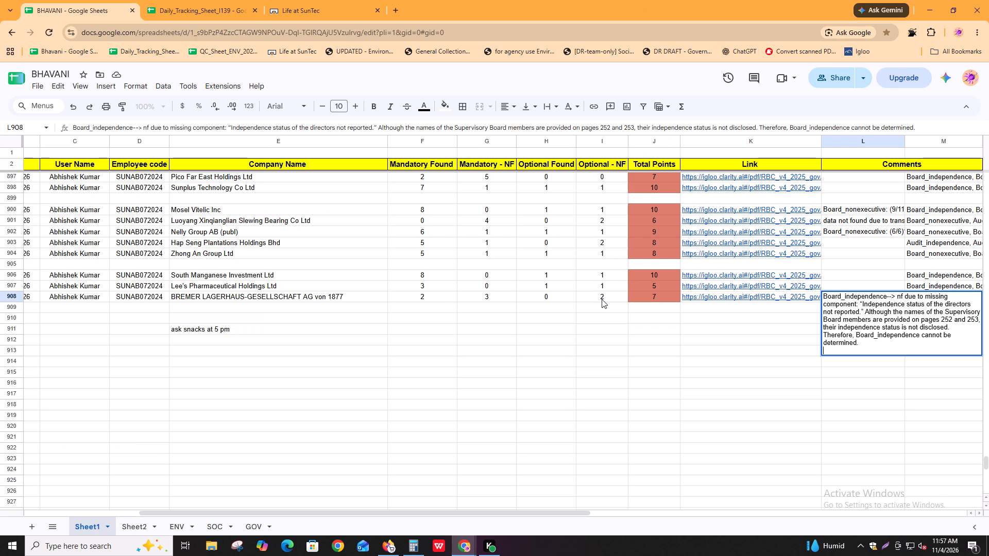
type(":")
key("space")
key("alt+Tab")
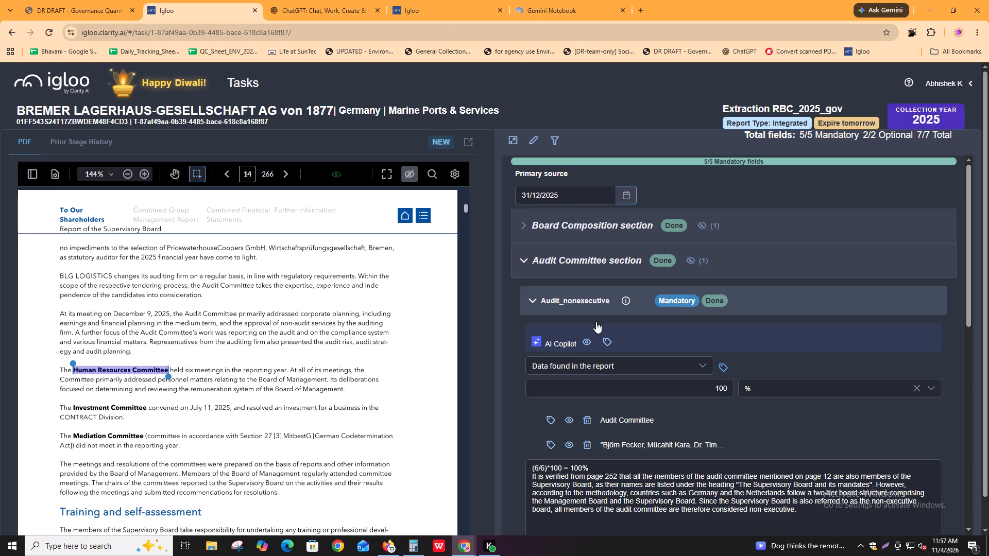
left_click(620, 477, "alt")
key("alt+Tab")
key("ctrl+v")
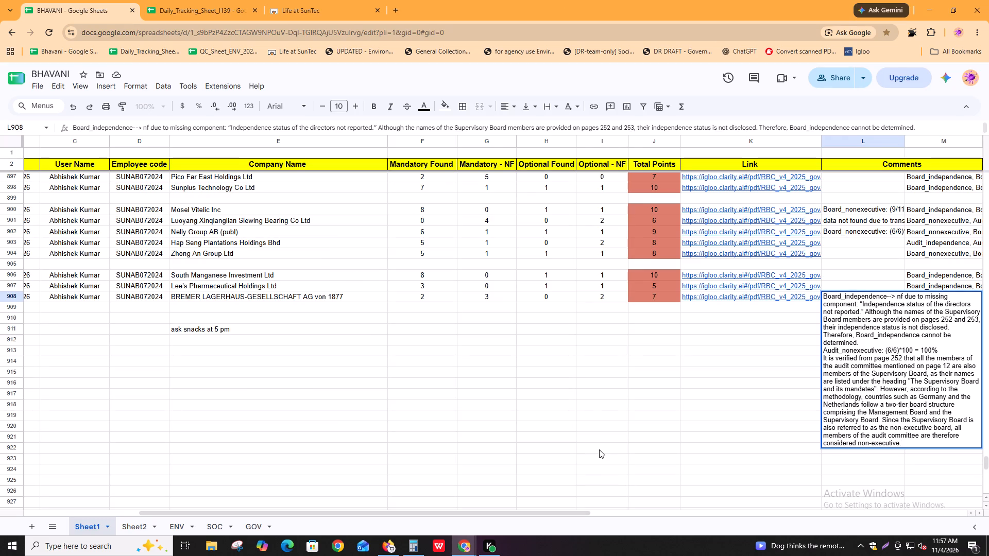
On a new line in the L908 comment, add Compensation_independence copied from Igloo, followed by "--> nf due to missing components: ".
key("ctrl+Return")
key("alt+Tab")
scroll(721, 498, "down", 4)
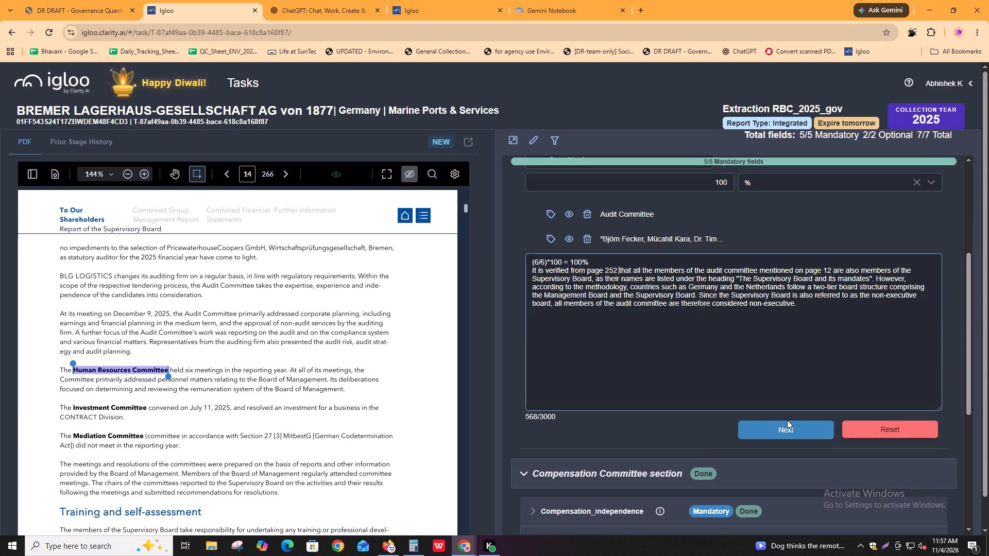
left_click(787, 420)
left_click(785, 425)
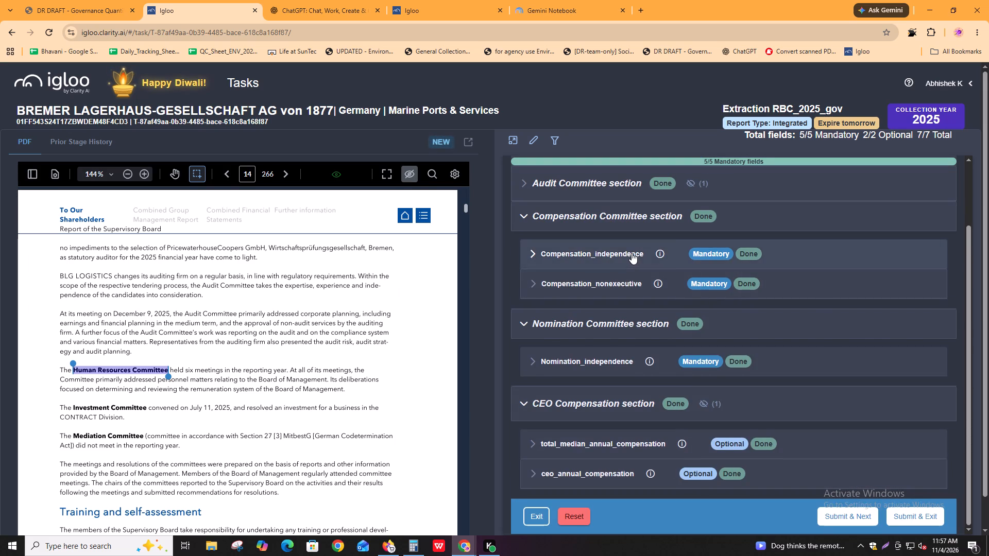
left_click(632, 253)
left_click(602, 179)
left_click(597, 204)
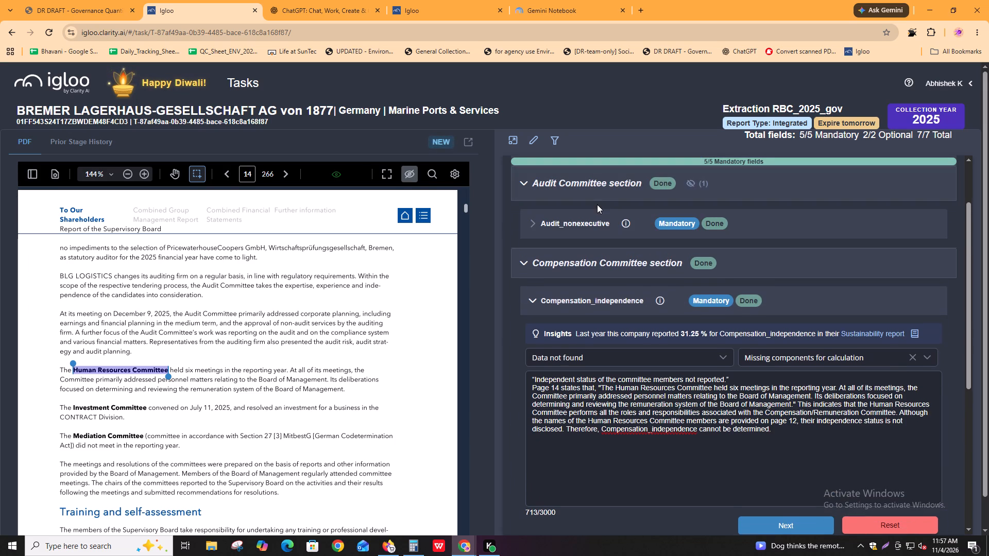
left_click(596, 214)
left_click(596, 214)
left_click(586, 174)
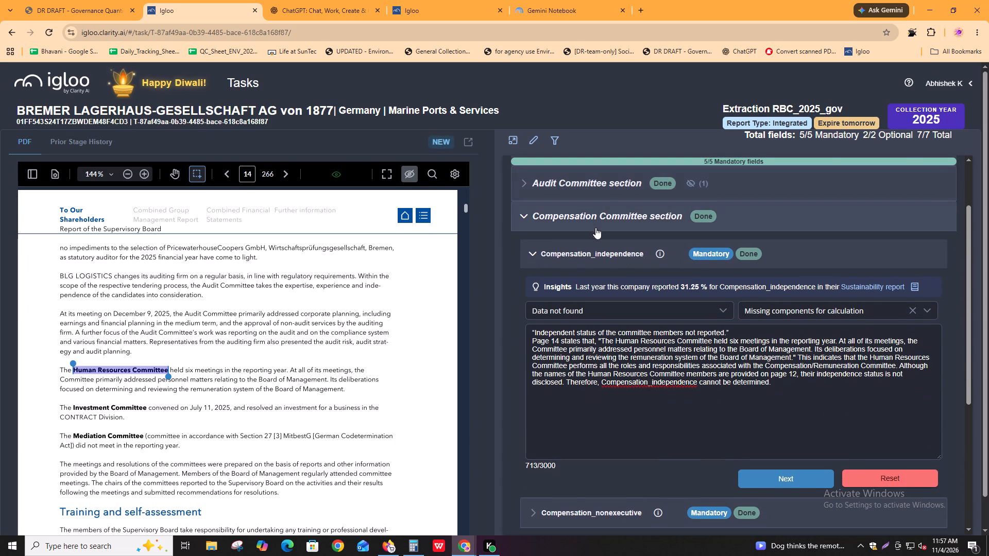
left_click(591, 253, "alt")
left_click(591, 253, "alt")
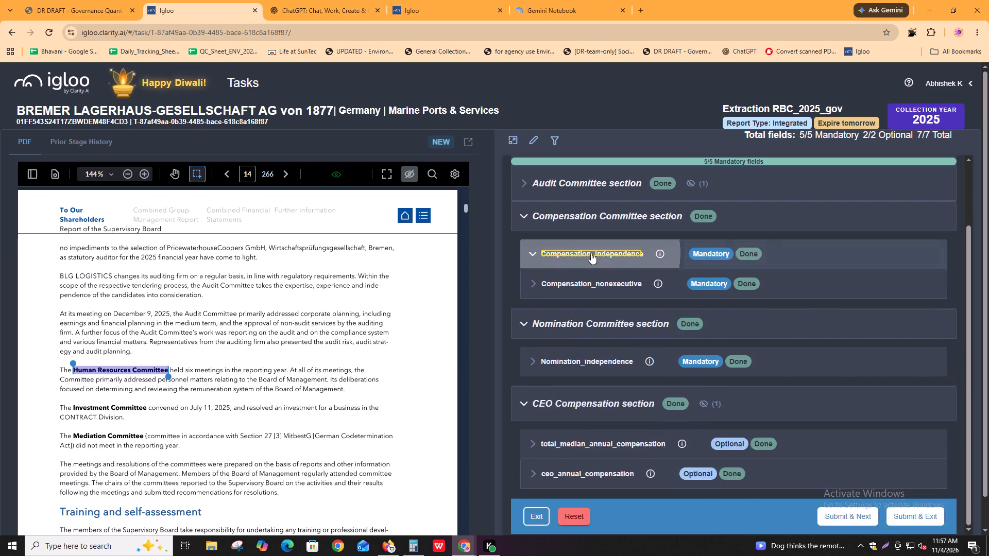
key("alt+Tab")
key("ctrl+v")
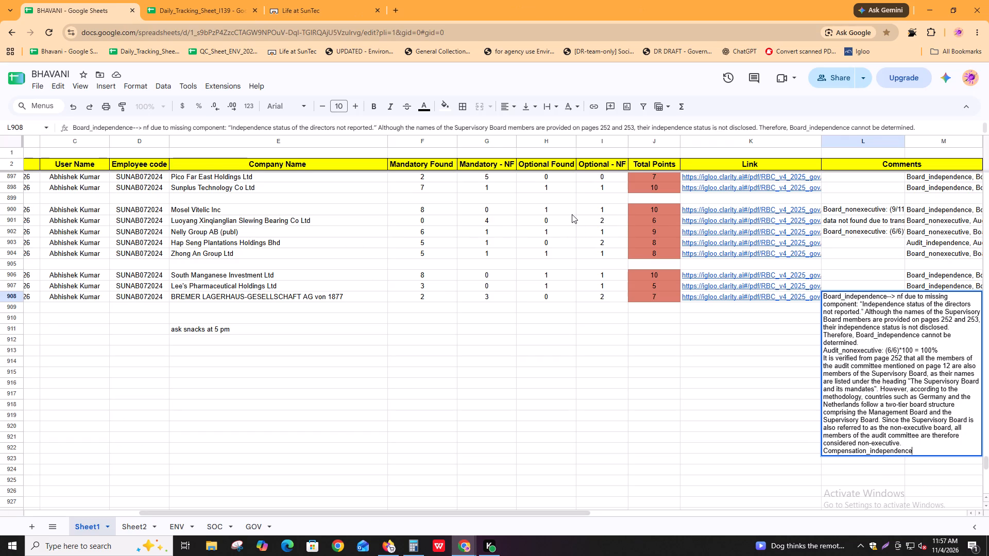
type("--> nf due t")
type("o missing components")
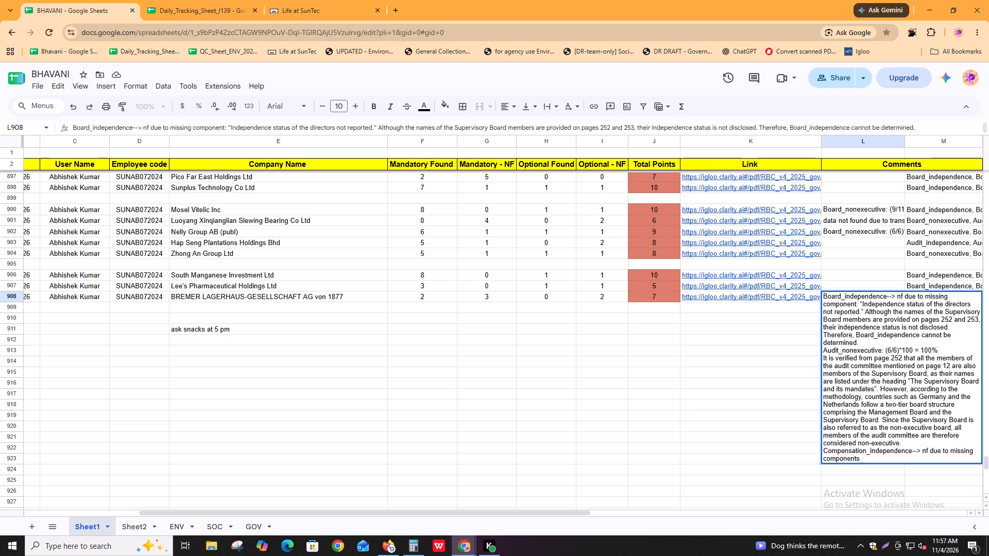
type(":")
key("space")
Copy Igloo's Compensation_independence justification into the L908 comment after the colon, and add a line break.
key("alt+Tab")
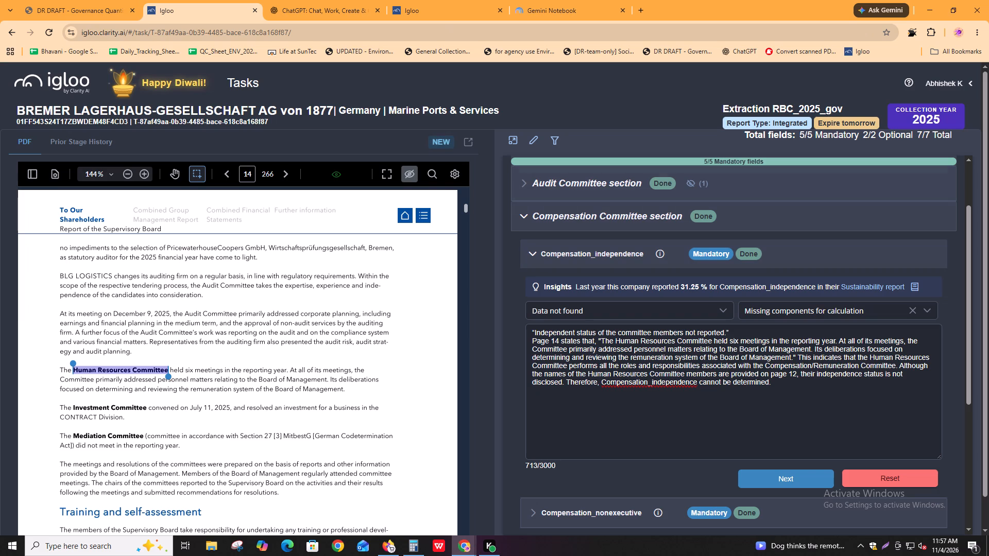
left_click(622, 446, "alt")
key("alt+Tab")
key("ctrl+v")
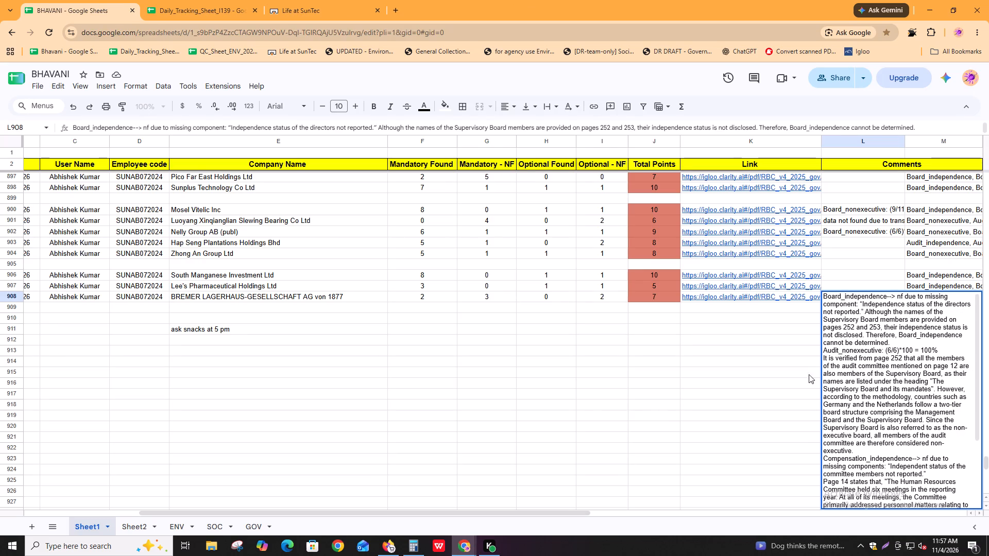
key("ctrl+Return")
On the new line in L908, add the field name Compensation_nonexecutive copied from Igloo, followed by a colon and a space.
key("alt+Tab")
scroll(820, 367, "down", 4)
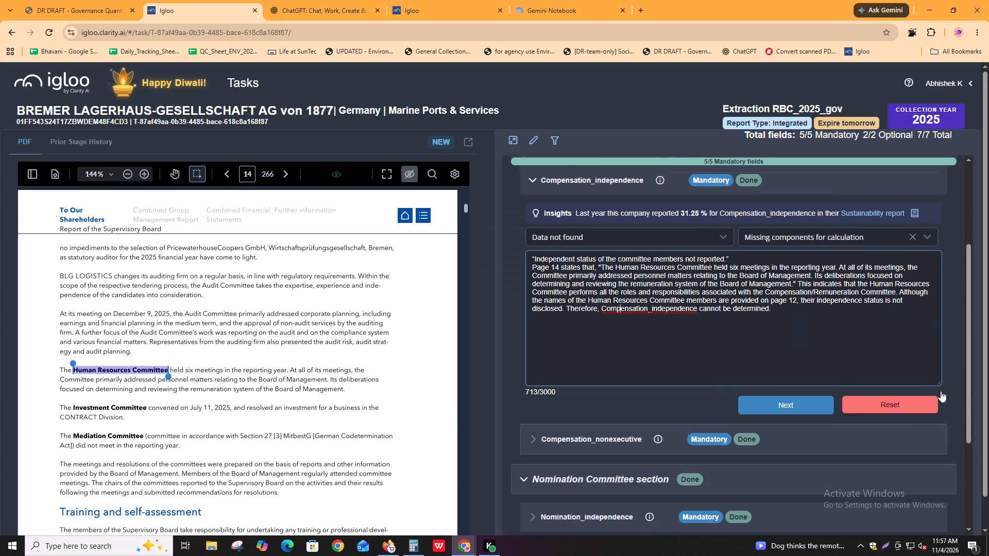
left_click(791, 272)
scroll(788, 297, "up", 3)
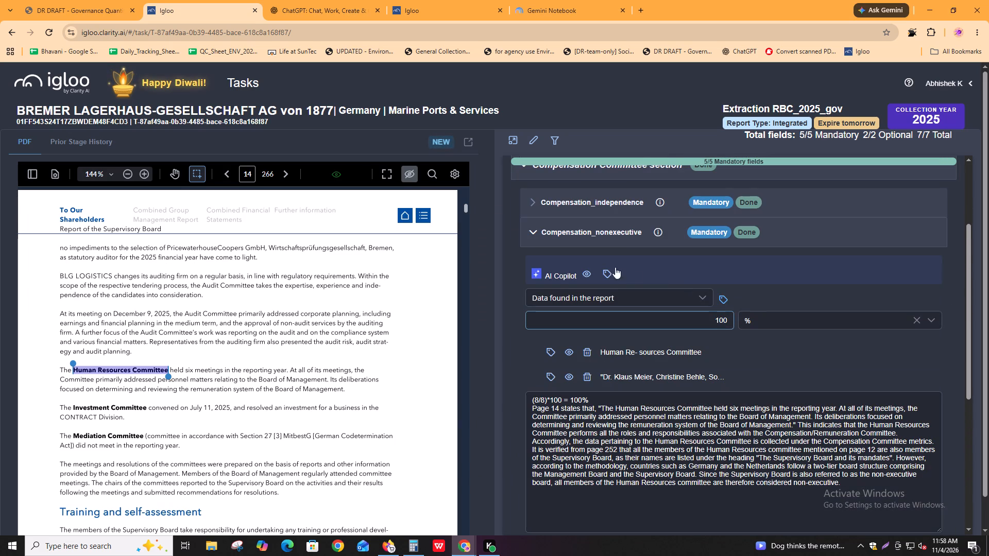
left_click(615, 235, "alt")
key("alt+Tab")
key("ctrl+v")
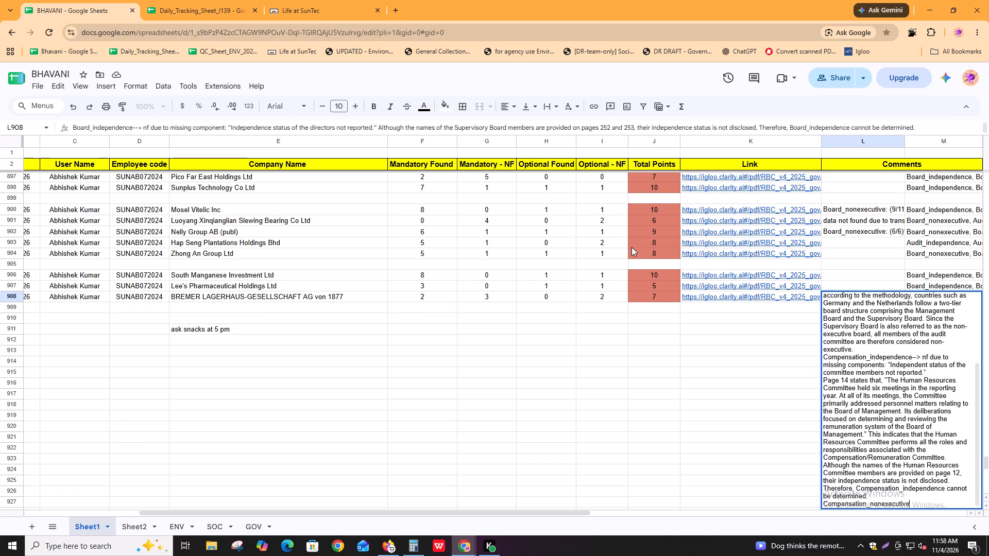
type(":")
key("space")
Copy Igloo's Compensation_nonexecutive justification, starting (8/8)*100 = 100%, into L908 after its field name, and add a line break.
key("alt+Tab")
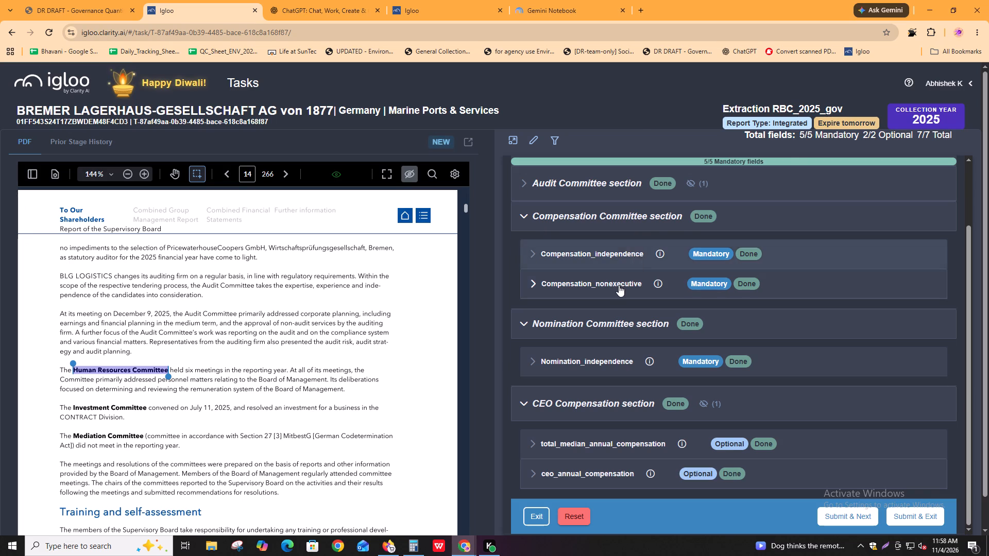
left_click(619, 285)
right_click(619, 285)
left_click(567, 290)
left_click(618, 446, "alt")
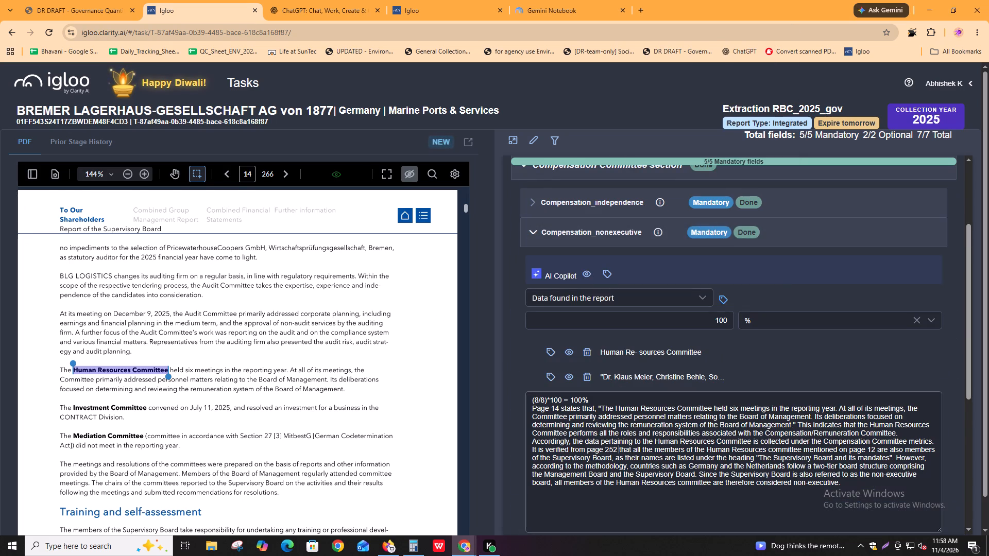
key("alt+Tab")
key("ctrl+v")
key("ctrl+Return")
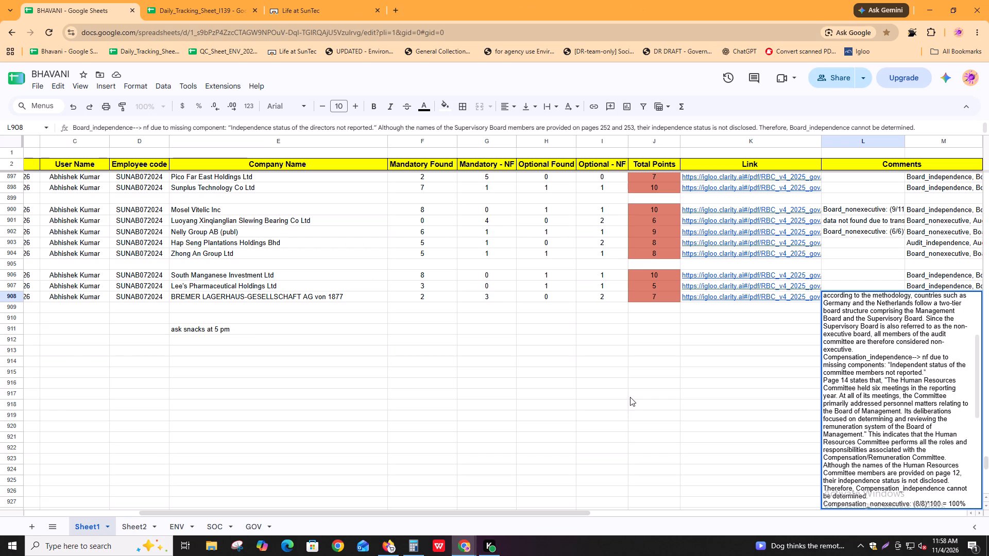
Add "Nomination_independence: " with its justification about the absent committee copied from Igloo, and finish the L908 comment.
key("alt+Tab")
scroll(723, 371, "down", 3)
left_click(755, 404)
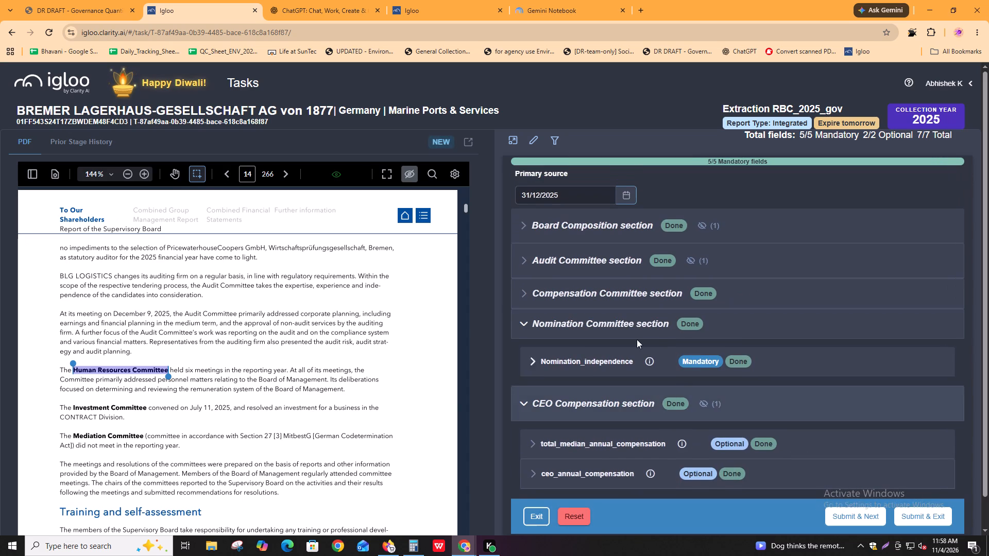
left_click(612, 364, "alt")
key("alt+Tab")
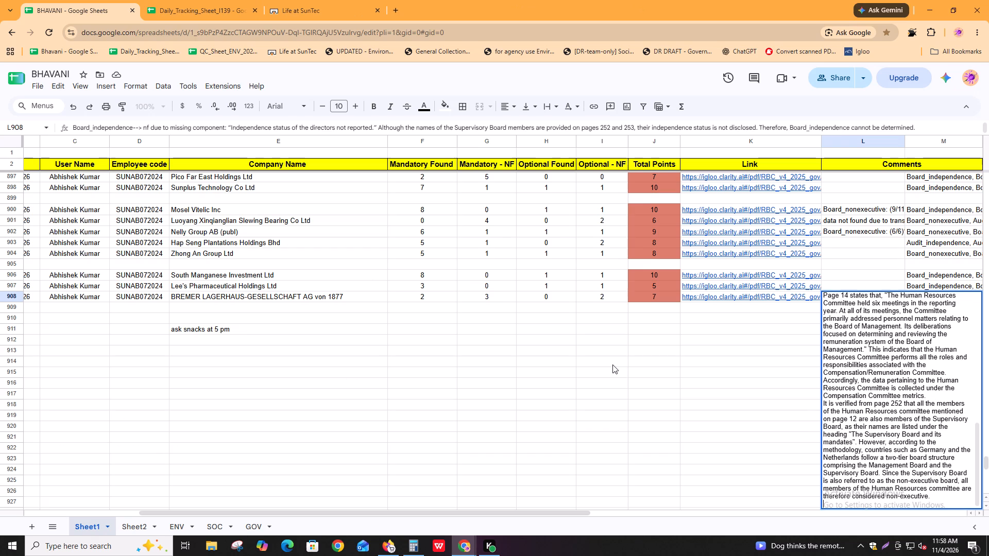
key("ctrl+v")
type(":")
key("space")
key("alt+Tab")
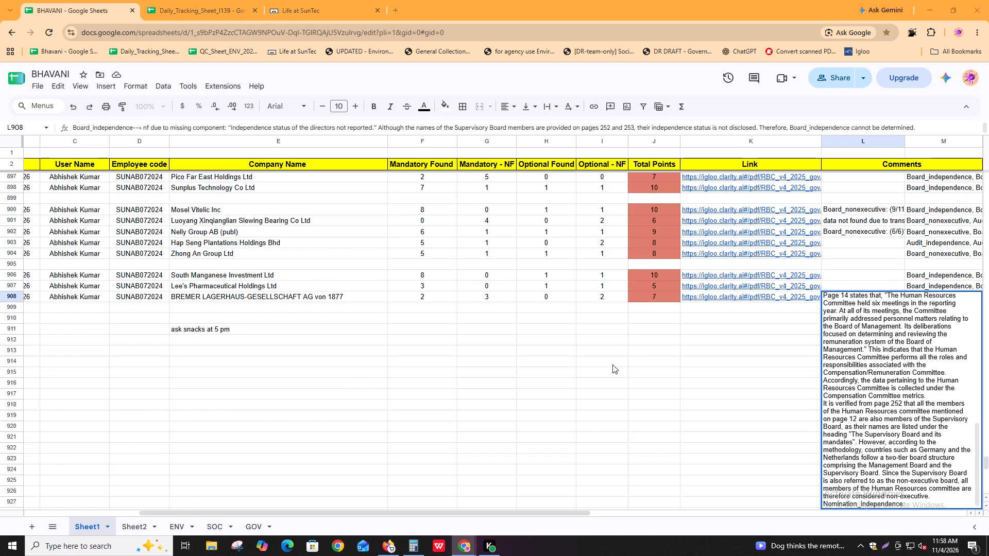
left_click(595, 442, "alt")
key("alt+Tab")
key("ctrl+v")
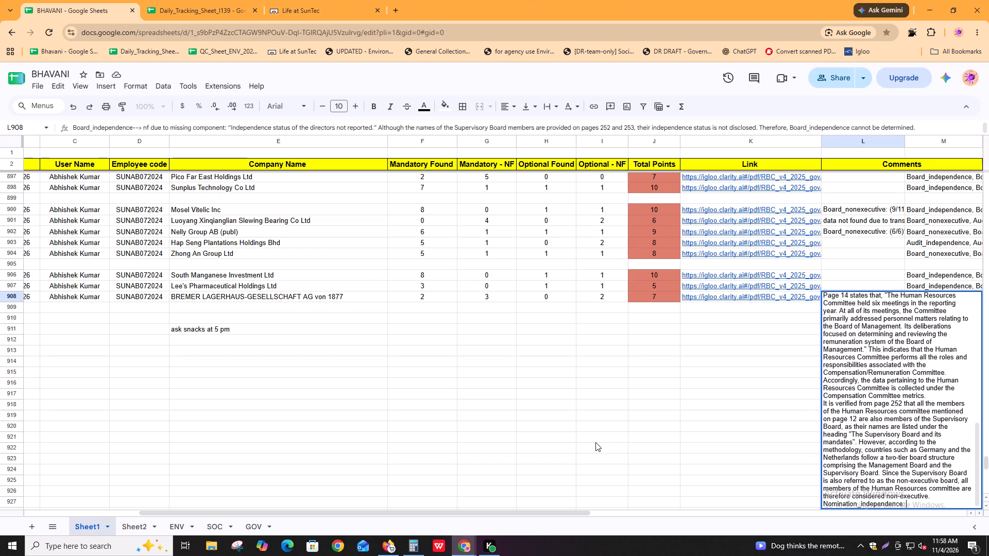
key("Return")
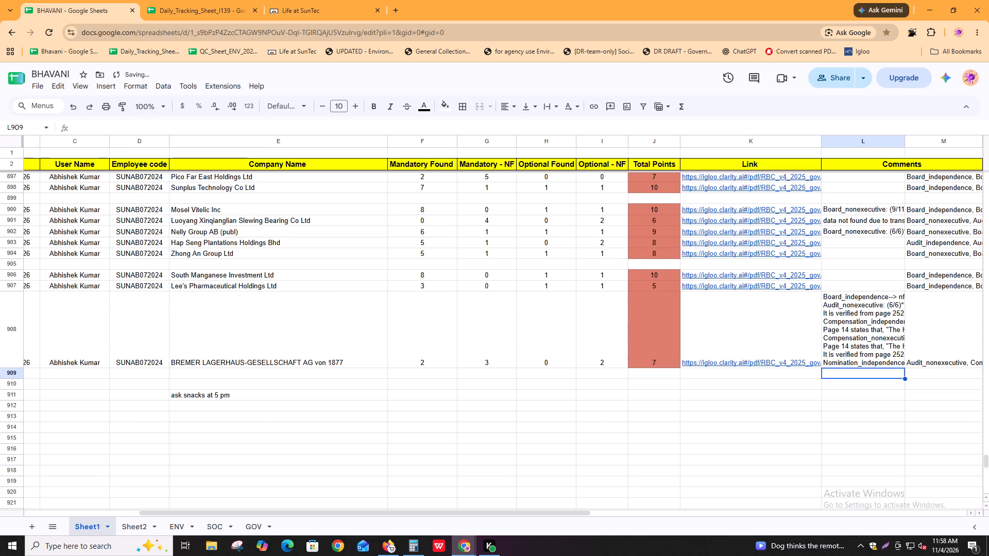
In Igloo, collapse the Nomination Committee and CEO Compensation sections of the extraction form.
key("alt+Tab")
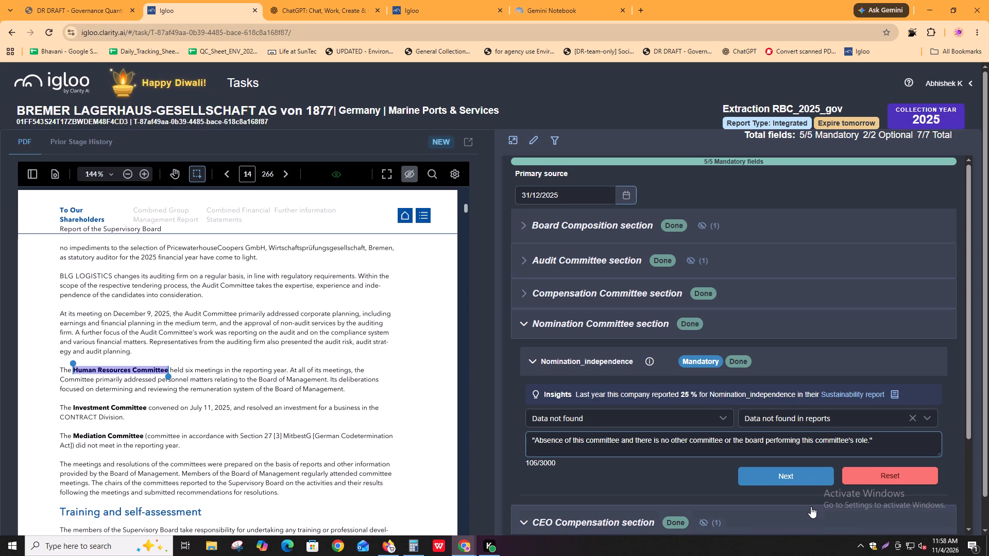
left_click(806, 480)
left_click(592, 362)
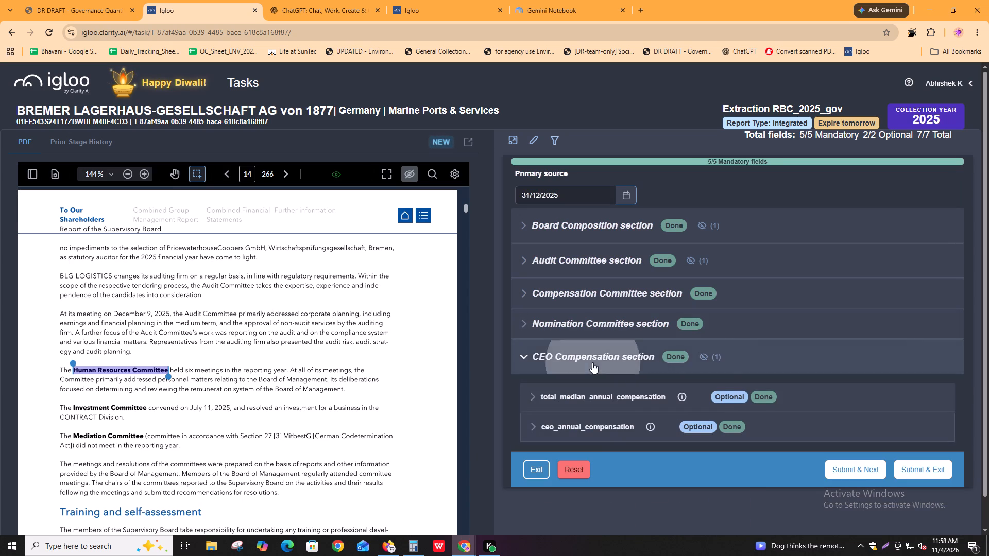
key("alt+Tab")
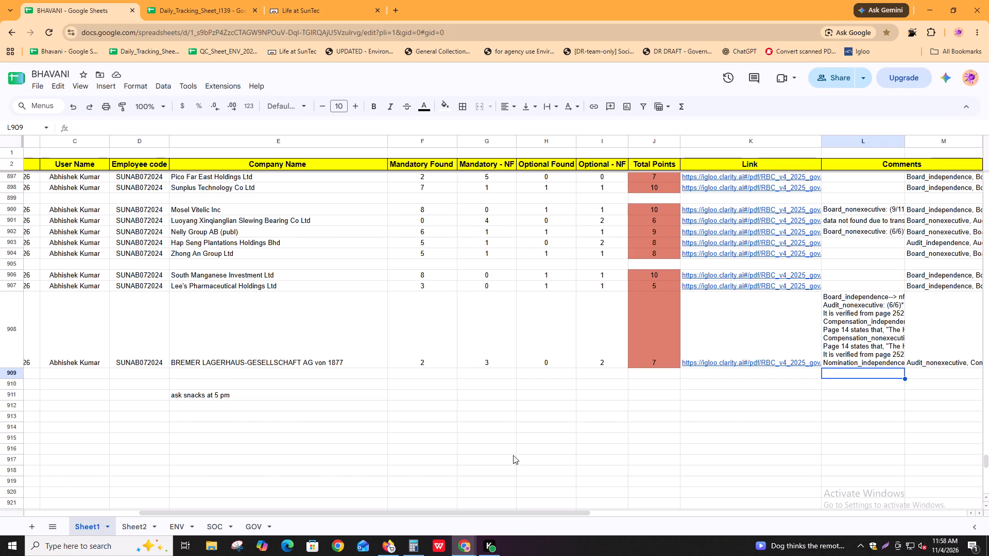
key("alt+Tab")
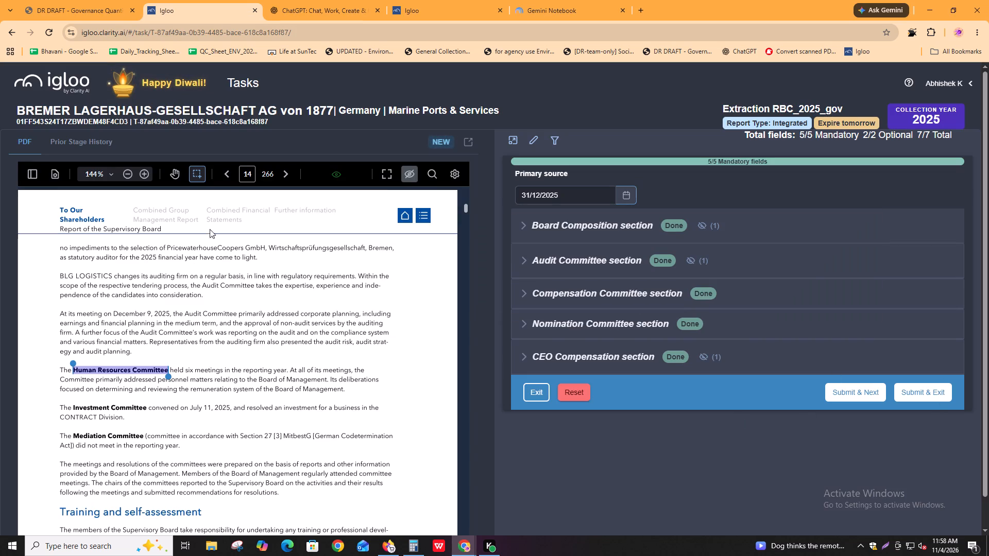
Check the 2025 prior stage history entries for the board, audit and compensation committee fields in Igloo.
left_click(98, 138)
left_click(36, 237)
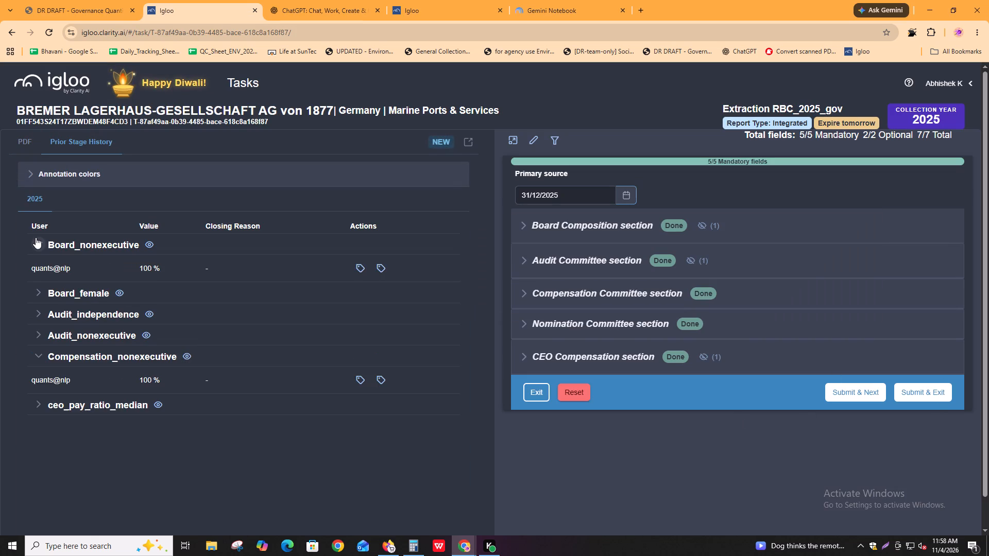
left_click(36, 237)
left_click(36, 267)
left_click(36, 268)
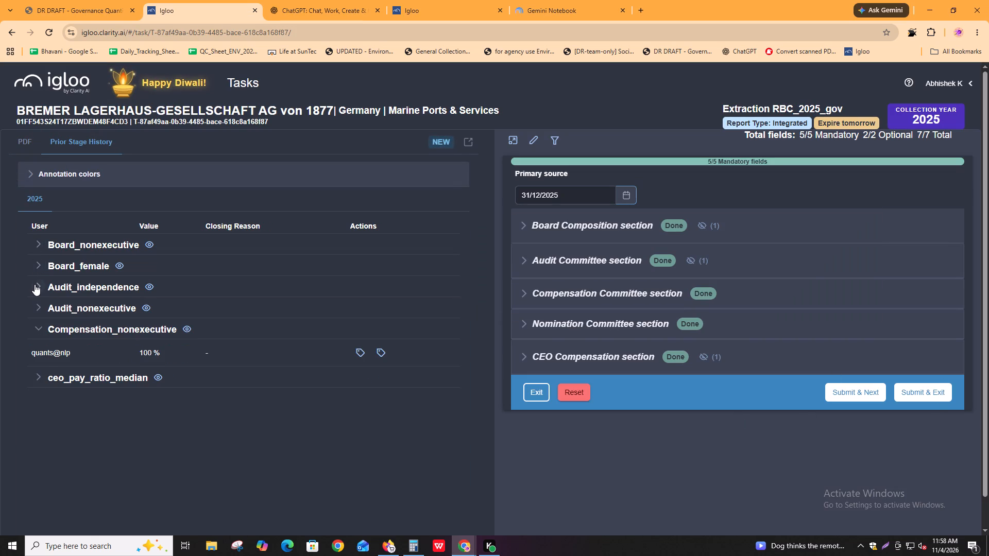
left_click(35, 284)
left_click(35, 286)
left_click(37, 315)
left_click(36, 311)
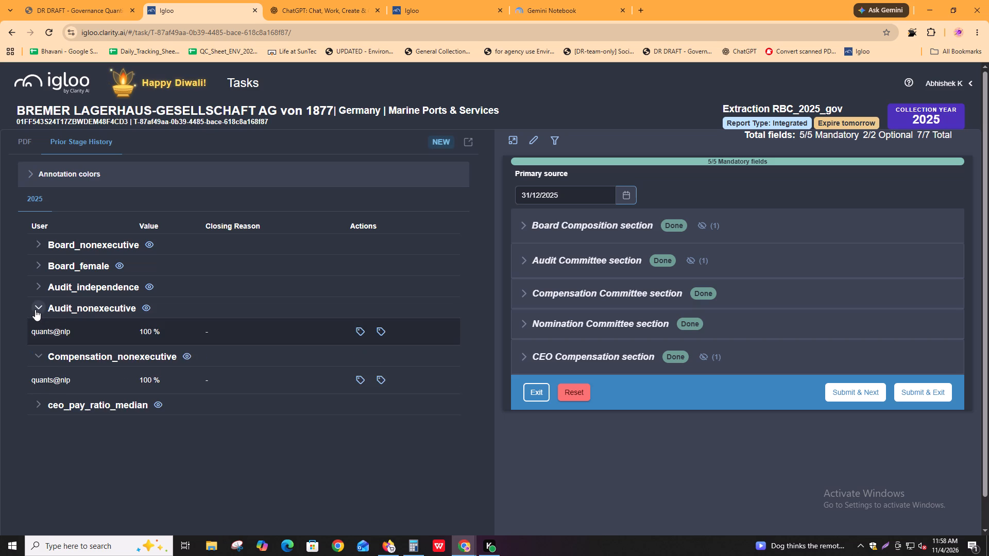
left_click(35, 308)
left_click(37, 327)
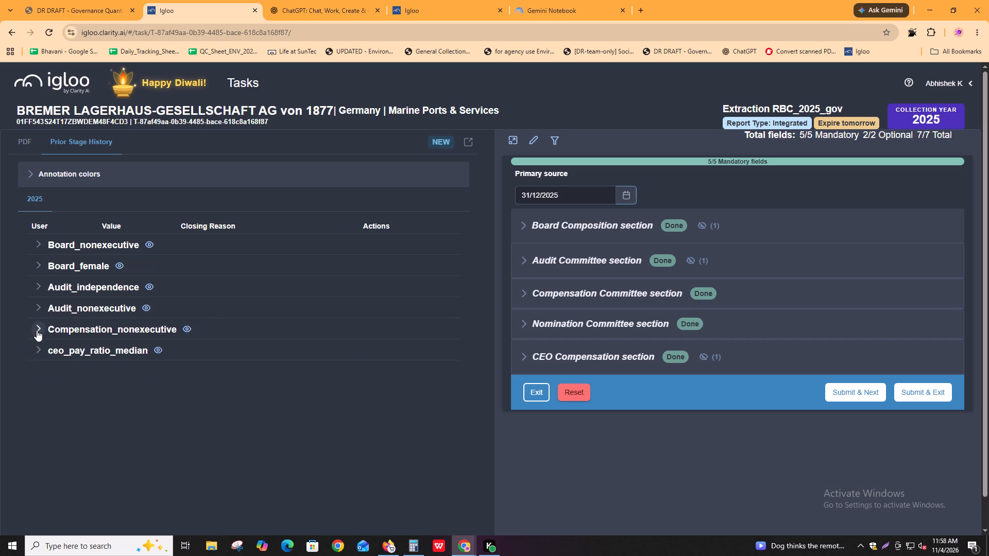
Return to the report PDF, and submit the BREMER LAGERHAUS-GESELLSCHAFT extraction task and exit it.
left_click(35, 145)
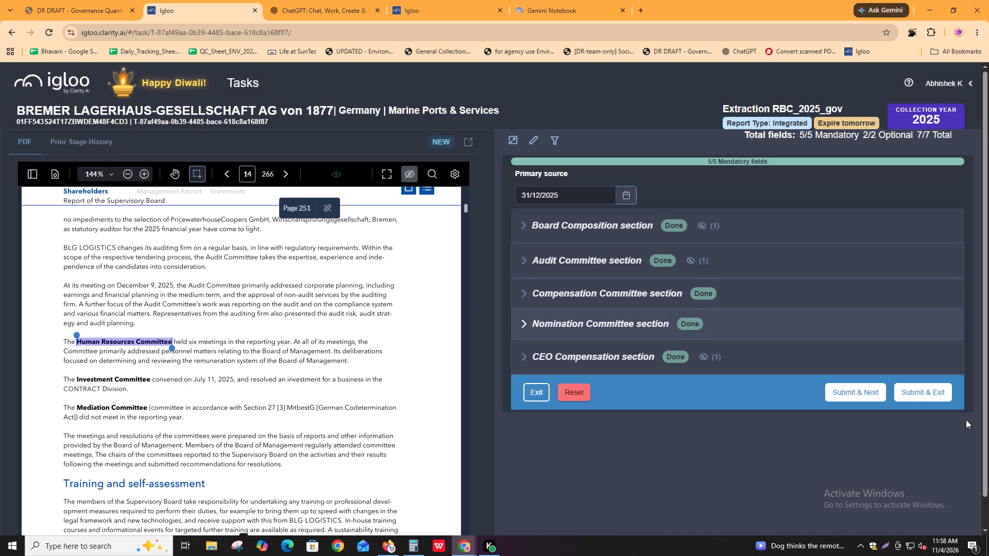
left_click(920, 391)
In the BHAVANI sheet, shrink row 908 to about a single text line, matching the rows above it.
key("alt+Tab")
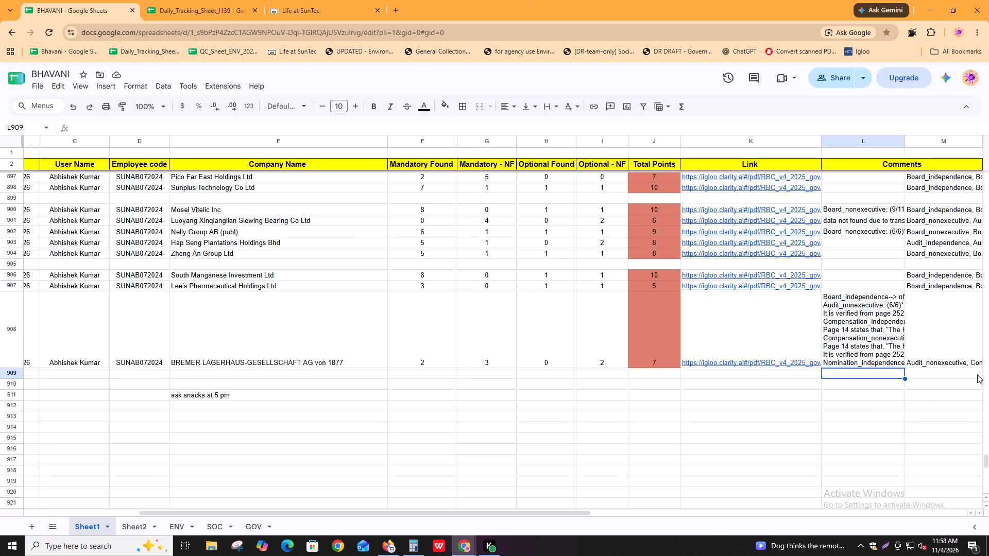
left_click_drag(10, 368, 18, 325)
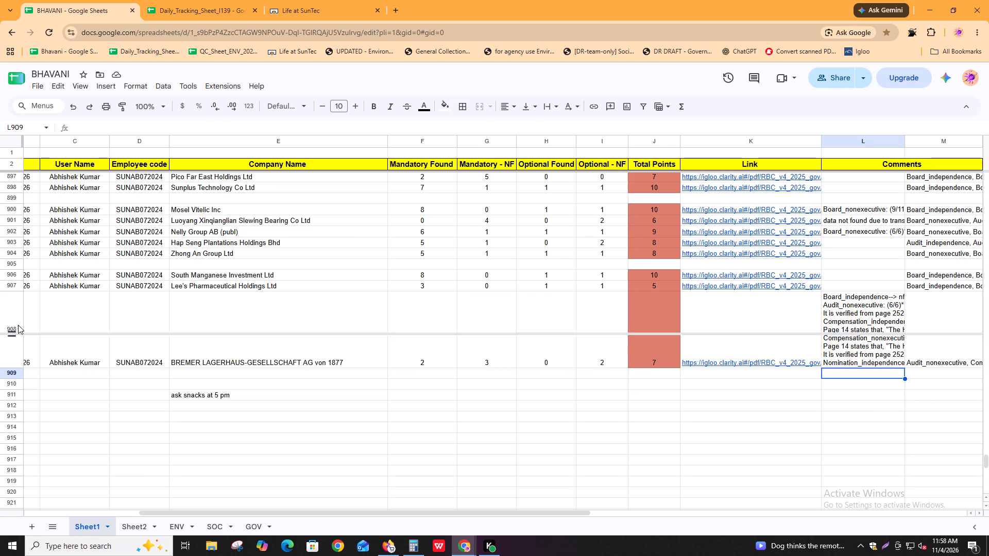
left_click_drag(18, 325, 13, 304)
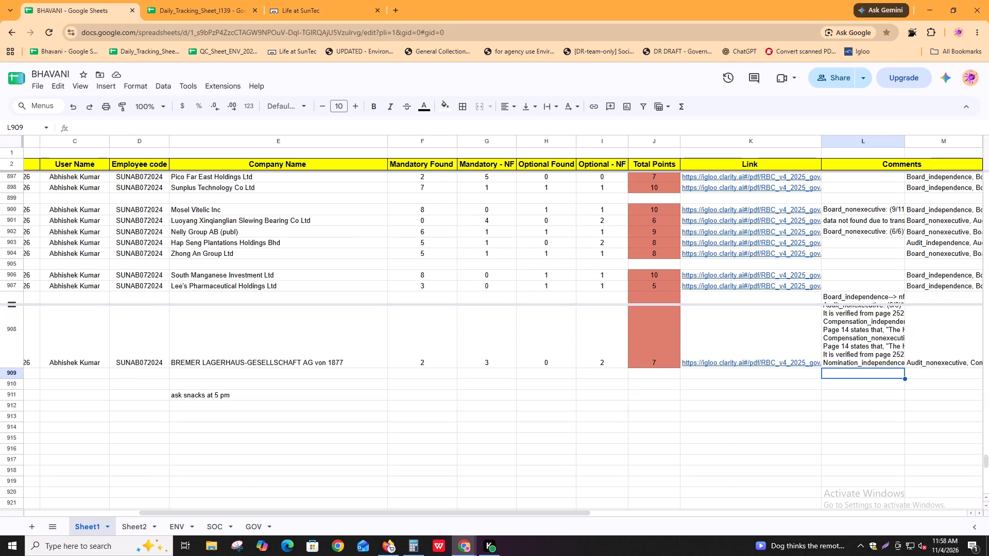
left_click_drag(13, 304, 13, 304)
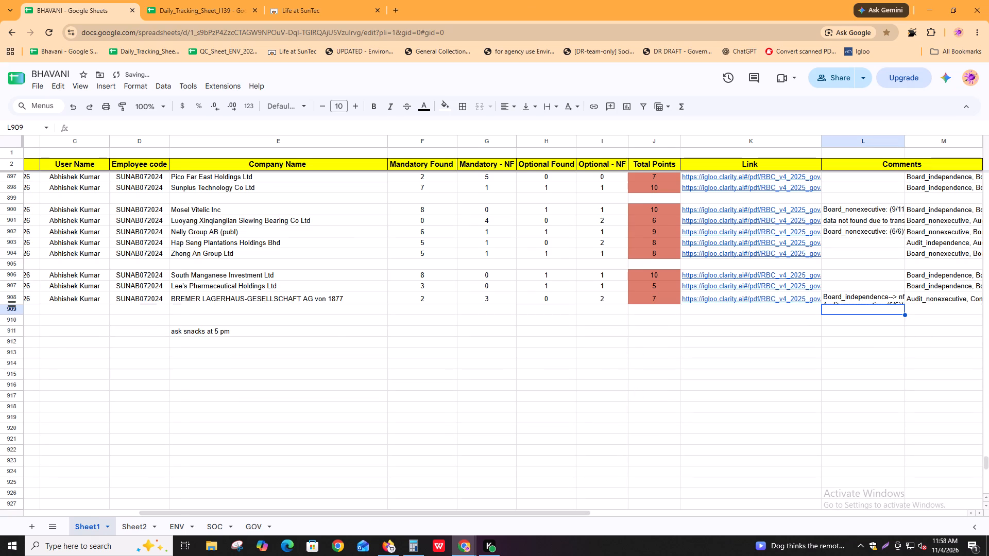
left_click(13, 304)
right_click(13, 304)
left_click(457, 370)
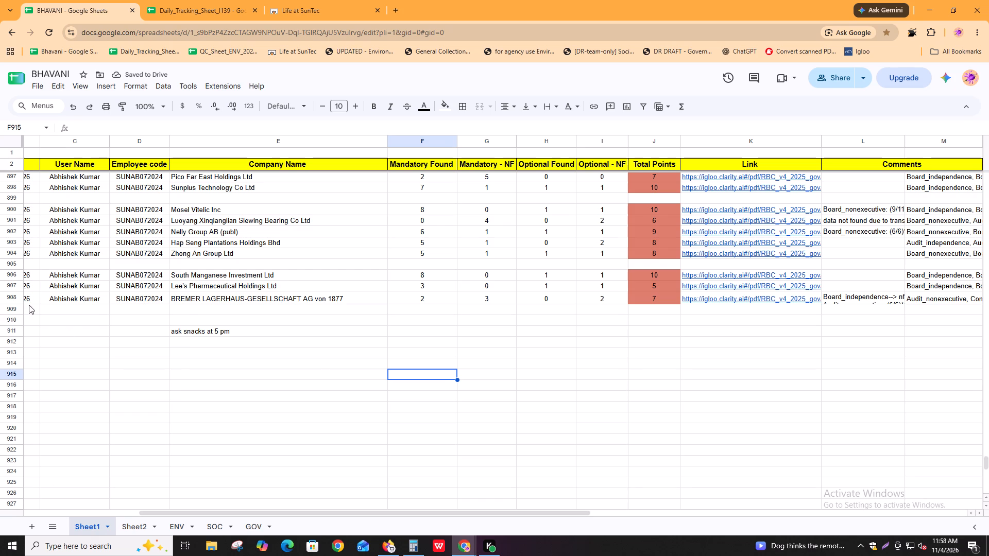
left_click(13, 303)
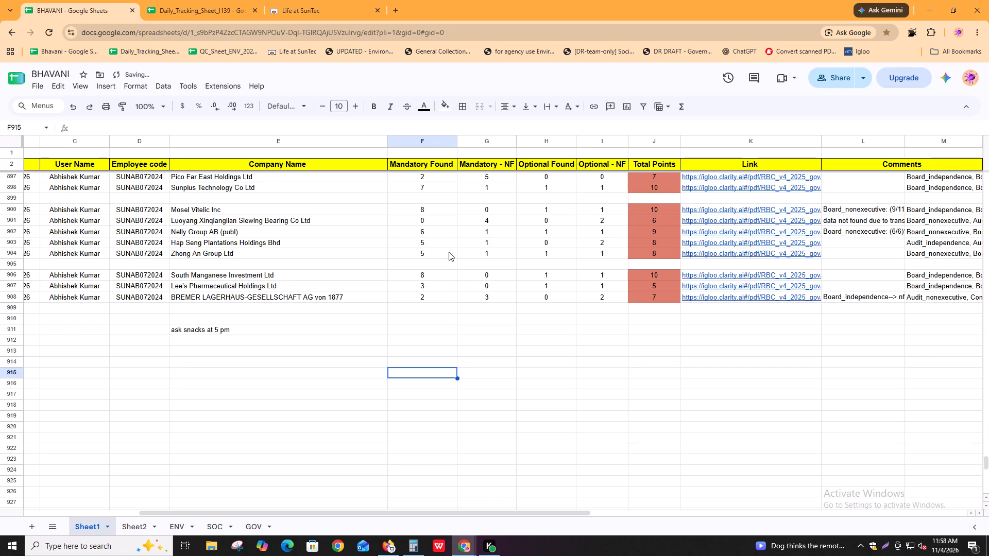
Fine-tune the height of row 908 in the BHAVANI sheet so it matches the single-line rows above.
left_click(11, 301)
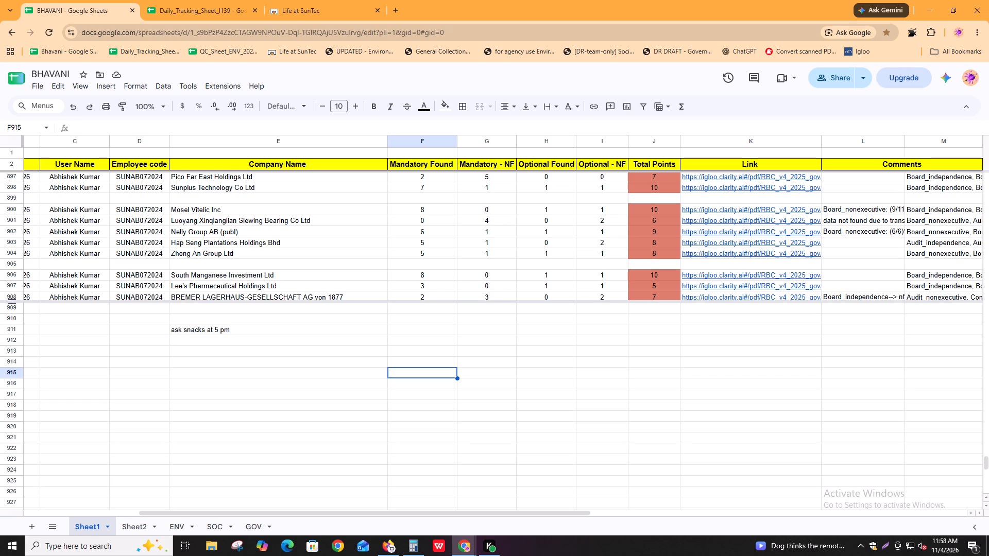
left_click(11, 301)
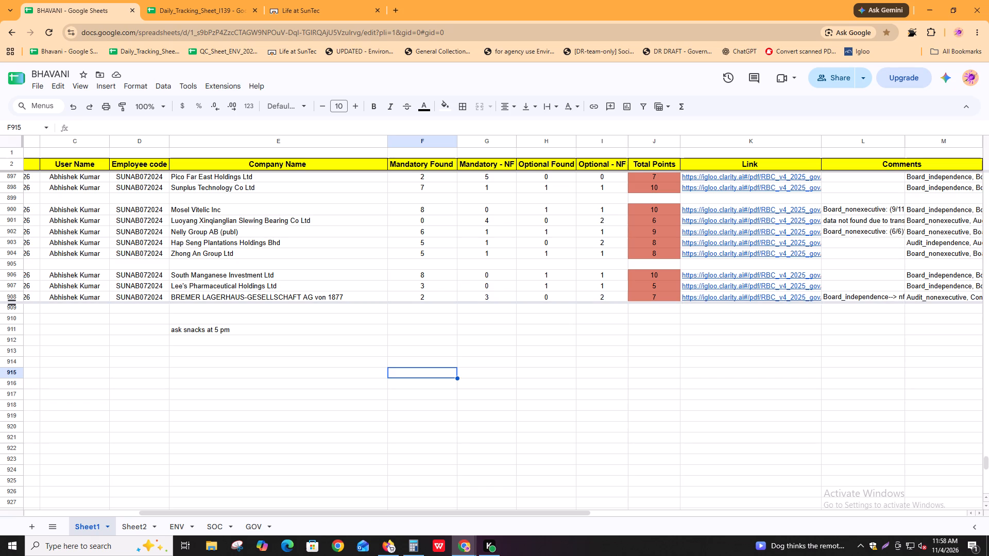
left_click(11, 302)
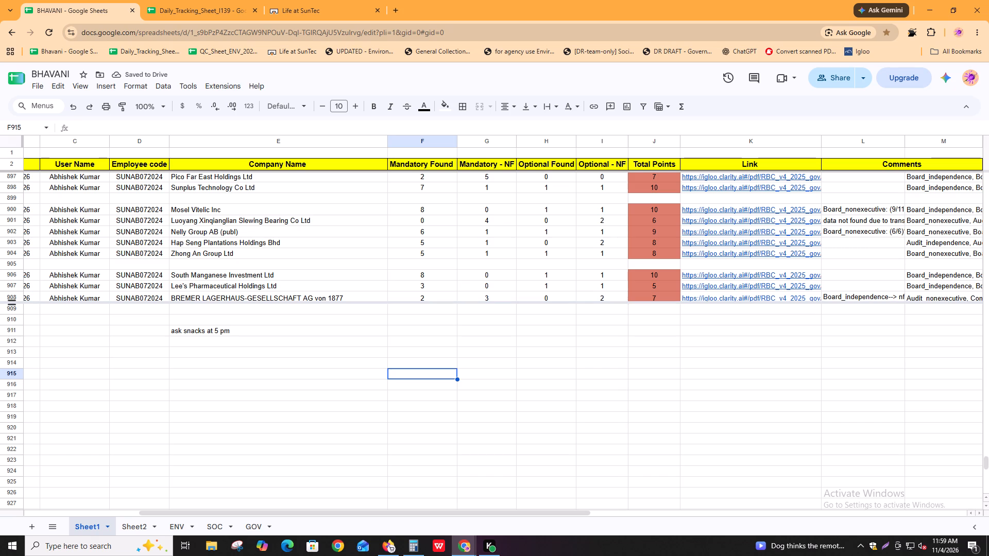
left_click(13, 301)
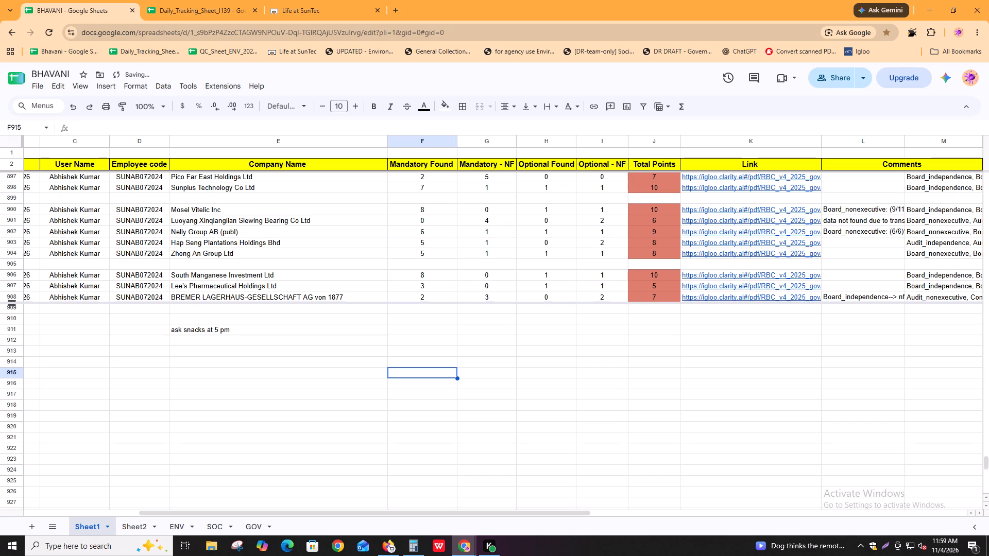
left_click(12, 302)
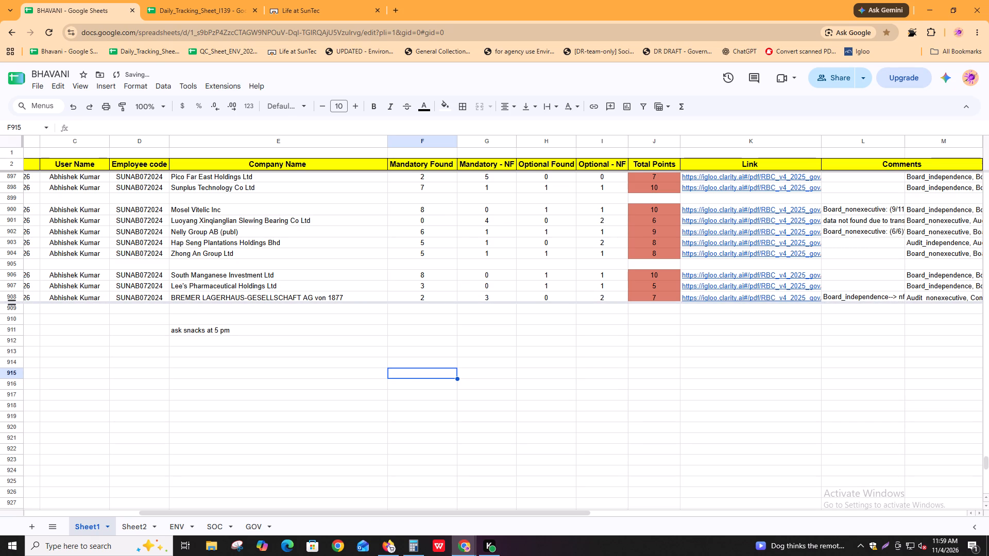
Fill row 909 from row 908 with the extraction name, date, user name, employee code and Total Points formula.
scroll(108, 349, "up", 8, "shift")
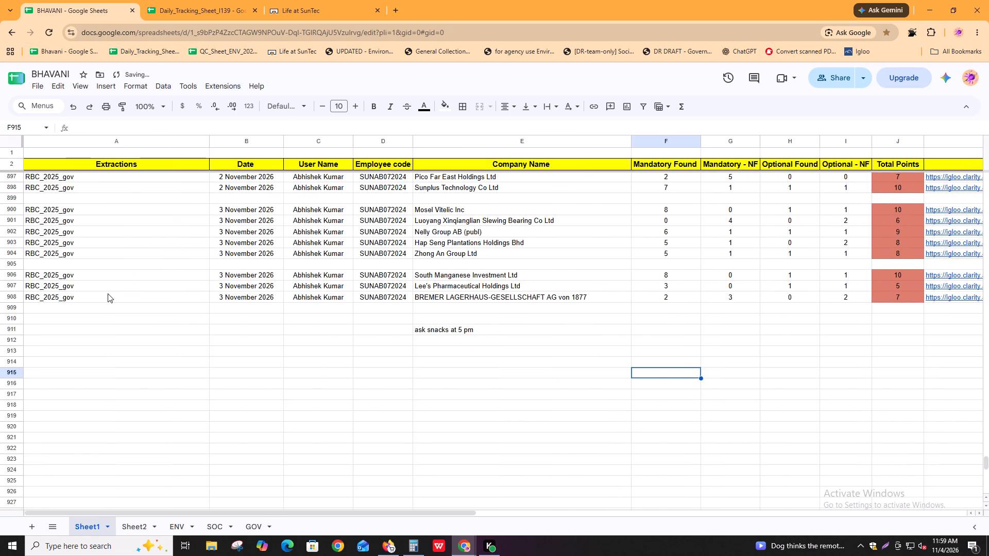
left_click_drag(106, 303, 122, 310)
right_click(106, 303)
left_click(59, 298)
left_click_drag(60, 298, 61, 303)
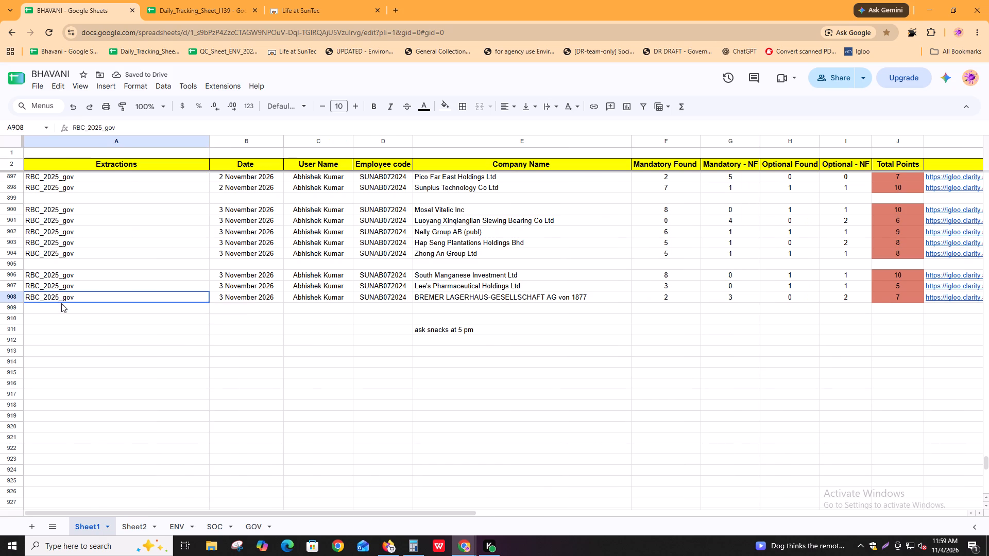
left_click_drag(61, 303, 374, 310)
key("ctrl+d")
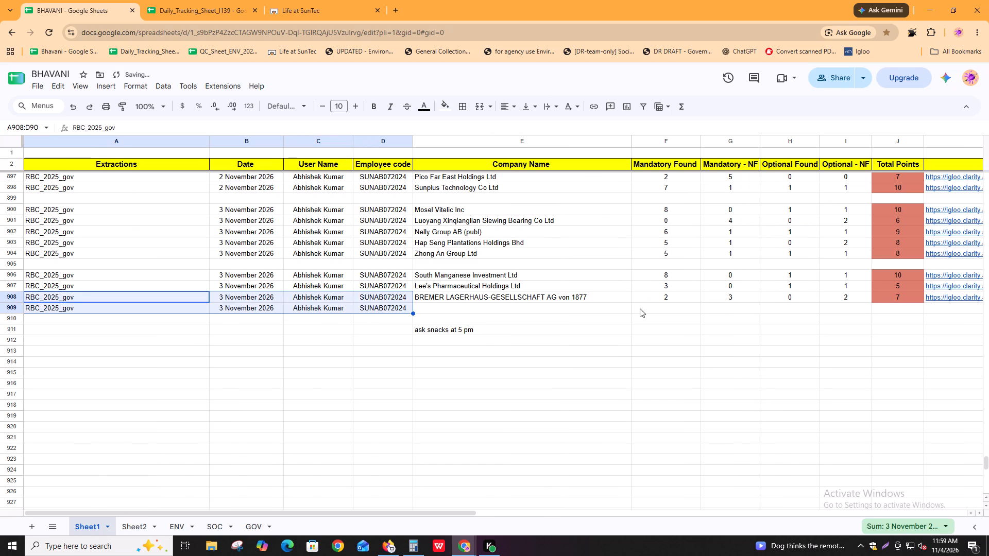
left_click_drag(893, 300, 893, 305)
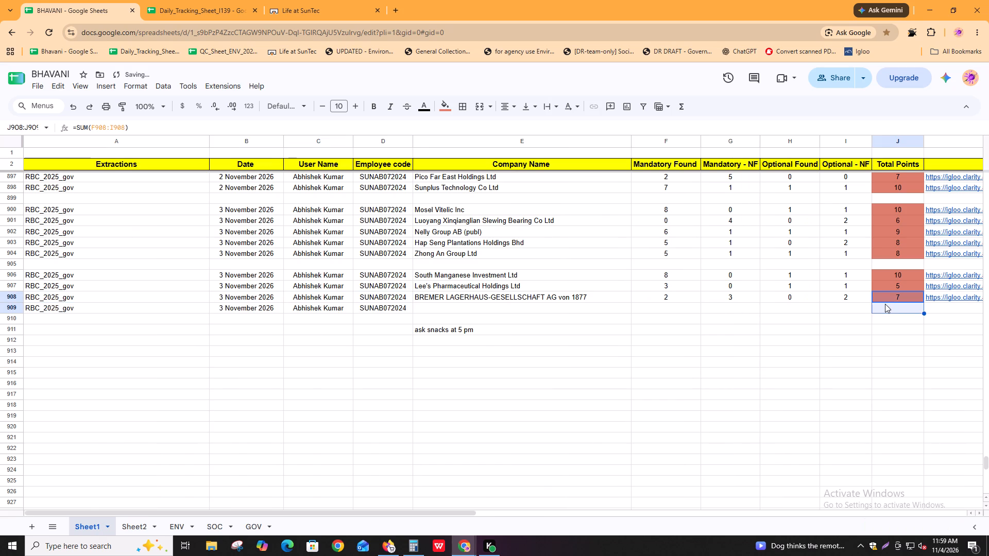
key("ctrl+d")
Move the "ask snacks at 5 pm" note from E911 to E920 and select the empty company cell E909.
left_click(617, 334)
key("ctrl+c")
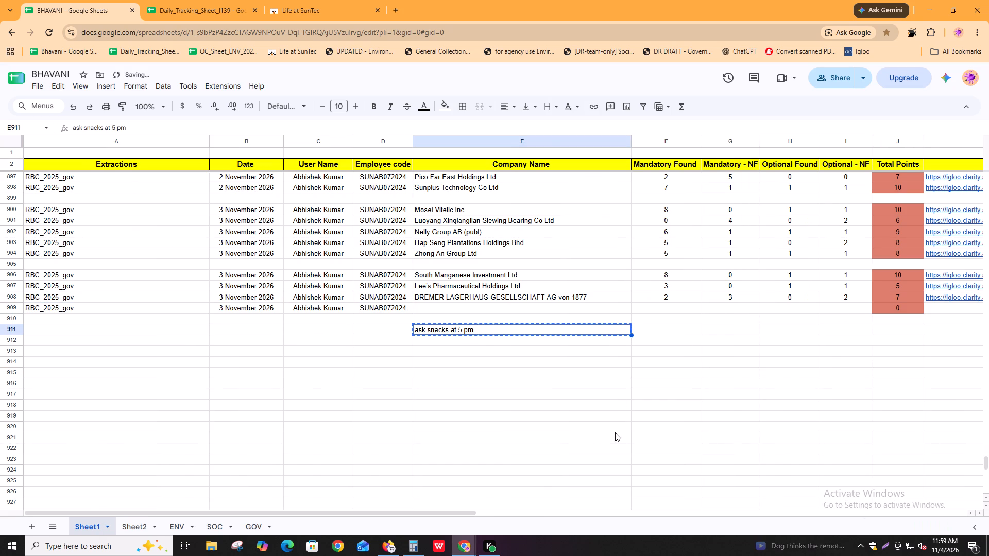
left_click(534, 431)
key("ctrl+v")
left_click(507, 337)
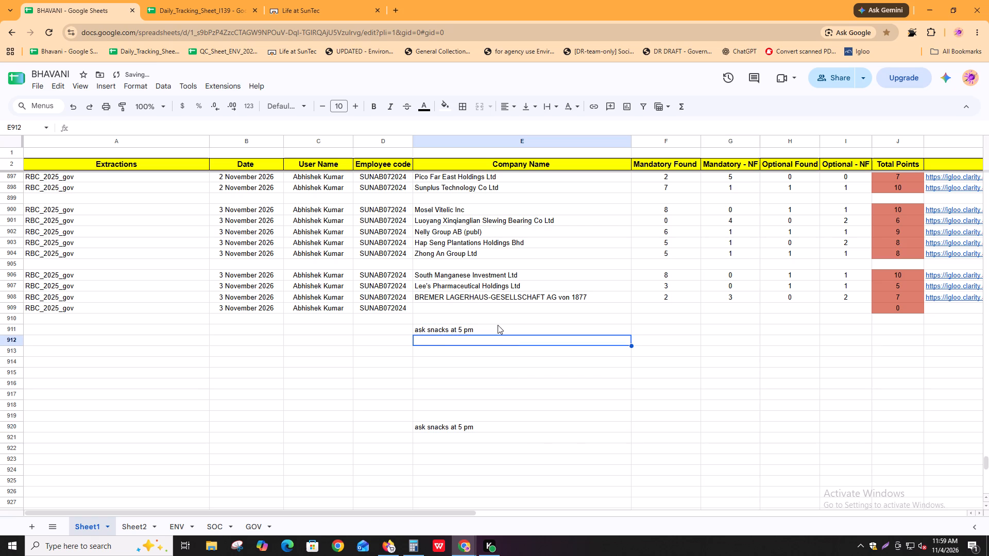
key("Up")
key("BackSpace")
left_click(492, 311)
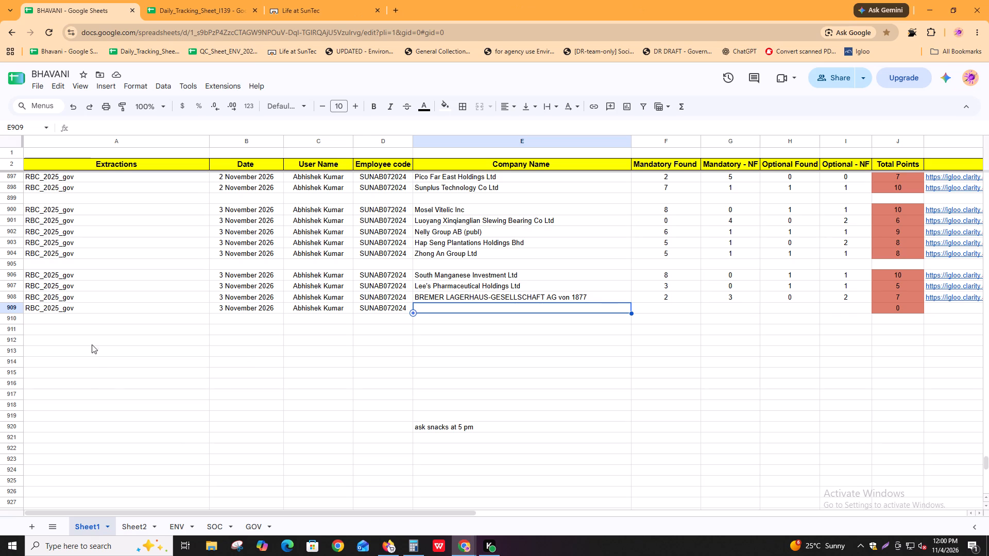
left_click(108, 304)
key("ctrl+c")
key("alt+Tab")
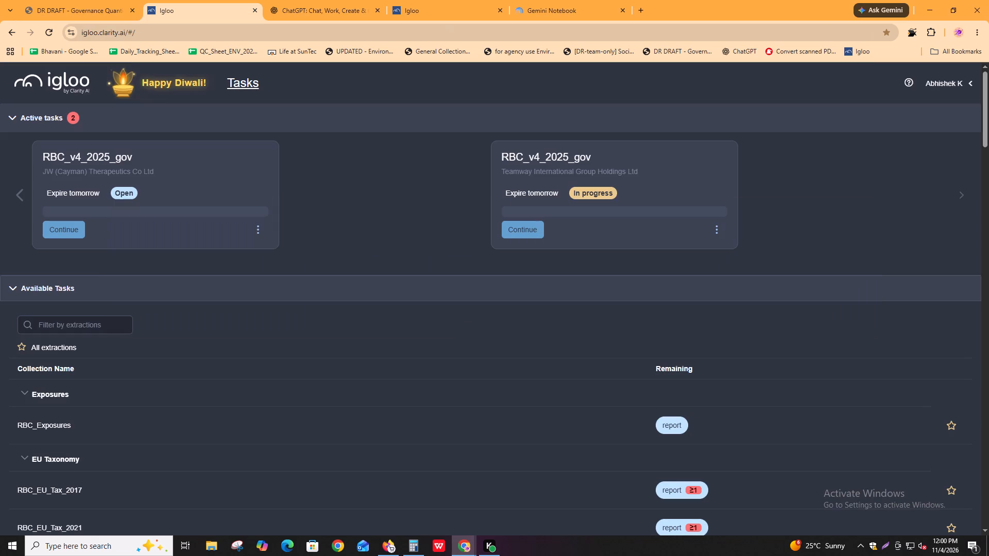
key("ctrl+r")
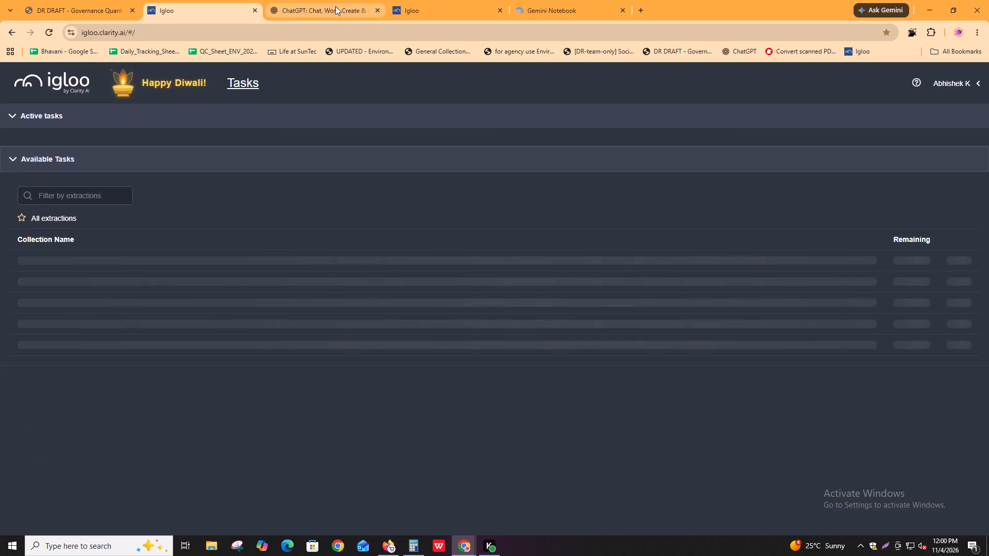
Look over the Life at SunTec monthly attendance report and the 3 November 2026 entries in Daily_Tracking_Sheet_I139.
key("alt+Tab")
left_click(367, 1)
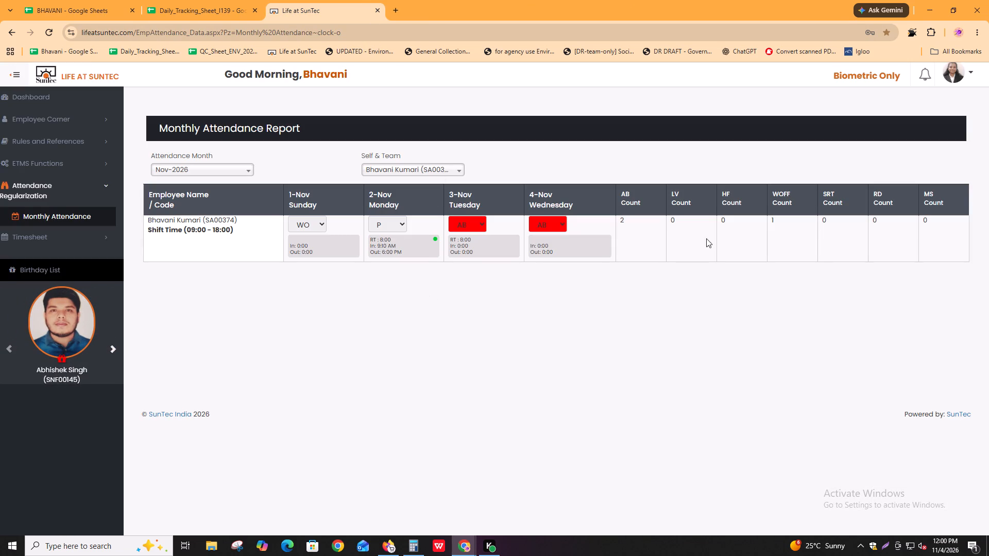
left_click(148, 0)
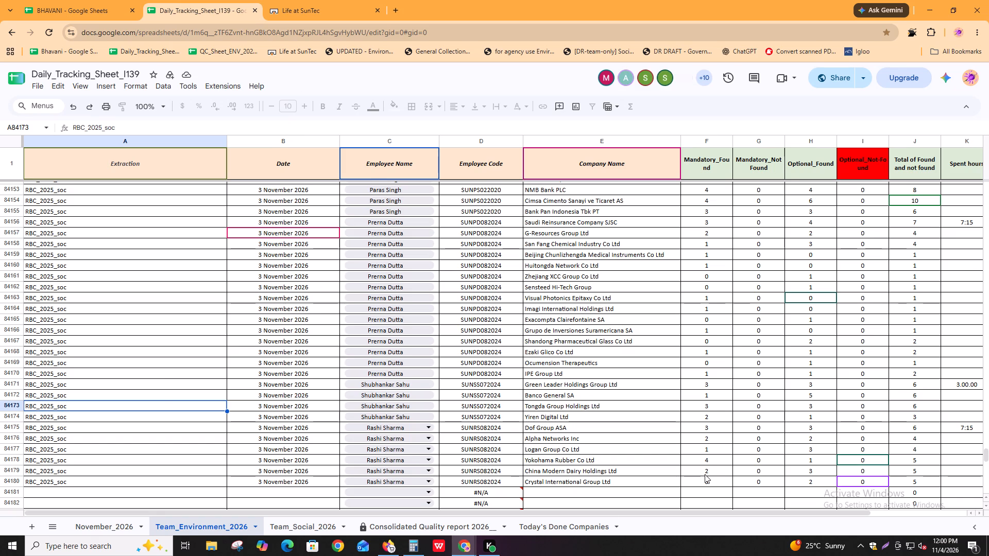
scroll(704, 474, "down", 2)
scroll(704, 474, "up", 2)
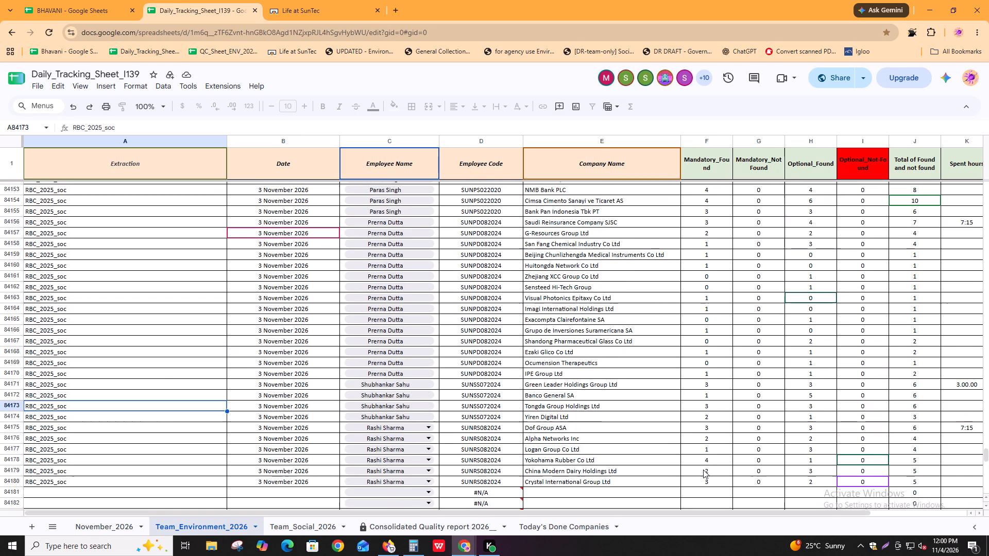
Check the Total of Found and not found sums for rows 84171–84174 and 84175–84180 in Team_Environment_2026.
scroll(769, 342, "down", 3, "shift")
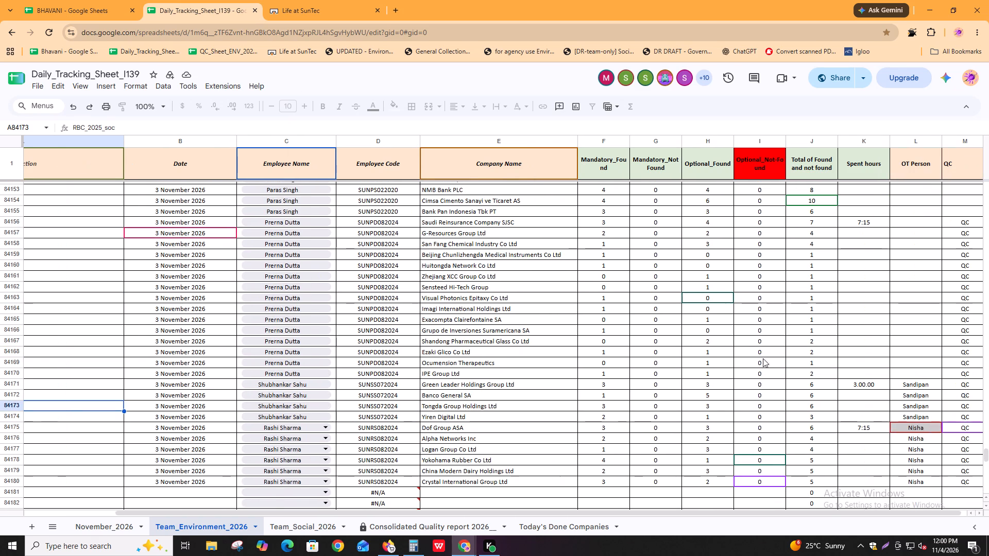
left_click_drag(810, 383, 812, 414)
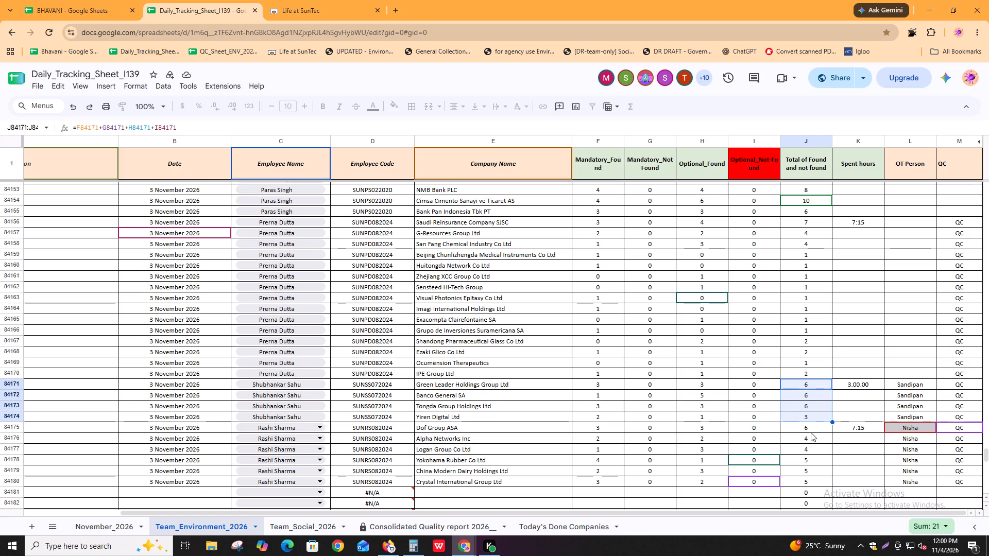
left_click_drag(809, 430, 822, 485)
right_click(809, 430)
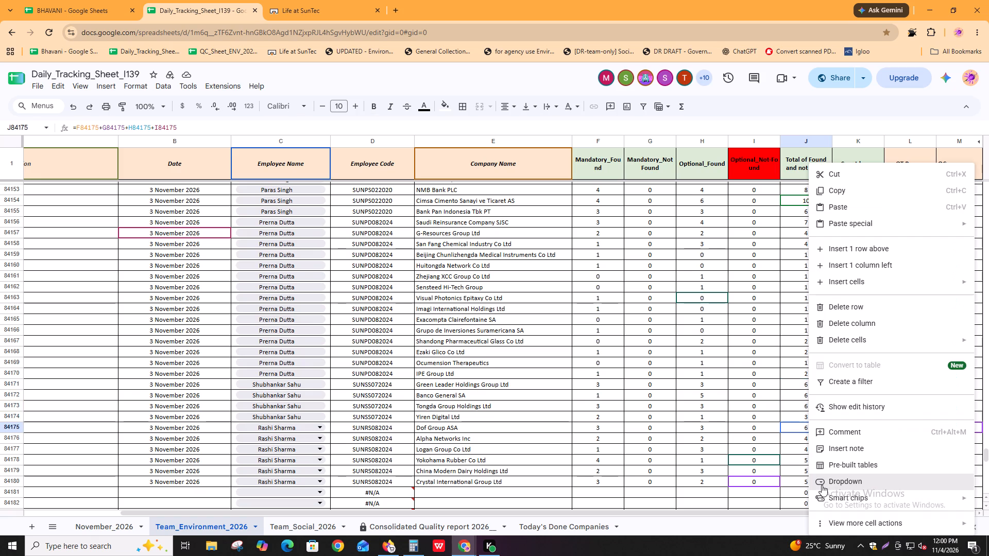
left_click_drag(822, 485, 815, 484)
left_click_drag(790, 429, 804, 489)
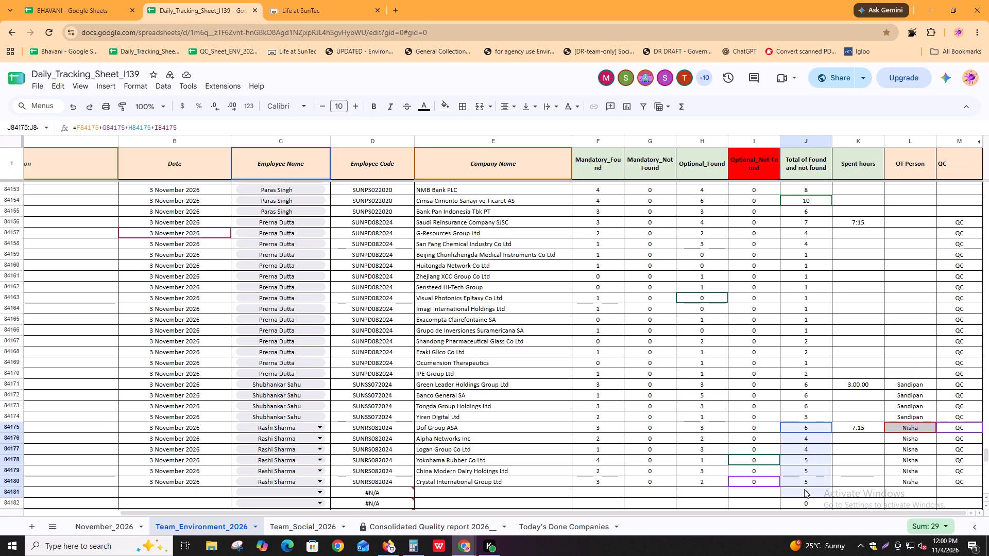
left_click_drag(804, 489, 808, 483)
right_click(808, 483)
scroll(790, 484, "up", 2, "shift")
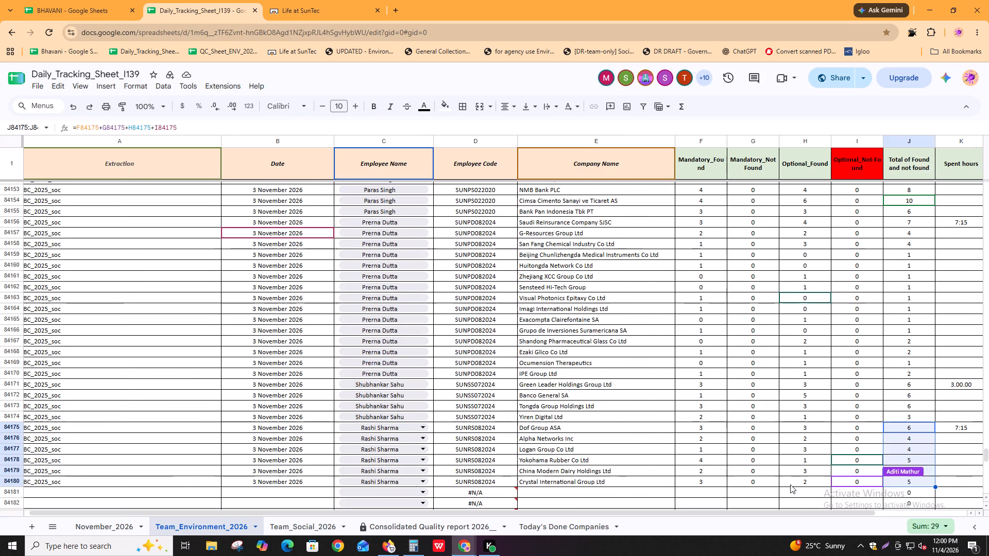
scroll(790, 484, "down", 3, "shift")
scroll(752, 485, "up", 5, "shift")
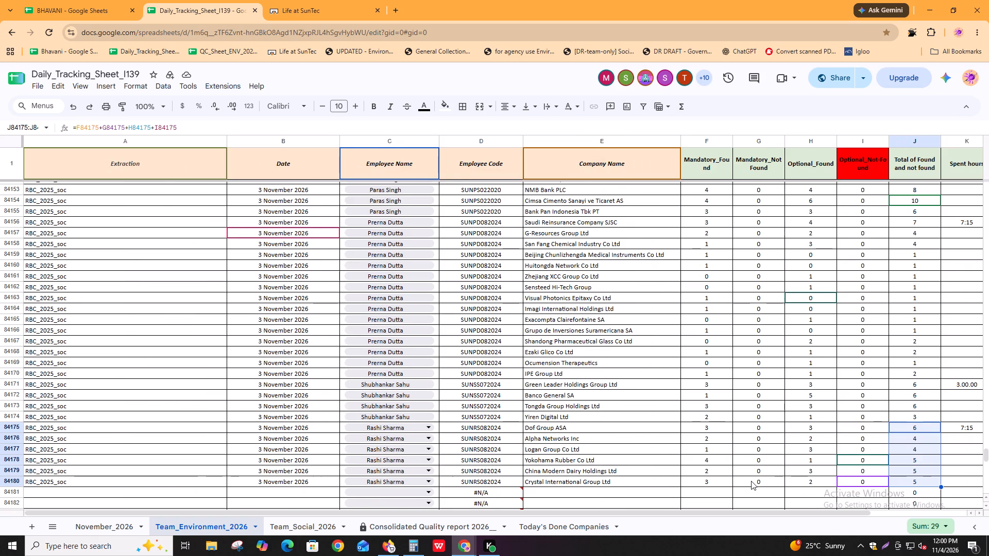
Recheck the summed totals in J84171:J84174 and J84175:J84180 of the daily tracking sheet.
scroll(751, 481, "down", 3, "shift")
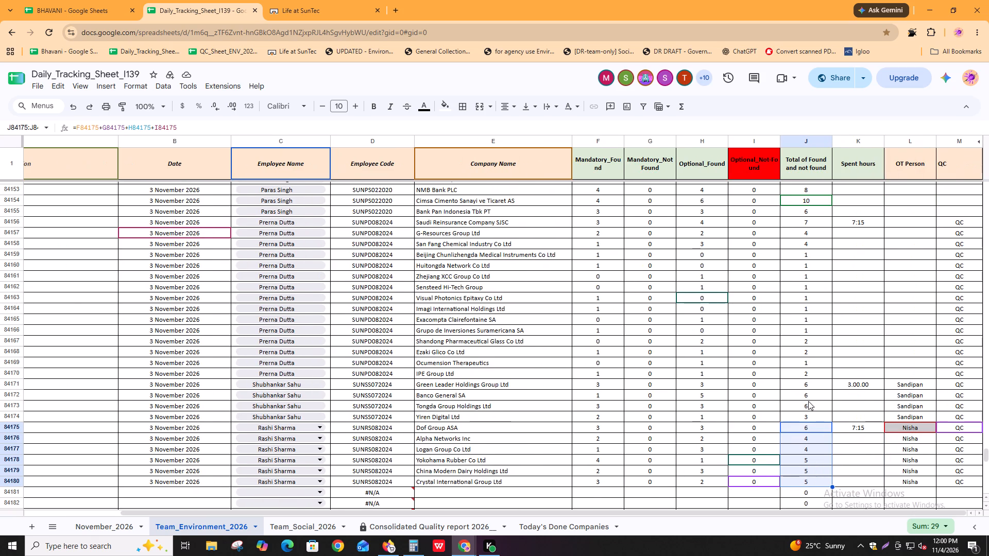
left_click_drag(808, 391, 807, 409)
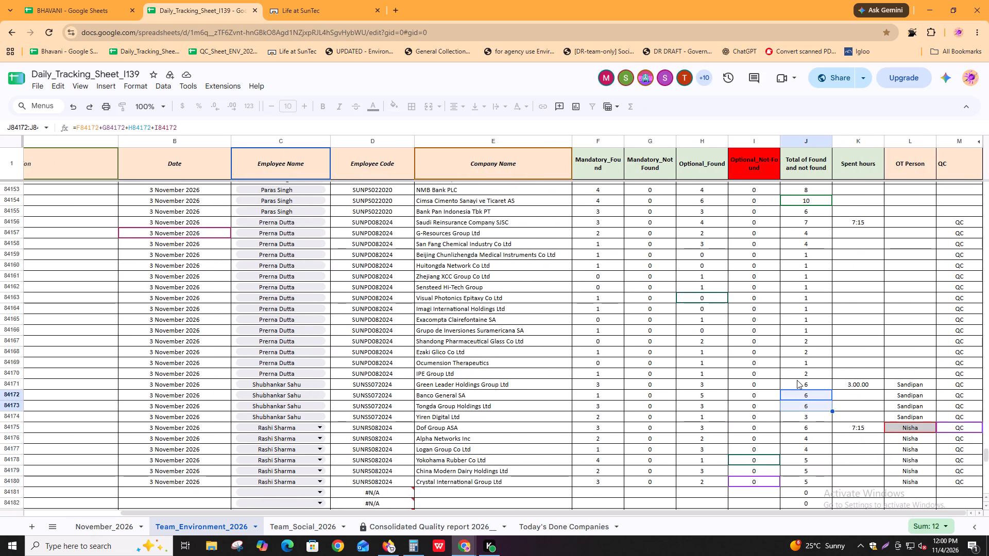
left_click_drag(797, 384, 803, 420)
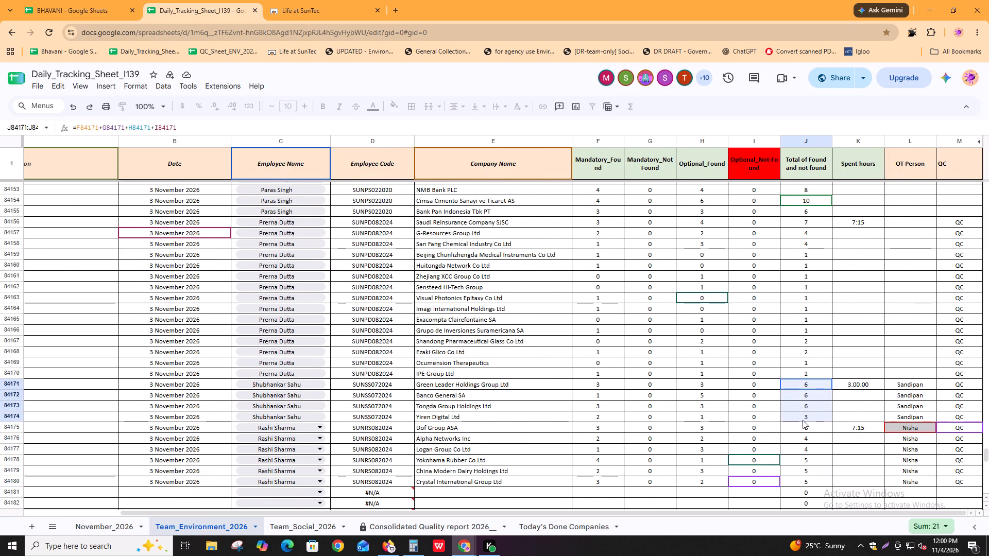
scroll(672, 472, "up", 3, "shift")
scroll(671, 468, "down", 3, "shift")
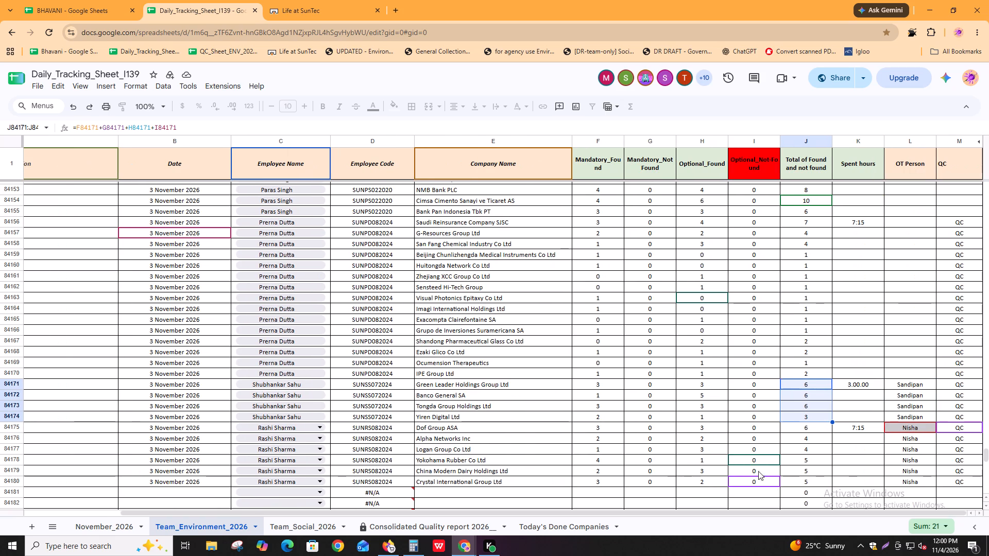
left_click_drag(813, 426, 812, 475)
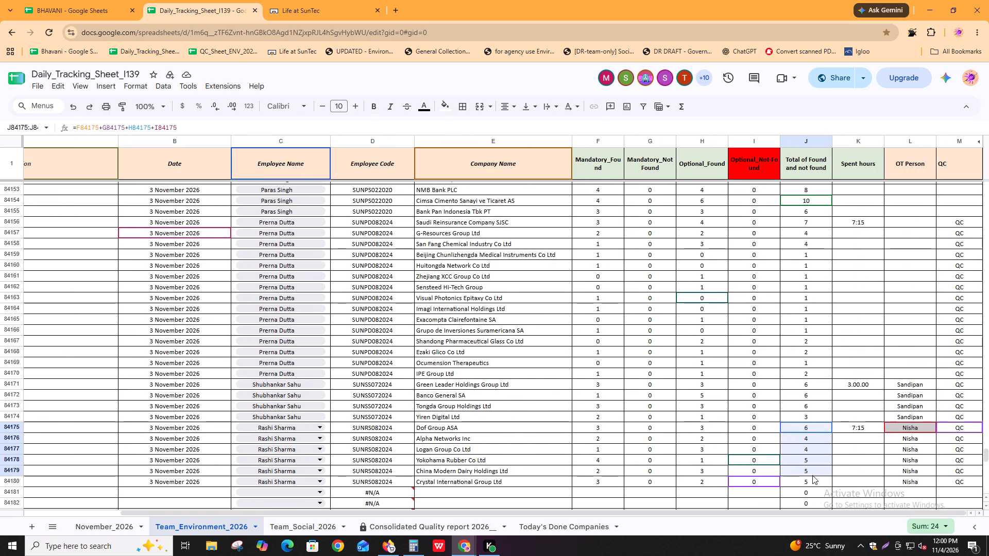
left_click_drag(812, 475, 812, 484)
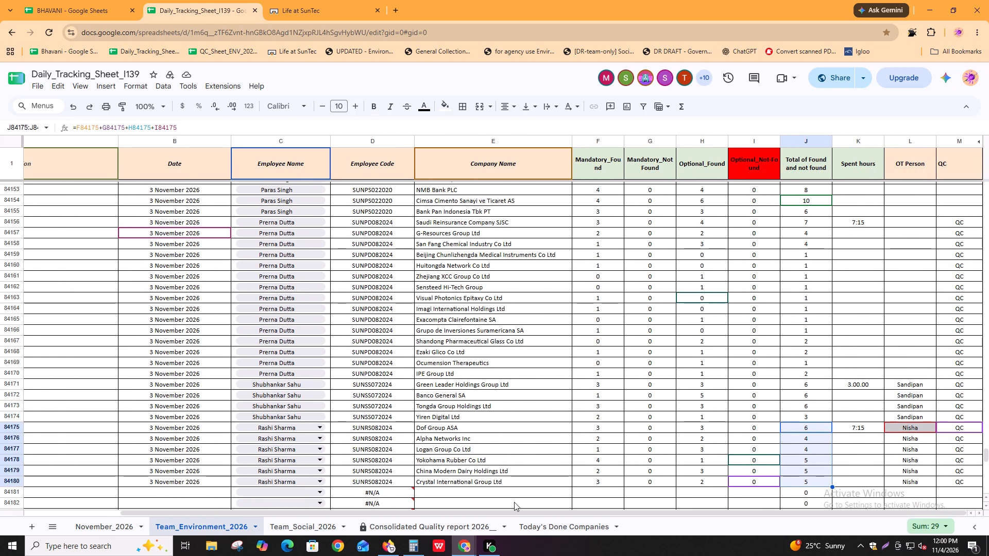
scroll(446, 443, "up", 10, "shift")
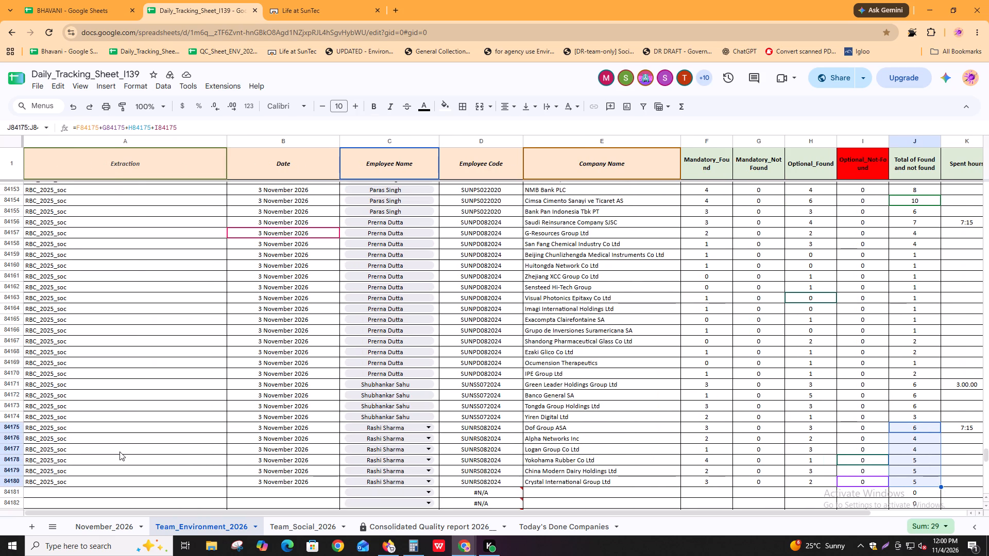
left_click(120, 451)
Reload the Igloo task list, filter the available tasks by RBC_2025_gov copied from BHAVANI's A909, and open its report task.
left_click(63, 0)
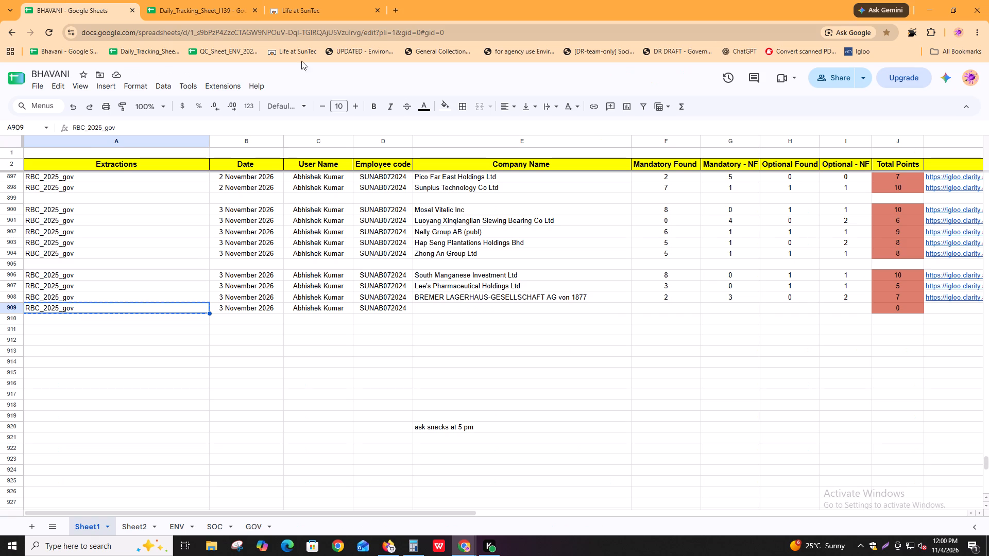
left_click(565, 312)
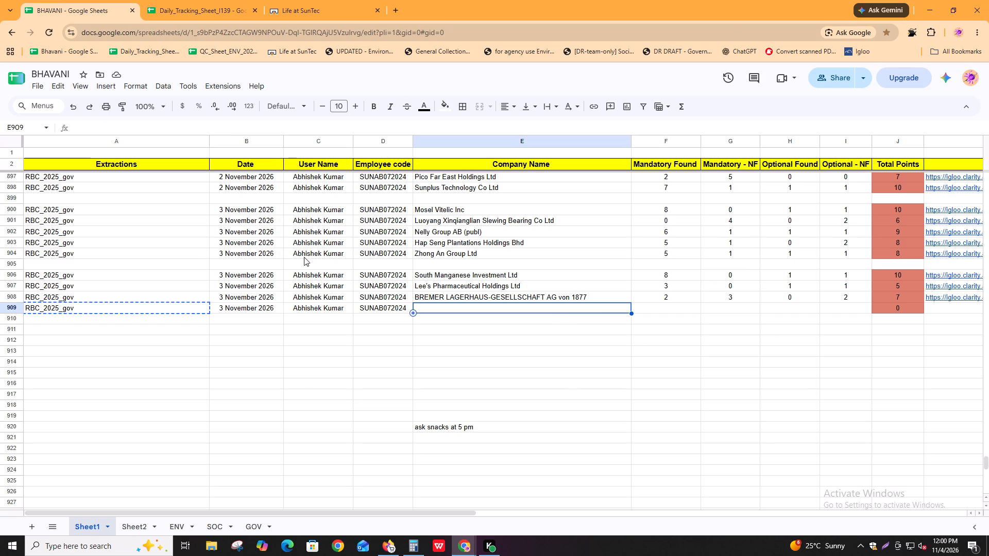
key("alt+Tab")
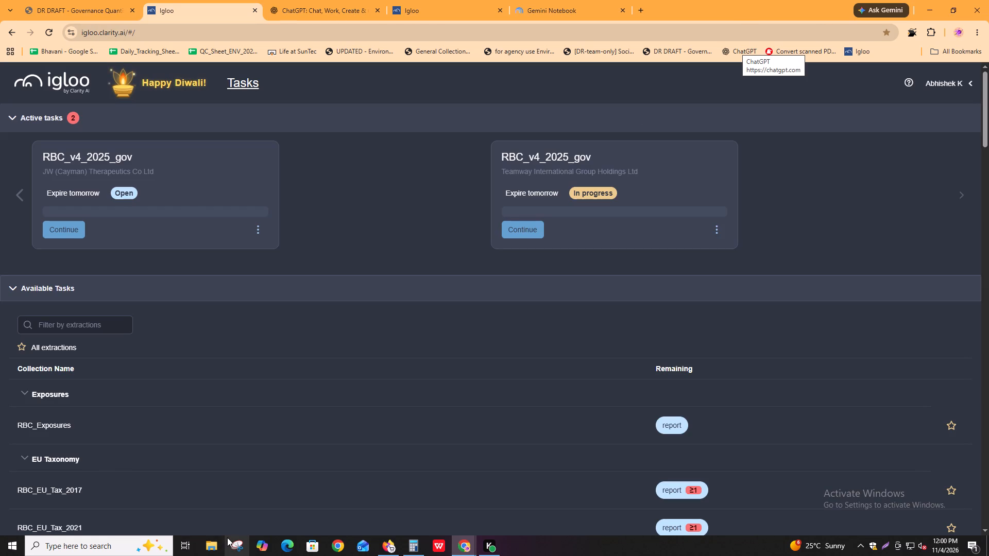
key("ctrl+r")
key("alt+Tab")
left_click(88, 306)
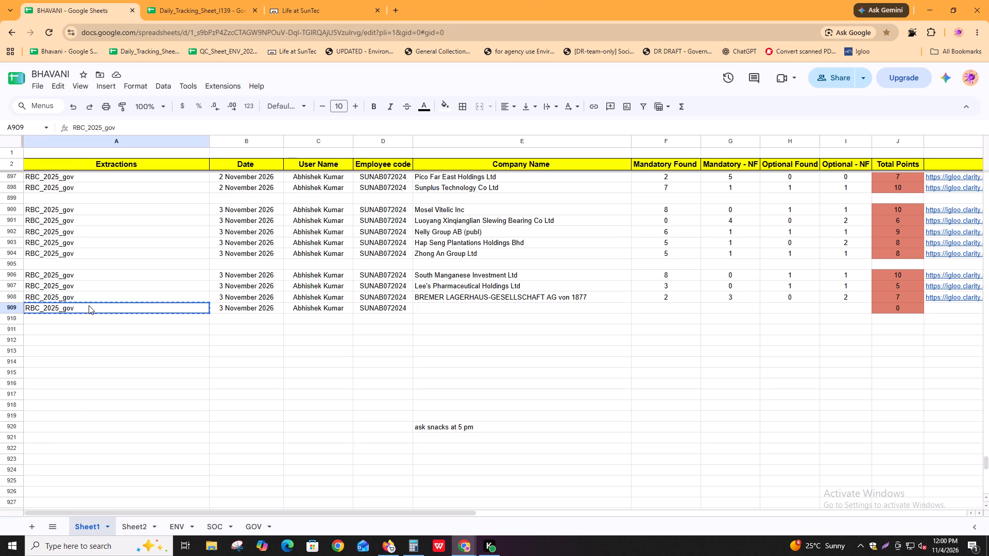
key("ctrl+c")
key("alt+Tab")
left_click(86, 340)
left_click(82, 333)
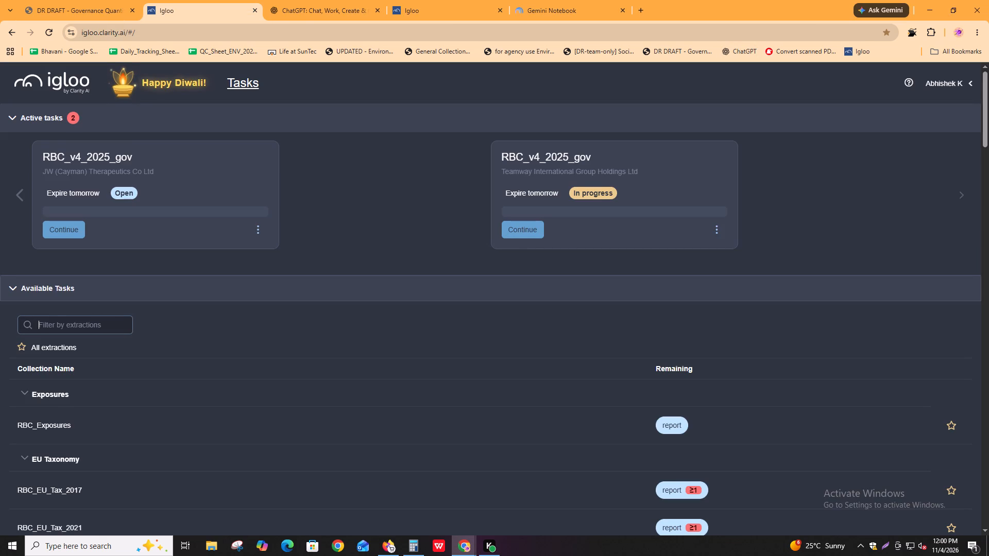
key("ctrl+v")
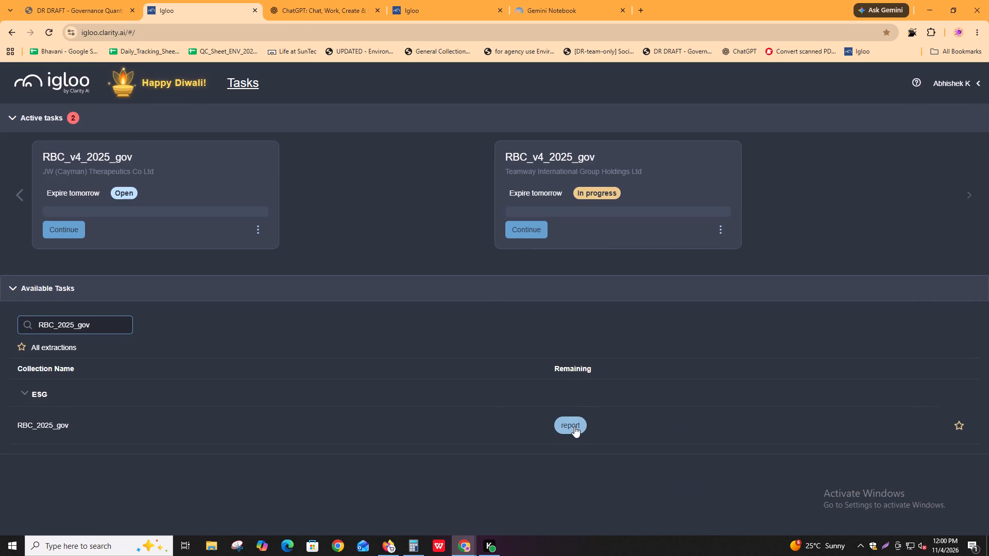
left_click(574, 426)
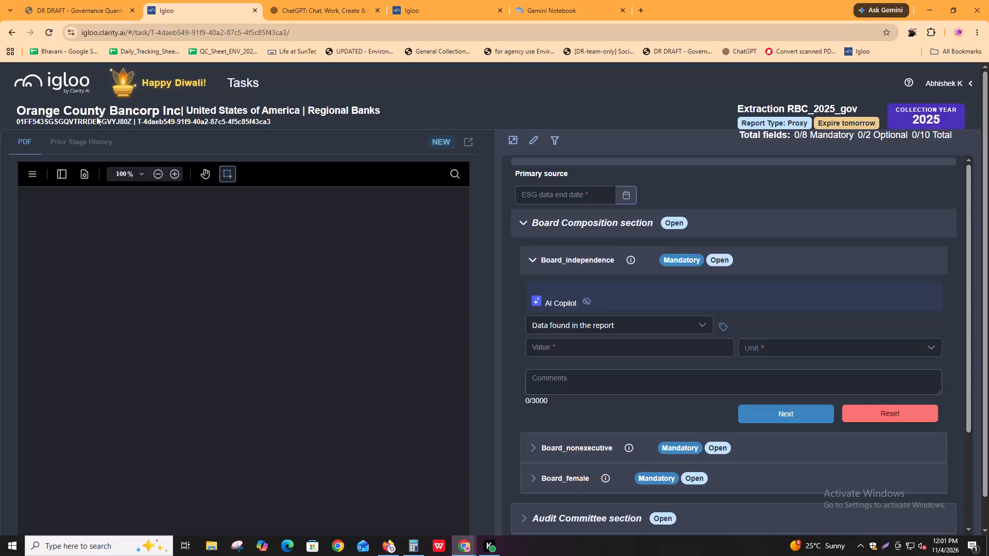
Copy the company name Orange County Bancorp Inc from the Igloo task into E909 of the BHAVANI sheet.
left_click(98, 107, "alt")
key("alt+Tab")
left_click(519, 316)
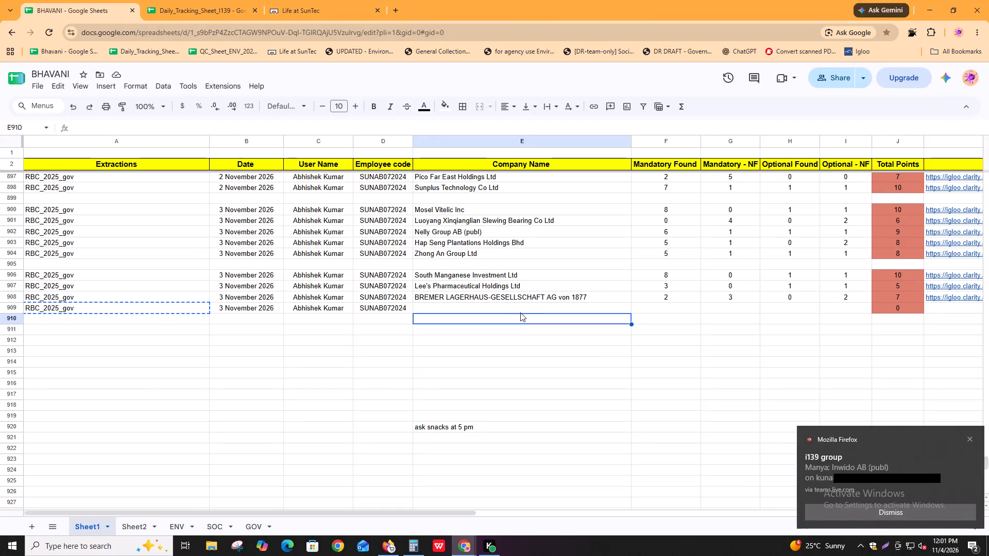
key("Up")
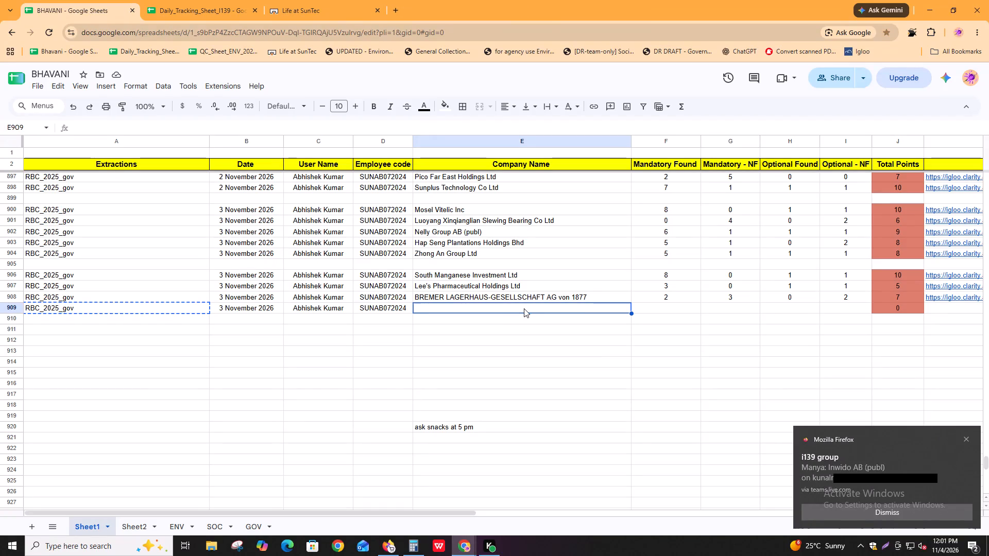
key("ctrl+v")
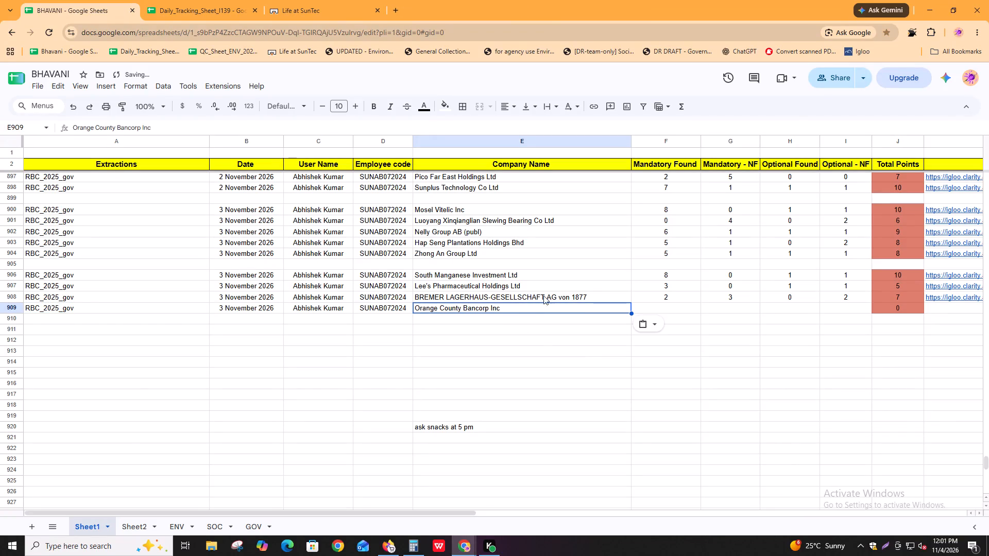
Copy the share link of Orange County Bancorp's proxy report PDF from Igloo into K909 of the BHAVANI sheet.
left_click(933, 309)
key("alt+Tab")
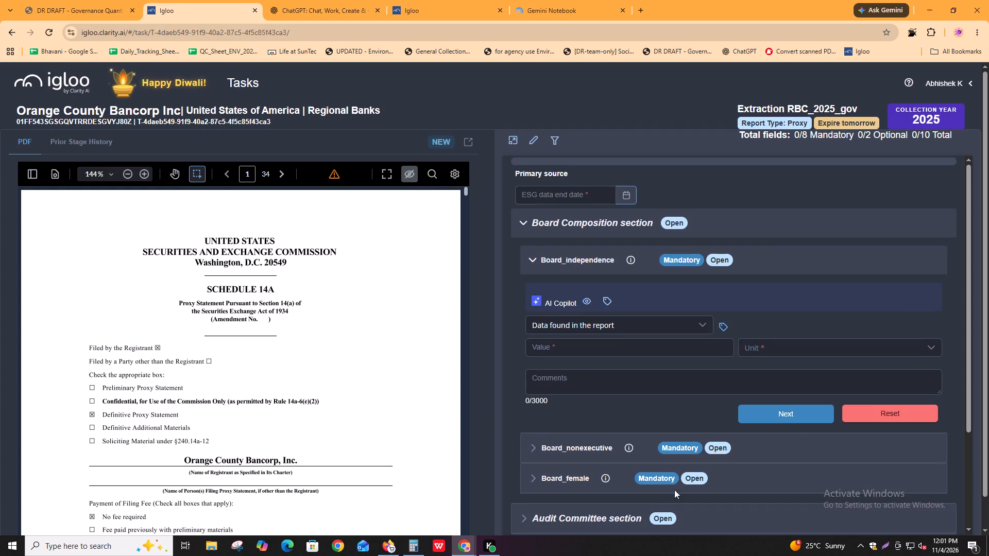
left_click(455, 174)
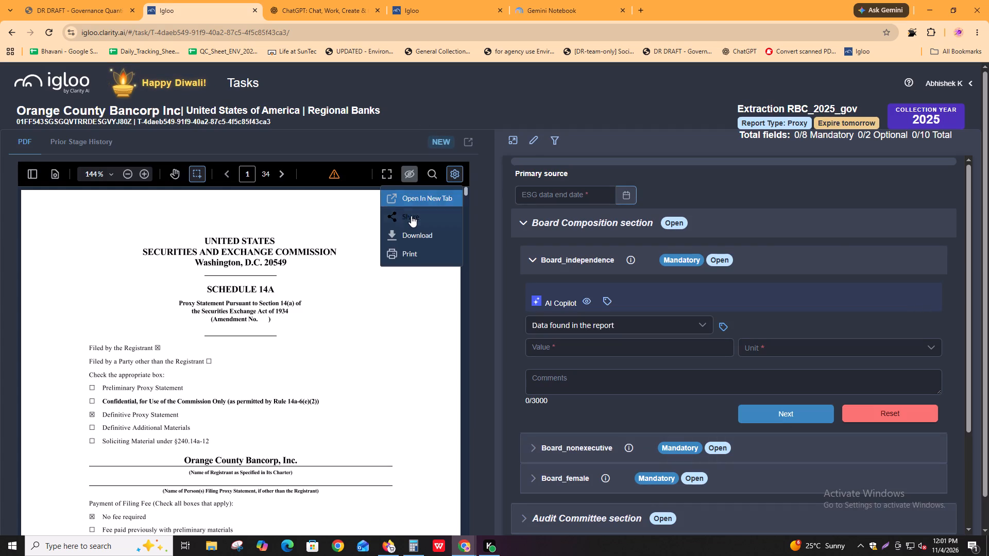
left_click(411, 215)
key("alt+Tab")
key("ctrl+v")
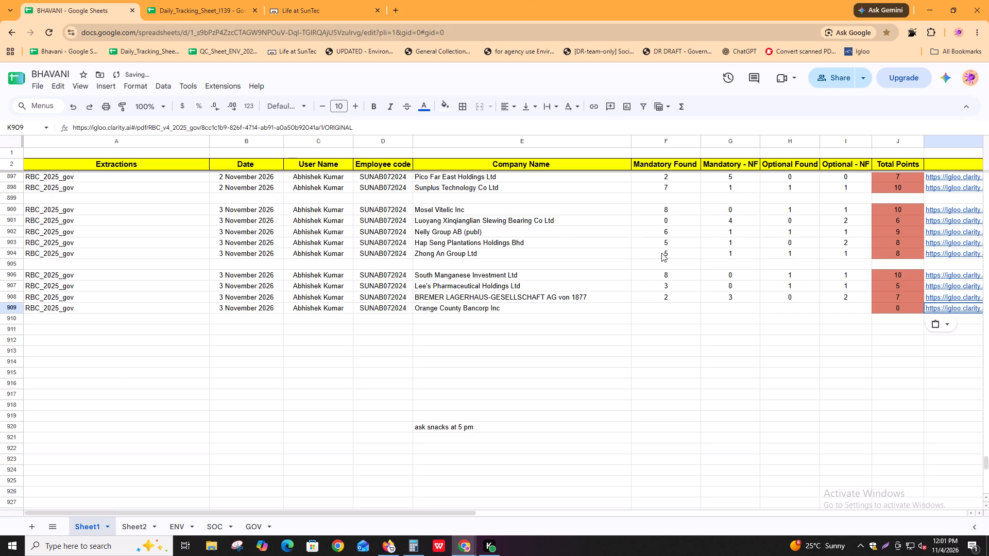
left_click(659, 314)
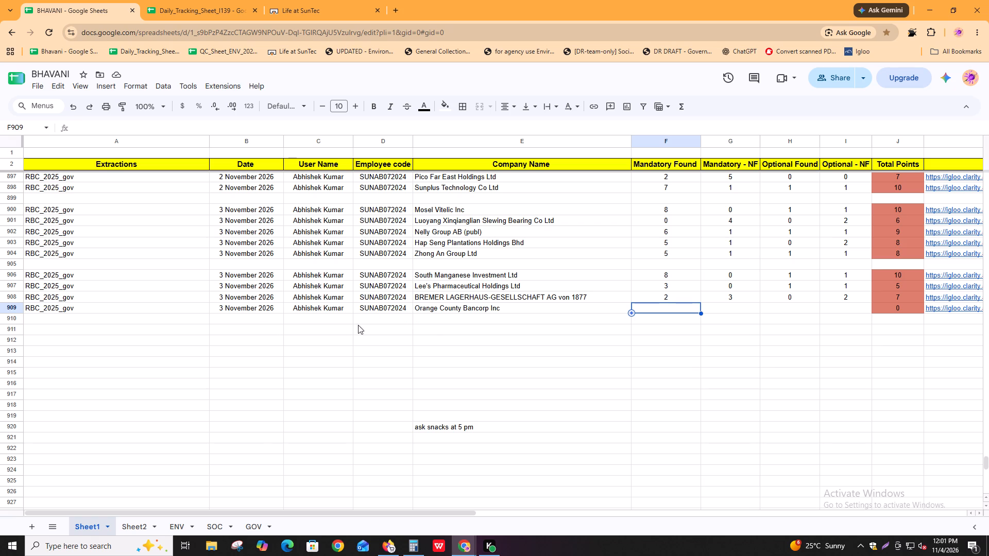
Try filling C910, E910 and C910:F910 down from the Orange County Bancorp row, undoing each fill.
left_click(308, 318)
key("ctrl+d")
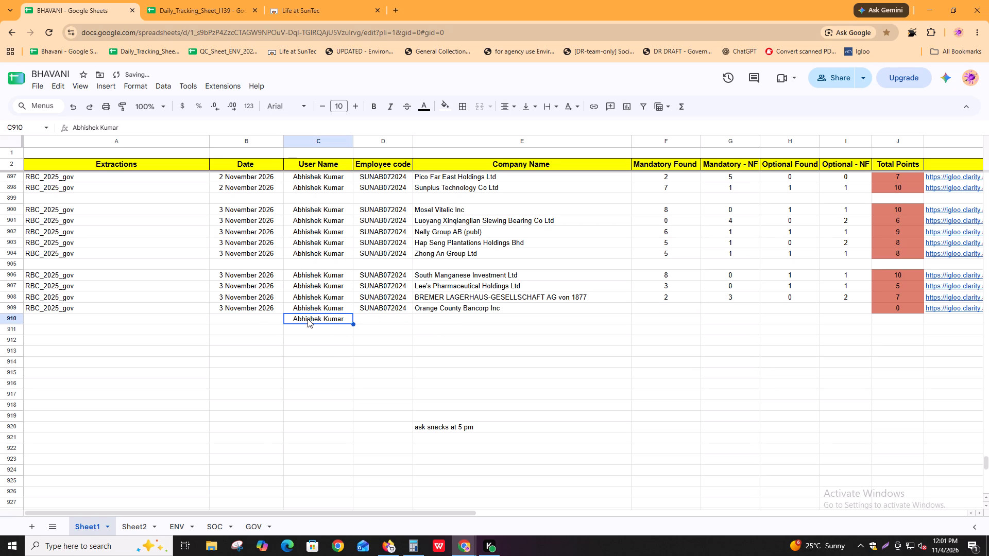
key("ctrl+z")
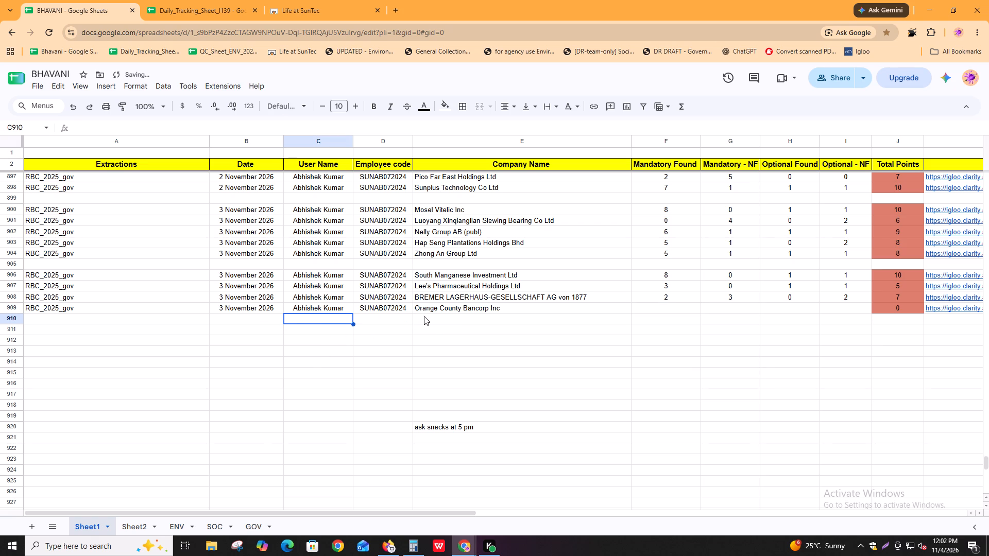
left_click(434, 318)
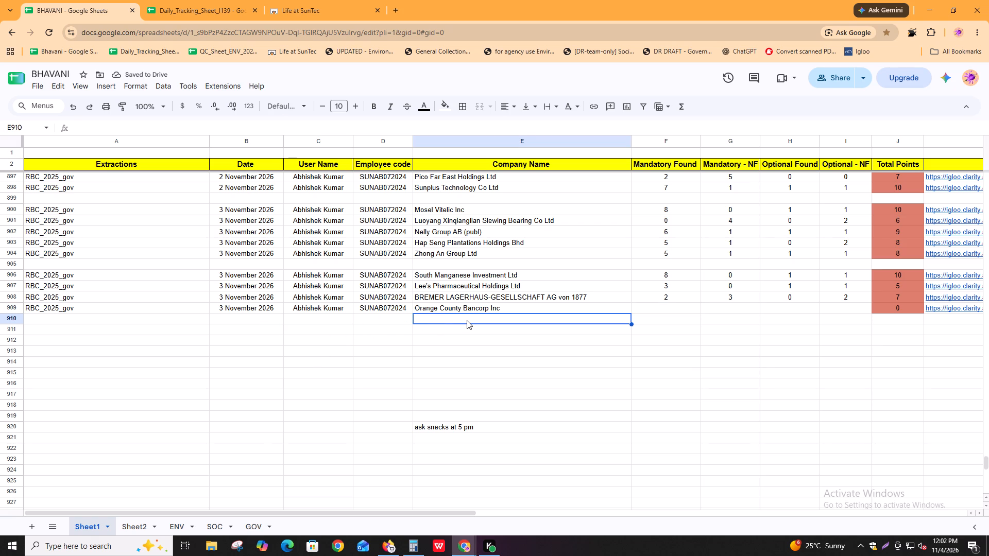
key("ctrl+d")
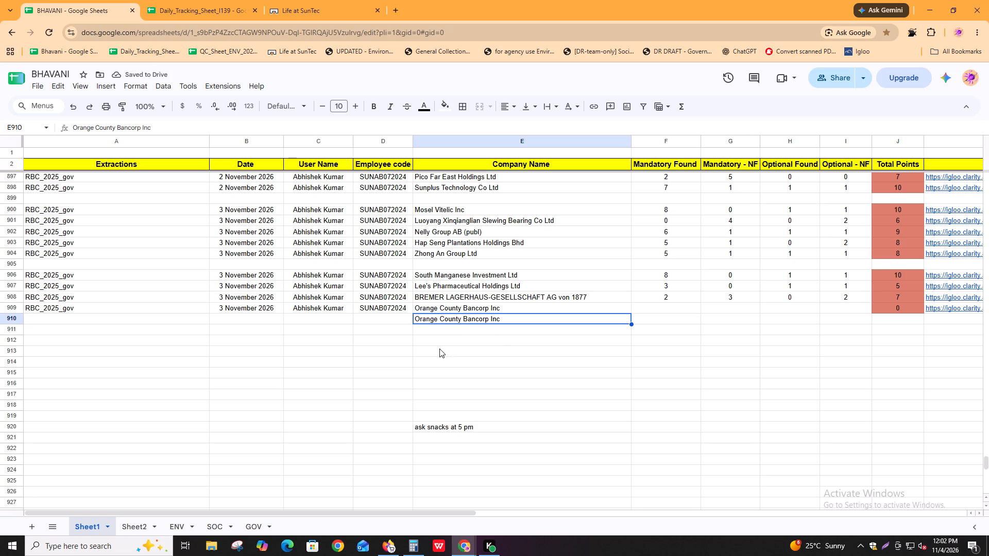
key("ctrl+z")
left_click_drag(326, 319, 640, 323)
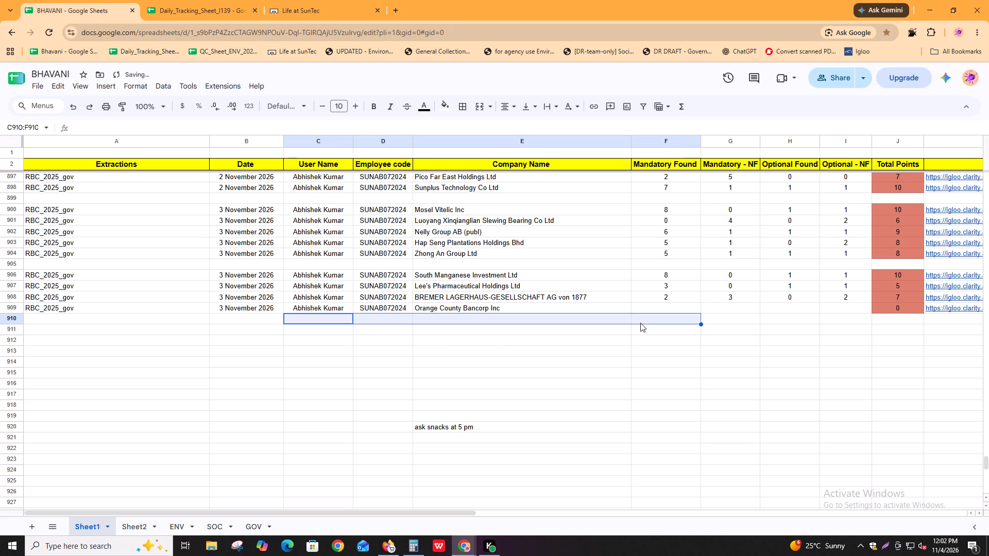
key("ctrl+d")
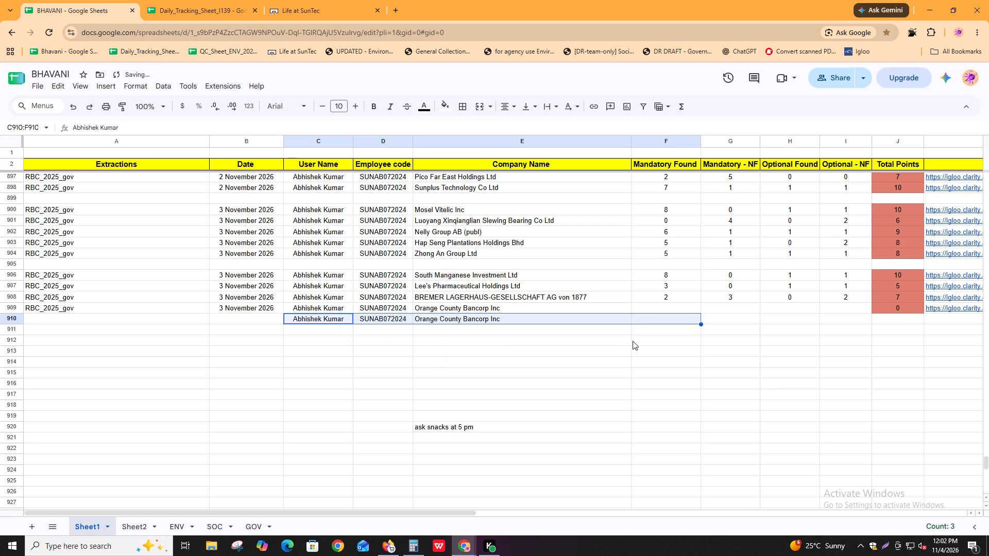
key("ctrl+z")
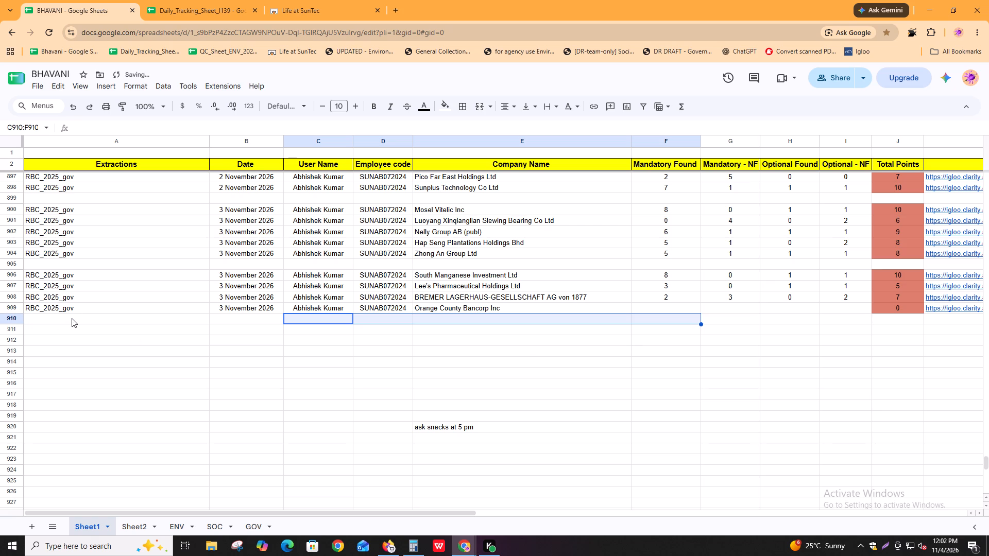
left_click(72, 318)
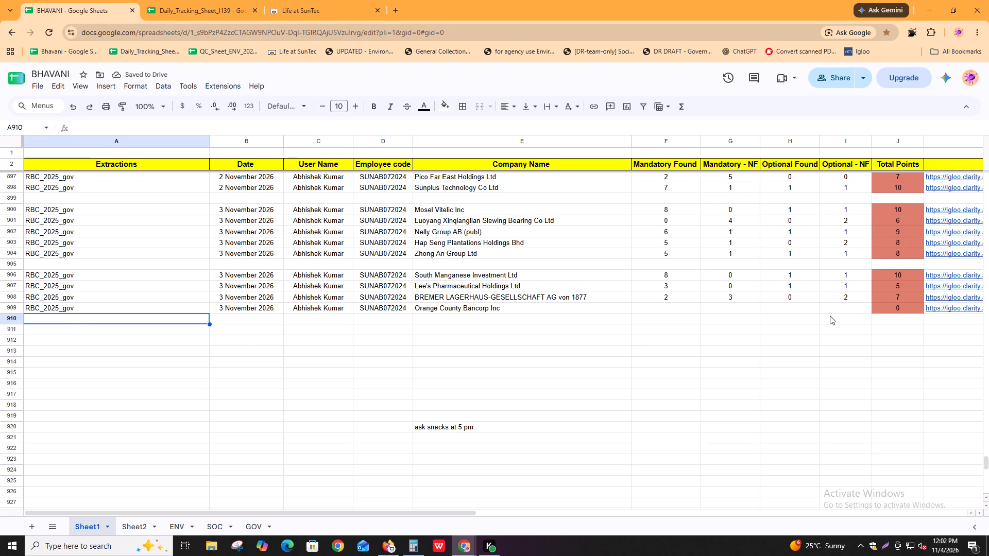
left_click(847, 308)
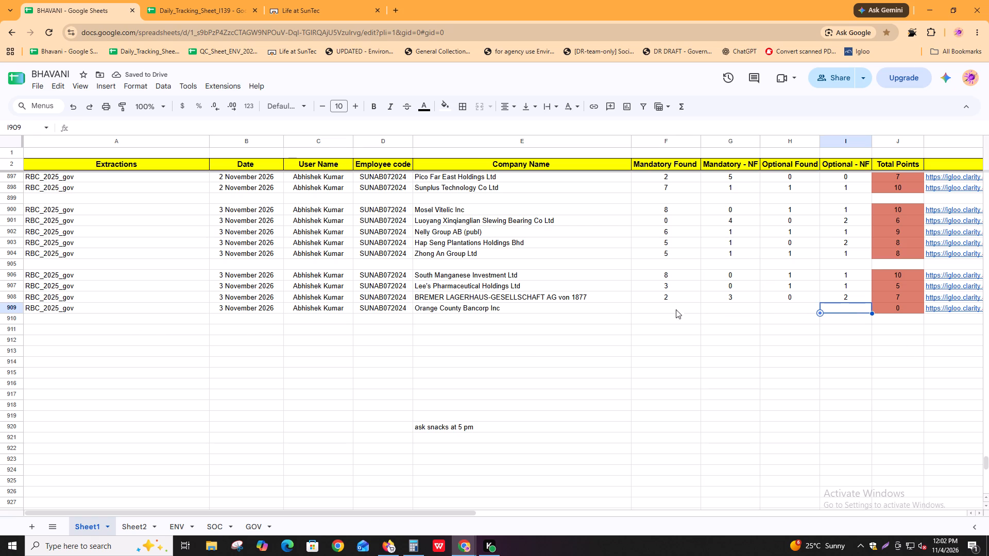
Download the Orange County Bancorp proxy report PDF from Igloo and open it alone in a new browser window.
key("alt+Tab")
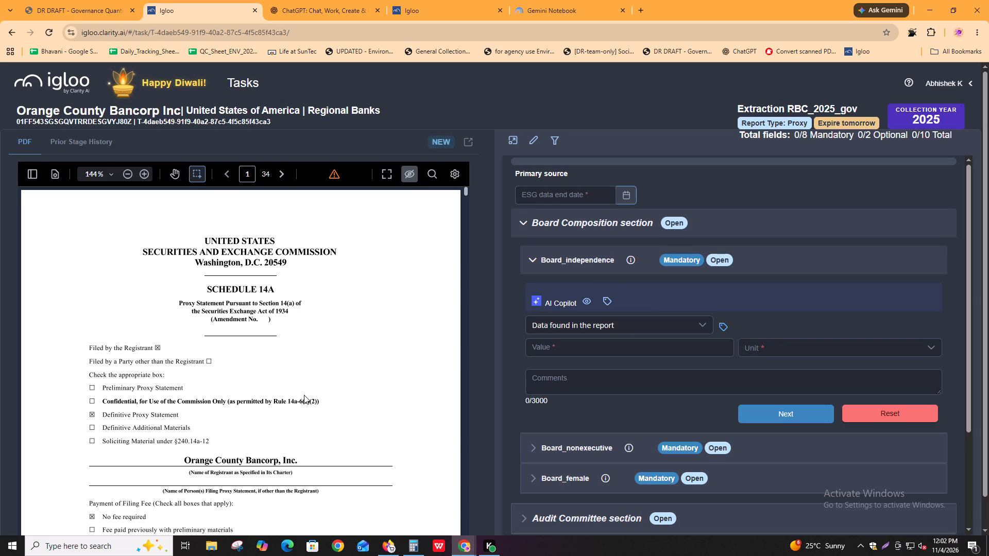
scroll(288, 397, "down", 2)
scroll(288, 394, "up", 8)
left_click(459, 176)
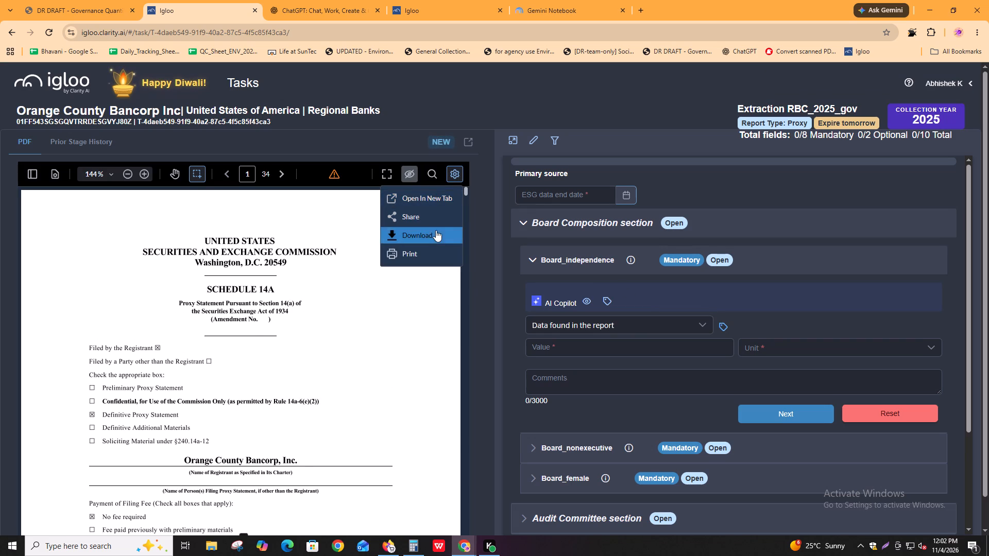
left_click(436, 230)
scroll(387, 339, "down", 2)
scroll(386, 339, "up", 3)
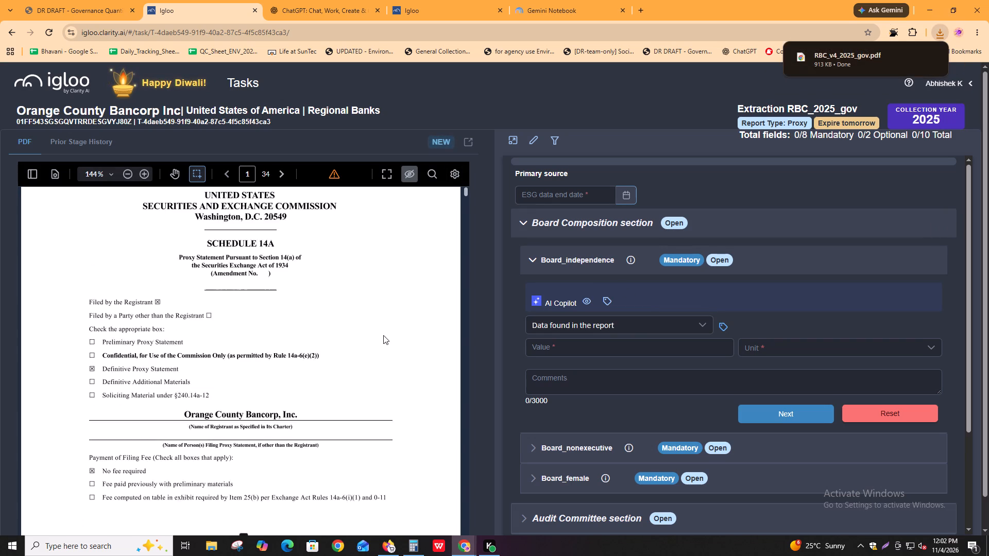
key("ctrl+n")
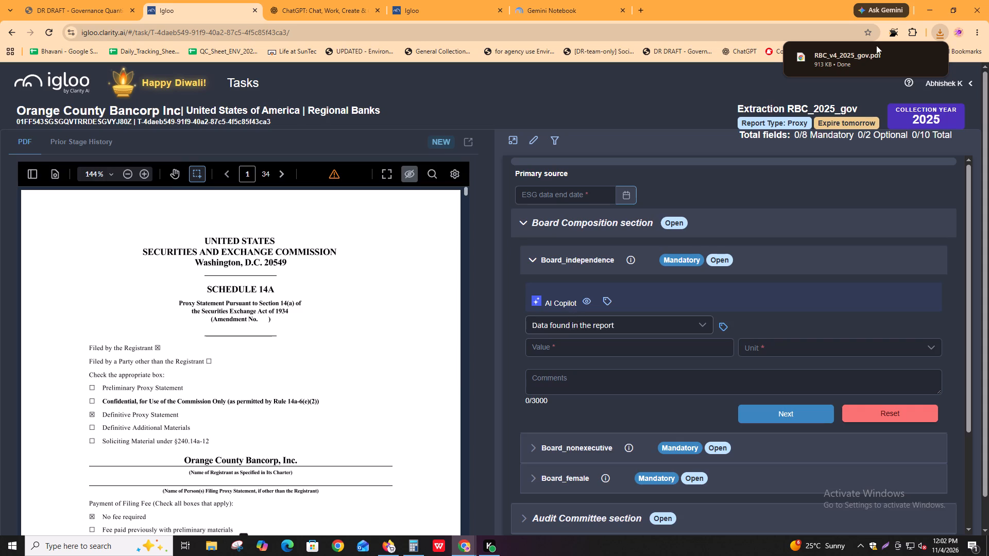
left_click(939, 33)
left_click(822, 81)
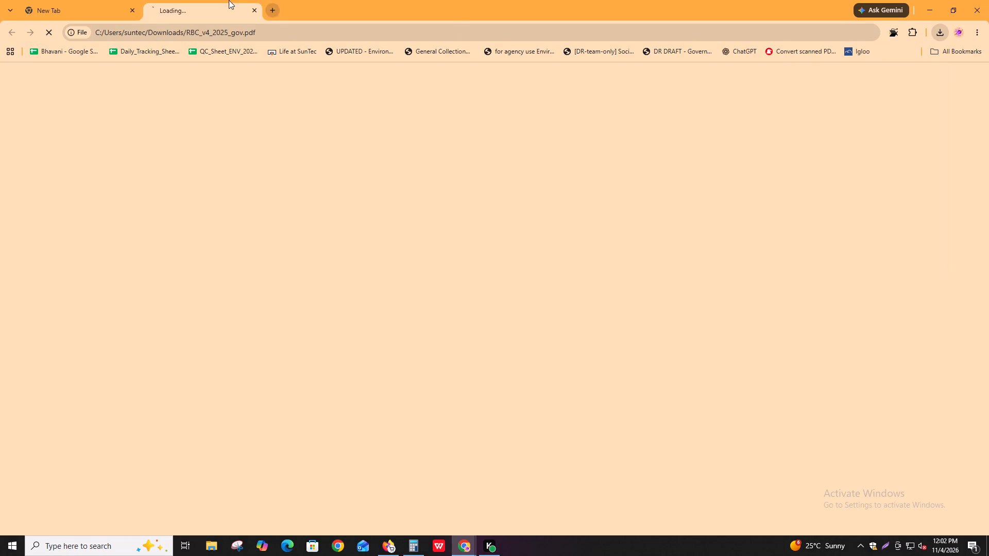
left_click(134, 8)
Duplicate the downloaded report's tab until five copies are open, and return to the first copy.
right_click(109, 12)
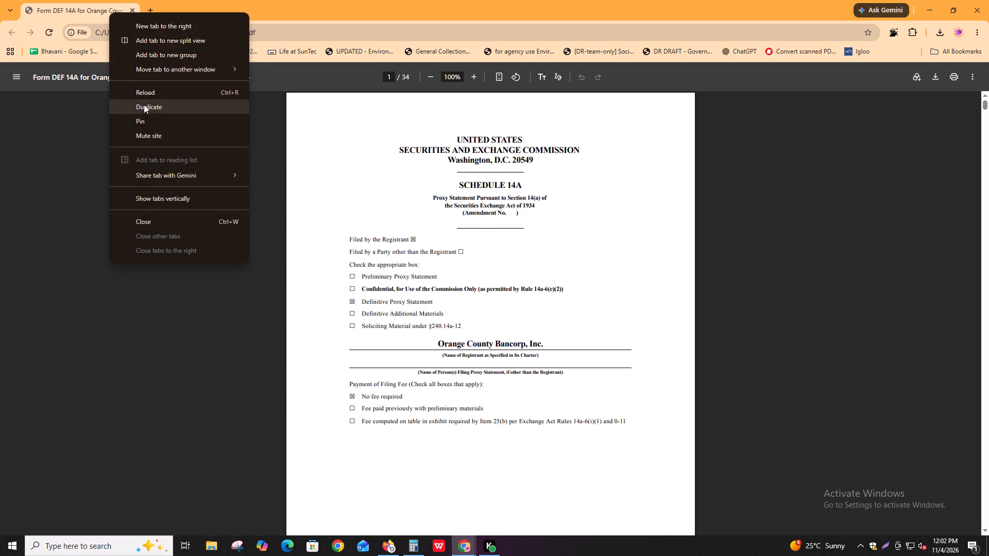
left_click(144, 105)
right_click(193, 8)
left_click(215, 98)
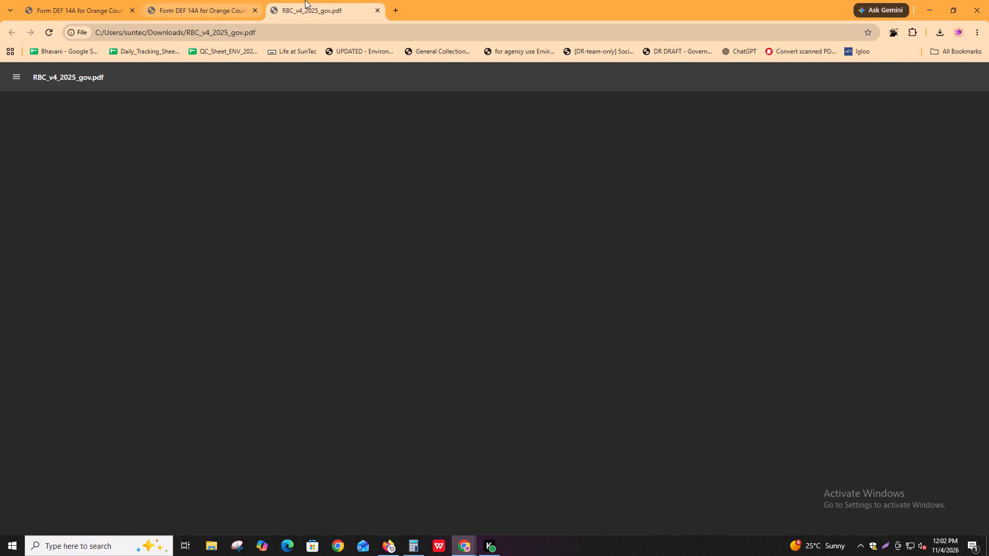
right_click(305, 0)
left_click(343, 97)
right_click(415, 13)
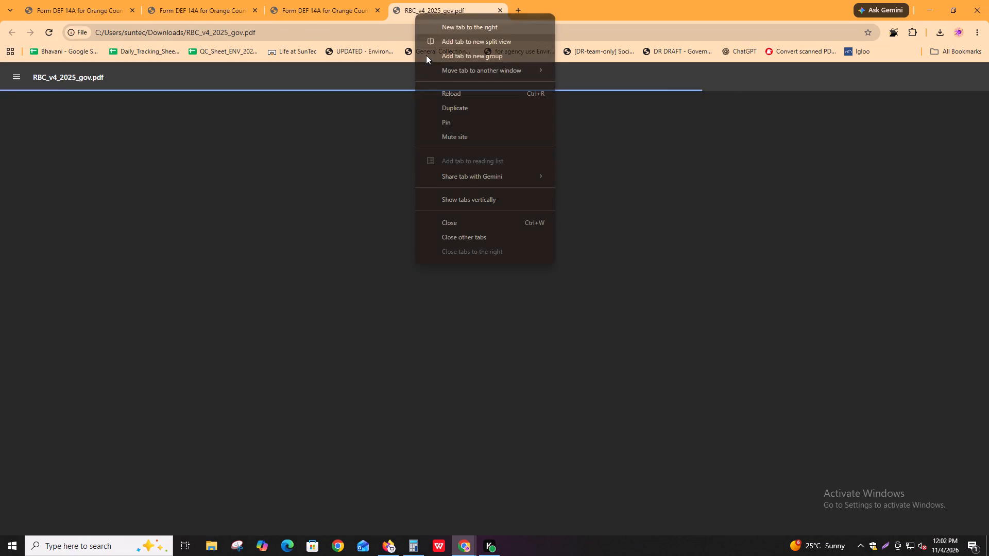
left_click(437, 102)
left_click(79, 0)
Search the report for Orange County Bancorp, using the company name copied from Igloo without Inc, and go through the matches.
key("alt+Tab")
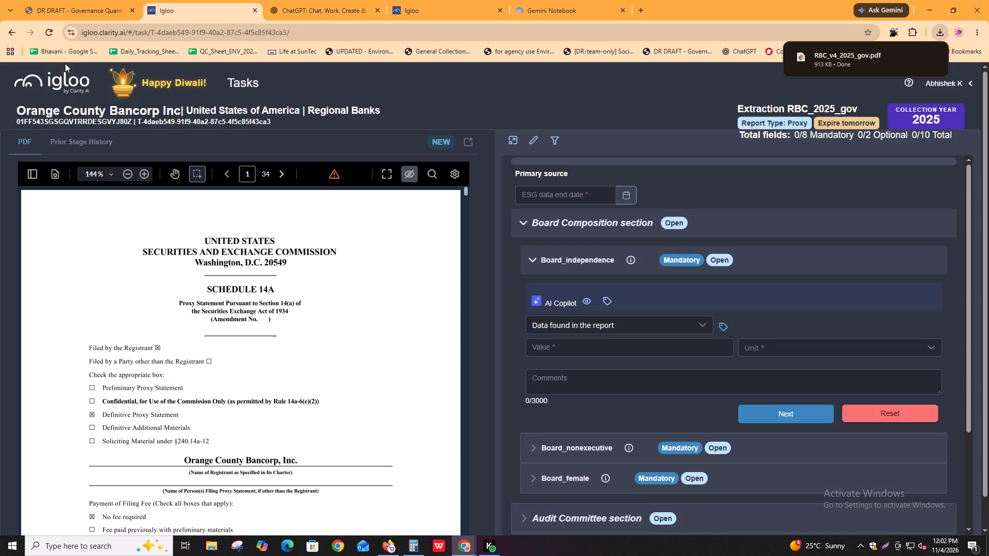
left_click(54, 107, "alt")
key("alt+Tab")
key("ctrl+f")
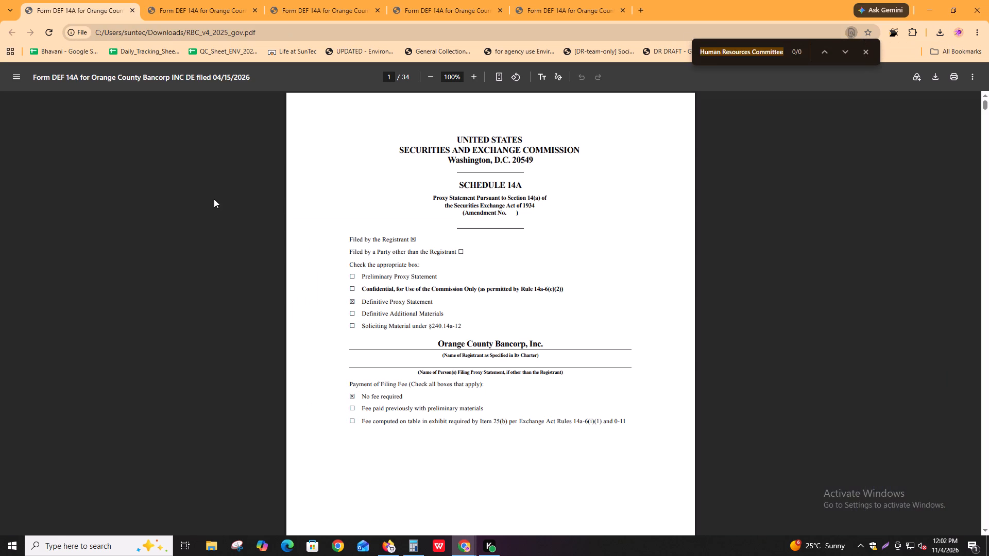
key("ctrl+v")
key("BackSpace")
key("BackSpace")
key("BackSpace")
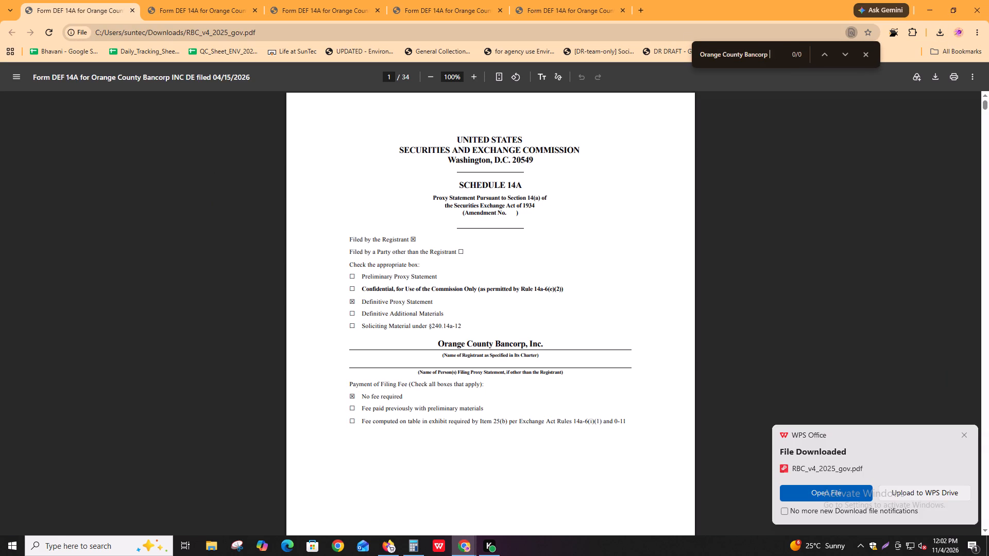
key("BackSpace")
key("Return")
key("Return")
key("Return")
key("Return")
key("Return")
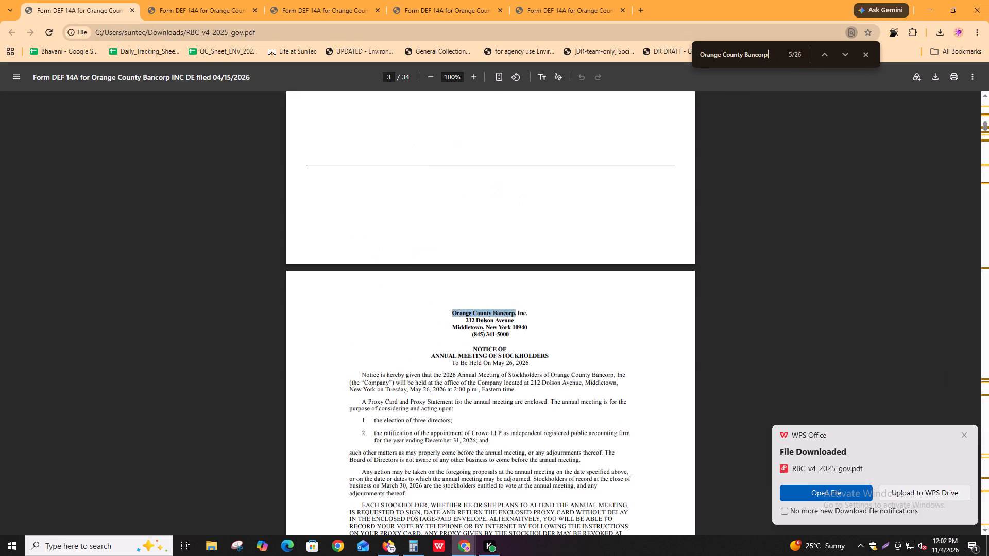
key("Return")
key("Return")
key("ctrl+f")
Expand the Audit, Compensation, Nomination and CEO Compensation sections of the Igloo form, collapsing the open field entries within the sections.
key("alt+Tab")
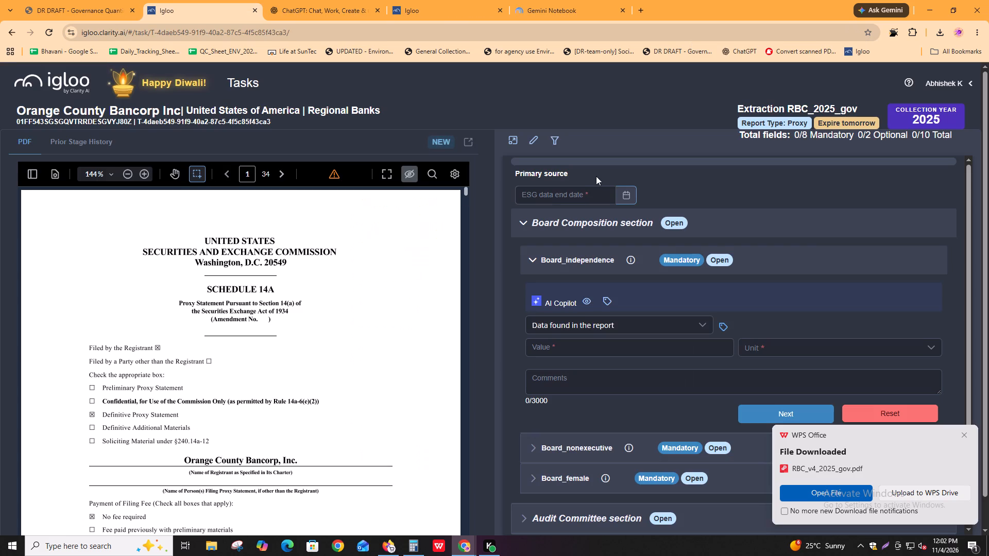
left_click(576, 258)
left_click(620, 366)
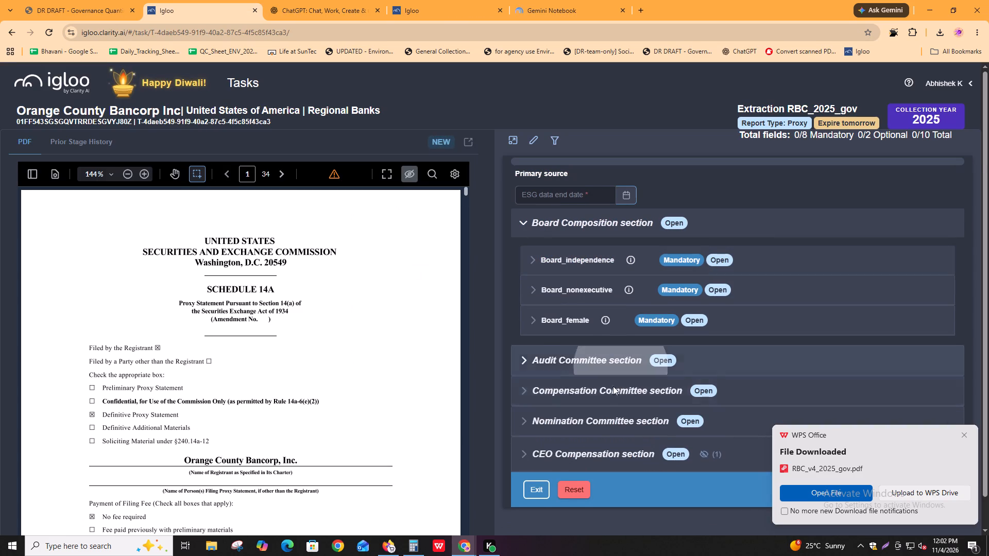
left_click(606, 397)
scroll(604, 397, "down", 3)
left_click(583, 409)
scroll(583, 409, "down", 3)
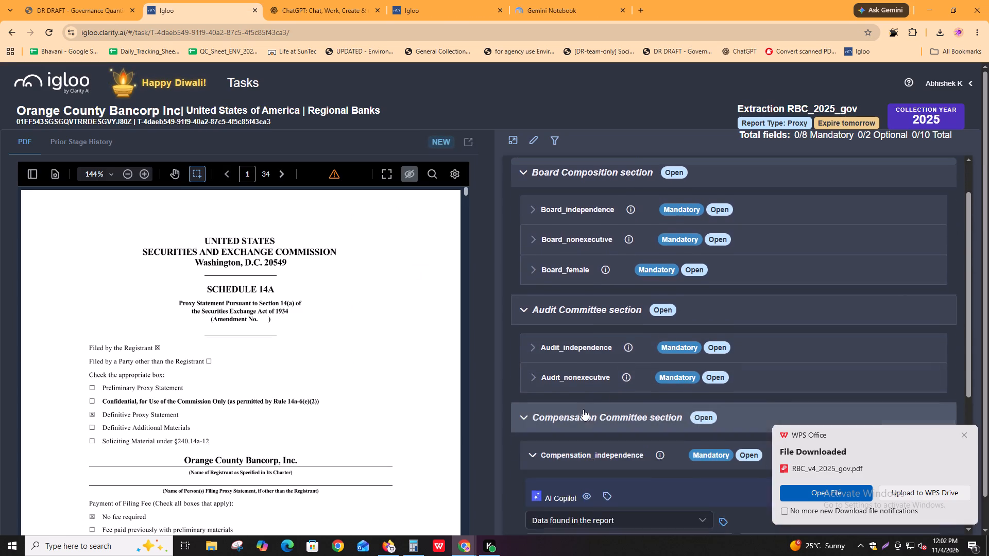
left_click(588, 308)
scroll(588, 329, "down", 2)
left_click(556, 452)
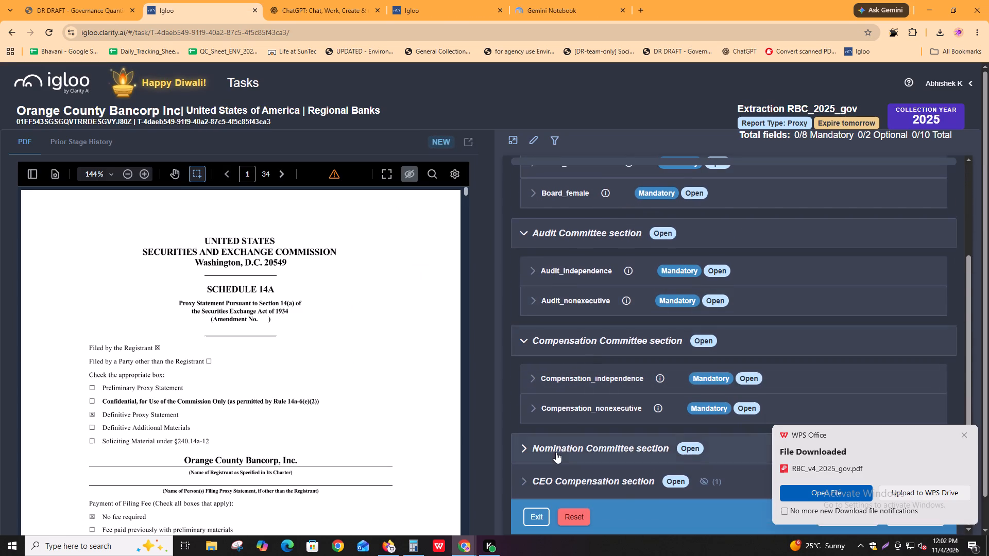
scroll(556, 447, "down", 4)
left_click(633, 279)
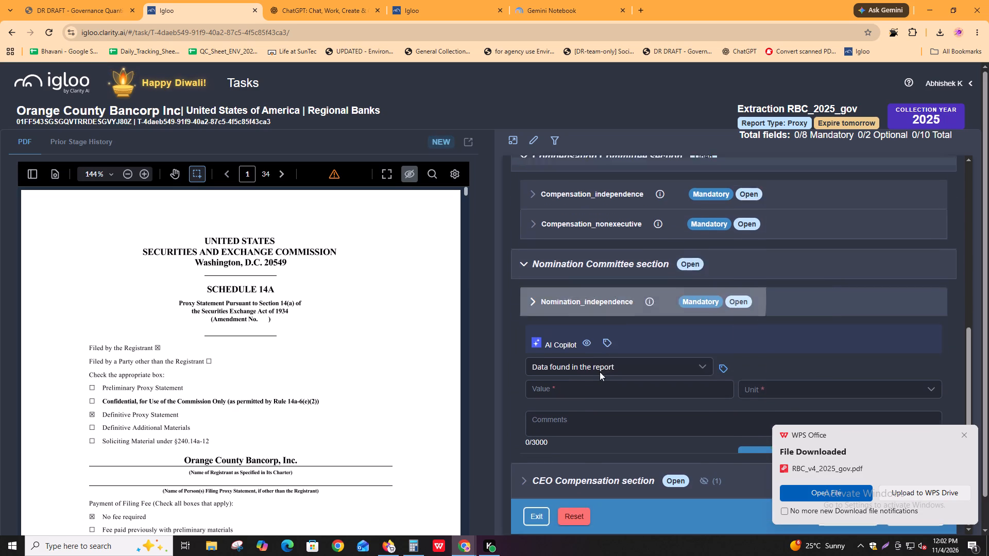
left_click(549, 476)
scroll(552, 467, "down", 4)
left_click(621, 347)
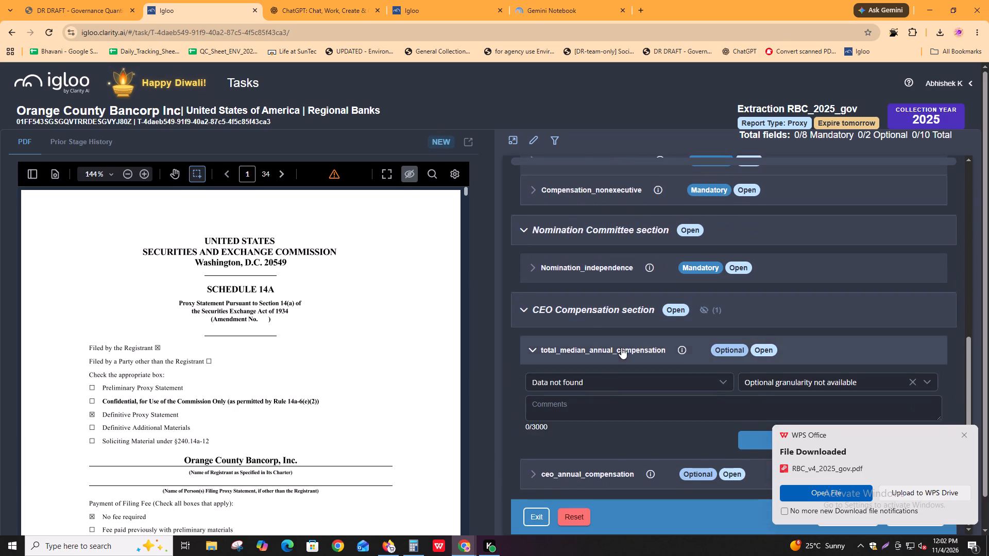
scroll(618, 361, "up", 20)
scroll(618, 361, "up", 8)
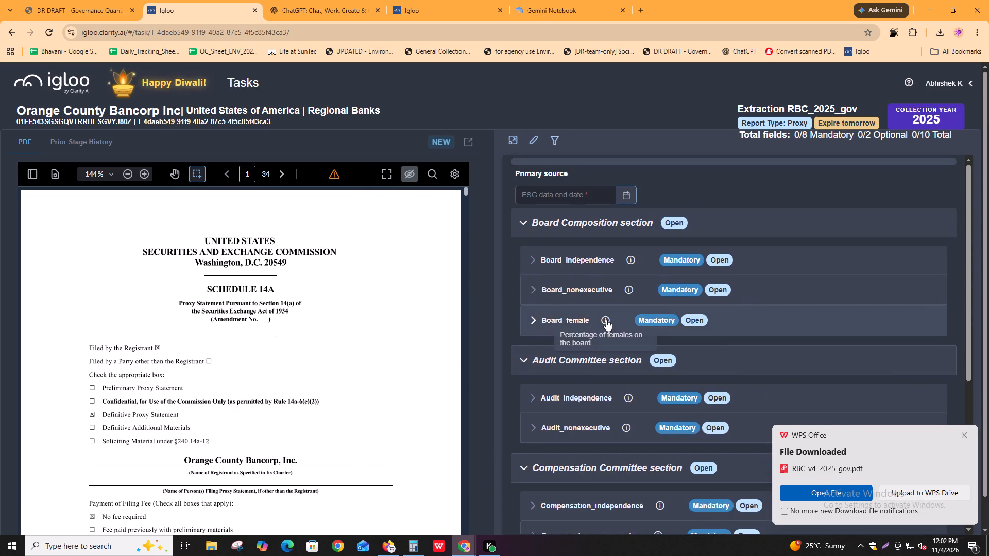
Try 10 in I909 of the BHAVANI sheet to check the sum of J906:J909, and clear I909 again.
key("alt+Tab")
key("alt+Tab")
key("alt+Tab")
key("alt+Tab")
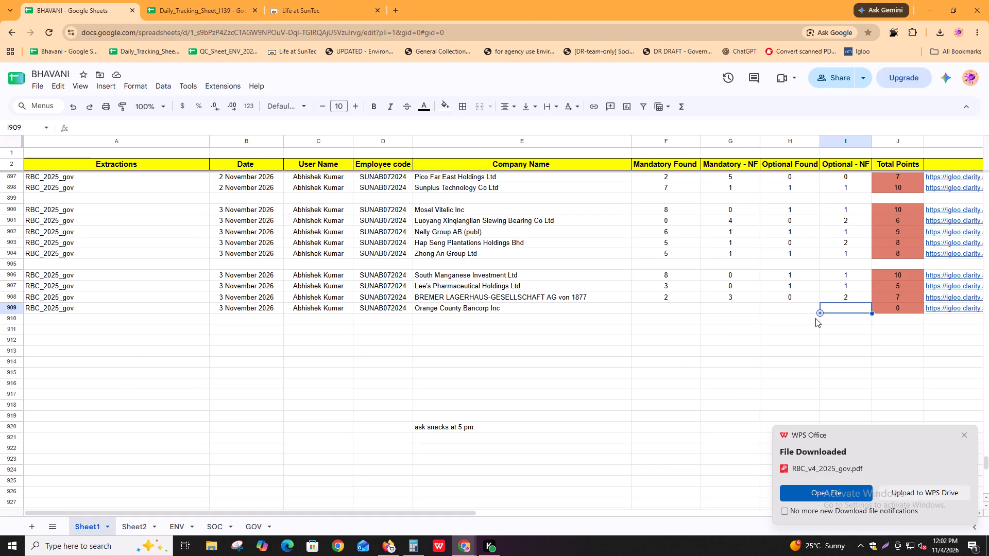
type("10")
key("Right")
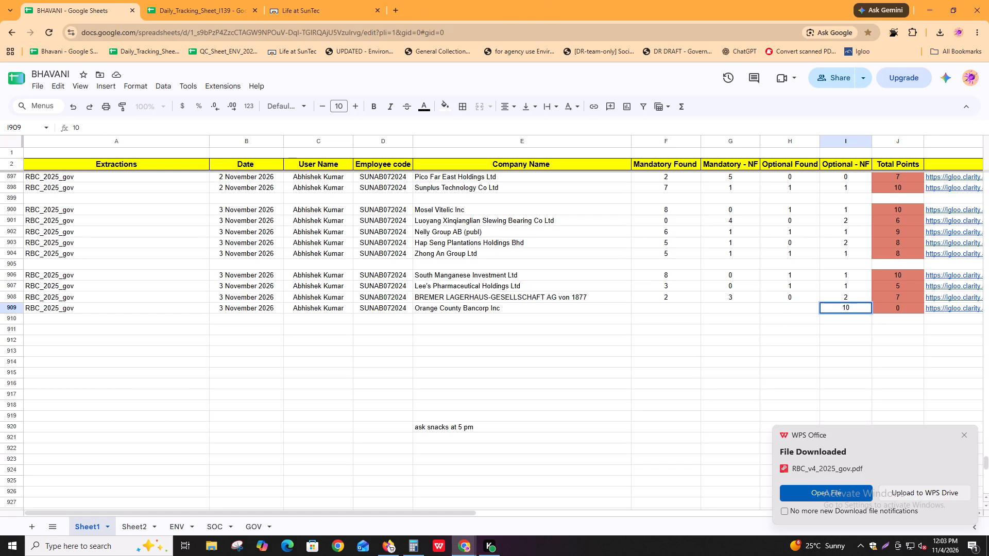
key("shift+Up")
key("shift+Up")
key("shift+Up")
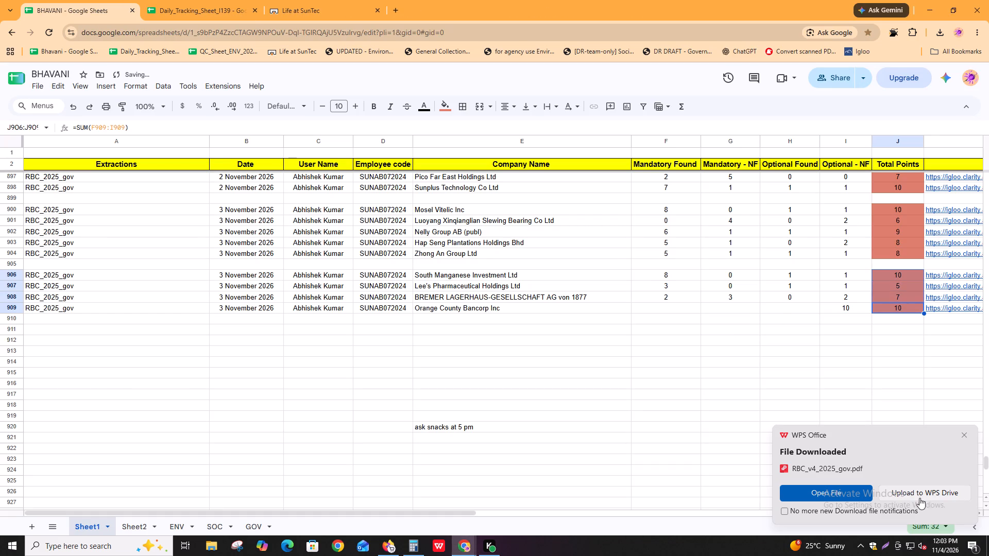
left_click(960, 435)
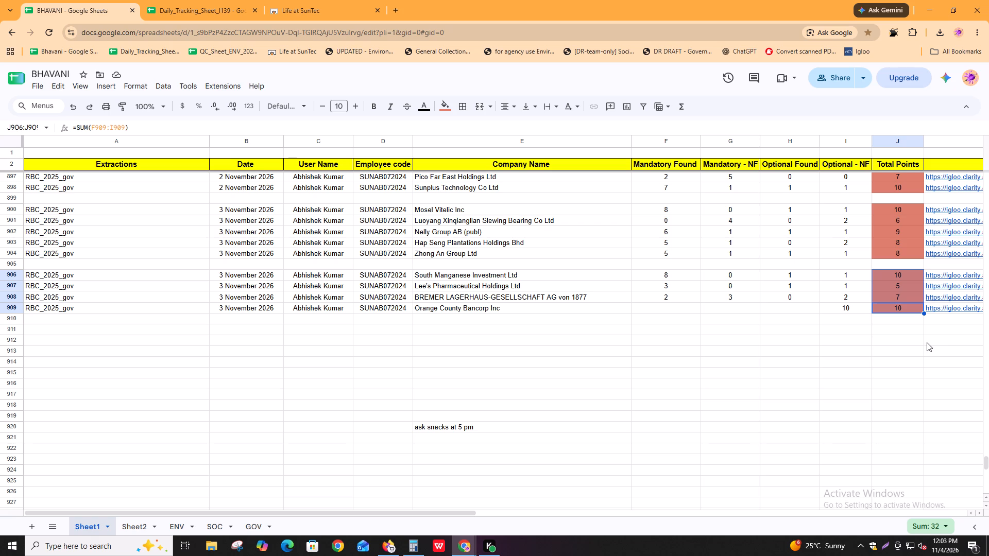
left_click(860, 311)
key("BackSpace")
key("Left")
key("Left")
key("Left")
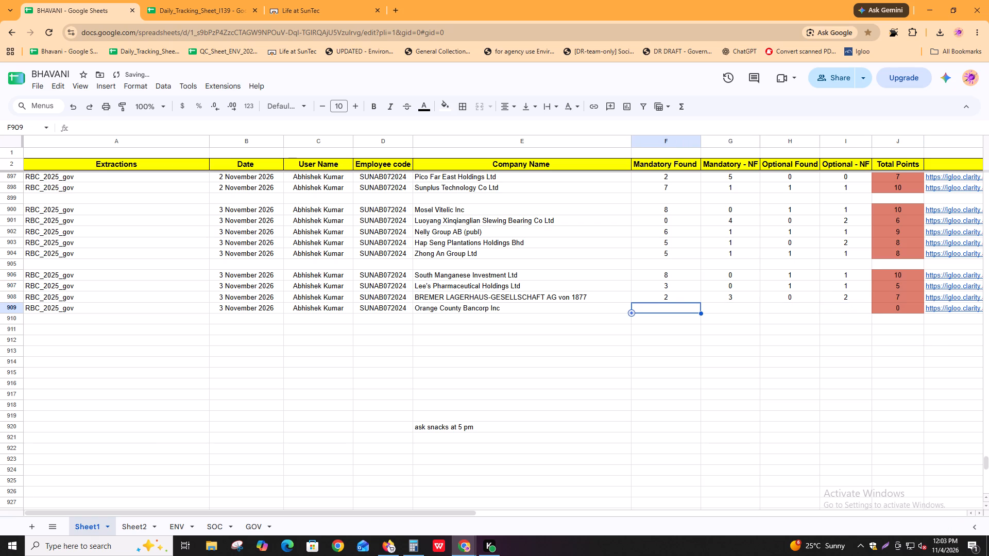
Check the year-end in the report's proxy materials notice and pick the primary source's ESG data end date in Igloo.
key("alt+Tab")
key("alt+Tab")
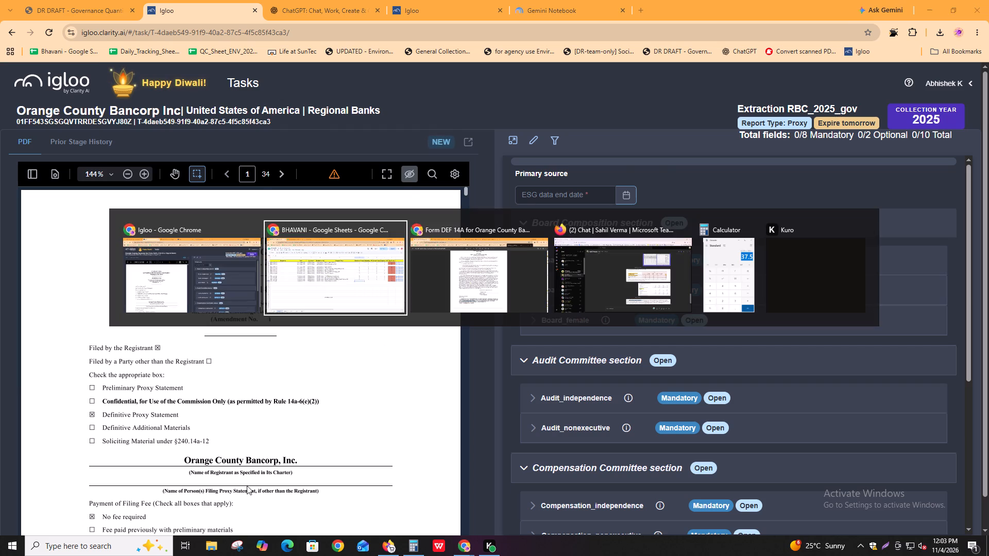
key("alt+Tab")
scroll(489, 458, "up", 2, "ctrl")
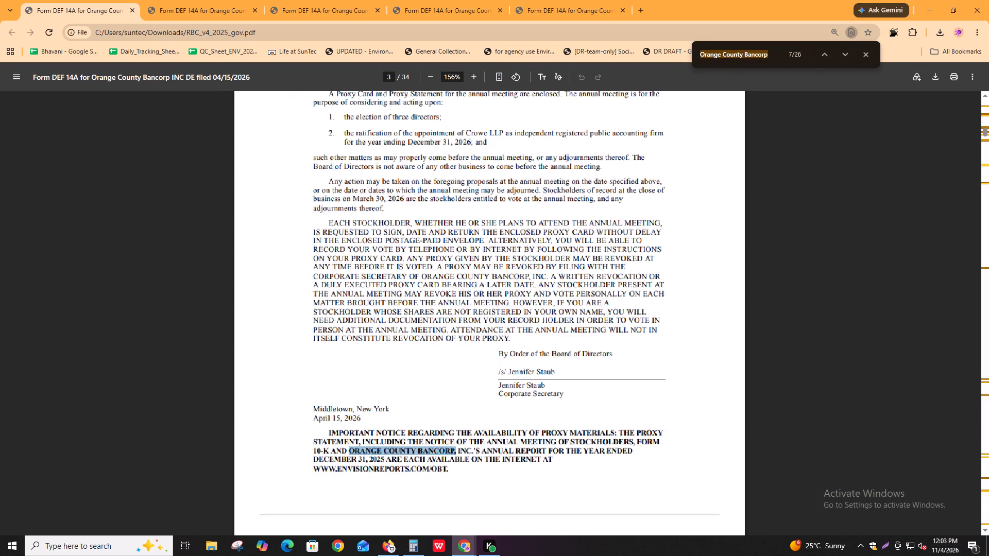
scroll(490, 458, "up", 3, "ctrl")
scroll(439, 470, "down", 1, "ctrl")
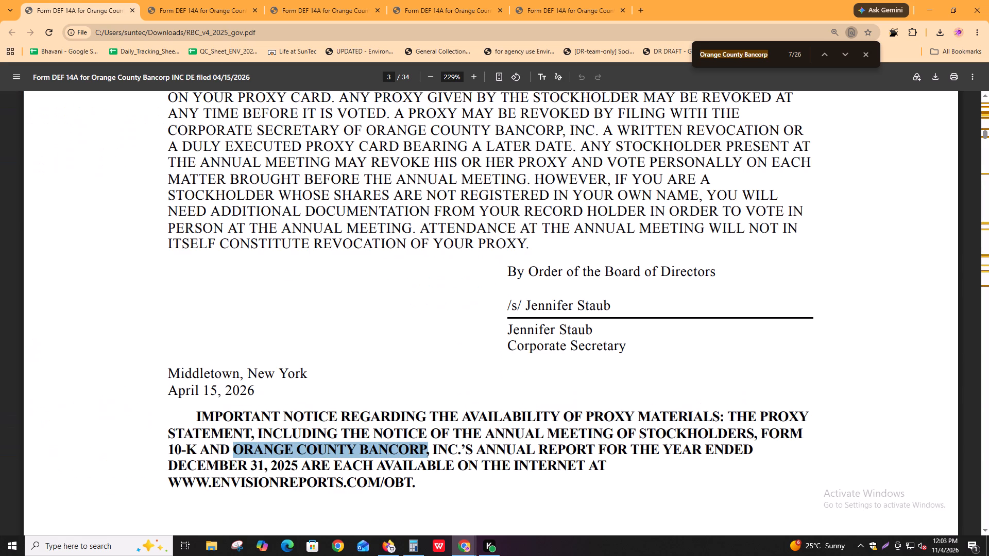
key("alt+Tab")
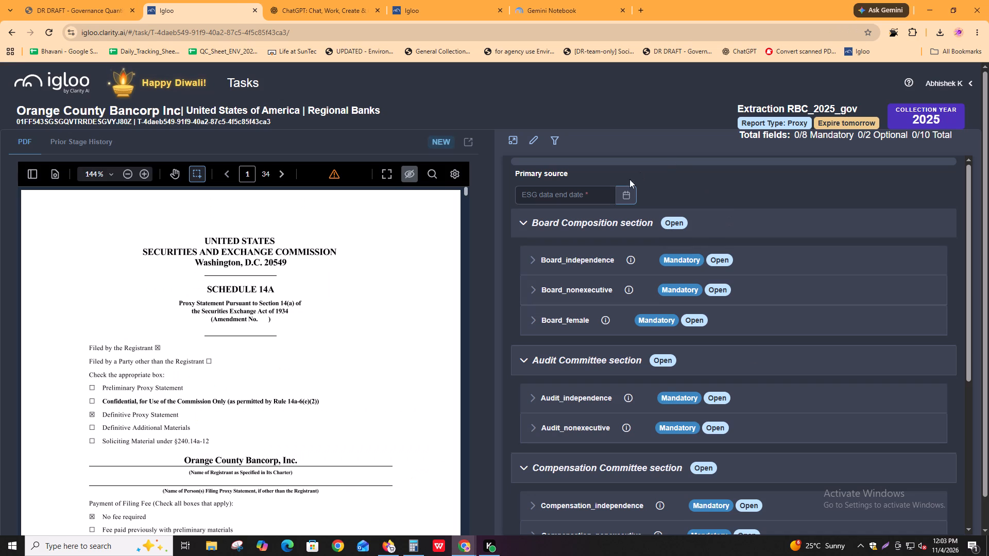
left_click(627, 197)
left_click(595, 347)
Search the Orange County Bancorp proxy report for "board of" and go through the matches up to the Proposal I election of directors section.
key("alt+Tab")
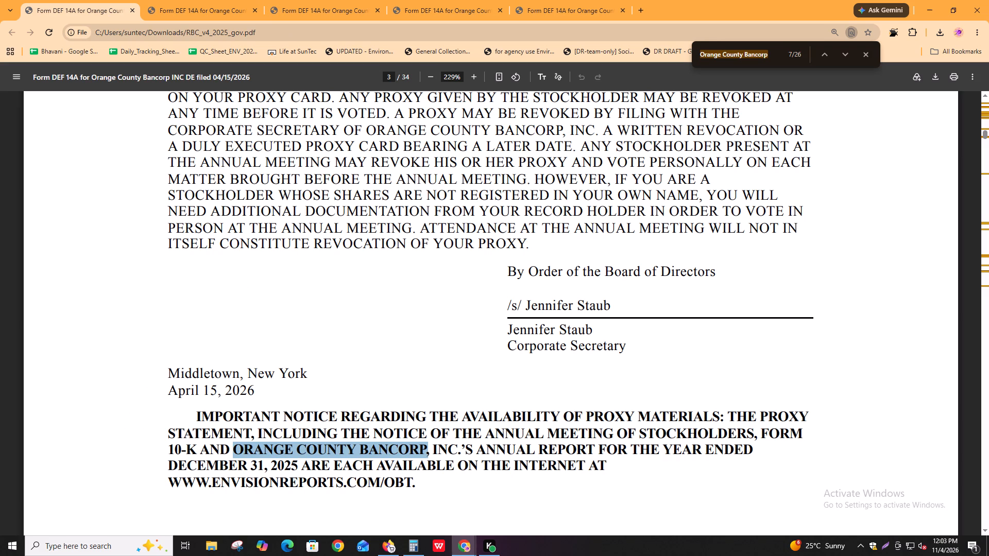
key("ctrl+f")
type("board of")
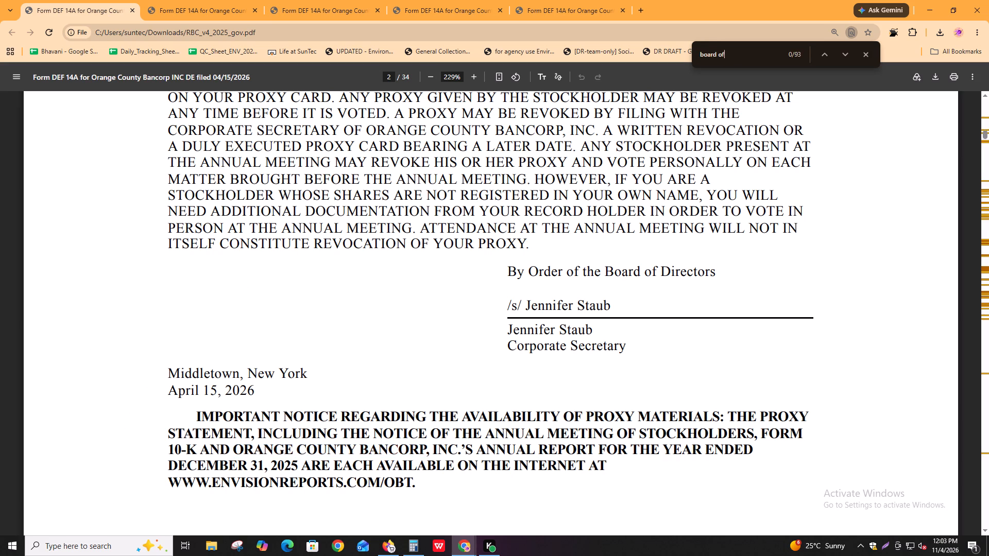
key("Return")
key("shift+Return")
key("Return")
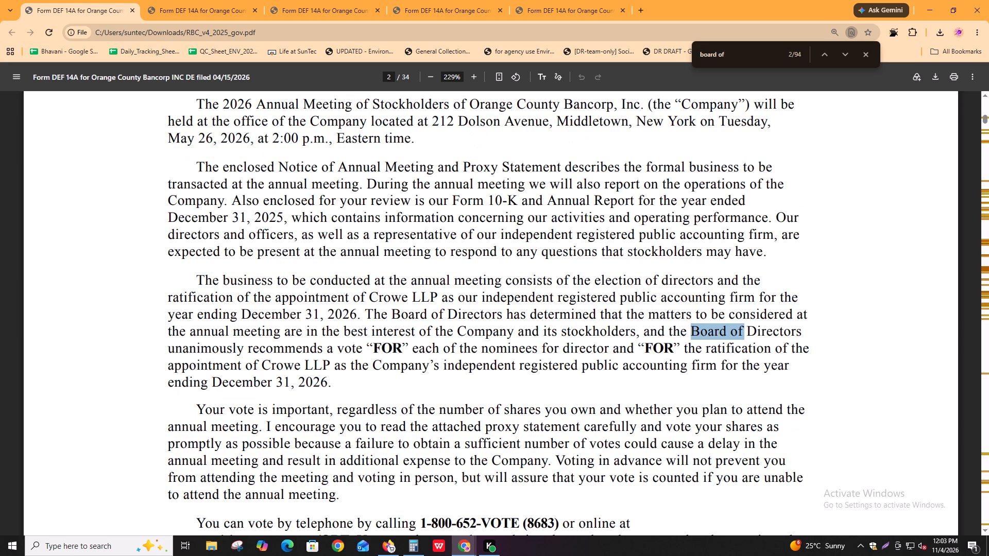
key("alt+Tab")
key("alt+Tab")
key("Return")
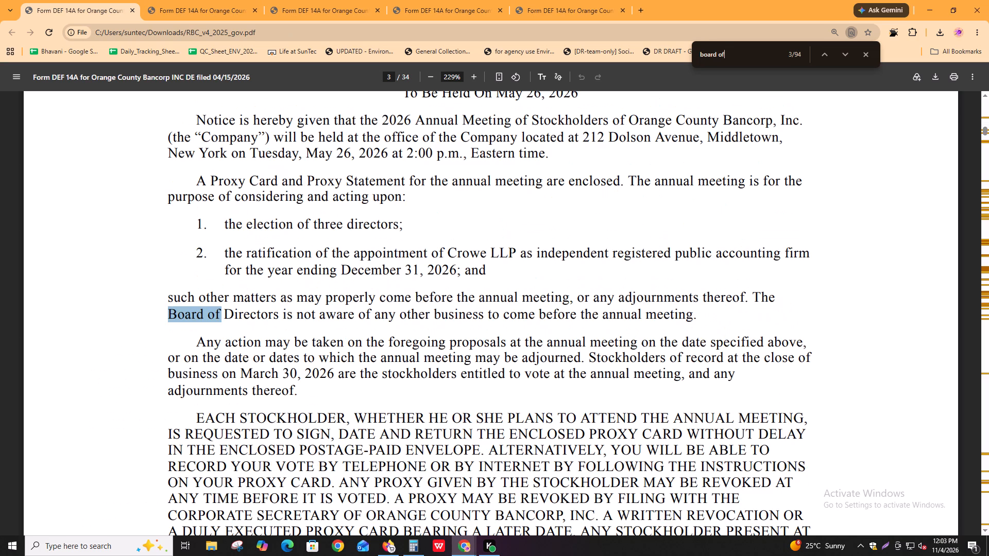
key("Return")
key("Return")
key("shift+Return")
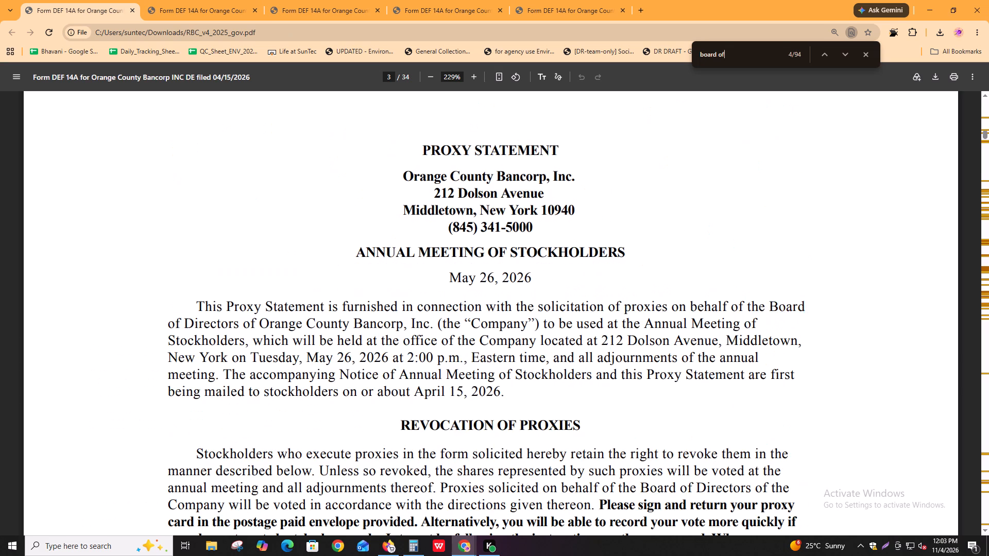
key("Return")
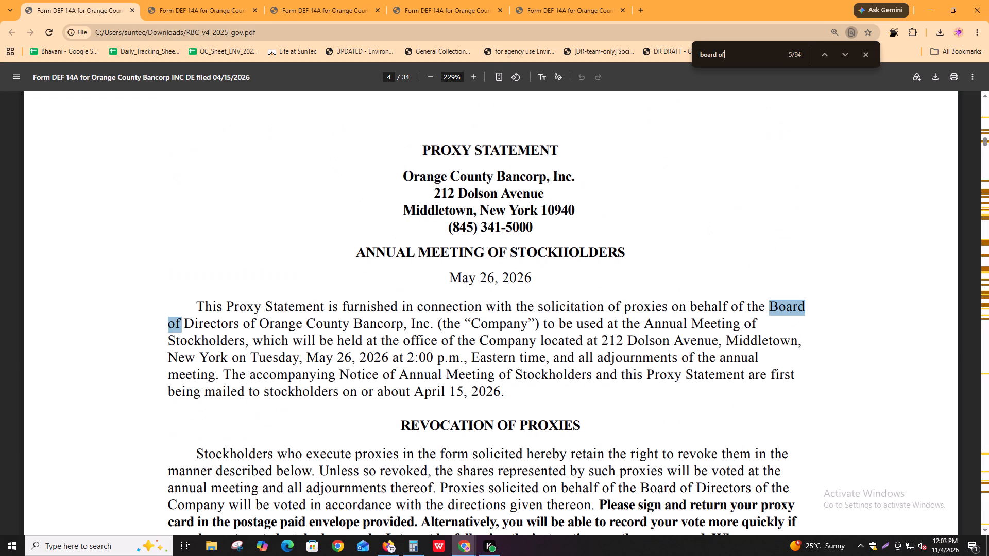
key("Return")
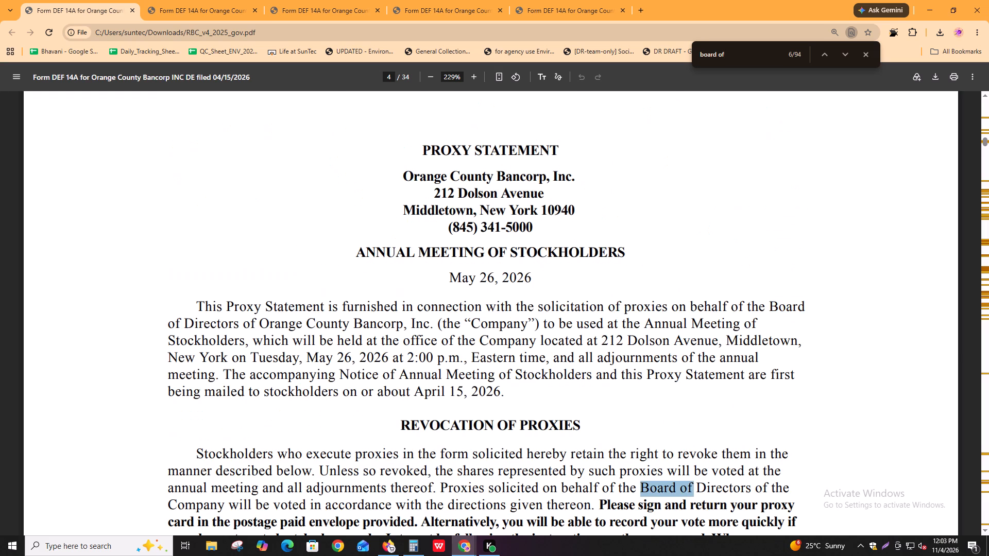
key("Return")
key("Return")
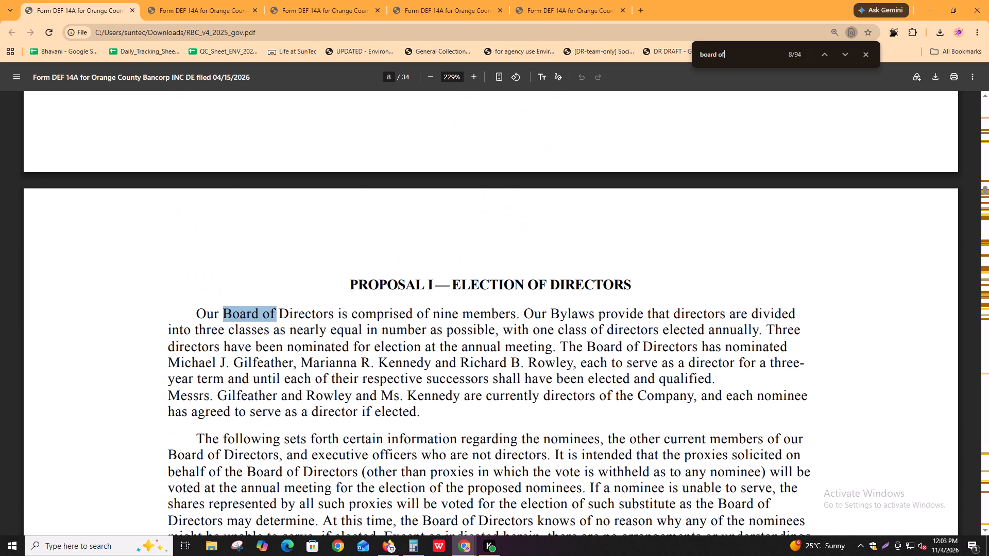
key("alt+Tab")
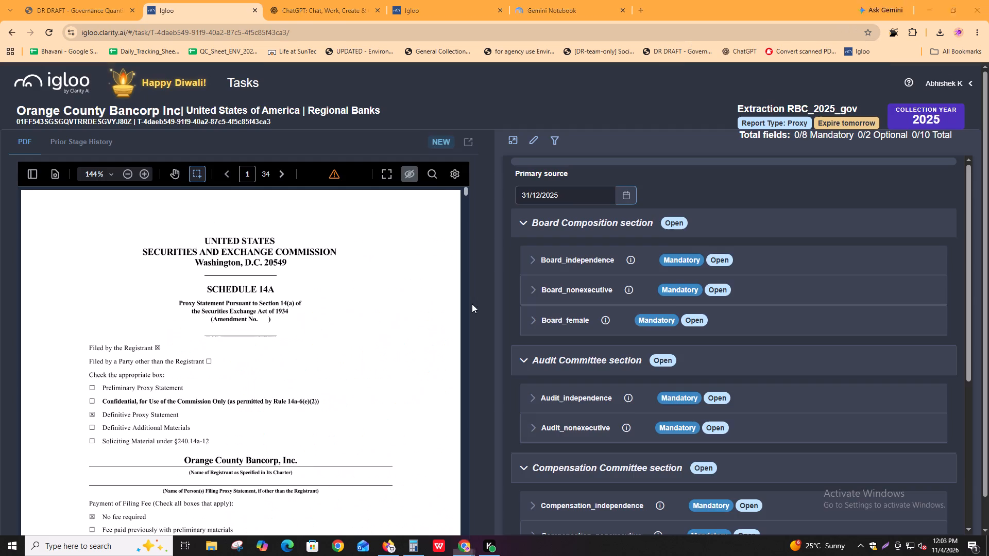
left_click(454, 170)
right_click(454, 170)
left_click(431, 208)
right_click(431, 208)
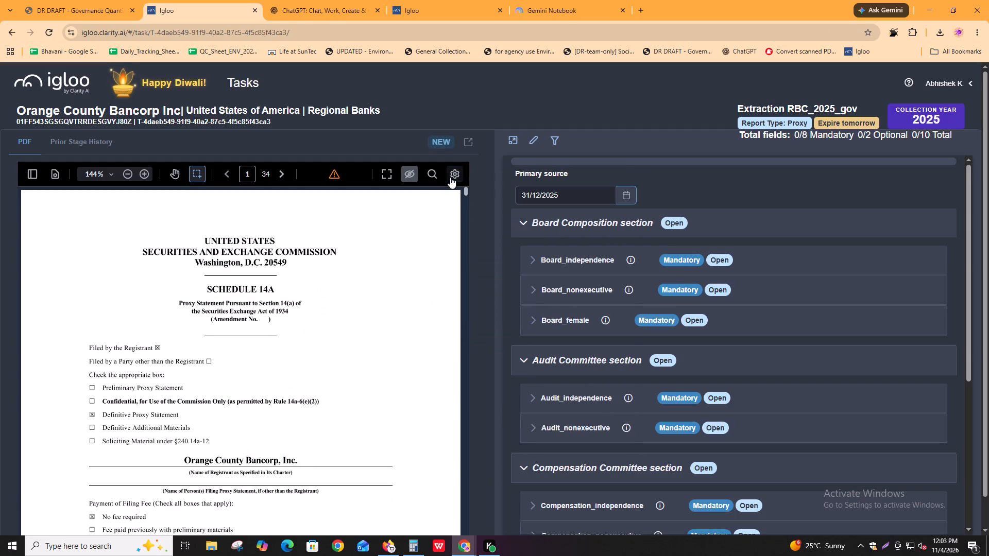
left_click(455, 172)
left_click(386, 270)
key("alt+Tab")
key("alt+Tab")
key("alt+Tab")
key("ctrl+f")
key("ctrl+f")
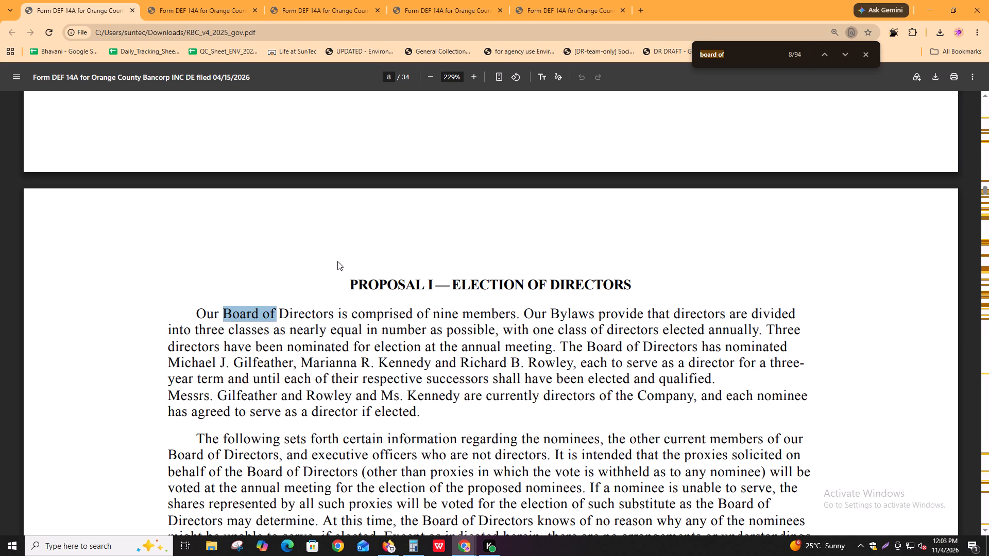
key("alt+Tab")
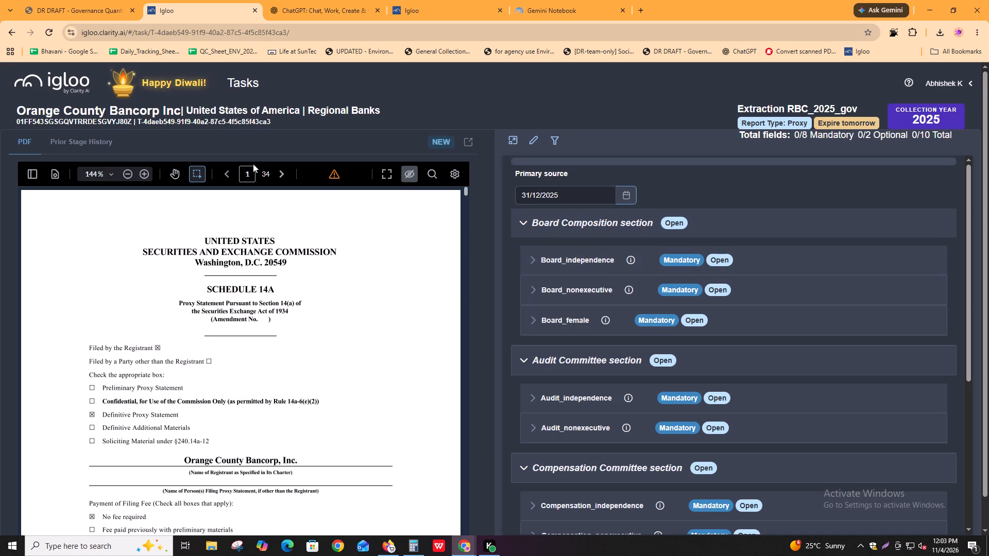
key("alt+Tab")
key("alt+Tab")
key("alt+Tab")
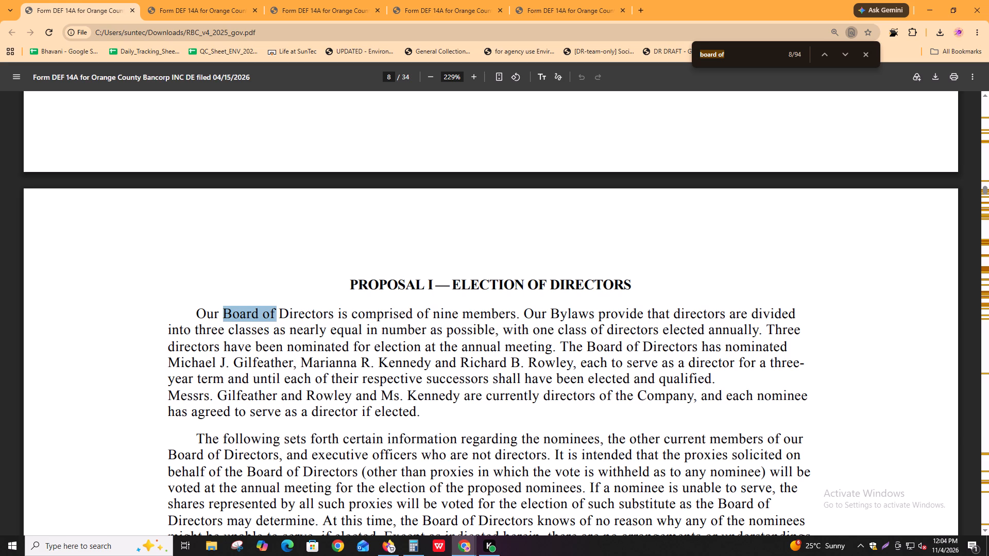
Continue through the report's "board of" matches in the Proposal I text on board size and director nominations.
key("ctrl+f")
key("Return")
key("Return")
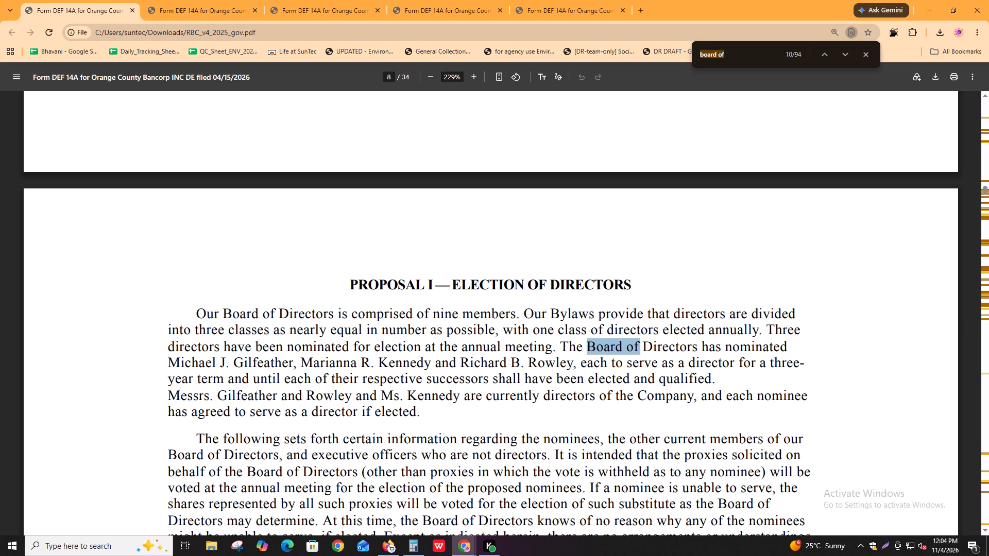
key("Return")
key("Return")
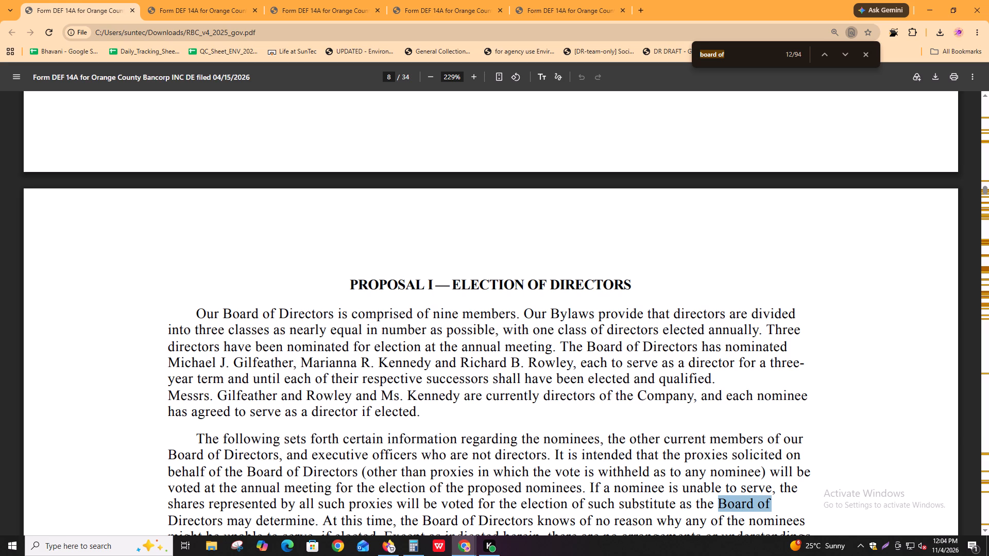
key("Return")
key("Return")
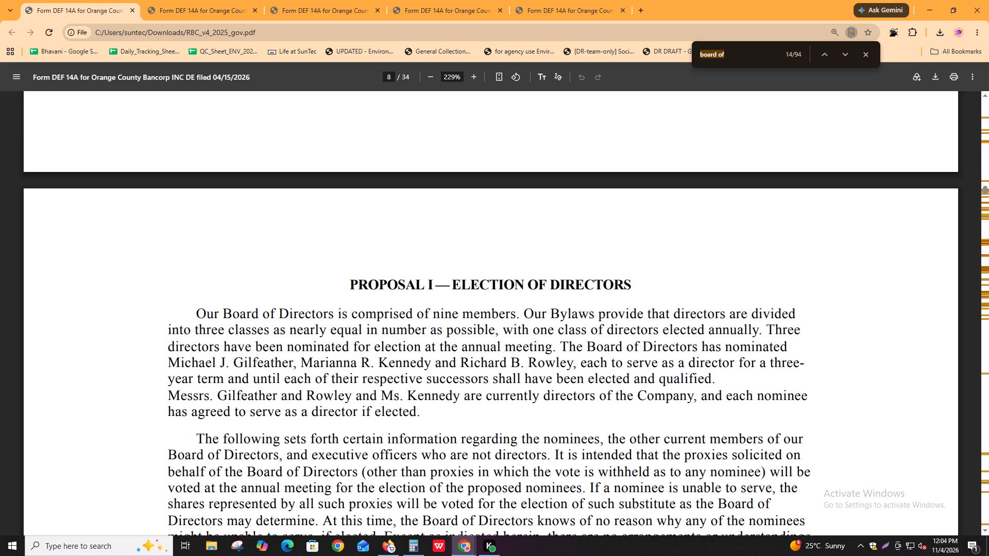
Search the Governance Quantitative Metrics Methodology for "nominee" and read the rules on which board members to count, comparing with the report's director nominees.
key("alt+Tab")
left_click(86, 2)
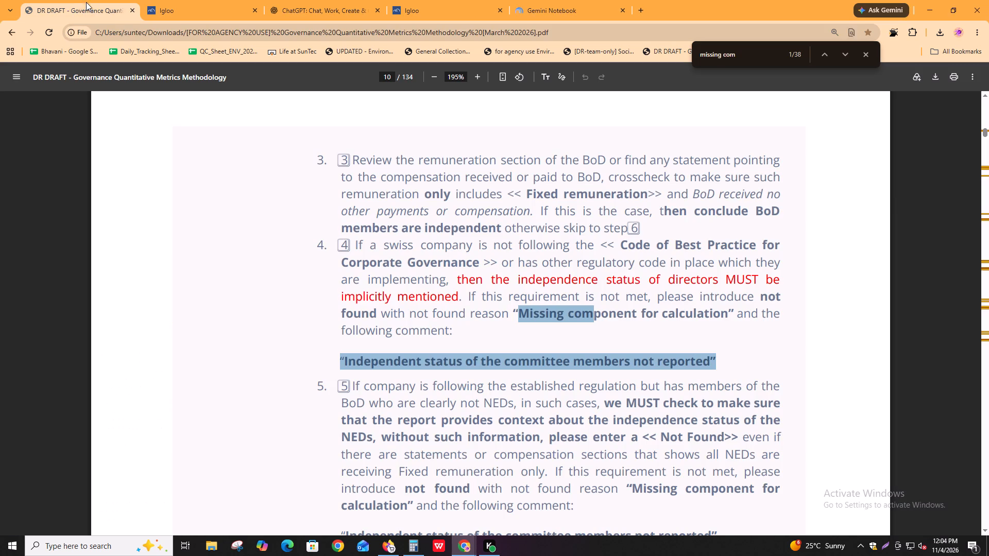
key("ctrl+f")
type("noi")
key("BackSpace")
type("minee")
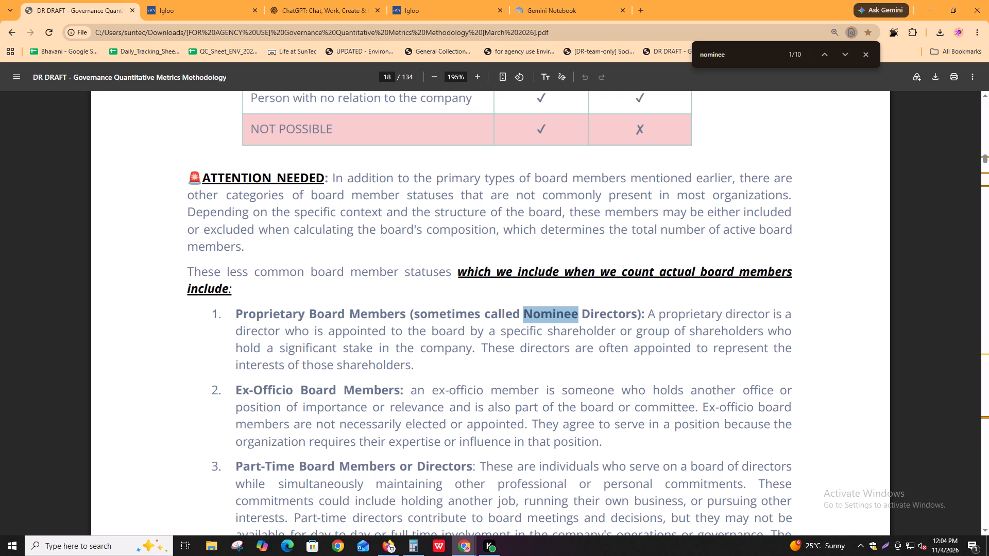
key("Return")
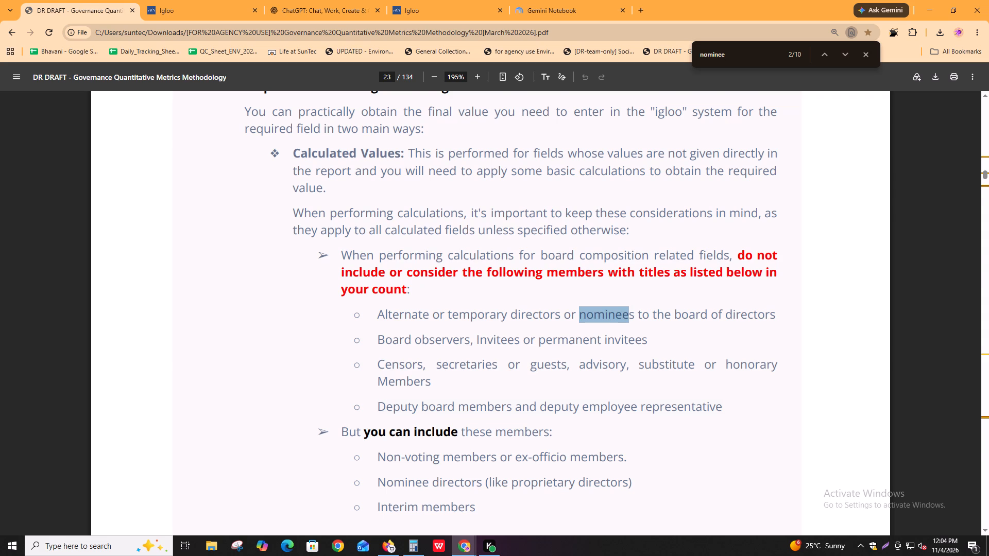
key("alt+Tab")
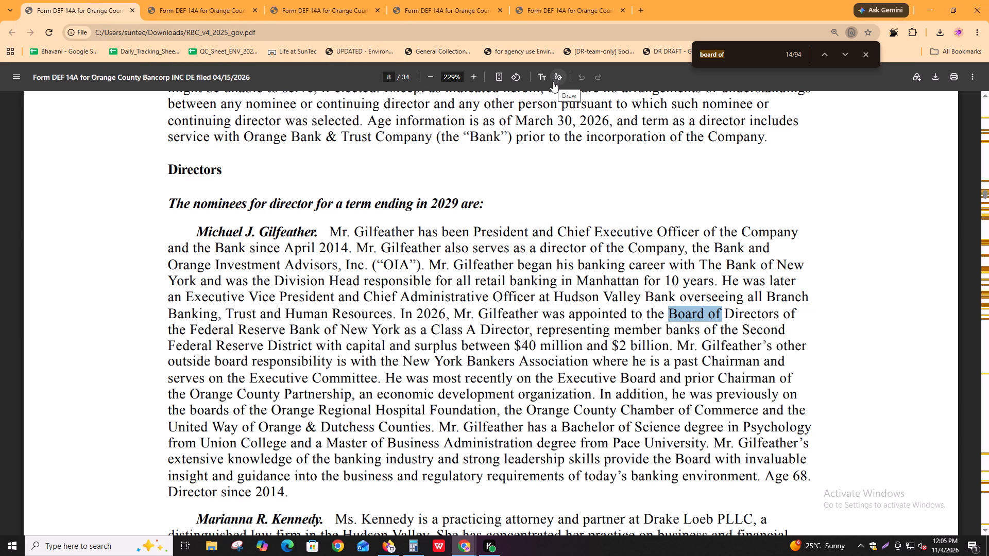
key("alt+Tab")
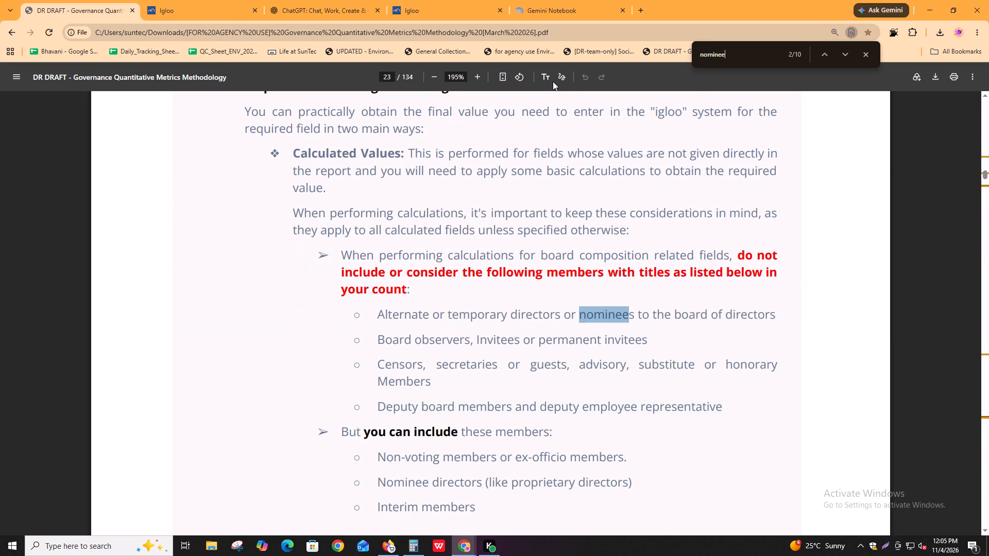
Go through the report's remaining "board of" matches across the director biographies and on to the Board Independence section.
key("alt+Tab")
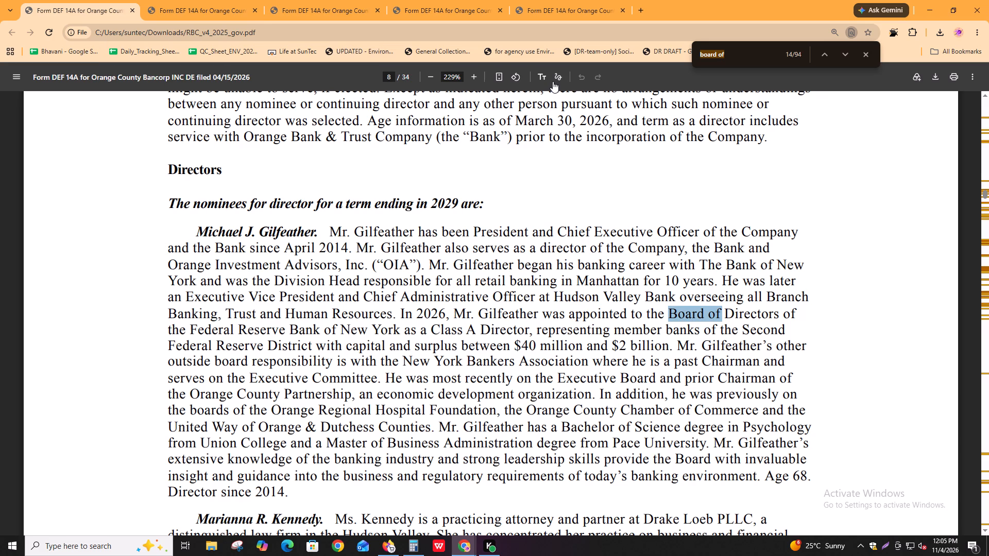
key("Return")
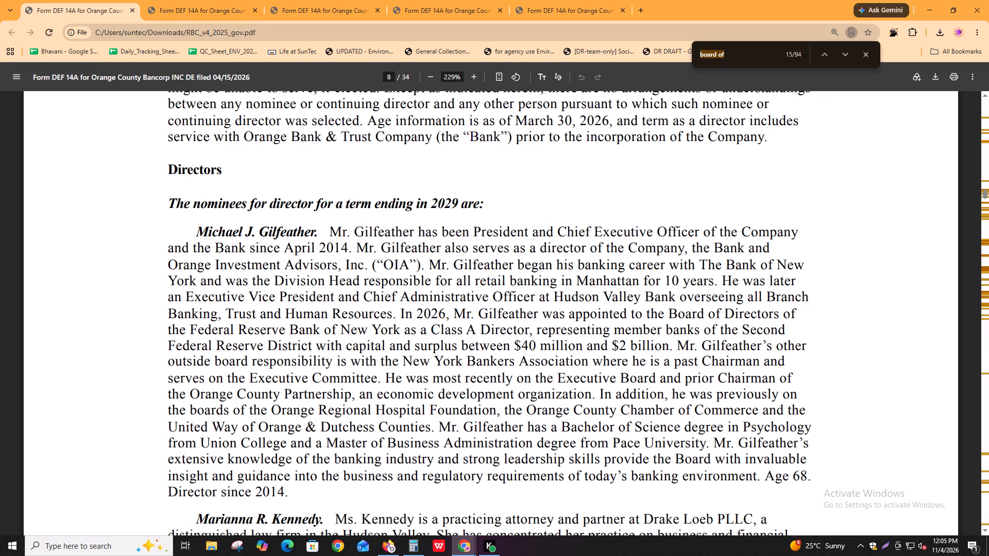
key("Return")
key("shift+Return")
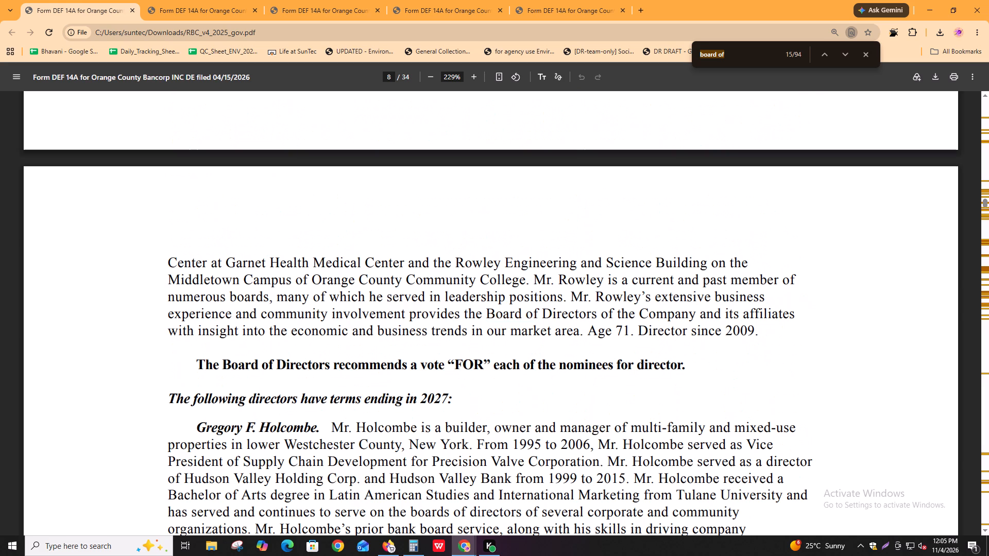
key("Return")
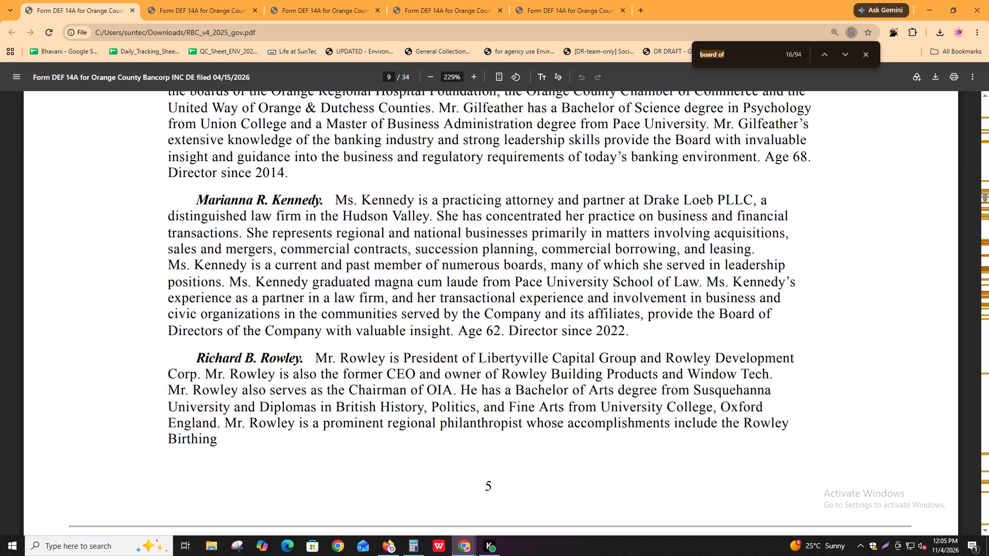
key("Return")
key("Return")
key("Return")
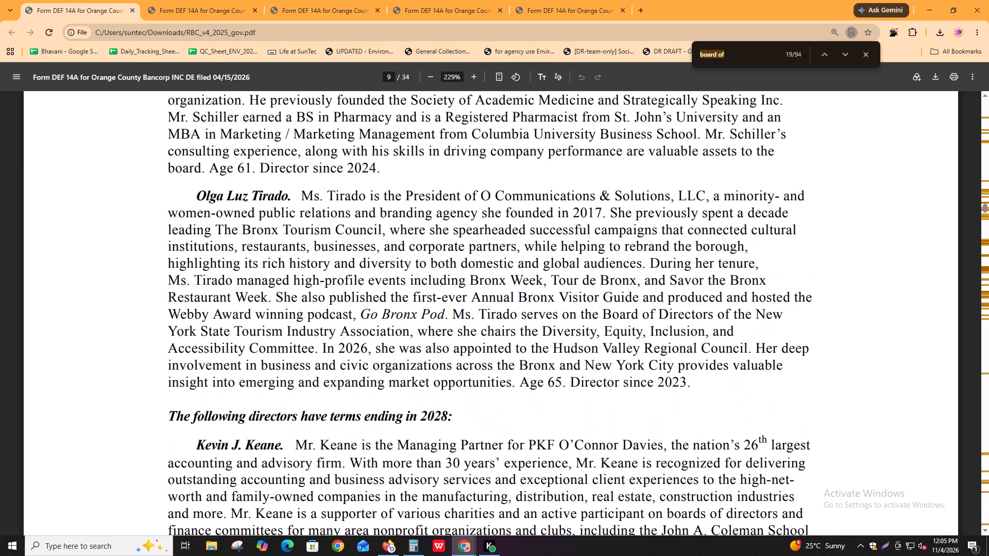
key("Return")
key("Return")
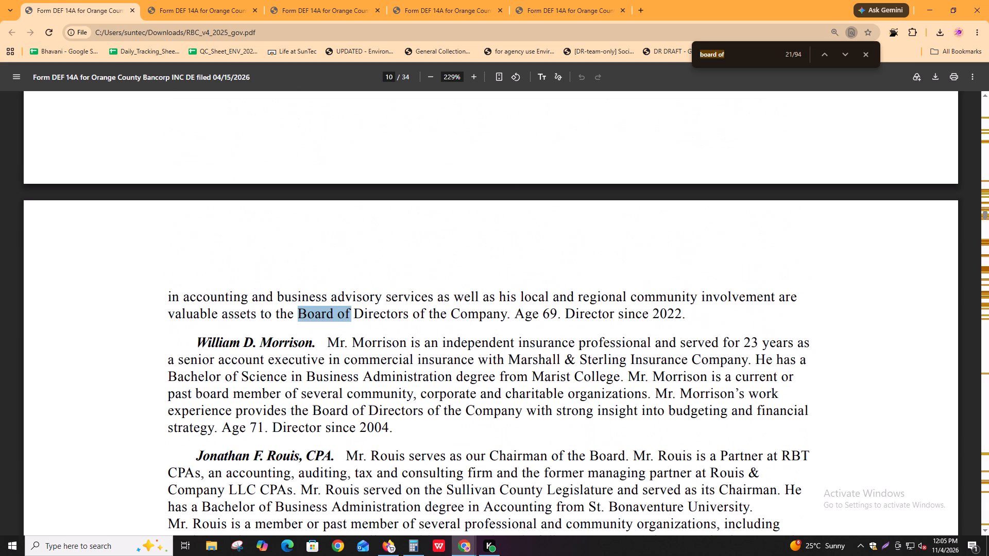
key("Return")
key("Return")
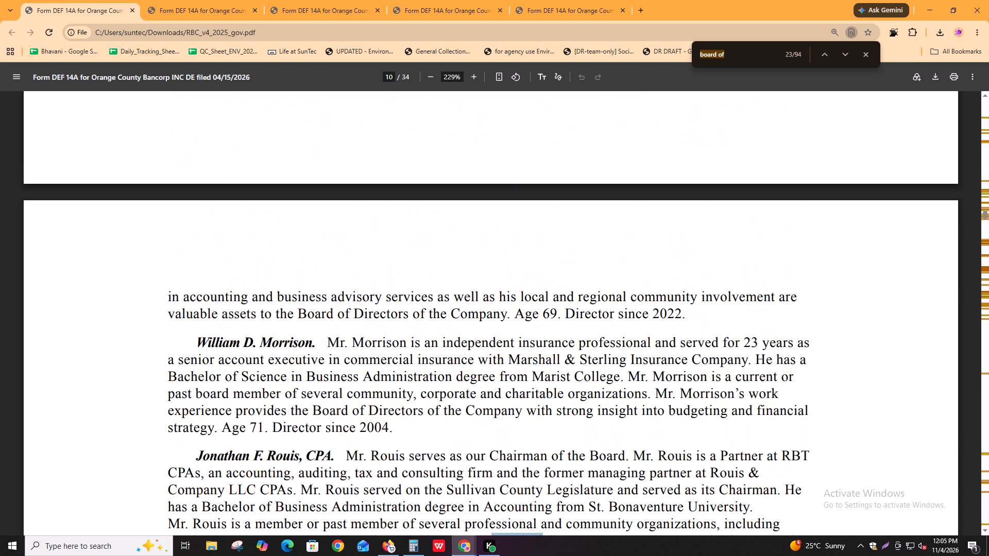
key("Return")
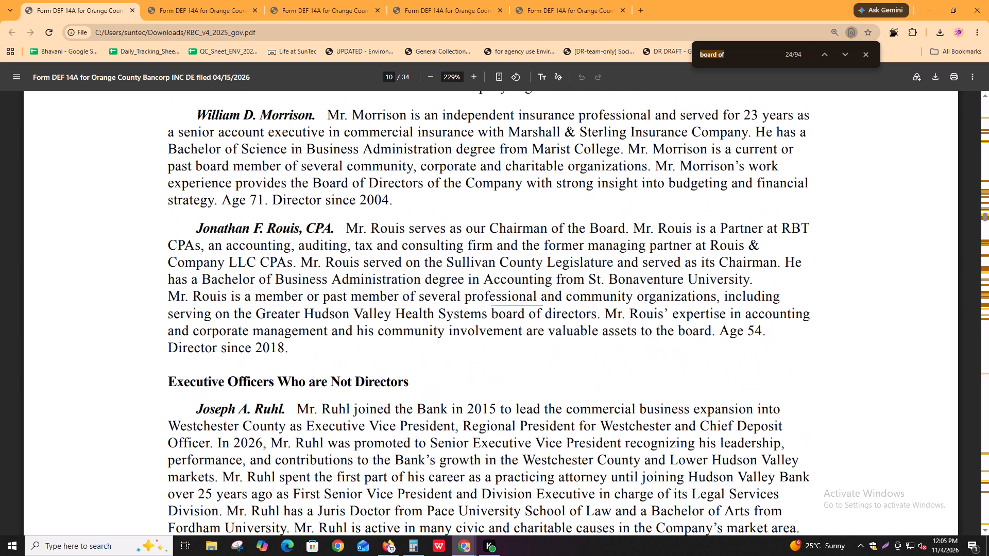
key("Return")
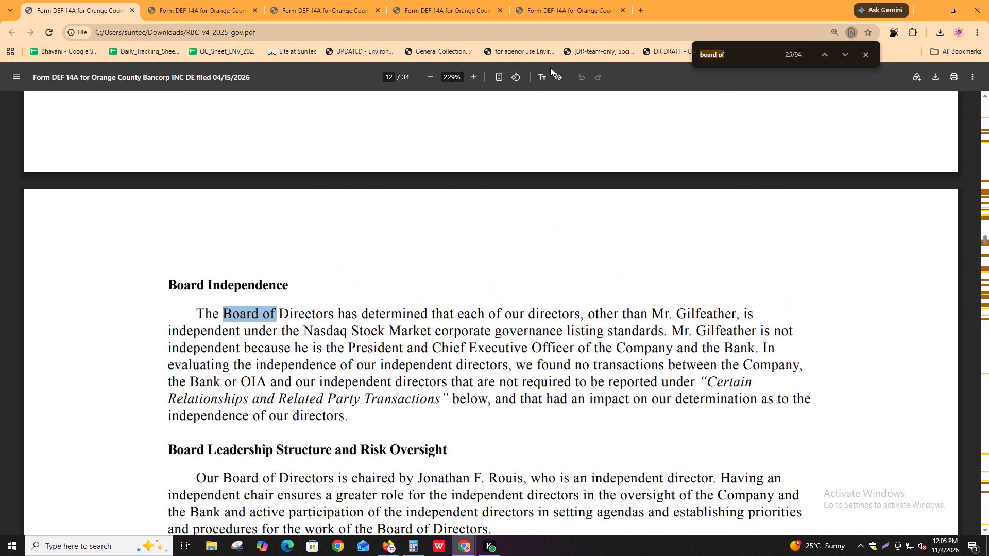
Go through the report's "board of" matches in the Board Independence and Board Leadership Structure and Risk Oversight sections.
key("Return")
key("Return")
key("Return")
key("Return")
key("Return")
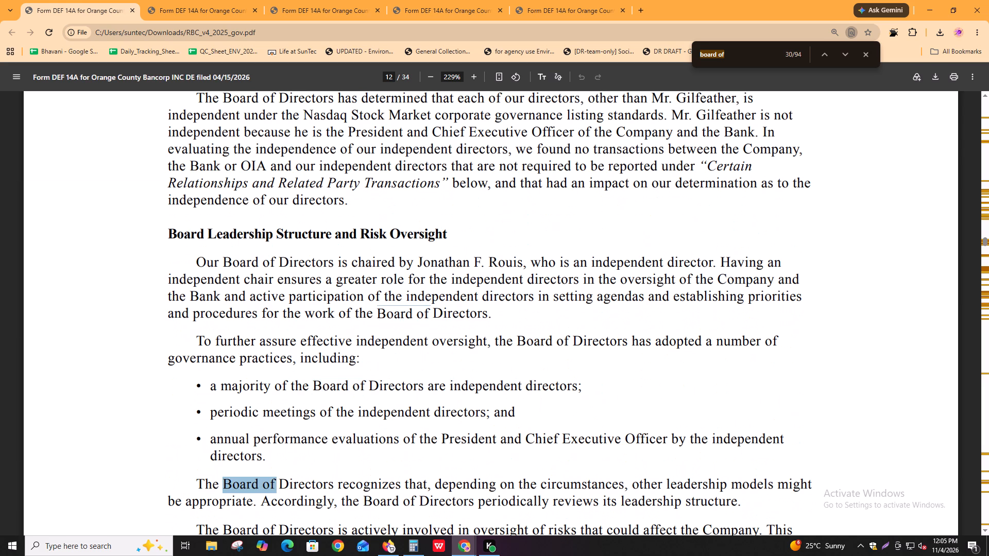
key("Return")
key("Return")
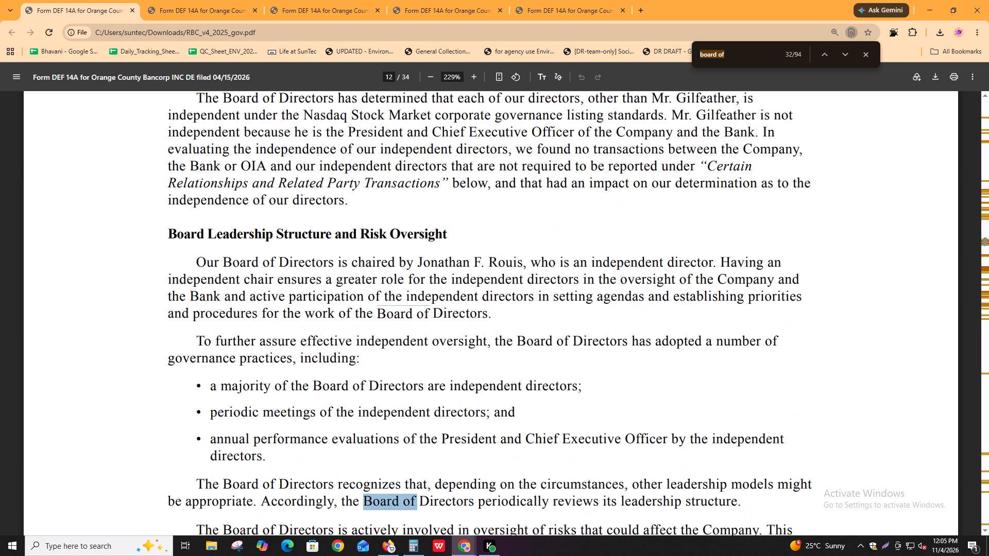
key("shift+Return")
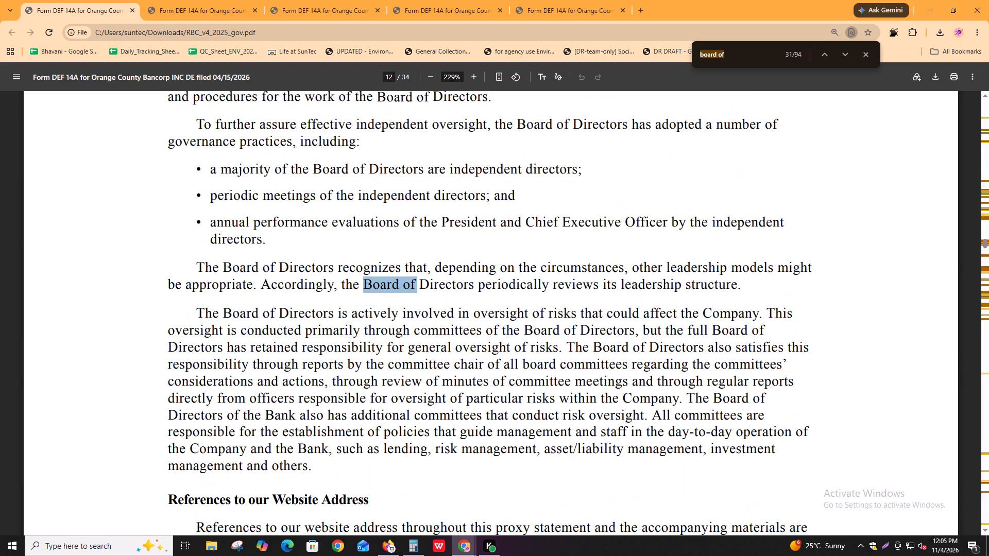
key("Return")
key("Return")
key("Return")
key("Return")
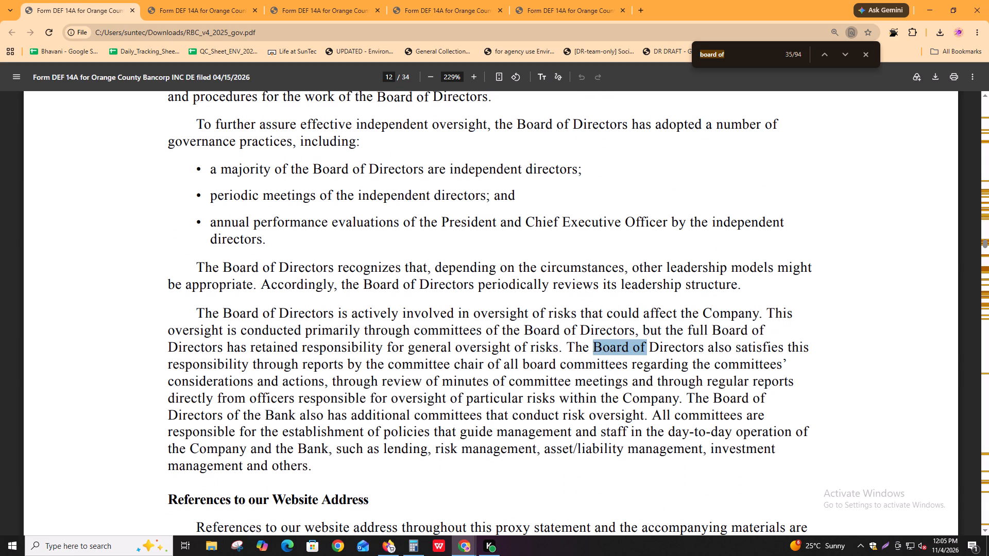
key("Return")
key("Return")
Continue through the "board of" matches from the Anti-Hedging Policy to the Meetings and Committees section on 2025 board meetings.
key("Return")
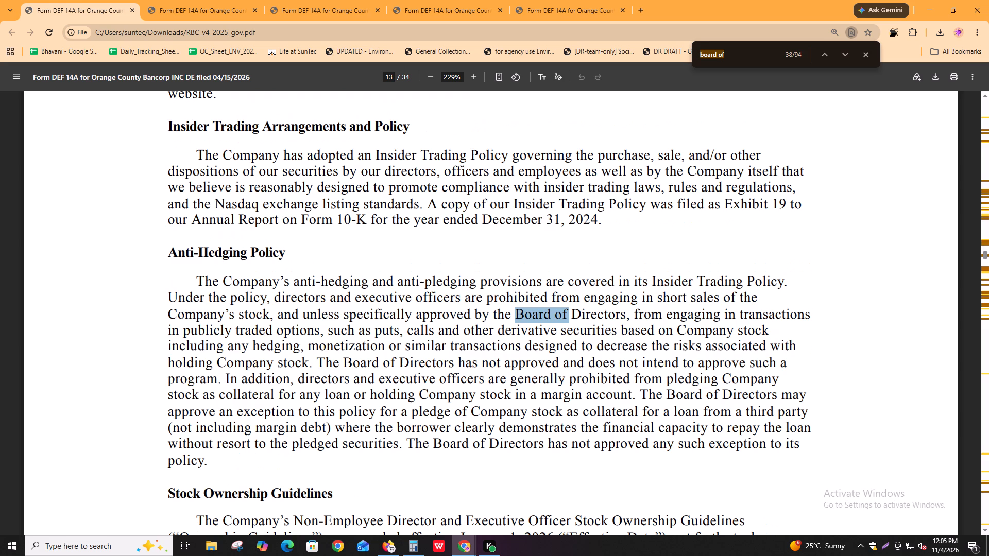
key("Return")
key("Return")
key("Return")
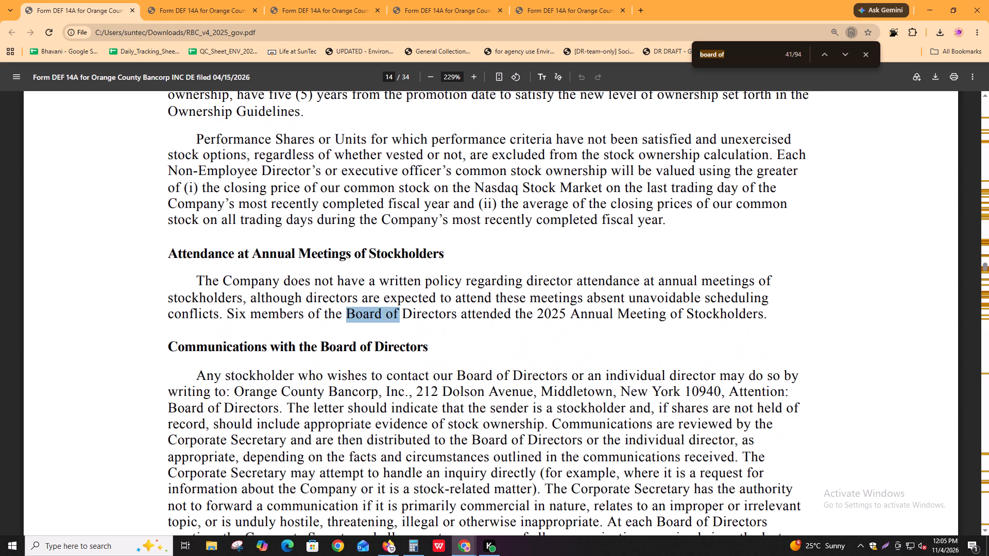
key("Return")
key("Return")
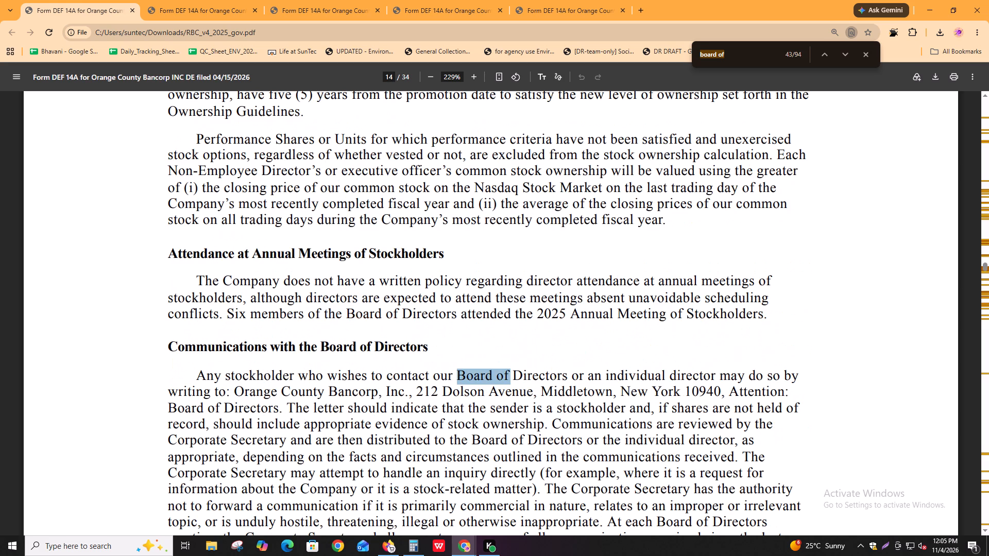
key("Return")
key("Return")
key("Return")
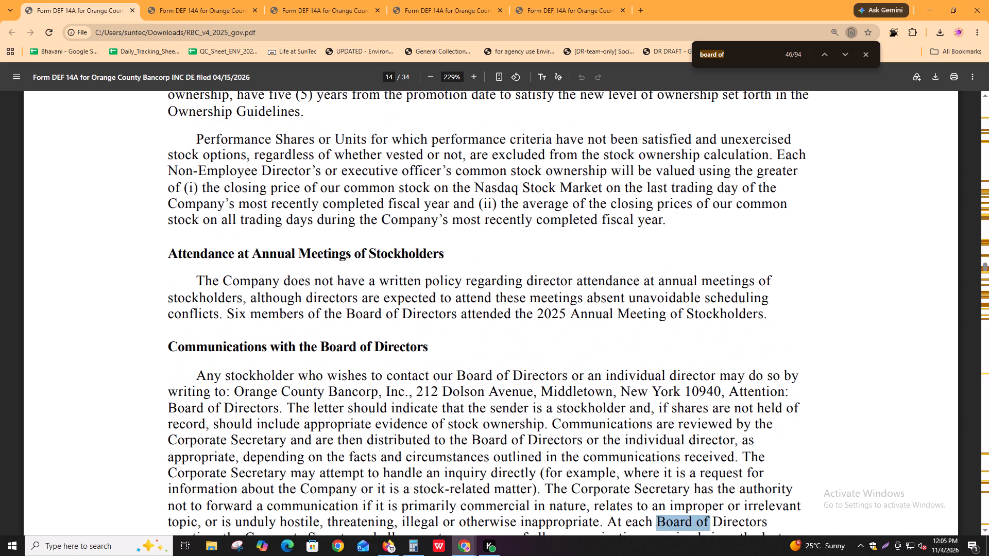
key("Return")
key("Return")
key("Return")
key("Return")
key("Return")
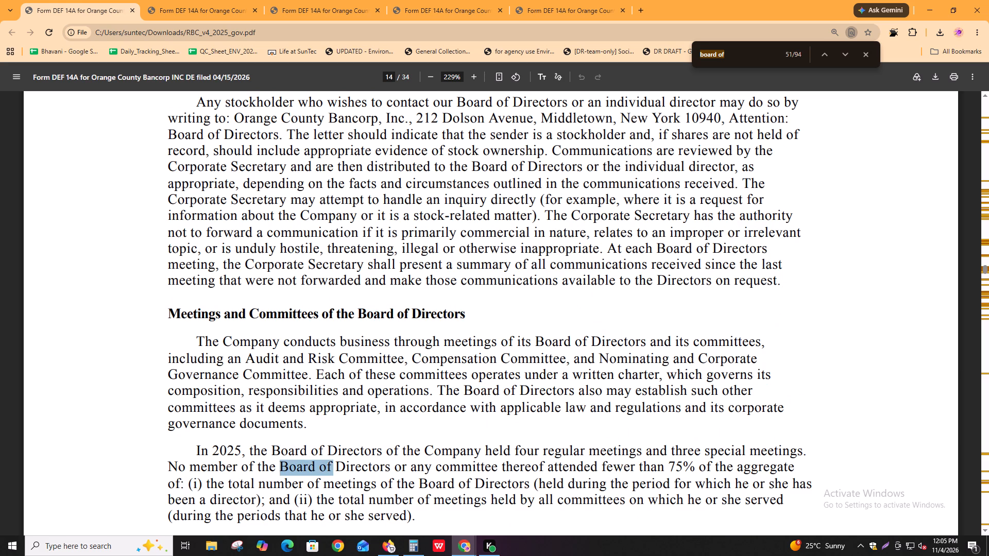
Review the "board of" matches in the Audit and Risk, Compensation, and Nominating and Corporate Governance Committee descriptions.
key("Return")
key("Return")
key("Return")
key("Return")
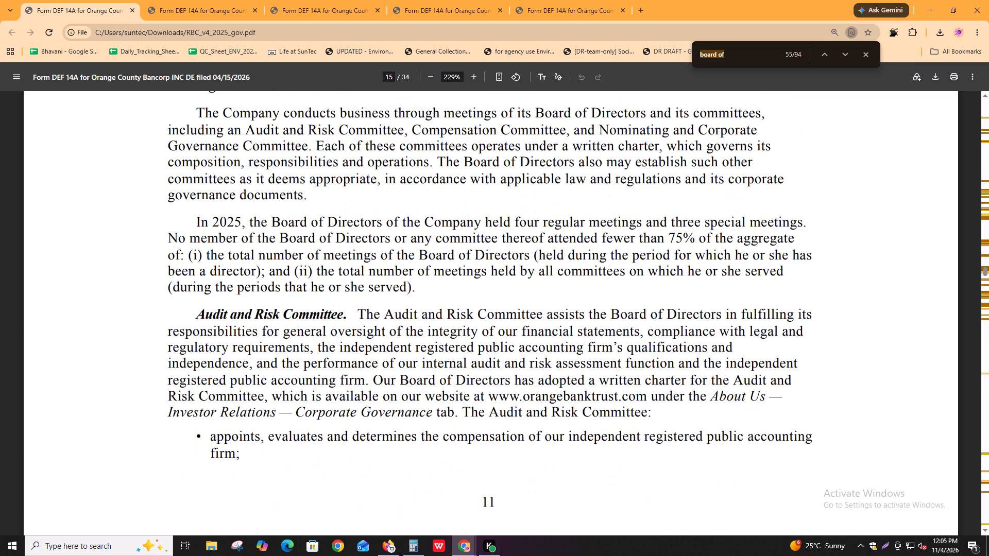
key("shift+Return")
key("Return")
key("Return")
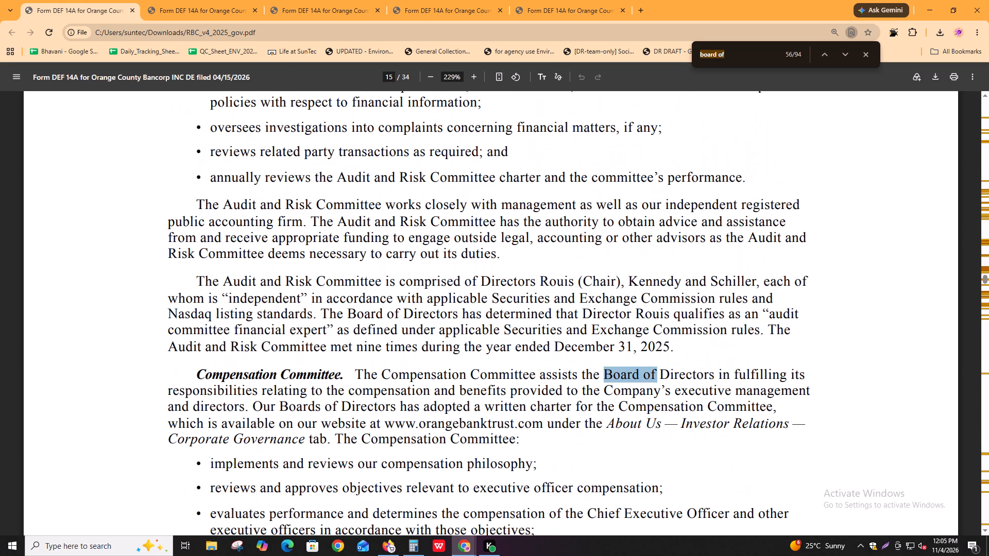
key("Return")
key("Return")
key("Return")
key("shift+Return")
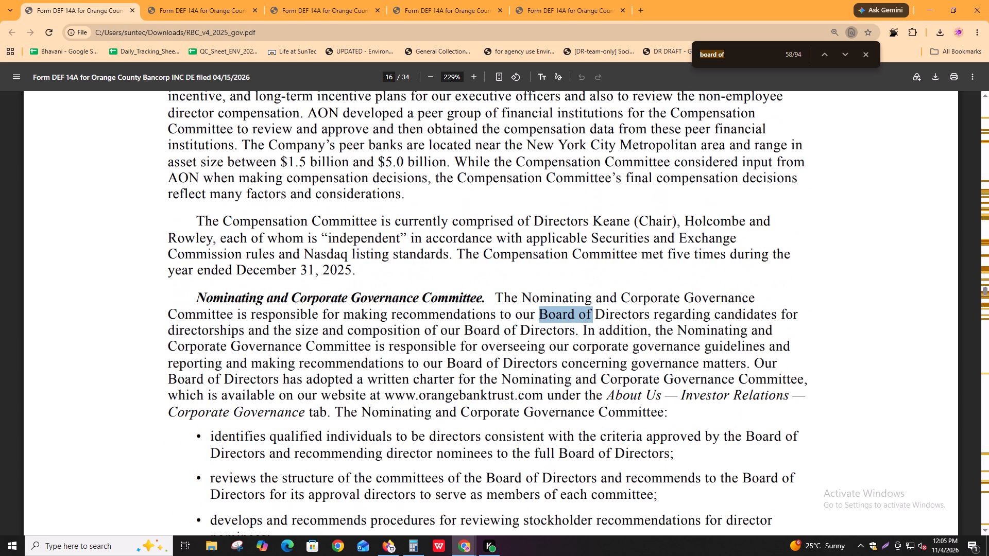
Go through the "board of" matches in the Nominating and Corporate Governance Committee's list of responsibilities.
key("Return")
key("Return")
key("Return")
key("Return")
key("Return")
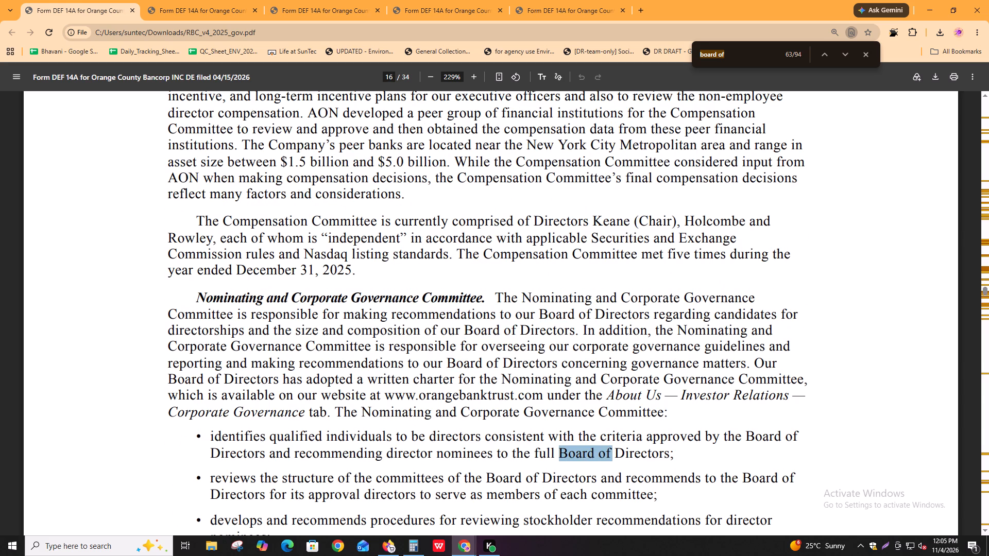
key("shift+Return")
key("Return")
key("Return")
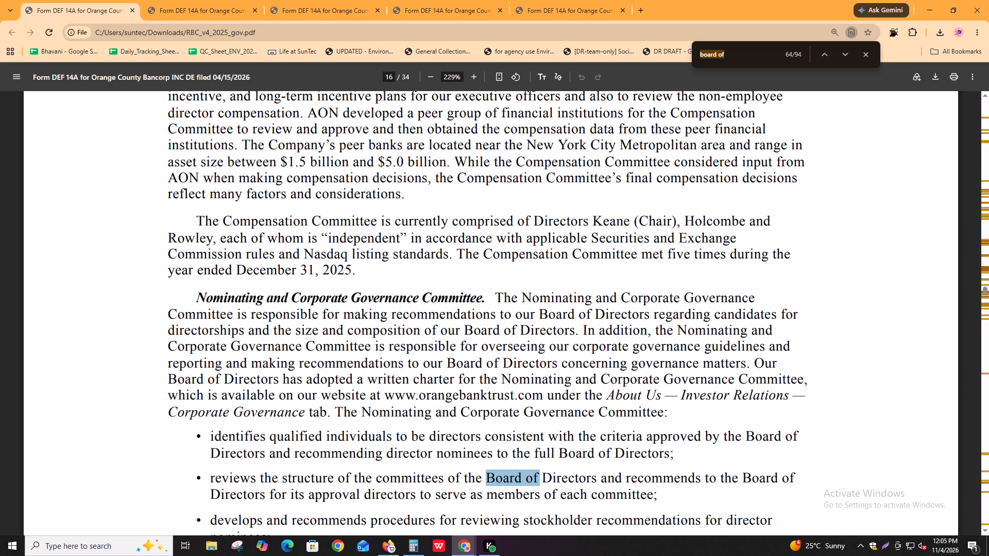
key("Return")
key("Return")
key("Return")
Review the "board of" matches in the Criteria for Director Nominees section, including the factors for re-electing existing directors.
key("Return")
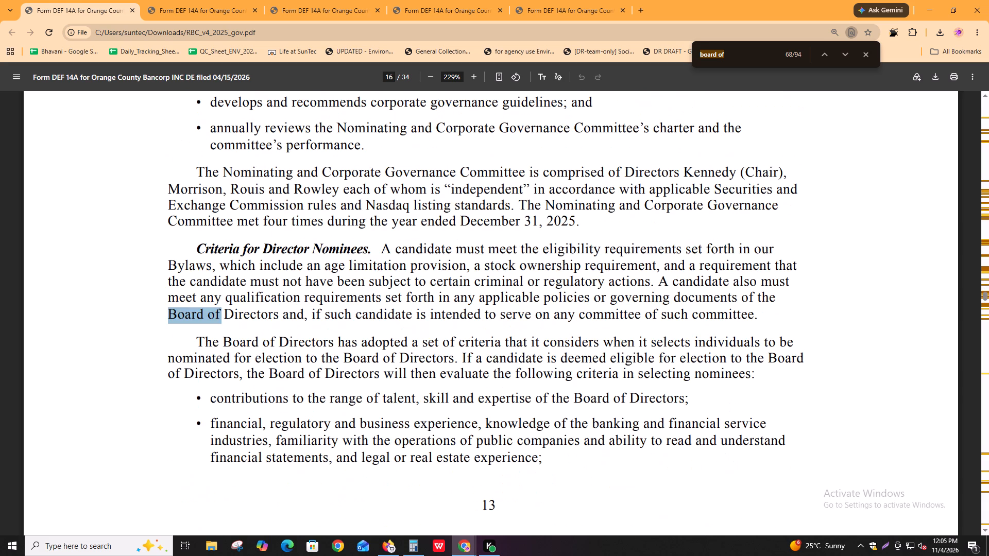
key("Return")
key("shift+Return")
key("Return")
key("Return")
key("Return")
key("Return")
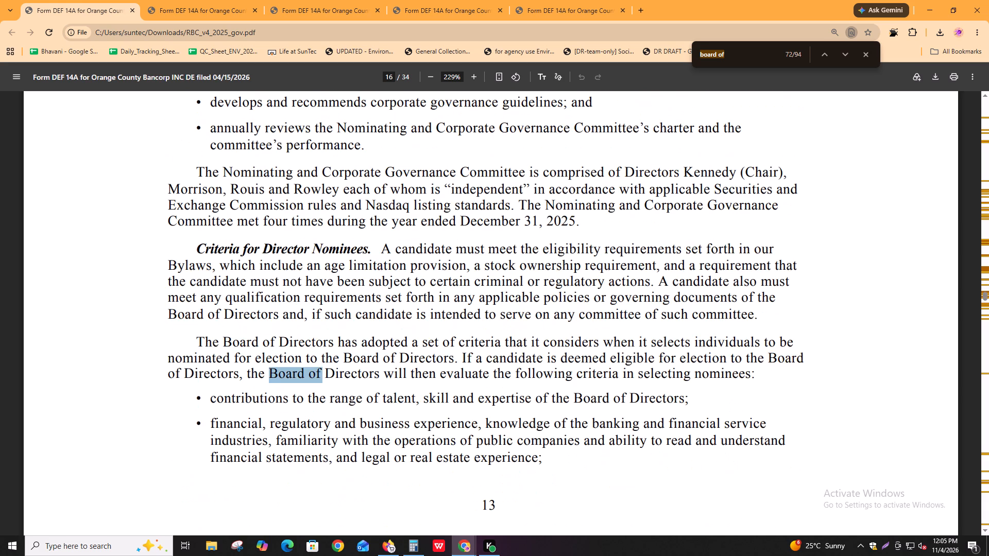
key("Return")
key("Return")
key("Return")
key("Return")
key("shift+Return")
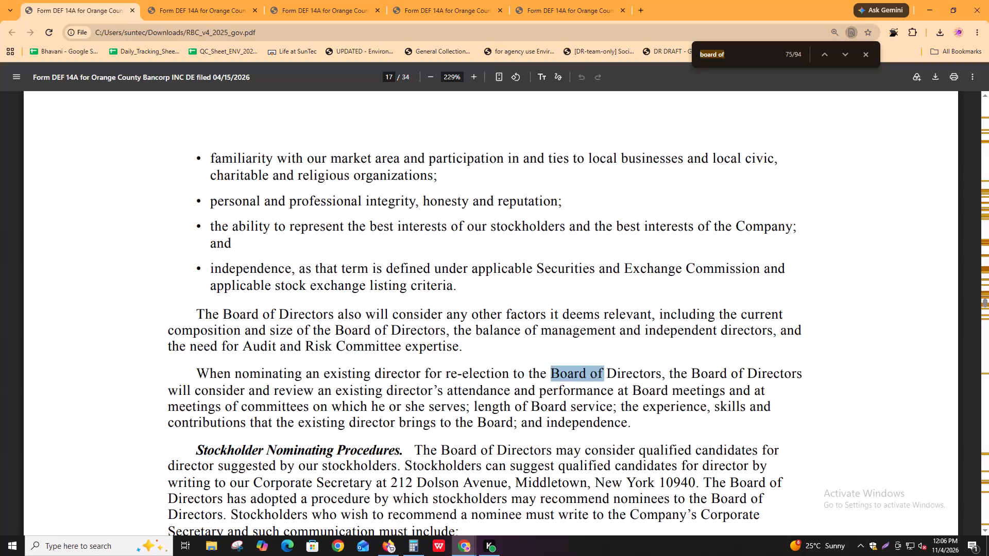
Continue through the "board of" matches from the Stockholder Nominating Procedures to the director fees for serving on OIA's board.
key("Return")
key("Return")
key("Return")
key("Return")
key("Return")
key("Return")
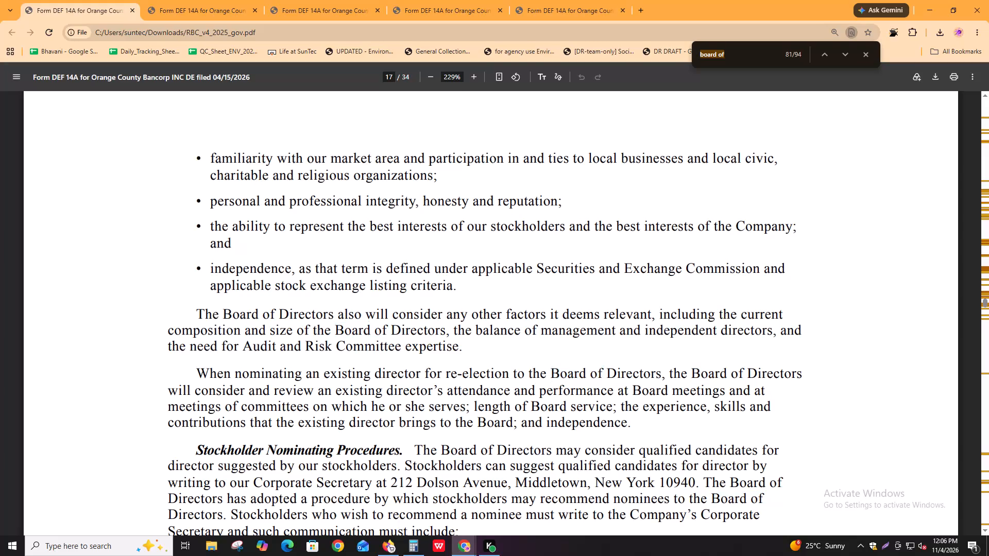
key("Return")
key("Return")
key("Return")
key("Return")
key("Return")
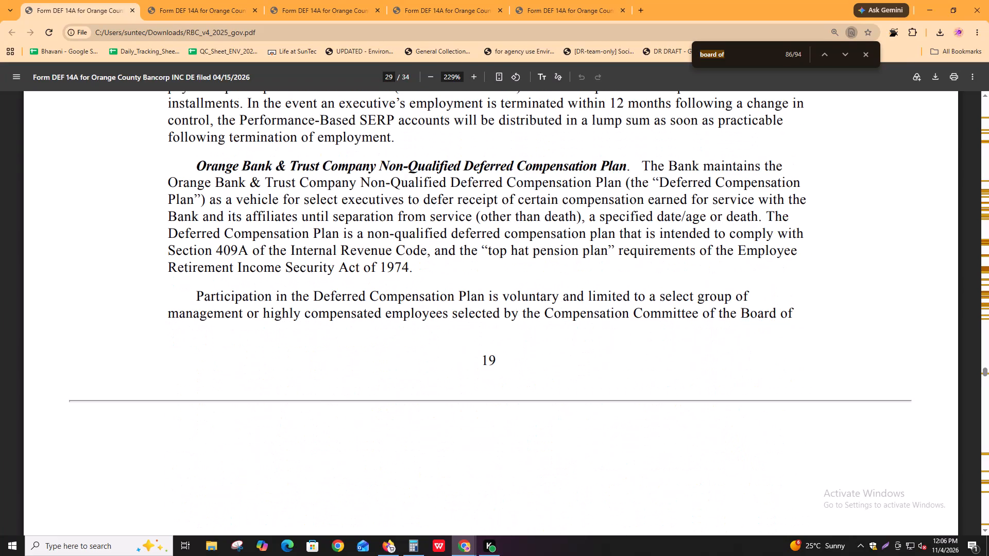
key("Return")
key("shift+Return")
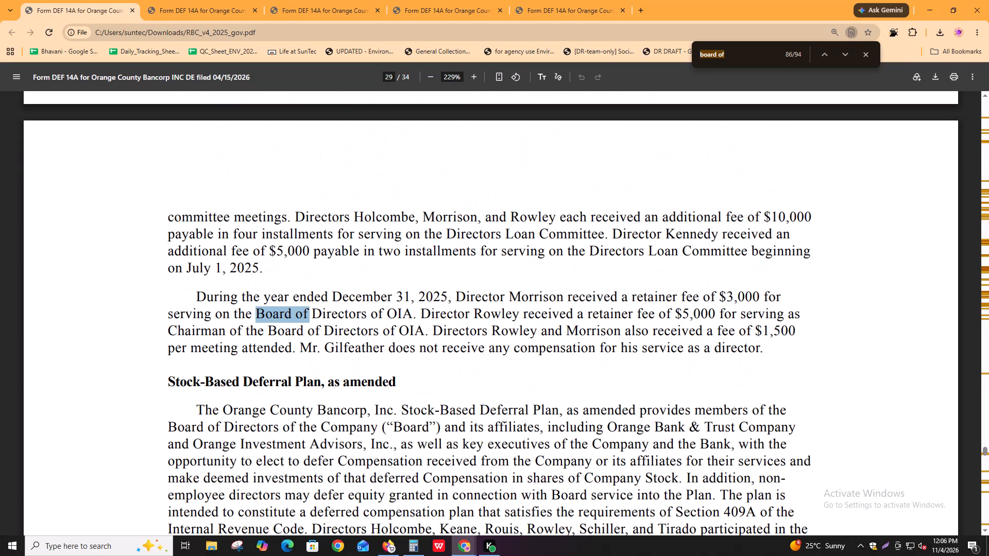
Copy the surname Morrison from the director fees paragraph and search the second open copy of the report for it.
double_click(526, 289)
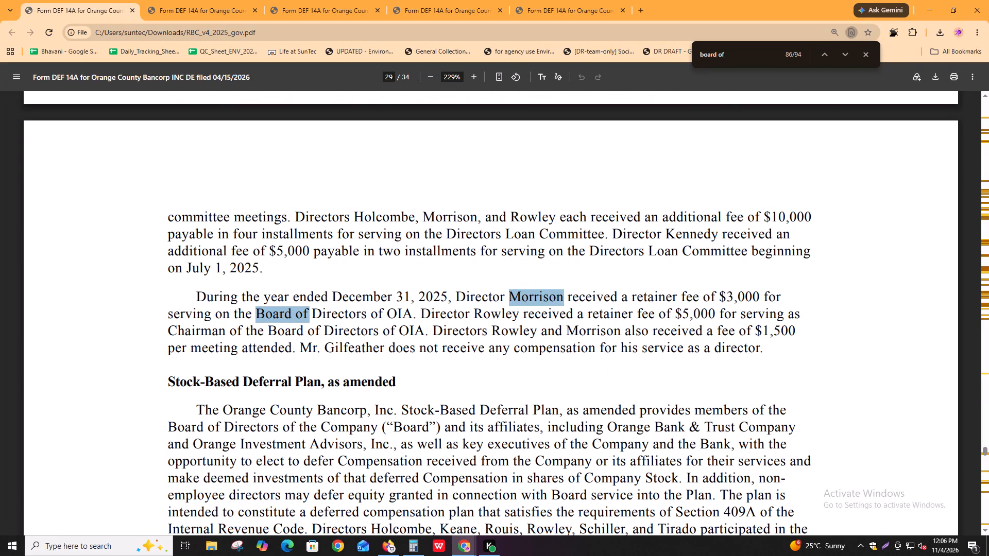
key("ctrl+c")
key("ctrl+c")
key("ctrl+c")
key("ctrl+Tab")
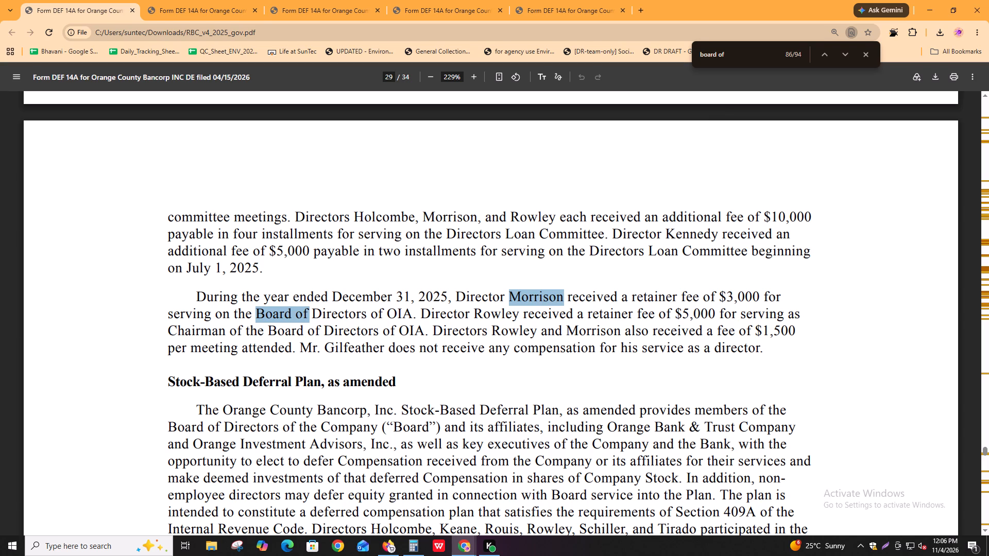
key("ctrl+f")
key("ctrl+v")
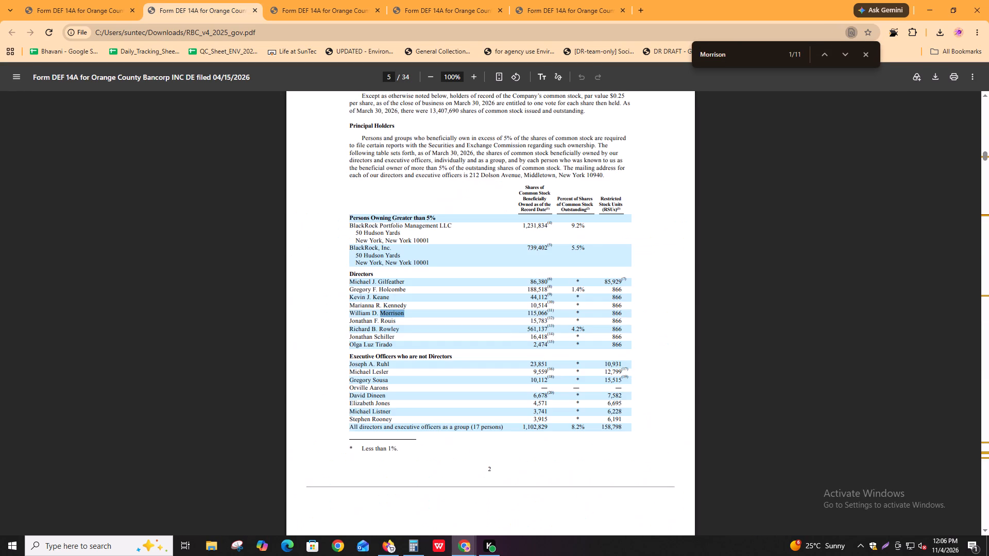
Enlarge the Principal Holders table and check the names listed under Directors and under Executive Officers who are not Directors.
double_click(497, 71)
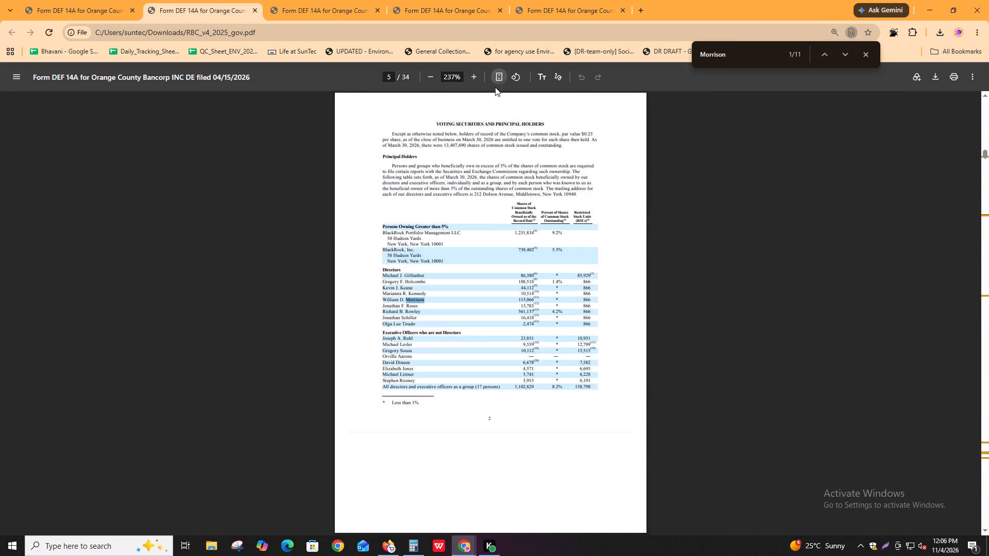
scroll(427, 407, "down", 4)
scroll(485, 397, "down", 4)
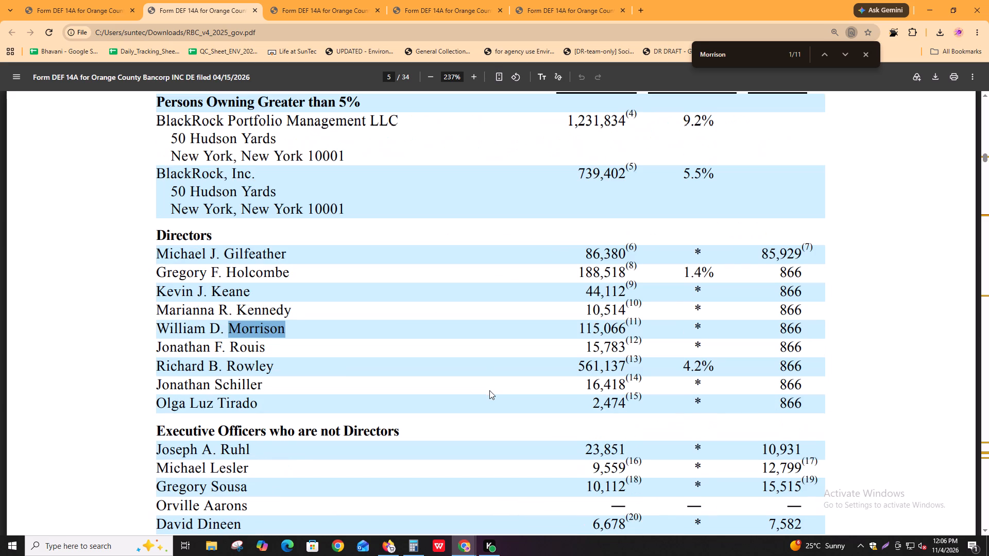
scroll(489, 389, "up", 1)
scroll(488, 388, "down", 3)
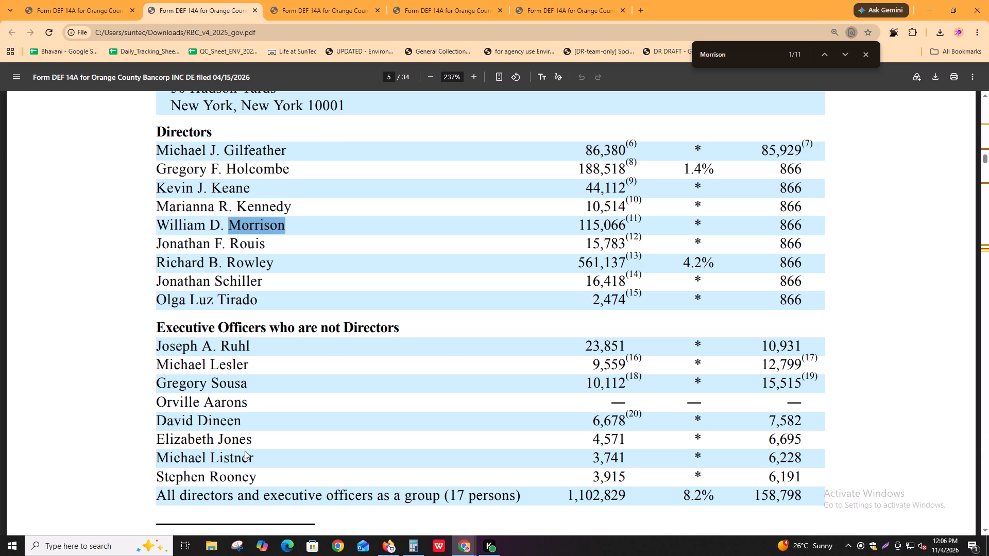
scroll(306, 230, "up", 1)
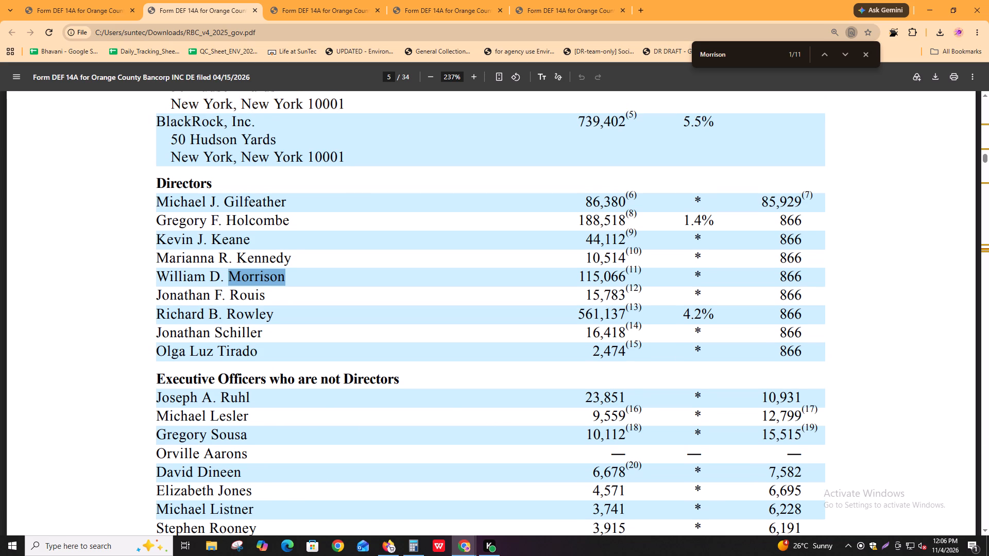
left_click_drag(159, 197, 275, 197)
left_click(275, 197)
left_click_drag(160, 224, 250, 224)
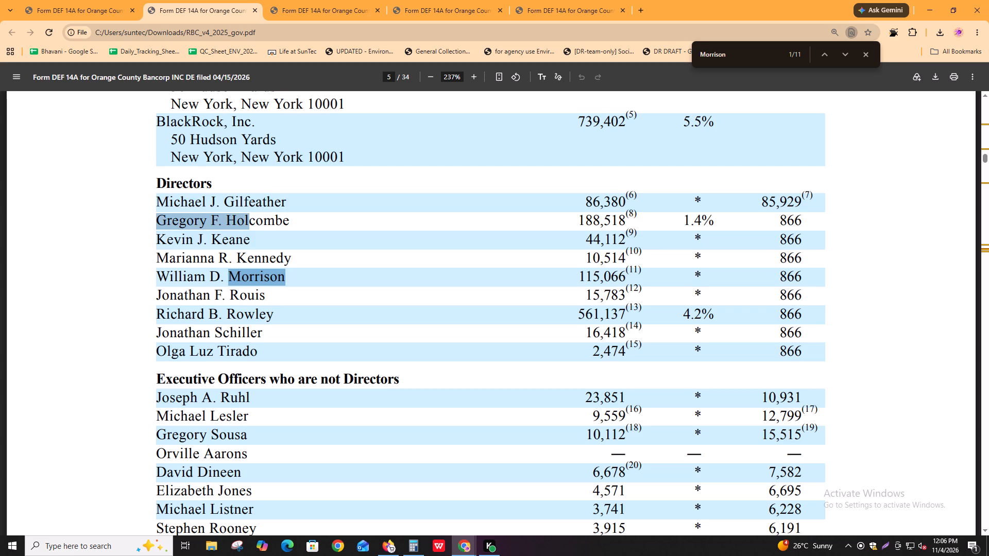
left_click(250, 224)
left_click_drag(175, 236, 258, 236)
left_click_drag(189, 254, 246, 253)
left_click_drag(191, 267, 248, 269)
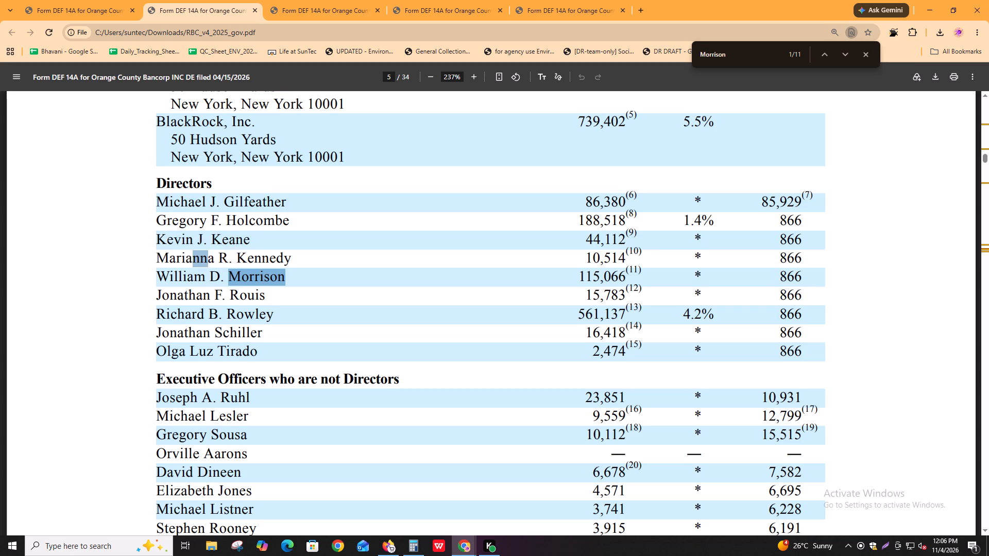
left_click_drag(248, 269, 252, 269)
double_click(183, 279)
Return to the first Morrison match and examine the Principal Holders section, from its introduction through the directors and executive officers listed.
key("ctrl+f")
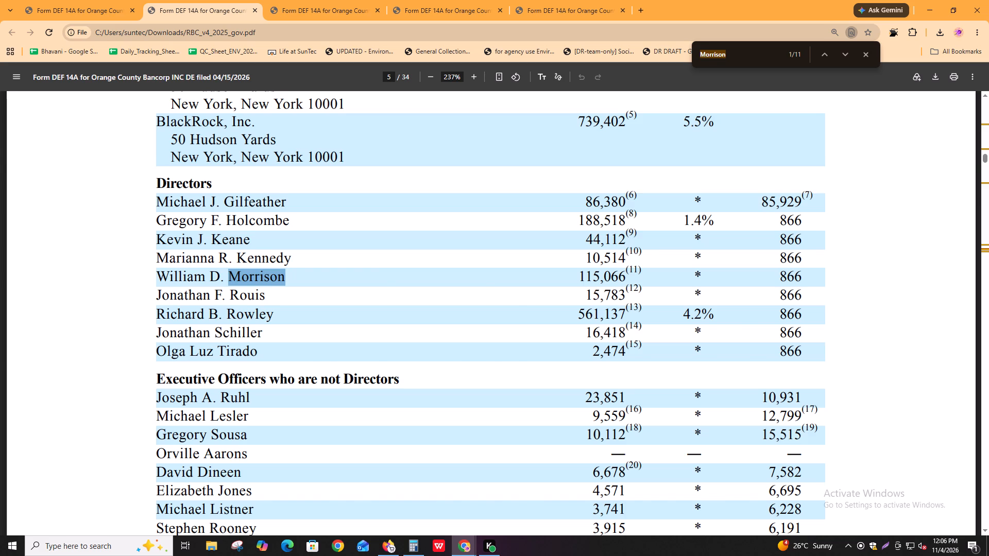
key("Return")
key("shift+Return")
scroll(154, 203, "up", 4)
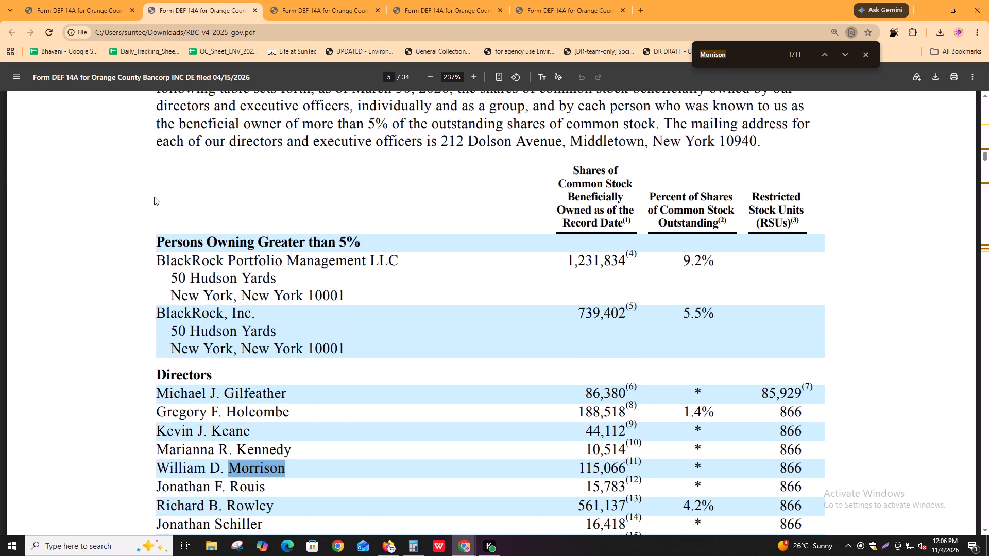
scroll(154, 197, "up", 2)
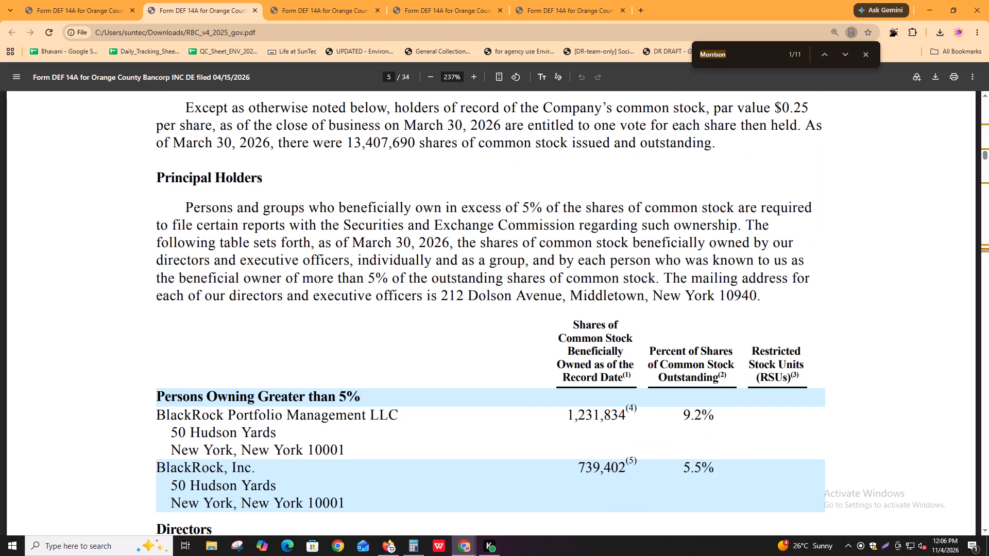
scroll(533, 205, "down", 8)
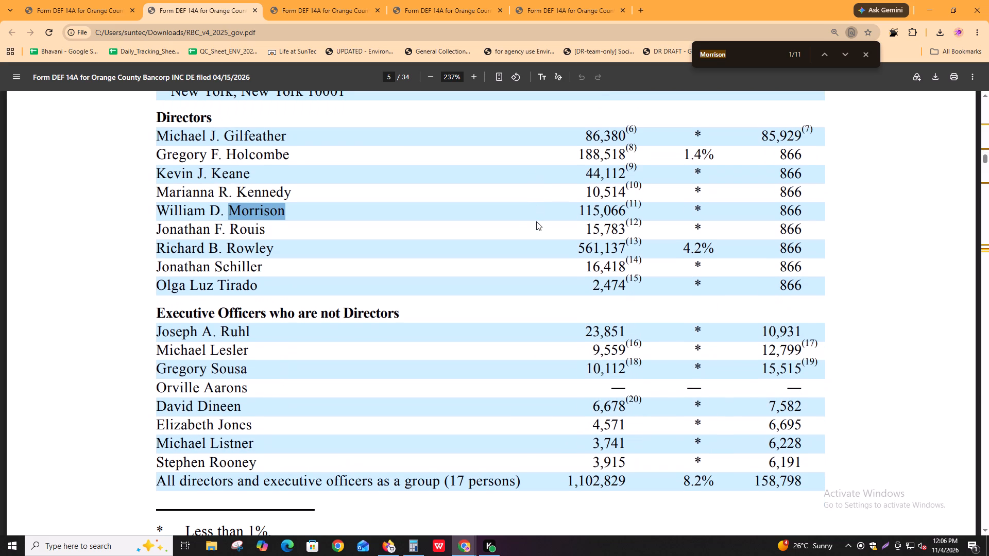
Step through the Morrison matches from his director biography past the Nominating and Corporate Governance Committee paragraph to the non-employee director remuneration table.
key("ctrl+f")
key("ctrl+f")
key("Return")
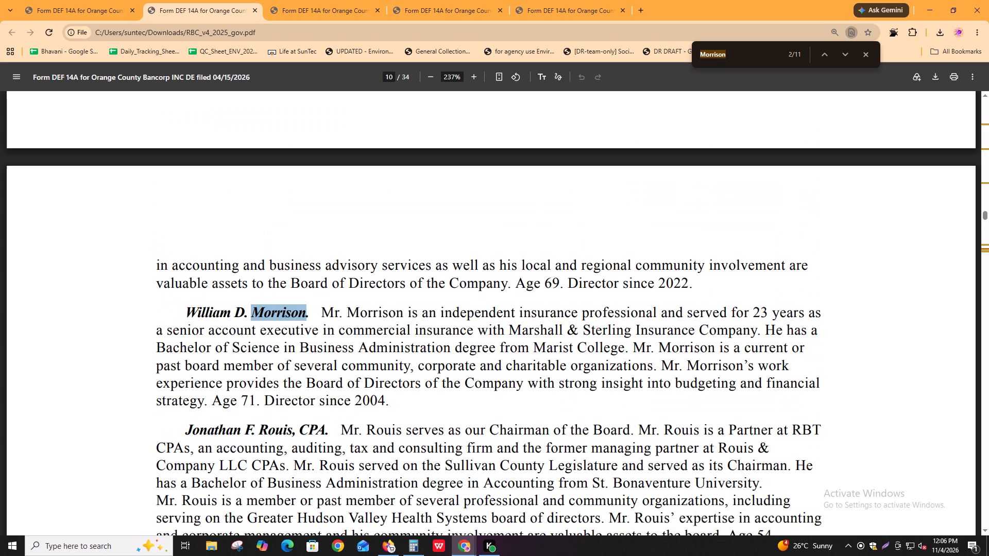
key("Return")
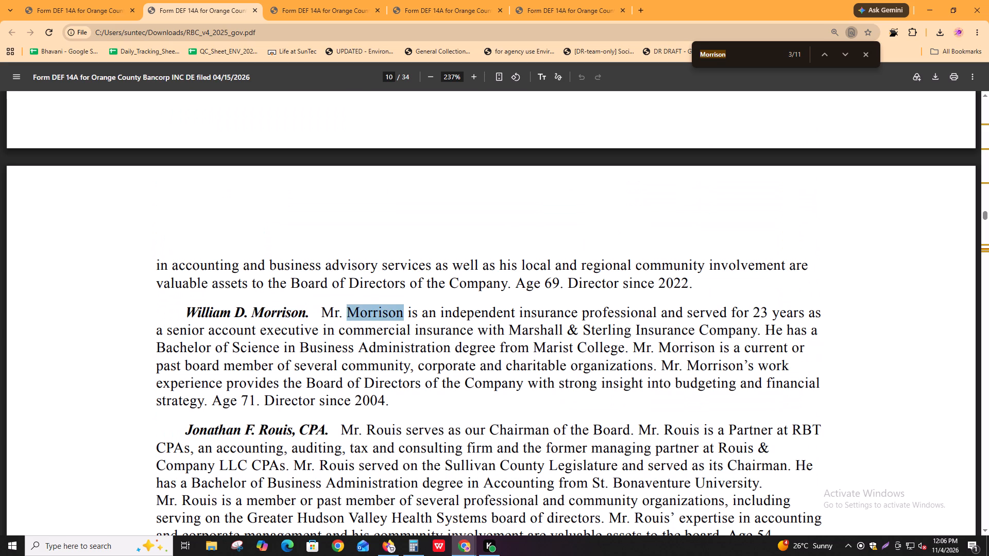
key("Return")
key("Return")
key("Return")
key("Return")
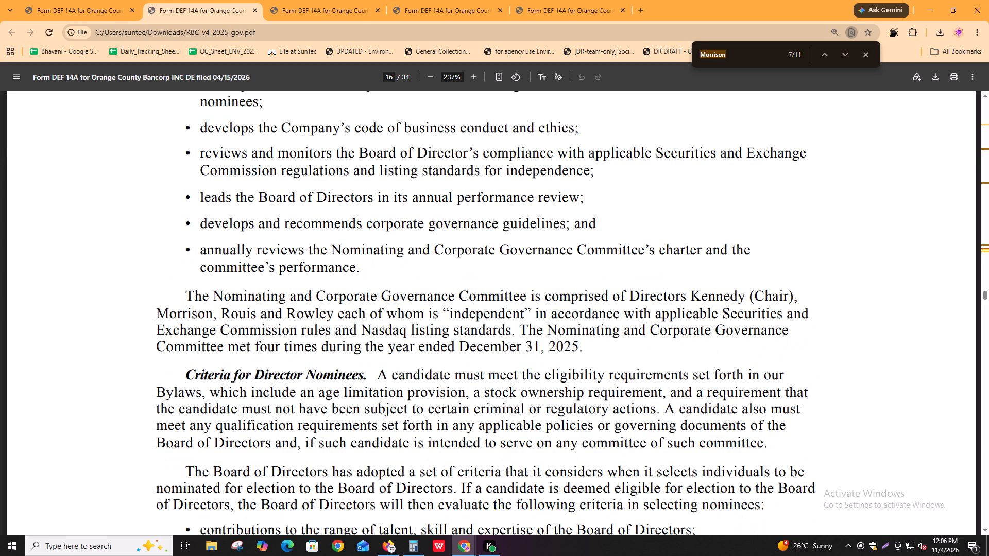
key("shift+Return")
key("Return")
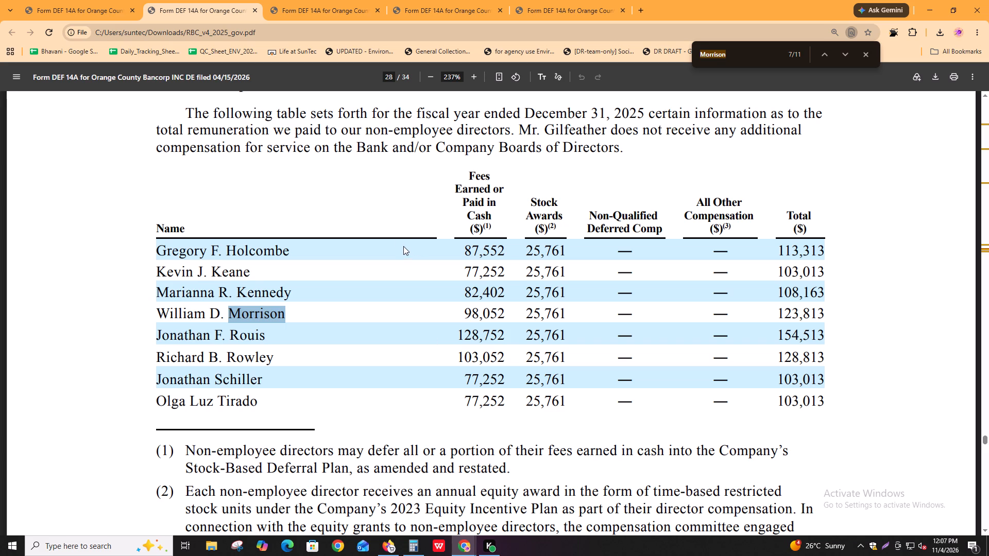
Step back through the Morrison matches from the remuneration table via the biography to the Directors list in the Principal Holders table.
key("ctrl+f")
key("shift+Return")
key("shift+Return")
key("shift+Return")
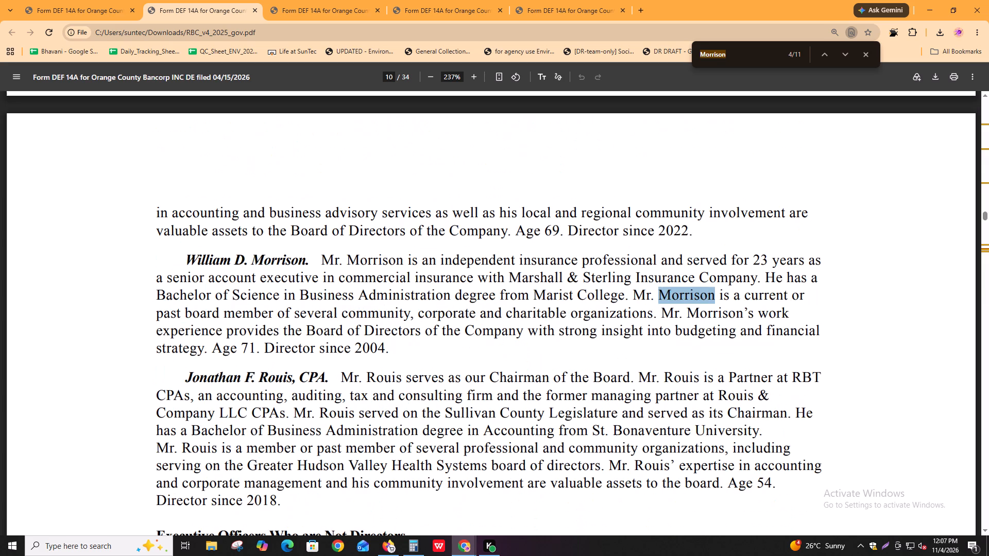
key("shift+Return")
key("shift+Return")
key("shift+Return")
key("shift+Return")
key("Return")
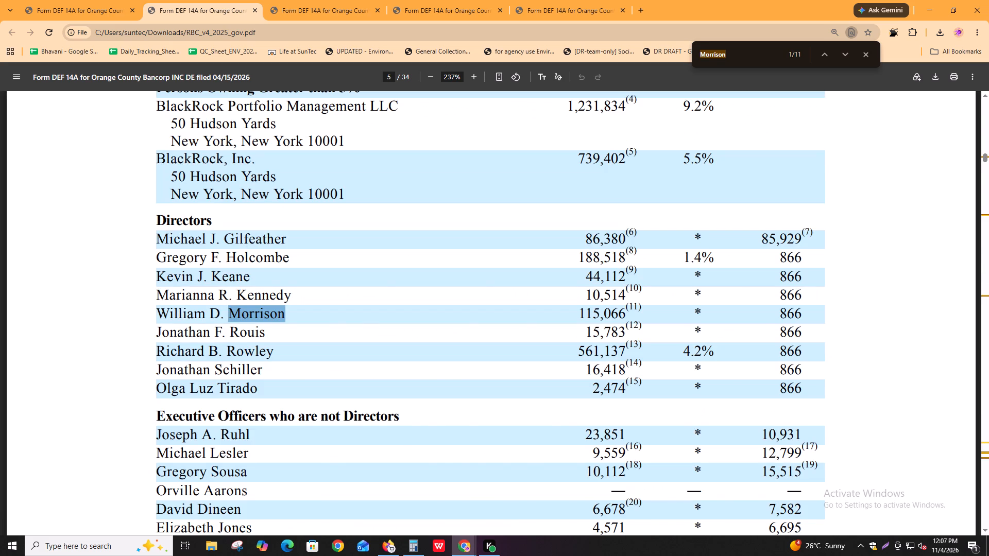
Compare the Directors list with the non-employee director remuneration table by moving through the Morrison matches and back to the first one.
key("Return")
key("Return")
key("Return")
key("Return")
key("Return")
key("Return")
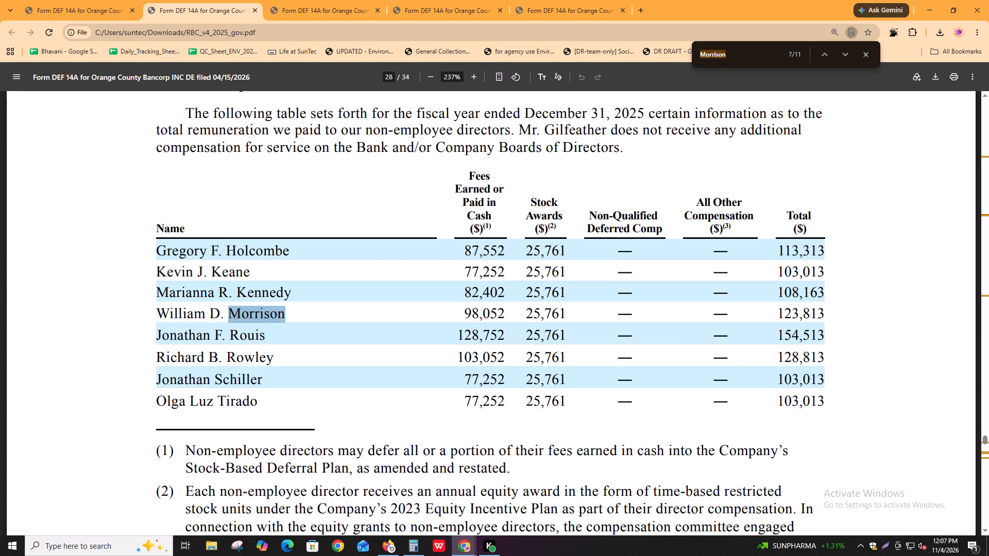
key("shift+Return")
key("shift+Return")
key("shift+Return")
key("shift+Return")
key("shift+Return")
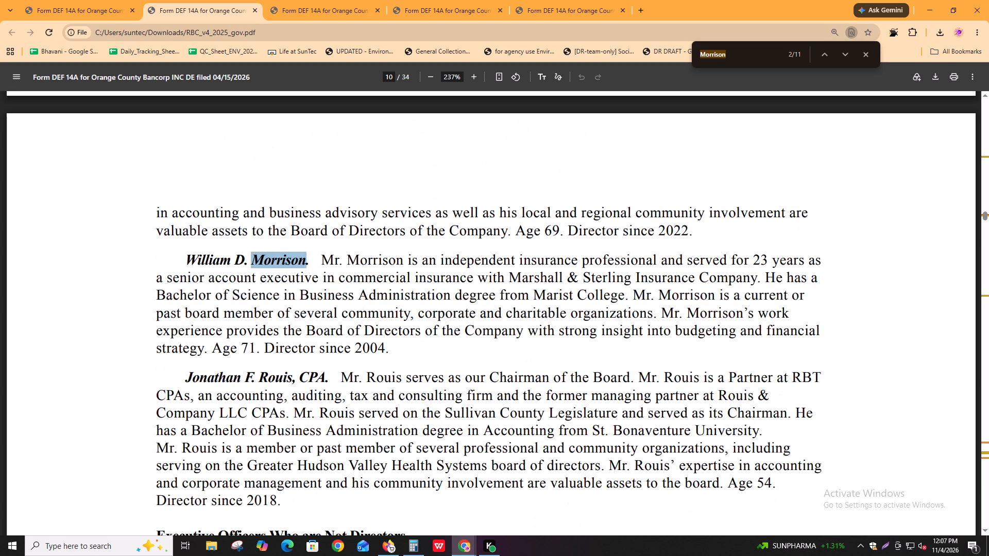
key("shift+Return")
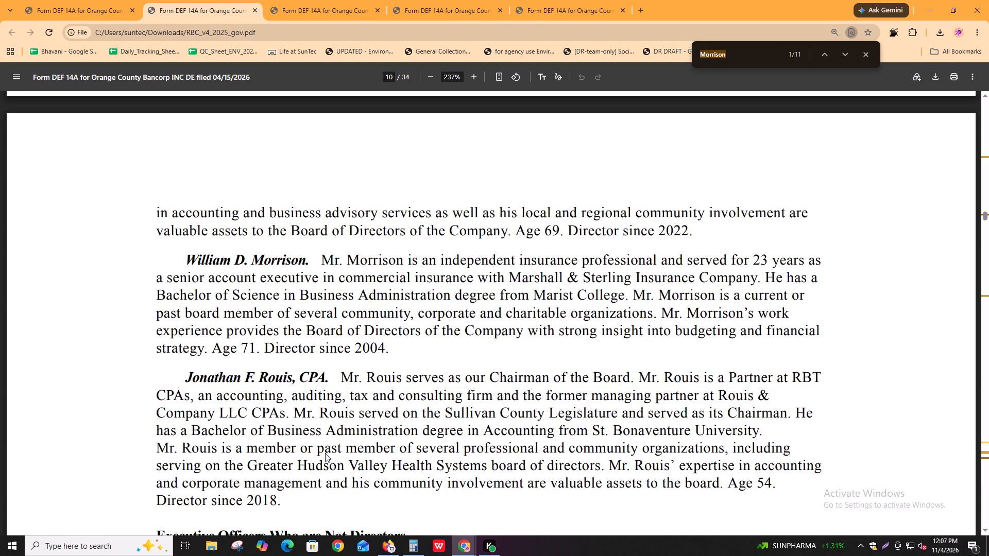
Check the names in the Principal Holders Directors list one by one, marking each from Holcombe down to Schiller.
scroll(337, 461, "down", 3)
scroll(216, 301, "up", 2)
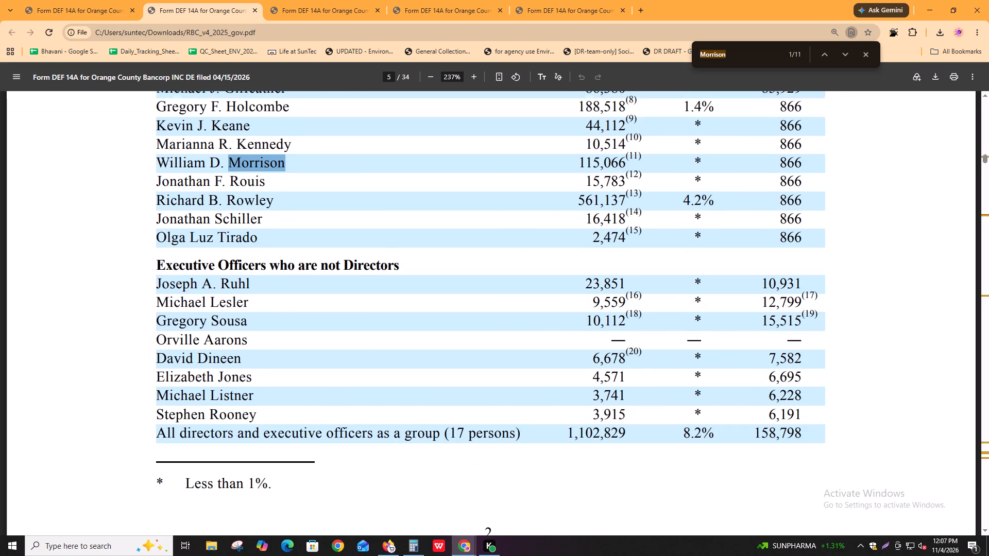
left_click_drag(159, 202, 186, 207)
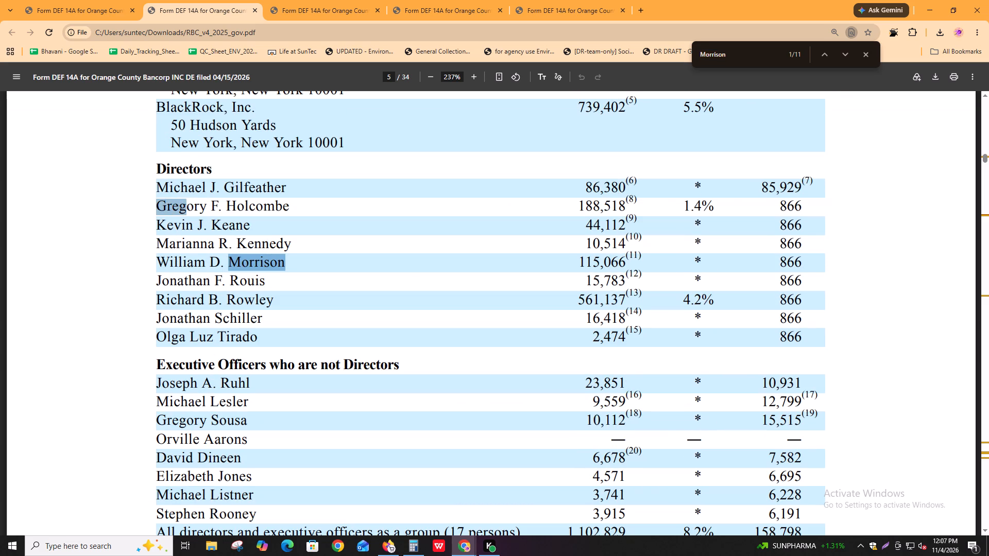
left_click_drag(163, 223, 180, 226)
left_click_drag(162, 241, 178, 245)
left_click_drag(151, 265, 180, 265)
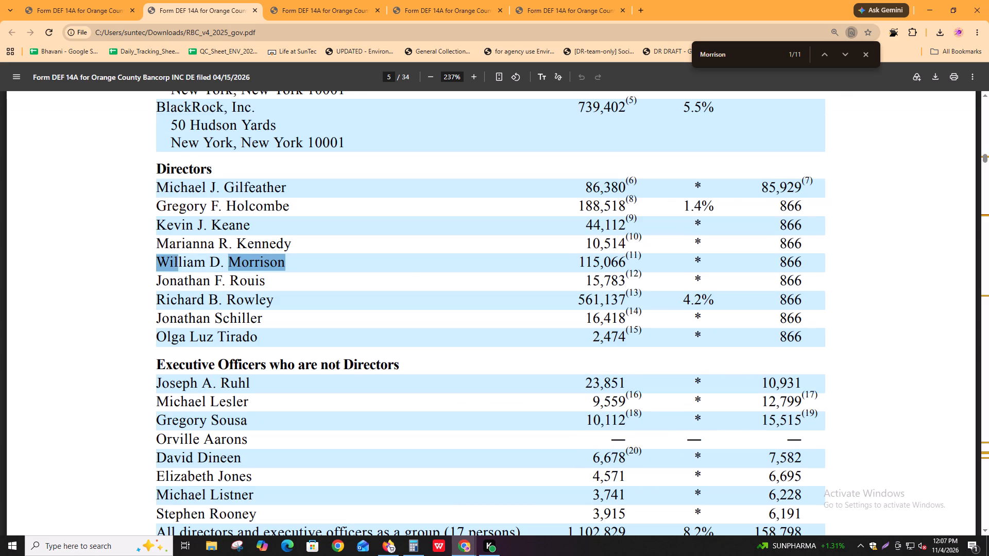
left_click_drag(156, 283, 190, 288)
left_click_drag(160, 307, 184, 307)
left_click_drag(159, 311, 203, 320)
left_click_drag(169, 328, 210, 328)
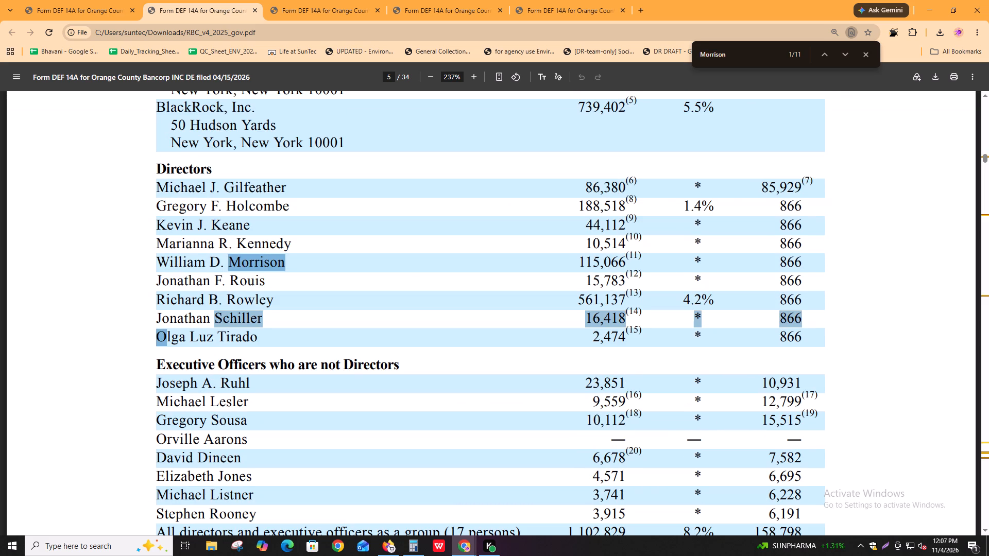
left_click(210, 328)
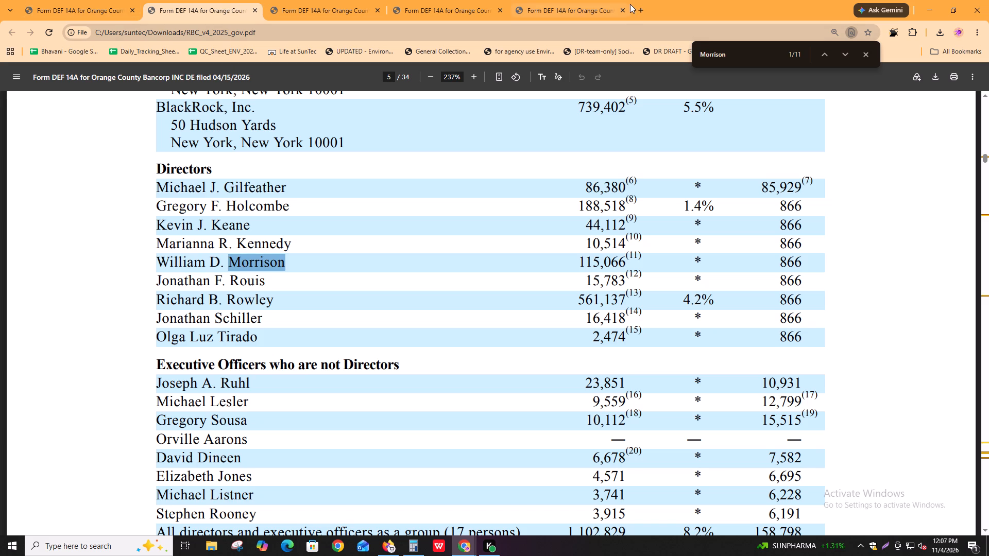
Review the full run of Morrison matches, including the committee fees and Cash-Based Deferred Compensation Plan paragraphs, returning to the Principal Holders table.
key("ctrl+f")
key("Return")
key("Return")
key("Return")
key("Return")
key("Return")
key("Return")
key("Return")
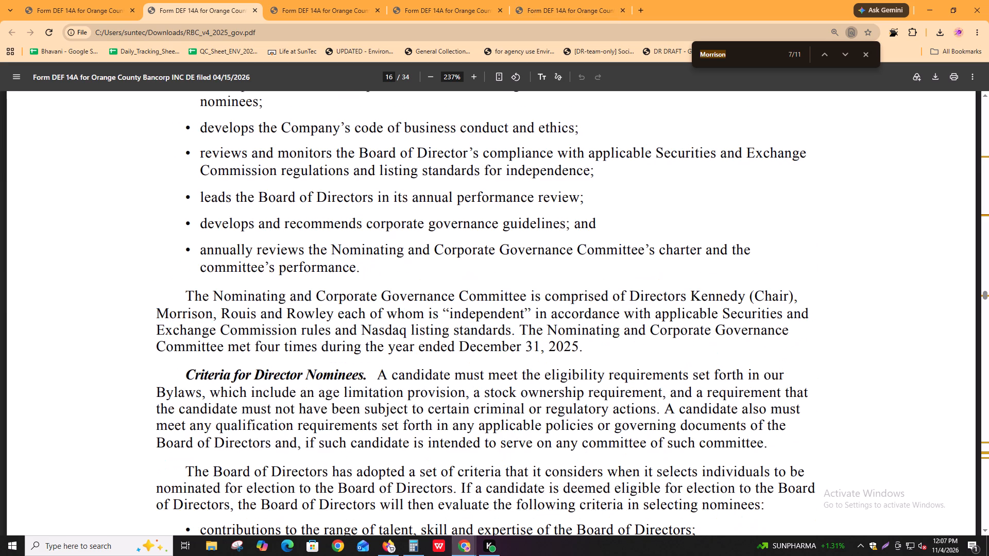
key("Return")
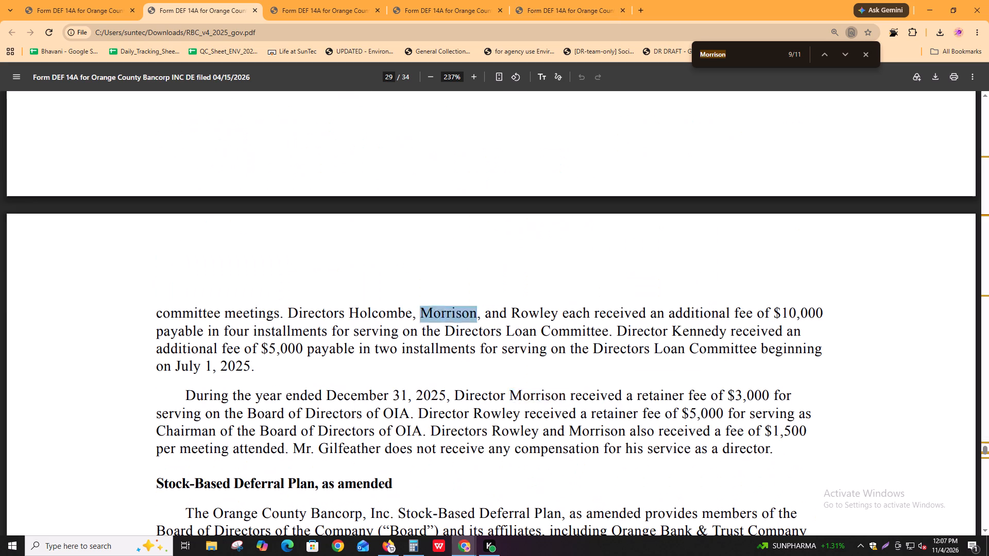
key("Return")
key("Return")
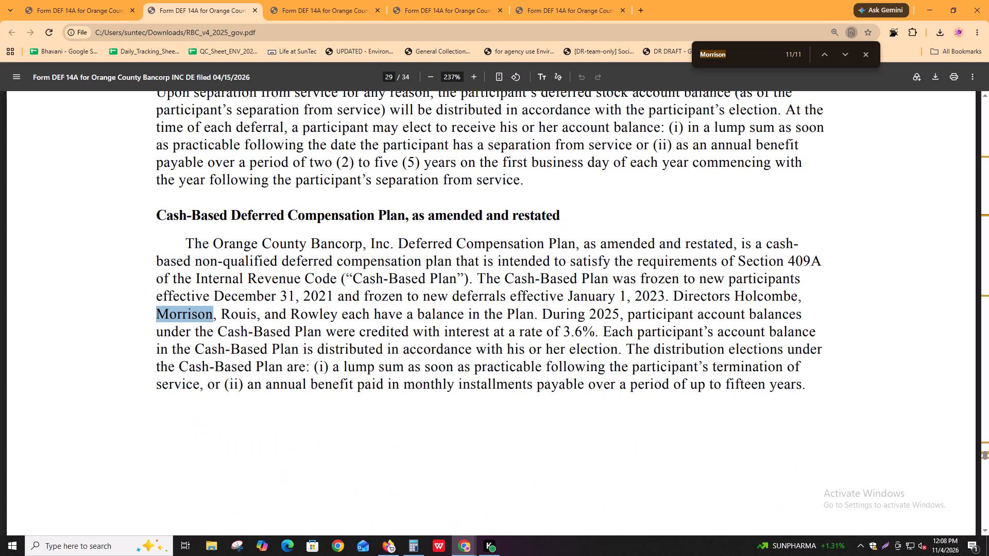
key("Return")
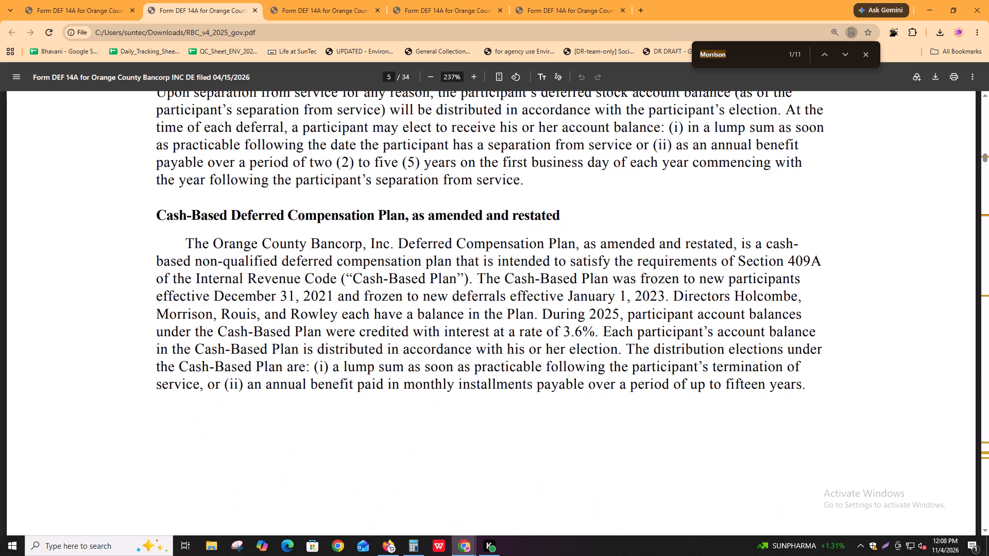
key("Return")
key("shift+Return")
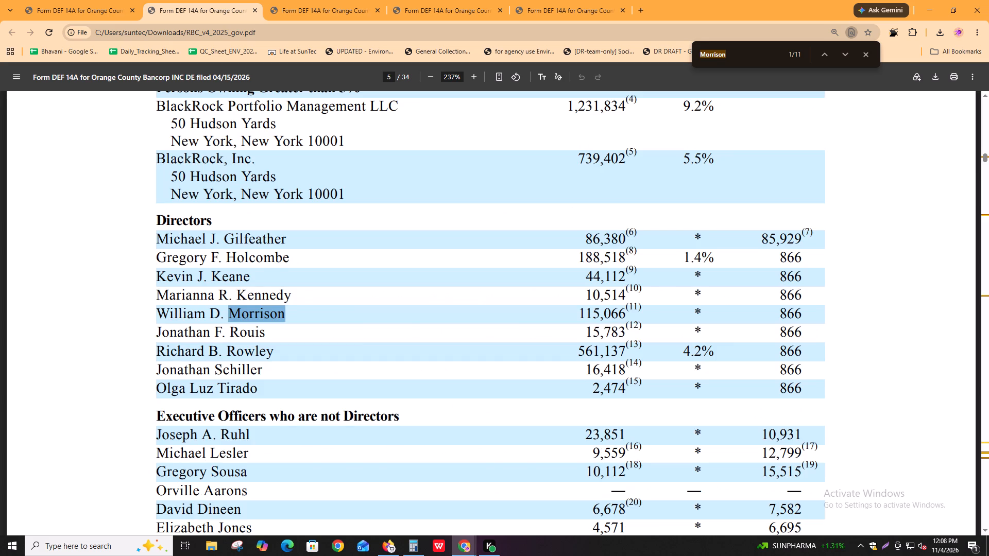
Copy the company name from the Igloo task, search the web for Orange County Bancorp Inc, and open the main Orange Bank & Trust Company result.
key("alt+Tab")
left_click(170, 14)
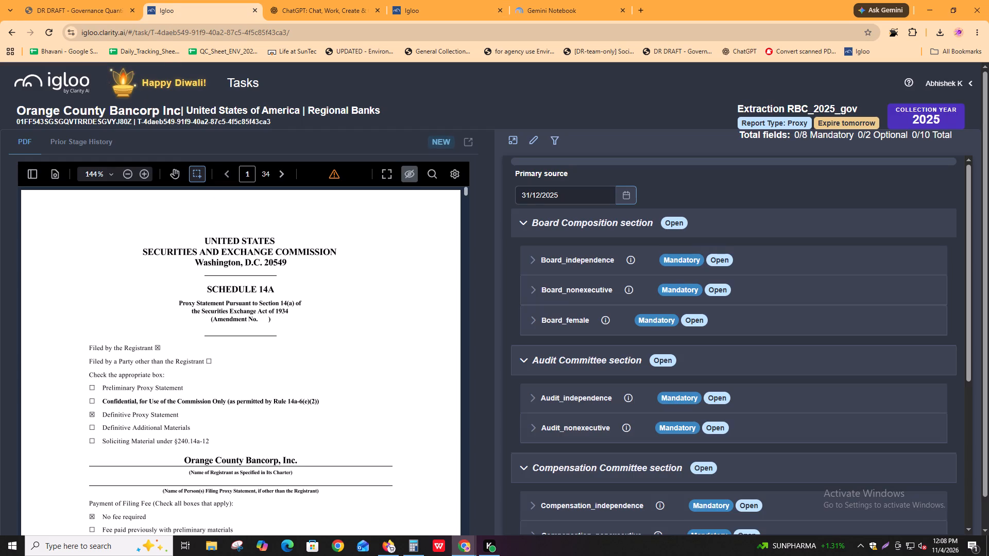
left_click(105, 112, "alt")
key("alt+Tab")
key("ctrl+t")
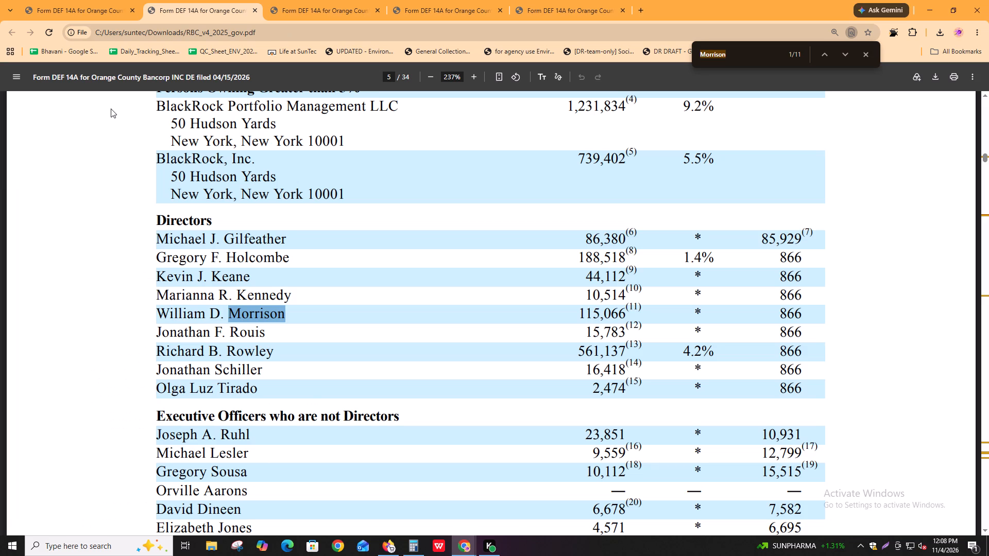
key("ctrl+v")
key("Return")
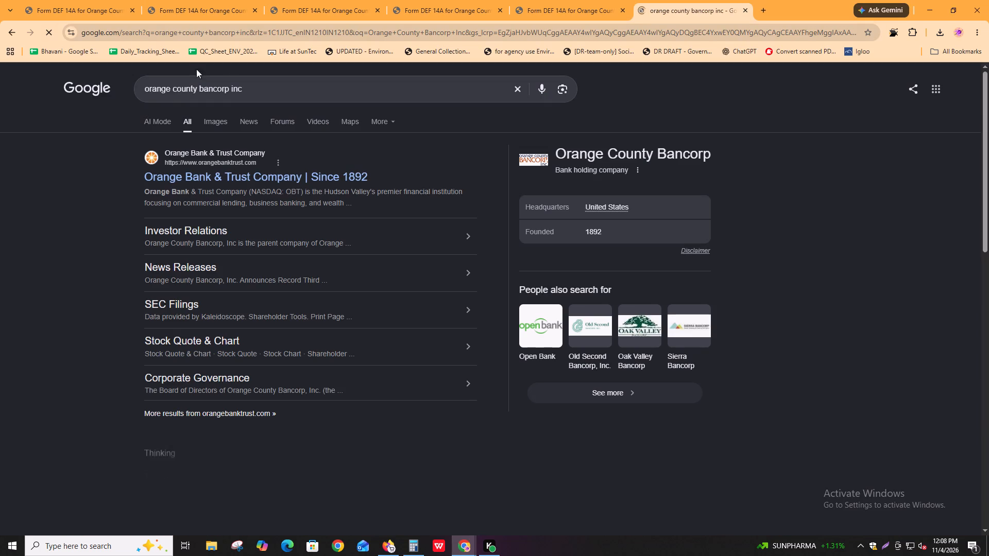
left_click(260, 171)
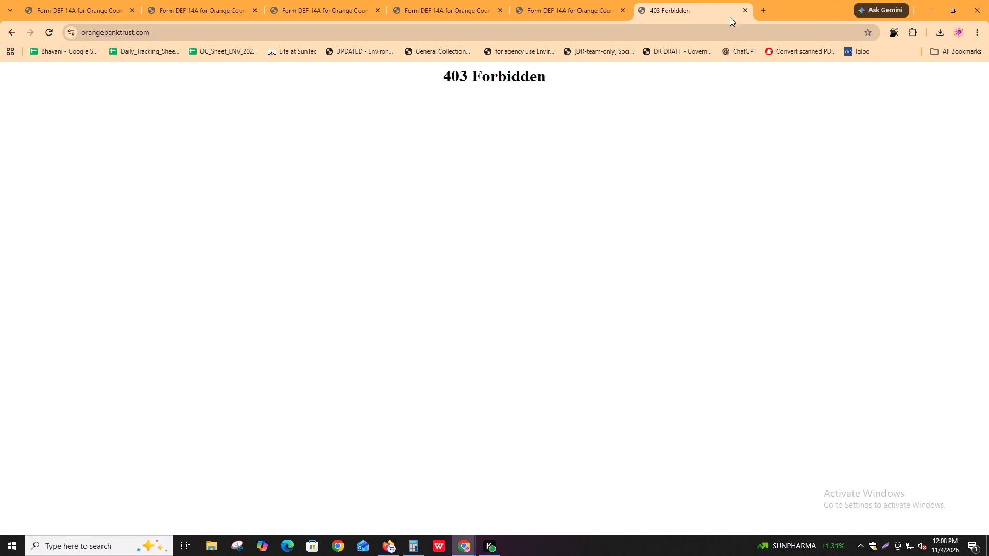
Return to the search results, search for "orange county bancorp inc official website", and open the Orange Bank & Trust Company home-test result.
left_click(14, 31)
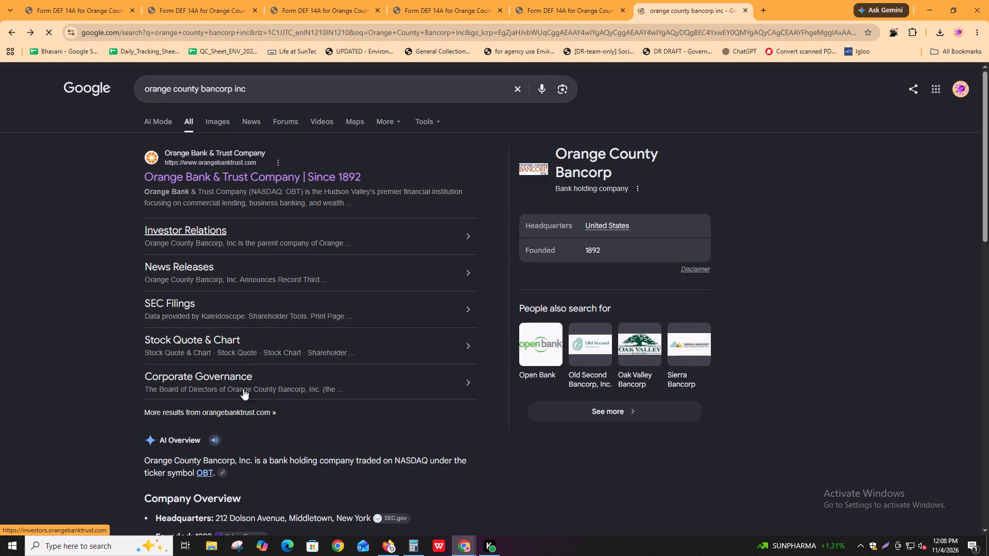
scroll(243, 399, "down", 2)
scroll(245, 391, "up", 3)
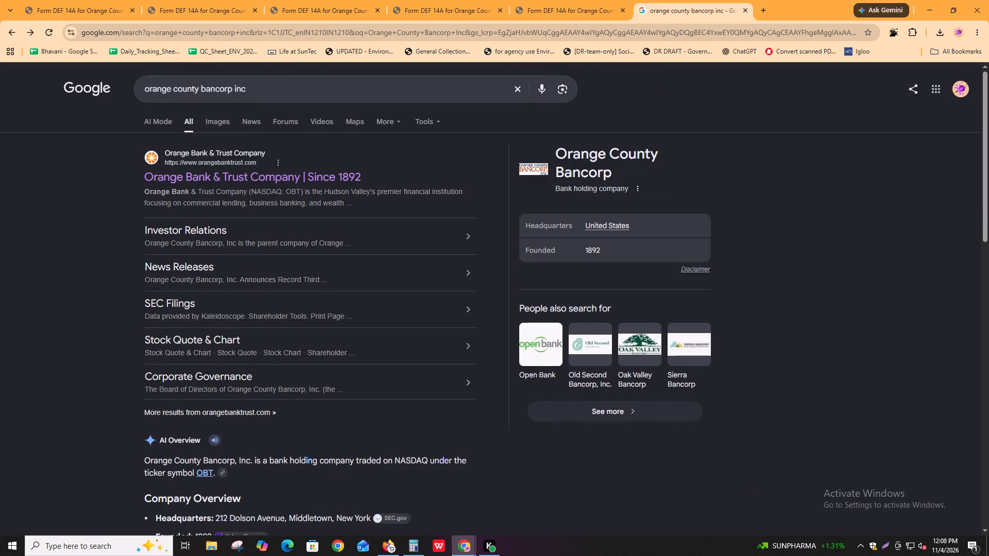
left_click(272, 95)
key("space")
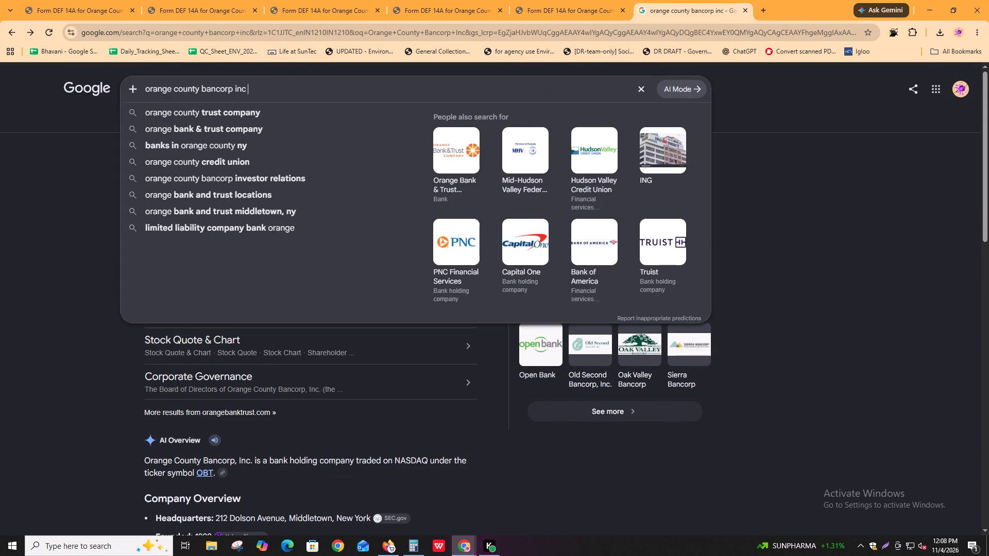
type("i")
key("BackSpace")
type("offi")
type("cial")
key("space")
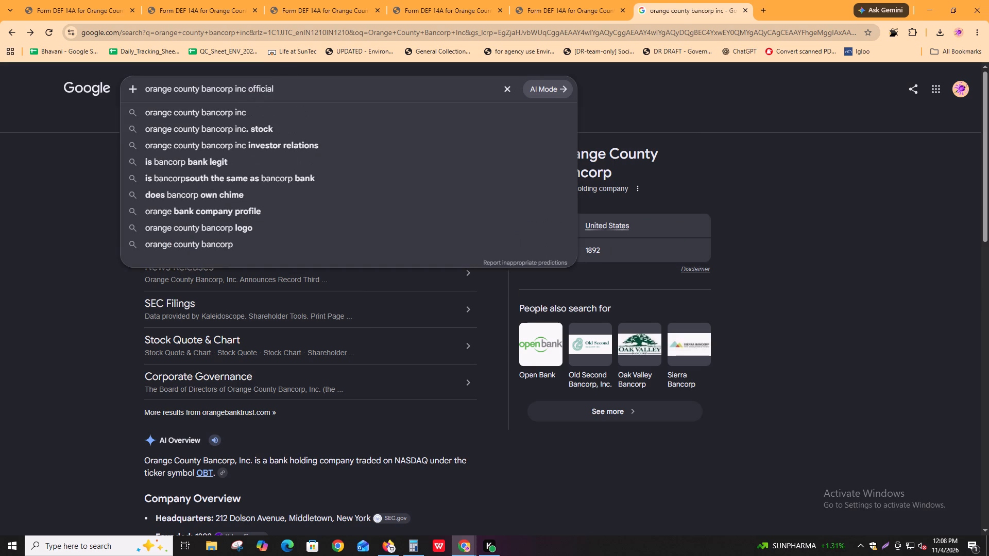
type("website")
key("Return")
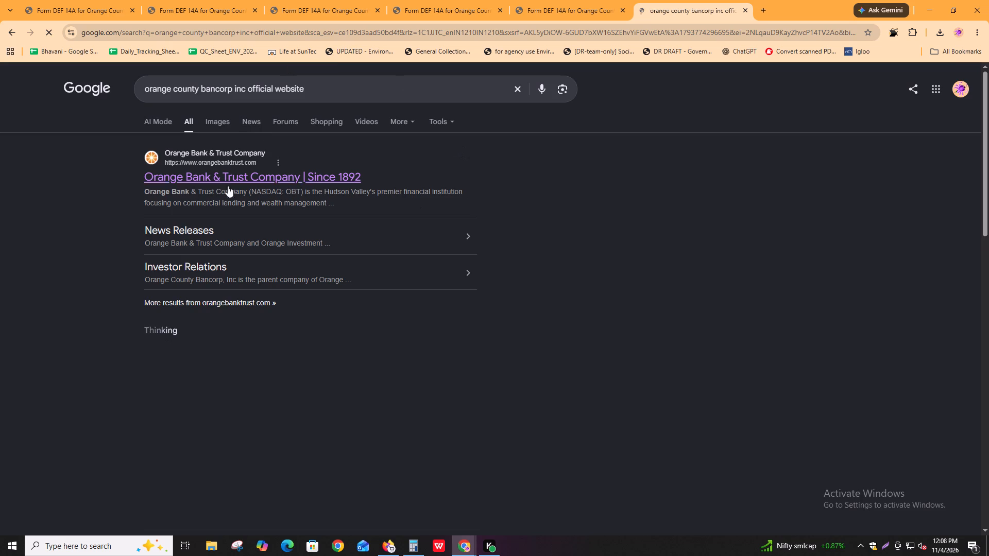
scroll(226, 196, "down", 3)
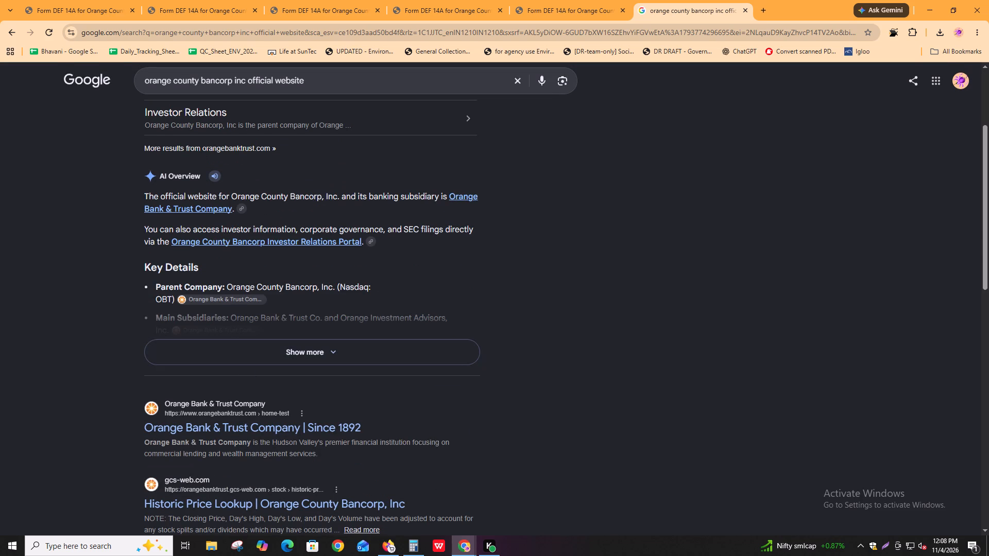
left_click(269, 418)
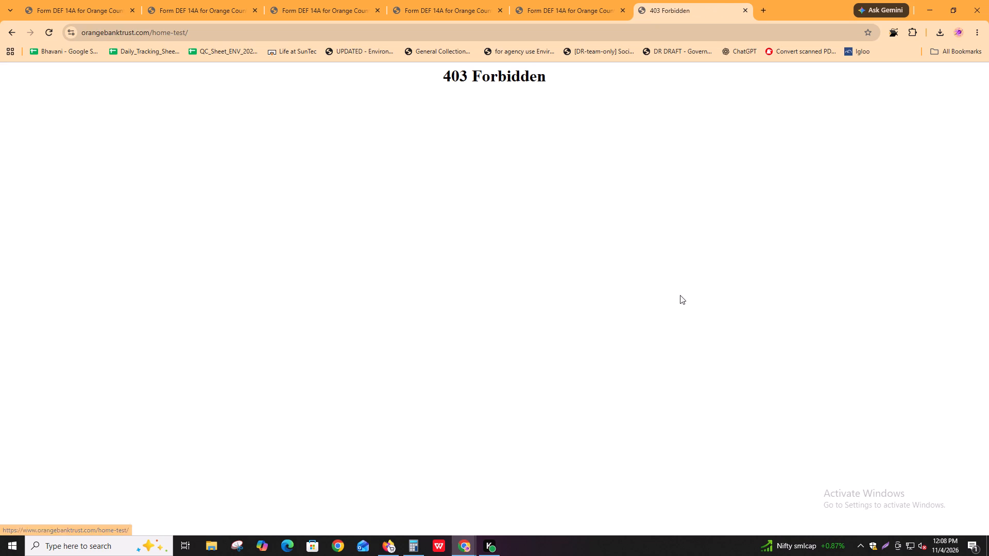
Return to the search results and search for "orange county bancorp inc board of directors list as at 31 december 2025".
left_click(13, 29)
scroll(361, 313, "down", 4)
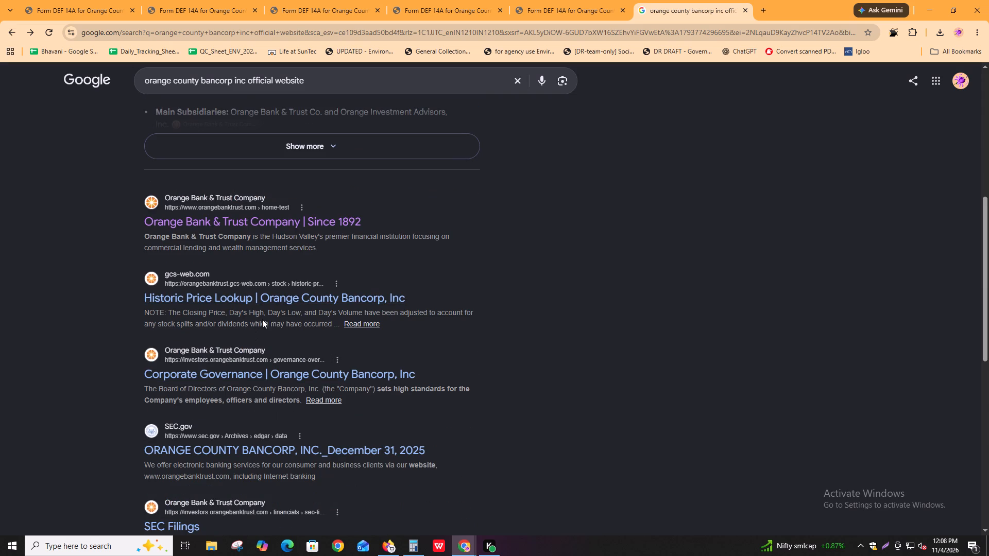
scroll(293, 371, "down", 1)
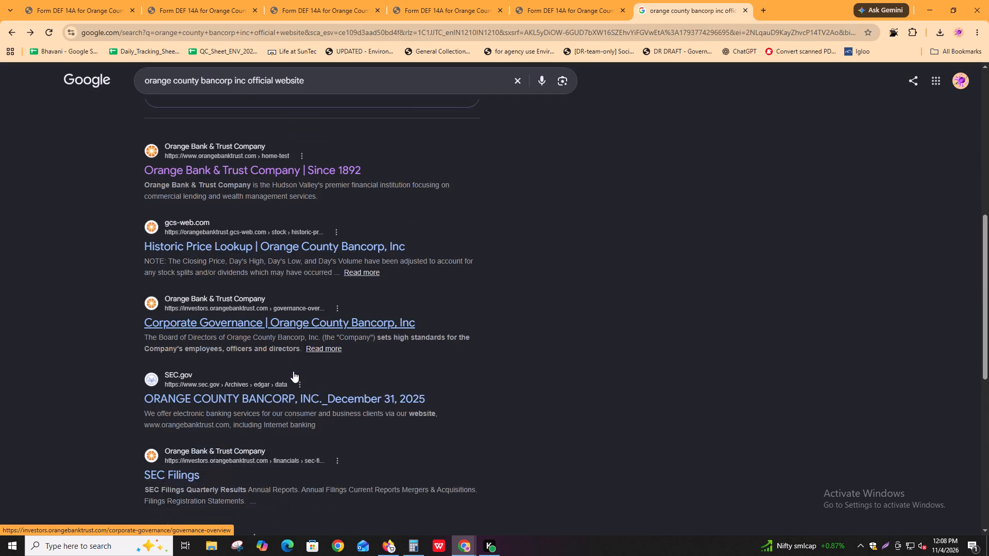
scroll(293, 371, "up", 6)
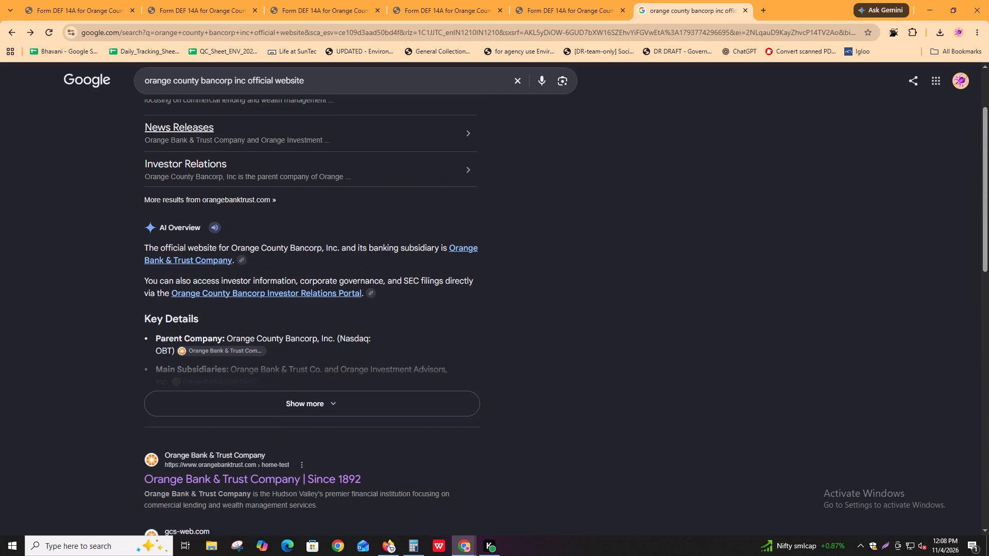
left_click(330, 81)
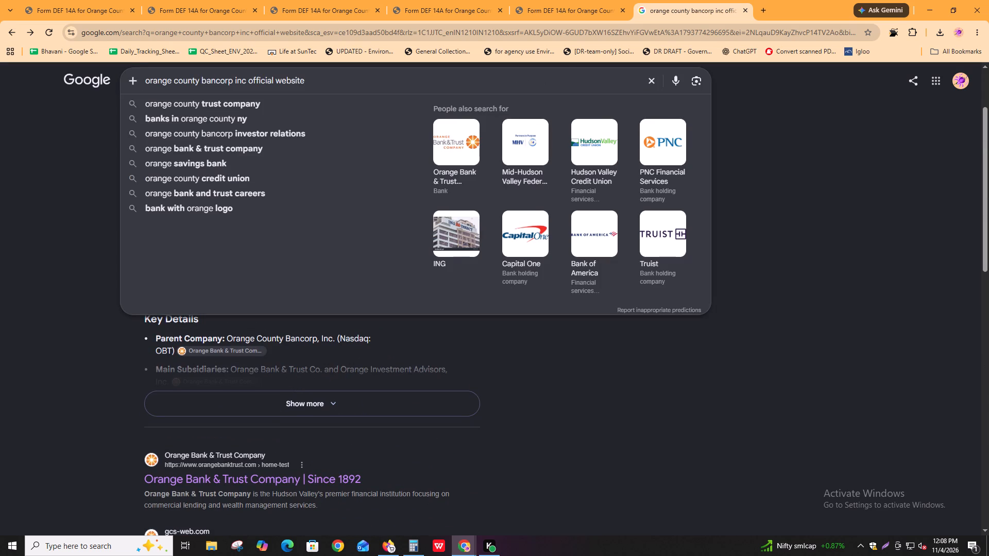
key("ctrl+shift+Left")
key("ctrl+shift+Left")
type("board o")
key("space")
key("BackSpace")
type("f directors list as")
key("space")
type("at 31 december 2025")
key("Return")
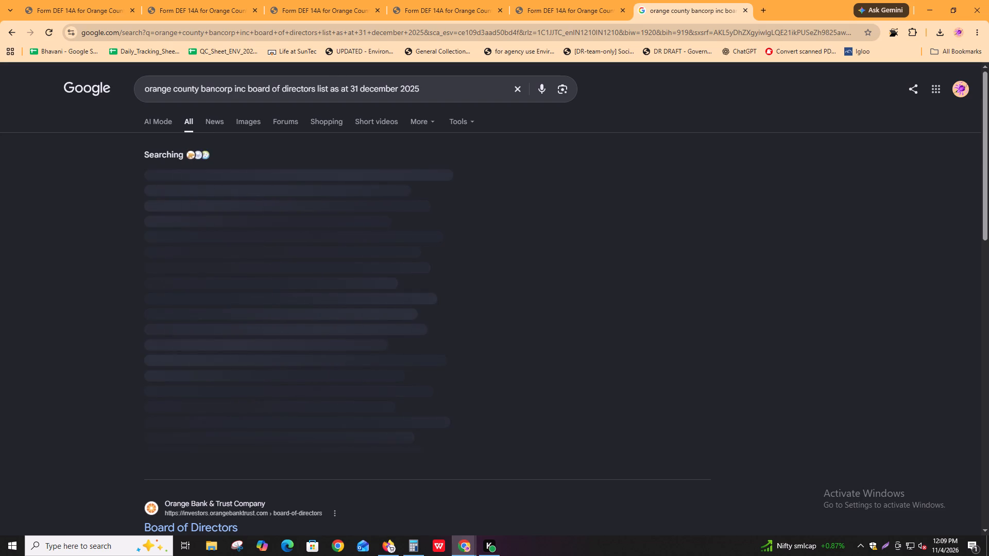
Check the director names in the AI Overview list one by one, from Rouis down to Schiller.
scroll(312, 226, "down", 4)
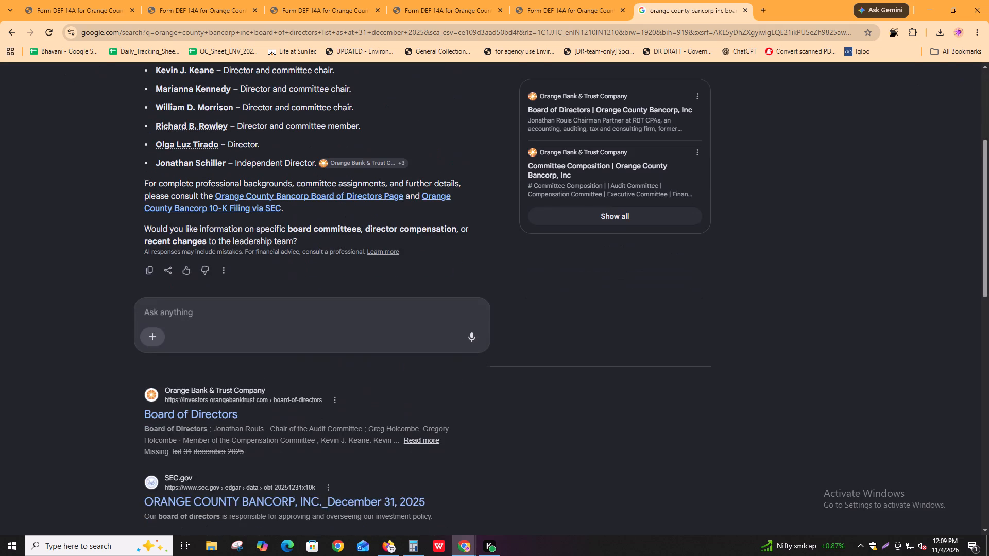
scroll(243, 478, "down", 1)
scroll(250, 370, "up", 4)
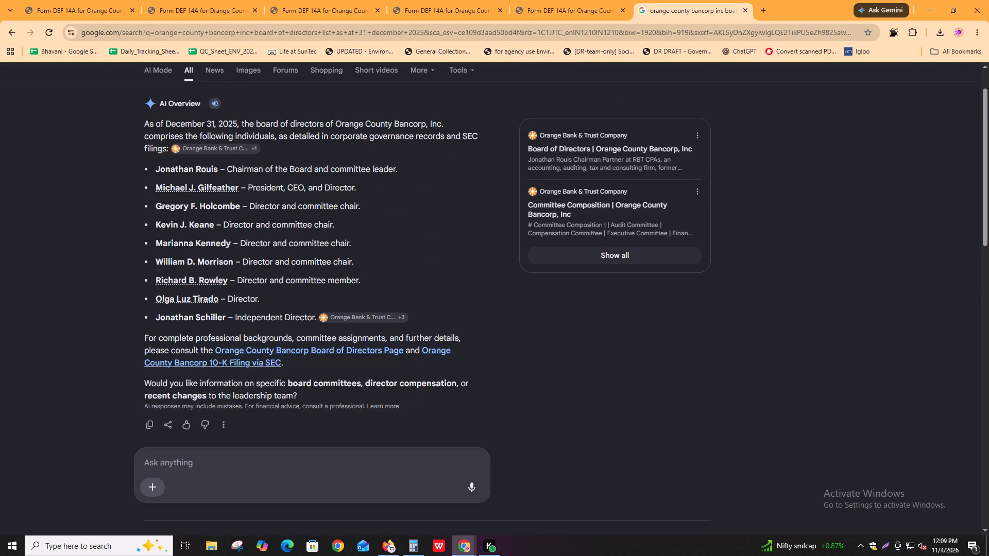
left_click_drag(162, 165, 199, 172)
left_click_drag(171, 207, 199, 208)
left_click_drag(175, 223, 196, 226)
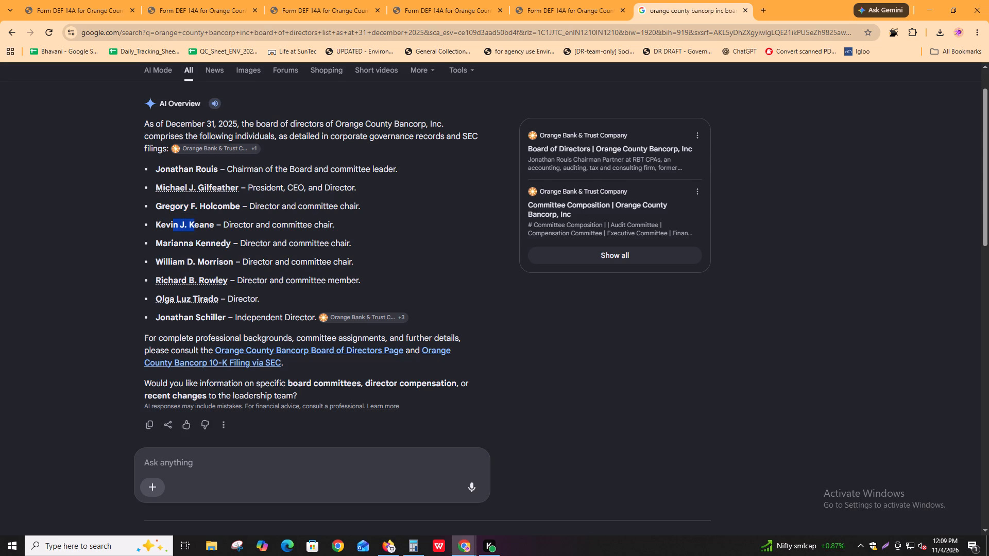
left_click_drag(176, 239, 205, 244)
left_click_drag(180, 258, 201, 262)
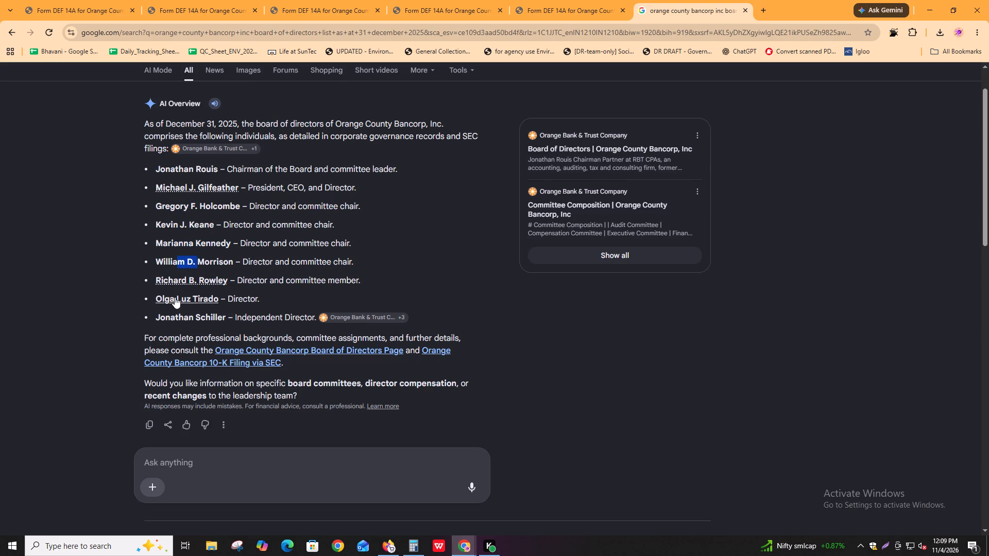
left_click_drag(186, 314, 213, 319)
left_click(213, 319)
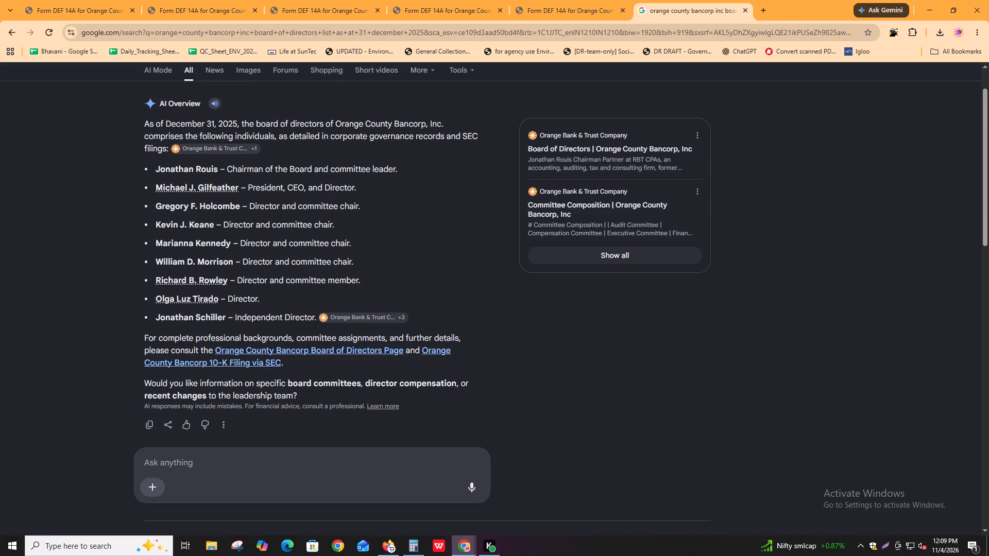
scroll(228, 326, "up", 2)
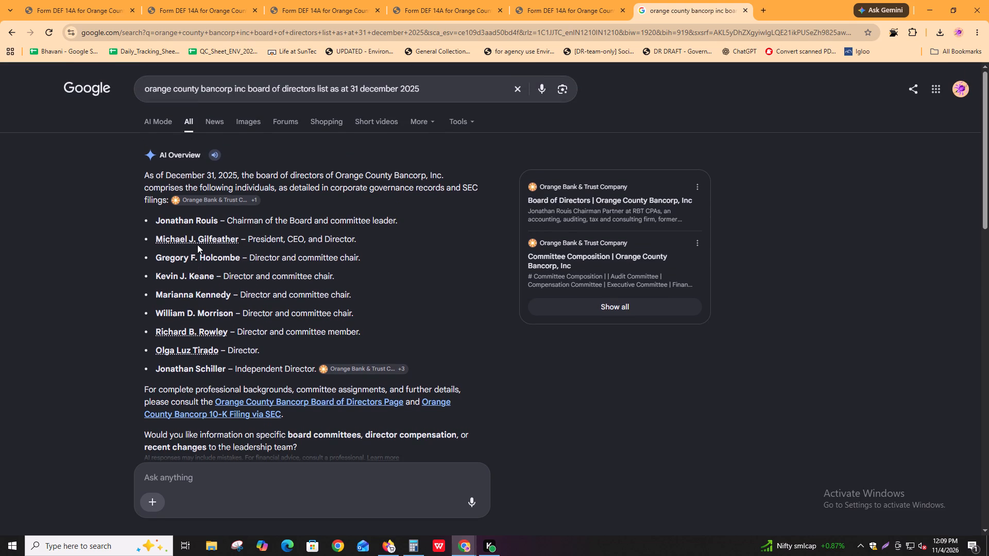
Open Gilfeather's Management page on the Orange Bank & Trust investor site and read the opening lines on his roles and tenure.
left_click(202, 241)
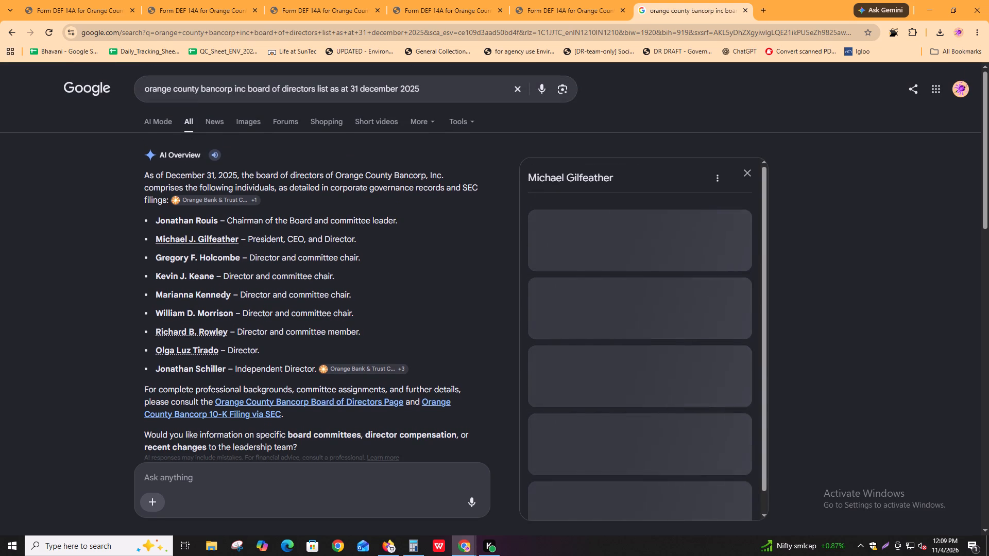
left_click(592, 232)
right_click(592, 232)
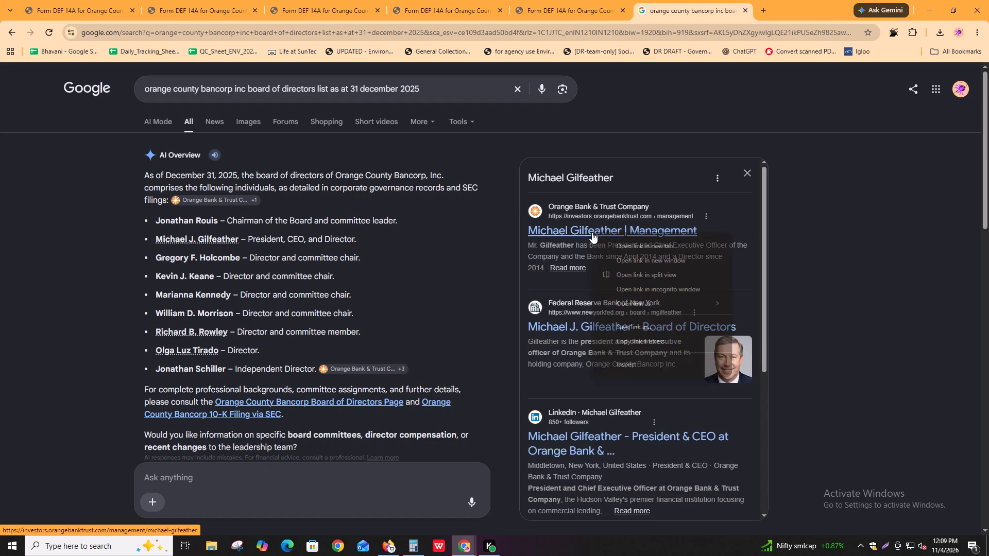
left_click(583, 233)
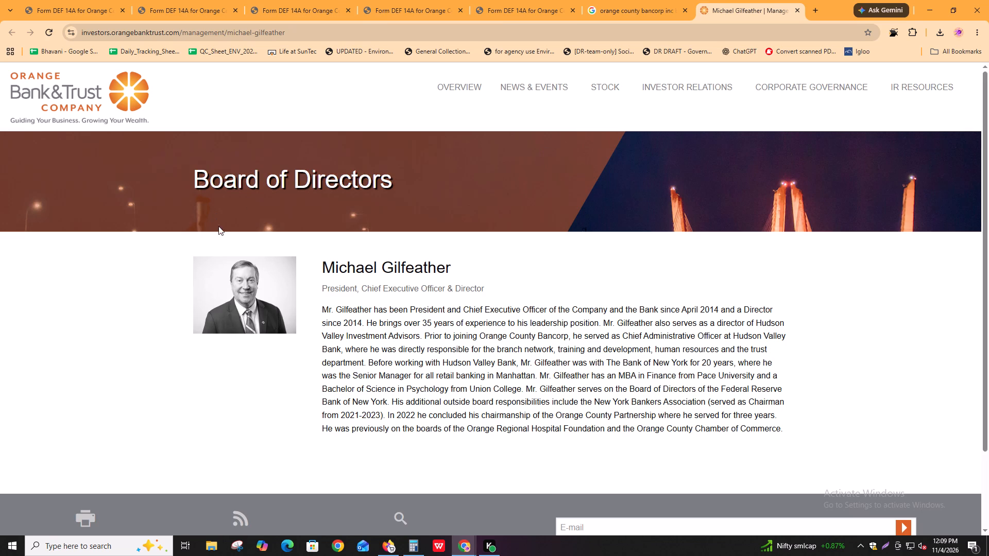
left_click_drag(403, 307, 625, 311)
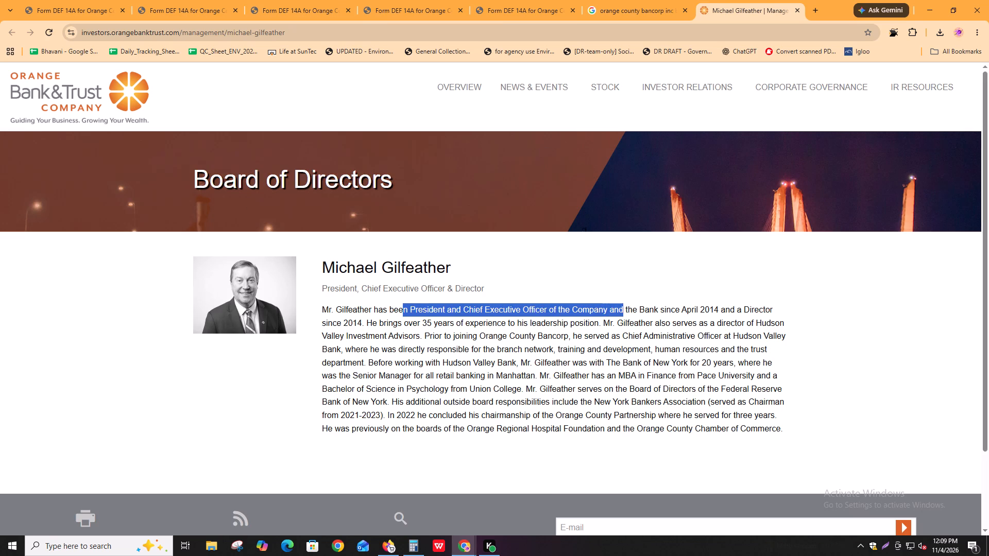
left_click_drag(625, 311, 775, 319)
left_click(775, 319)
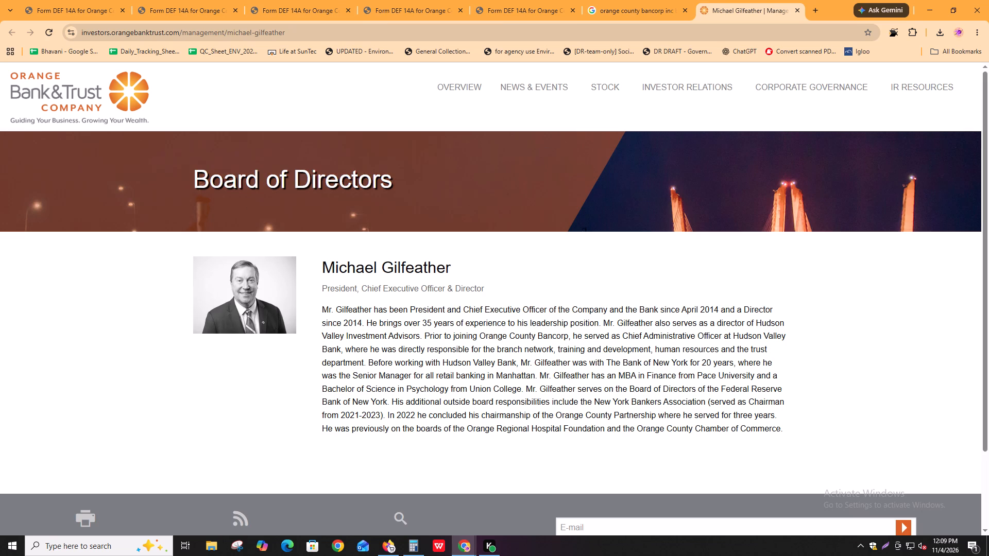
Copy the surname Gilfeather from the biography's first sentence.
double_click(347, 313)
key("ctrl+c")
key("ctrl+c")
key("ctrl+c")
key("ctrl+c")
key("alt+Tab")
key("alt+Tab")
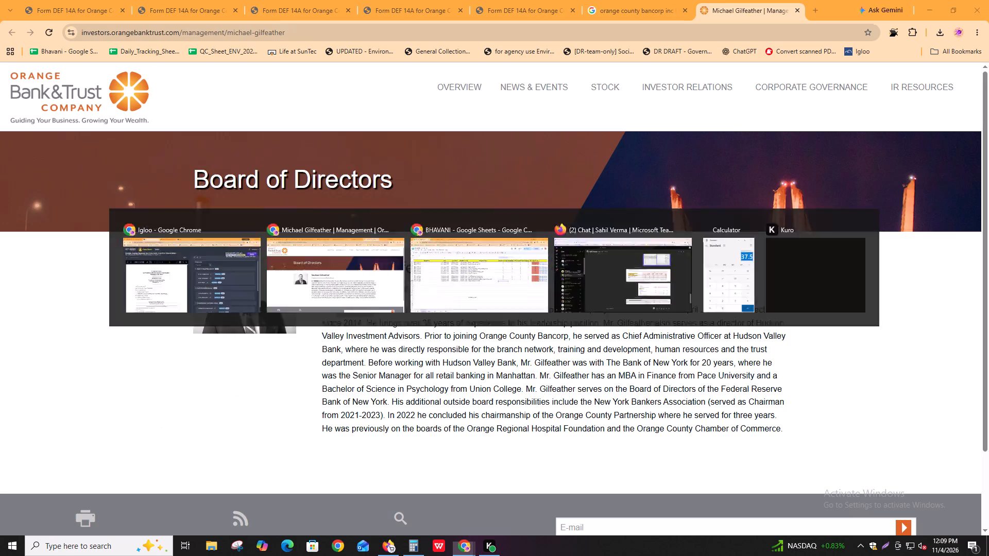
left_click(371, 306)
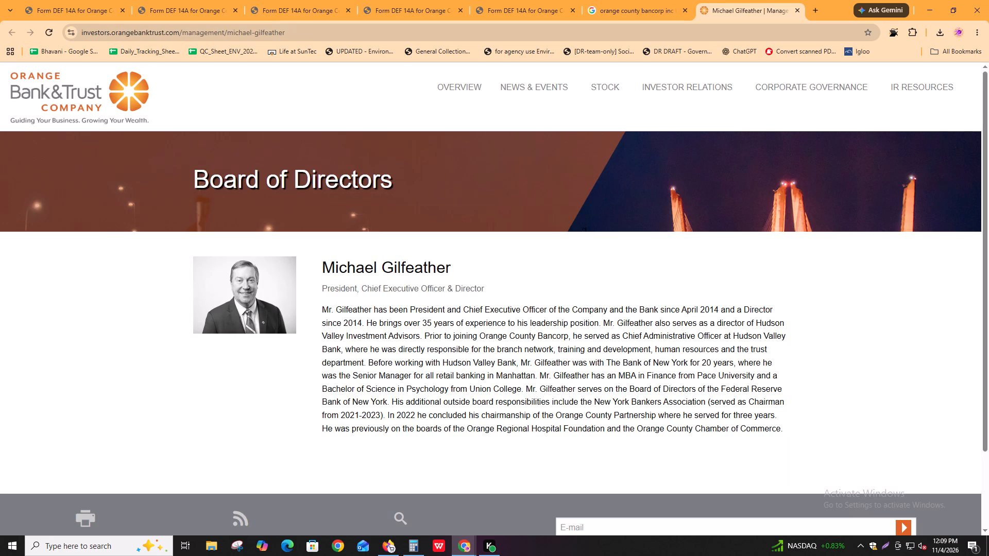
left_click_drag(399, 311, 446, 312)
left_click(446, 312)
key("alt+Tab")
key("alt+Tab")
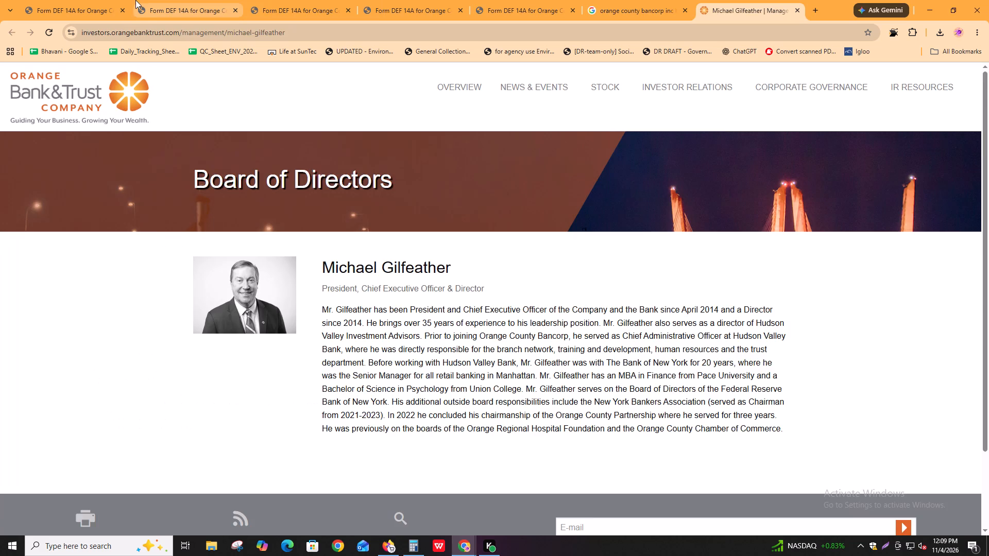
Search the second open proxy statement copy for Gilfeather and go through the matches to Proposal I, Election of Directors.
left_click(178, 7)
scroll(235, 291, "down", 2)
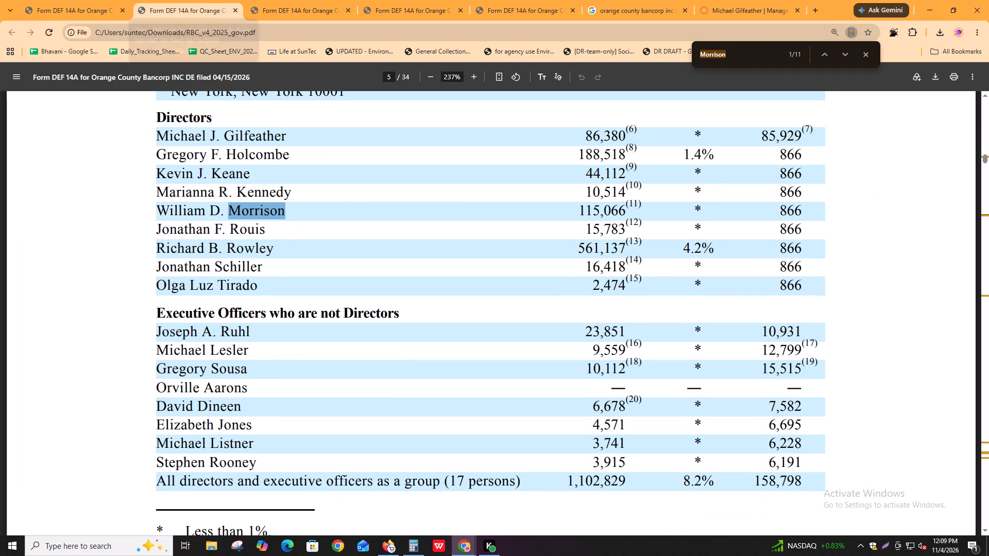
scroll(212, 184, "up", 1)
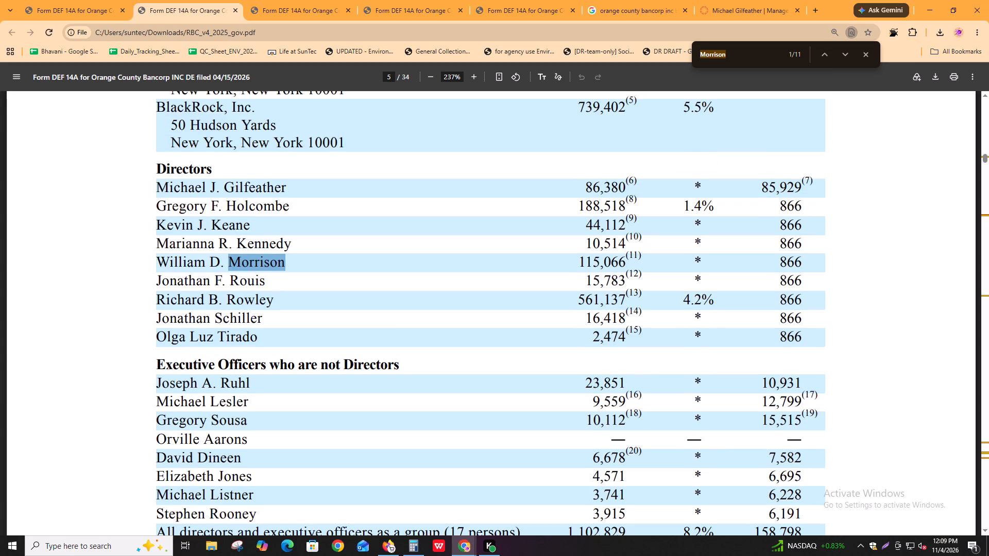
left_click(278, 4)
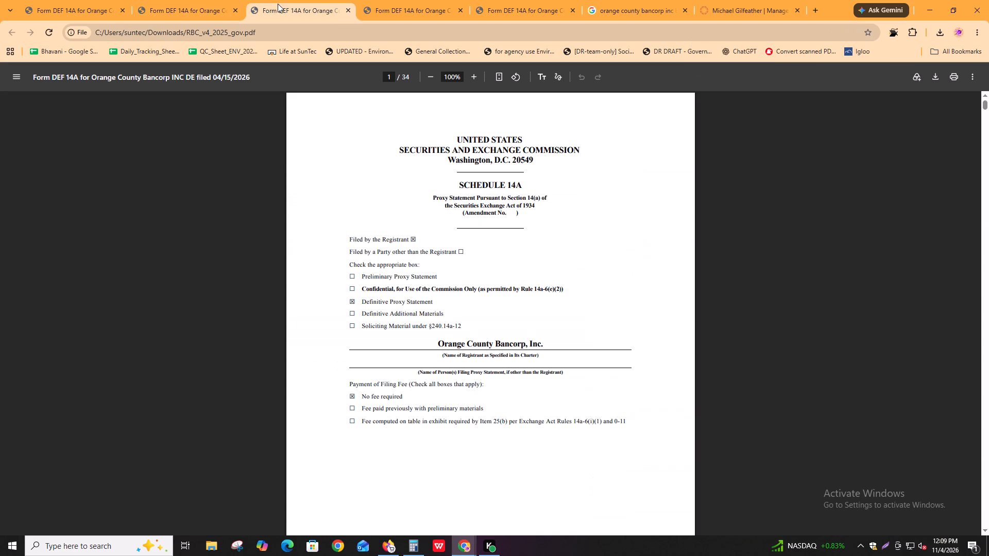
left_click(189, 1)
key("ctrl+f")
key("ctrl+v")
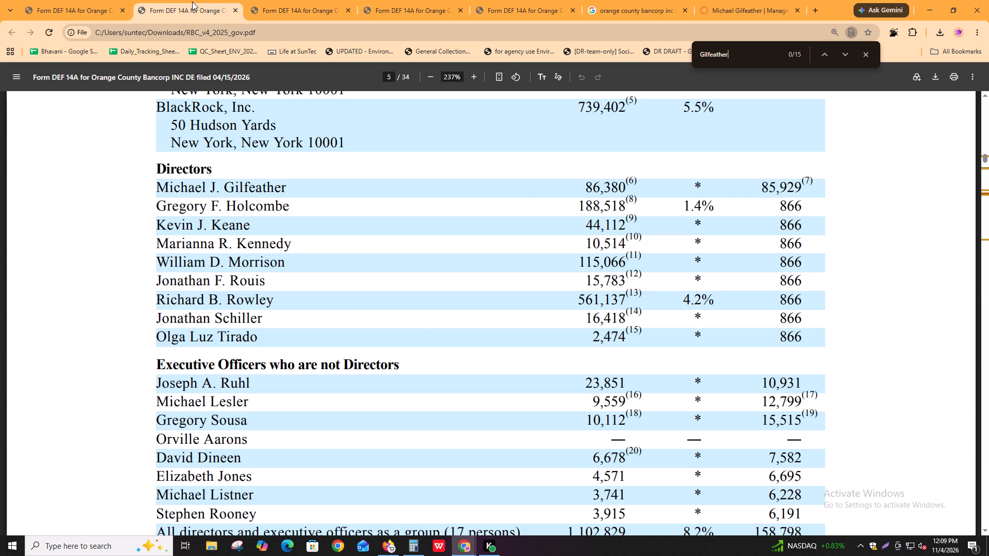
key("Return")
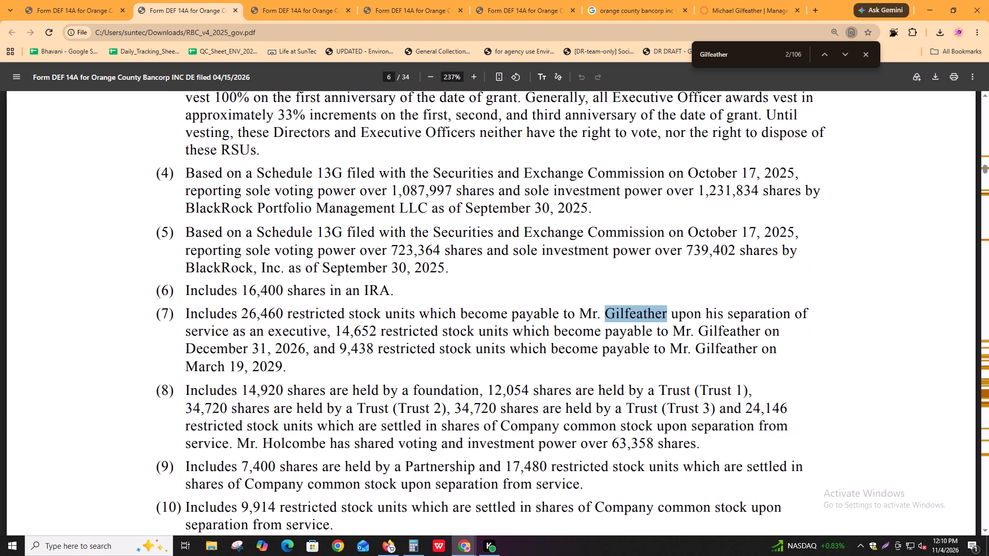
key("Return")
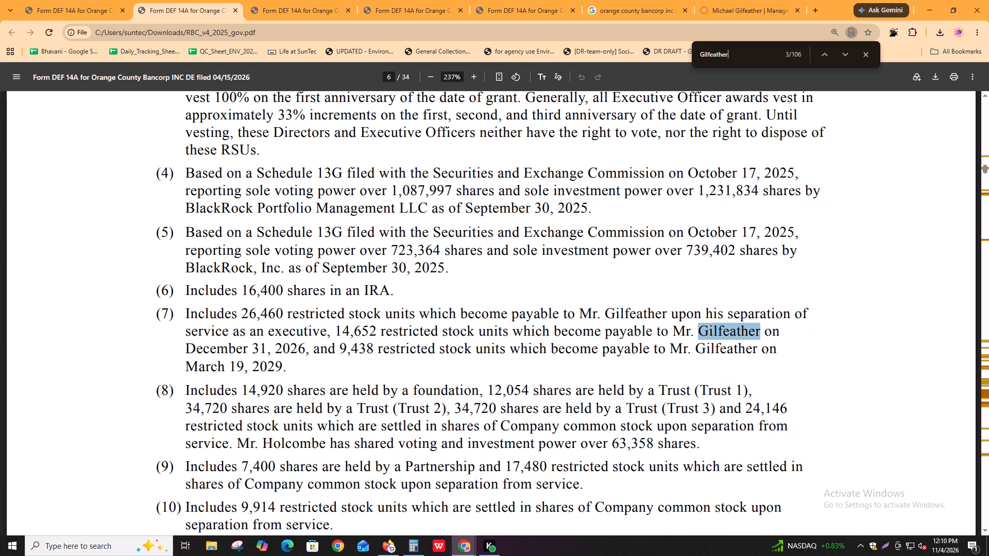
key("Return")
key("Return")
key("Return")
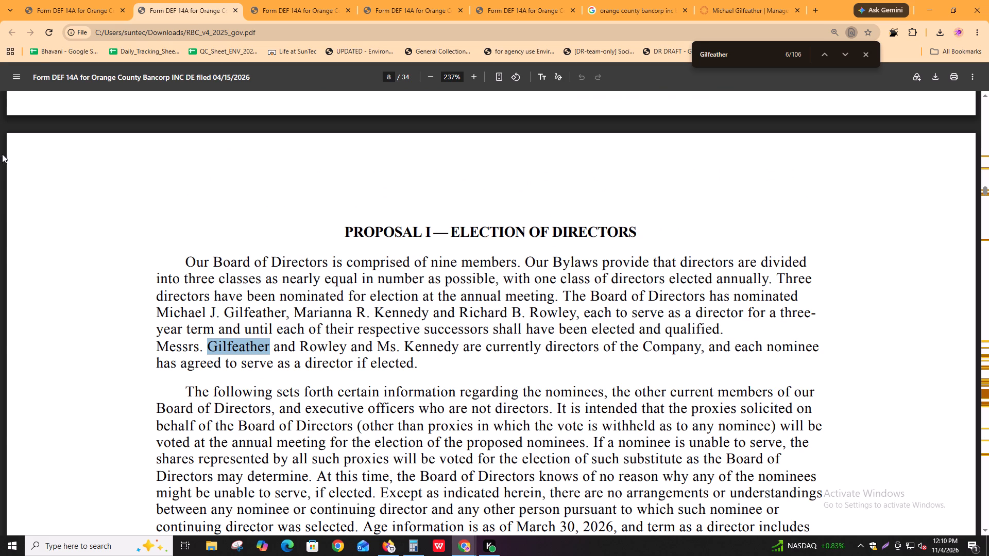
Read the Proposal I sentence on the nominated directors, marking the names Gilfeather, Kennedy and Rowley and the term wording.
left_click_drag(250, 310, 294, 323)
left_click_drag(319, 323, 431, 320)
left_click_drag(487, 313, 494, 313)
left_click(510, 311)
left_click(515, 311)
left_click(628, 309)
left_click_drag(636, 308, 664, 308)
left_click_drag(682, 310, 692, 314)
left_click(693, 314)
double_click(680, 316)
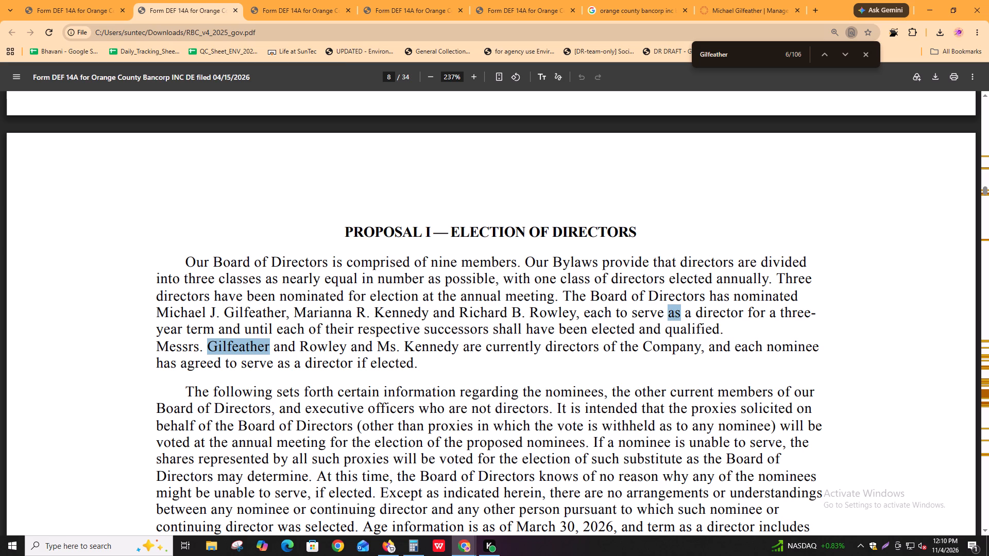
In the first proxy statement copy, review the remaining "board of" matches through Other Matters to the Corporate Secretary's sign-off.
left_click(89, 0)
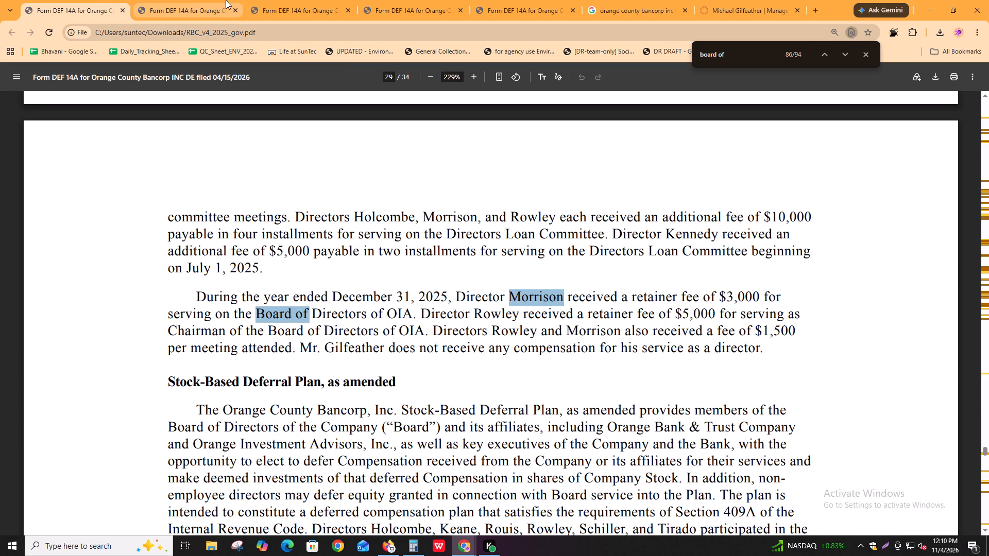
key("ctrl+f")
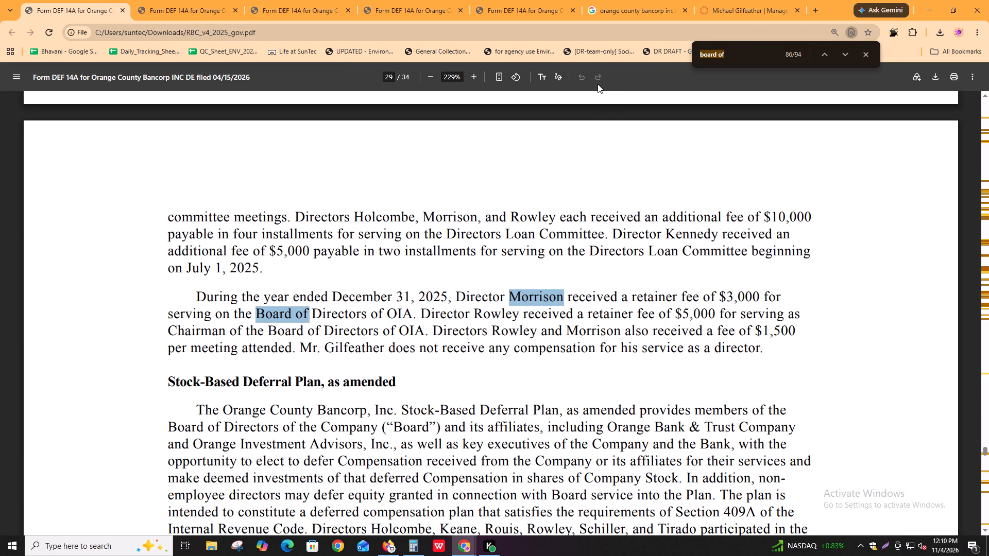
key("Return")
key("Return")
key("Return")
key("Return")
key("Return")
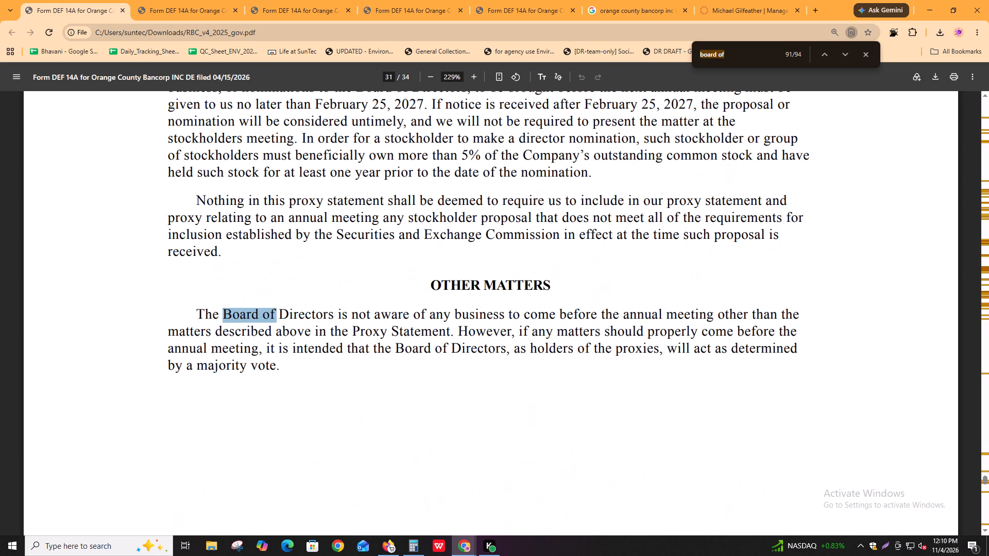
key("Return")
key("Return")
key("Return")
key("shift+Return")
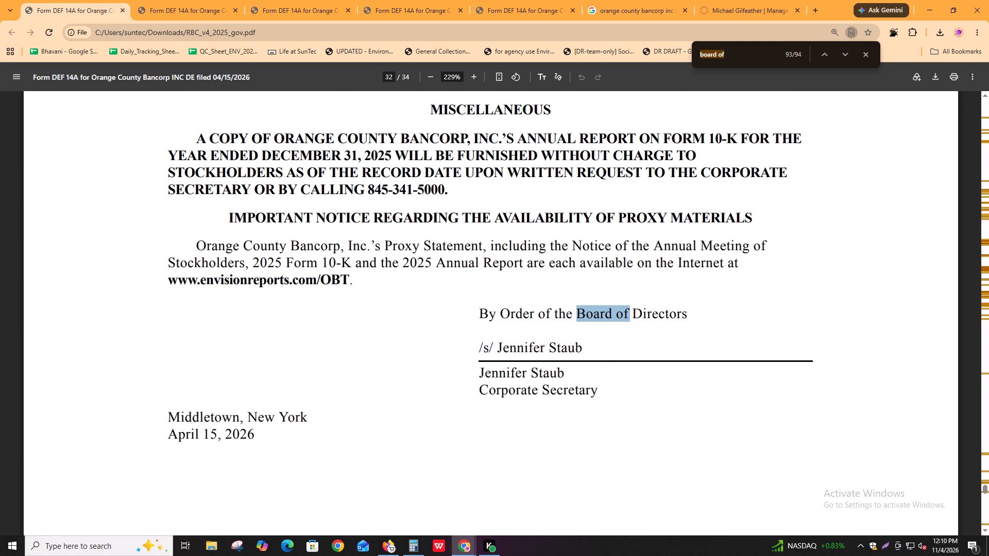
Step past the last "board of" match and wrap around to the matches in the opening stockholder letter.
key("Return")
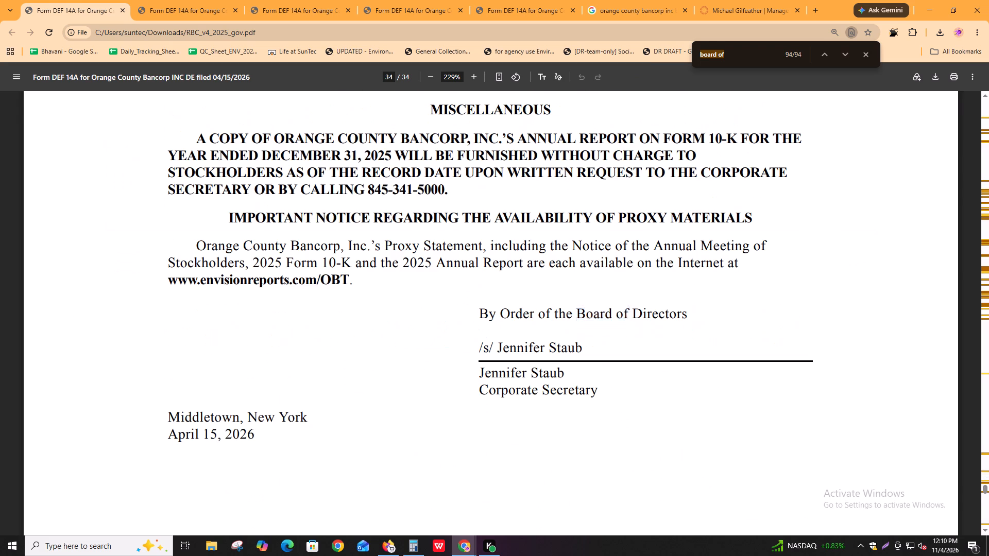
key("Return")
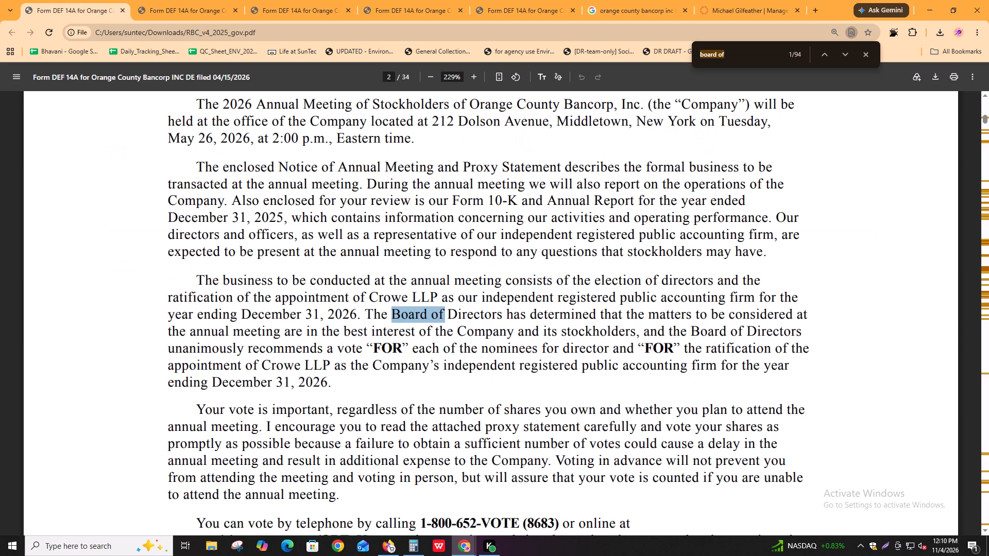
key("Return")
left_click(144, 0)
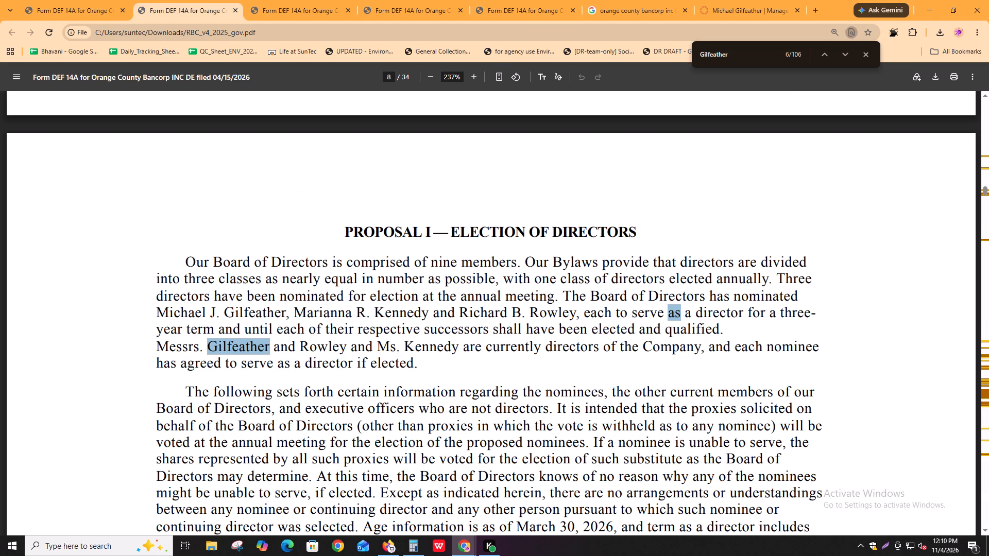
left_click_drag(462, 311, 567, 311)
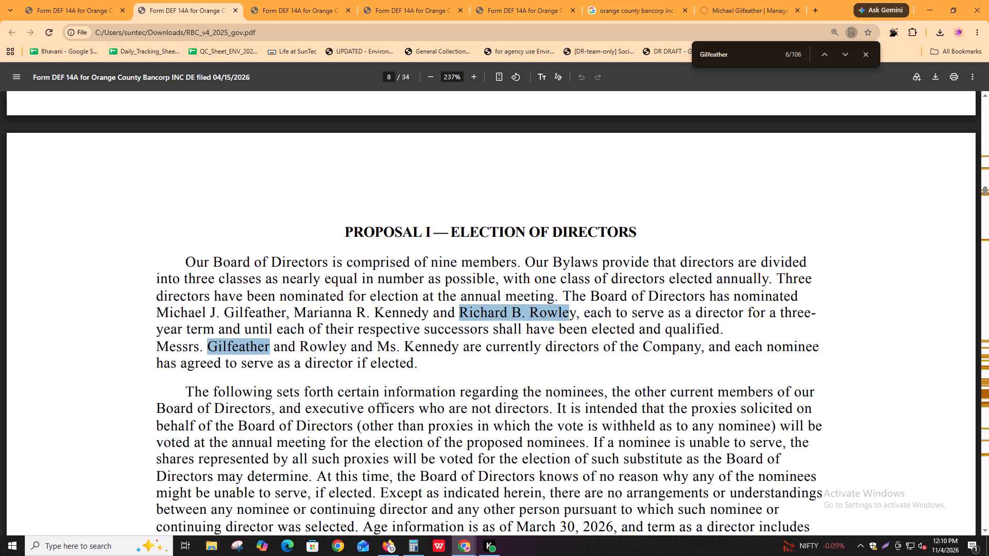
left_click_drag(567, 311, 528, 319)
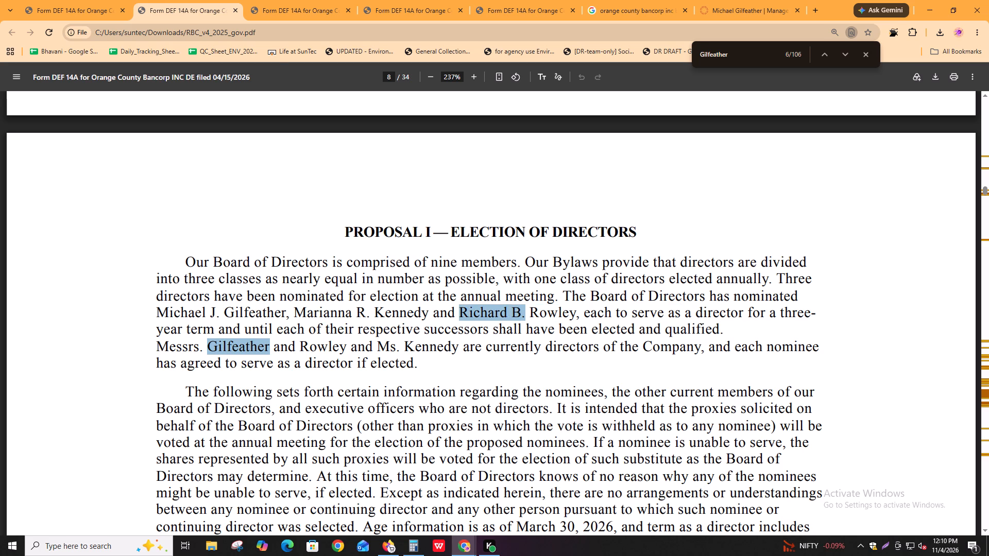
key("ctrl+c")
left_click(62, 0)
key("ctrl+f")
key("ctrl+v")
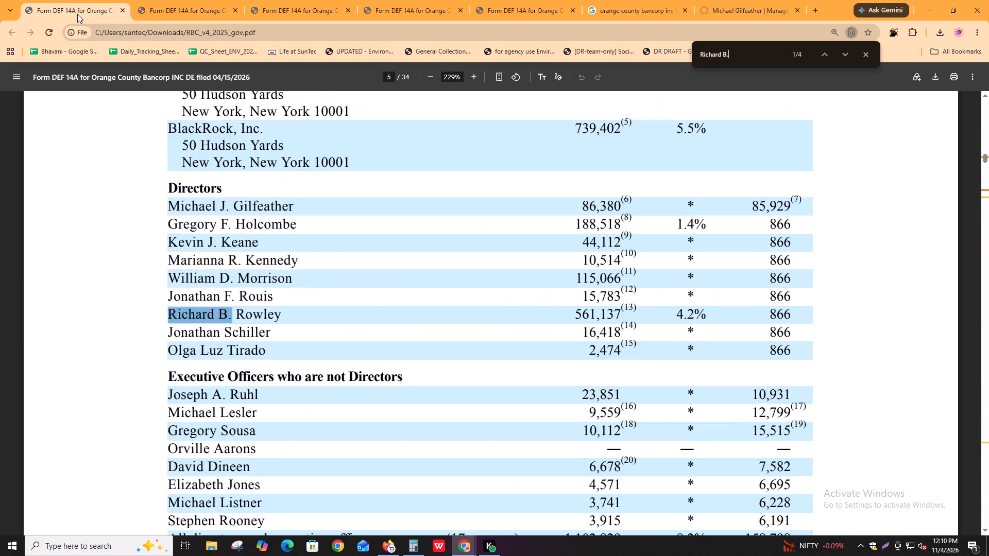
key("Return")
key("shift+Return")
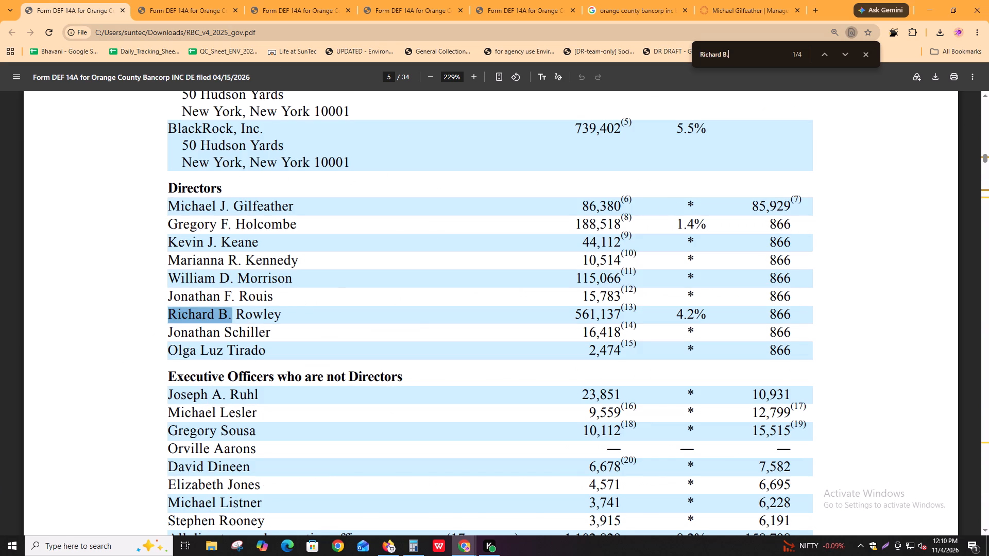
left_click_drag(213, 261, 244, 261)
left_click_drag(205, 318, 231, 318)
In the second proxy copy, go to the next Gilfeather match and read his nominee biography, marking the Federal Reserve and outside board passages.
left_click(179, 0)
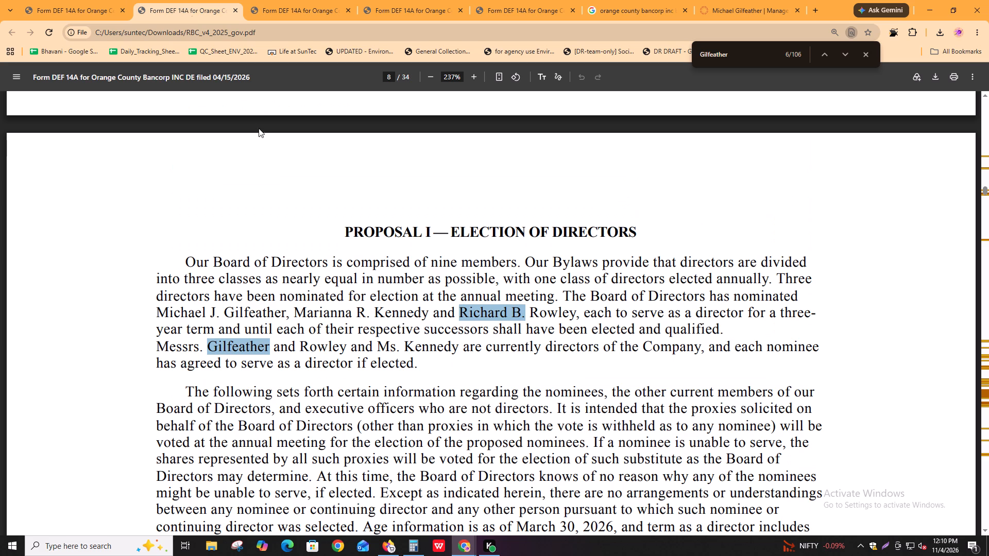
key("ctrl+f")
key("Return")
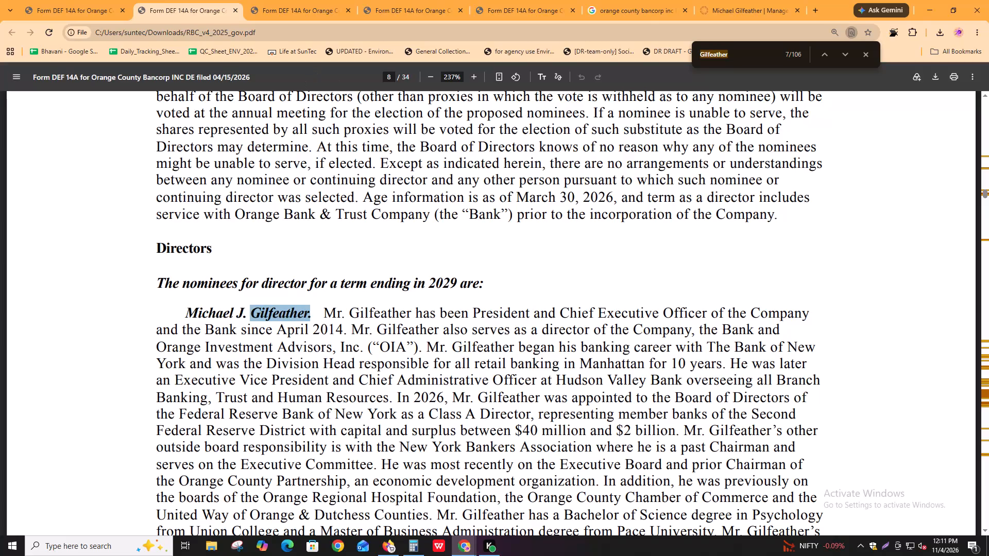
scroll(639, 451, "down", 2)
left_click_drag(659, 295, 710, 294)
left_click_drag(198, 310, 551, 302)
left_click(551, 302)
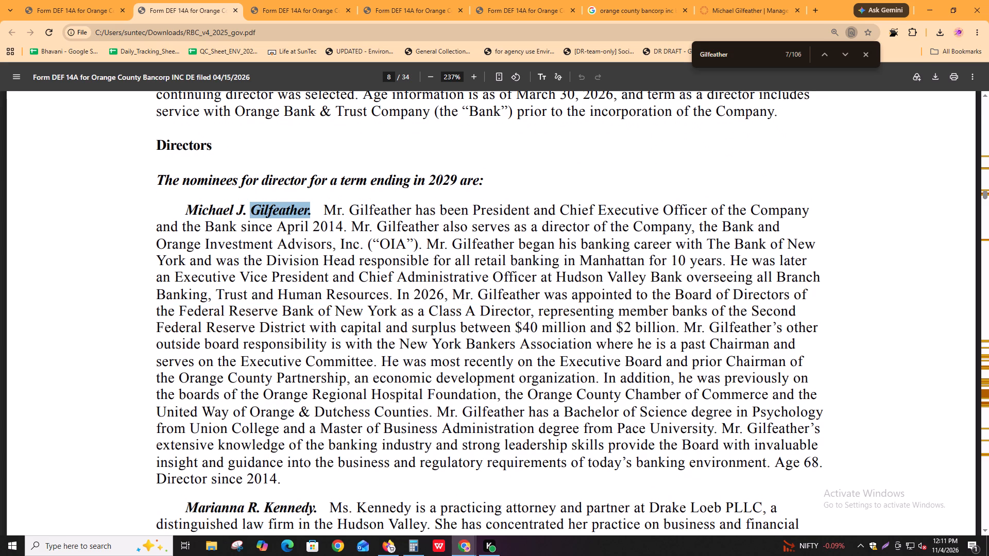
left_click_drag(470, 317, 729, 306)
left_click(729, 306)
left_click_drag(265, 337, 526, 336)
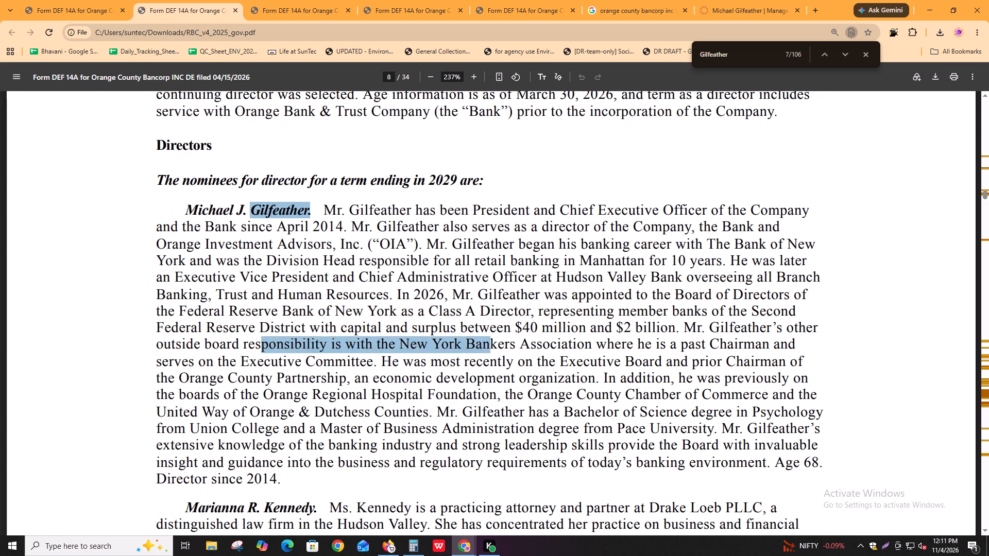
left_click_drag(526, 336, 552, 336)
left_click(552, 336)
scroll(617, 418, "down", 1)
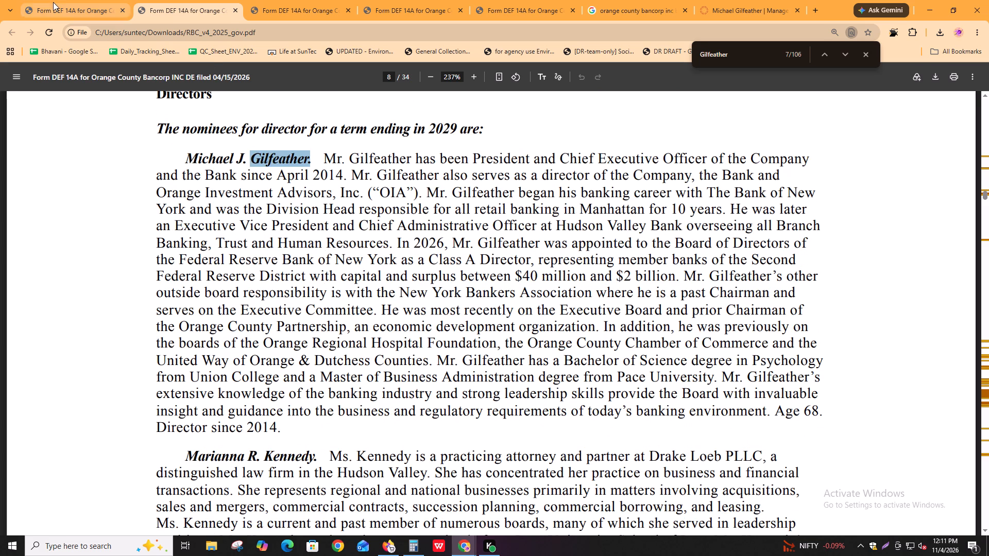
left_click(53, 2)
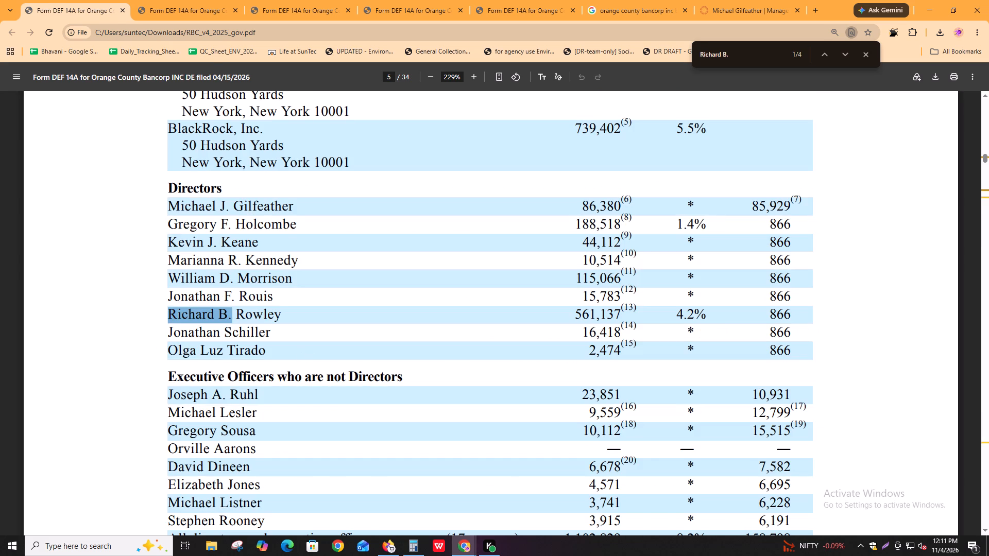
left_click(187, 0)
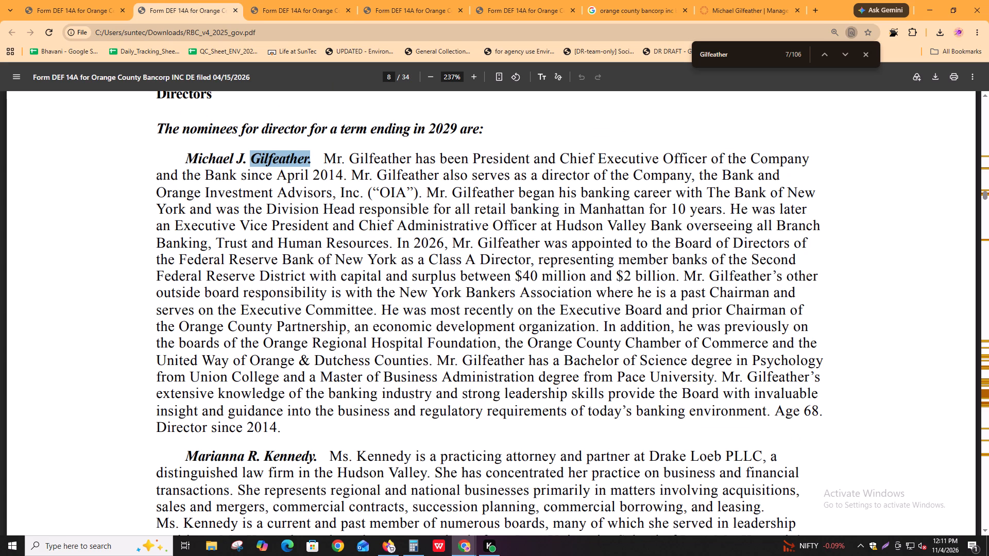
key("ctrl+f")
Read Ms. Kennedy's nominee biography, marking the passages on her legal practice, board memberships, education and community involvement.
scroll(759, 509, "down", 3)
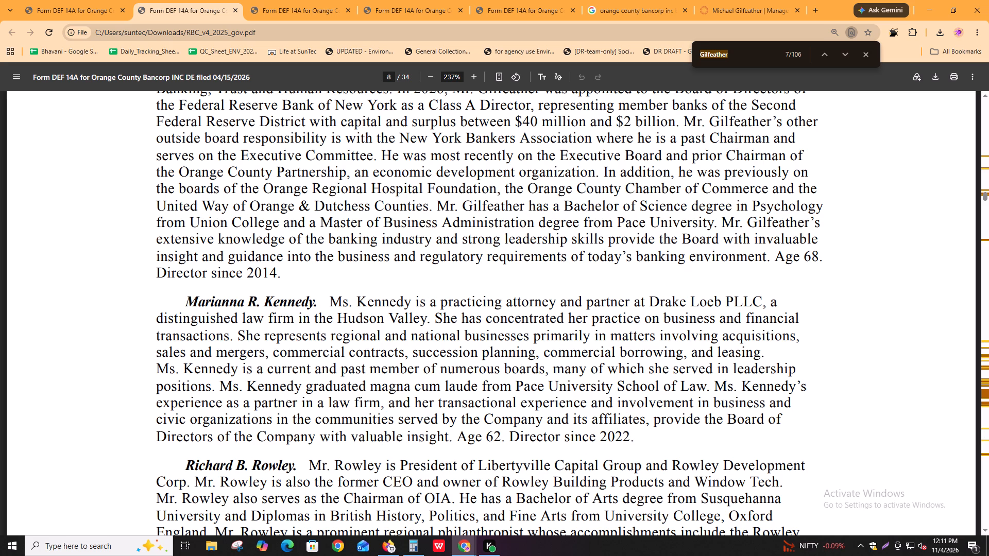
left_click_drag(347, 322, 739, 325)
right_click_drag(362, 322, 388, 322)
left_click(739, 325)
left_click_drag(649, 319, 723, 326)
left_click_drag(291, 342, 305, 342)
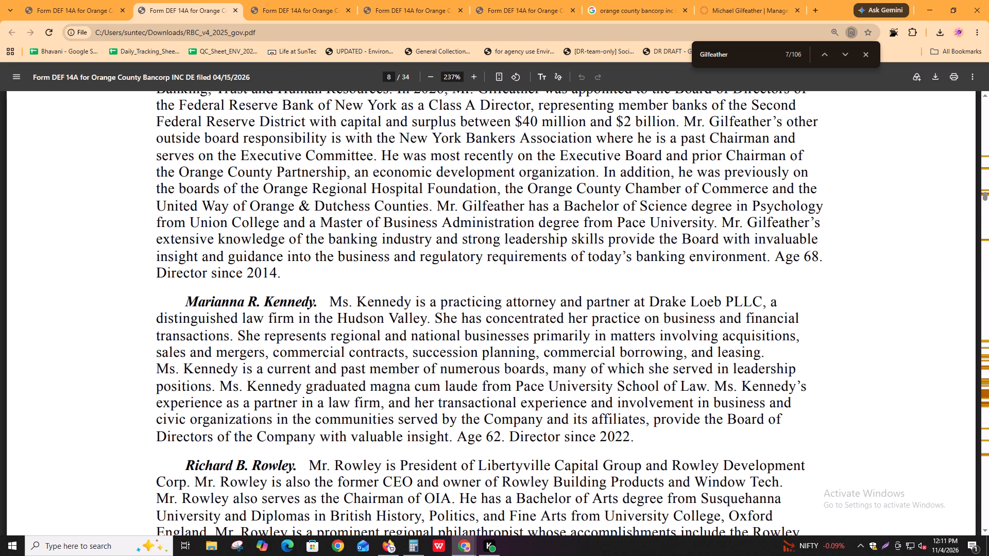
left_click_drag(305, 342, 748, 324)
left_click(748, 324)
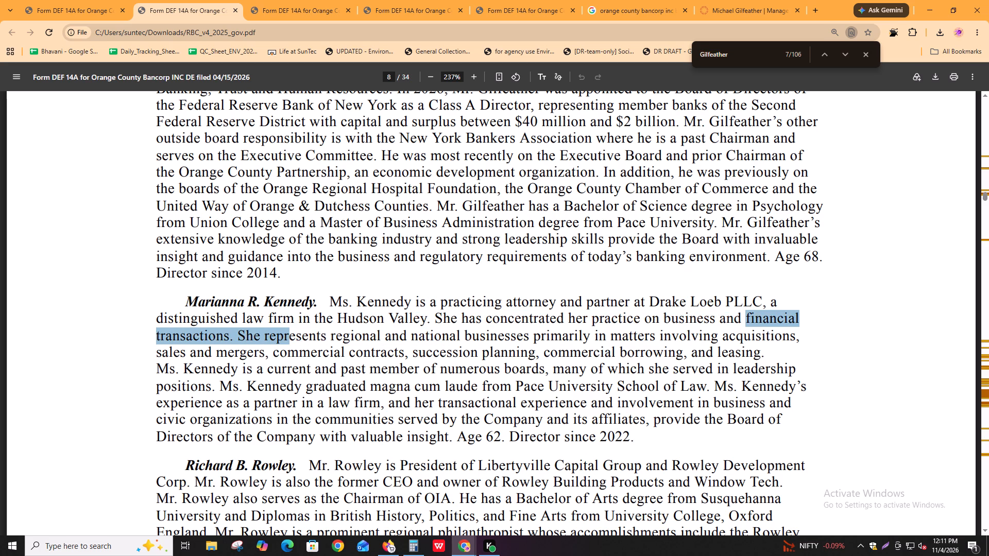
left_click_drag(276, 341, 688, 350)
left_click(688, 350)
left_click_drag(392, 368, 811, 377)
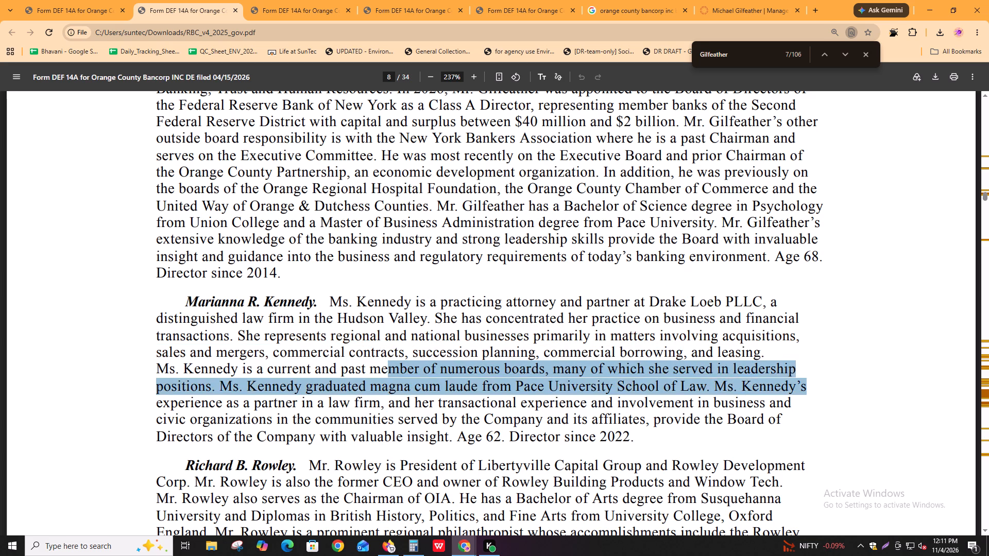
left_click(811, 377)
left_click_drag(361, 386, 757, 387)
left_click_drag(242, 405, 517, 414)
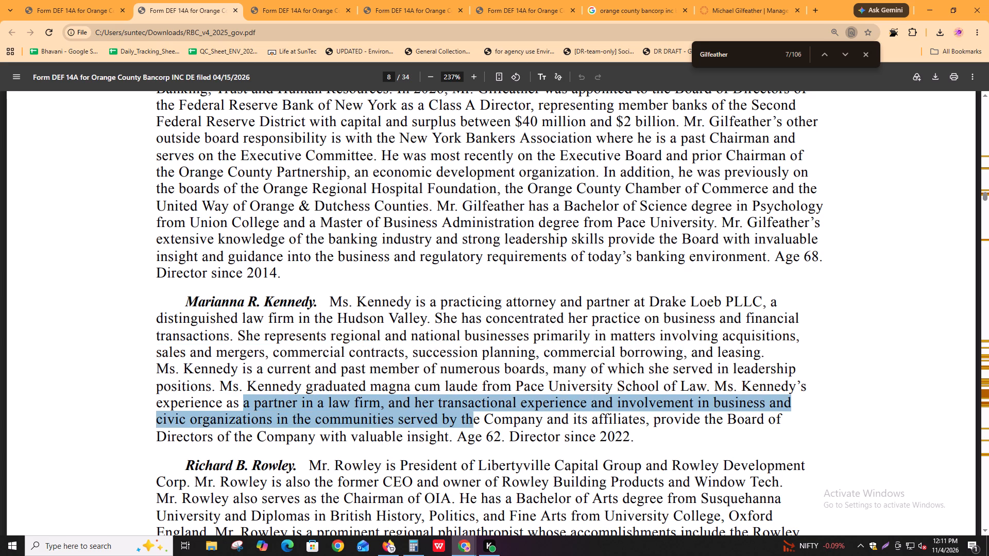
left_click_drag(517, 414, 734, 415)
left_click(734, 415)
left_click_drag(506, 414, 725, 414)
left_click(725, 414)
Read the page 8 part of Mr. Rowley's nominee biography, marking his company roles, OIA chairmanship and education.
scroll(443, 431, "down", 2)
scroll(427, 431, "up", 1)
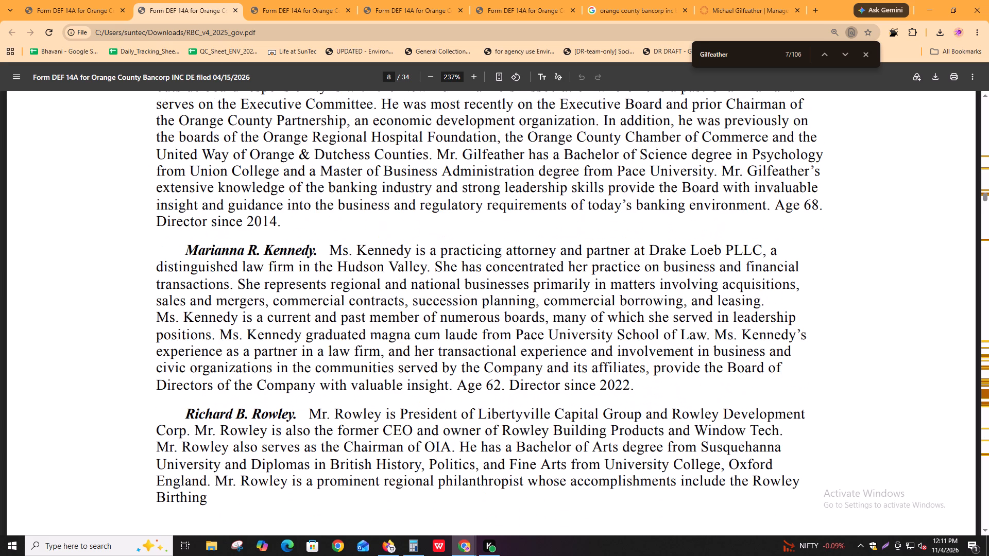
left_click_drag(310, 411, 686, 418)
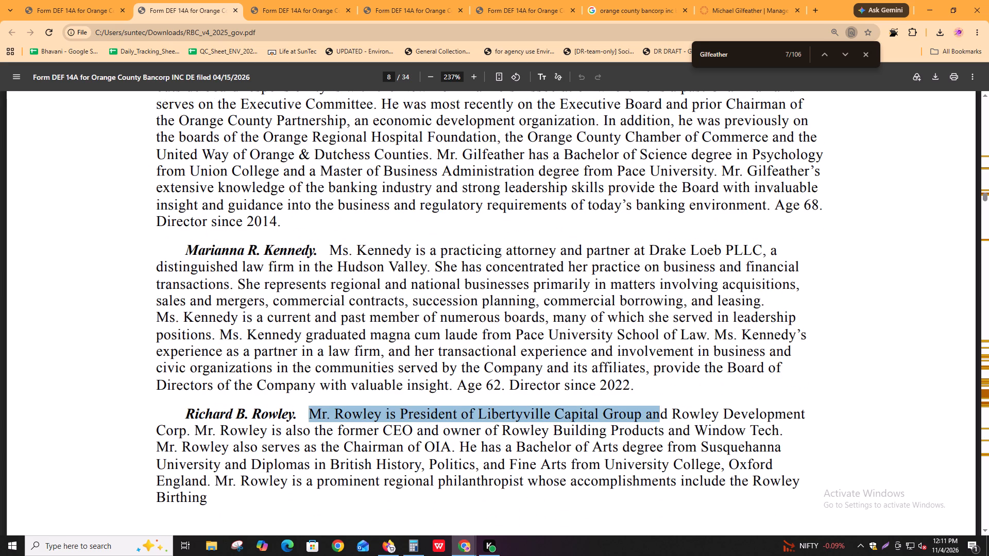
left_click_drag(686, 418, 812, 419)
left_click(579, 411)
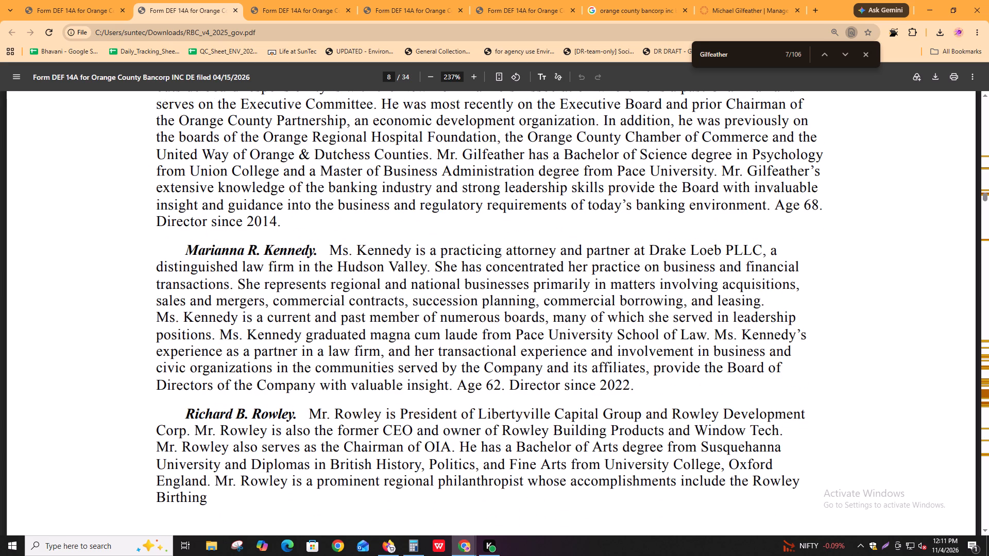
left_click_drag(479, 420, 734, 421)
left_click(734, 421)
left_click_drag(598, 437, 755, 432)
left_click(755, 432)
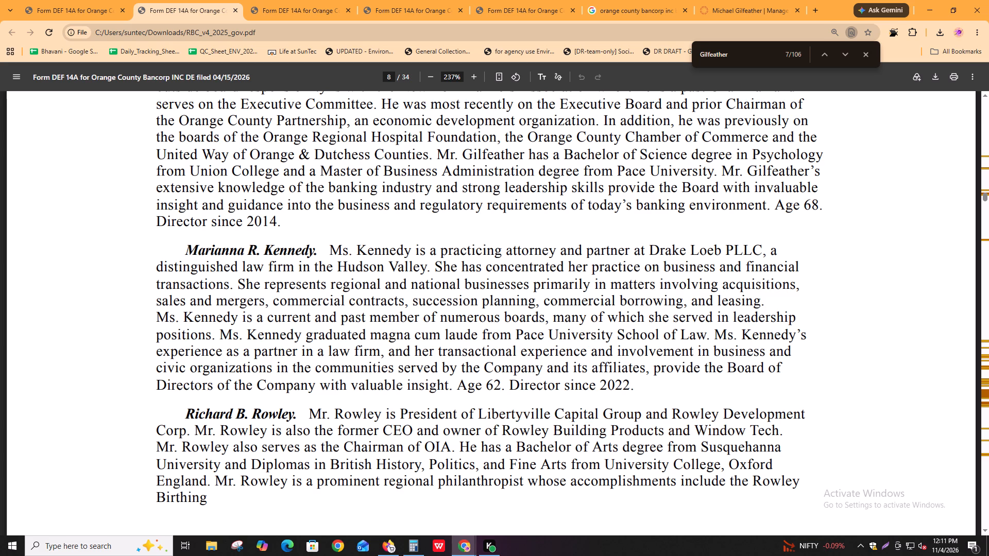
left_click_drag(340, 438, 517, 450)
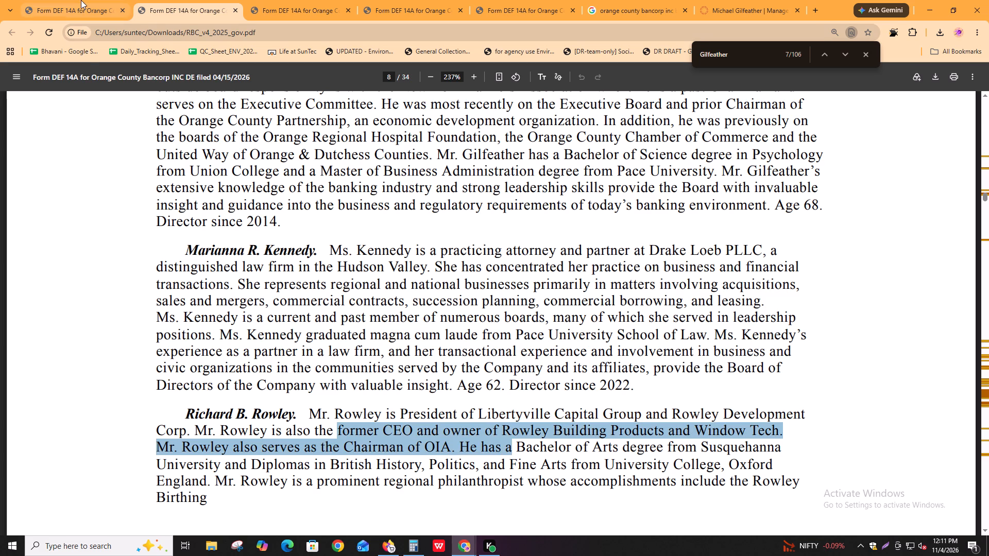
key("alt+Tab")
key("alt+Tab")
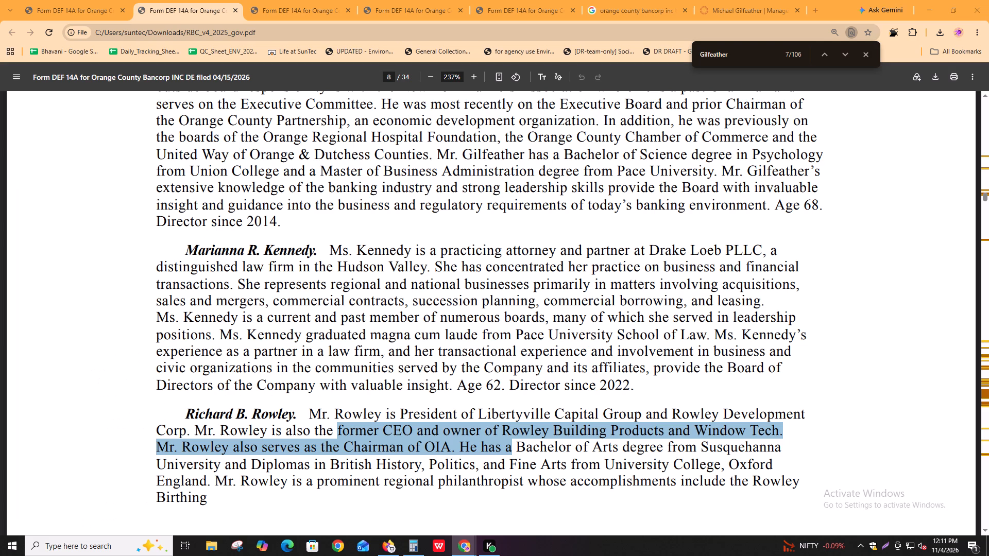
left_click_drag(552, 447, 762, 474)
left_click(762, 474)
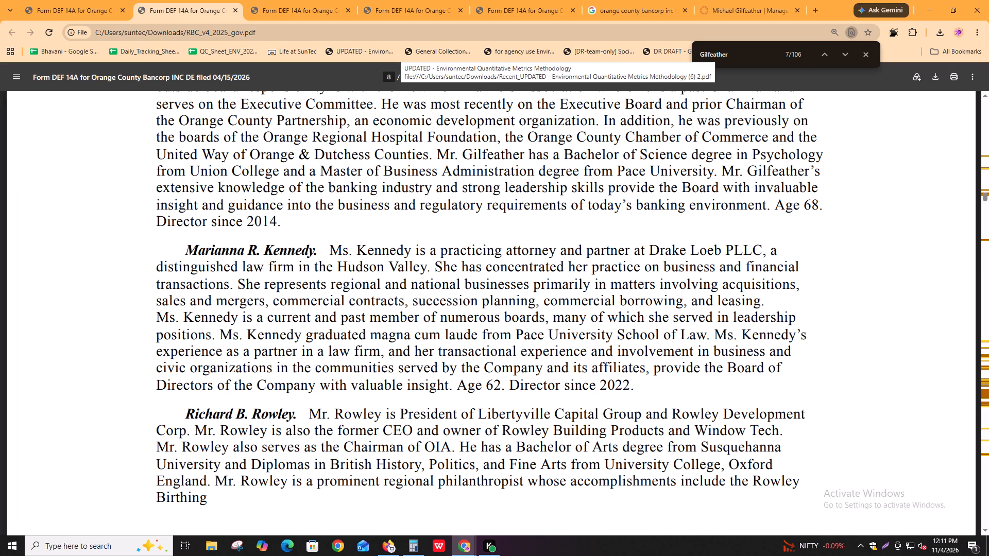
left_click_drag(376, 482, 738, 493)
left_click(738, 493)
Read the rest of Mr. Rowley's biography on page 9, through his board memberships, business experience, age and director tenure.
scroll(738, 493, "down", 15)
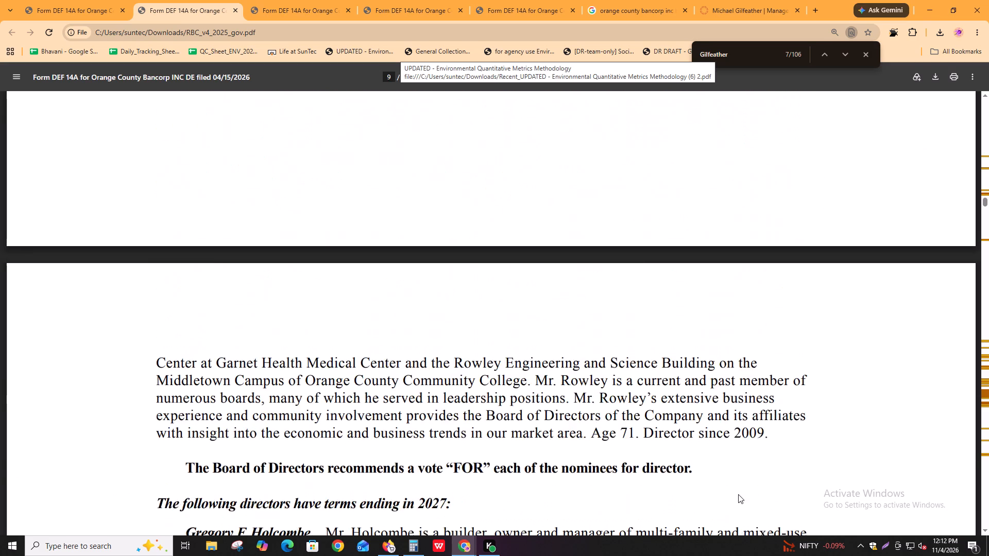
scroll(534, 403, "up", 1)
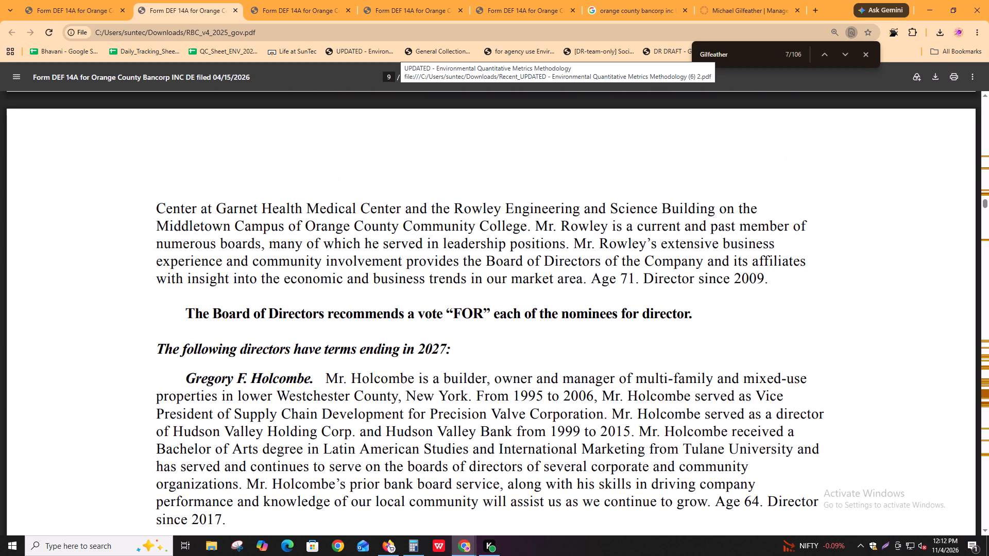
left_click_drag(329, 210, 792, 212)
left_click(792, 212)
left_click_drag(621, 216, 774, 223)
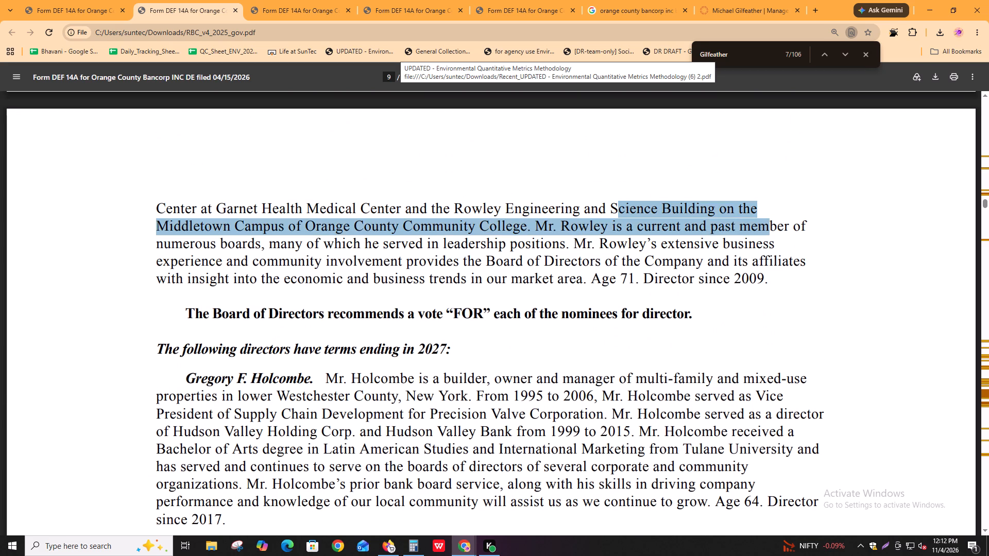
left_click_drag(226, 257, 617, 245)
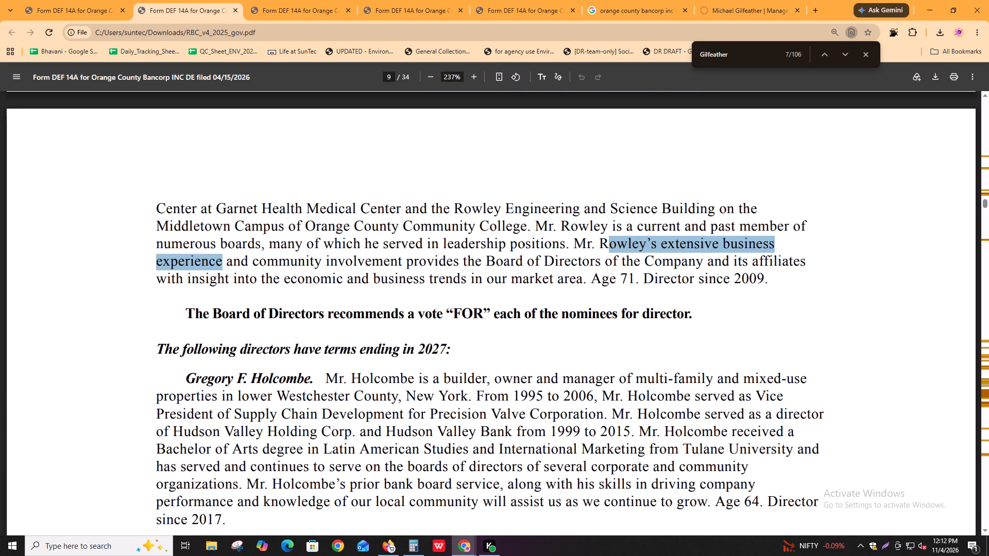
left_click_drag(617, 245, 761, 277)
left_click(761, 277)
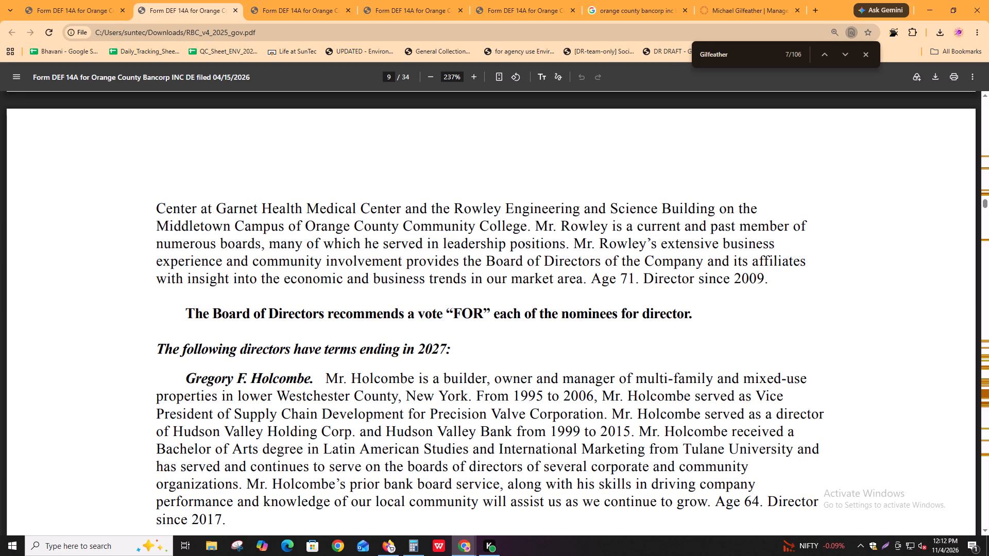
Read the opening of Mr. Holcombe's biography on page 9, marking his property business passage, and compare with the directors' ownership table in the first proxy copy.
scroll(325, 408, "down", 1)
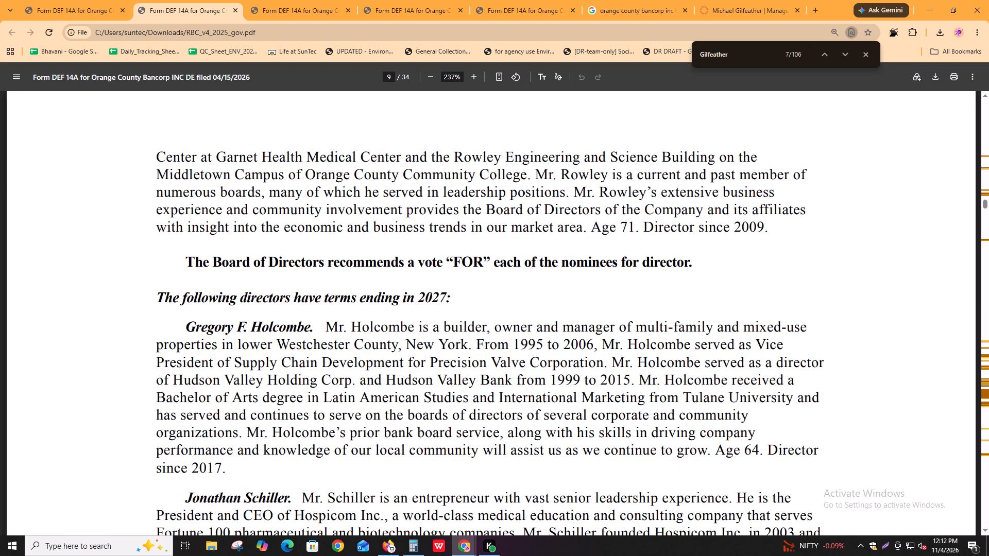
left_click_drag(326, 326, 686, 353)
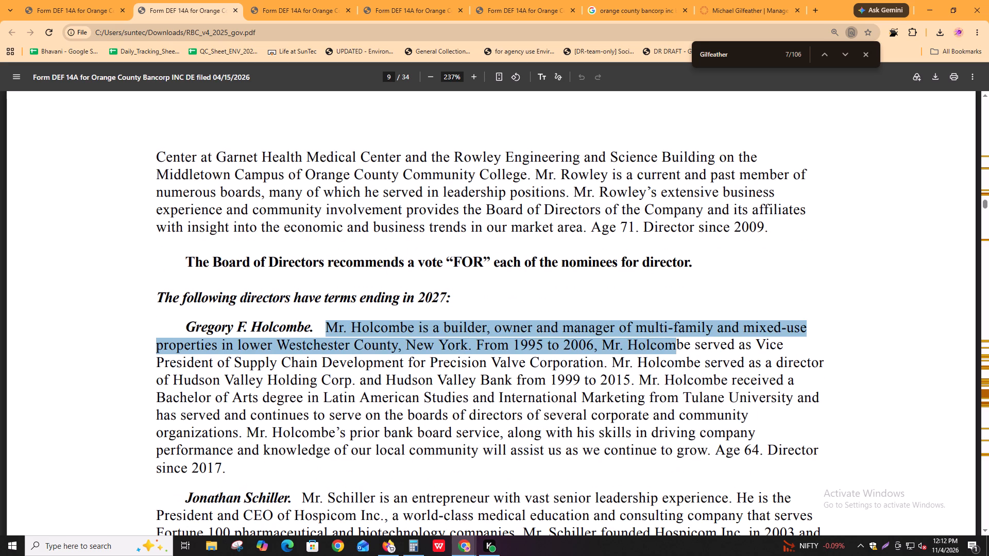
left_click_drag(686, 353, 700, 351)
left_click(754, 344)
key("alt+Tab")
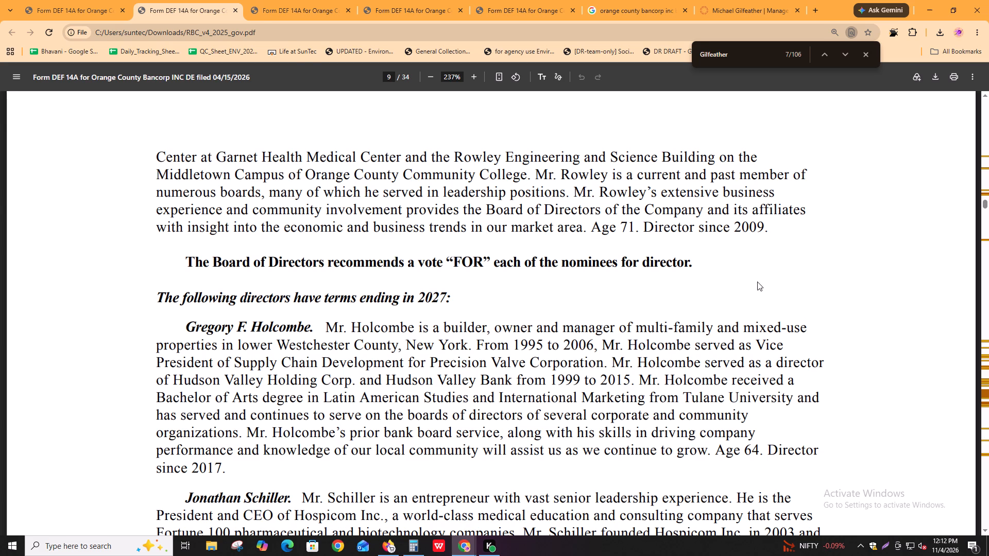
key("alt+Tab")
left_click(73, 0)
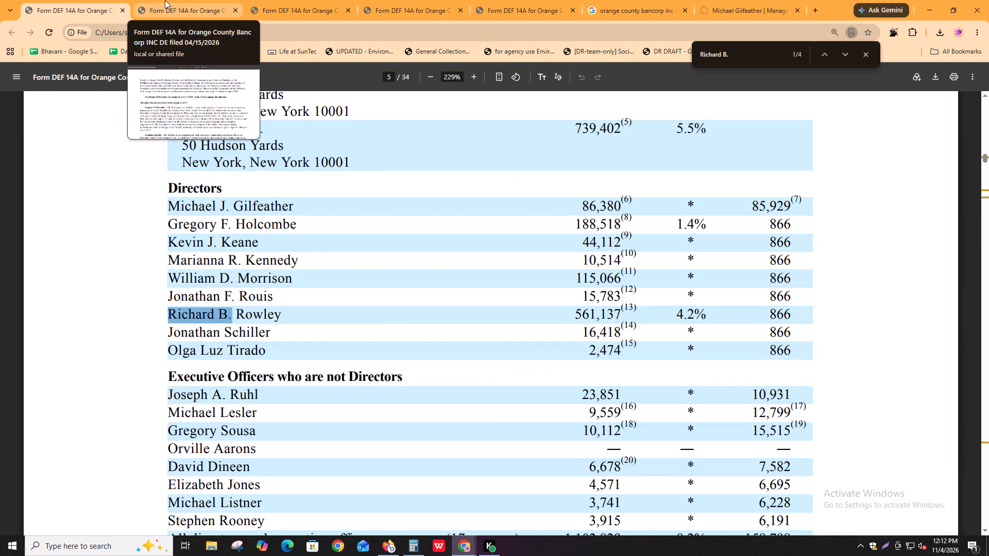
key("alt+Tab")
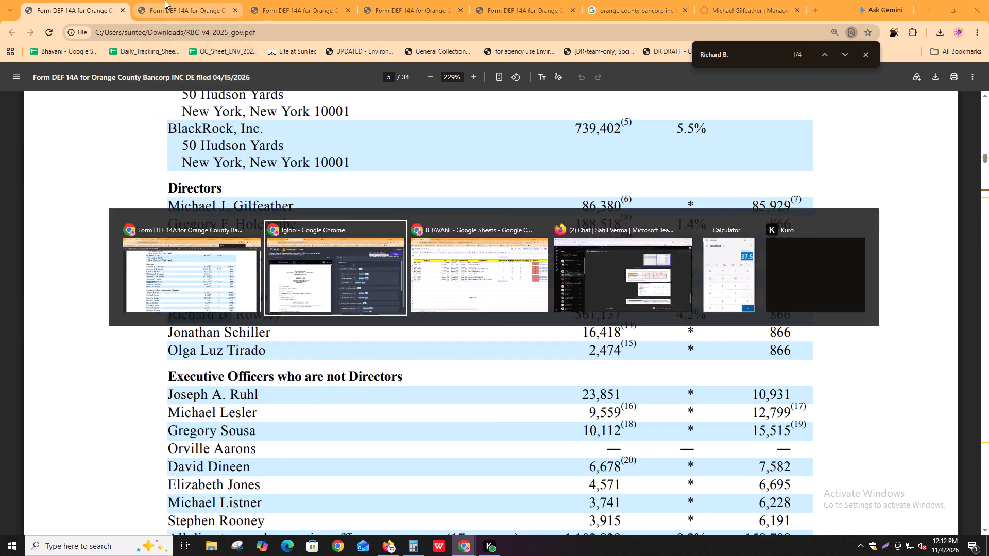
key("alt+Tab")
left_click(165, 0)
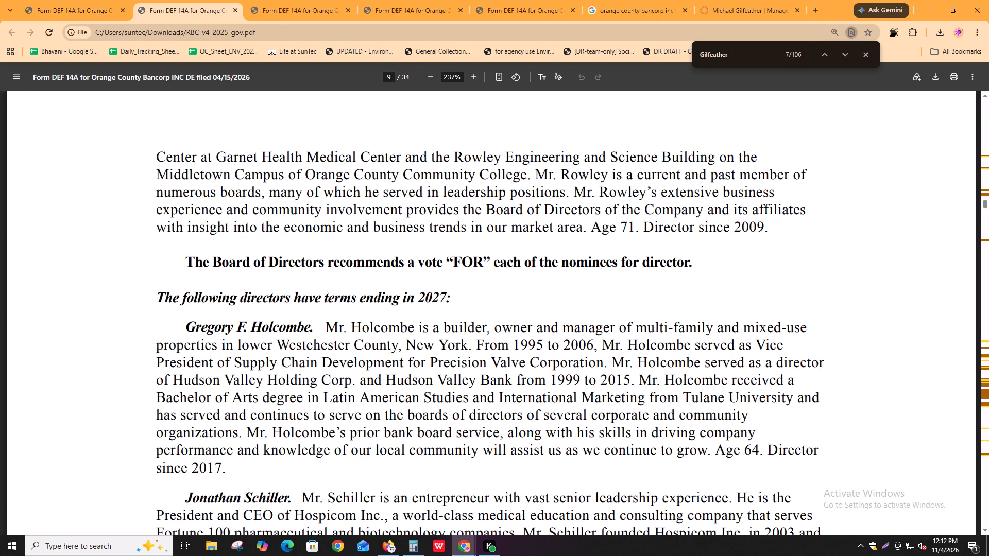
left_click_drag(331, 330, 617, 328)
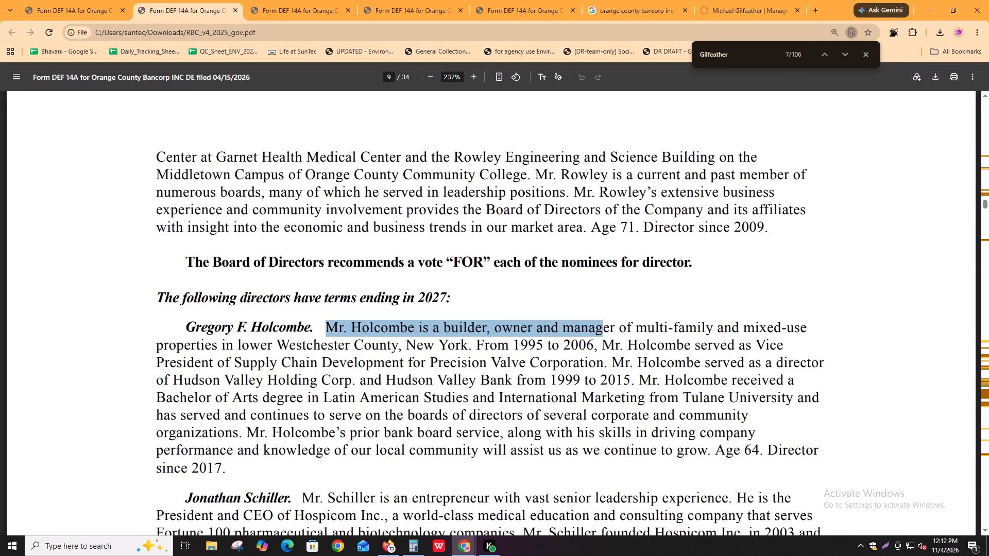
left_click_drag(617, 328, 634, 328)
left_click(634, 327)
left_click(91, 0)
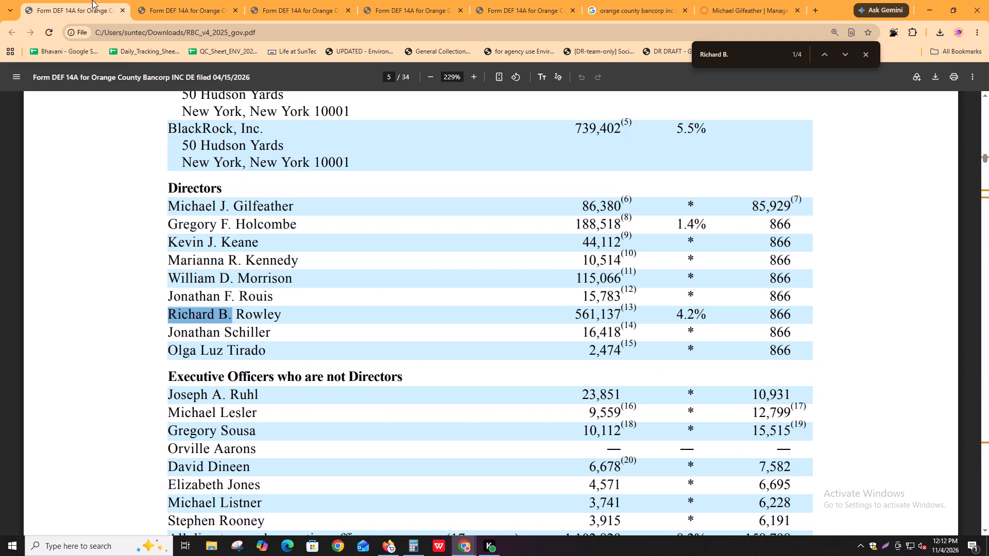
left_click(148, 0)
Switch to the Igloo task, expand Board_independence and start its comment with the formula (8/9)*100 =.
key("alt+Tab")
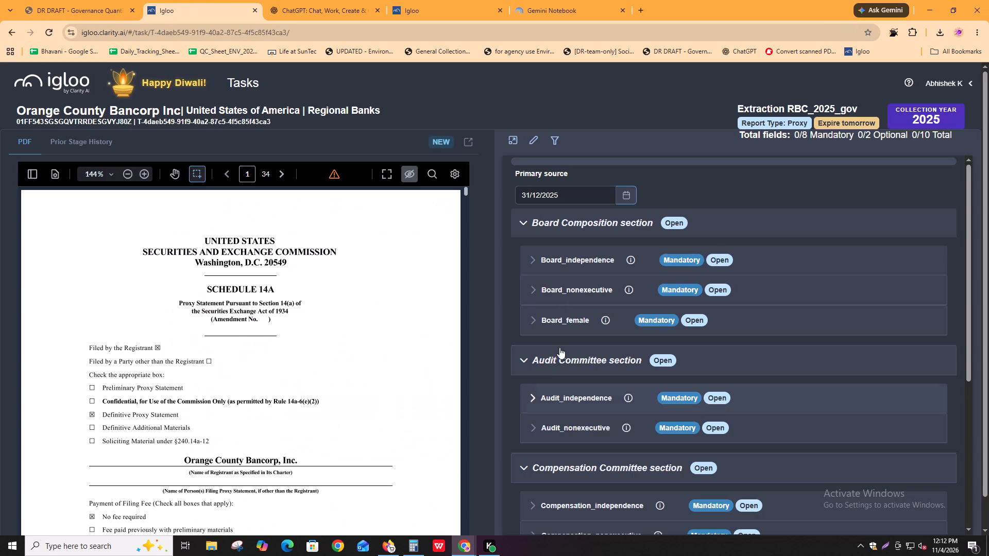
left_click(565, 273)
left_click(592, 382)
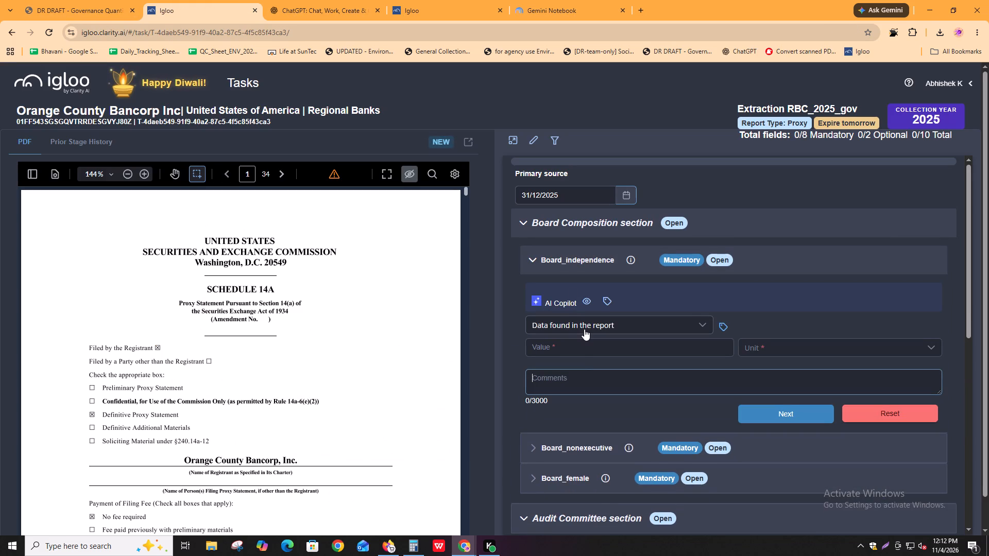
type("(8/")
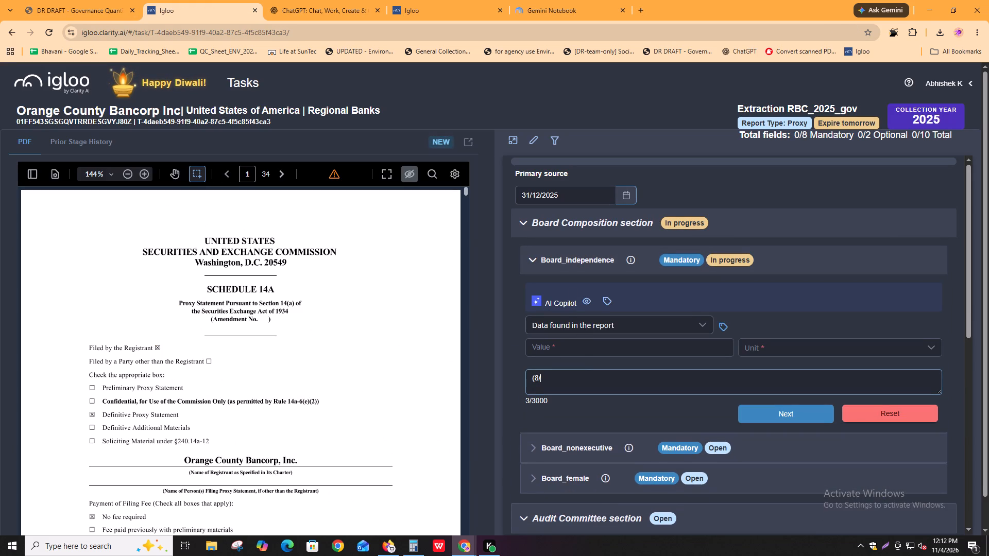
type("9)*100 =")
key("space")
Compute 8/9*100 in Calculator and complete the Board_independence comment with the rounded result 88.89%.
key("alt+Tab")
left_click(737, 272, "alt")
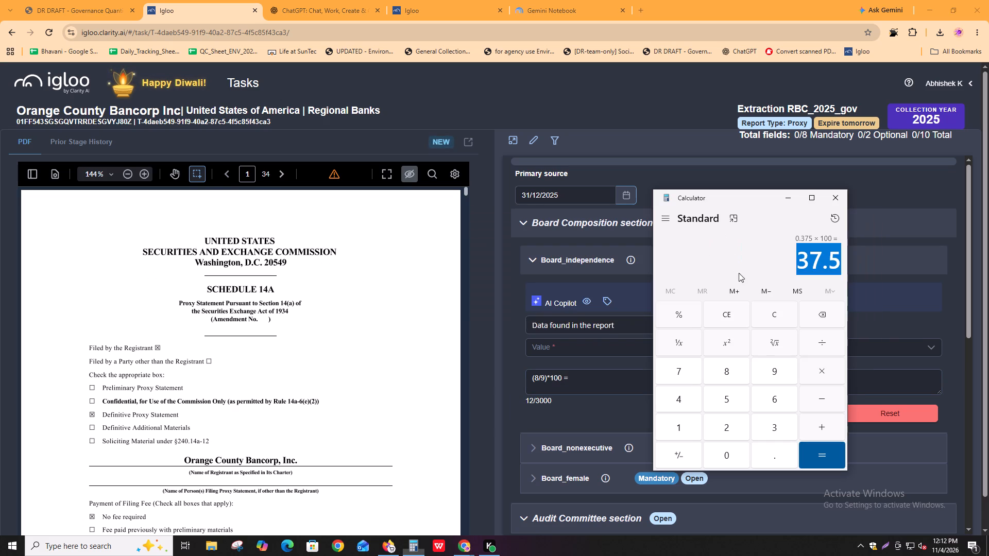
left_click(773, 307)
type("8/9*100")
key("Return")
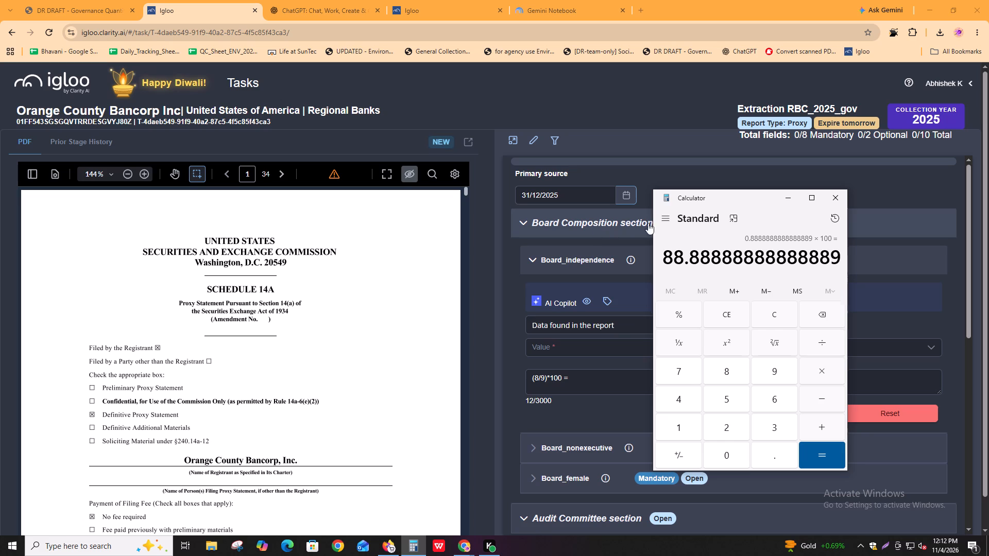
left_click_drag(663, 258, 702, 257)
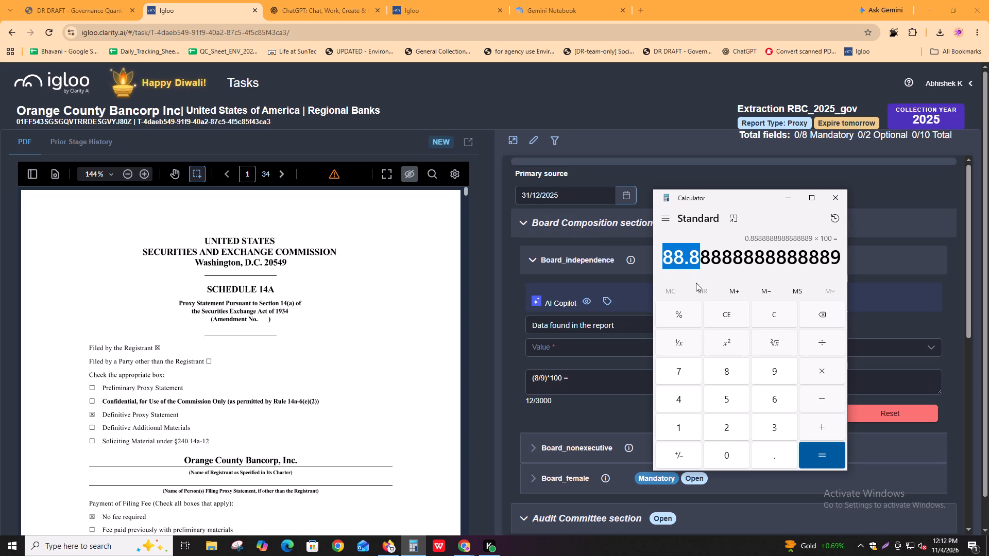
key("ctrl+c")
left_click(573, 383)
key("ctrl+v")
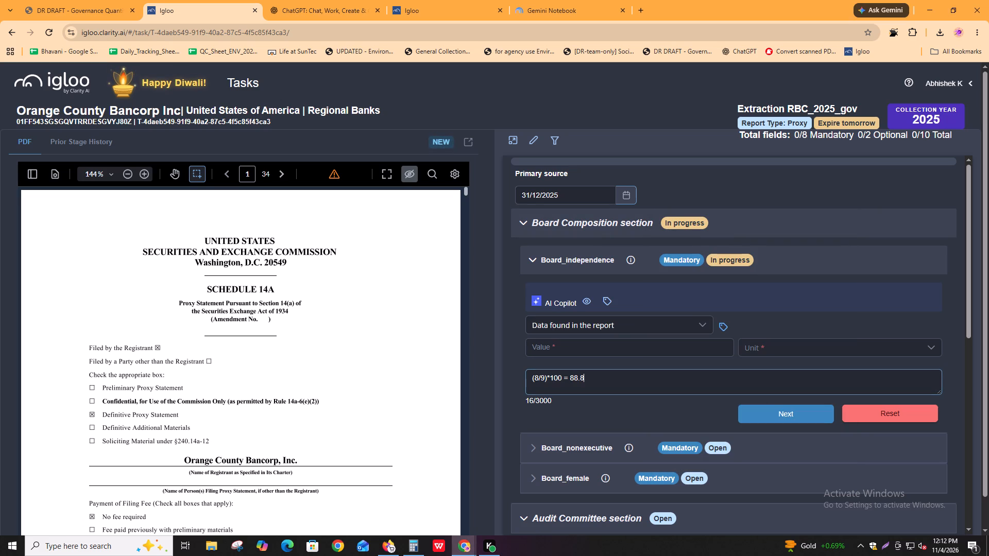
key("9")
key("shift+percent")
Copy 88.89 from the comment into the Board_independence value and set the unit to percentage (%).
double_click(573, 377)
key("ctrl+c")
left_click(593, 350)
key("ctrl+v")
left_click(748, 345)
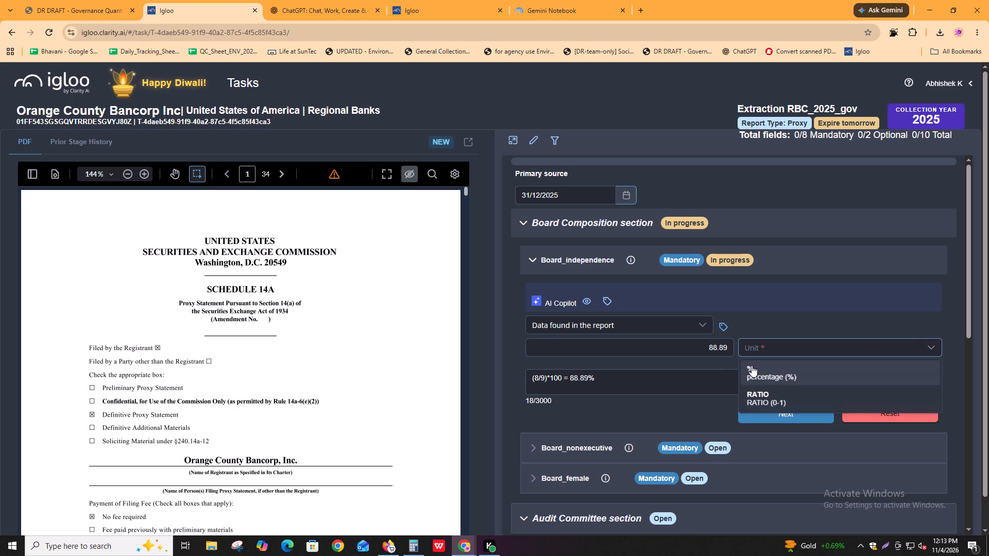
left_click(752, 366)
Check the prior stage history entry for Board_independence against the entered value, and collapse it again.
left_click(58, 141)
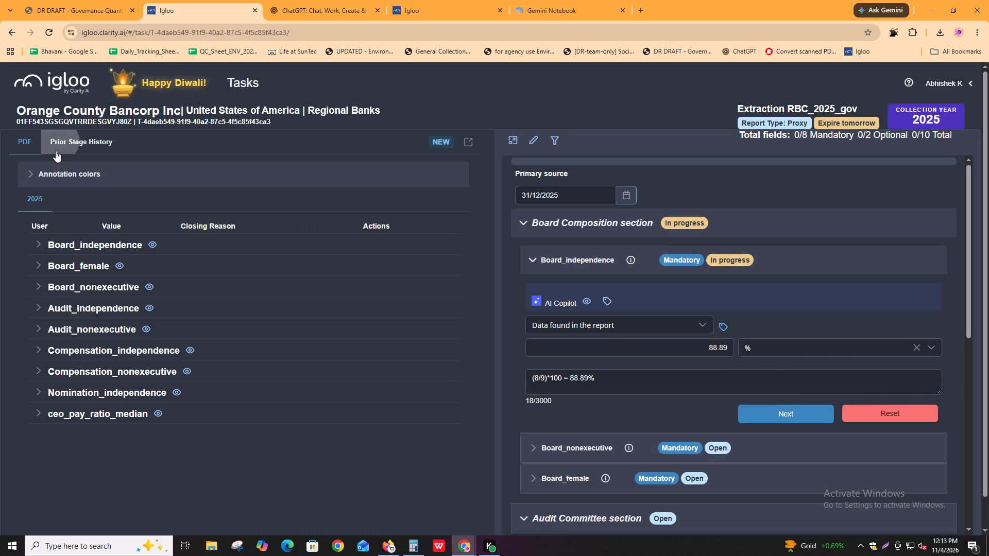
left_click(35, 247)
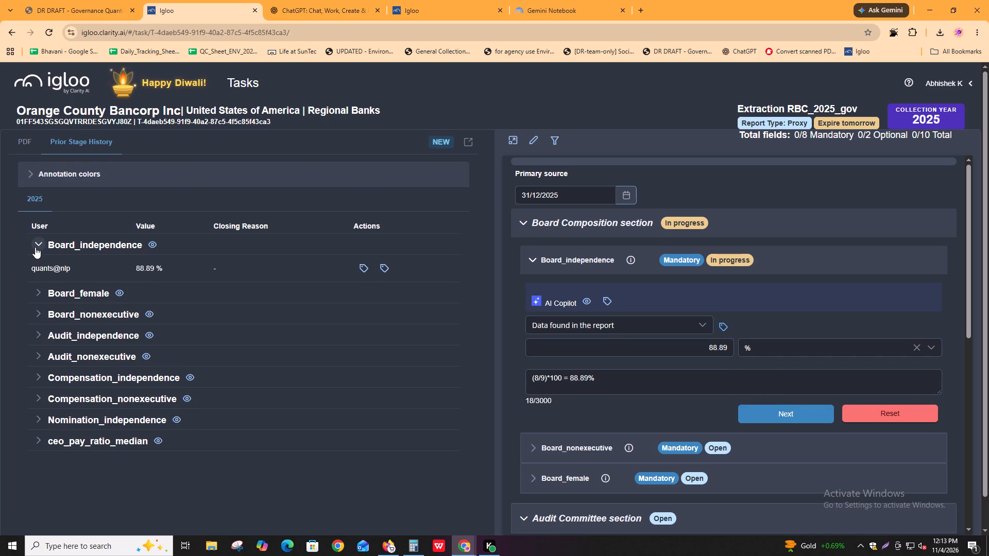
left_click(35, 247)
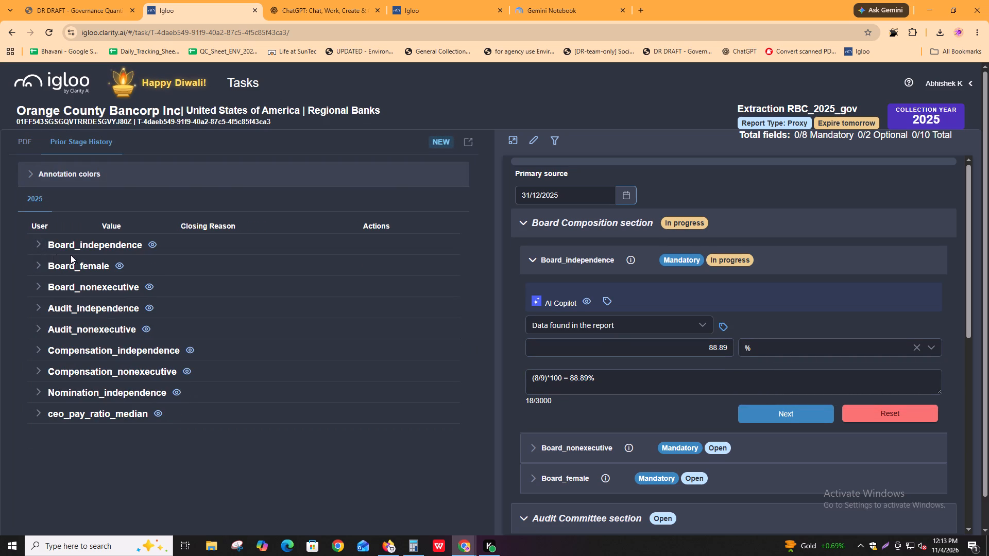
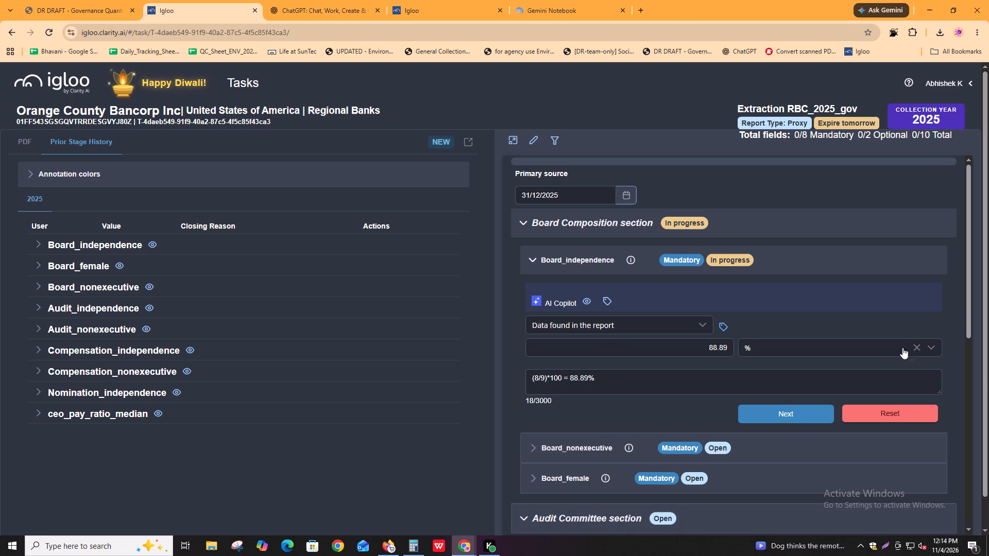
Try to submit the Board_independence entry, and bring up the report PDF beside the form.
left_click(791, 411)
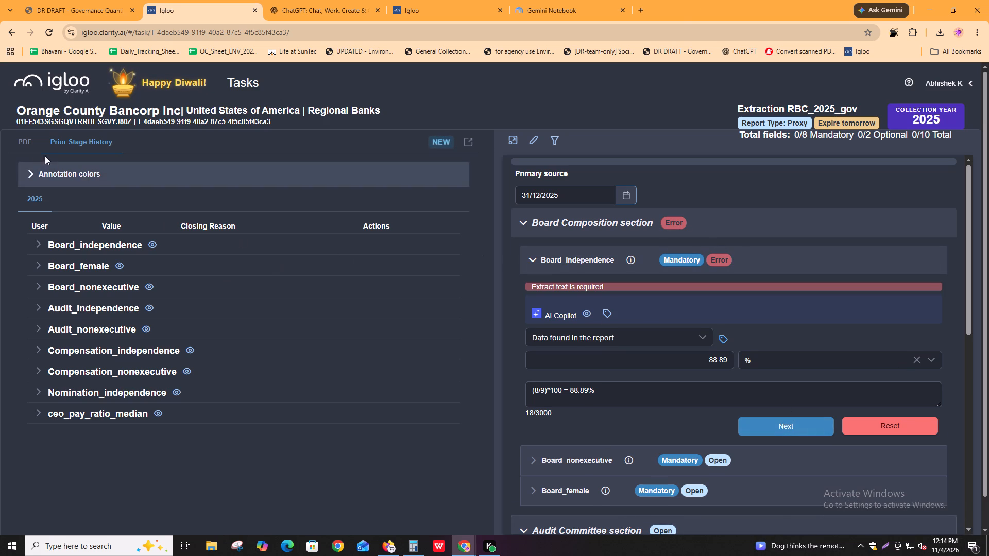
left_click(15, 138)
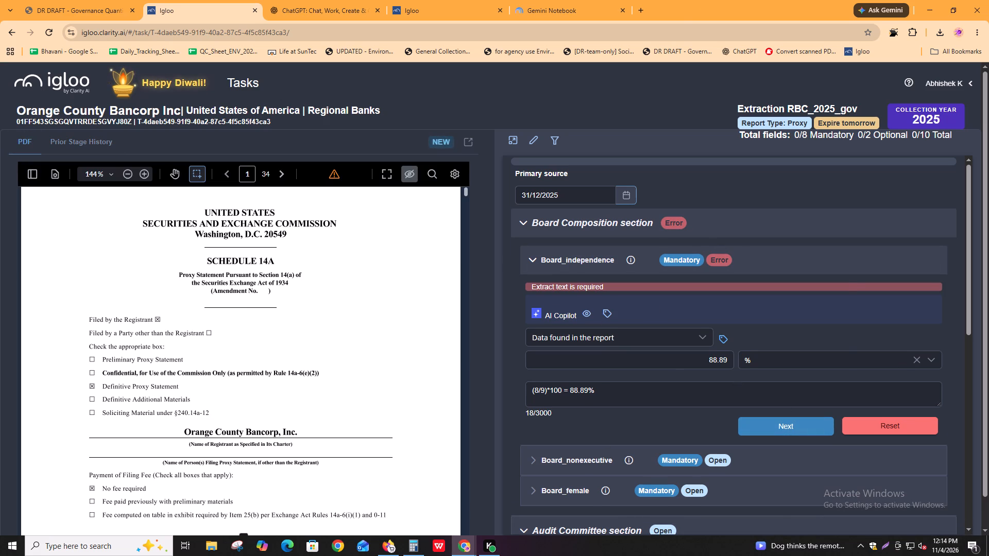
key("alt+Tab")
key("alt+Tab")
Fill in Board_nonexecutive with the value 88.89, the unit %, and the comment "(8/9)*100 = 88.89%".
left_click(609, 398)
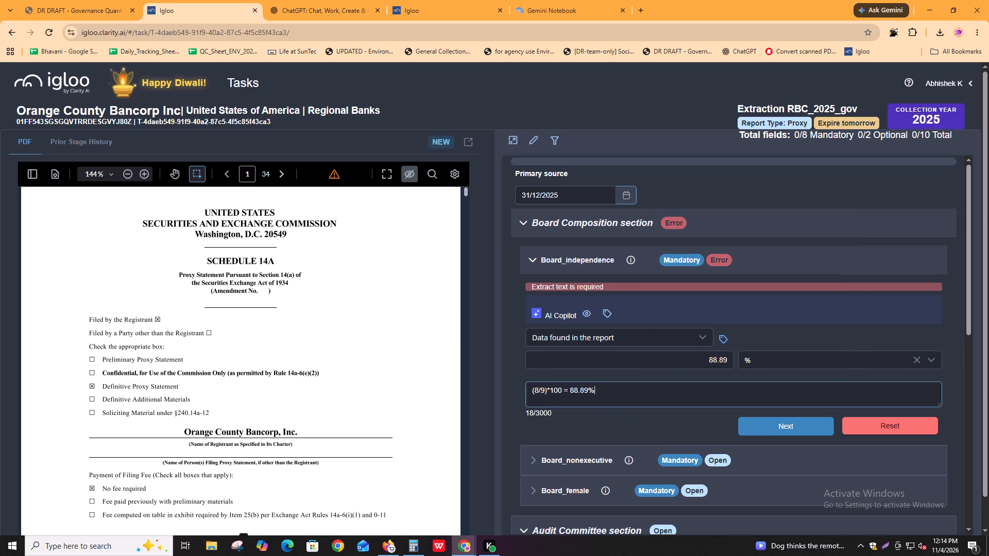
left_click(609, 398, "alt")
scroll(671, 425, "down", 3)
left_click(661, 290)
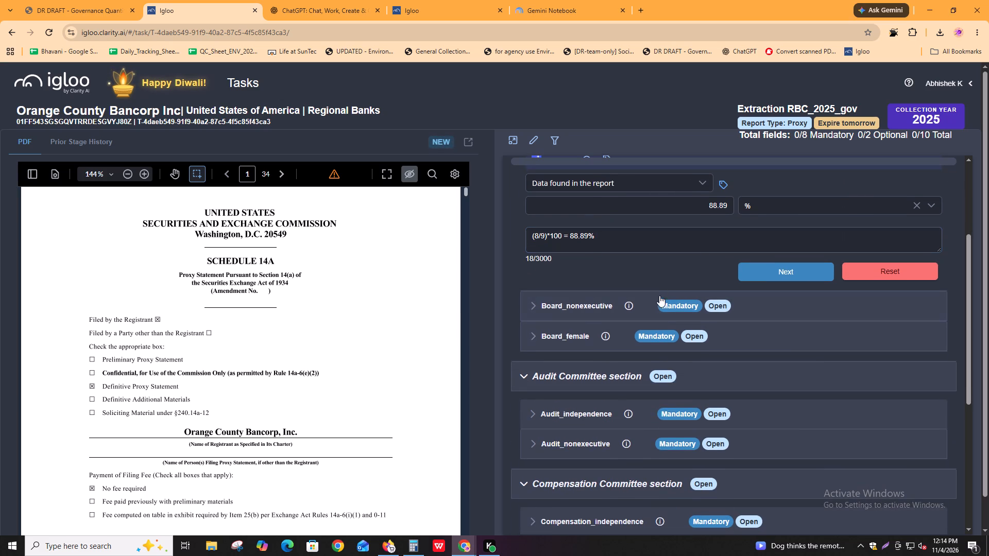
left_click(657, 304)
left_click(592, 430)
key("ctrl+v")
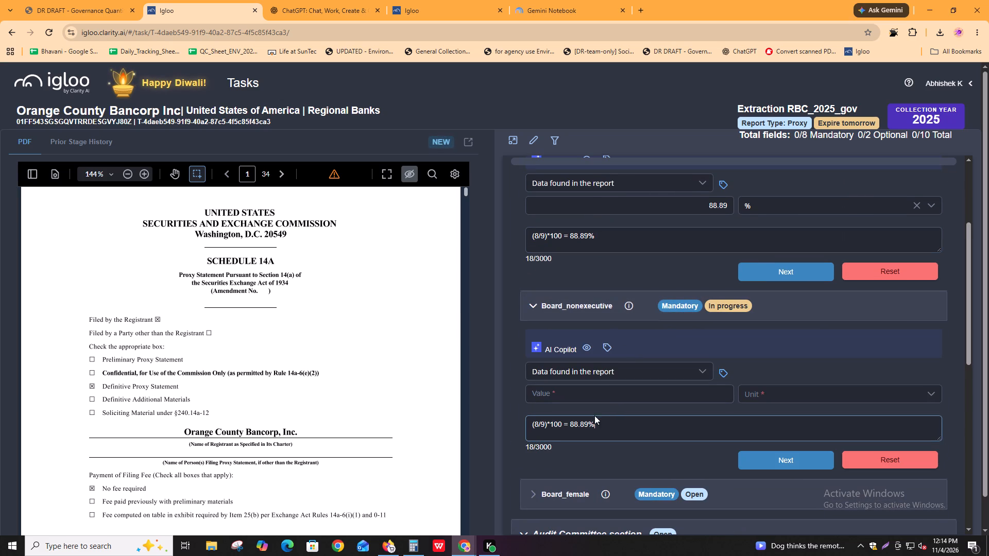
double_click(579, 420)
key("ctrl+c")
left_click(593, 405)
left_click(600, 399)
key("ctrl+v")
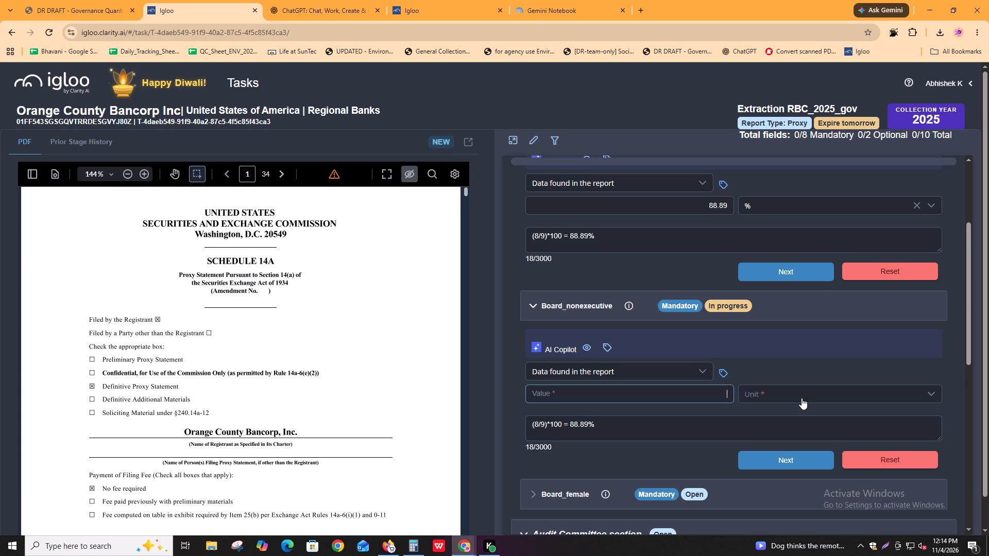
left_click(835, 398)
left_click(823, 417)
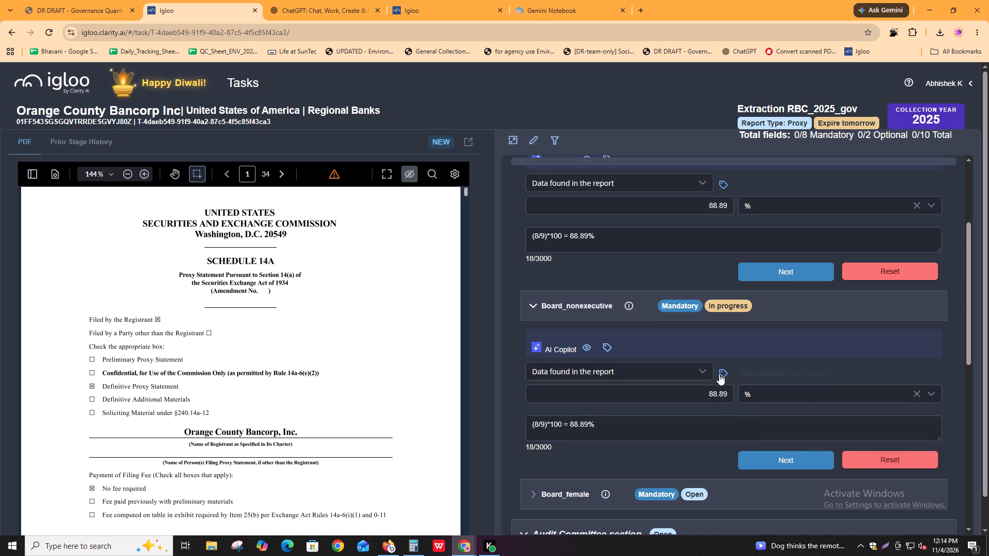
Open the Board_female entry in the Board Composition section.
scroll(729, 411, "down", 2)
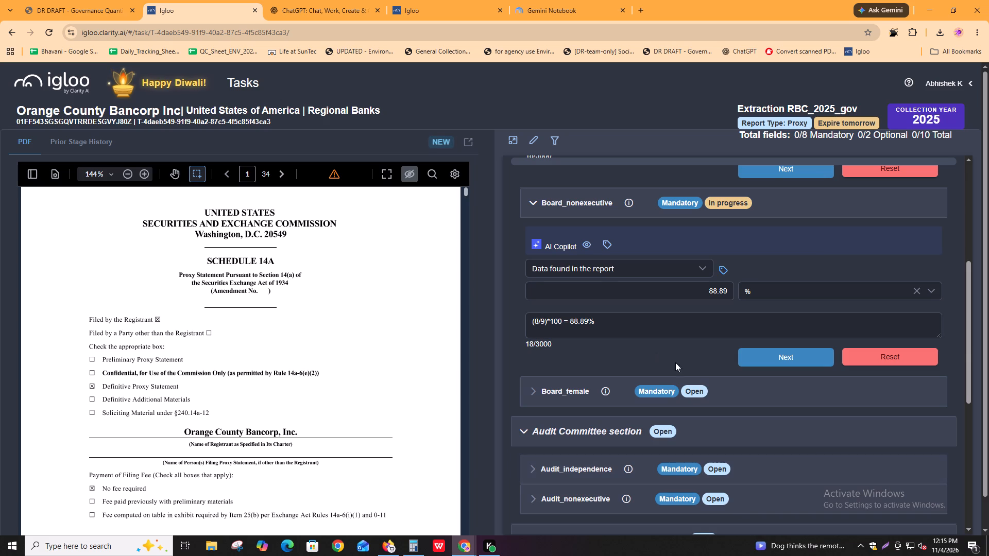
left_click(595, 397)
scroll(595, 413, "down", 3)
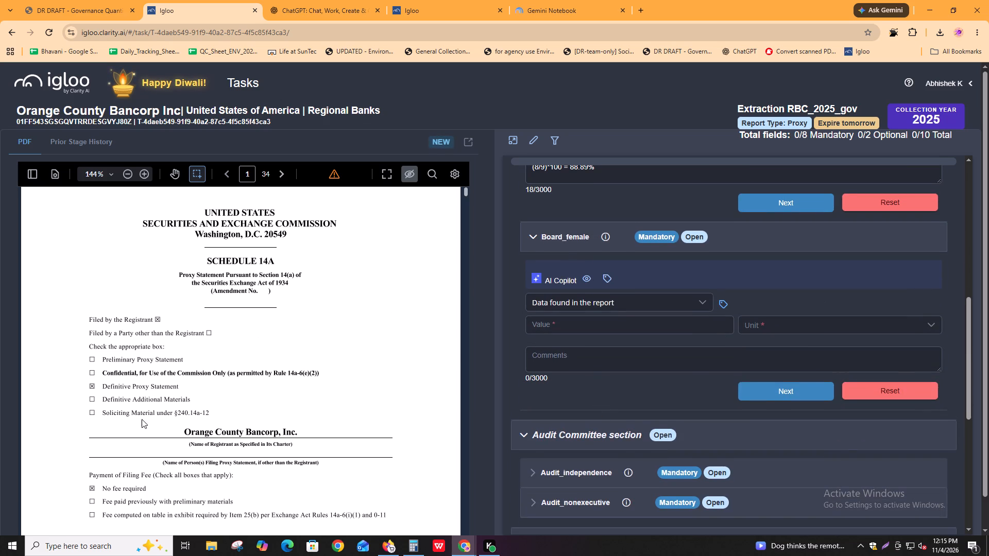
Switch to the Orange County Bancorp proxy PDF and examine the director biographies, tenures and the date of the age information on pages 8 and 9.
key("alt+Tab")
key("alt+Tab")
key("alt+Tab")
key("alt+Tab")
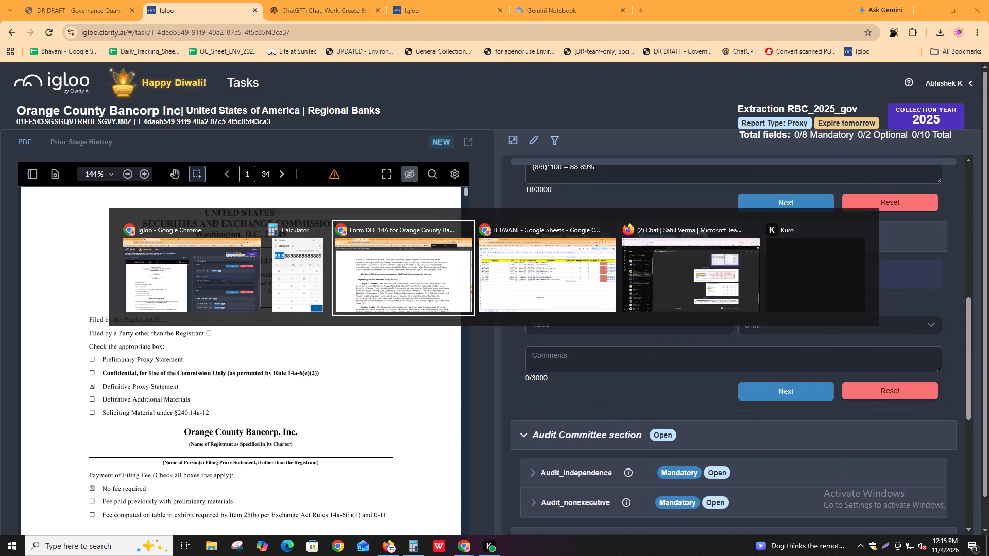
key("ctrl+f")
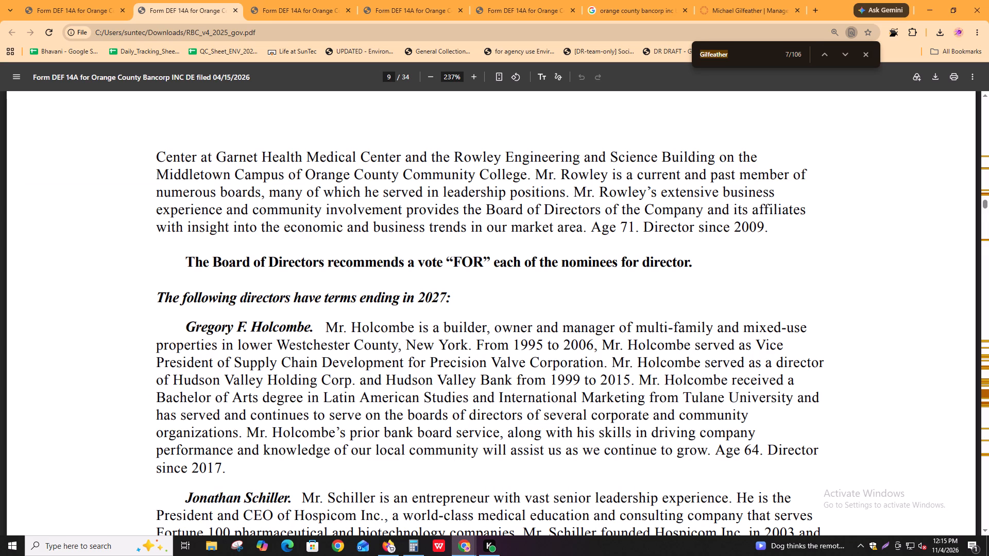
scroll(350, 292, "down", 2)
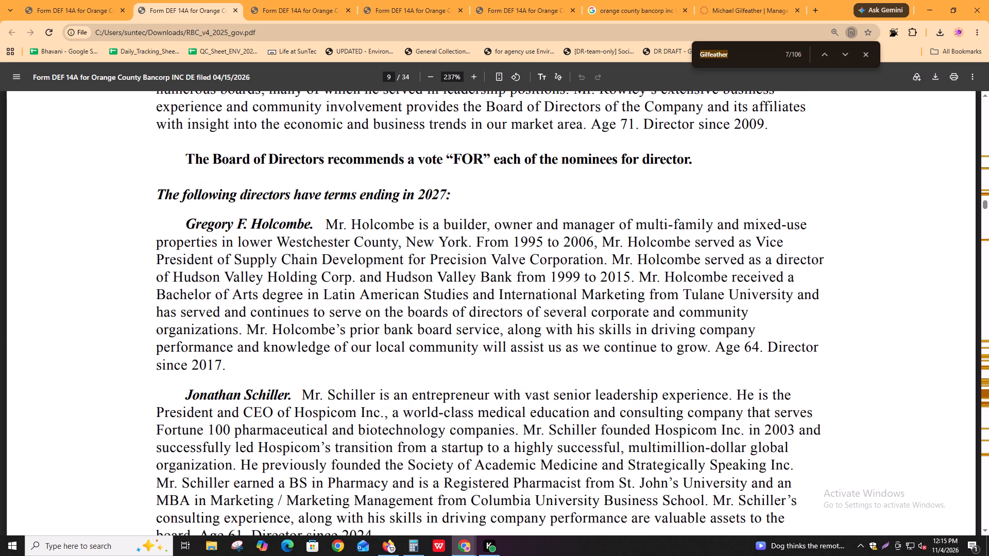
scroll(252, 424, "down", 3)
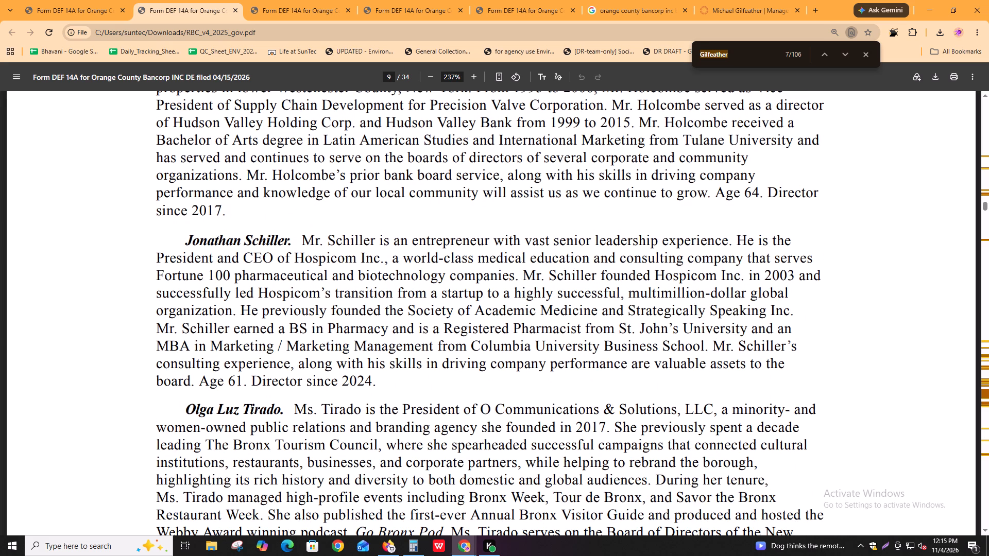
left_click_drag(259, 385, 364, 378)
left_click(364, 378)
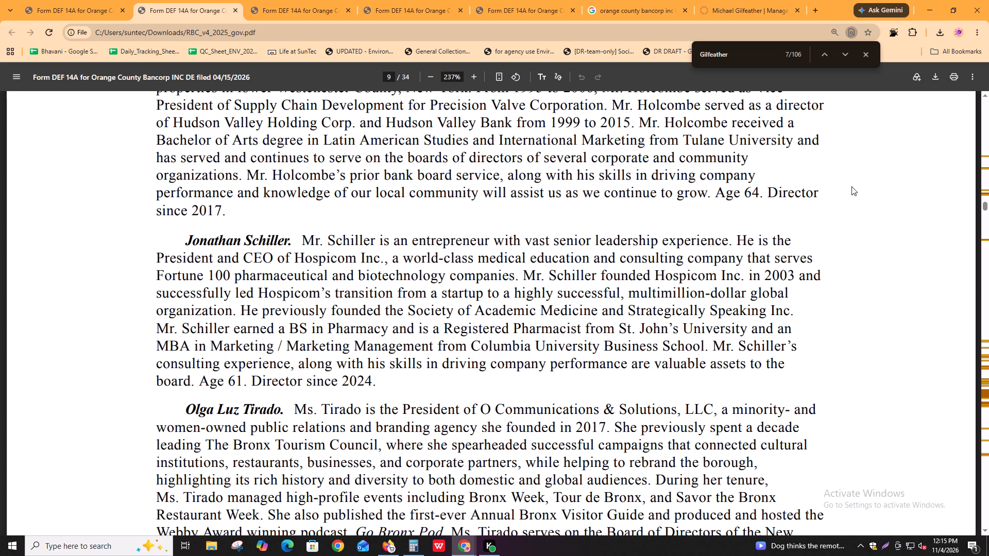
scroll(365, 215, "up", 6)
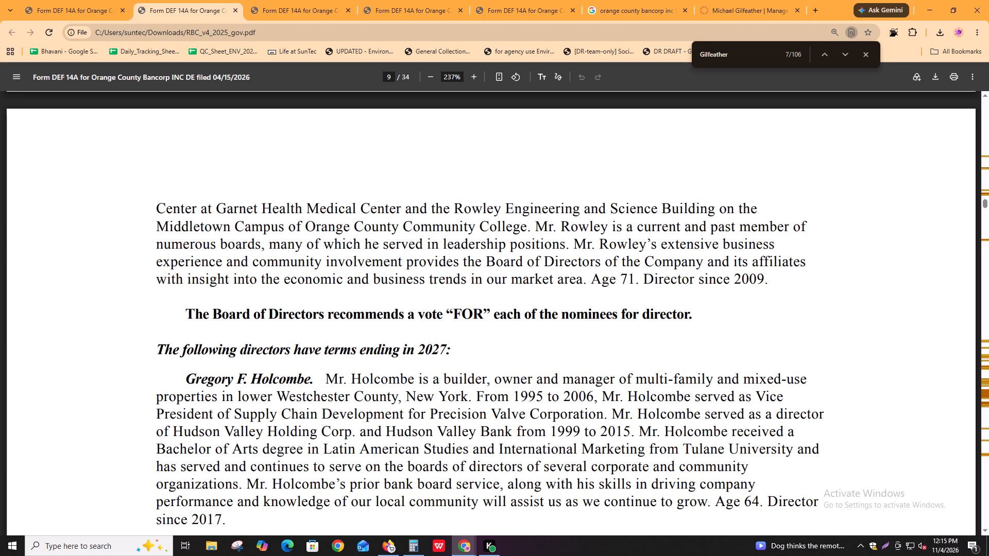
scroll(704, 307, "up", 1)
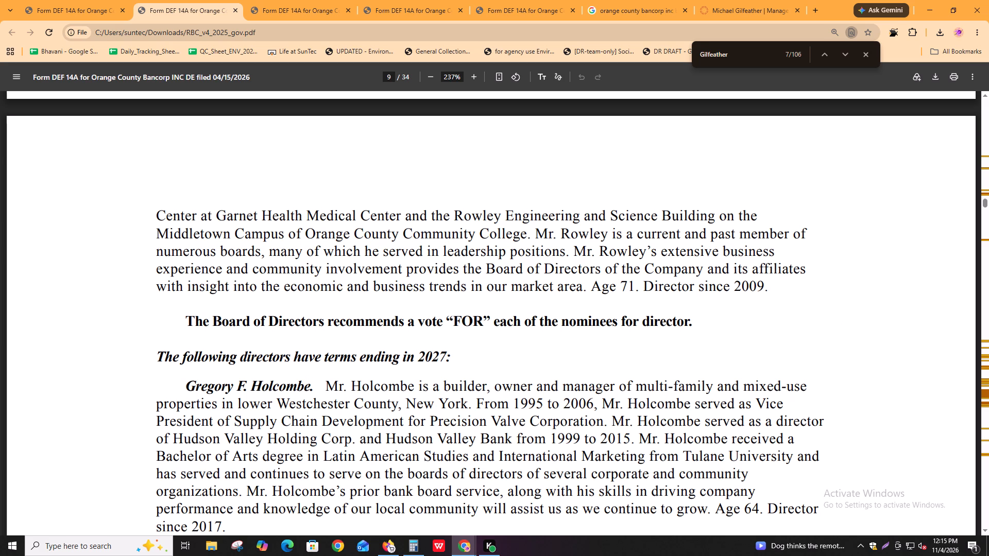
scroll(704, 307, "up", 12)
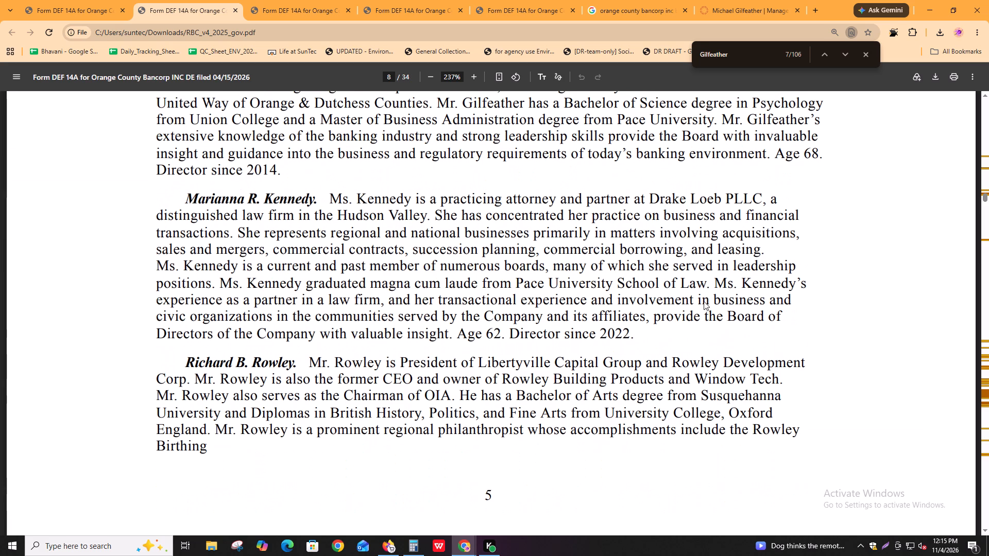
scroll(350, 381, "down", 4)
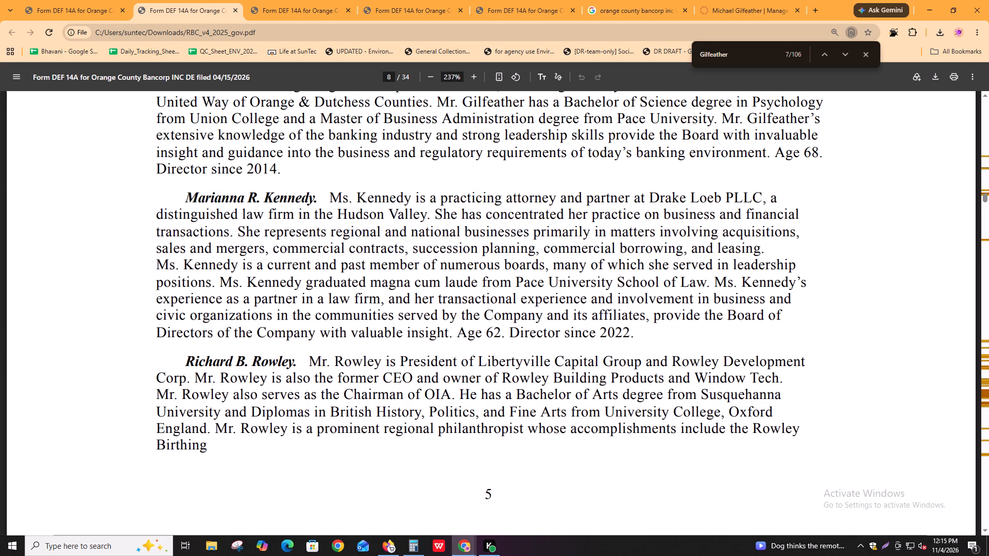
scroll(434, 340, "up", 3)
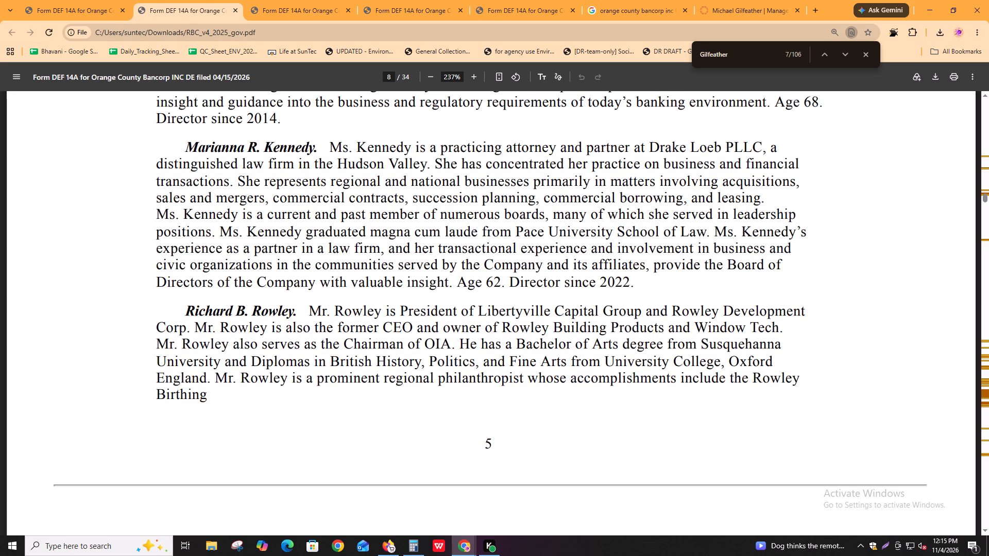
scroll(545, 281, "up", 4)
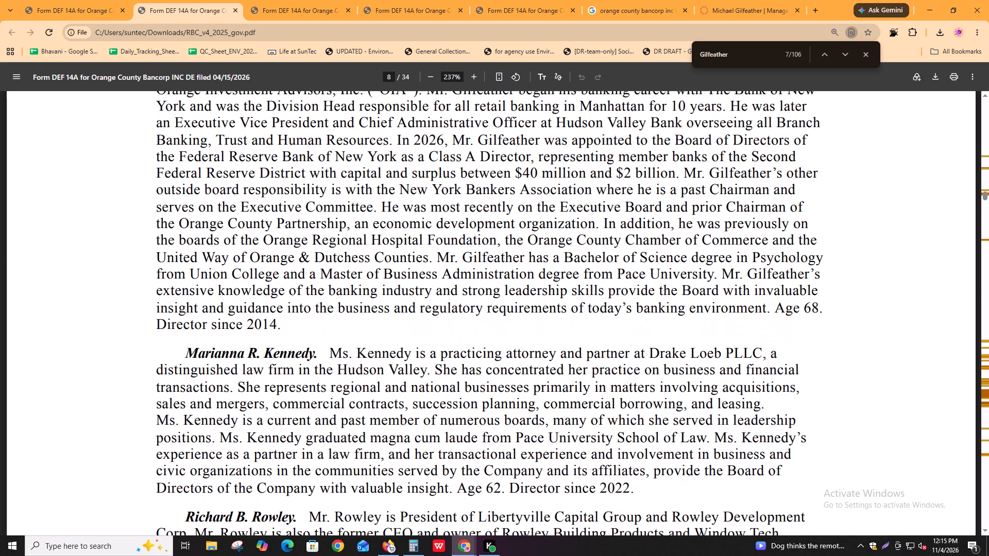
scroll(356, 314, "up", 7)
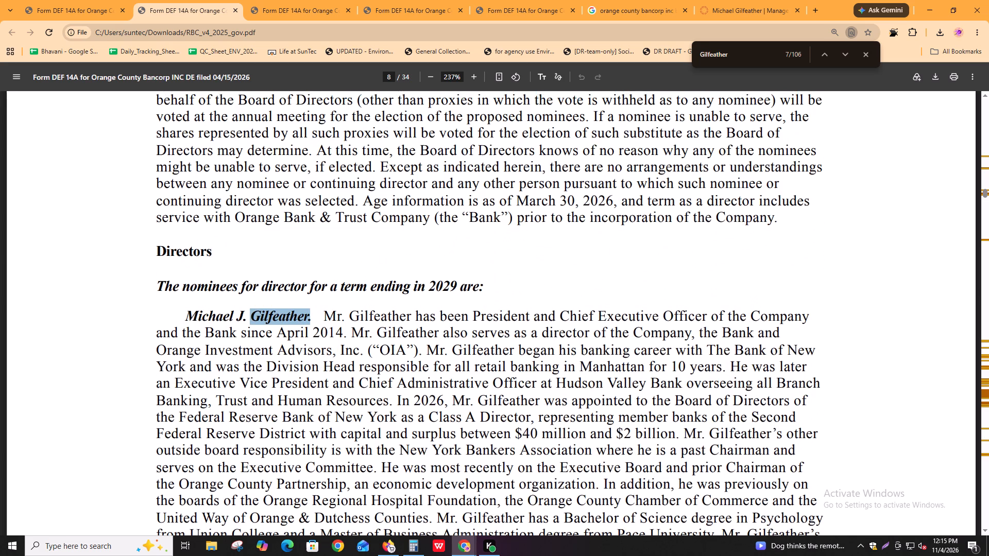
scroll(356, 314, "up", 1)
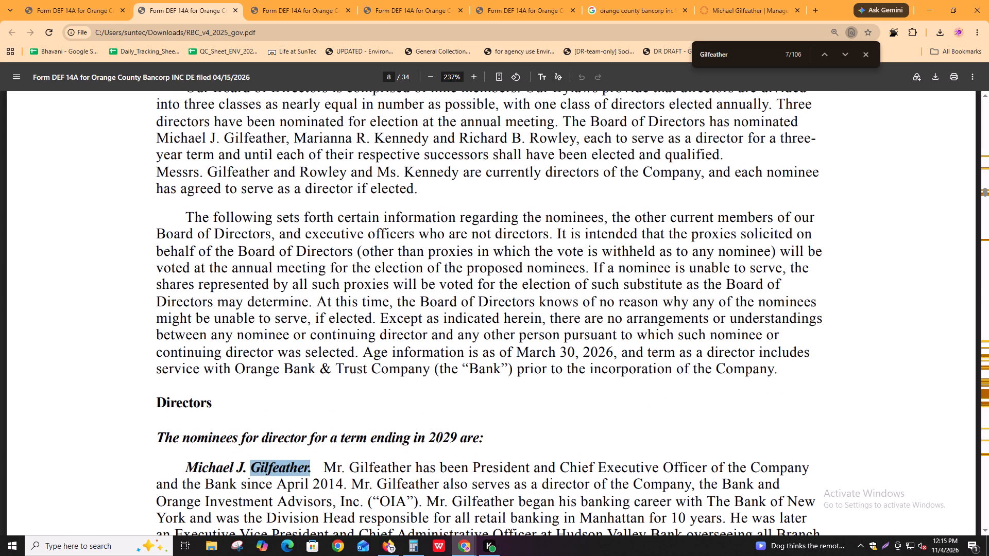
left_click_drag(490, 352, 684, 347)
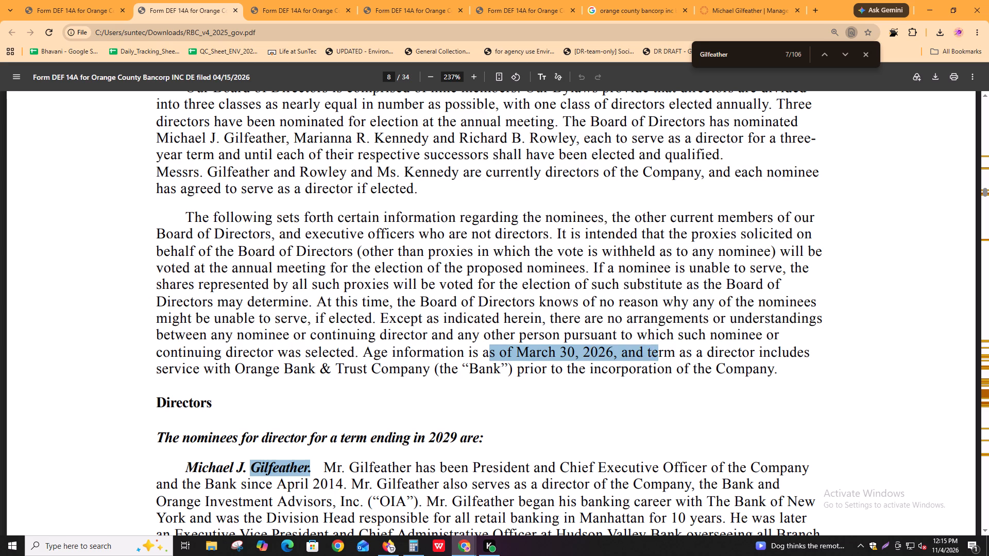
left_click_drag(684, 347, 773, 345)
left_click(773, 345)
scroll(630, 351, "up", 3)
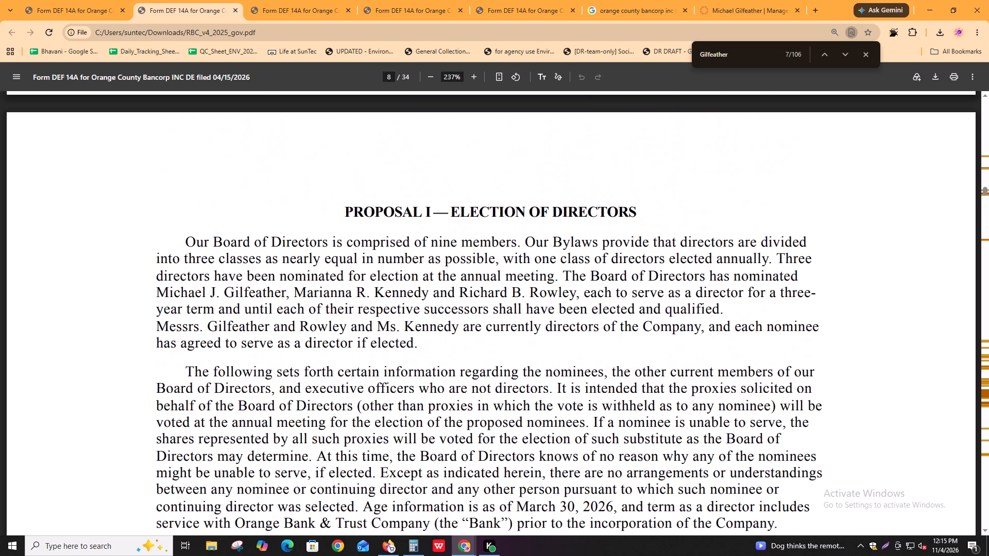
Read through all nominee and continuing director biographies for board gender composition, continuing into the executive officers who are not directors.
scroll(409, 345, "down", 11)
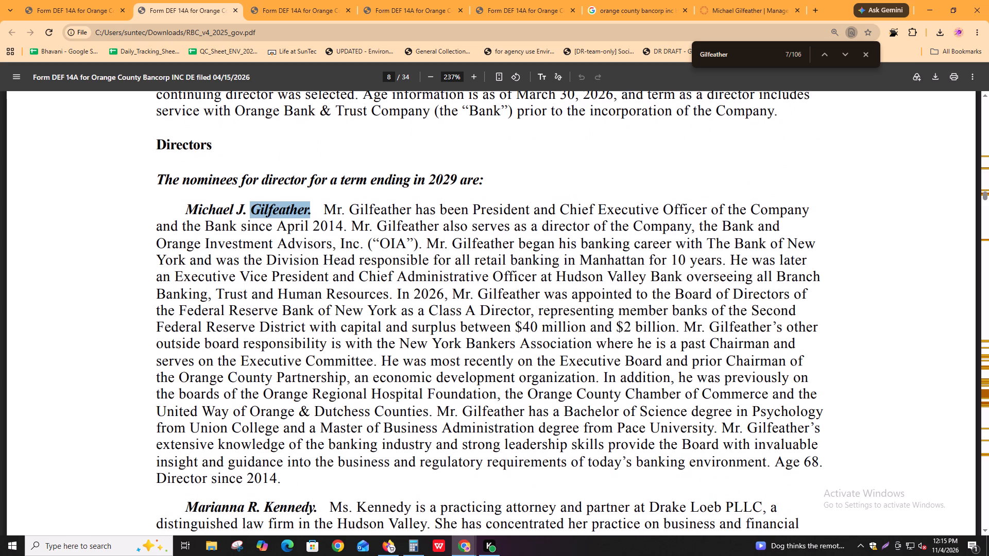
scroll(415, 350, "down", 7)
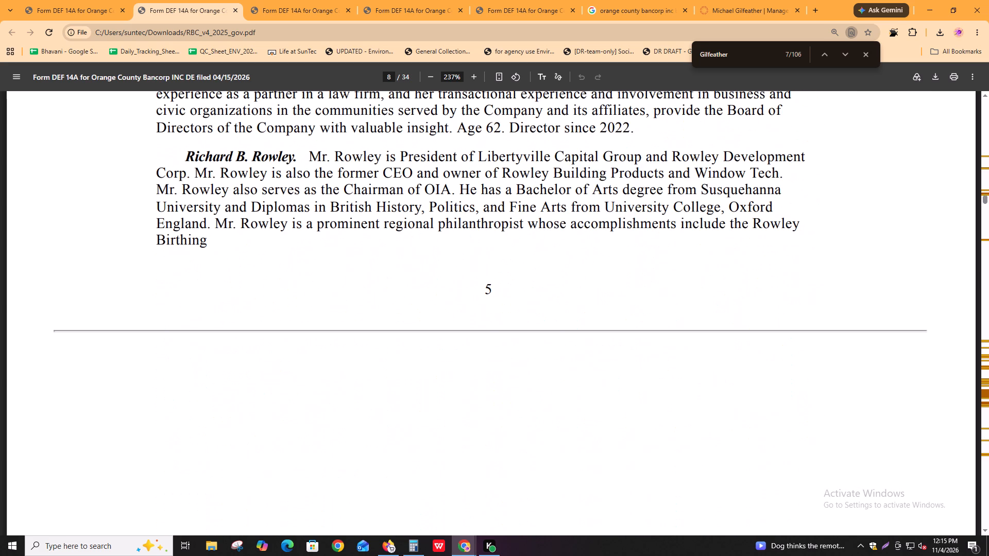
scroll(415, 350, "down", 4)
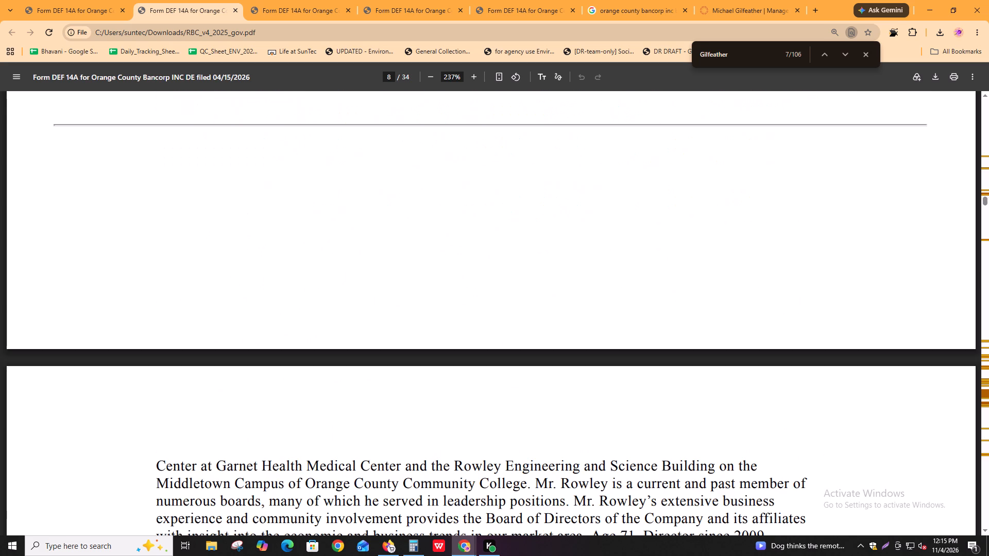
scroll(415, 350, "down", 6)
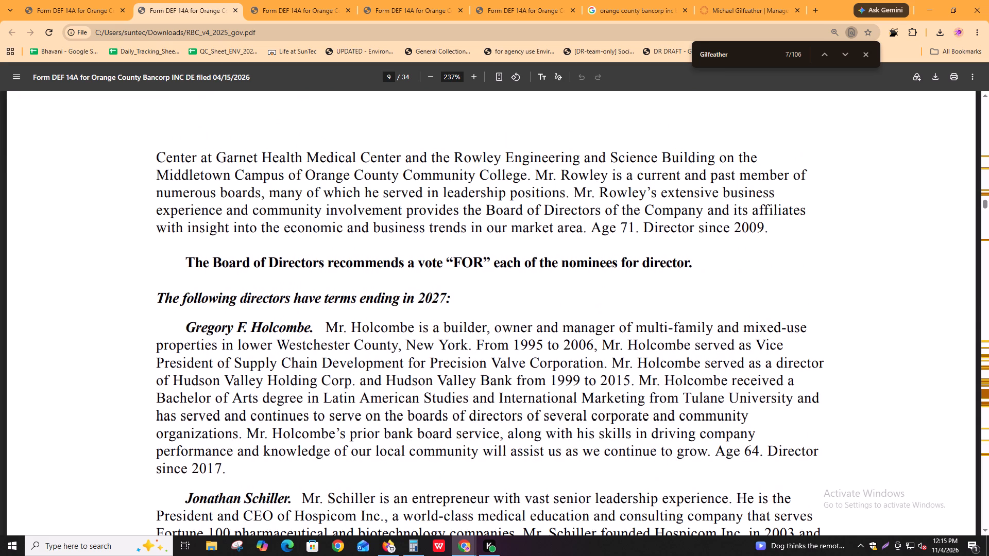
scroll(686, 233, "down", 7)
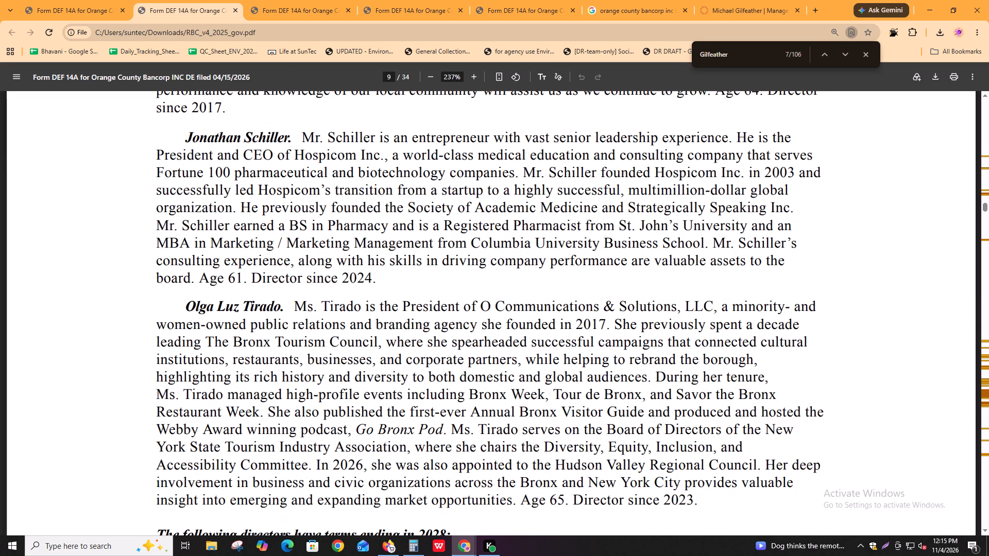
scroll(724, 384, "down", 5)
scroll(762, 336, "down", 3)
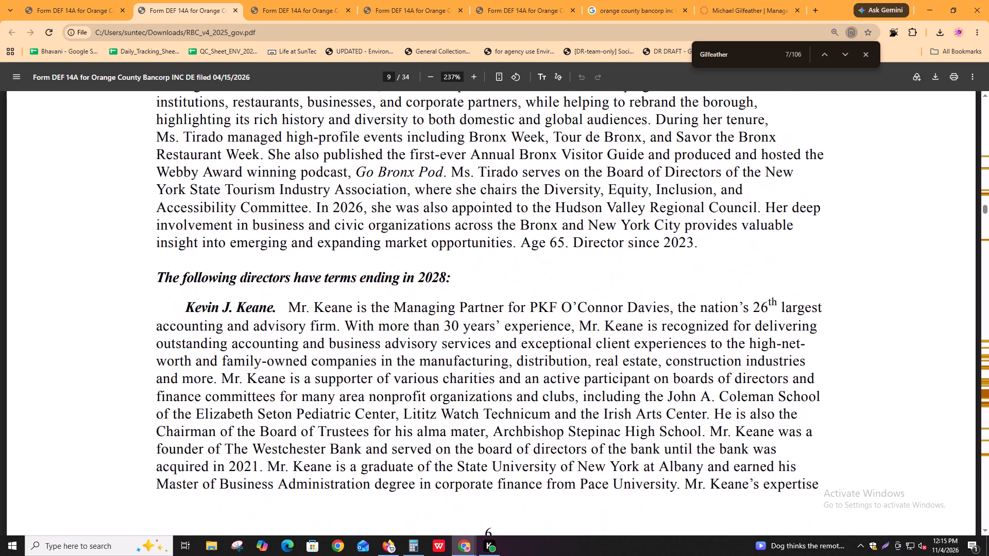
scroll(752, 340, "down", 1)
scroll(777, 284, "down", 12)
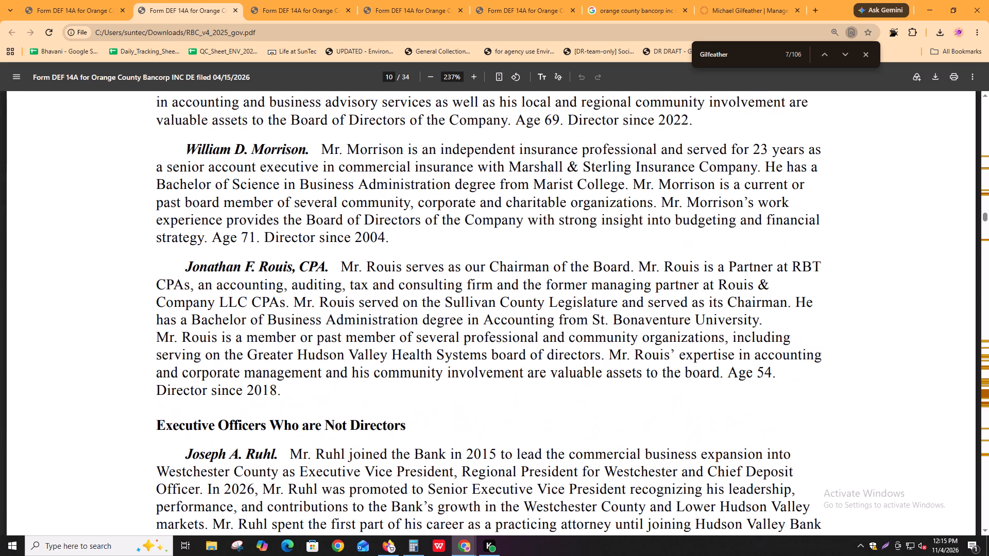
scroll(431, 267, "down", 2)
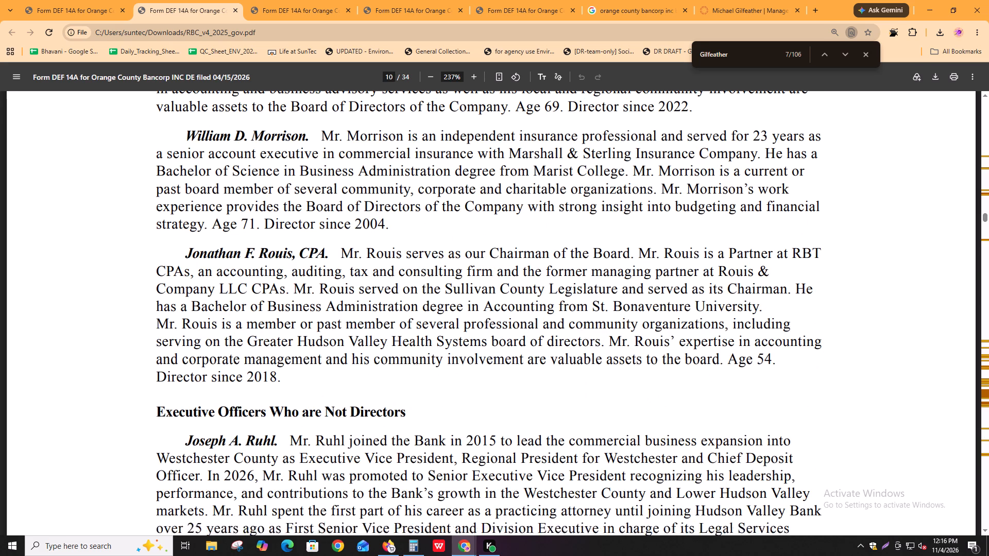
scroll(502, 256, "down", 5)
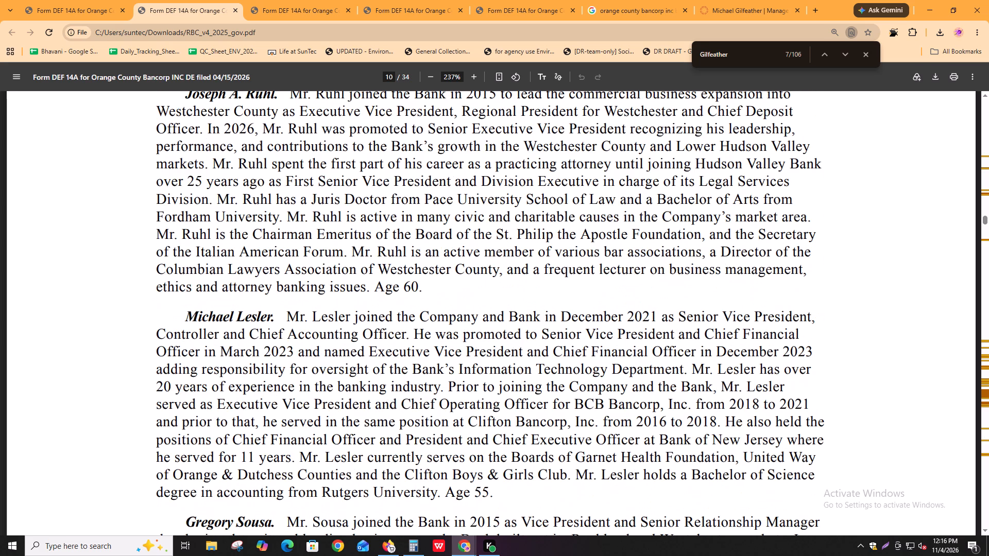
scroll(500, 267, "down", 5)
scroll(500, 268, "up", 1)
scroll(500, 268, "down", 2)
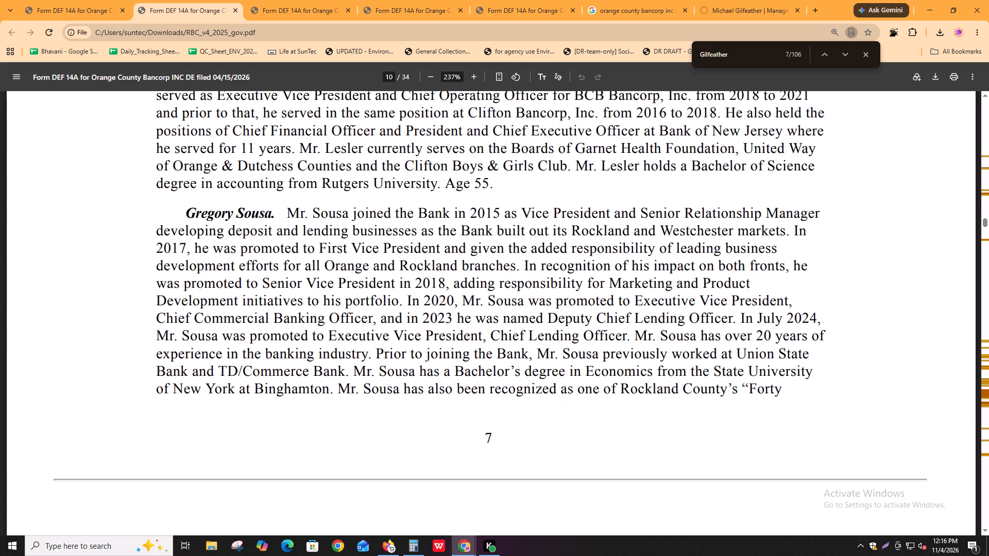
Examine the biographies of the executive officers who are not directors on pages 10 and 11 of the proxy PDF.
scroll(500, 268, "up", 6)
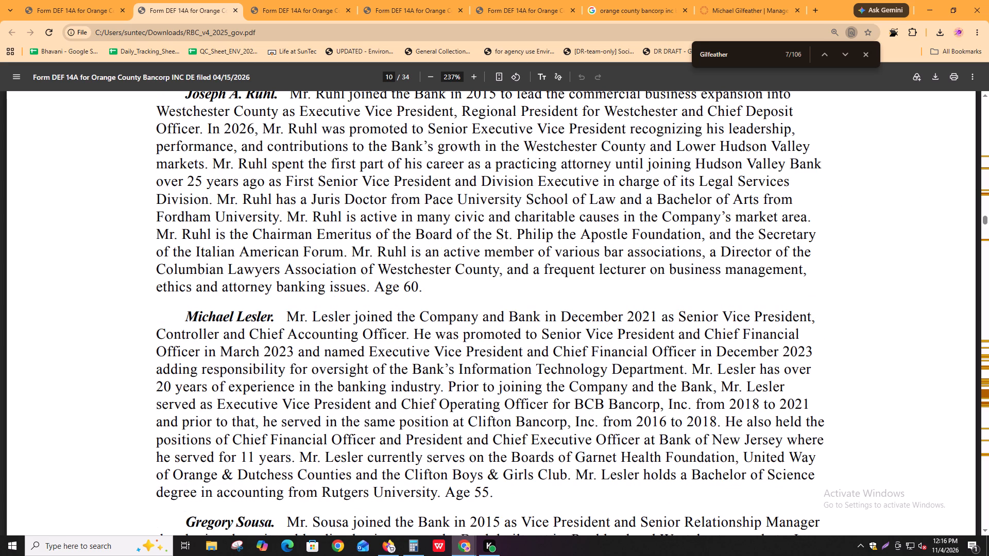
scroll(456, 282, "up", 1)
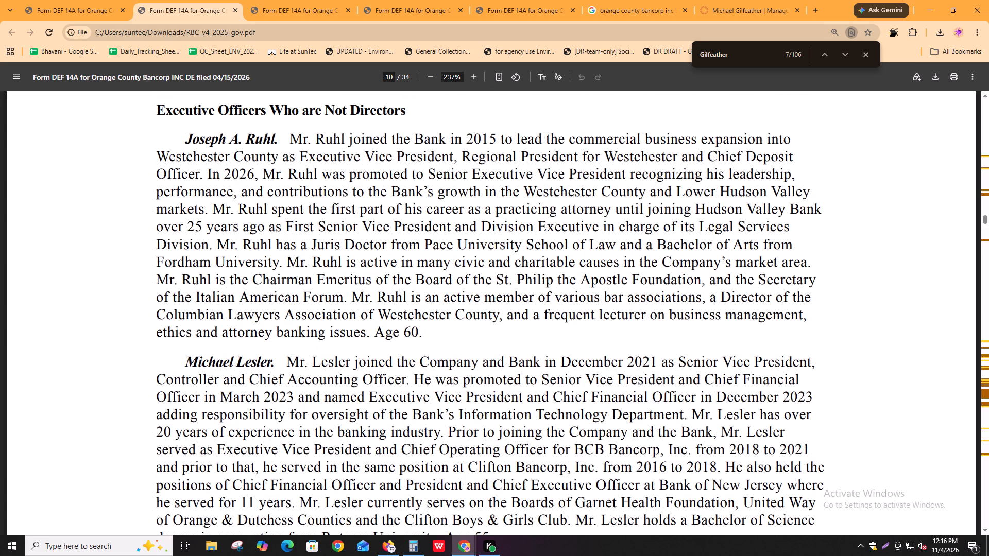
key("alt+Tab")
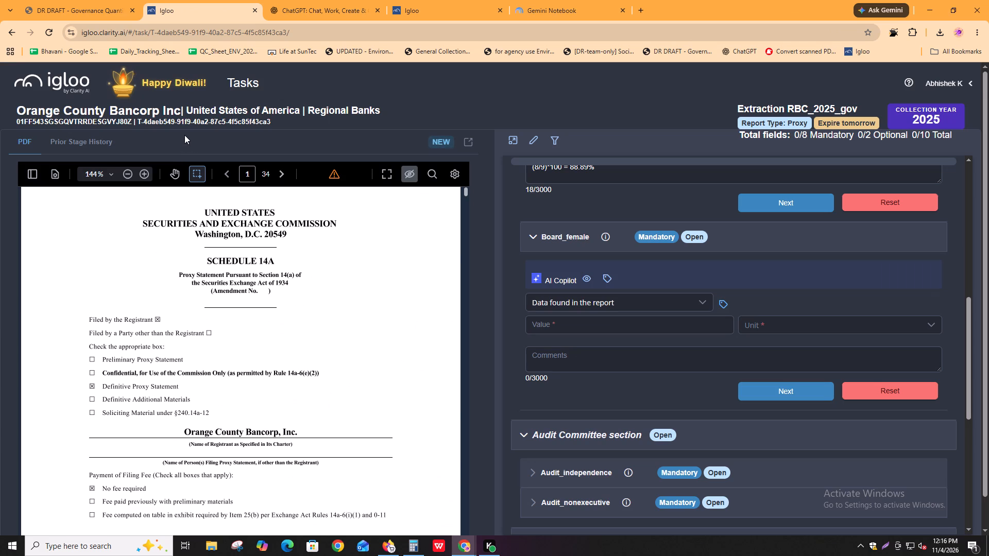
key("alt+Tab")
key("alt+Tab")
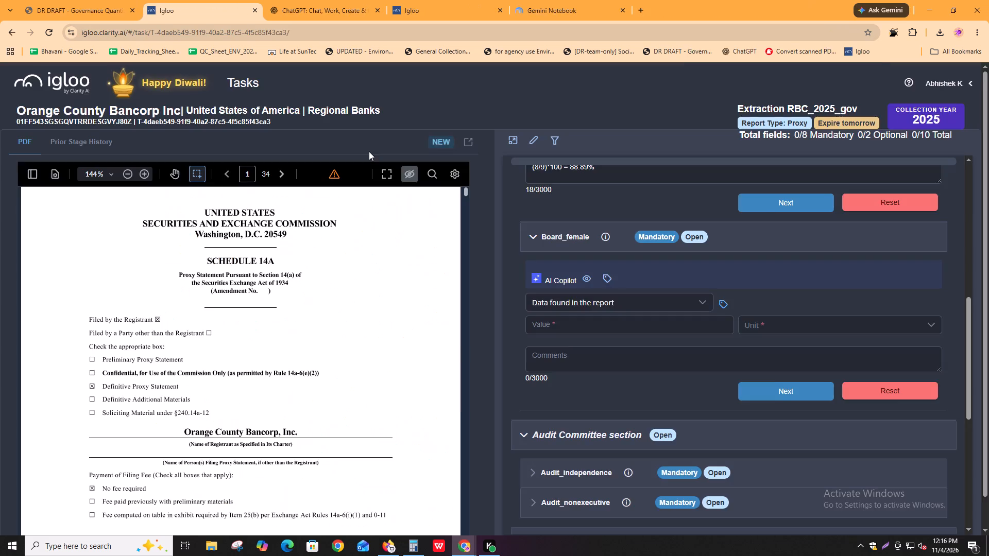
key("alt+Tab")
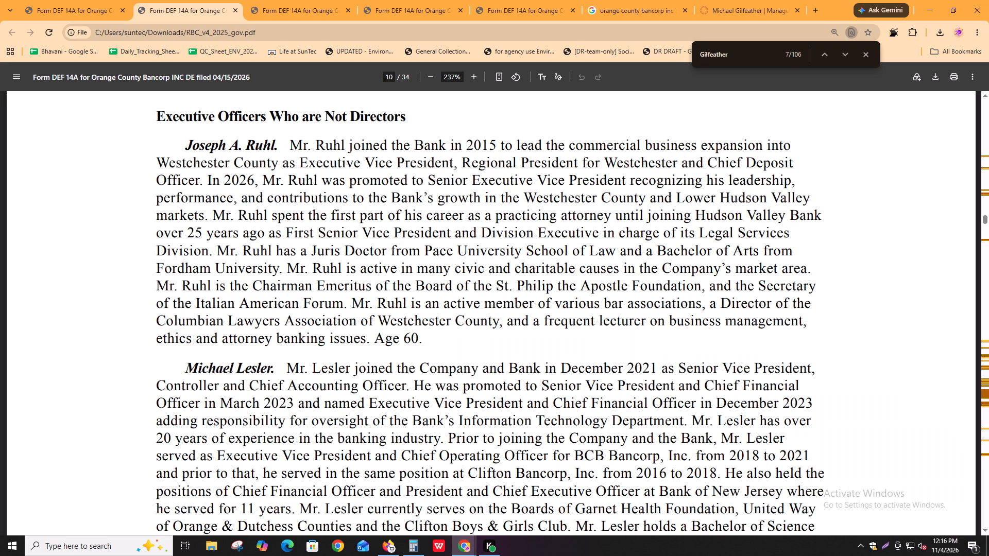
scroll(234, 350, "down", 3)
scroll(479, 380, "down", 4)
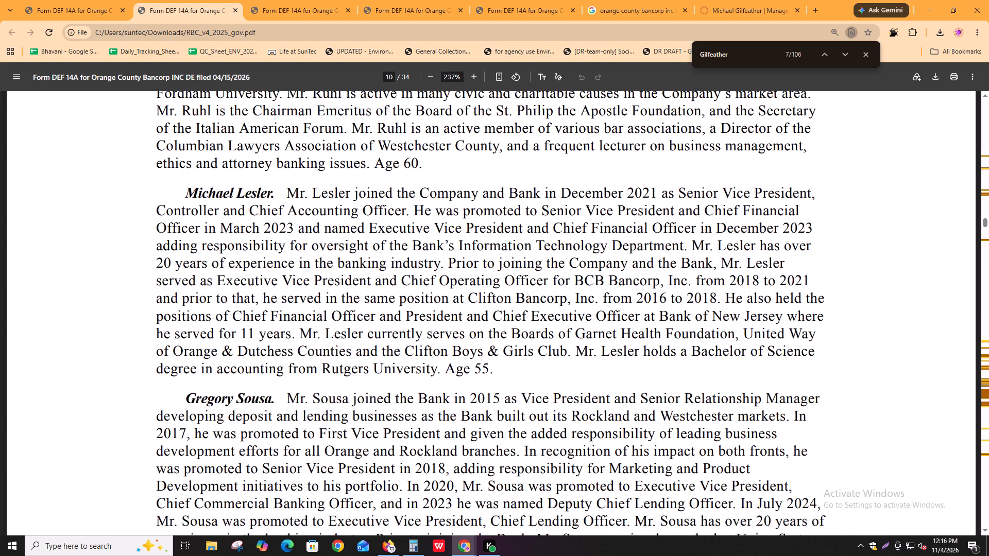
scroll(315, 225, "down", 3)
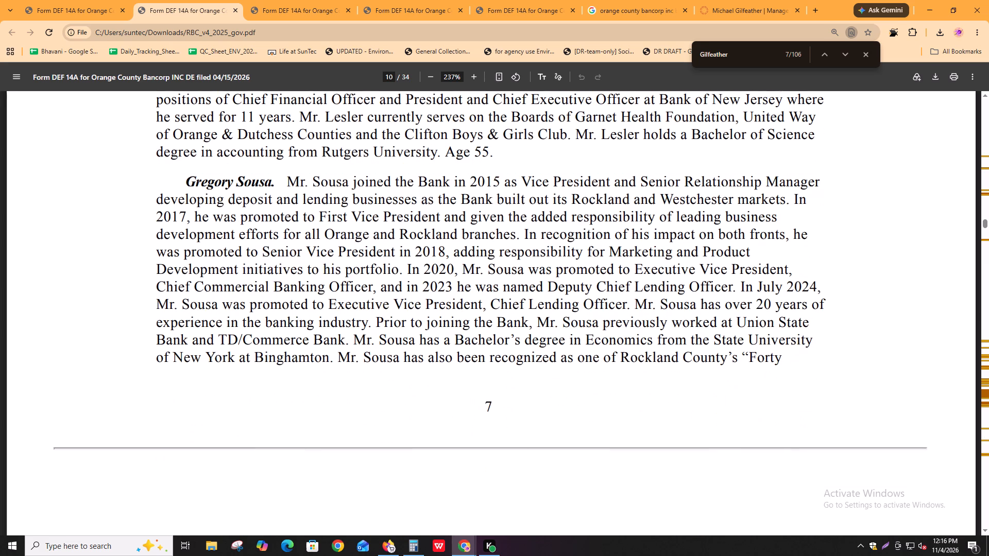
scroll(315, 227, "down", 14)
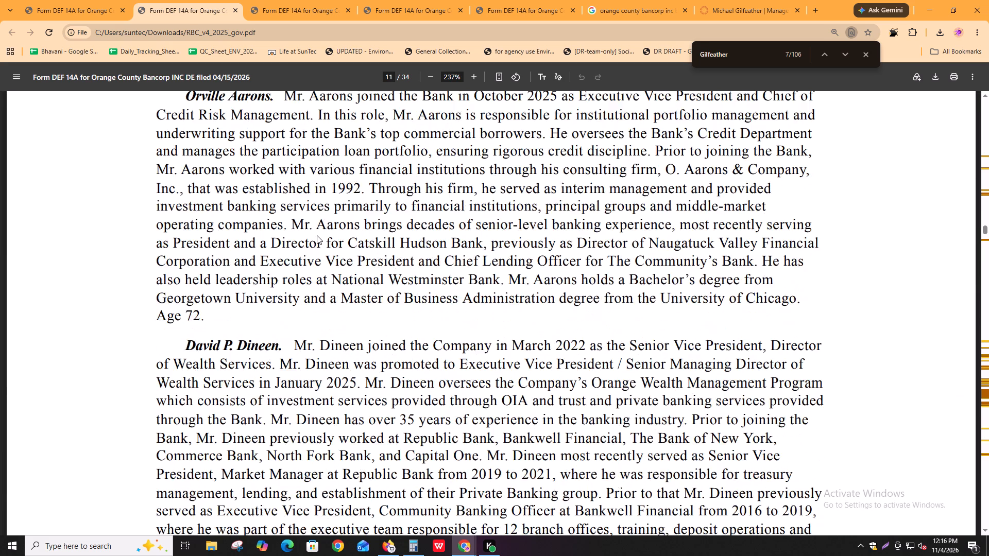
scroll(317, 235, "down", 6)
scroll(303, 378, "down", 2)
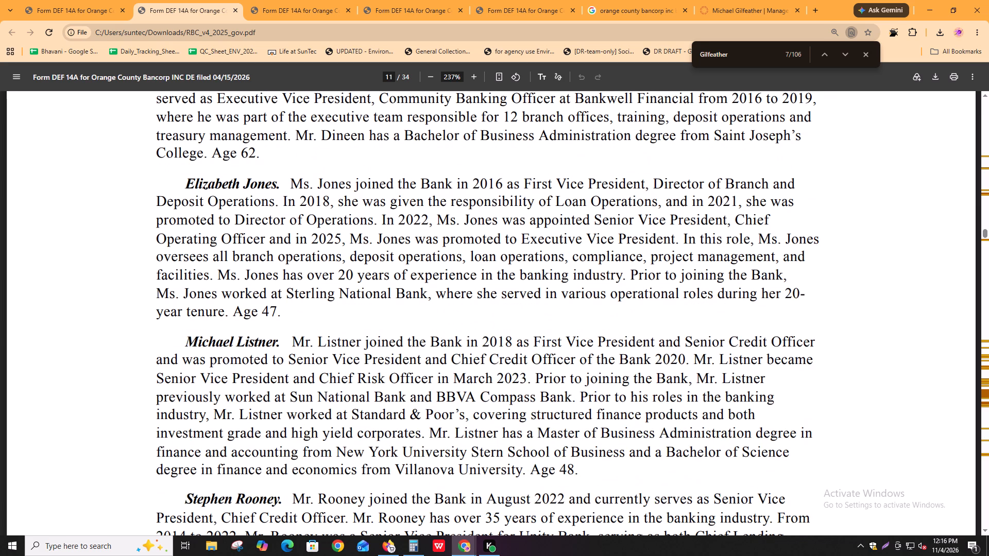
scroll(304, 379, "down", 2)
Go back through the continuing directors' biographies to the nominees on page 8 to review the board's gender composition.
scroll(384, 362, "up", 20)
scroll(384, 362, "up", 5)
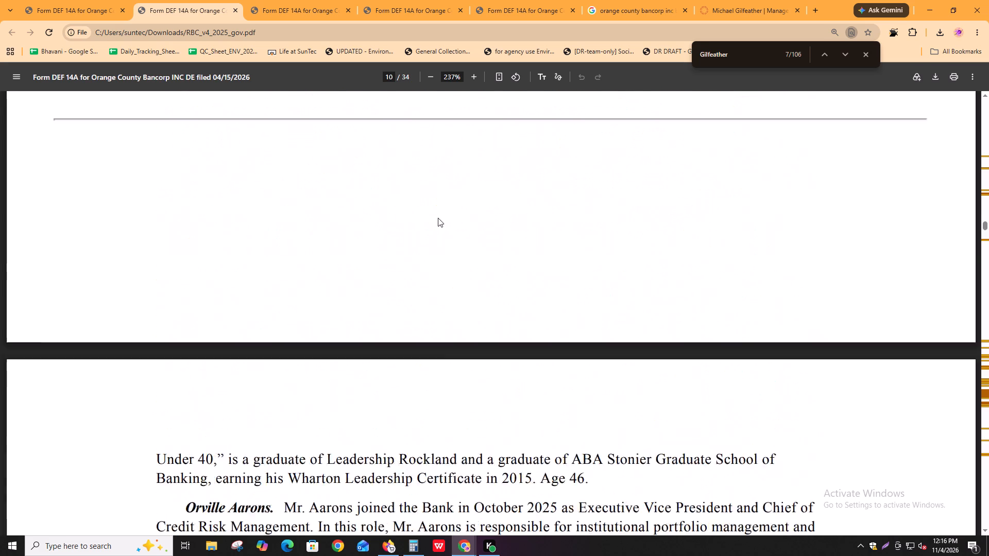
scroll(438, 218, "up", 20)
scroll(438, 218, "up", 12)
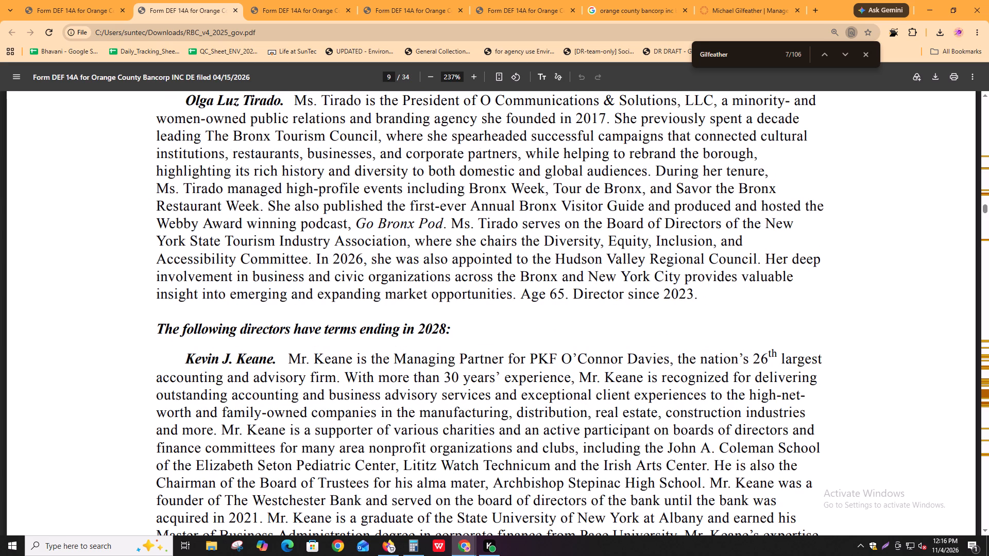
scroll(526, 142, "up", 10)
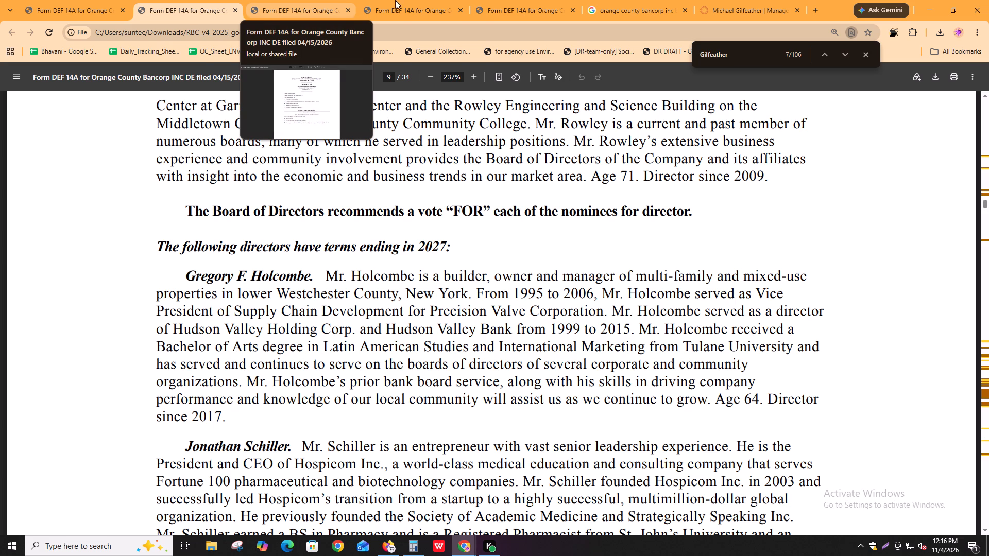
scroll(572, 495, "up", 4)
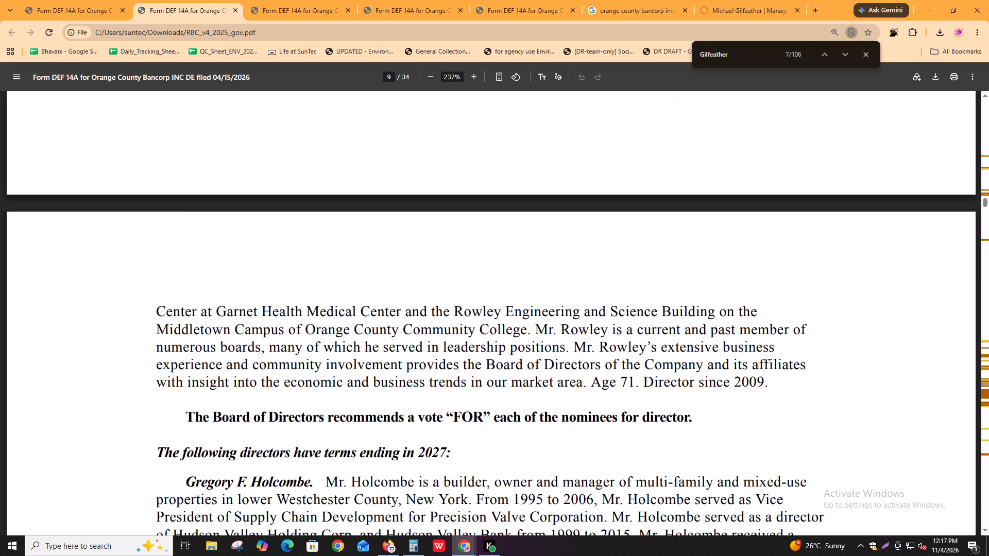
scroll(539, 331, "up", 2)
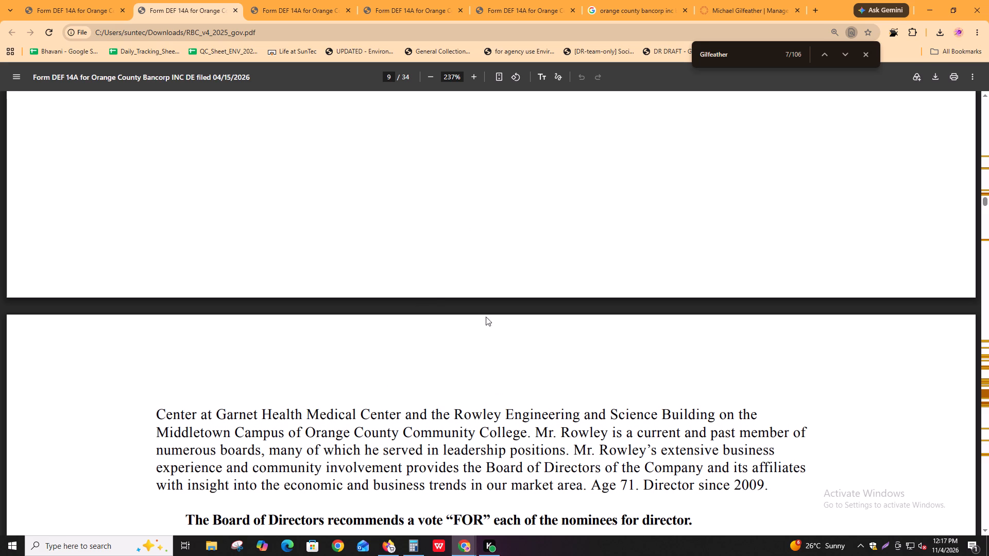
scroll(496, 303, "up", 6)
key("alt+Tab")
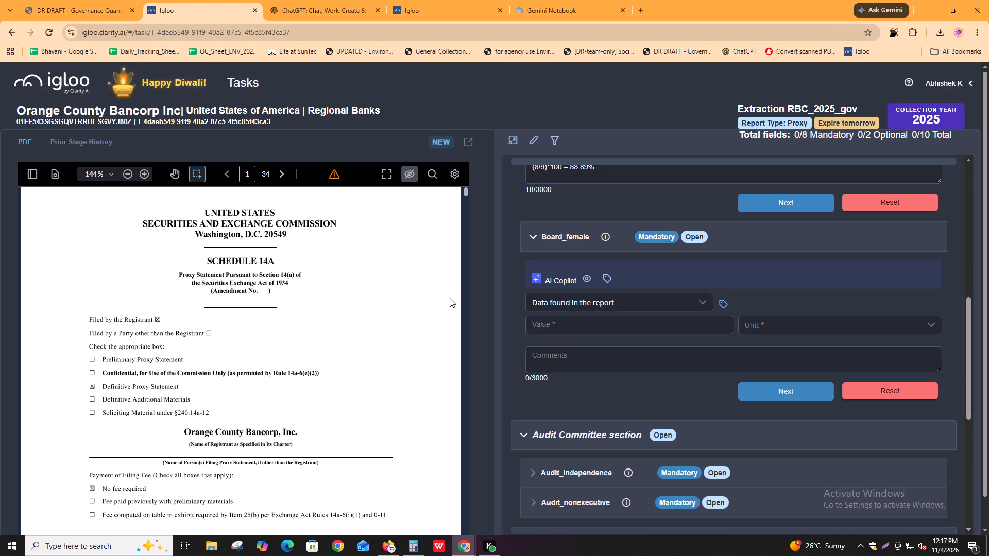
key("alt+Tab")
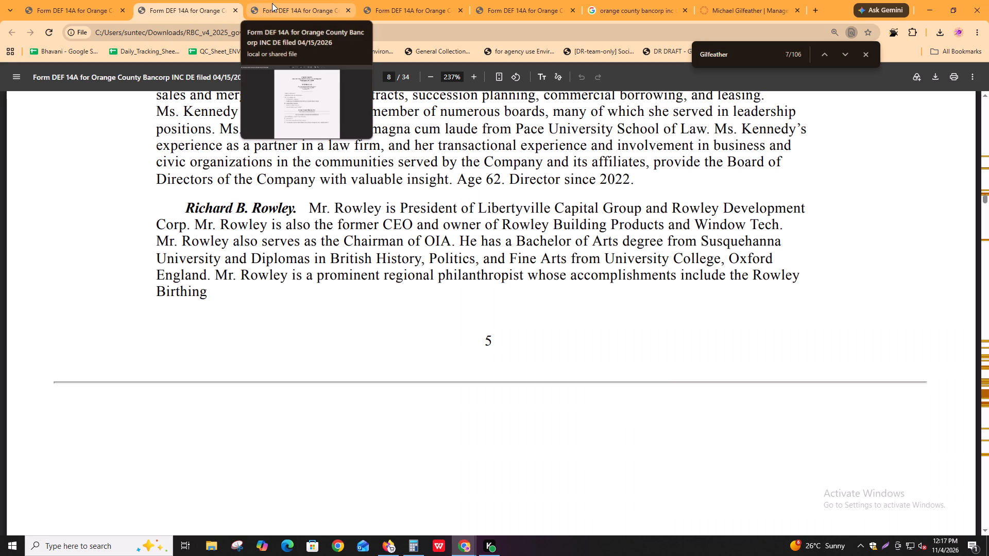
Read the board size statement and all director biographies from the 2029 nominees through the directors with terms ending in 2028.
scroll(258, 331, "up", 15)
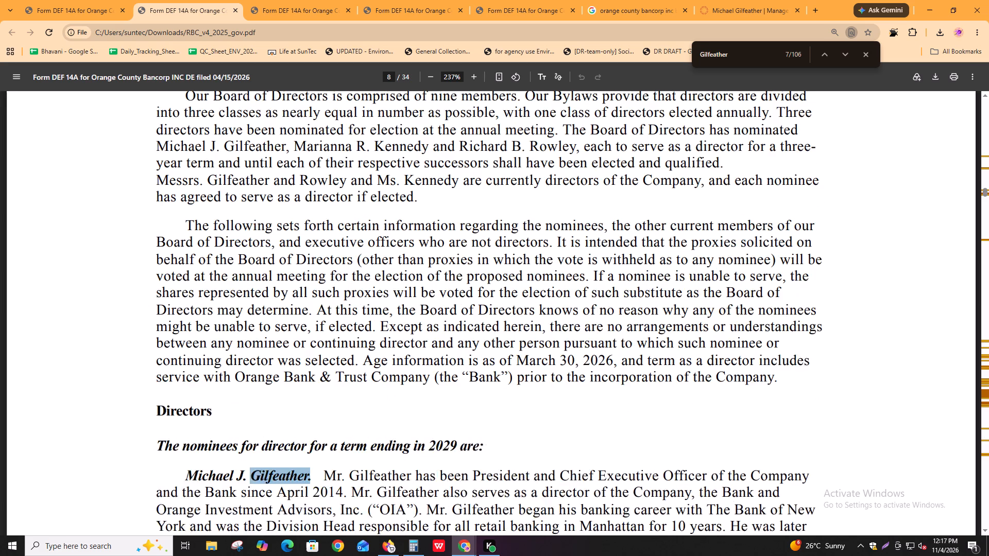
scroll(259, 317, "up", 4)
scroll(260, 315, "down", 12)
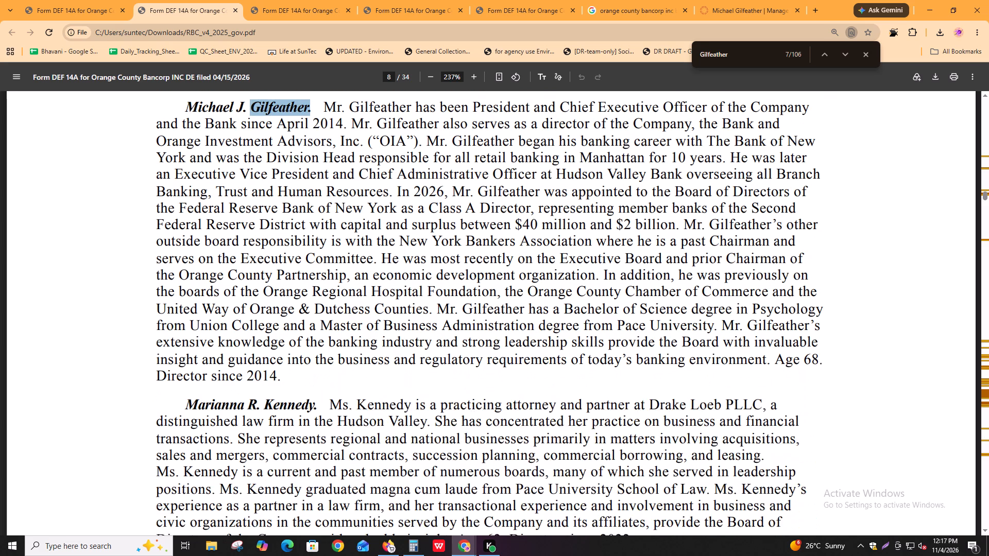
scroll(264, 321, "down", 18)
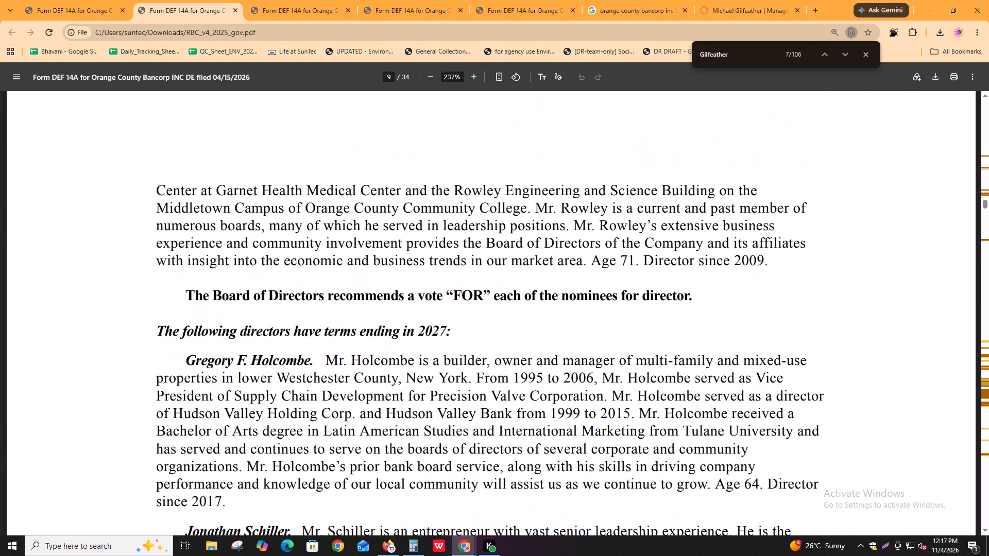
scroll(252, 346, "down", 11)
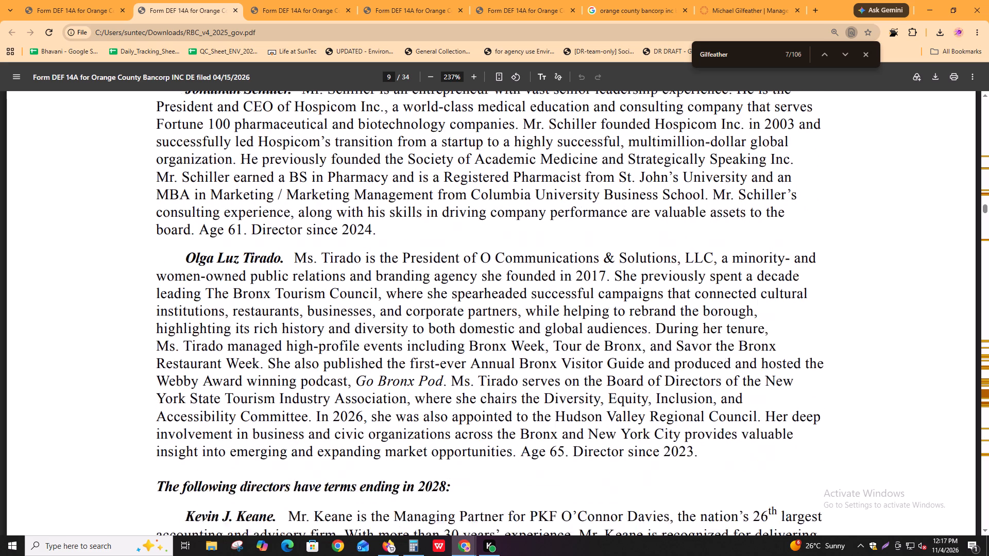
scroll(252, 347, "down", 14)
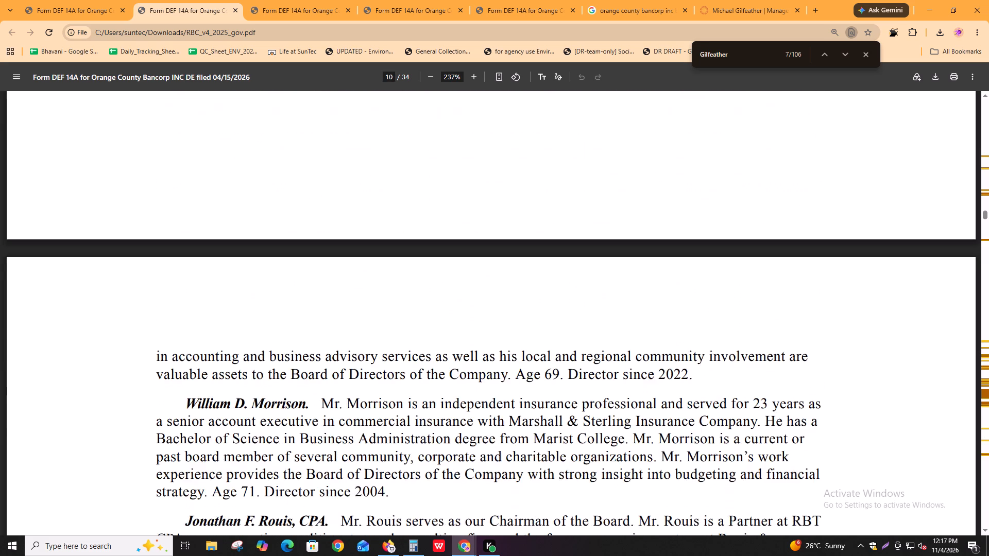
scroll(252, 341, "down", 6)
Recheck the director biographies in reverse order, from the 2028-term directors back to the nominees, to count the female directors.
scroll(252, 341, "up", 2)
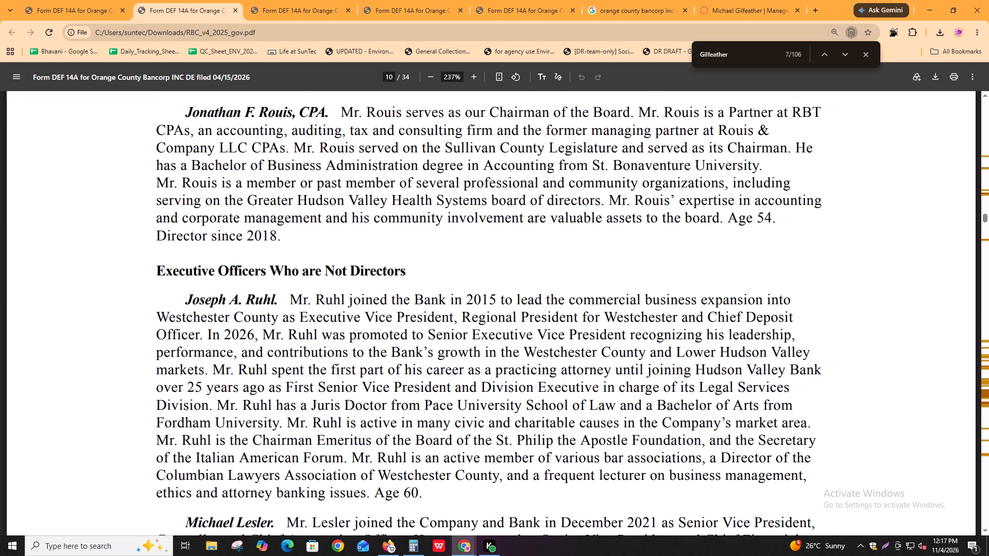
scroll(252, 341, "up", 1)
scroll(387, 271, "up", 3)
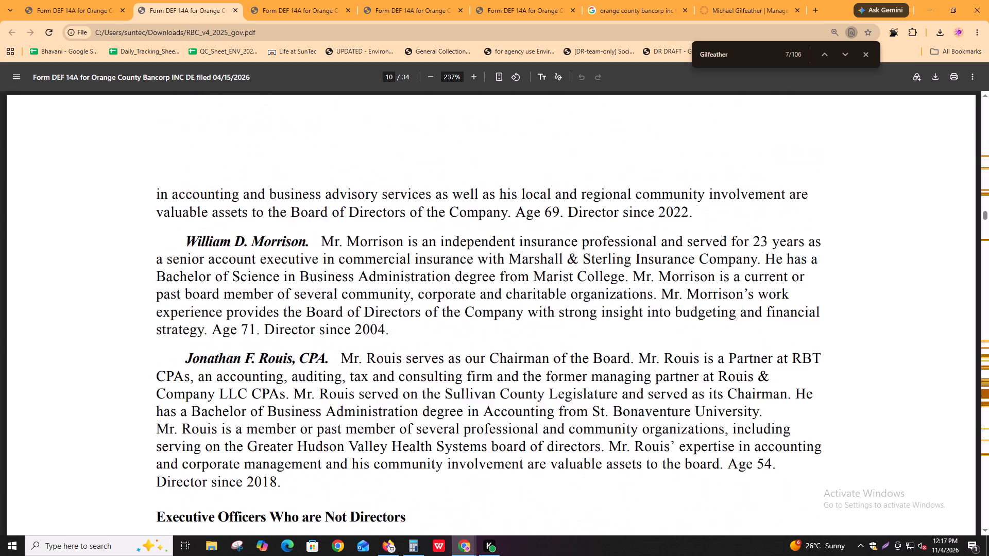
scroll(379, 322, "up", 1)
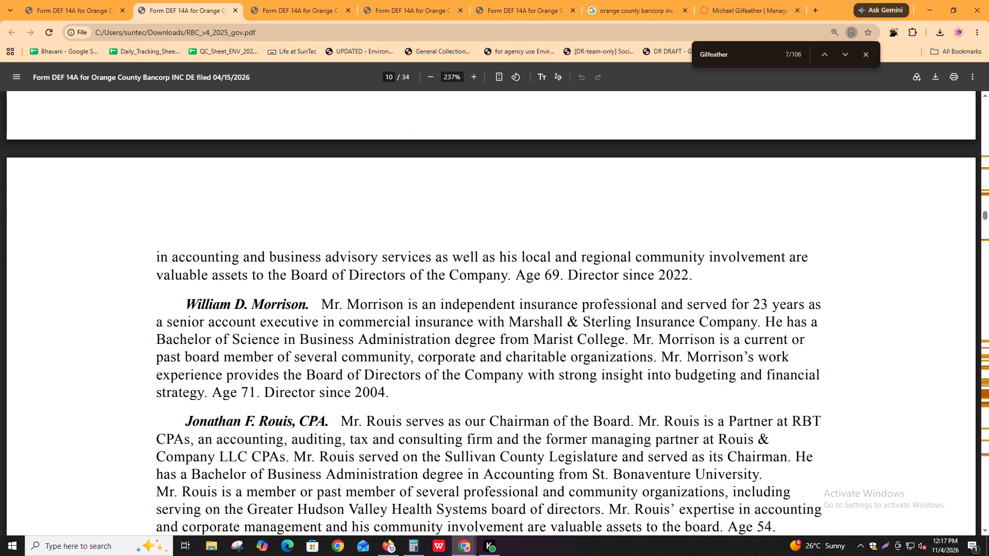
scroll(379, 322, "up", 11)
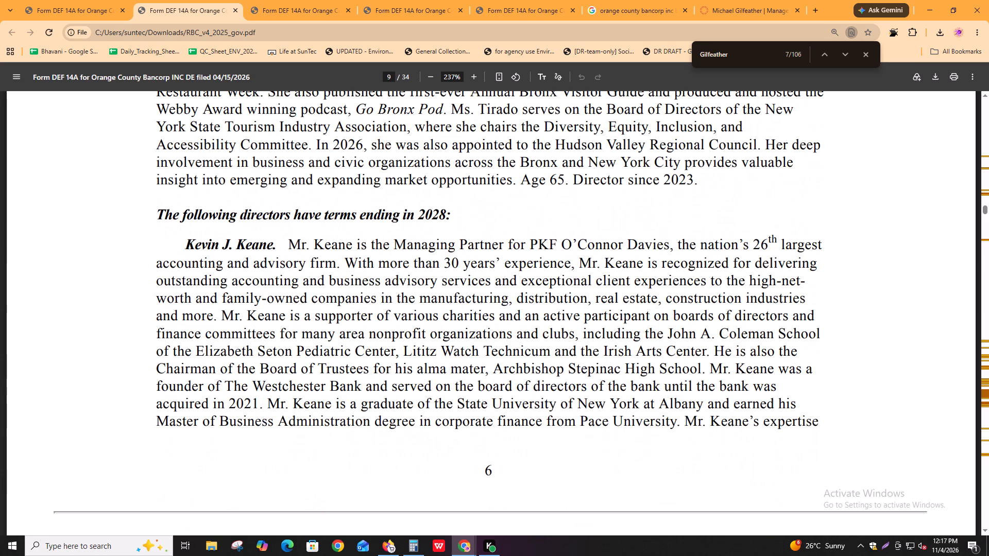
scroll(380, 255, "up", 8)
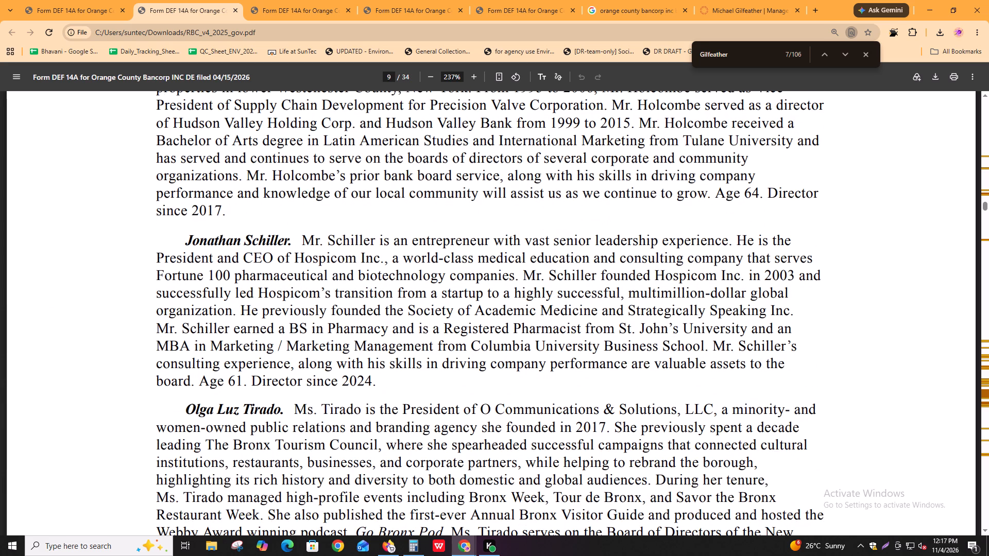
left_click_drag(325, 412, 360, 410)
scroll(341, 369, "up", 4)
scroll(349, 294, "up", 7)
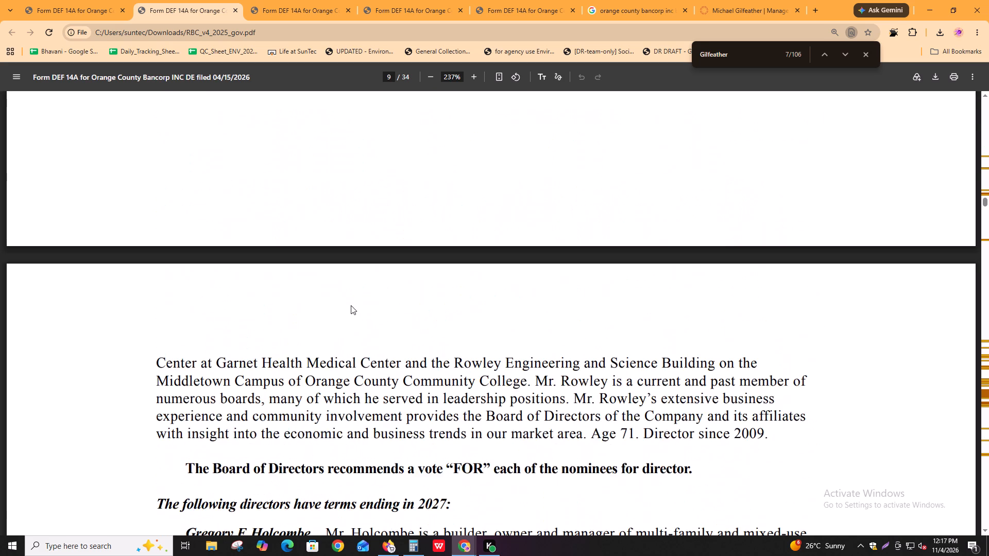
scroll(351, 305, "up", 8)
scroll(345, 357, "up", 3)
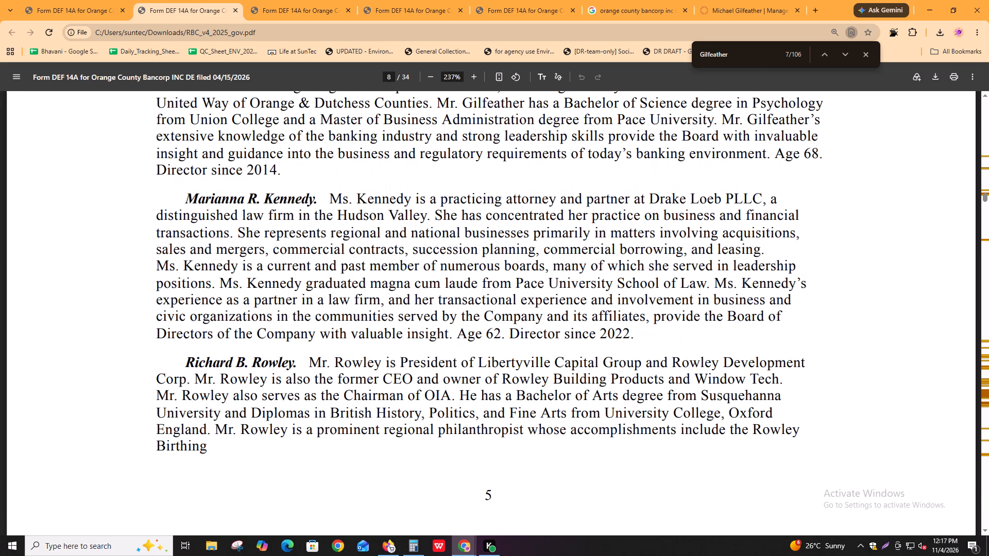
scroll(339, 349, "up", 4)
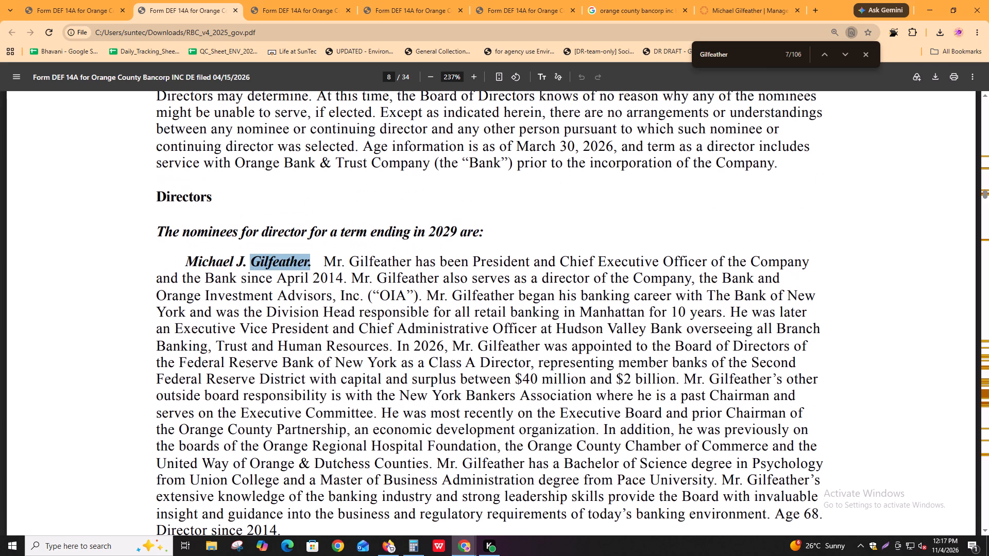
Calculate 2/9*100 in Calculator and enter "(2/9)*100 = 22.22%" as the Board_female comment in Igloo.
key("alt+Tab")
left_click(619, 353)
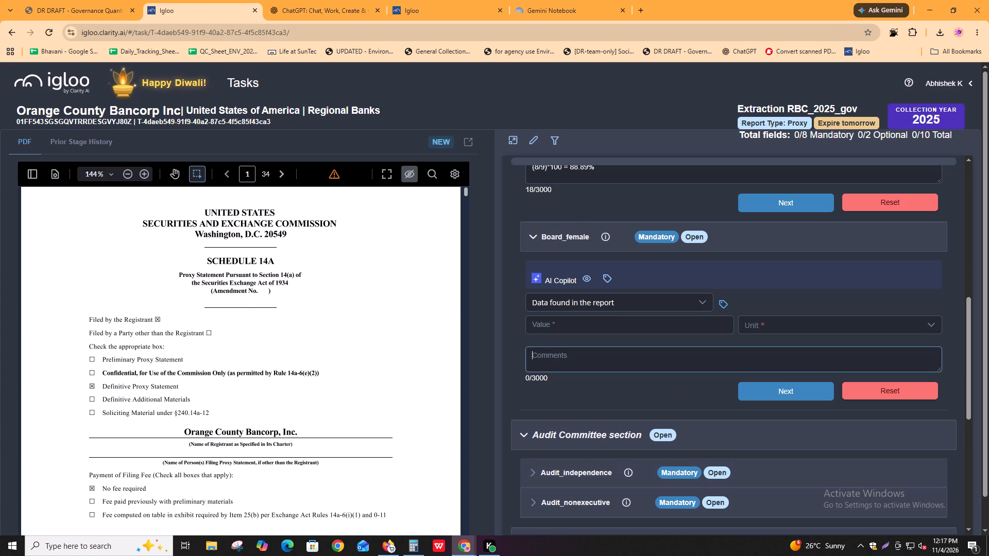
type("(2/9)*100 =")
key("space")
key("alt+Tab")
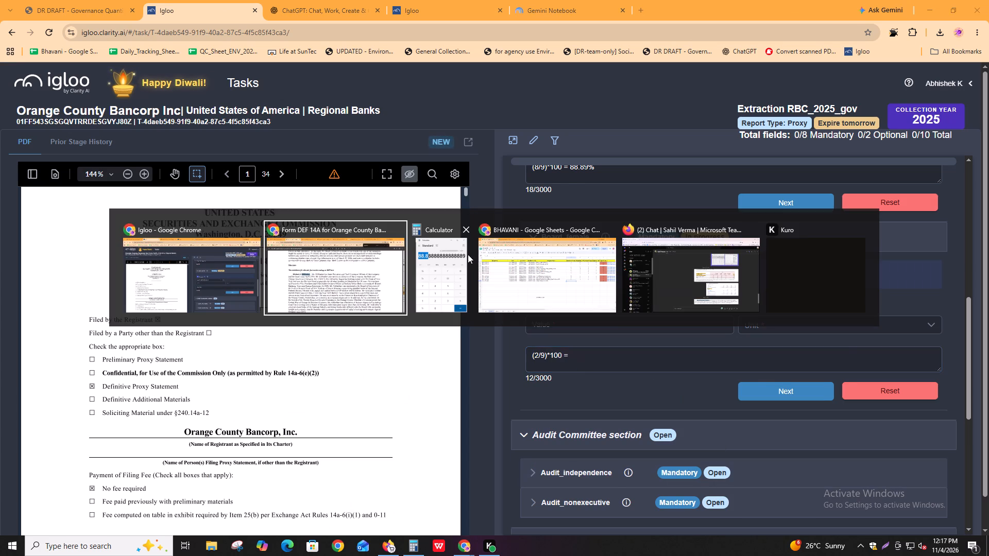
left_click(446, 254, "alt")
left_click(759, 320)
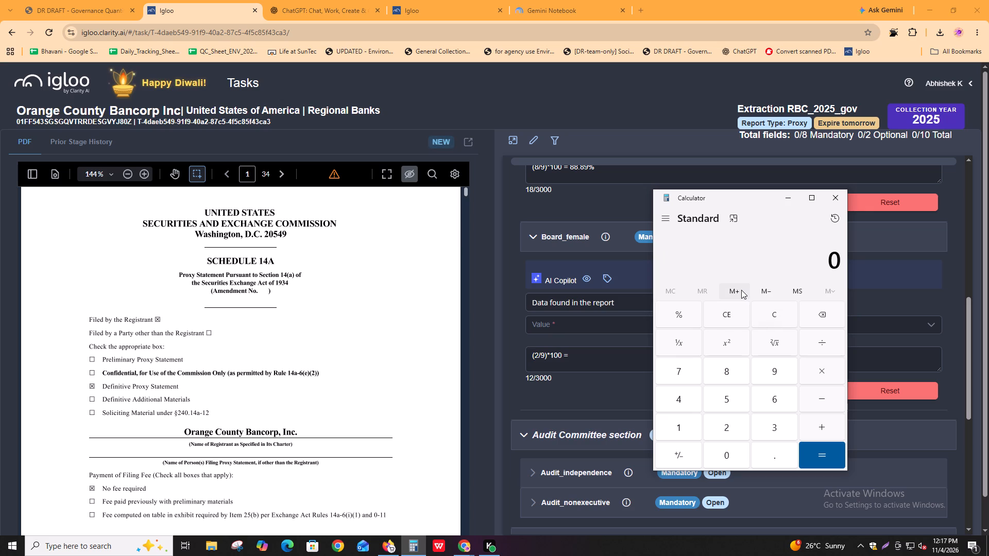
type("2/9*100")
key("Return")
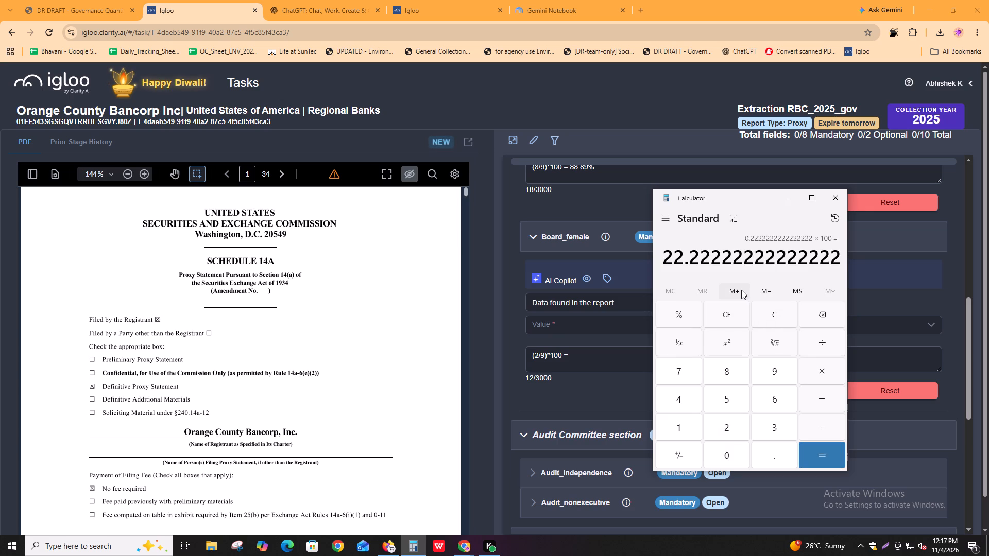
left_click_drag(663, 263, 707, 260)
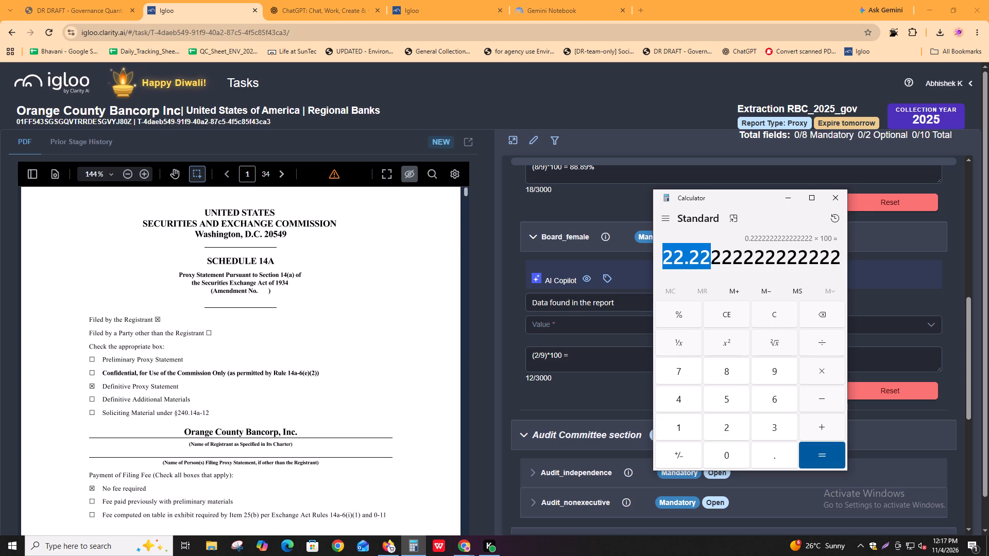
left_click_drag(707, 260, 710, 260)
key("ctrl+c")
left_click(598, 361)
key("ctrl+v")
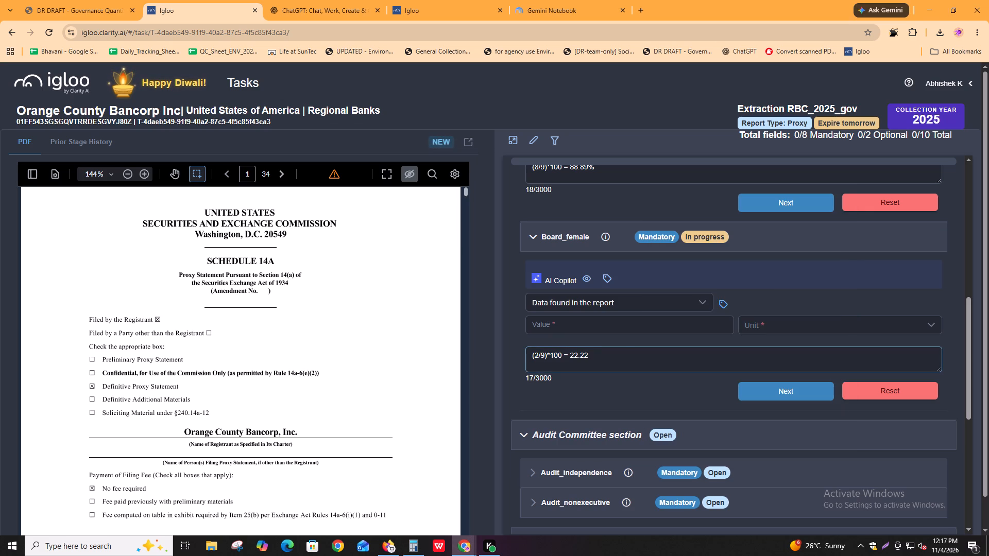
key("shift+percent")
Set the Board_female value to 22.22 with % as the unit.
left_click(626, 322)
key("ctrl+v")
left_click(761, 324)
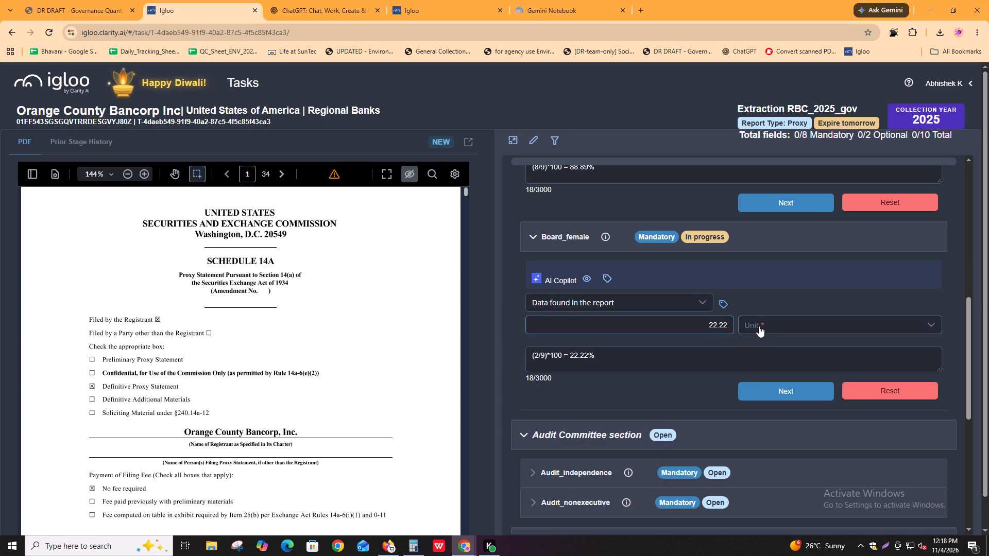
left_click(740, 341)
left_click(762, 341)
left_click(751, 316)
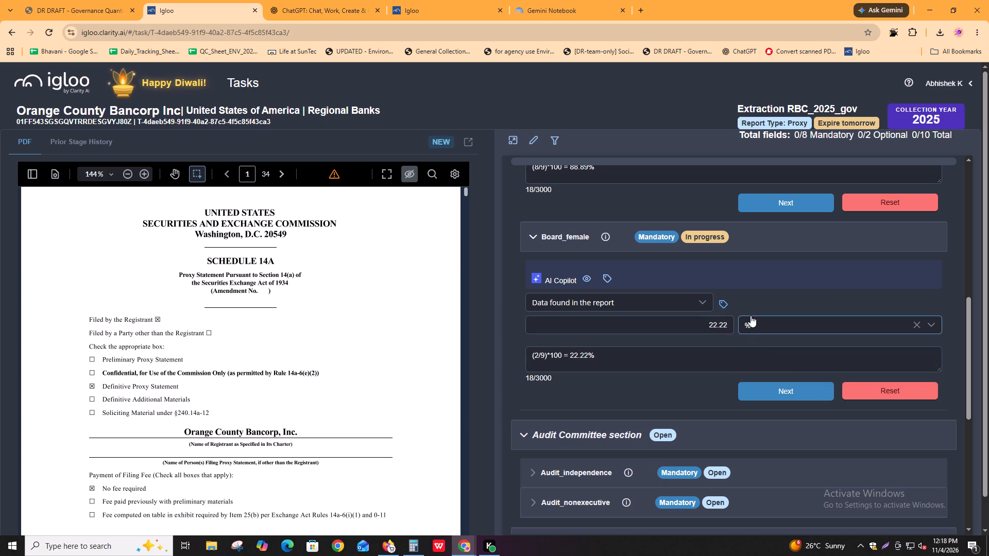
left_click(759, 308)
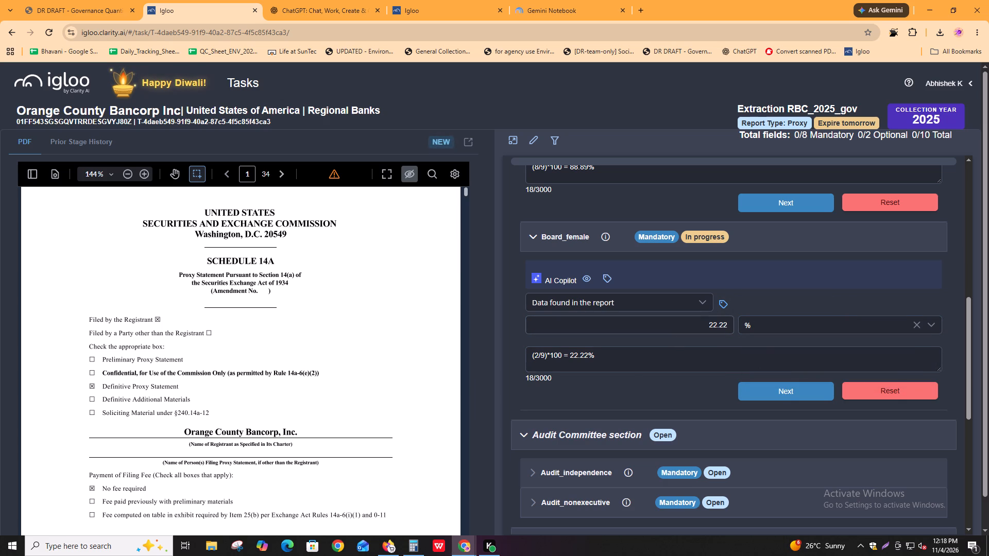
Look over the Audit Committee section and the filled Board Composition entries up to Board_independence.
scroll(669, 389, "down", 3)
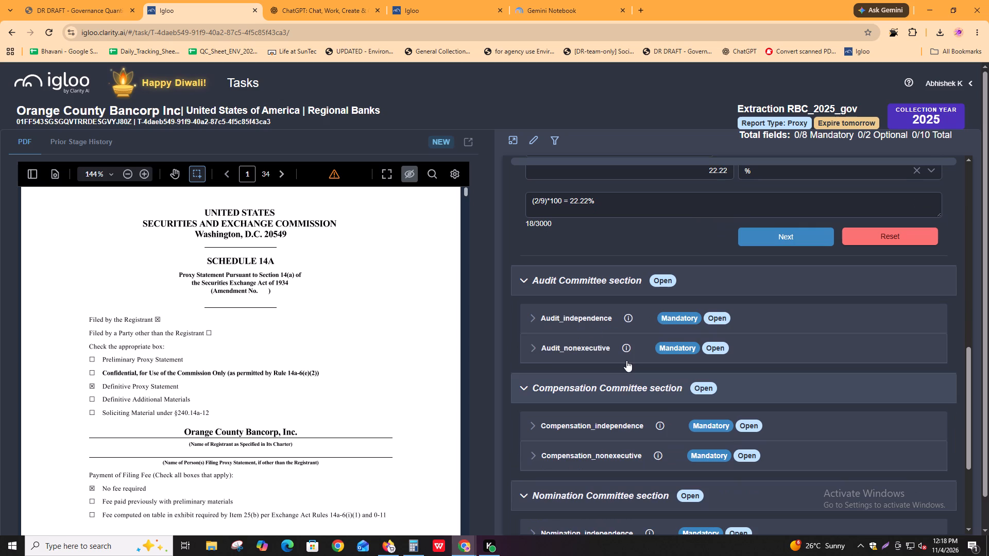
left_click(591, 322)
left_click(591, 322)
scroll(591, 322, "up", 9)
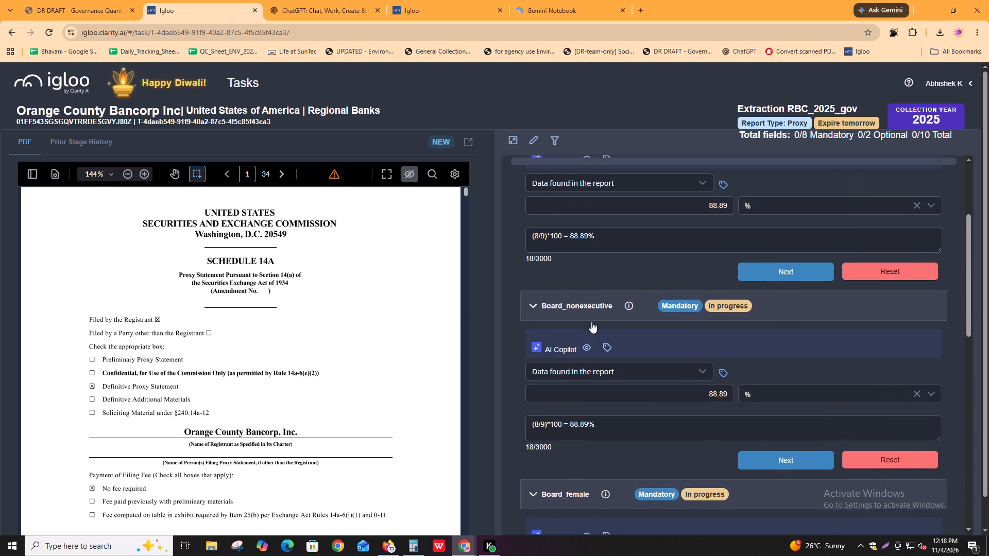
scroll(591, 322, "up", 10)
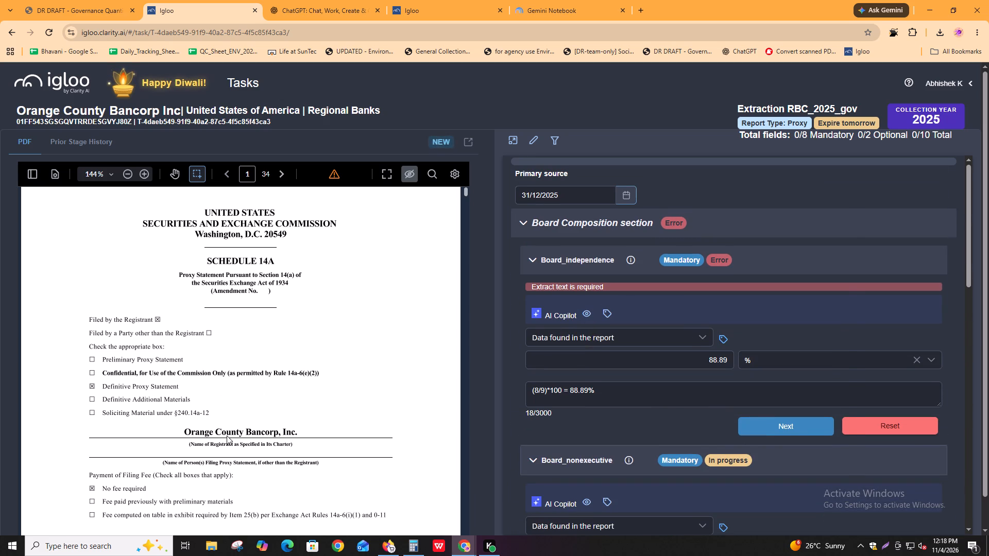
Read the footnotes to the share ownership table on page 6 of the proxy PDF, covering the directors' holdings and restricted stock units.
key("alt+Tab")
key("alt+Tab")
key("alt+Tab")
key("alt+Tab")
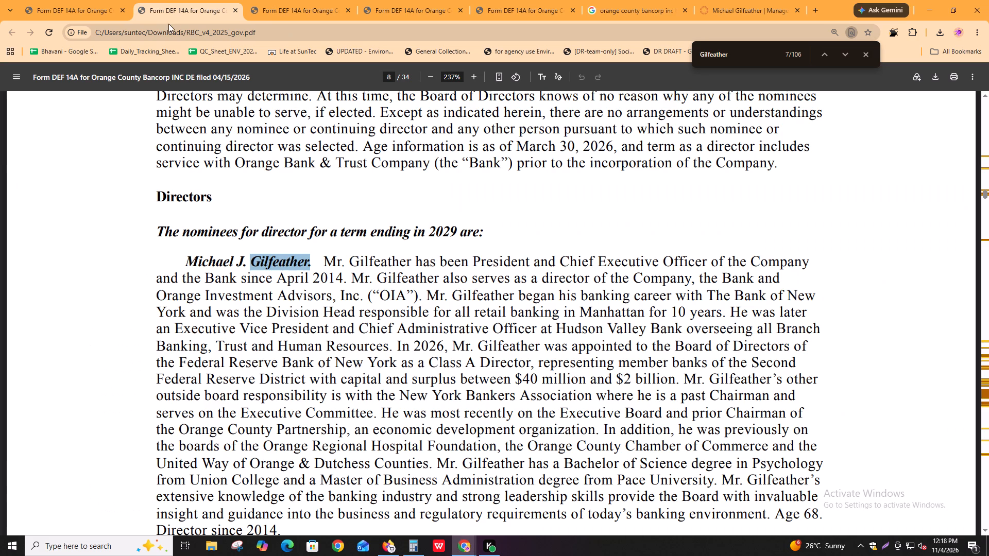
left_click(79, 0)
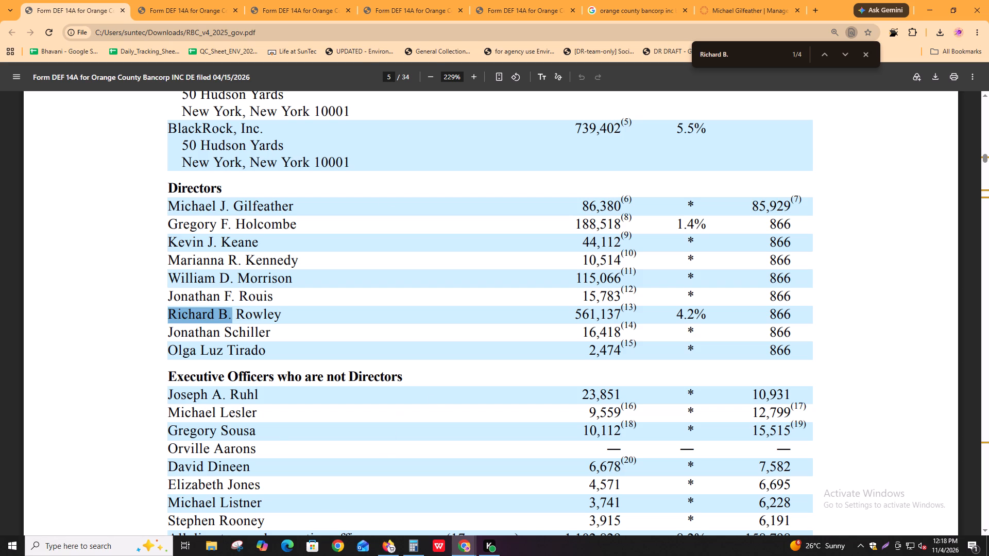
scroll(634, 306, "down", 12)
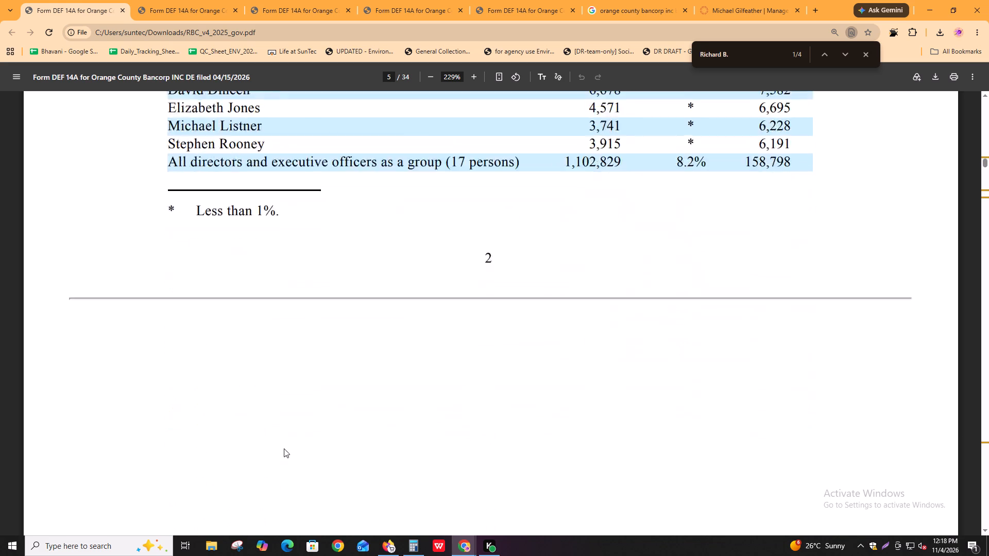
scroll(284, 448, "down", 12)
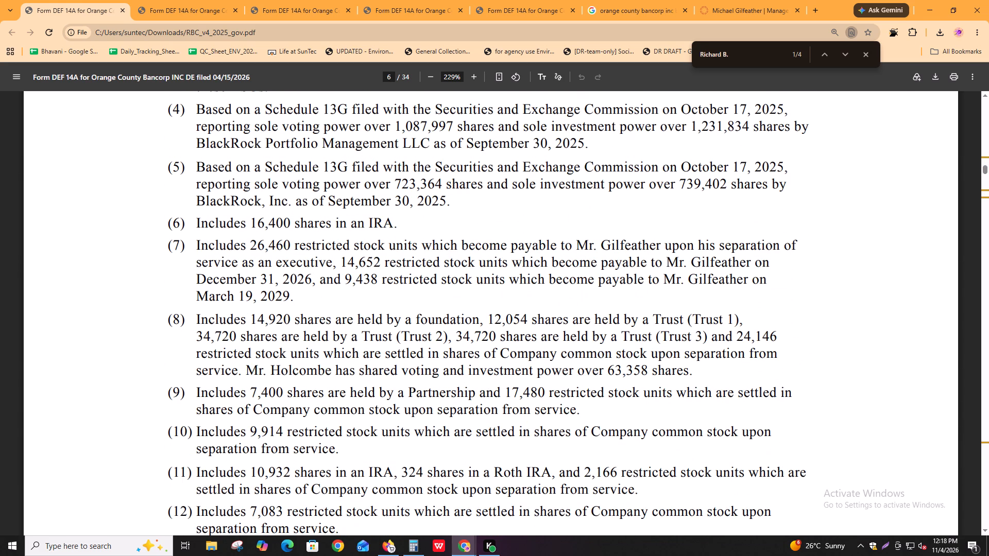
left_click_drag(238, 251, 810, 269)
right_click(261, 251)
left_click_drag(810, 269, 834, 269)
left_click_drag(402, 264, 423, 264)
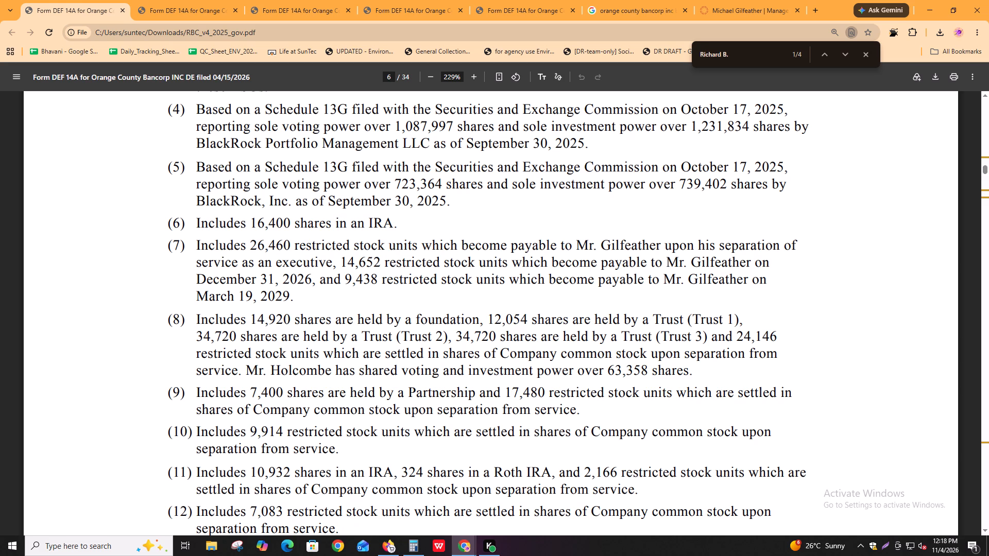
left_click_drag(423, 264, 719, 251)
left_click(718, 264)
left_click_drag(242, 322, 282, 322)
left_click_drag(282, 322, 806, 318)
left_click_drag(805, 318, 796, 321)
left_click_drag(299, 405, 707, 385)
left_click_drag(225, 401, 812, 412)
scroll(254, 540, "down", 3)
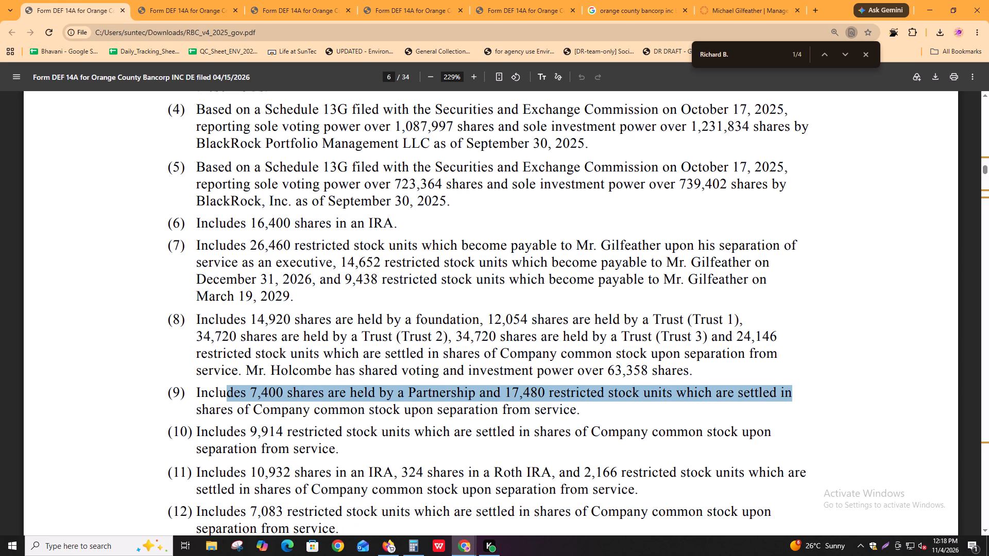
scroll(266, 523, "down", 1)
left_click_drag(250, 323, 518, 321)
left_click_drag(248, 366, 413, 367)
left_click_drag(231, 415, 346, 407)
left_click_drag(291, 436, 393, 437)
left_click_drag(263, 497, 354, 499)
scroll(353, 501, "down", 3)
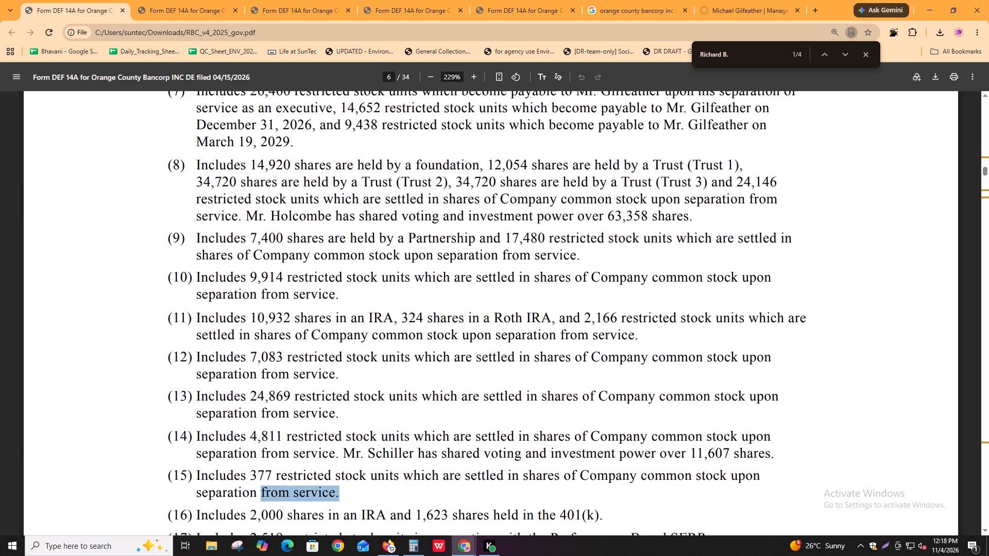
scroll(353, 501, "down", 5)
Review the lists of directors and non-director executive officers in the share ownership table on page 5.
scroll(330, 438, "up", 8)
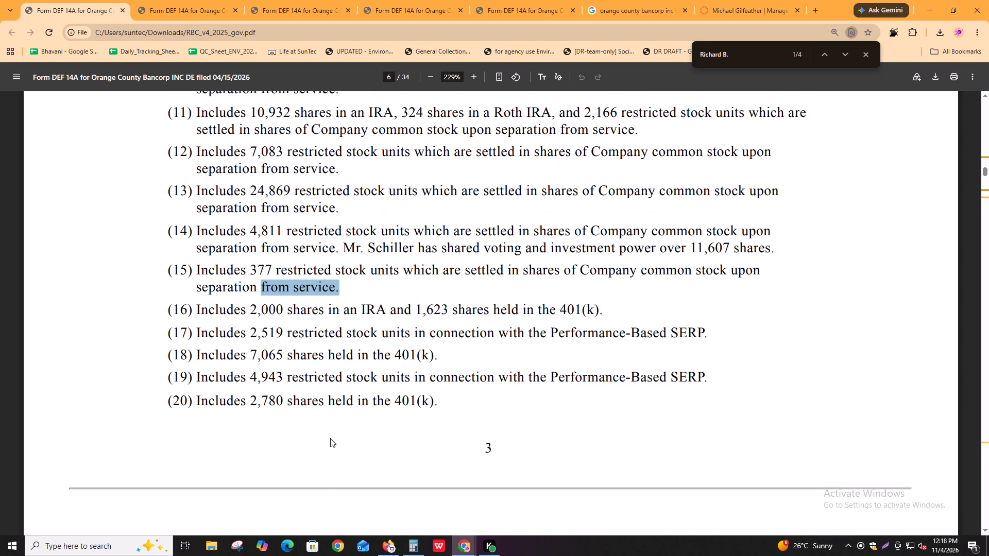
scroll(330, 438, "up", 12)
scroll(329, 424, "up", 15)
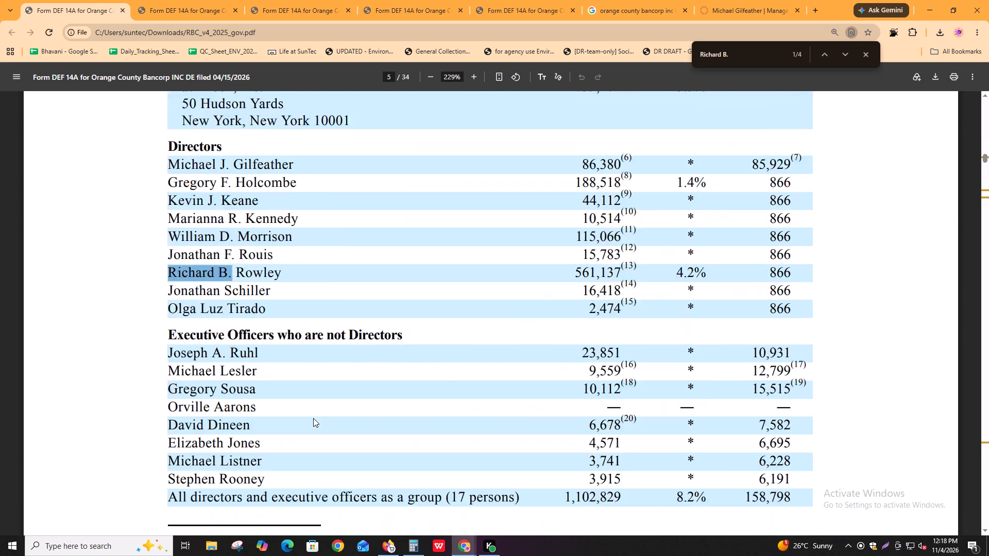
scroll(313, 418, "down", 2)
scroll(313, 418, "up", 1)
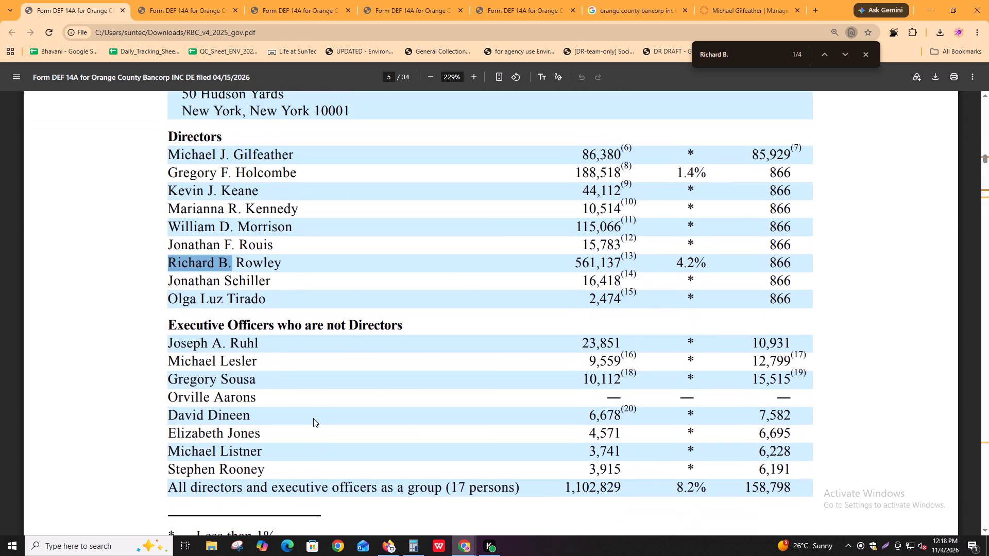
scroll(492, 525, "down", 1)
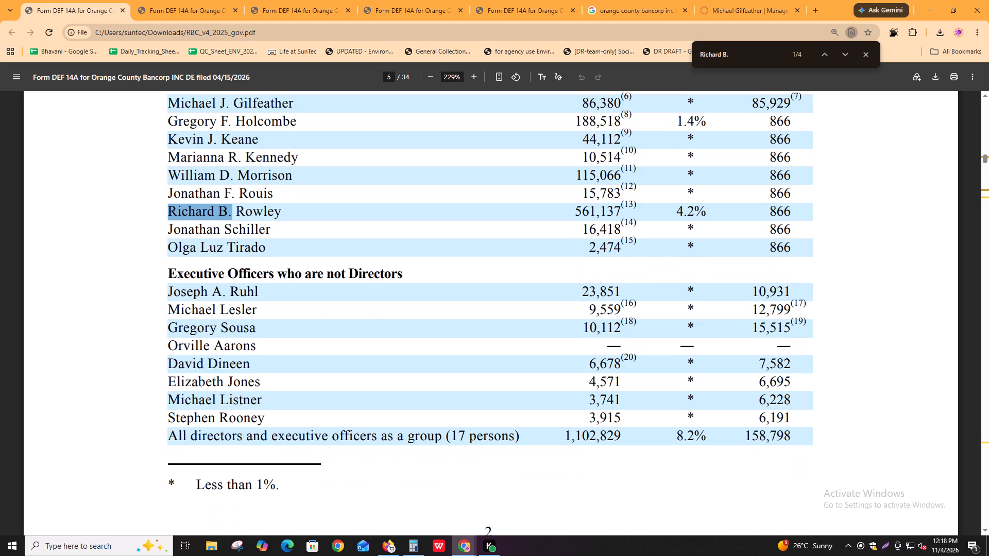
scroll(388, 453, "up", 2)
scroll(387, 451, "down", 1)
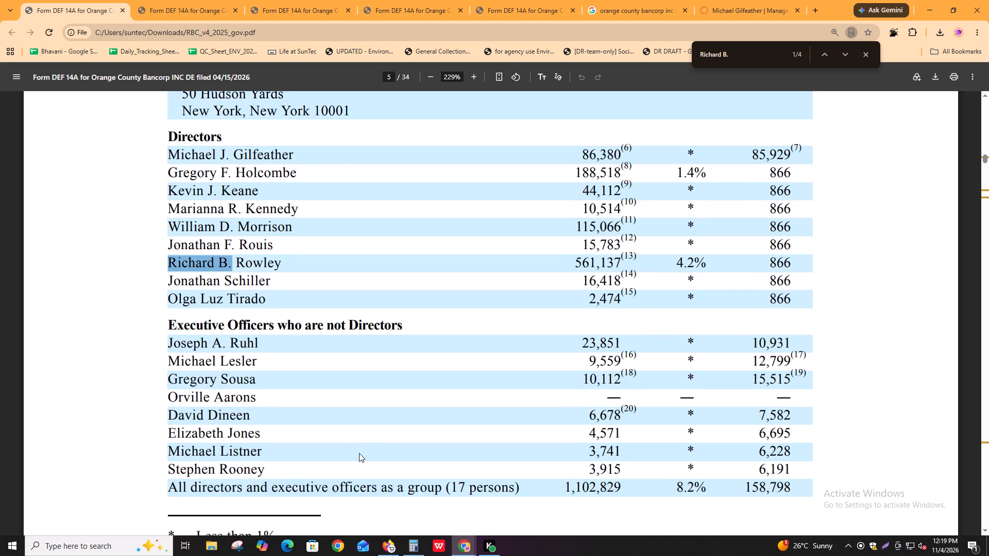
Search the unused third copy of the proxy PDF for "board of".
left_click(191, 0)
key("ctrl+f")
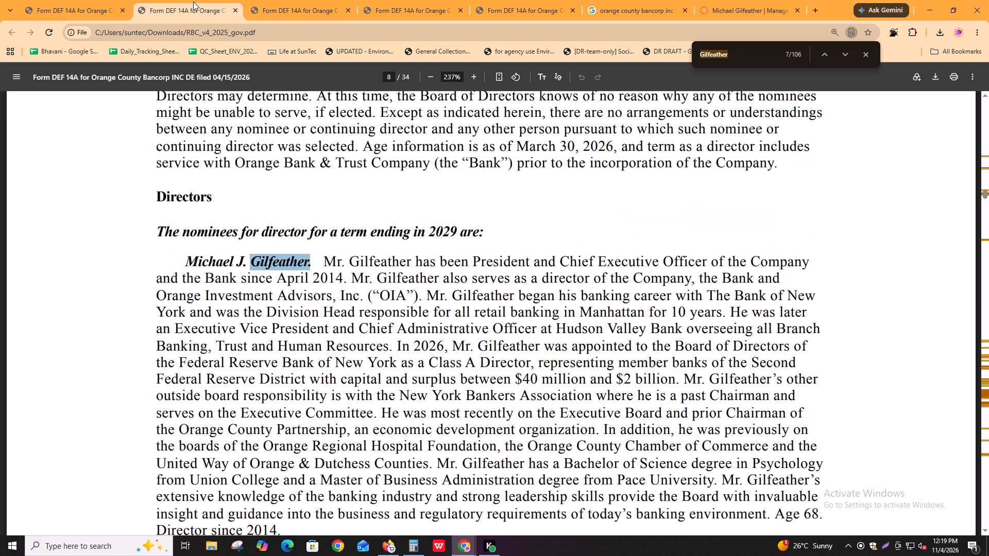
key("ctrl+Tab")
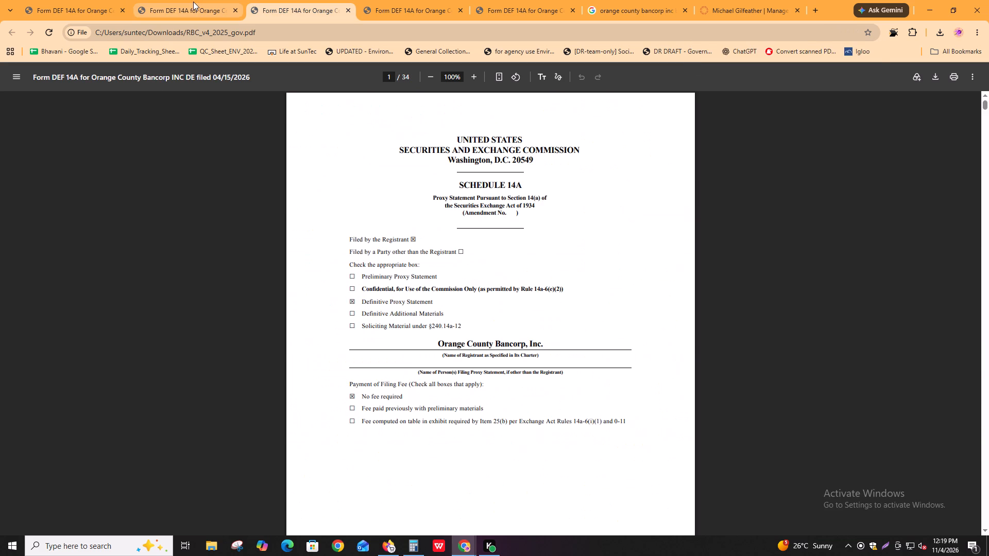
key("ctrl+f")
type("board of")
key("space")
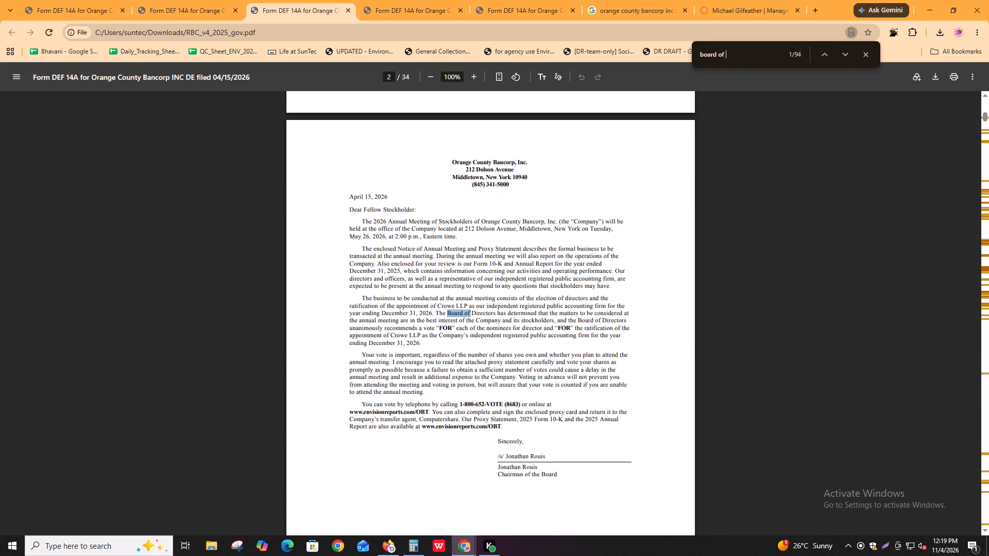
Go through the "board of" matches in the third proxy PDF copy, up to Proposal I — Election of Directors on page 8.
key("ctrl+f")
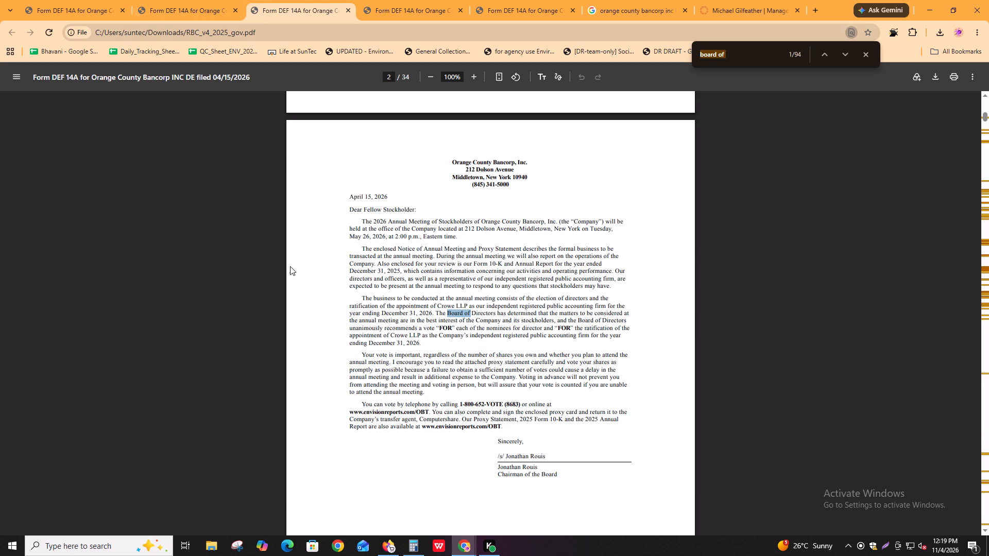
scroll(509, 423, "up", 3, "ctrl")
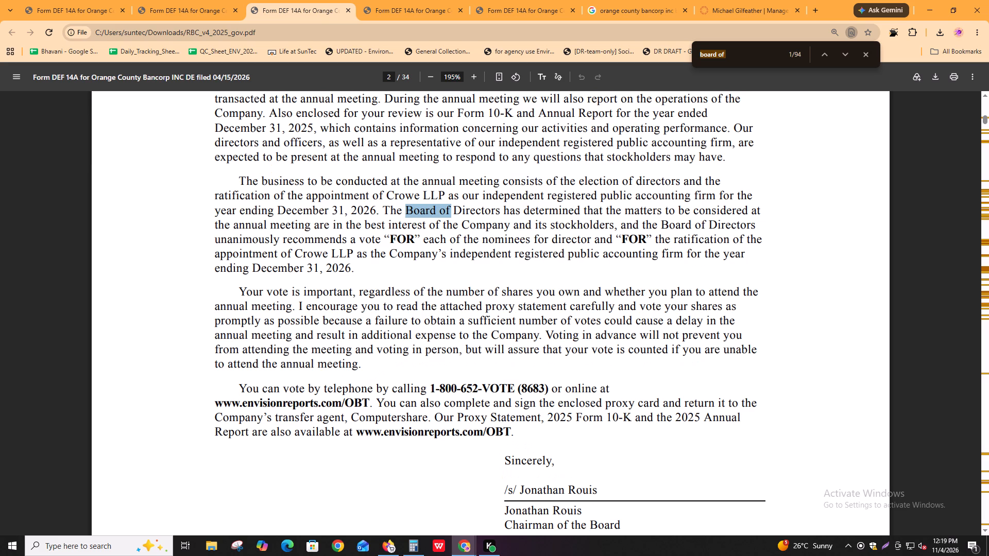
key("Return")
key("Return")
key("Return")
key("shift+Return")
key("Return")
key("Return")
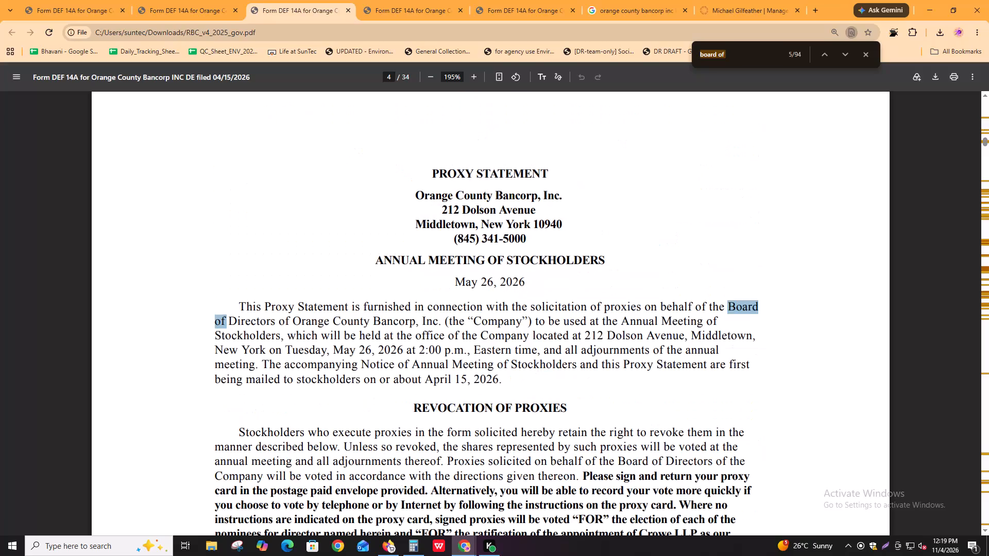
key("Return")
key("shift+Return")
key("Return")
key("Return")
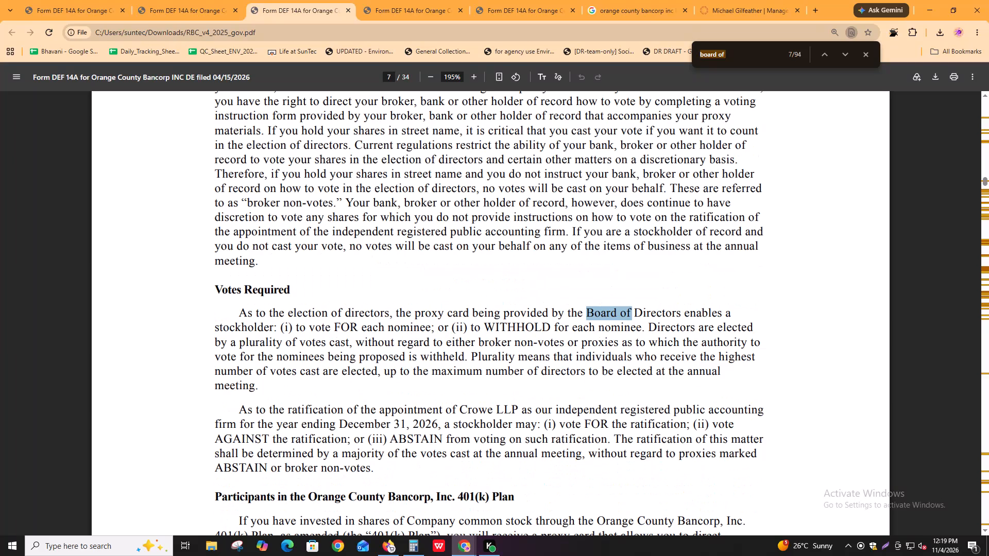
key("Return")
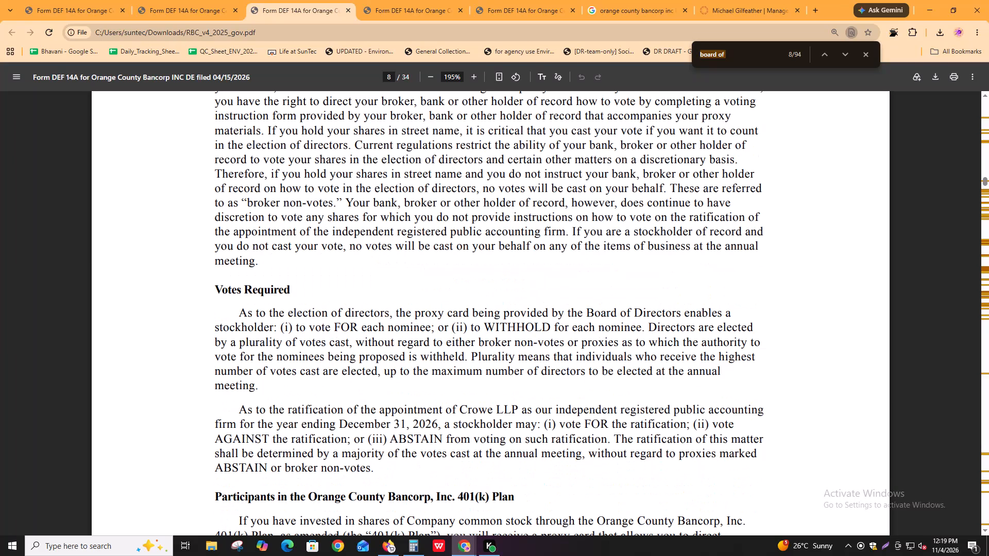
key("alt+Tab")
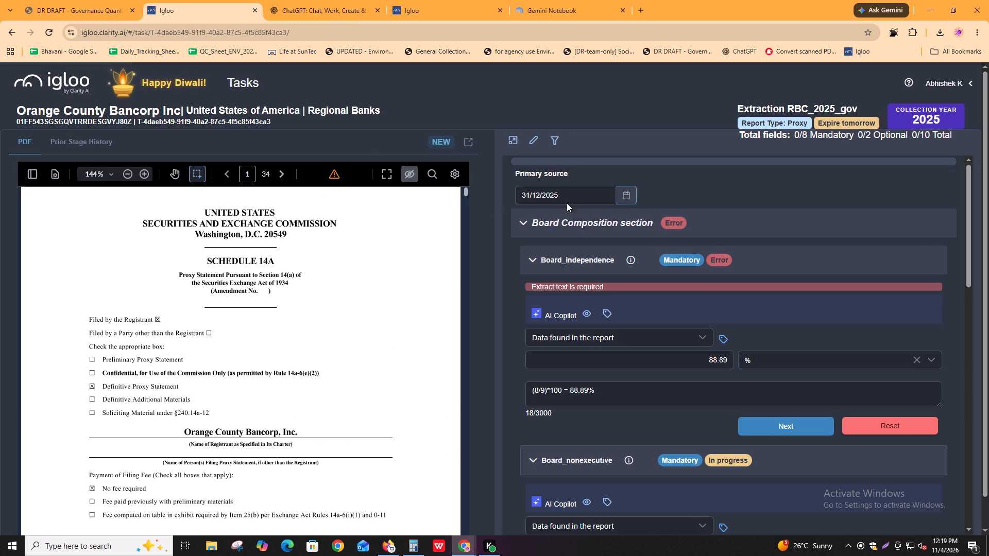
key("alt+Tab")
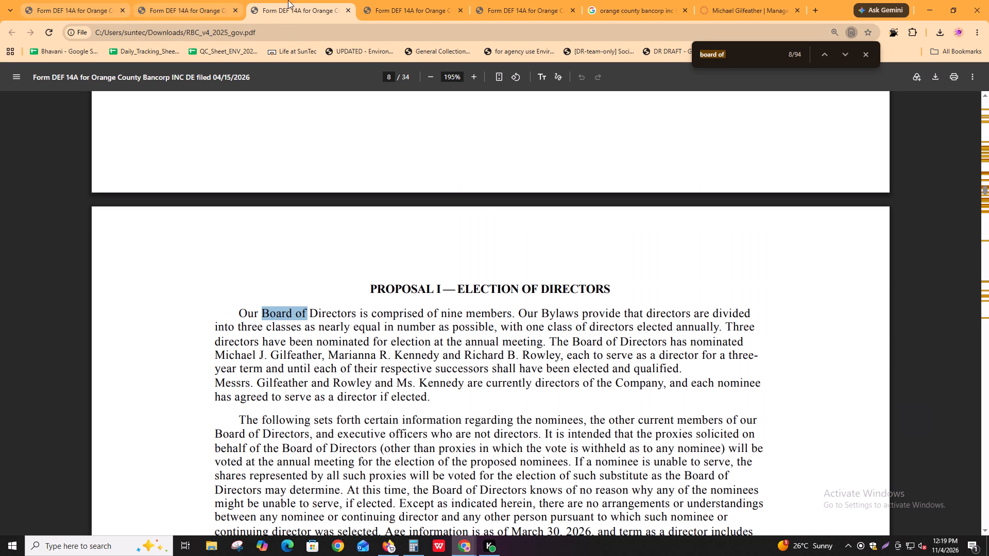
Search the fourth copy of the proxy PDF for "independen" and go through the matches up to the Board Independence section.
left_click(374, 0)
key("ctrl+f")
type("independenc")
key("e")
key("BackSpace")
key("BackSpace")
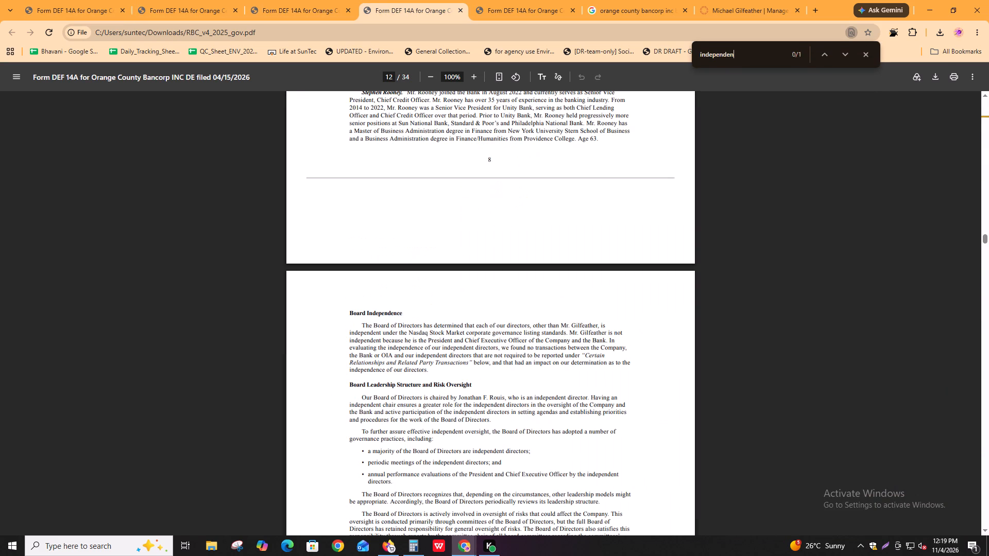
key("Return")
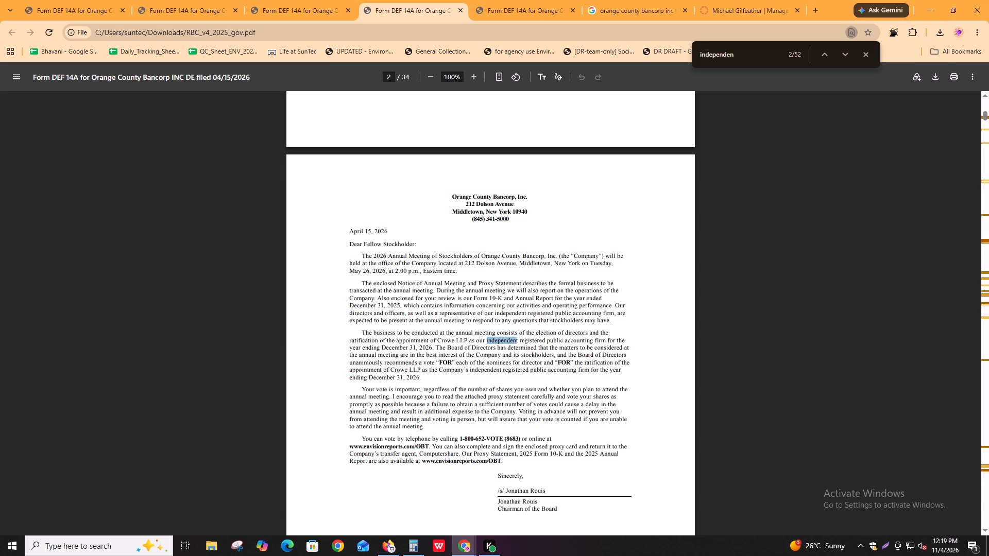
scroll(465, 383, "up", 3, "ctrl")
key("Return")
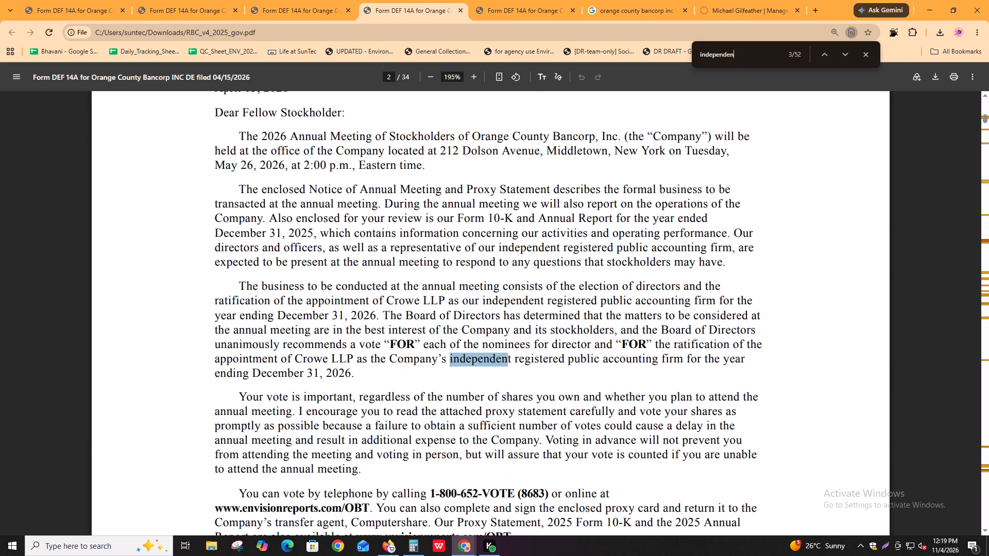
key("Return")
key("Return")
key("Return")
key("shift+Return")
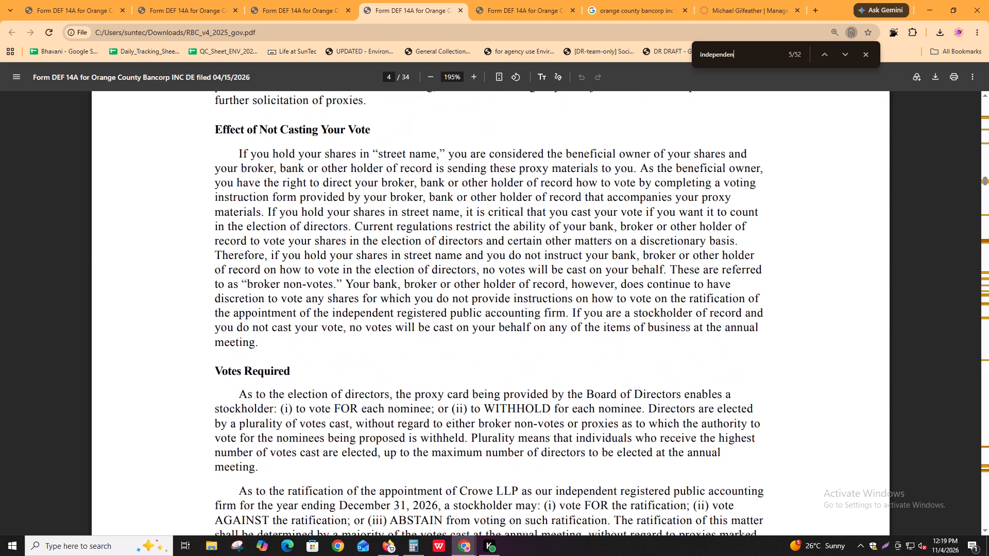
key("Return")
key("Return")
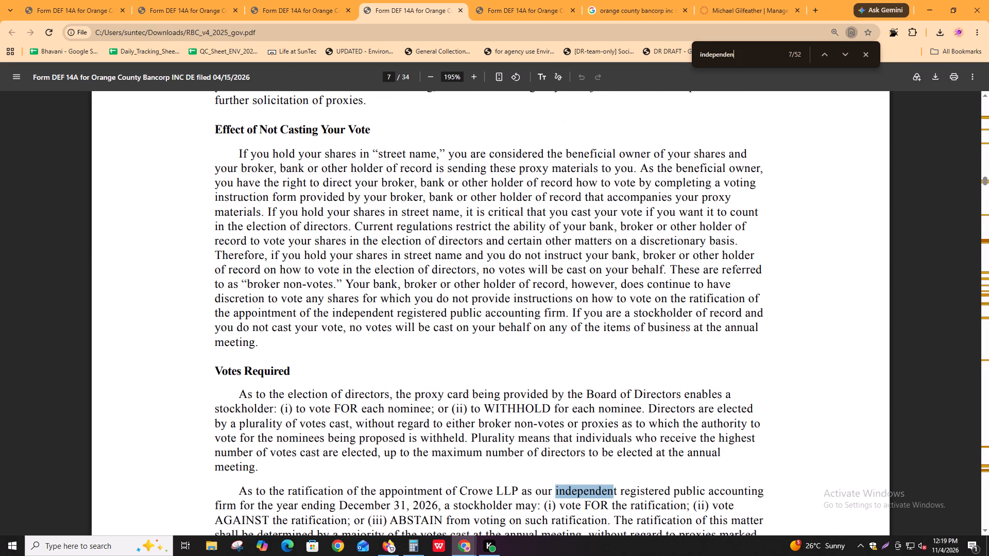
key("Return")
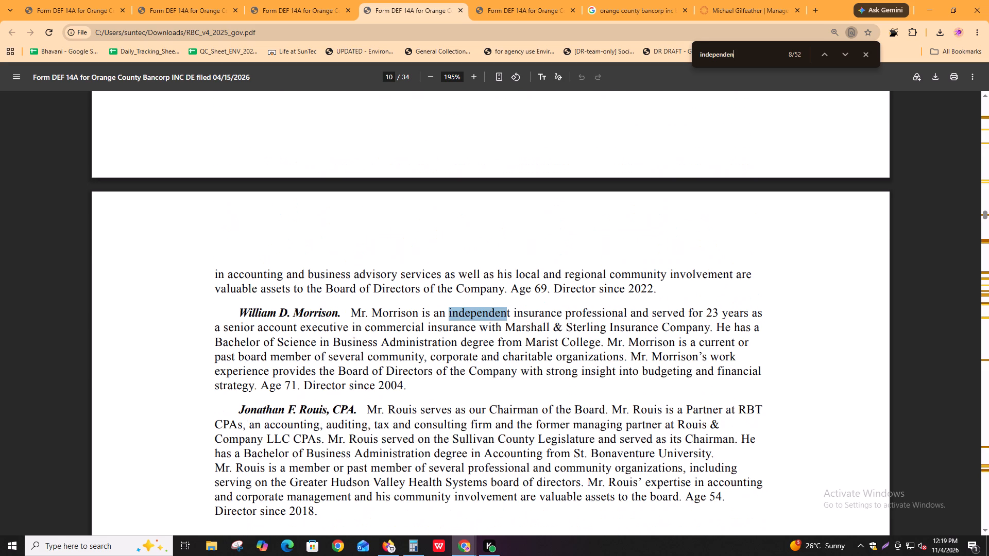
key("Return")
key("Return")
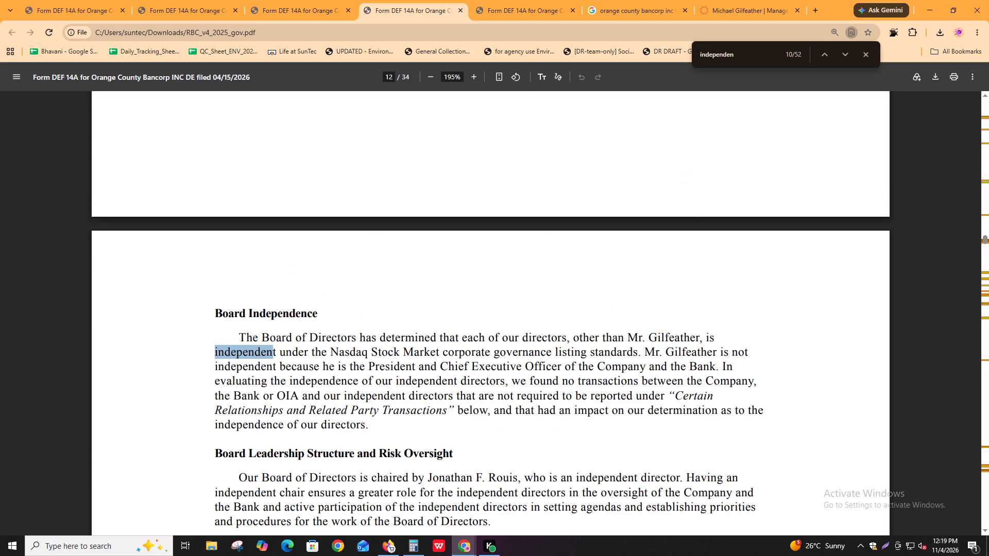
In Igloo, tag page 12's Board Independence heading and text through "Chief Executive Officer of the Company and the Bank" as the Board_independence extract.
key("alt+Tab")
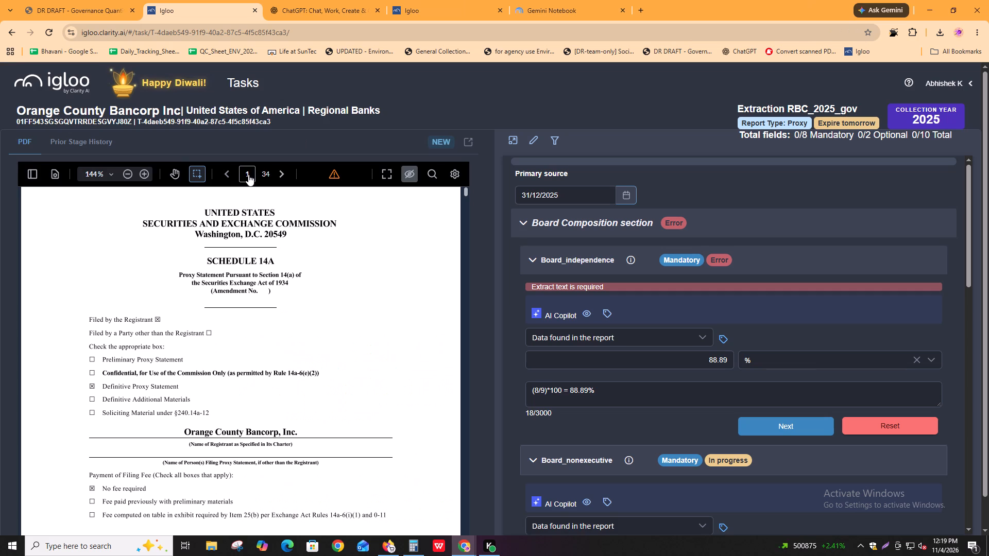
left_click(248, 175)
type("12")
key("Return")
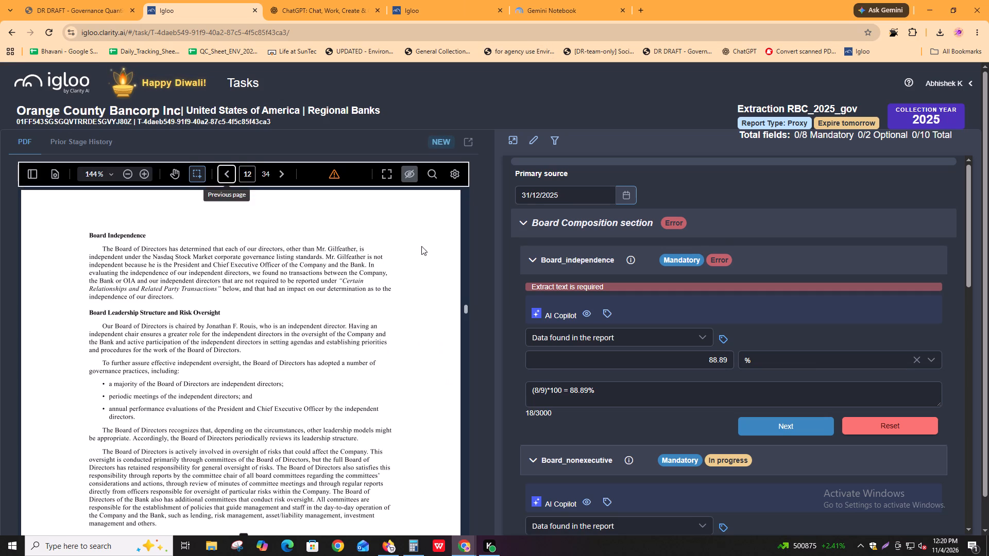
left_click(724, 342)
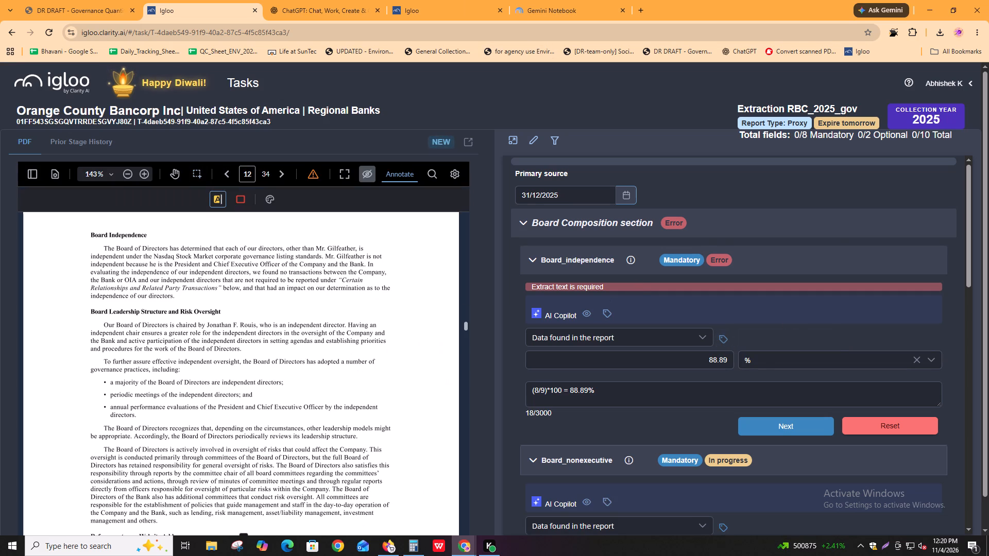
left_click_drag(86, 231, 329, 262)
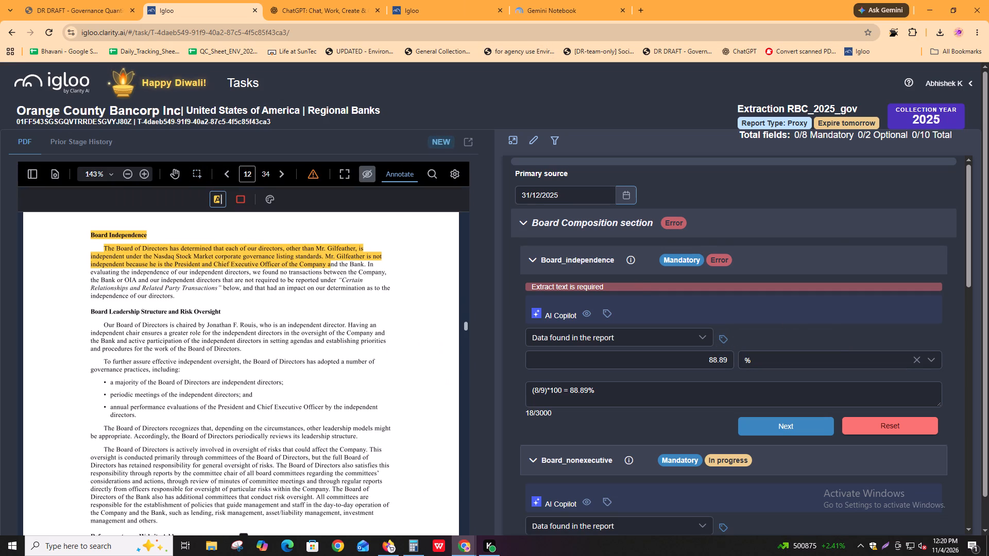
left_click_drag(329, 262, 364, 268)
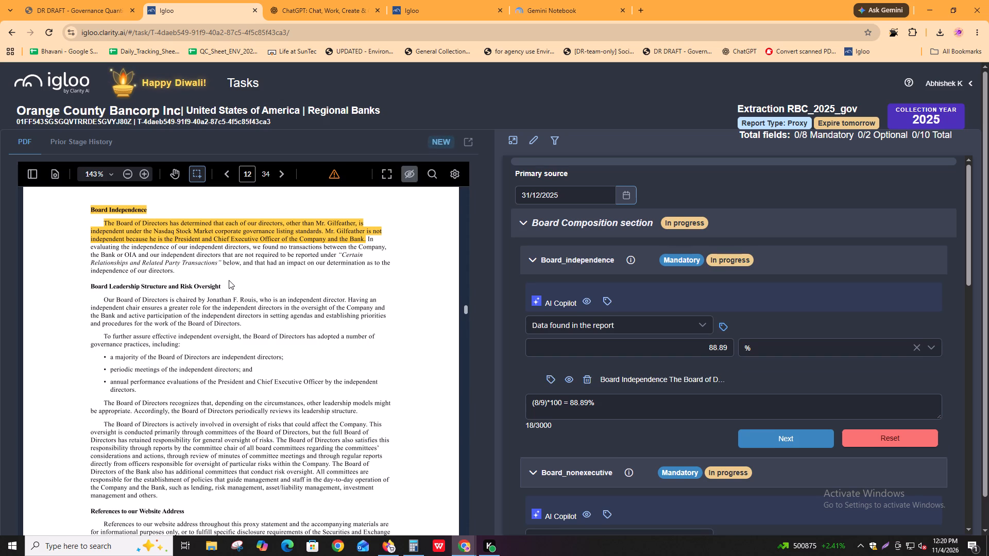
Back in the proxy PDF, check the other "independen" matches on page 12, through the Board Leadership Structure and Risk Oversight section.
scroll(590, 367, "down", 1)
key("alt+Tab")
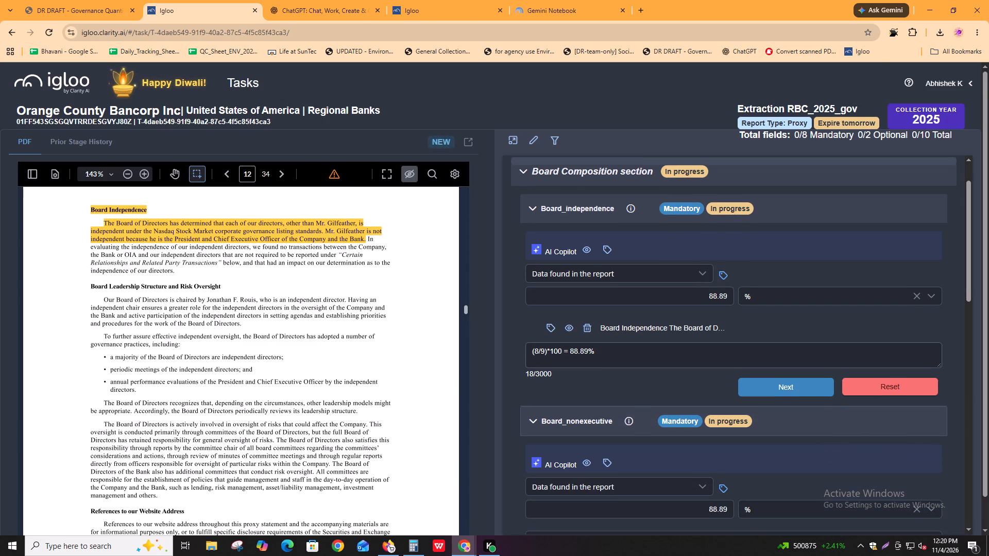
key("alt+Tab")
key("alt+Tab")
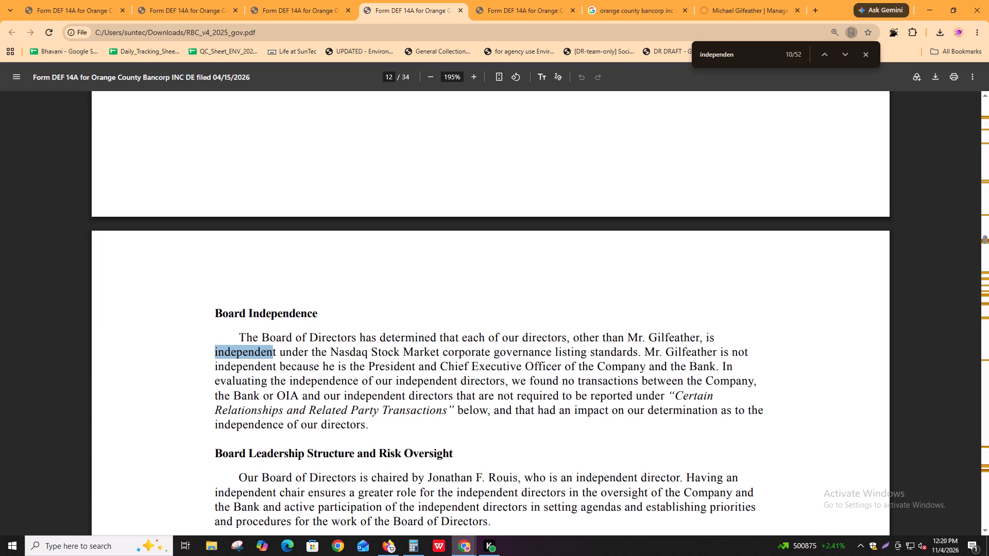
key("alt+Tab")
key("alt+Tab")
key("ctrl+f")
key("Return")
key("Return")
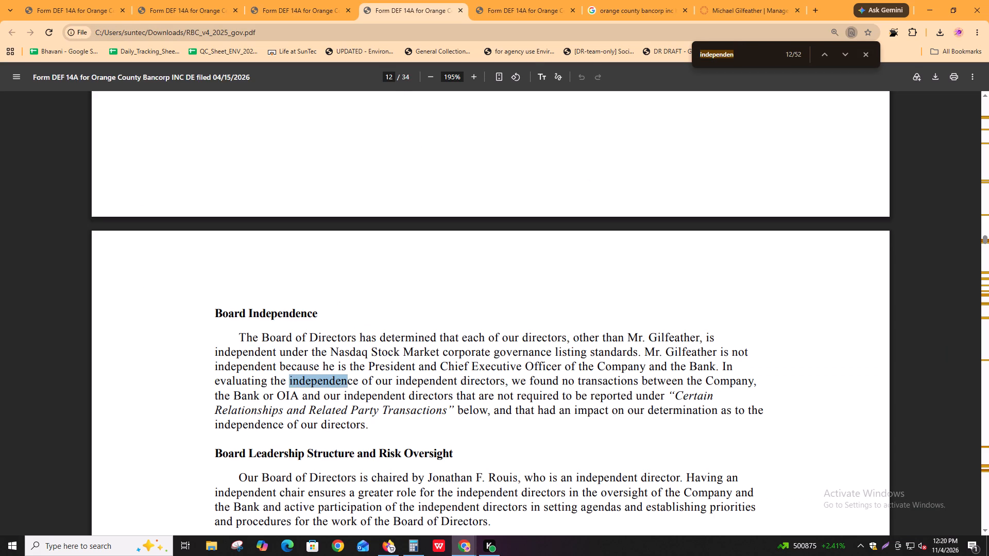
key("Return")
key("Return")
key("Return")
key("Return")
key("Return")
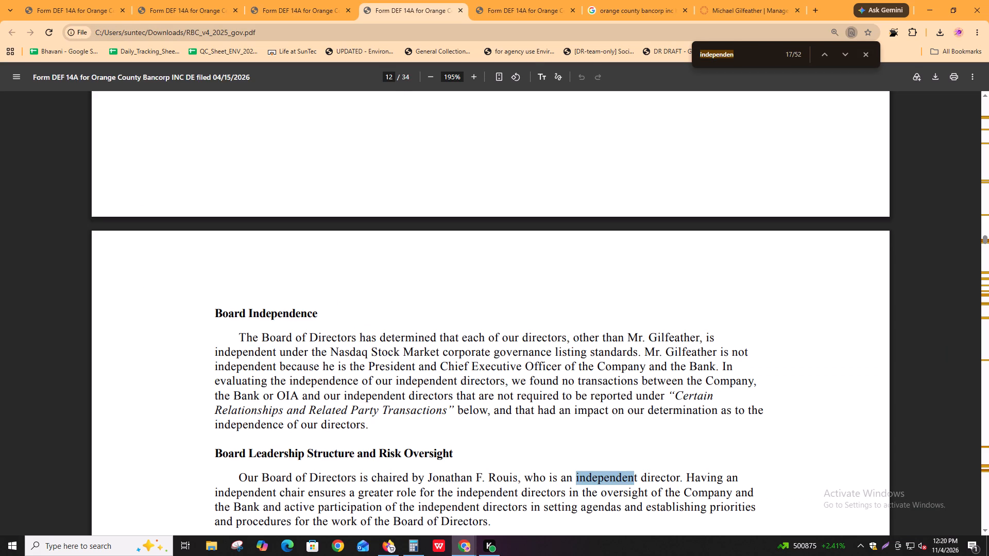
key("Return")
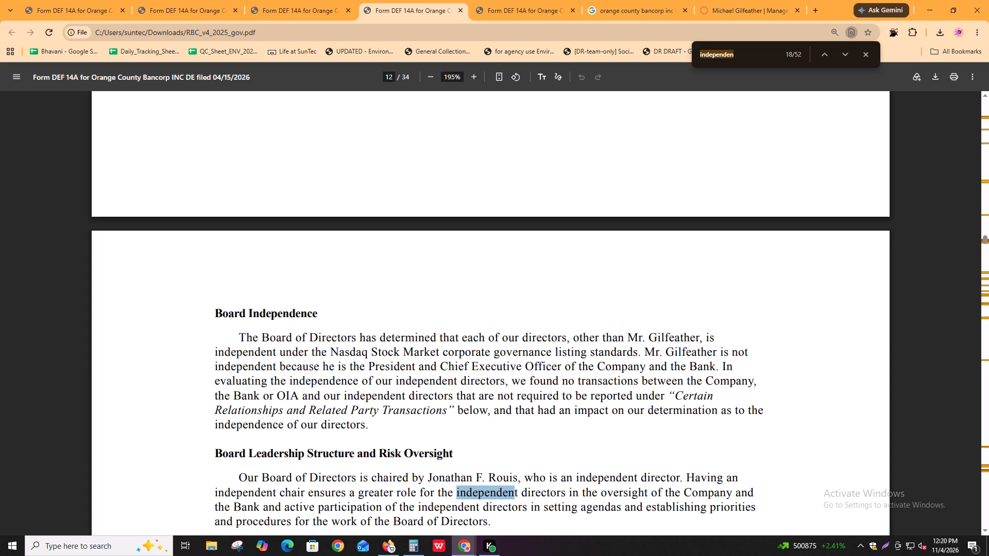
key("Return")
key("Return")
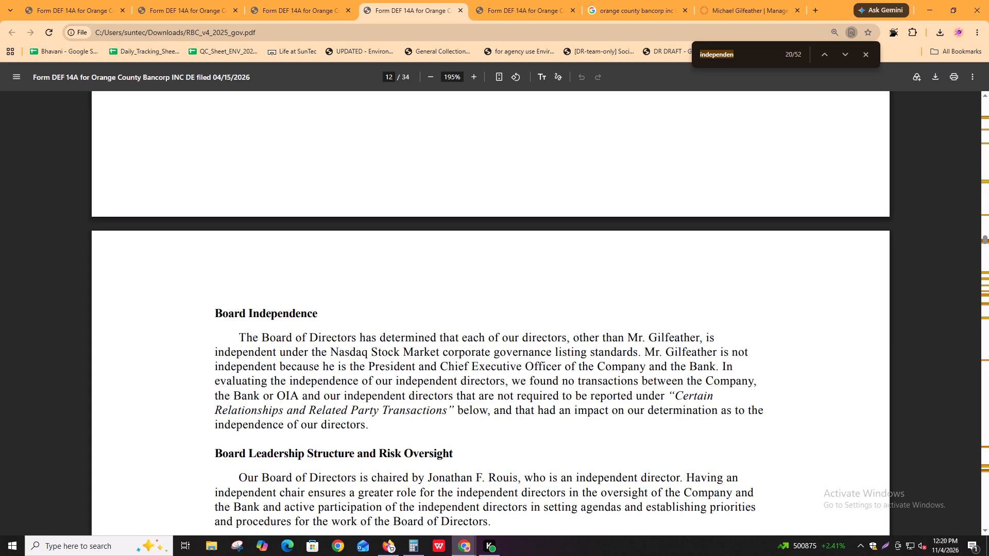
key("Return")
key("Return")
key("Return")
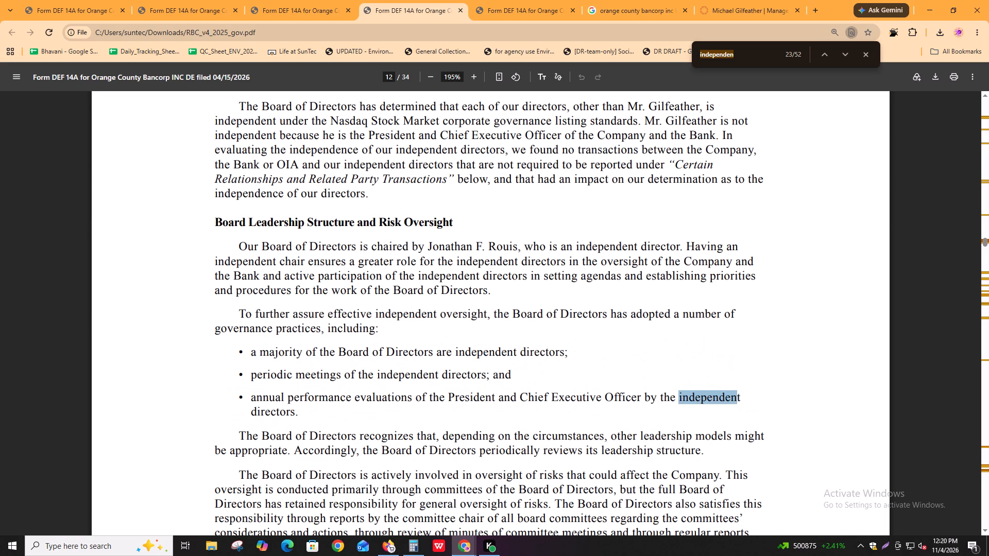
Check the "independen" matches in the Audit and Risk, Compensation, and Nominating and Corporate Governance Committee sections, through page 17.
key("Return")
key("Return")
key("shift+Return")
key("Return")
key("Return")
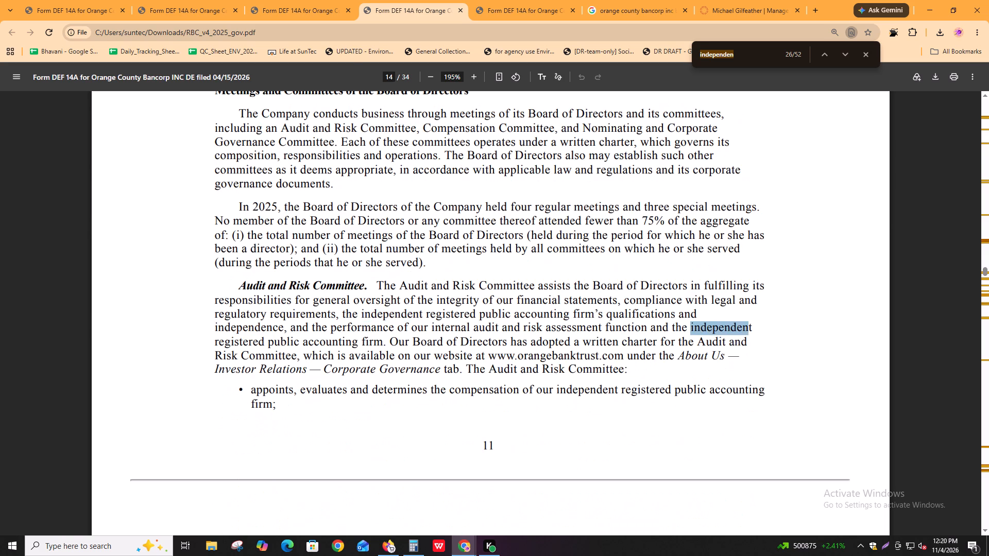
key("Return")
key("Return")
key("Return")
key("Return")
key("Return")
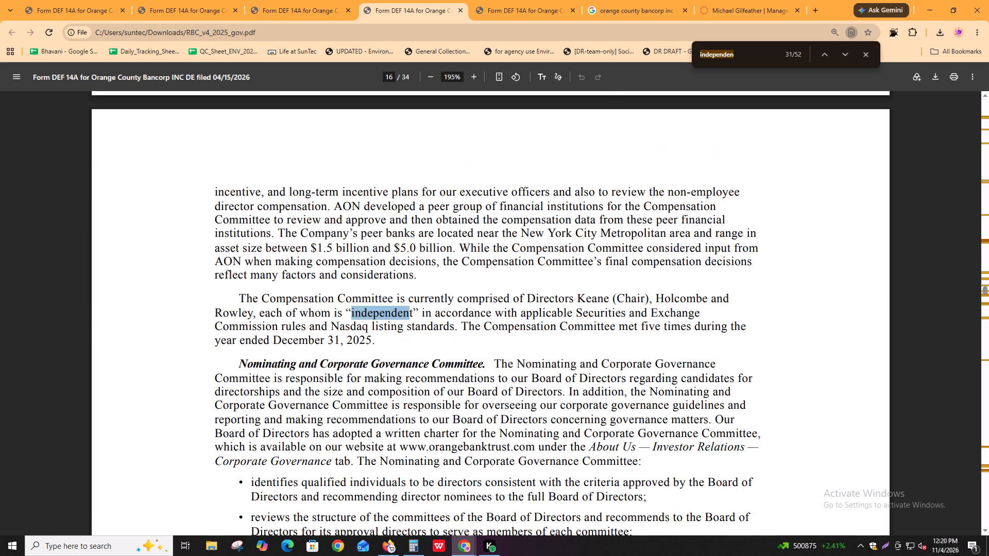
key("shift+Return")
key("Return")
key("Return")
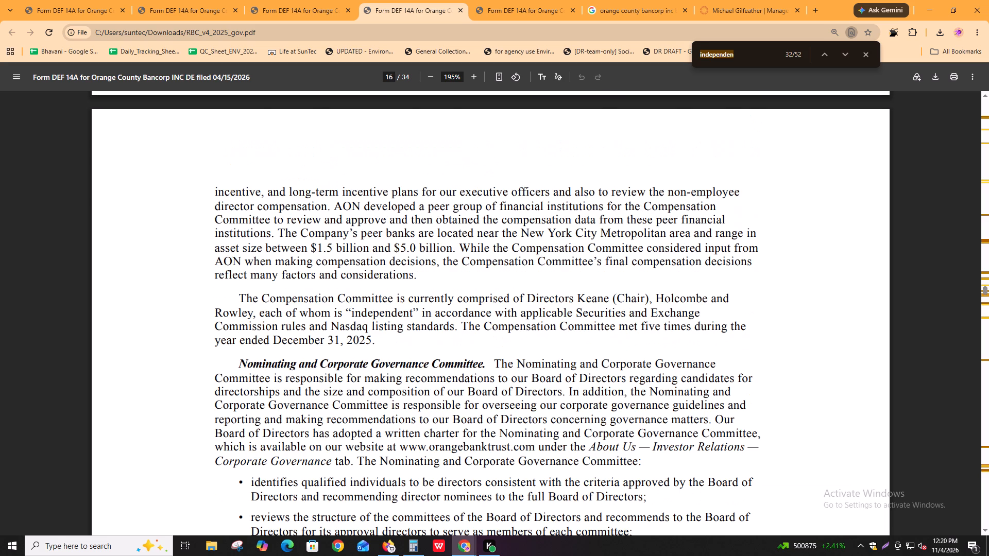
key("Return")
key("Return")
key("Return")
key("shift+Return")
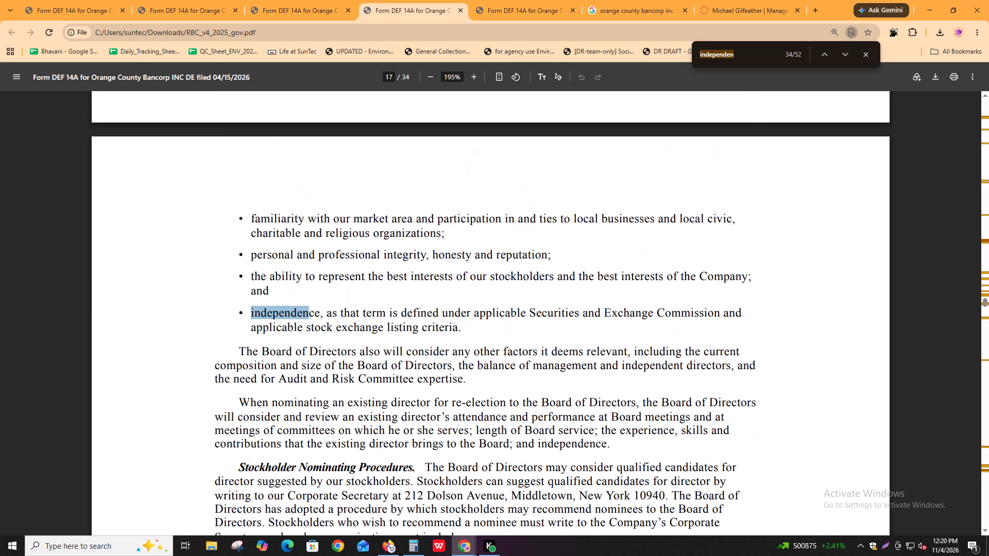
Check the "independen" matches from the Audit and Risk Committee Report on page 18 through Proposal II on page 30.
key("Return")
key("Return")
key("Return")
key("Return")
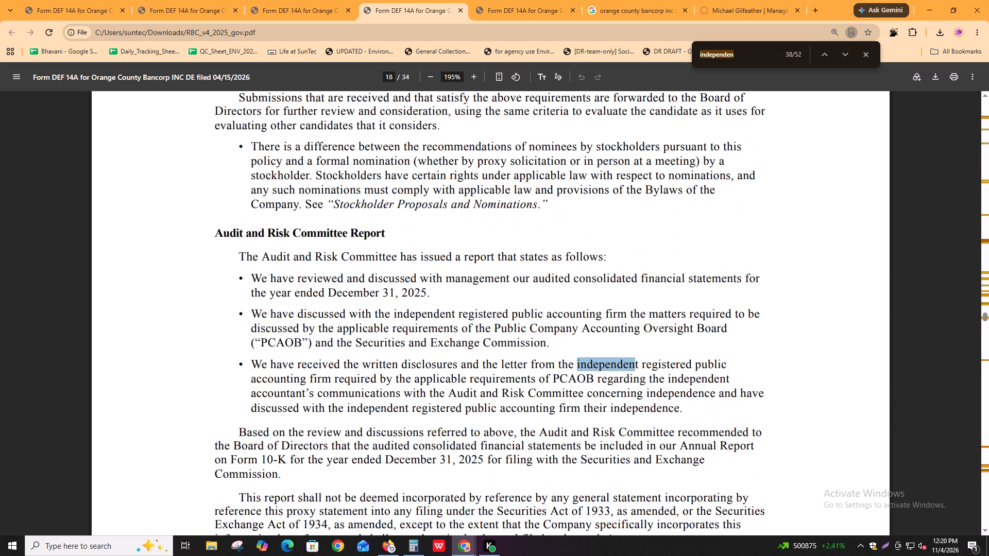
key("Return")
key("Return")
key("Return")
key("Return")
key("Return")
key("Return")
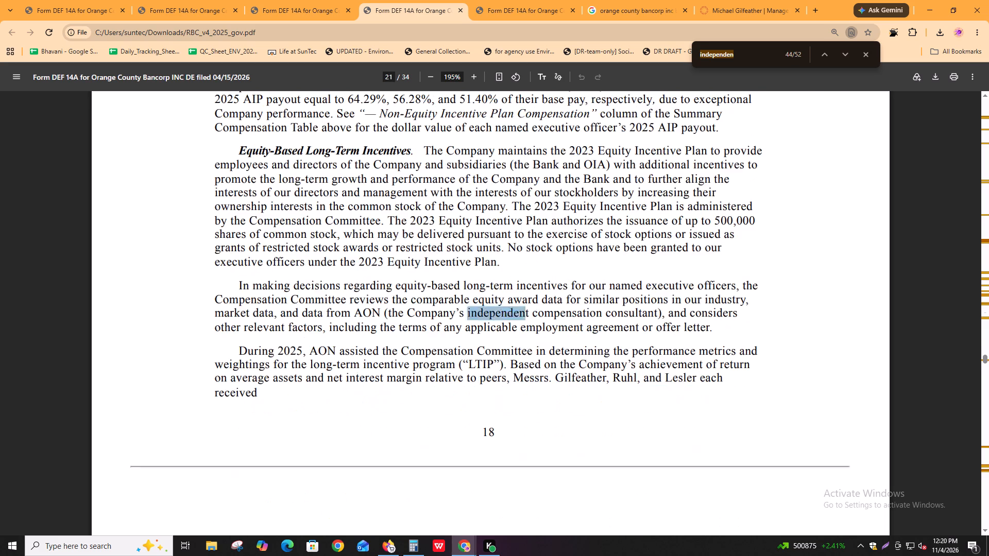
key("Return")
key("Return")
key("Return")
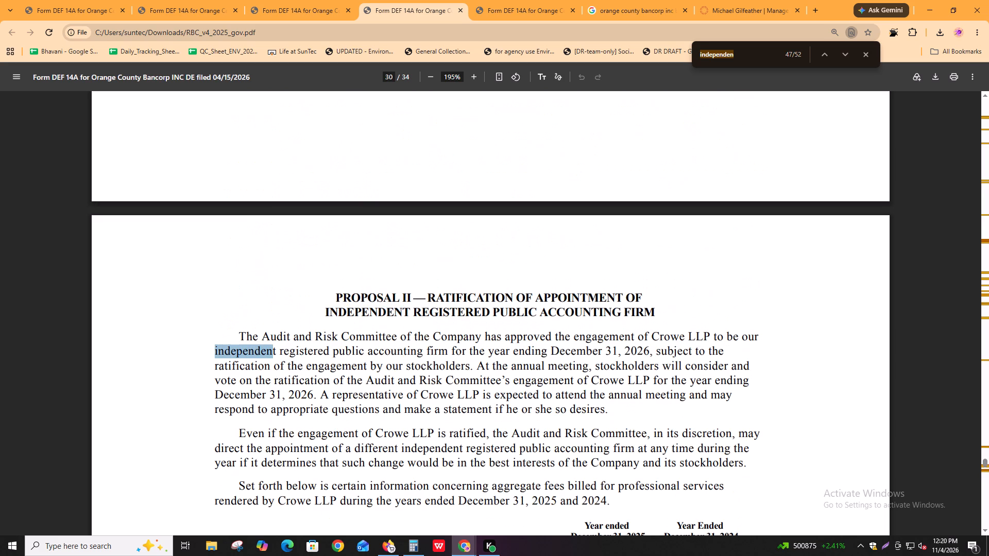
Check the remaining "independen" matches in Proposal II on page 30, wrapping around to the meeting notice on page 4.
key("Return")
key("Return")
key("Return")
key("Return")
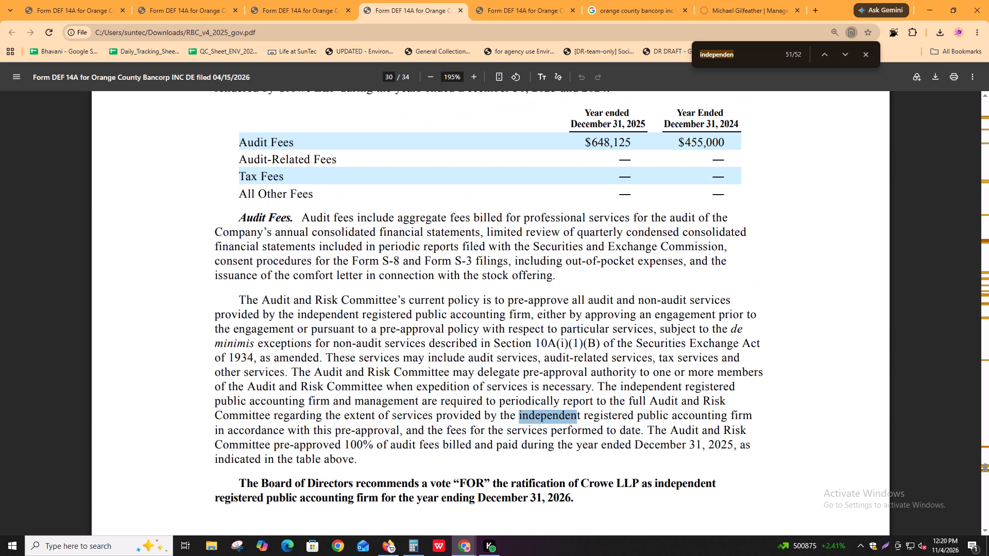
key("Return")
key("Return")
key("Return")
key("Return")
key("Return")
key("Return")
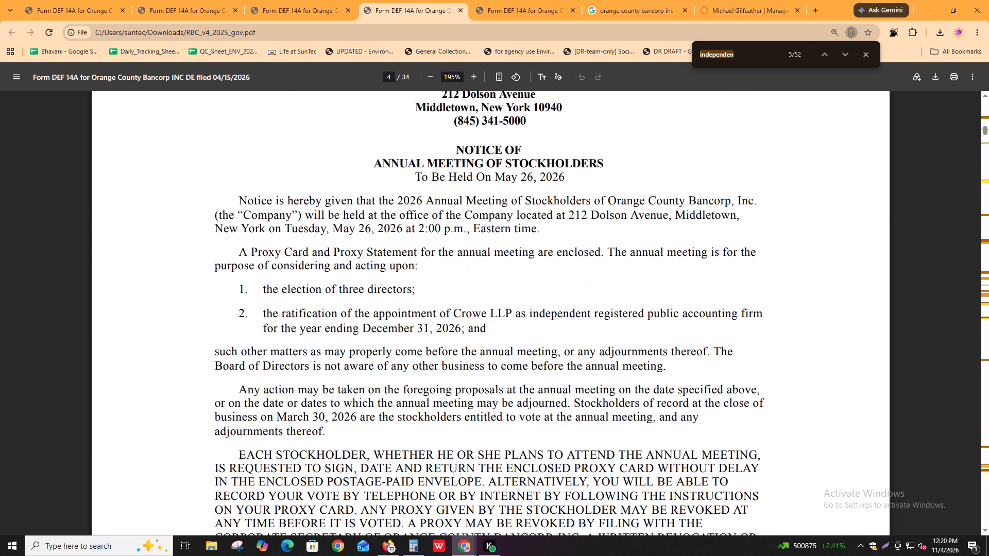
key("ctrl+f")
Compare the proxy PDF tabs with Igloo's copy to locate the Directors list on page 5 and the board size statement on page 8.
key("alt+Tab")
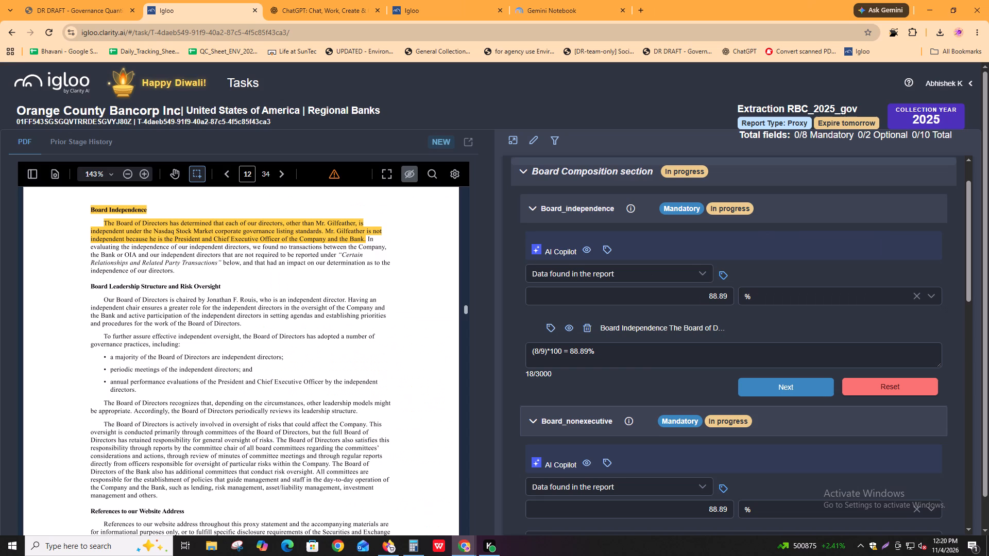
key("alt+Tab")
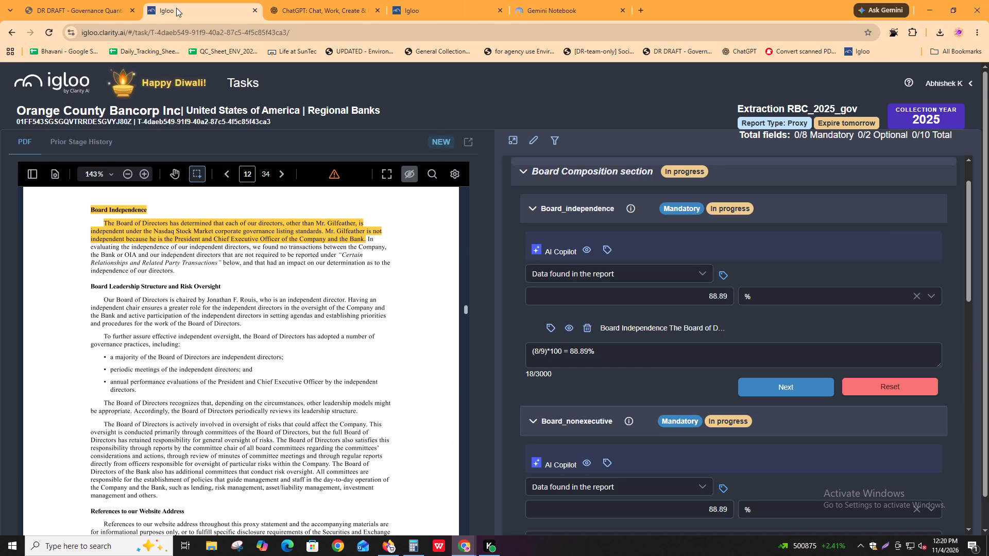
left_click(255, 0)
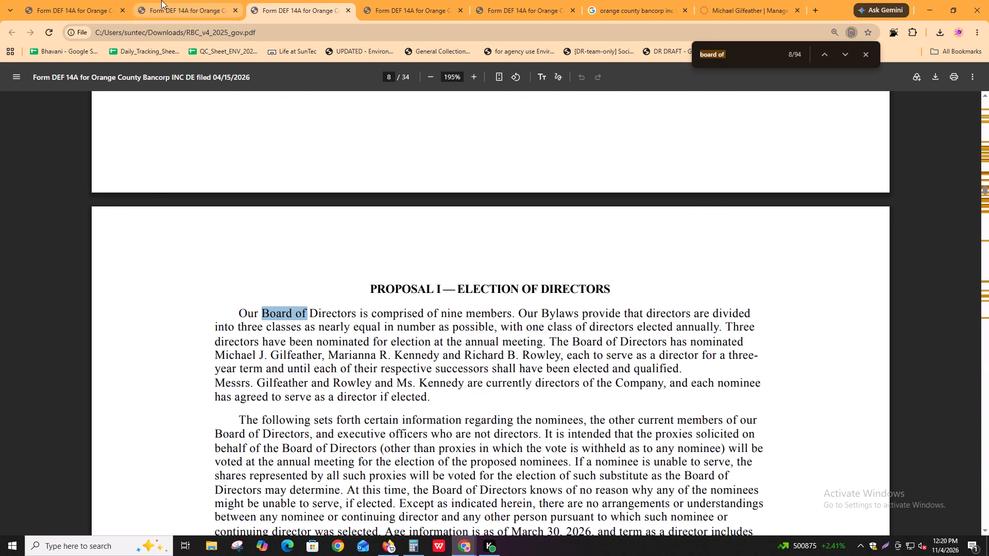
left_click(161, 0)
left_click(87, 3)
key("alt+Tab")
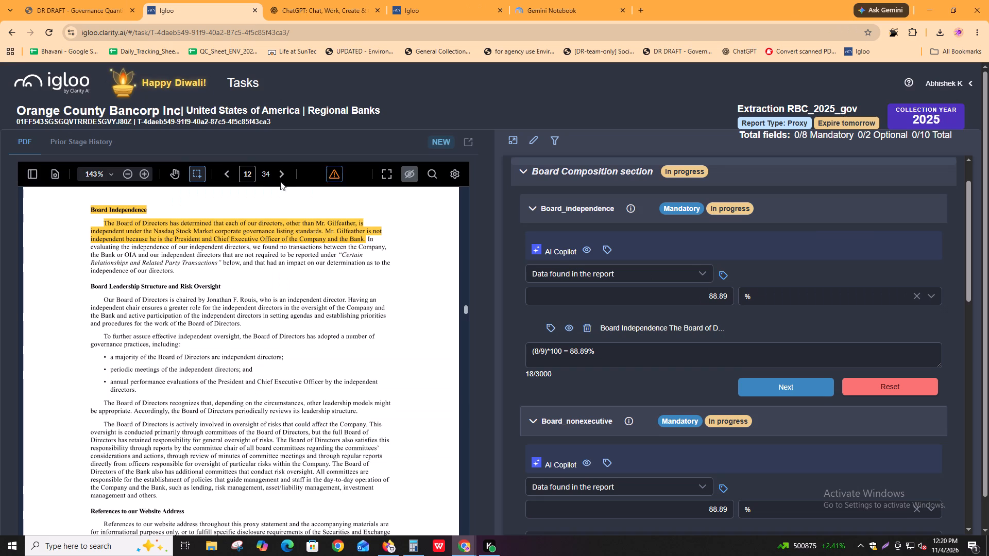
left_click(250, 169)
key("5")
key("Return")
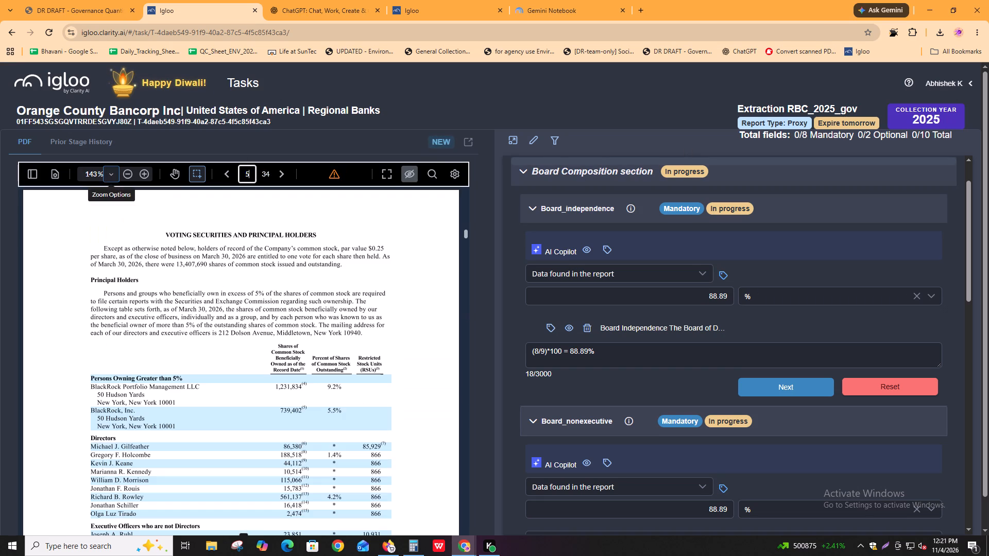
scroll(193, 445, "down", 3)
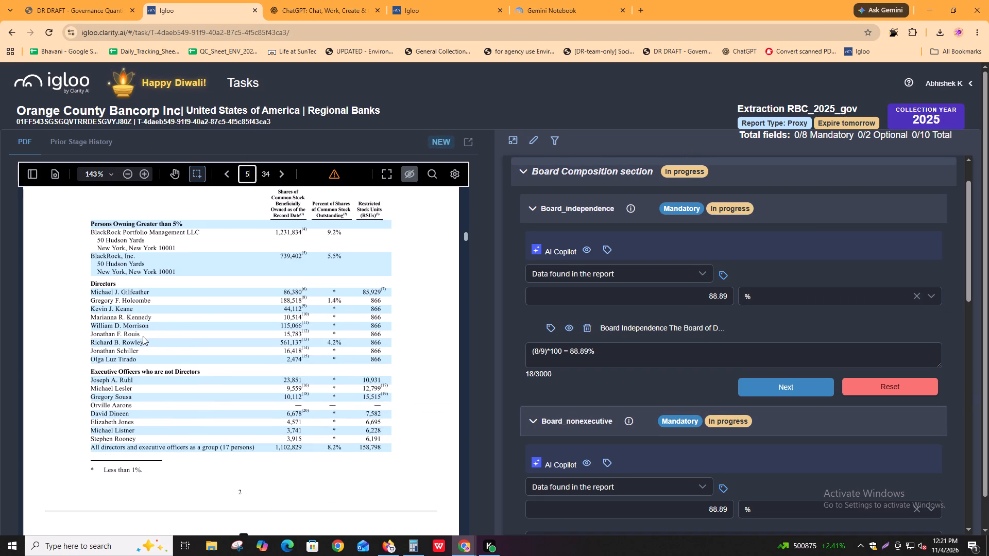
key("alt+Tab")
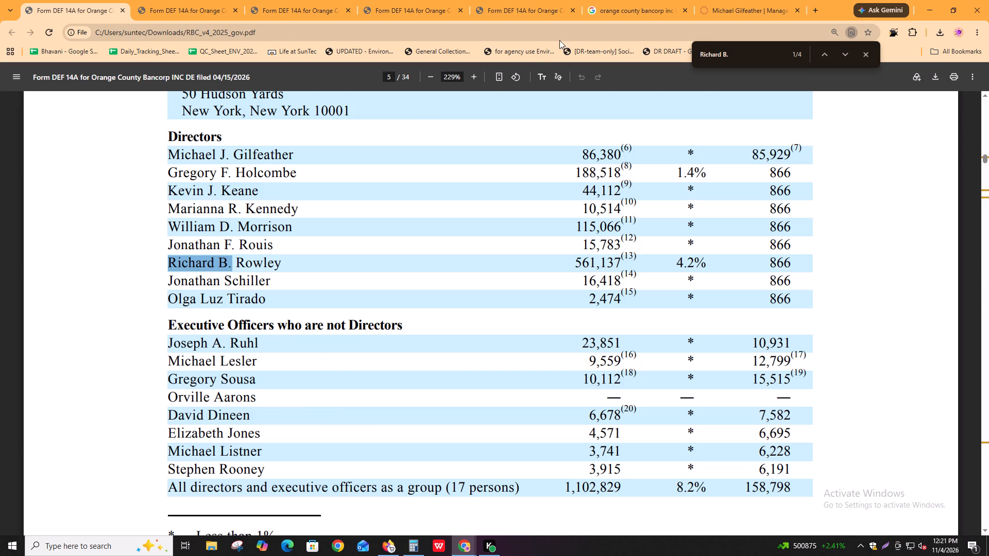
left_click(416, 0)
left_click(325, 0)
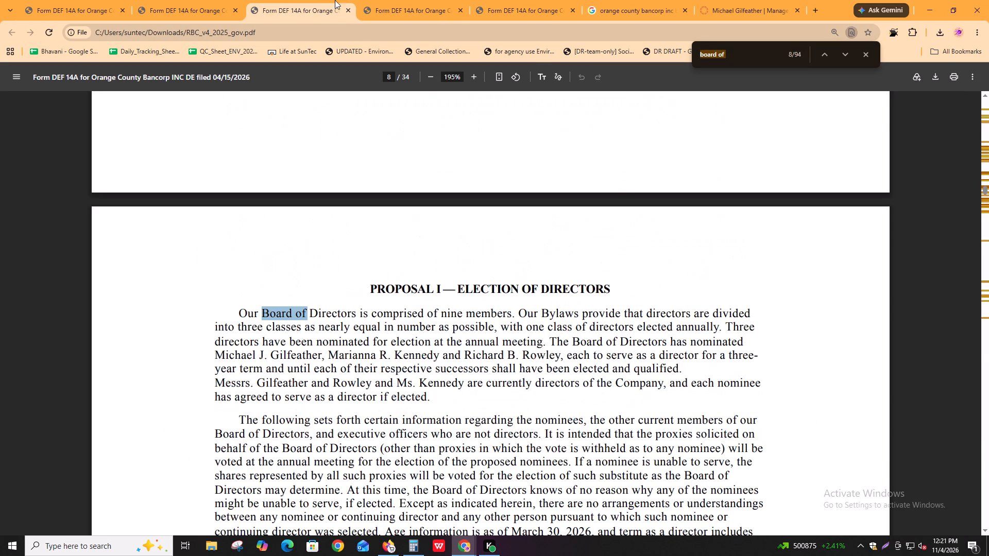
key("alt+Tab")
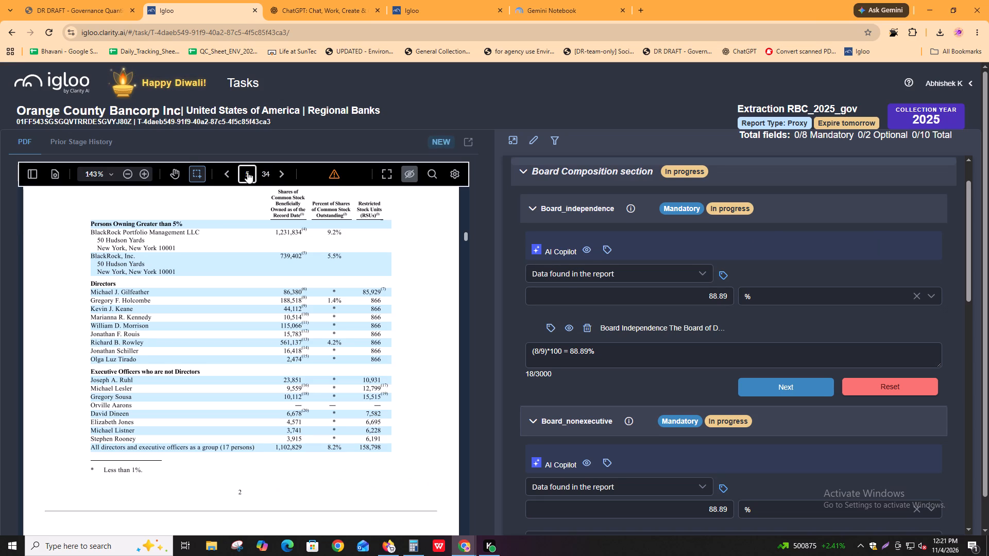
left_click(247, 172)
key("8")
key("Return")
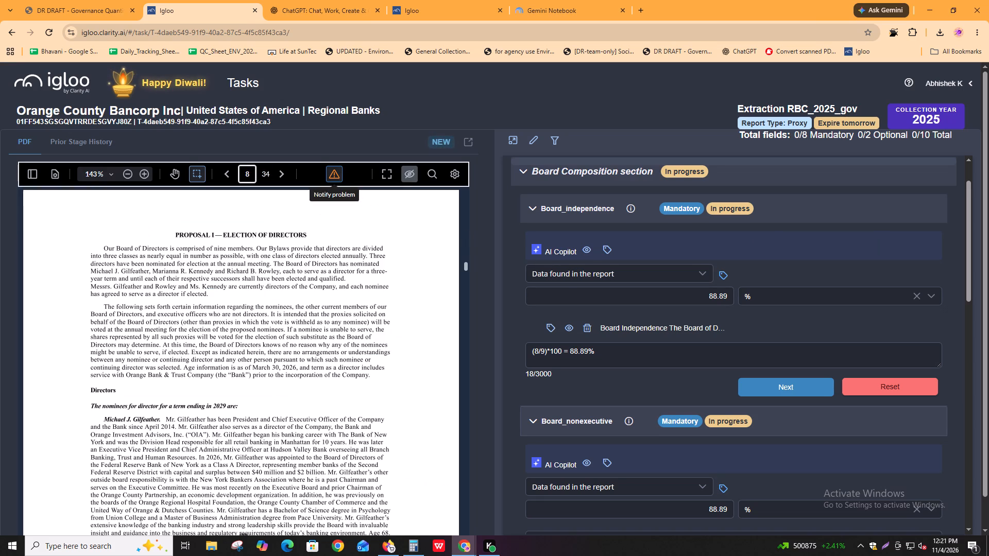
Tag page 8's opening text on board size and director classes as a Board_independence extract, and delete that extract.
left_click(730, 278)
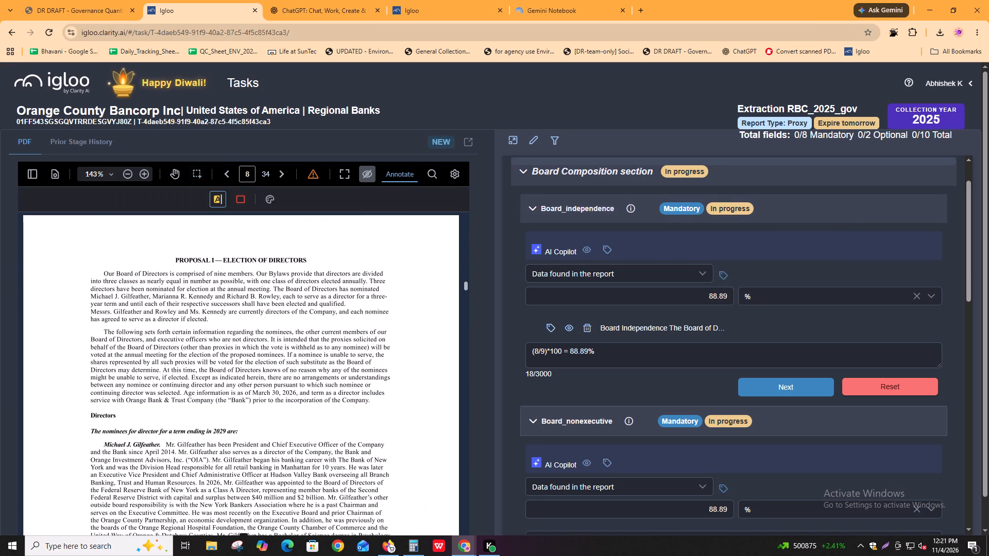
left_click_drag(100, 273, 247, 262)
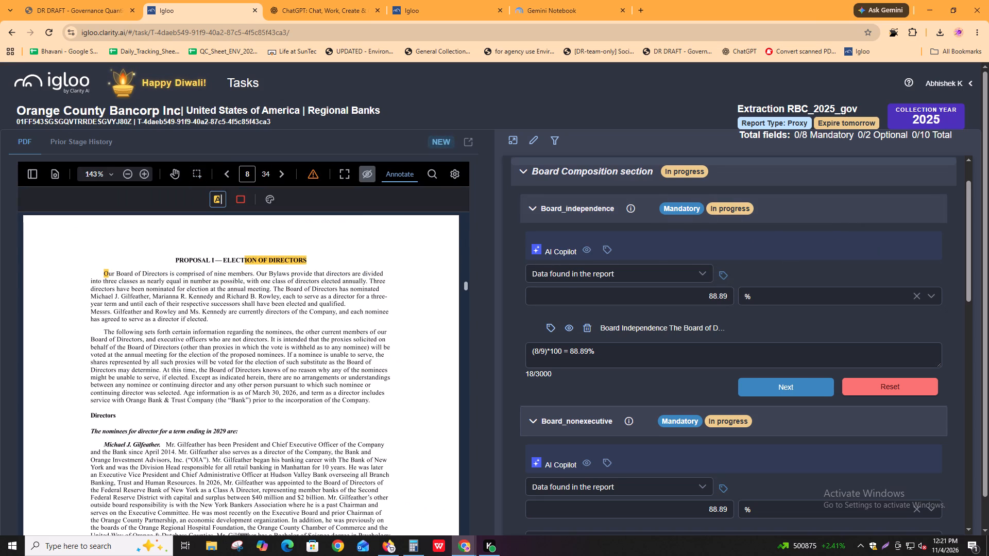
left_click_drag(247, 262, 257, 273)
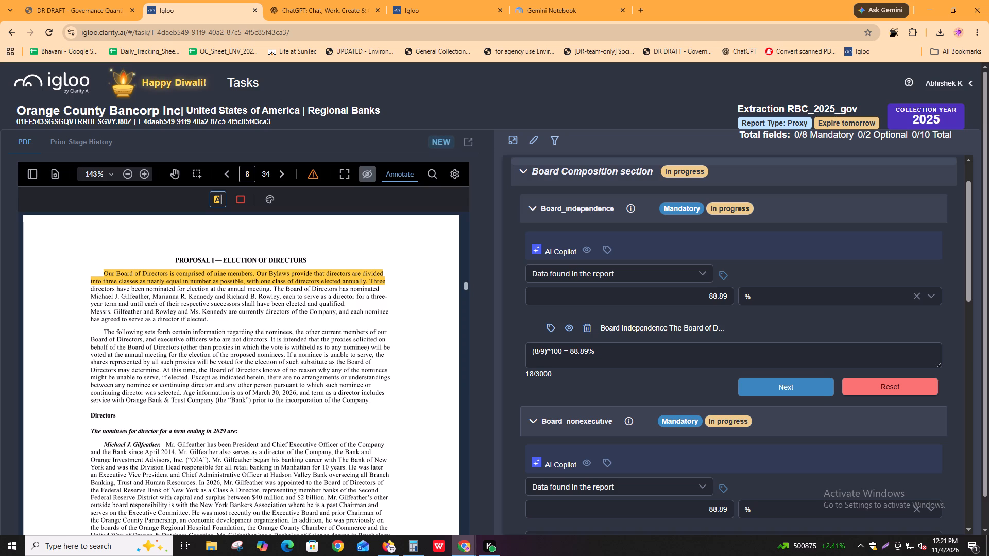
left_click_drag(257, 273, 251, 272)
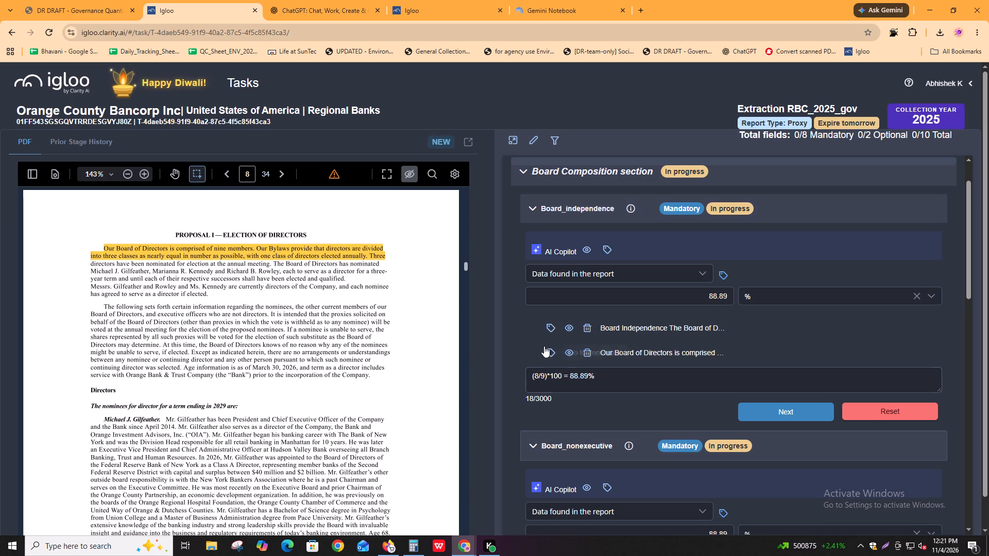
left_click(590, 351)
Tag only page 8's sentence "Our Board of Directors is comprised of nine members." as a Board_independence extract.
left_click(725, 272)
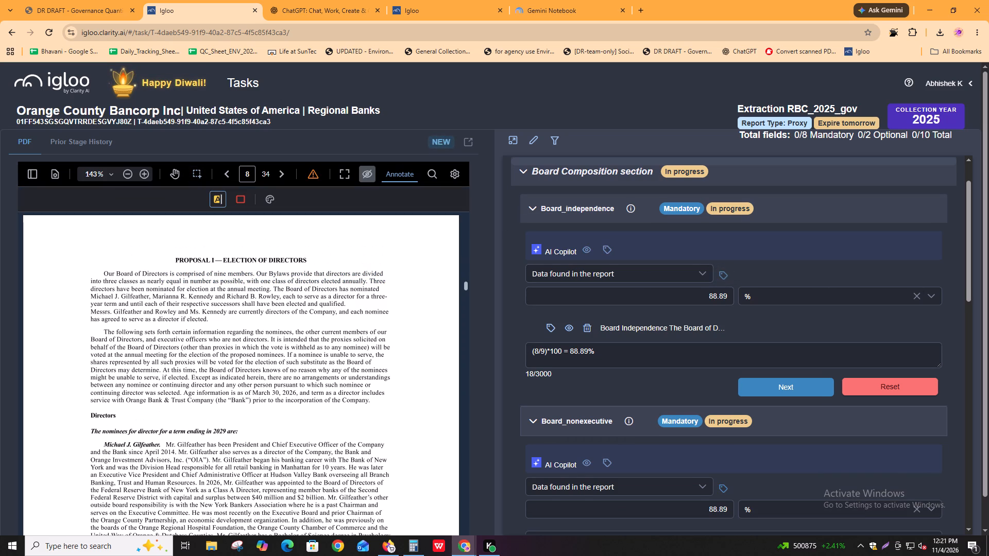
left_click_drag(253, 274, 129, 274)
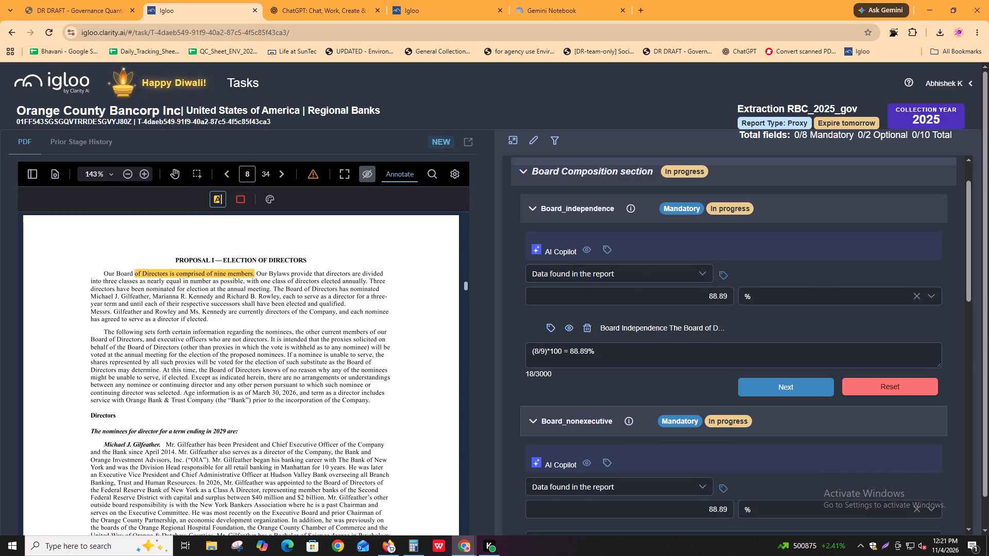
left_click_drag(129, 274, 107, 275)
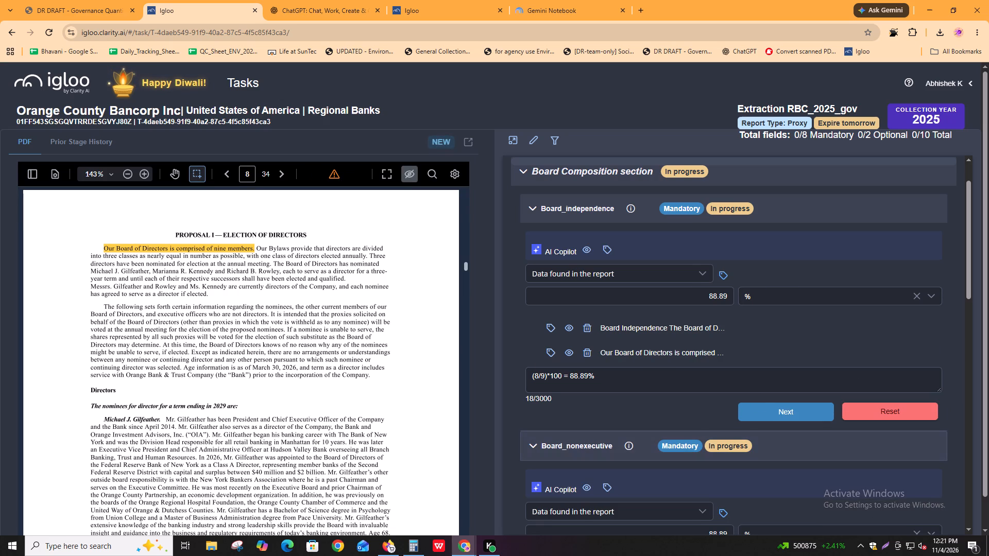
left_click(658, 388)
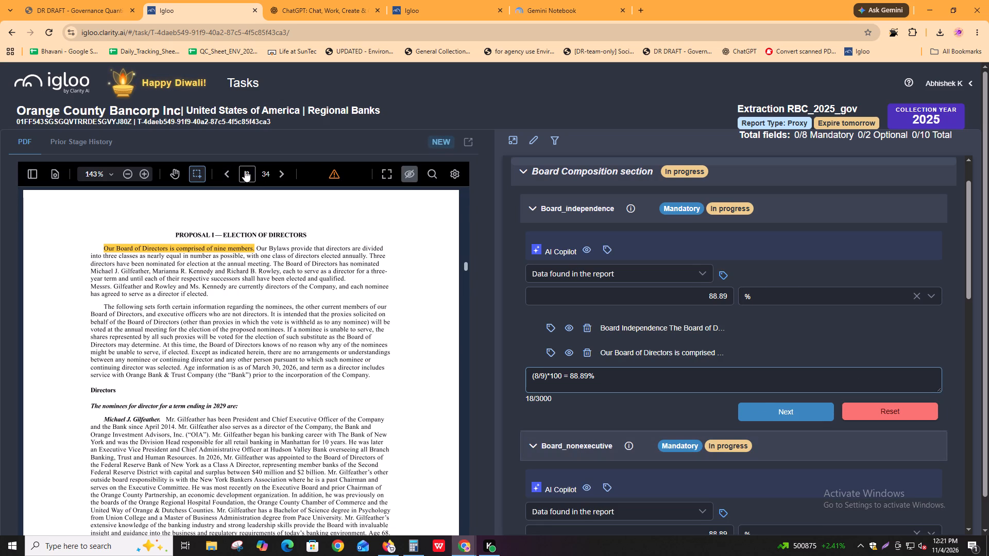
Tag the Directors heading and all the director names beneath it on page 5 as another Board_independence extract.
left_click(245, 170)
key("5")
key("Return")
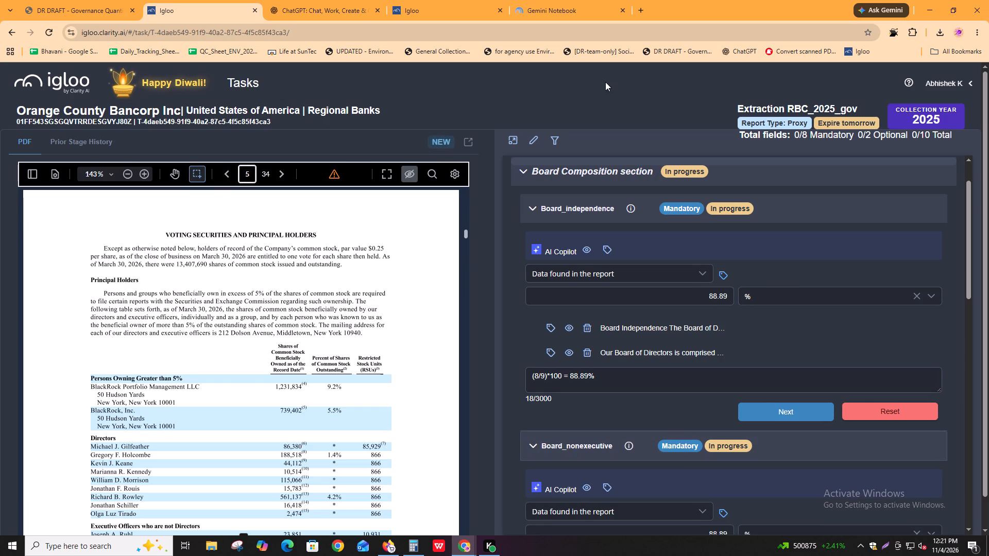
scroll(175, 310, "down", 4)
scroll(183, 324, "up", 1)
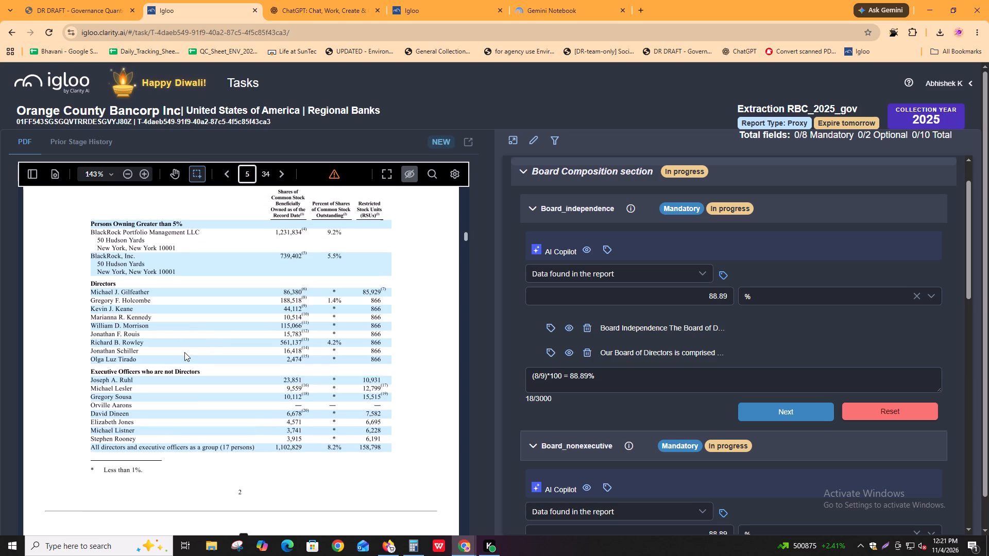
left_click(721, 268)
left_click_drag(86, 305, 119, 354)
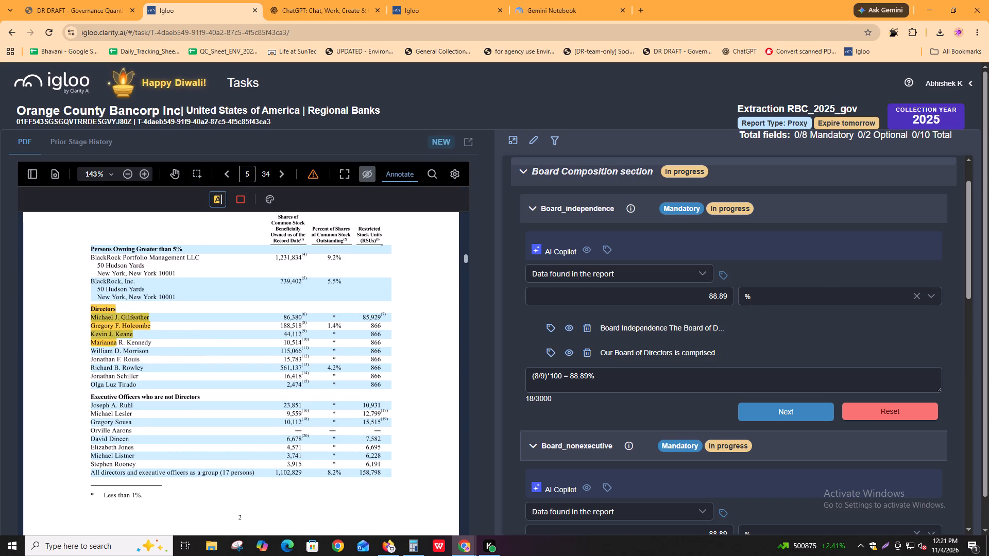
left_click_drag(119, 354, 138, 385)
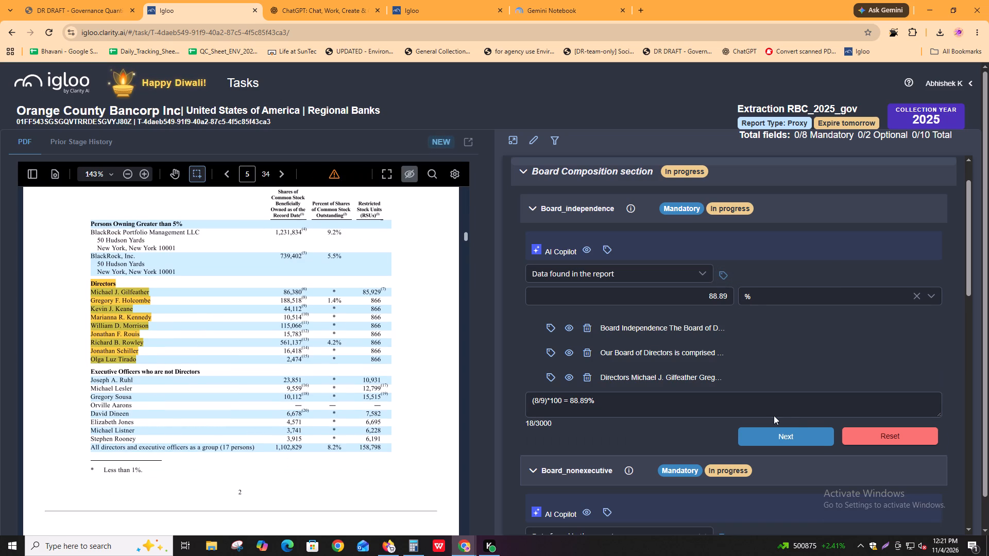
Start a second line in the Board_independence comment reading: Page 8 states that, ".
left_click(738, 408)
key("Return")
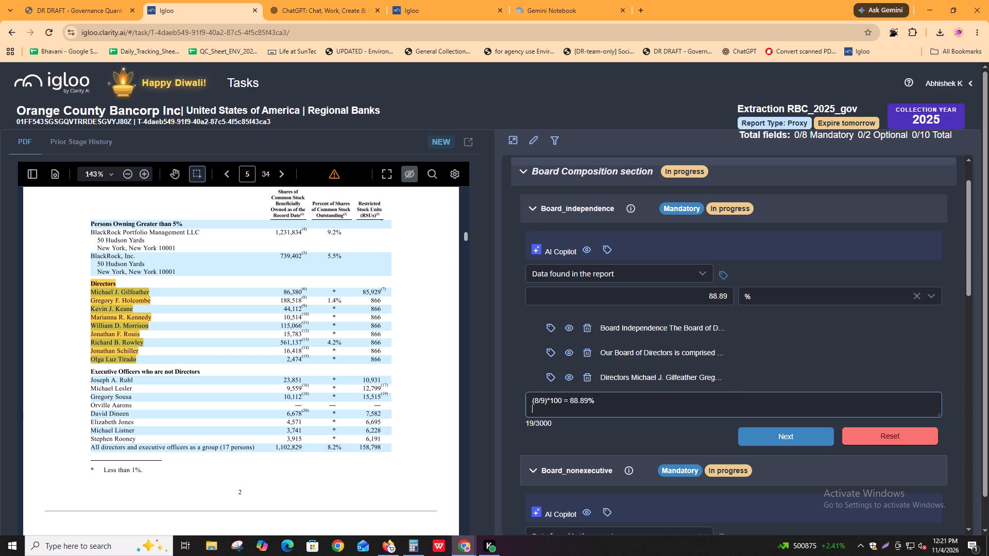
left_click(539, 361)
left_click(545, 356)
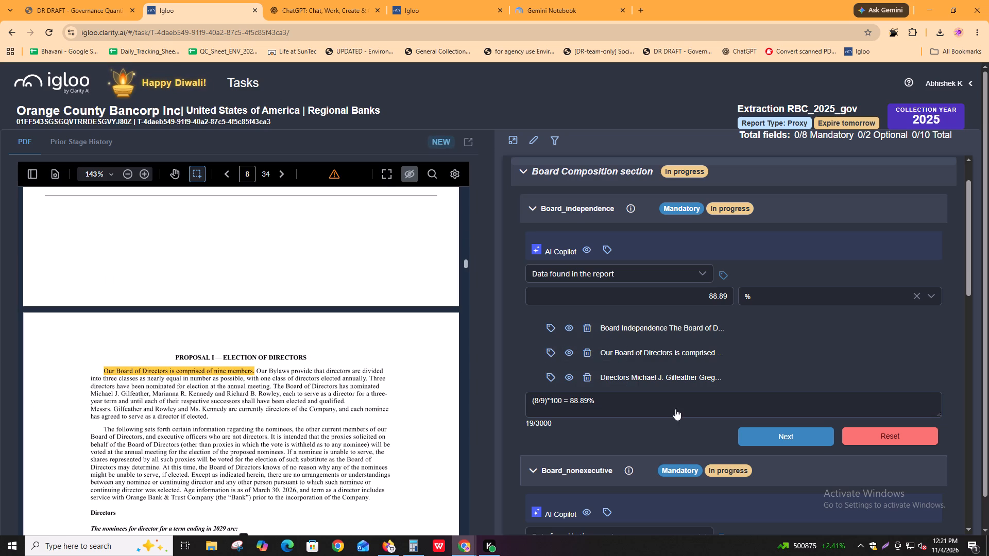
left_click(564, 401)
left_click(560, 419)
left_click(559, 415)
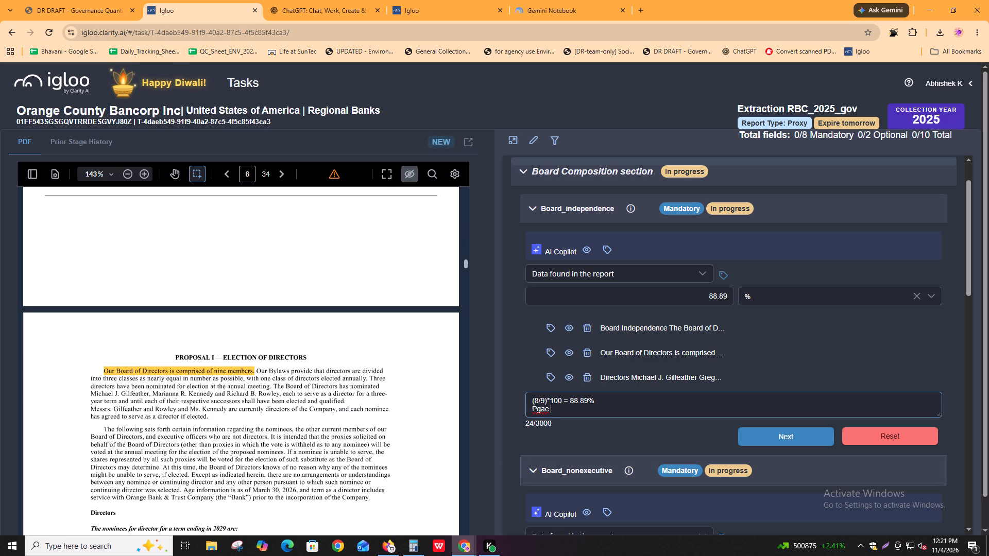
key("BackSpace")
key("BackSpace")
key("BackSpace")
key("BackSpace")
type("age")
key("space")
type("8 states")
key("space")
type("that, \"")
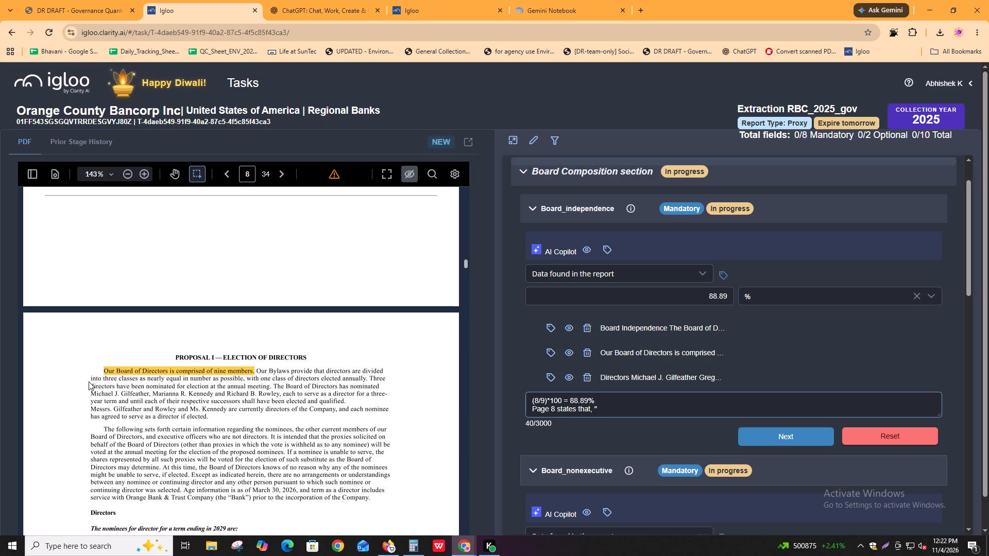
Copy page 8's sentence "Our Board of Directors is comprised of nine members." into the comment, close the quote and begin a sentence with "This".
left_click_drag(104, 369, 195, 370)
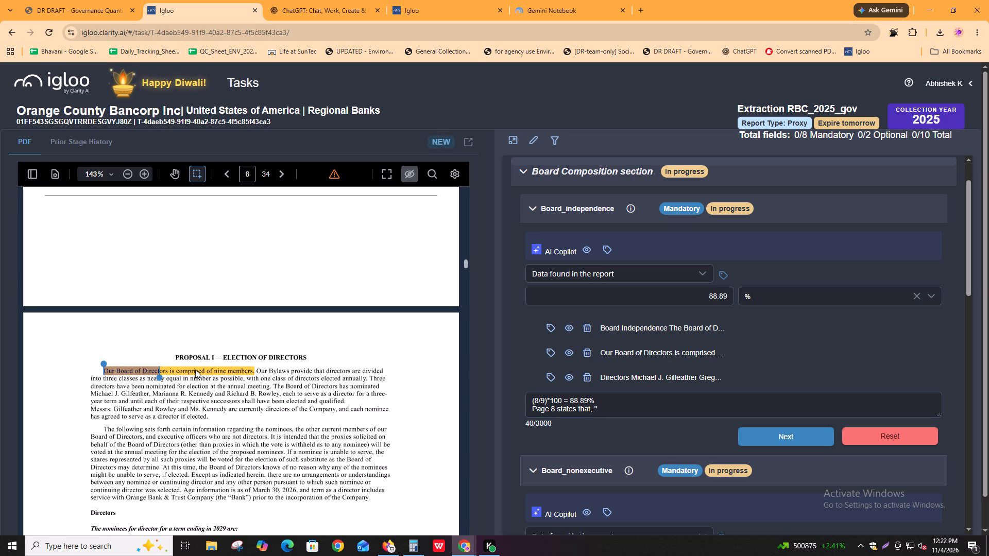
left_click_drag(195, 370, 253, 373)
key("ctrl+c")
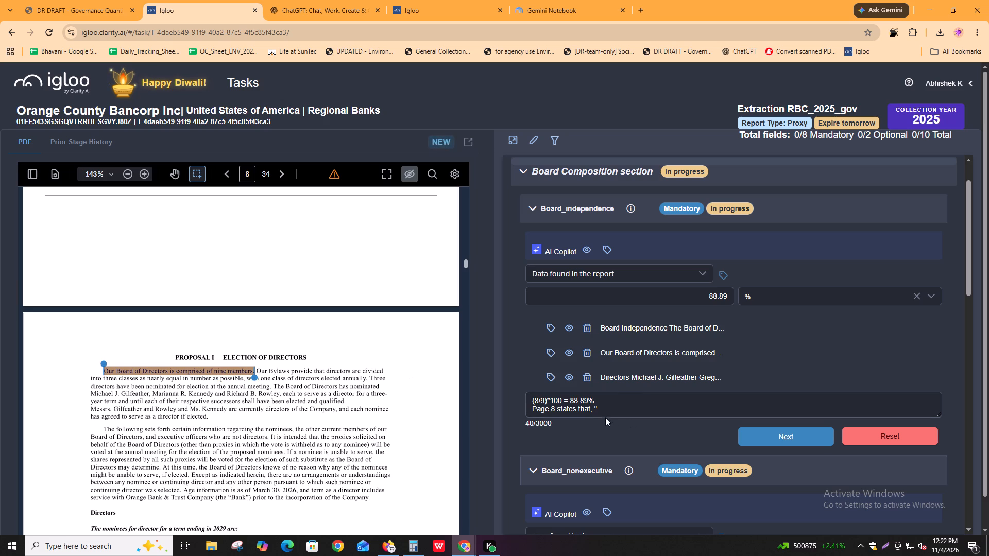
key("ctrl+c")
key("ctrl+c")
left_click(617, 406)
key("ctrl+v")
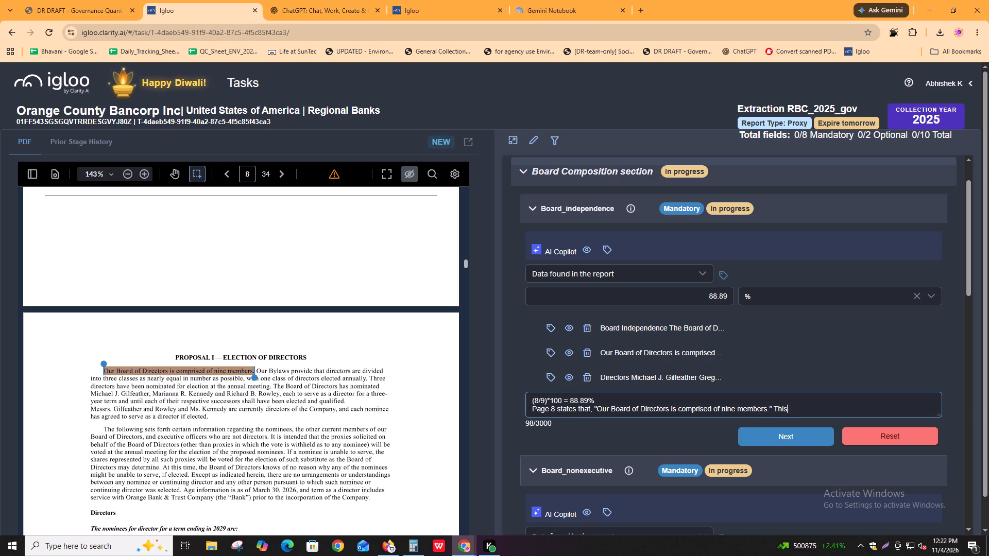
Show the Directors extract on page 5 and continue the Board_independence comment's last sentence with "is also verified from page 5,".
left_click(556, 375)
scroll(196, 396, "down", 1)
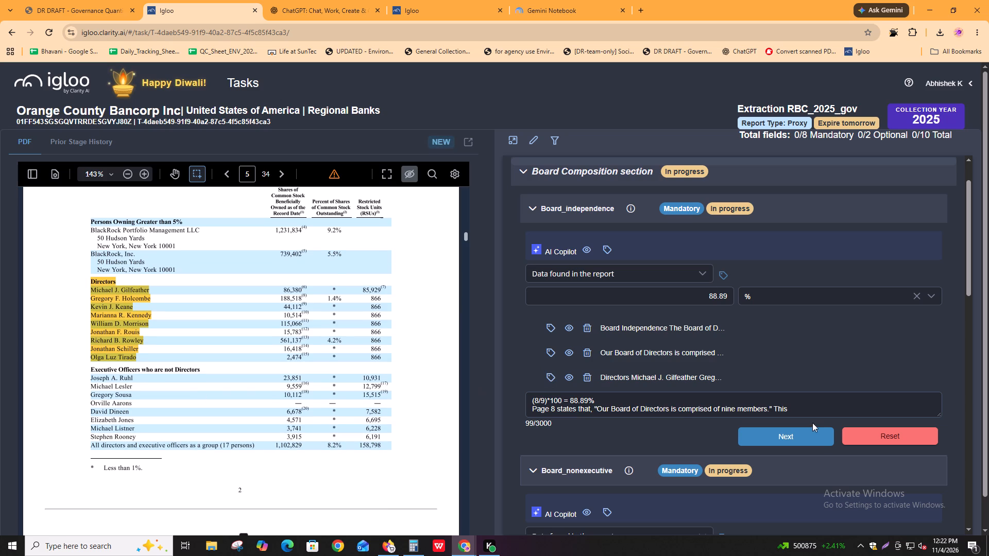
left_click(812, 409)
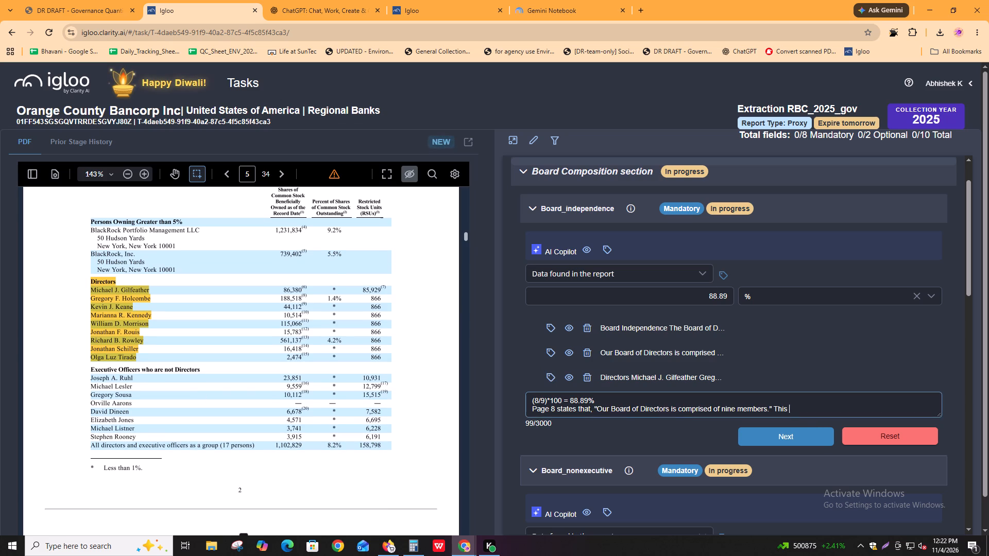
type("is")
key("space")
key("v")
key("BackSpace")
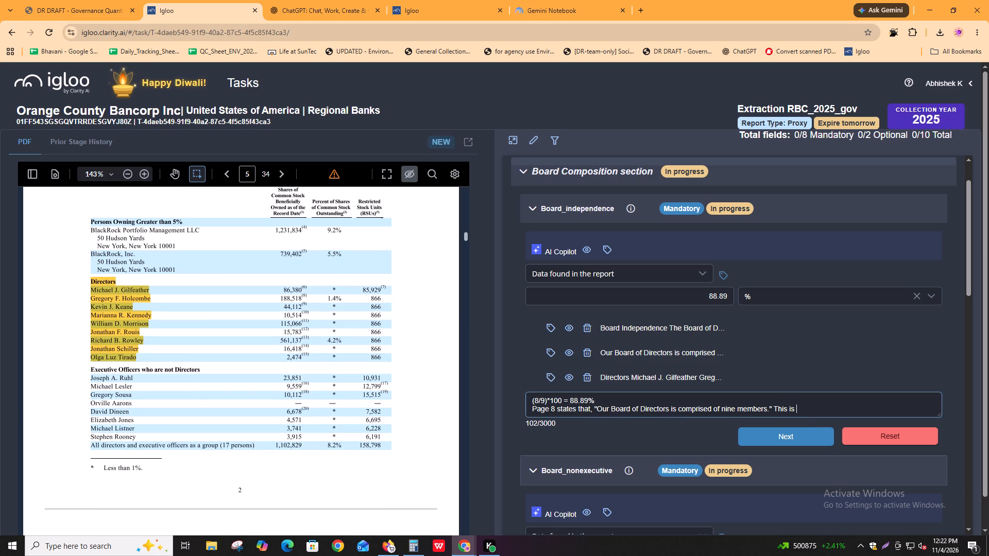
key("BackSpace")
key("BackSpace")
key("BackSpace")
key("BackSpace")
key("space")
type("is verified")
key("space")
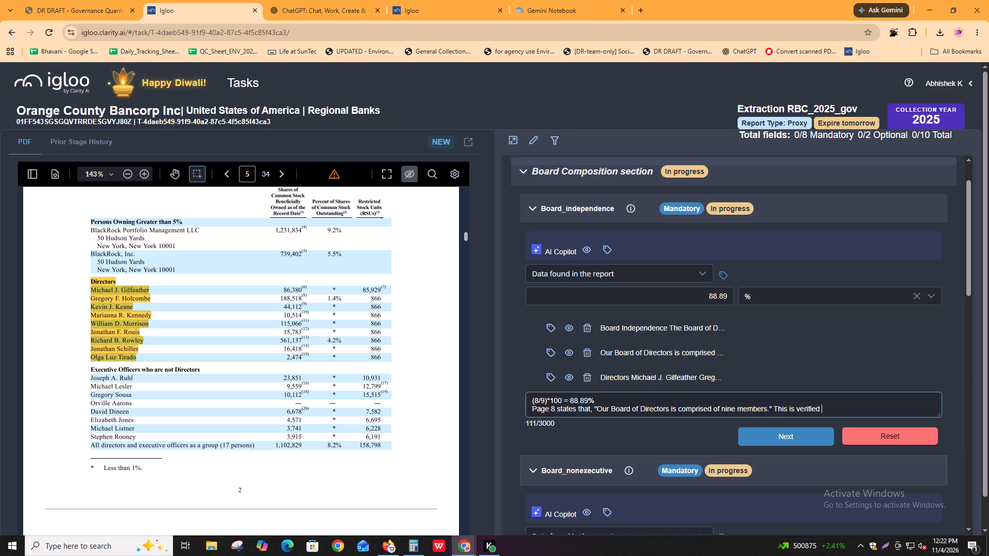
key("ctrl+Left")
type("also")
key("space")
key("ctrl+Right")
key("ctrl+Right")
type("from page")
key("space")
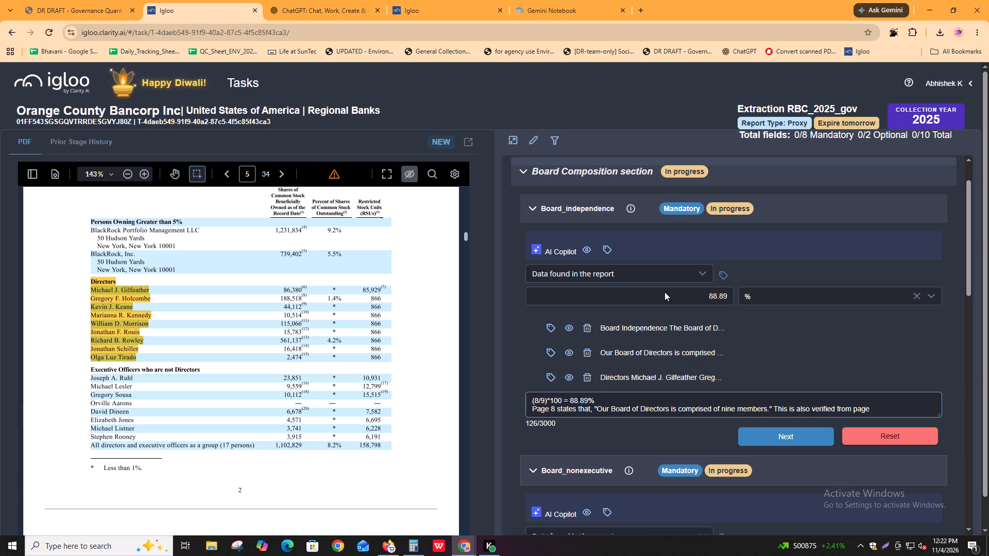
key("5")
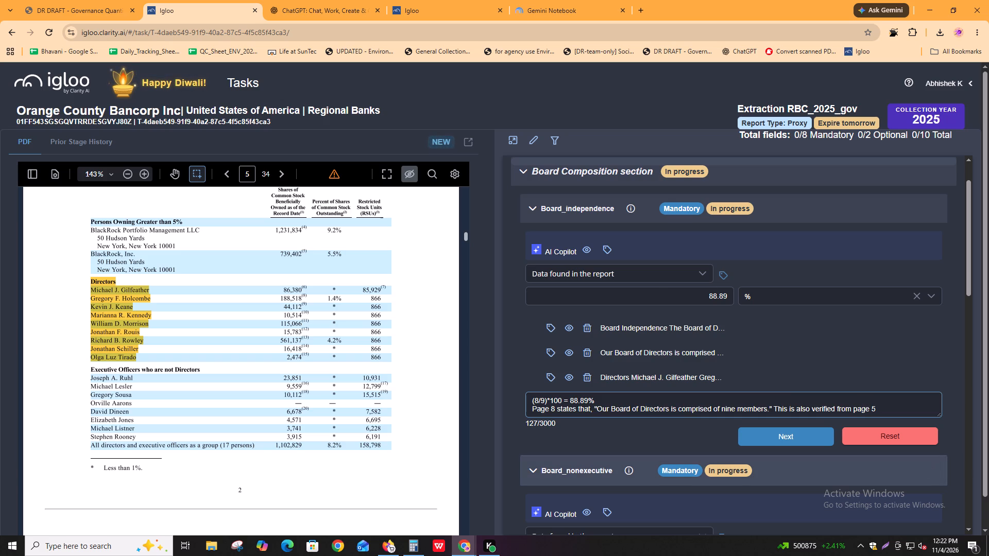
type(",")
key("space")
Complete that comment sentence with "on which the list of directors are given.".
type("on which the list of directors rae")
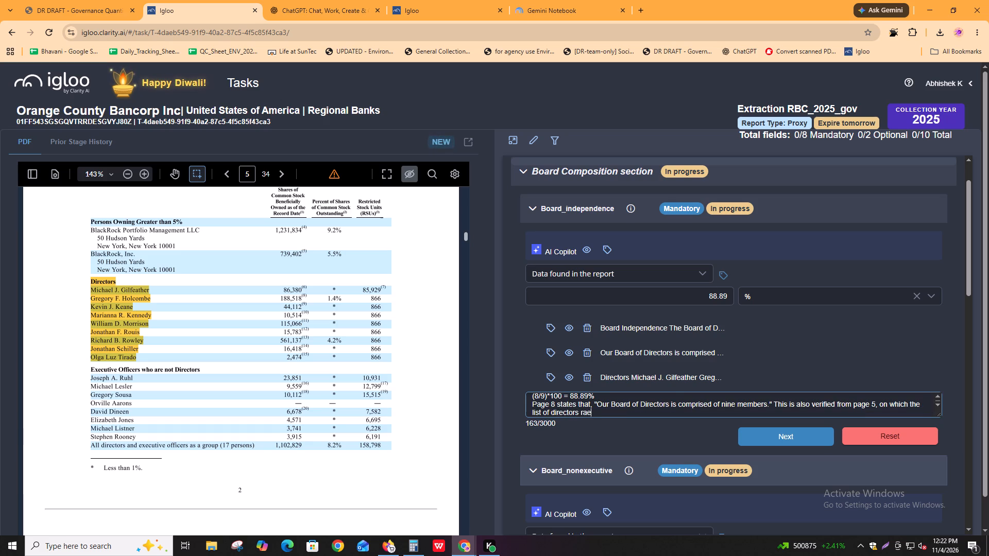
key("space")
type("given")
key("space")
key("BackSpace")
key("BackSpace")
key("BackSpace")
key("BackSpace")
key("BackSpace")
key("BackSpace")
key("BackSpace")
key("BackSpace")
key("BackSpace")
key("BackSpace")
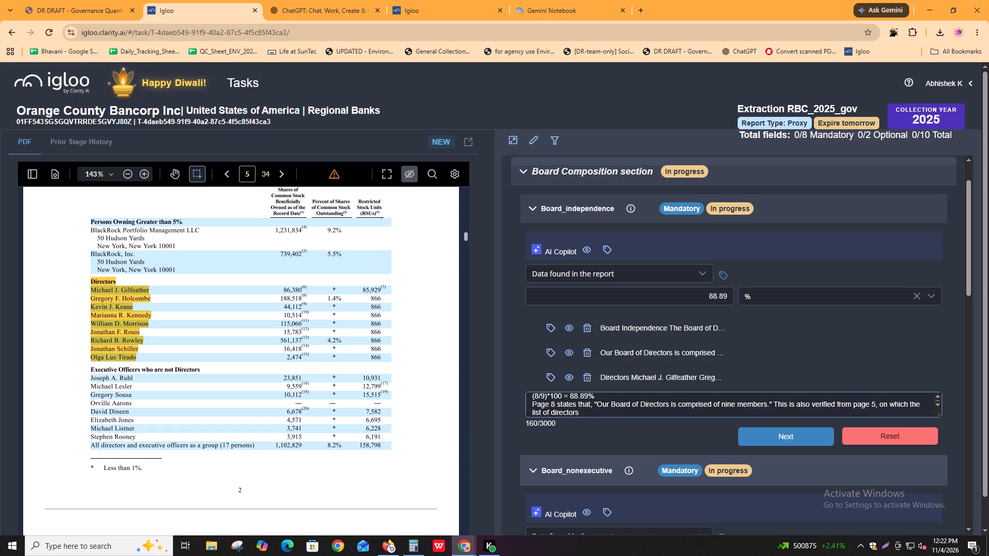
type("are guv")
key("BackSpace")
key("BackSpace")
type("iven")
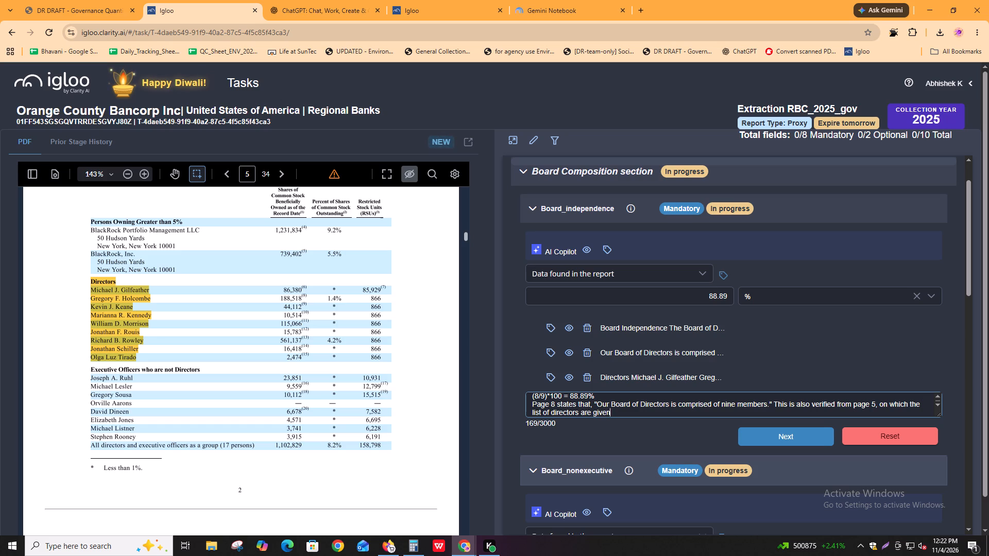
key("space")
type("re")
key("BackSpace")
key("BackSpace")
key("BackSpace")
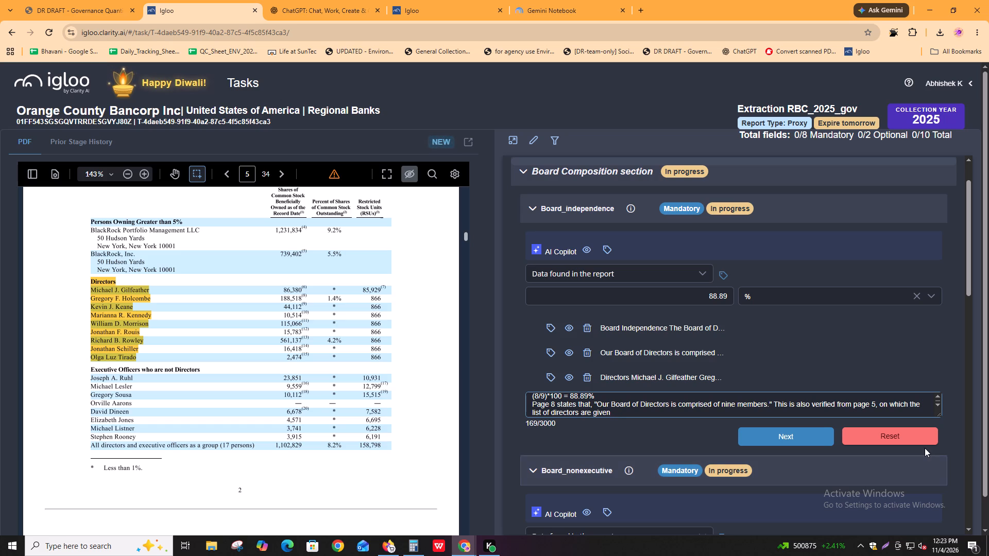
key("period")
Begin another comment sentence reading: The names listed under "Directors" on page 5, copying the quoted heading from the proxy.
key("space")
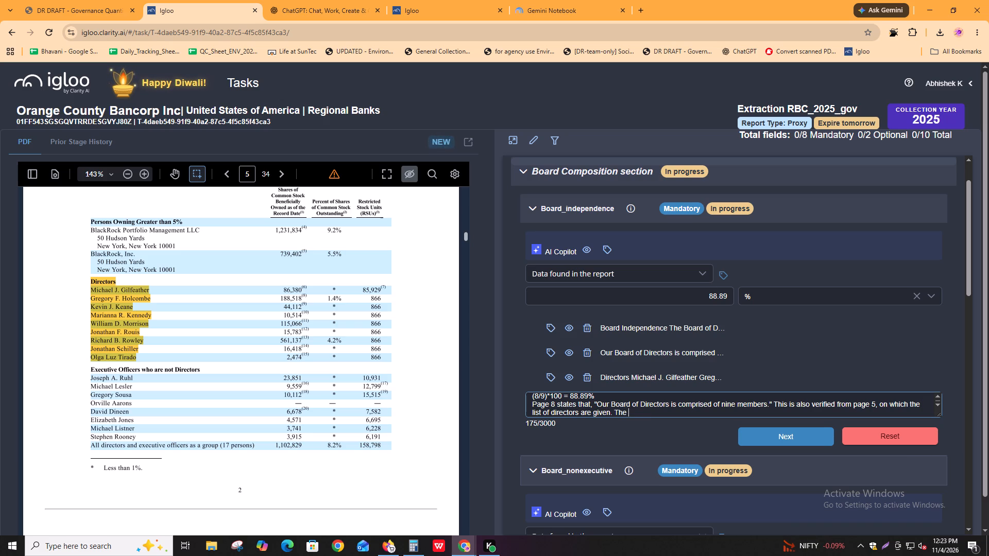
type("listed under")
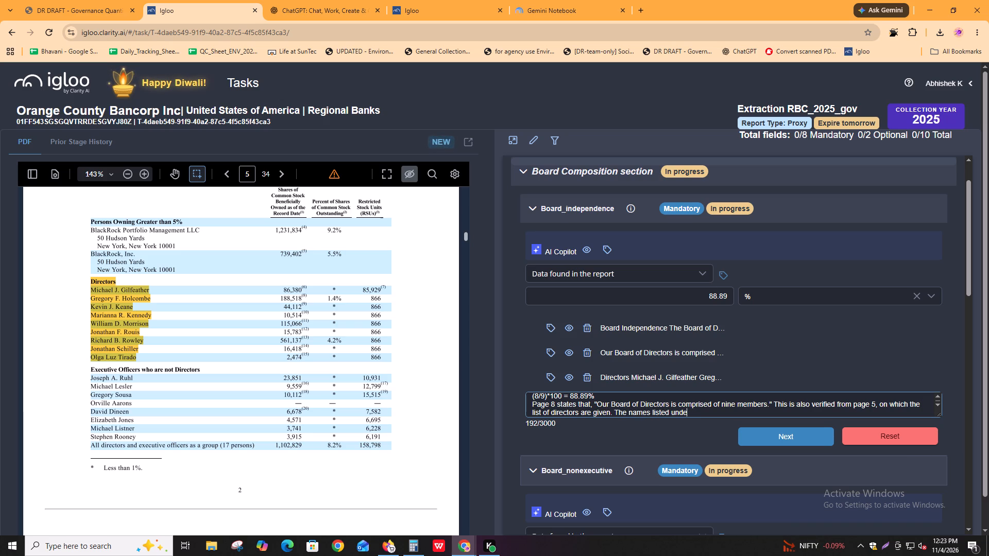
key("space")
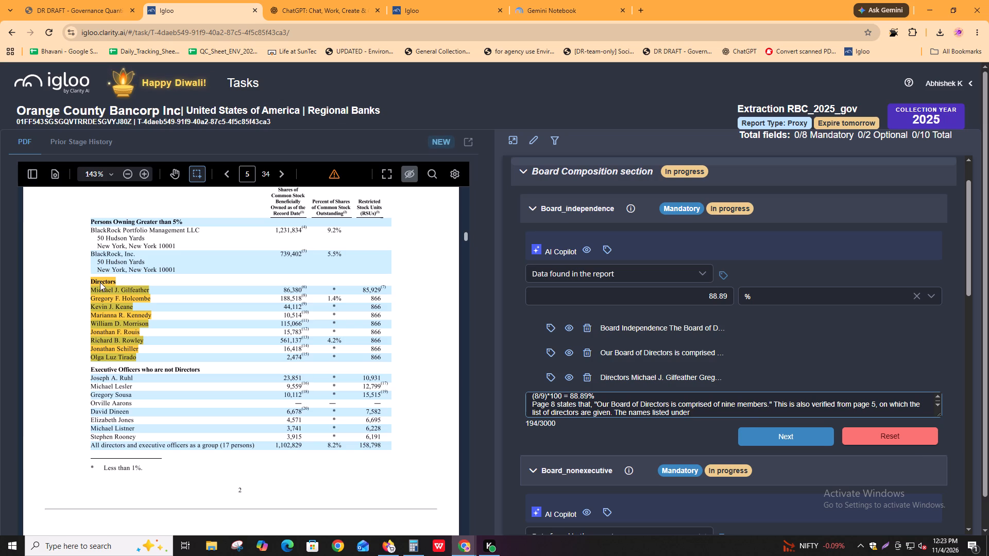
double_click(100, 282)
key("ctrl+c")
left_click(697, 409)
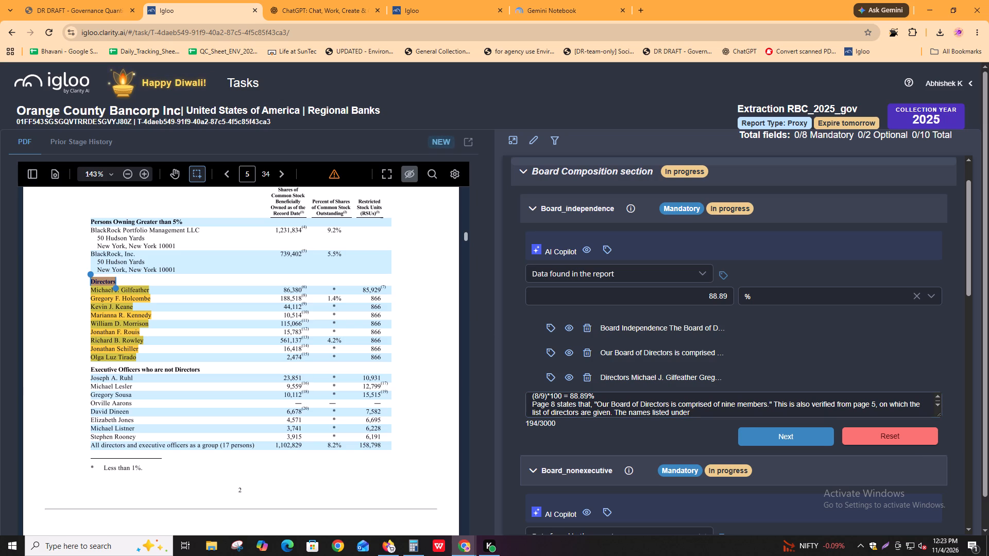
key("shift+quotedbl")
key("ctrl+v")
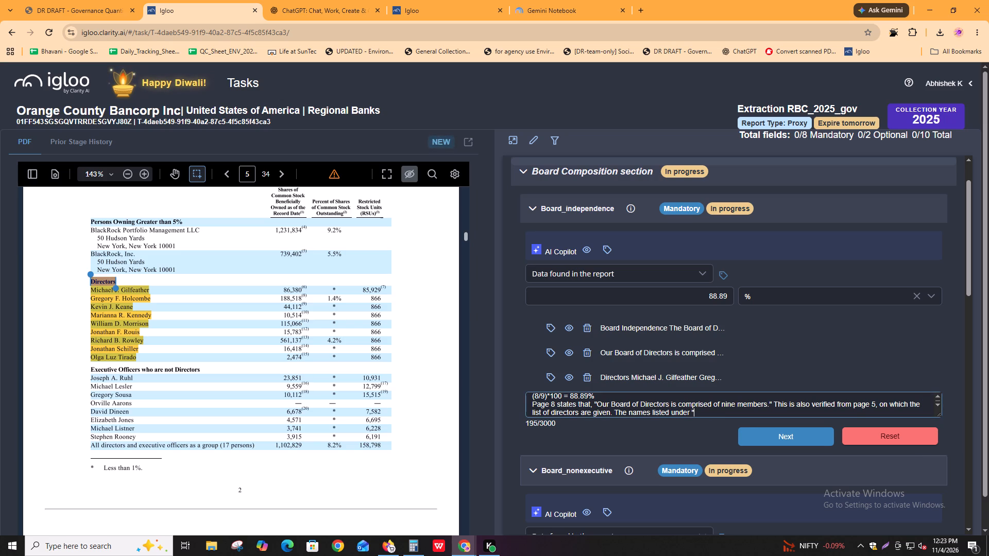
type("\" on page")
key("space")
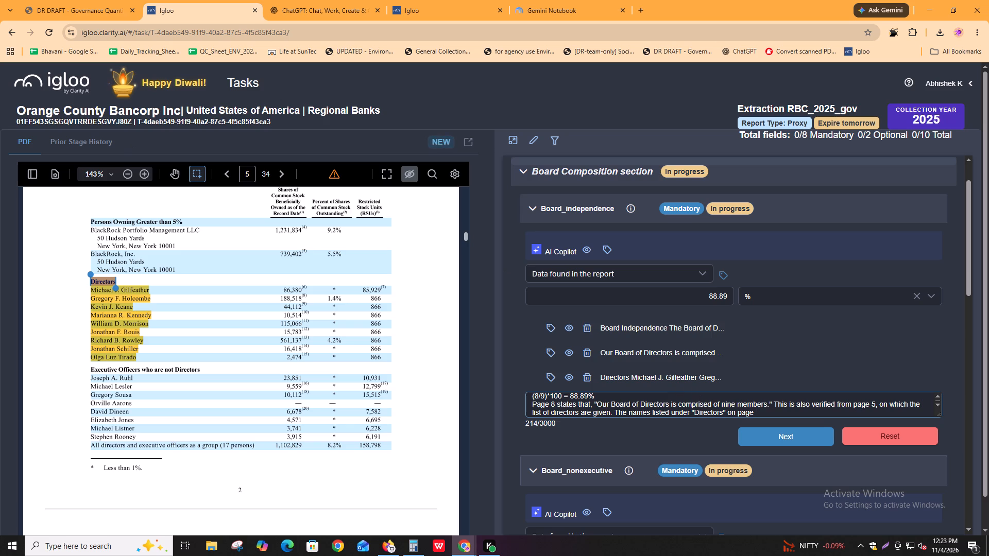
key("5")
Insert "separate descriptions about the" before "names listed" in the Board_independence comment's last sentence.
left_click(627, 412)
key("space")
type("separate decriptions")
key("space")
key("BackSpace")
key("backslash")
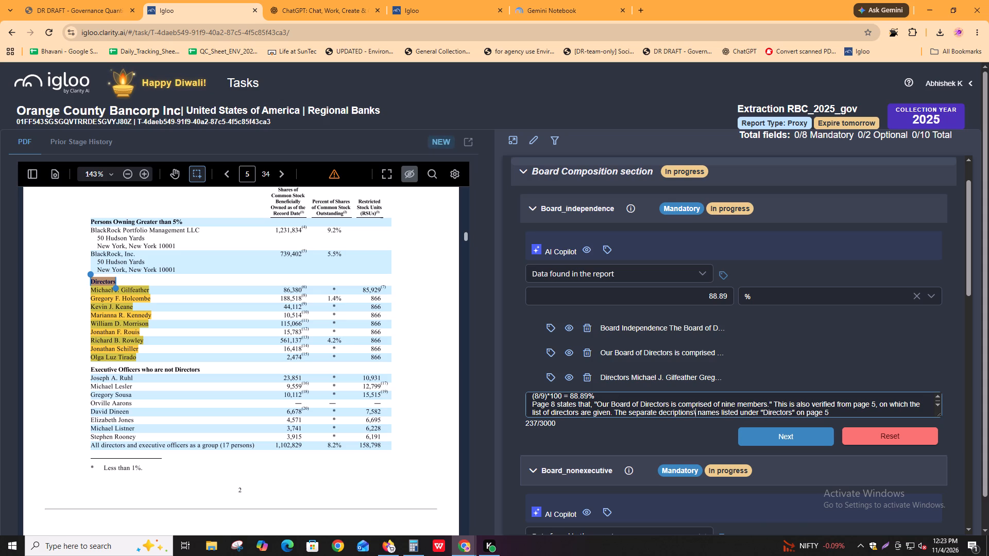
key("BackSpace")
key("BackSpace")
key("BackSpace")
key("BackSpace")
key("BackSpace")
key("BackSpace")
key("BackSpace")
key("BackSpace")
key("BackSpace")
key("BackSpace")
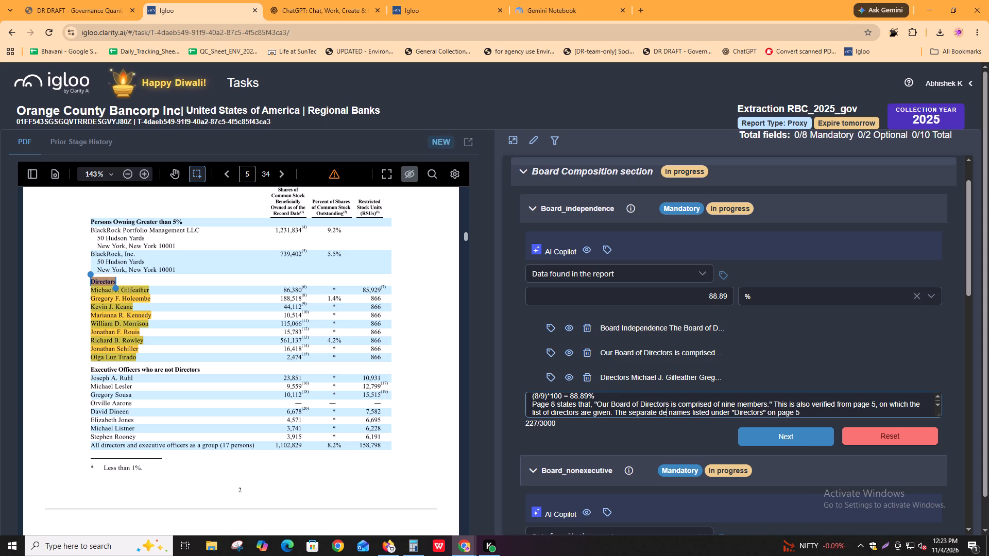
type("scriptions")
key("space")
type("av")
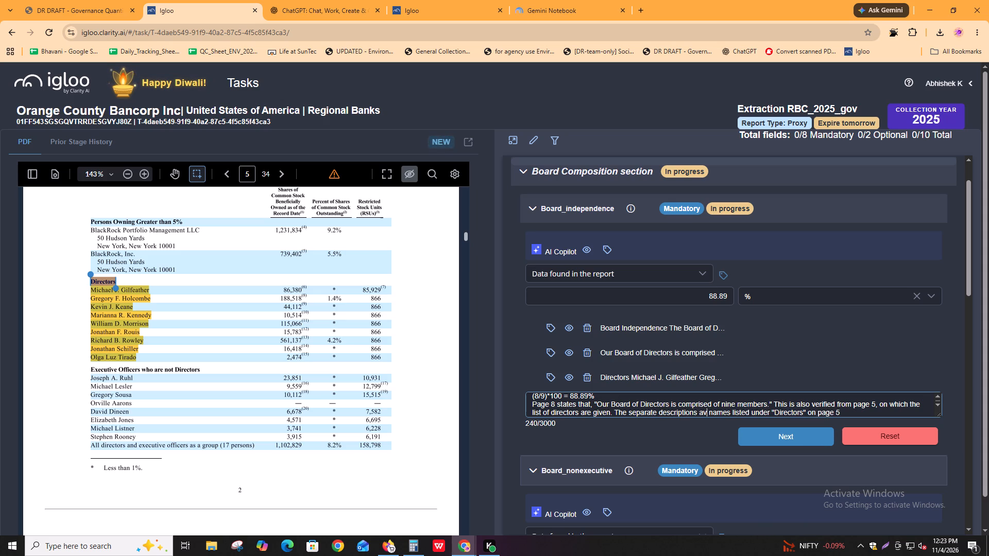
key("BackSpace")
type("bout the")
key("space")
key("BackSpace")
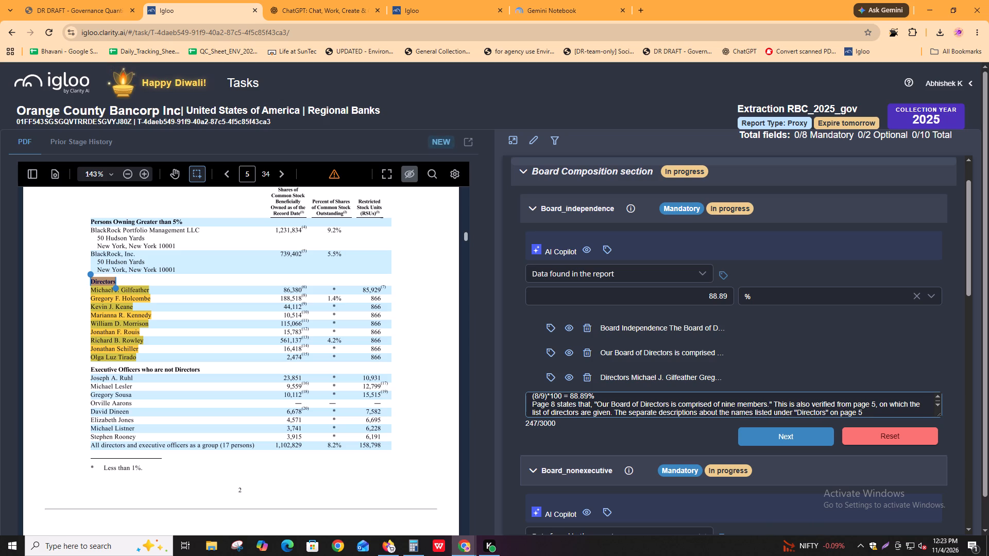
Extend the end of the comment's last sentence with "are also given on page".
left_click(901, 411)
key("space")
type("are also")
key("space")
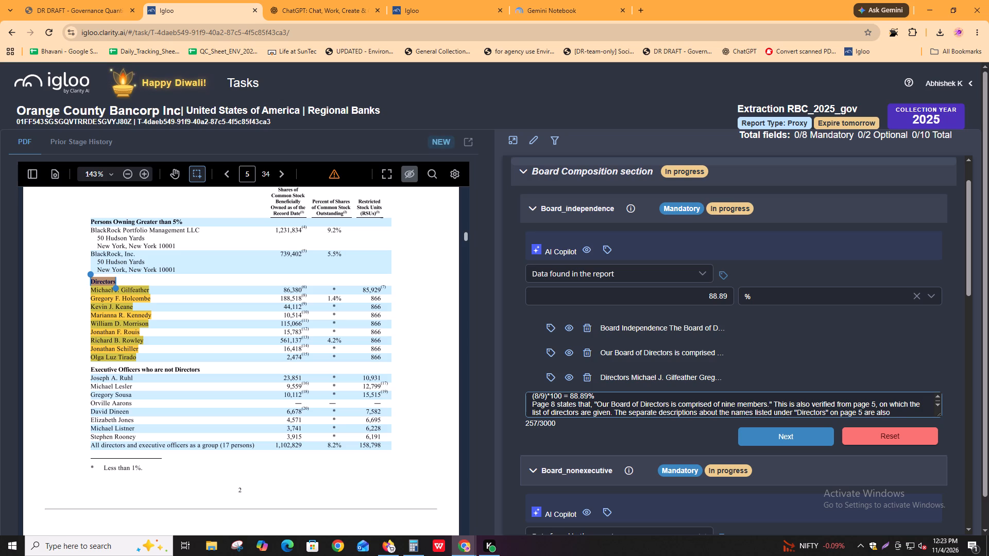
type("given on a")
key("BackSpace")
type("page")
key("space")
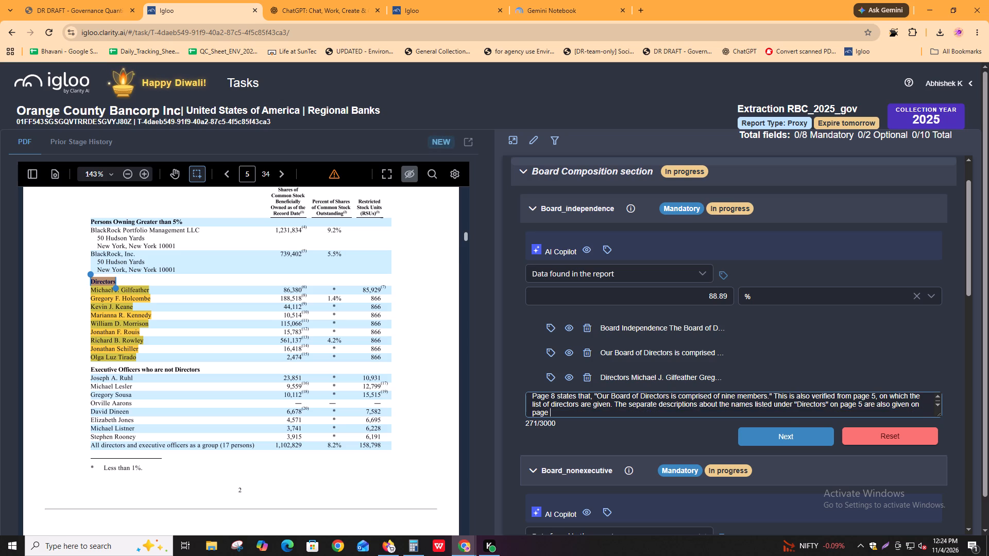
Check which proxy PDF pages carry the director biographies and complete the comment's page reference as "pages 8, 9 and 10".
key("alt+Tab")
left_click(342, 276, "alt")
left_click(199, 0)
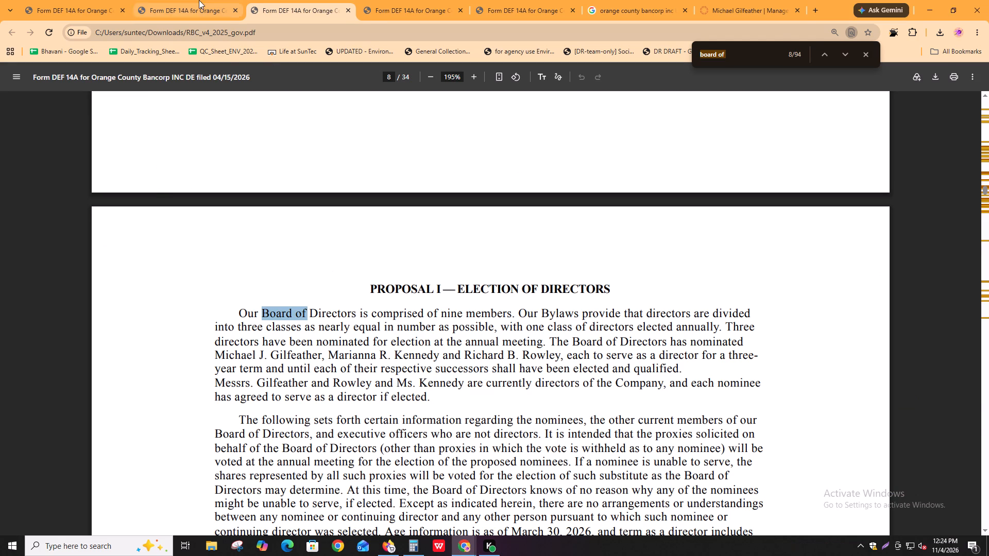
scroll(395, 321, "down", 9)
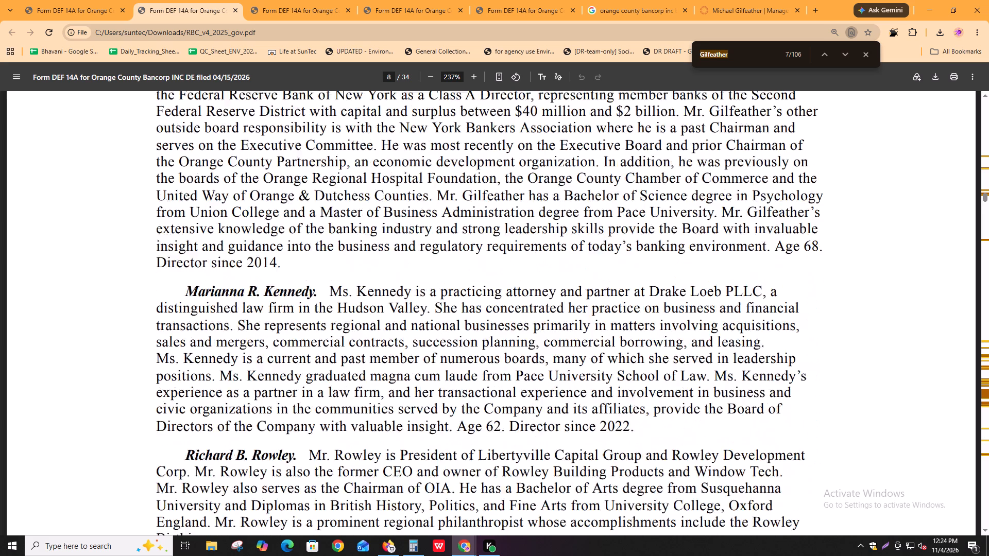
scroll(397, 322, "down", 20)
scroll(397, 322, "down", 15)
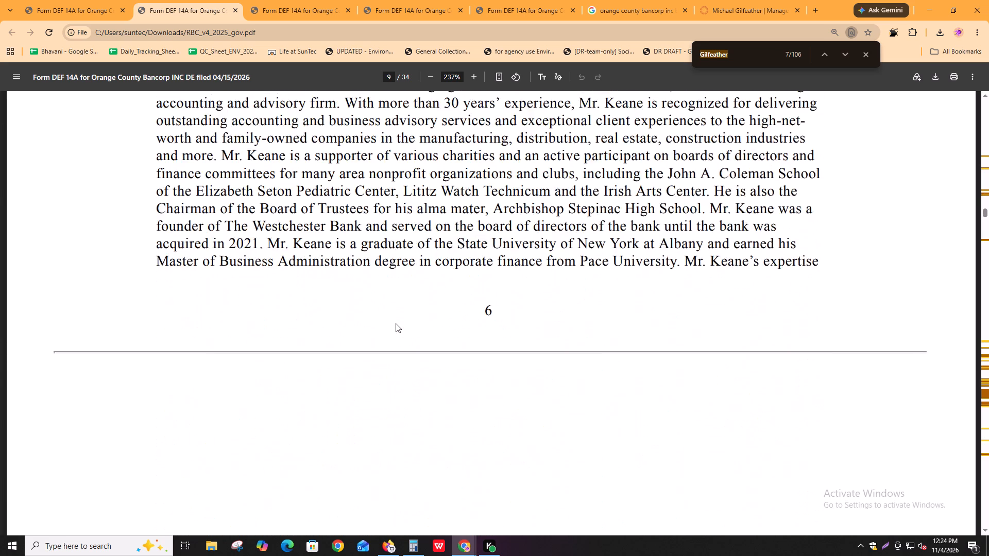
scroll(396, 323, "down", 11)
key("alt+Tab")
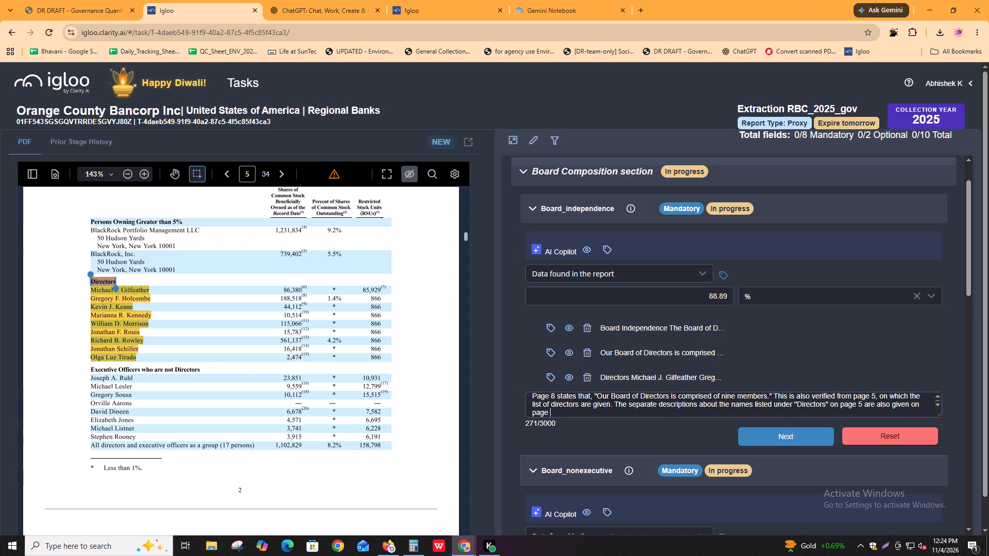
key("BackSpace")
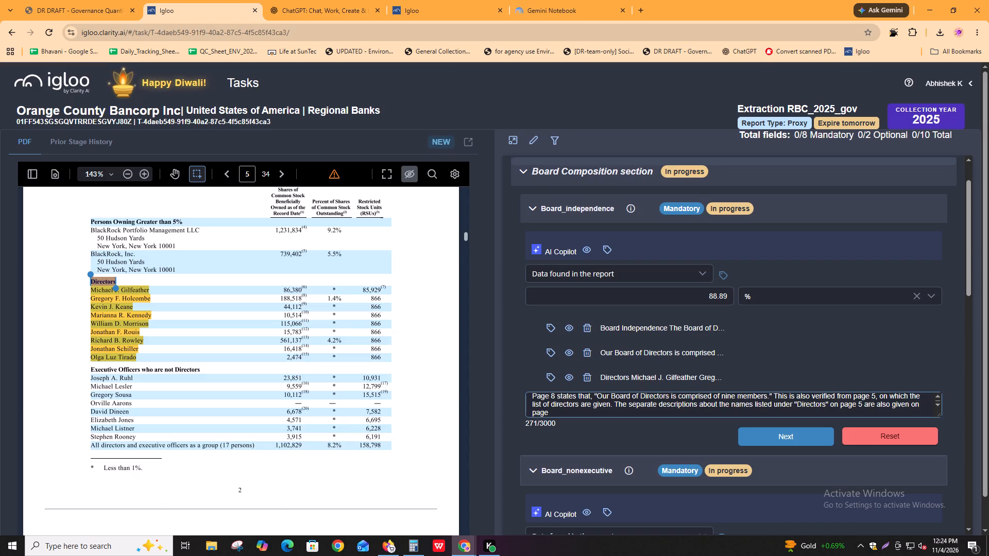
type("s 8, 9,")
key("BackSpace")
key("space")
type("and 10")
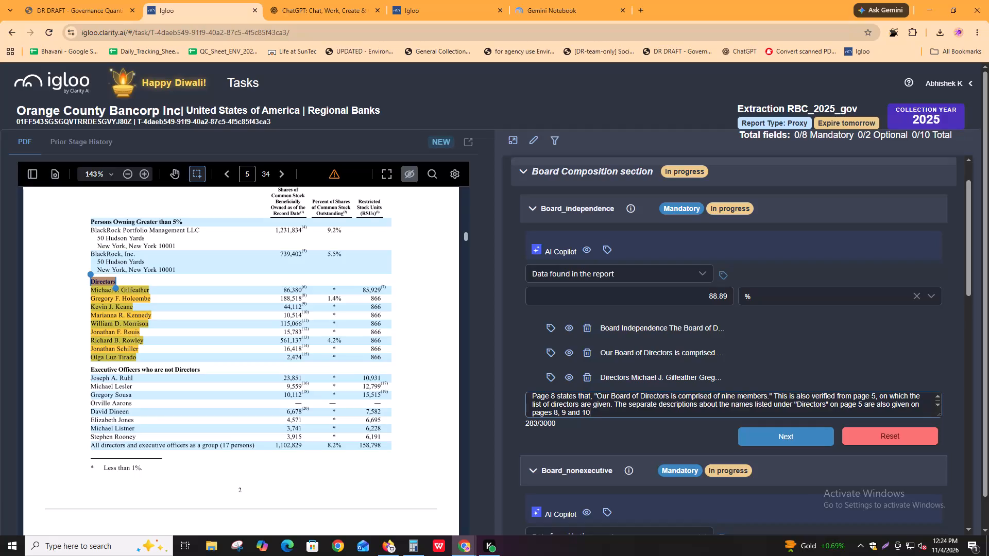
Continue the Board_independence comment with ", from where it is confirmed that all the directors were" and start the word "part".
type(", from where")
key("space")
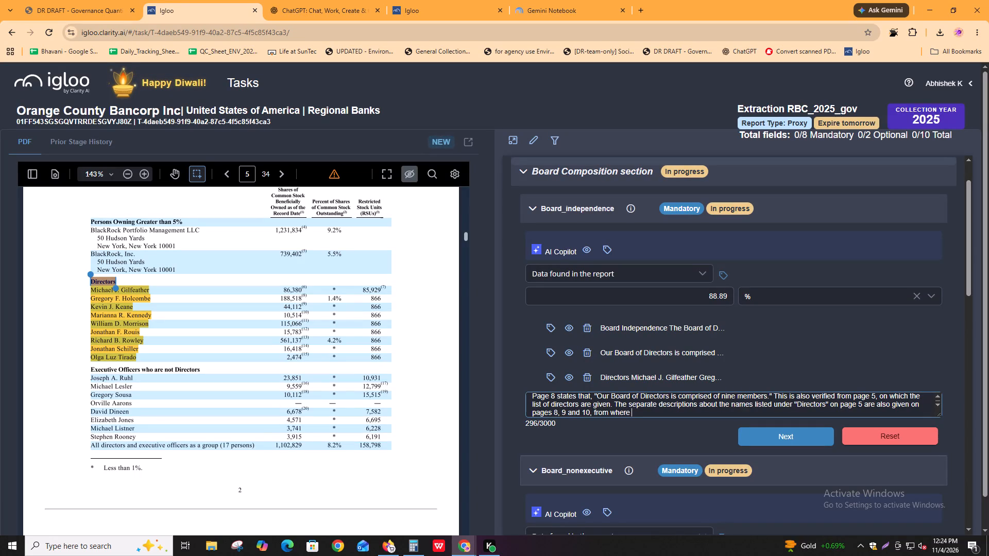
type("it is confirmed that")
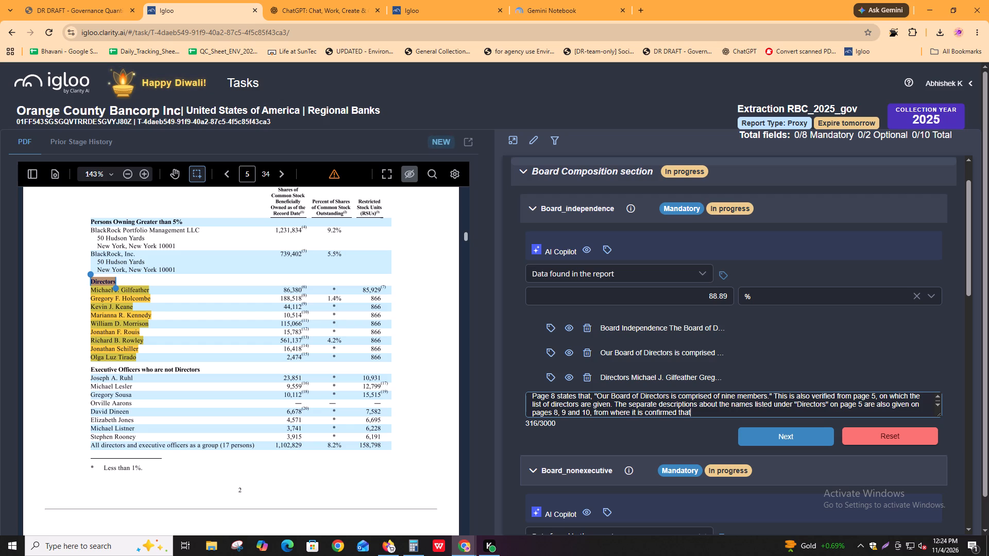
key("space")
type("all the")
key("space")
type("directors were")
key("space")
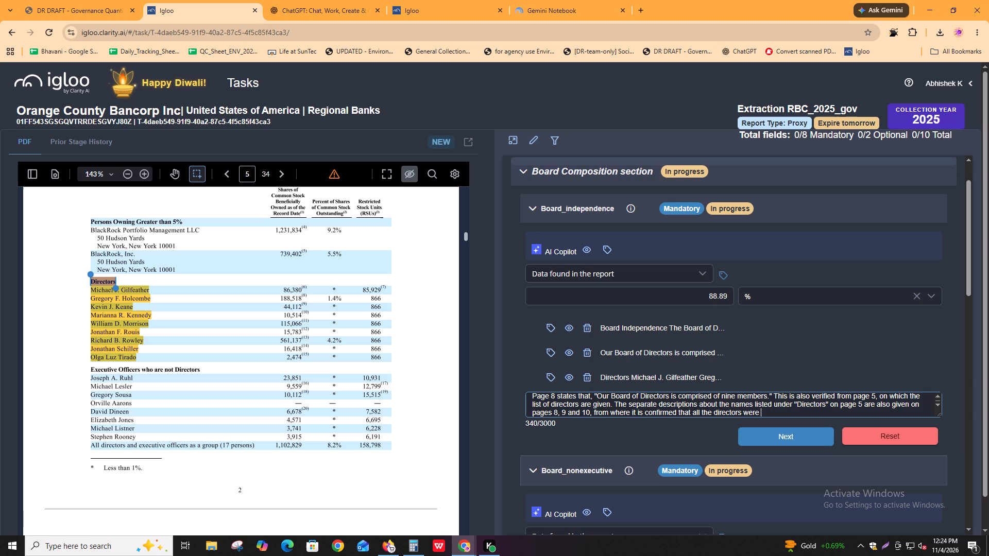
type("also")
key("space")
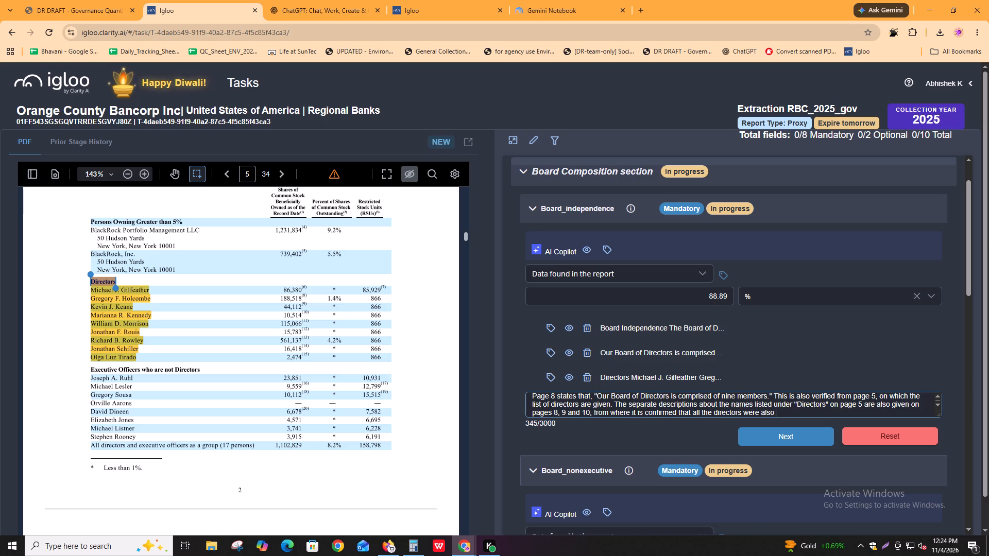
key("BackSpace")
key("BackSpace")
key("BackSpace")
key("BackSpace")
key("BackSpace")
type("pa")
Insert "nine" before "directors" in the phrase "all the directors were" in the comment.
left_click(712, 413)
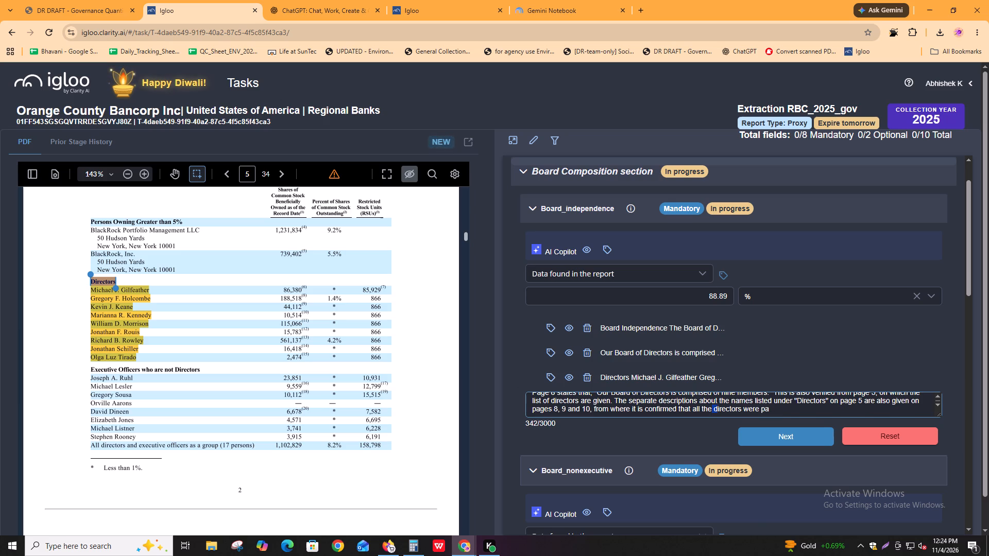
key("Left")
key("space")
type("nine")
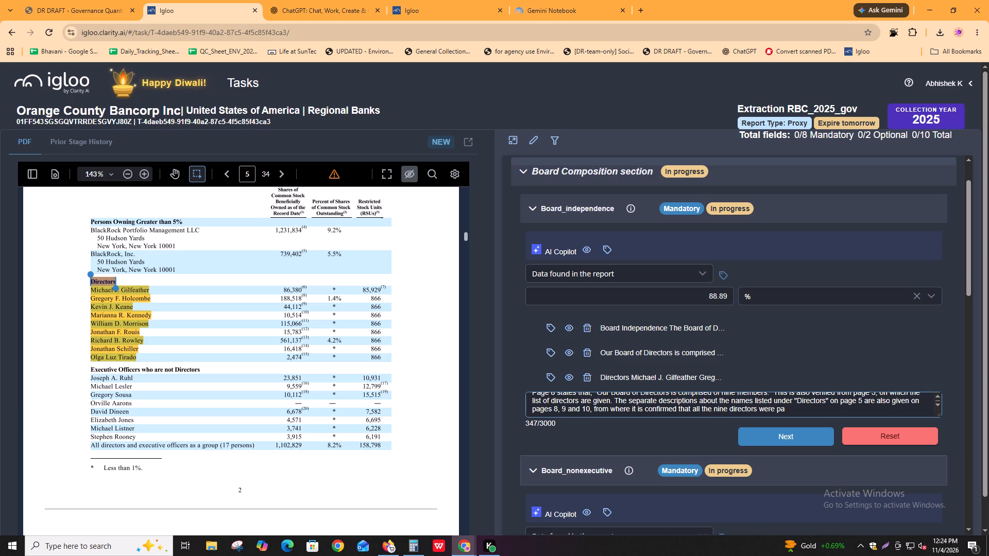
Continue the end of the comment so it reads "part of the board of directors in 2025 also and none of the directors".
key("ctrl+Right")
key("ctrl+Right")
key("ctrl+Right")
key("ctrl+Right")
key("ctrl+Right")
key("ctrl+Right")
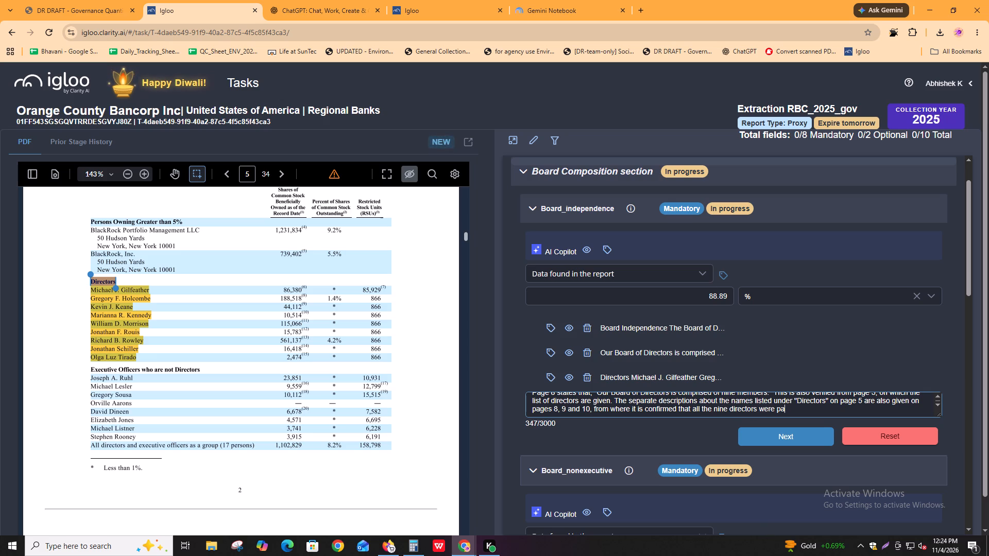
type("rt of the board of directors in 2")
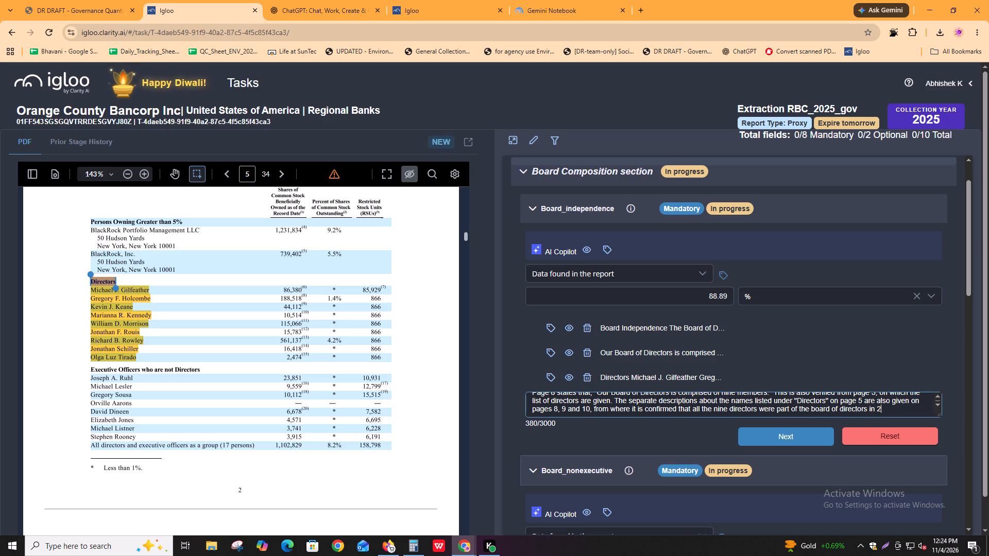
type("25")
key("BackSpace")
key("BackSpace")
type("025 also and none of the direct")
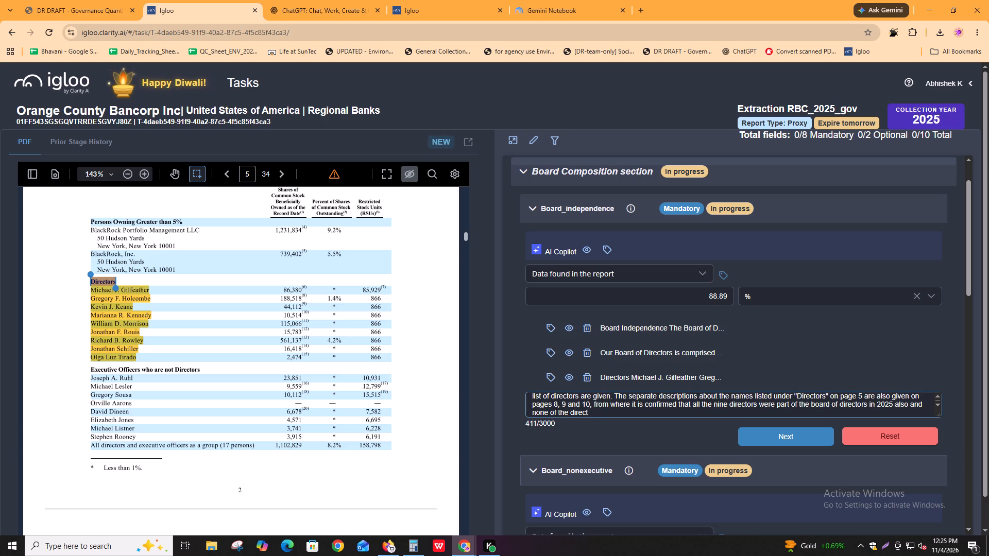
Finish the comment sentence with "resigned before the reporting year end.".
type("ors resigned f")
key("BackSpace")
type("before the")
key("space")
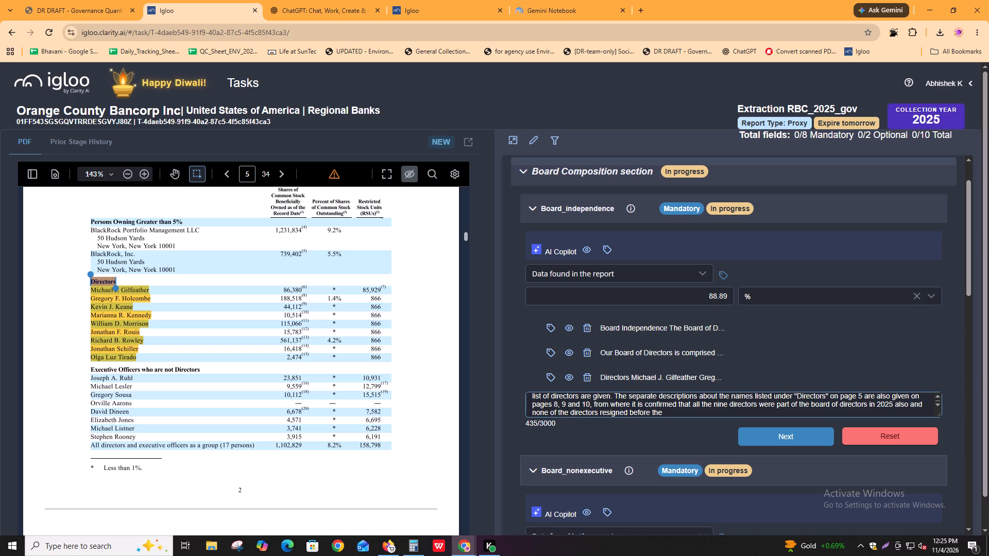
type("2025")
key("ctrl+shift+Left")
type("reporting yar")
key("space")
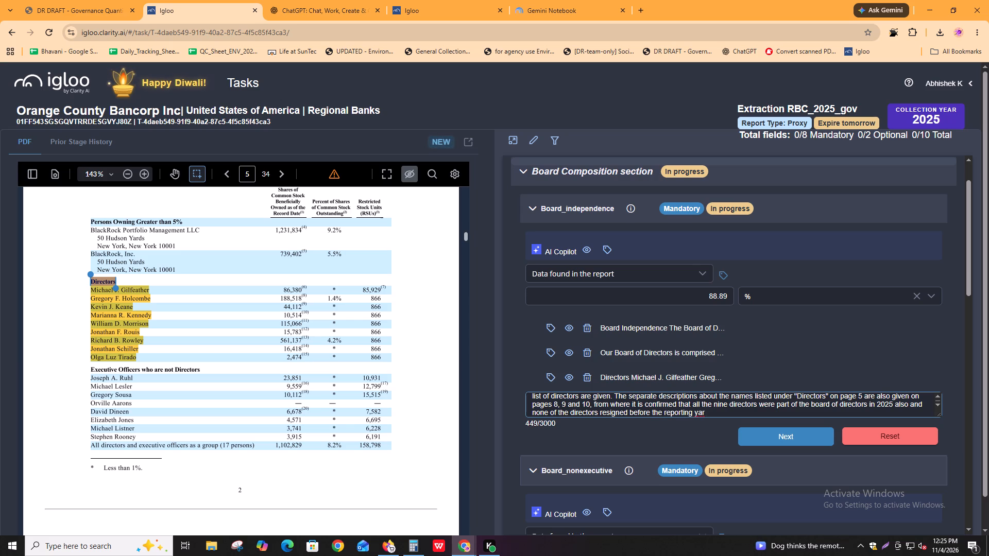
key("BackSpace")
key("BackSpace")
key("BackSpace")
type("ear end")
key("Tab")
key("period")
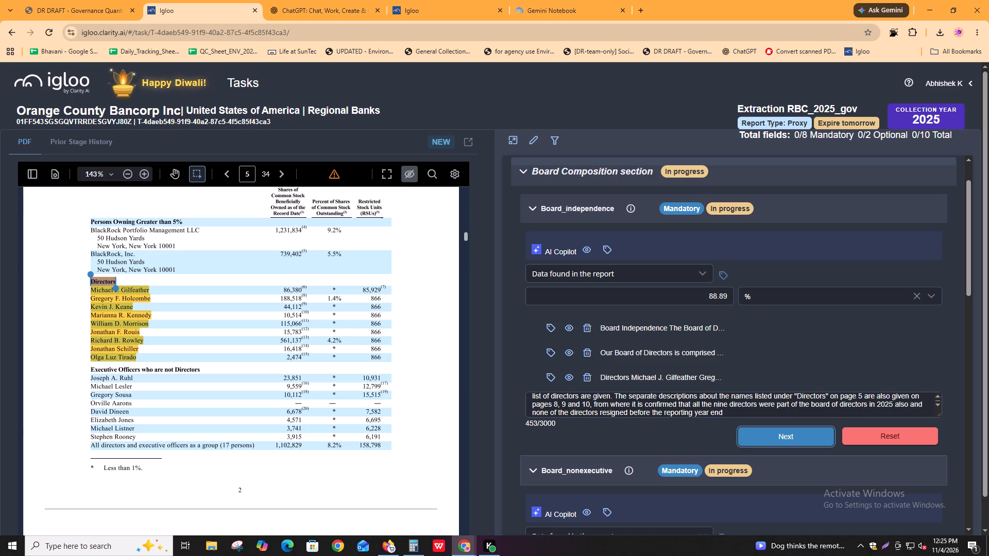
left_click(740, 409)
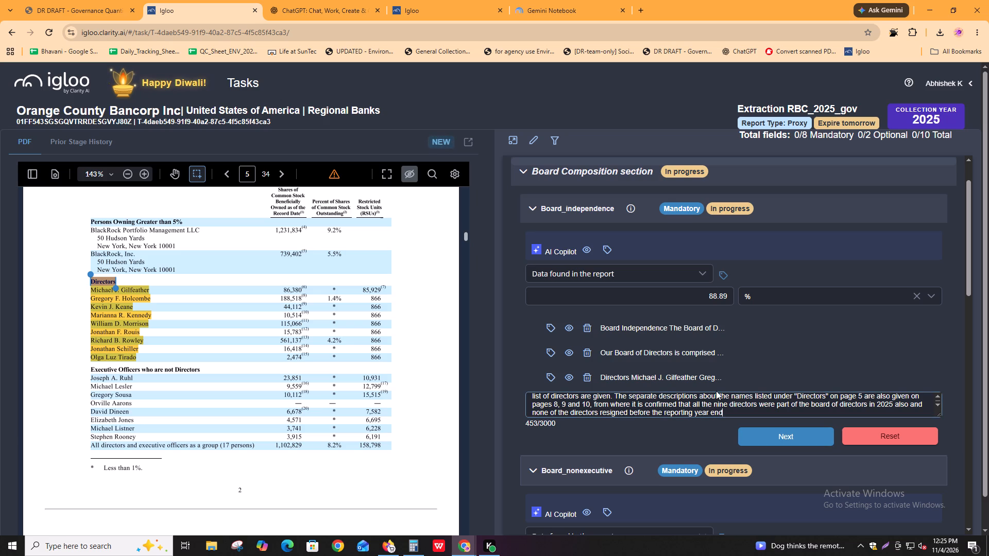
key("period")
left_click_drag(940, 414, 936, 518)
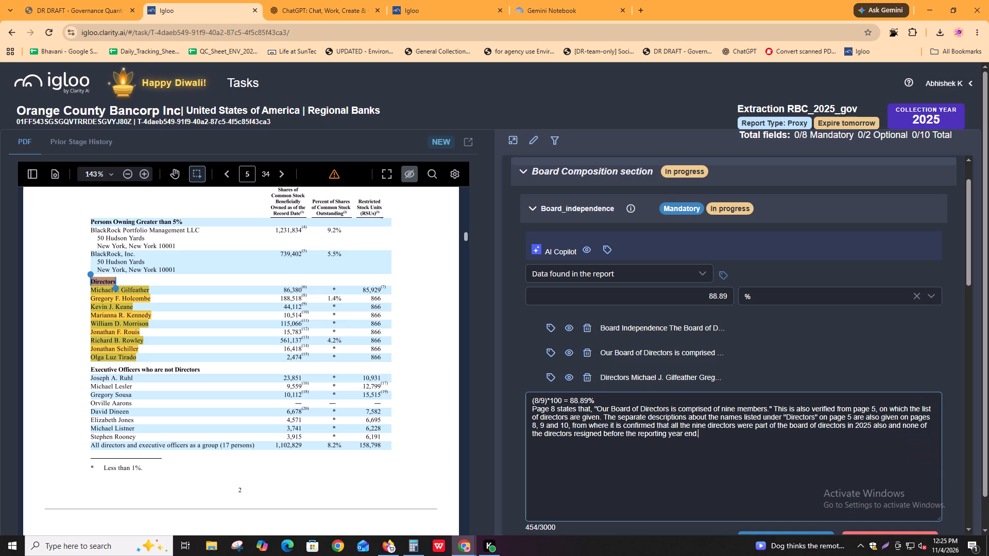
left_click_drag(531, 409, 717, 447)
key("ctrl+x")
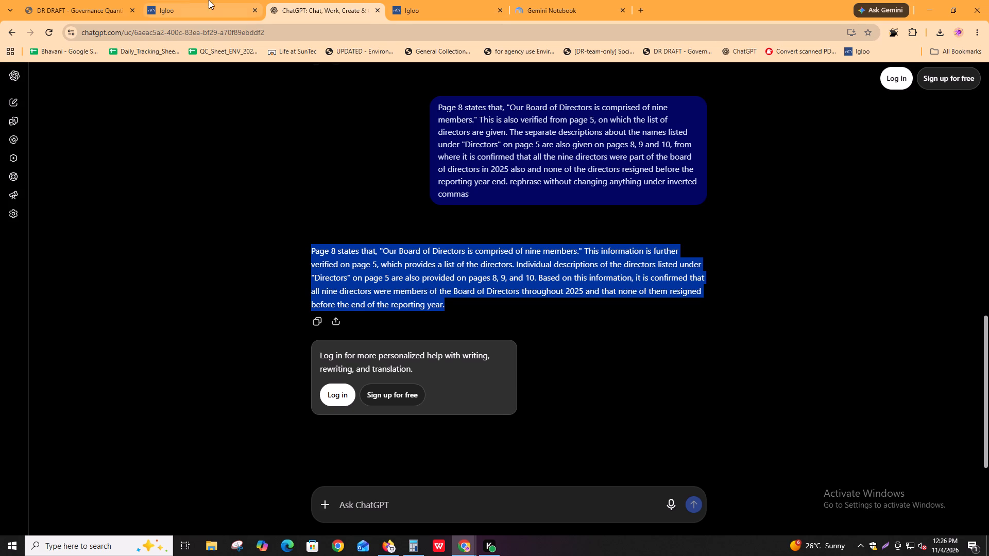
left_click(194, 0)
key("ctrl+v")
scroll(744, 449, "down", 3)
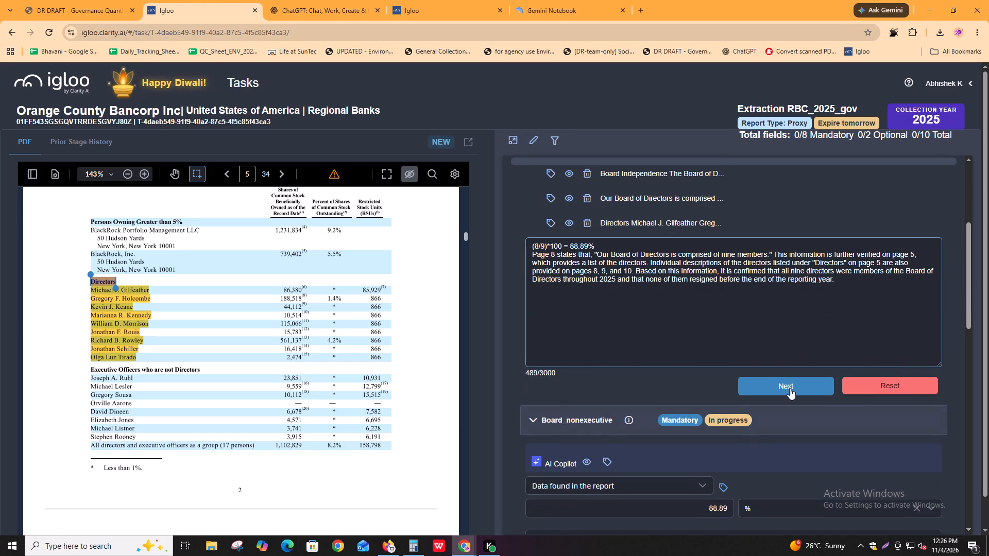
scroll(742, 353, "up", 3)
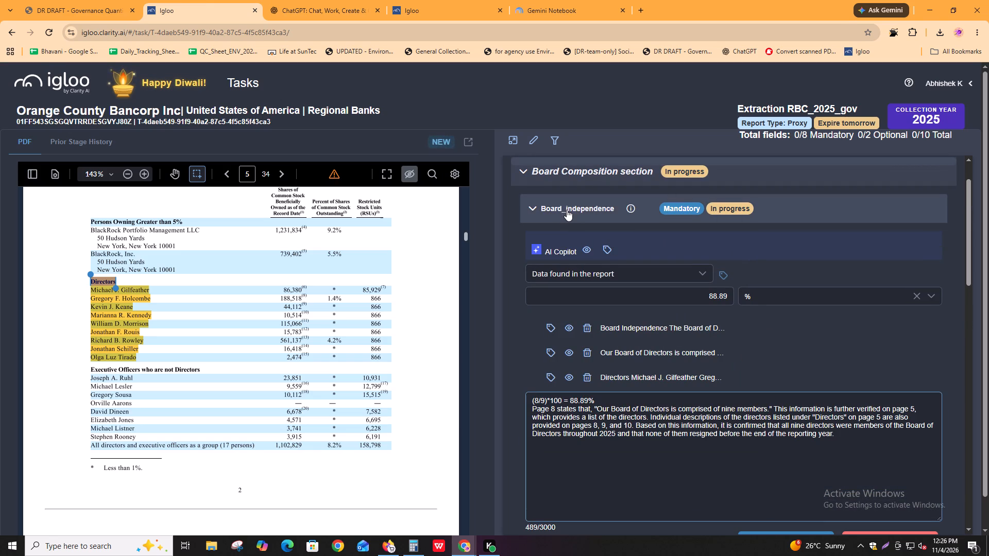
Search the proxy statement PDF for "independence".
left_click(217, 404)
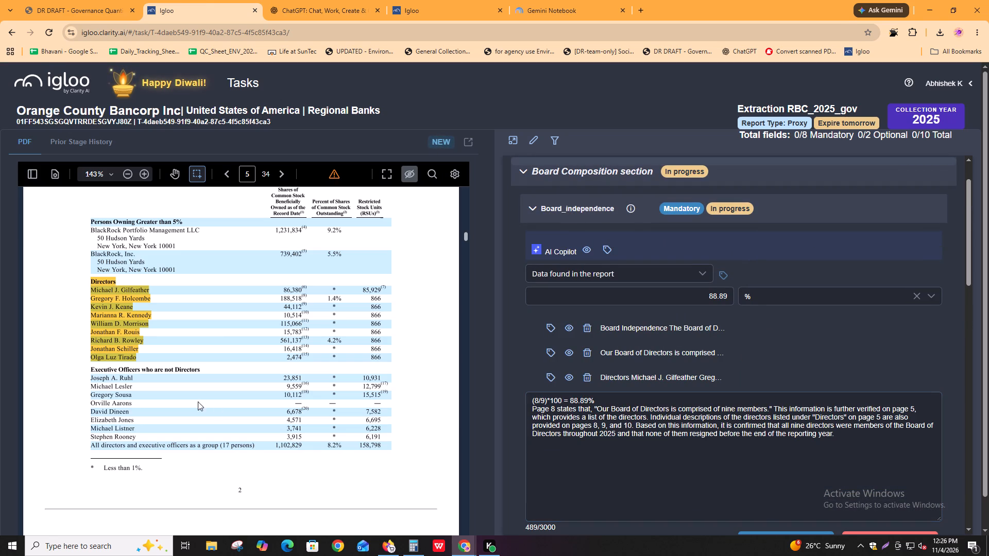
key("alt+Tab")
key("ctrl+f")
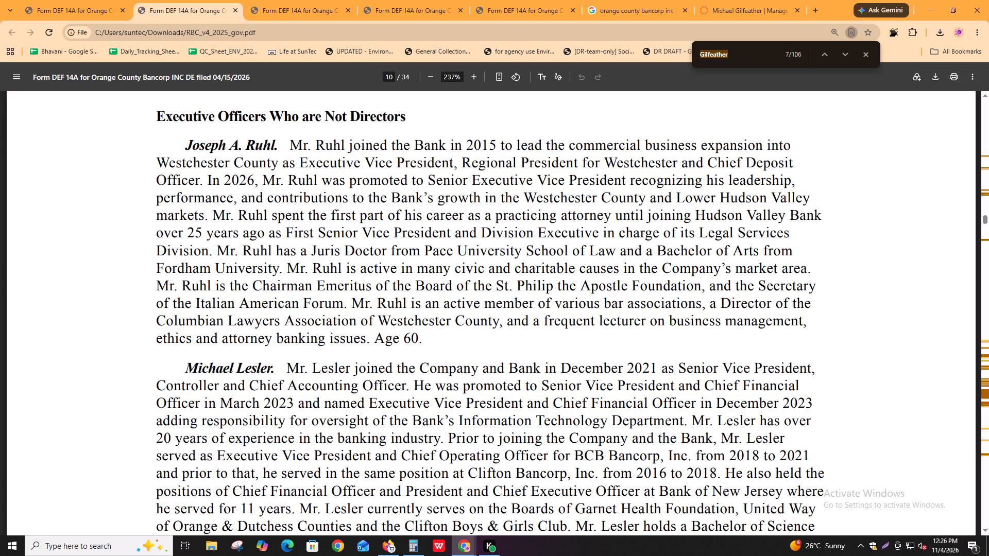
type("independe")
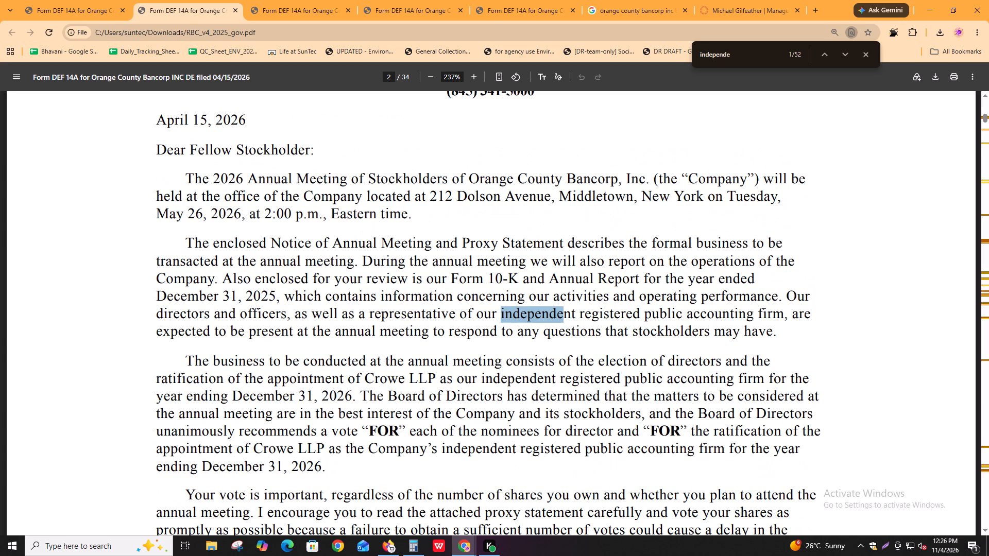
type("nce")
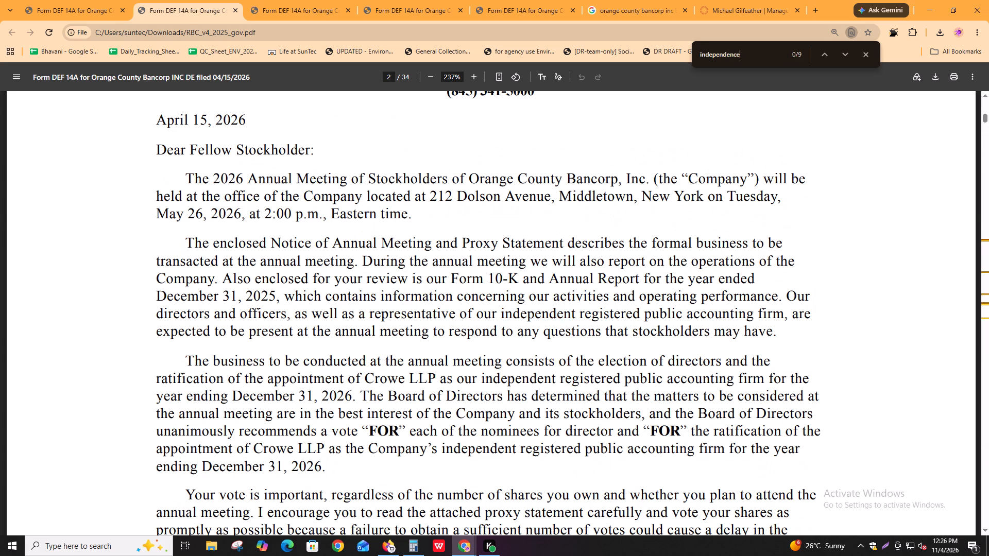
Start a new line at the end of the Board_independence comment in Igloo reading "Among the 9 directors,".
key("alt+Tab")
left_click(859, 443)
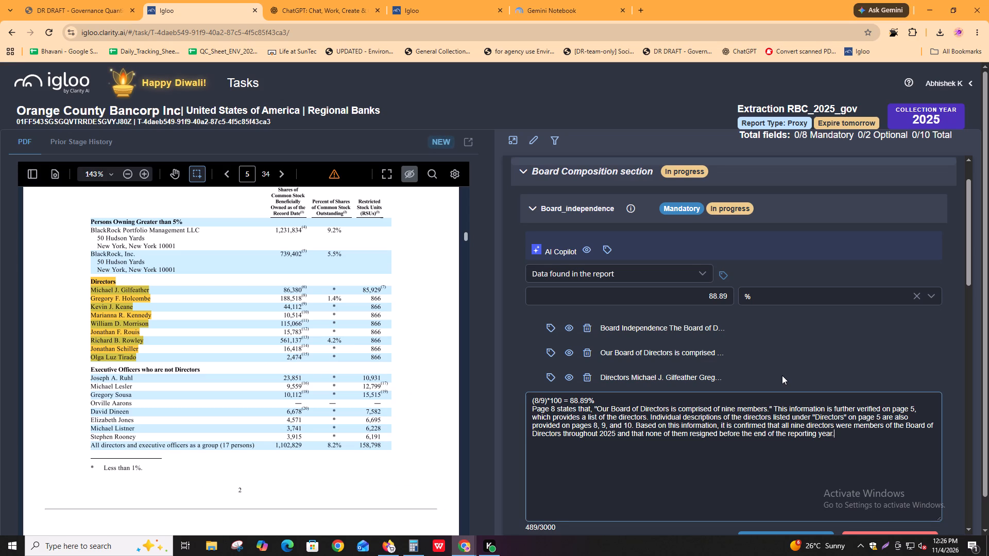
key("space")
key("BackSpace")
key("Return")
type("mong the")
key("space")
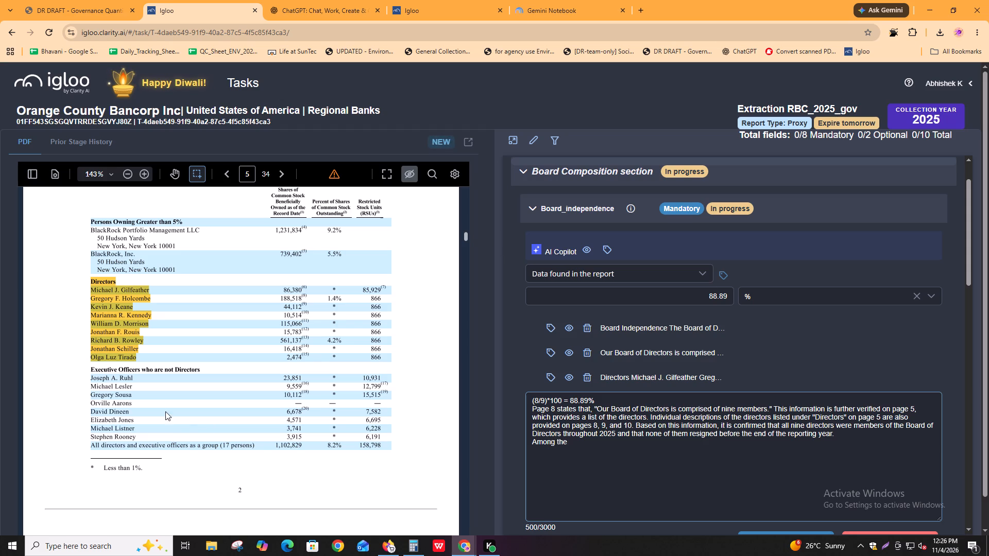
type("9 ni")
key("BackSpace")
key("BackSpace")
key("d")
key("BackSpace")
type("boa")
key("BackSpace")
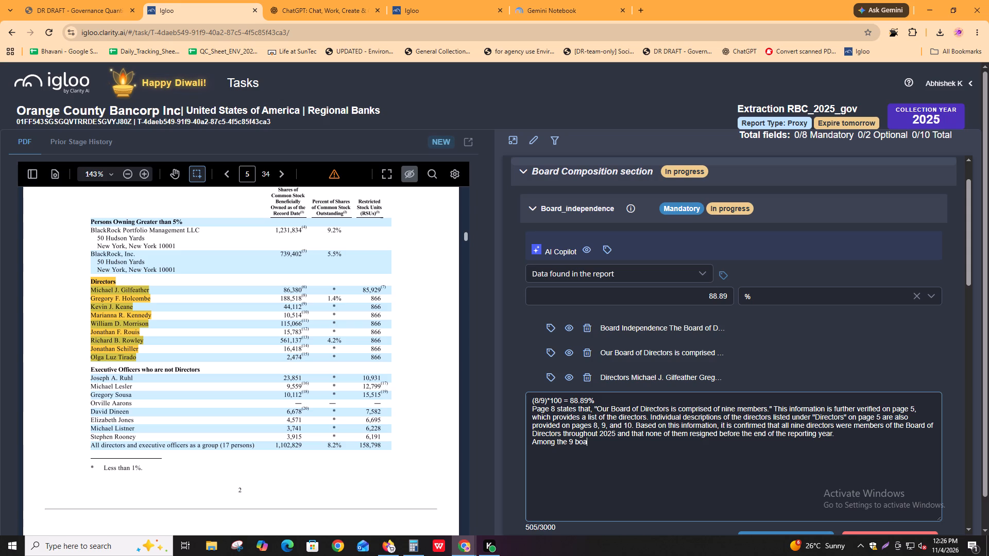
key("BackSpace")
key("BackSpace")
type("directors,")
key("space")
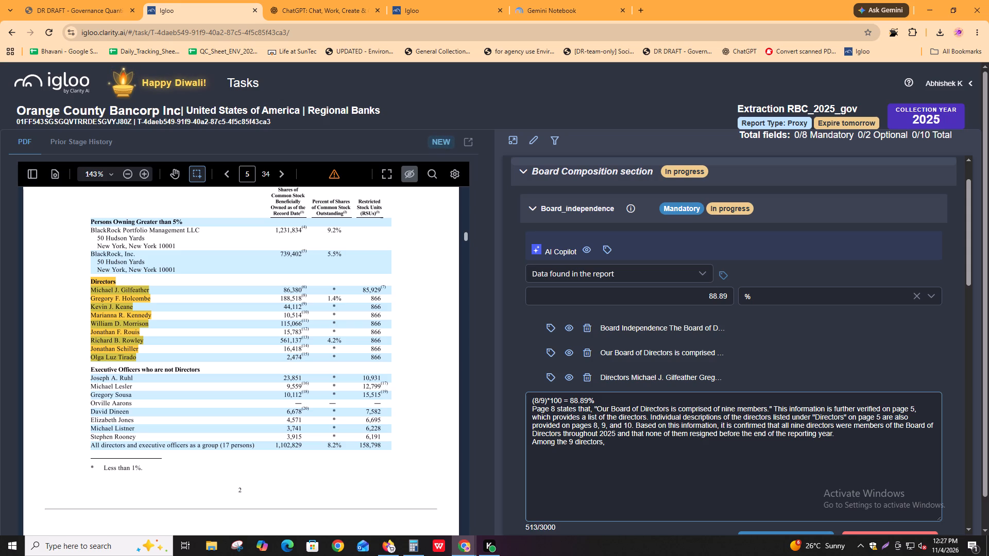
Continue the comment with "one director namely", the first listed director's name copied from page 5 in quotation marks, and "is an executive director which is".
type("one director namely")
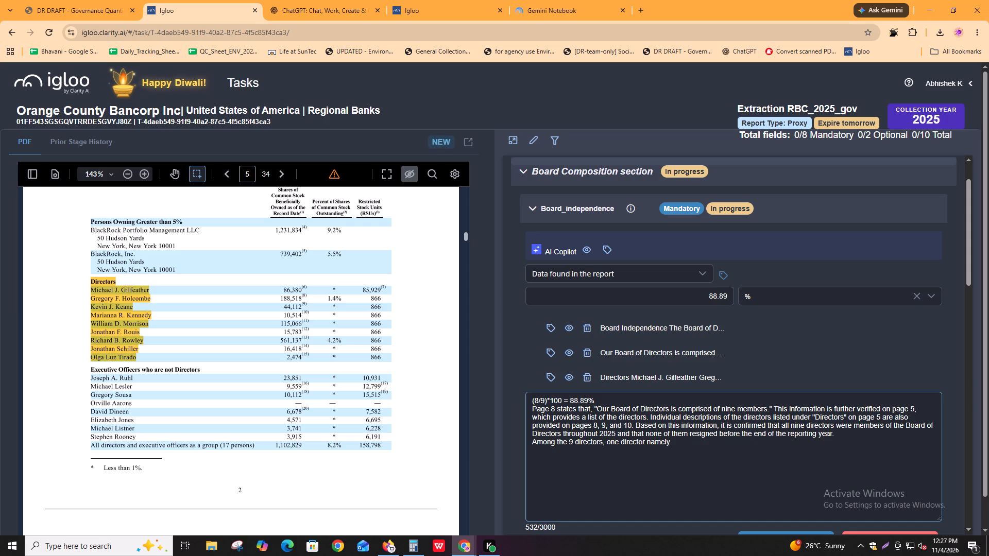
key("space")
type("\"")
left_click_drag(91, 291, 163, 293)
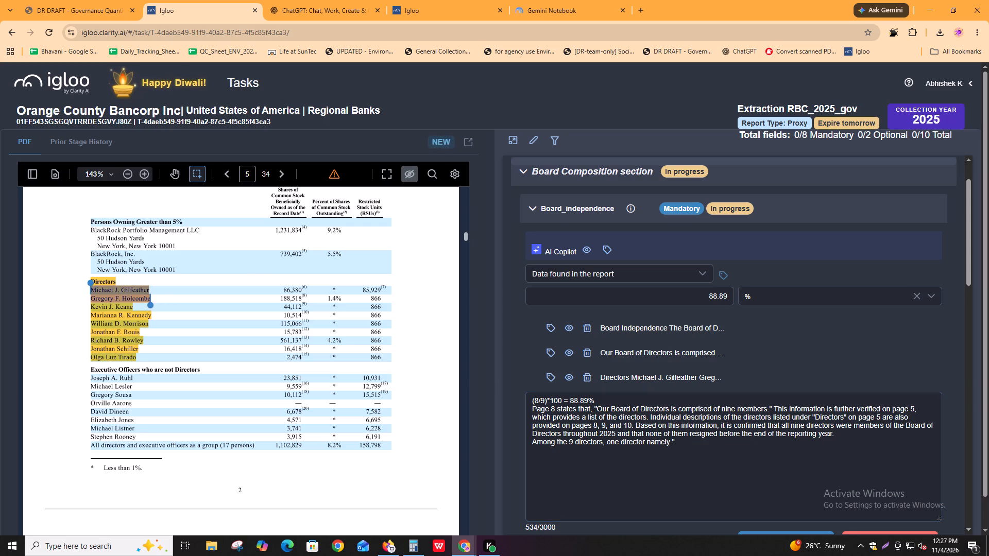
left_click(153, 291)
left_click_drag(90, 289, 164, 290)
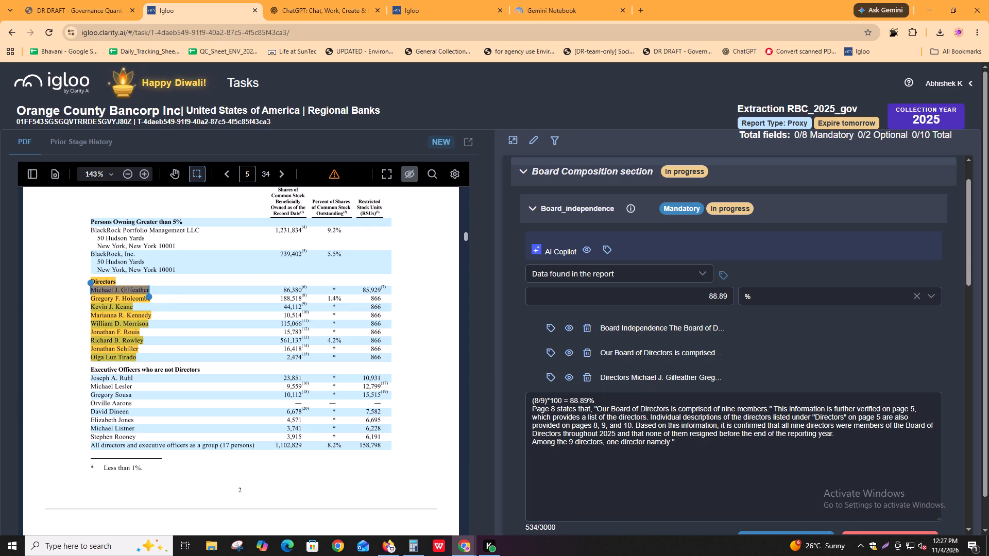
key("ctrl+c")
left_click(714, 448)
key("ctrl+v")
type("\" w")
key("BackSpace")
type("is")
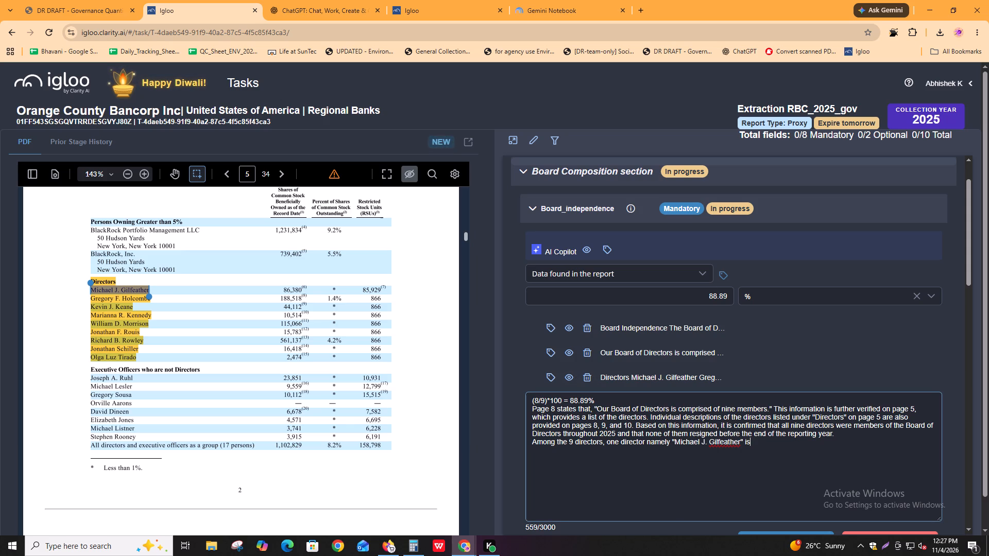
key("space")
type("an e")
type("xecutive director")
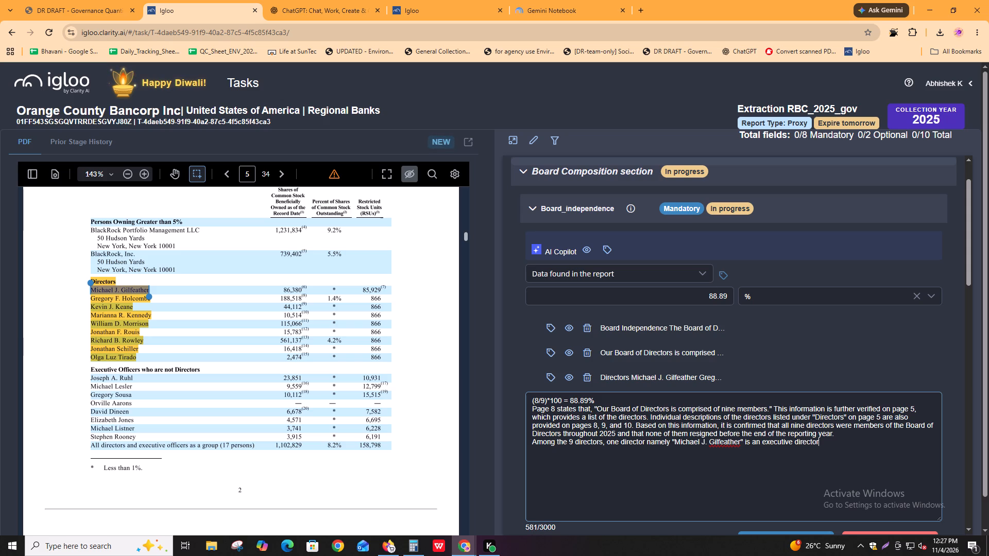
key("space")
type("which is")
key("space")
Find that director's biography on page 8 of the proxy PDF and copy the sentence about being President and Chief Executive Officer since April 2014.
key("alt+Tab")
key("ctrl+f")
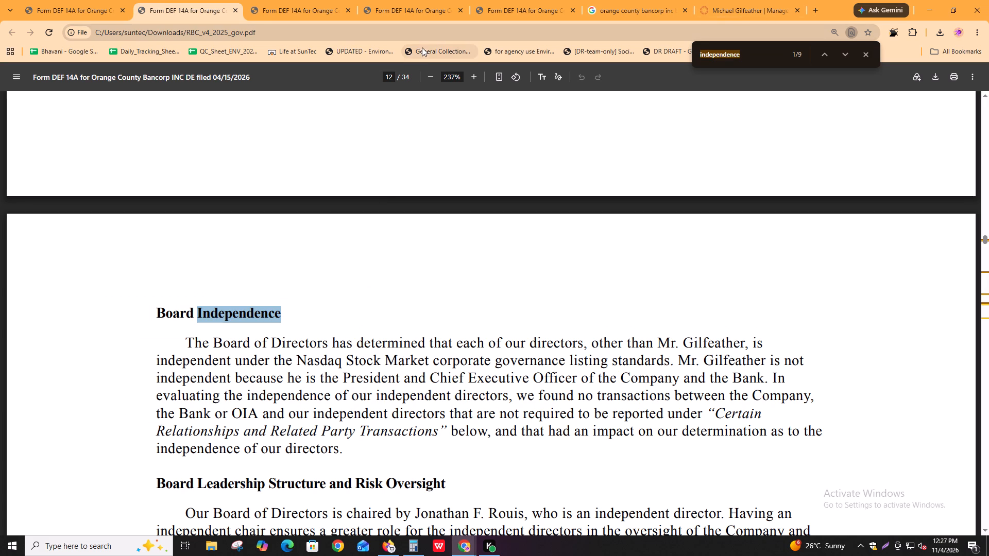
key("ctrl+v")
key("Return")
key("shift+Return")
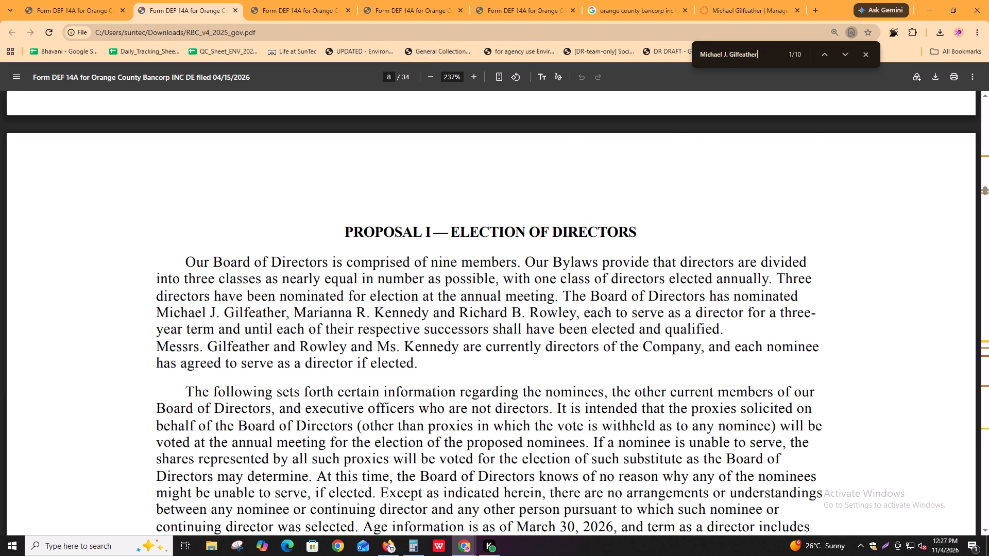
key("Return")
key("Return")
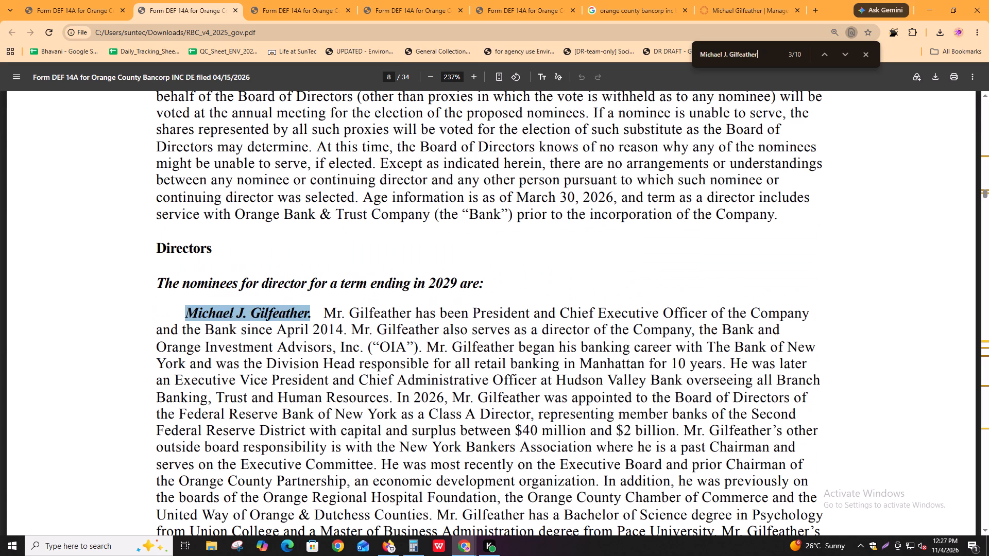
key("Return")
key("shift+Return")
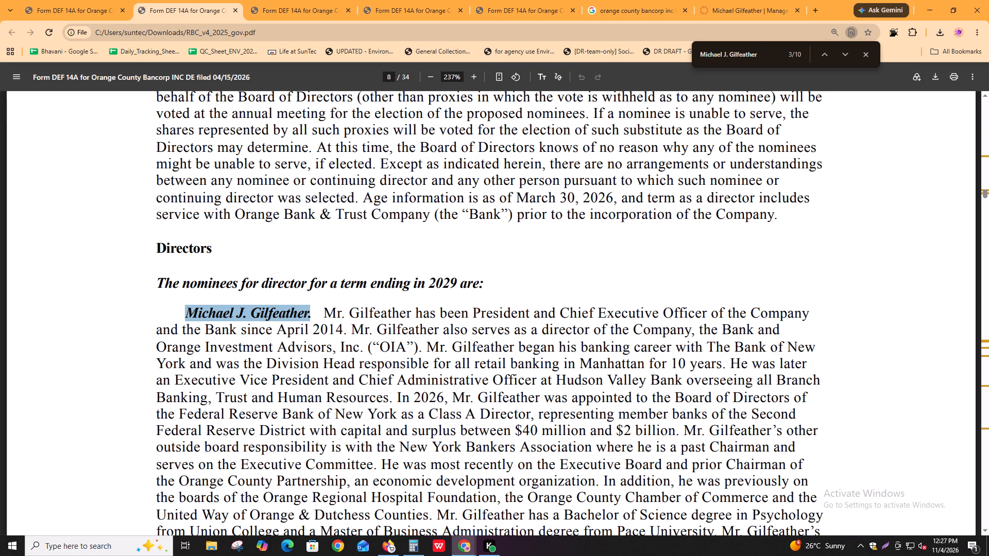
left_click_drag(326, 311, 346, 338)
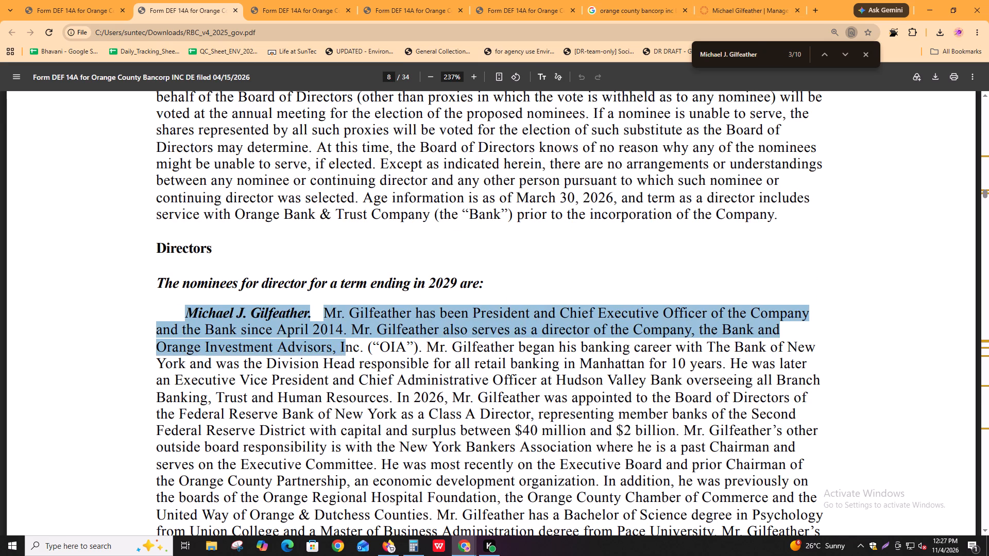
left_click_drag(346, 338, 348, 335)
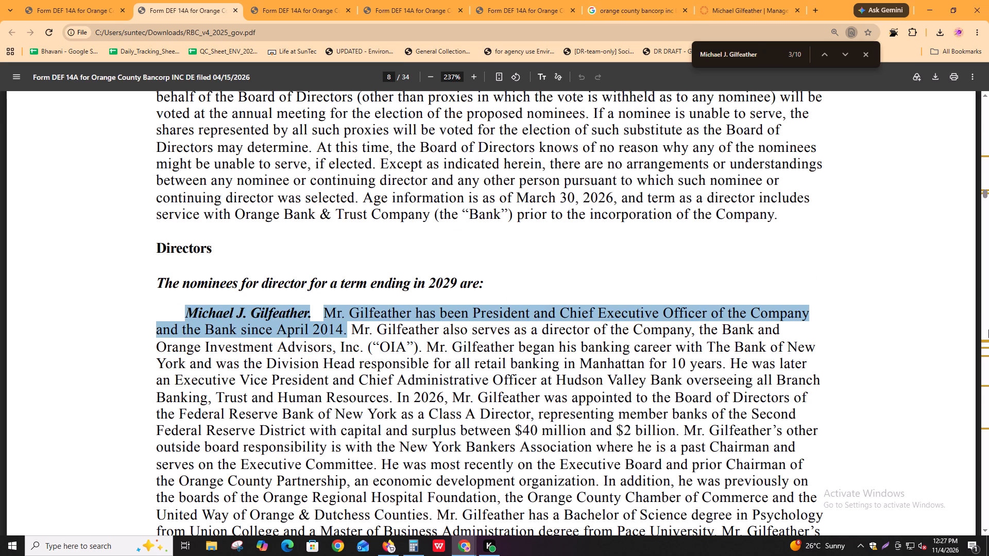
key("ctrl+c")
key("ctrl+c")
key("ctrl+c")
key("ctrl+c")
key("ctrl+c")
Continue the Igloo comment with "verified from page" and check the copied sentence's page in the proxy PDF.
key("alt+Tab")
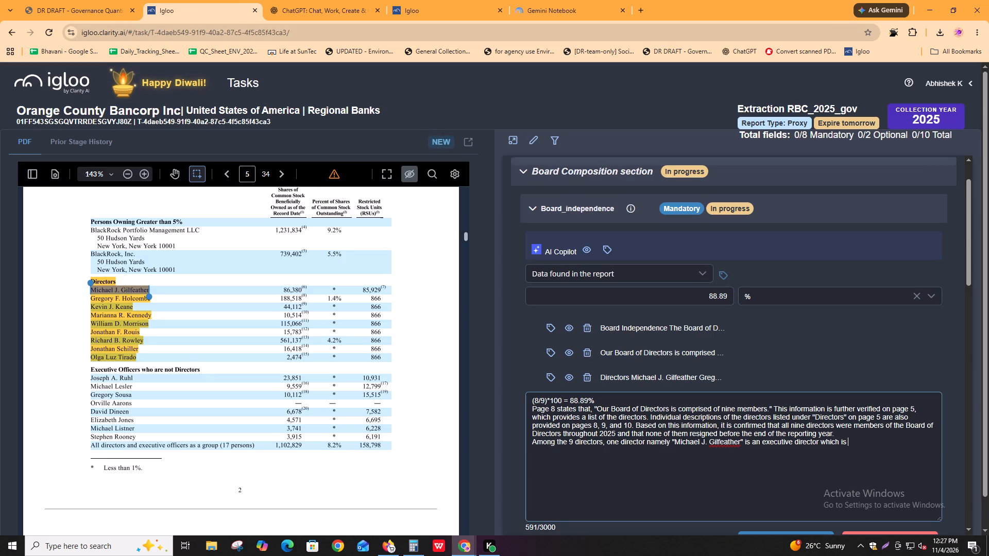
type("verifir")
key("BackSpace")
type("ed from page")
key("space")
key("alt+Tab")
key("alt+Tab")
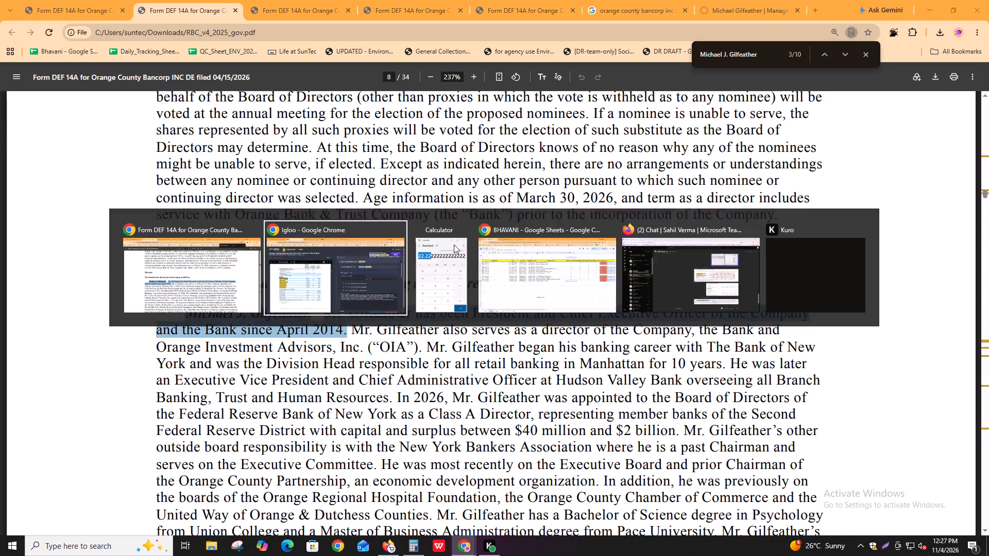
Continue the Board_independence comment in Igloo after "verified from page" with "8 that states," and an opening quotation mark.
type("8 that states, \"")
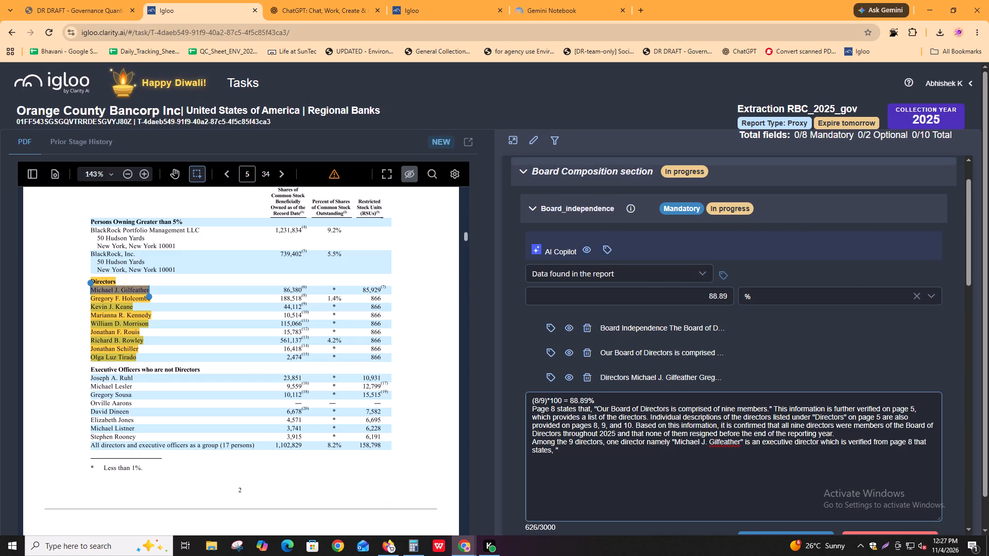
Insert "the description given on" before "page 8 that states" in the last sentence of the comment.
left_click(890, 442)
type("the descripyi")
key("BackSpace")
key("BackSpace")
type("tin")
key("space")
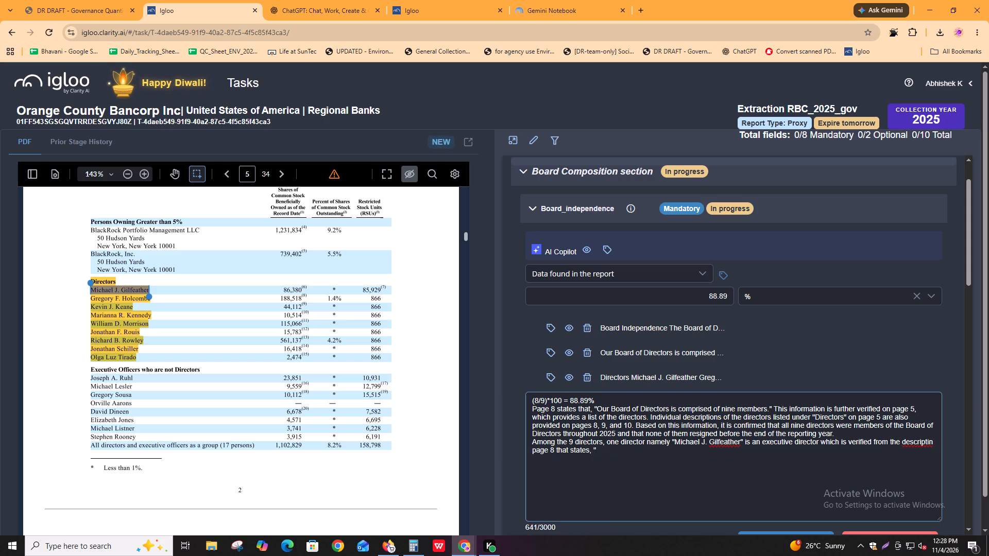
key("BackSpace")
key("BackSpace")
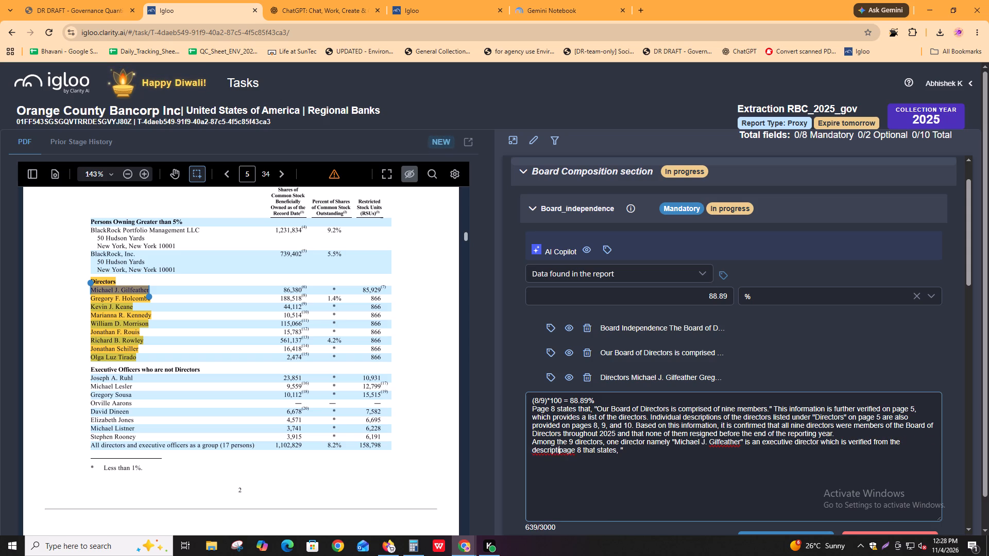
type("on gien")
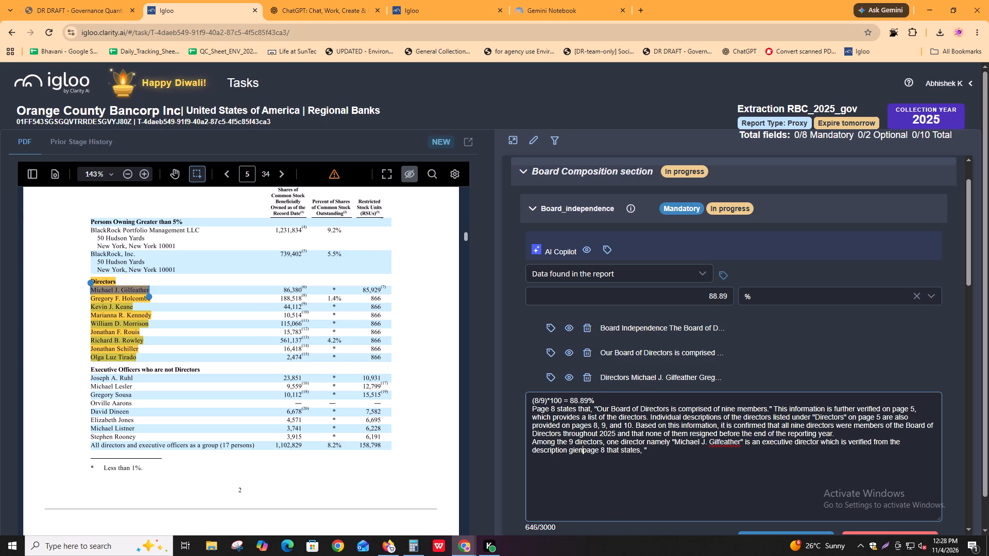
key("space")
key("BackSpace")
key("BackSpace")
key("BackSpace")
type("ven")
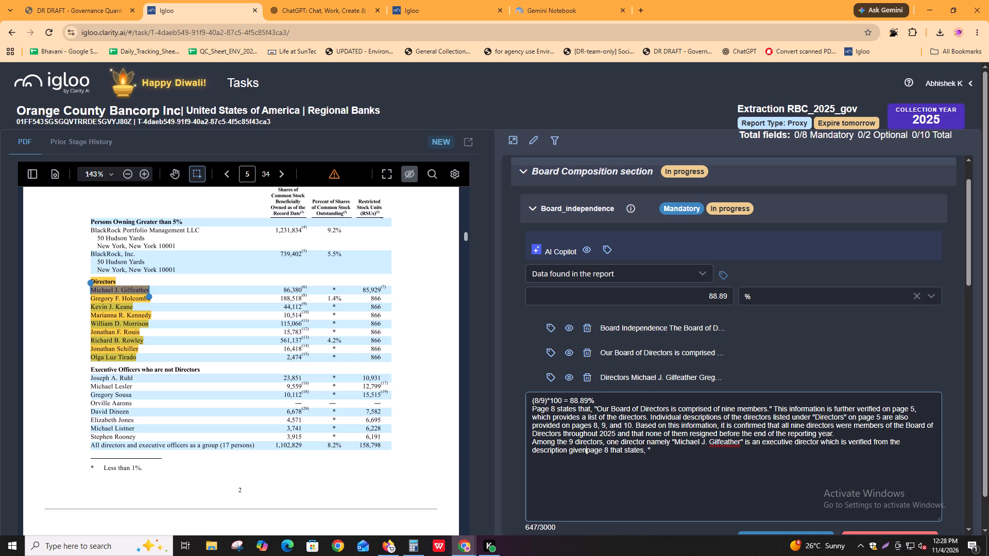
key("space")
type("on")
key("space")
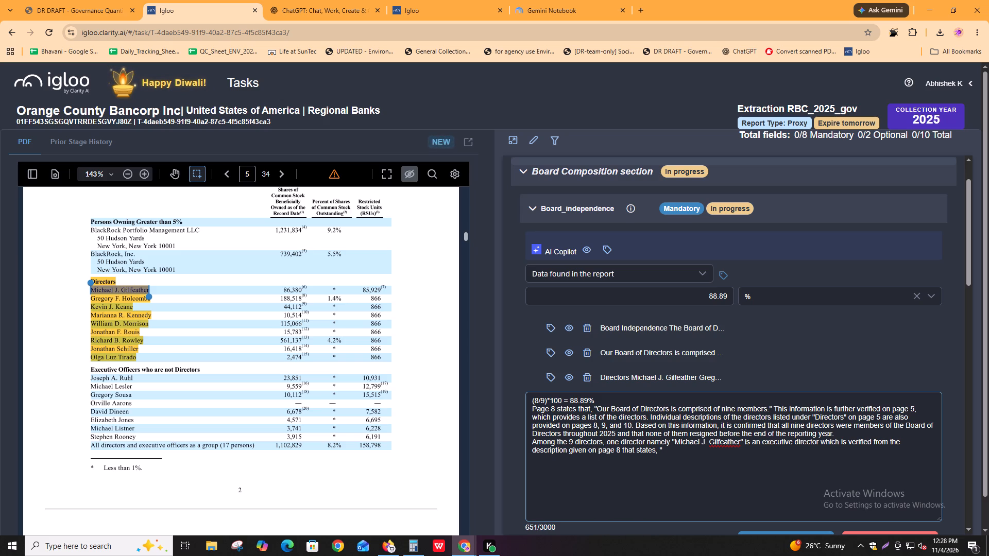
Add the copied sentence about being President and Chief Executive Officer since April 2014 after the comment's opening quotation mark and close the quotation.
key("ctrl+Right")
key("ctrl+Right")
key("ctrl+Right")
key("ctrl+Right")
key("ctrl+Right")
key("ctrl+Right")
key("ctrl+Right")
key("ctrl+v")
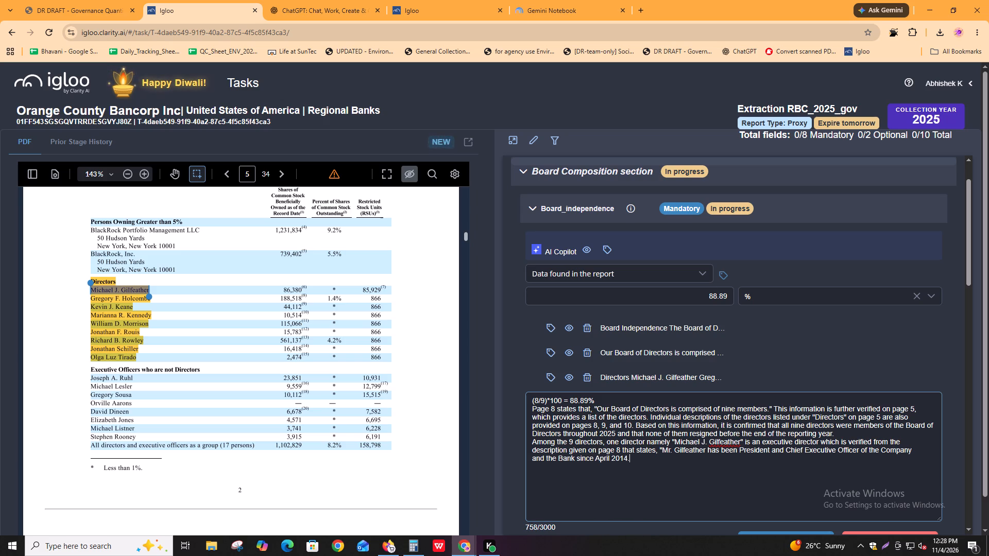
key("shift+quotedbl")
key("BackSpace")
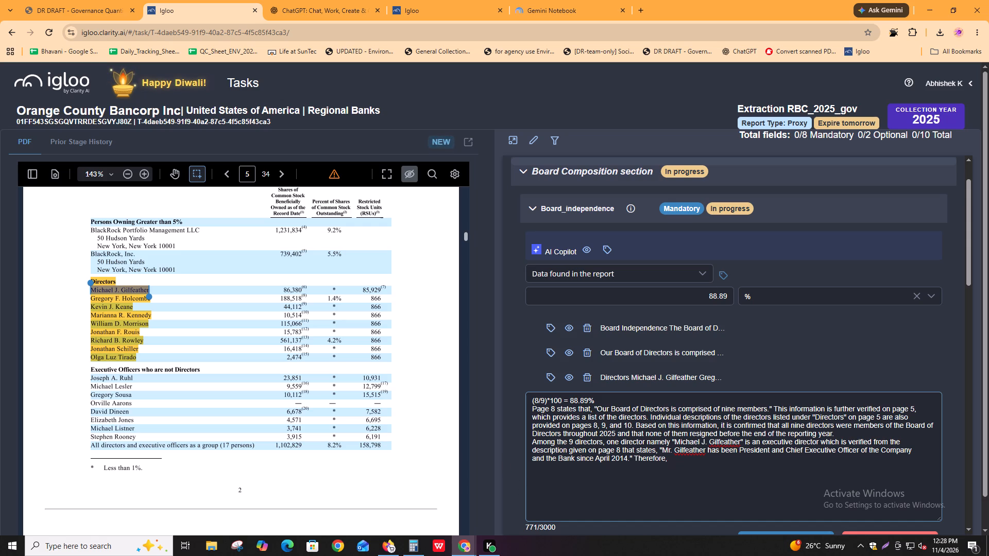
Replace the line break in the quotation between "of the Company" and "and the Bank" with a space.
left_click(526, 462)
key("BackSpace")
key("space")
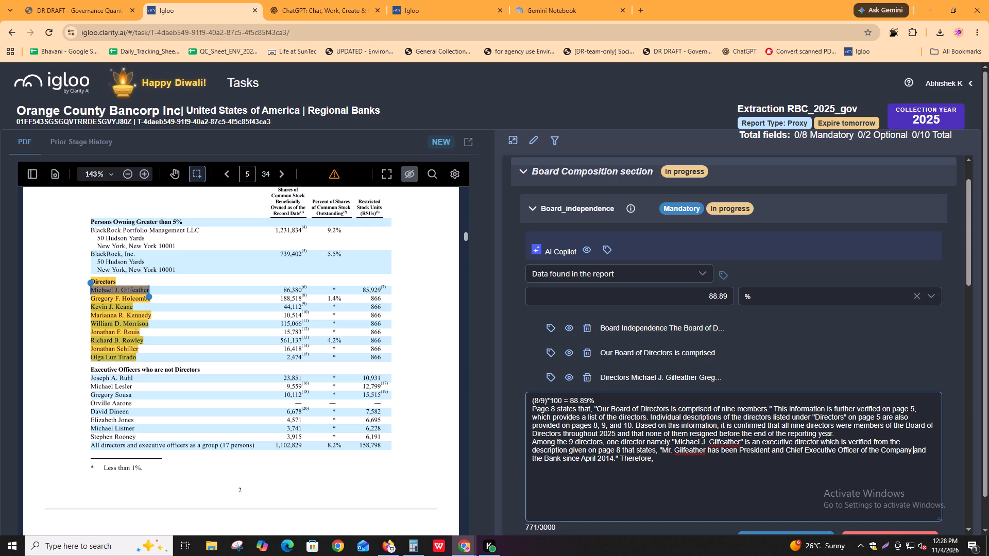
Continue the comment after "Therefore," with "all the other 8 directors other than".
left_click(669, 460)
type("all the other")
key("space")
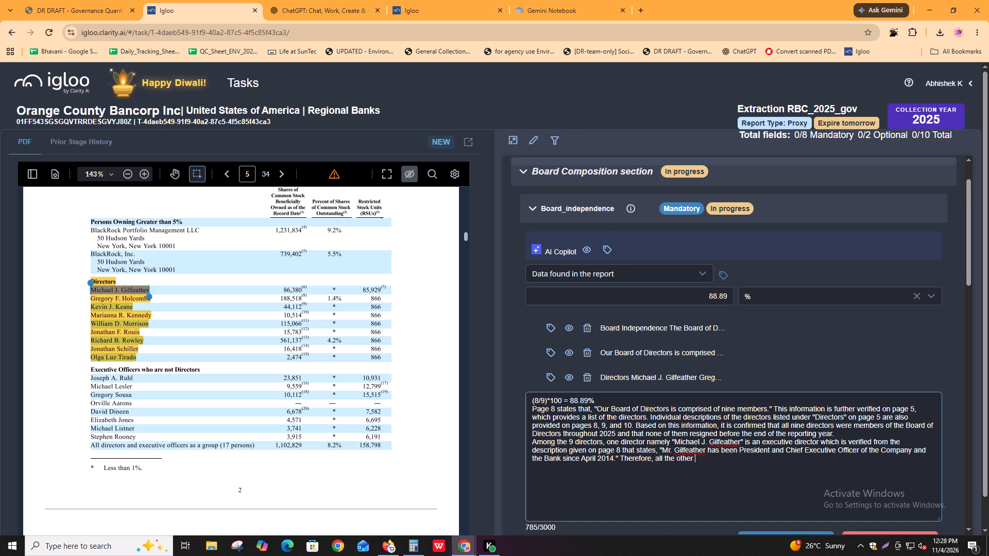
type("8 directors other")
key("space")
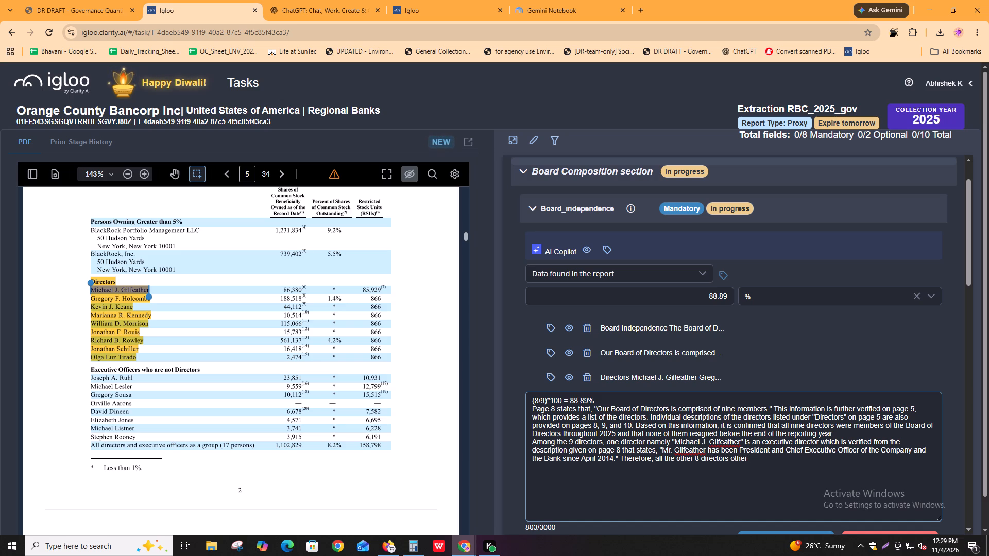
type("than")
key("space")
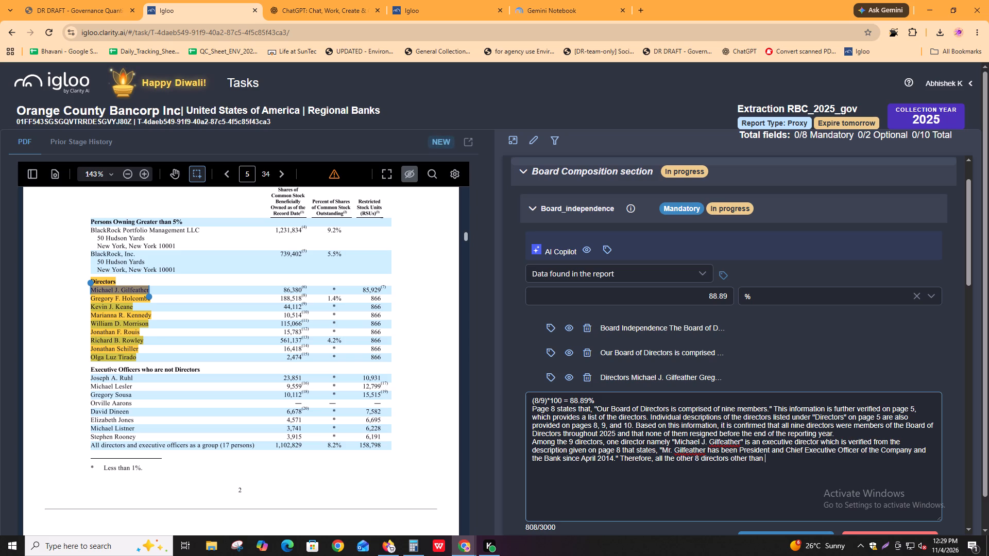
Copy the executive director's name from the comment and paste it after "all the other 8 directors other than".
left_click_drag(663, 449, 702, 449)
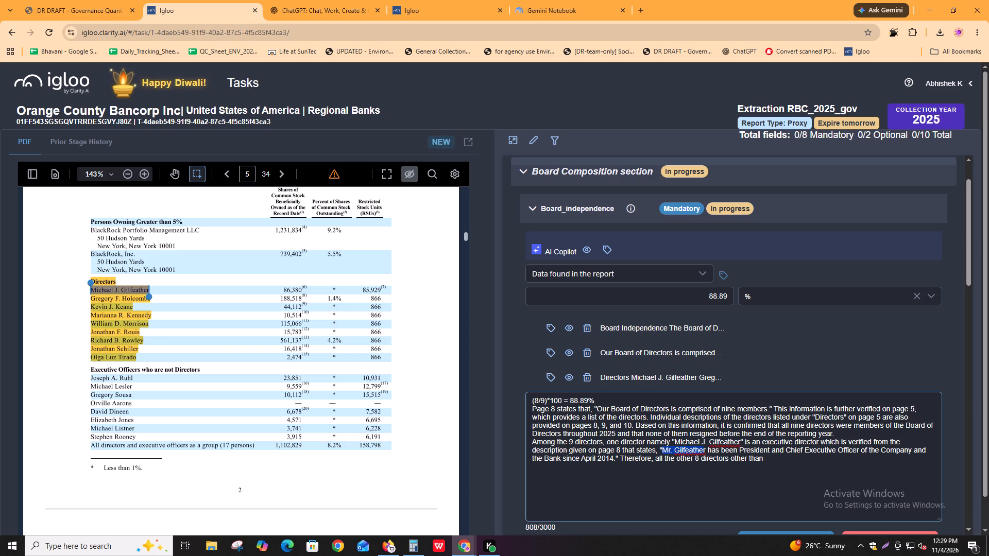
left_click_drag(702, 449, 709, 449)
left_click(660, 448)
left_click_drag(675, 441, 736, 441)
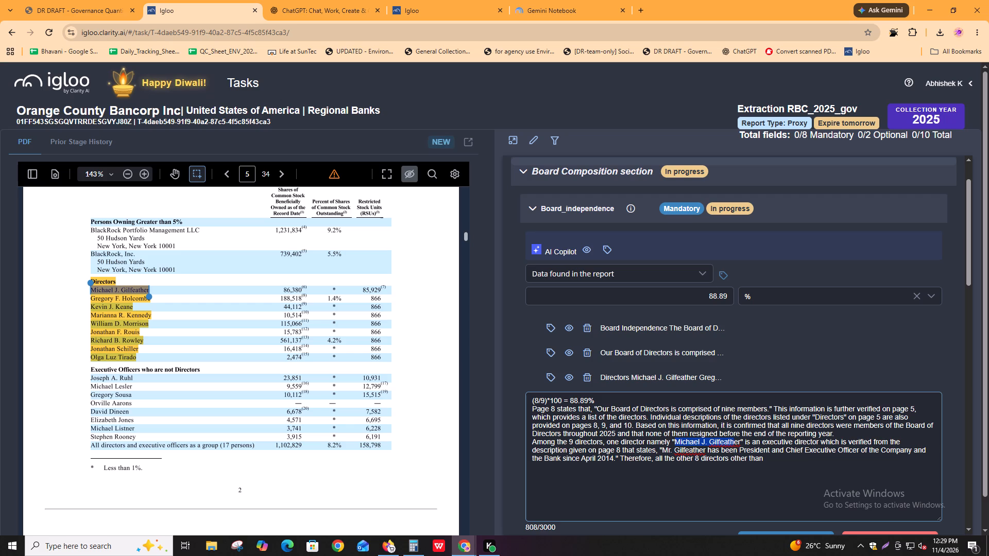
left_click_drag(736, 441, 740, 441)
key("ctrl+c")
left_click(804, 467)
key("ctrl+v")
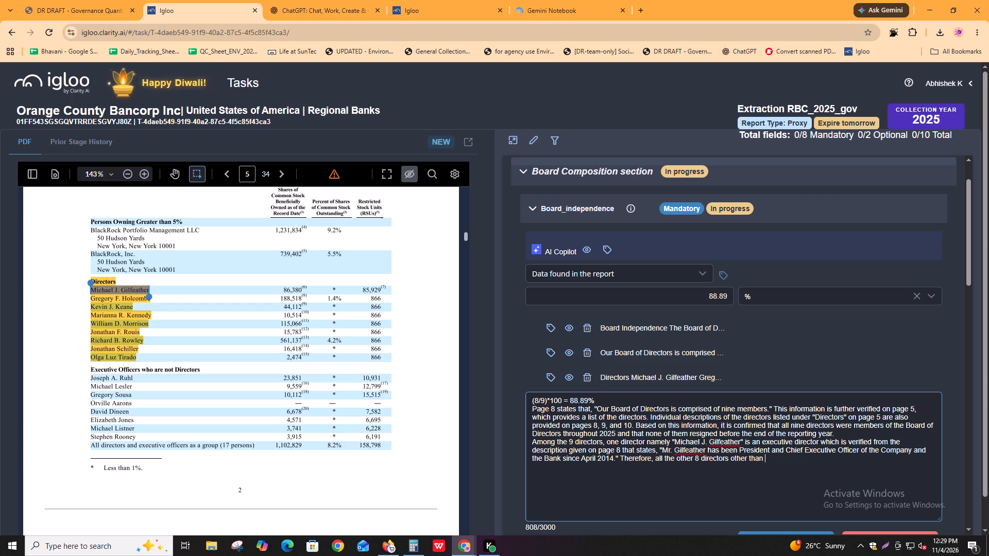
Continue the comment with "are considered independent and non-executive", correcting the spelling of "executive".
key("space")
type("are considered")
key("space")
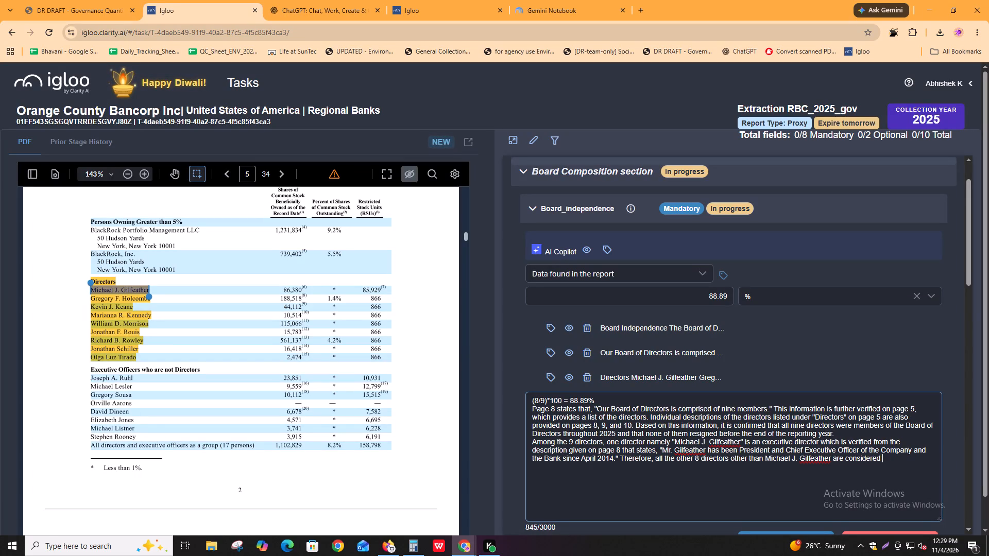
type("independent and")
key("space")
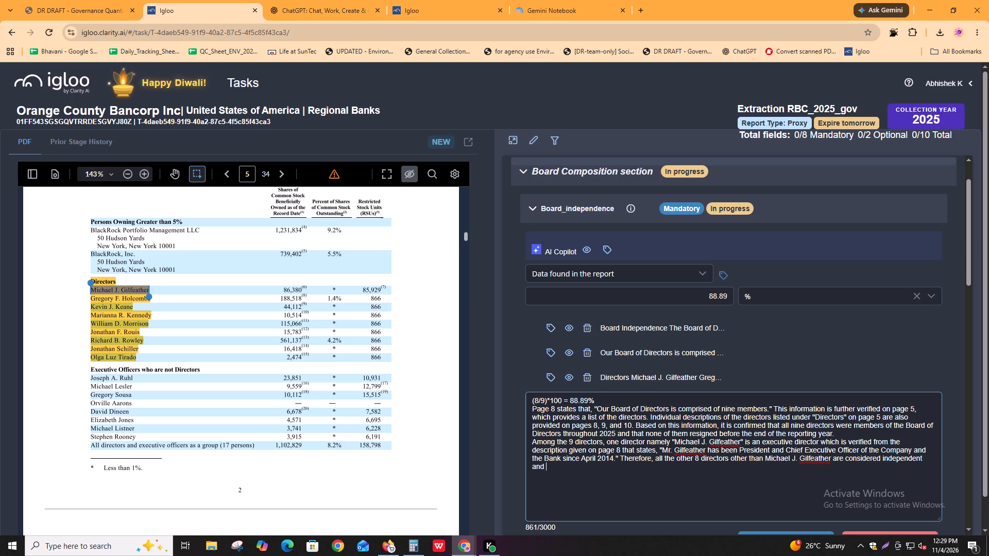
key("BackSpace")
key("BackSpace")
key("BackSpace")
key("BackSpace")
key("n")
key("BackSpace")
type("and non-x")
key("BackSpace")
type("excutive")
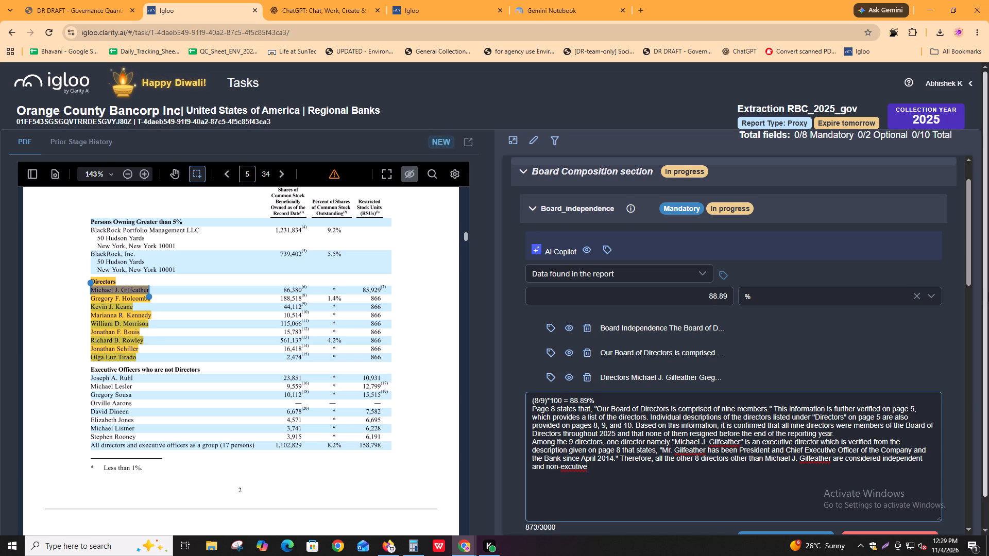
key("Left")
key("Left")
key("Left")
key("Left")
key("Left")
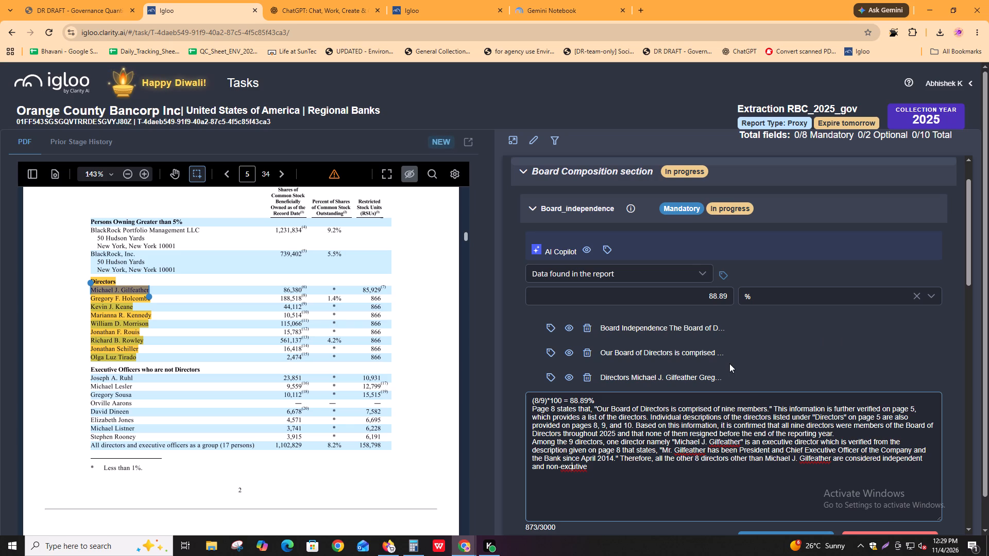
key("Left")
key("e")
left_click(601, 469)
Continue the comment with ", whose list is also provided on page".
type(", whose list is alos")
key("space")
key("BackSpace")
key("BackSpace")
key("BackSpace")
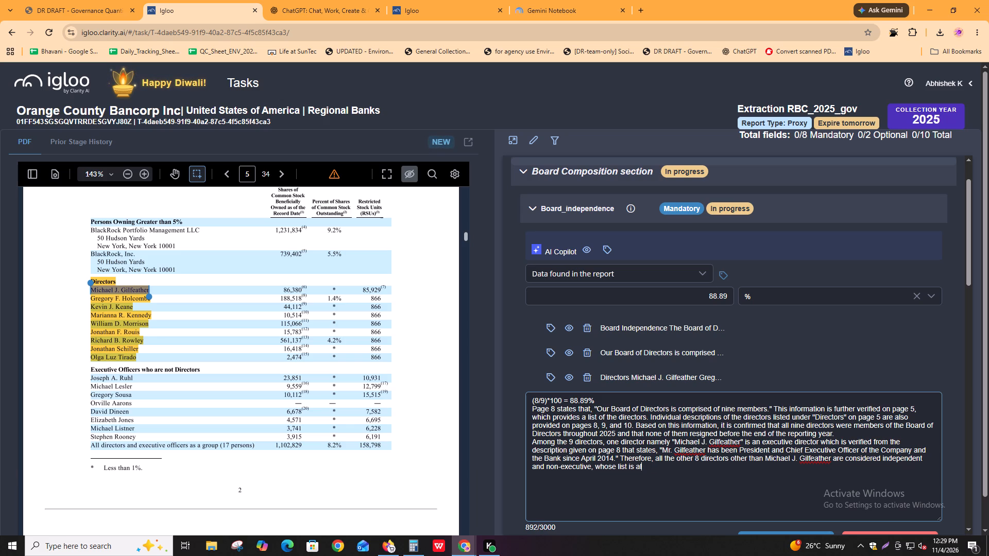
type("so provided on page")
key("space")
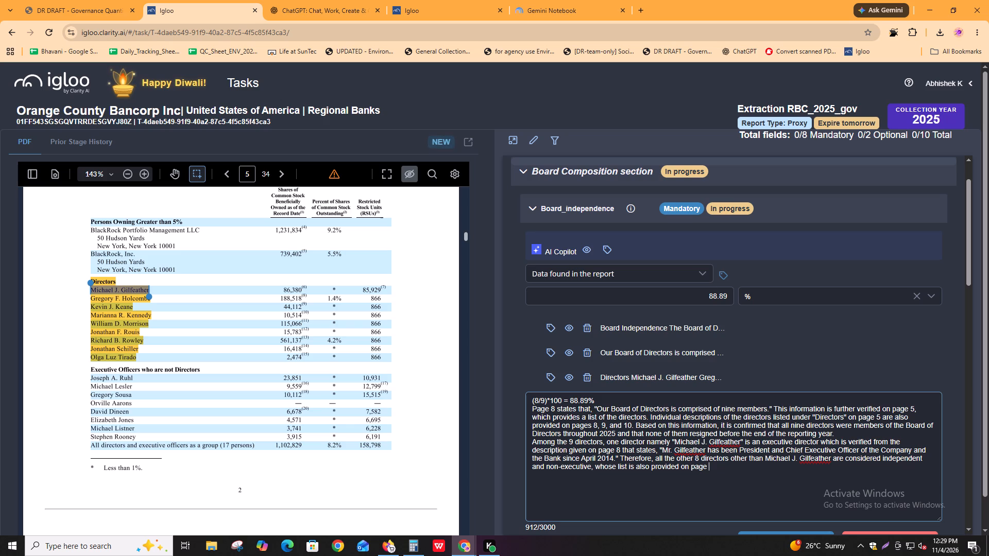
Review the nine-member statement and page 5 directors list annotations under Board_independence, and delete both.
left_click(546, 352)
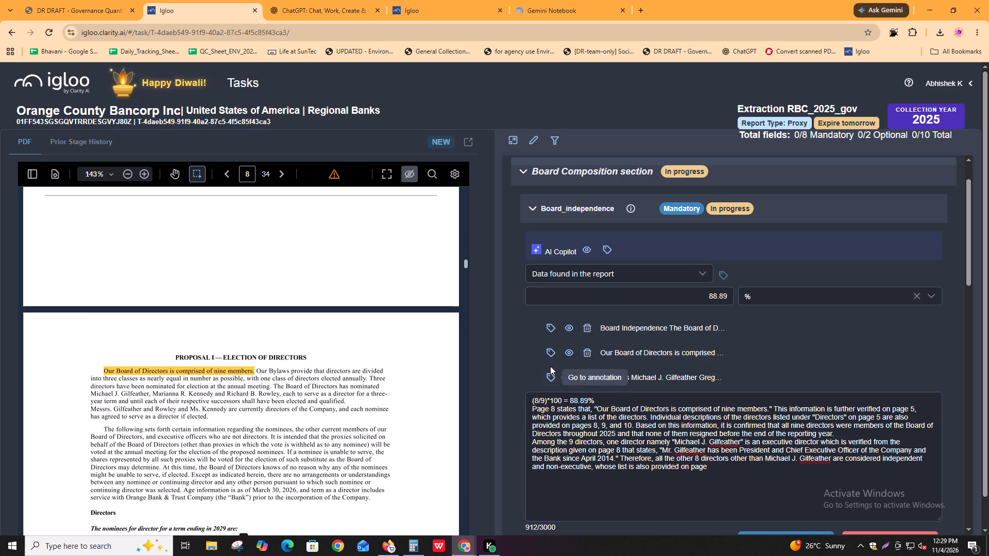
left_click(554, 353)
left_click(549, 377)
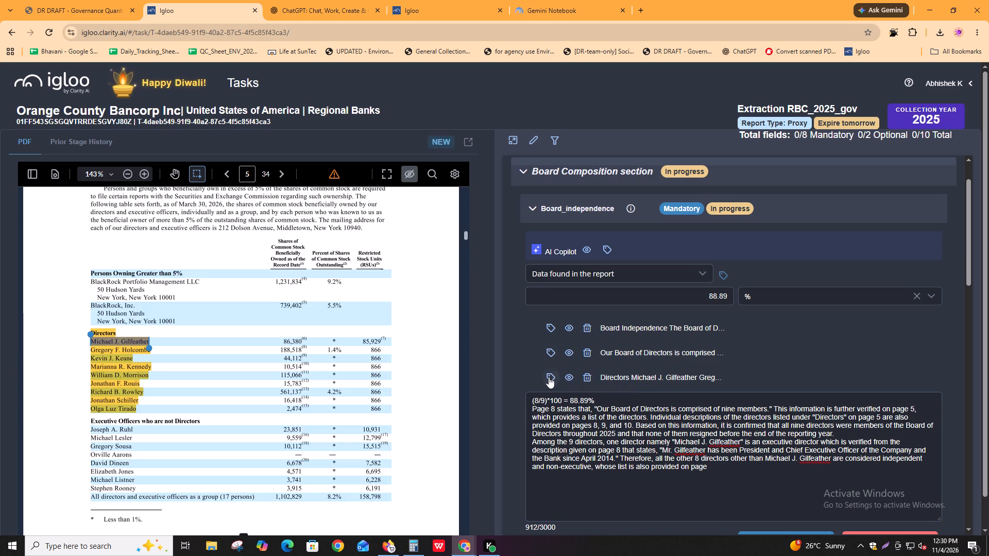
left_click(550, 349)
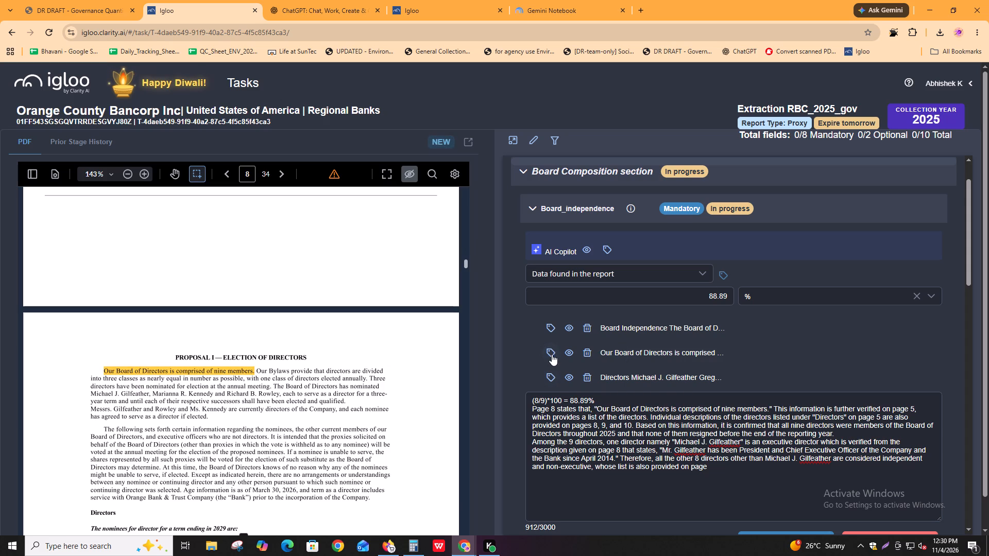
left_click(551, 377)
left_click(587, 381)
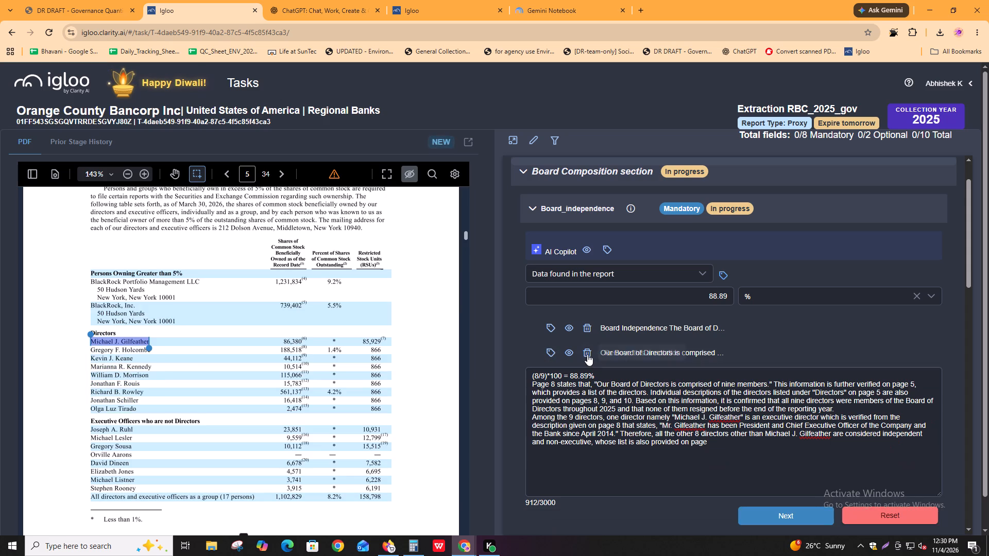
left_click(587, 354)
Annotate the "Directors" heading and the director names beneath it on page 5 as Board_independence evidence.
left_click(722, 272)
right_click(722, 272)
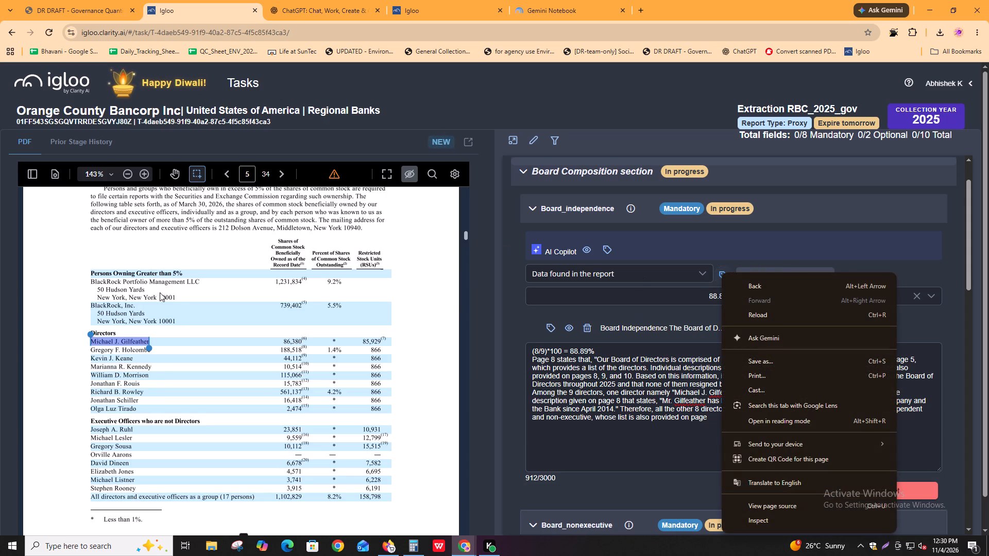
left_click(901, 276)
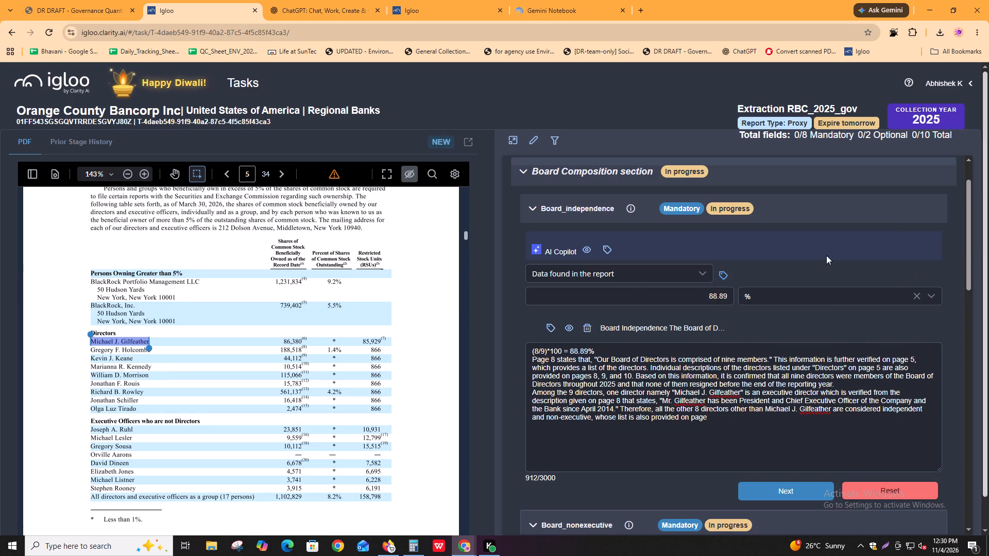
left_click(722, 279)
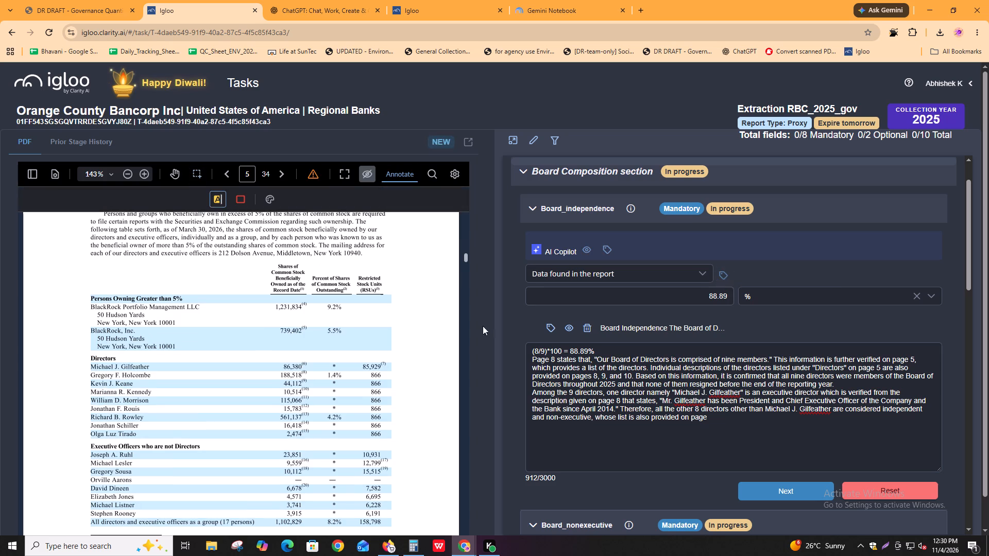
left_click_drag(86, 356, 139, 432)
Search the proxy PDF for the second director listed on page 5 and go through to the Director Compensation Table.
key("alt+Tab")
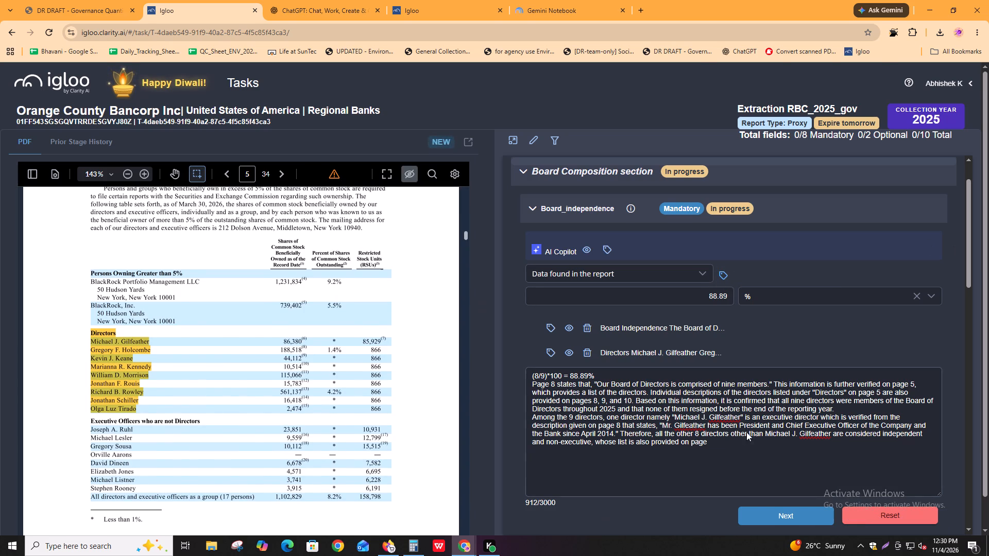
key("alt+Tab")
left_click_drag(91, 351, 158, 355)
key("ctrl+c")
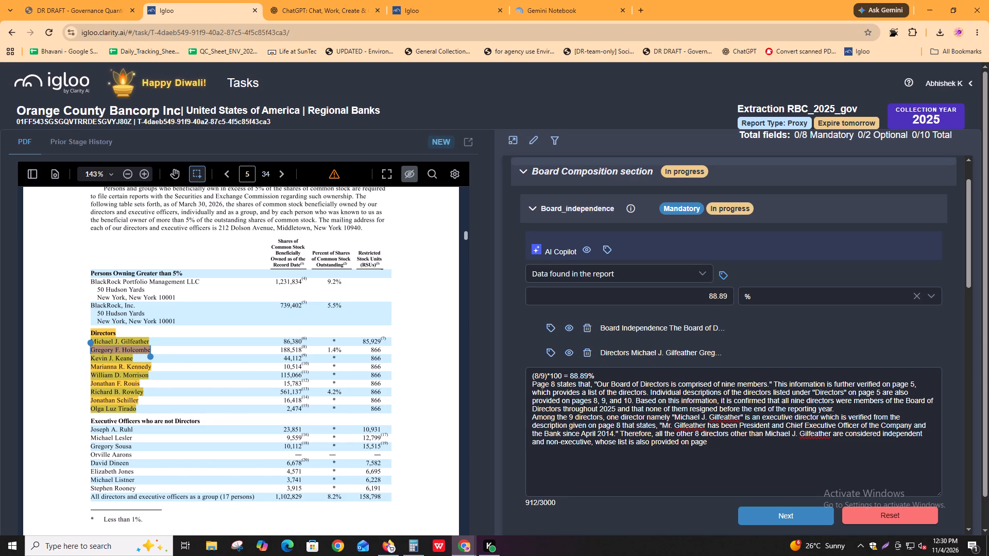
key("alt+Tab")
key("ctrl+f")
key("ctrl+v")
key("Return")
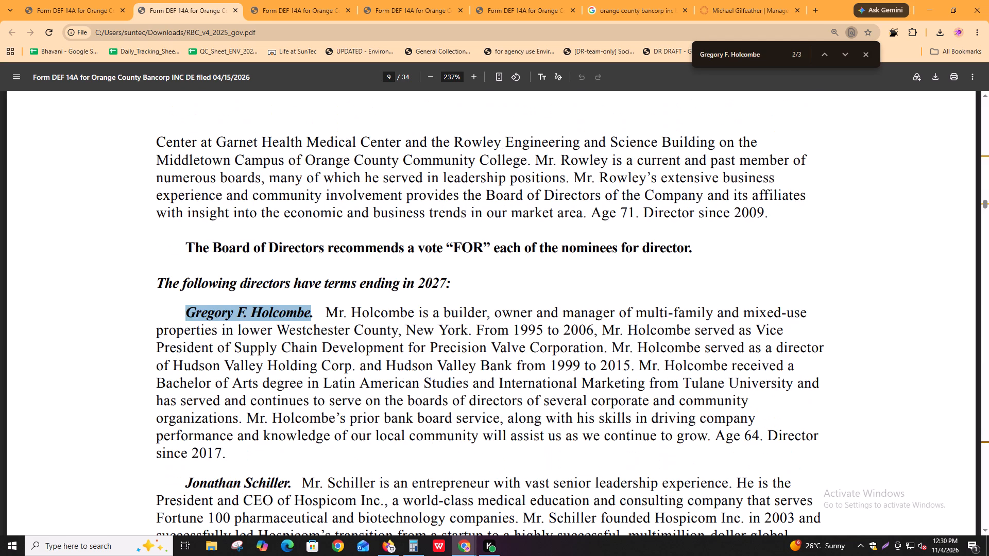
key("shift+Return")
key("Return")
key("Return")
key("shift+Return")
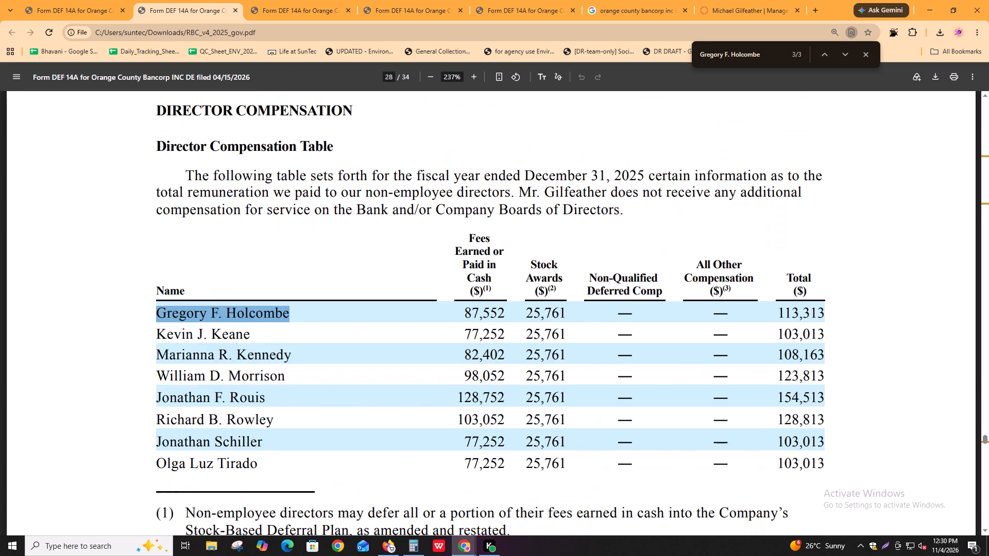
key("Return")
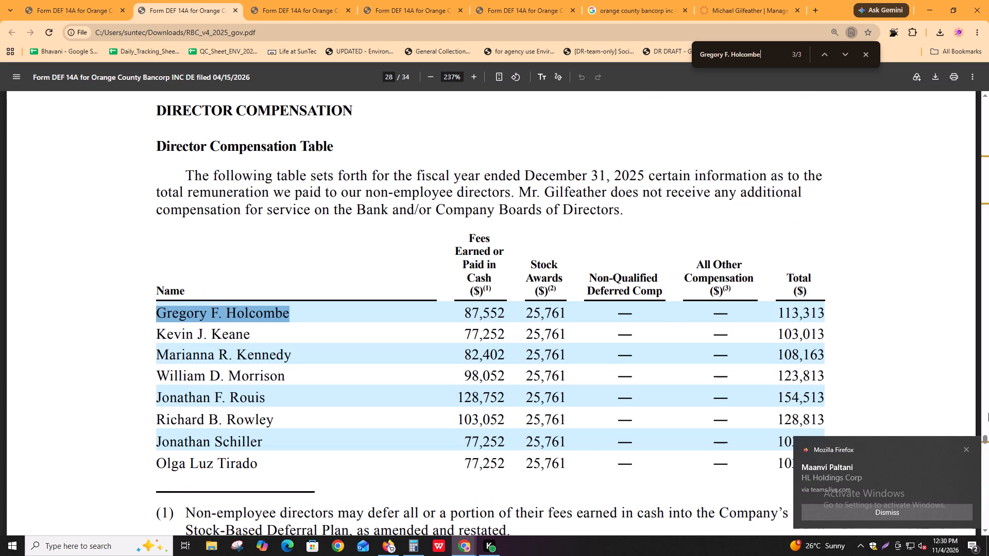
Check each director name listed in the Director Compensation Table on page 28 of the proxy PDF.
left_click_drag(191, 309, 240, 313)
left_click_drag(186, 329, 219, 333)
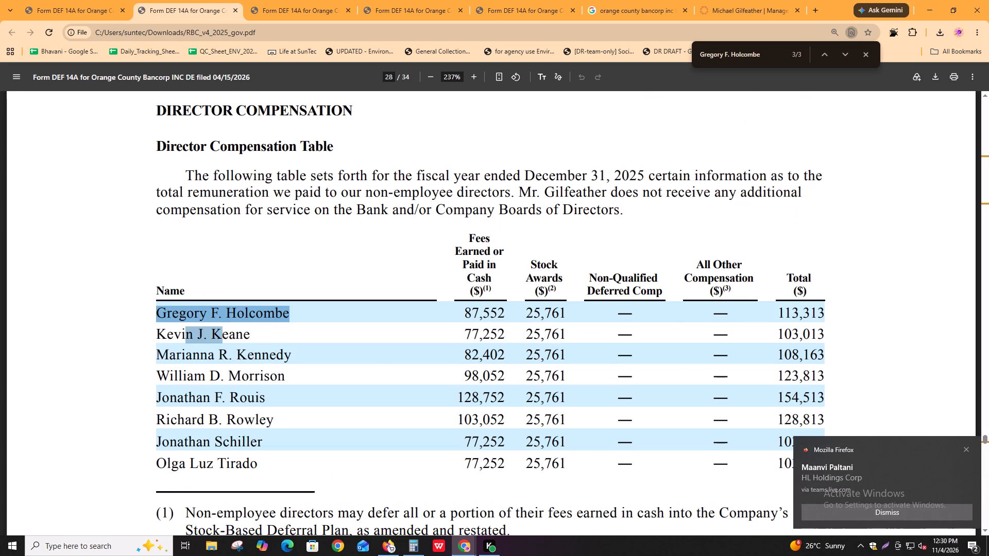
left_click_drag(177, 349, 214, 355)
left_click_drag(178, 370, 214, 375)
left_click_drag(176, 393, 215, 396)
left_click_drag(185, 411, 226, 422)
left_click_drag(175, 440, 189, 444)
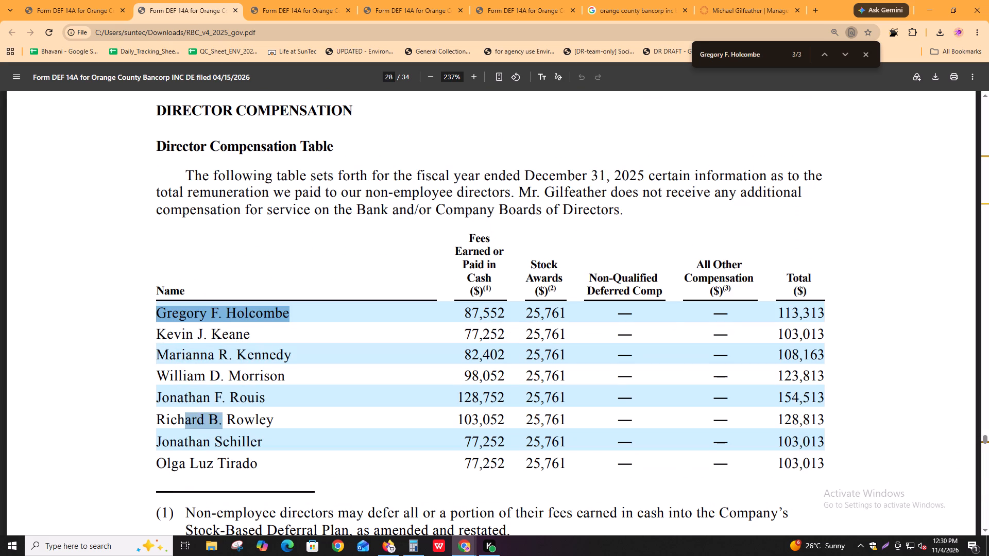
left_click_drag(189, 444, 217, 447)
left_click_drag(198, 466, 241, 466)
left_click(309, 408)
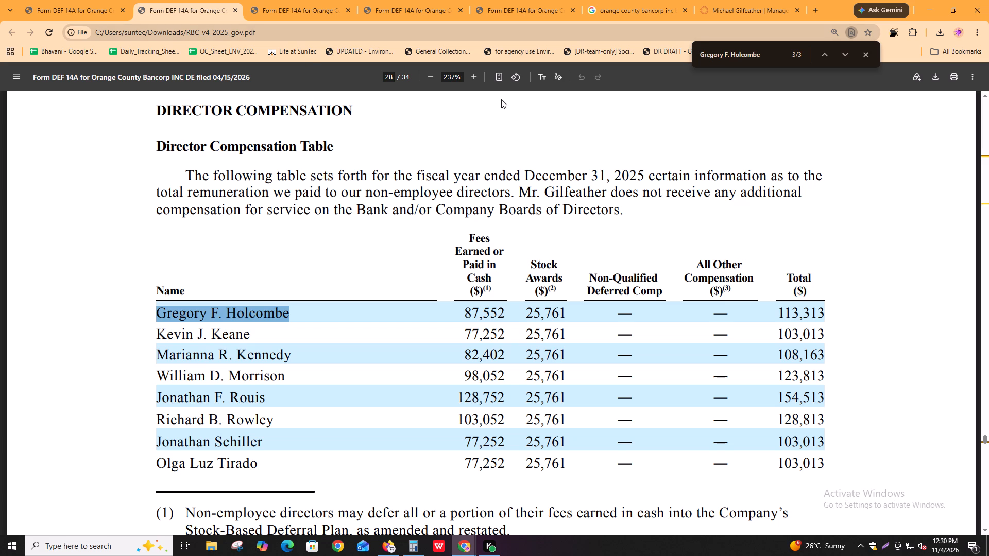
Go to page 28 in Igloo and annotate the Director Compensation Table's introduction and director names for Board_independence.
key("alt+Tab")
left_click(245, 171)
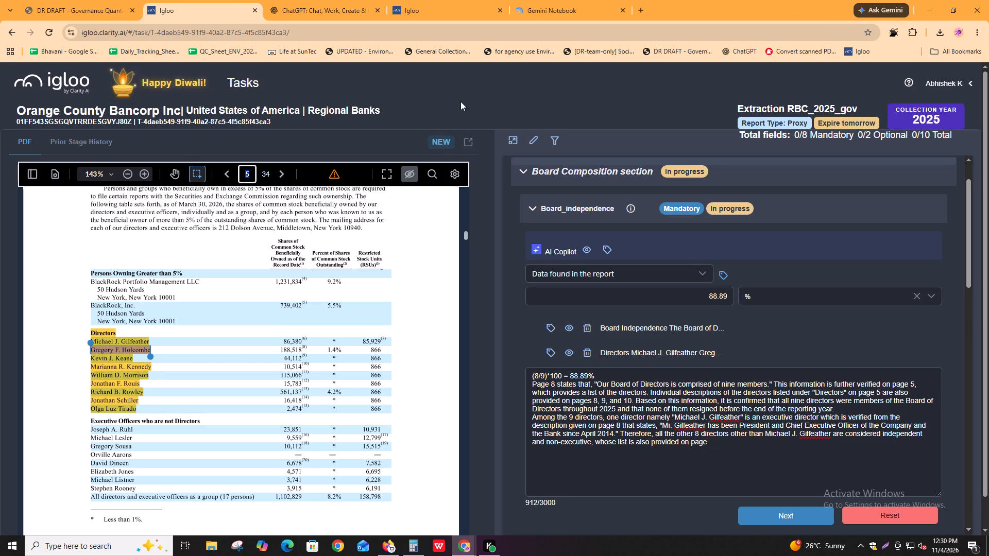
type("25")
key("BackSpace")
key("8")
key("Return")
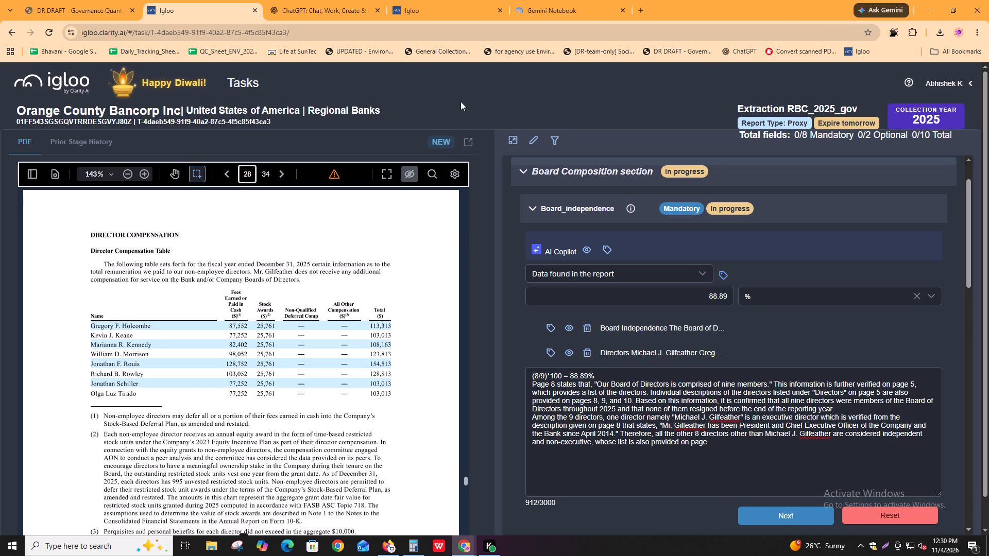
left_click(729, 277)
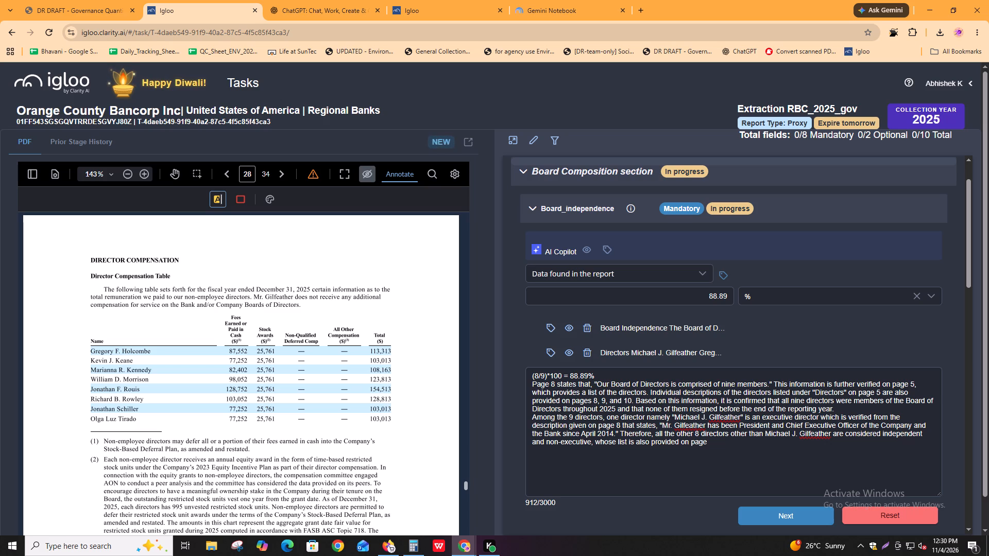
left_click_drag(101, 286, 257, 386)
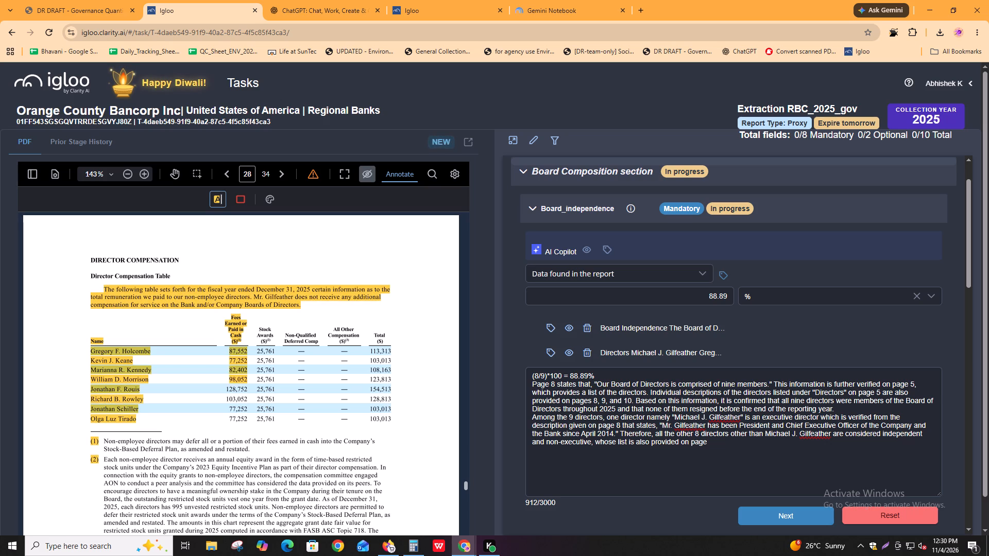
left_click_drag(257, 386, 137, 419)
Complete the comment's page reference for the list of non-executive directors with 28.
left_click(736, 476)
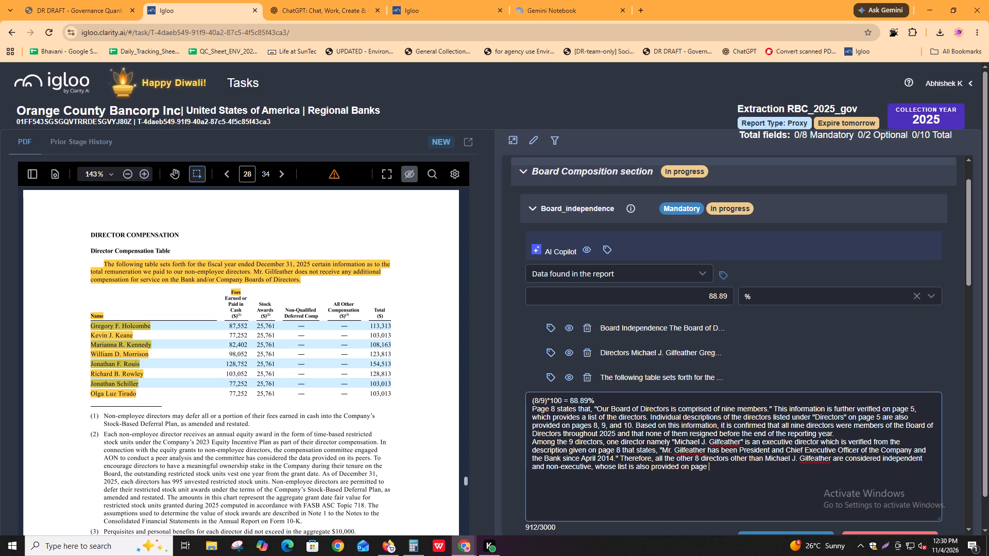
type("28")
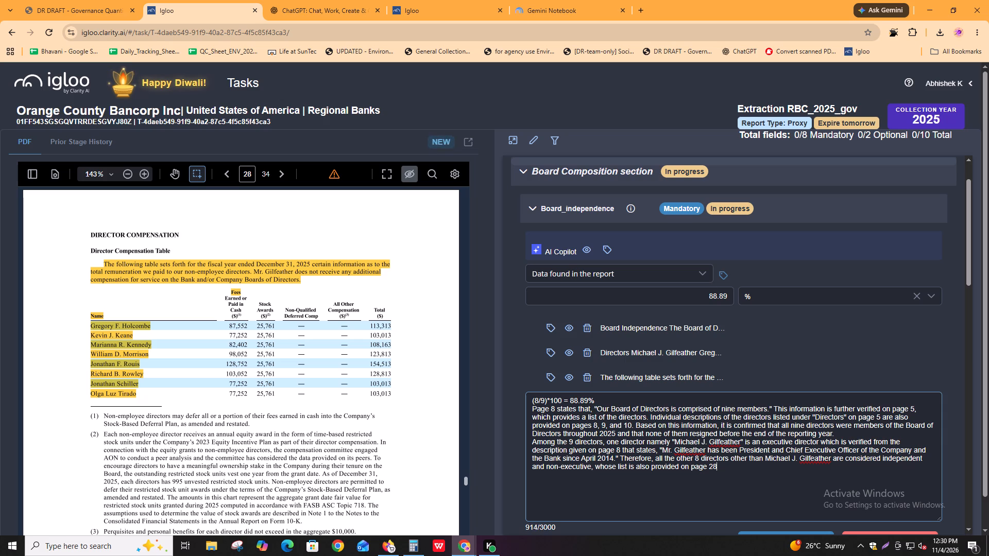
Finish the comment's page 28 sentence with the words under the head "Director Compensation Table", copying the heading from the PDF.
key("space")
type("under the hear")
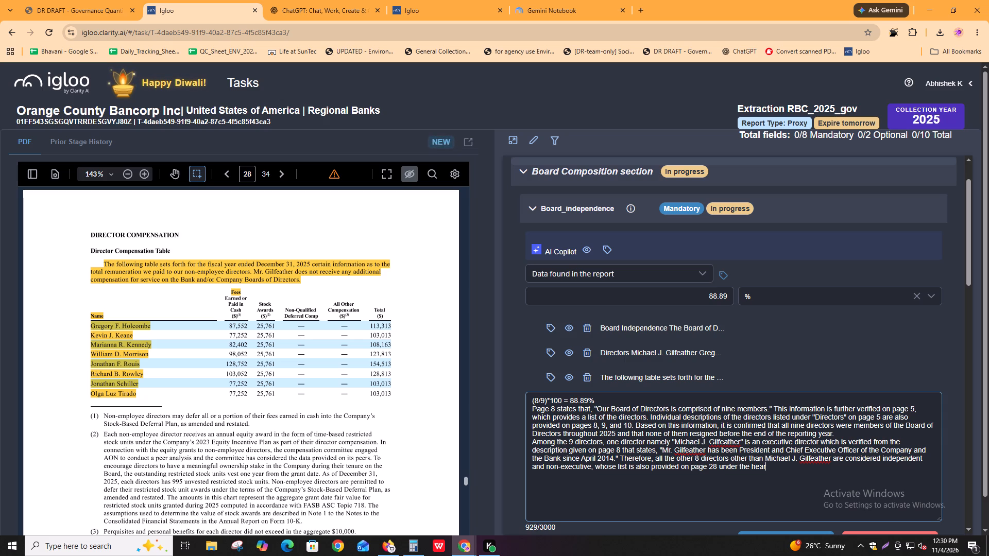
key("BackSpace")
key("f")
key("BackSpace")
type("d \"")
left_click_drag(91, 250, 183, 253)
key("ctrl+c")
left_click(786, 468)
key("ctrl+v")
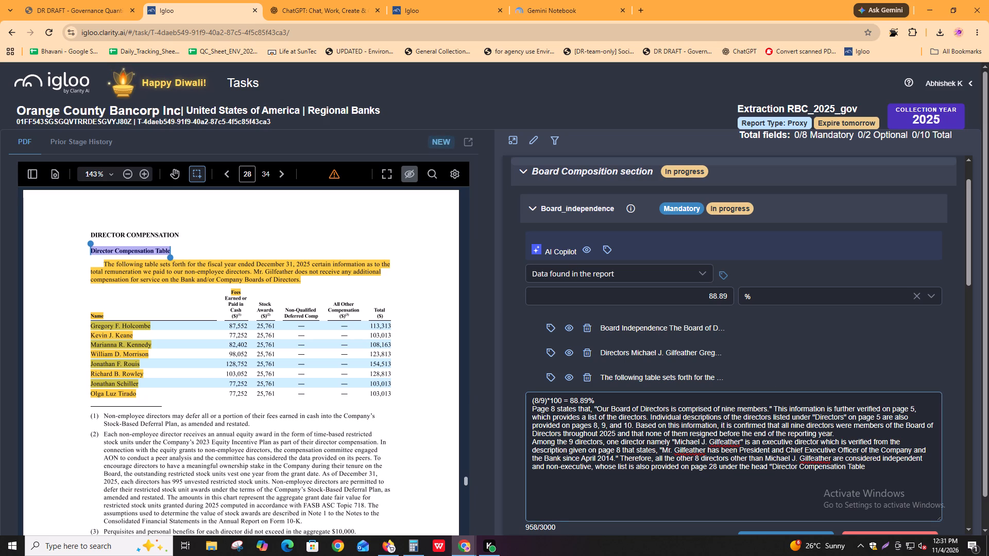
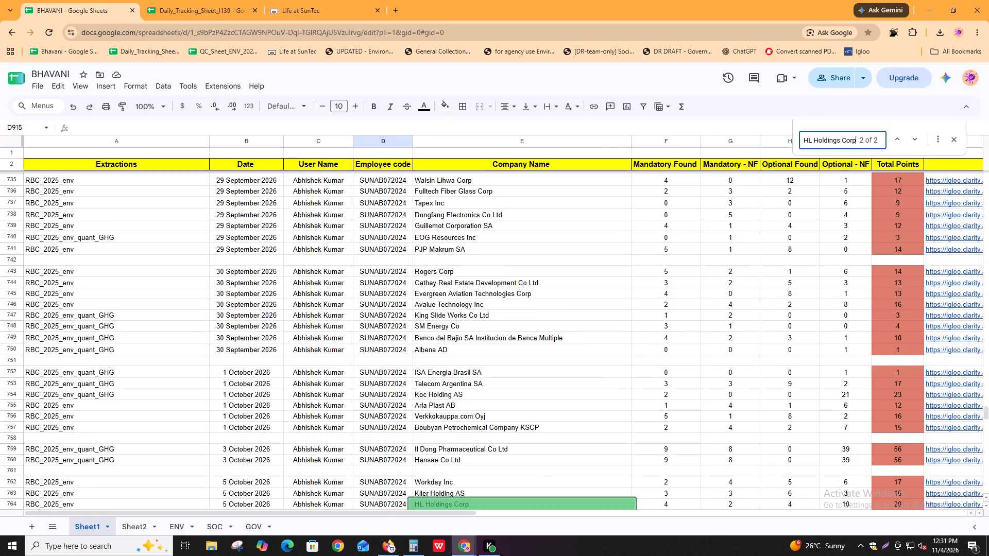
Examine the HL Holdings Corp entry and its neighbouring rows in the BHAVANI extraction tracking sheet.
scroll(412, 375, "down", 3)
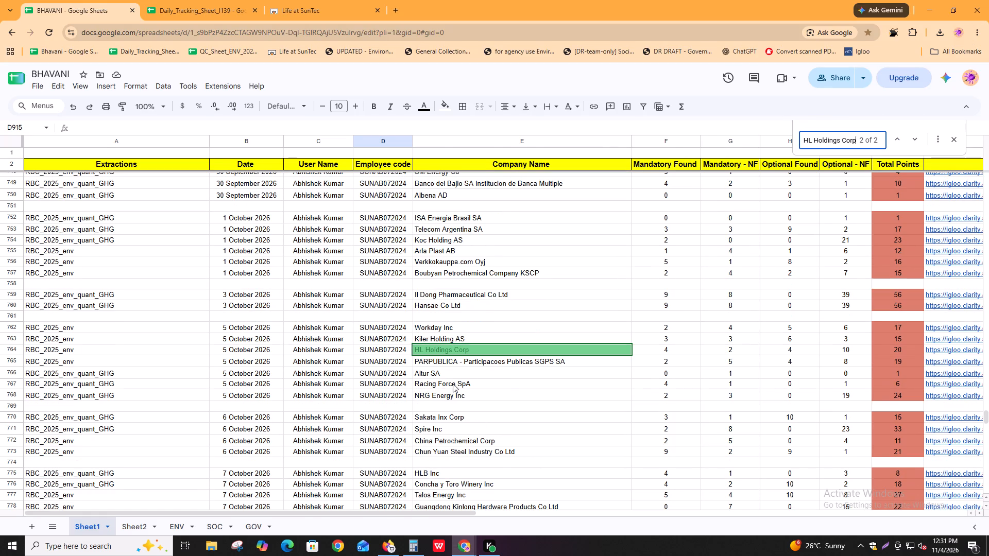
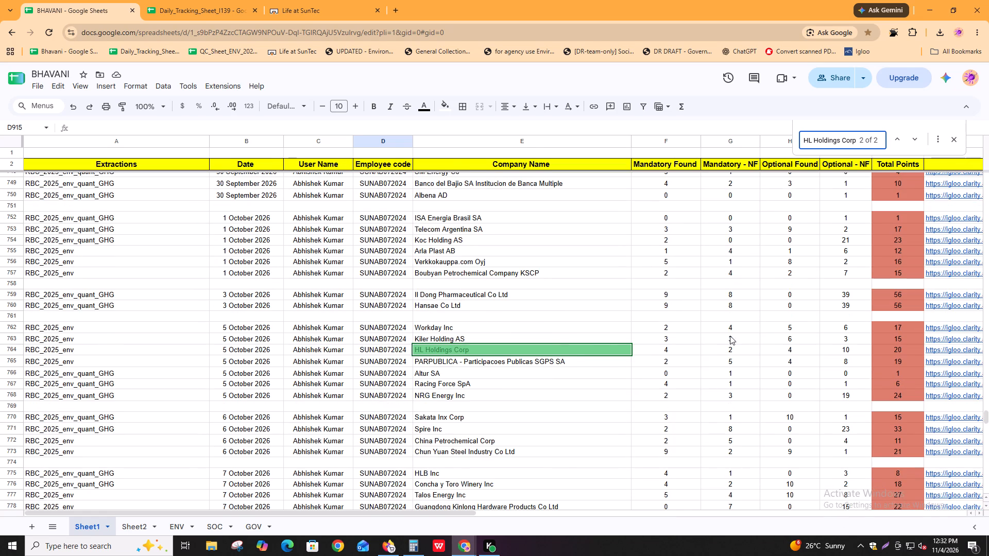
Examine the waste data comment recorded for the HL Holdings Corp entry dated 5 October 2026 in Sheet1.
scroll(843, 351, "down", 6, "shift")
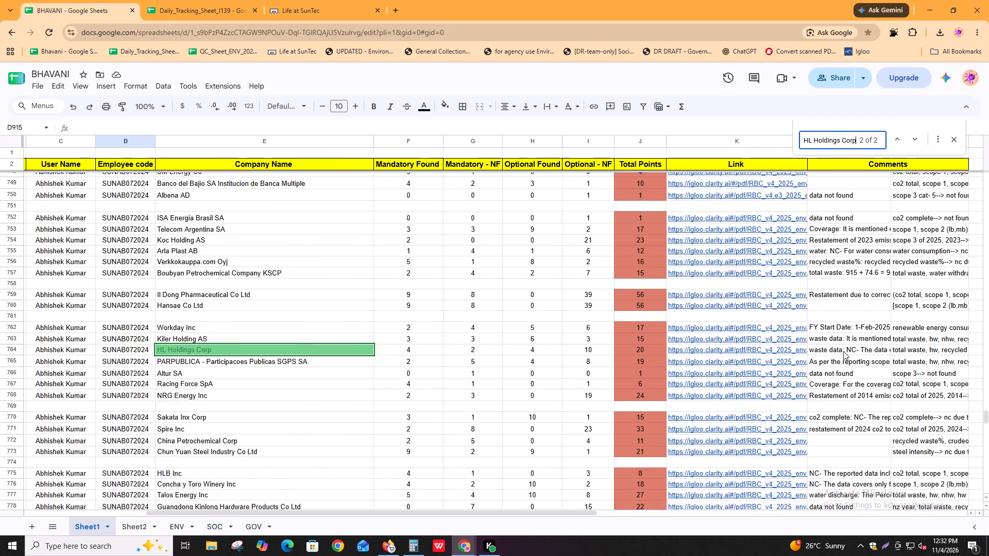
left_click(817, 350)
left_click(817, 350)
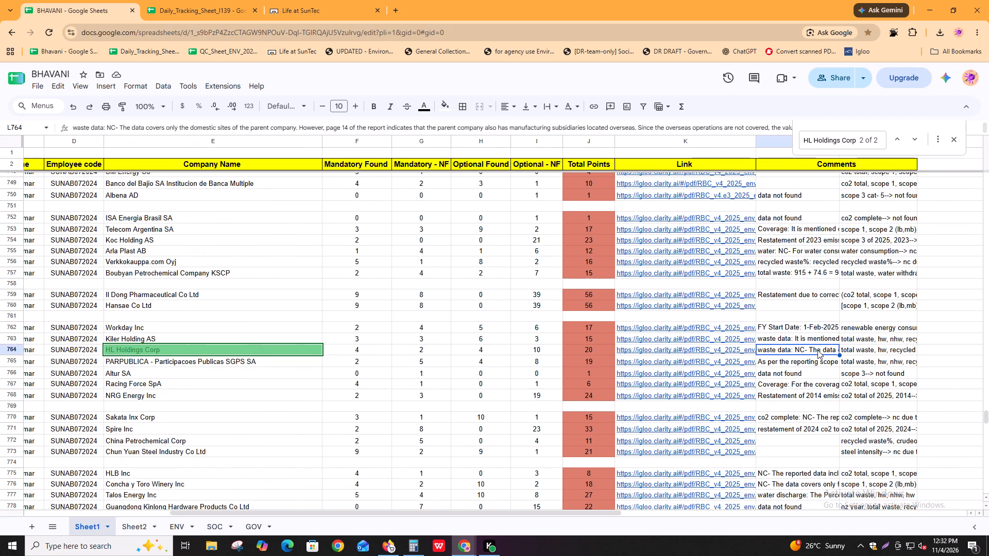
double_click(817, 350)
left_click(704, 414)
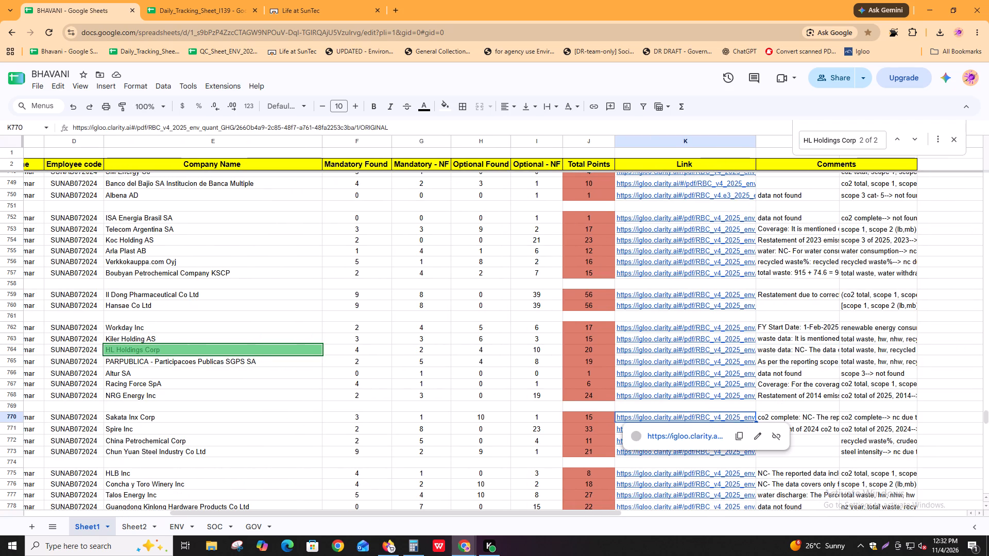
left_click(839, 386)
left_click(825, 345)
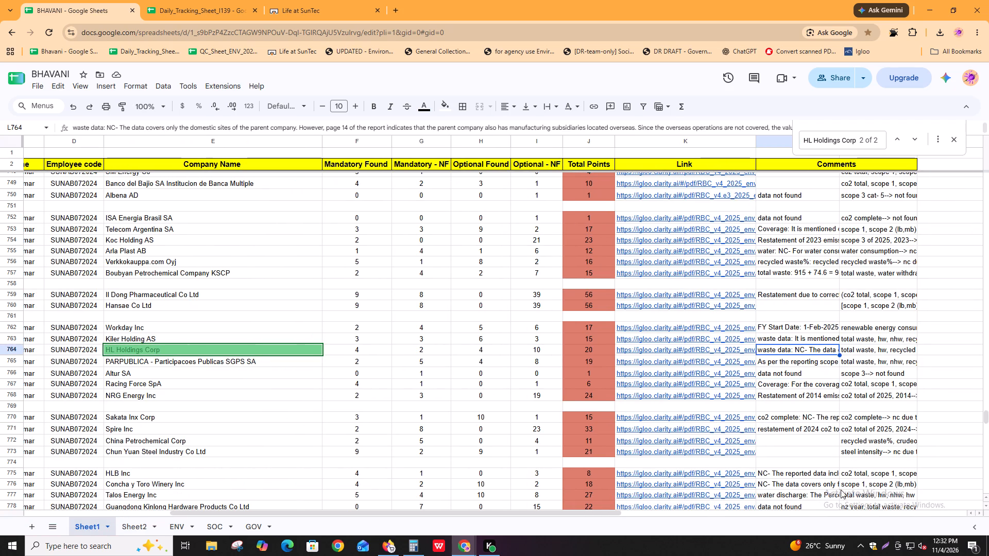
left_click(808, 350)
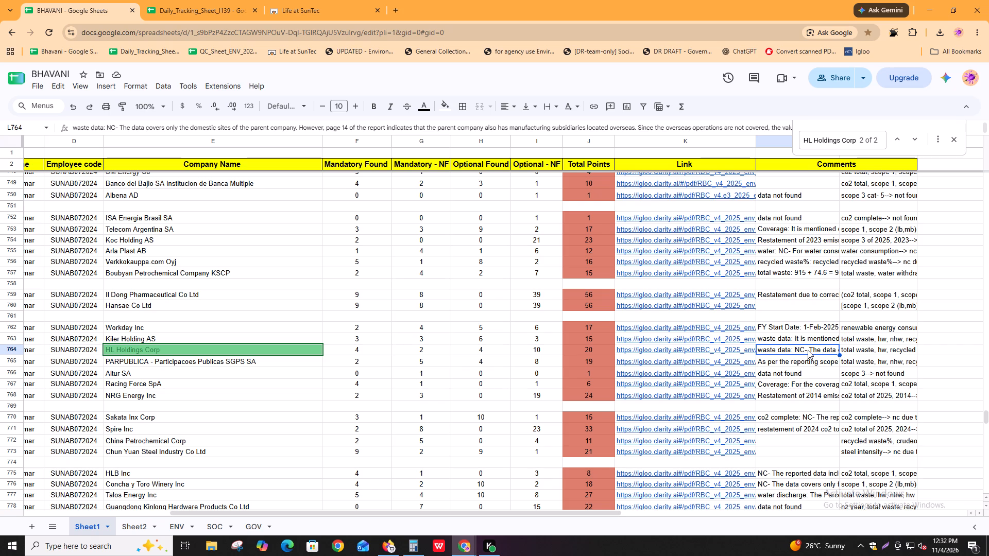
left_click(808, 350)
left_click(891, 316)
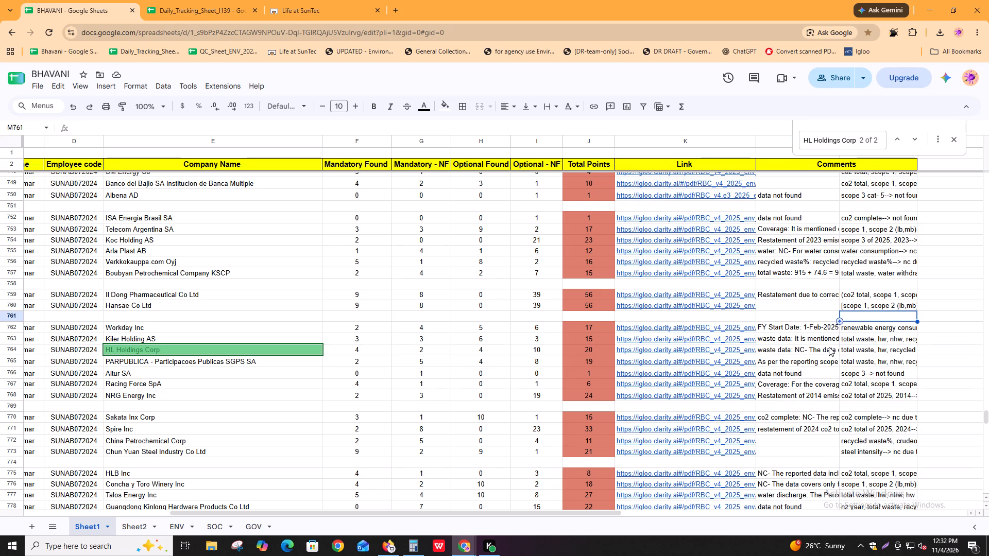
Find the earlier HL Holdings Corp entry in the sheet, read its non-comparable comment, and close the search.
key("ctrl+f")
key("shift+Return")
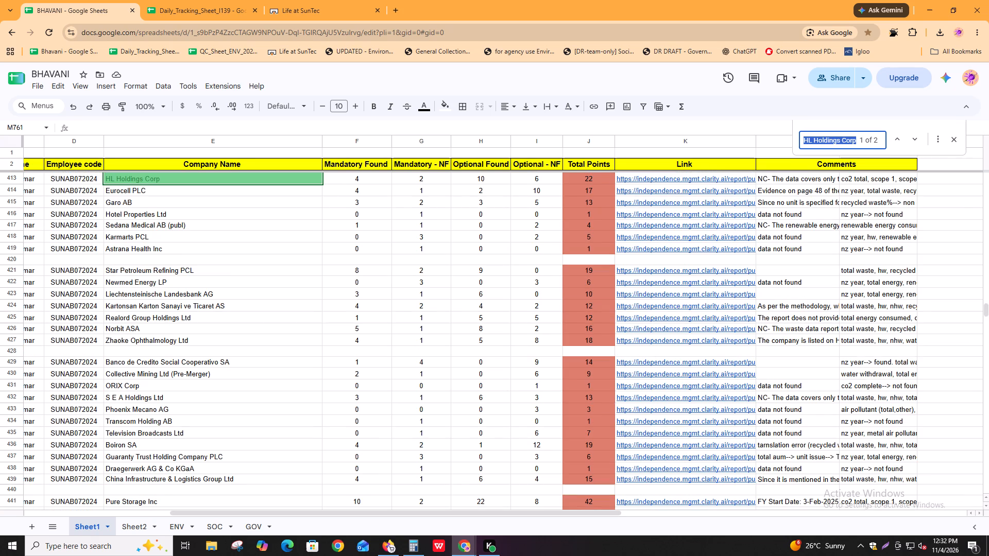
double_click(810, 178)
left_click(856, 238)
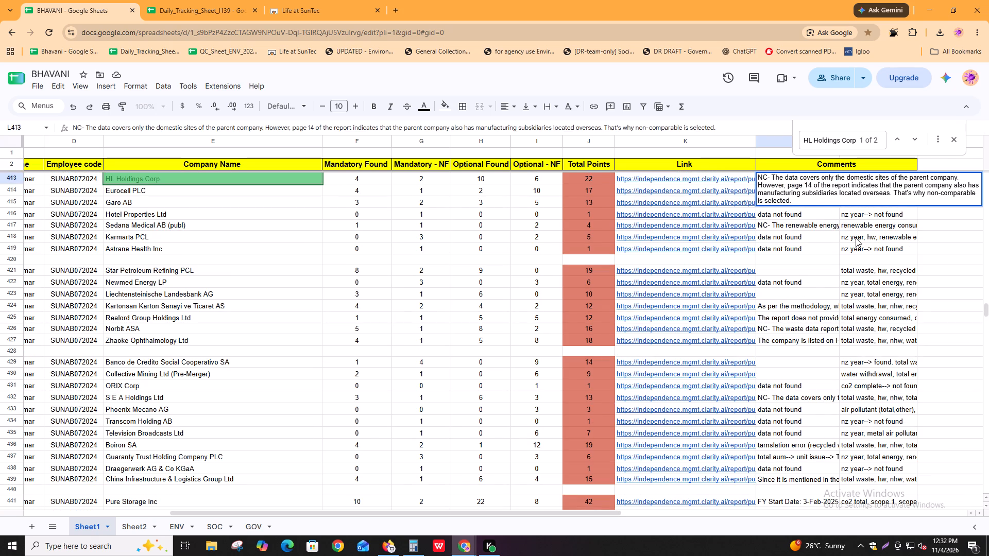
left_click(806, 182)
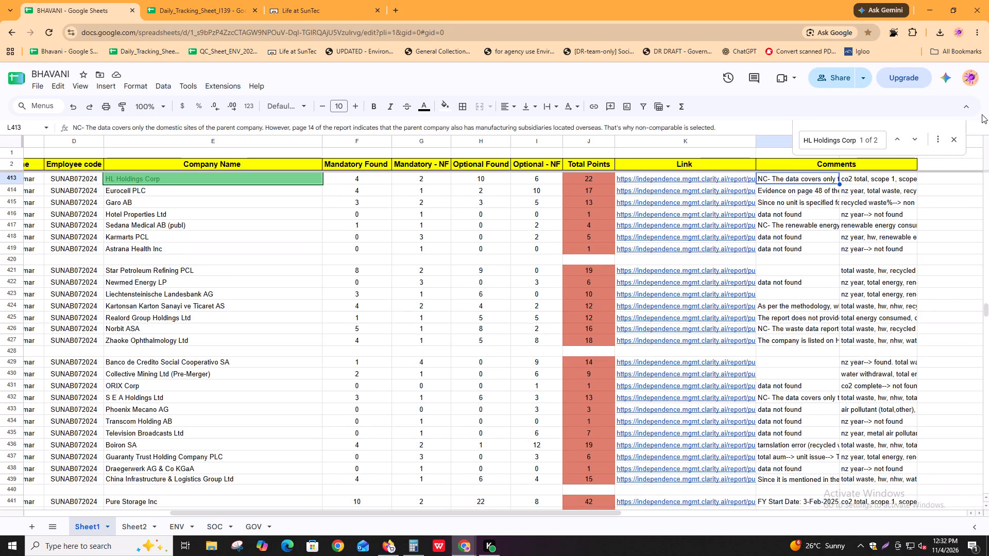
left_click(956, 142)
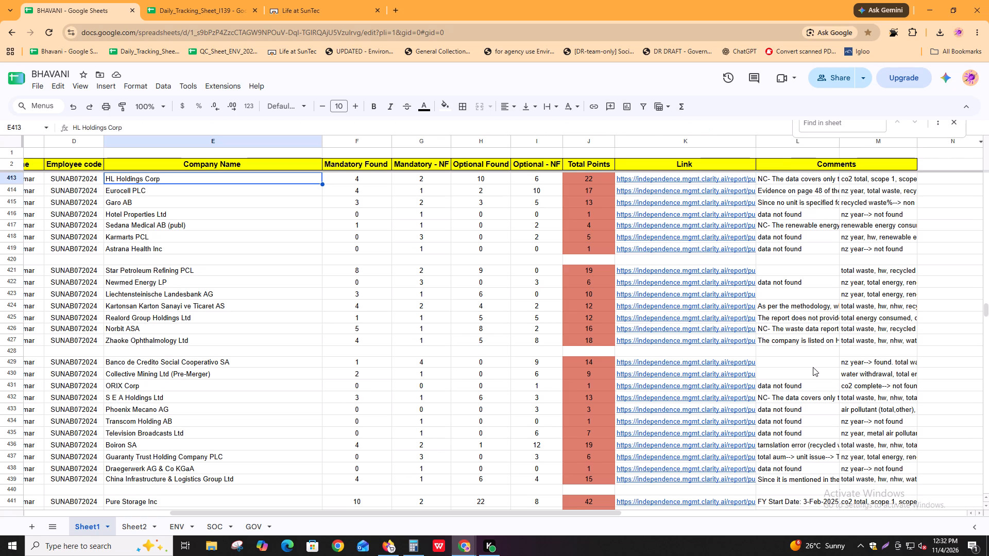
Return to the last filled row of the tracking sheet, the Orange County Bancorp Inc RBC_2025_gov entry.
left_click(810, 367)
key("ctrl+Right")
key("ctrl+Right")
key("ctrl+Right")
key("ctrl+Right")
key("ctrl+Right")
key("ctrl+Down")
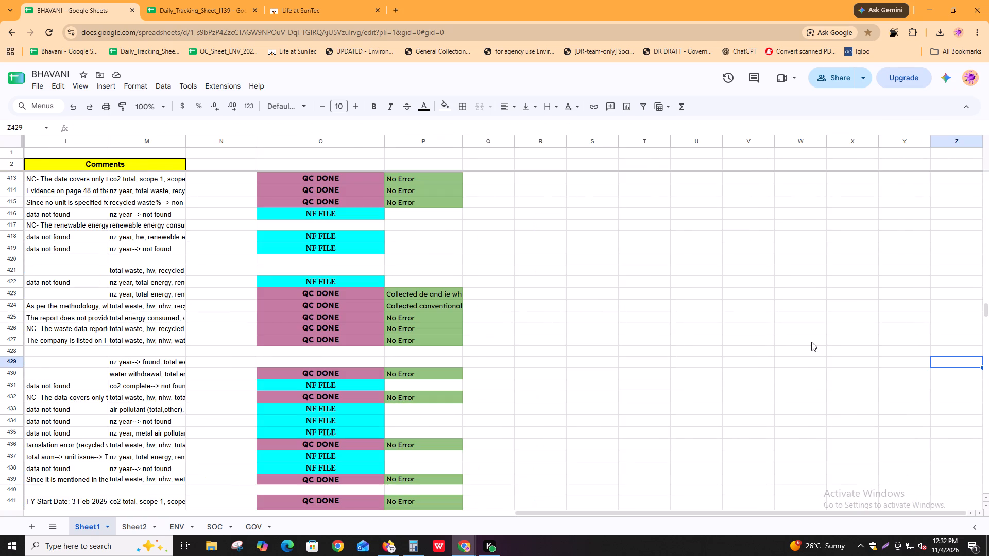
key("ctrl+Left")
key("ctrl+Up")
scroll(837, 323, "up", 2)
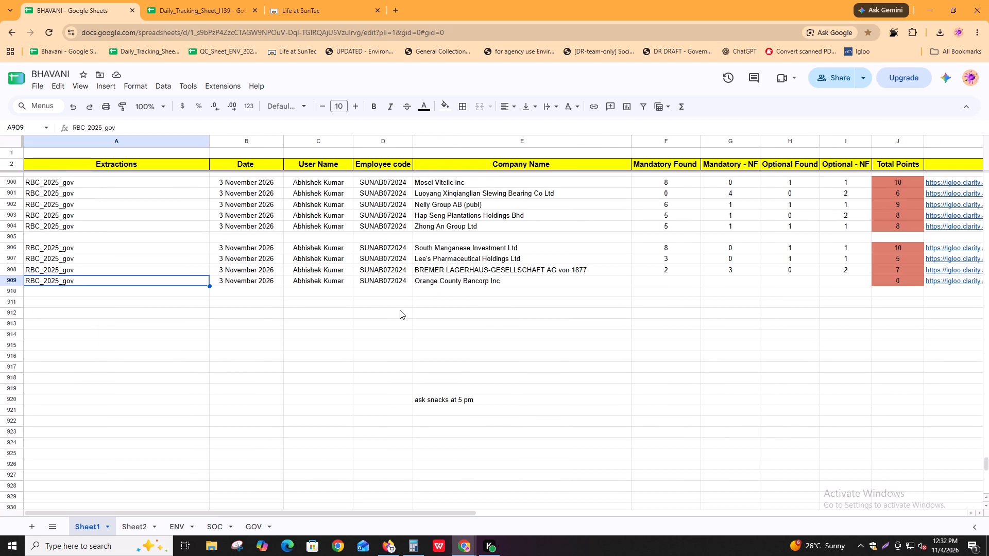
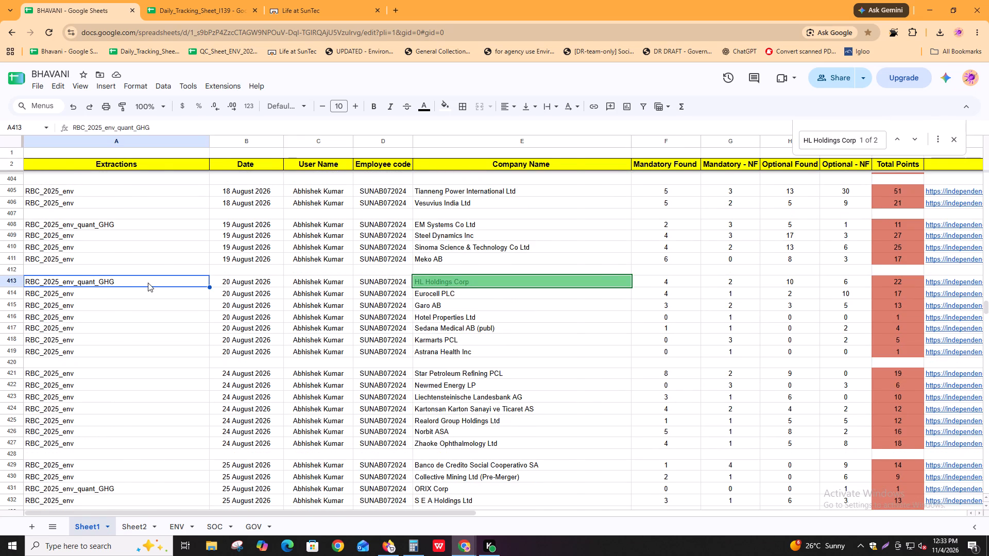
Select the HL Holdings Corp entry's cells in row 413, starting from its RBC_2025_env_quant_GHG extraction cell.
key("ctrl+shift+Right")
key("ctrl+shift+Right")
key("ctrl+shift+Left")
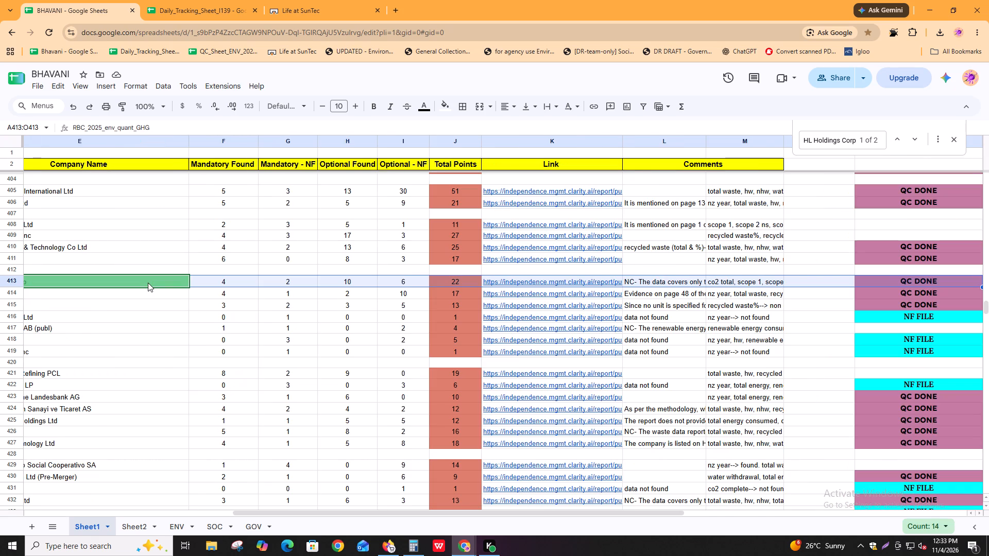
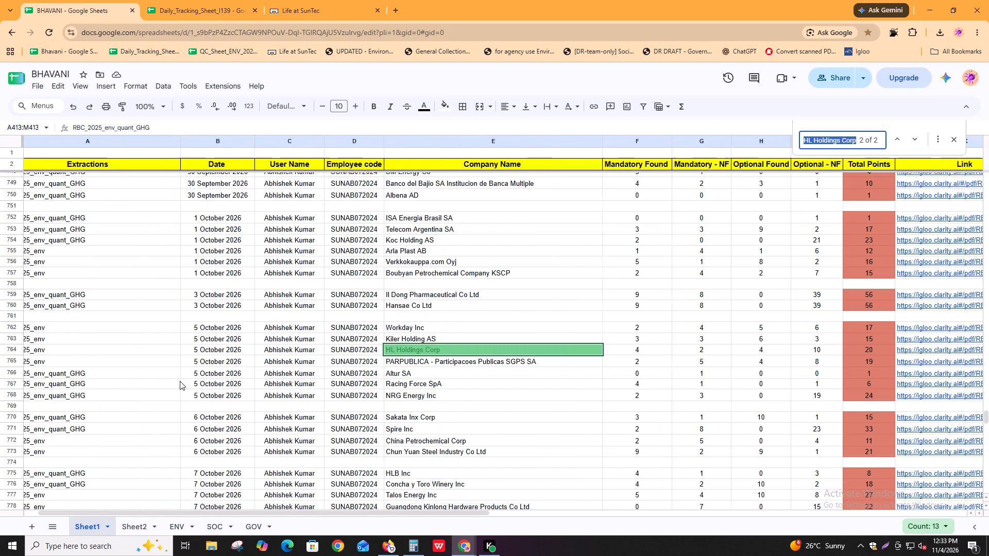
Select the HL Holdings Corp entry's cells in row 764, starting from its RBC_2025_env extraction cell.
left_click(134, 348)
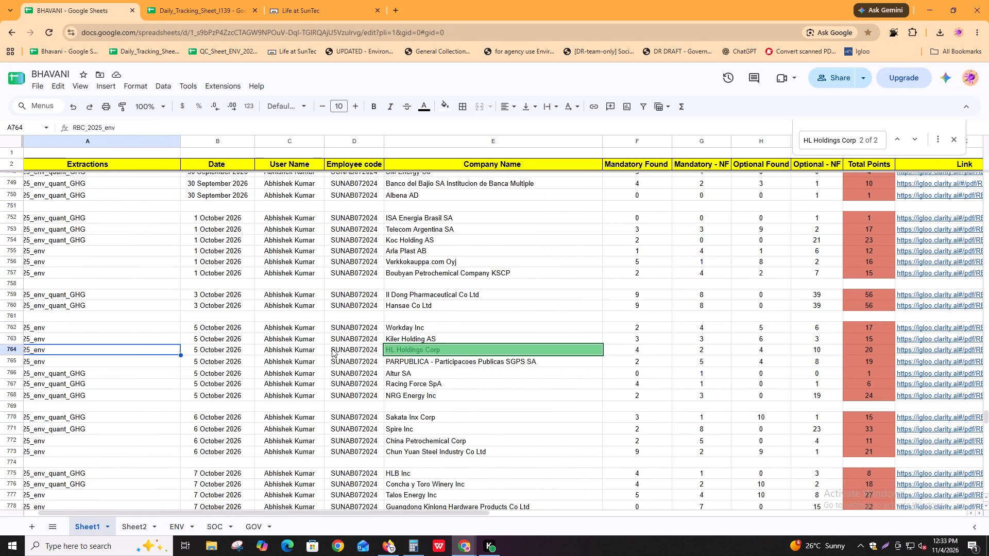
key("ctrl+shift+Right")
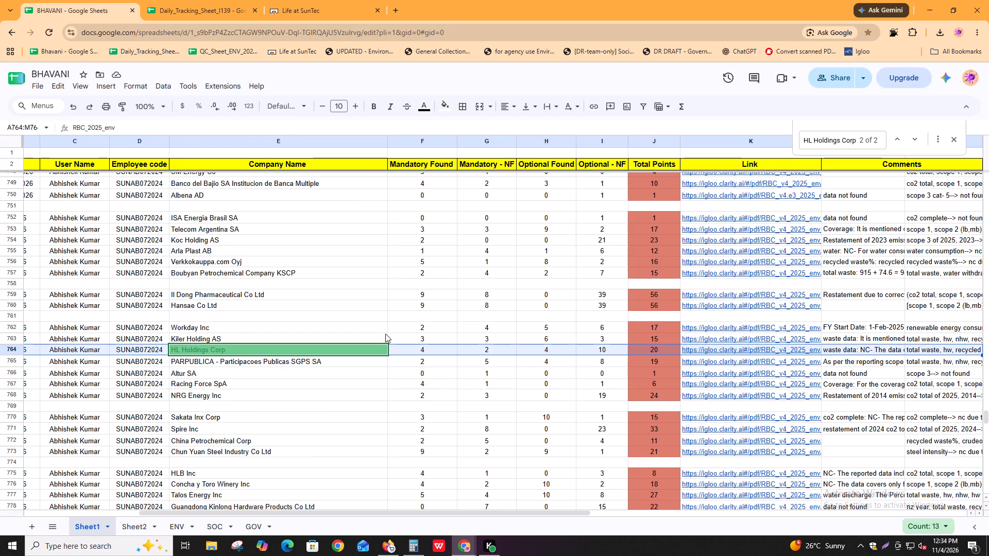
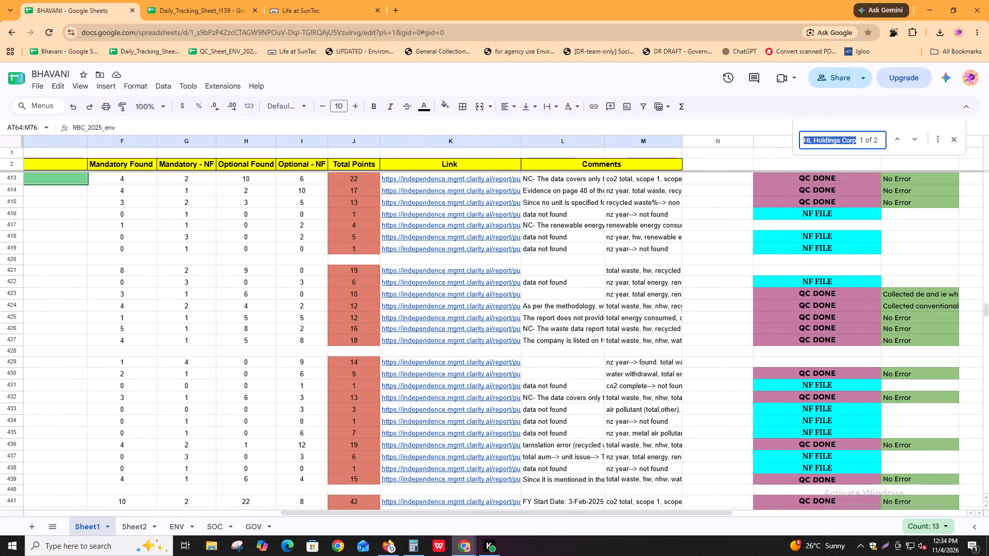
Search Sheet2 for HL Holdings Corp, reusing the company name from the Sheet1 search.
key("ctrl+c")
left_click(145, 519)
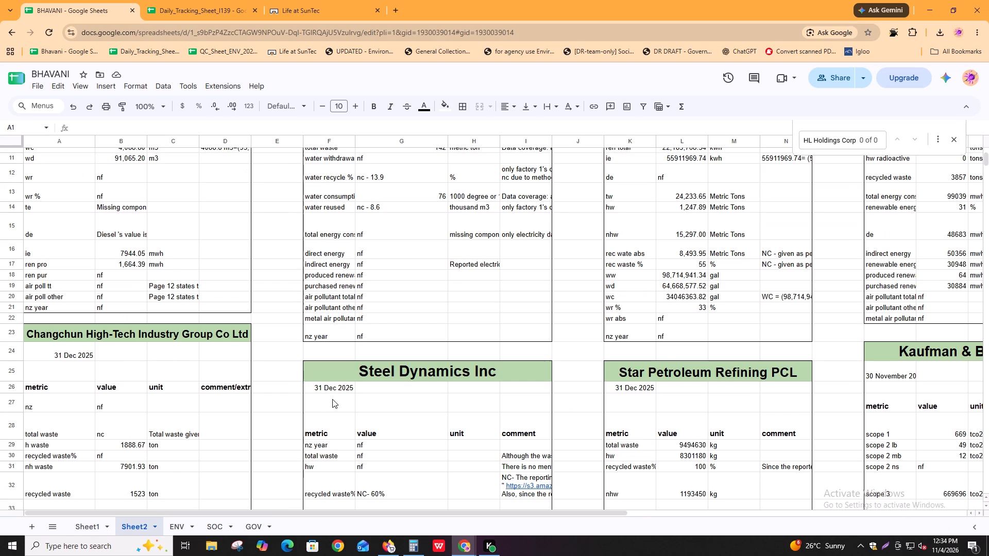
left_click(342, 398)
key("ctrl+f")
key("ctrl+v")
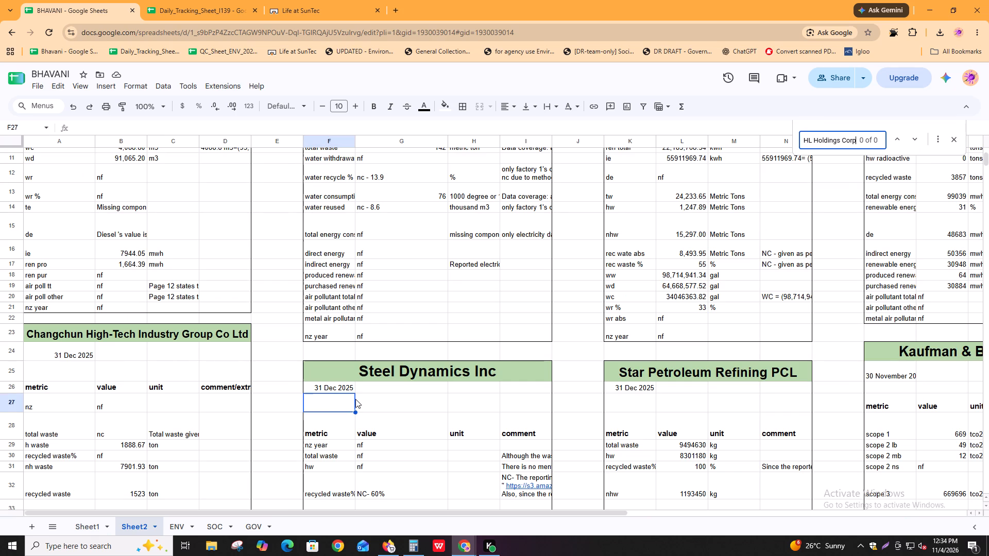
key("Return")
key("Return")
key("Return")
key("Return")
left_click(950, 136)
Return to Sheet1 and go along the HL Holdings Corp entry in row 764 to the last column, Z.
left_click(87, 522)
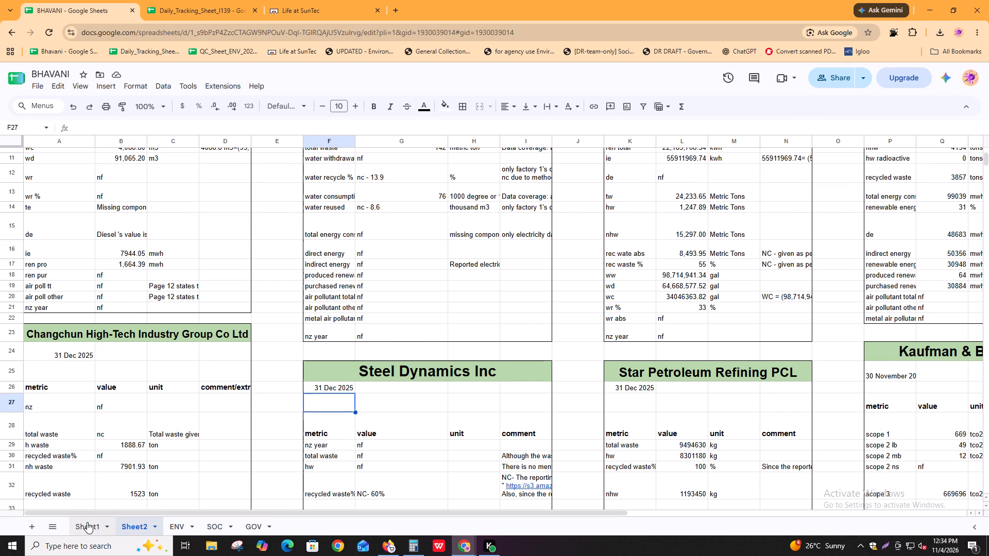
key("ctrl+Right")
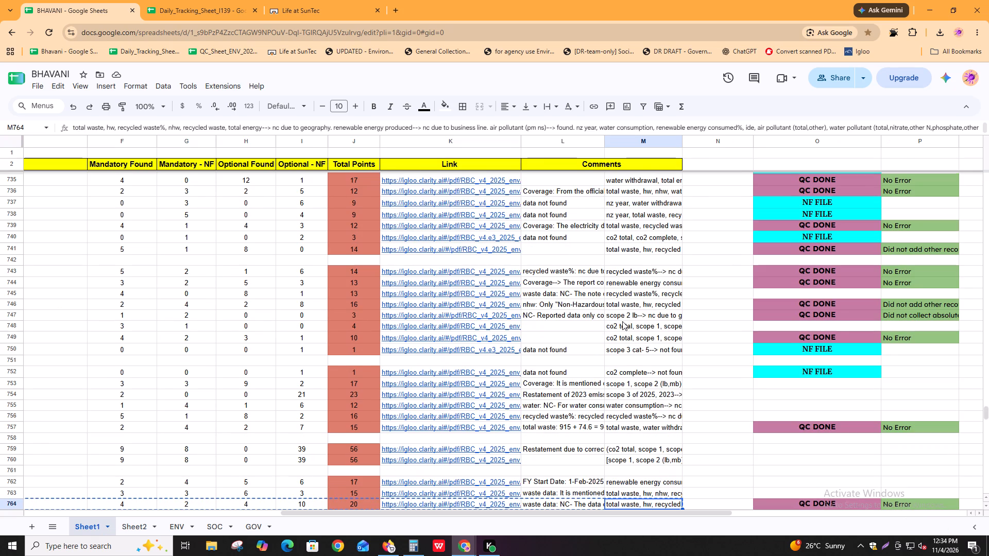
key("ctrl+Right")
key("ctrl+Right")
key("ctrl+Right")
key("ctrl+Right")
key("ctrl+Right")
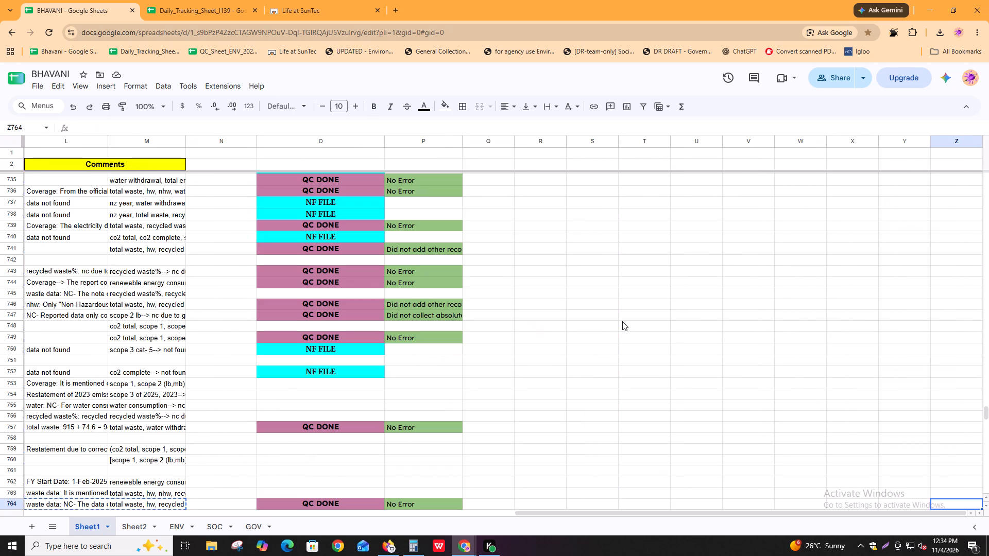
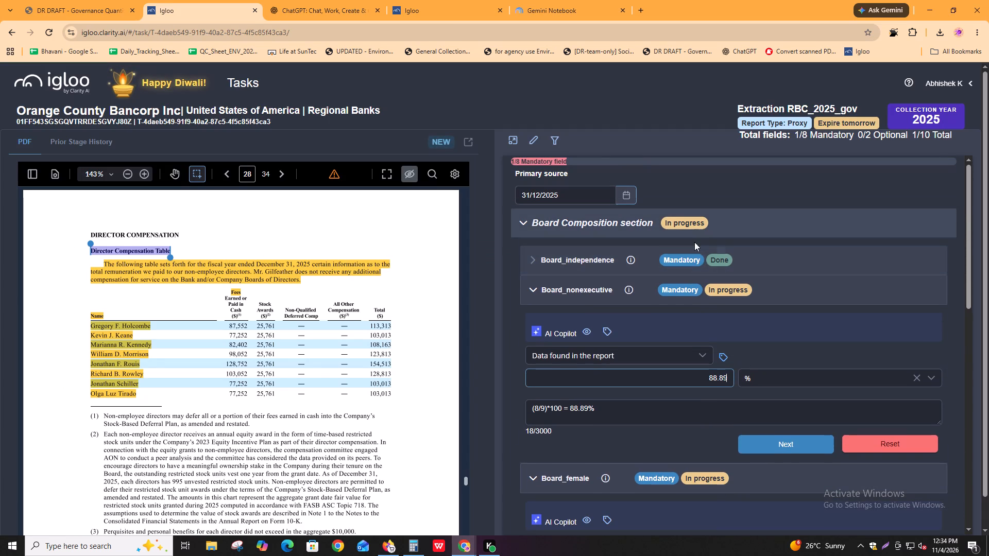
Reuse the Board_independence sources to annotate page 28's Director Compensation Table introduction and director names as an extract for Board_nonexecutive.
left_click(695, 251)
scroll(657, 405, "down", 2)
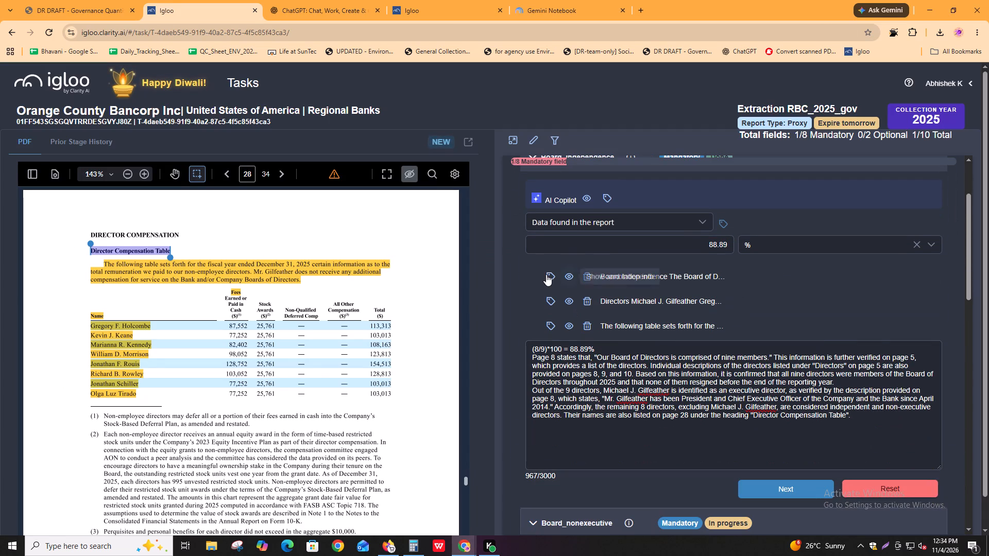
left_click(546, 274)
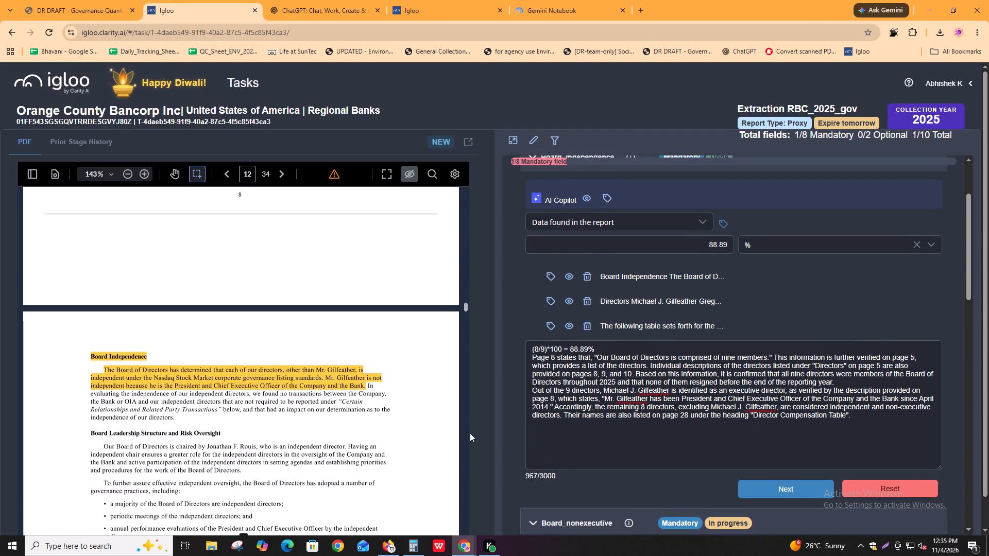
scroll(663, 399, "down", 7)
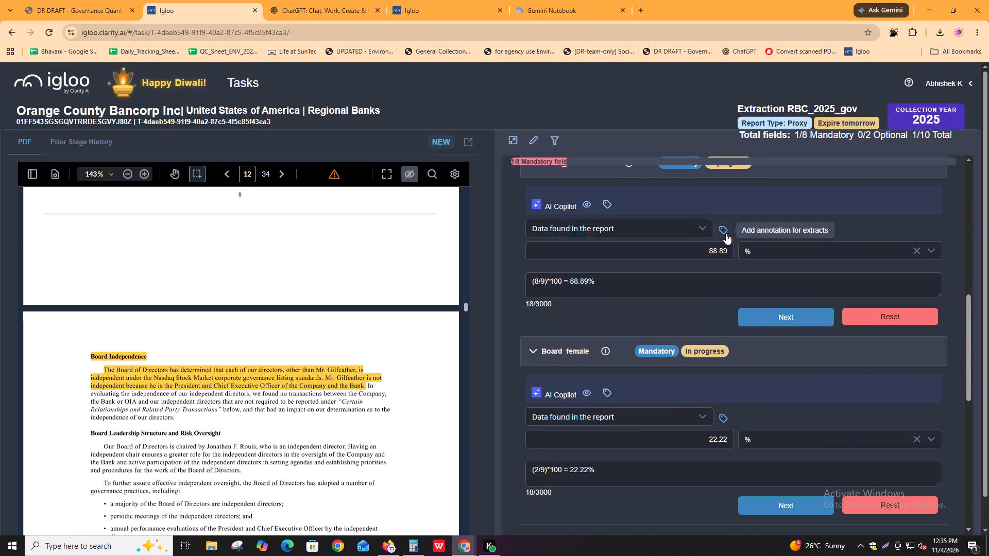
scroll(714, 241, "up", 10)
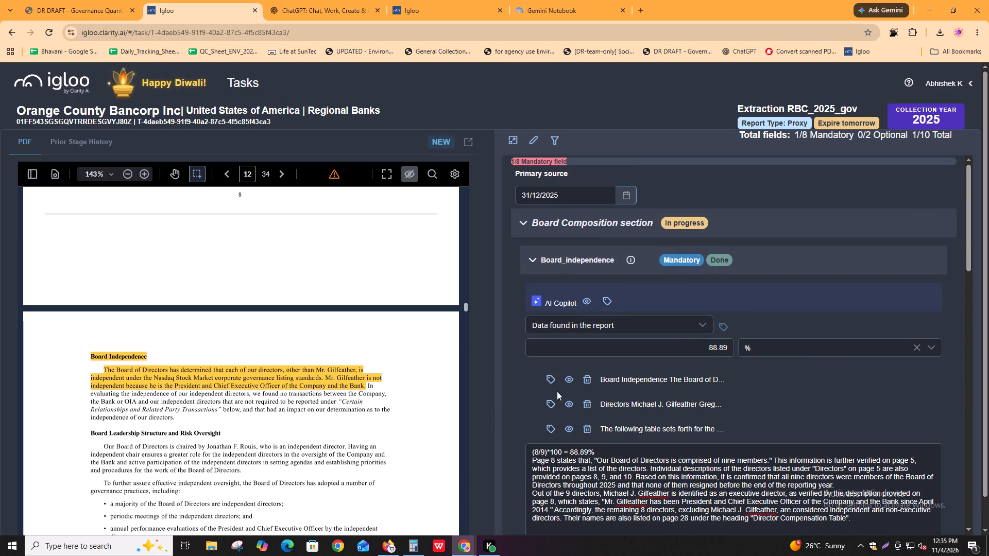
left_click(554, 402)
scroll(791, 430, "down", 2)
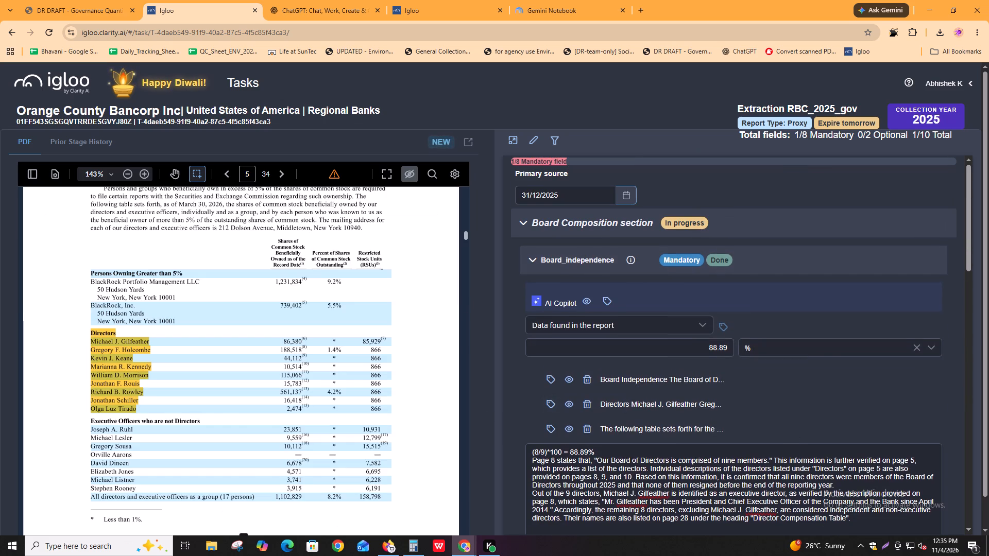
scroll(791, 430, "down", 8)
left_click(723, 180)
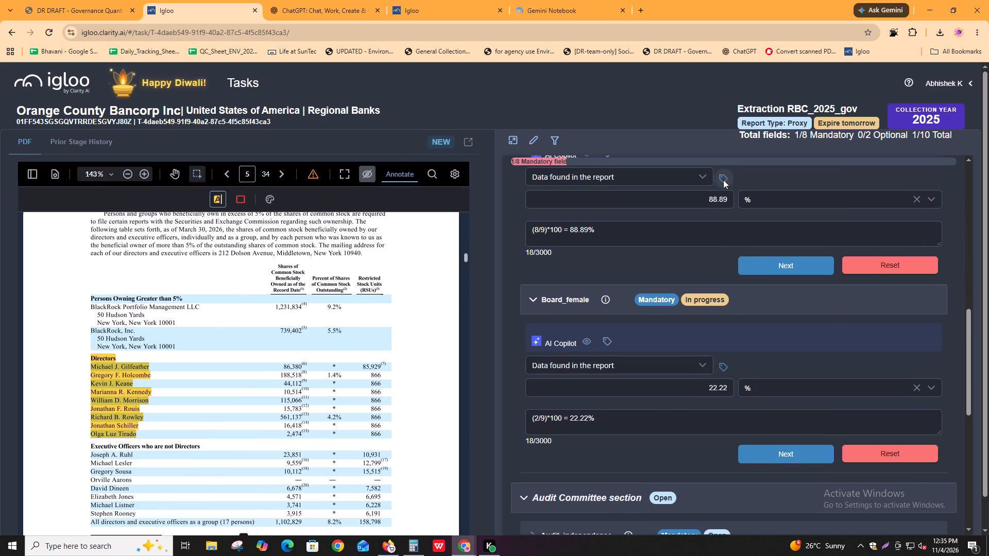
scroll(794, 461, "up", 7)
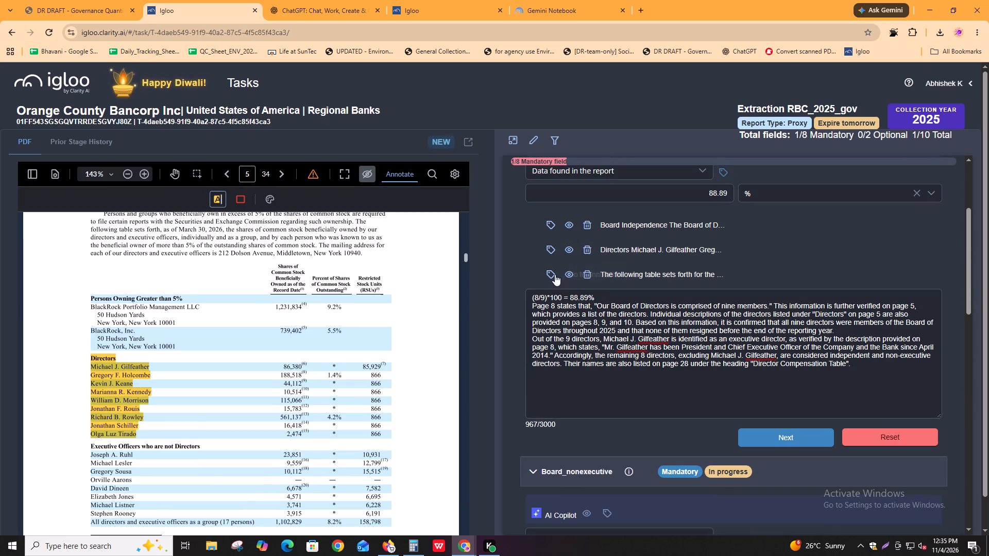
left_click(555, 274)
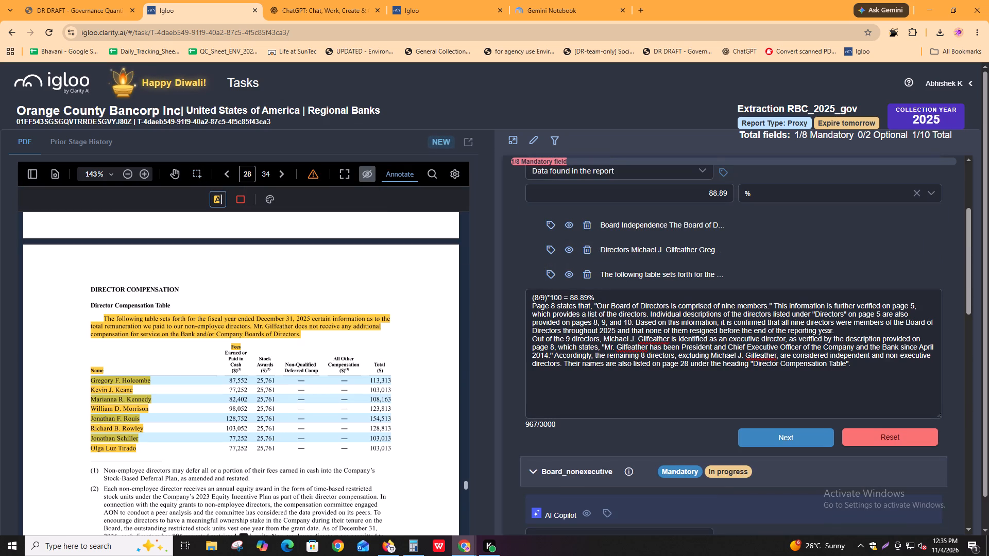
left_click_drag(100, 316, 137, 448)
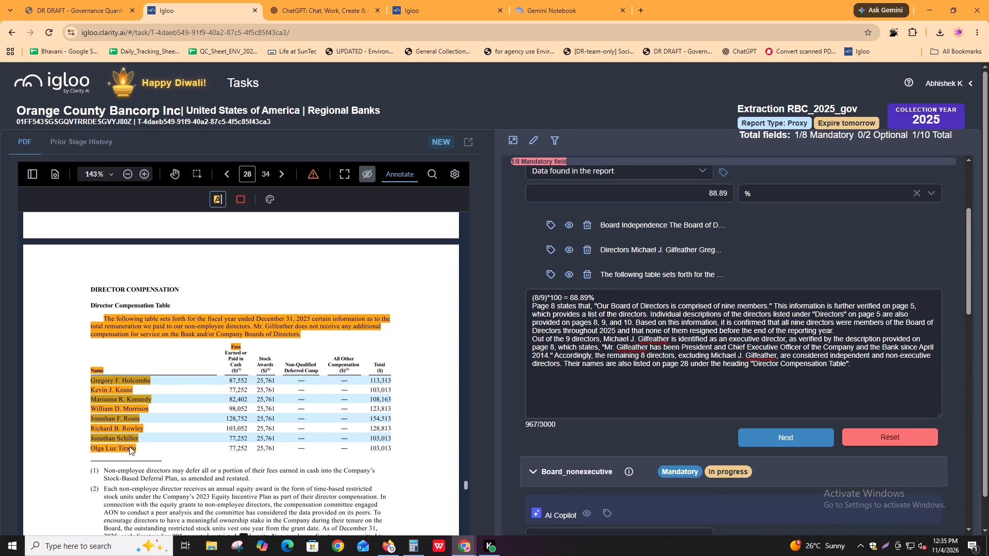
Annotate the list of names under the "Directors" heading on PDF page 5 as a second extract for Board_nonexecutive.
scroll(812, 388, "down", 3)
scroll(744, 430, "down", 1)
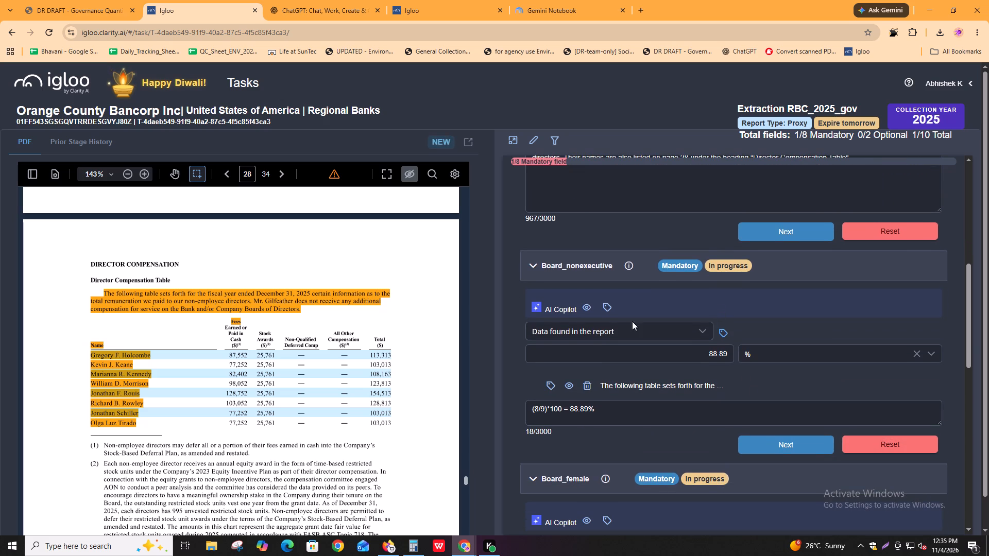
scroll(620, 315, "up", 6)
left_click(553, 347)
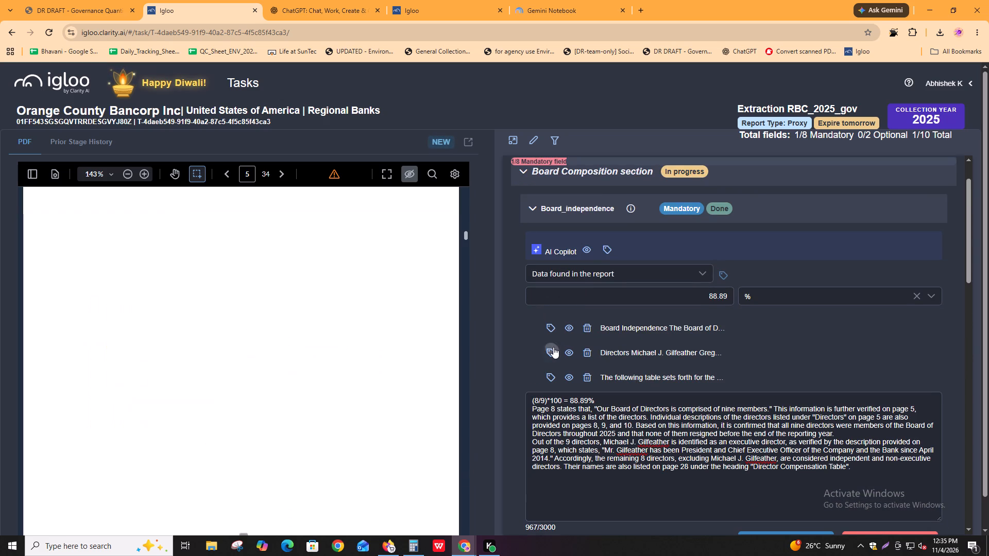
scroll(912, 467, "down", 6)
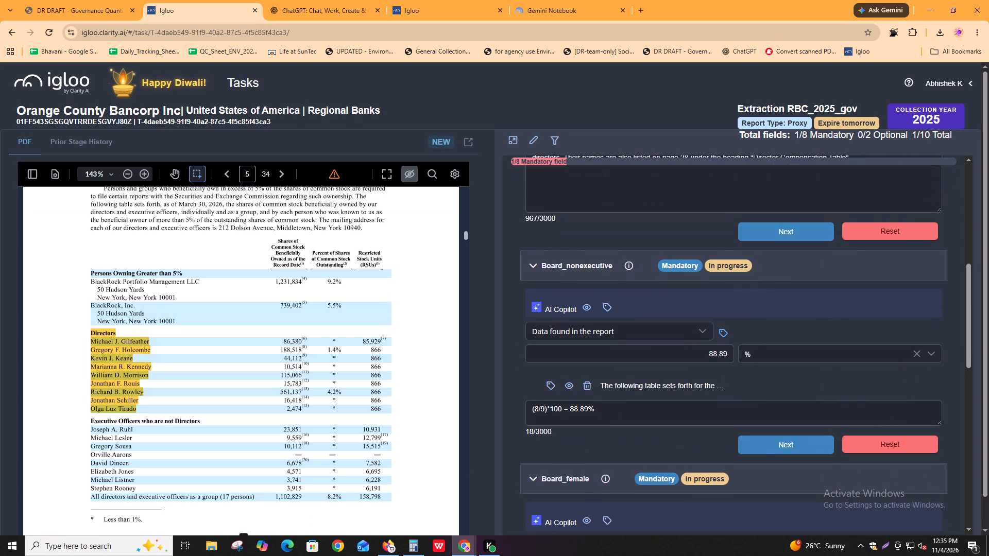
left_click(729, 334)
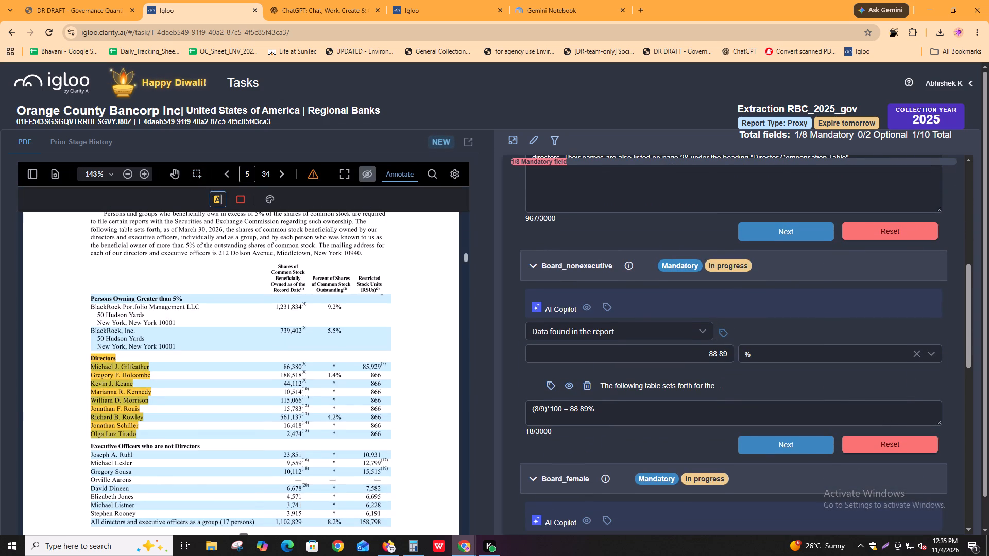
left_click_drag(81, 354, 138, 438)
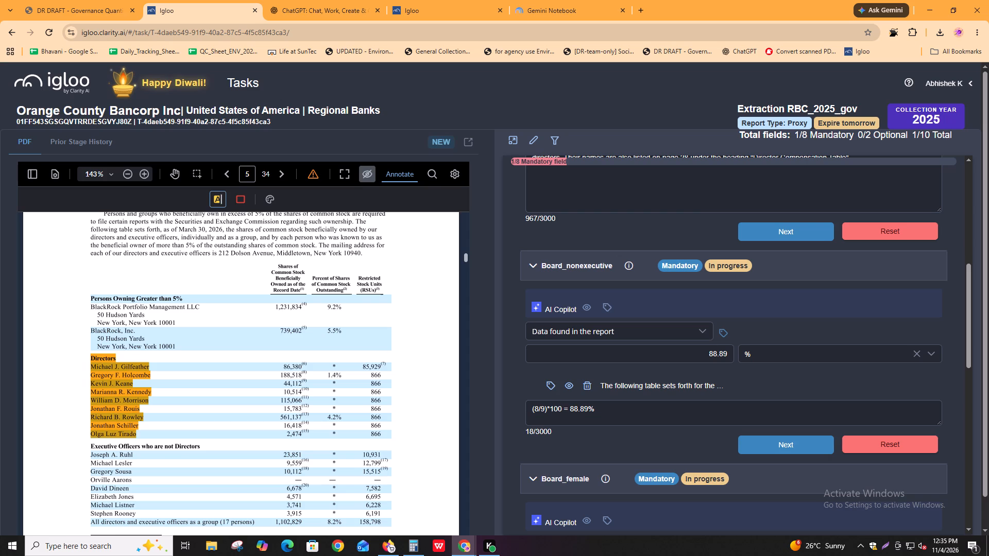
Annotate the "Board Independence" heading and the opening statement on director independence on PDF page 12 as an extract for Board_nonexecutive.
scroll(848, 352, "up", 11)
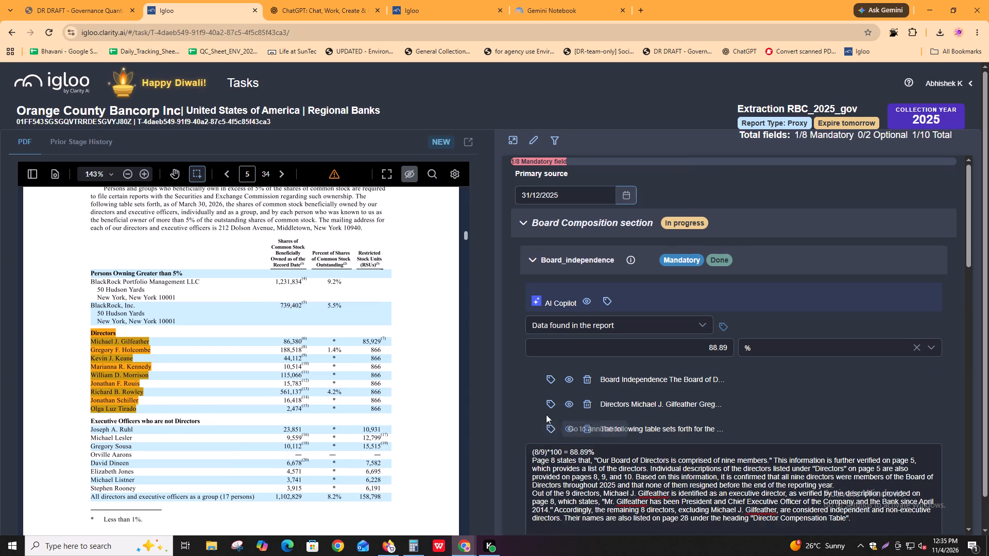
left_click(546, 405)
left_click(549, 423)
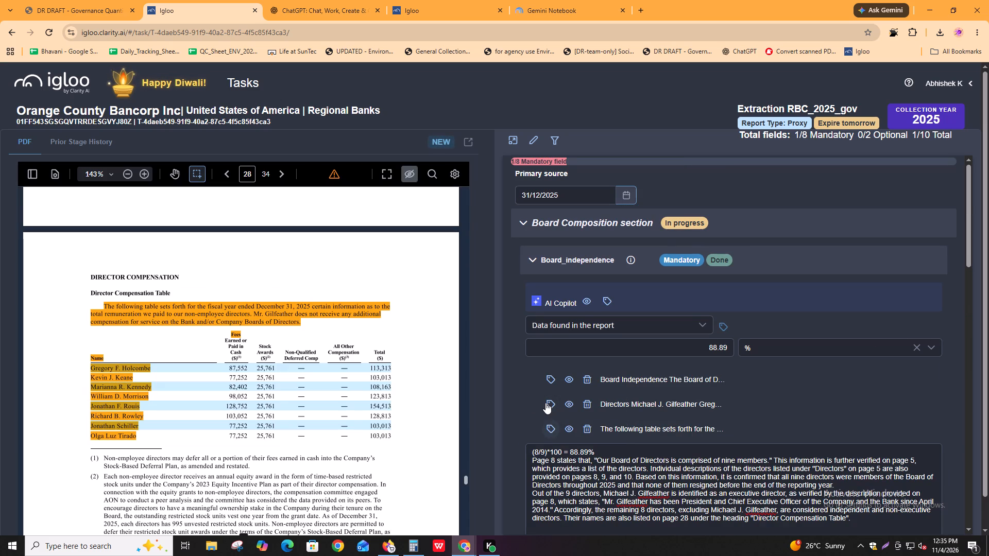
left_click(547, 397)
left_click(550, 380)
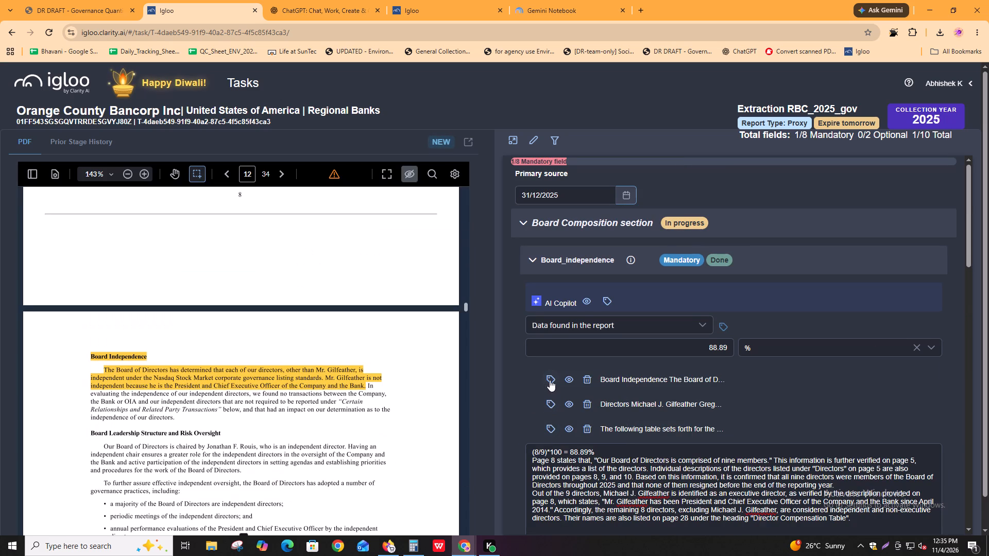
scroll(741, 401, "down", 10)
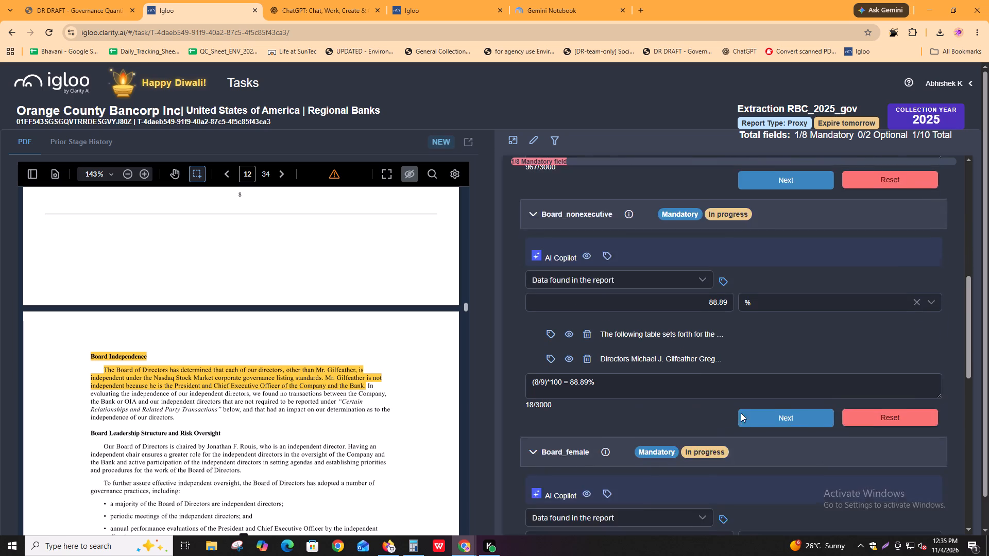
scroll(741, 413, "down", 1)
scroll(705, 340, "up", 4)
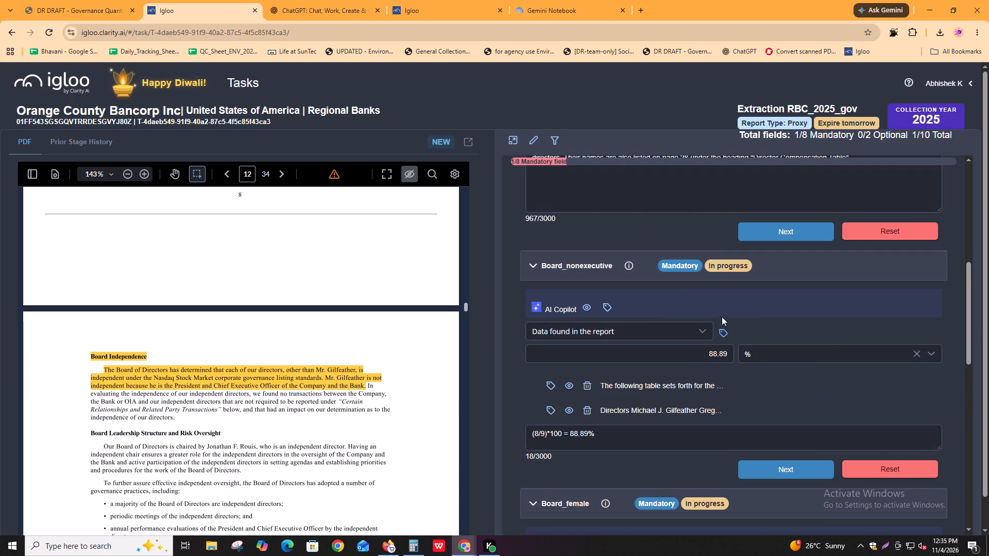
left_click(724, 333)
left_click_drag(86, 378, 191, 411)
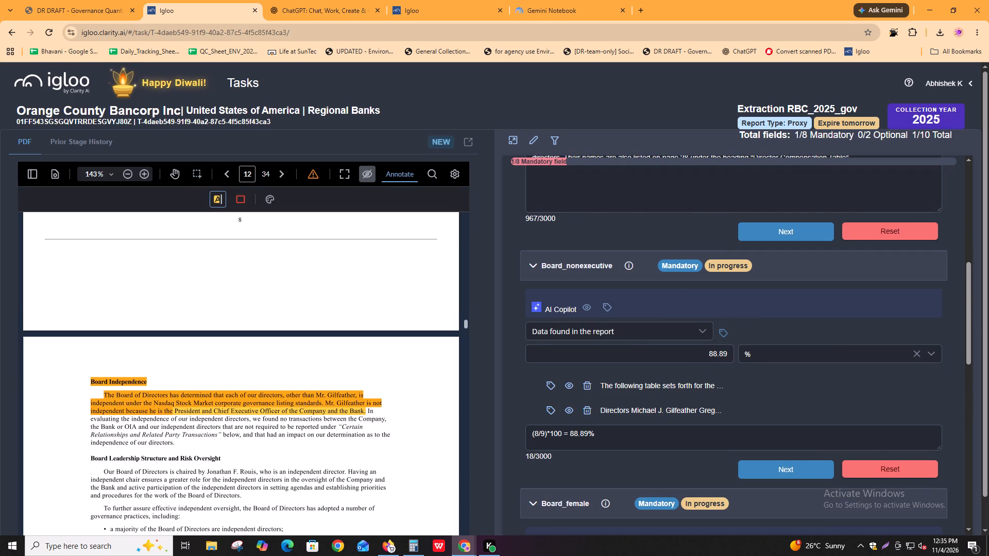
left_click_drag(191, 411, 365, 412)
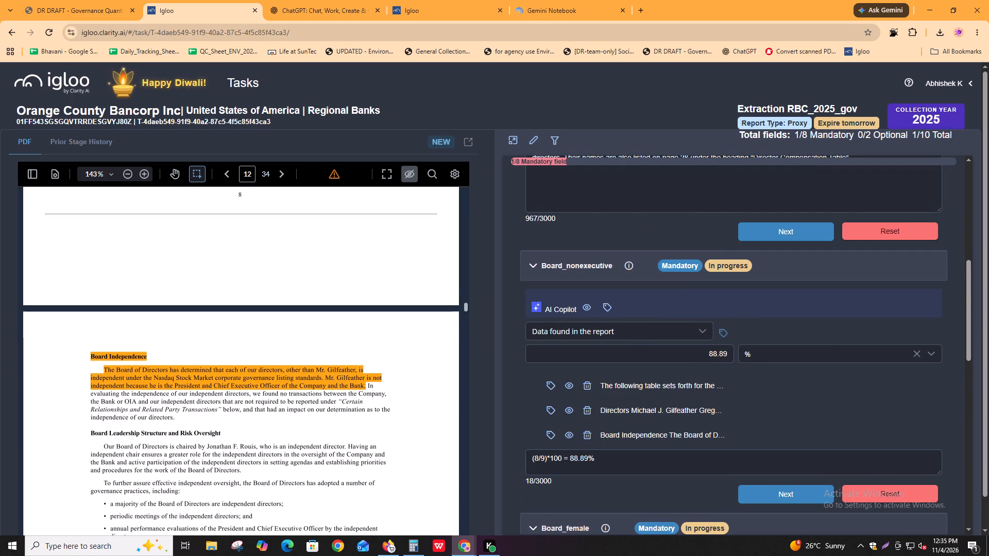
Copy the full explanation below the Board_independence calculation into the Board_nonexecutive comment, under (8/9)*100 = 88.89%, and enlarge the comment box.
scroll(819, 411, "down", 2)
scroll(786, 389, "up", 4)
scroll(591, 240, "up", 2)
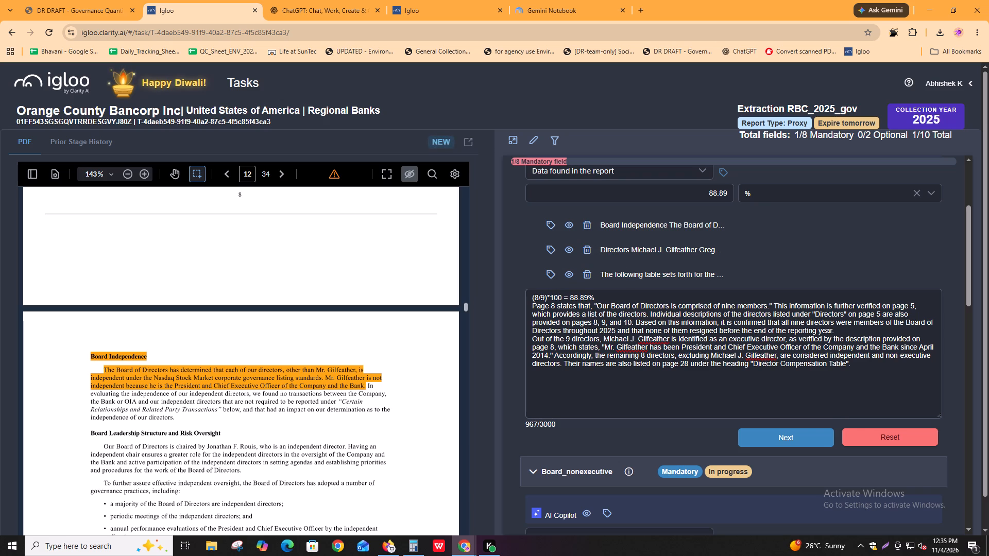
left_click_drag(533, 305, 668, 300)
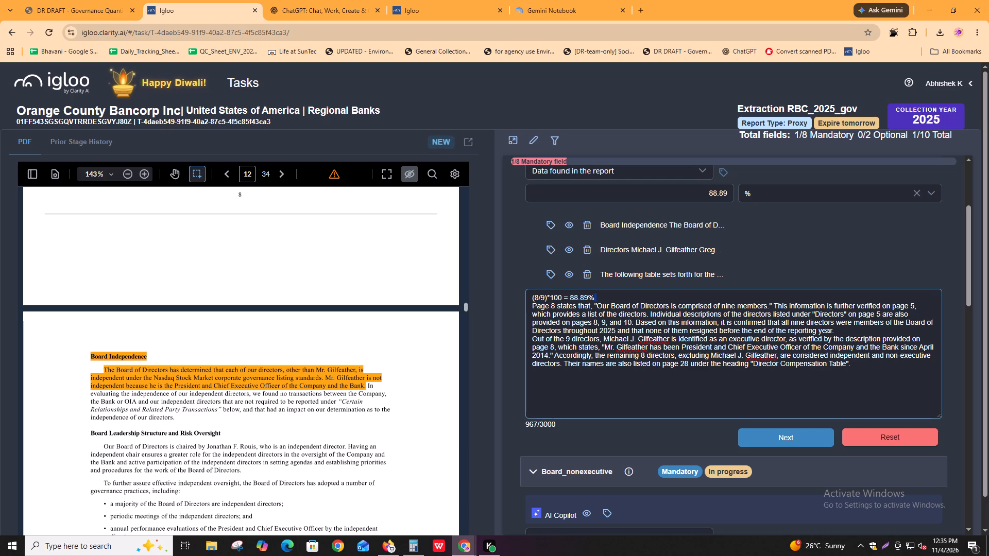
left_click_drag(668, 300, 646, 313)
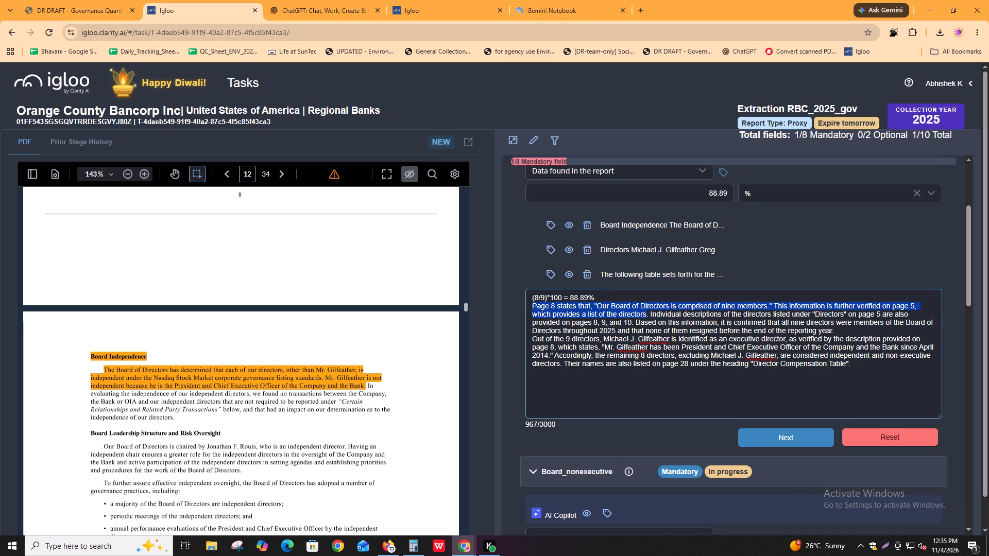
left_click_drag(646, 313, 834, 328)
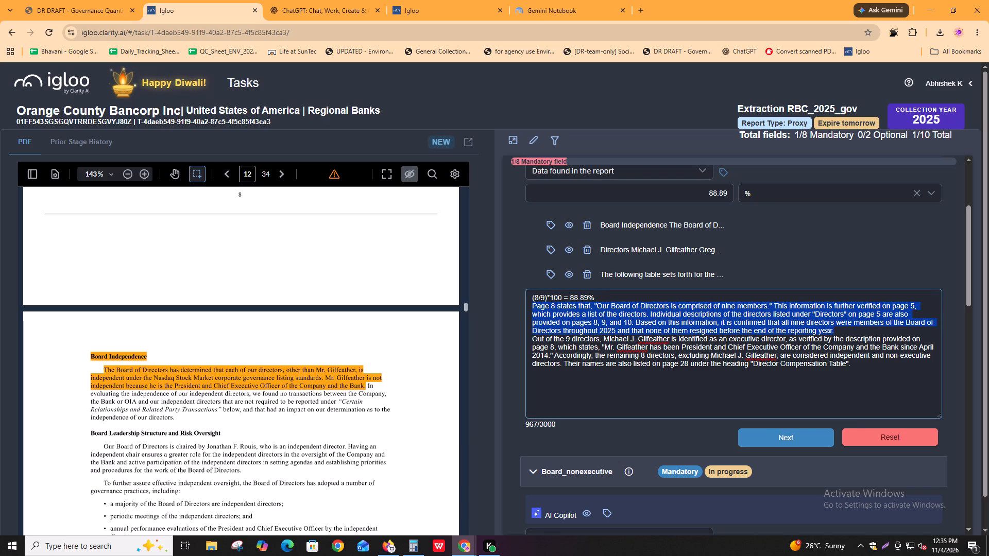
left_click_drag(834, 328, 844, 335)
left_click_drag(844, 335, 856, 362)
key("ctrl+c")
scroll(777, 355, "down", 5)
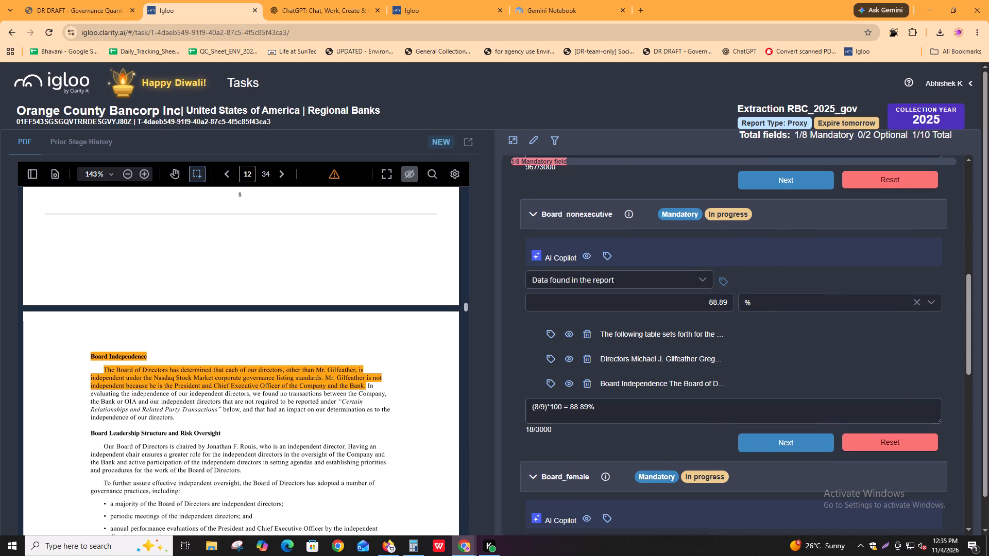
left_click(688, 415)
key("Return")
key("ctrl+v")
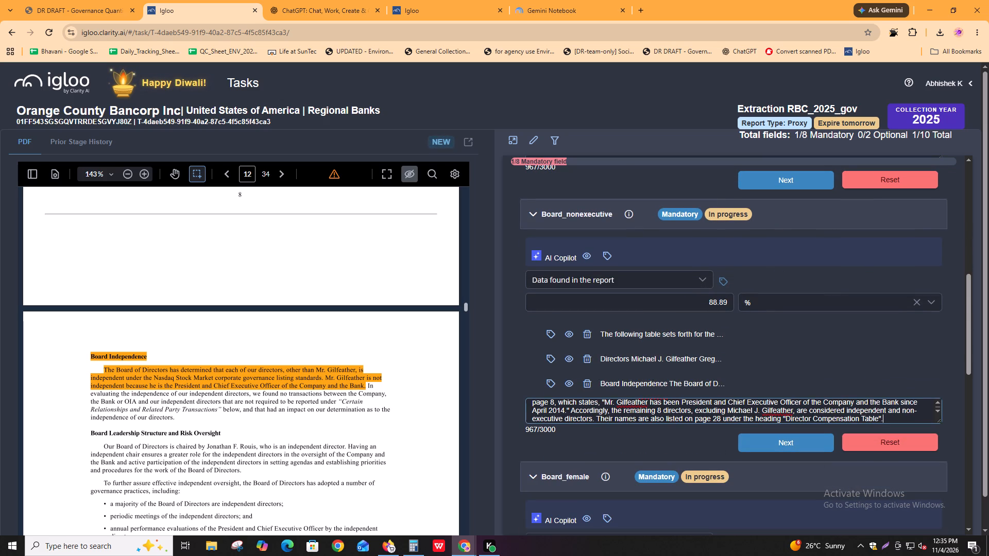
left_click_drag(940, 423, 936, 479)
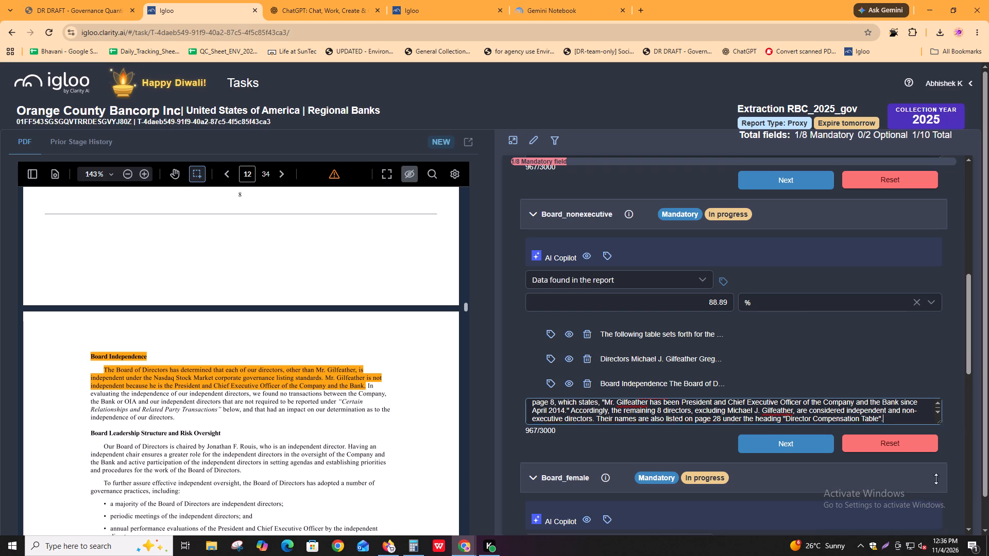
left_click_drag(936, 479, 932, 522)
Complete the Board_nonexecutive field and move on to Board_female.
scroll(785, 371, "up", 8)
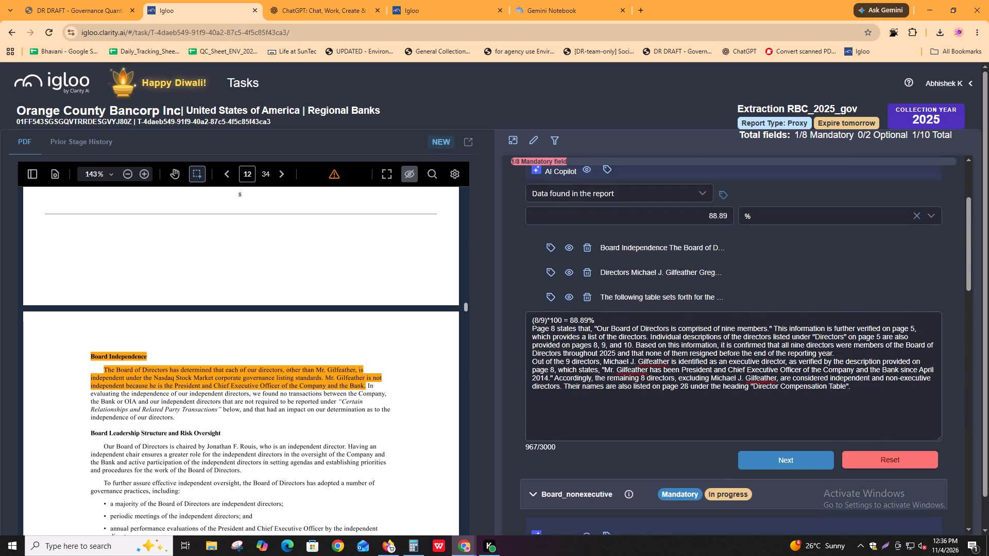
scroll(785, 364, "down", 4)
left_click(785, 380)
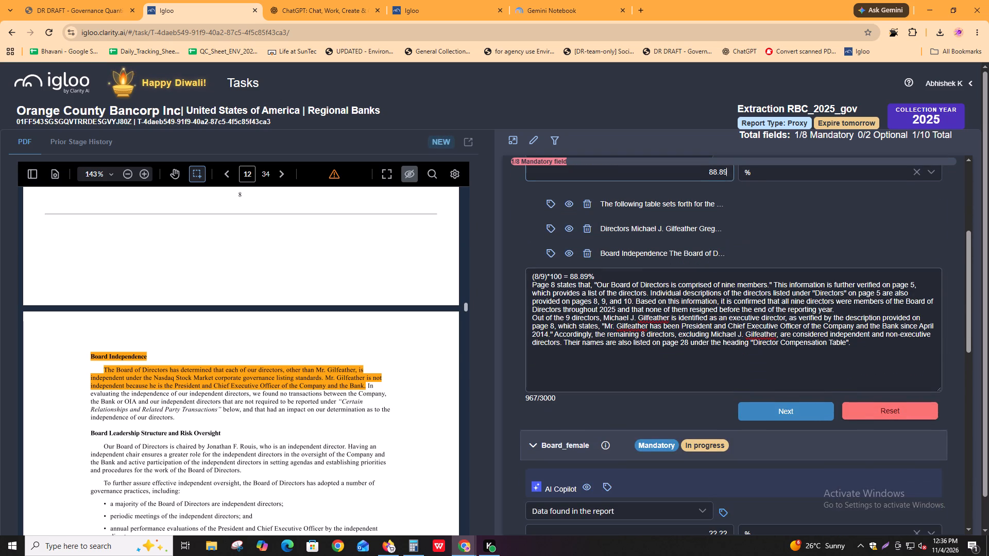
left_click(778, 407)
Reopen the completed Board_independence field to access its comment.
scroll(528, 260, "up", 3)
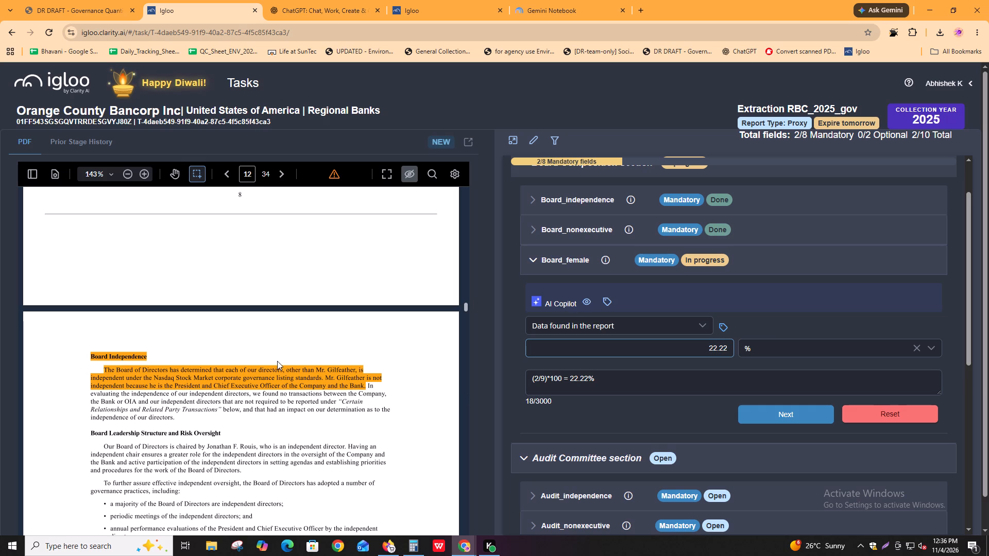
left_click(606, 208)
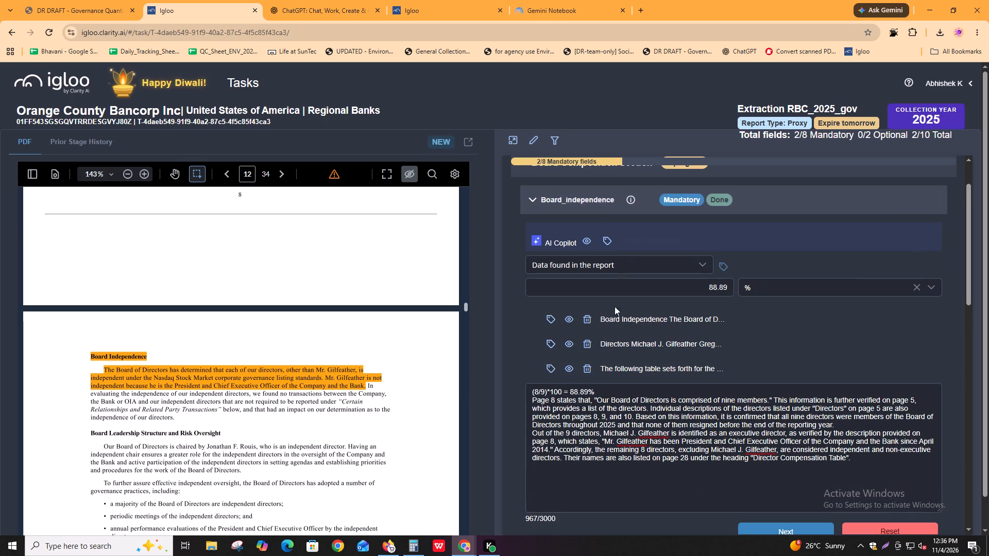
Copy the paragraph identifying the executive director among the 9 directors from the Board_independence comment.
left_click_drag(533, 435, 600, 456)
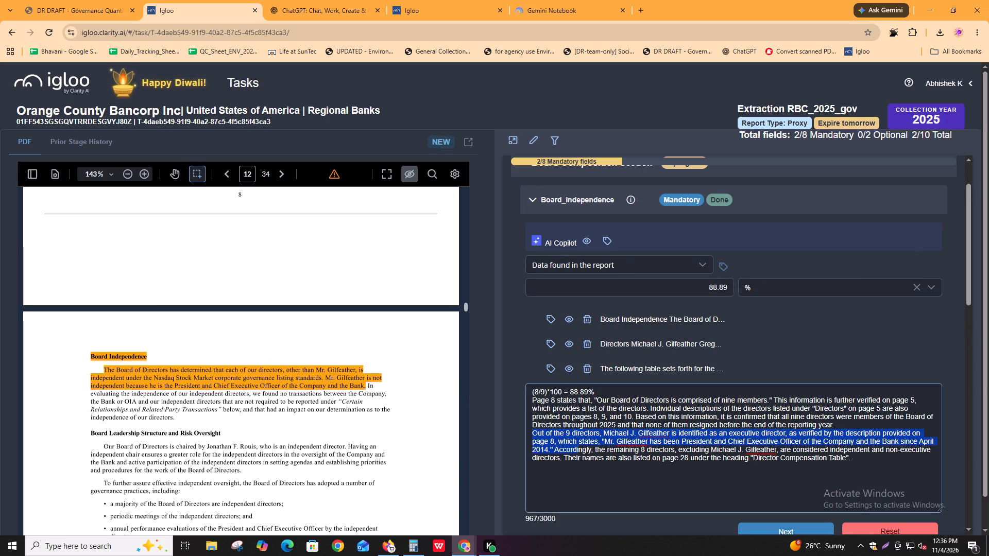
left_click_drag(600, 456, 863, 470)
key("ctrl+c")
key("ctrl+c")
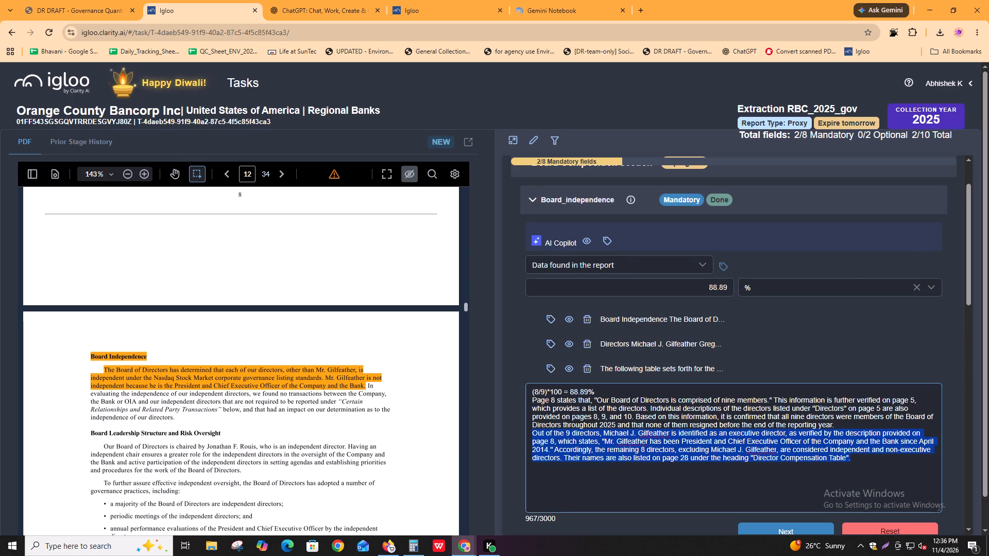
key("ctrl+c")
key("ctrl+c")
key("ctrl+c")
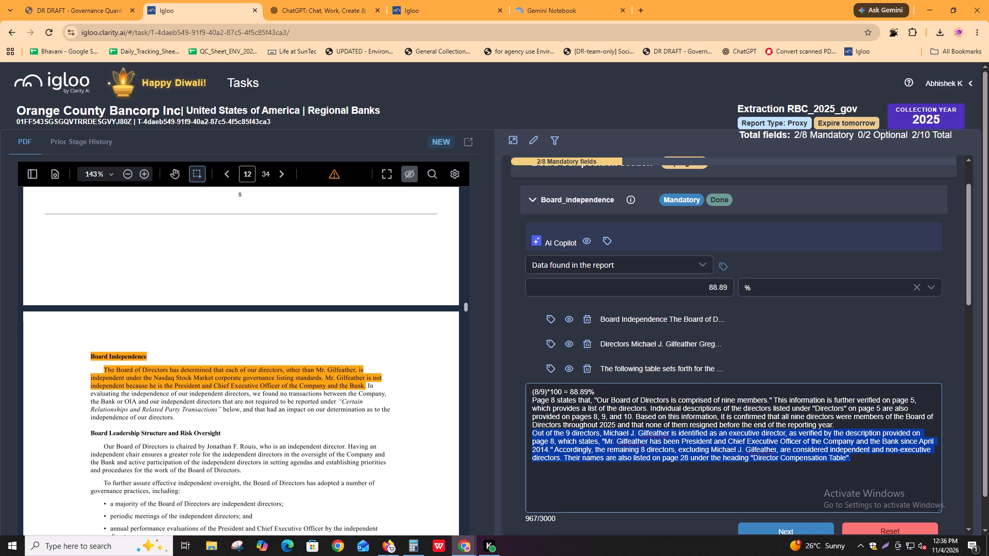
Copy the Board_independence comment's "Page 8 states that" paragraph on the nine board members into the Board_female comment, under (2/9)*100 = 22.22%.
left_click(737, 467)
left_click_drag(533, 399, 555, 413)
right_click(533, 399)
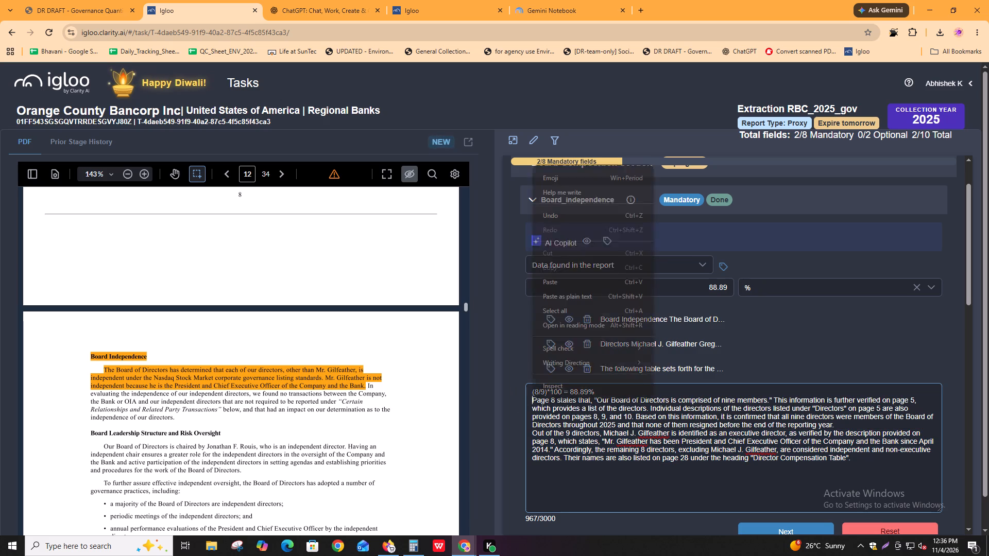
left_click_drag(555, 413, 718, 428)
left_click(717, 427)
right_click(717, 427)
left_click(534, 395)
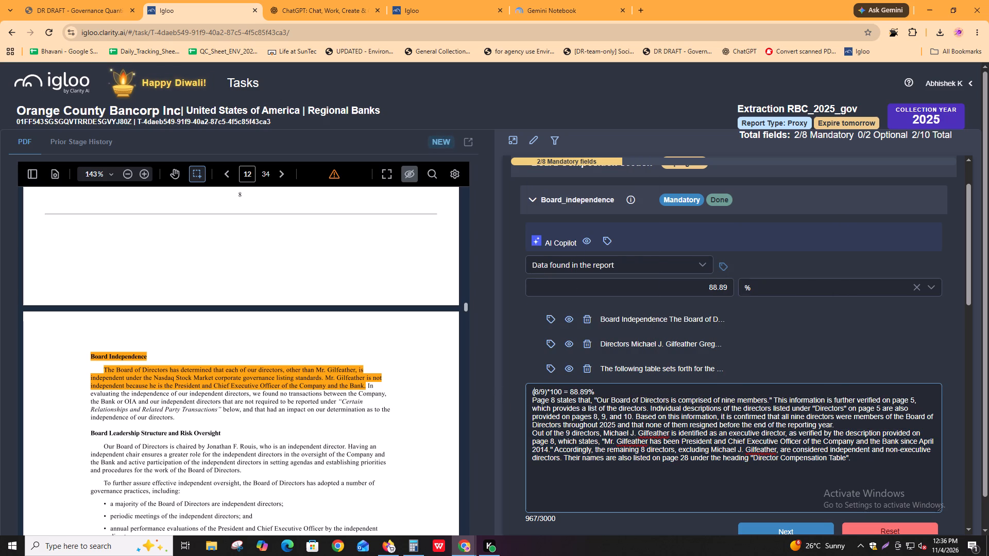
left_click_drag(531, 400, 833, 424)
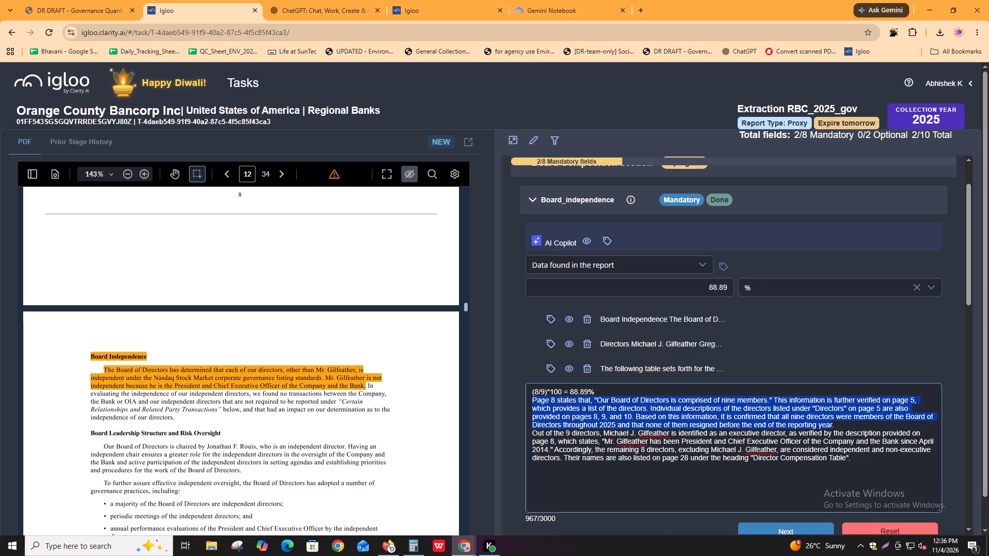
left_click_drag(833, 424, 838, 425)
key("ctrl+c")
key("ctrl+c")
key("ctrl+c")
key("ctrl+c")
key("ctrl+c")
scroll(739, 430, "down", 4, "ctrl")
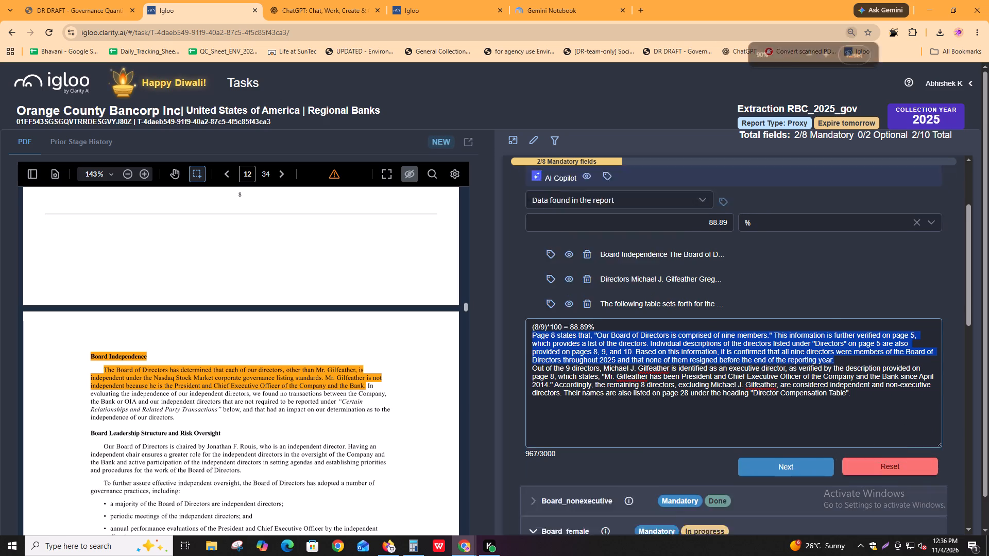
scroll(739, 430, "down", 7, "ctrl")
scroll(667, 298, "up", 5)
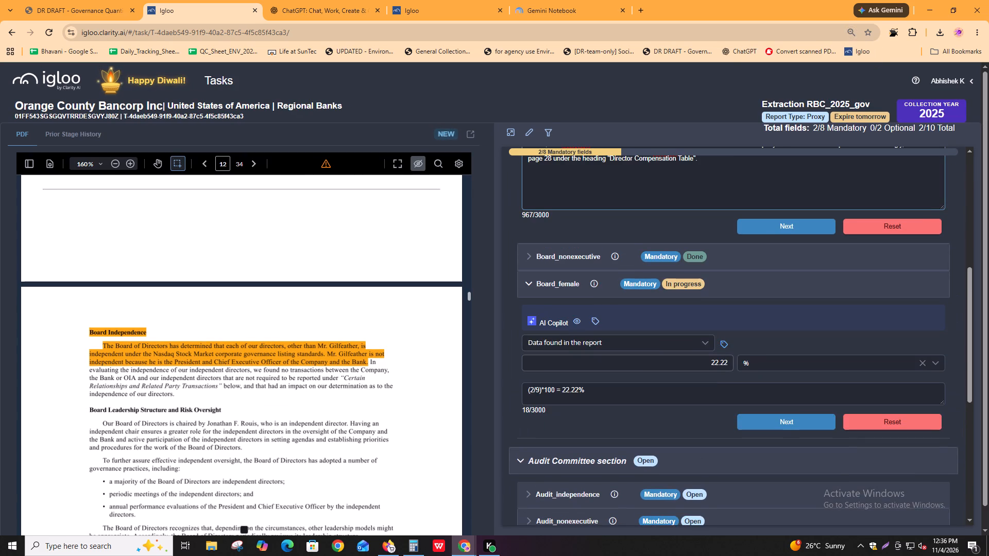
scroll(636, 355, "down", 1, "ctrl")
scroll(636, 355, "up", 2, "ctrl")
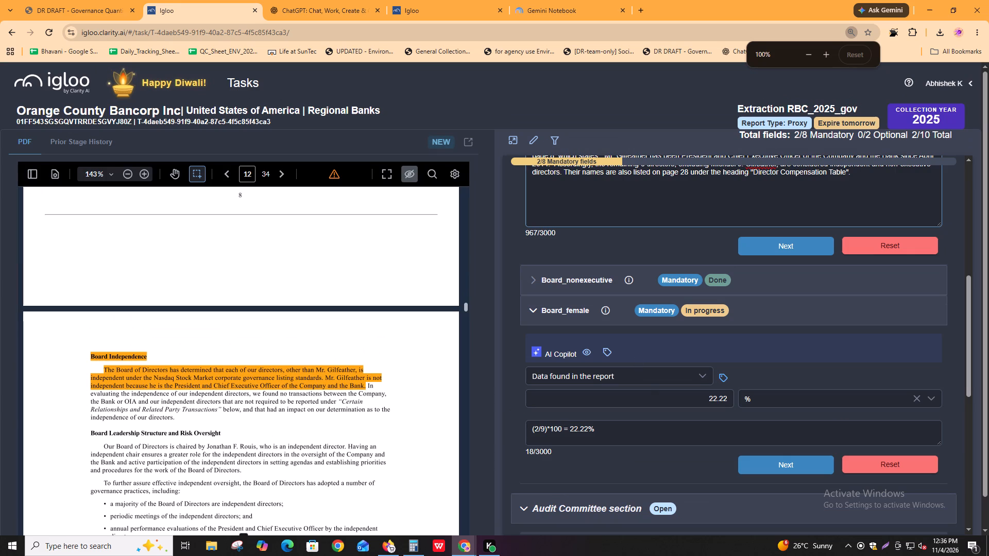
left_click(623, 431)
key("Return")
key("ctrl+v")
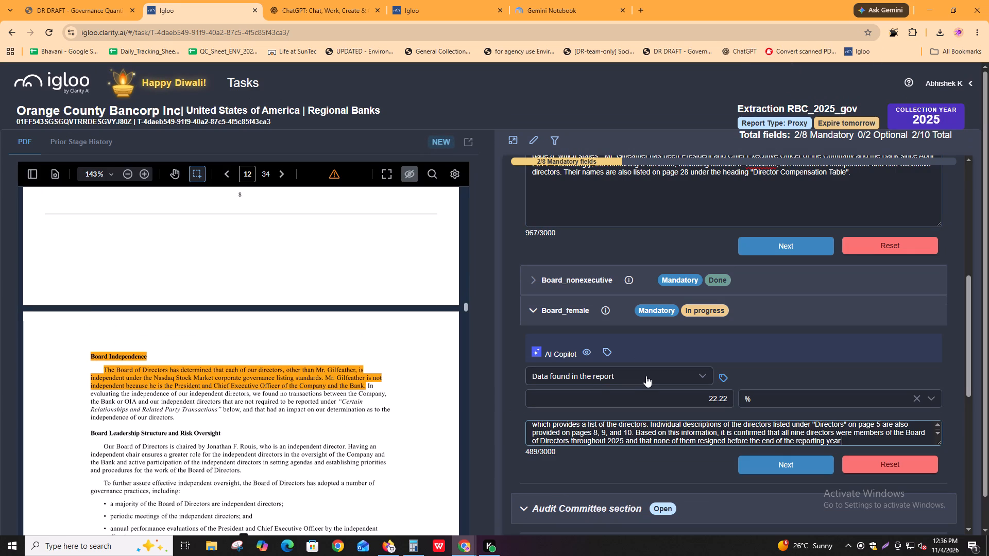
scroll(658, 428, "down", 2)
scroll(661, 422, "up", 2)
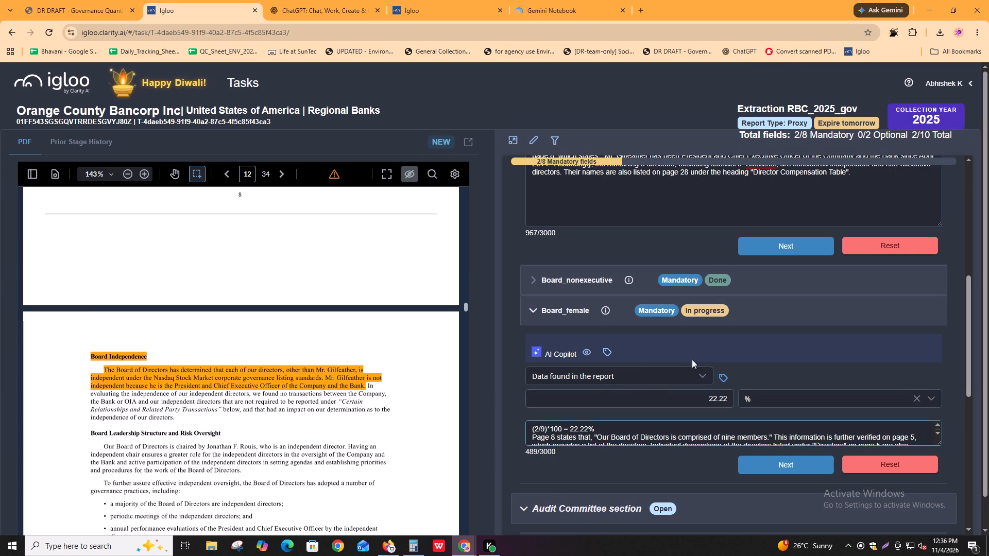
Annotate the "Directors" heading and the names listed beneath it on PDF page 5 as an extract for Board_female.
scroll(590, 241, "up", 4)
left_click(541, 259)
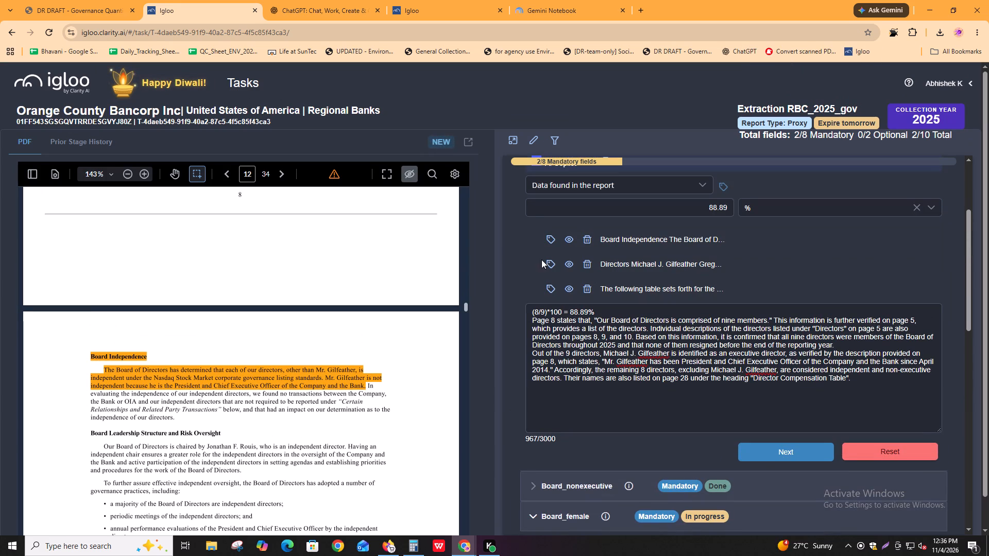
left_click(546, 261)
left_click(549, 292)
left_click(549, 257)
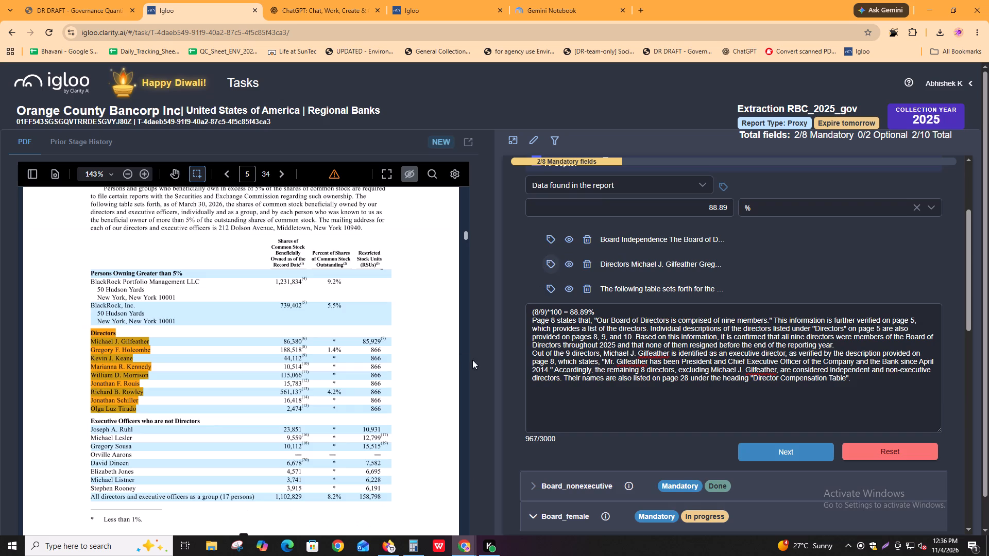
scroll(707, 364, "down", 5)
left_click(726, 326)
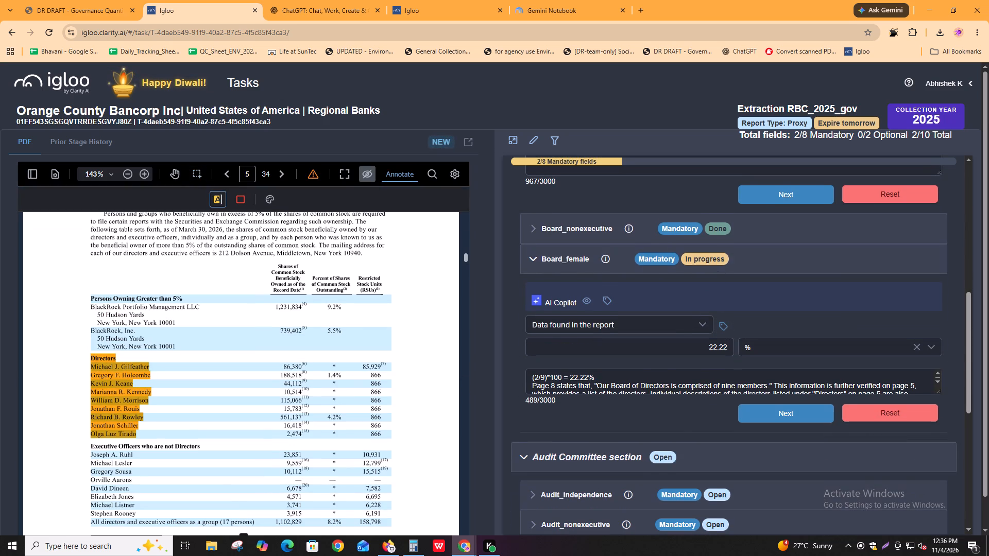
left_click_drag(88, 358, 138, 439)
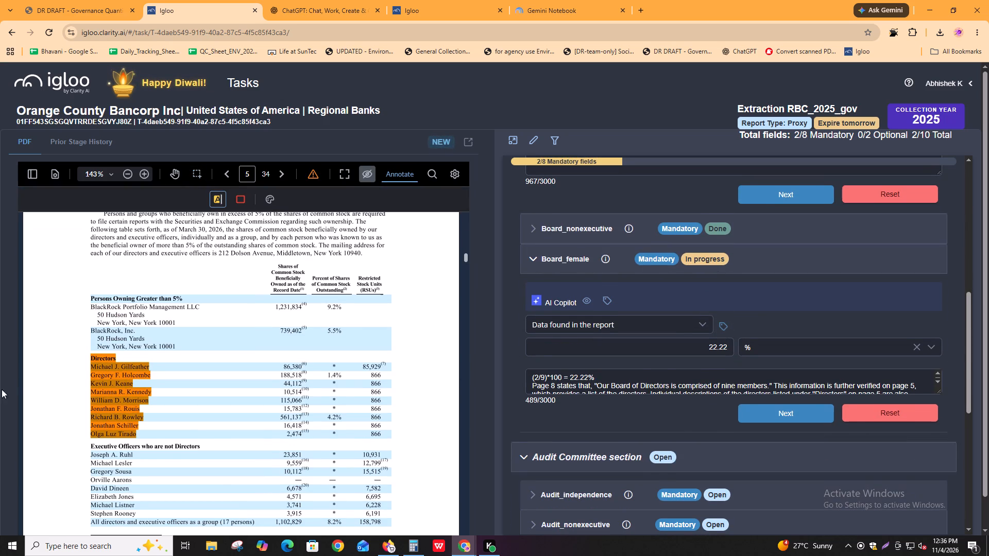
Enlarge the Board_female comment box to fit the full text and place the cursor after the (2/9)*100 = 22.22% calculation.
scroll(656, 360, "down", 2)
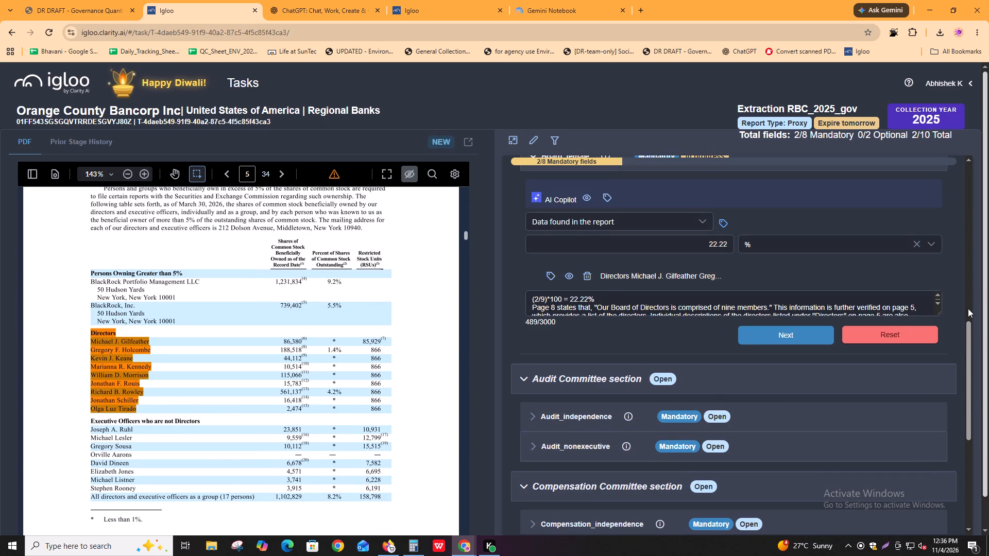
left_click_drag(939, 316, 939, 327)
left_click(937, 316)
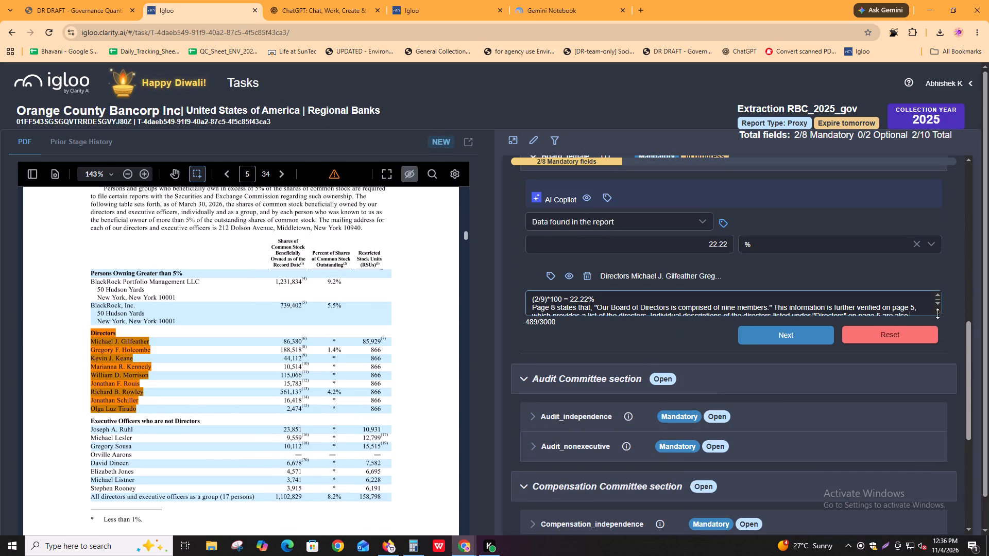
left_click_drag(935, 314, 913, 432)
left_click(903, 302)
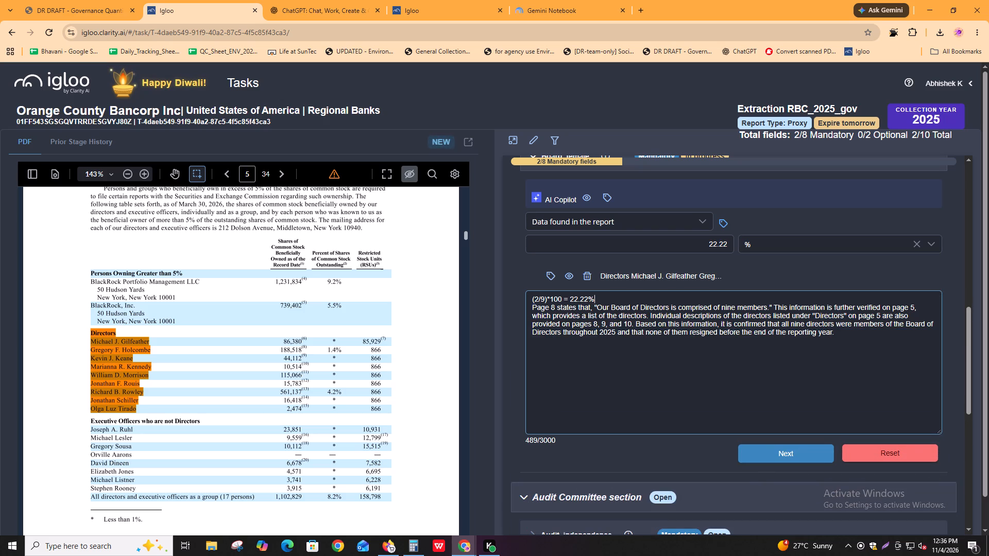
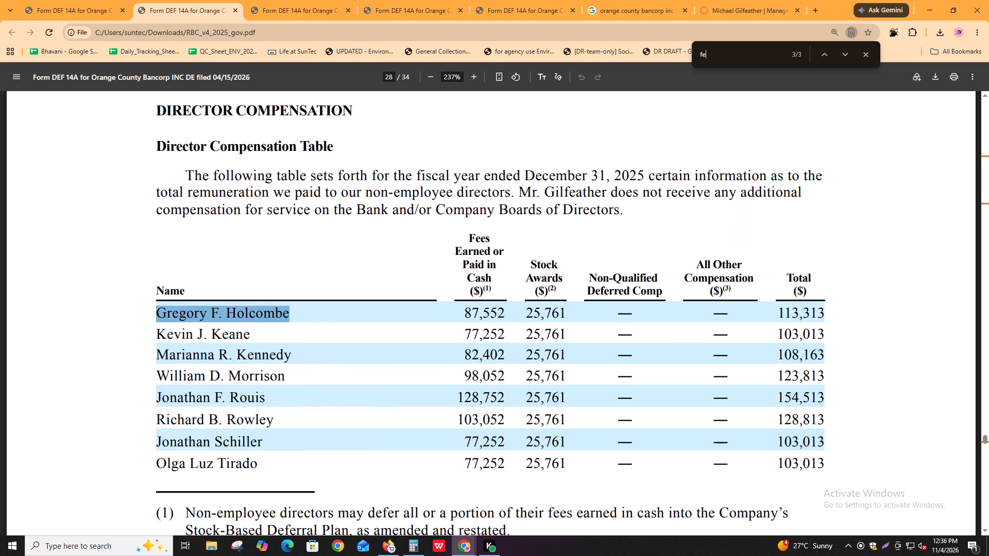
Search the proxy statement PDF for "female", "women" and "woman", and examine the director biographies for gender references.
type("male")
key("Return")
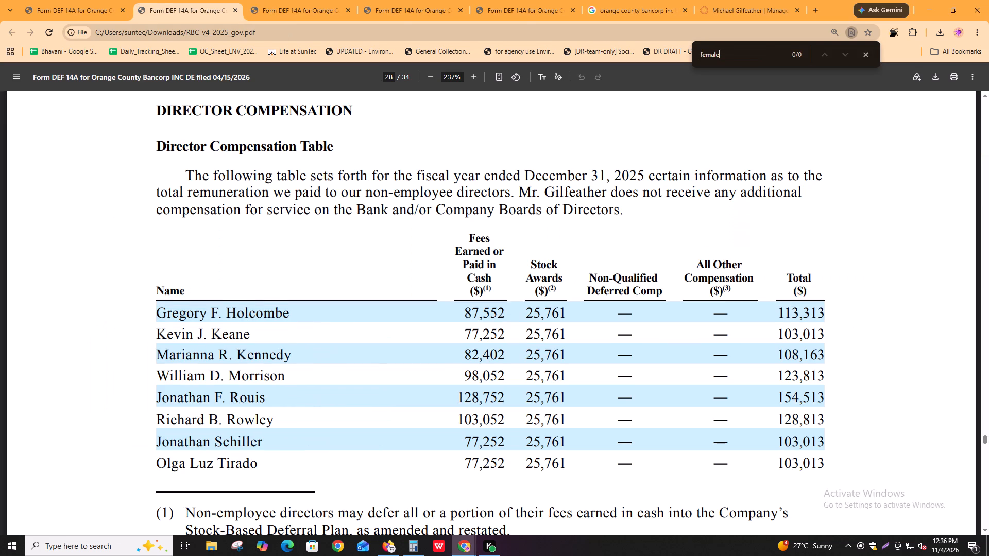
key("ctrl+f")
type("women")
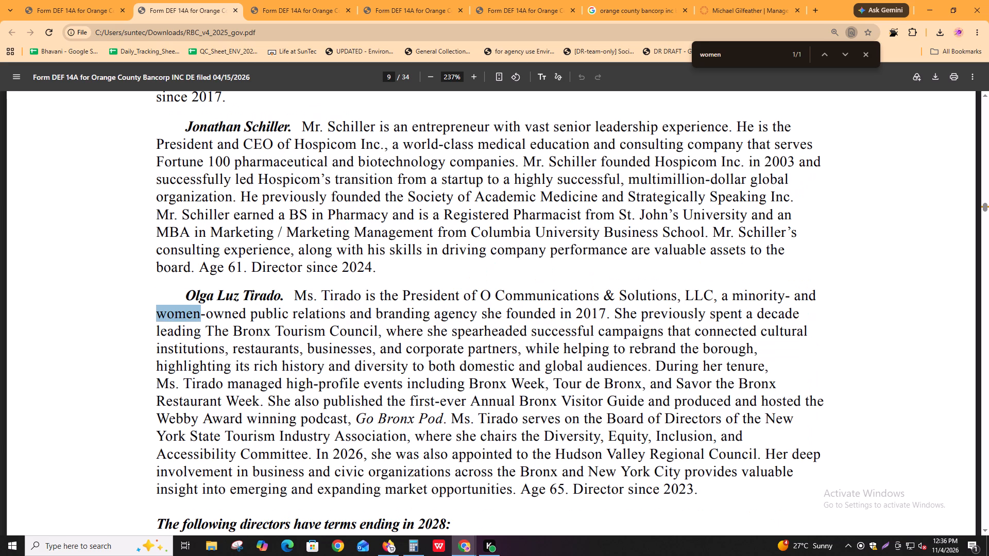
key("ctrl+f")
key("Return")
key("Return")
key("Return")
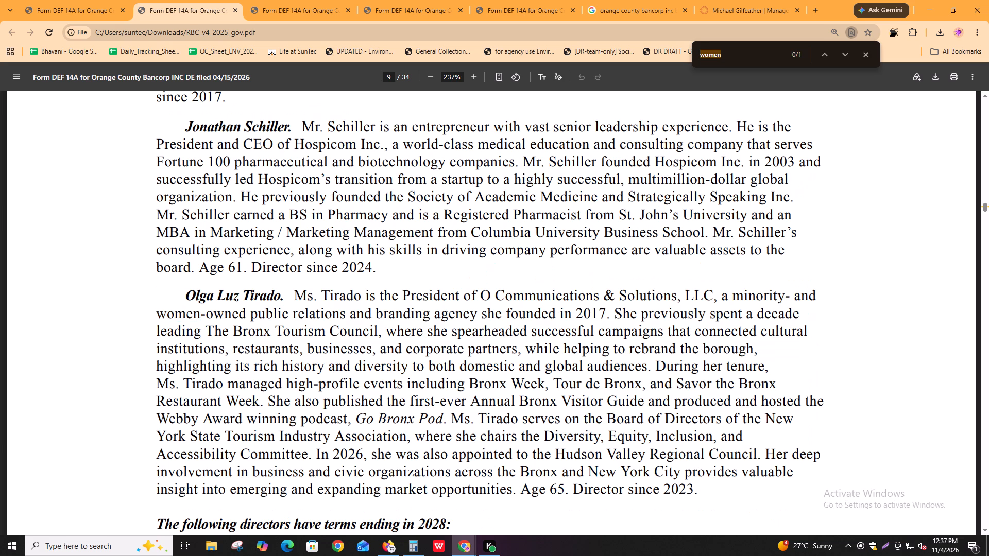
key("BackSpace")
key("BackSpace")
key("BackSpace")
type("woman")
scroll(340, 222, "up", 8)
scroll(304, 249, "up", 2)
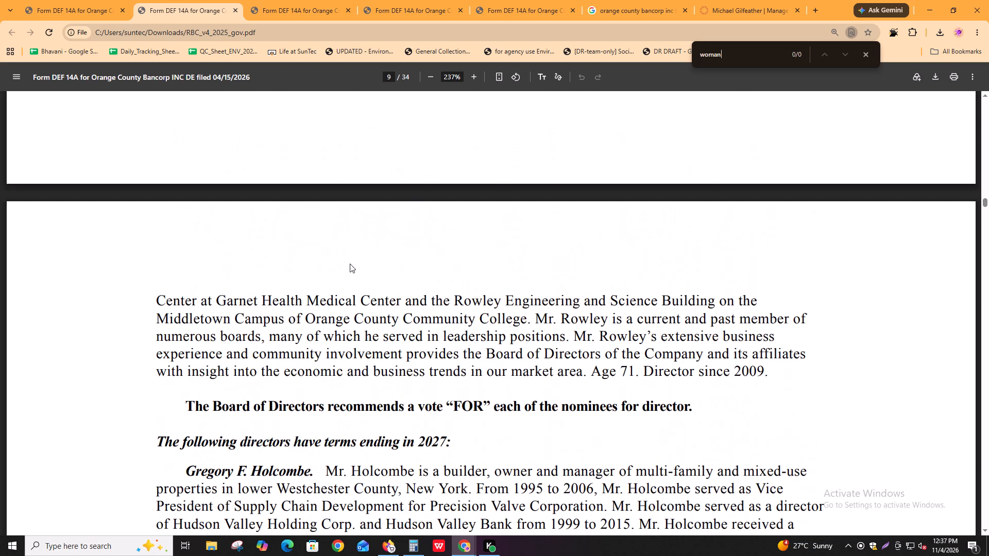
Back in Igloo, insert an empty line between the (2/9)*100 = 22.22% calculation and the "Page 8 states that" paragraph in the Board_female comment.
key("alt+Tab")
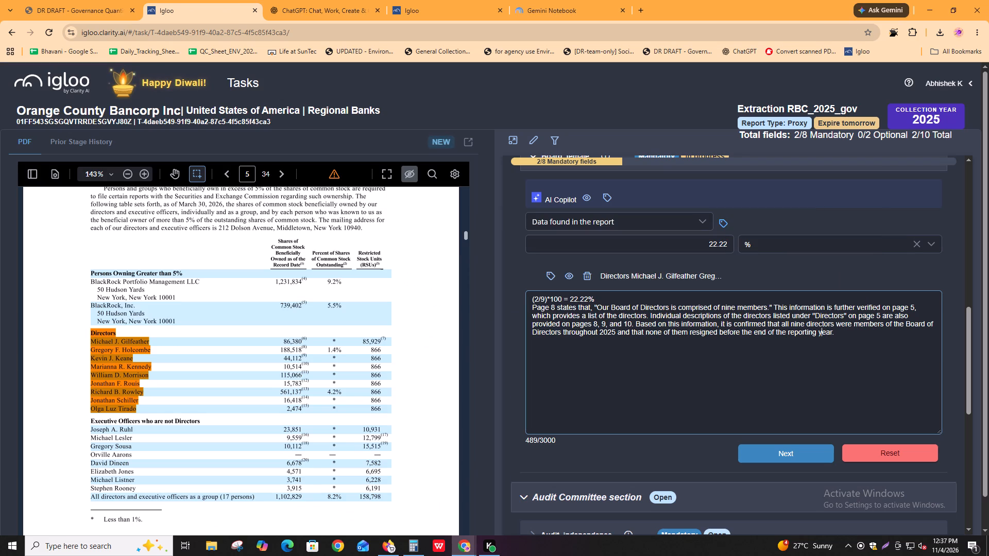
left_click(838, 329)
left_click(528, 307)
key("Return")
key("Up")
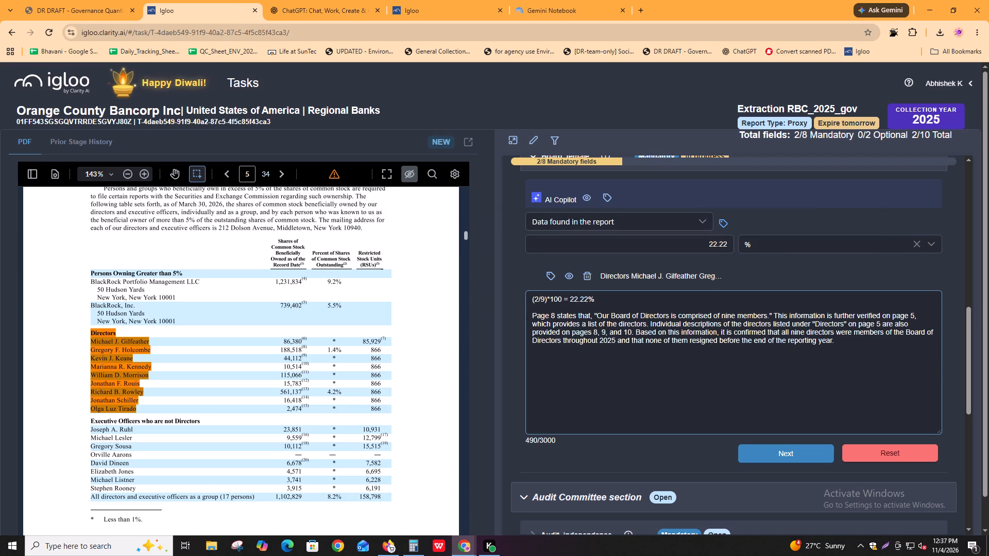
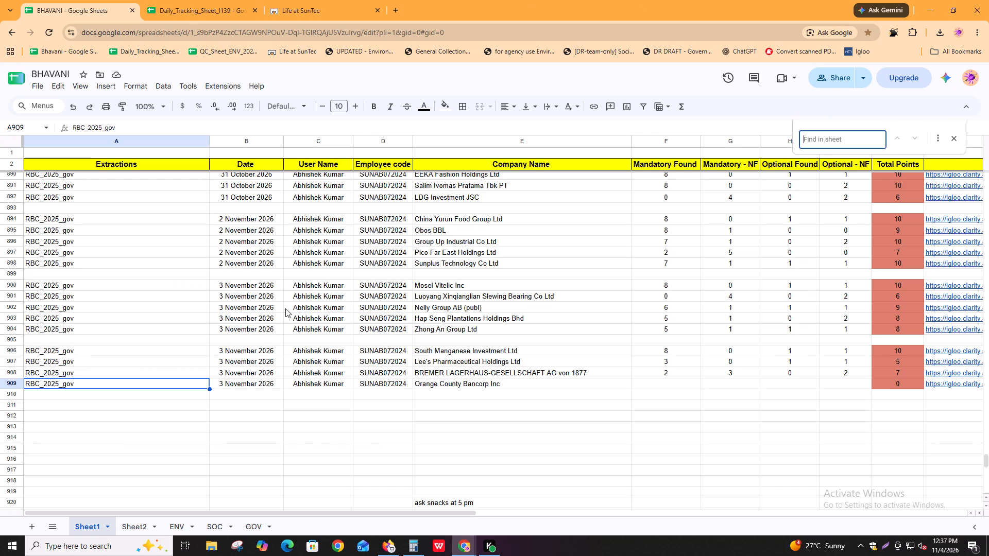
Search the tracking sheet for "gender" and copy "The gender of all members of the board of directors is verified using pages" from row 883's comment.
type("gender")
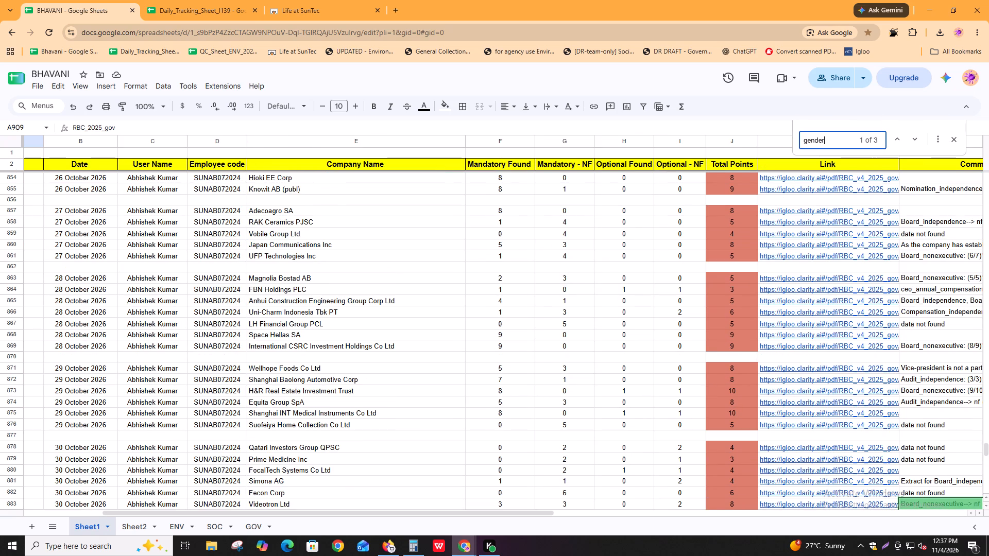
scroll(626, 456, "down", 5)
scroll(802, 399, "down", 4, "shift")
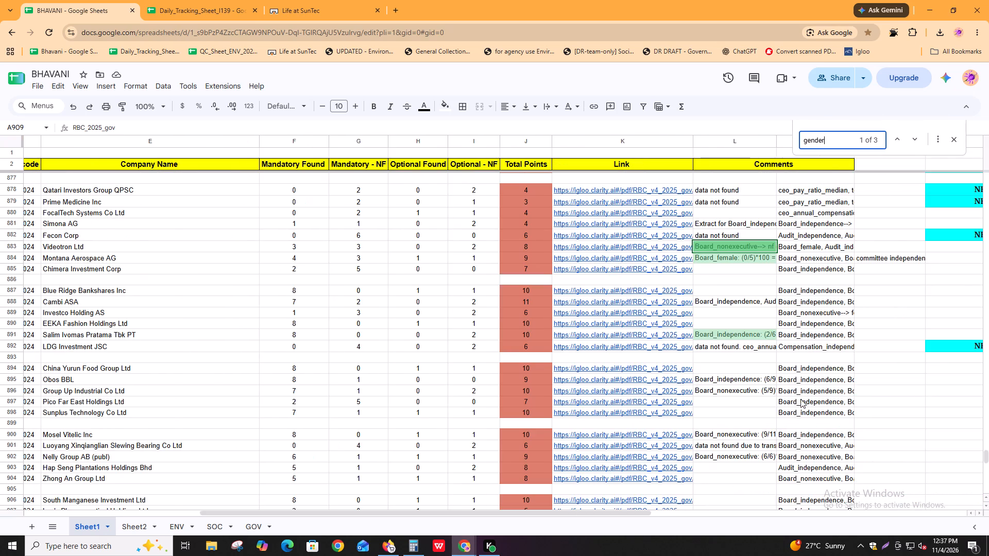
scroll(788, 389, "down", 4, "shift")
double_click(549, 336)
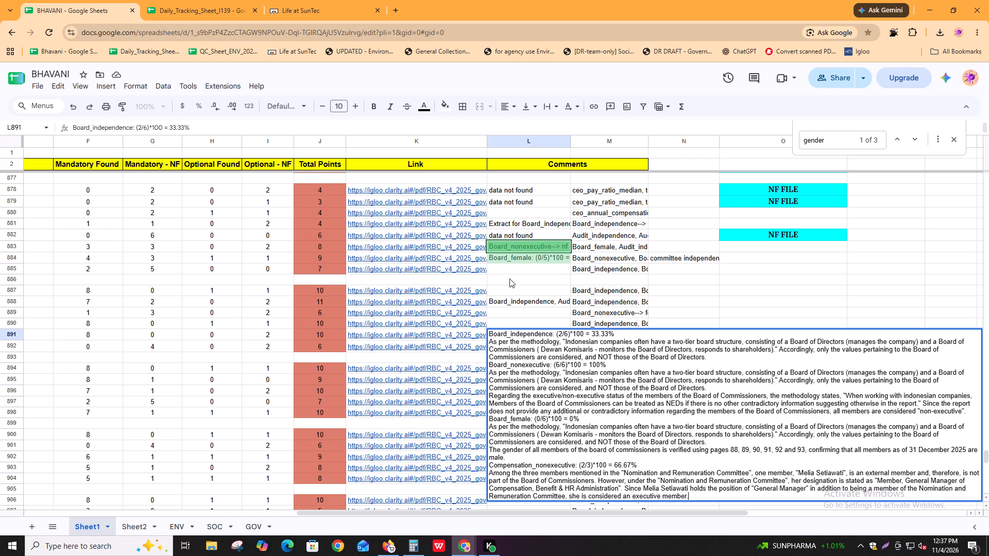
left_click(518, 288)
double_click(531, 248)
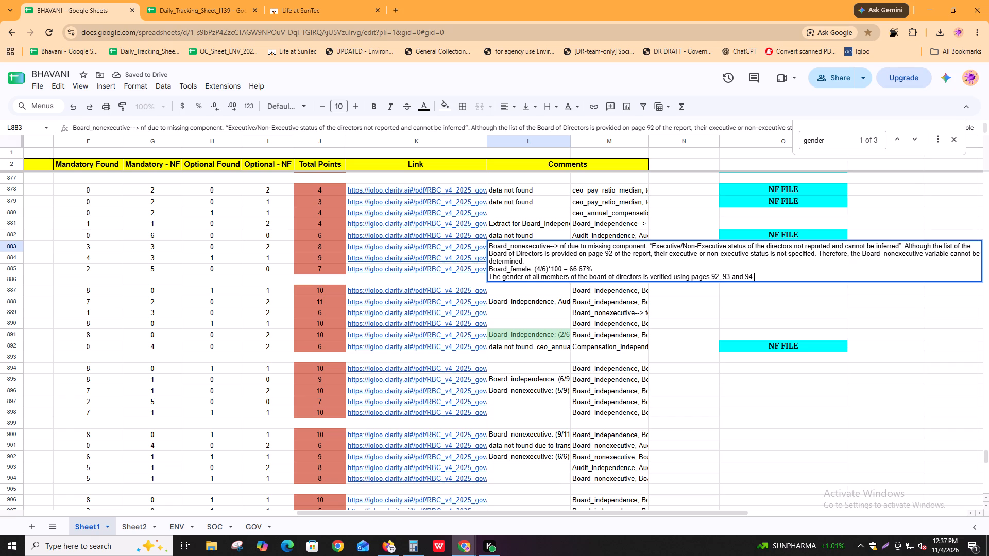
left_click_drag(489, 276, 751, 283)
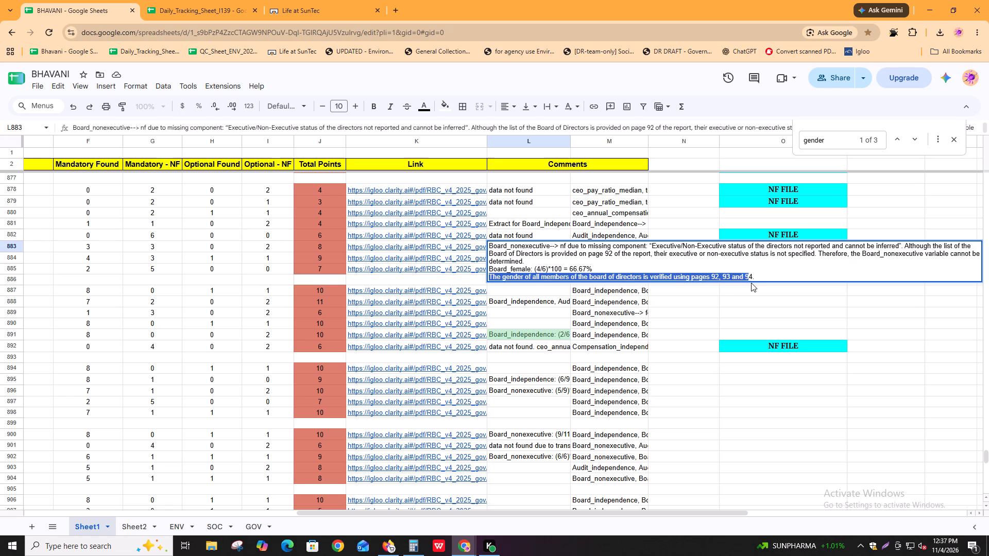
left_click_drag(751, 283, 708, 283)
key("ctrl+c")
left_click(673, 348)
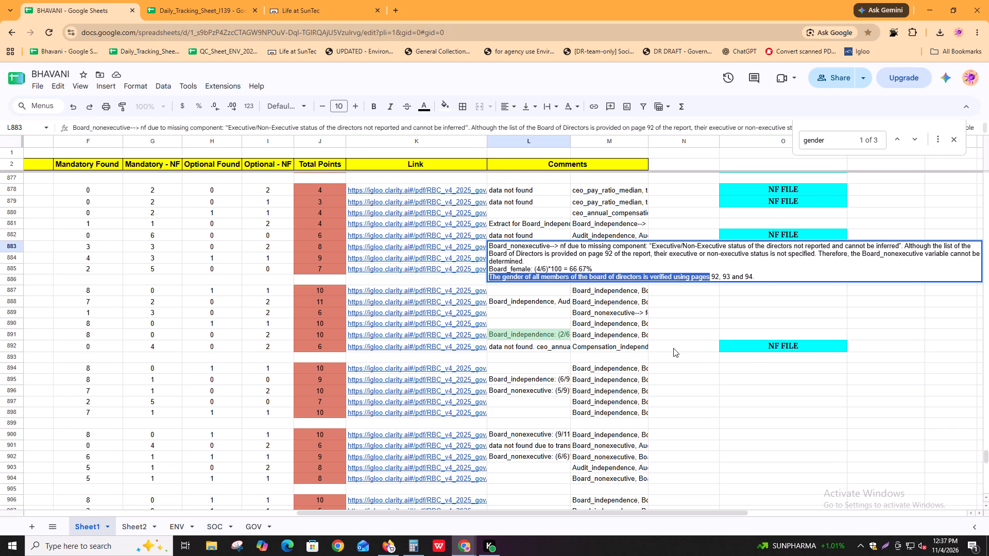
left_click(956, 135)
scroll(353, 383, "down", 9)
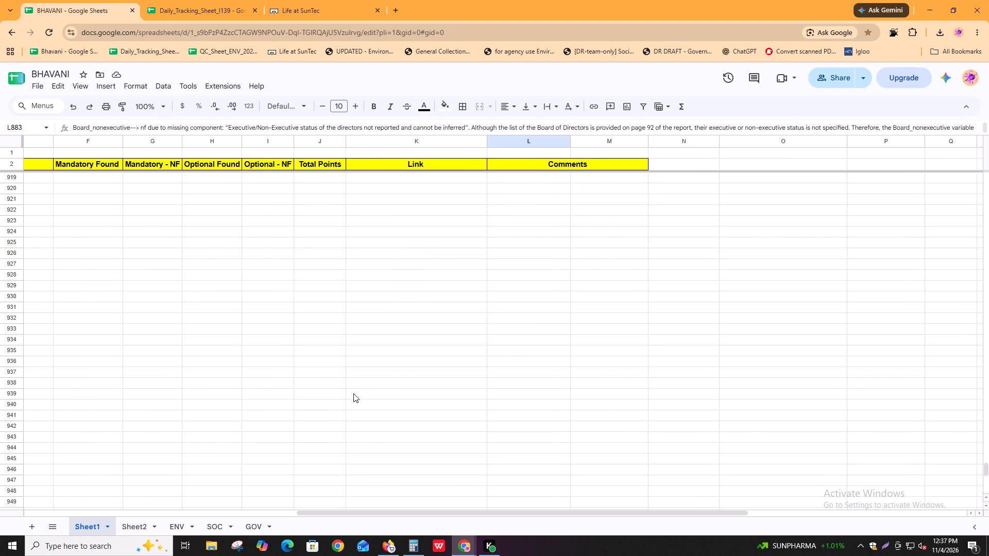
scroll(353, 393, "up", 20, "shift")
scroll(353, 393, "up", 6, "shift")
In Igloo, paste the copied gender verification sentence into the empty line below the (2/9)*100 = 22.22% calculation in the Board_female comment.
key("alt+Tab")
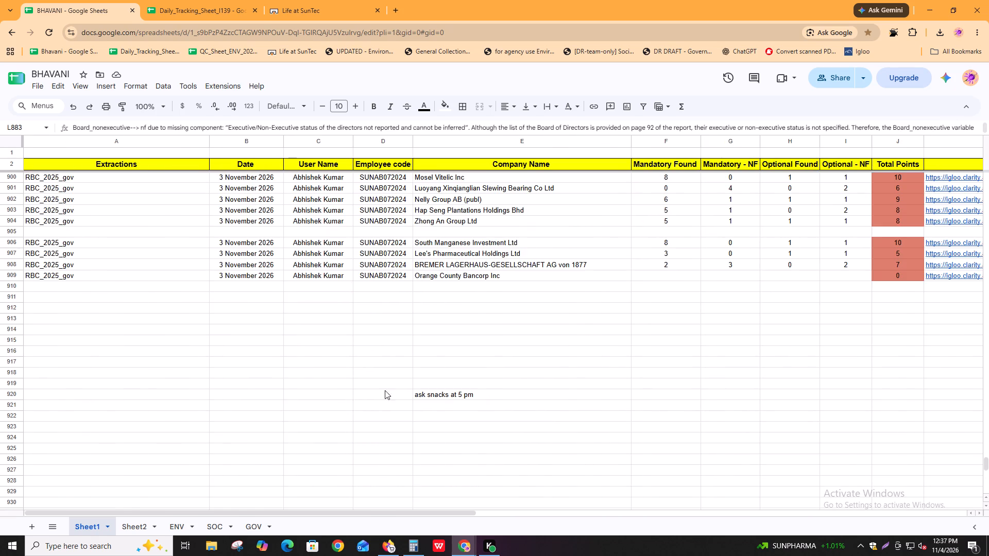
key("ctrl+v")
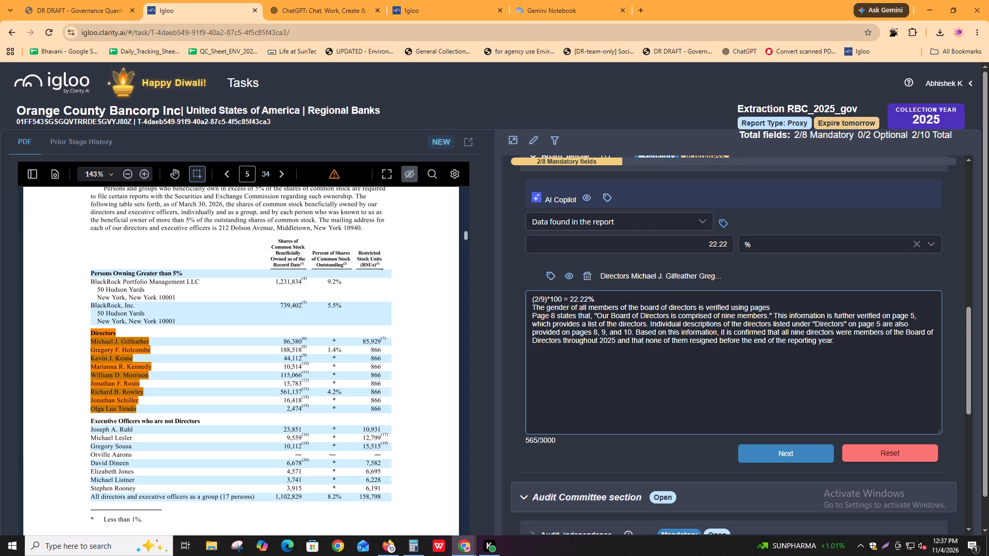
In the proxy statement PDF, examine the nominee director biographies on page 8 for titles and pronouns indicating gender.
key("alt+Tab")
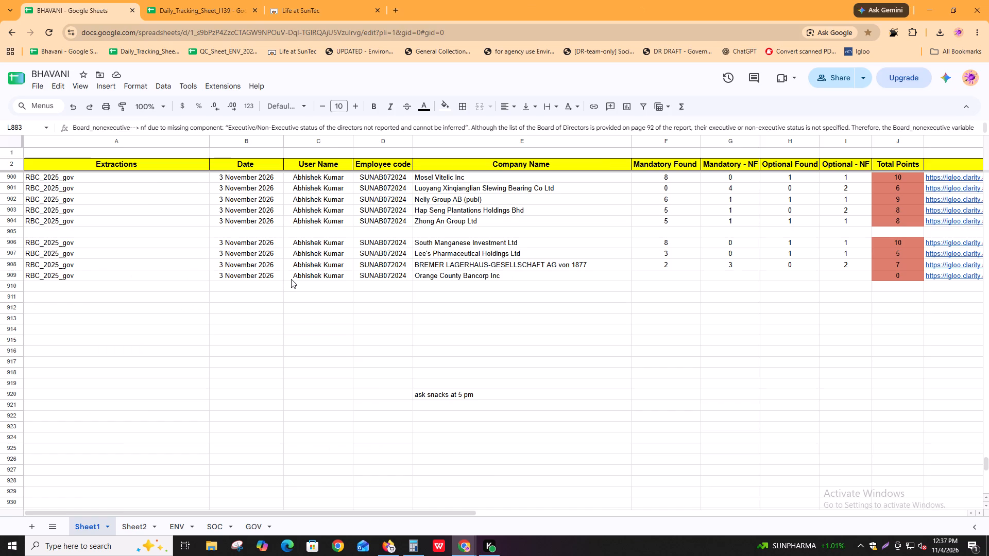
key("alt+Tab")
key("alt+Tab")
key("alt+Tab")
scroll(302, 375, "up", 9)
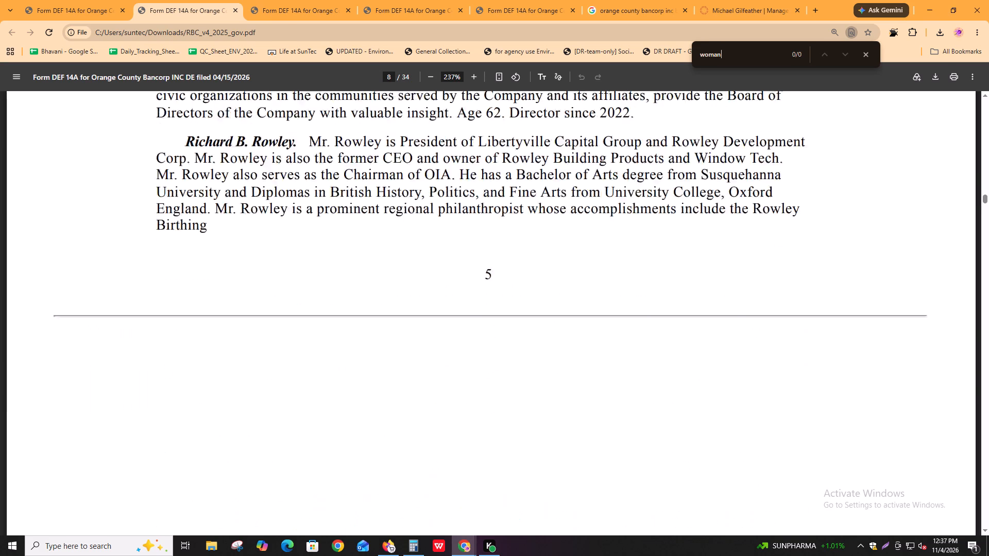
scroll(303, 373, "up", 16)
scroll(303, 373, "down", 4)
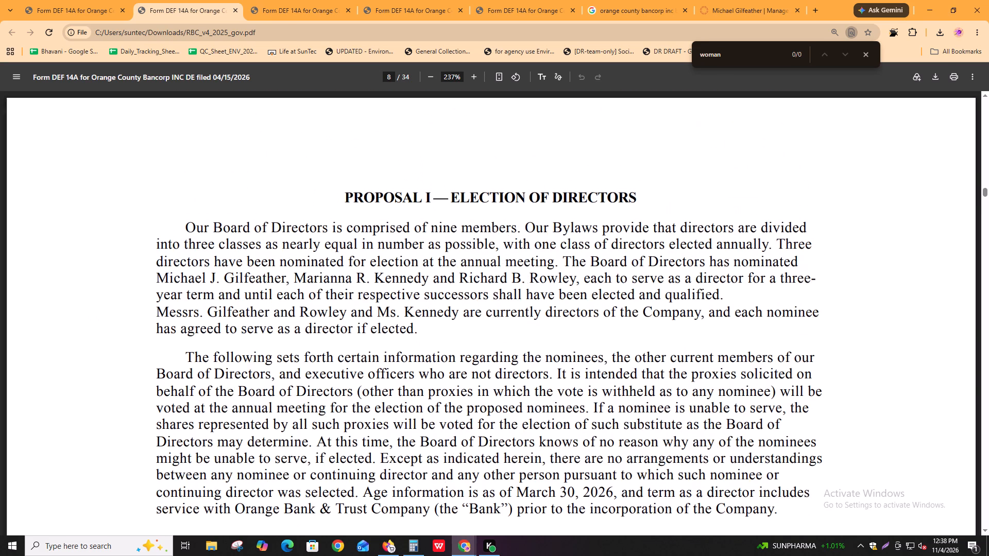
scroll(303, 373, "down", 3)
scroll(229, 367, "down", 3)
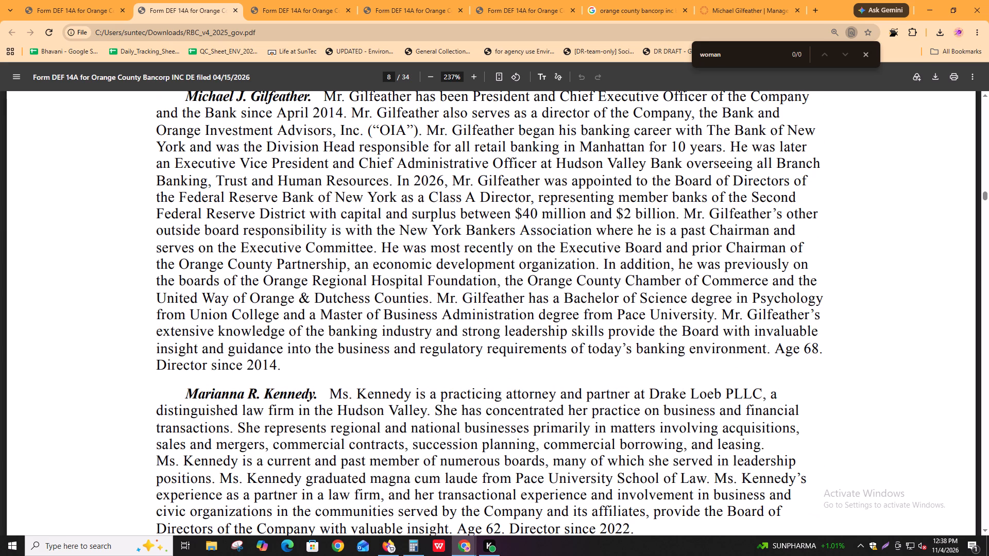
scroll(221, 324, "up", 1)
scroll(227, 372, "down", 2)
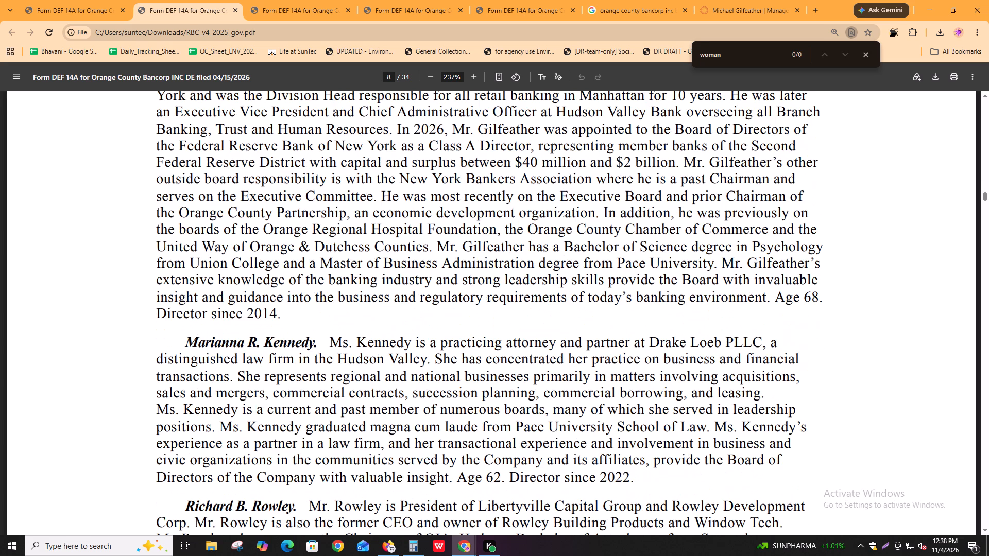
scroll(222, 401, "down", 2)
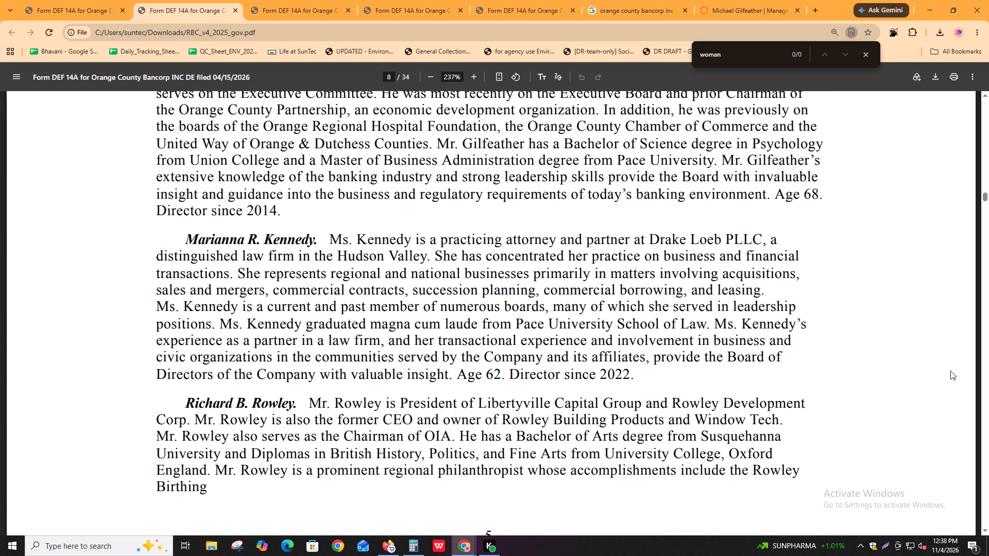
In Igloo, go to report page 8 and annotate the director's name and "Ms. Kennedy" in the Kennedy biography as a Board_female source.
key("alt+Tab")
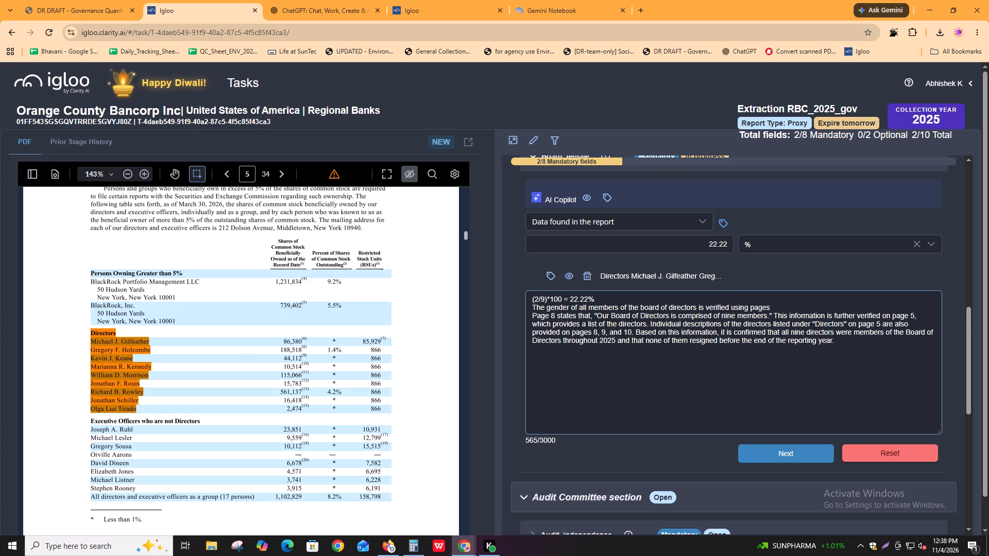
left_click(247, 170)
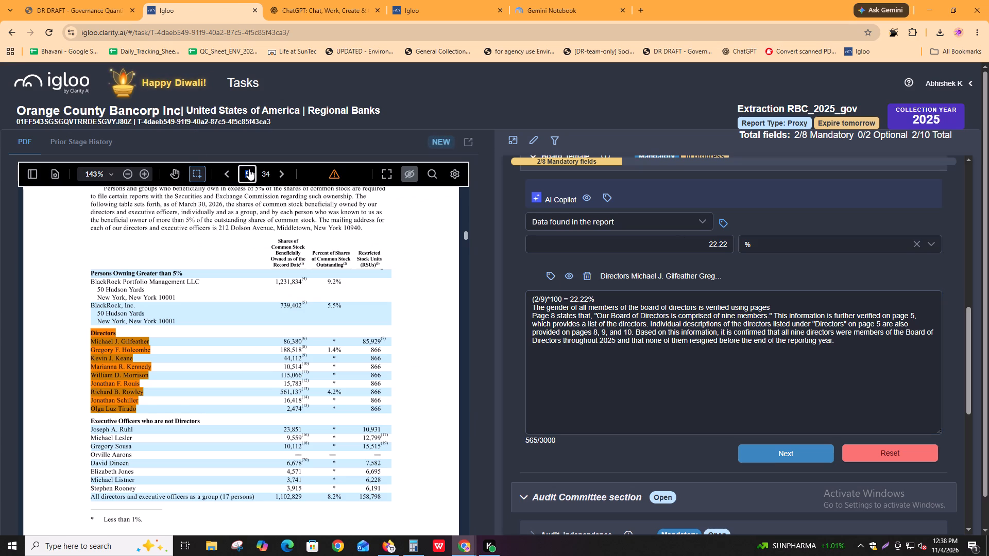
key("8")
key("Return")
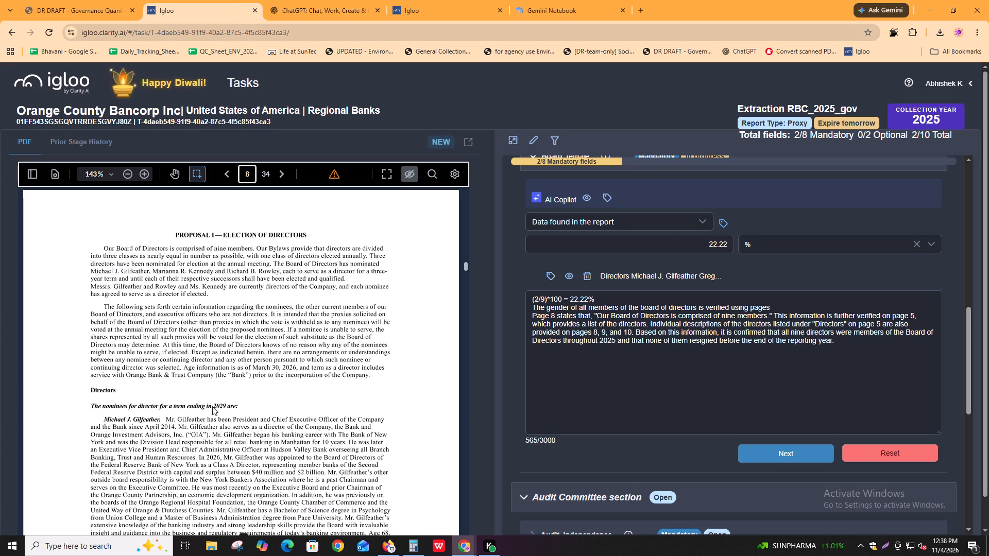
scroll(274, 382, "down", 1)
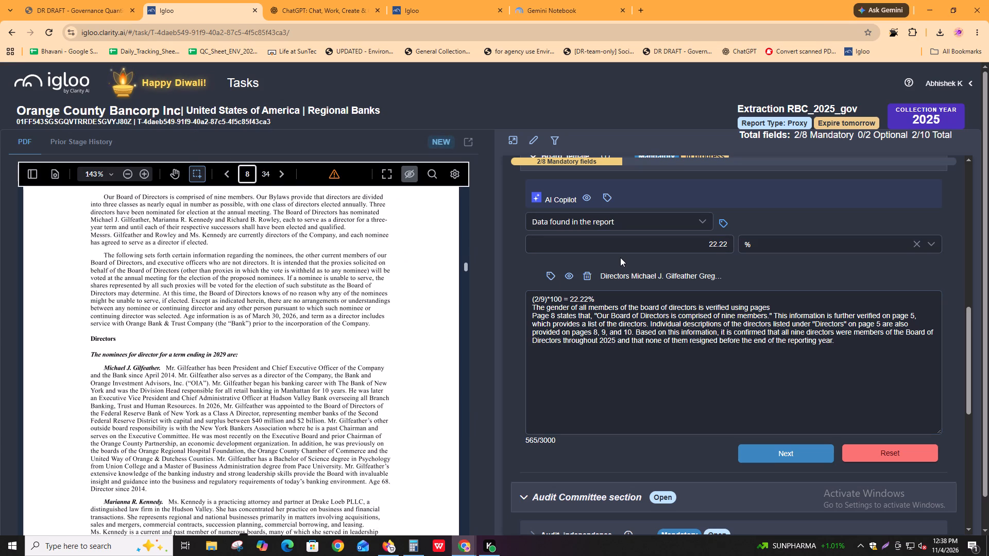
left_click(727, 221)
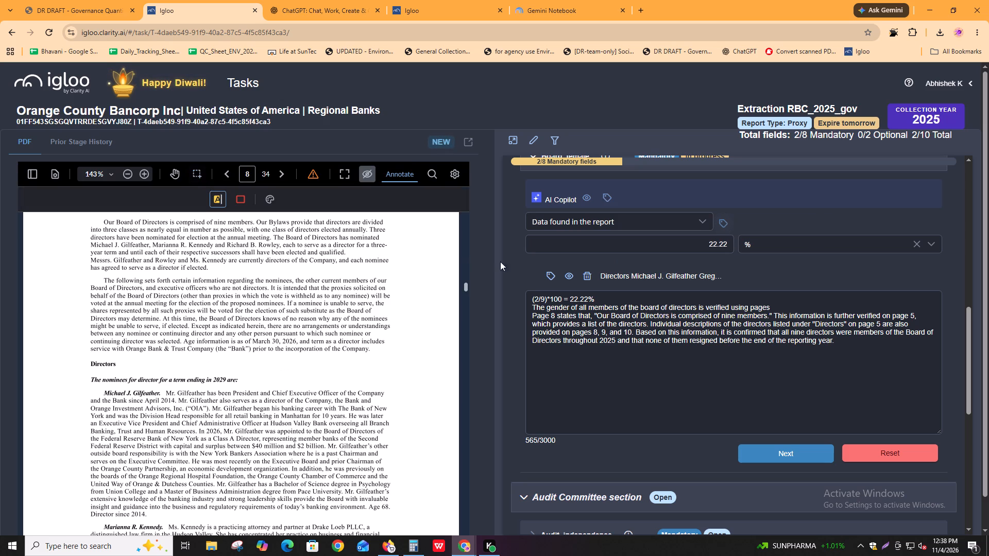
scroll(126, 419, "down", 4)
left_click_drag(97, 319, 100, 319)
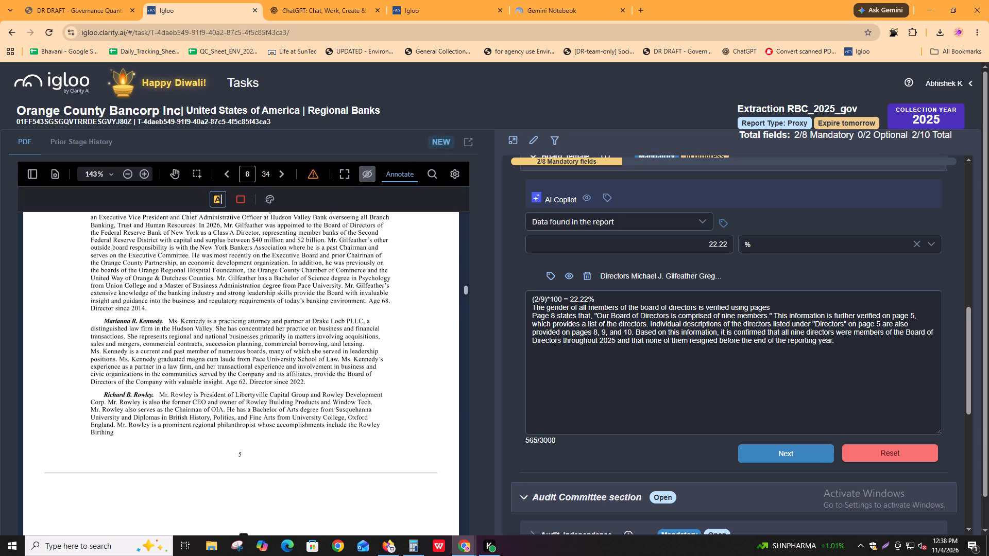
left_click_drag(100, 319, 149, 325)
left_click(589, 297)
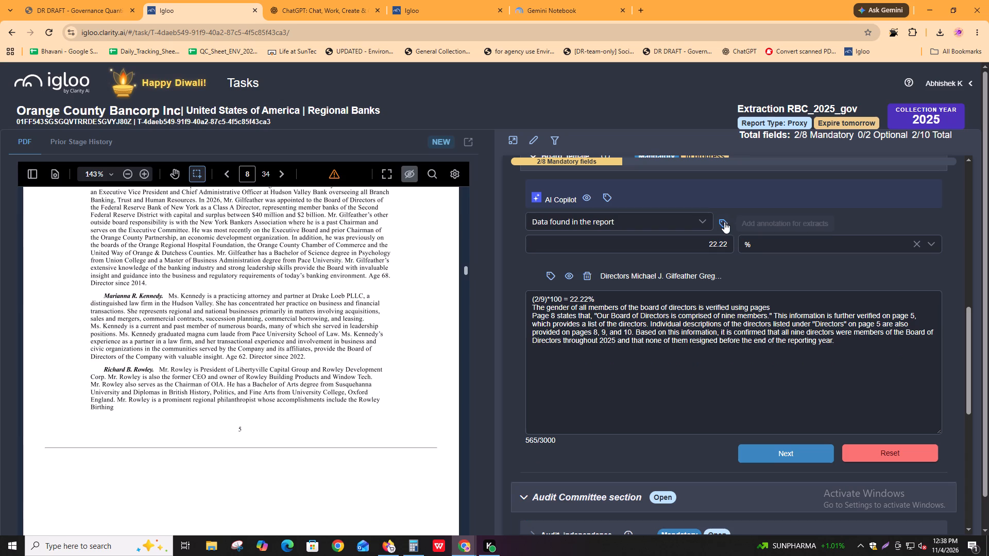
left_click(722, 222)
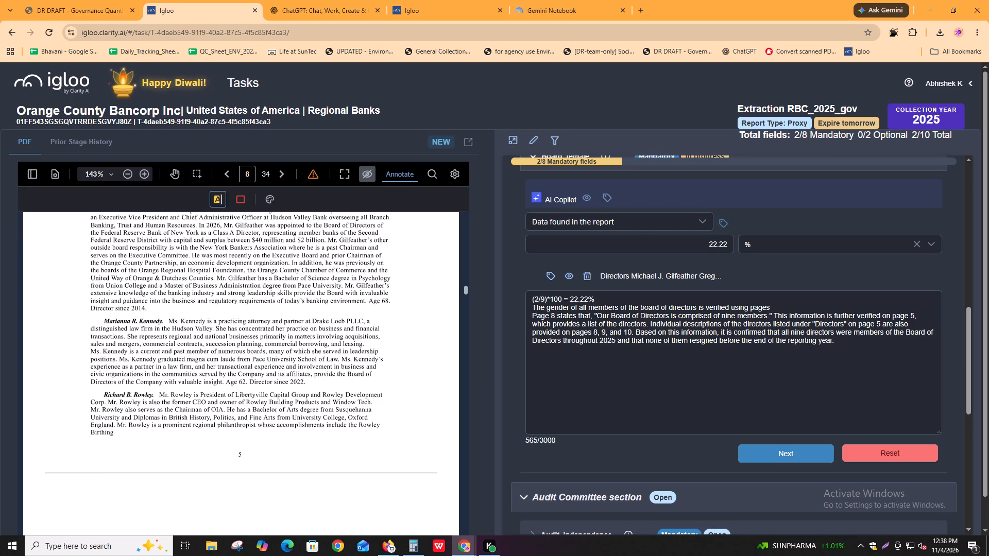
left_click_drag(204, 321, 140, 328)
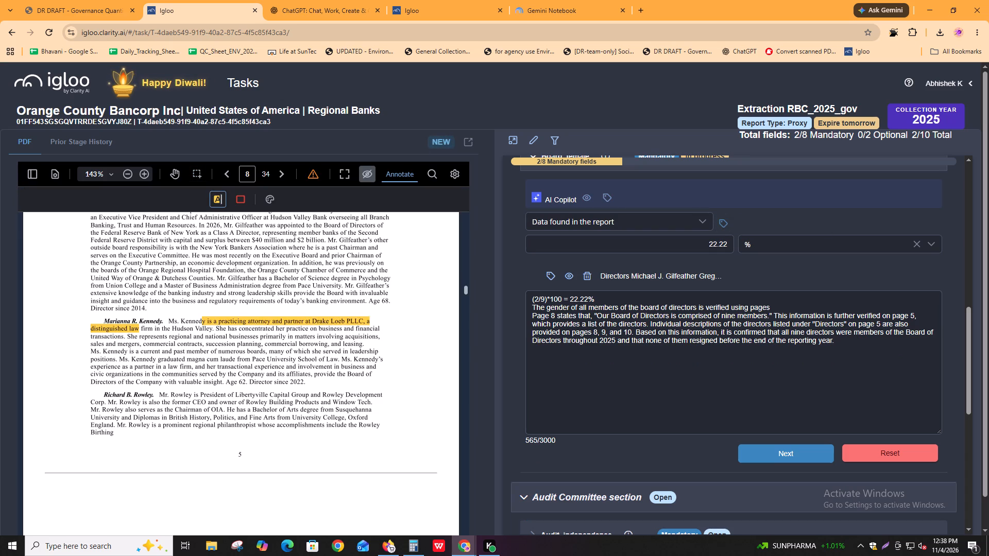
left_click_drag(140, 328, 108, 320)
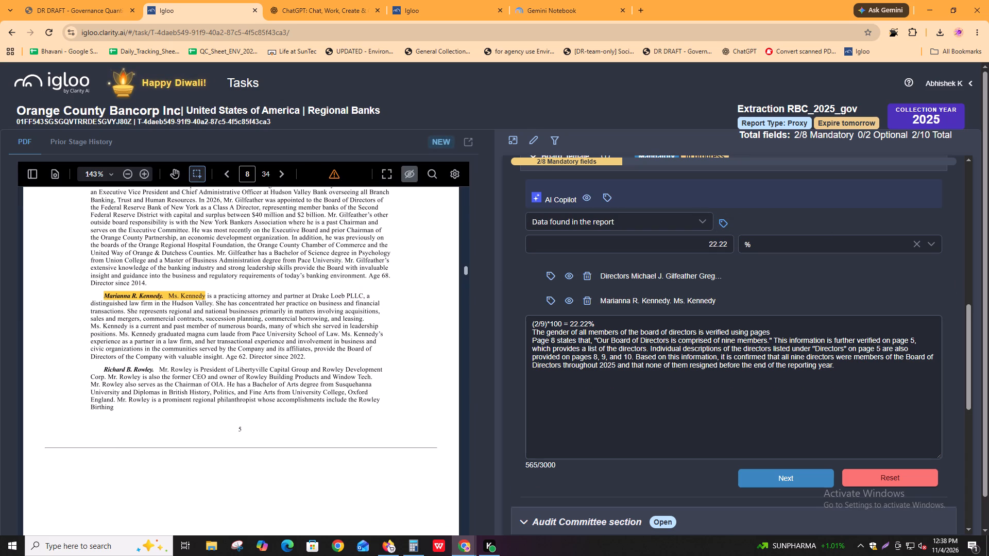
In the proxy statement PDF, examine the biographies on page 9 of directors with terms ending in 2027 for gender references.
key("alt+Tab")
key("ctrl+f")
scroll(570, 320, "down", 7)
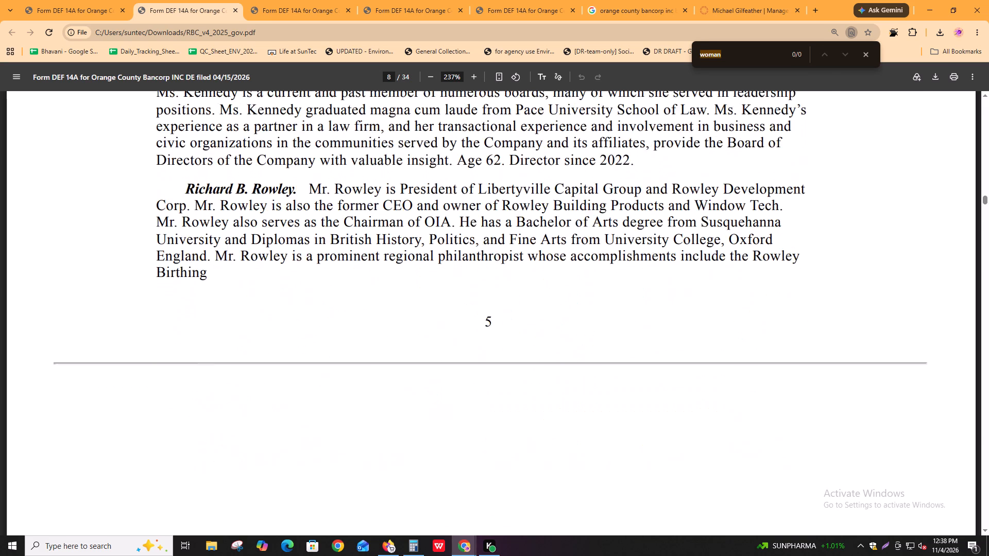
scroll(570, 320, "down", 3)
key("alt+Tab")
key("alt+Tab")
scroll(534, 374, "down", 4)
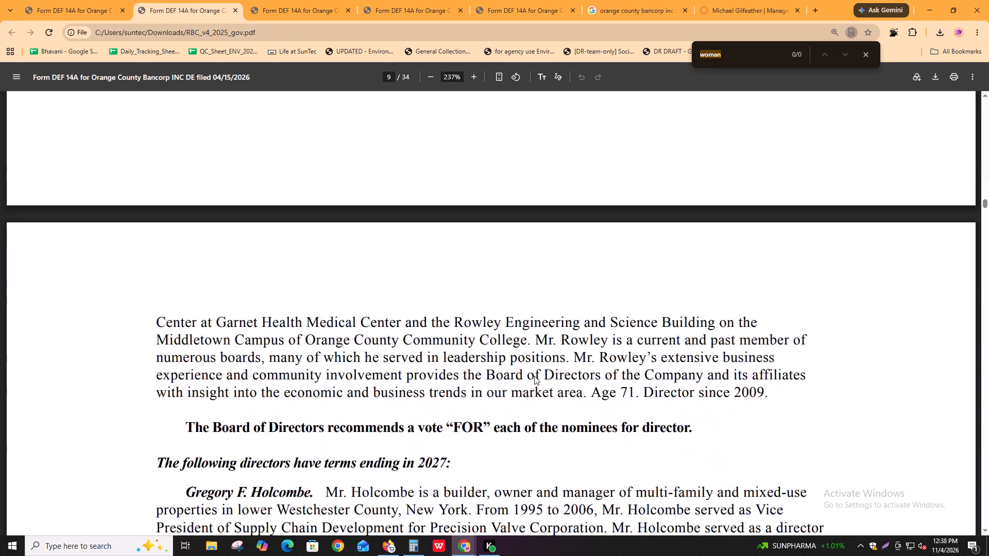
scroll(534, 376, "down", 3)
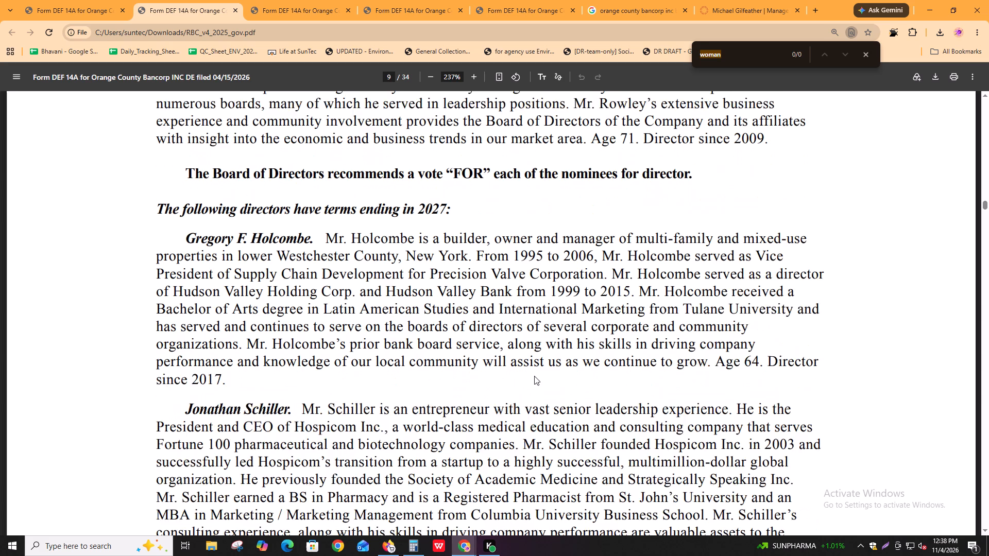
scroll(534, 376, "down", 5)
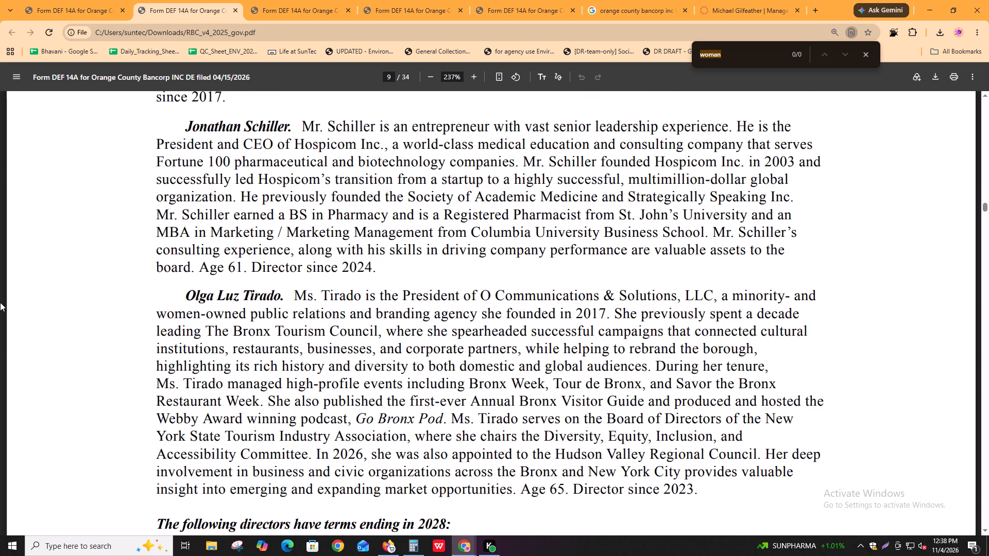
In Igloo, annotate the director's name and "Ms. Tirado" in the Tirado biography on page 9 as a Board_female source.
key("alt+Tab")
scroll(206, 289, "down", 12)
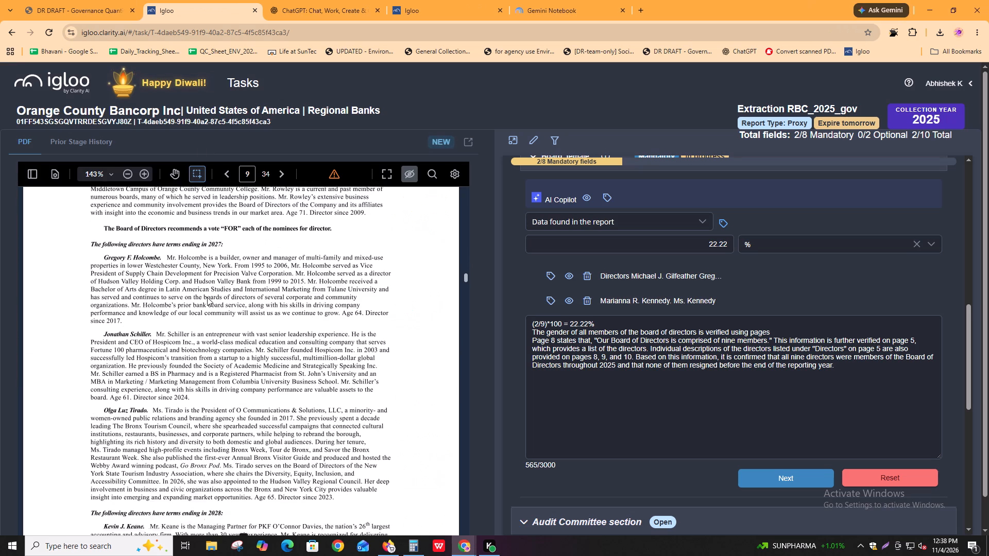
scroll(207, 297, "up", 1)
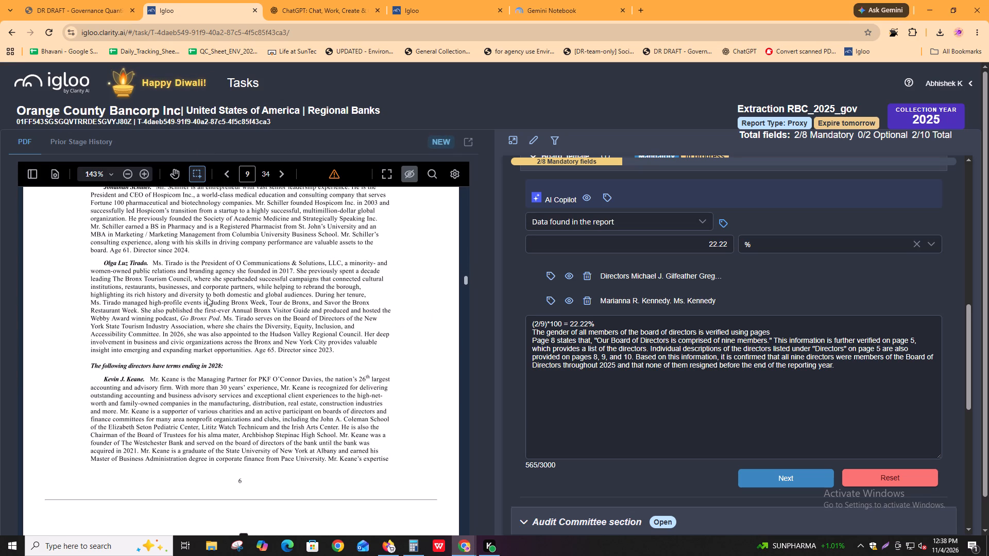
left_click(719, 219)
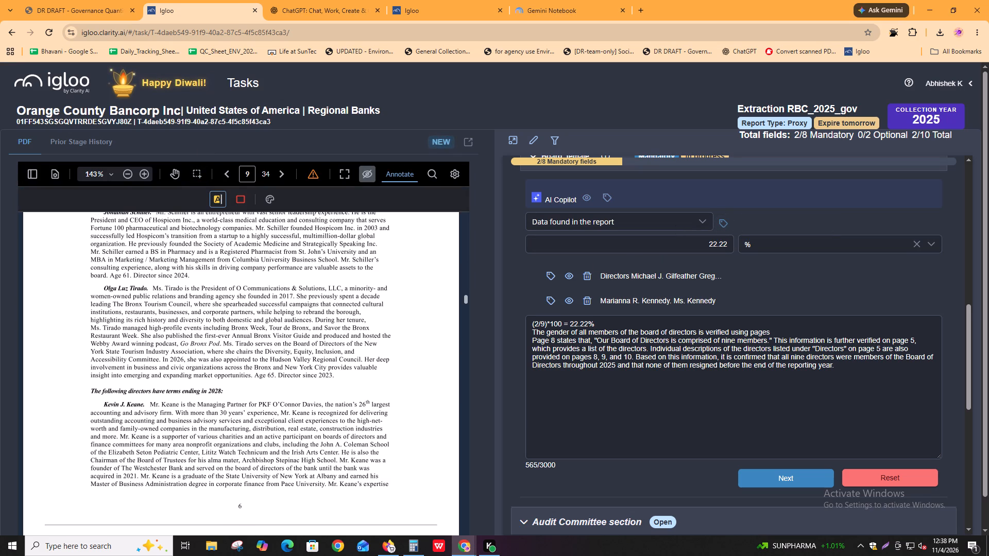
left_click_drag(182, 286, 104, 287)
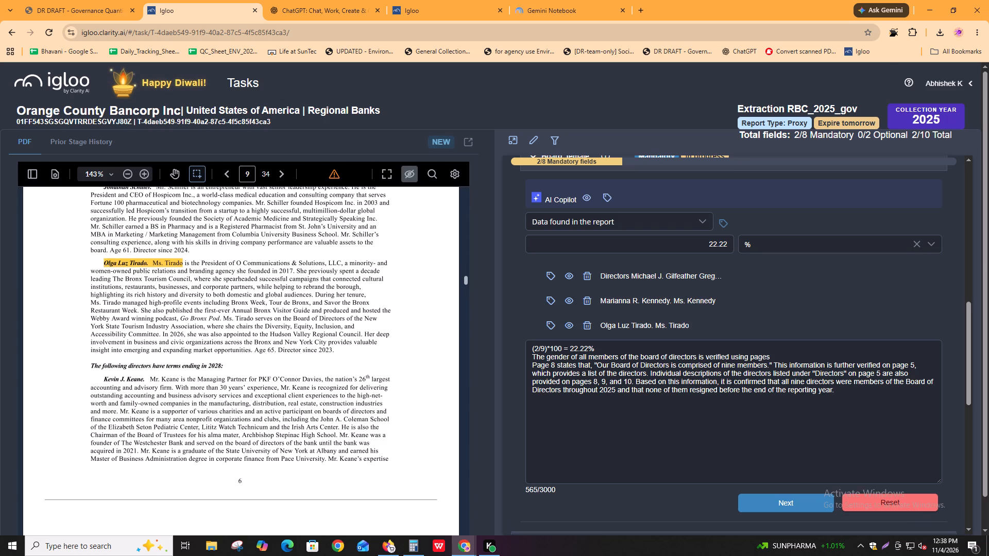
In the proxy statement PDF, examine the biographies on pages 9 and 10 of directors with terms ending in 2028 for gender references.
key("alt+Tab")
key("ctrl+f")
scroll(752, 291, "down", 5)
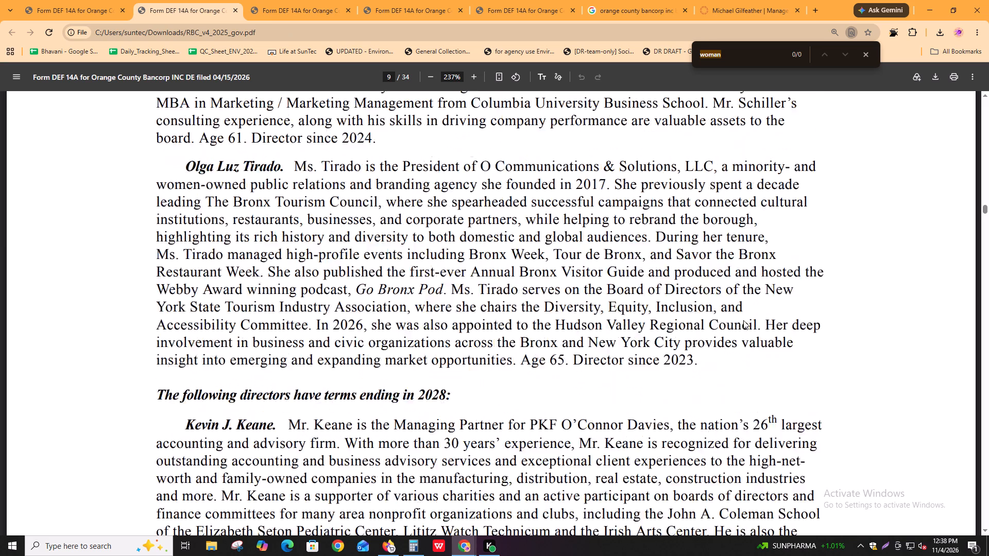
scroll(743, 320, "down", 5)
scroll(743, 323, "up", 2)
scroll(743, 323, "down", 3)
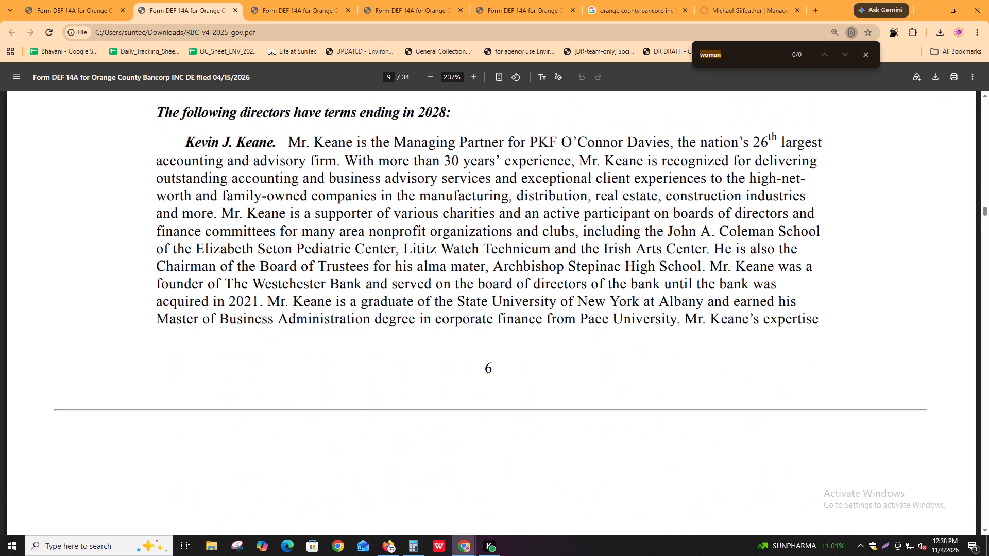
scroll(743, 323, "down", 12)
scroll(743, 326, "up", 4)
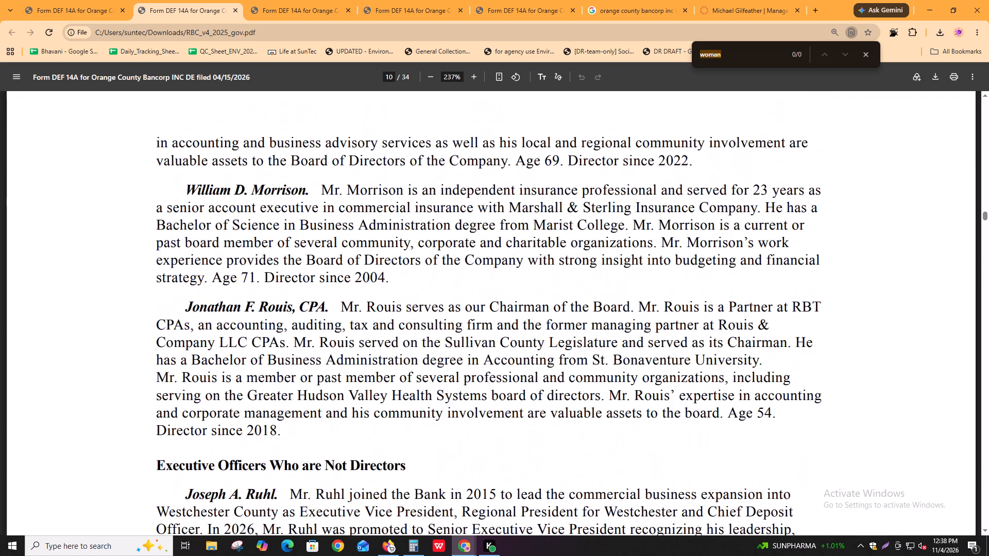
key("Tab")
key("alt+Tab")
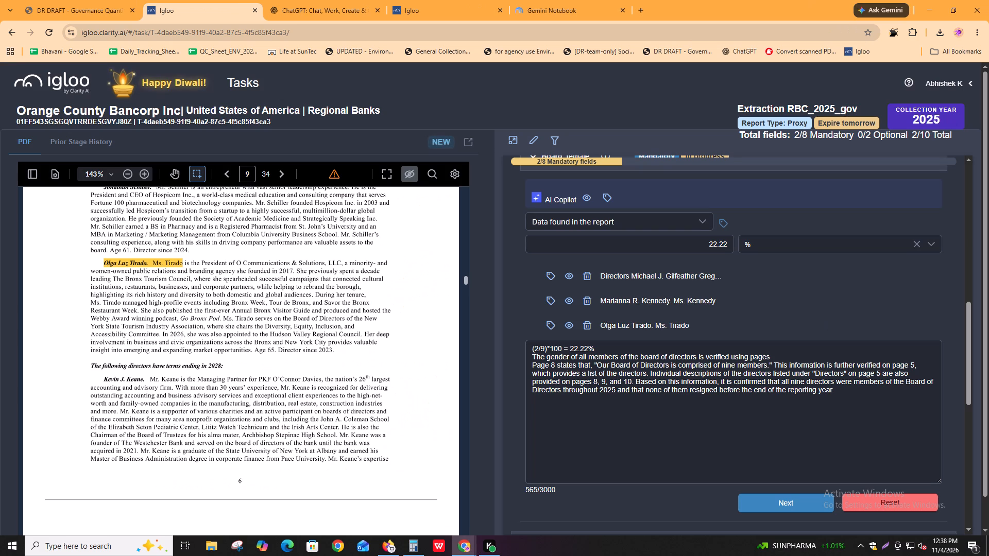
In Igloo, finish the gender verification sentence in the Board_female comment with "8 and 9." and complete the field.
left_click(776, 358)
scroll(248, 363, "up", 15)
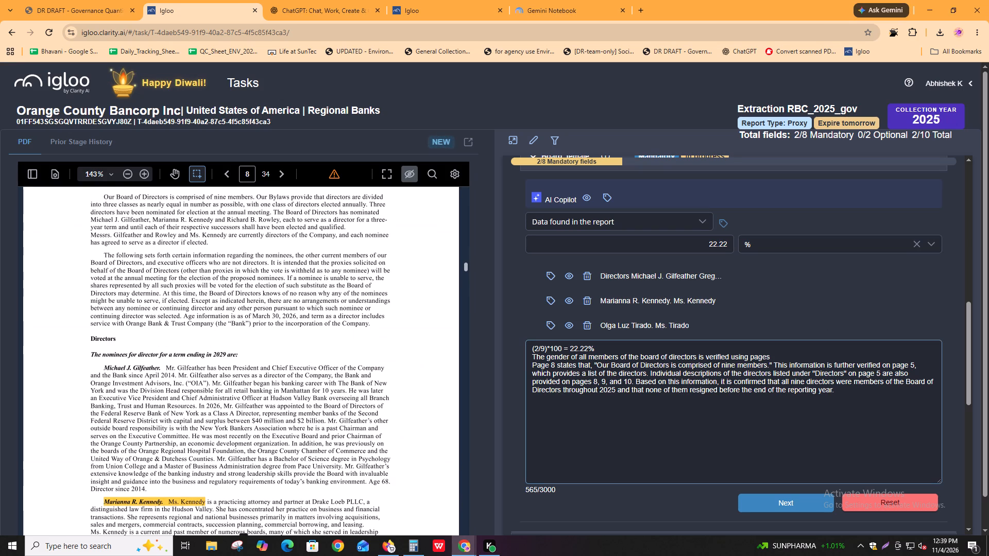
key("space")
type("8 and 9")
key("period")
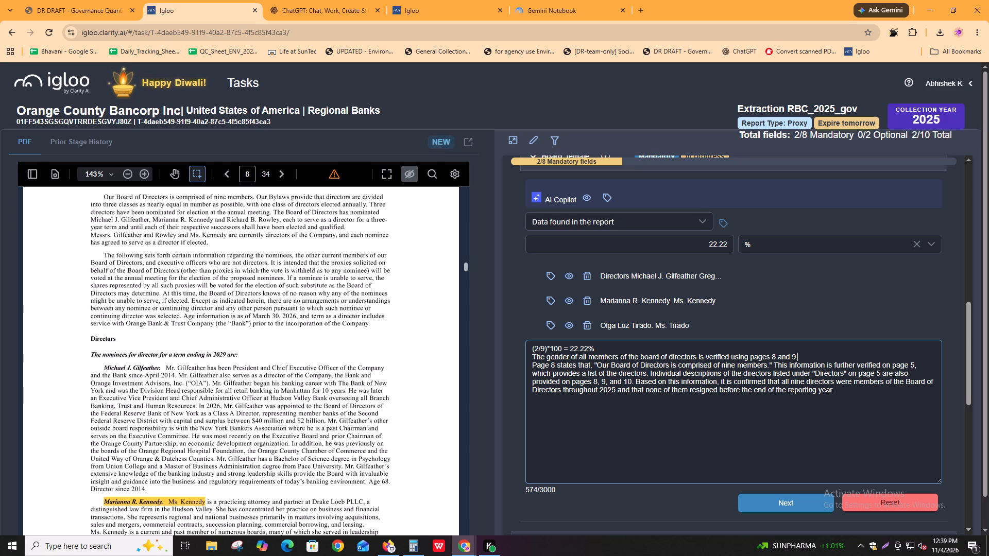
scroll(741, 413, "down", 2)
left_click(778, 404)
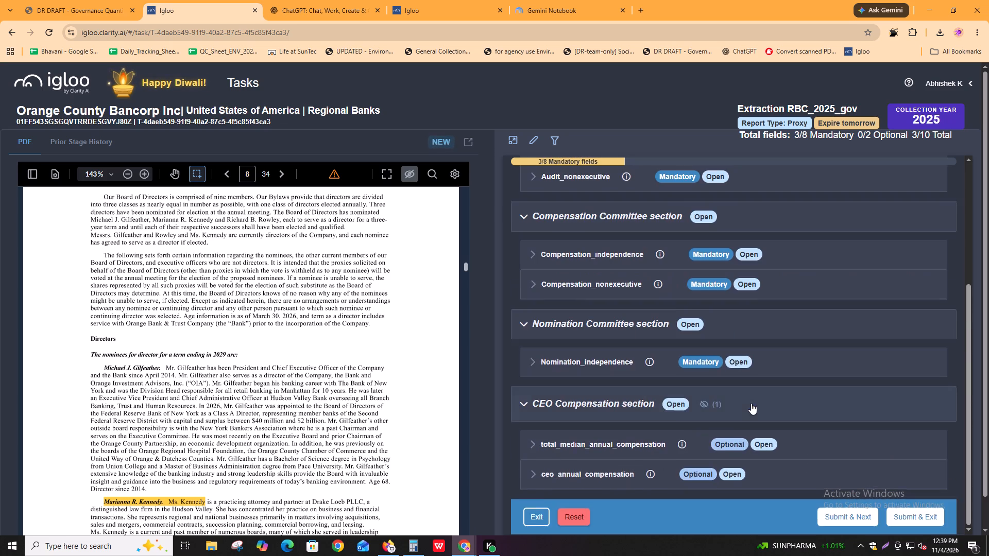
In the proxy statement PDF, search for "audit comm" and check the Audit and Risk Committee members and their independence against page 5's directors list.
key("alt+Tab")
key("ctrl+f")
type("audit comm")
key("Return")
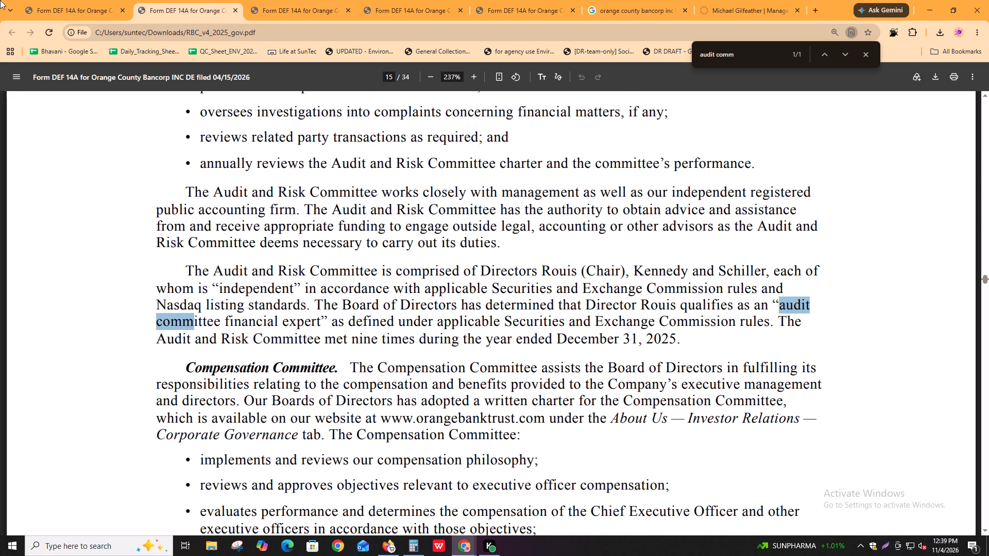
left_click(135, 0)
left_click(81, 0)
scroll(225, 302, "up", 1)
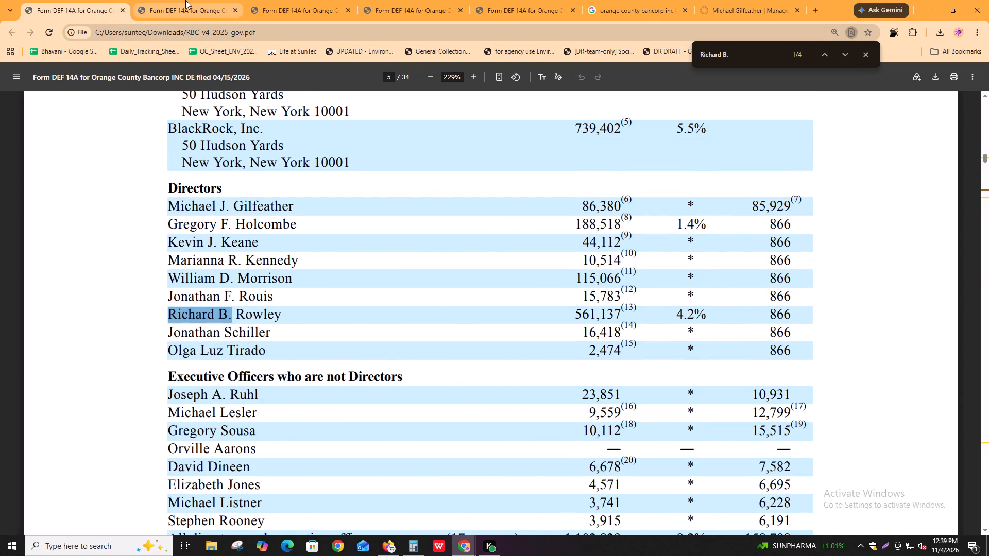
left_click(185, 0)
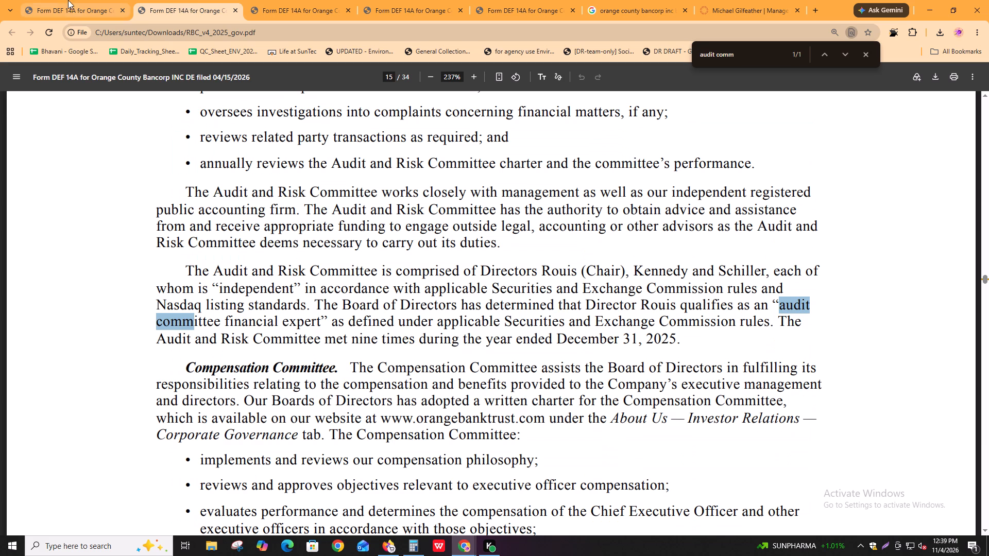
left_click(56, 0)
right_click(56, 0)
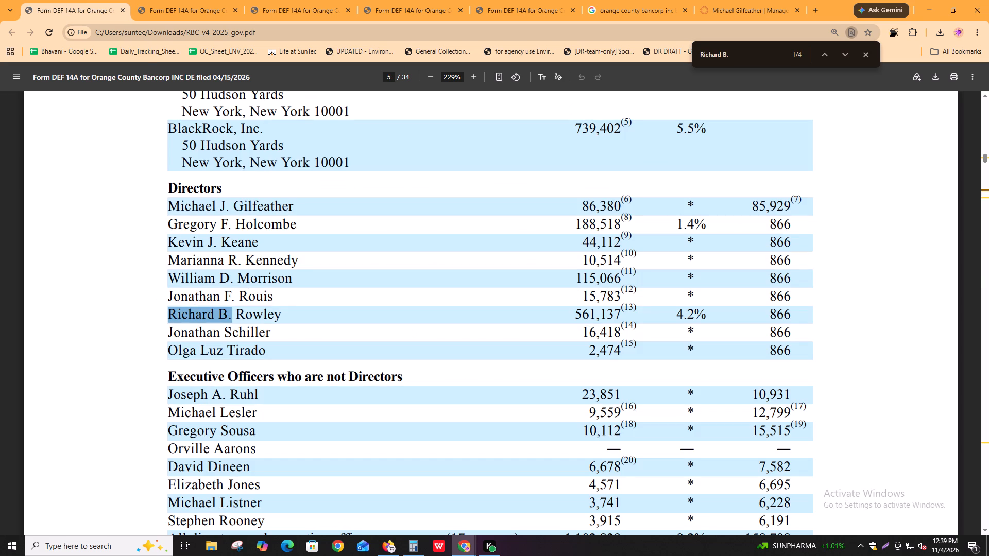
left_click_drag(218, 333, 248, 331)
left_click_drag(249, 262, 270, 264)
left_click(184, 0)
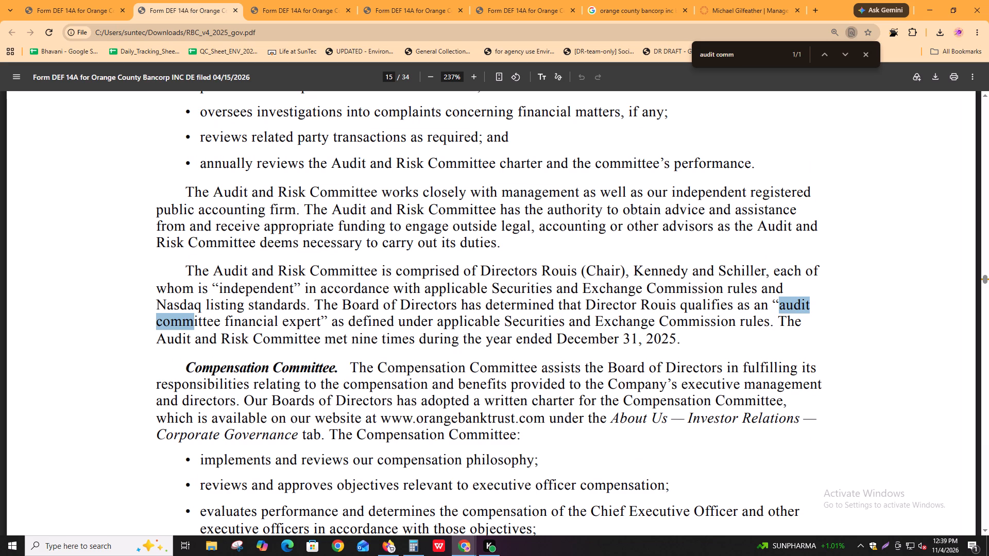
left_click_drag(190, 292, 623, 301)
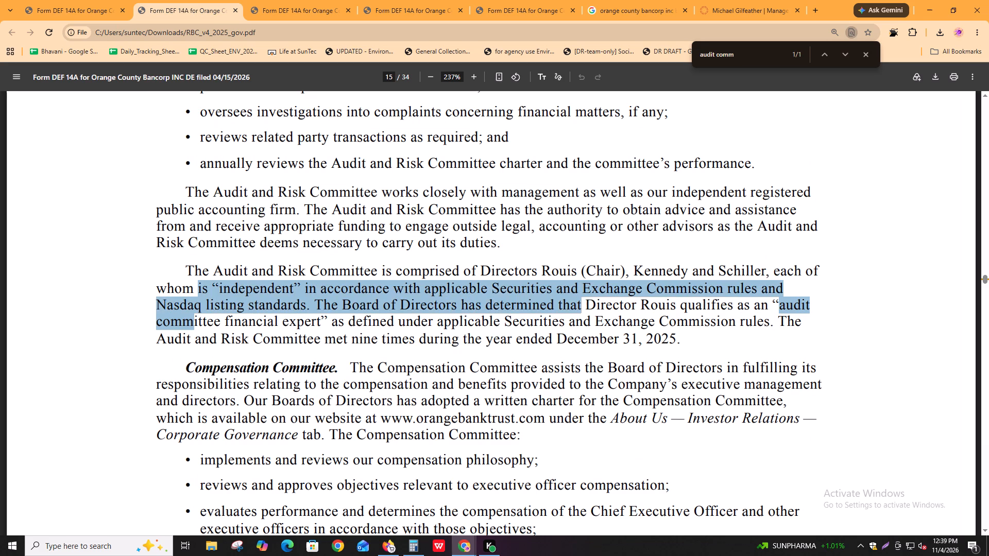
left_click_drag(623, 301, 713, 301)
left_click(713, 301)
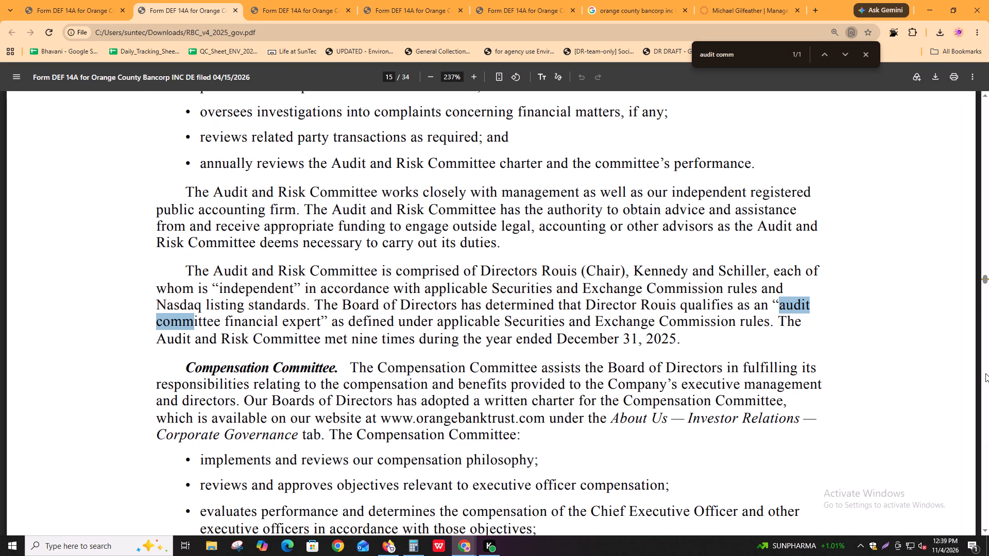
In Igloo, go to report page 15 and review the Audit and Risk Committee passages on pages 14 and 15.
key("alt+Tab")
left_click(246, 176)
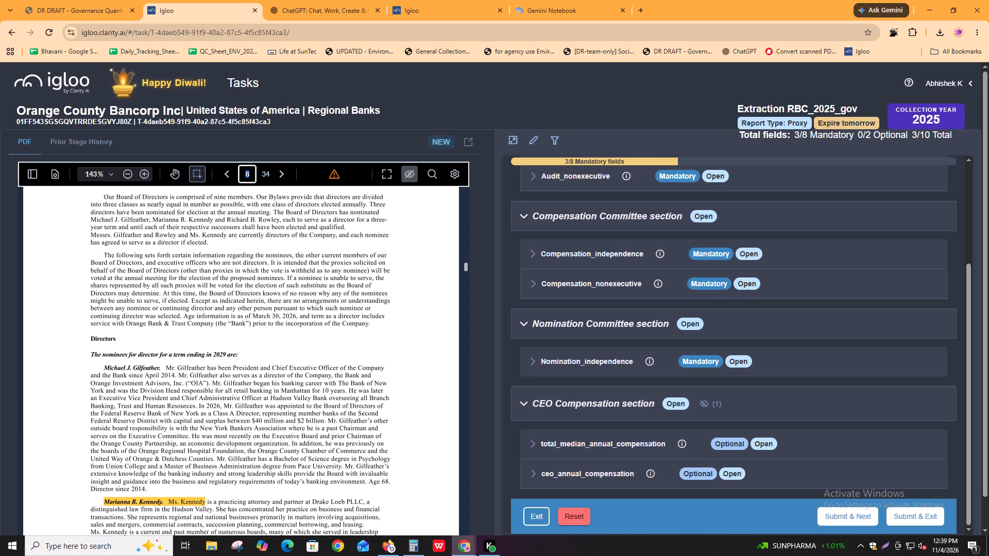
type("15")
key("Return")
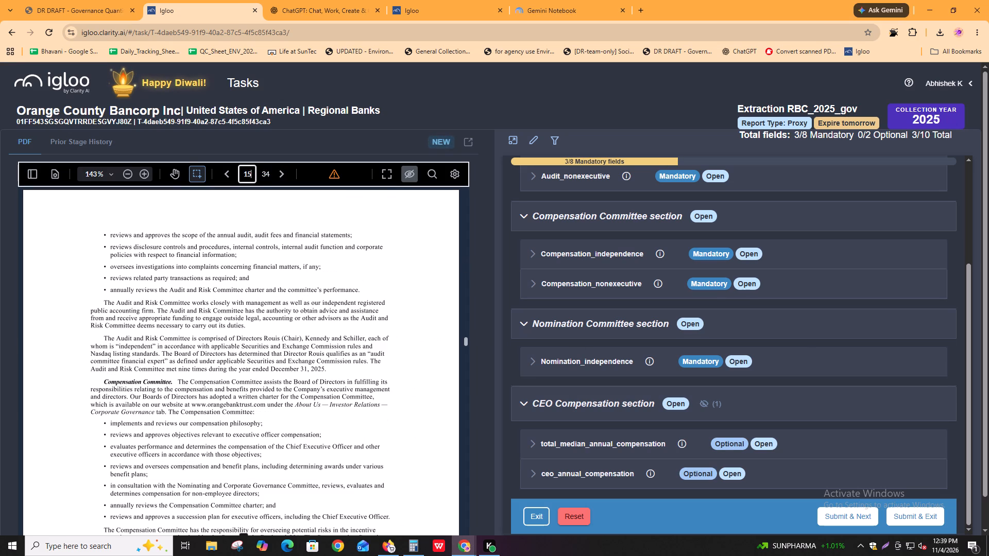
left_click(103, 340)
scroll(186, 347, "up", 2, "ctrl")
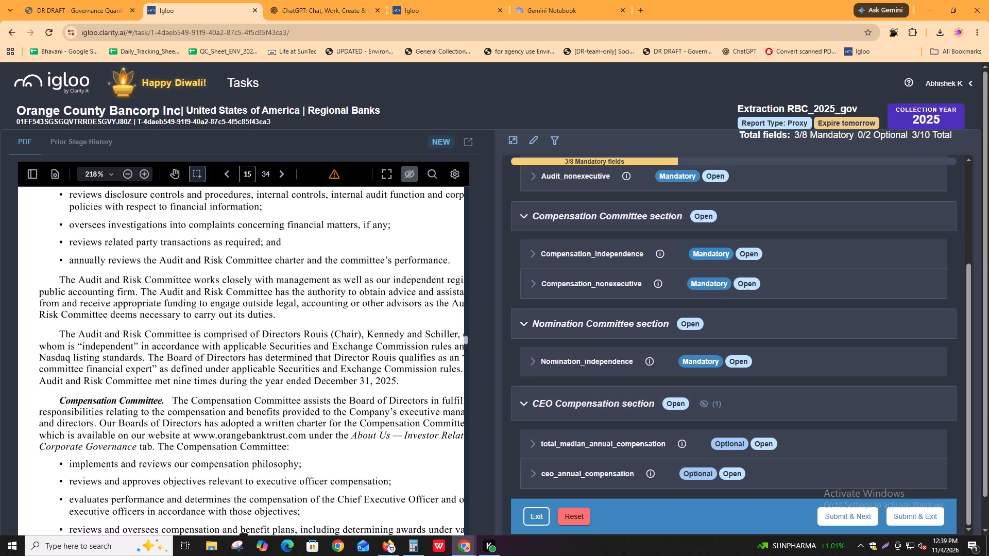
scroll(261, 441, "up", 13)
scroll(385, 379, "down", 1)
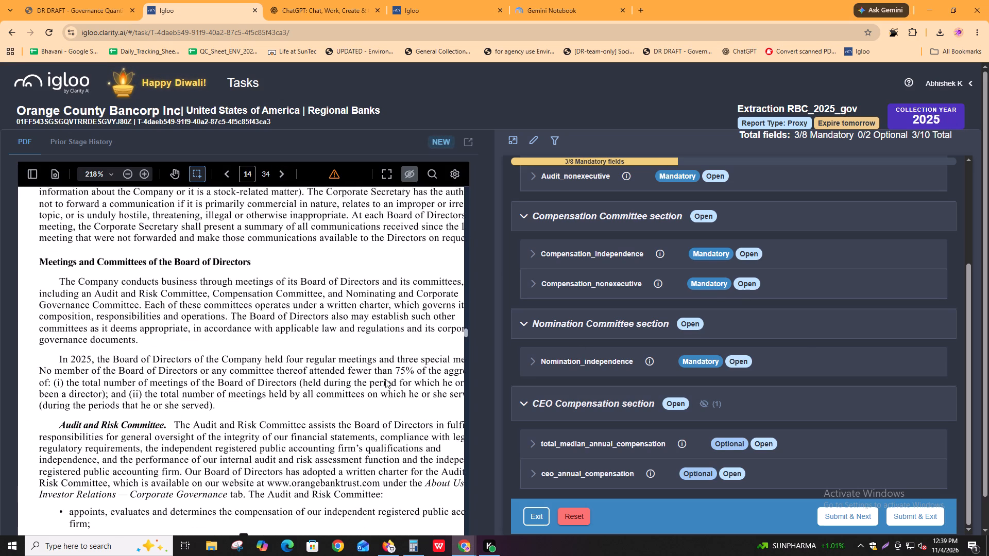
scroll(348, 413, "down", 1, "shift")
scroll(348, 413, "up", 1, "shift")
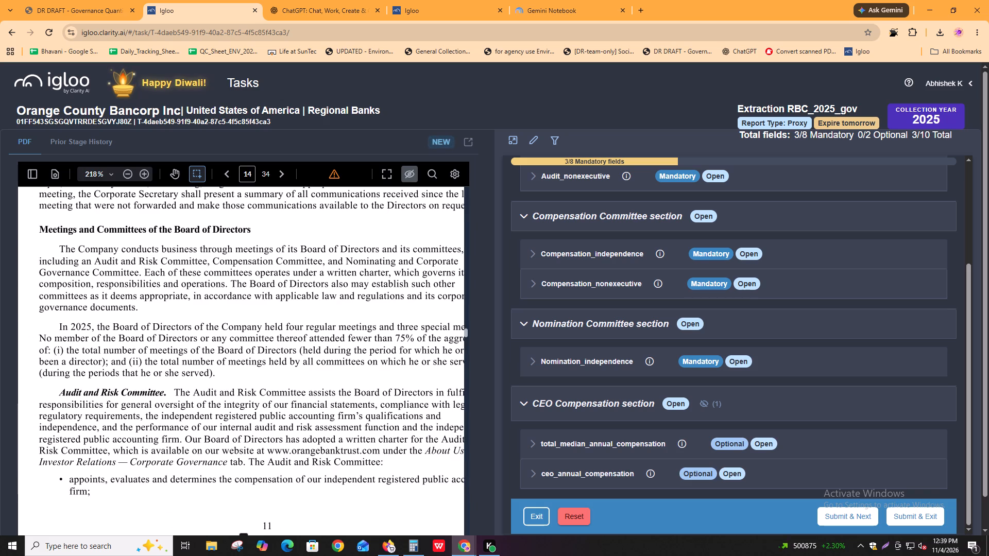
scroll(348, 413, "down", 11)
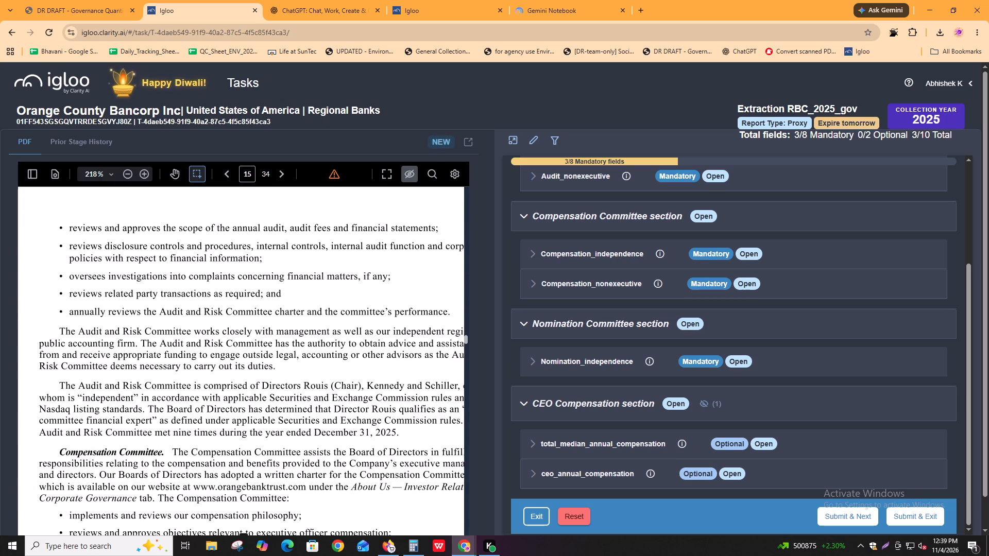
scroll(347, 414, "down", 1, "shift")
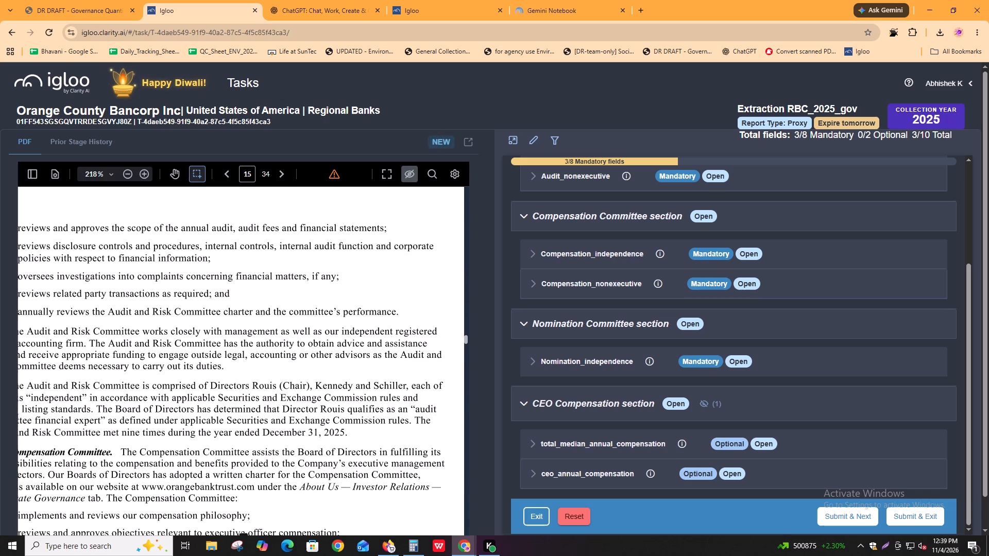
scroll(155, 393, "down", 1, "ctrl")
scroll(75, 396, "up", 1, "shift")
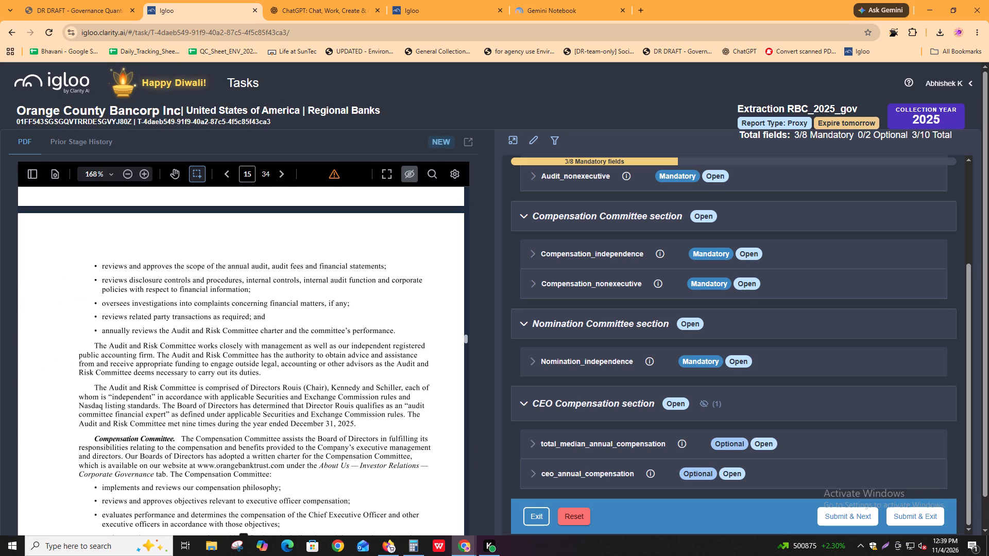
Fill Audit_independence with the value 100, the unit % and the comment "(3/3)*100 = 100%".
scroll(627, 242, "up", 3)
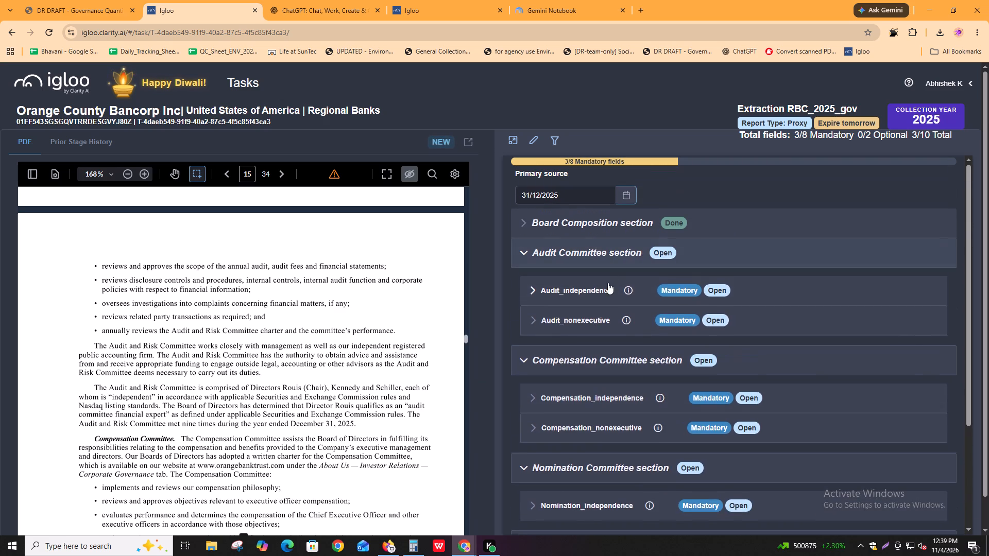
left_click(608, 283)
left_click(603, 417)
type("(3/3)*-")
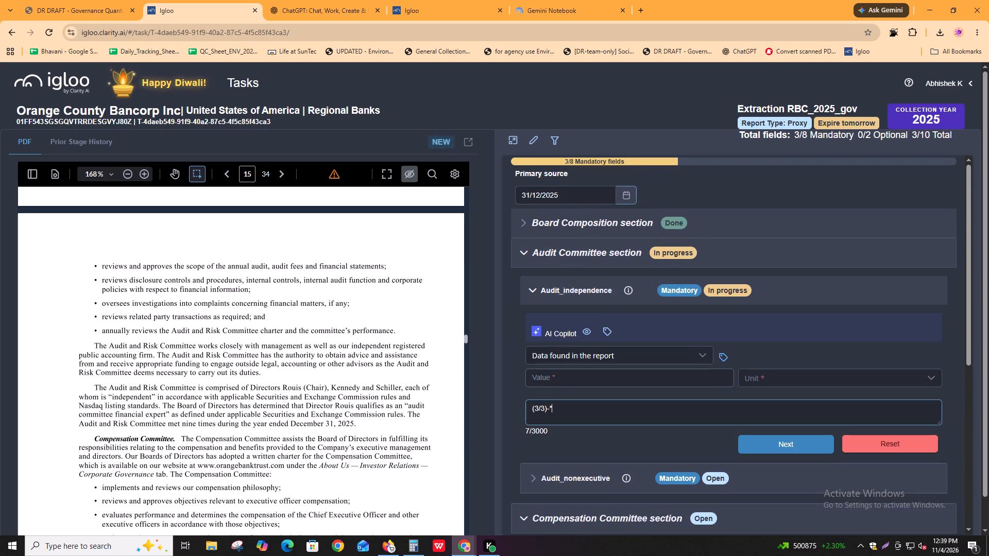
key("BackSpace")
key("BackSpace")
type("*100 = 100%")
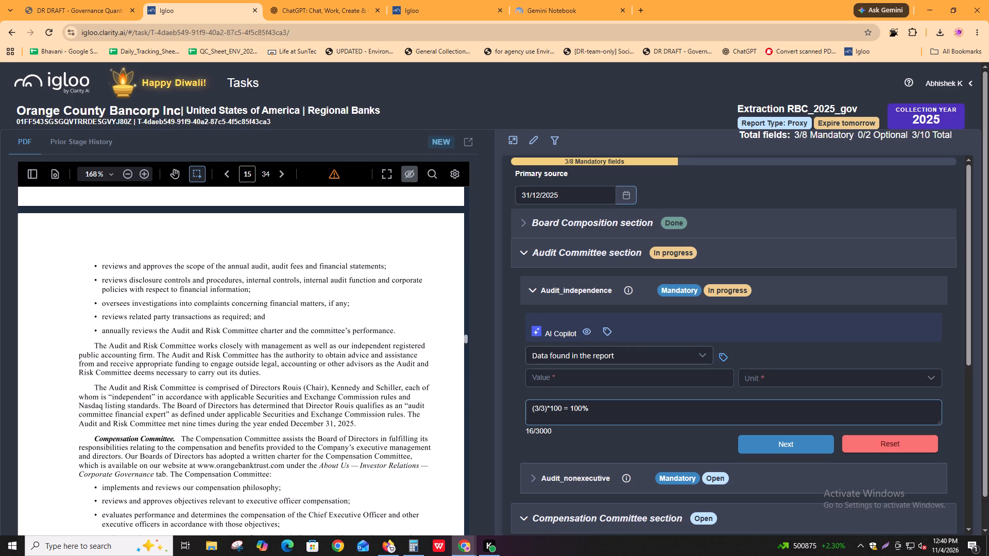
left_click(608, 371)
type("100")
key("Tab")
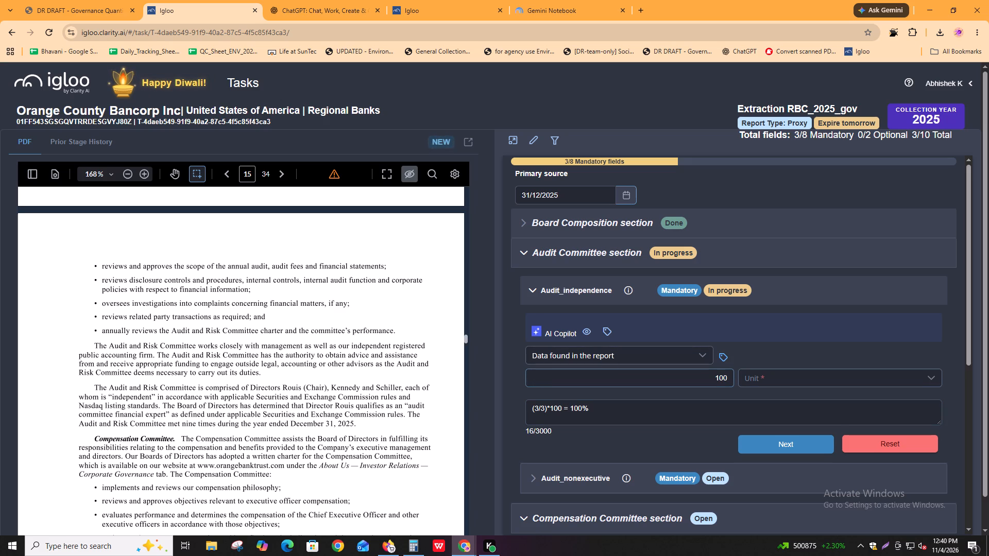
key("Return")
key("Down")
key("Return")
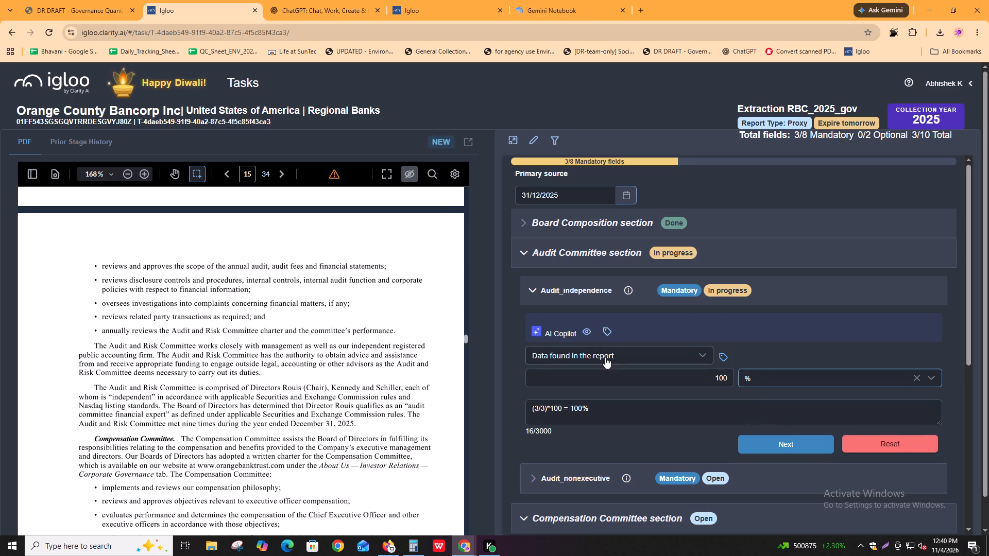
Annotate the page 15 sentence on the Audit and Risk Committee's independent members, through "Nasdaq listing standards.", as the Audit_independence source.
left_click(727, 354)
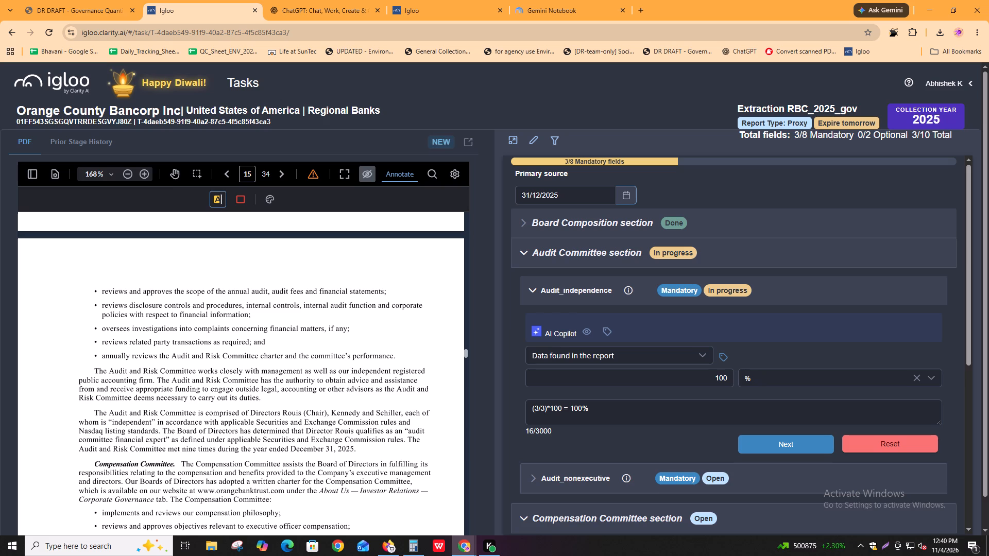
left_click_drag(91, 410, 283, 427)
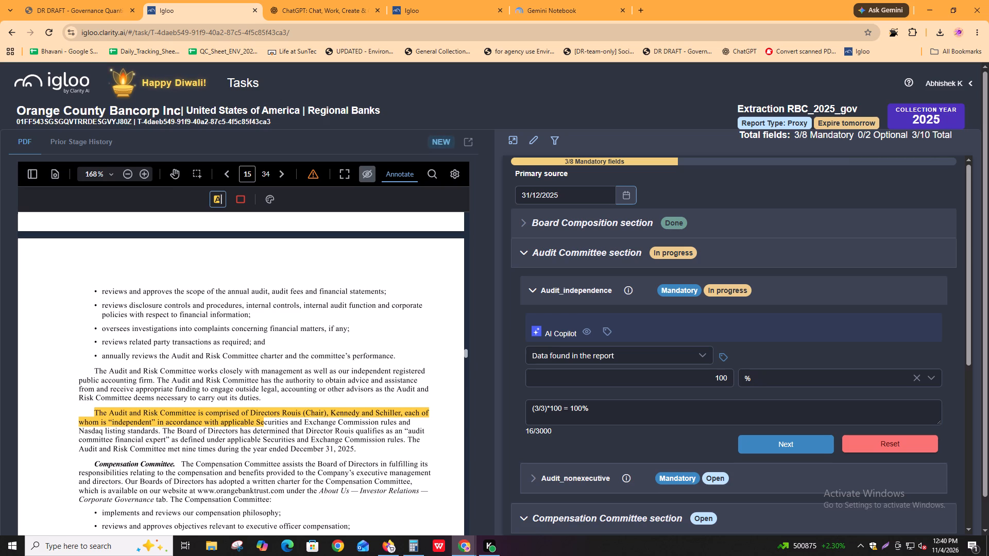
left_click_drag(283, 427, 184, 432)
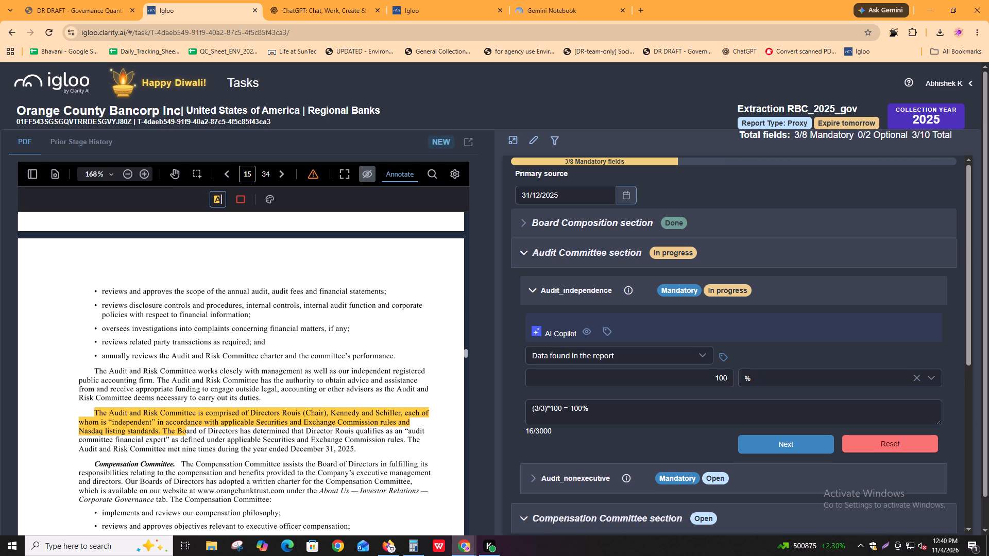
left_click_drag(184, 432, 161, 430)
Fill Audit_nonexecutive with the value 100, the unit % and the comment "(3/3)*100 = 100%" copied from Audit_independence.
left_click(681, 437, "alt")
scroll(681, 439, "down", 4)
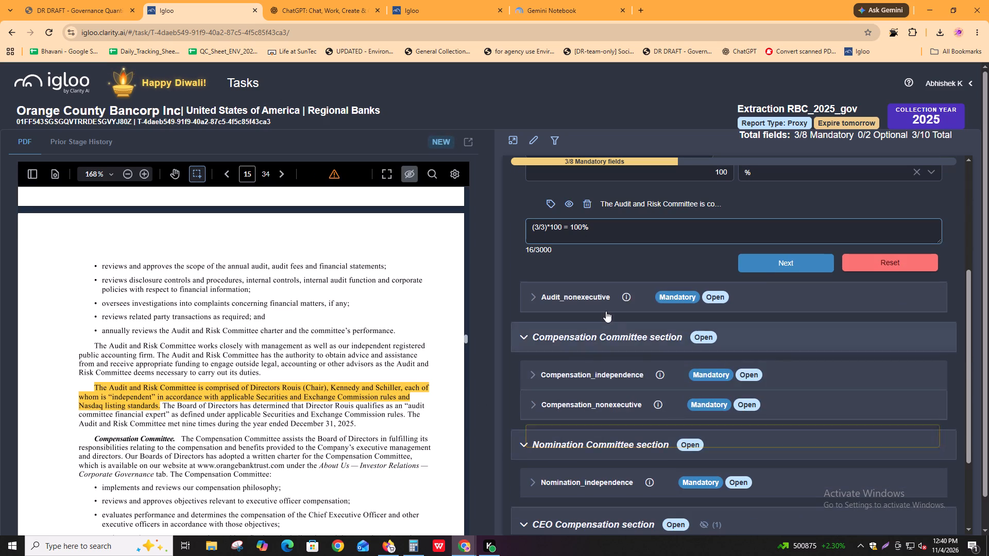
left_click(605, 308)
left_click(587, 412)
key("ctrl+v")
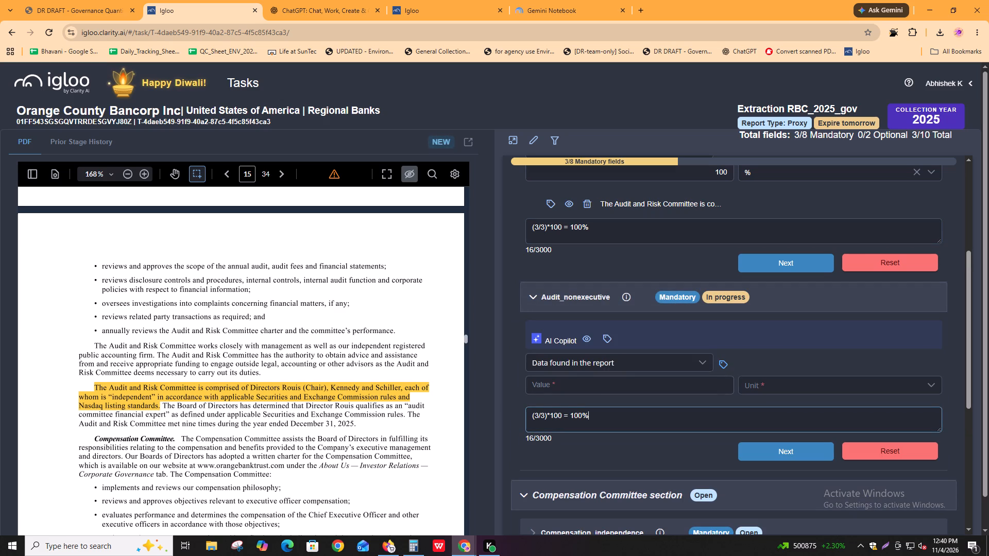
scroll(655, 358, "up", 3)
left_click(666, 331, "alt")
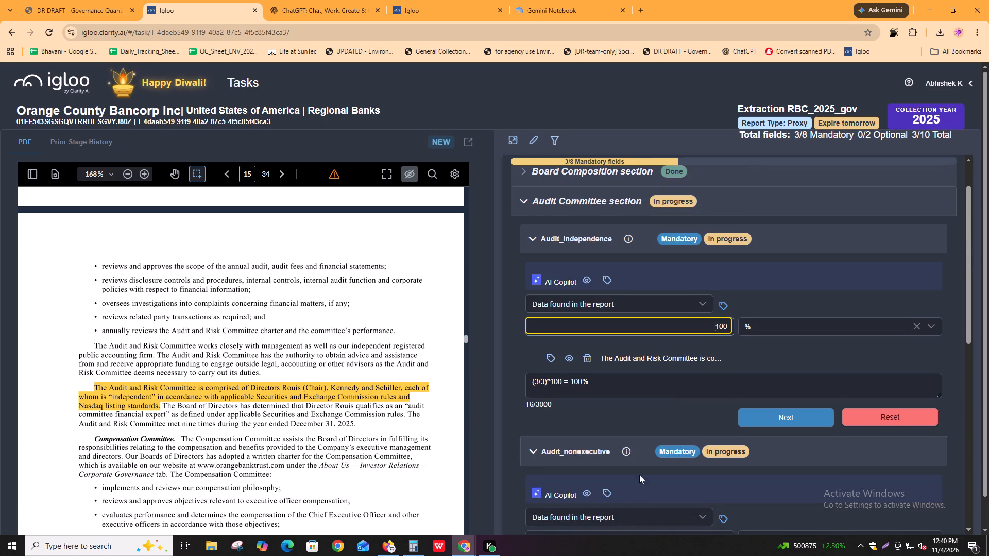
scroll(632, 498, "down", 3)
left_click(626, 387)
key("ctrl+v")
left_click(782, 383)
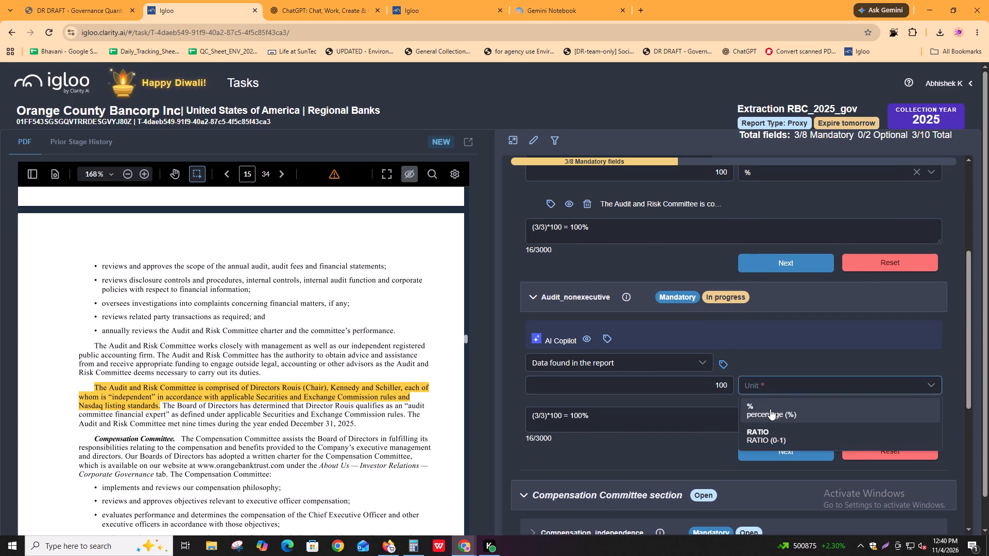
left_click(770, 409)
Annotate the same page 15 sentence on the Audit and Risk Committee's members, through "Nasdaq listing standards.", as the Audit_nonexecutive source.
left_click(726, 363)
left_click_drag(89, 408, 103, 416)
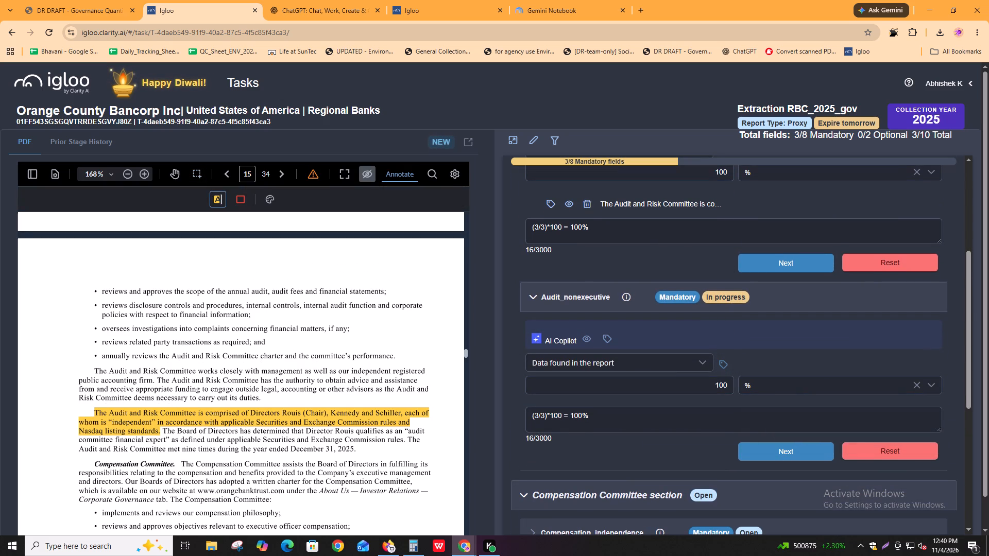
left_click_drag(103, 416, 159, 436)
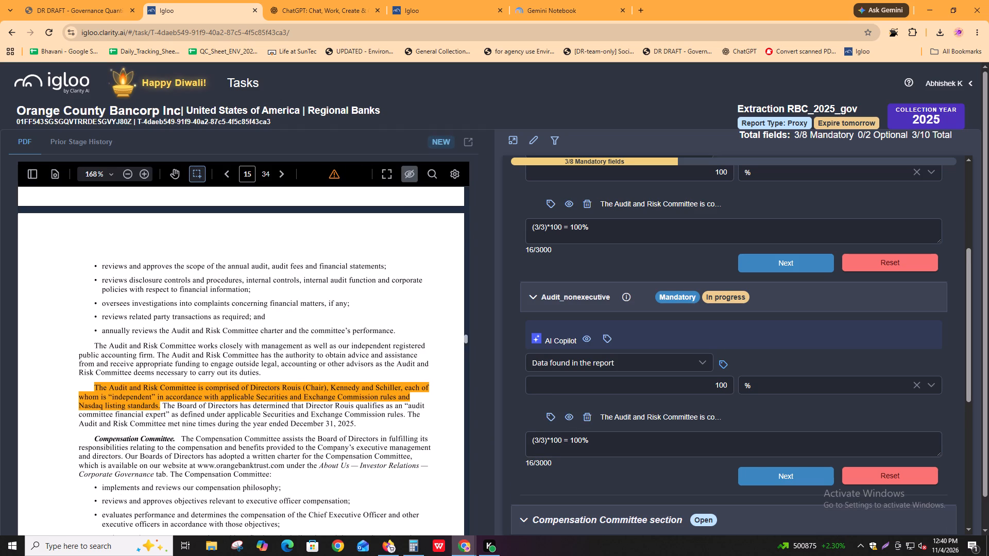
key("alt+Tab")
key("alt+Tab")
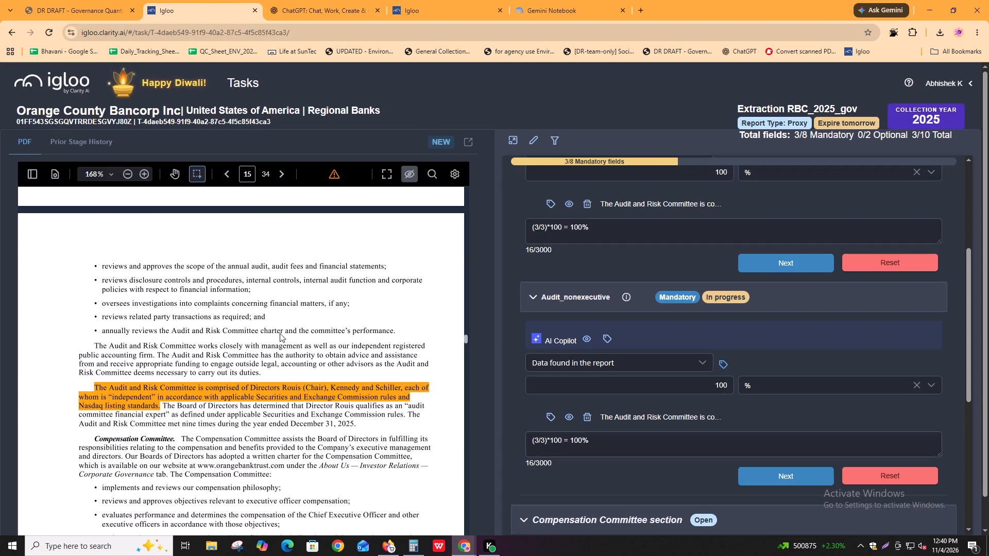
Go to page 5 through Board_independence's directors annotation and box the Directors name list as a second Audit_independence source.
scroll(651, 391, "up", 3)
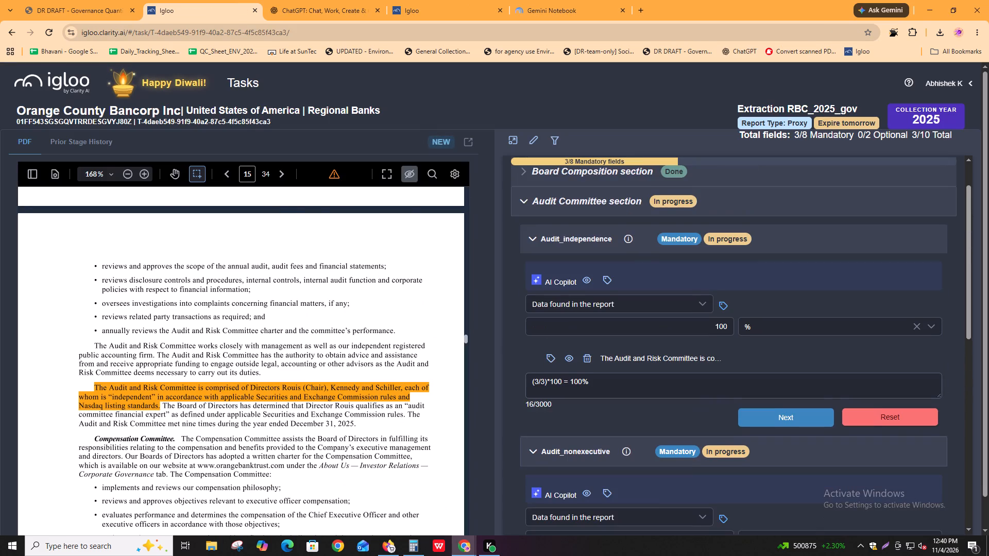
scroll(642, 381, "up", 3)
left_click(594, 229)
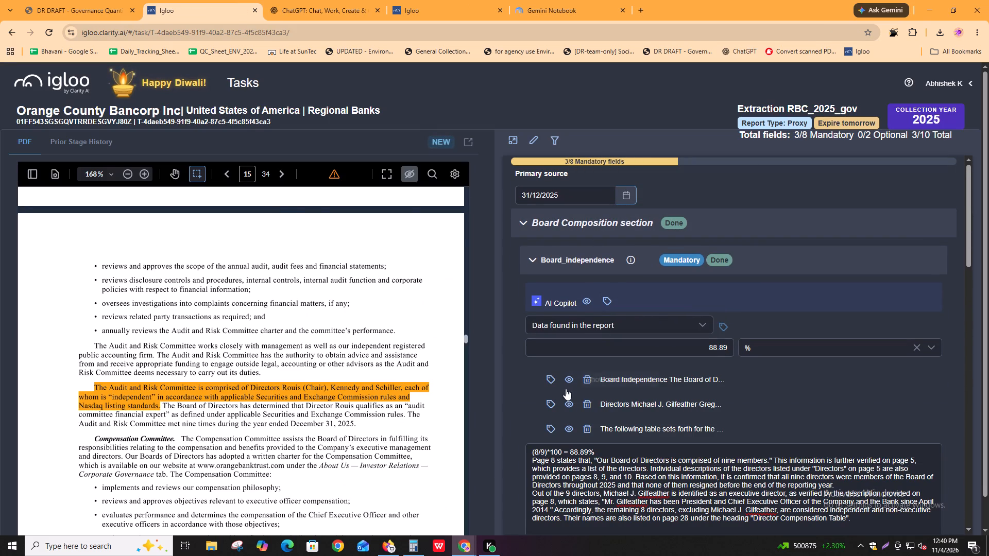
left_click(554, 402)
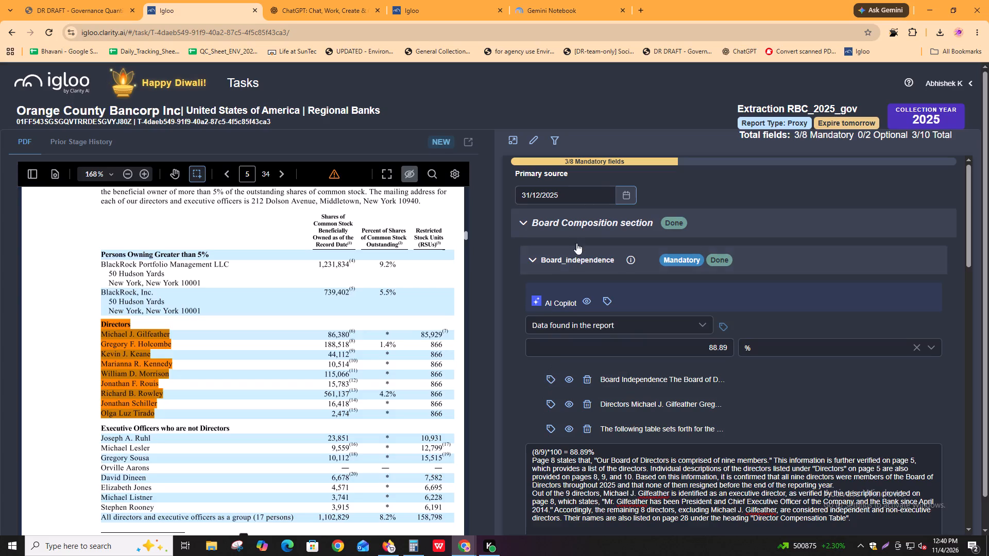
left_click(575, 265)
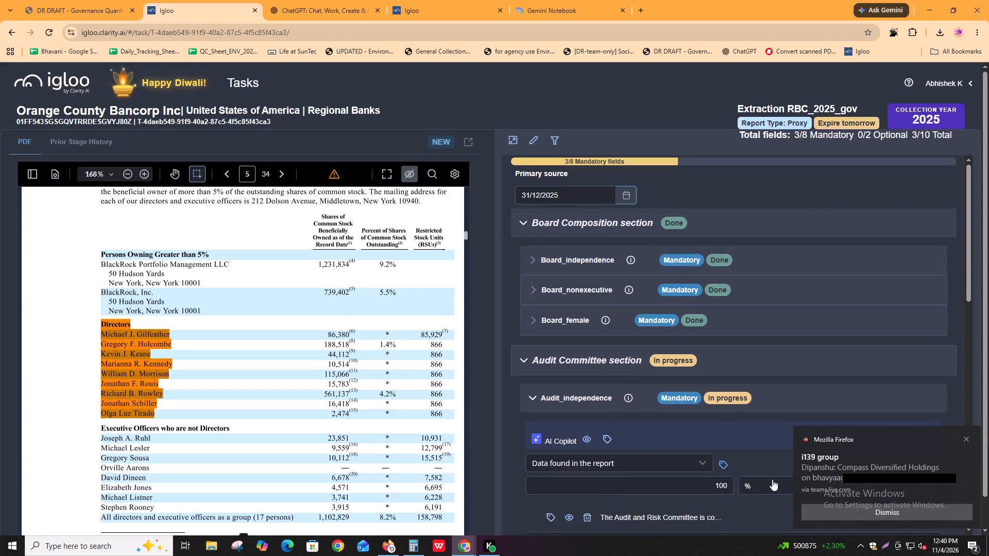
scroll(760, 478, "down", 6)
scroll(652, 391, "up", 3)
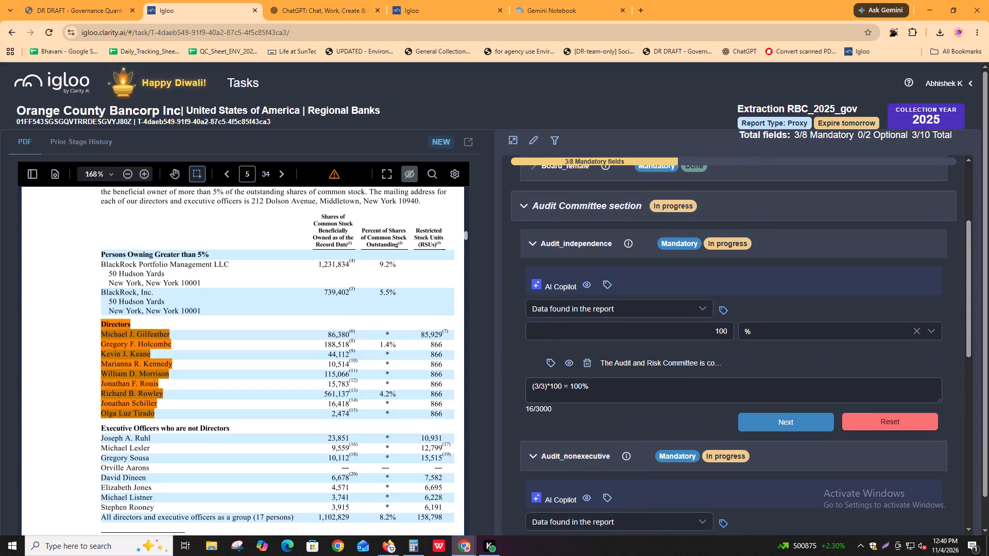
left_click(722, 316)
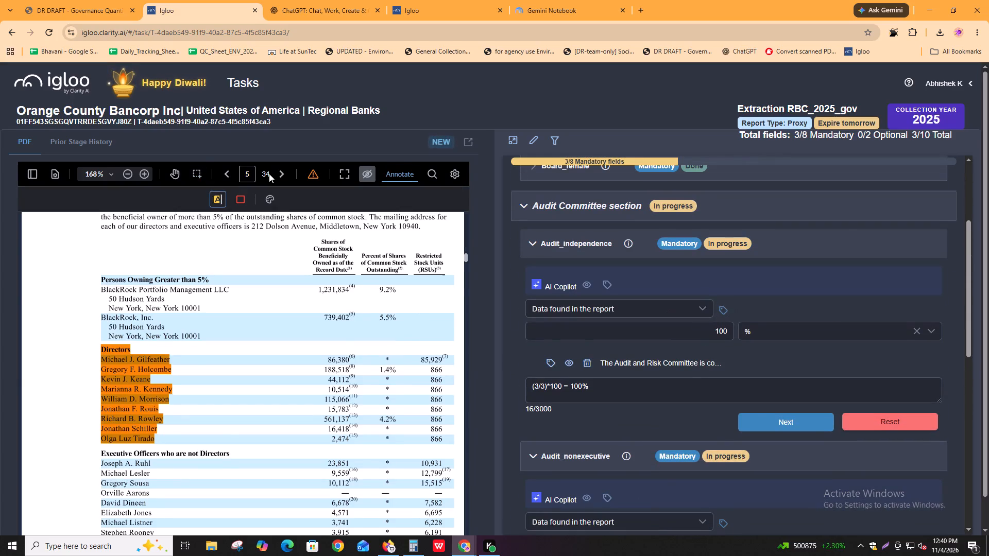
left_click(243, 204)
left_click_drag(95, 343, 108, 379)
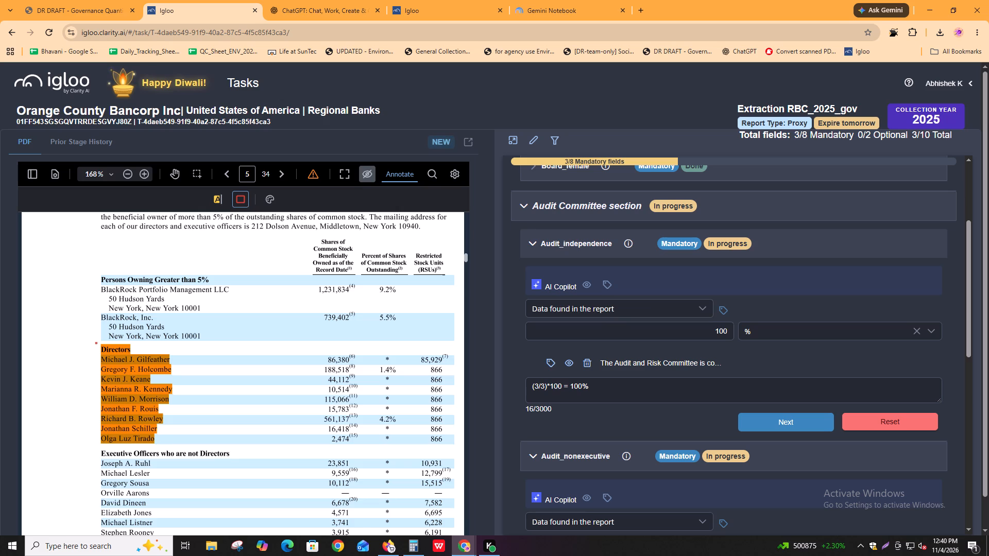
left_click_drag(108, 379, 249, 450)
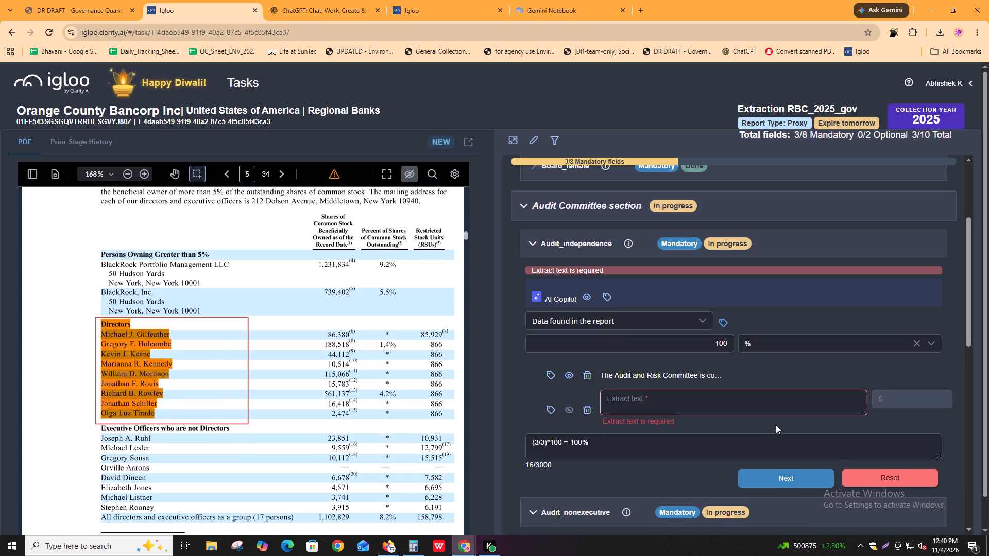
Enter the full names of directors Rouis, Kennedy and Schiller, comma-separated in quotation marks, as the page 5 annotation's extract text.
left_click(740, 396)
key("shift+quotedbl")
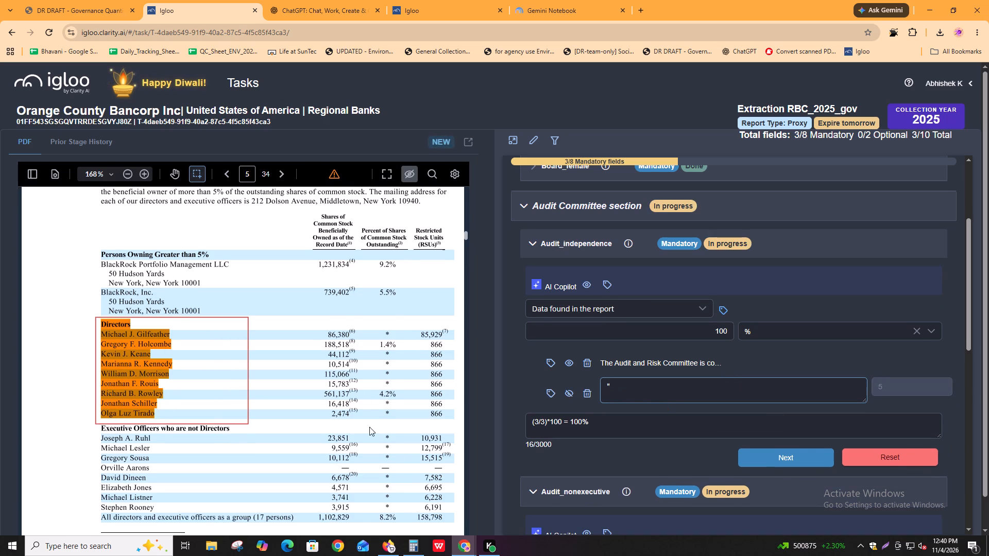
left_click(568, 363)
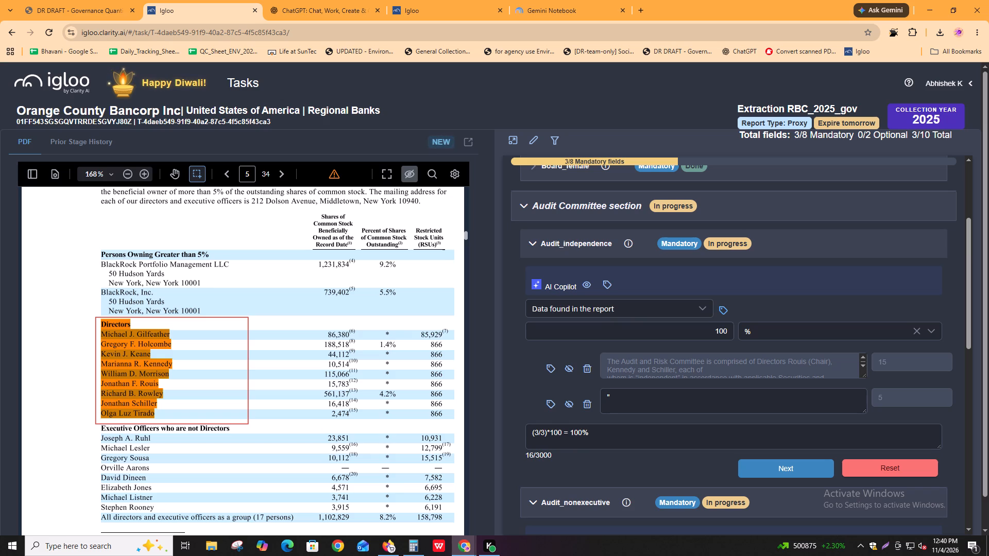
left_click_drag(100, 383, 163, 386)
key("ctrl+c")
left_click(693, 391)
key("ctrl+v")
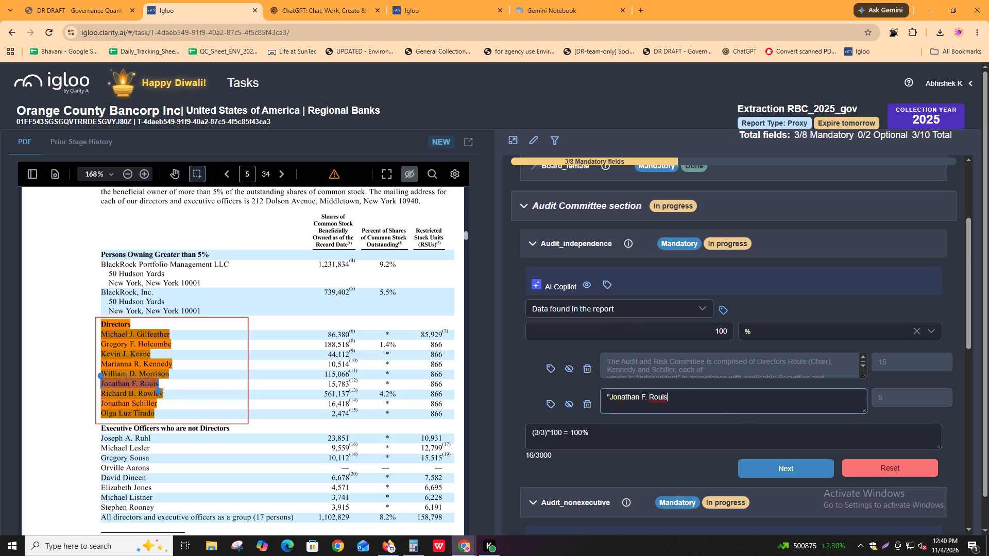
type(",")
key("space")
left_click(99, 362)
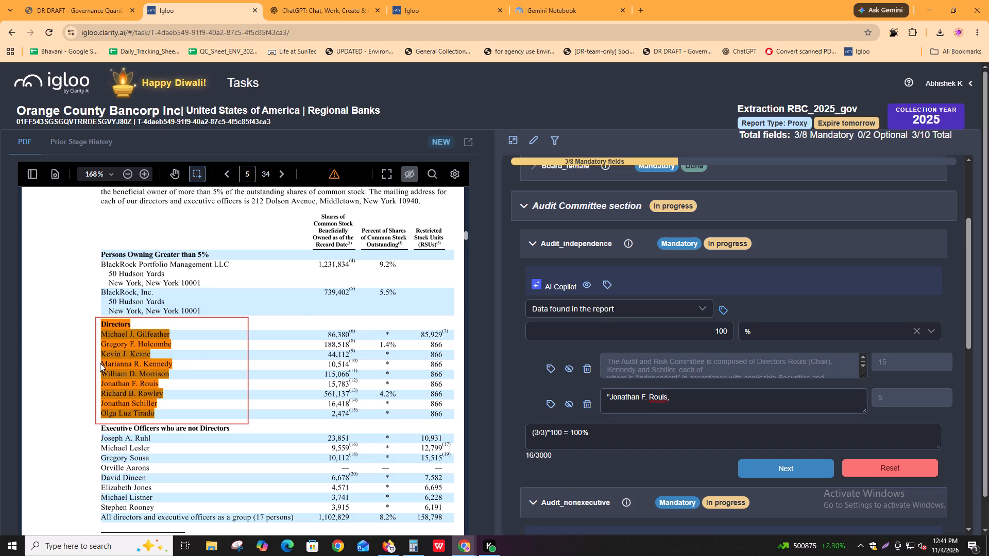
left_click_drag(101, 363, 181, 365)
key("ctrl+c")
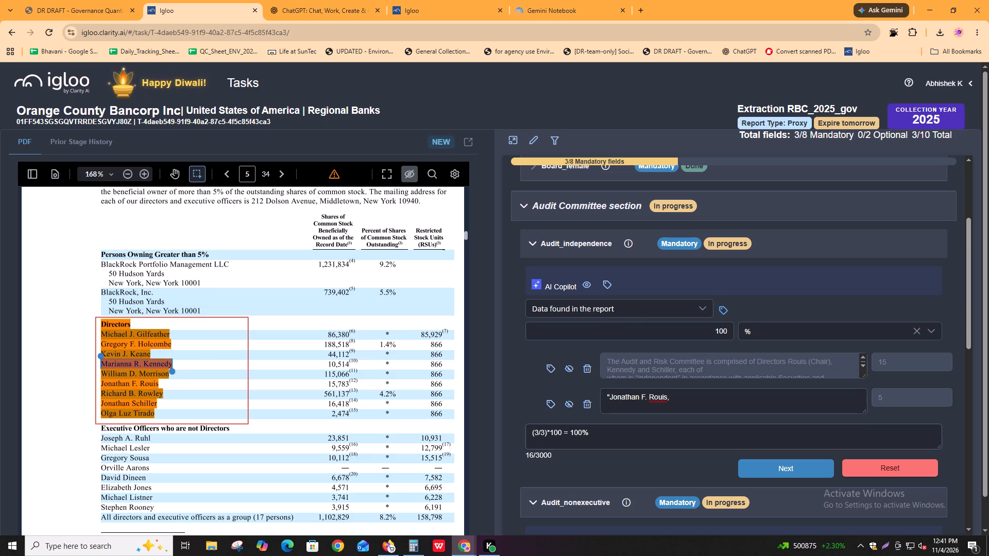
left_click(681, 404)
key("ctrl+v")
type(",")
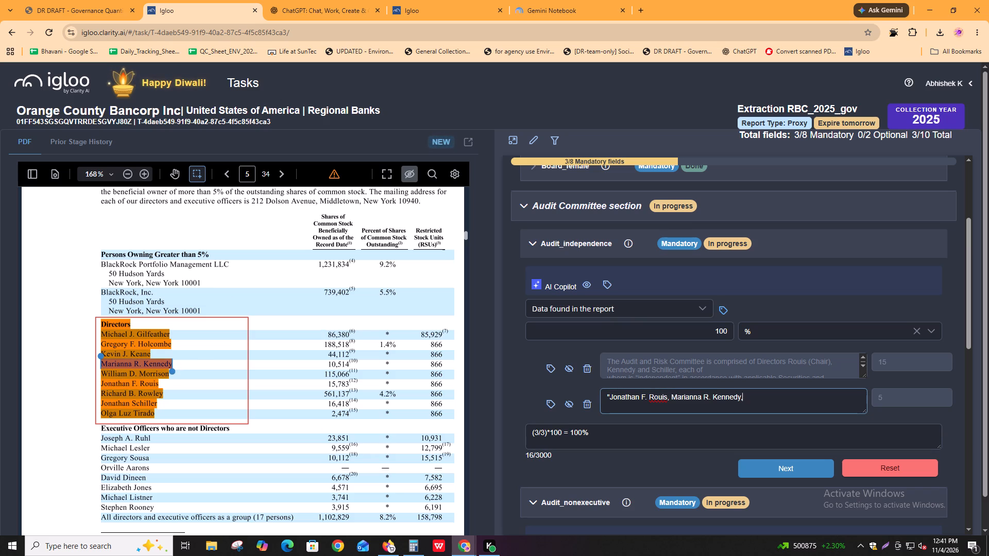
key("space")
scroll(755, 356, "down", 1)
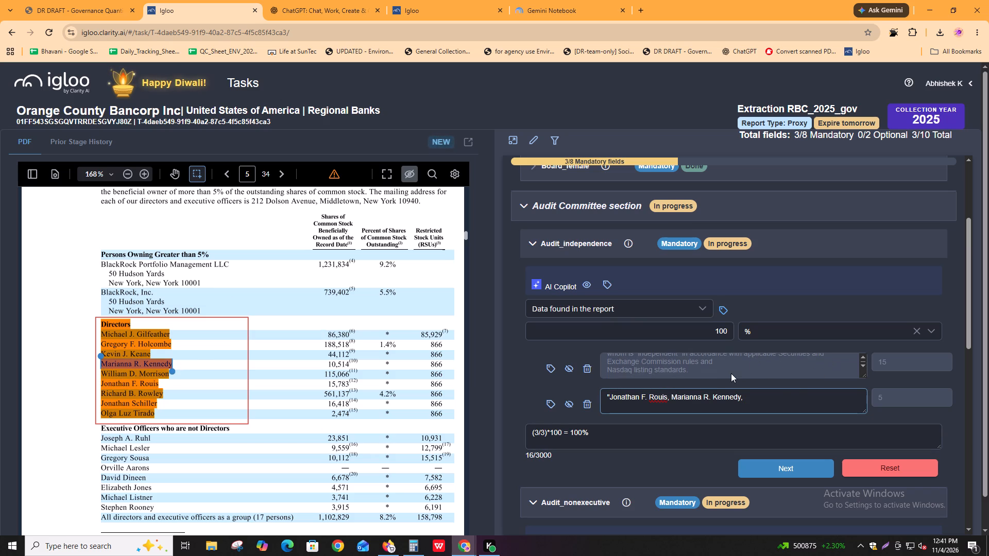
scroll(731, 373, "up", 1)
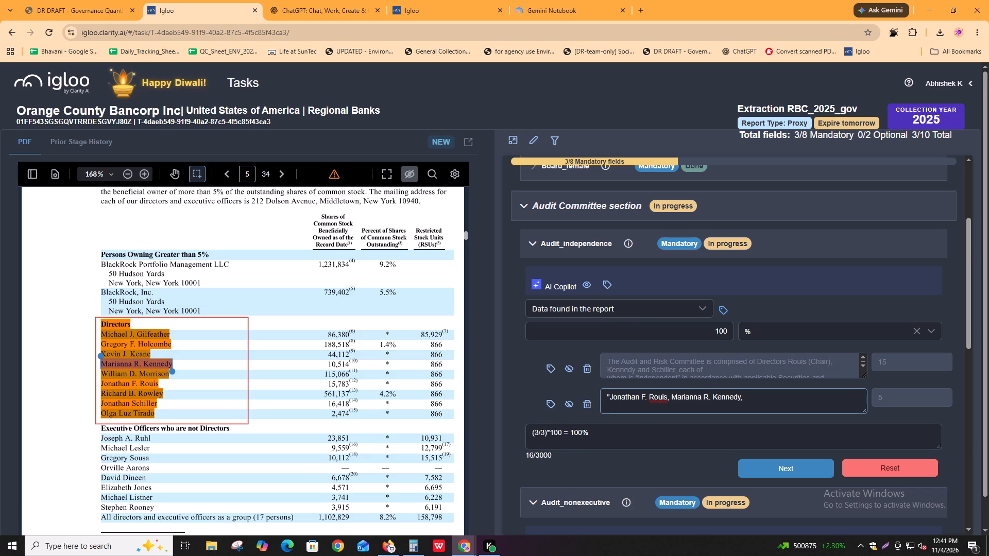
left_click_drag(97, 403, 166, 406)
key("ctrl+c")
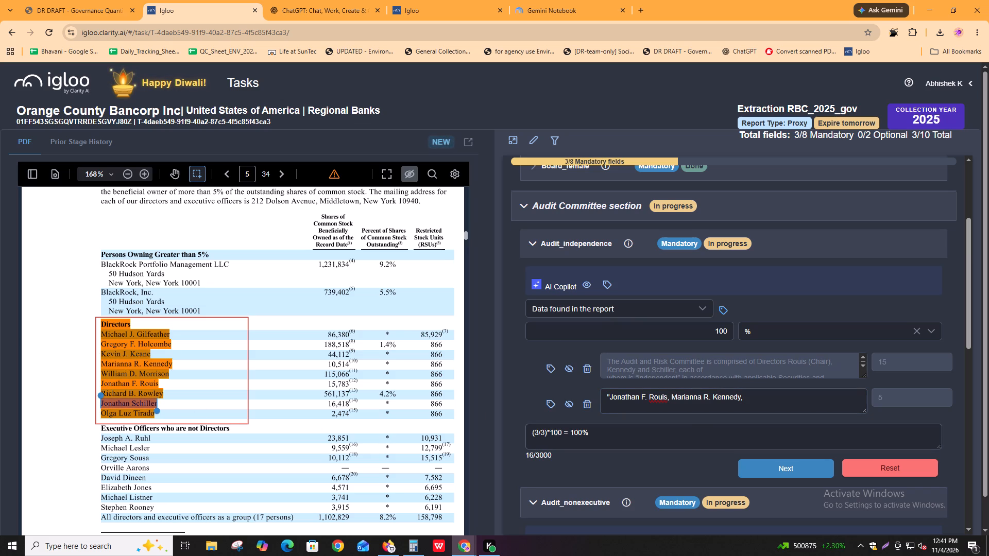
left_click(759, 403)
key("ctrl+v")
key("shift+quotedbl")
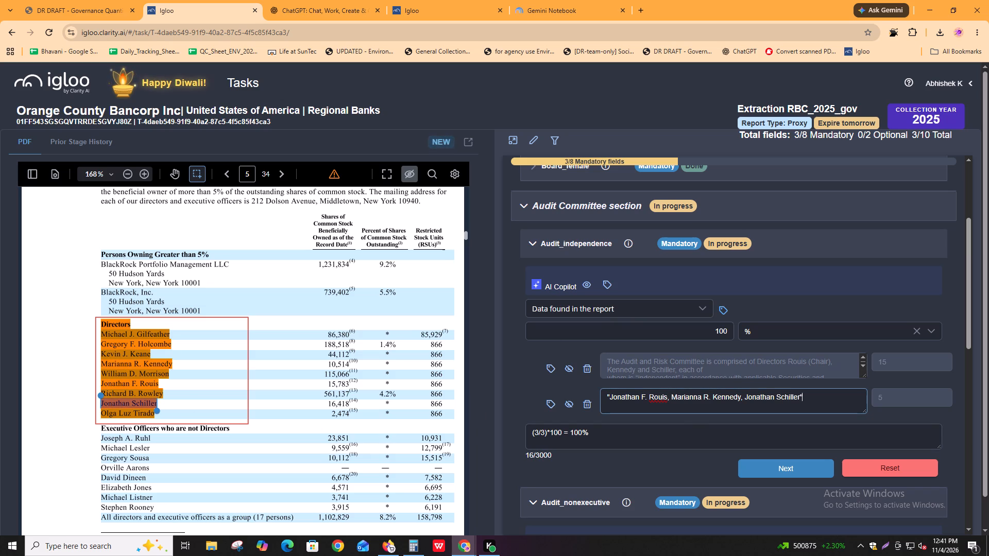
left_click(722, 407, "alt")
left_click(575, 407)
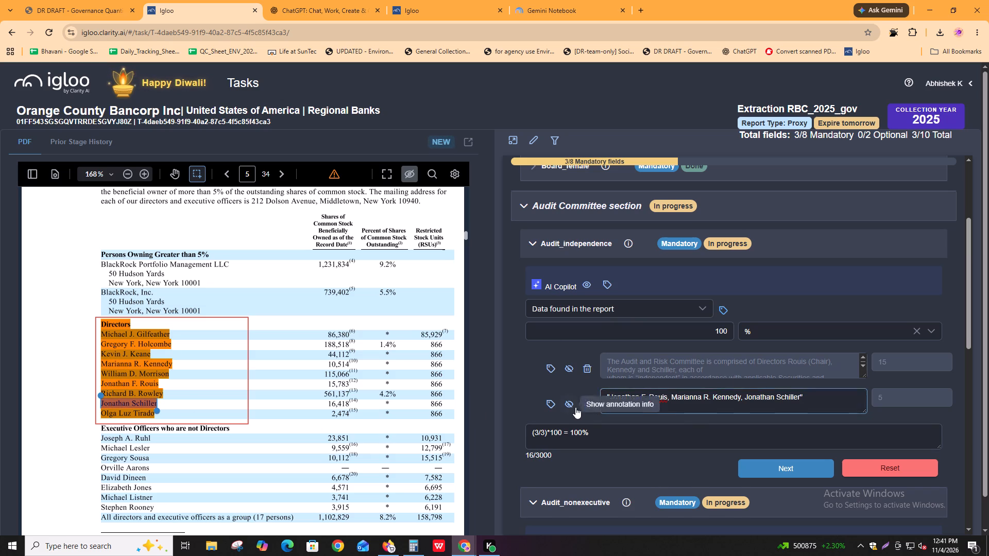
Box page 5's Directors name list as a second Audit_nonexecutive source, with the same quoted names of Rouis, Kennedy and Schiller as extract text.
left_click(603, 246)
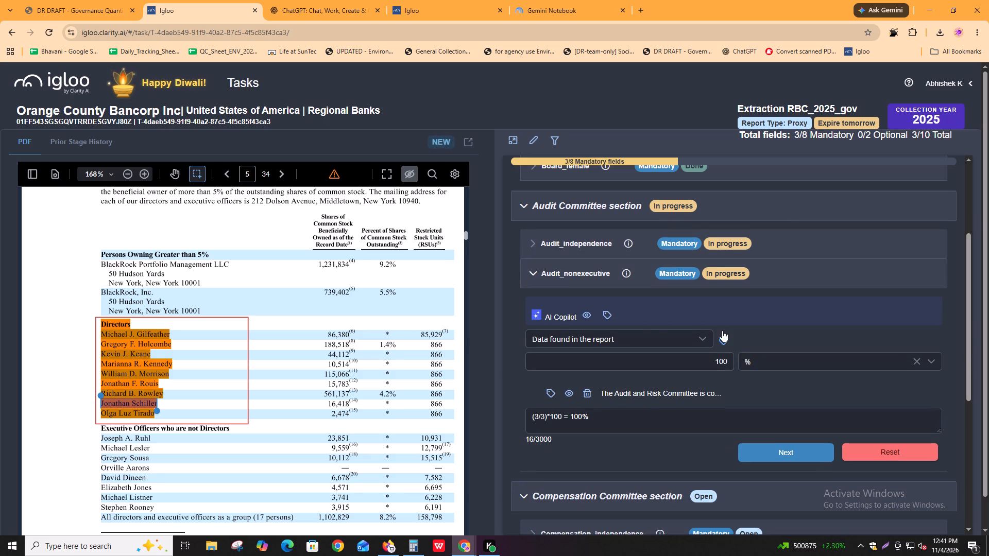
left_click(722, 331)
left_click(238, 197)
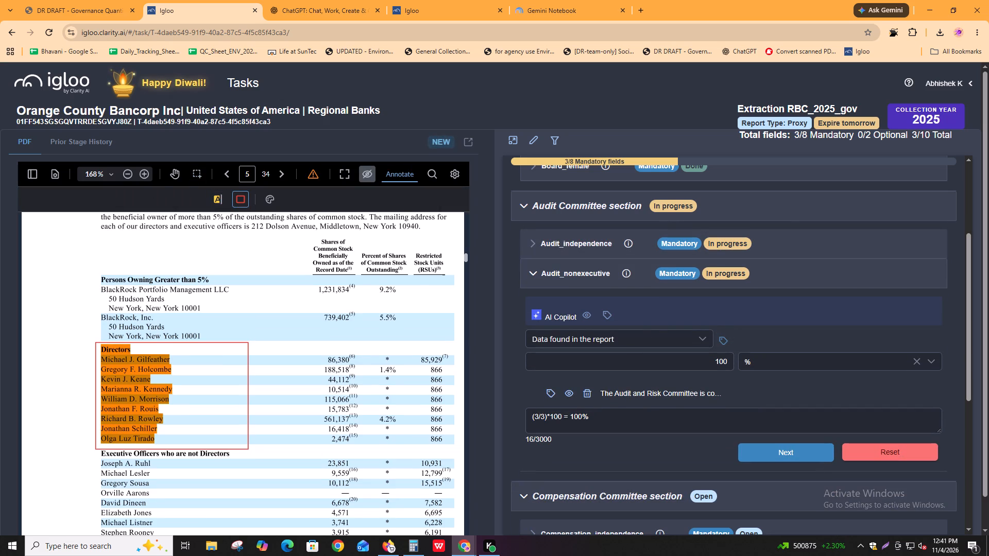
left_click_drag(92, 340, 277, 449)
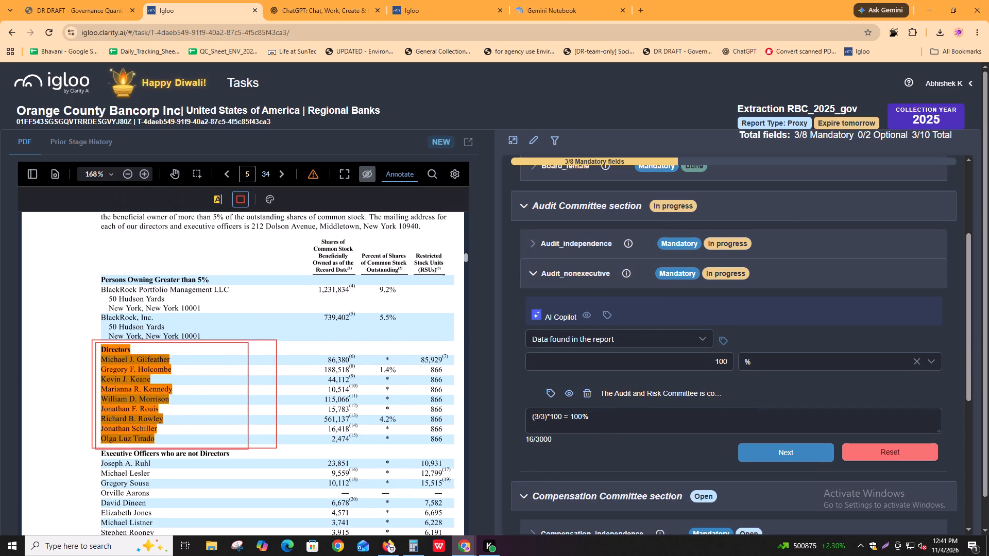
left_click(680, 441)
right_click(680, 441)
left_click(647, 435)
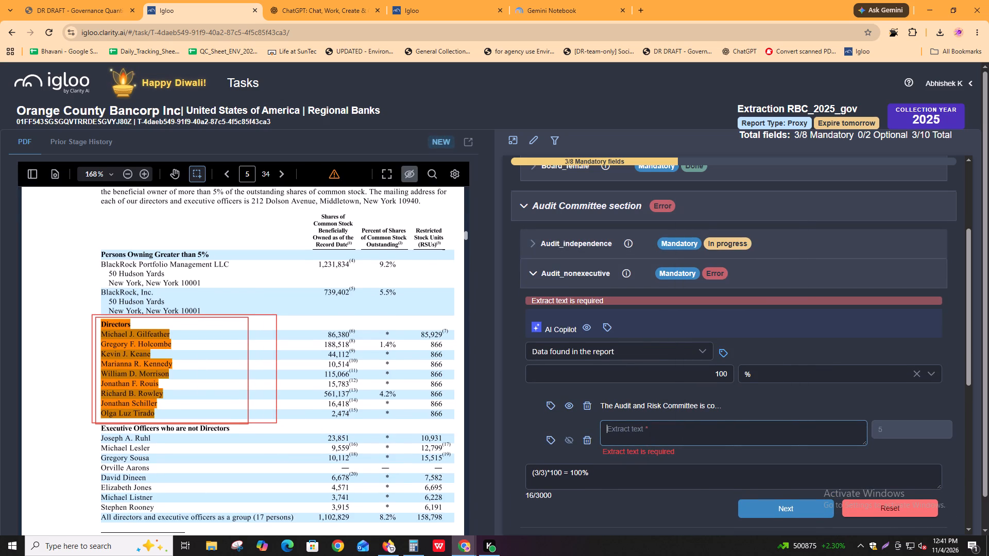
key("ctrl+v")
left_click(565, 427)
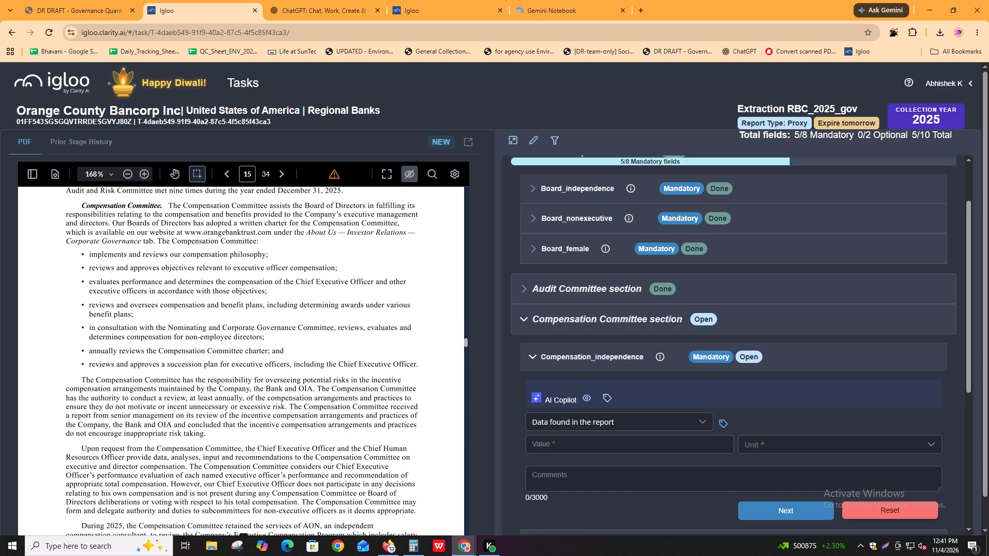
scroll(134, 459, "down", 2)
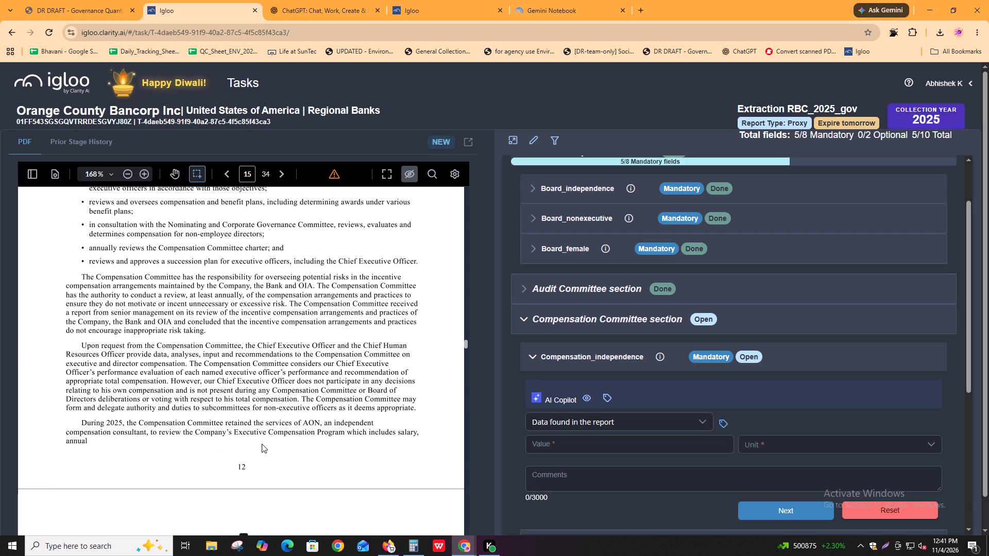
scroll(267, 441, "up", 4)
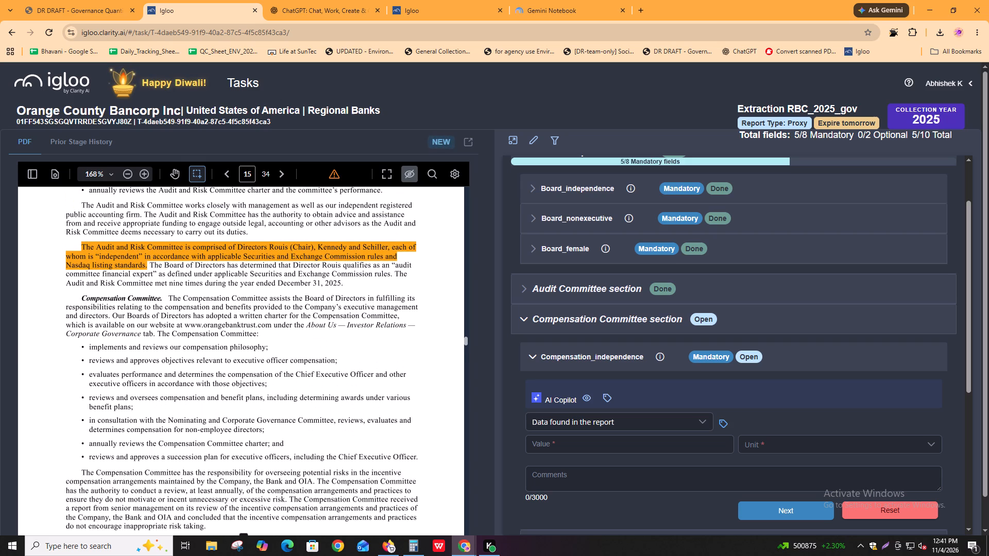
scroll(262, 351, "down", 6)
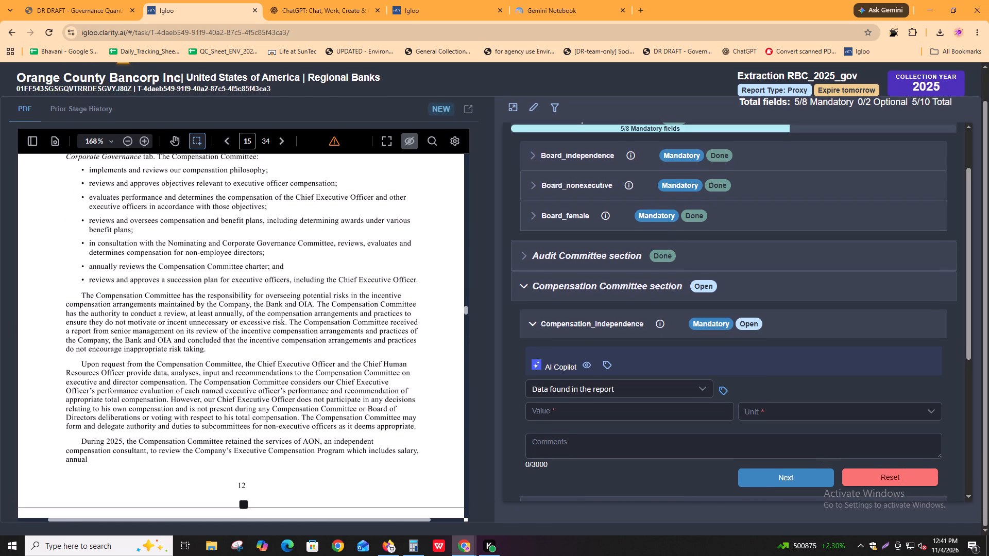
scroll(238, 418, "down", 5)
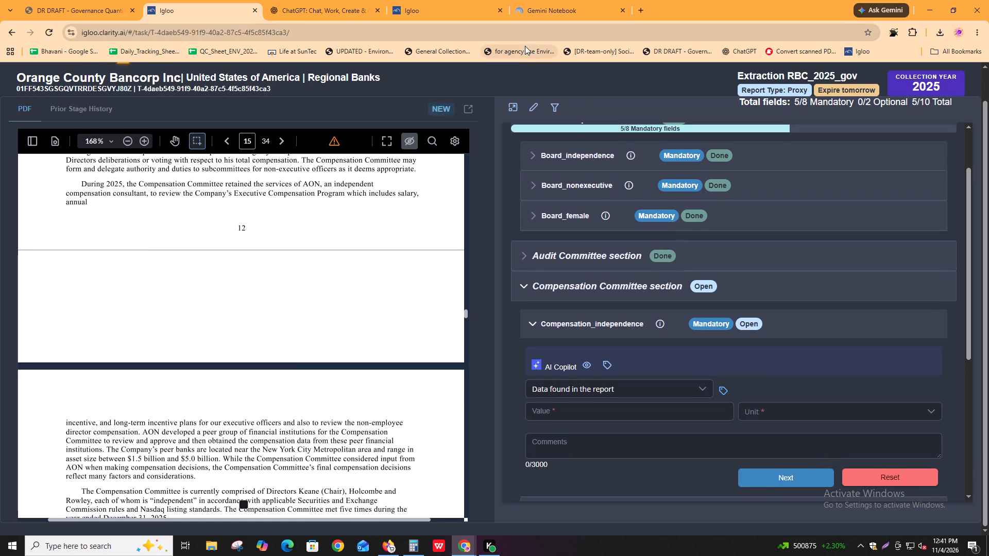
scroll(505, 80, "up", 3)
scroll(320, 388, "down", 4)
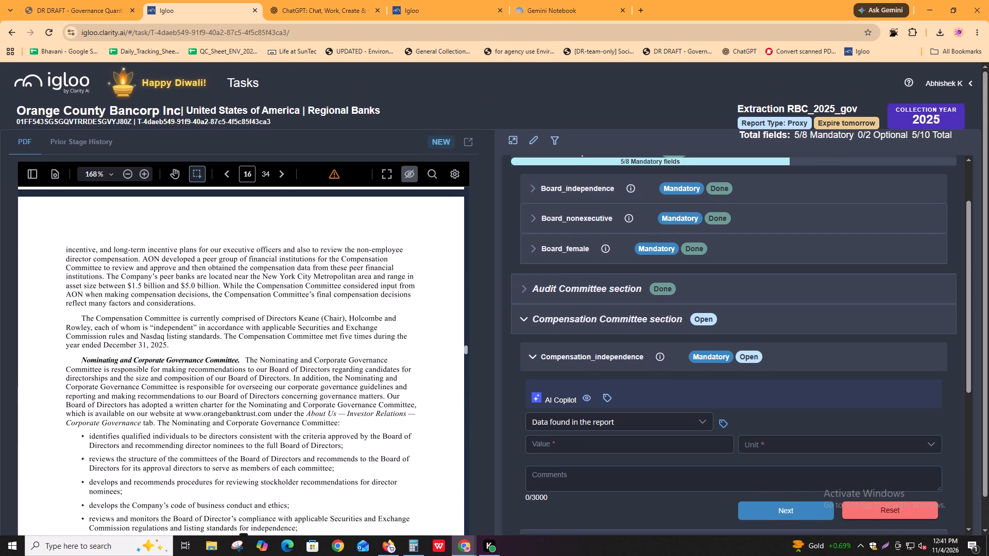
left_click(592, 487)
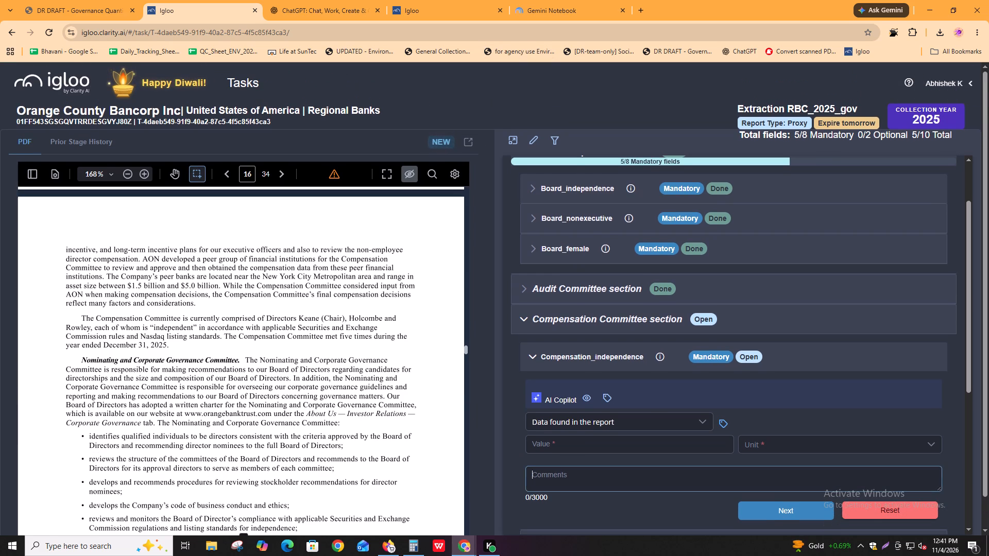
left_click(637, 346)
left_click(634, 356)
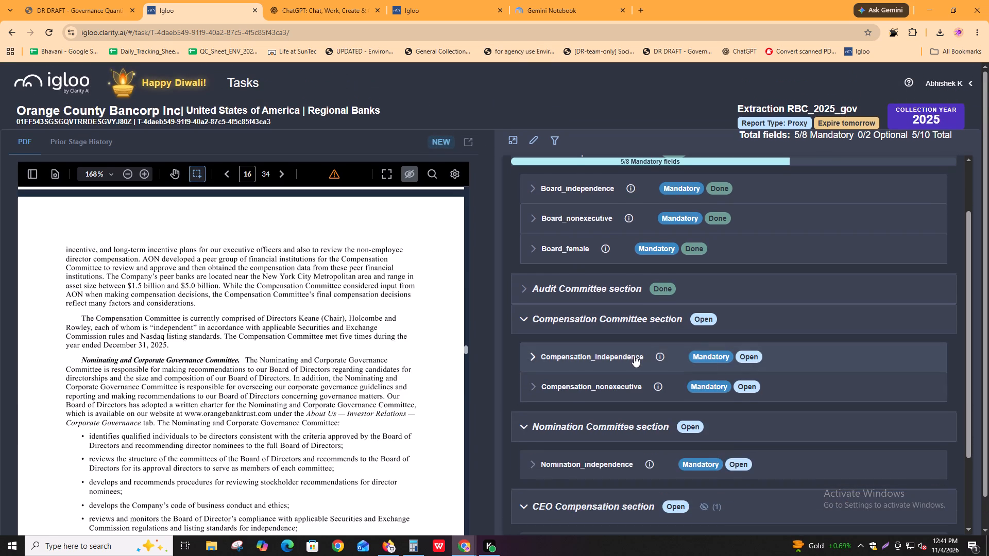
left_click_drag(292, 361, 362, 361)
left_click(362, 361)
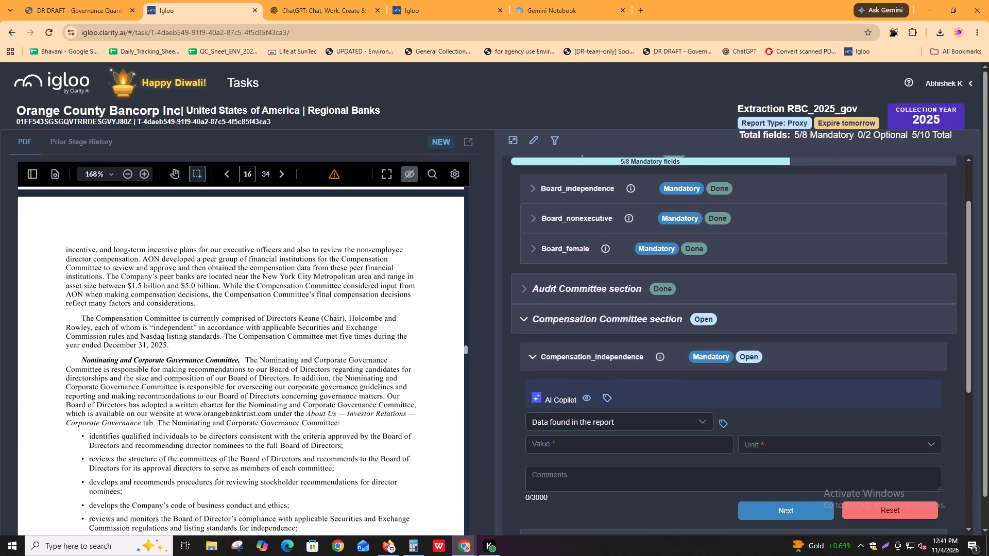
left_click_drag(153, 372, 255, 372)
left_click(255, 372)
left_click_drag(210, 317, 321, 318)
left_click(321, 318)
left_click_drag(302, 319, 317, 319)
left_click(317, 319)
left_click_drag(309, 316, 329, 316)
left_click_drag(358, 320, 387, 322)
left_click(387, 322)
left_click_drag(112, 333, 182, 339)
left_click(182, 339)
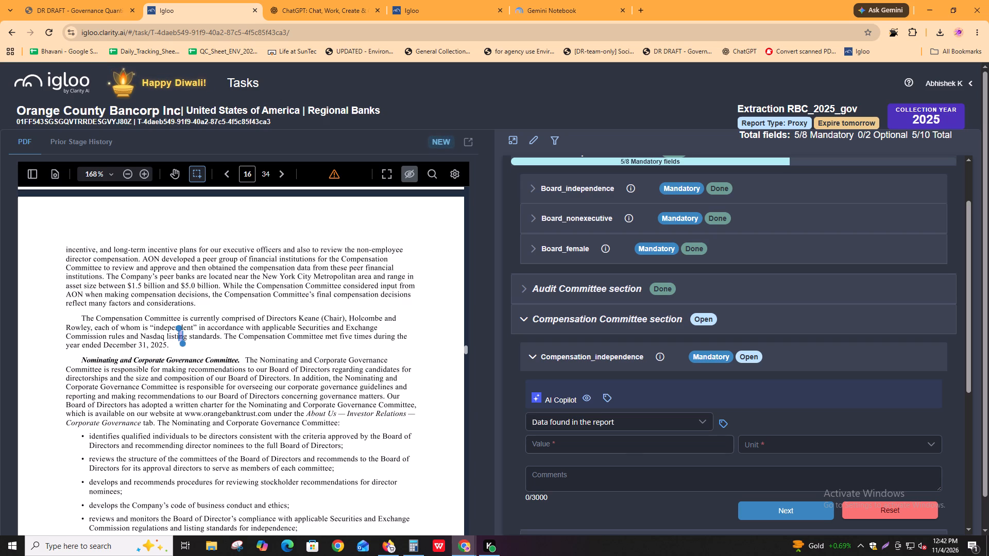
Fill Compensation_independence with value 100, unit % and the comment "(3/3)*100 = 100%".
left_click(626, 477)
type("(3/3)*100 = 100%")
left_click(592, 448)
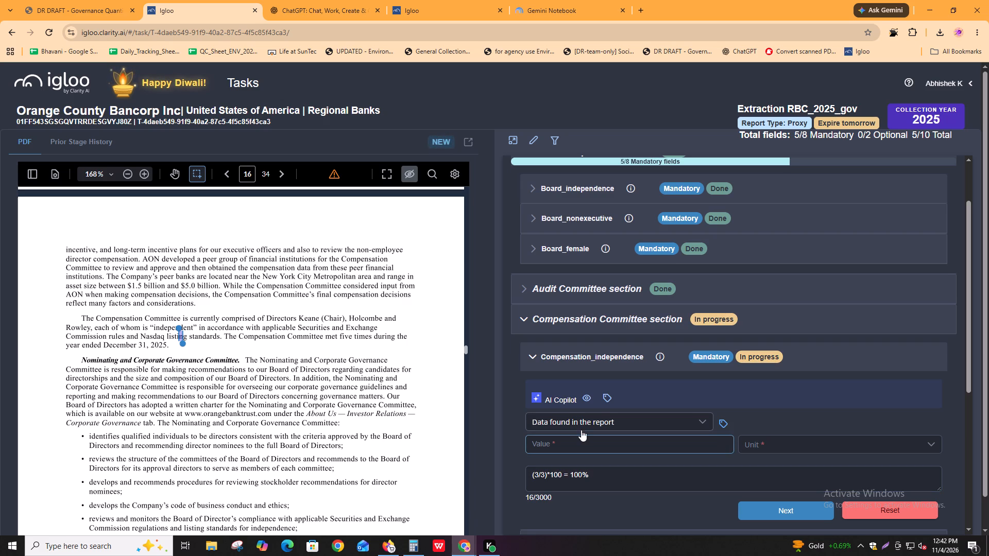
type("100")
key("Tab")
key("Return")
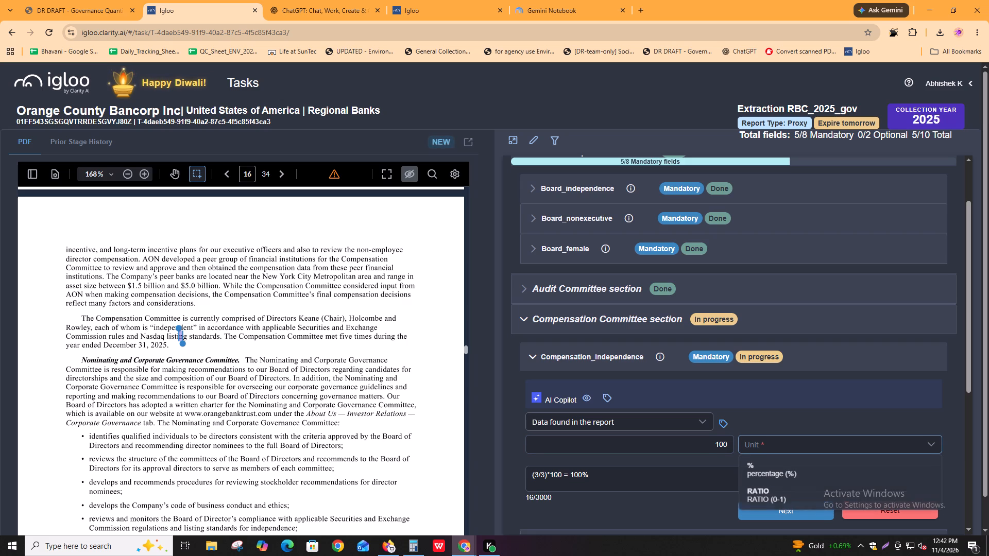
key("Down")
key("Return")
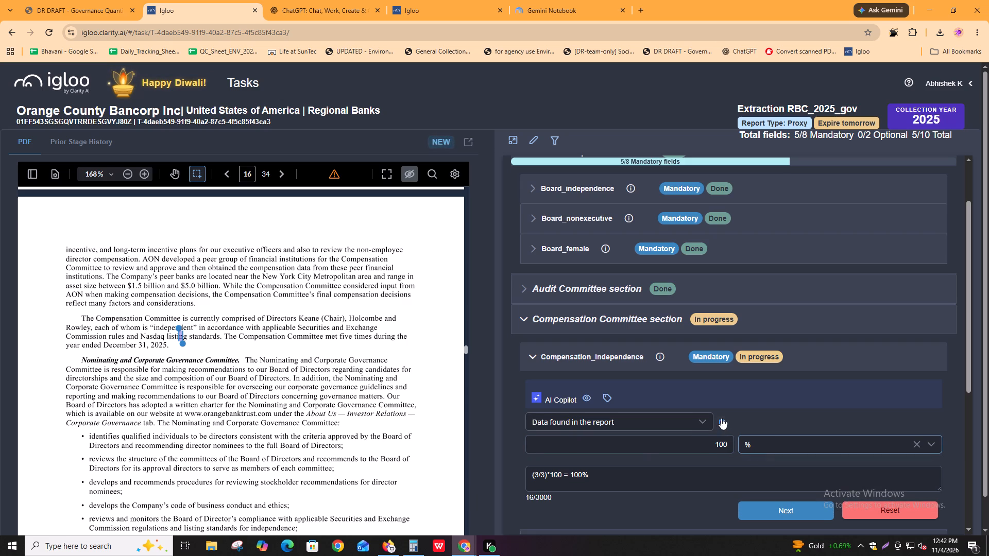
Highlight page 16's sentence on the Compensation Committee's composition, through "Nasdaq listing standards.", as the Compensation_independence source.
left_click(721, 418)
left_click_drag(77, 341, 100, 343)
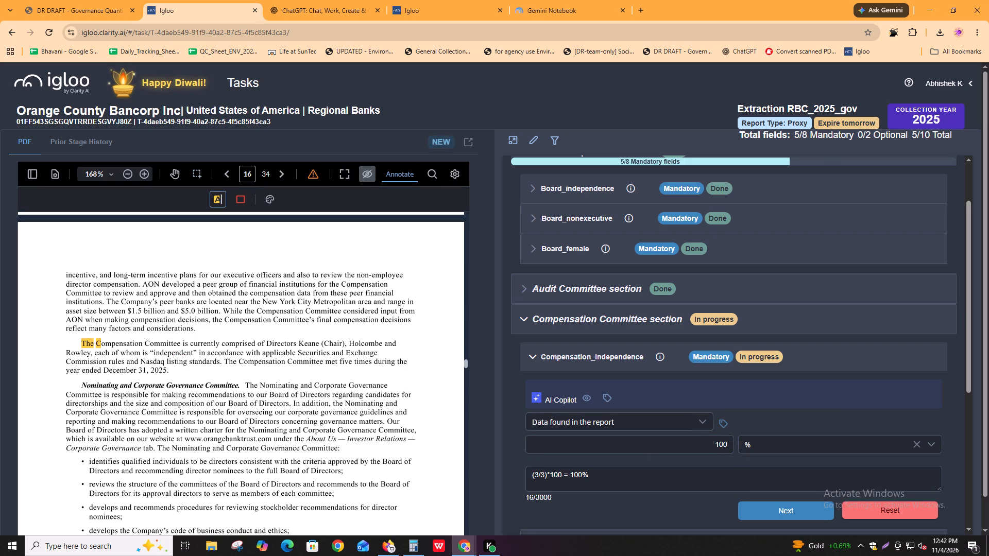
left_click_drag(100, 343, 327, 357)
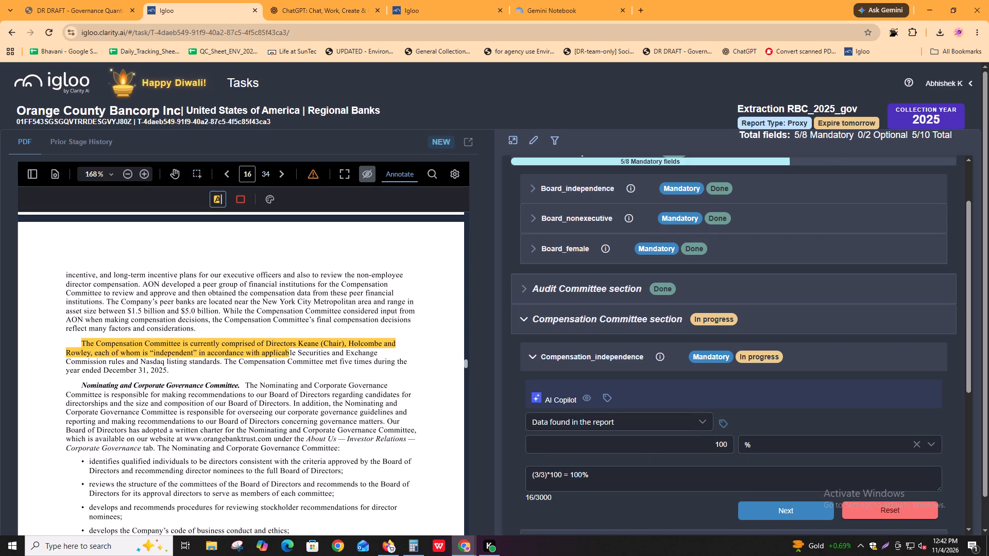
left_click_drag(327, 357, 219, 365)
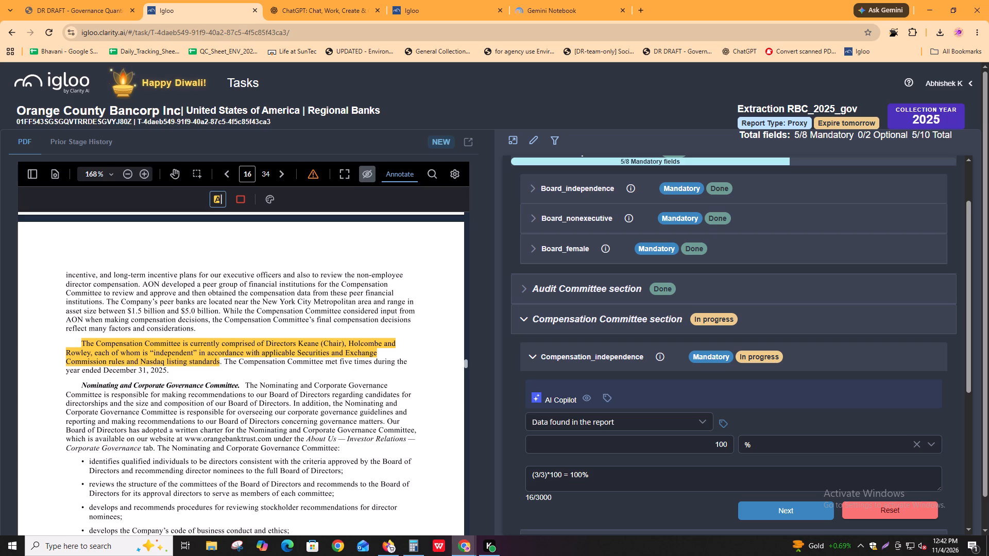
left_click_drag(219, 365, 221, 366)
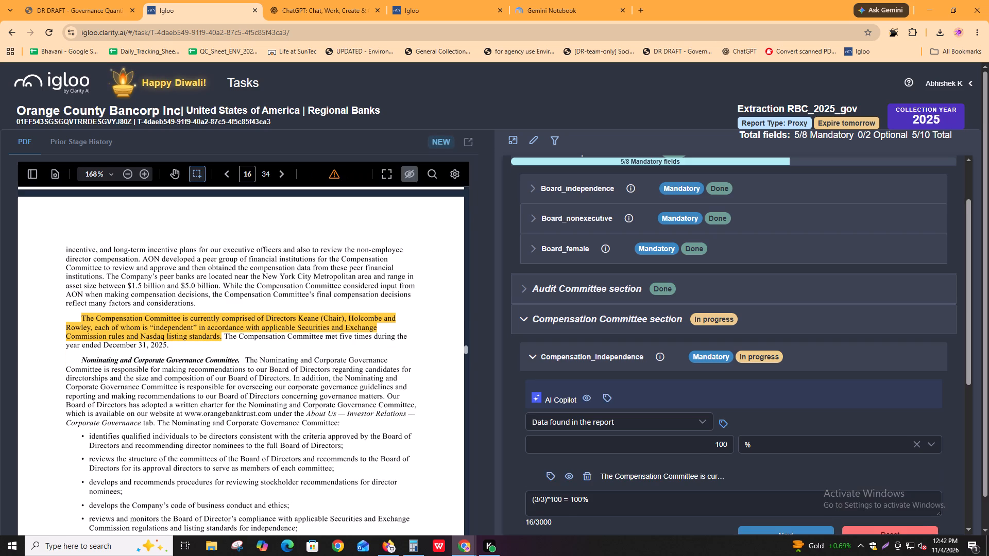
Fill Compensation_nonexecutive with value 100, unit % and the same comment "(3/3)*100 = 100%".
scroll(702, 458, "down", 3)
left_click(619, 352, "alt")
scroll(619, 352, "down", 4)
left_click(603, 279)
left_click(575, 418)
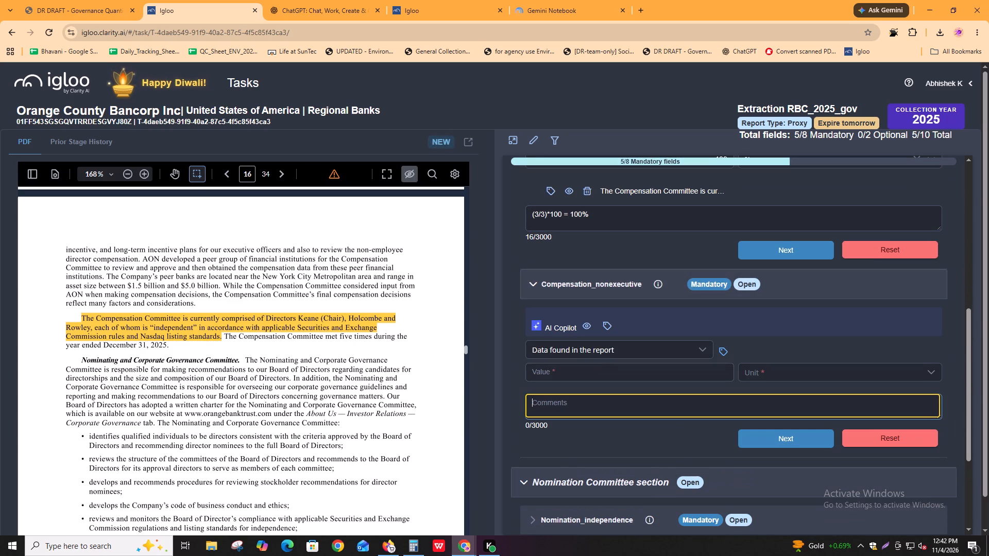
left_click(574, 411)
left_click(632, 225, "alt")
left_click(604, 409)
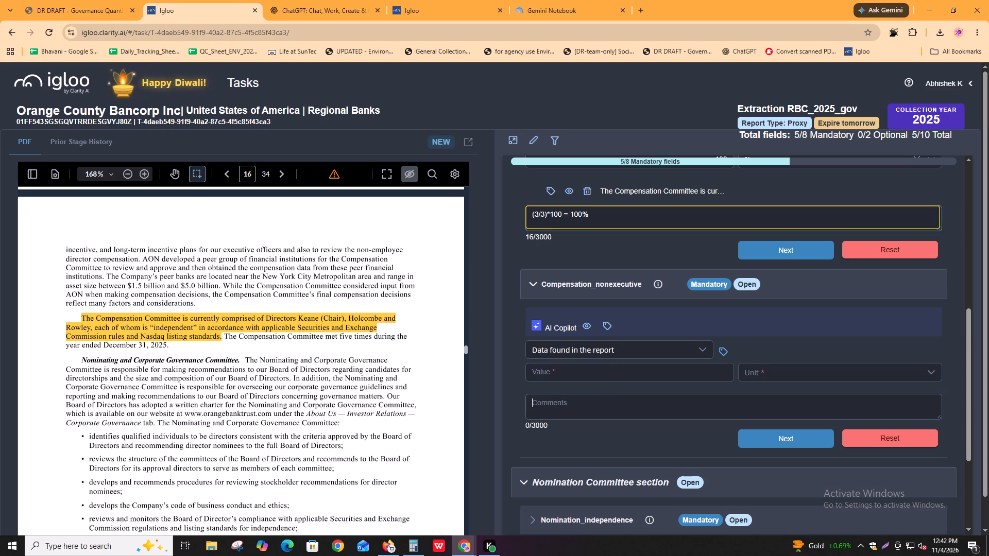
key("ctrl+v")
scroll(645, 233, "up", 2)
left_click(648, 268, "alt")
scroll(652, 282, "down", 3)
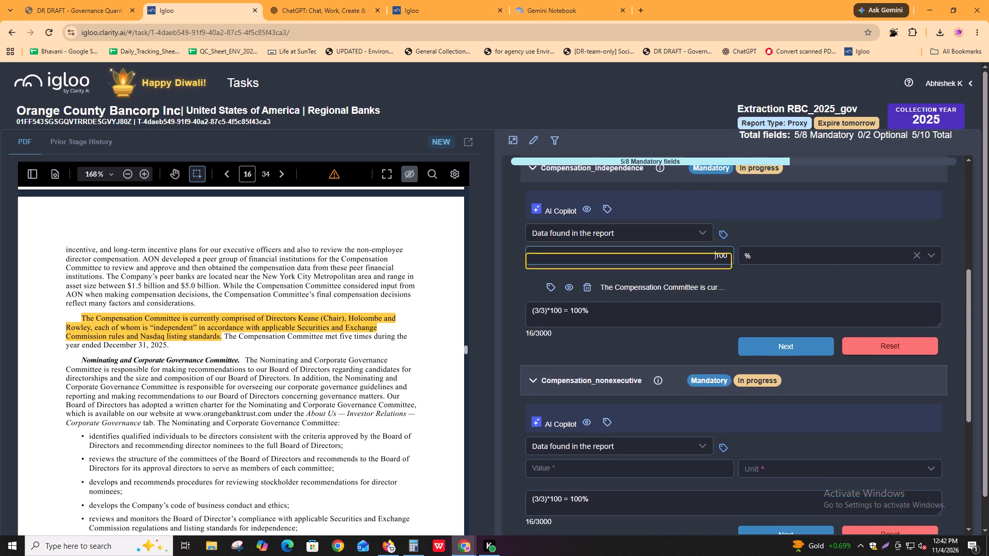
left_click(646, 316)
key("ctrl+v")
left_click(794, 314)
left_click(770, 337)
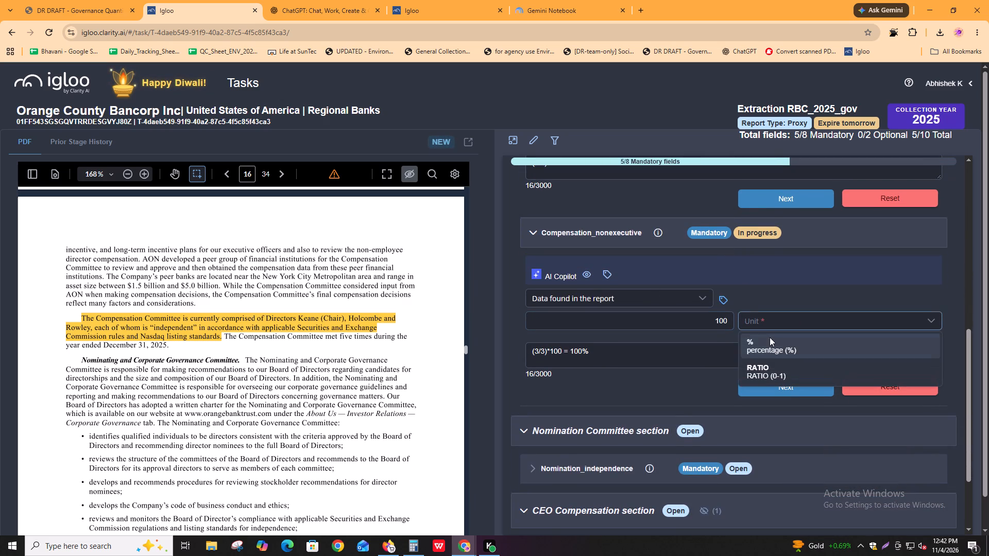
Highlight the same page 16 Compensation Committee composition sentence as the Compensation_nonexecutive source.
left_click(718, 298)
left_click_drag(74, 341, 117, 354)
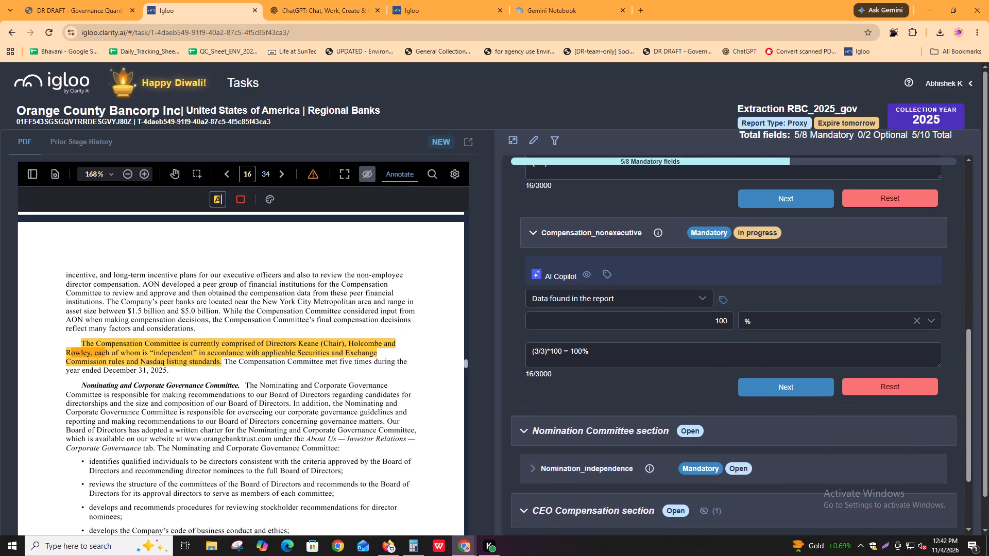
left_click_drag(117, 354, 220, 368)
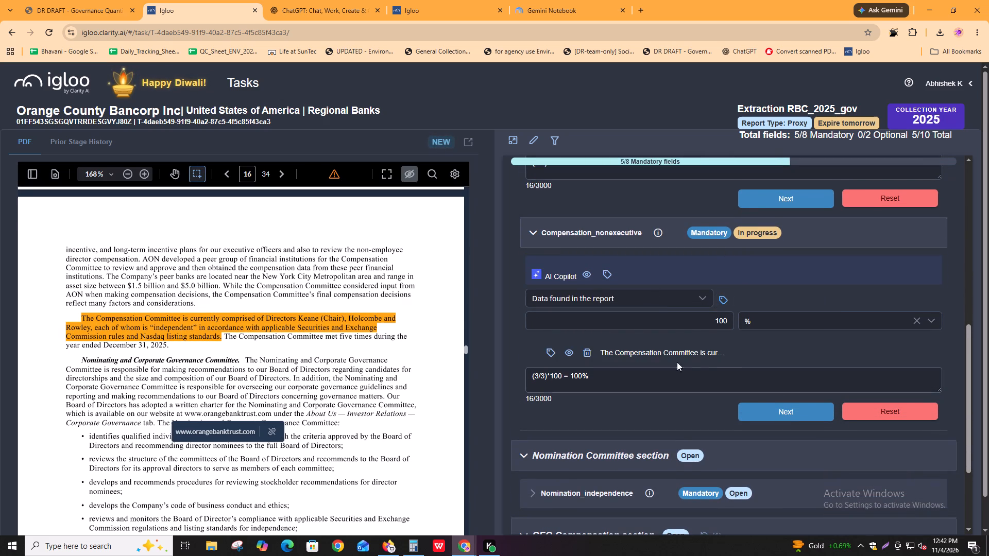
Go to page 5 through Board_independence's directors annotation and box the Directors name list as a second Compensation_nonexecutive source.
left_click(651, 376)
scroll(667, 284, "up", 8)
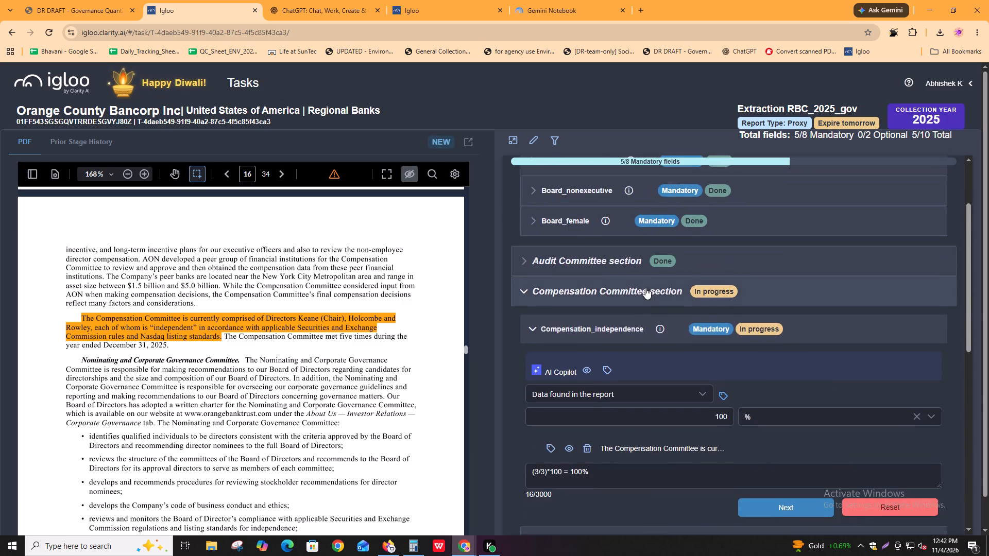
scroll(645, 288, "up", 6)
left_click(616, 260)
left_click(616, 260)
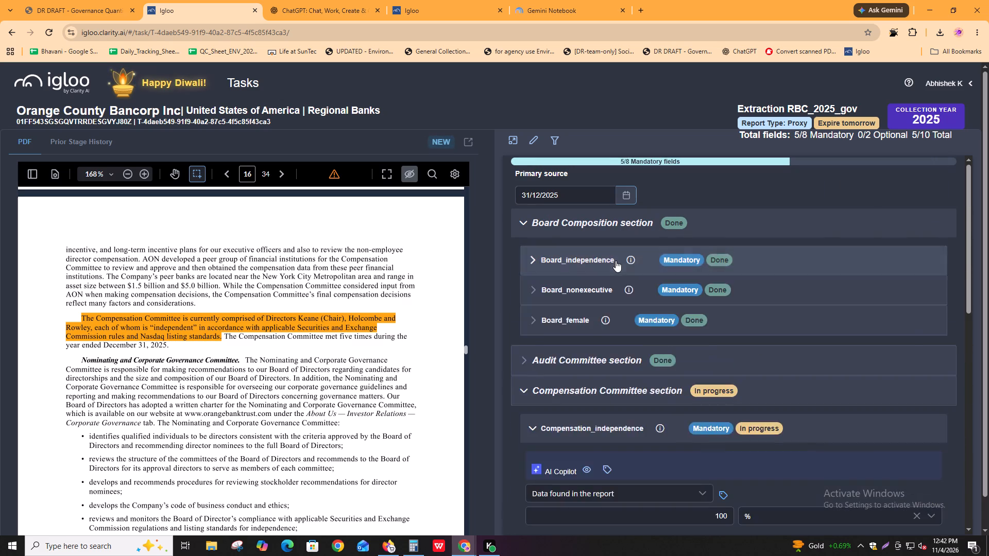
left_click(616, 260)
left_click(551, 397)
left_click(579, 253)
scroll(683, 440, "down", 3)
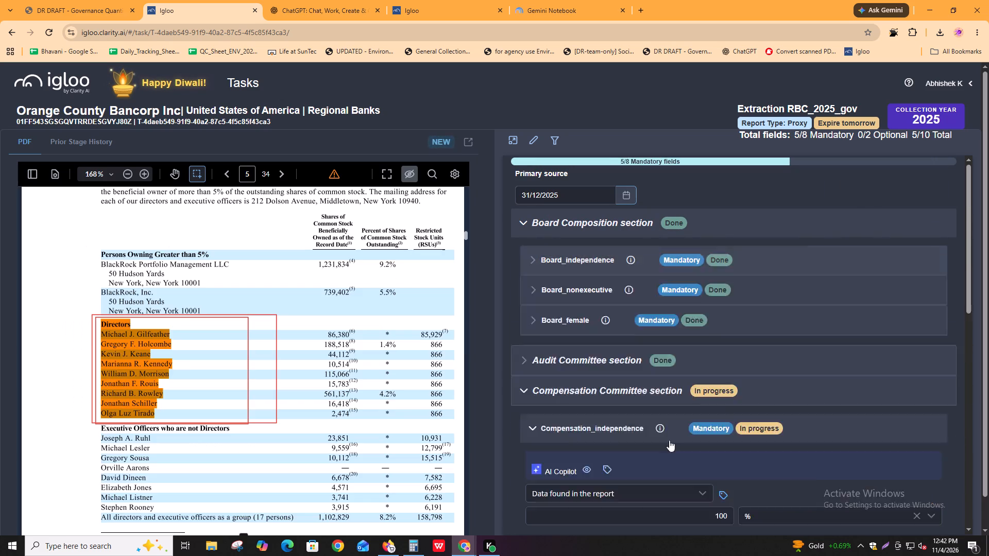
scroll(669, 440, "down", 4)
left_click(725, 343)
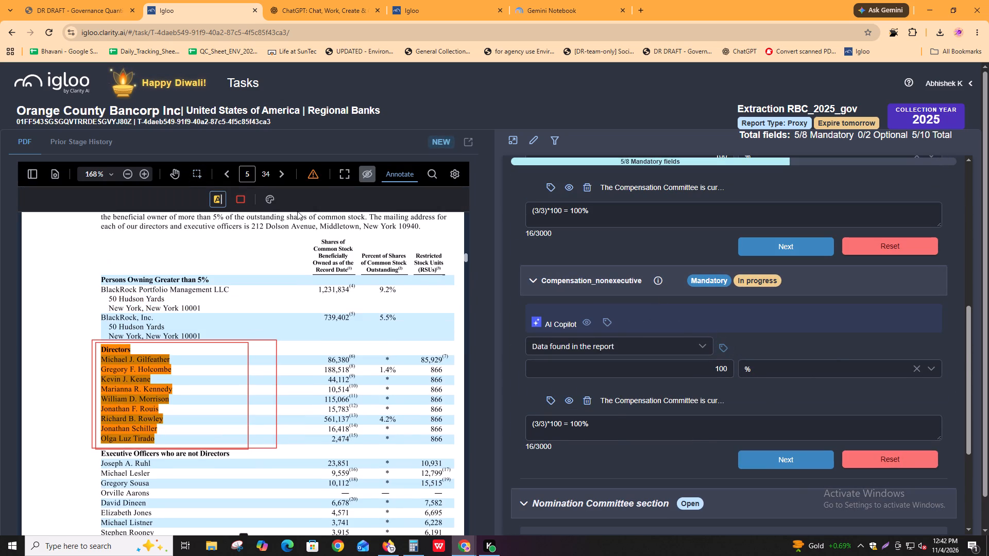
left_click(253, 202)
left_click(245, 202)
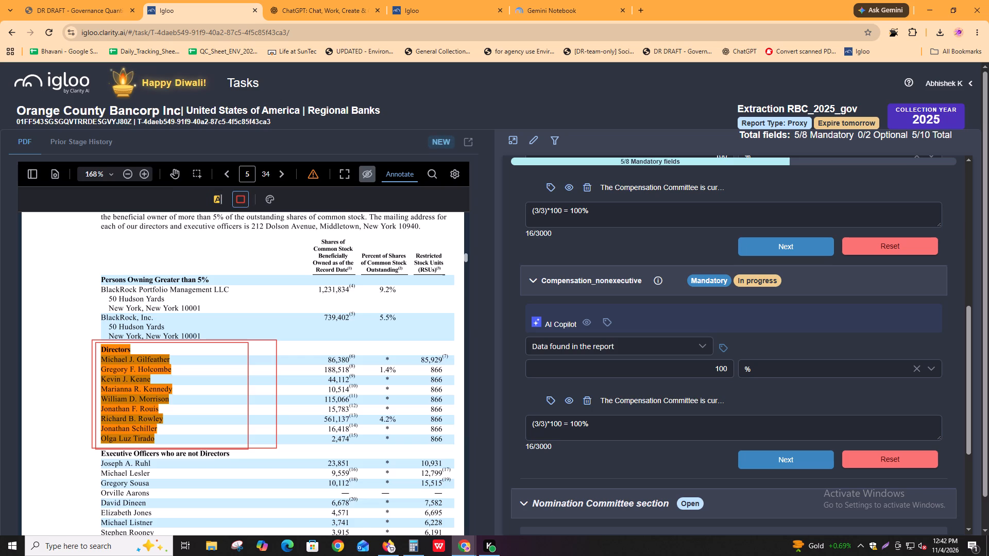
left_click_drag(87, 338, 263, 441)
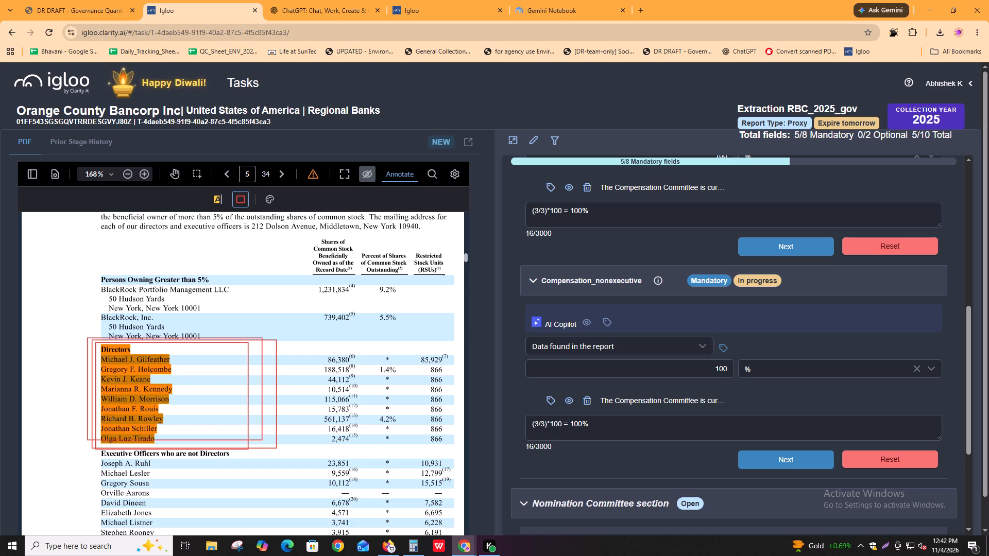
left_click_drag(263, 441, 265, 447)
Begin Compensation_nonexecutive's page 5 extract text with an opening quotation mark and Director Keane's name copied from the Directors list, followed by a comma.
left_click(679, 435)
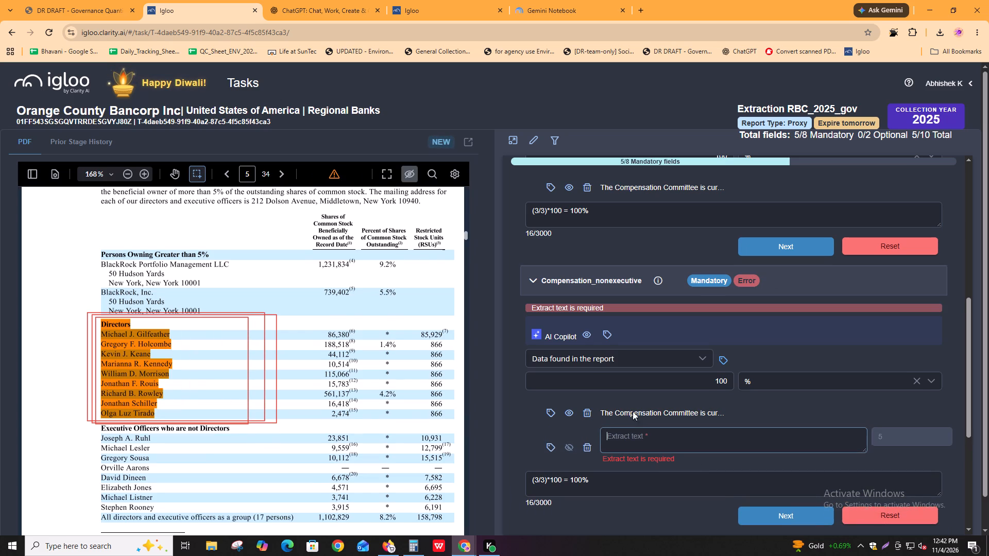
key("shift+quotedbl")
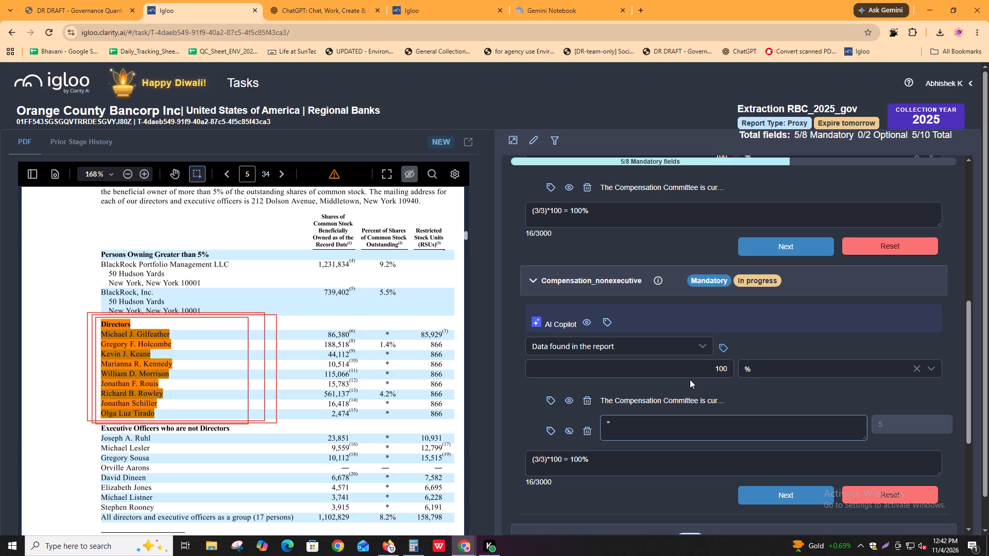
scroll(636, 377, "down", 3)
scroll(632, 331, "up", 1)
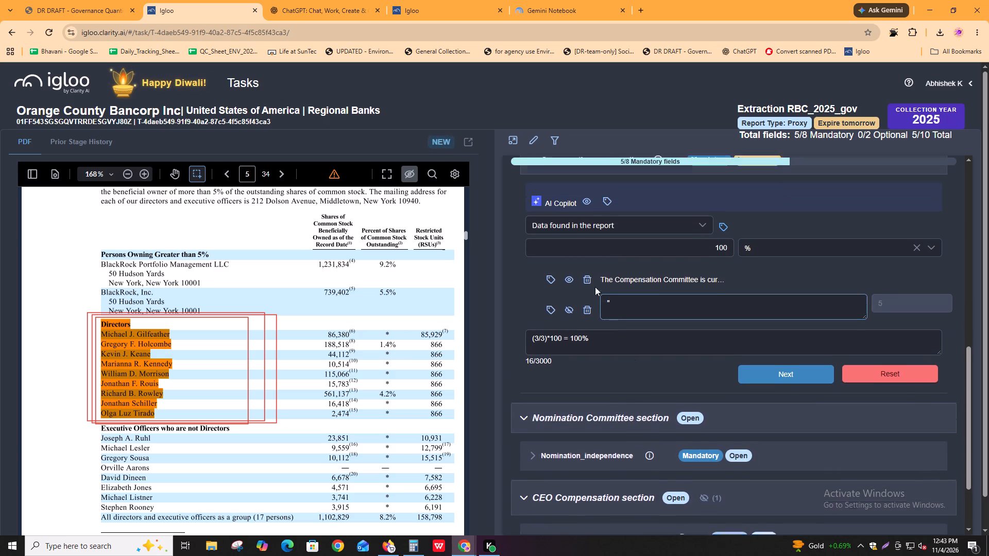
left_click(567, 298)
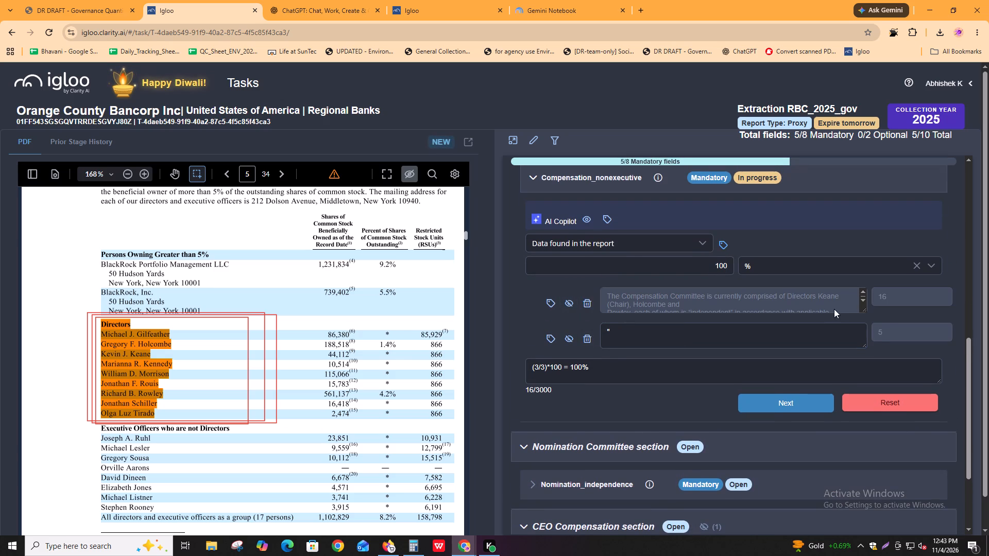
left_click(687, 339)
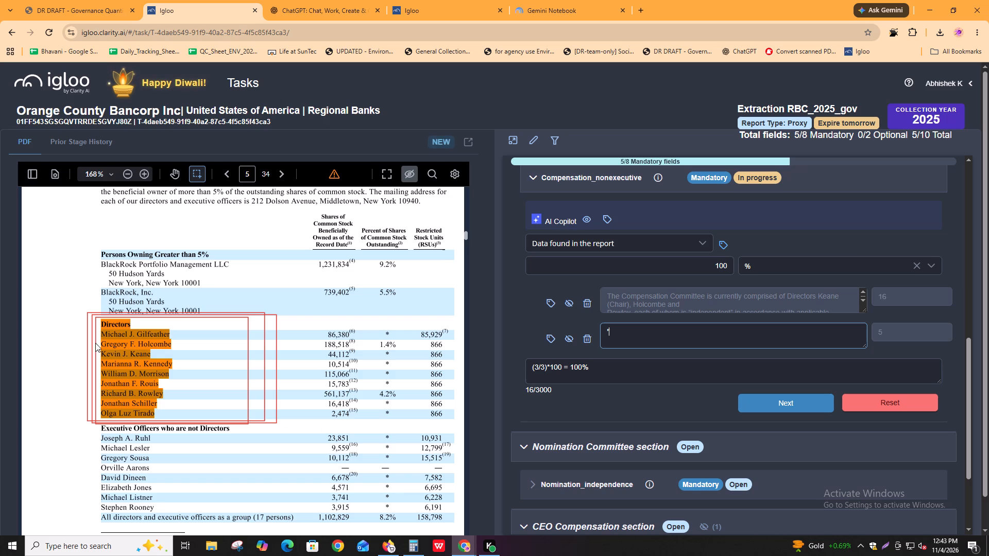
left_click_drag(101, 355, 160, 355)
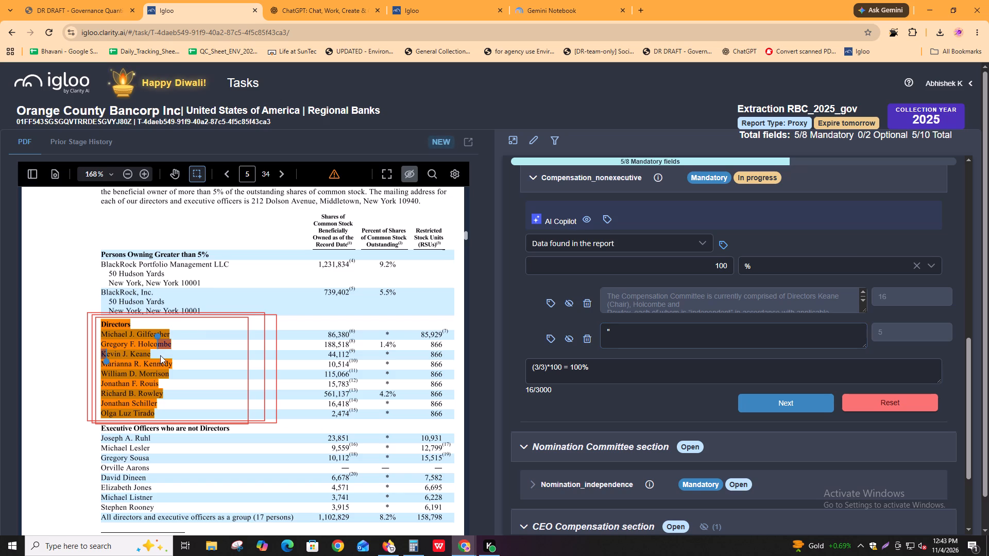
left_click(136, 353)
left_click_drag(102, 355, 166, 355)
left_click_drag(166, 355, 154, 354)
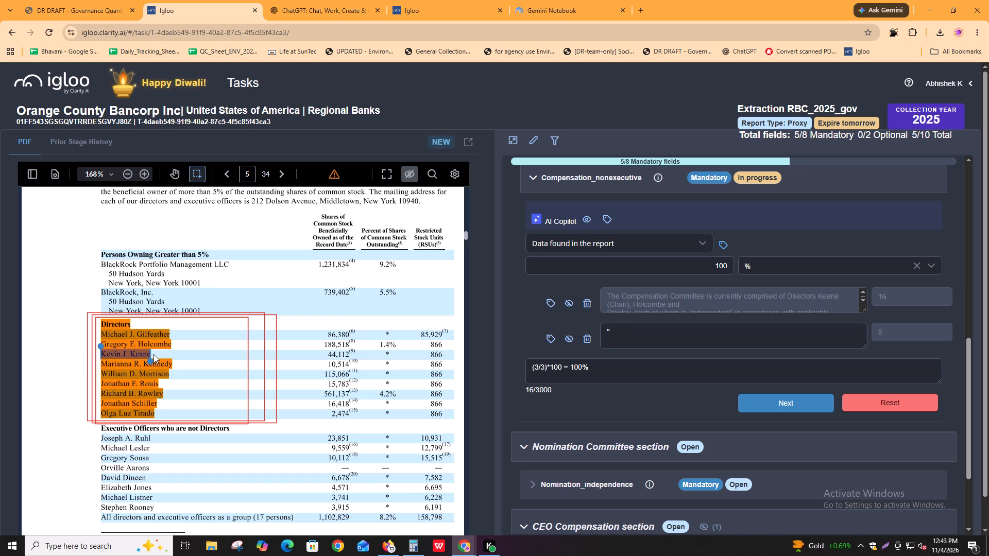
left_click_drag(154, 354, 153, 355)
key("ctrl+c")
left_click(634, 341)
key("ctrl+v")
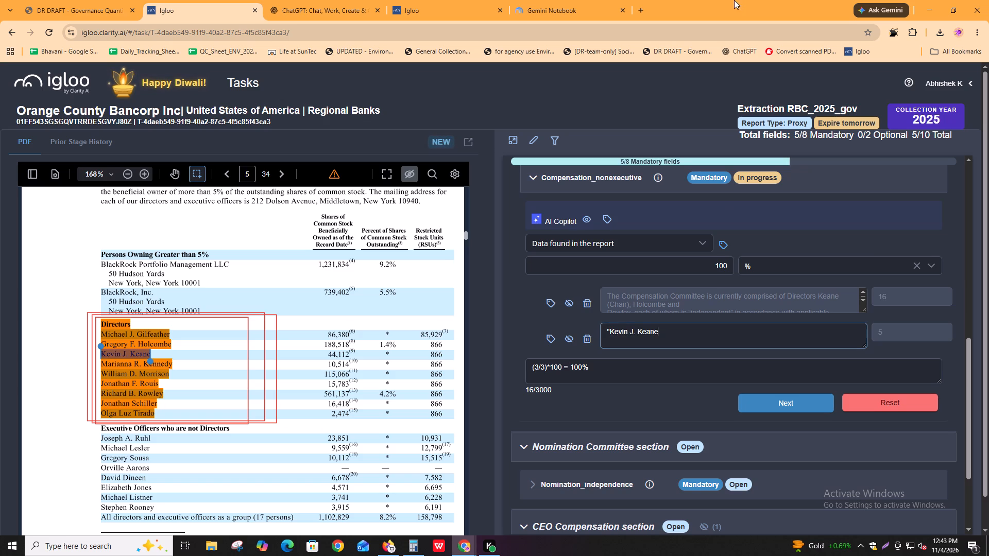
key("comma")
key("space")
Add Director Holcombe's name, copied from the page 5 Directors list and followed by a comma, to the Compensation_nonexecutive extract text.
left_click(106, 341)
left_click_drag(101, 343, 183, 345)
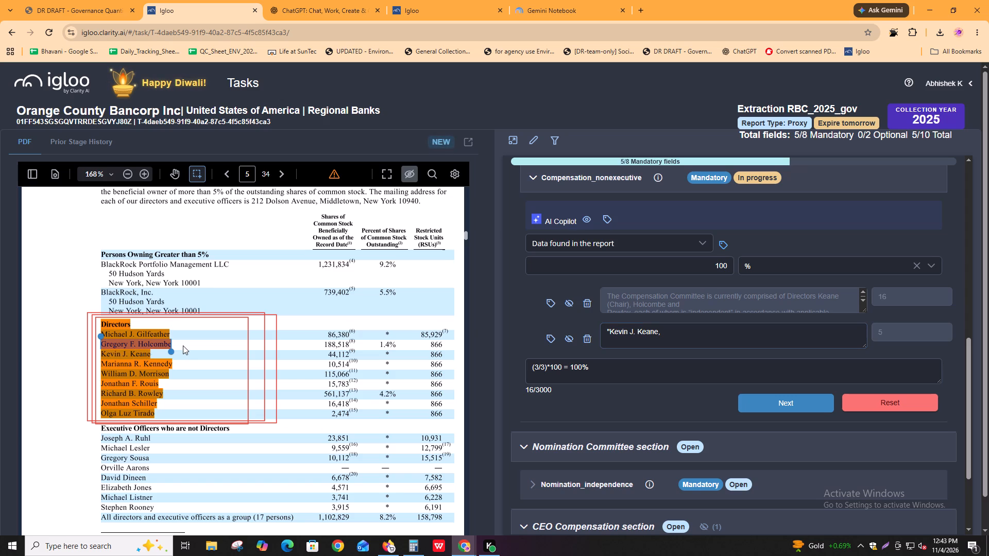
left_click_drag(183, 345, 184, 346)
key("ctrl+c")
key("ctrl+c")
key("ctrl+c")
key("ctrl+c")
key("ctrl+c")
left_click(679, 343)
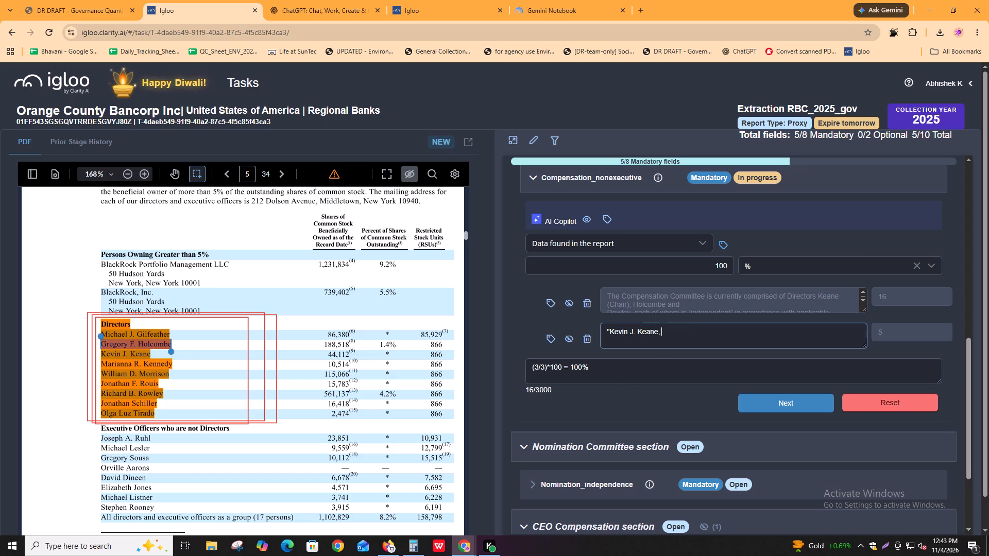
key("ctrl+v")
type(",")
key("space")
Finish the Compensation_nonexecutive extract text with Director Rowley's name from the page 5 list and a closing quotation mark, and collapse both source extracts.
scroll(667, 304, "down", 1)
scroll(667, 304, "up", 1)
scroll(668, 304, "down", 1)
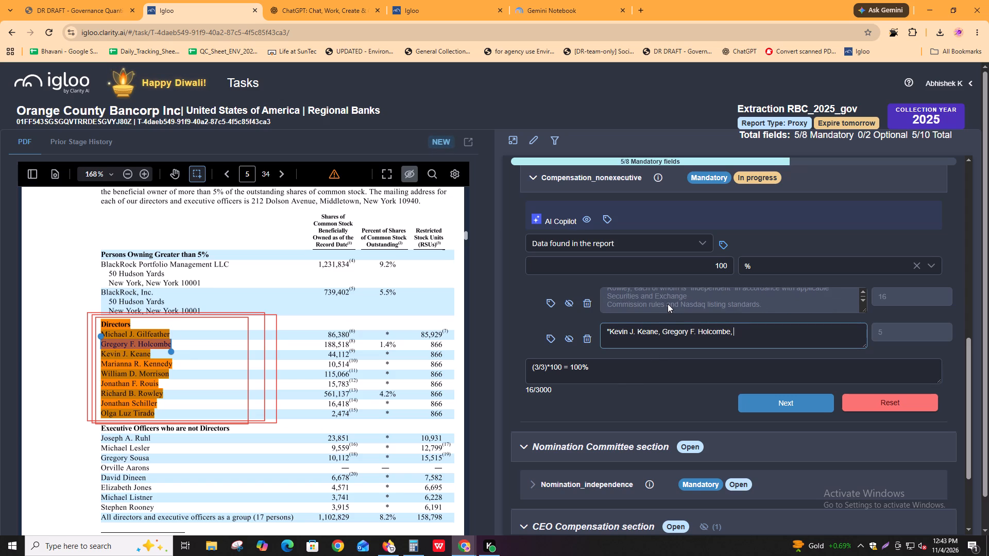
scroll(668, 304, "up", 1)
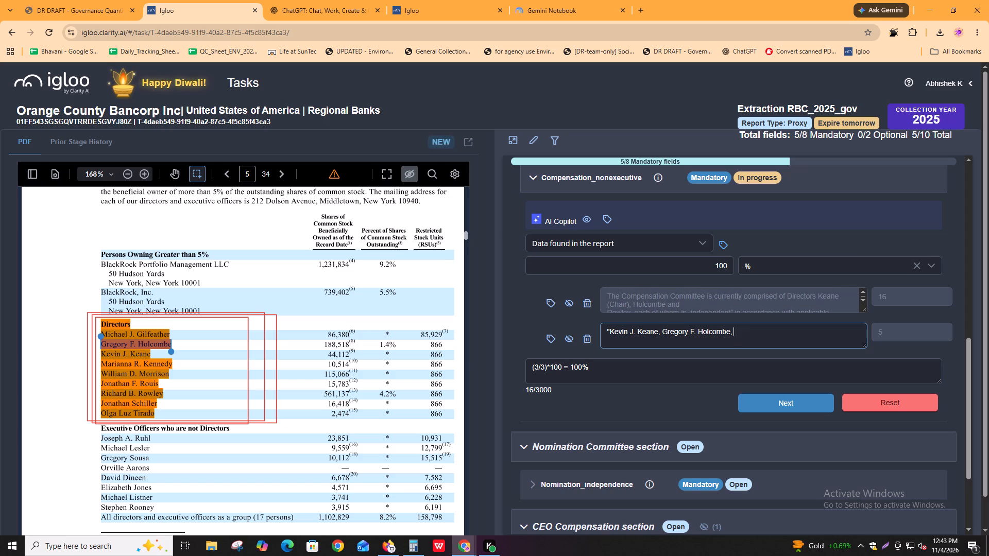
left_click_drag(99, 395, 172, 395)
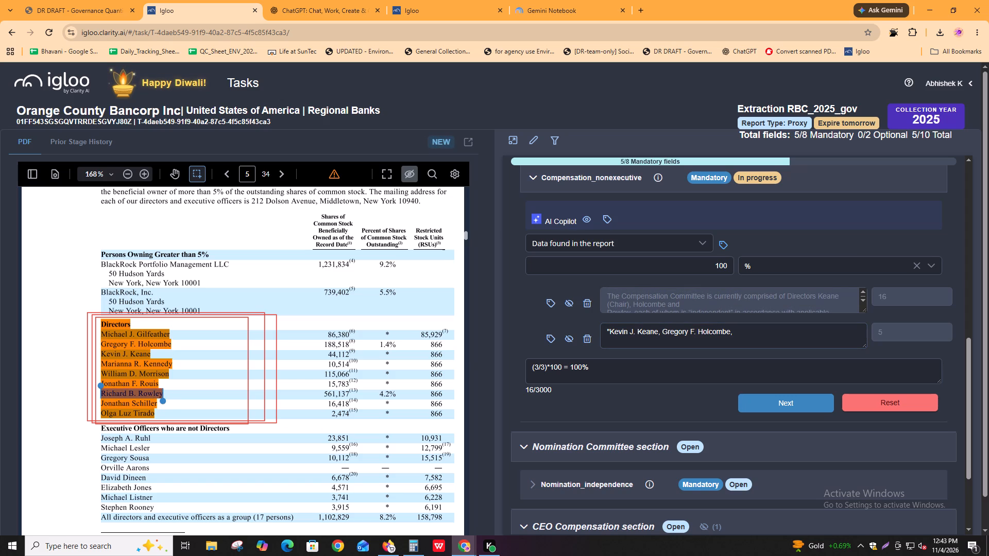
key("ctrl+c")
key("ctrl+c")
key("ctrl+c")
left_click(748, 341)
key("ctrl+v")
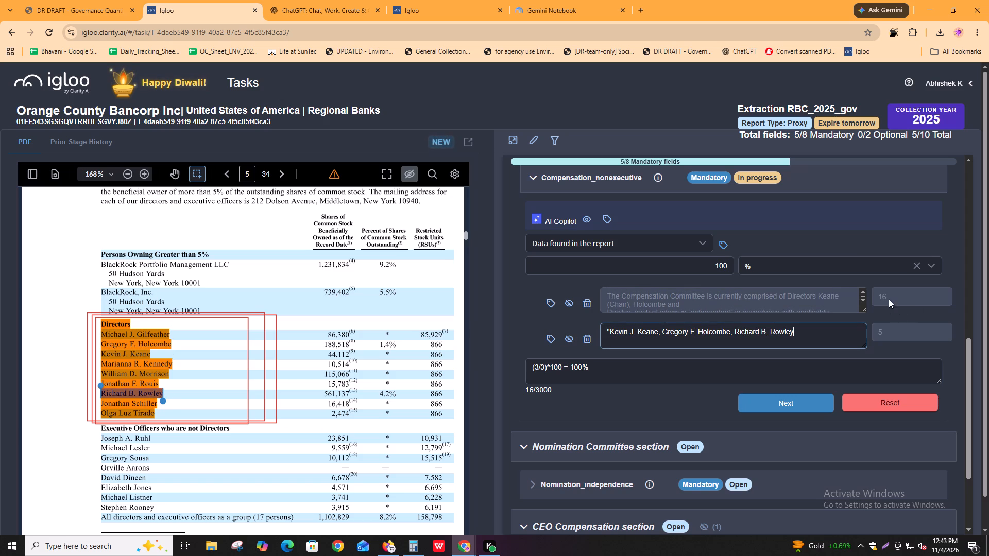
key("shift+quotedbl")
left_click(674, 337, "alt")
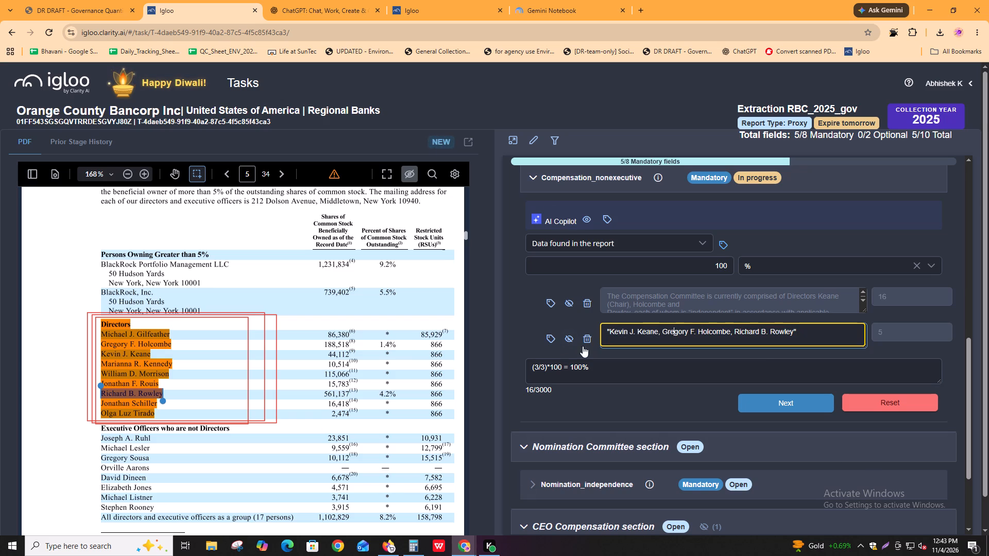
left_click(571, 344)
scroll(728, 364, "down", 2)
scroll(637, 330, "up", 3)
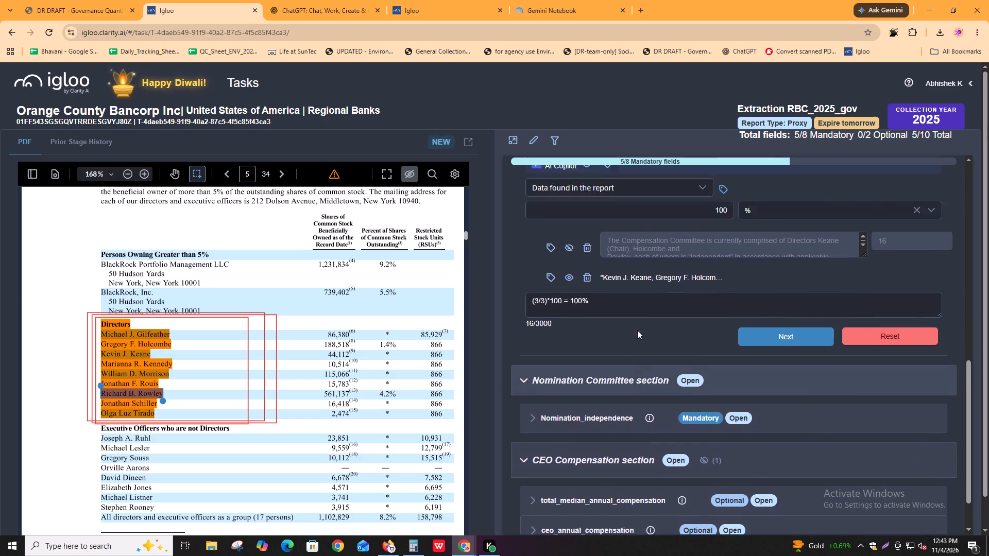
scroll(590, 327, "up", 1)
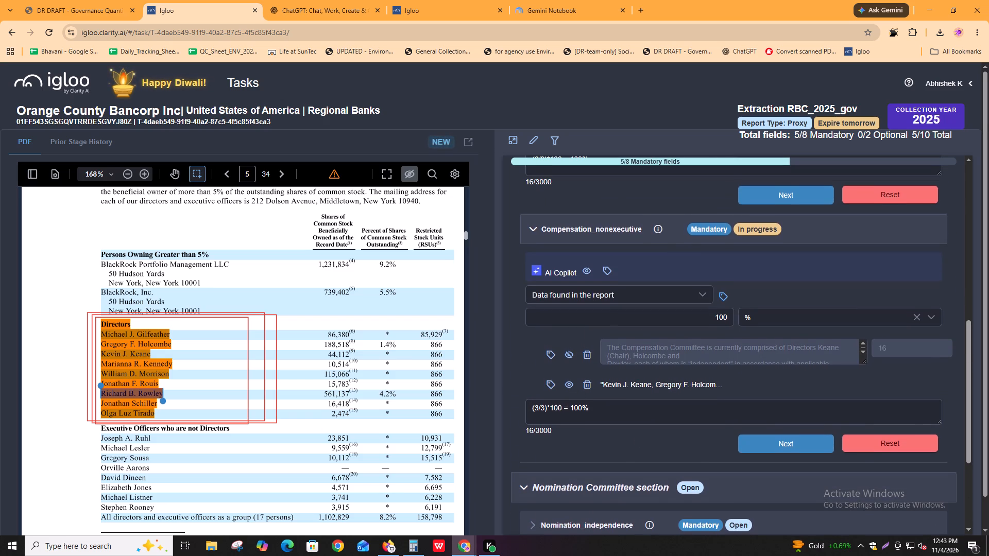
left_click(567, 403)
Box page 5's Directors name list as a second Compensation_independence source and paste the copied text as its extract.
scroll(566, 320, "up", 2)
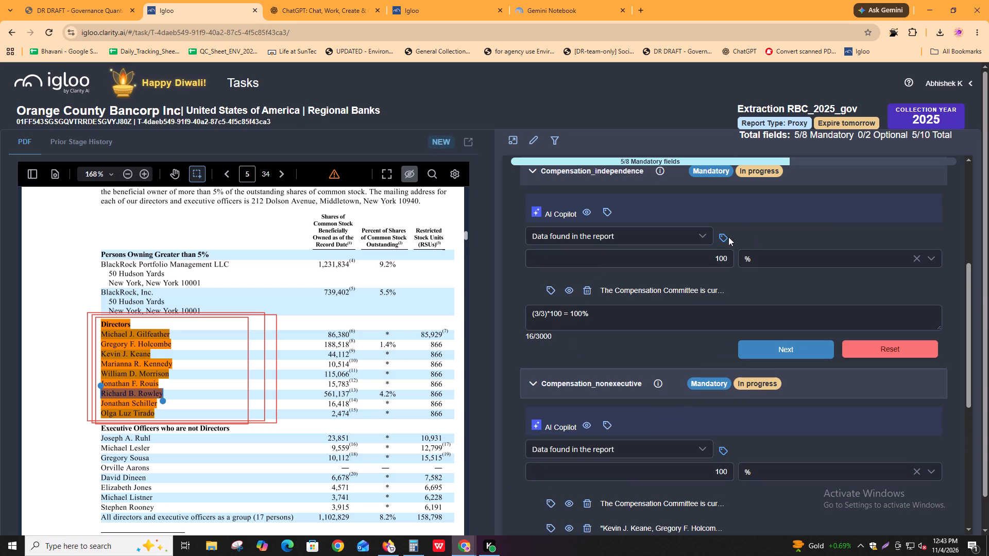
left_click(724, 237)
left_click(240, 203)
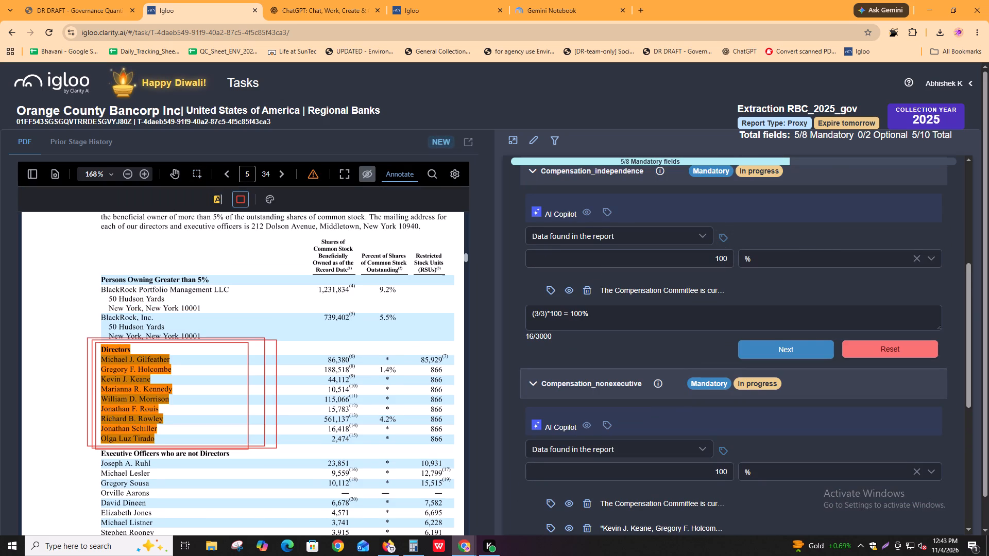
left_click_drag(84, 335, 298, 449)
right_click(323, 456)
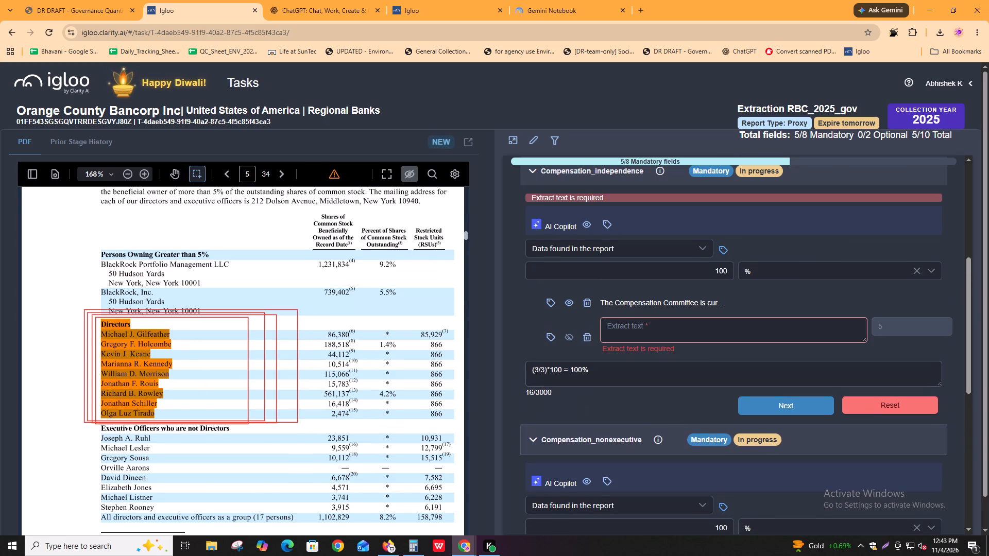
left_click(702, 327)
key("ctrl+v")
Complete the Compensation_independence and Compensation_nonexecutive fields and move on from the Compensation Committee section.
left_click(767, 383)
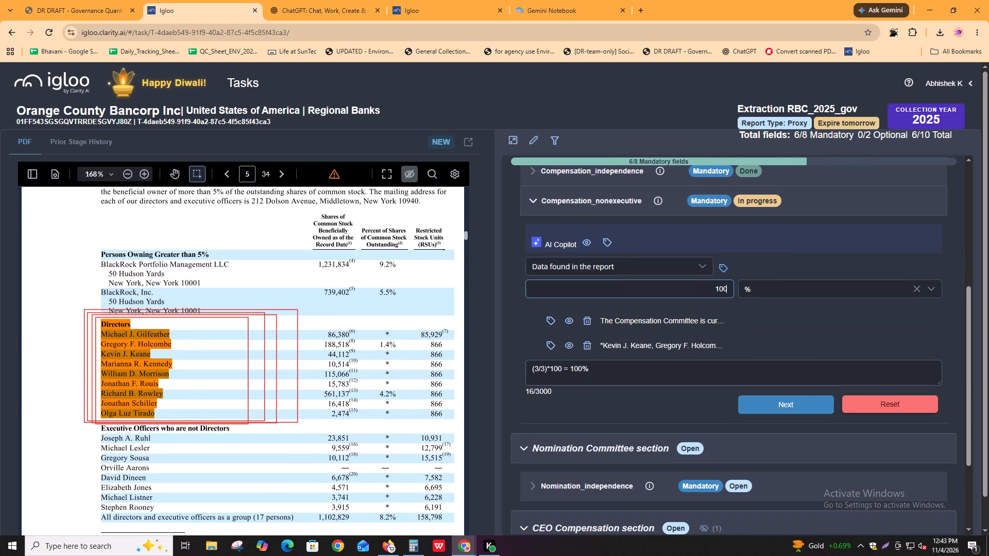
left_click(768, 398)
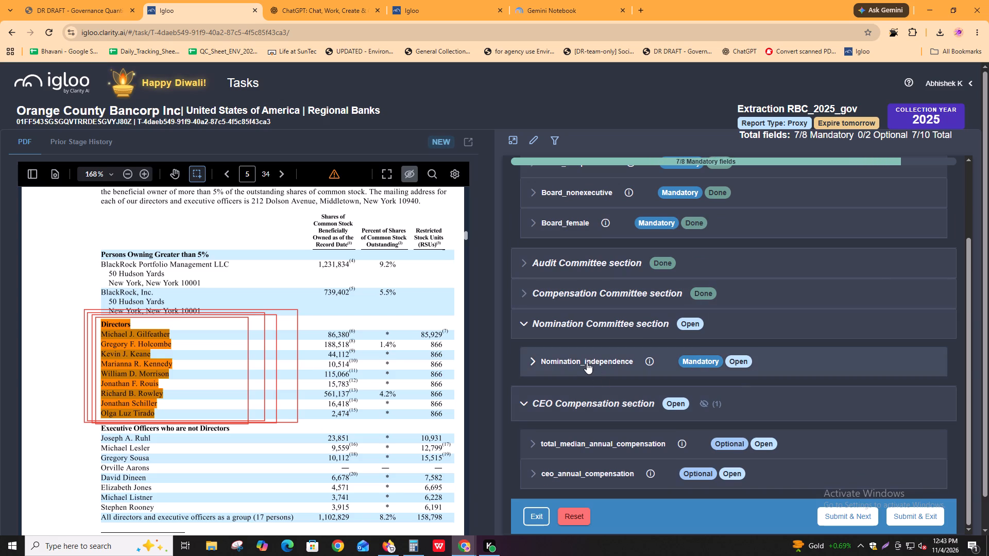
Expand the Nomination_independence field in the Nomination Committee section.
left_click(587, 362)
left_click(596, 361)
left_click(595, 361)
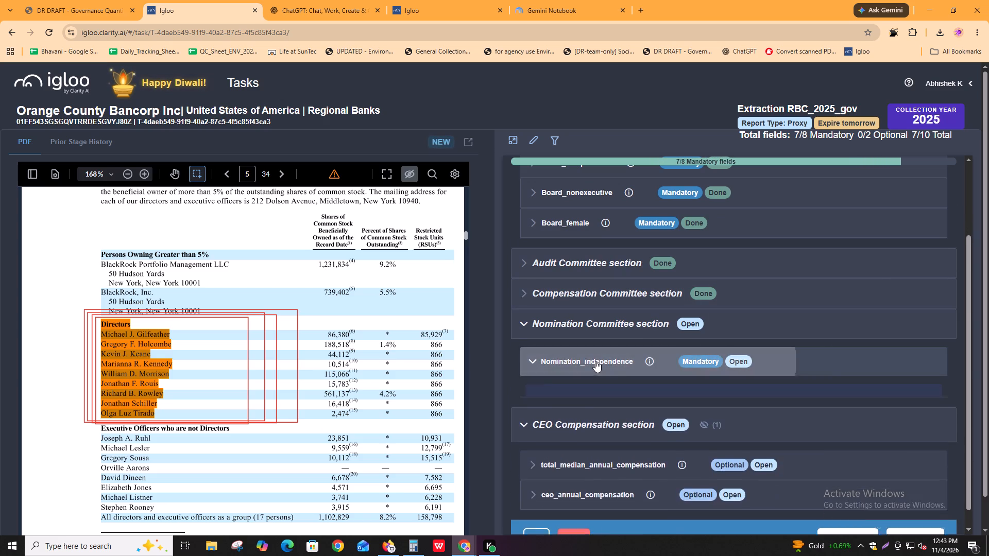
Switch to the Form DEF 14A PDF window and read page 16's paragraph on the Nominating and Corporate Governance Committee's members and independence.
key("alt+Tab")
scroll(524, 390, "down", 8)
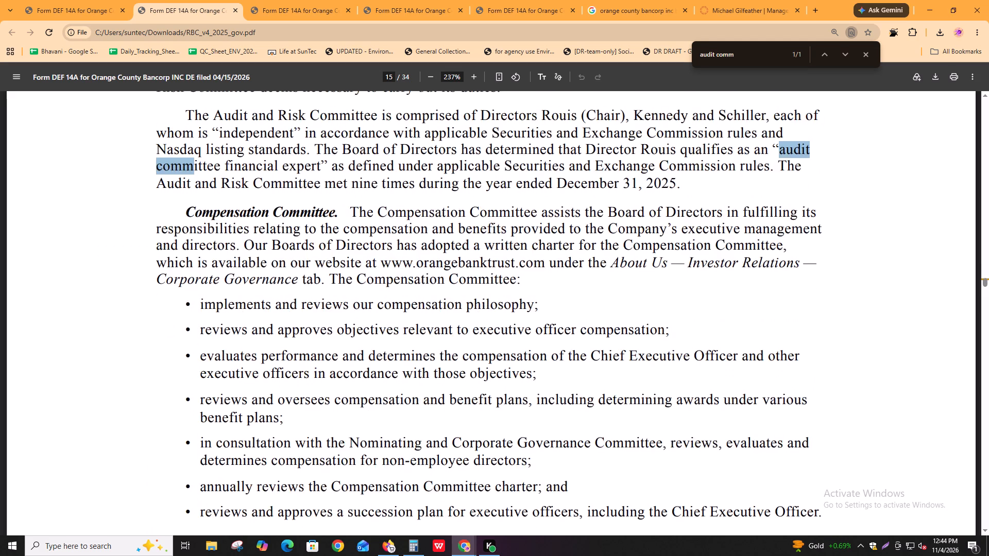
scroll(510, 390, "down", 20)
scroll(510, 390, "down", 5)
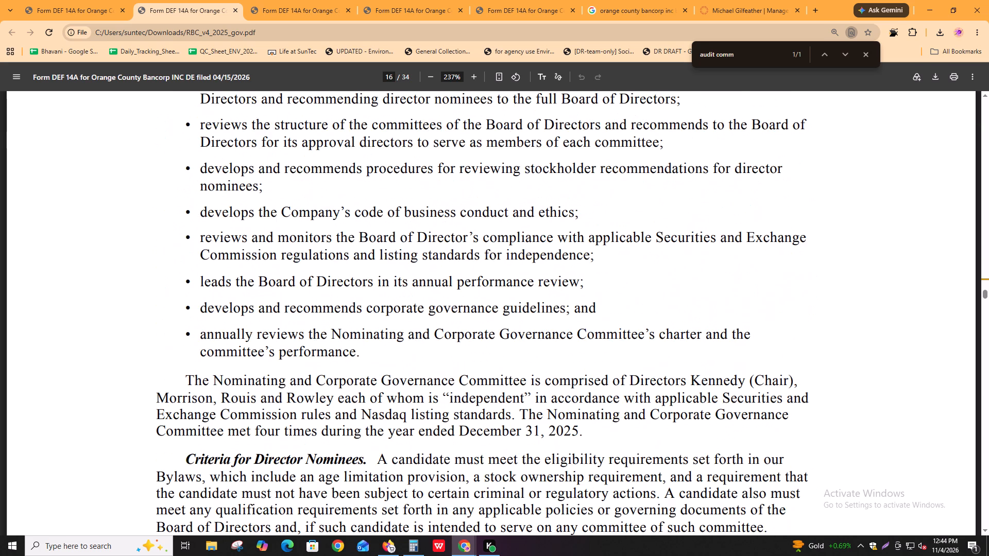
scroll(506, 376, "up", 5)
scroll(447, 356, "down", 7)
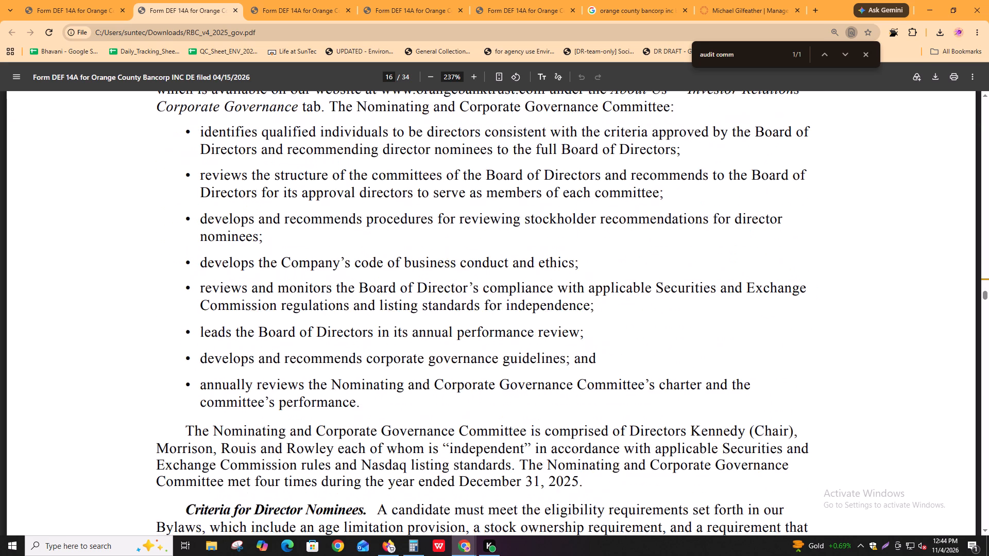
left_click_drag(594, 281, 634, 281)
left_click(634, 281)
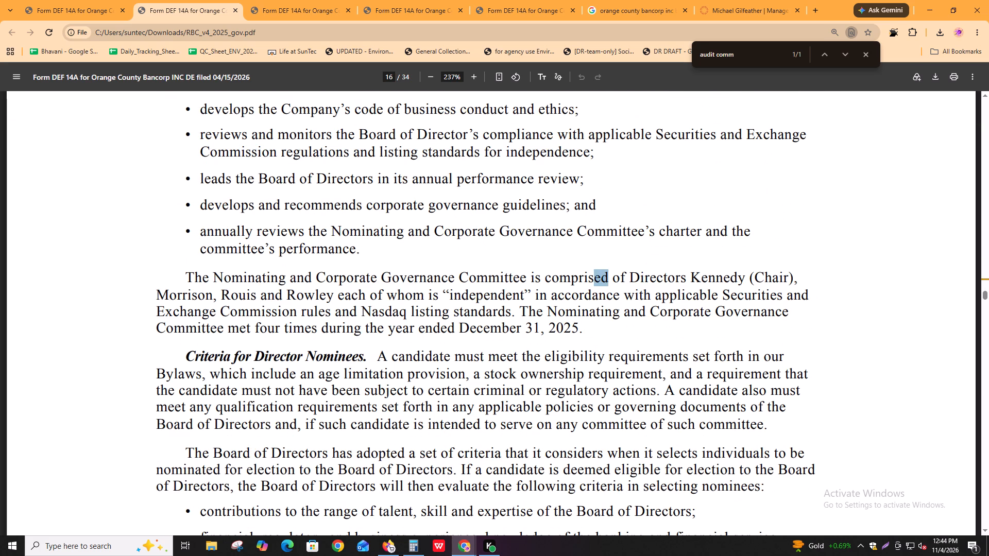
Switch to the Igloo window and bring up page 16's paragraph on the Nominating and Corporate Governance Committee's members in the PDF viewer.
key("alt+Tab")
left_click(248, 173)
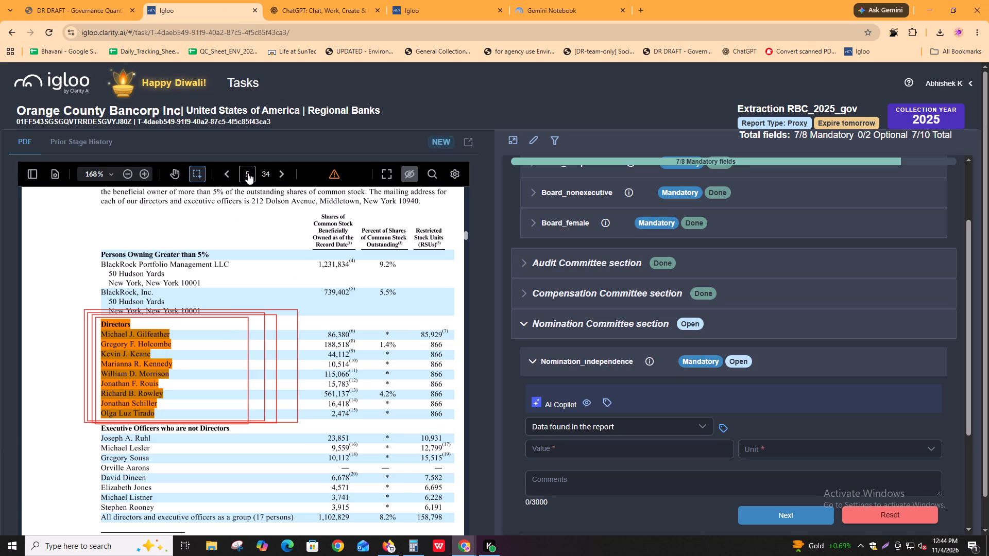
type("16")
key("Return")
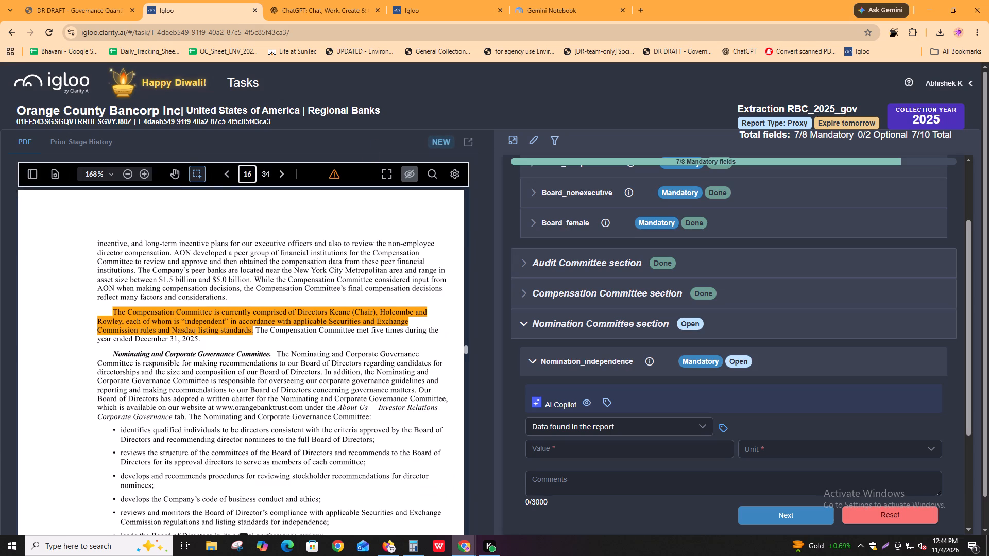
scroll(224, 401, "down", 3)
scroll(273, 408, "down", 2)
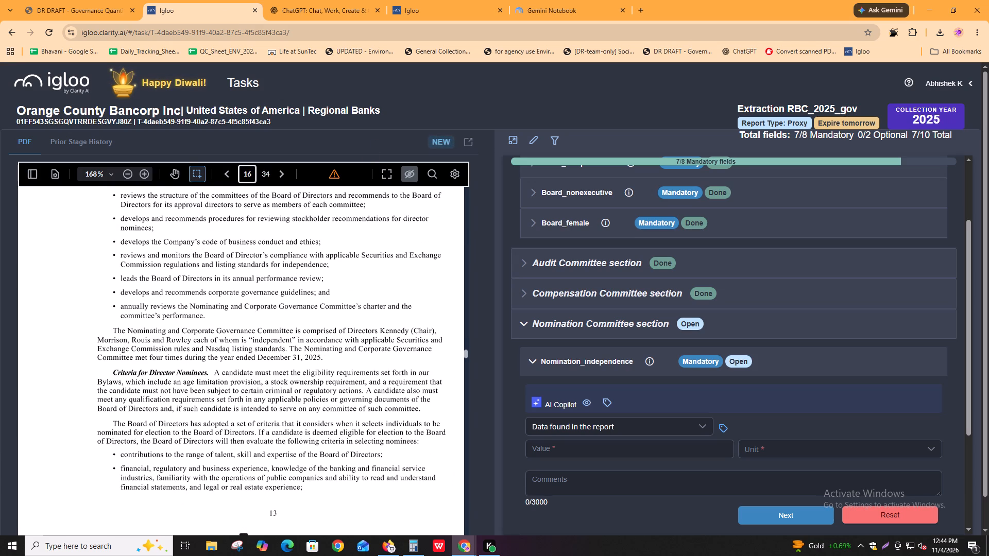
scroll(238, 401, "down", 1, "shift")
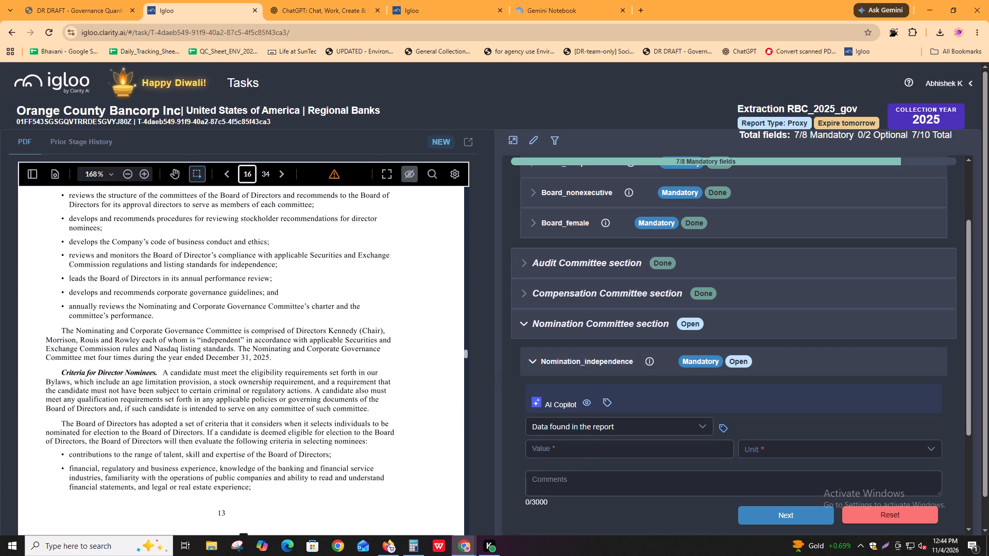
Enter the Nomination_independence comment "(4/4)*100 = 100%", keeping the status as Data found in the report.
left_click(658, 422)
left_click(633, 456)
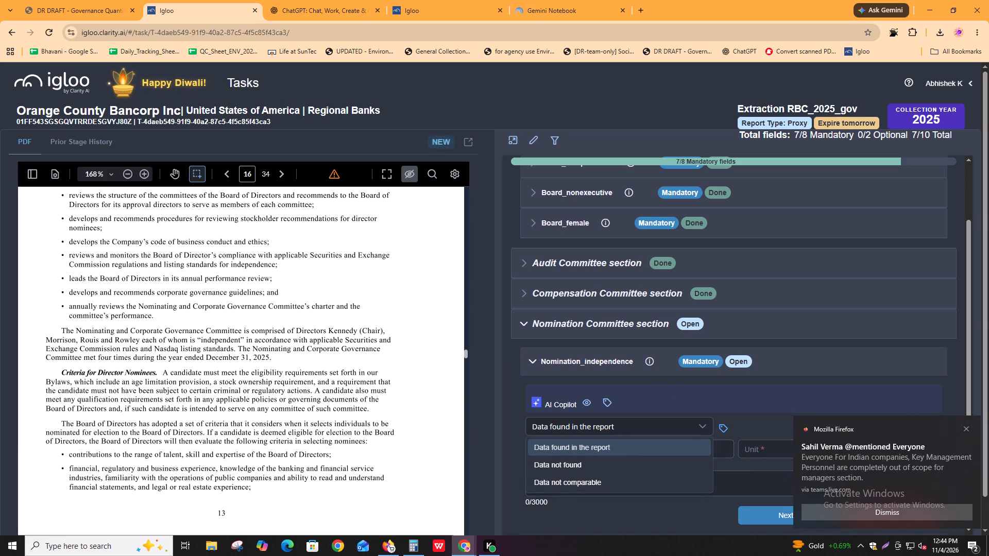
left_click(746, 481)
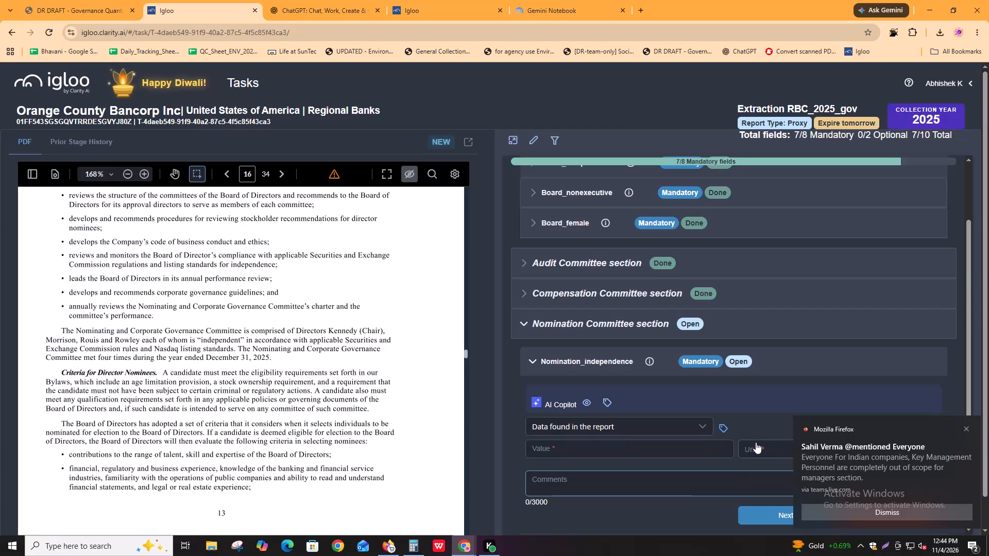
type("(3/3)*100 =")
key("space")
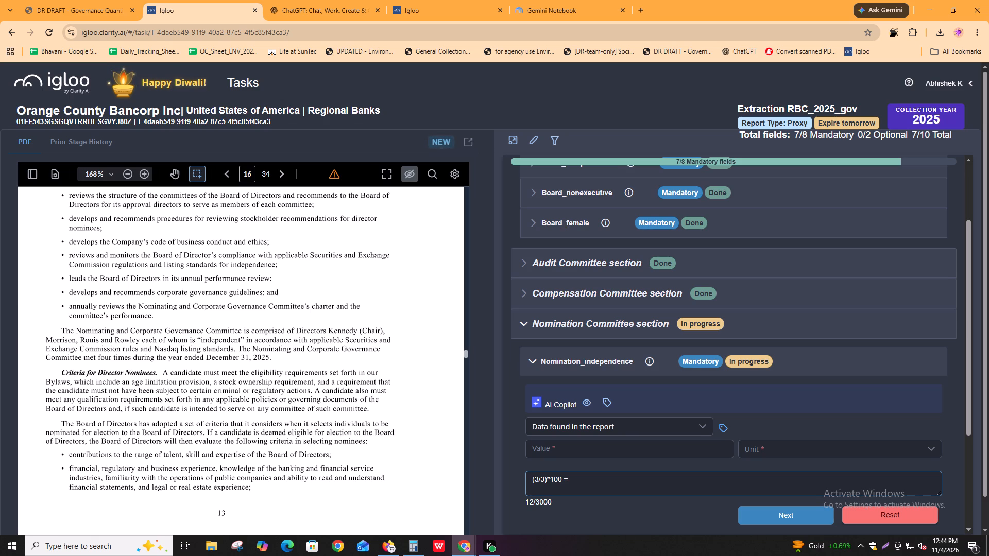
left_click(545, 480)
key("BackSpace")
key("BackSpace")
key("BackSpace")
type("4/4")
left_click(582, 469)
left_click(586, 477)
type("100%")
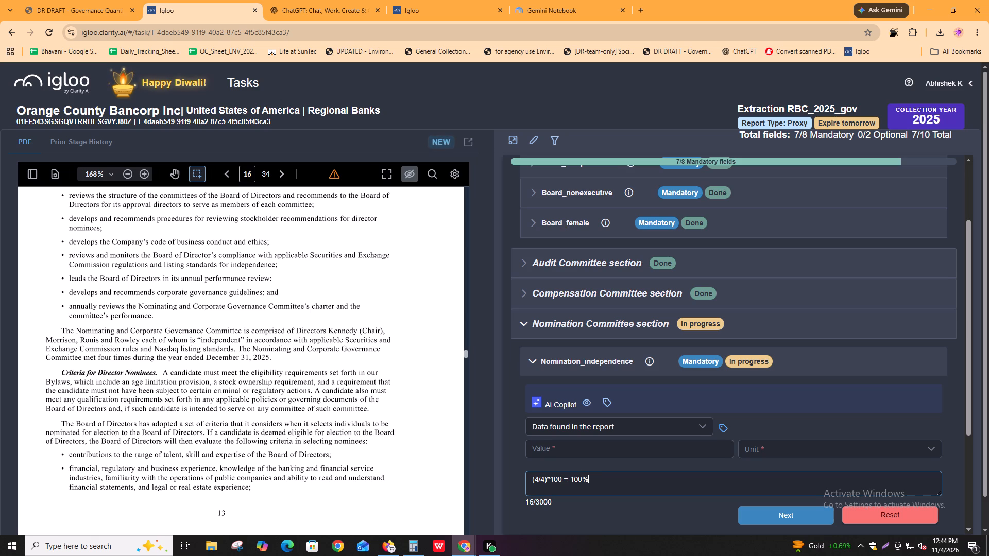
Set the Nomination_independence value to 100 with % as the unit.
left_click(580, 447)
type("100")
key("Tab")
key("Return")
key("Down")
key("Return")
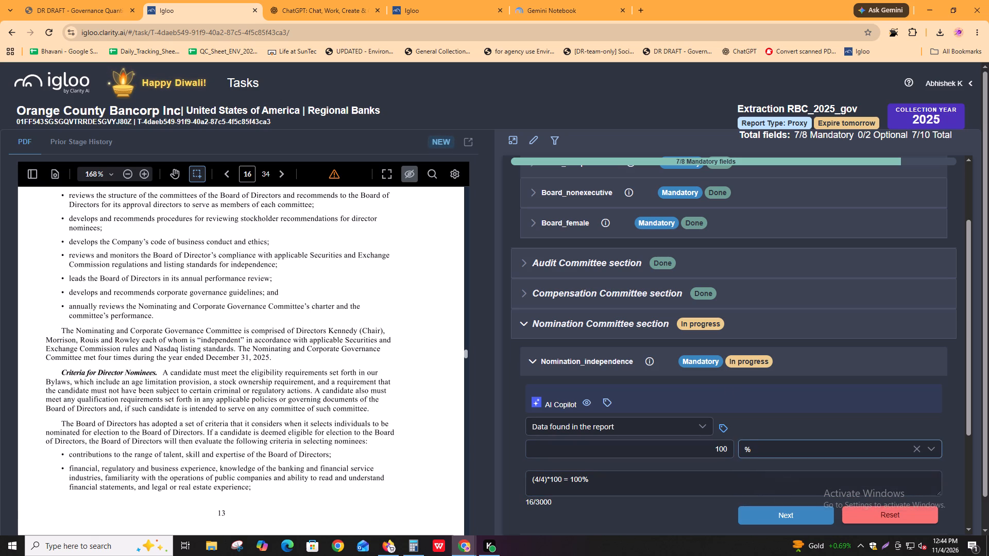
Highlight page 16's sentence on the Nominating and Corporate Governance Committee's independent members, through "Nasdaq listing standards.", as the Nomination_independence source.
left_click(725, 424)
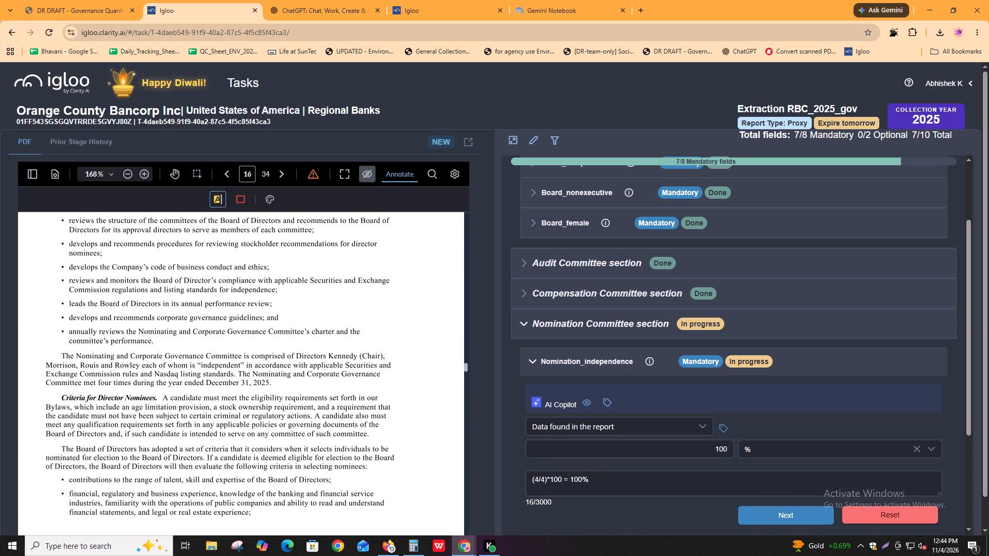
left_click_drag(59, 354, 231, 384)
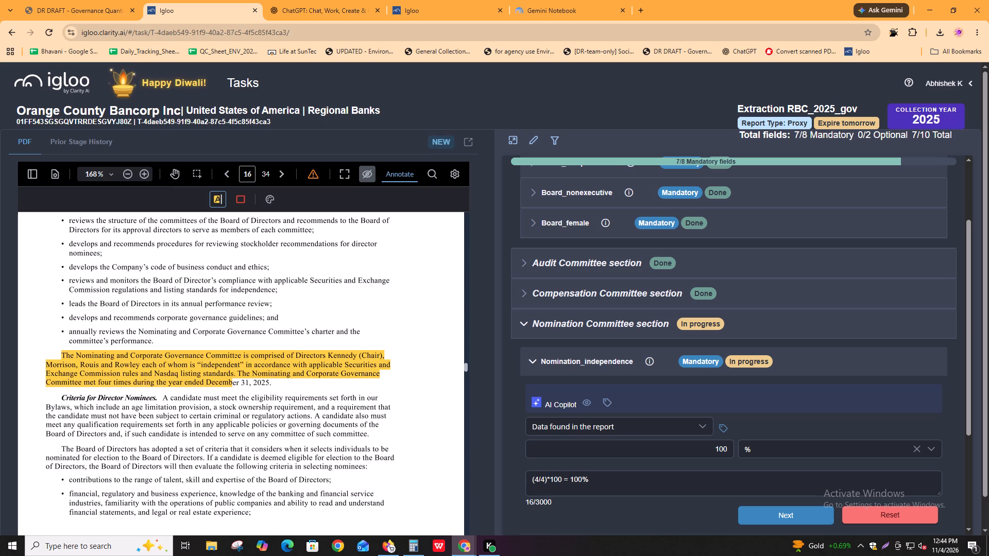
left_click_drag(231, 384, 235, 377)
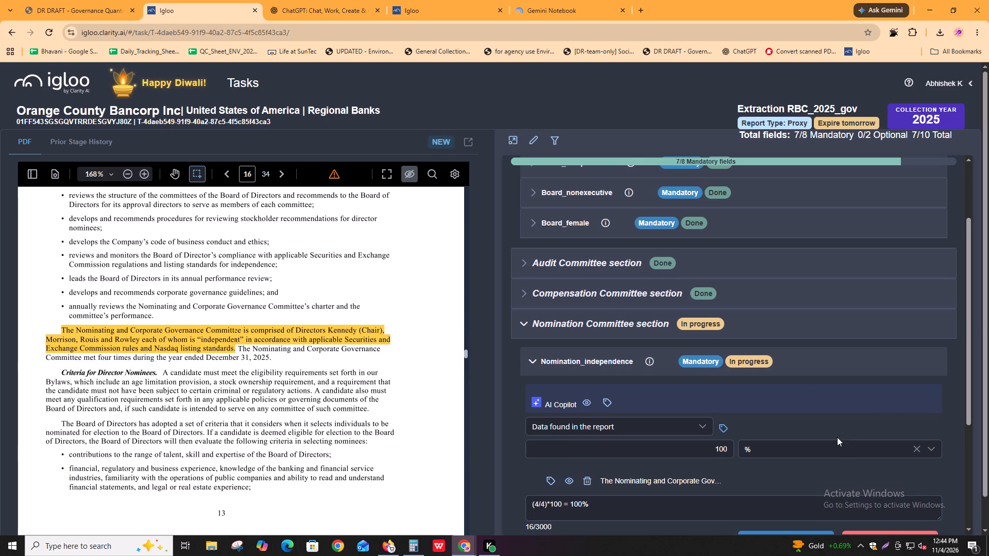
Box page 5's Directors name list as a second Nomination_independence source.
scroll(834, 439, "down", 2)
scroll(630, 284, "up", 3)
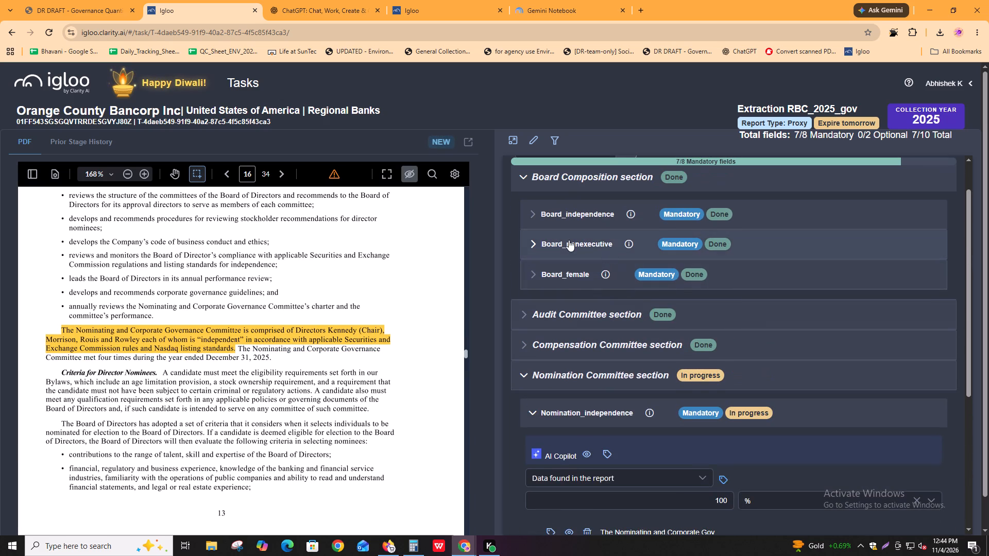
left_click(246, 170)
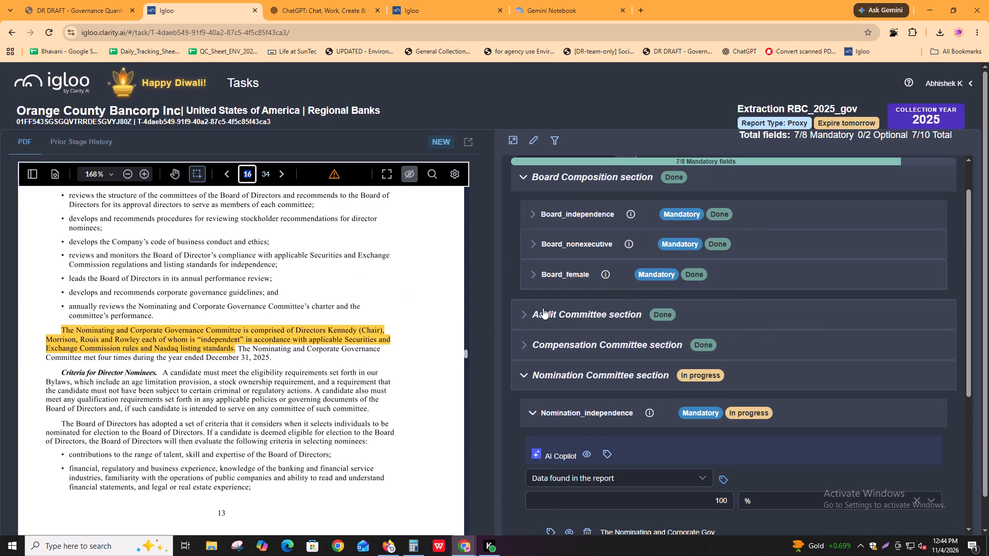
key("5")
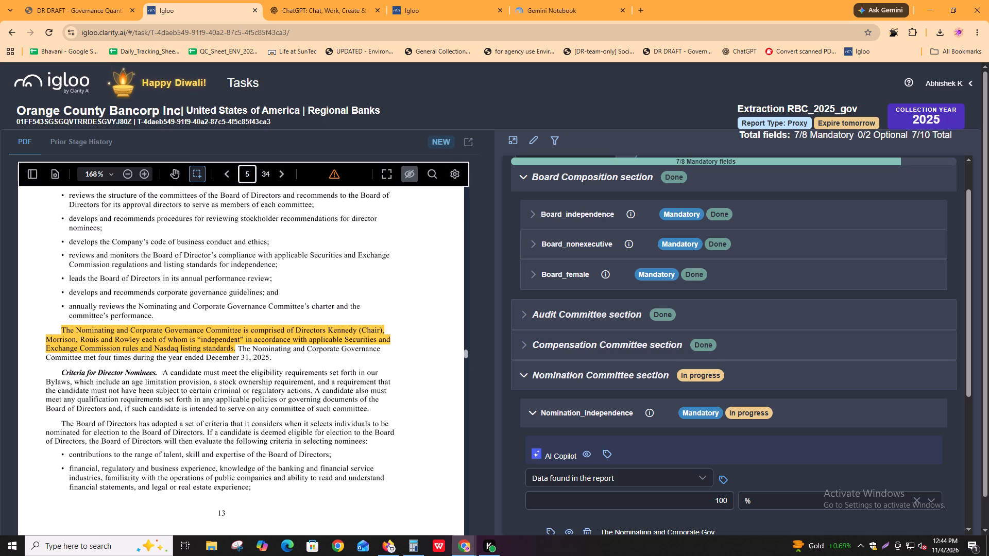
key("Return")
scroll(285, 349, "down", 3)
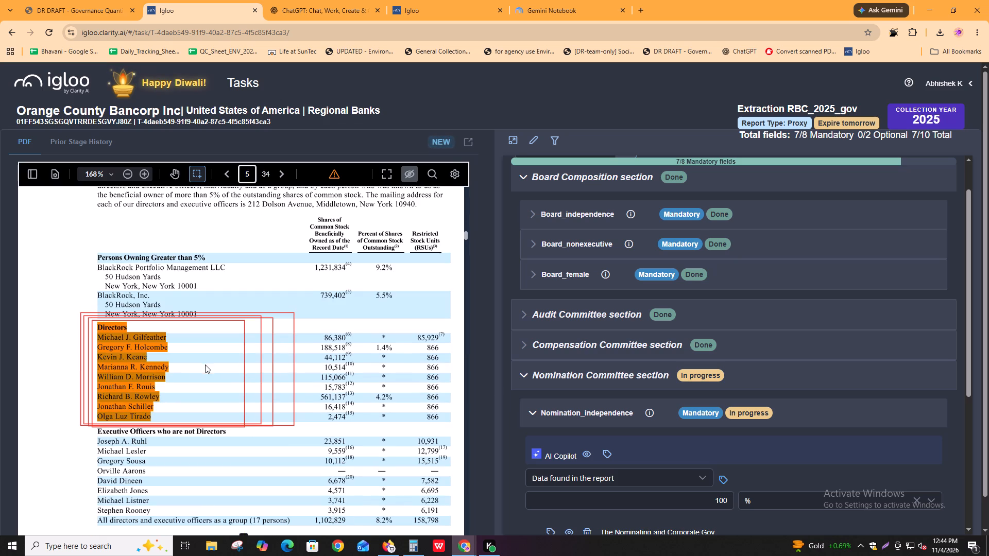
scroll(827, 458, "down", 4)
left_click(725, 274)
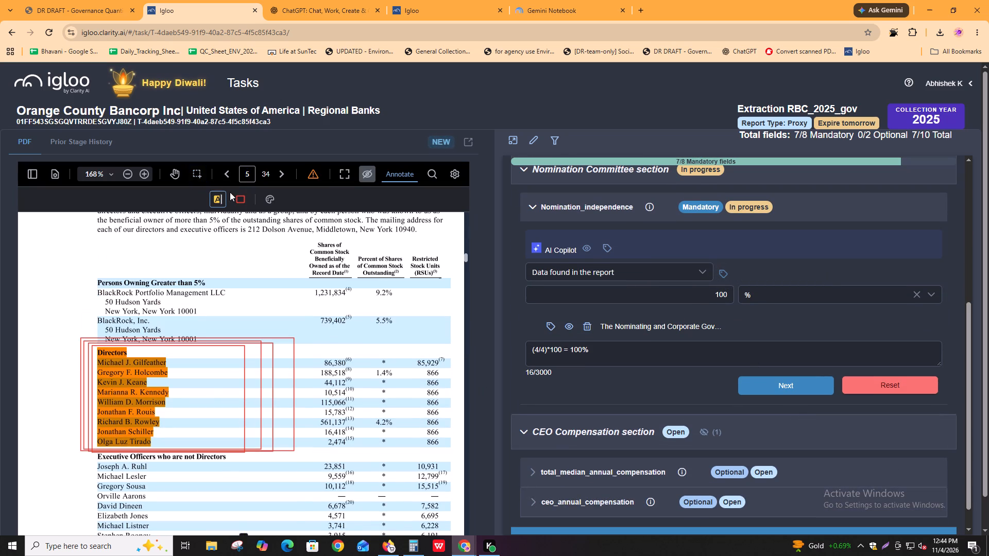
left_click(236, 196)
left_click_drag(72, 338, 280, 459)
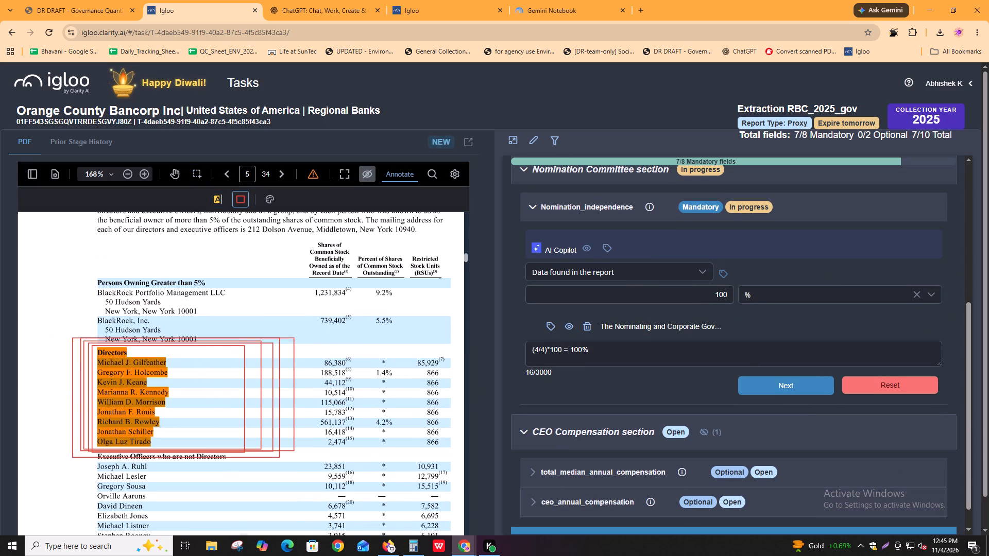
left_click_drag(280, 459, 287, 453)
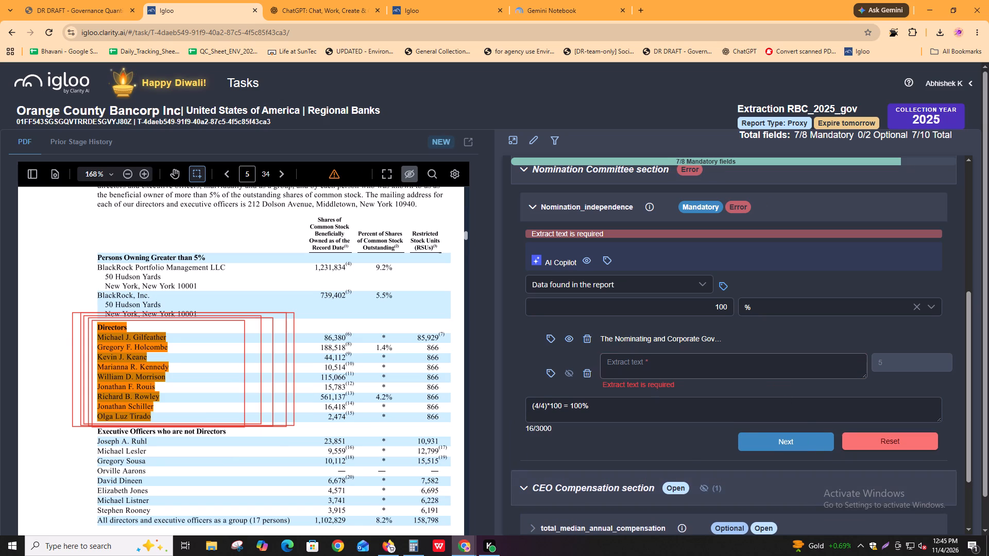
Start the page 5 source's extract with an opening quotation mark and Director Kennedy's full name copied from the Directors list, followed by a comma.
left_click(756, 373)
key("shift+quotedbl")
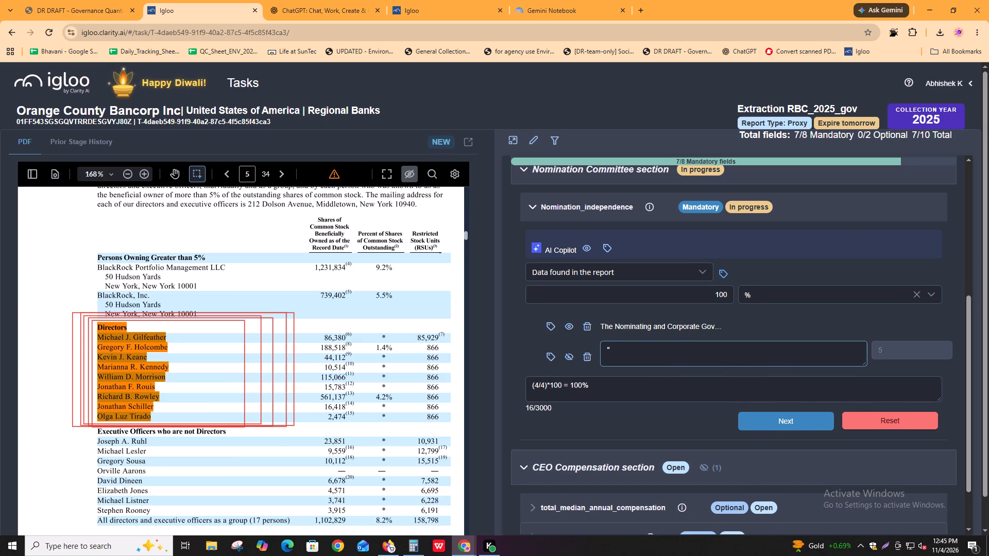
left_click(570, 329)
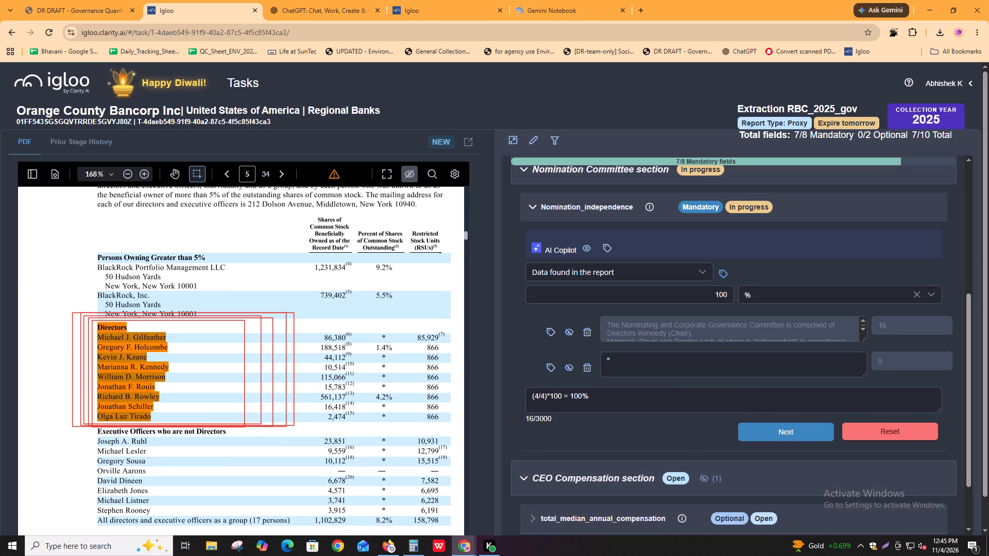
left_click_drag(97, 366, 189, 368)
key("ctrl+c")
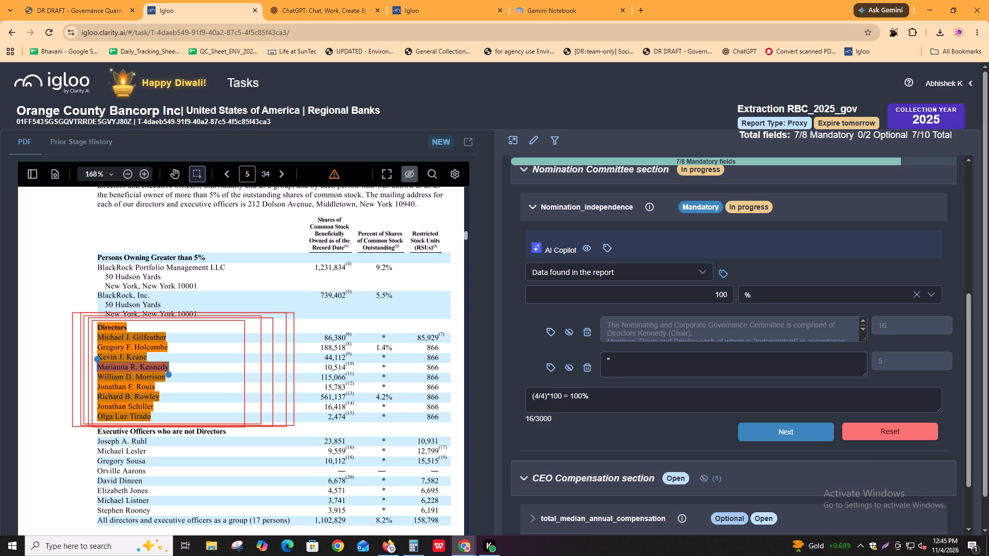
left_click(610, 359)
key("ctrl+v")
type(",")
key("space")
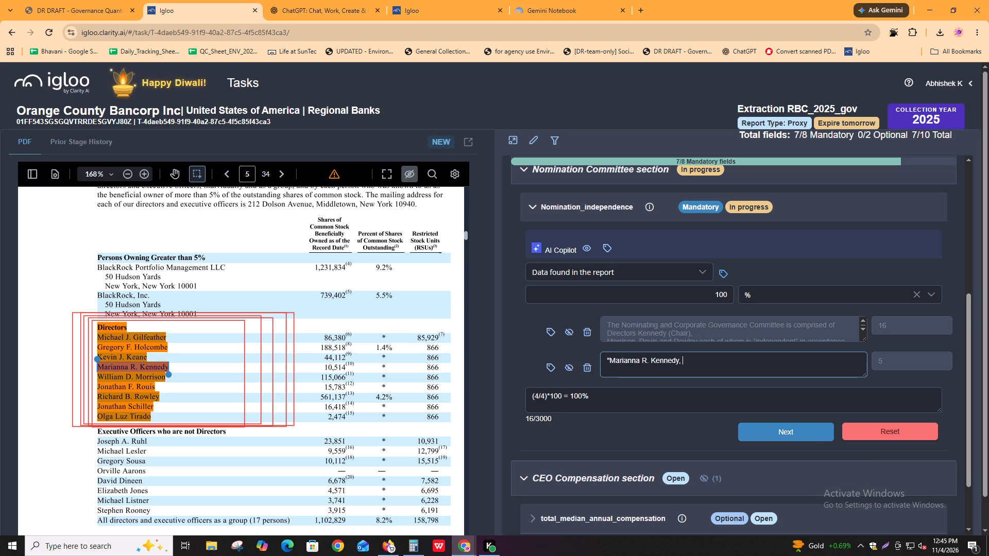
Enlarge the page 16 extract to show its member names, and append Director Morrison's copied full name and a comma to the page 5 extract.
scroll(712, 328, "down", 1)
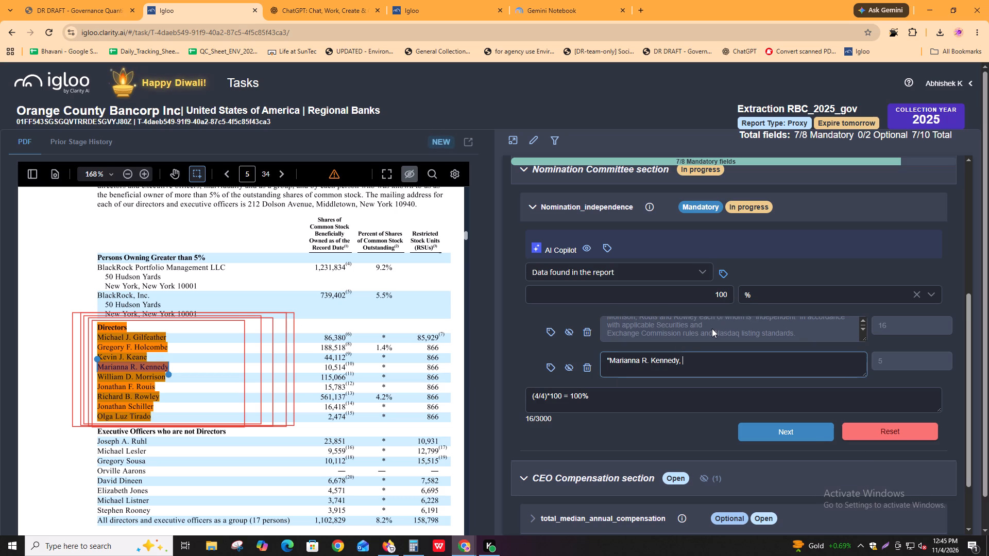
scroll(712, 328, "up", 1)
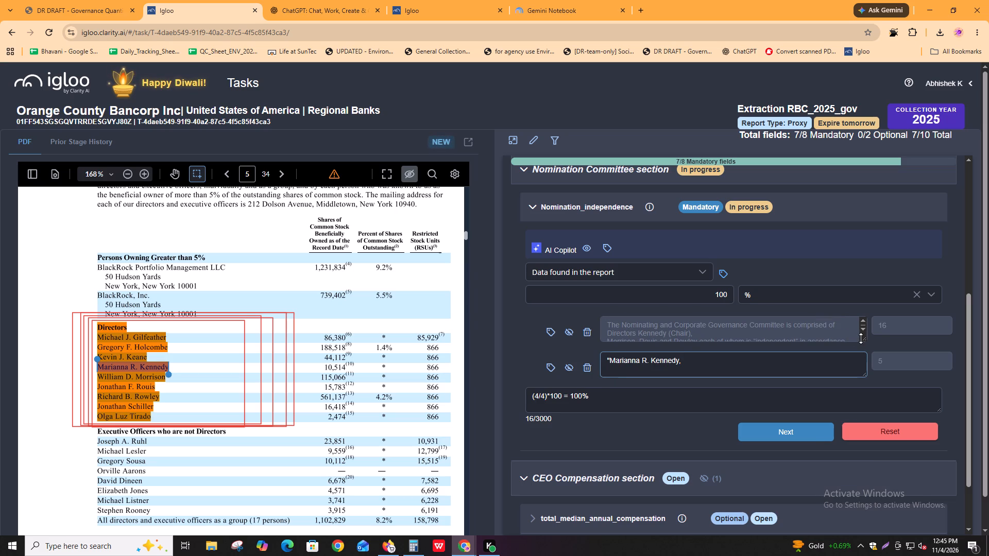
left_click_drag(862, 339, 863, 360)
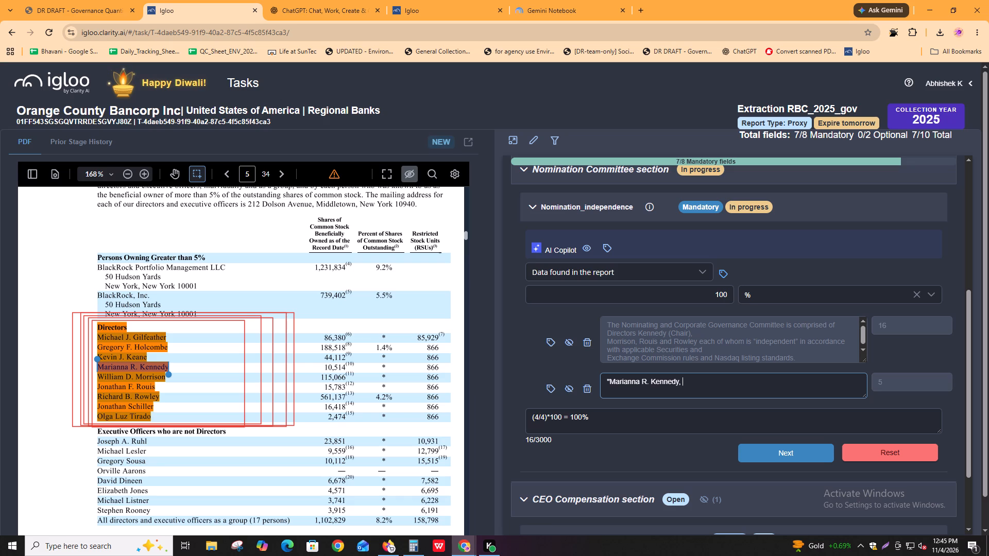
left_click_drag(93, 379, 172, 383)
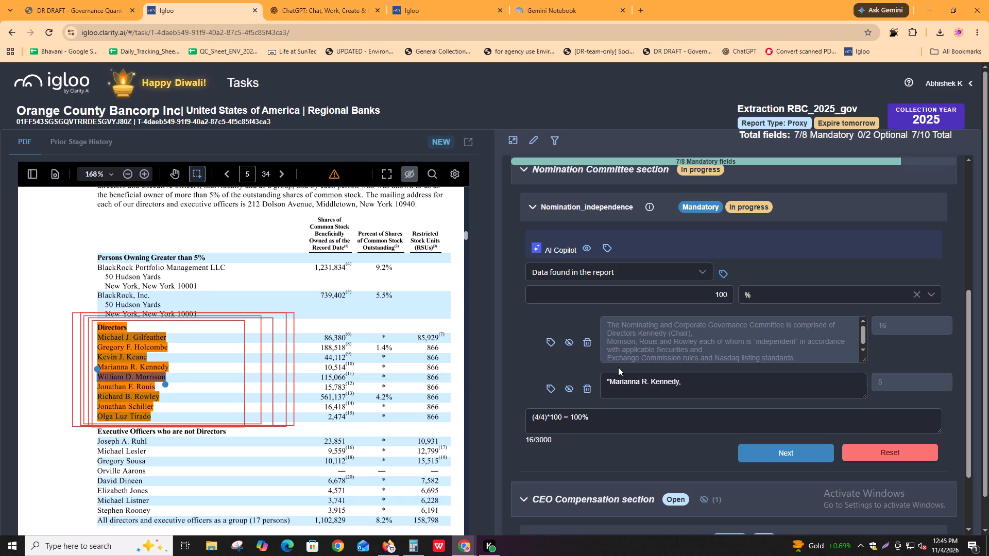
key("ctrl+c")
left_click(701, 378)
key("ctrl+v")
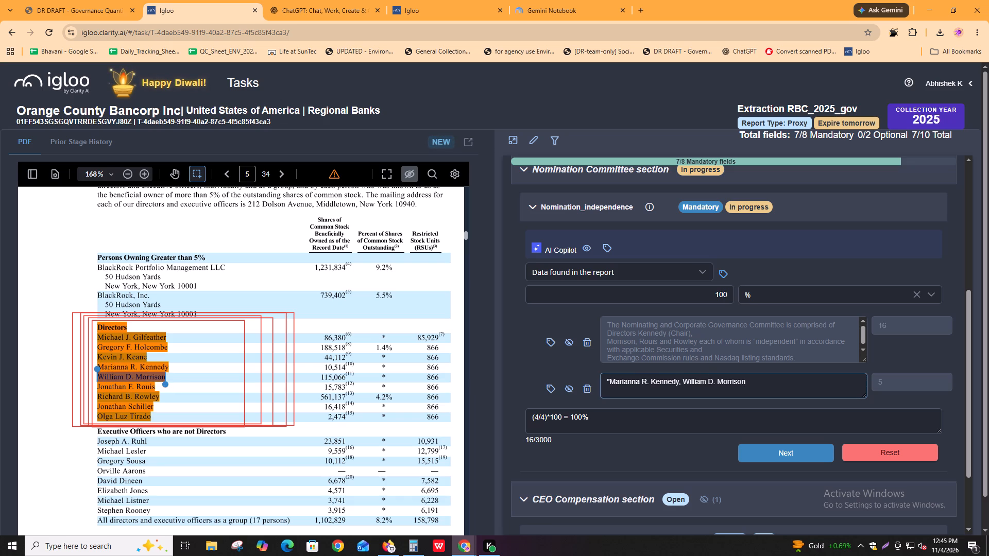
type(",")
key("space")
Append the full names of Directors Rouis and Rowley, copied from the Directors list, to the Nomination_independence page 5 extract.
left_click_drag(94, 388, 163, 388)
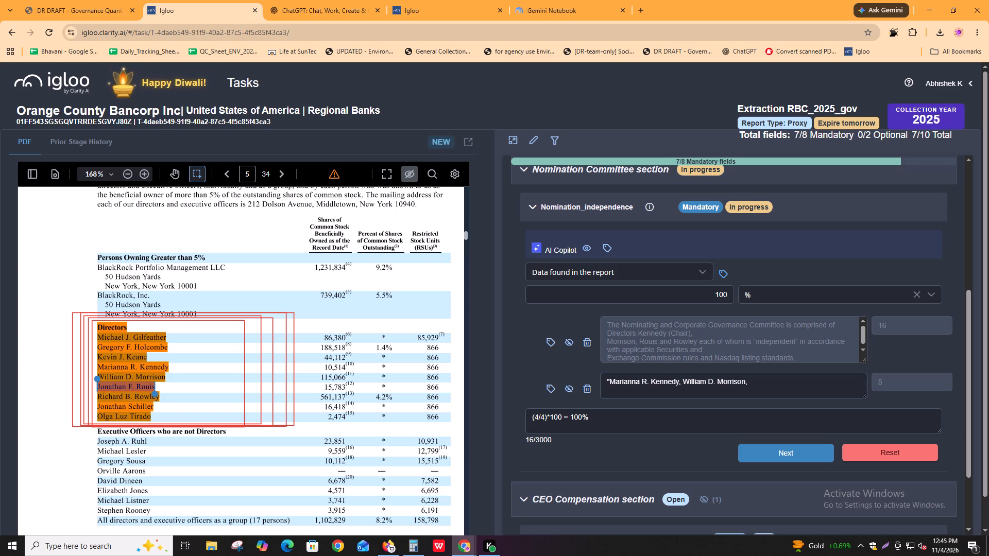
left_click(191, 395)
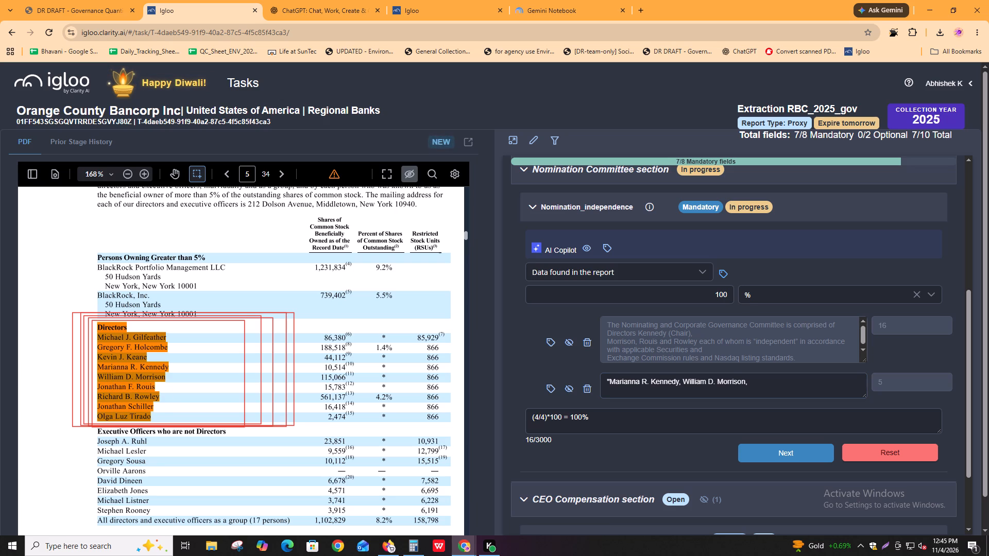
left_click_drag(97, 387, 165, 399)
key("ctrl+c")
left_click(790, 385)
key("ctrl+v")
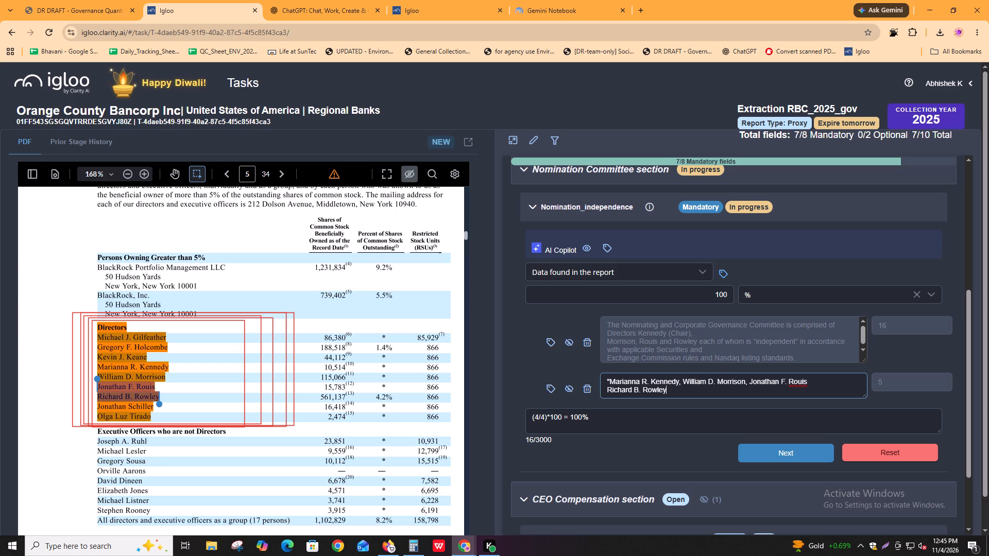
Join the Rouis and Rowley names on one line with a comma and space, and end the extract with a closing quotation mark.
key("ctrl+Left")
key("ctrl+Left")
key("ctrl+Left")
key("ctrl+Left")
key("ctrl+Left")
key("BackSpace")
type(",")
key("space")
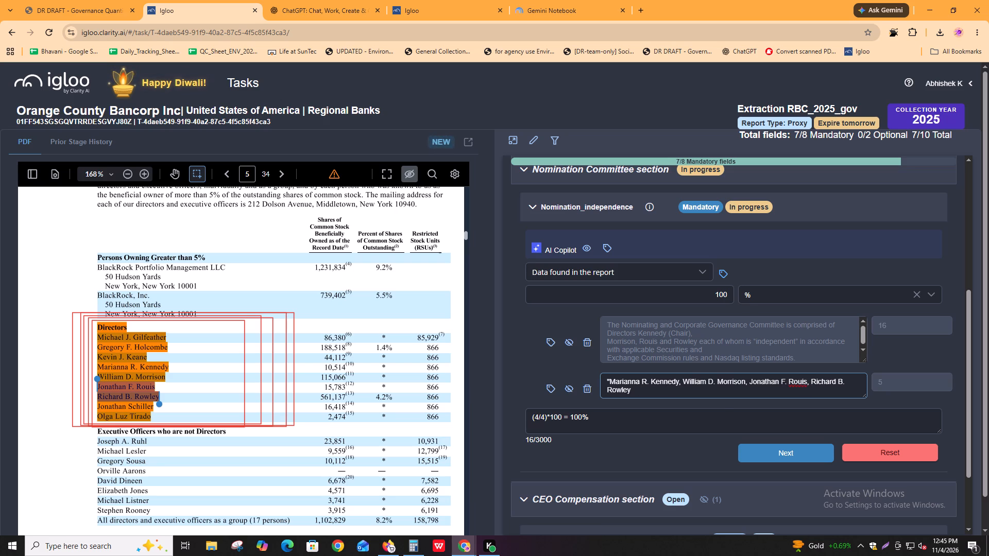
left_click(720, 392)
key("shift+quotedbl")
left_click(567, 385)
left_click(571, 343)
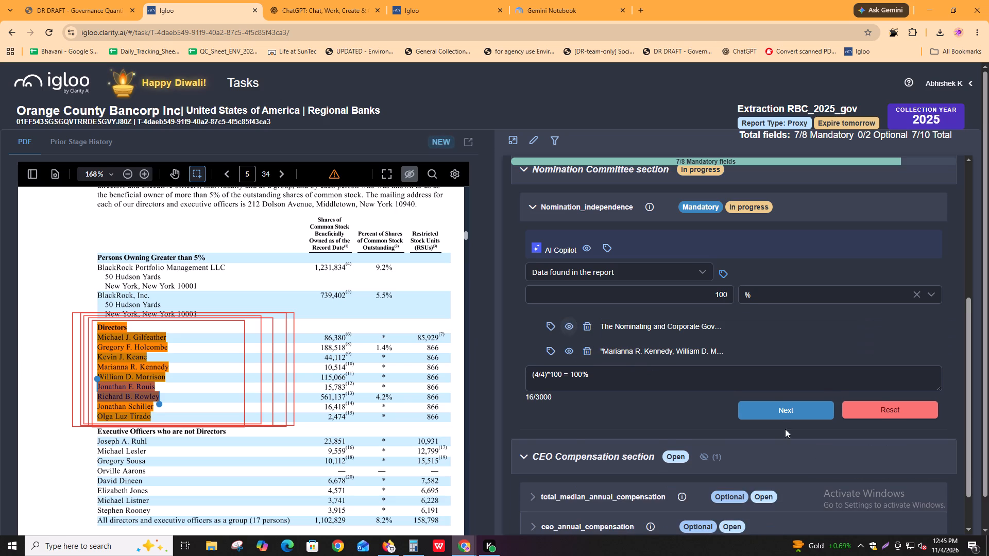
left_click(785, 413)
scroll(608, 435, "up", 3)
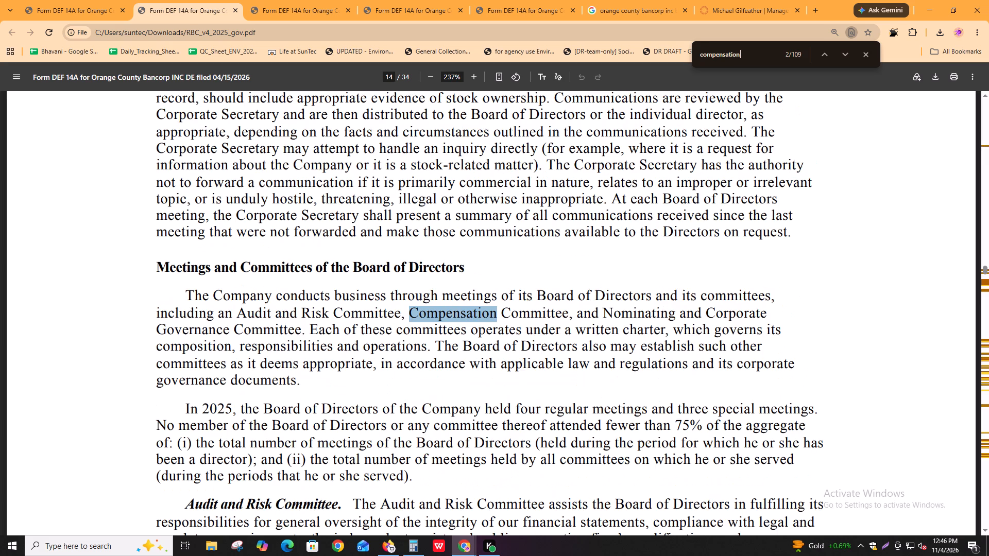
key("space")
key("Return")
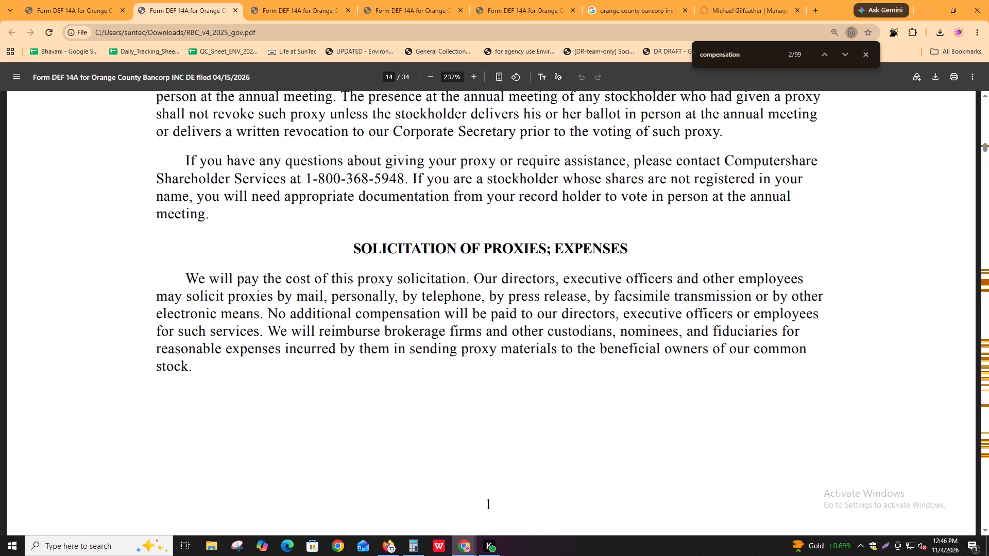
key("Return")
key("Return")
key("shift+Return")
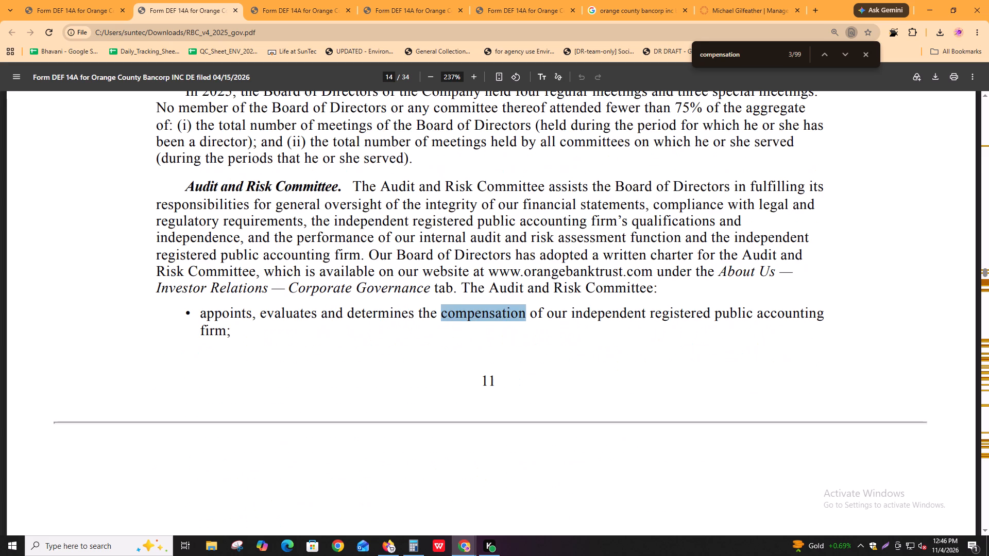
key("Return")
key("Return")
key("Return")
key("Return")
key("Return")
key("Return")
key("Return")
key("Return")
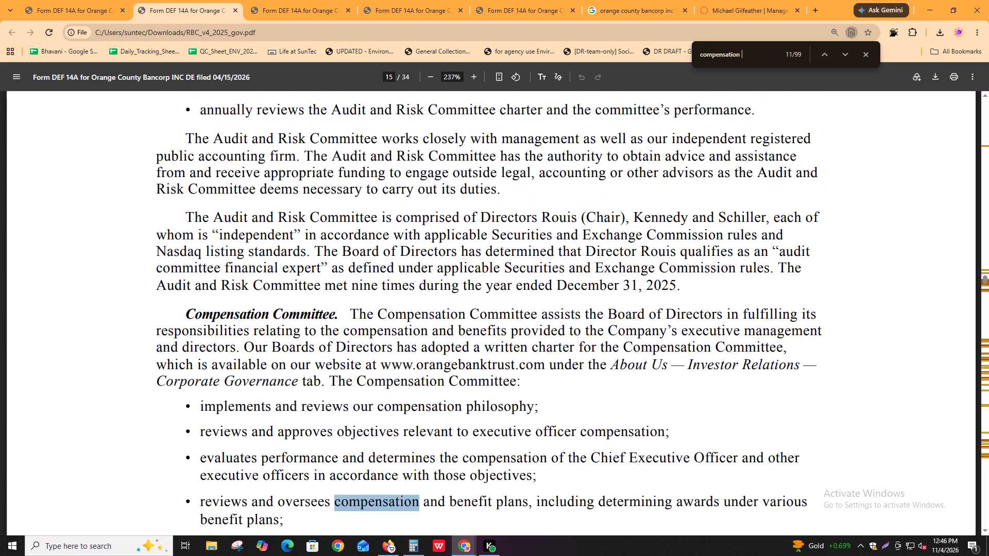
key("Return")
key("Return")
key("Return")
key("Return")
key("Return")
key("Return")
key("Return")
key("Return")
key("Return")
key("Return")
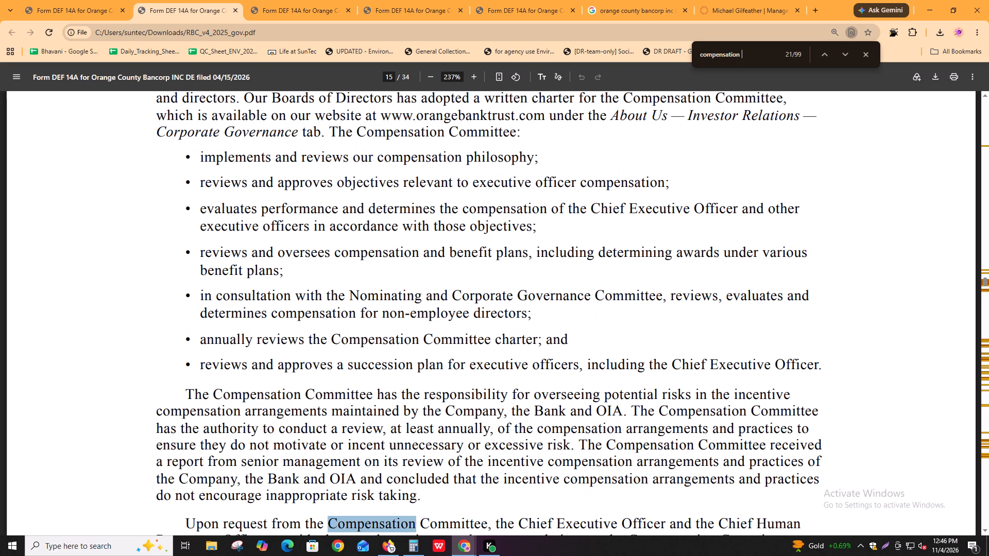
key("Return")
key("Return")
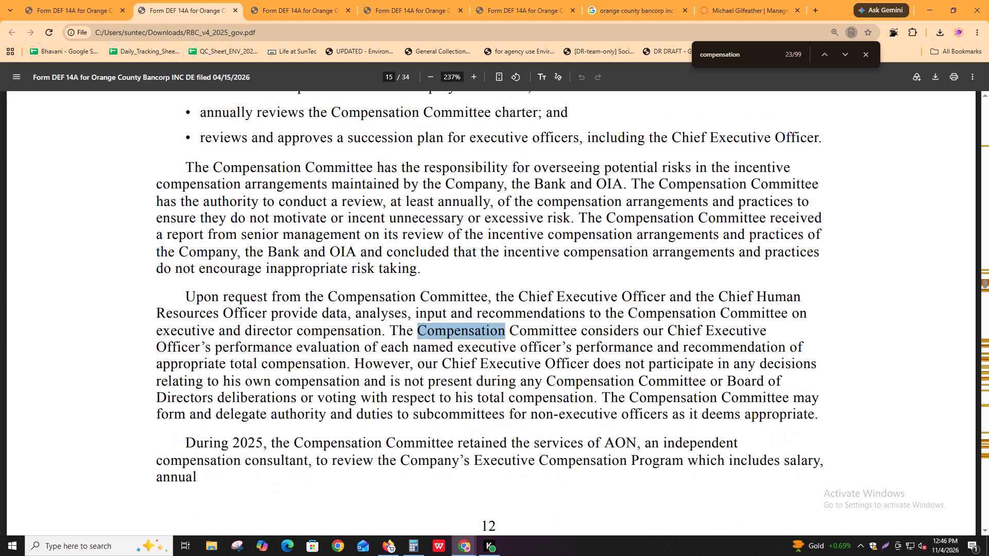
key("Return")
key("Return")
key("Return")
key("Return")
key("Return")
key("Return")
key("Return")
key("Return")
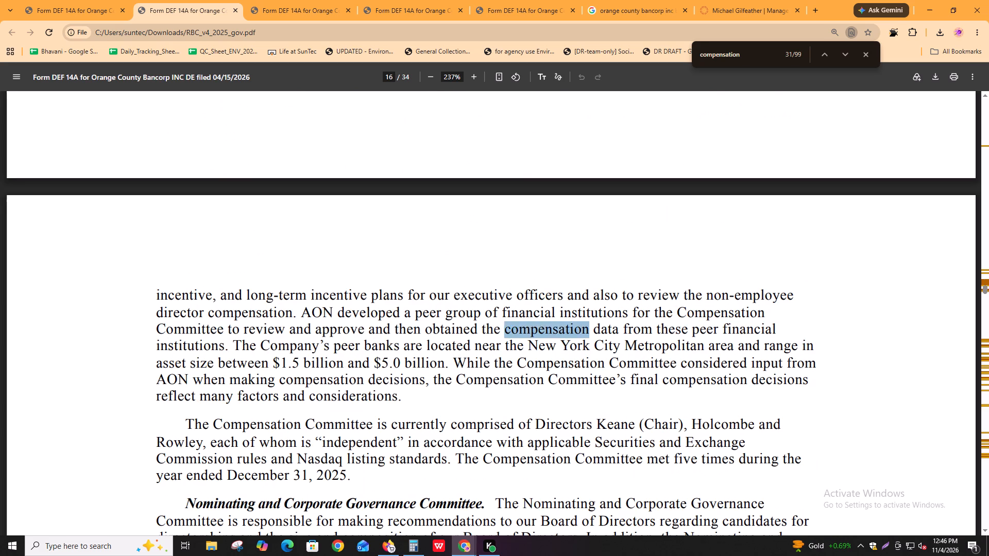
key("Return")
key("Return")
key("Return")
key("Return")
key("Return")
key("Return")
key("Return")
key("Return")
key("Return")
key("Return")
key("Return")
key("Return")
key("Return")
key("Return")
key("Return")
key("Return")
key("Return")
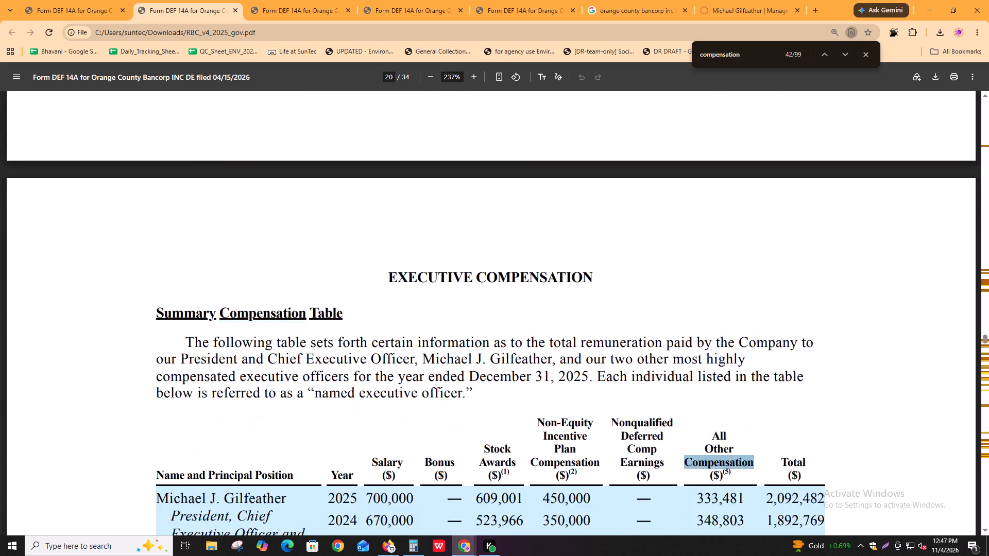
key("shift+Return")
key("shift+Return")
key("shift+Return")
key("shift+Return")
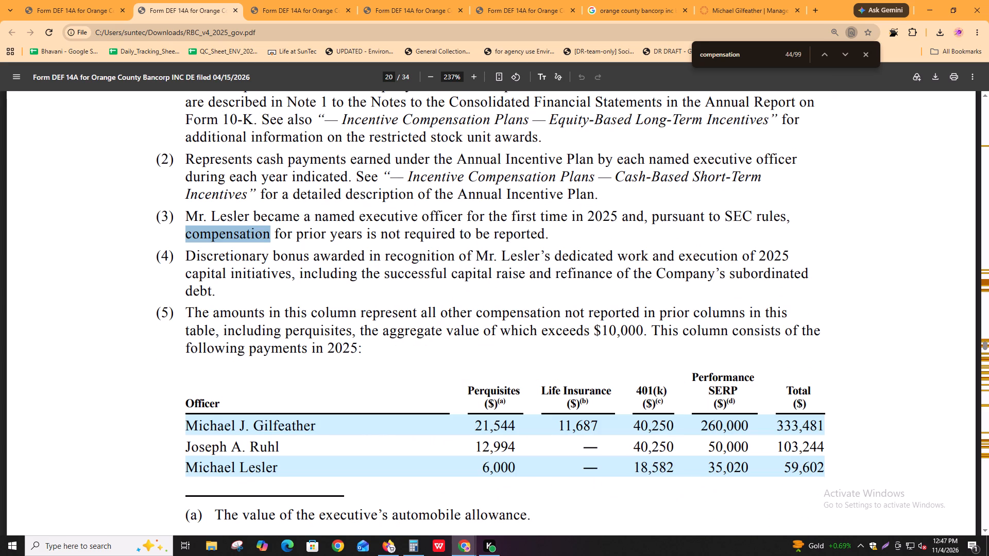
key("shift+Return")
key("shift+Return")
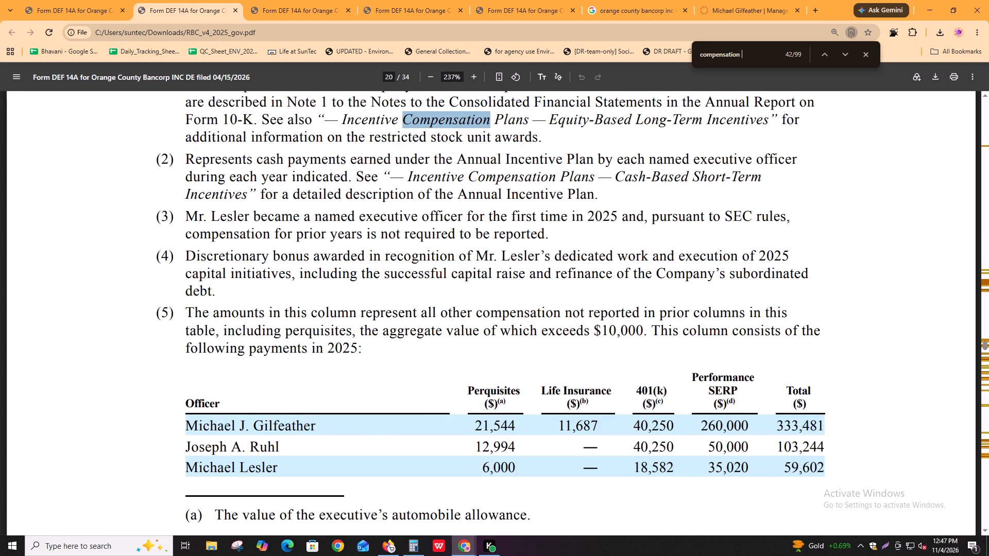
key("shift+Return")
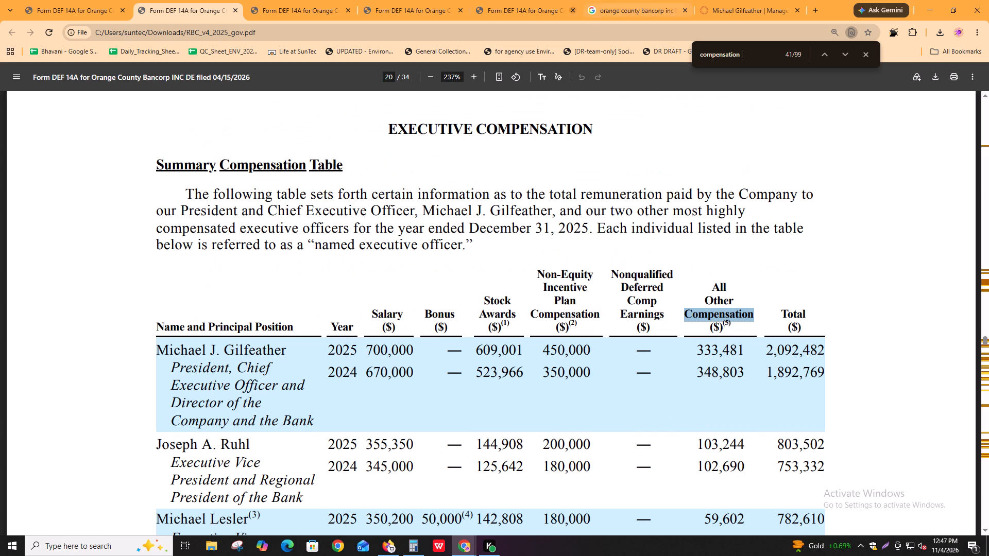
Read the introduction to the Summary Compensation Table, checking whose remuneration it covers and for which year.
left_click_drag(260, 195, 717, 194)
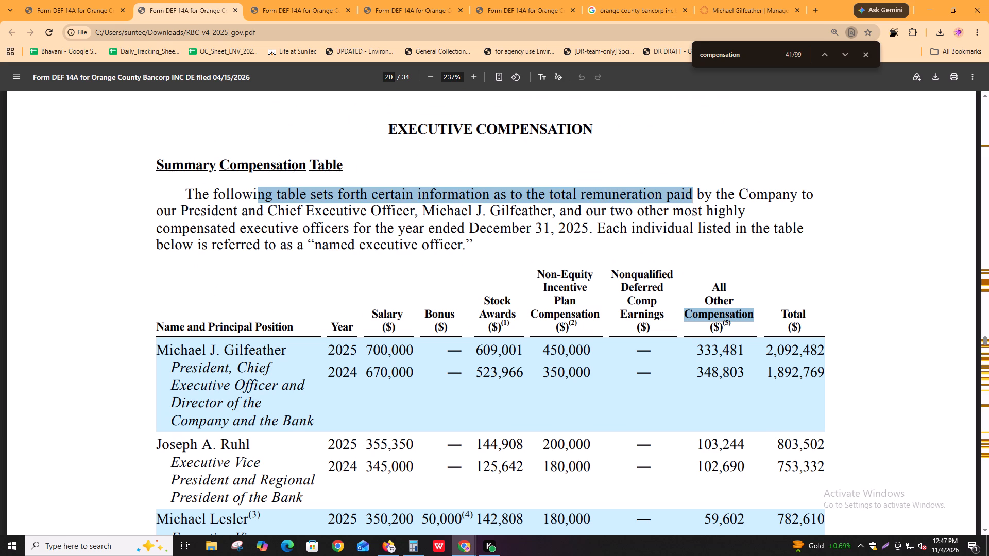
left_click_drag(717, 194, 790, 193)
left_click(790, 192)
left_click_drag(510, 213, 730, 205)
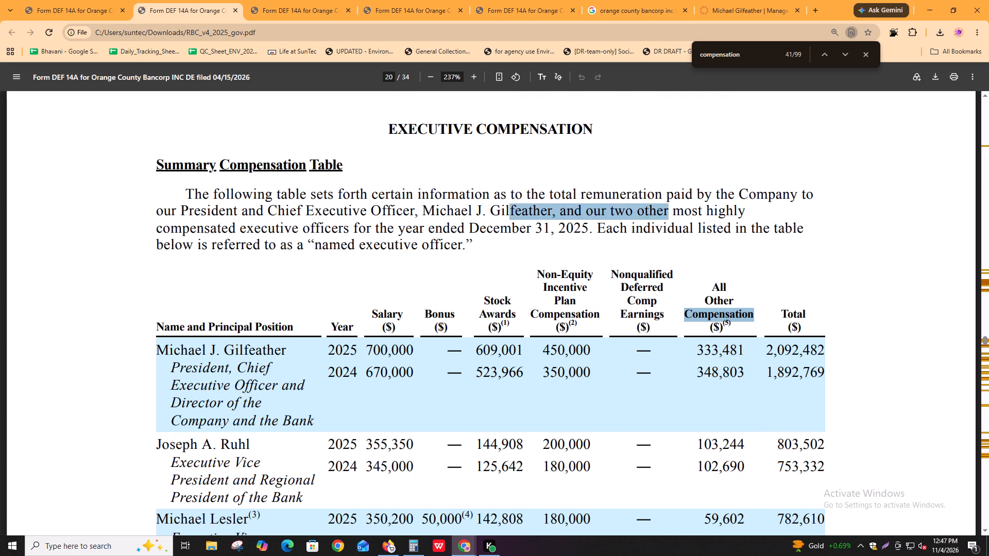
left_click_drag(730, 205, 785, 205)
left_click(785, 205)
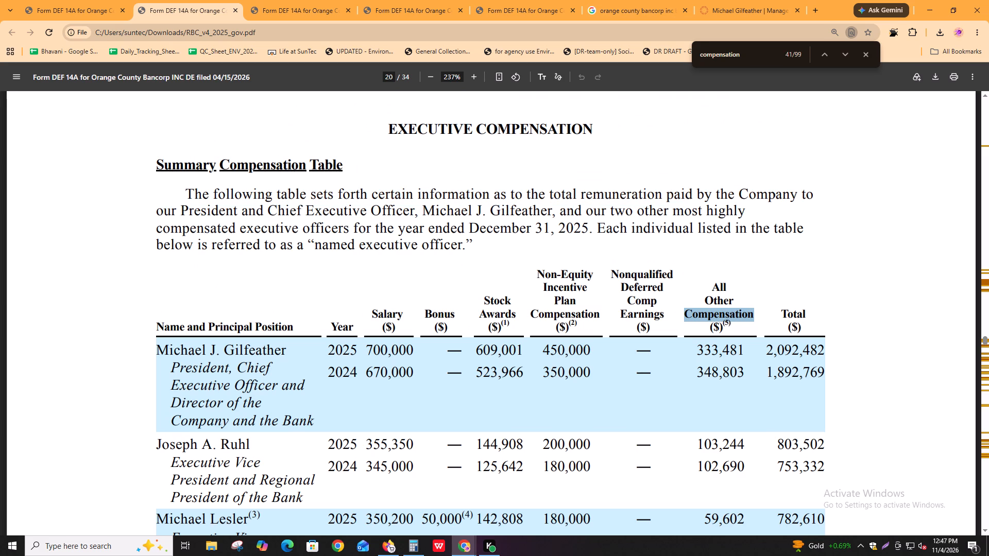
left_click_drag(231, 208, 635, 195)
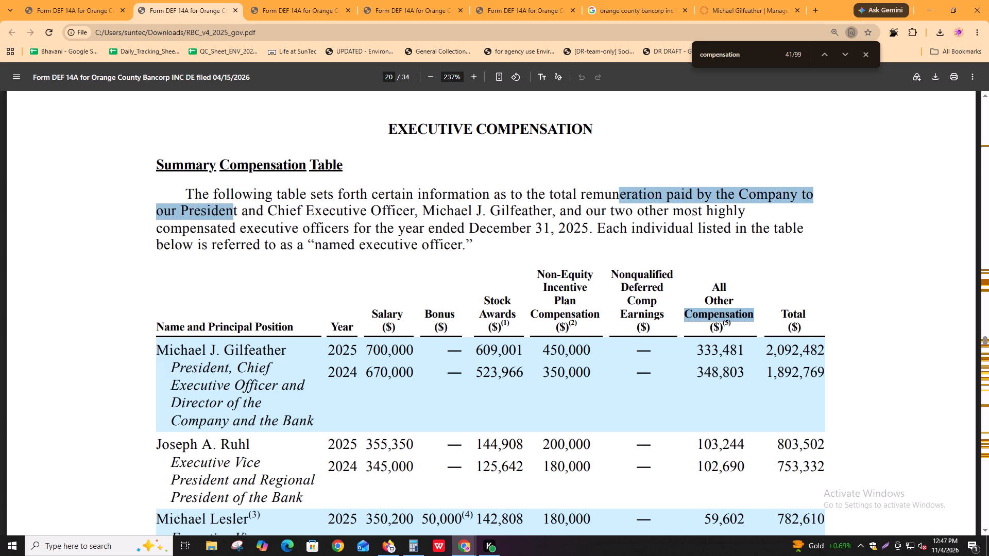
left_click_drag(635, 195, 662, 215)
left_click(662, 216)
left_click_drag(602, 223, 673, 217)
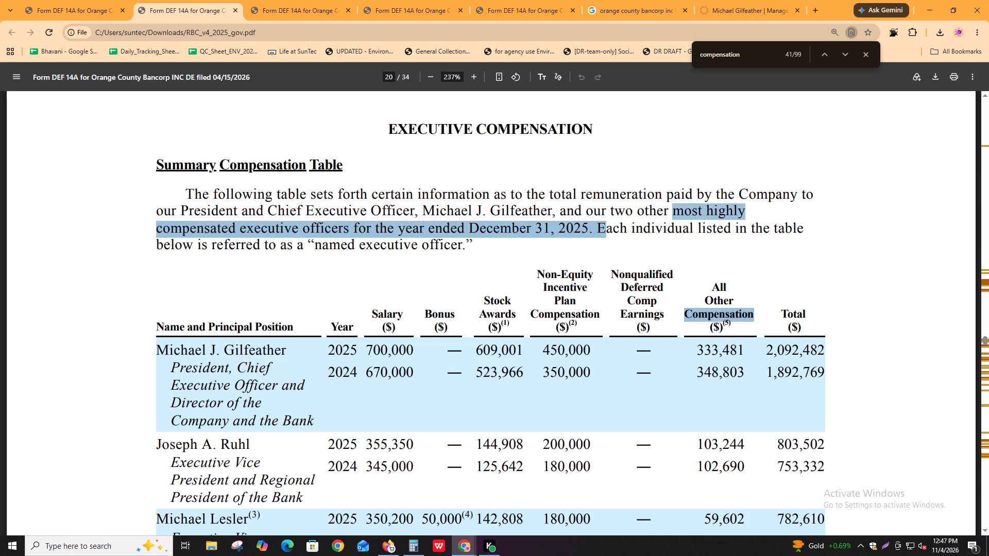
left_click(673, 217)
left_click_drag(221, 229, 655, 228)
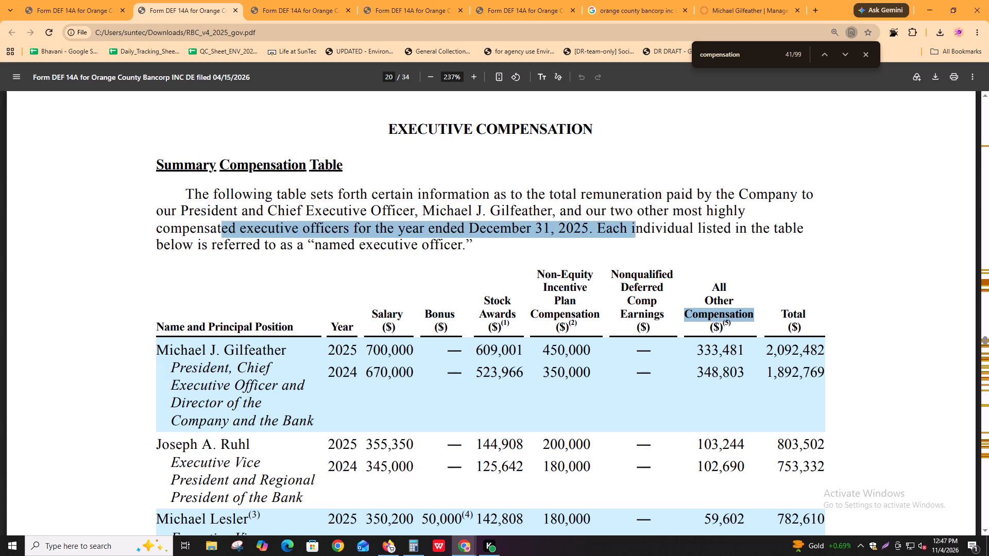
left_click_drag(655, 228, 785, 241)
left_click(785, 241)
Examine the 2025 salary, stock award and total figures of the executive officers in the Summary Compensation Table.
scroll(438, 289, "down", 1)
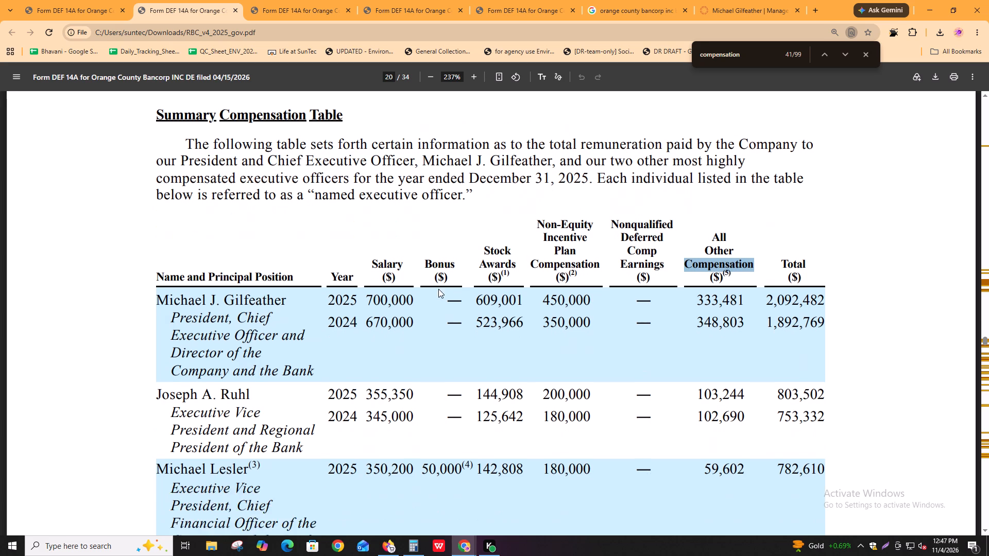
scroll(438, 289, "down", 3)
scroll(417, 283, "up", 1)
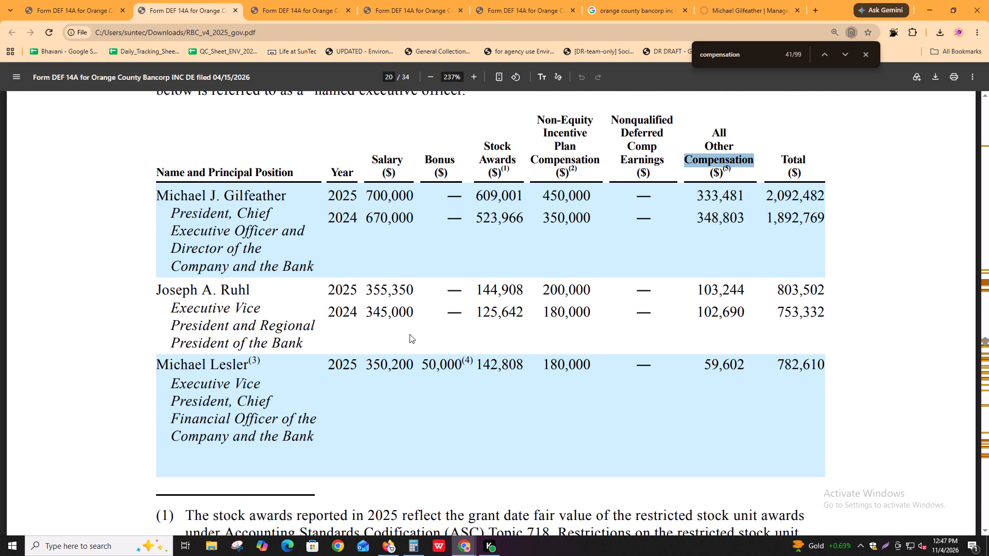
left_click_drag(330, 291, 411, 292)
left_click(411, 292)
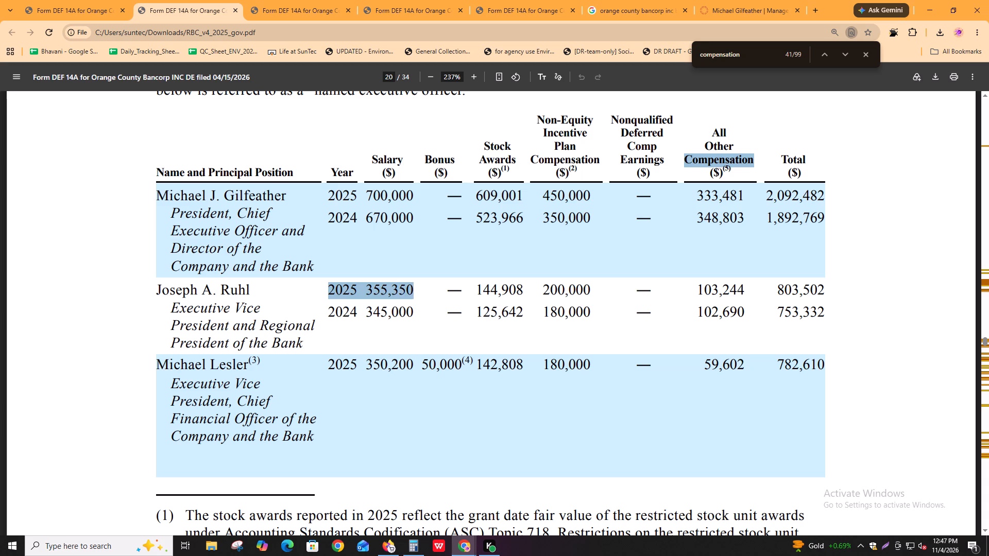
left_click_drag(497, 293, 555, 286)
left_click(555, 286)
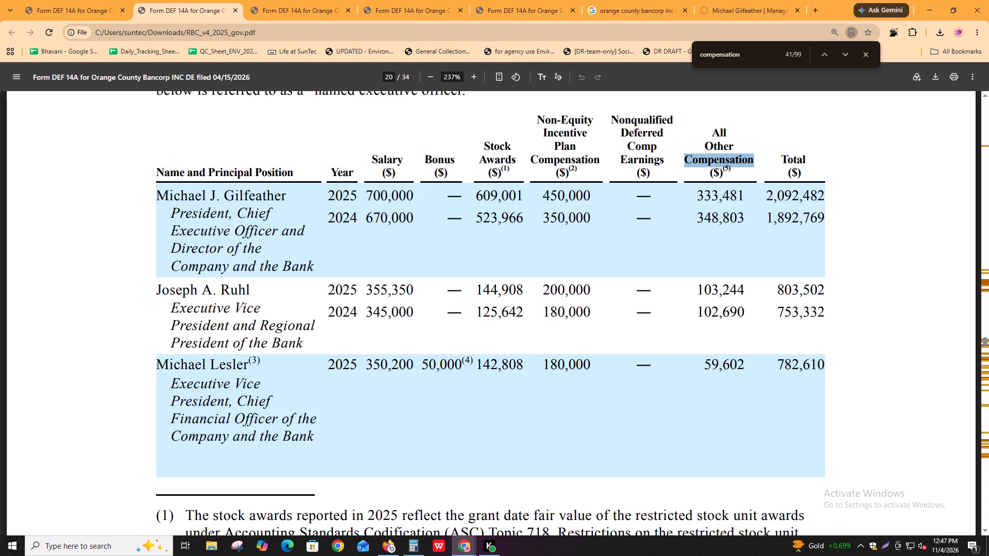
left_click_drag(775, 288, 829, 289)
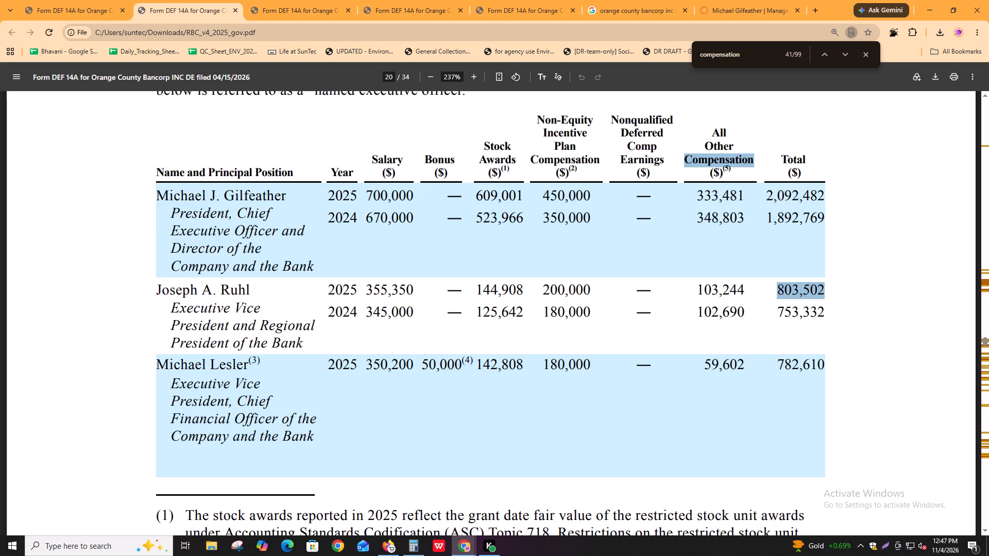
left_click_drag(778, 370, 816, 365)
left_click(806, 349)
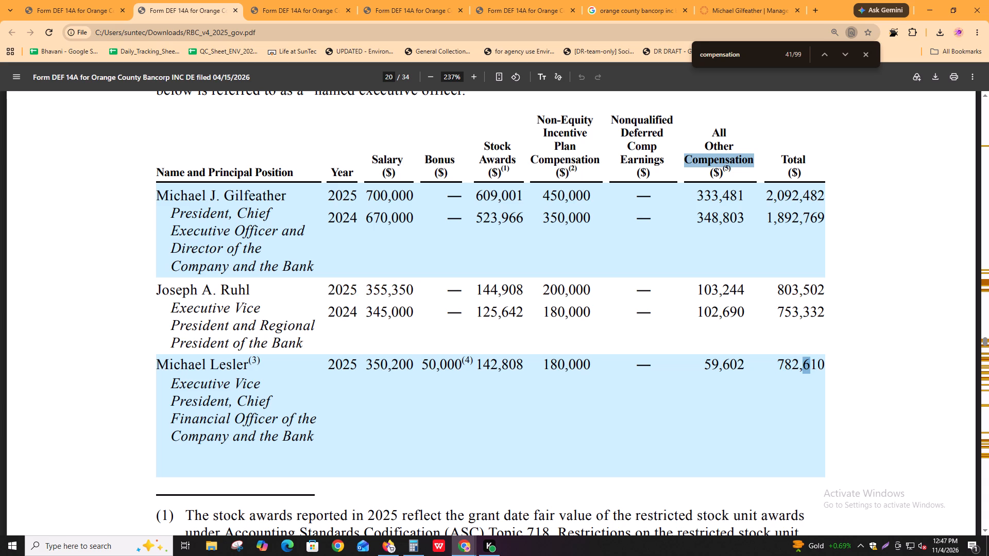
Switch to the Orange County Bancorp task in Igloo and bring its PDF to page 20.
key("alt+Tab")
left_click(248, 172)
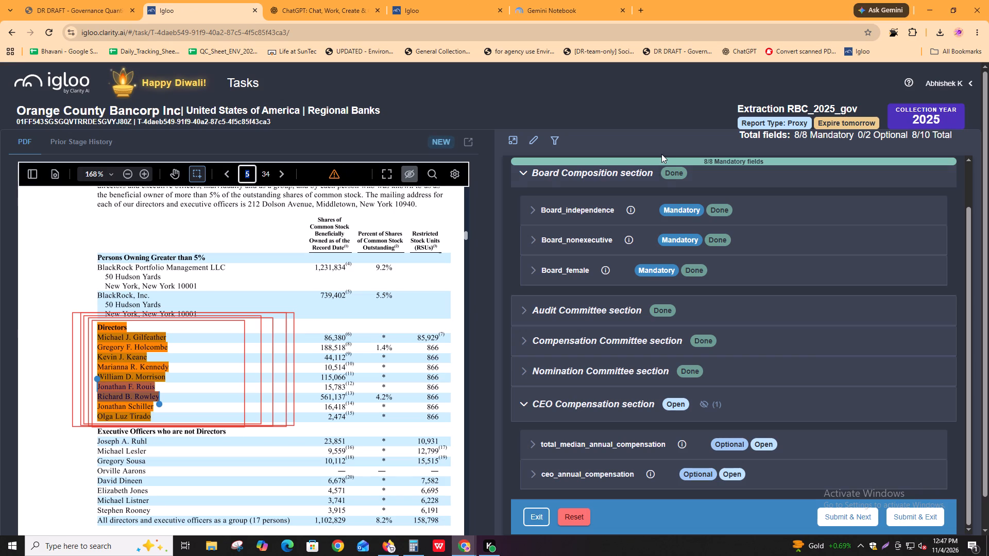
type("20")
key("Return")
key("alt+Tab")
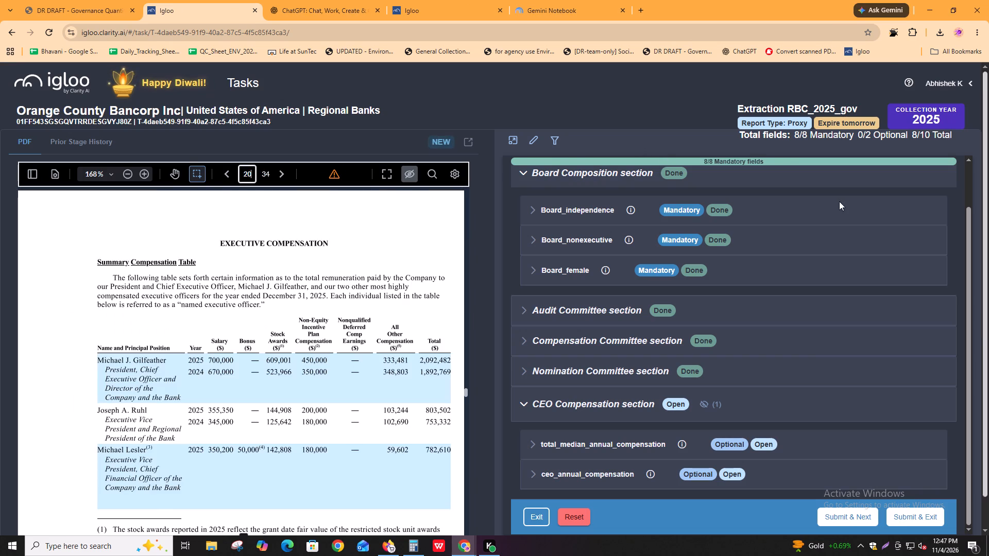
key("alt+Tab")
Copy the CEO's name from the Summary Compensation Table in Igloo and search the downloaded proxy PDF for it.
left_click_drag(95, 359, 159, 362)
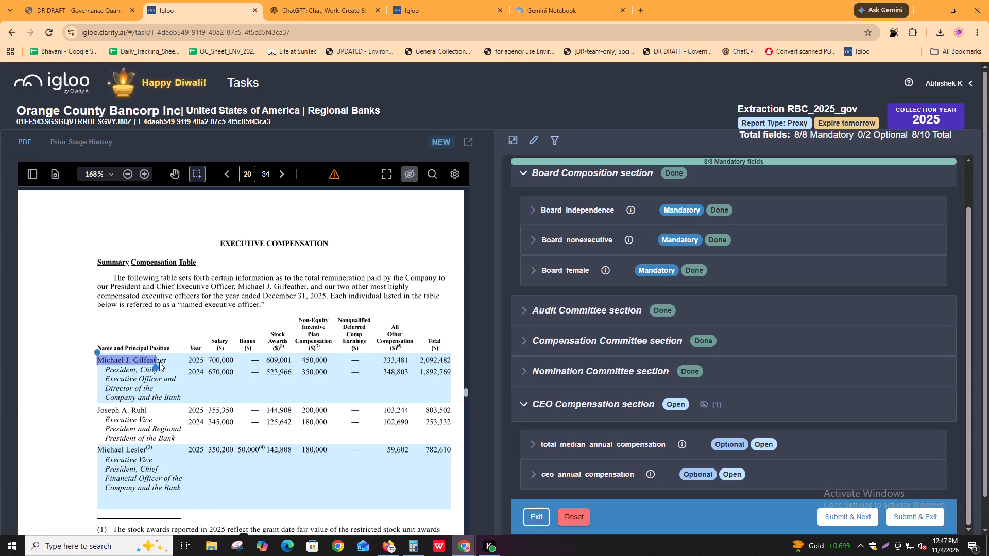
left_click_drag(159, 362, 164, 362)
key("ctrl+c")
key("ctrl+c")
key("ctrl+c")
key("ctrl+c")
key("alt+Tab")
left_click(291, 0)
key("ctrl+f")
key("ctrl+v")
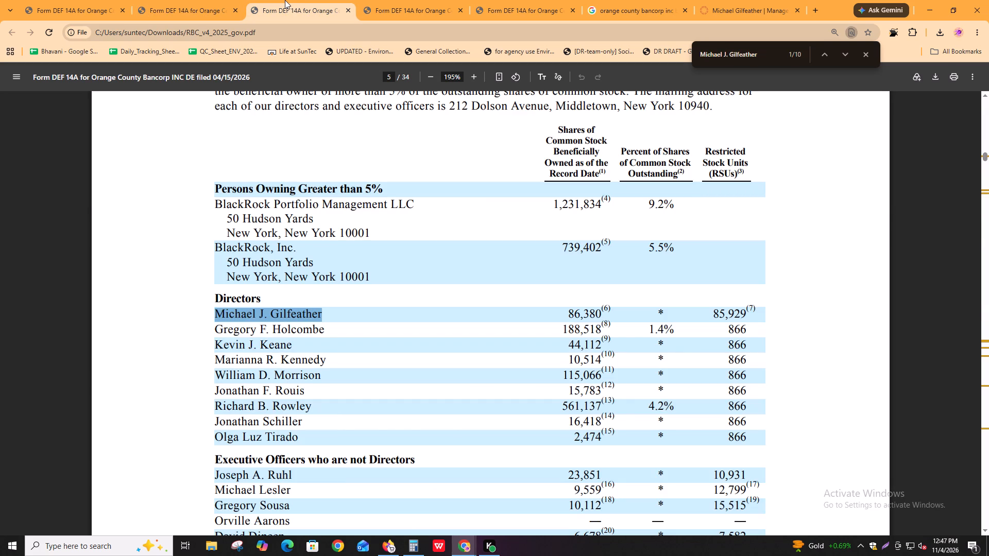
Go through the CEO name matches in the proxy, checking the director biography, compensation tables, employment agreement and outstanding equity awards.
key("Return")
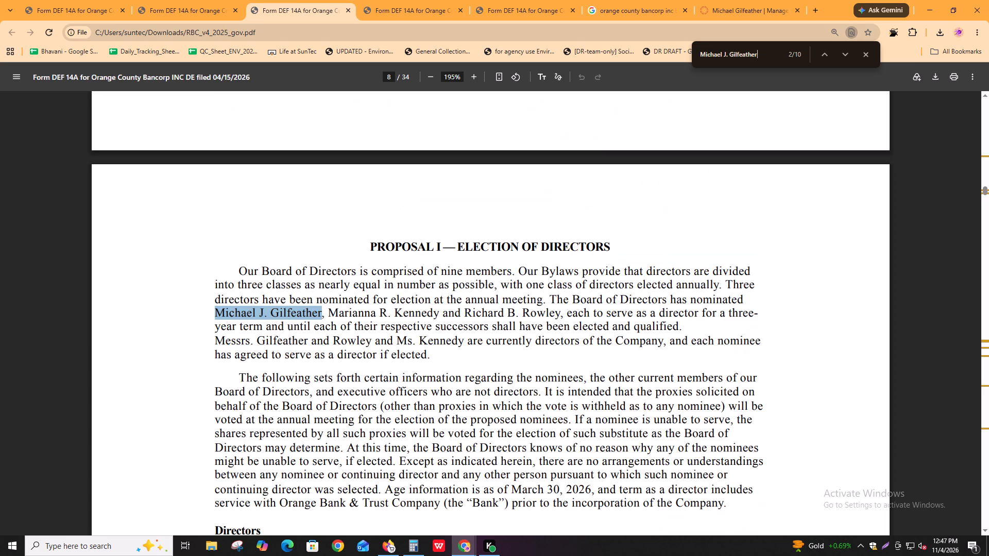
key("Return")
key("Return")
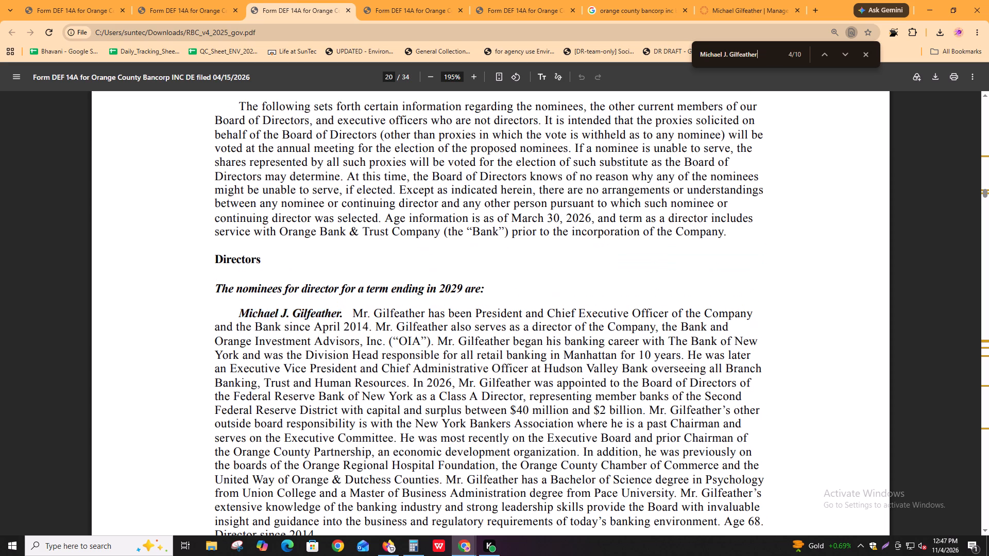
key("Return")
key("Return")
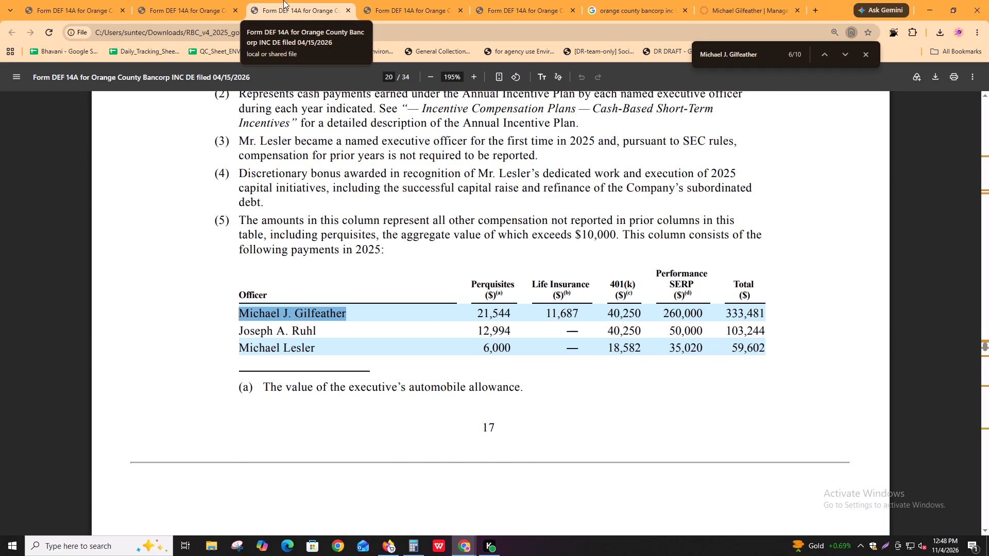
key("Return")
key("Return")
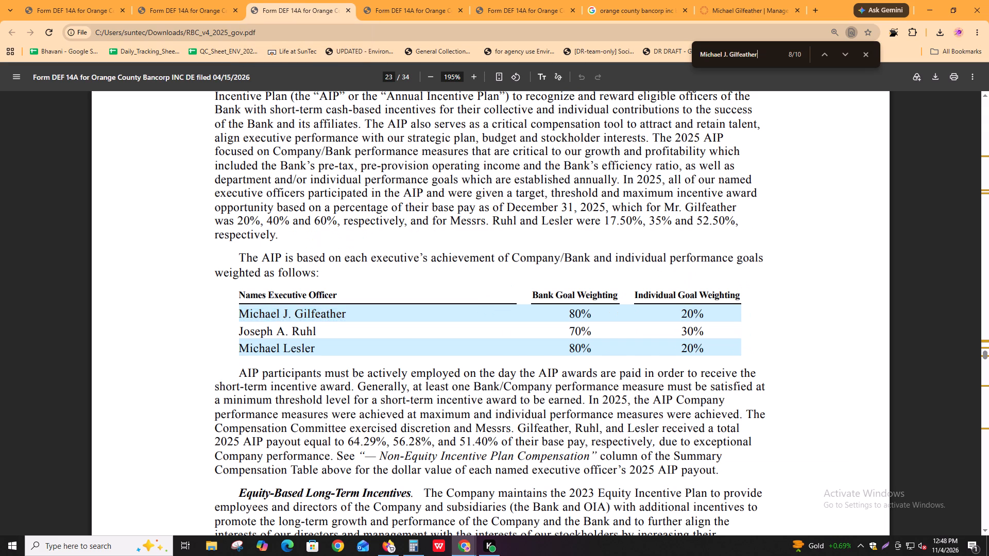
key("Return")
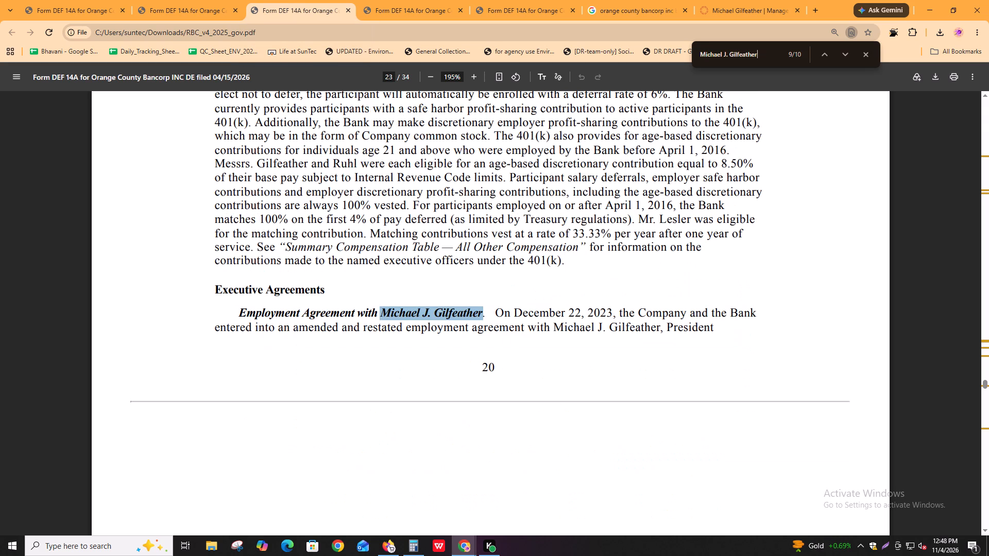
key("Return")
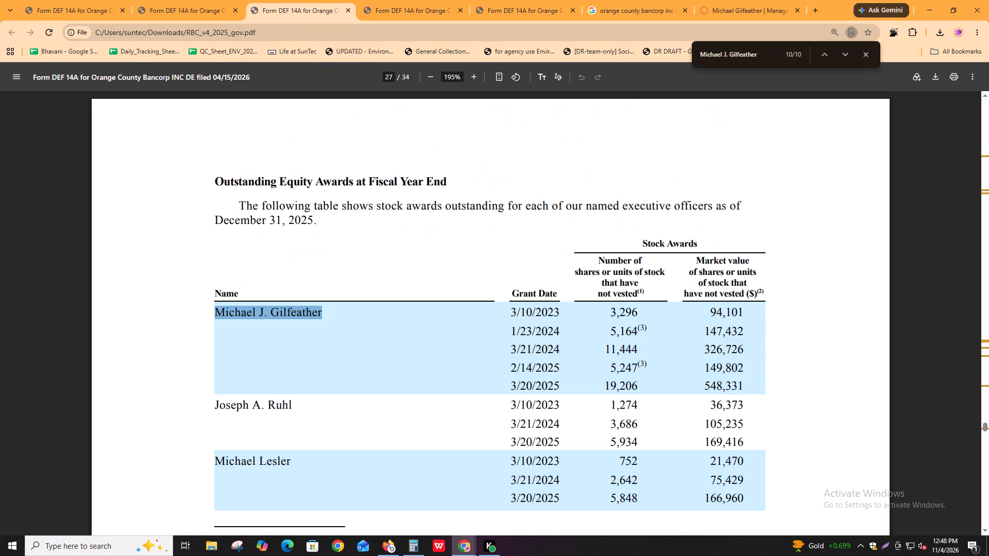
key("Return")
key("Return")
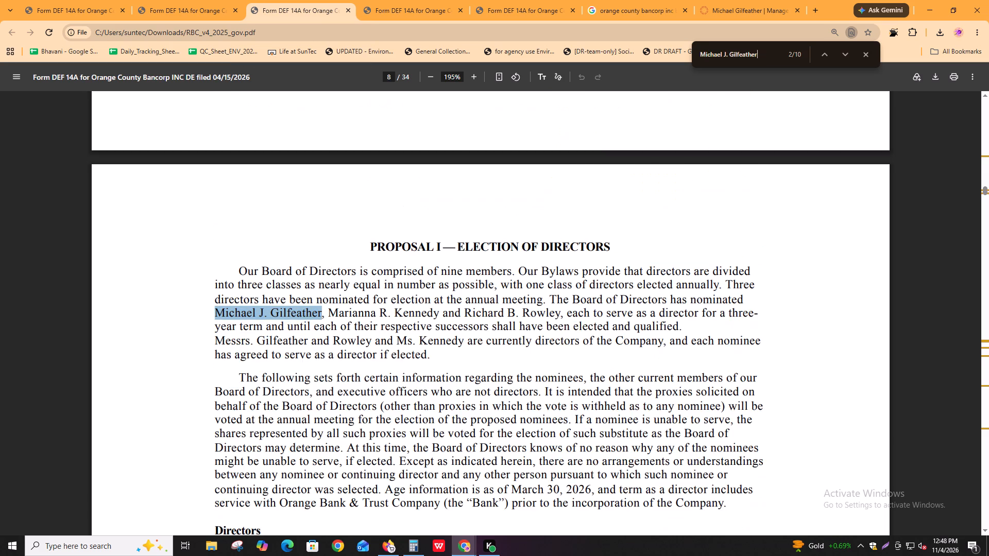
key("shift+Return")
In Igloo, mark ceo_annual_compensation as "Data found in the report" and enter the CEO's 2025 total, 2092482, as its value.
key("alt+Tab")
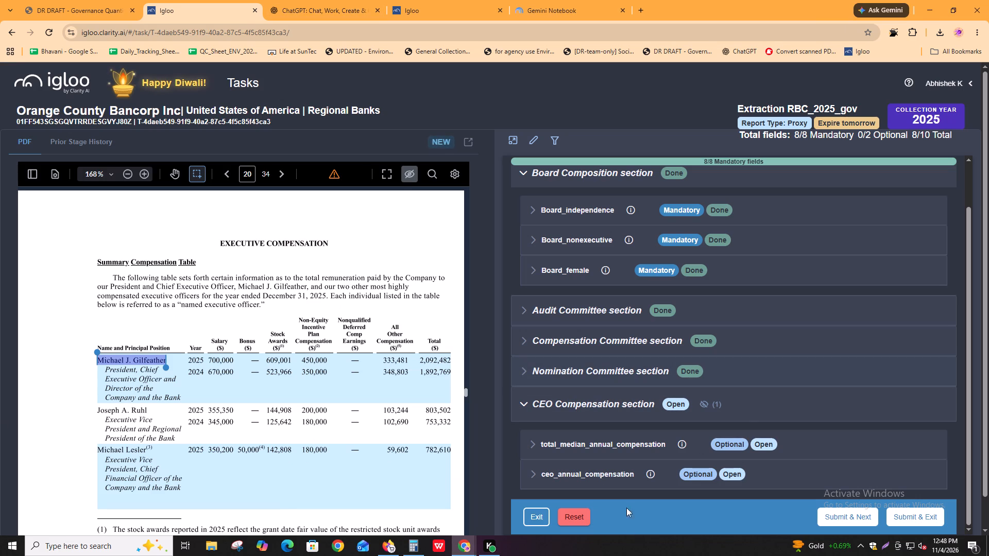
left_click(626, 471)
scroll(594, 460, "down", 4)
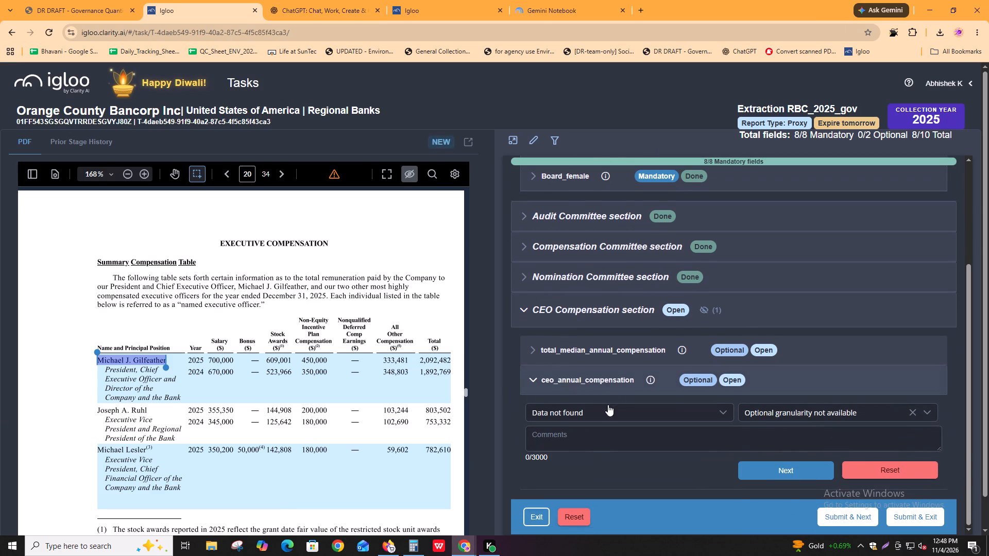
left_click(608, 405)
left_click(591, 432)
double_click(425, 360)
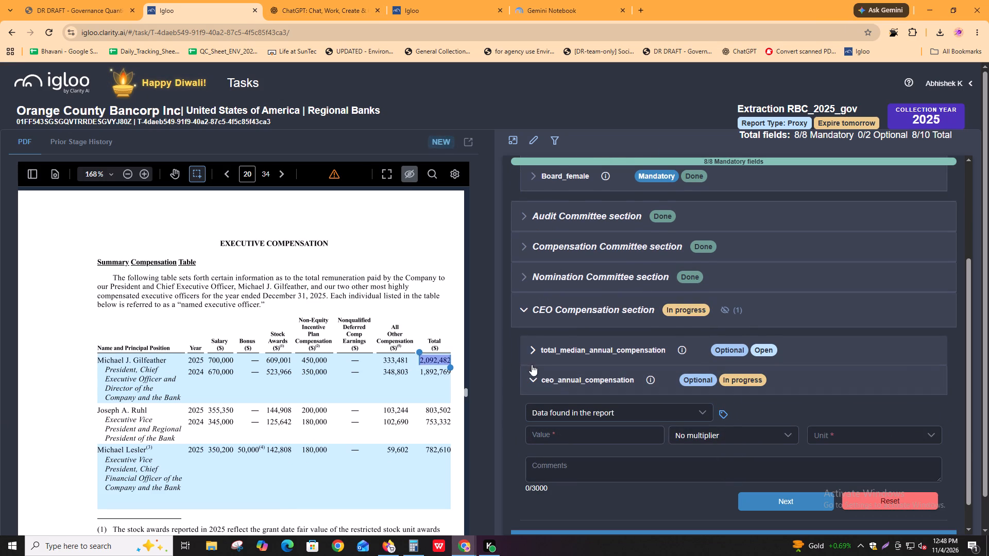
key("ctrl+c")
key("ctrl+c")
key("ctrl+c")
key("ctrl+c")
key("ctrl+c")
key("ctrl+c")
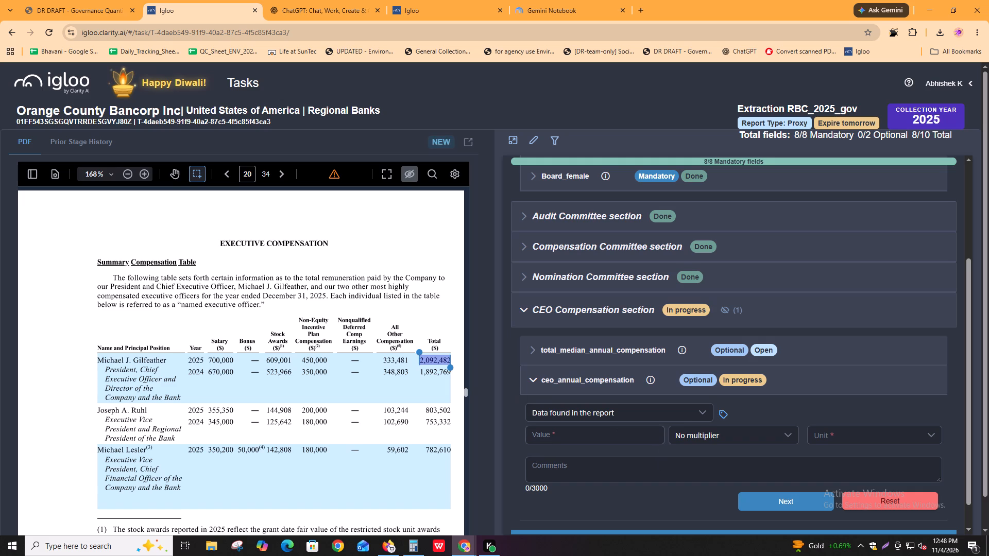
left_click(647, 475)
left_click(634, 434)
key("ctrl+v")
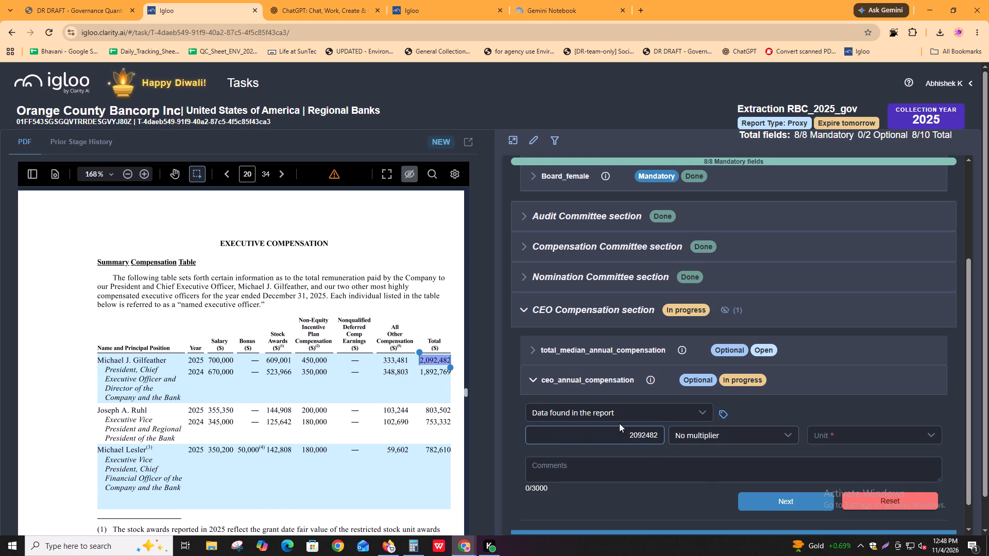
Search the downloaded proxy PDF for the "$" sign from the Total column header and go through the first matches.
scroll(337, 492, "down", 2)
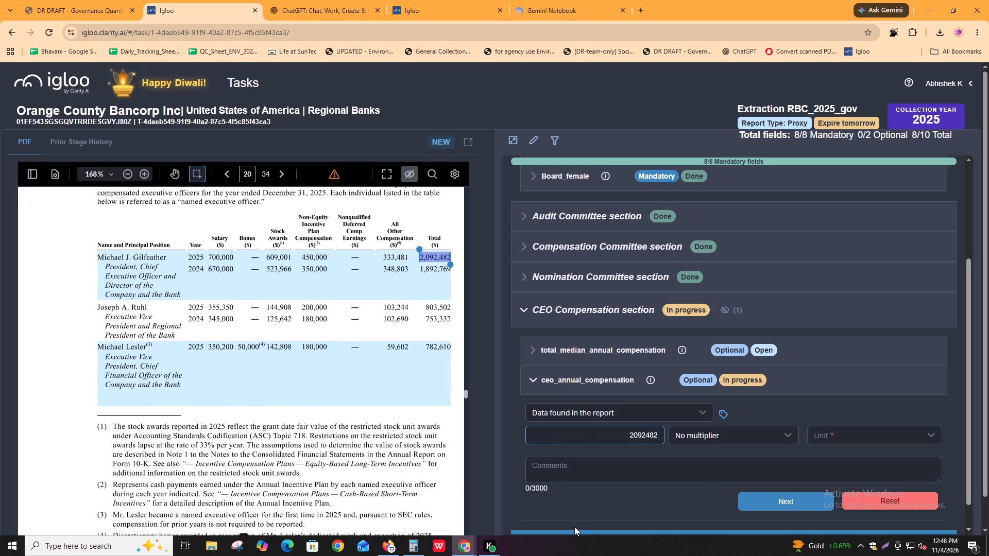
scroll(244, 437, "down", 1)
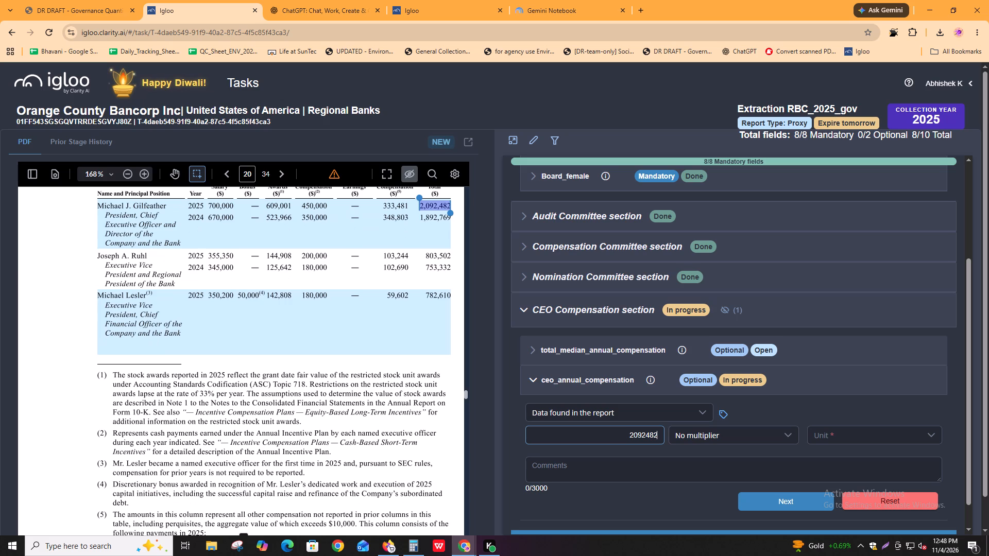
scroll(423, 237, "up", 1)
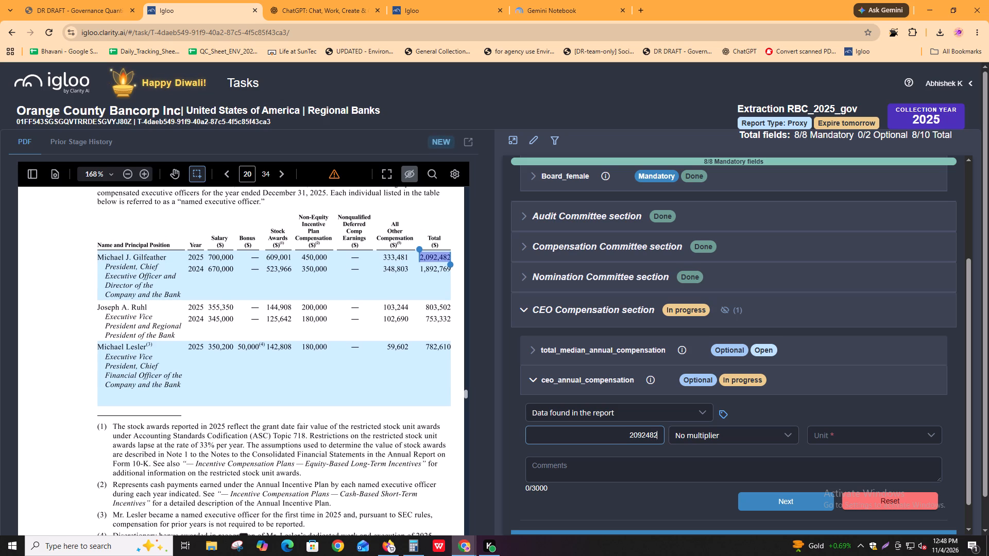
double_click(434, 244)
key("ctrl+c")
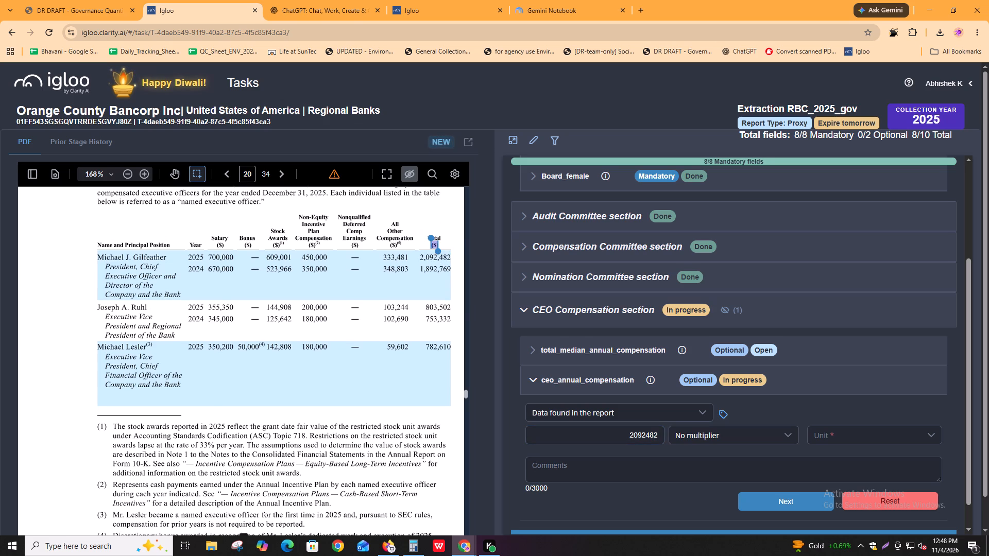
key("alt+Tab")
key("ctrl+f")
key("ctrl+v")
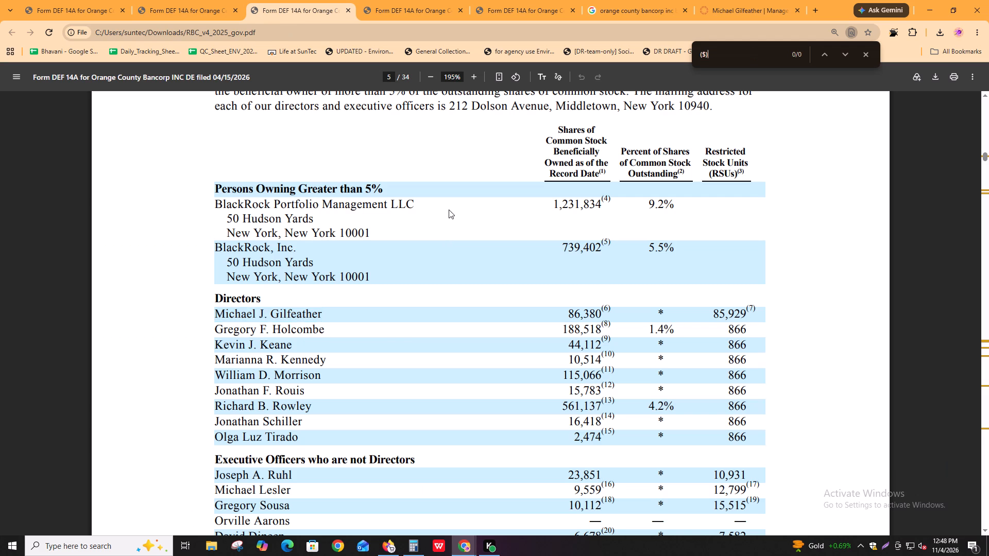
key("BackSpace")
key("ctrl+Left")
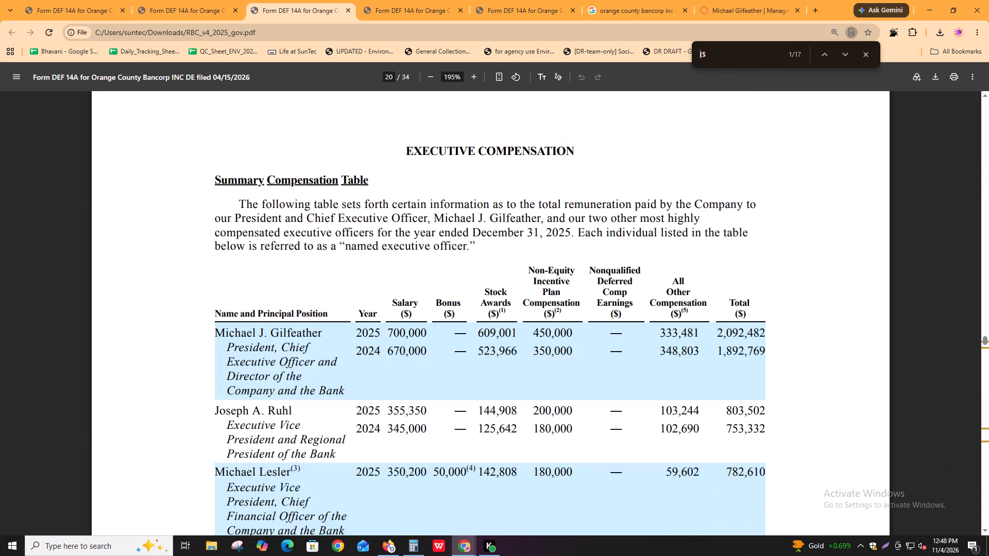
key("Right")
key("BackSpace")
key("Return")
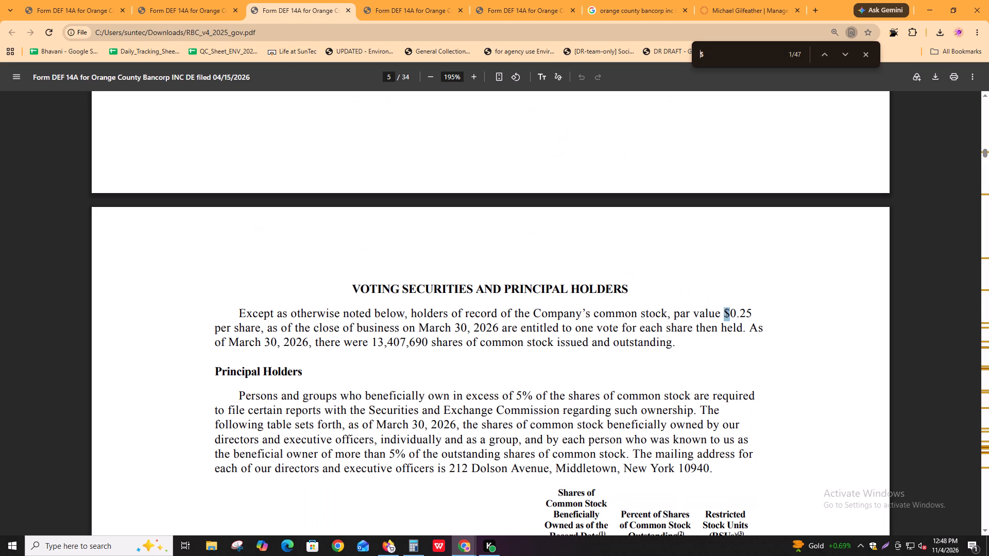
key("Return")
key("Return")
key("Return")
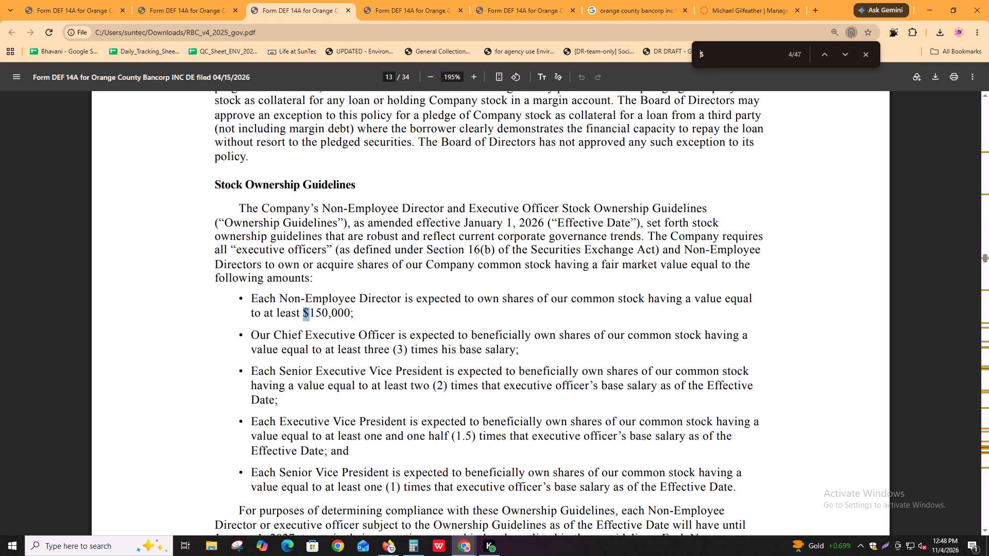
Search the downloaded proxy PDF for "dollar" and go through the matches to check the reporting currency.
key("ctrl+f")
type("dolal")
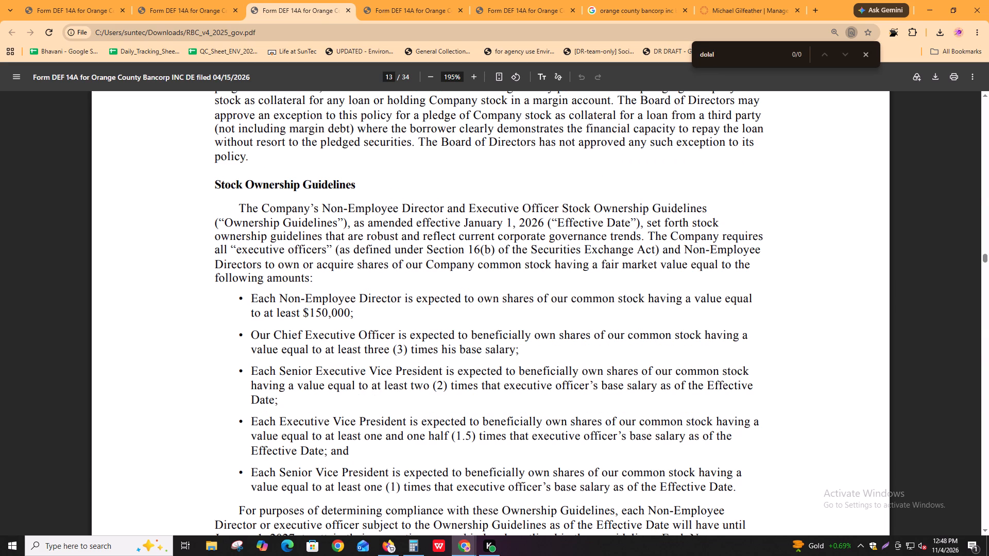
key("BackSpace")
key("BackSpace")
type("lar")
key("Return")
key("Return")
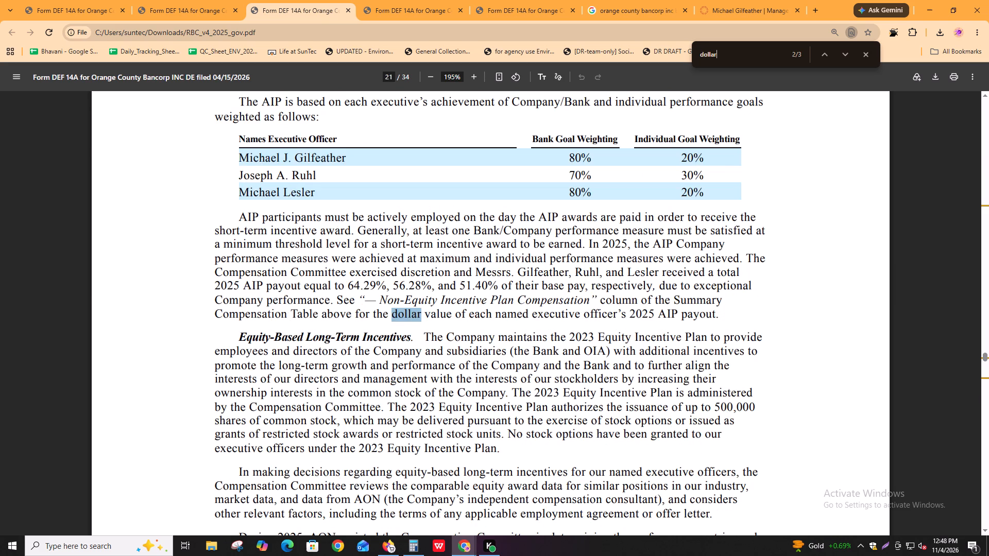
key("Return")
key("Return")
key("Return")
key("Return")
key("Return")
Back in Igloo, set the unit of ceo_annual_compensation to USD.
key("alt+Tab")
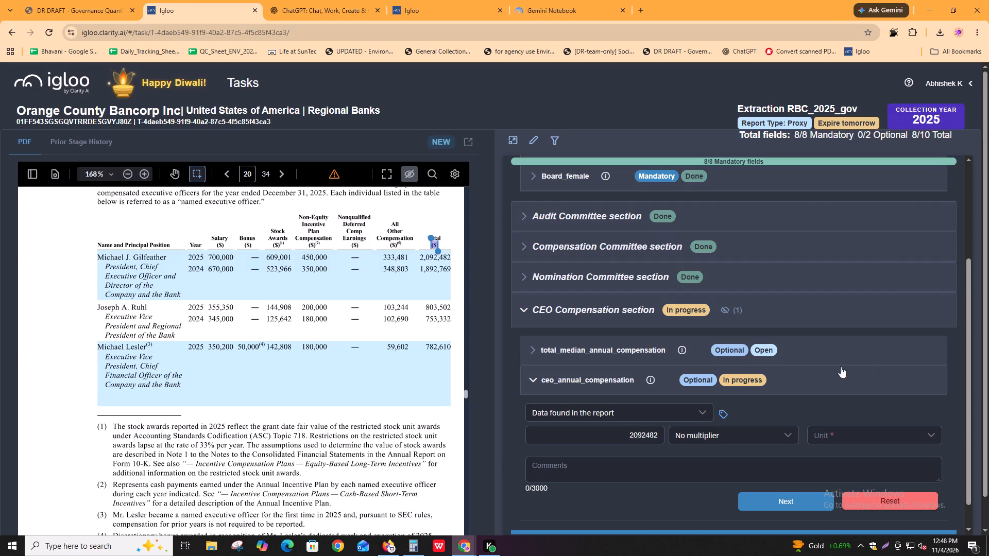
left_click(838, 439)
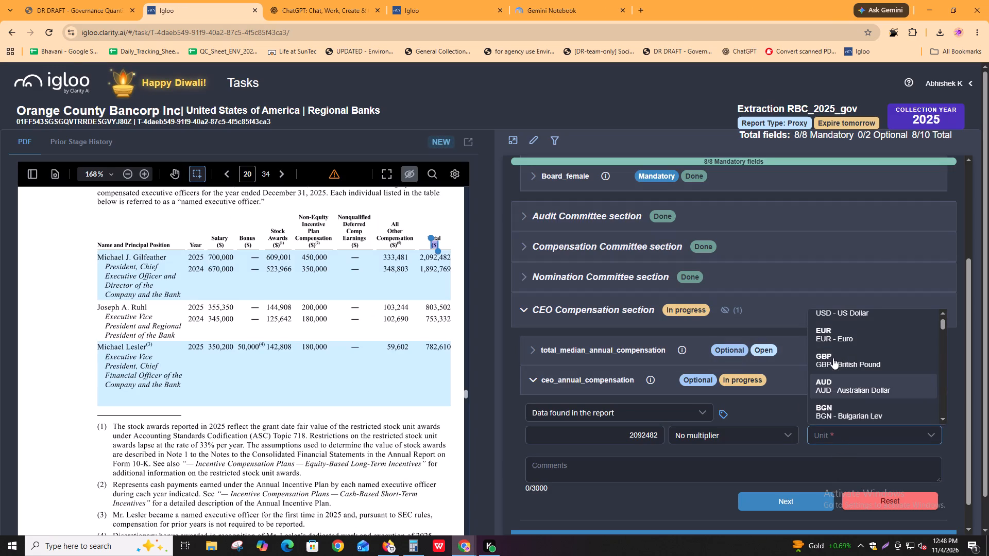
left_click(847, 315)
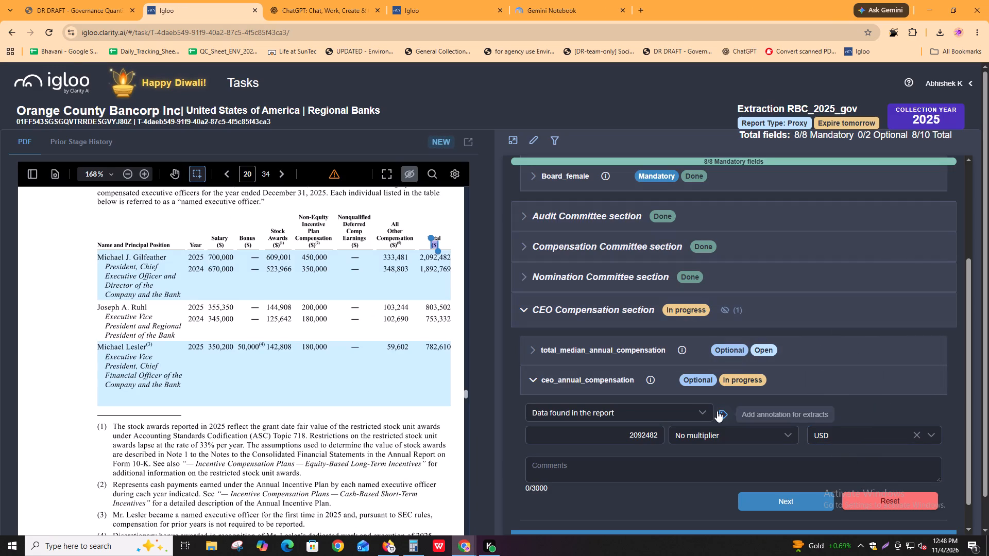
Annotate ceo_annual_compensation with extracts from page 20: the Total ($) 2,092,482, the CEO's name and title, and the Summary Compensation Table's introductory paragraph.
left_click(717, 411)
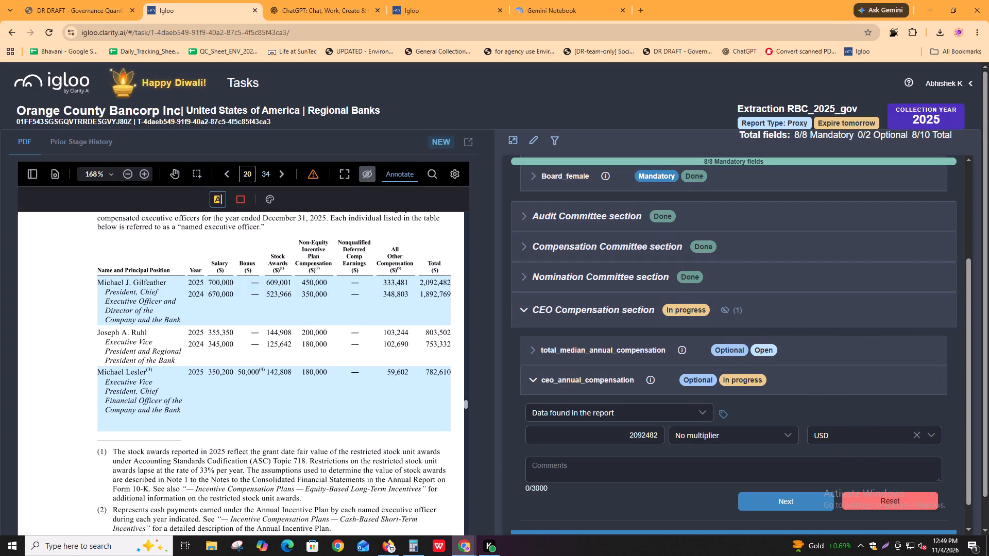
left_click_drag(451, 281, 422, 267)
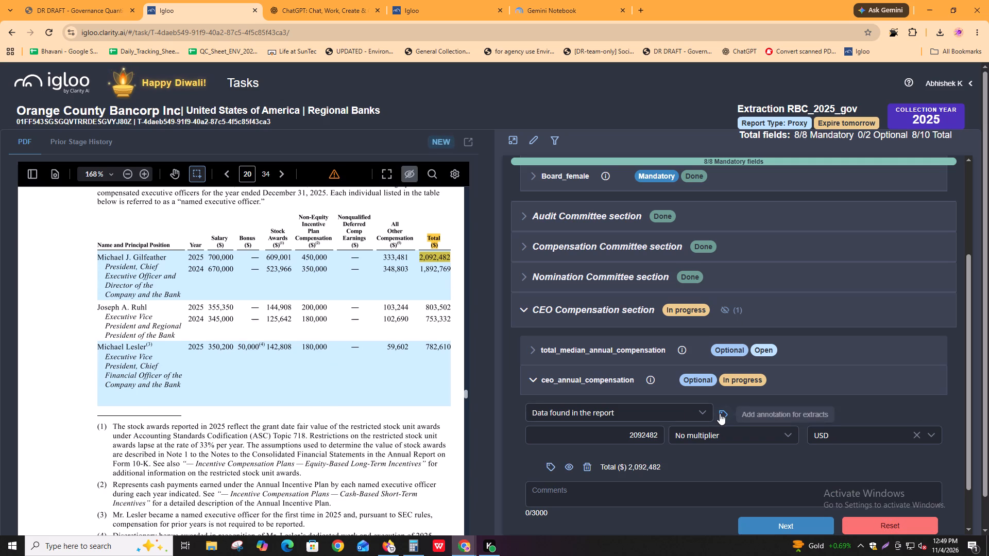
left_click(720, 413)
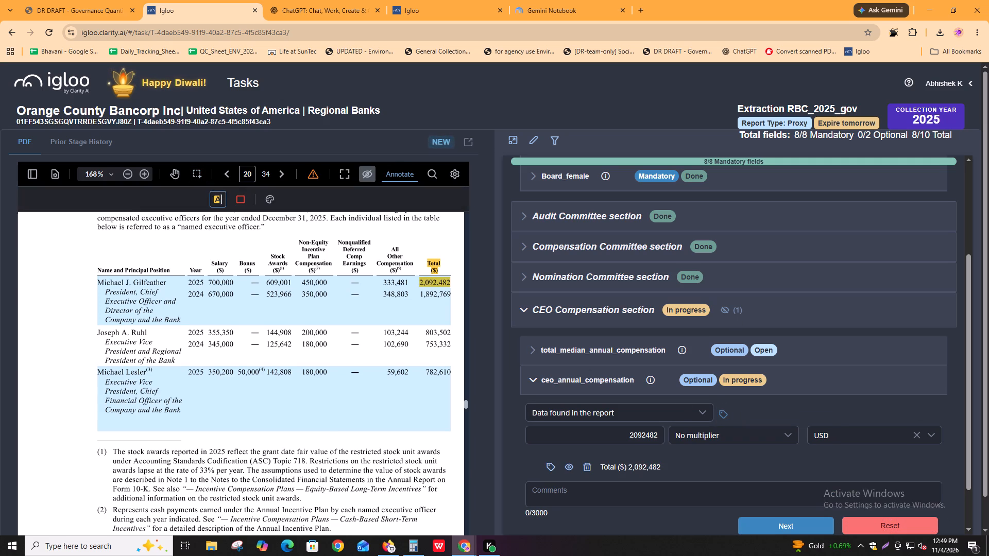
left_click_drag(95, 282, 179, 320)
left_click(729, 409)
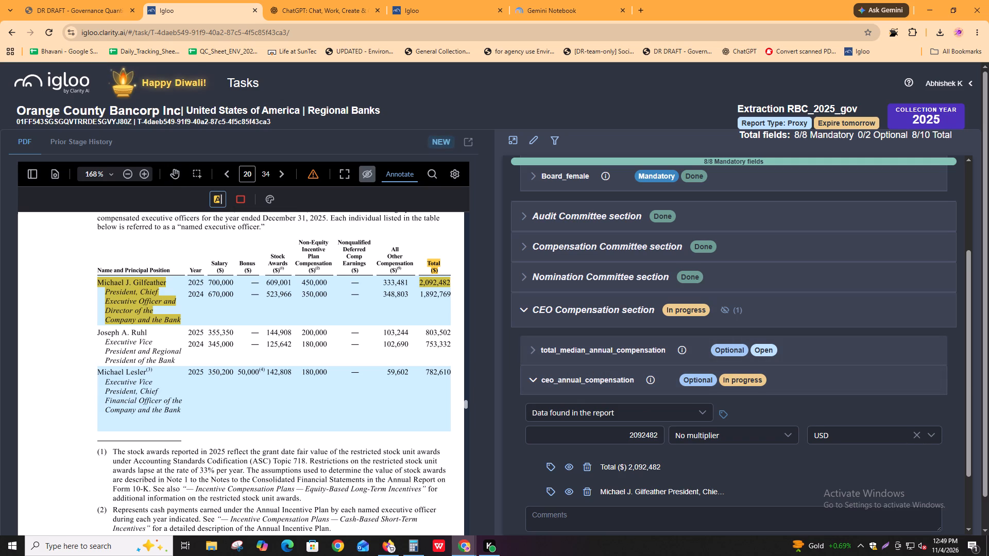
scroll(227, 319, "up", 2)
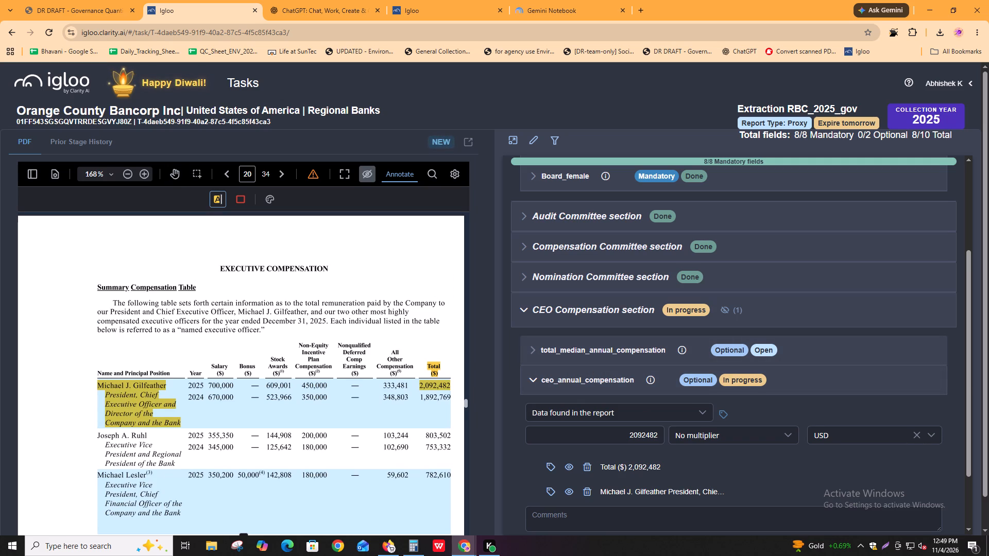
left_click_drag(111, 301, 272, 336)
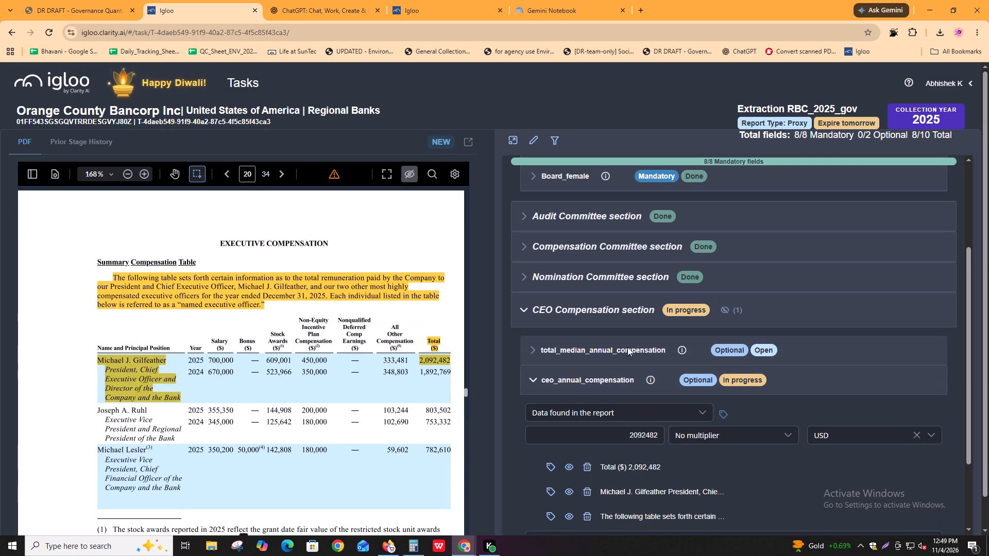
Complete the ceo_annual_compensation entry so the field is marked as done.
scroll(799, 445, "down", 3)
left_click(764, 474)
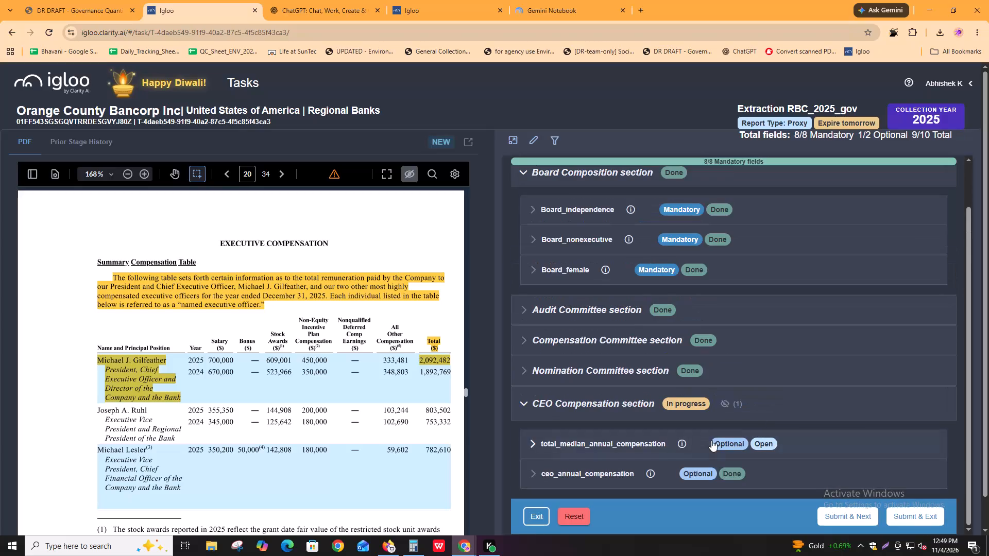
Set total_median_annual_compensation to Data not found, with the closing reason Data not found in reports.
left_click(711, 439)
scroll(711, 445, "down", 3)
left_click(765, 387)
left_click(761, 414)
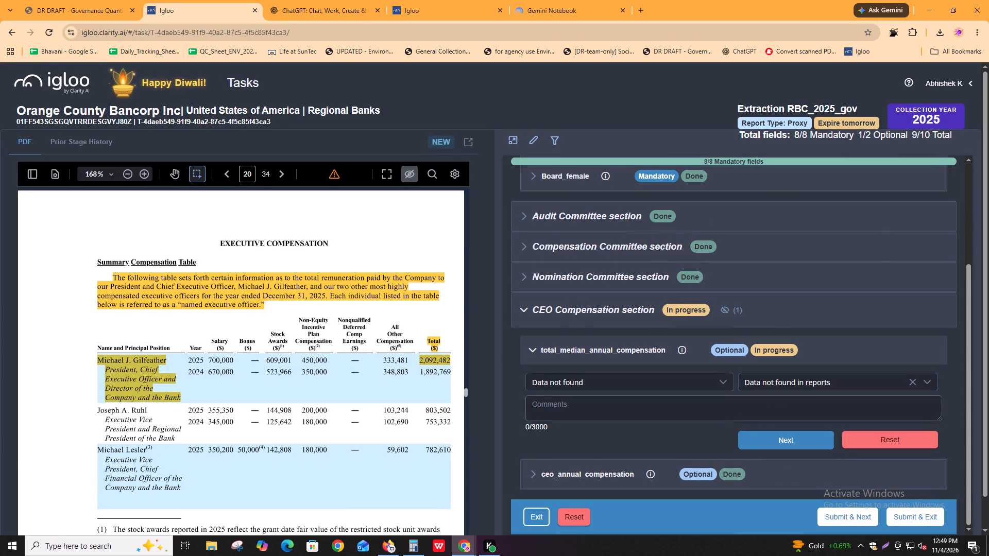
Copy the total_median_annual_compensation "no mention" sentence from the BHAVANI spreadsheet's GOV sheet into that field's Igloo comment and complete the field.
left_click(752, 410)
key("alt+Tab")
left_click(505, 275, "alt")
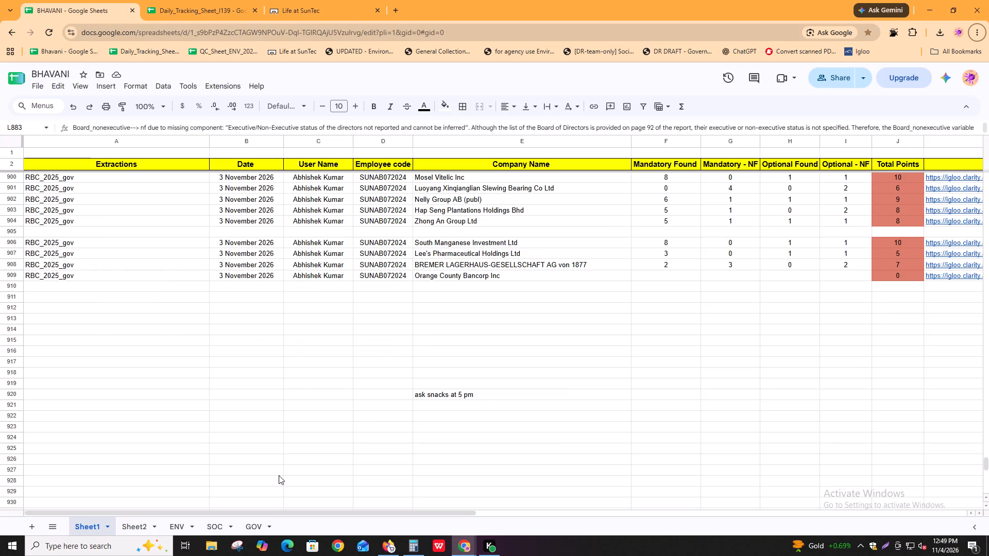
left_click(258, 524)
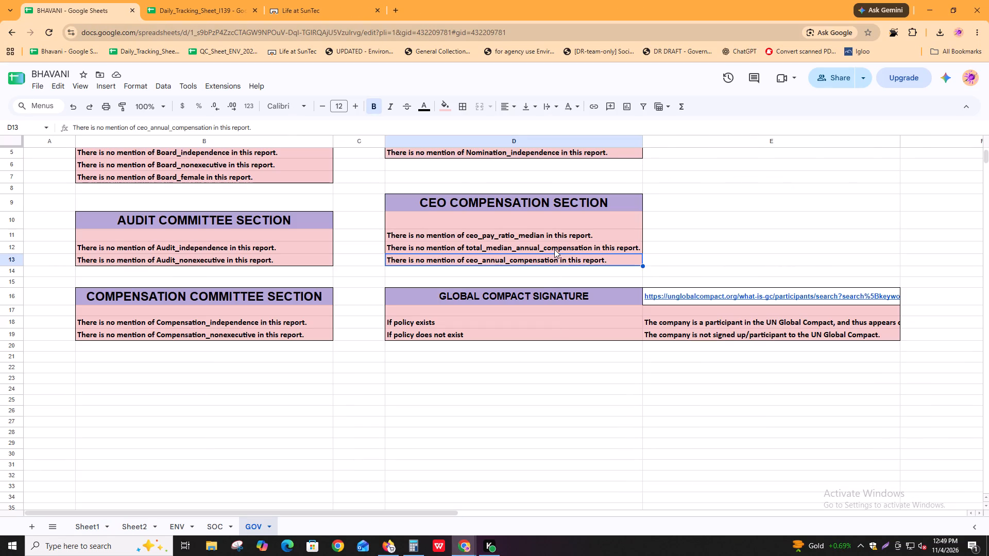
left_click(554, 249)
key("ctrl+c")
key("alt+Tab")
key("ctrl+v")
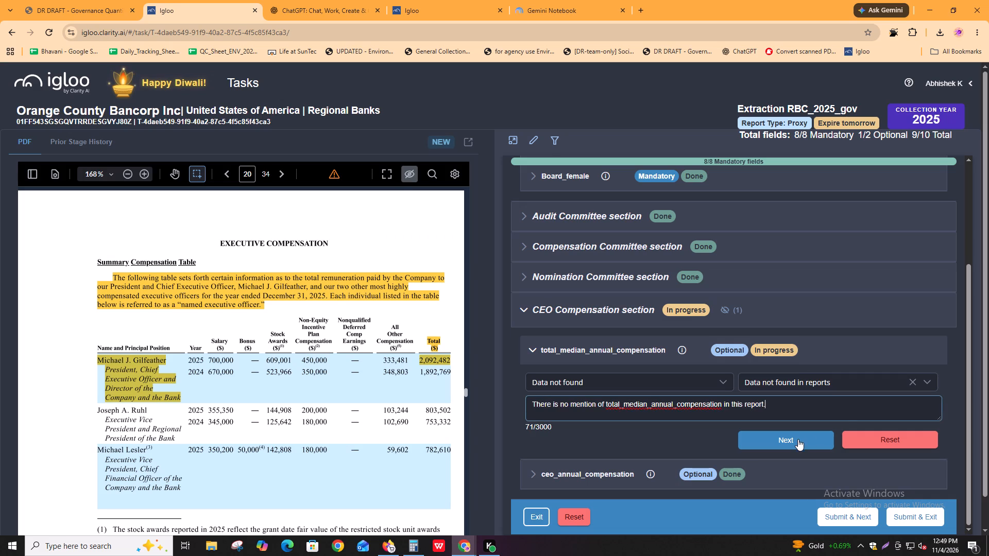
left_click(797, 439)
In Gemini Notebook, review the FY 2025 executive summary table of Orange County Bancorp's governance metrics.
left_click(607, 376)
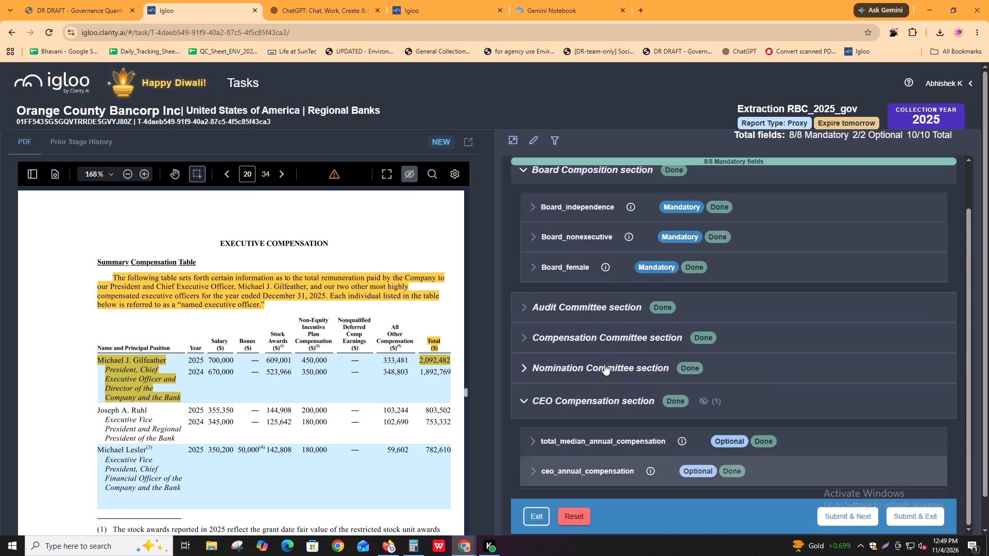
scroll(604, 364, "up", 3)
left_click(572, 0)
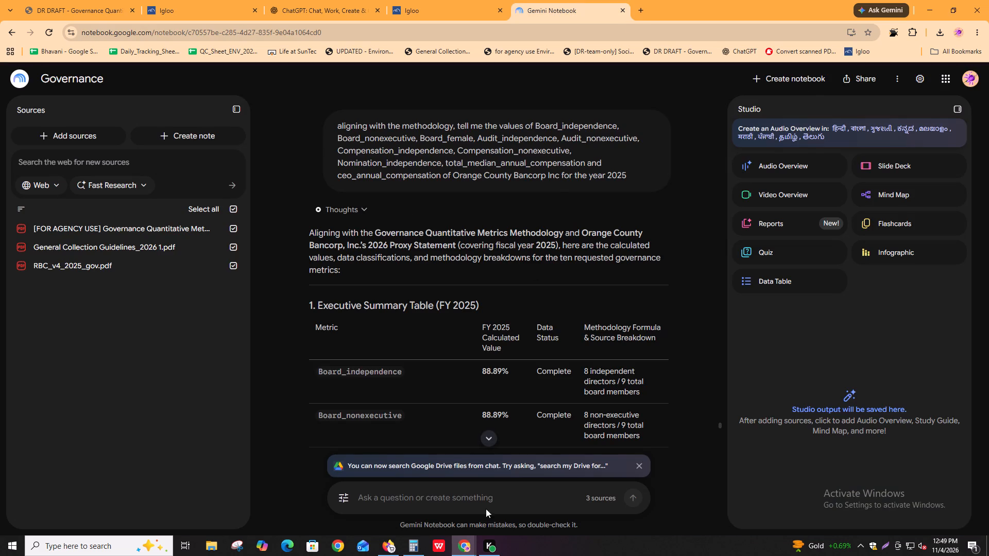
scroll(516, 347, "down", 3)
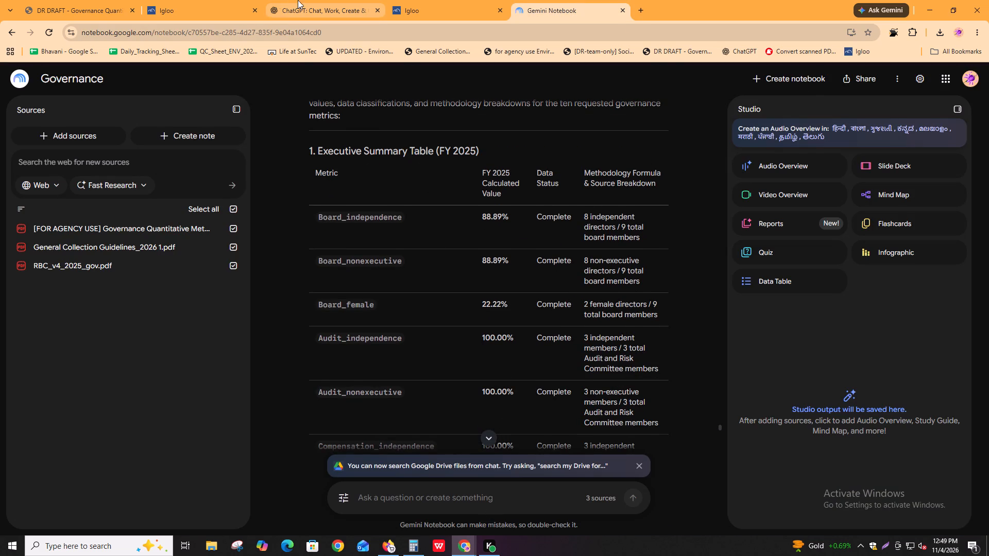
Back in Igloo, show the task's prior stage history for 2025.
left_click(224, 0)
left_click(60, 142)
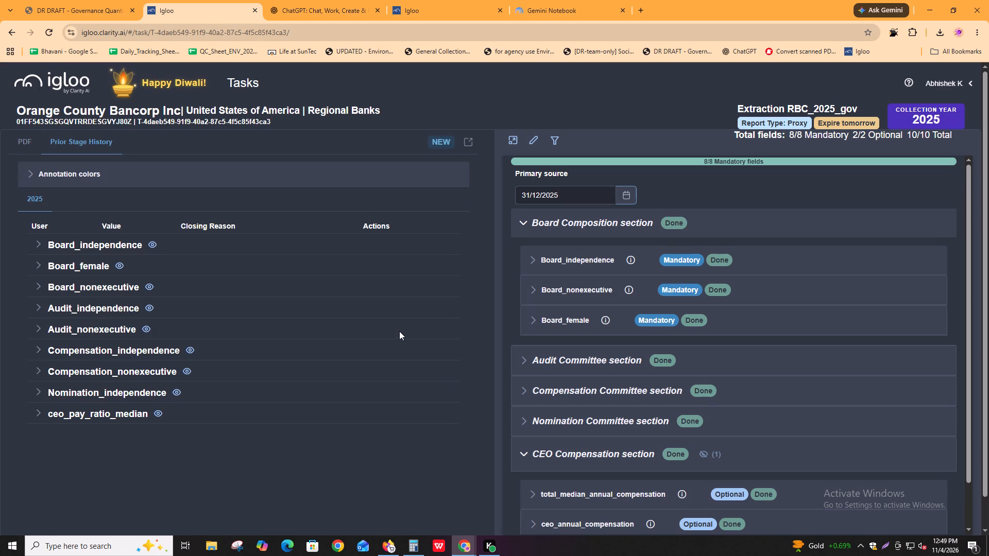